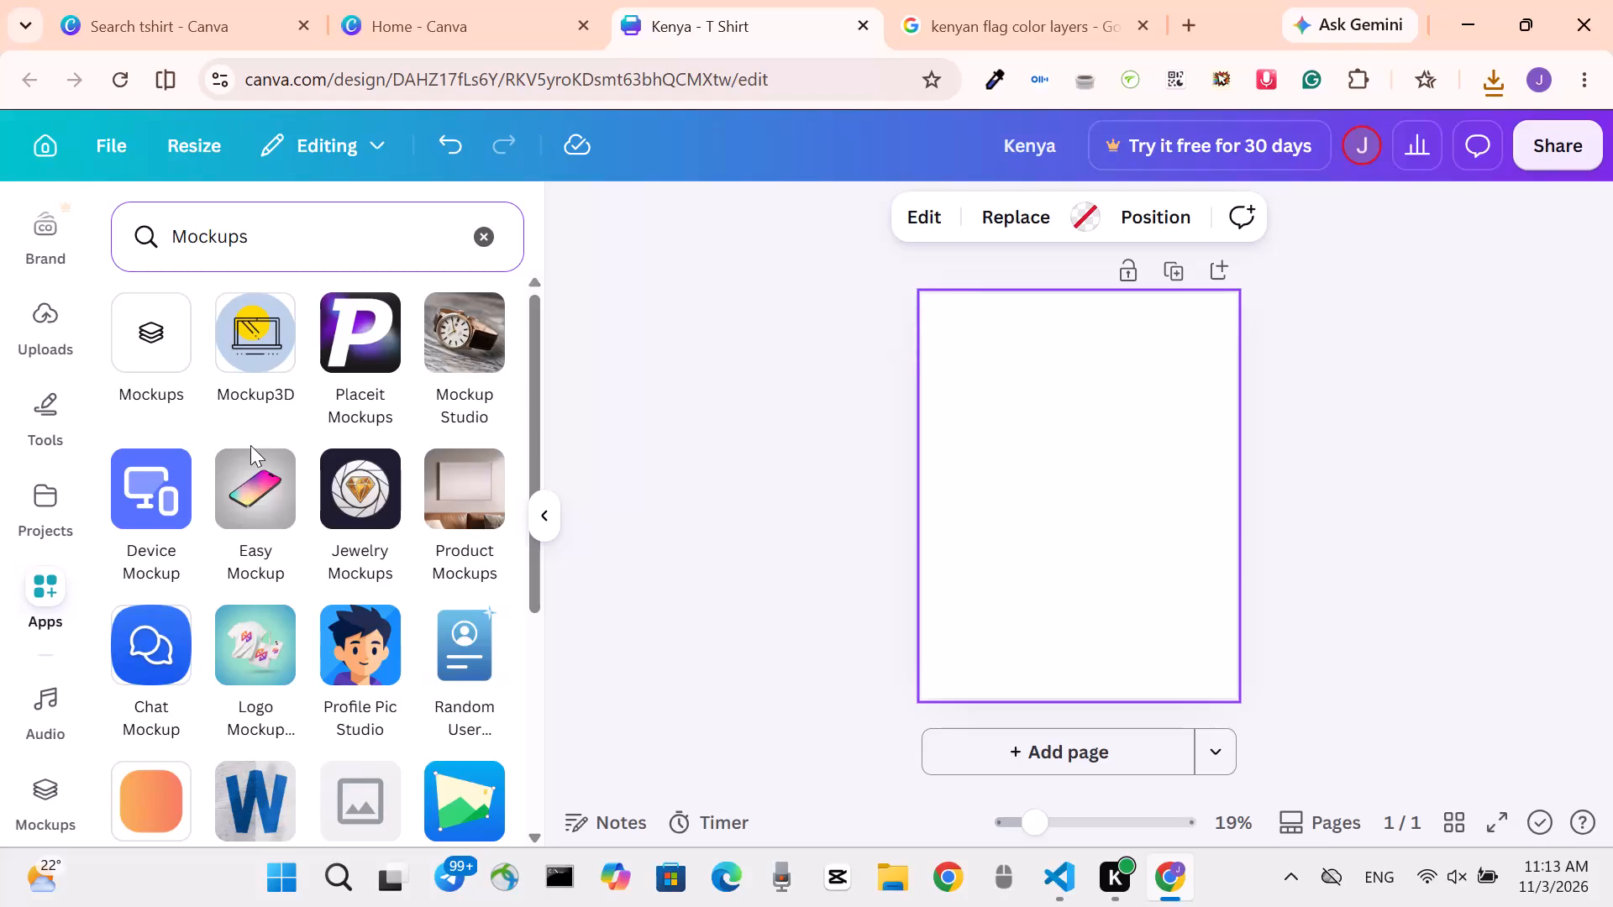
# Open the Mockups app and show the full Apparel mockup collection.
pyautogui.click(163, 320)
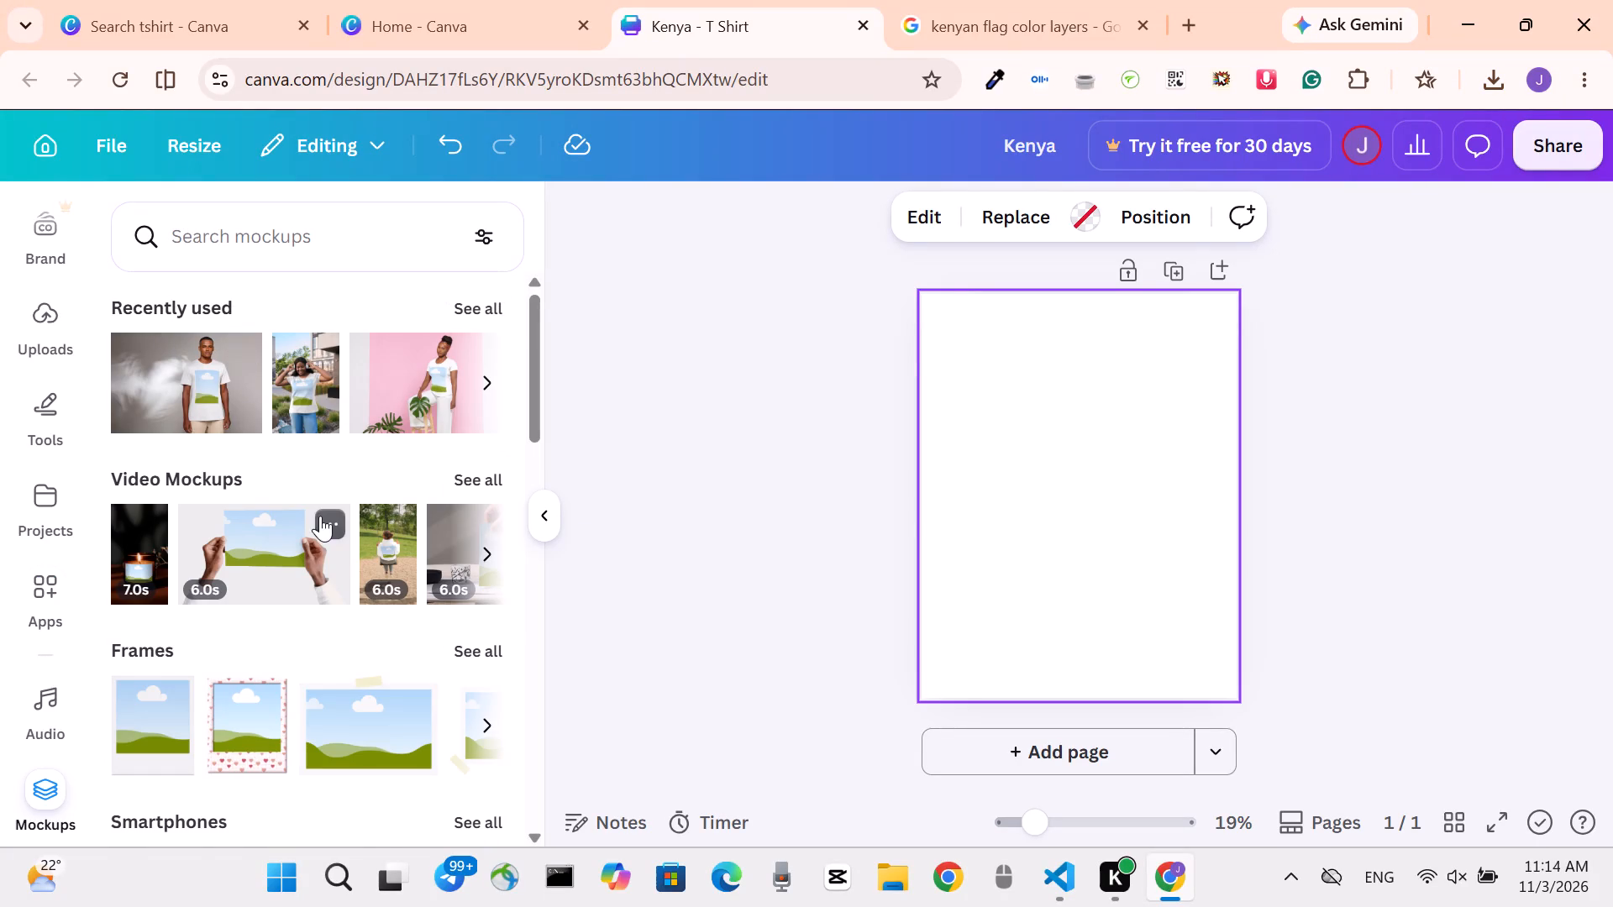
pyautogui.scroll(-4, 320, 516)
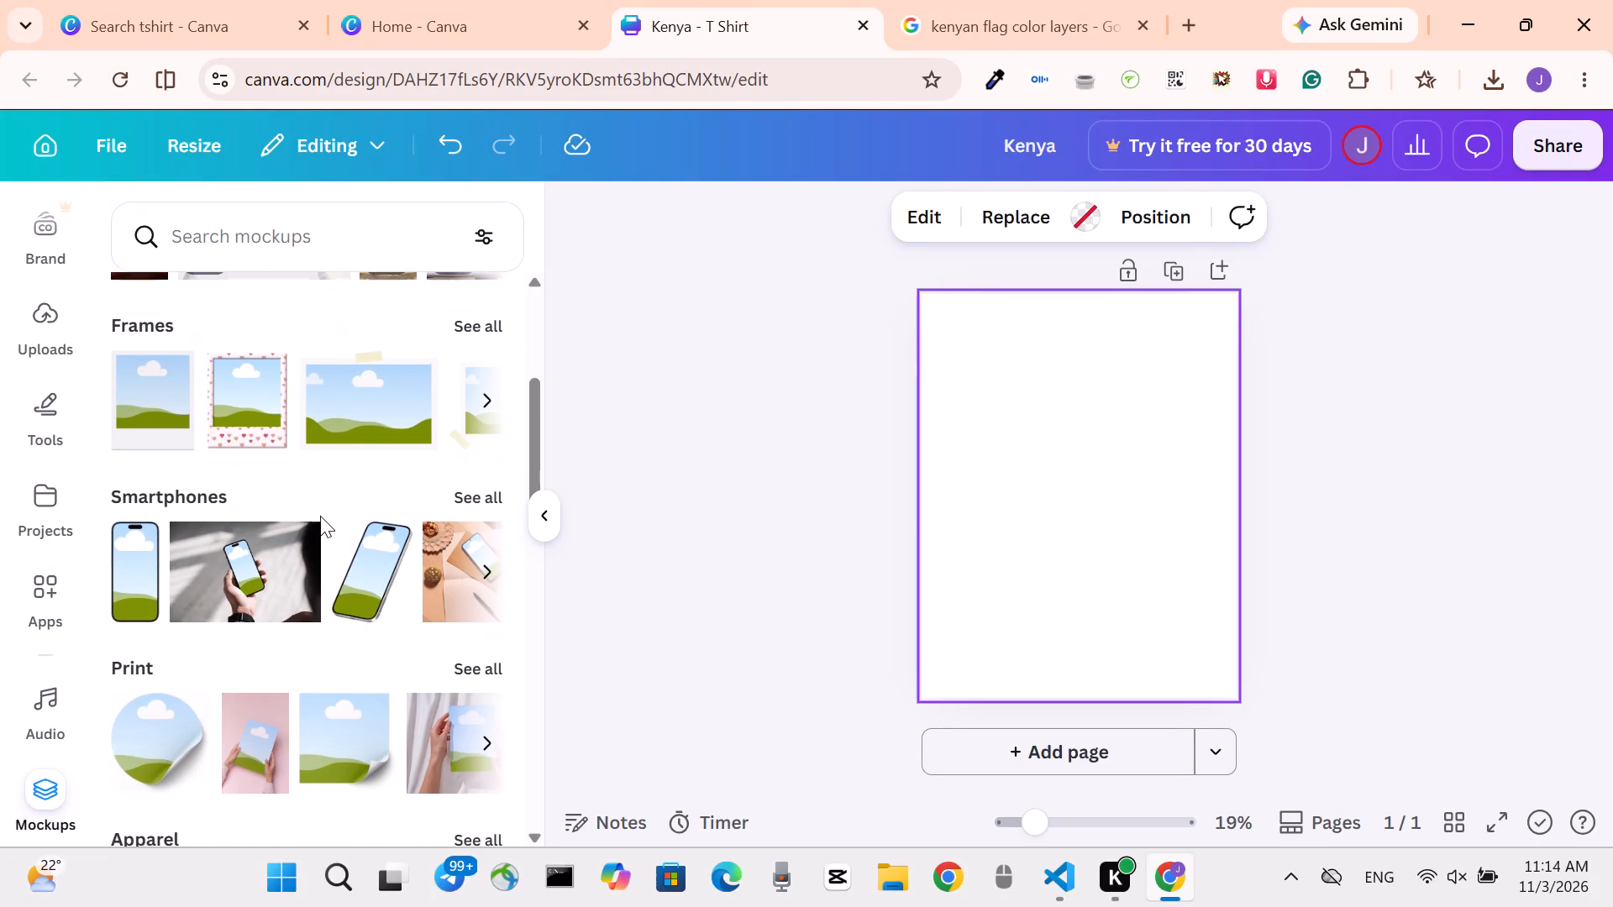
pyautogui.scroll(-5, 320, 516)
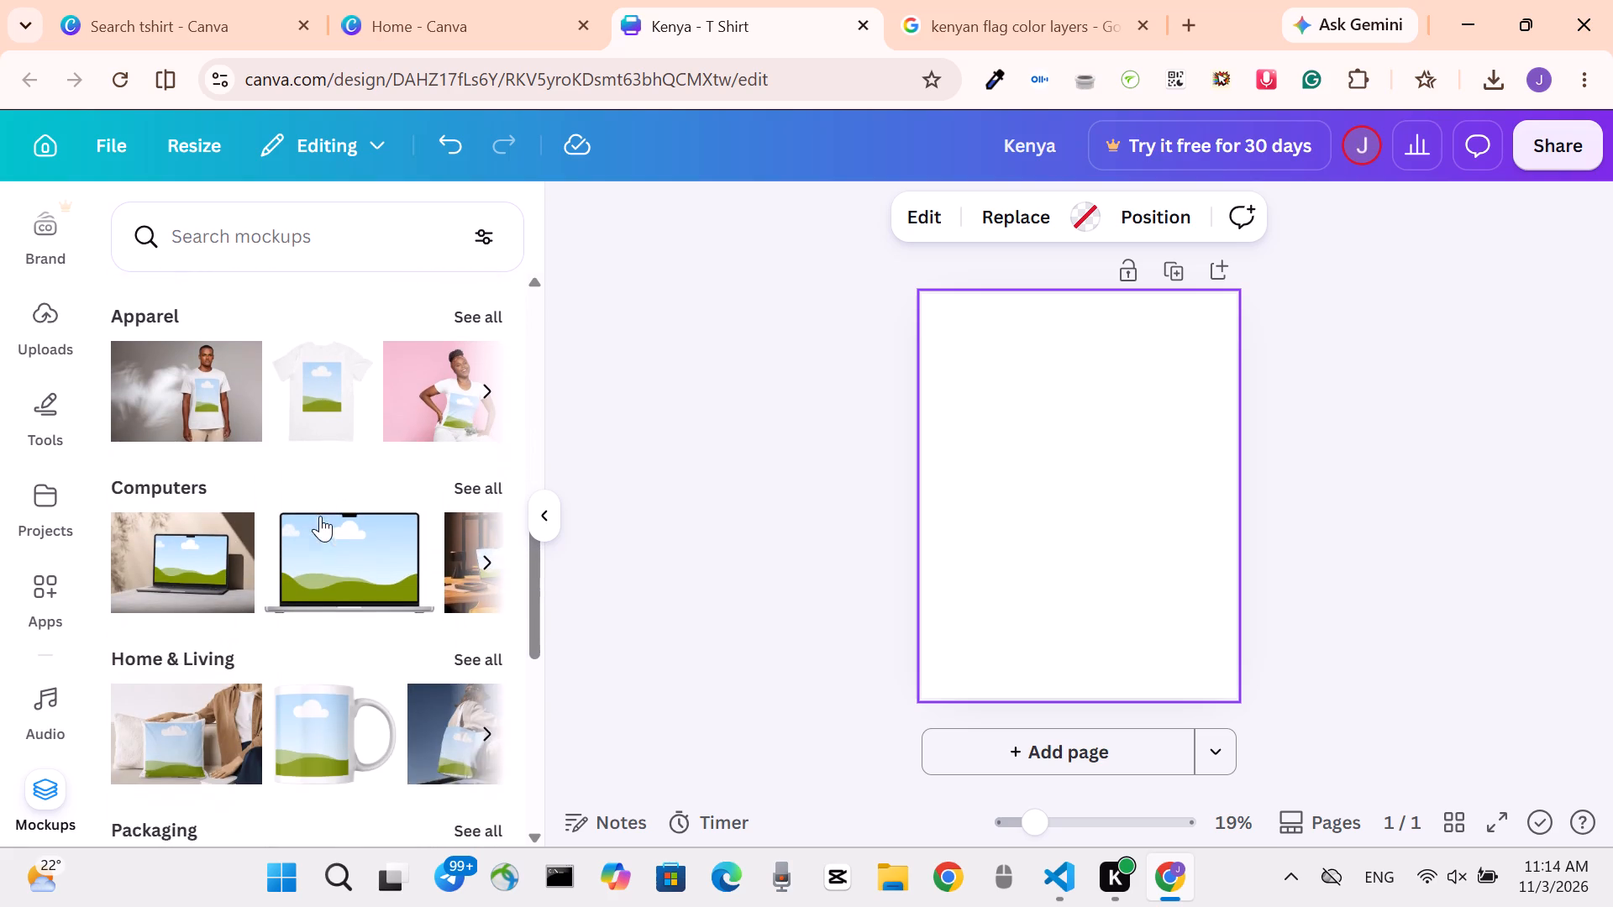
pyautogui.scroll(1, 320, 516)
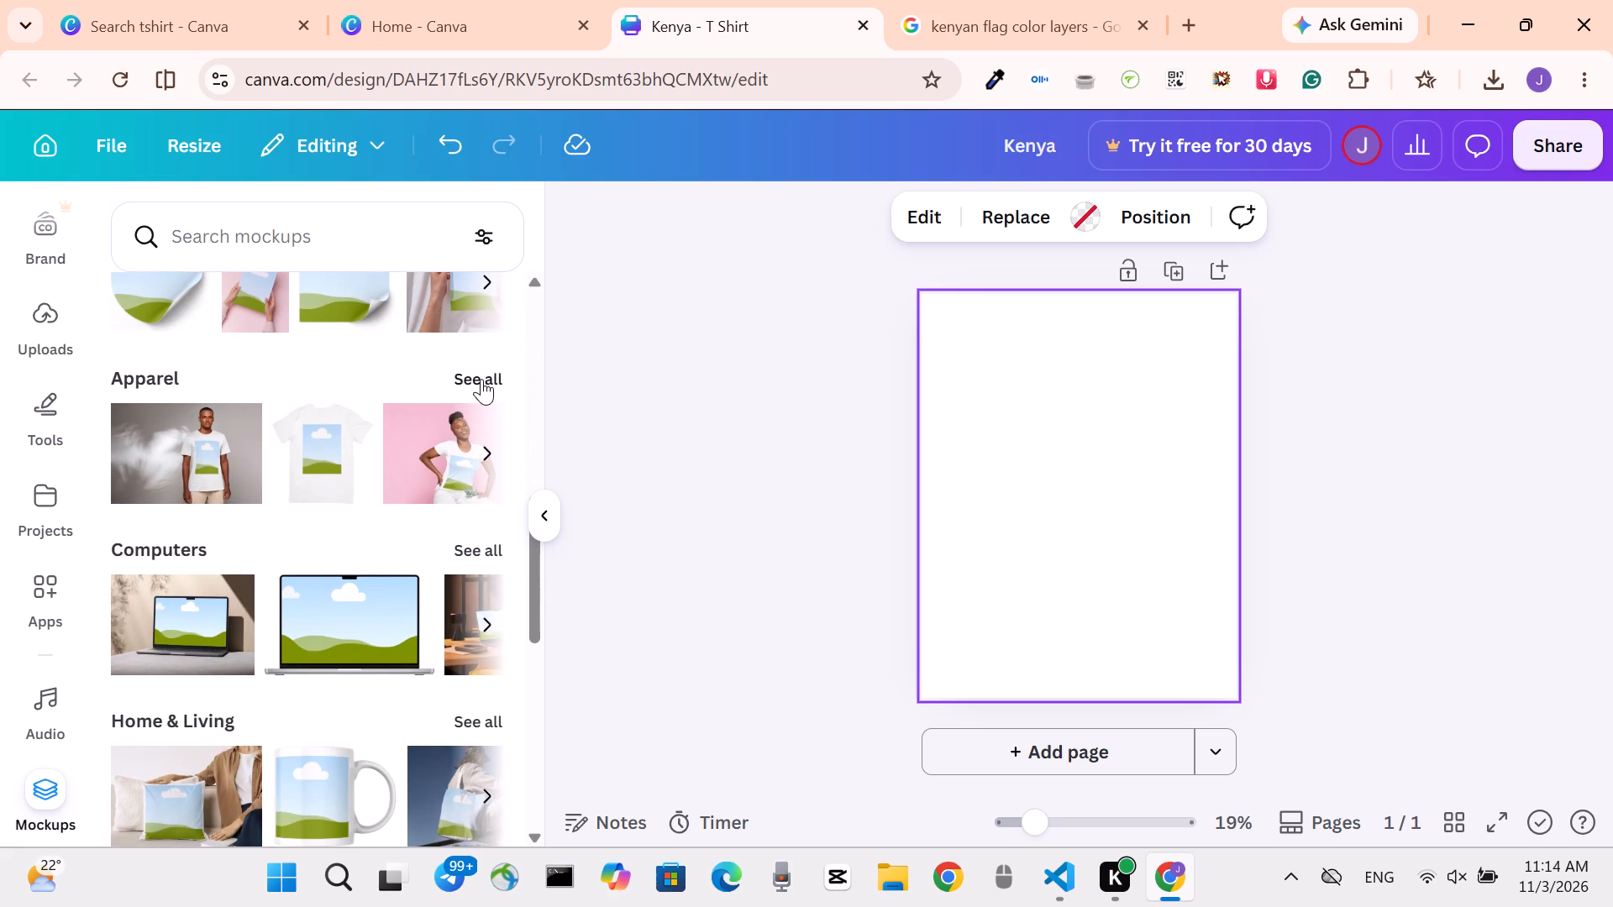
pyautogui.click(482, 378)
# Add the apparel mockup of the bearded man in a white hoodie outside a brick building, and dismiss its image instructions.
pyautogui.scroll(-8, 482, 378)
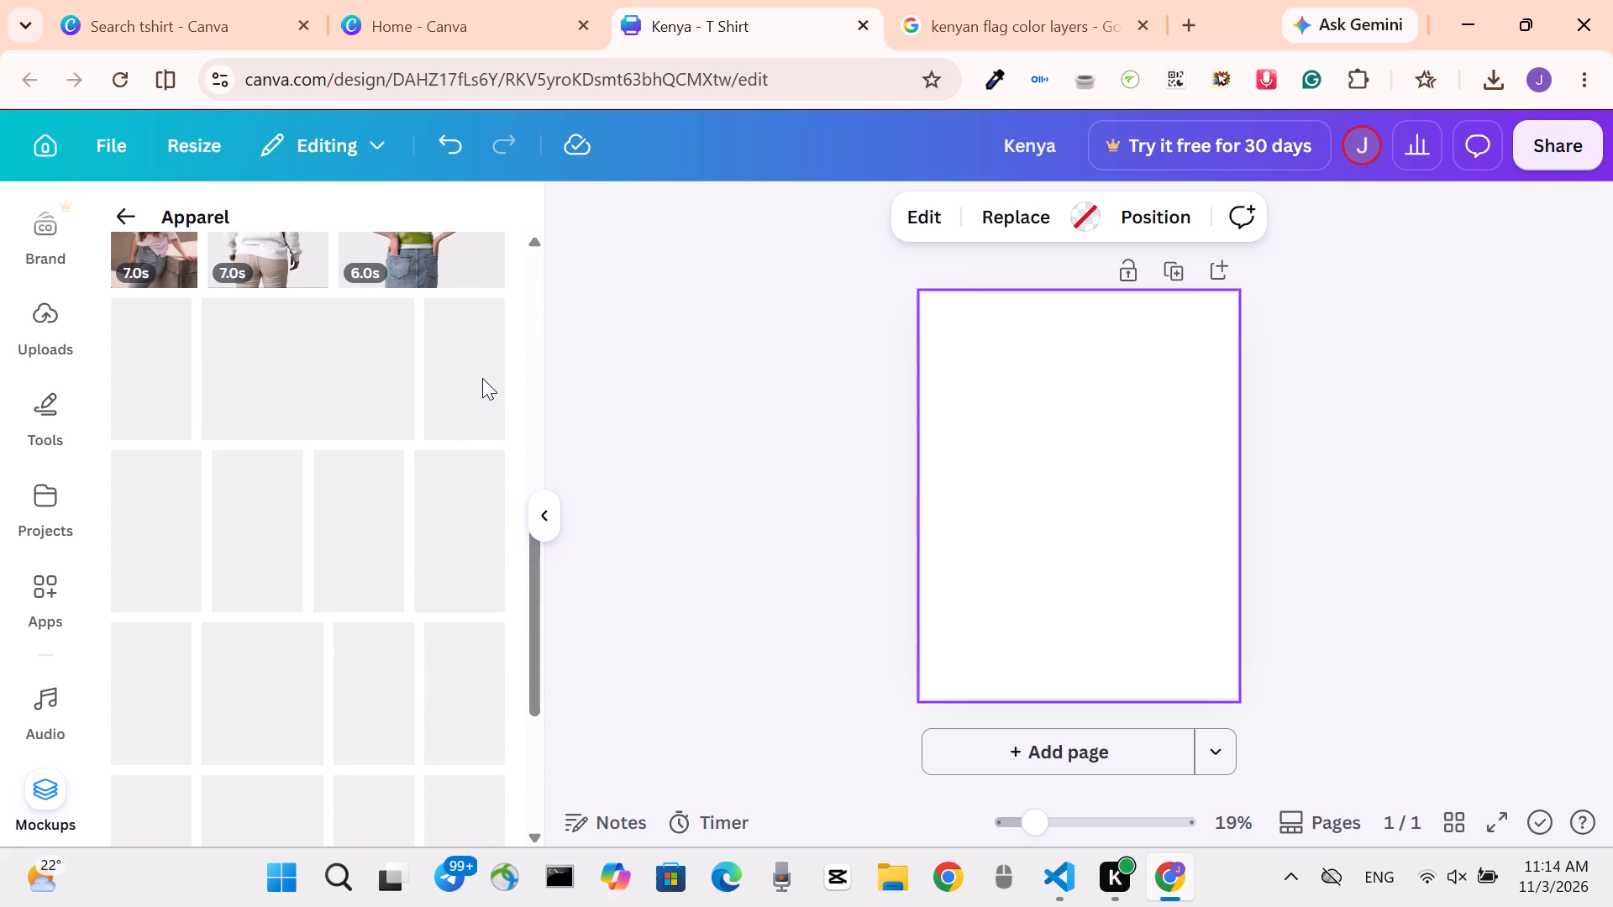
pyautogui.scroll(2, 482, 378)
pyautogui.scroll(-2, 482, 378)
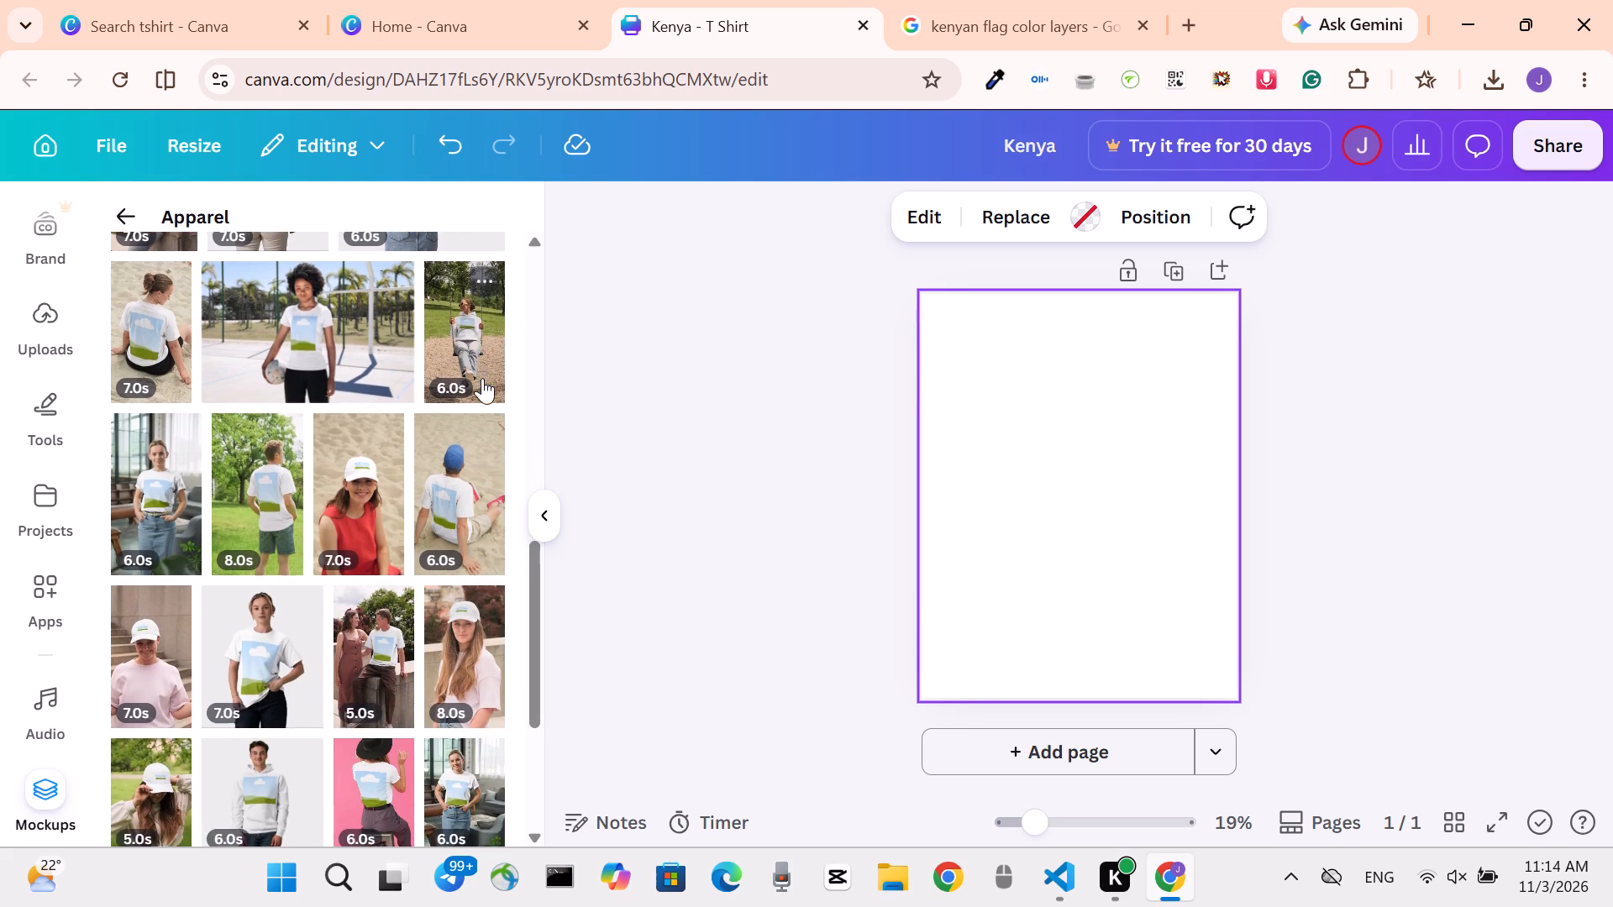
pyautogui.scroll(-4, 482, 378)
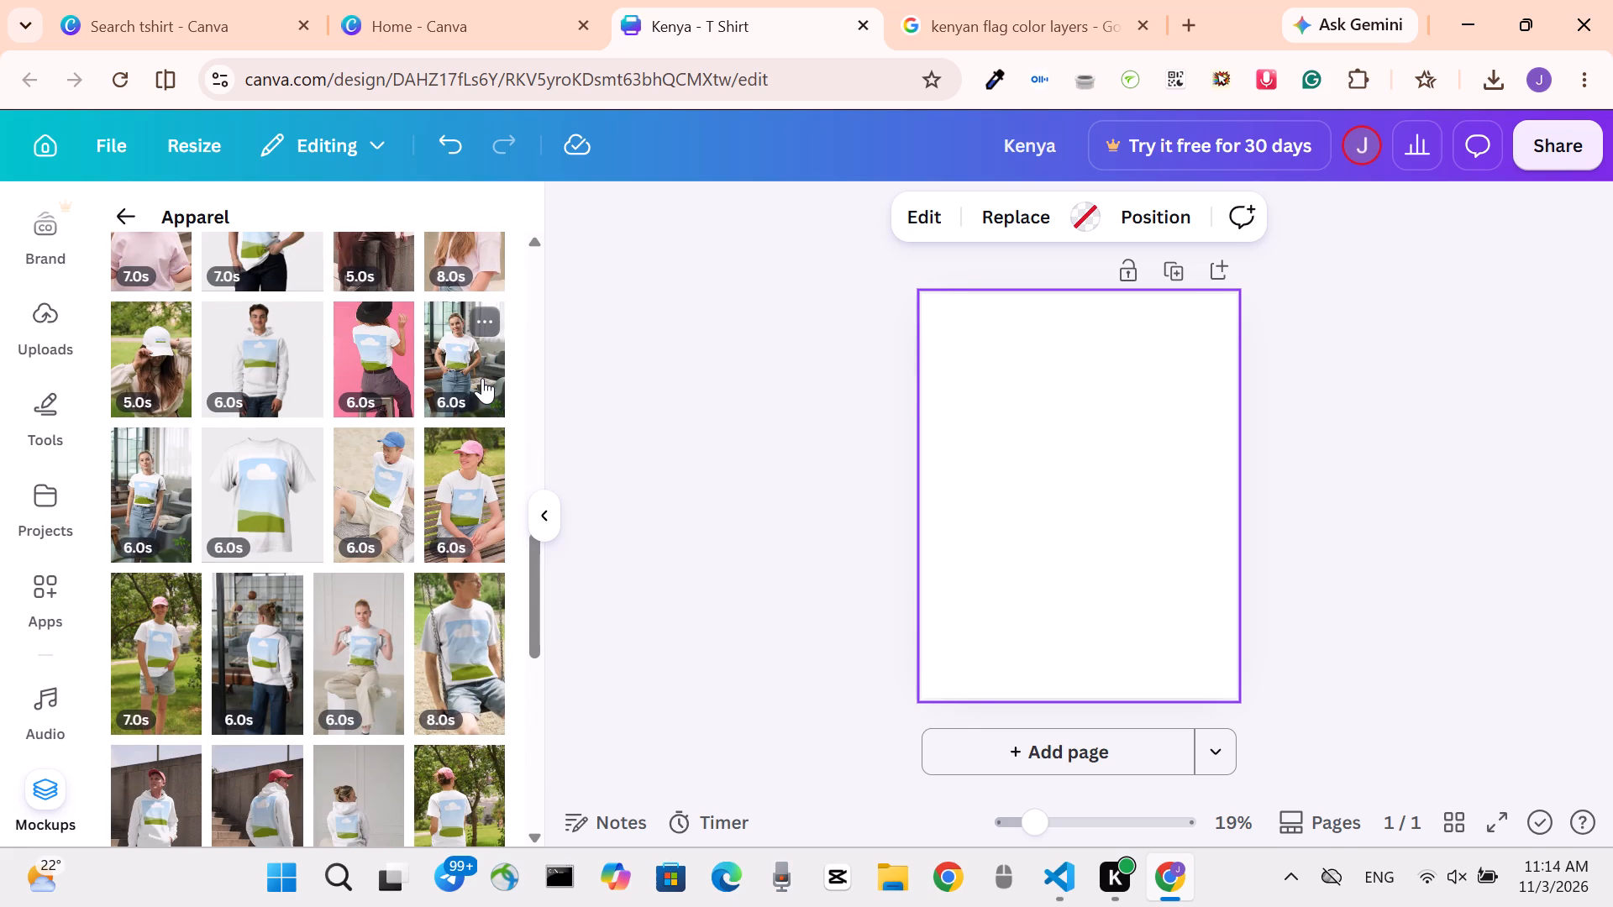
pyautogui.scroll(-2, 482, 378)
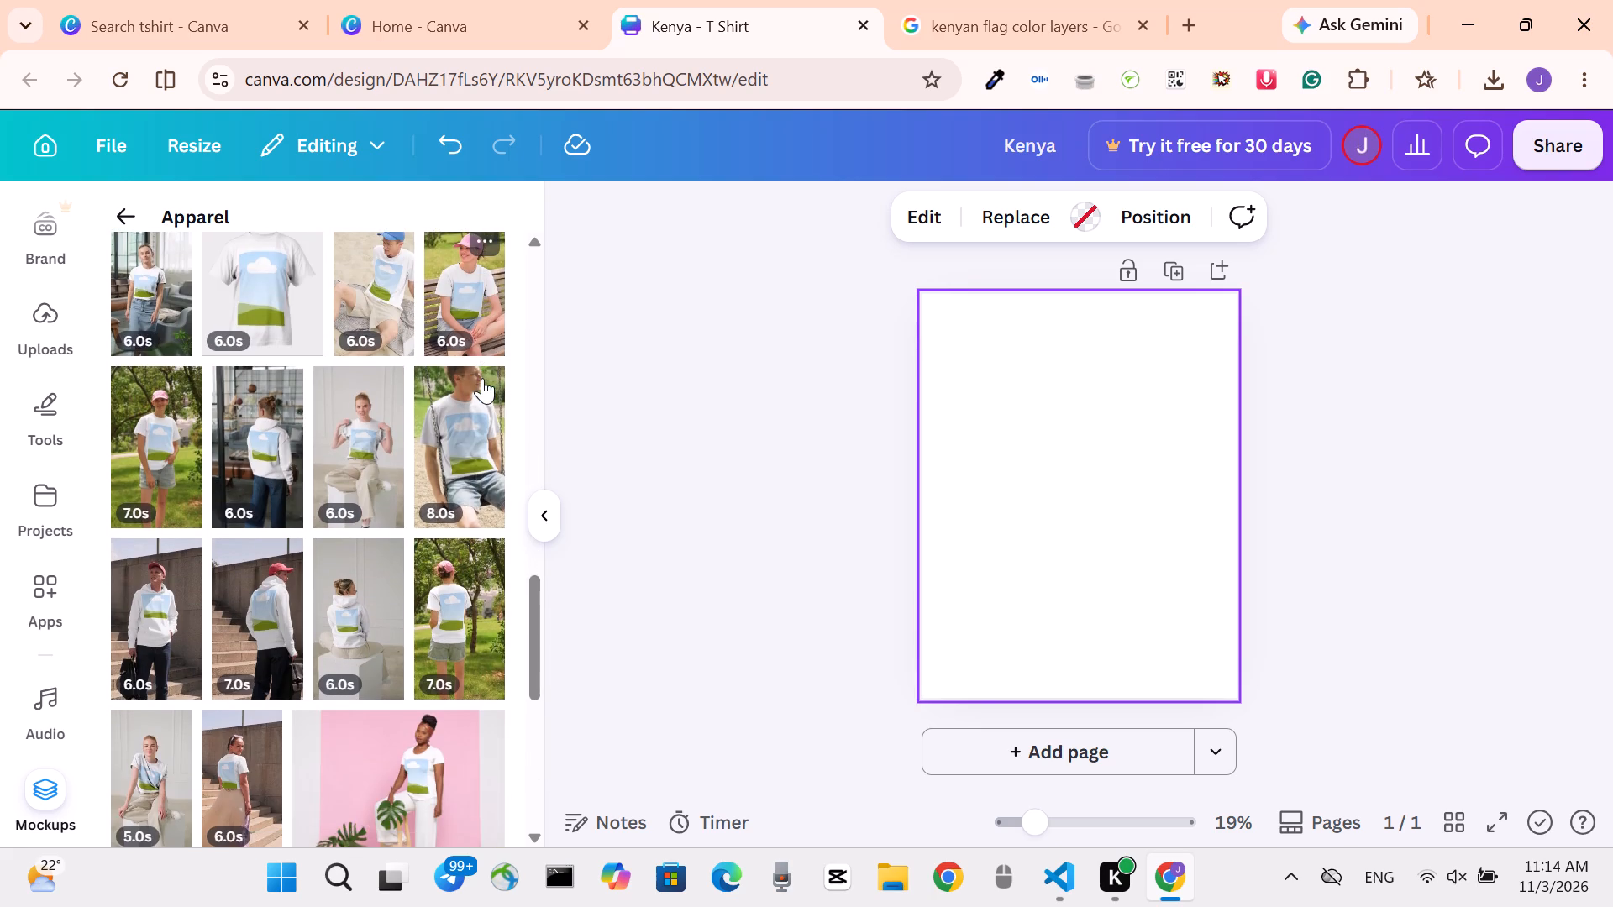
pyautogui.scroll(-7, 482, 378)
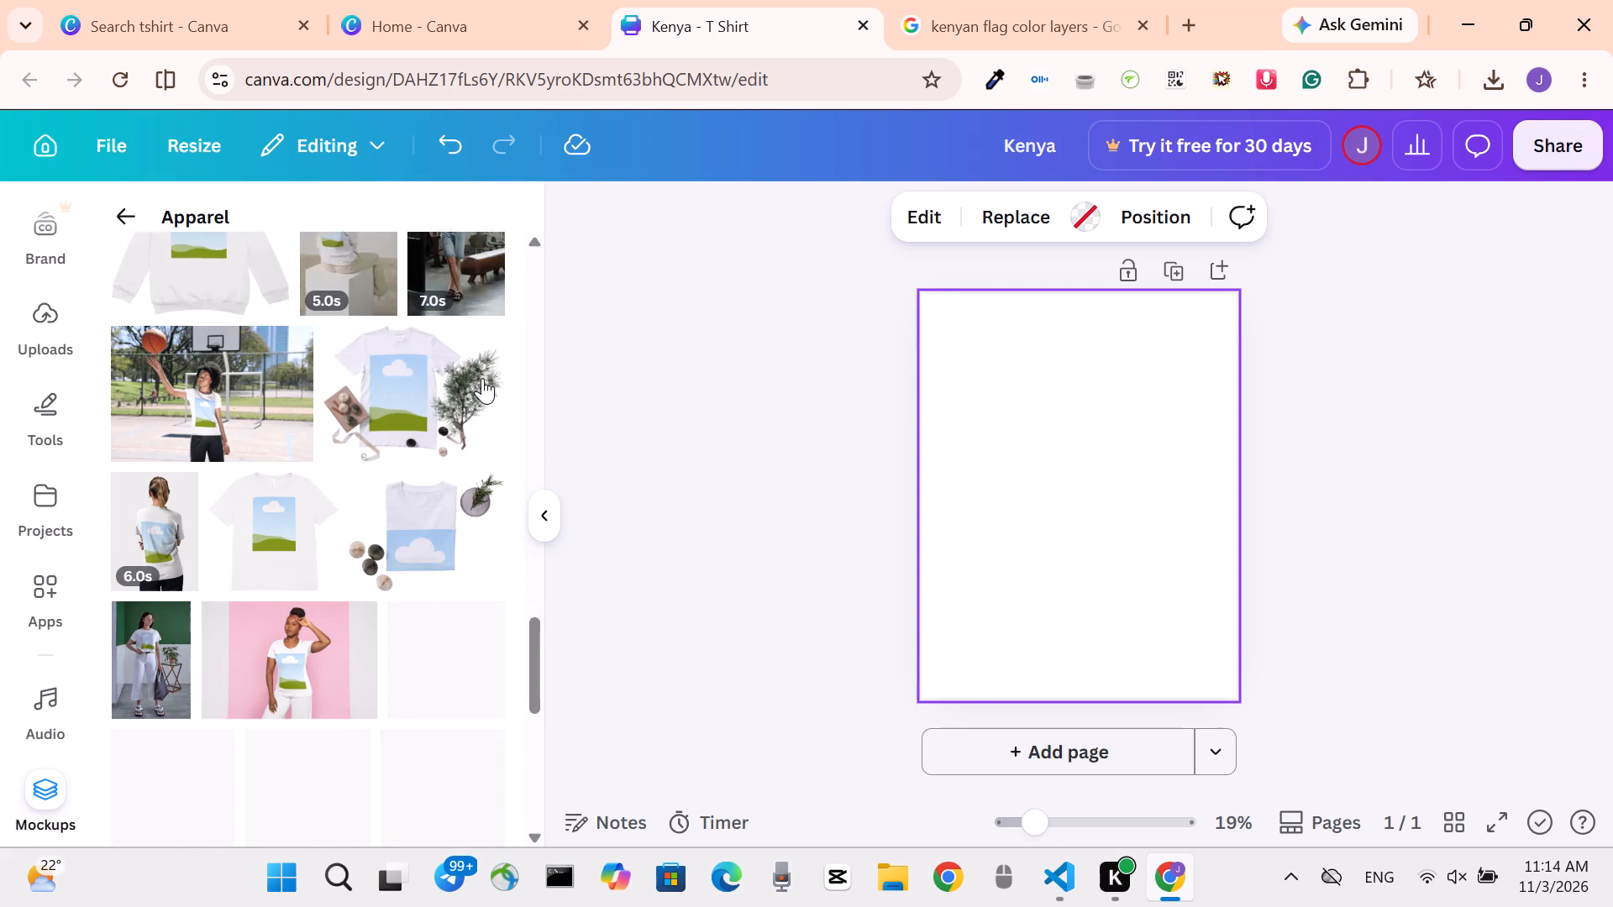
pyautogui.scroll(-3, 482, 378)
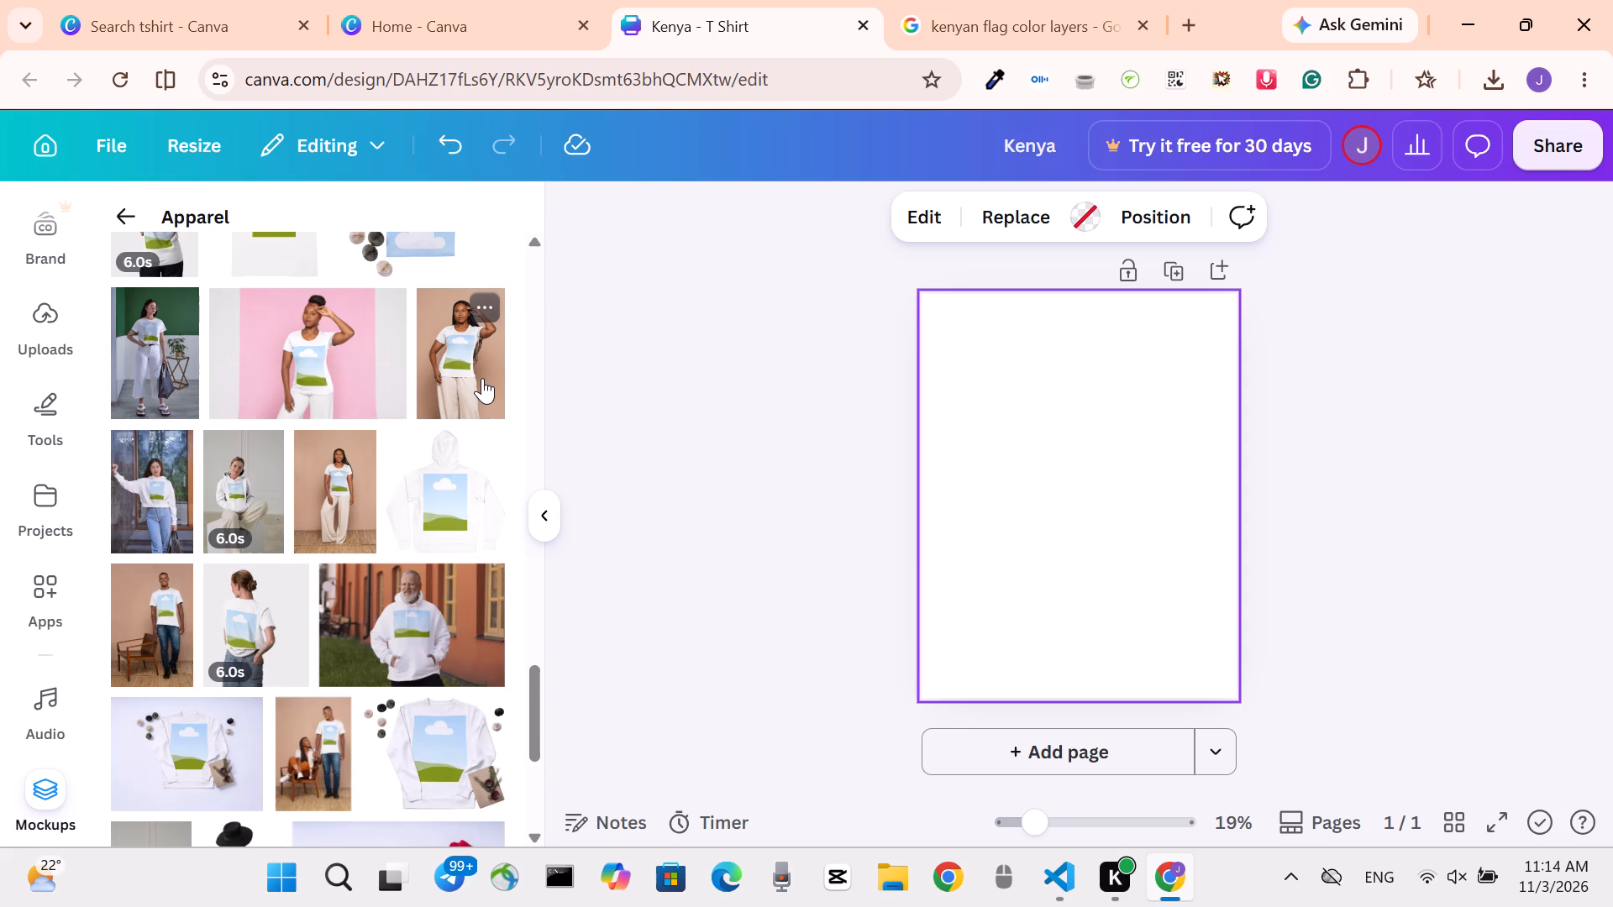
pyautogui.scroll(-2, 482, 378)
pyautogui.click(482, 378)
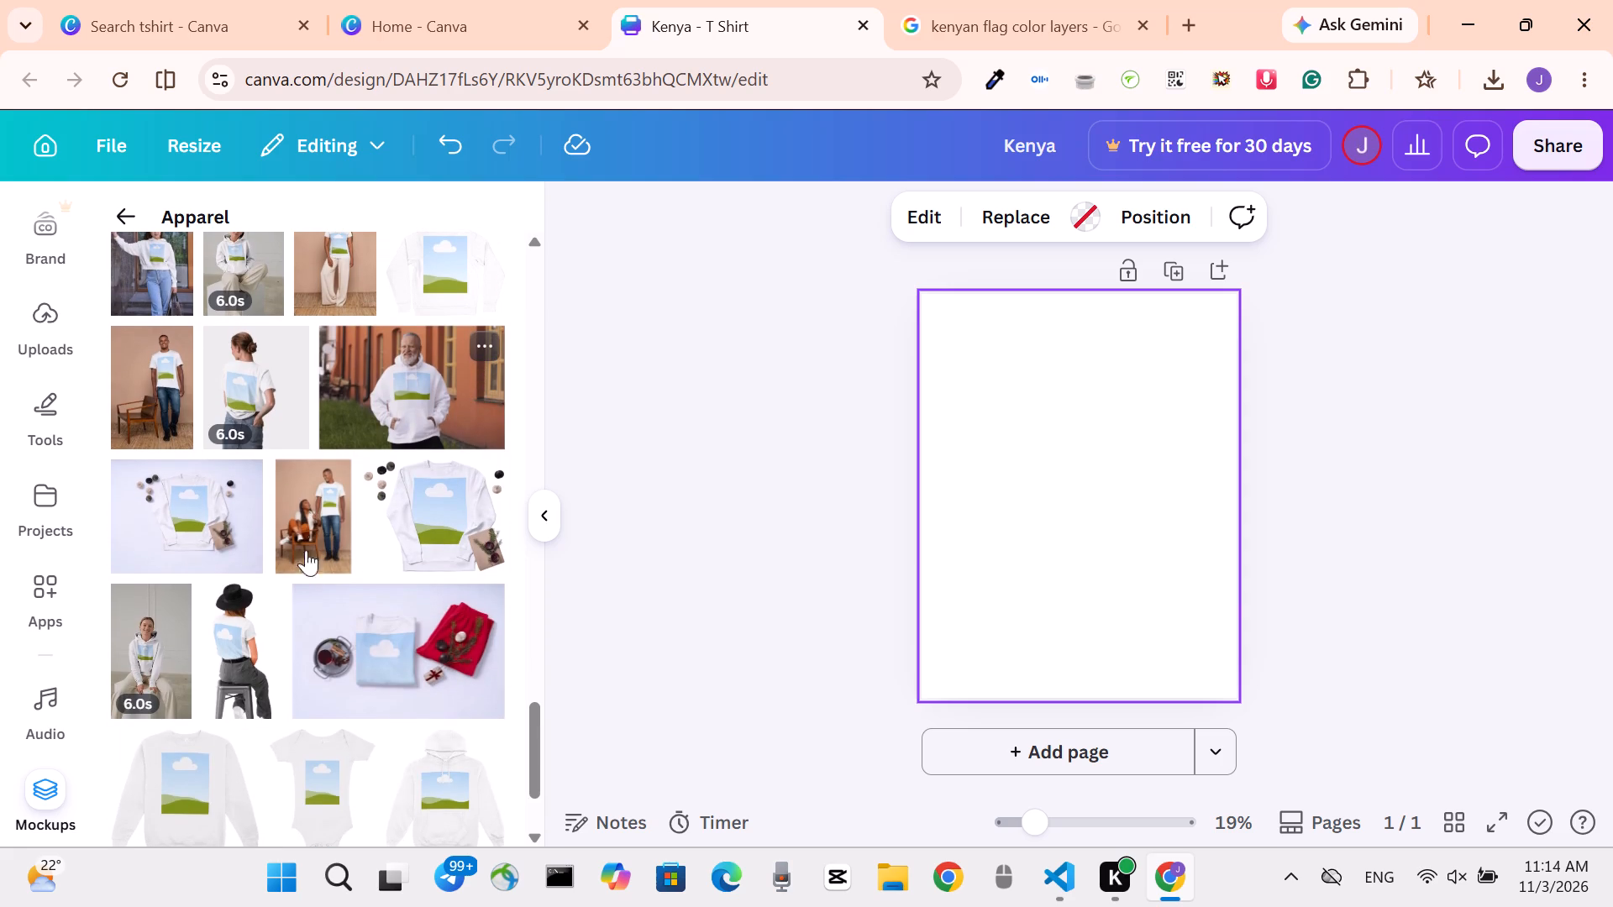
pyautogui.scroll(-5, 295, 577)
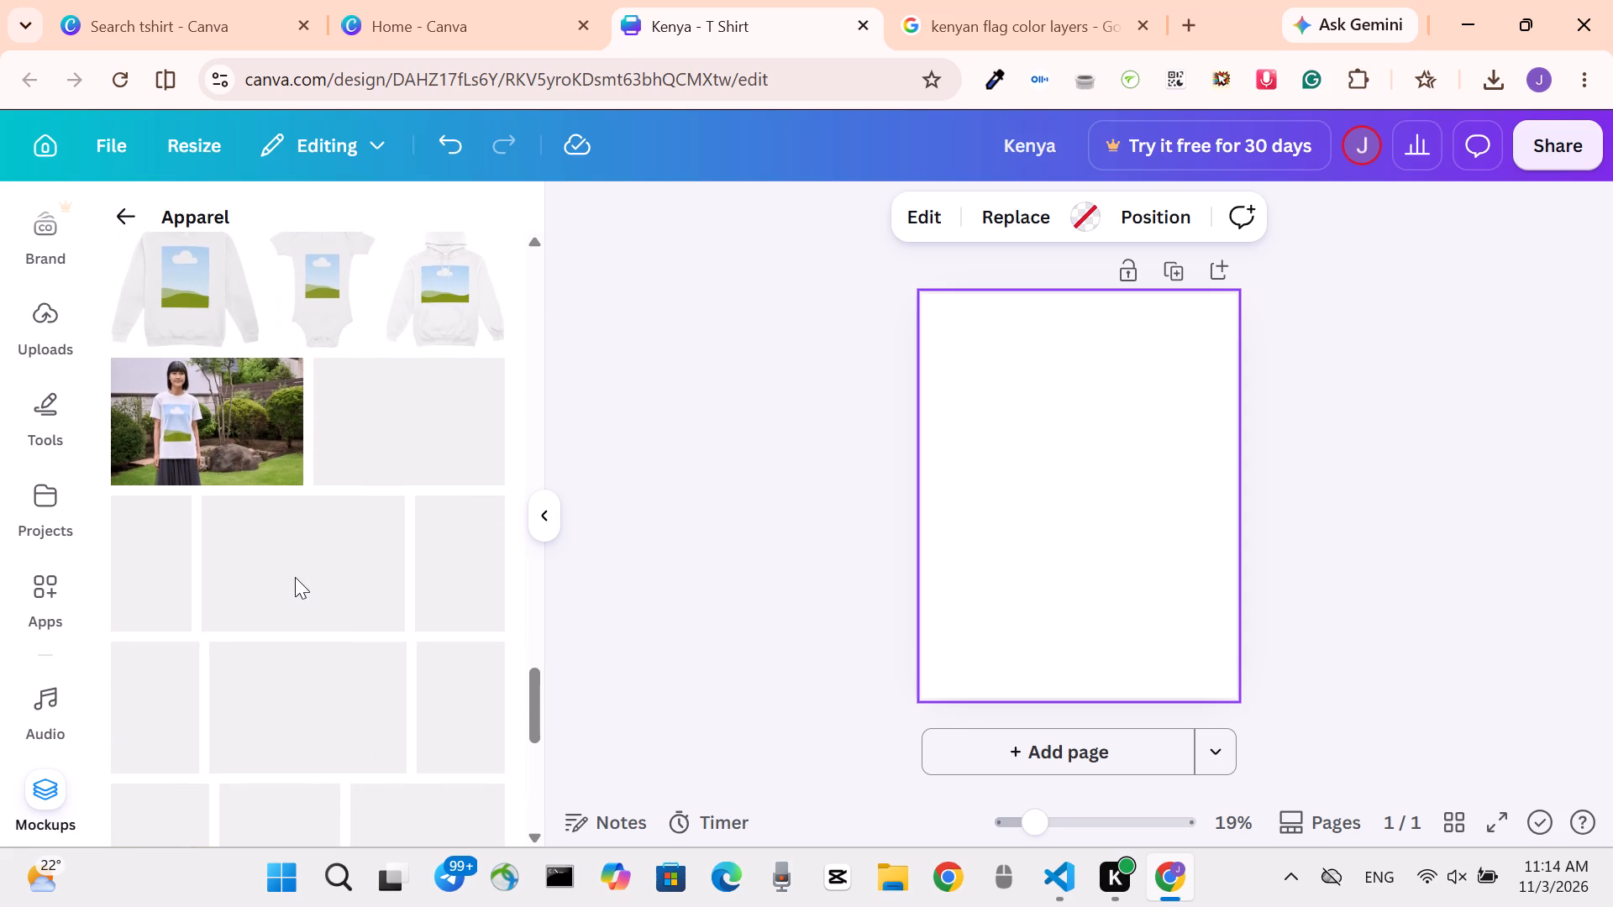
pyautogui.scroll(-3, 295, 577)
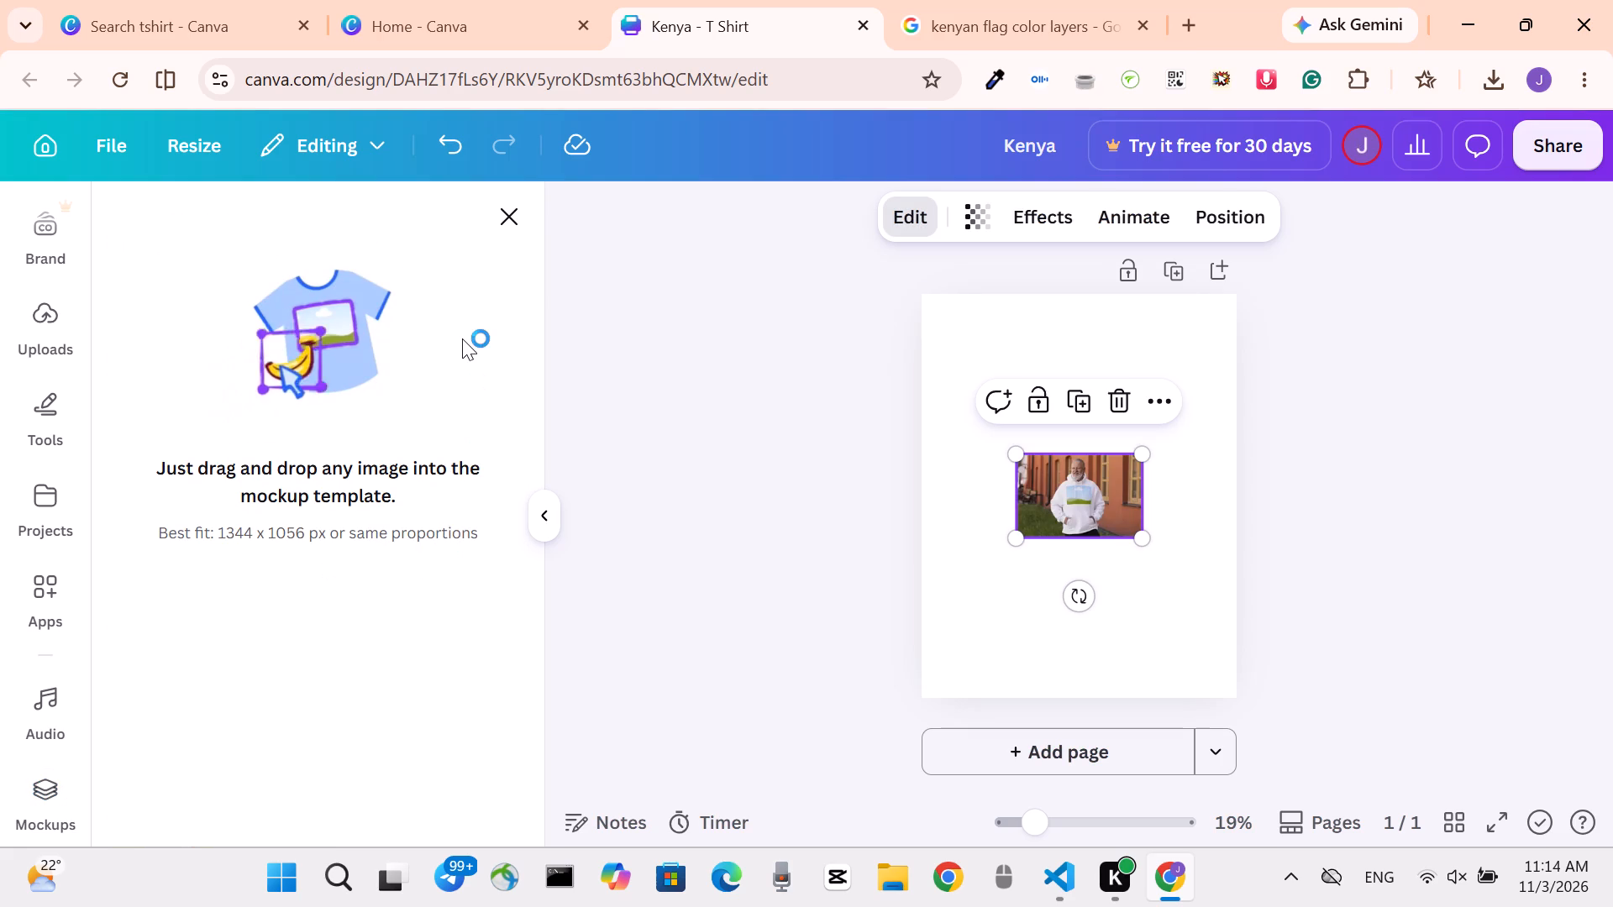
pyautogui.click(510, 221)
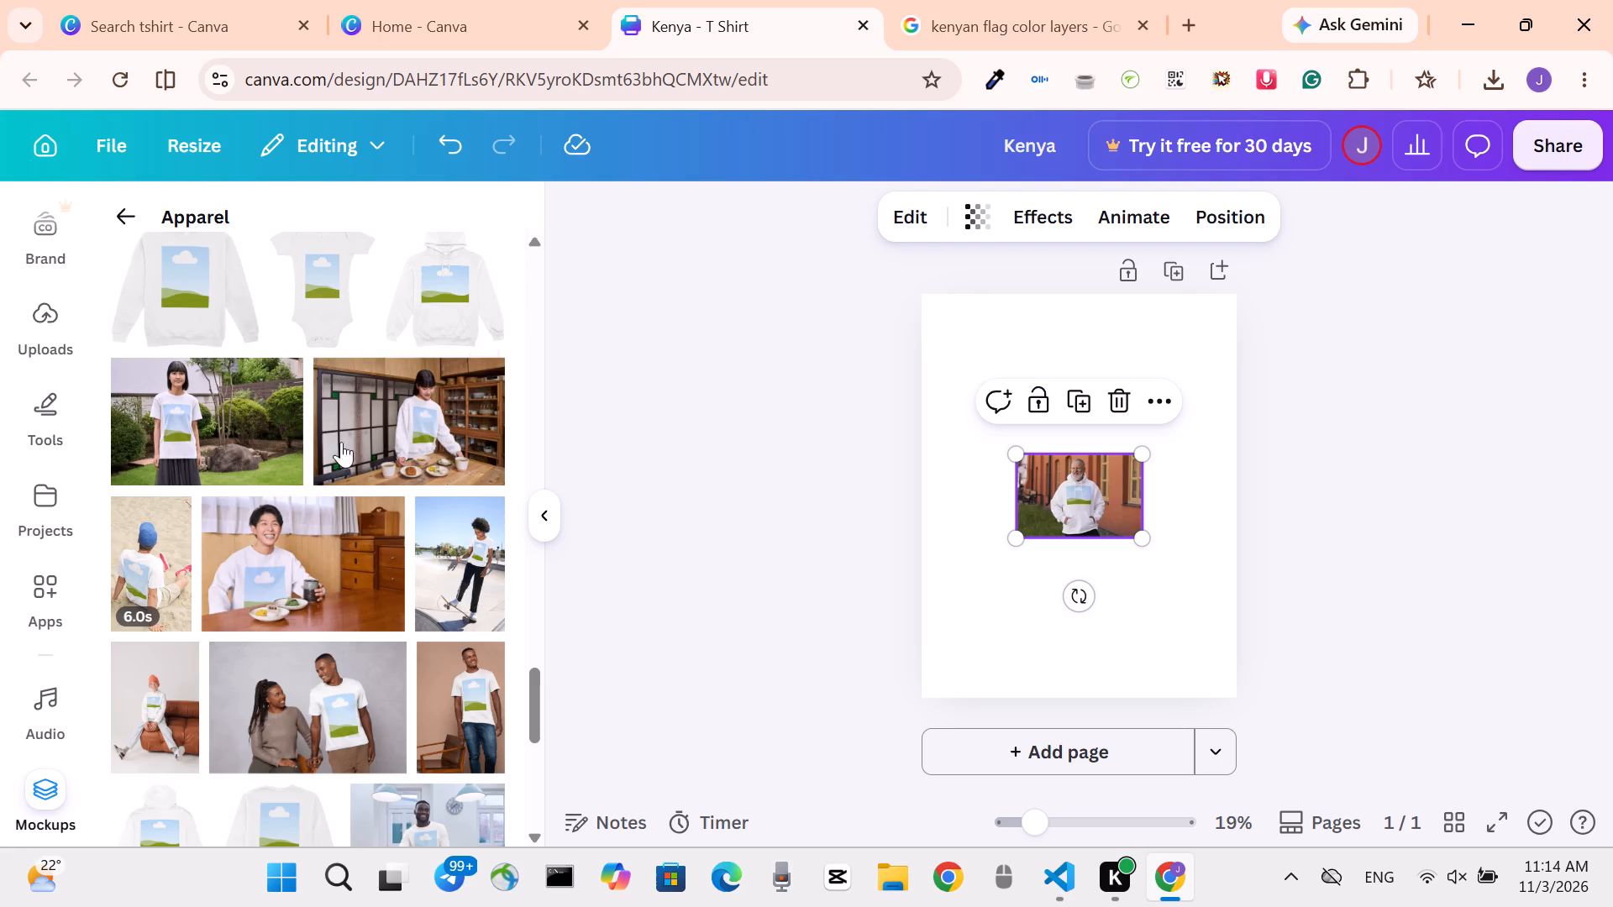
# Look through the remaining Apparel mockups for other suitable garments, and return to the mockup categories.
pyautogui.scroll(-8, 286, 627)
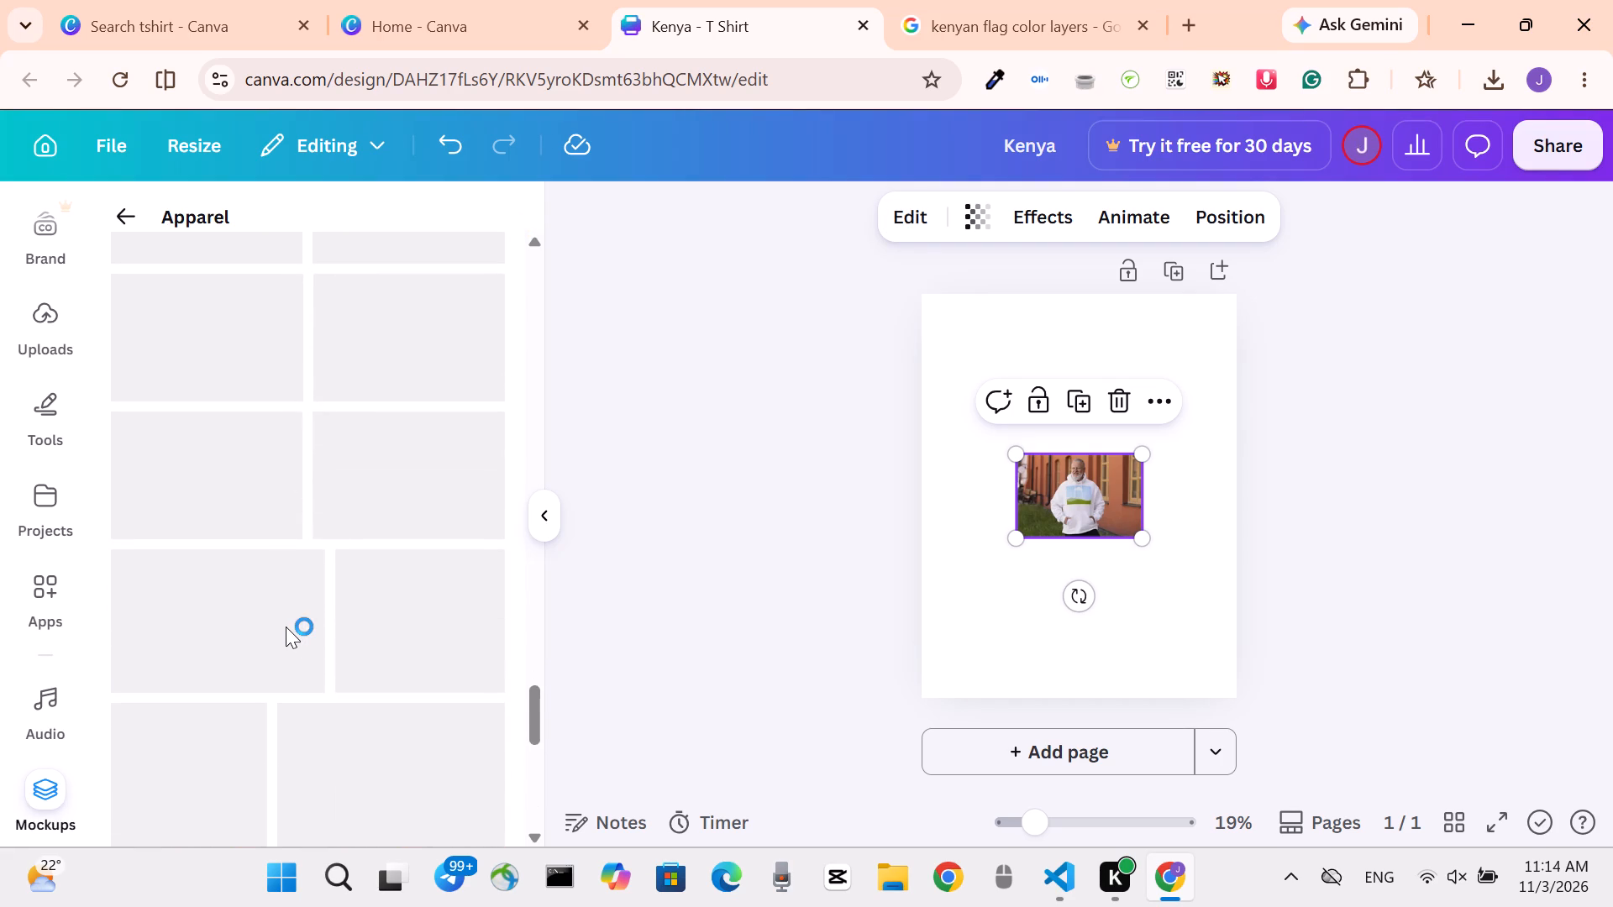
pyautogui.scroll(-7, 286, 627)
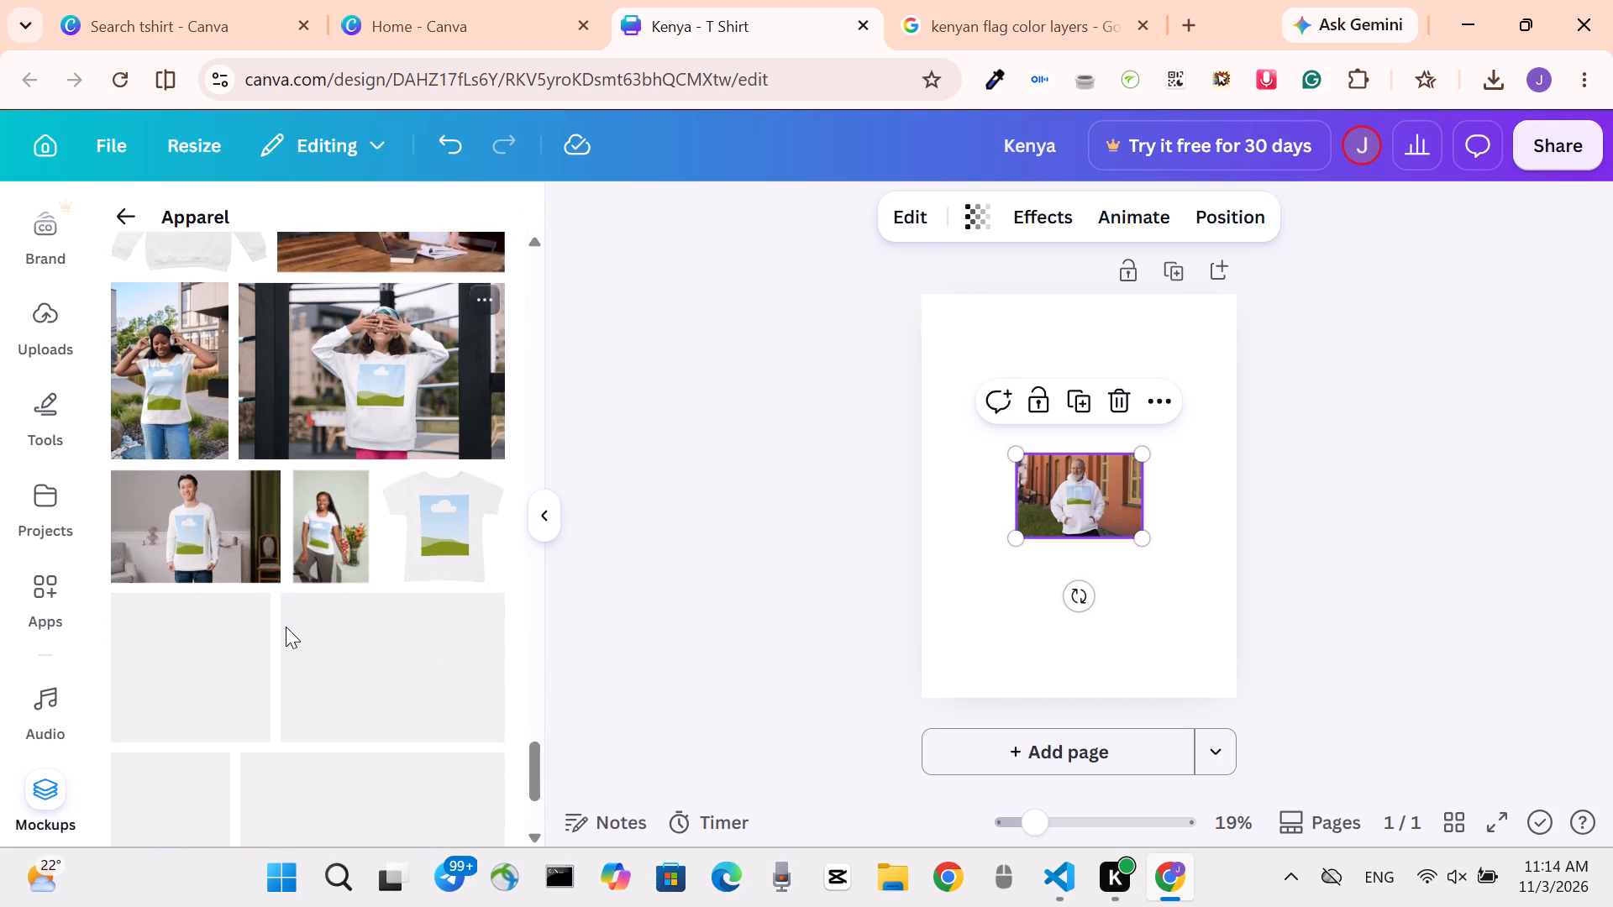
pyautogui.scroll(-3, 286, 627)
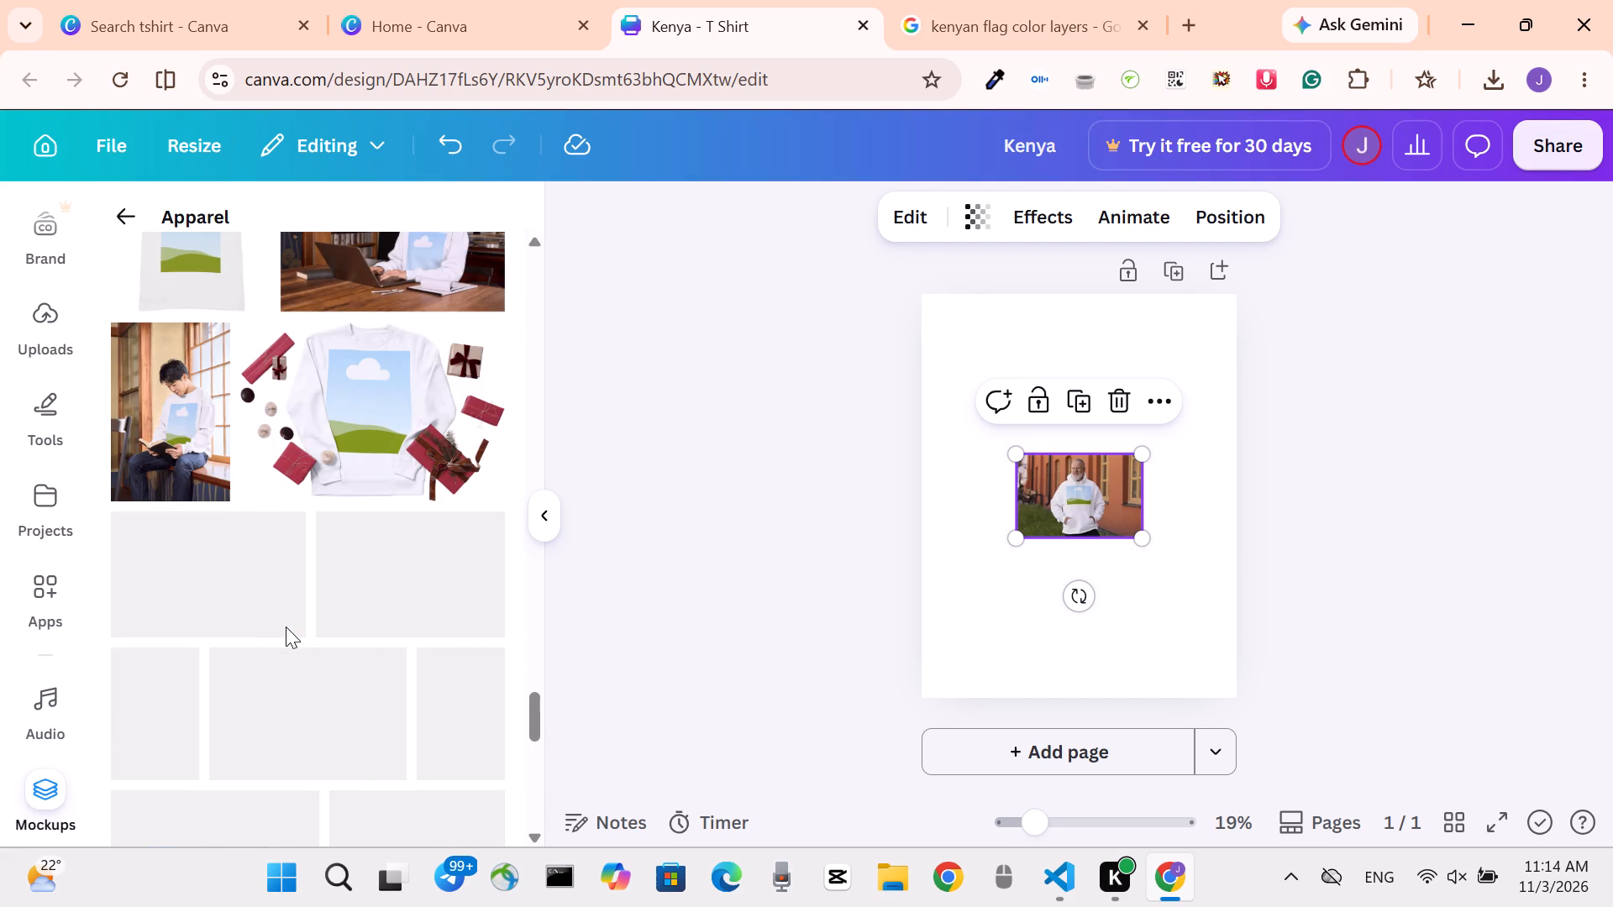
pyautogui.scroll(-3, 286, 627)
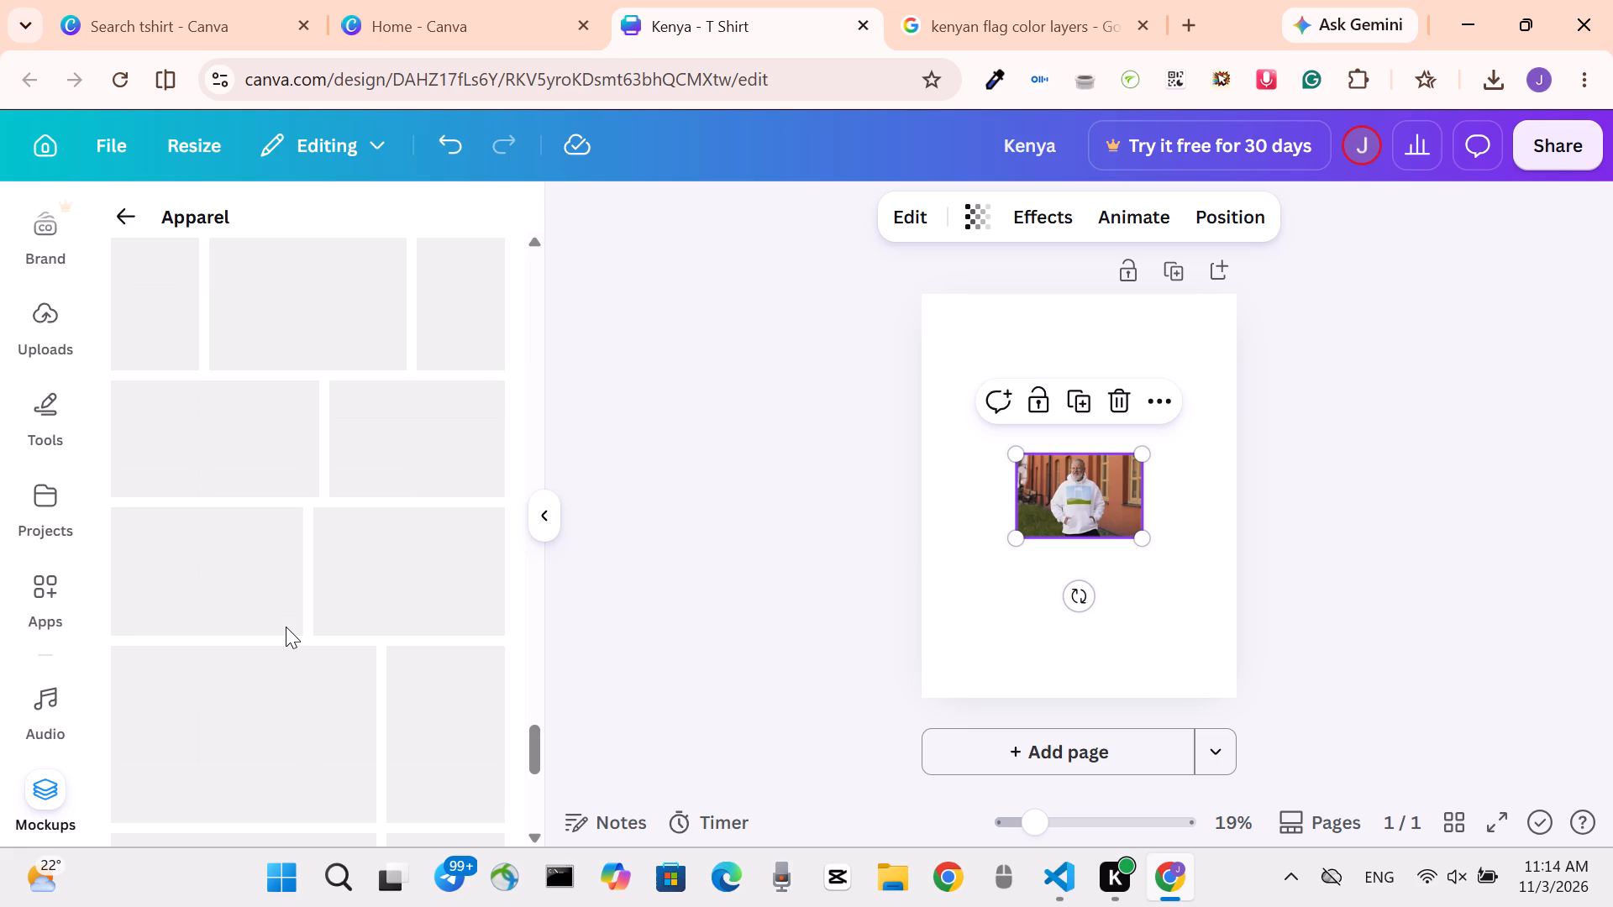
pyautogui.scroll(13, 169, 285)
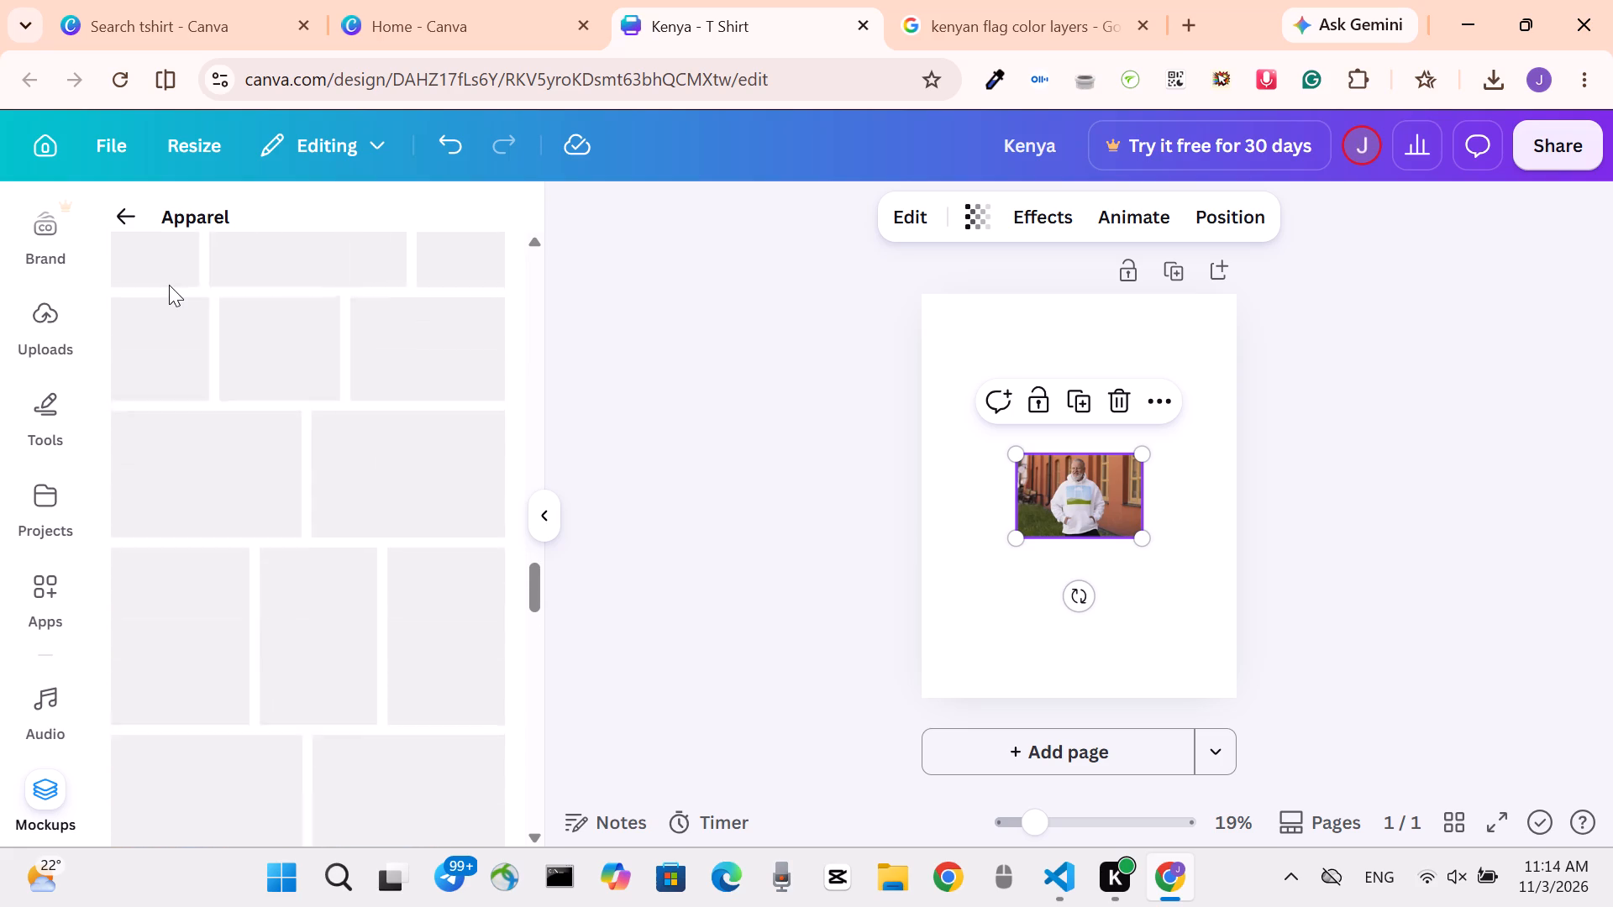
pyautogui.scroll(11, 169, 285)
pyautogui.hscroll(-2, 169, 285)
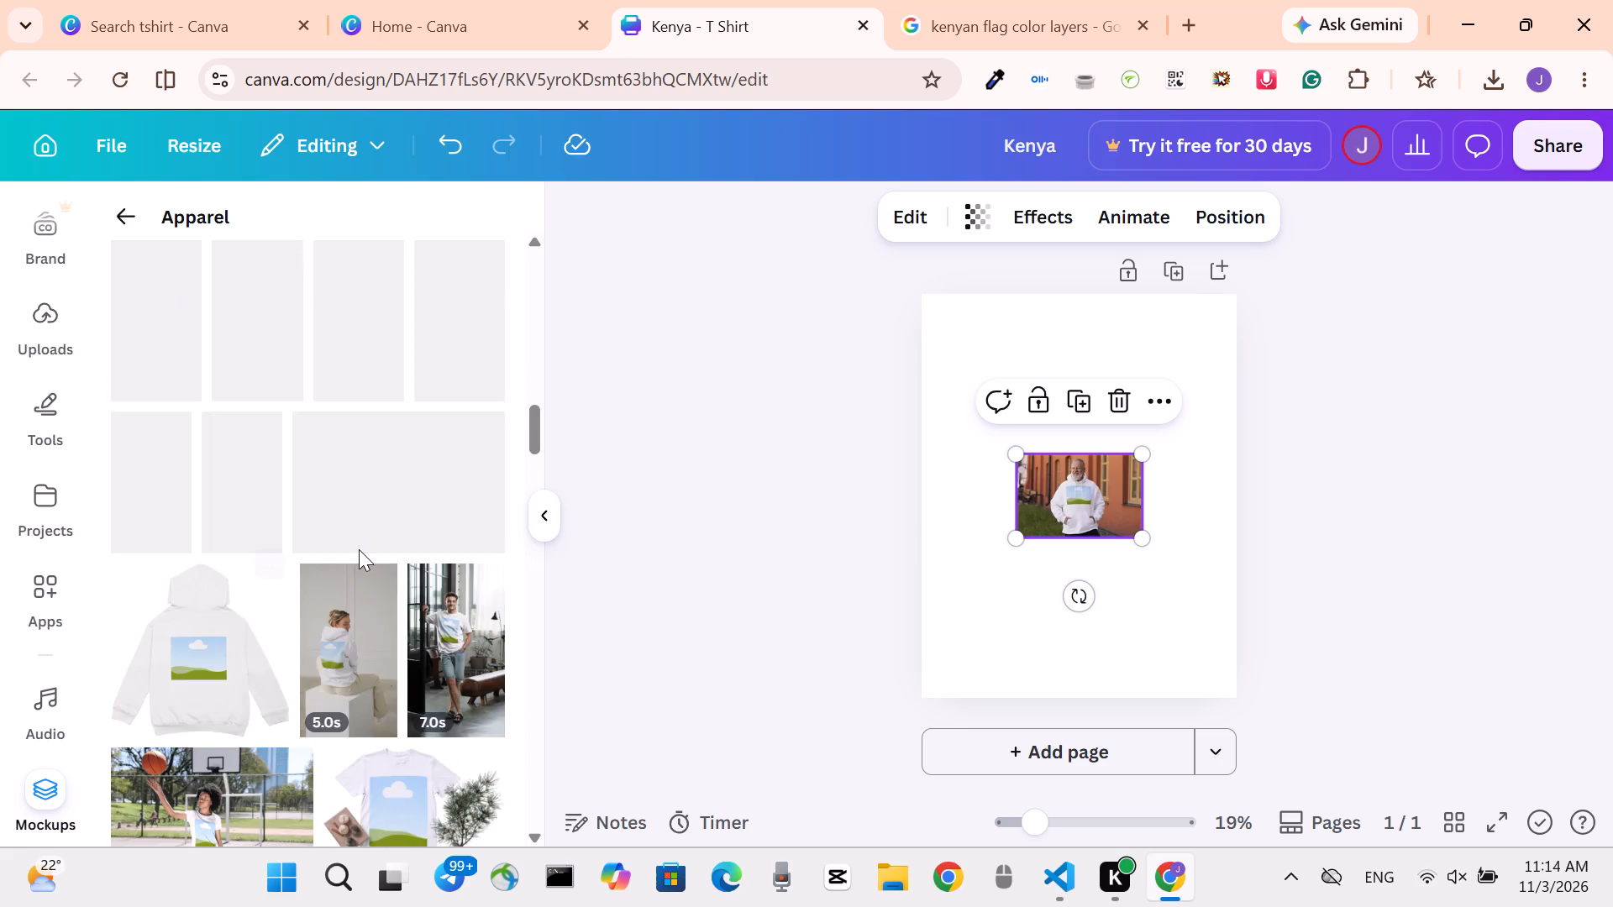
pyautogui.scroll(20, 359, 549)
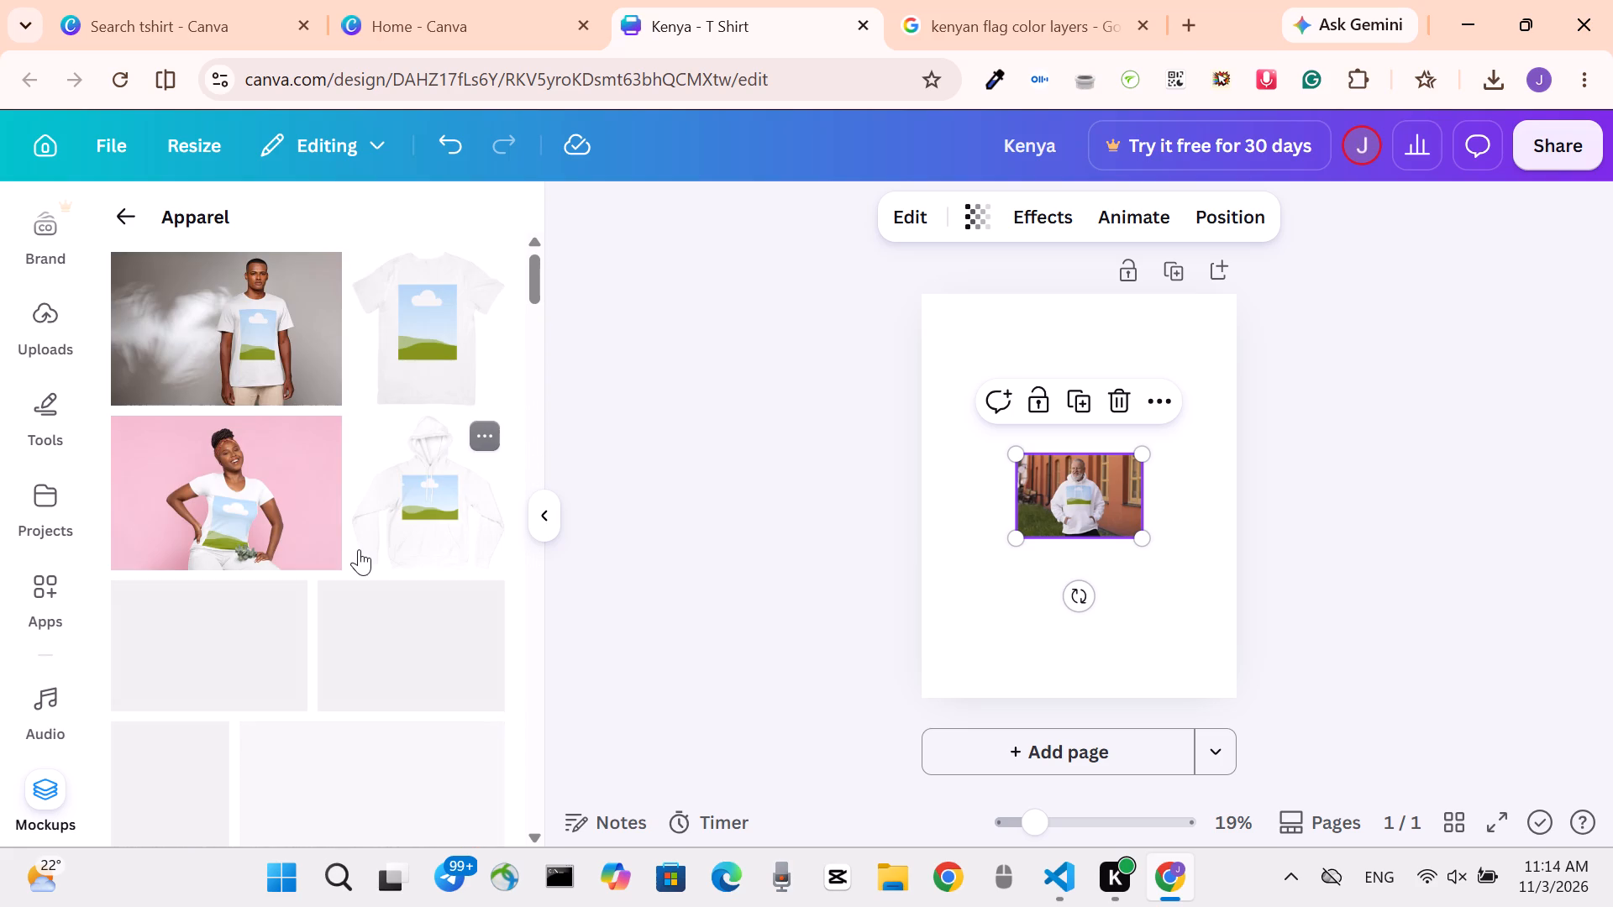
pyautogui.click(119, 202)
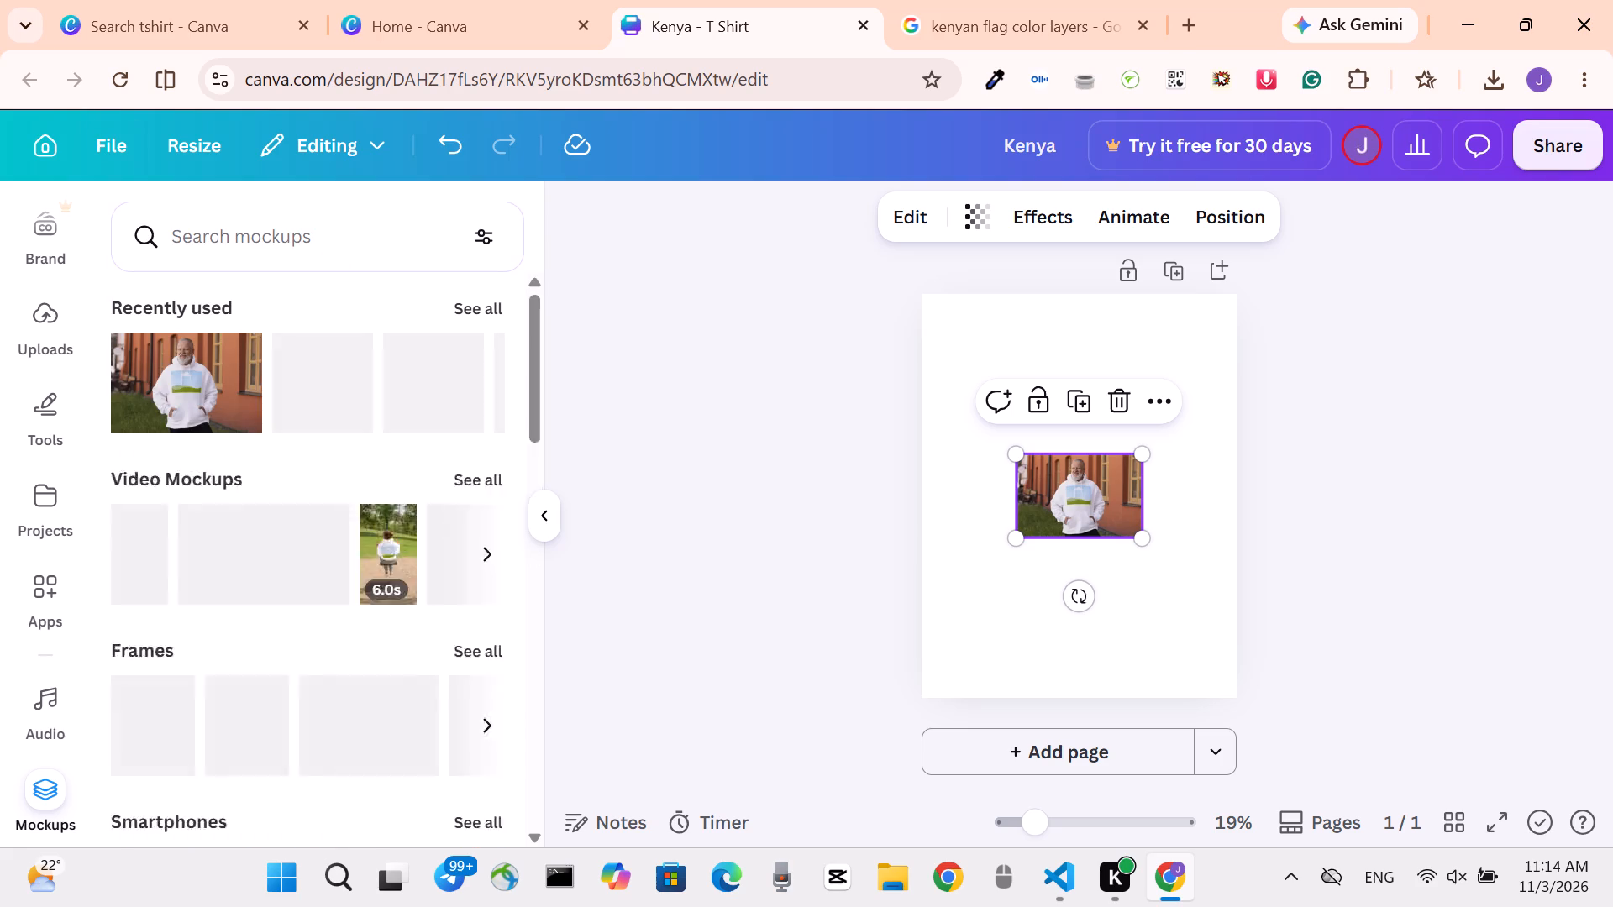
# Search the mockups for "black apparel".
pyautogui.click(265, 239)
pyautogui.write('bka')
pyautogui.press('BackSpace')
pyautogui.write('lac')
pyautogui.press('k')
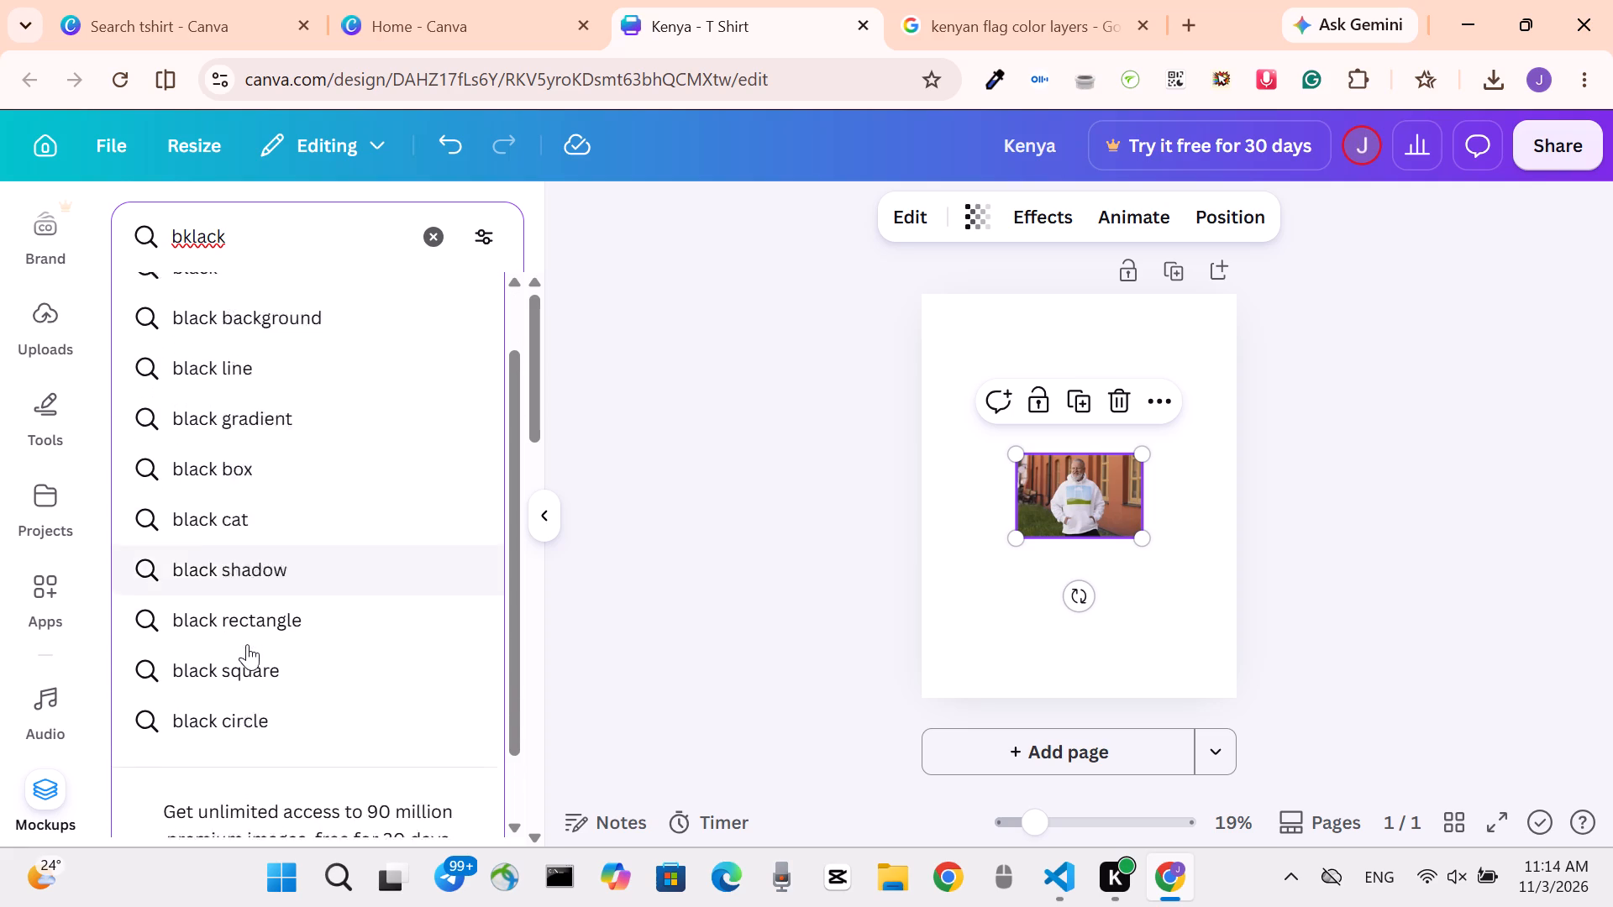
pyautogui.click(192, 239)
pyautogui.press('BackSpace')
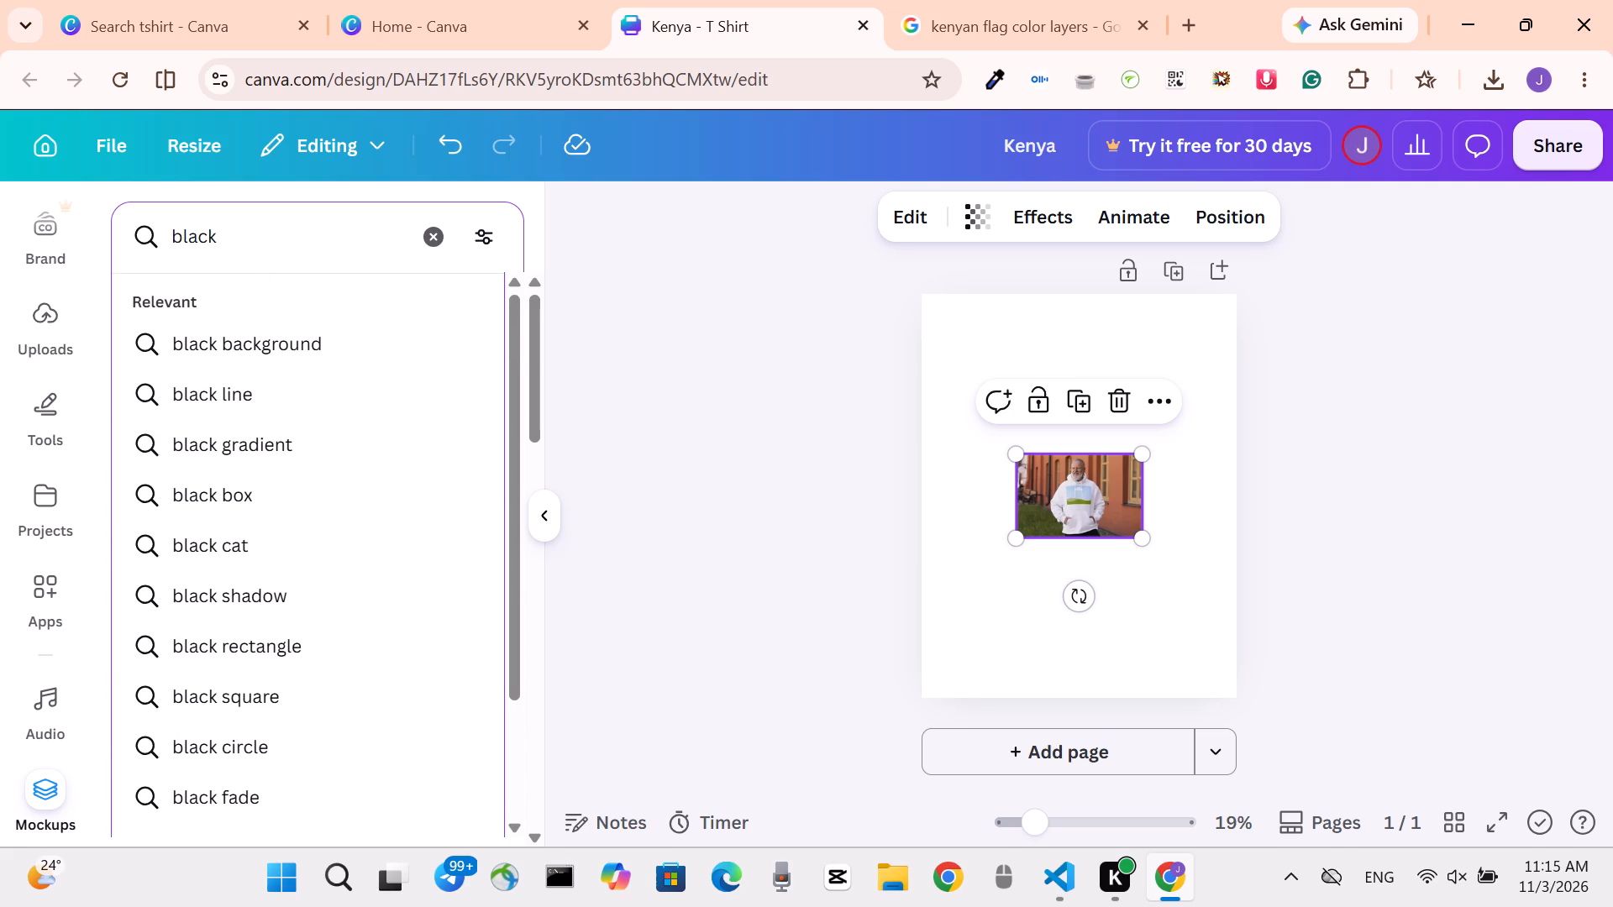
pyautogui.click(222, 239)
pyautogui.press('space')
pyautogui.write('appare')
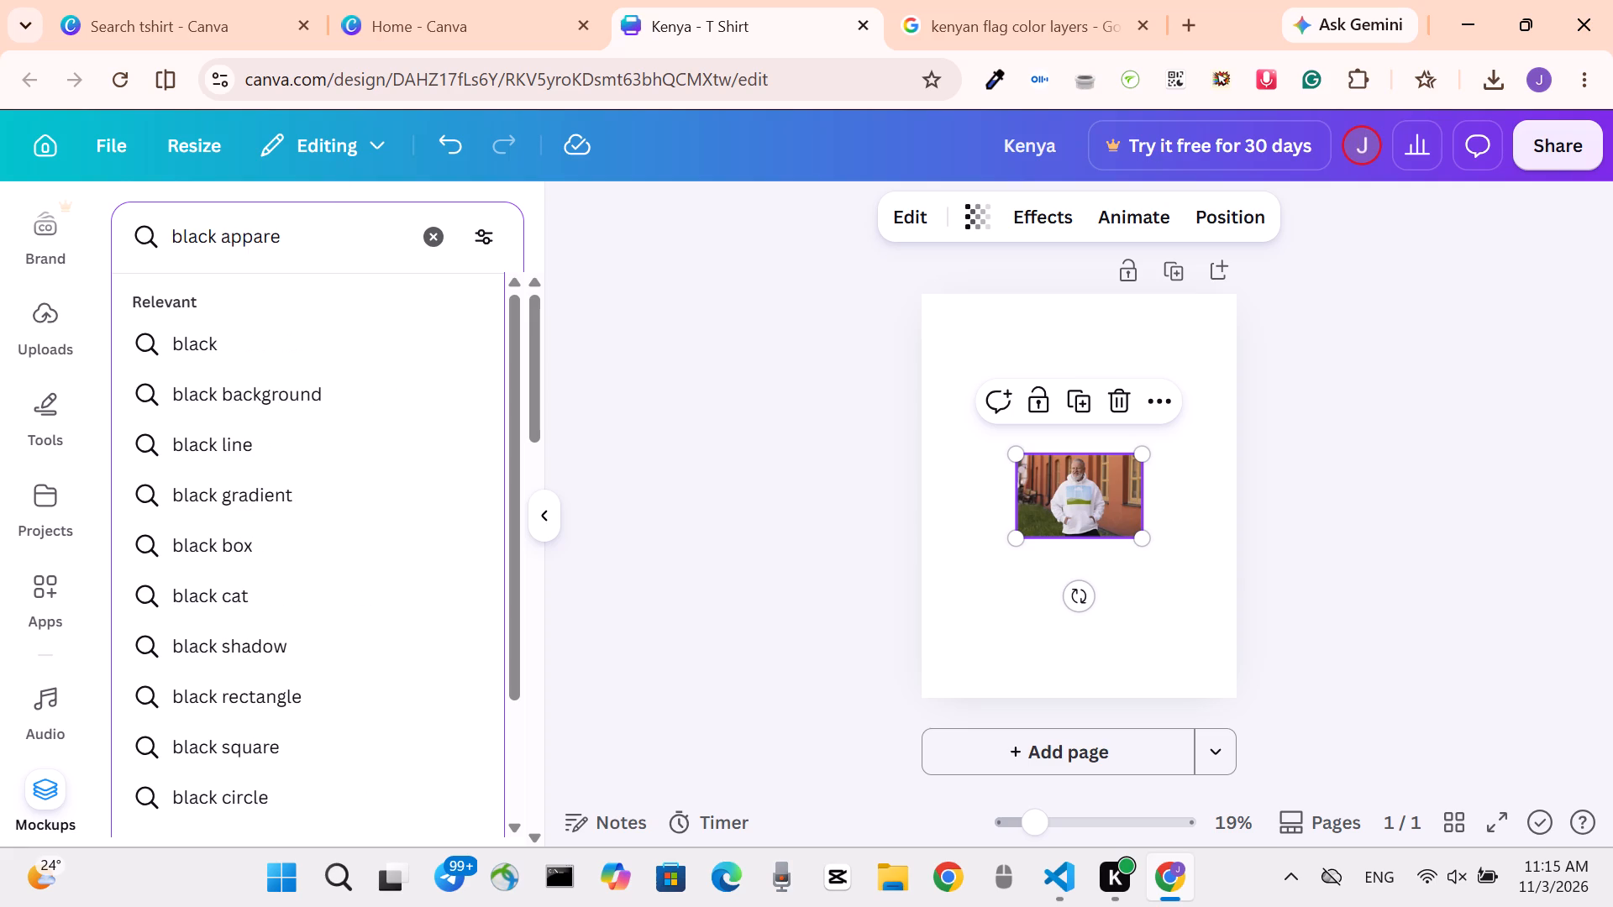
pyautogui.press('l')
pyautogui.press('Return')
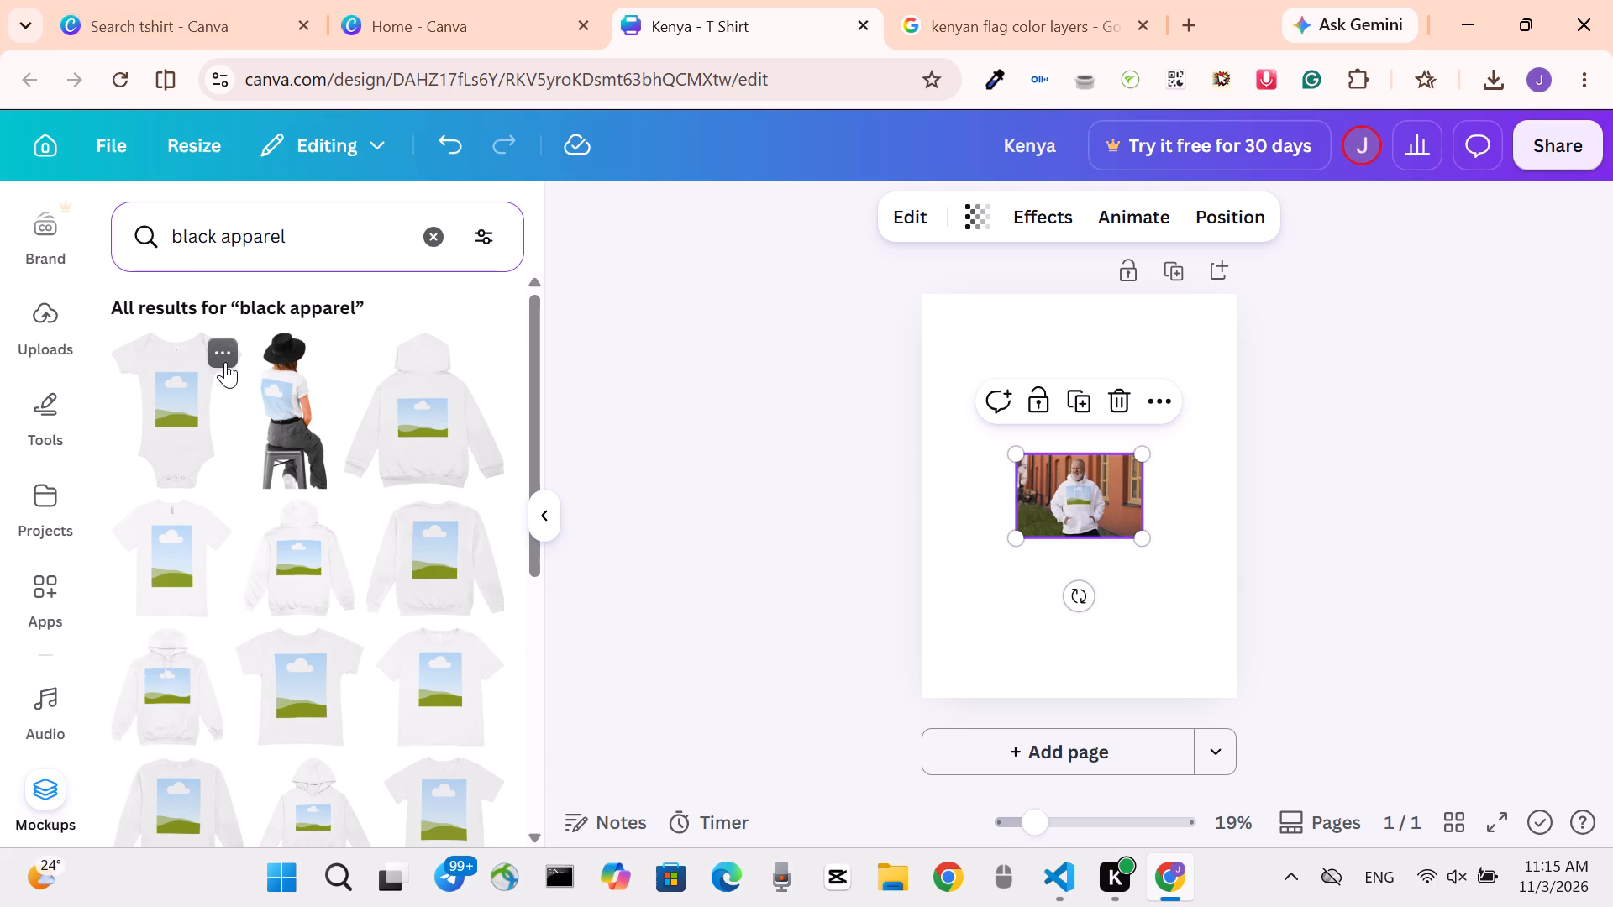
# Look through the "black apparel" mockup results for a suitable dark garment to carry the Kenya design.
pyautogui.scroll(-6, 225, 362)
pyautogui.scroll(1, 225, 362)
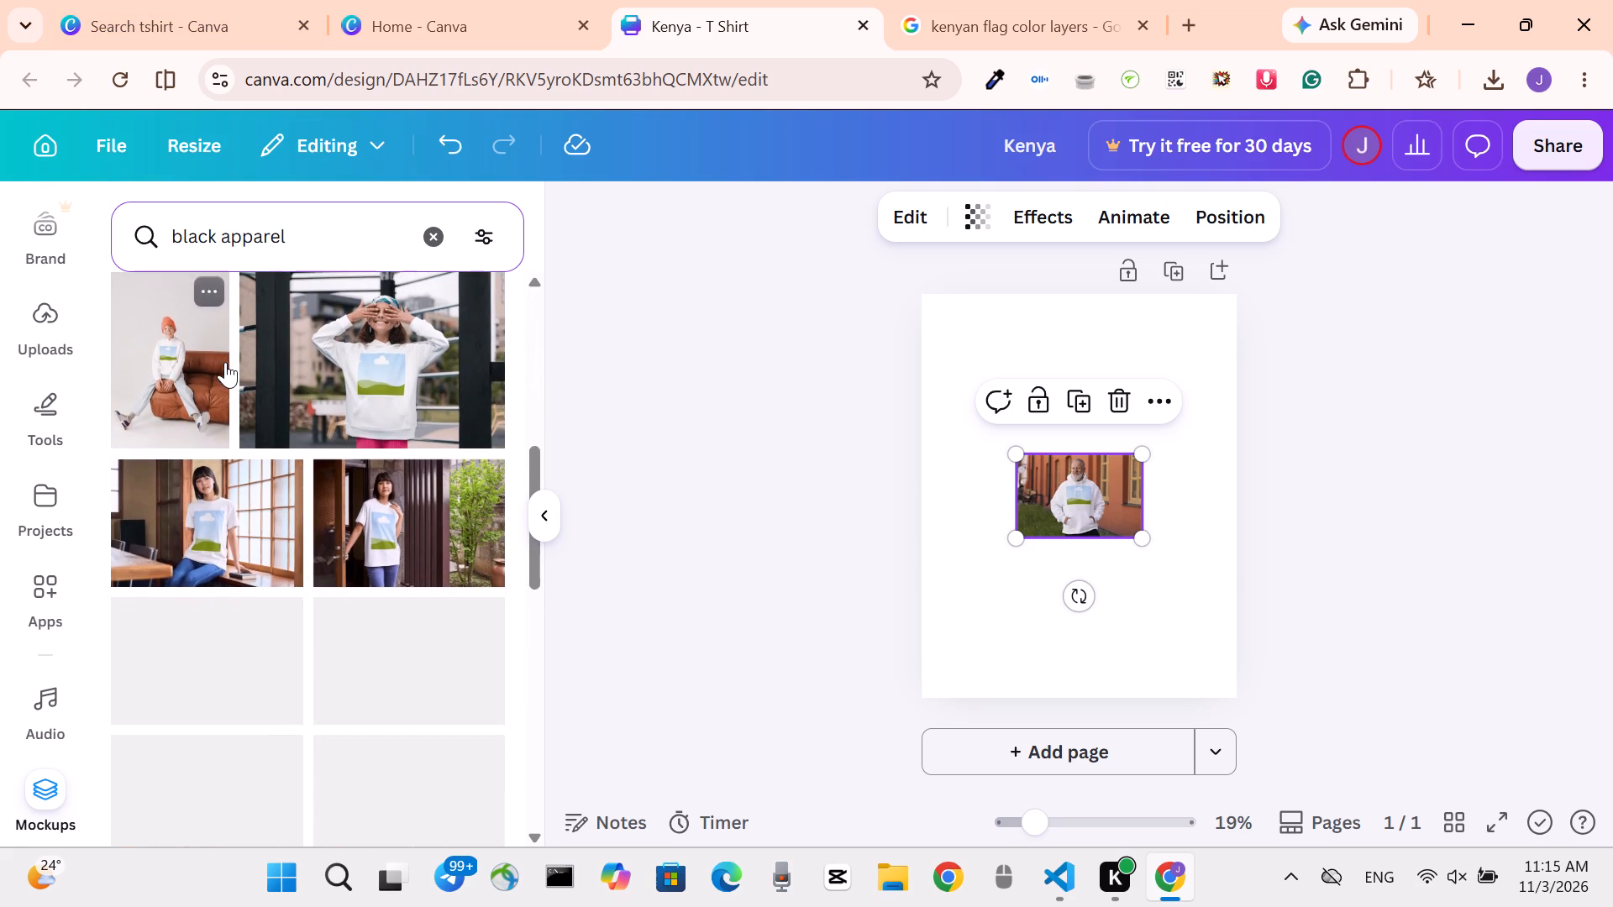
pyautogui.scroll(4, 225, 362)
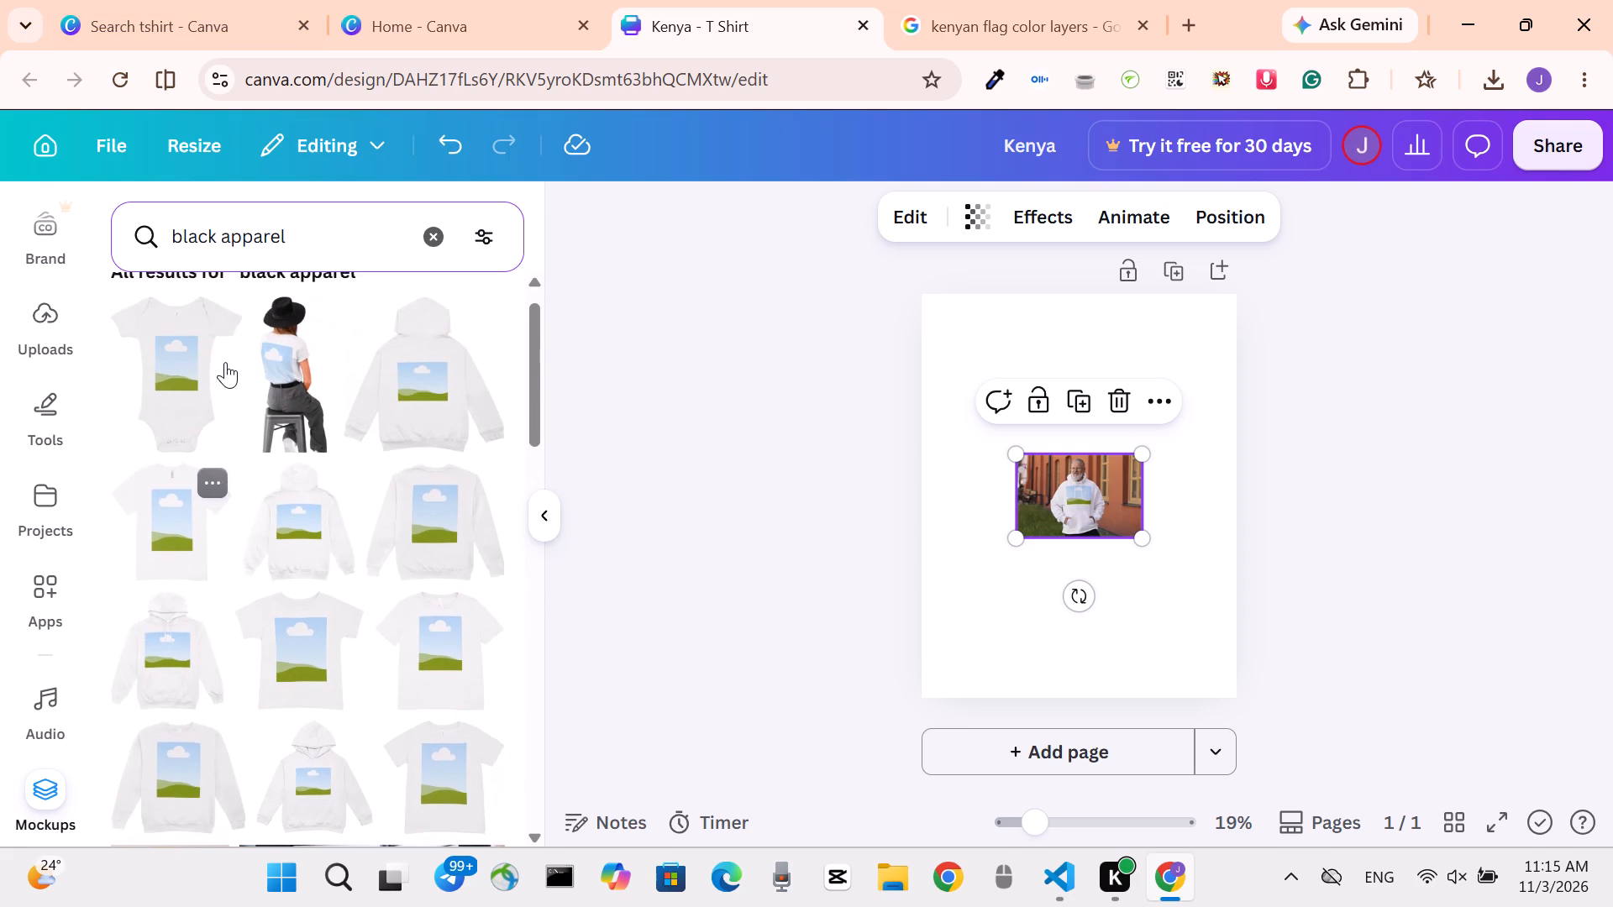
pyautogui.scroll(-7, 225, 362)
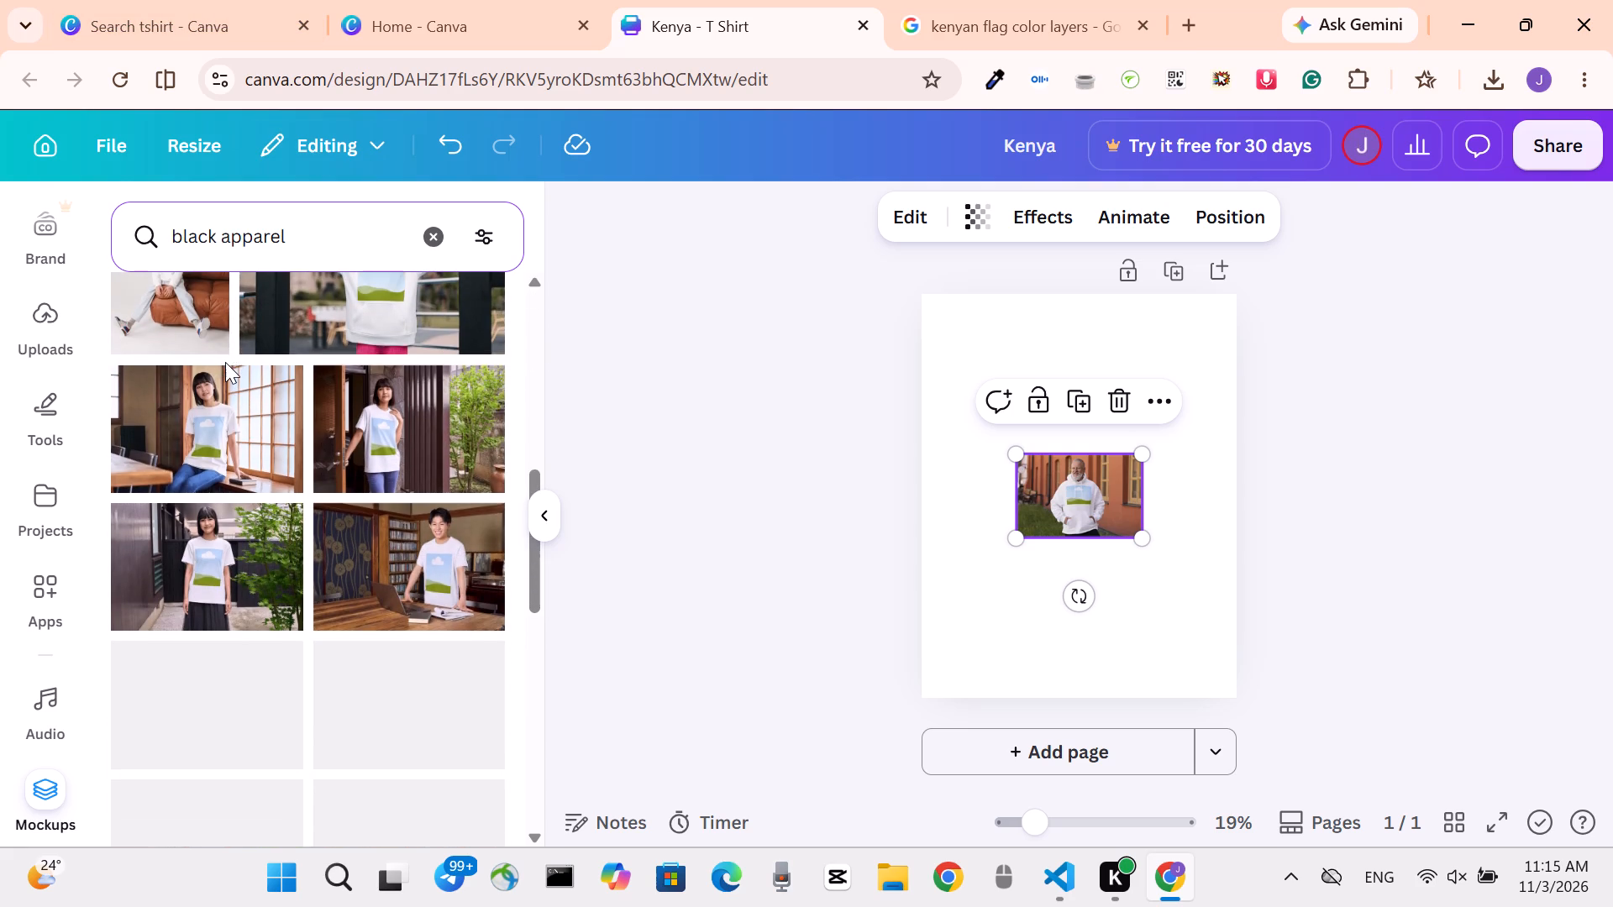
pyautogui.scroll(-2, 225, 362)
pyautogui.scroll(3, 225, 362)
pyautogui.scroll(-2, 225, 362)
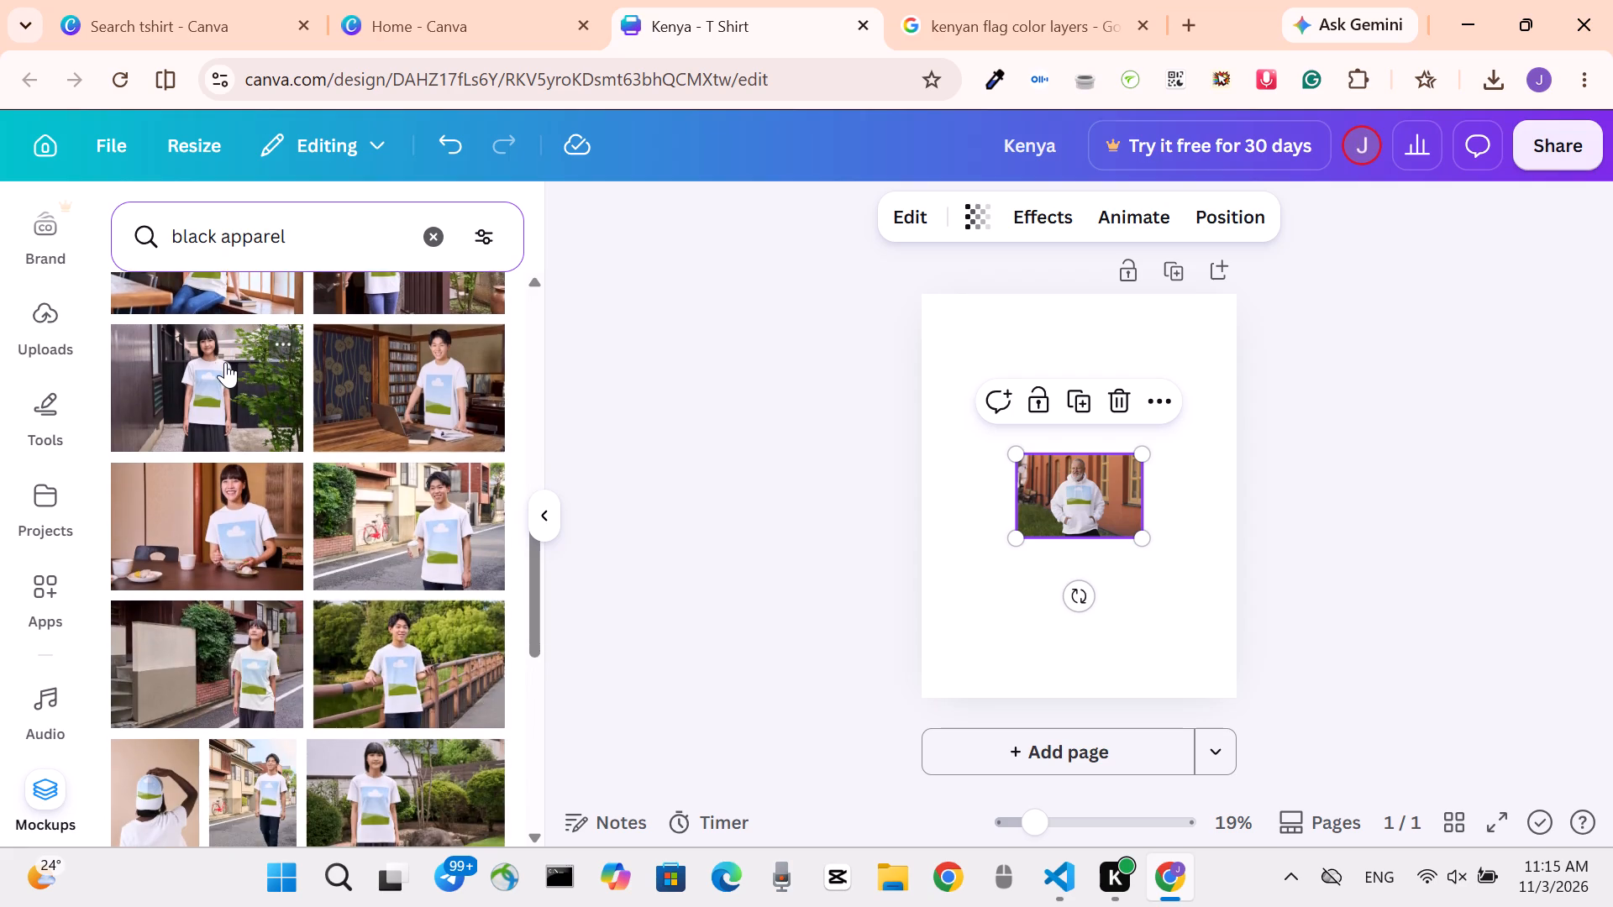
pyautogui.scroll(-2, 225, 362)
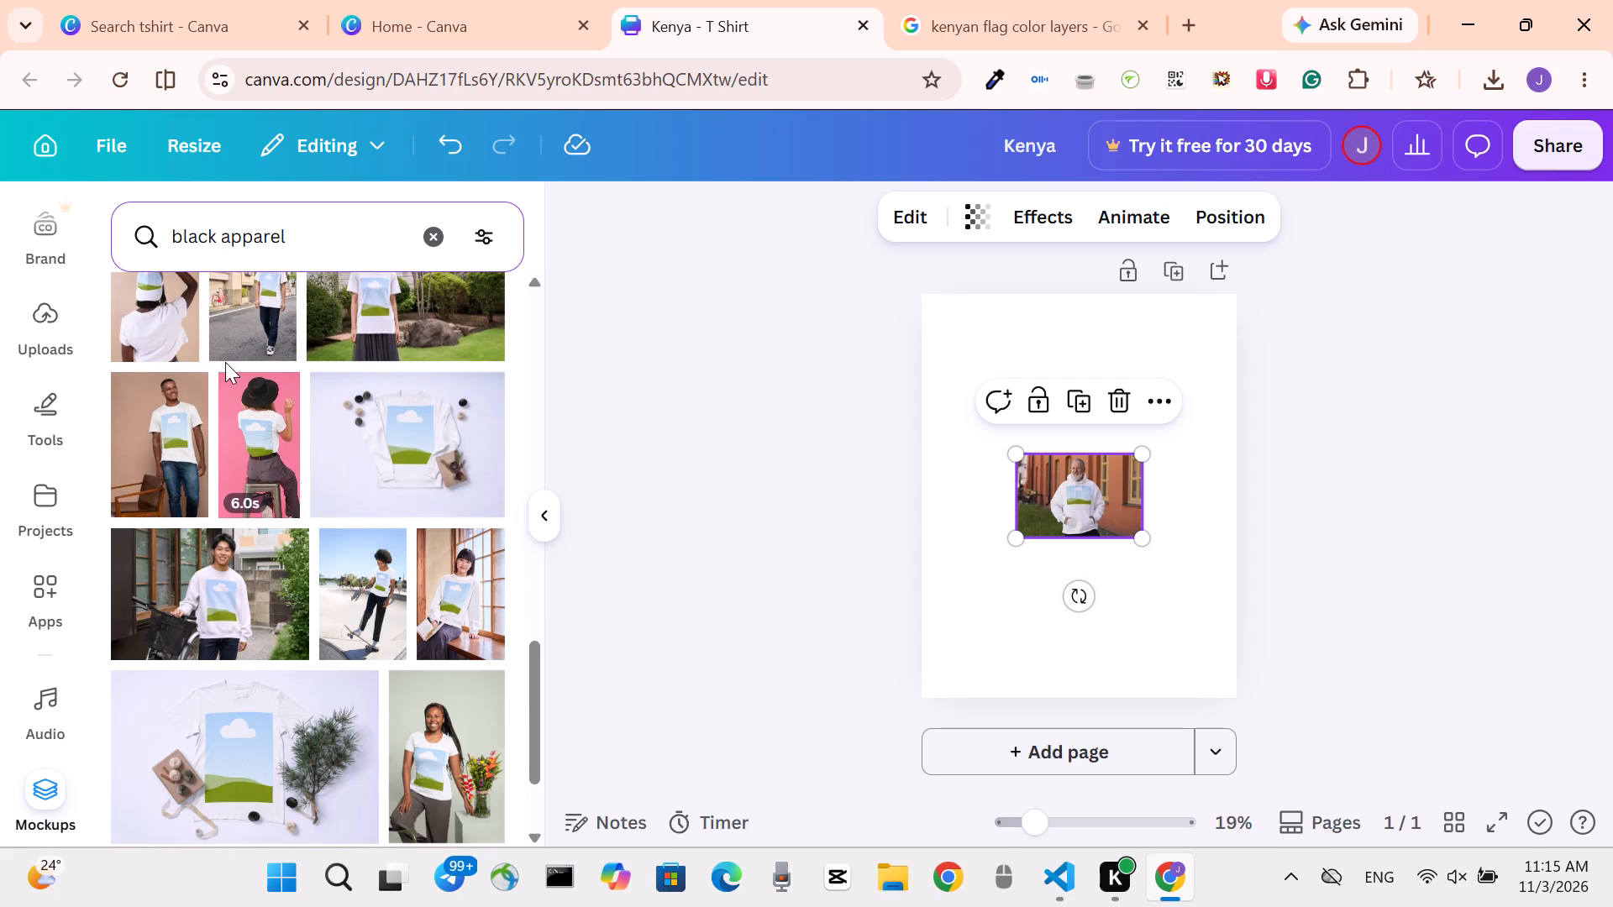
pyautogui.scroll(-8, 225, 362)
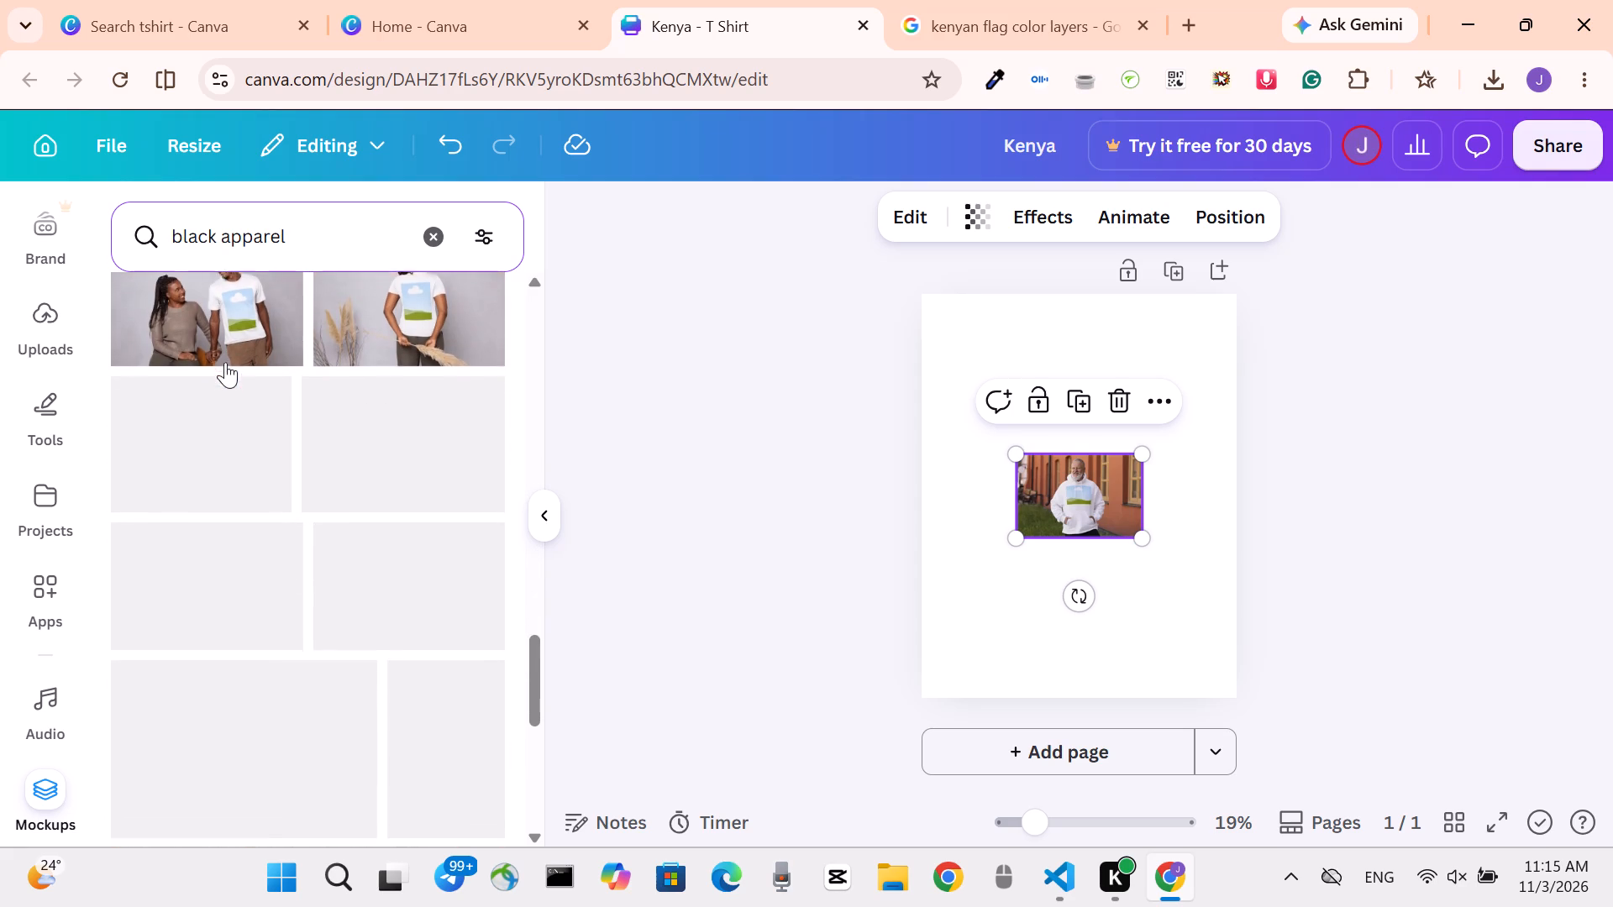
pyautogui.scroll(-2, 225, 362)
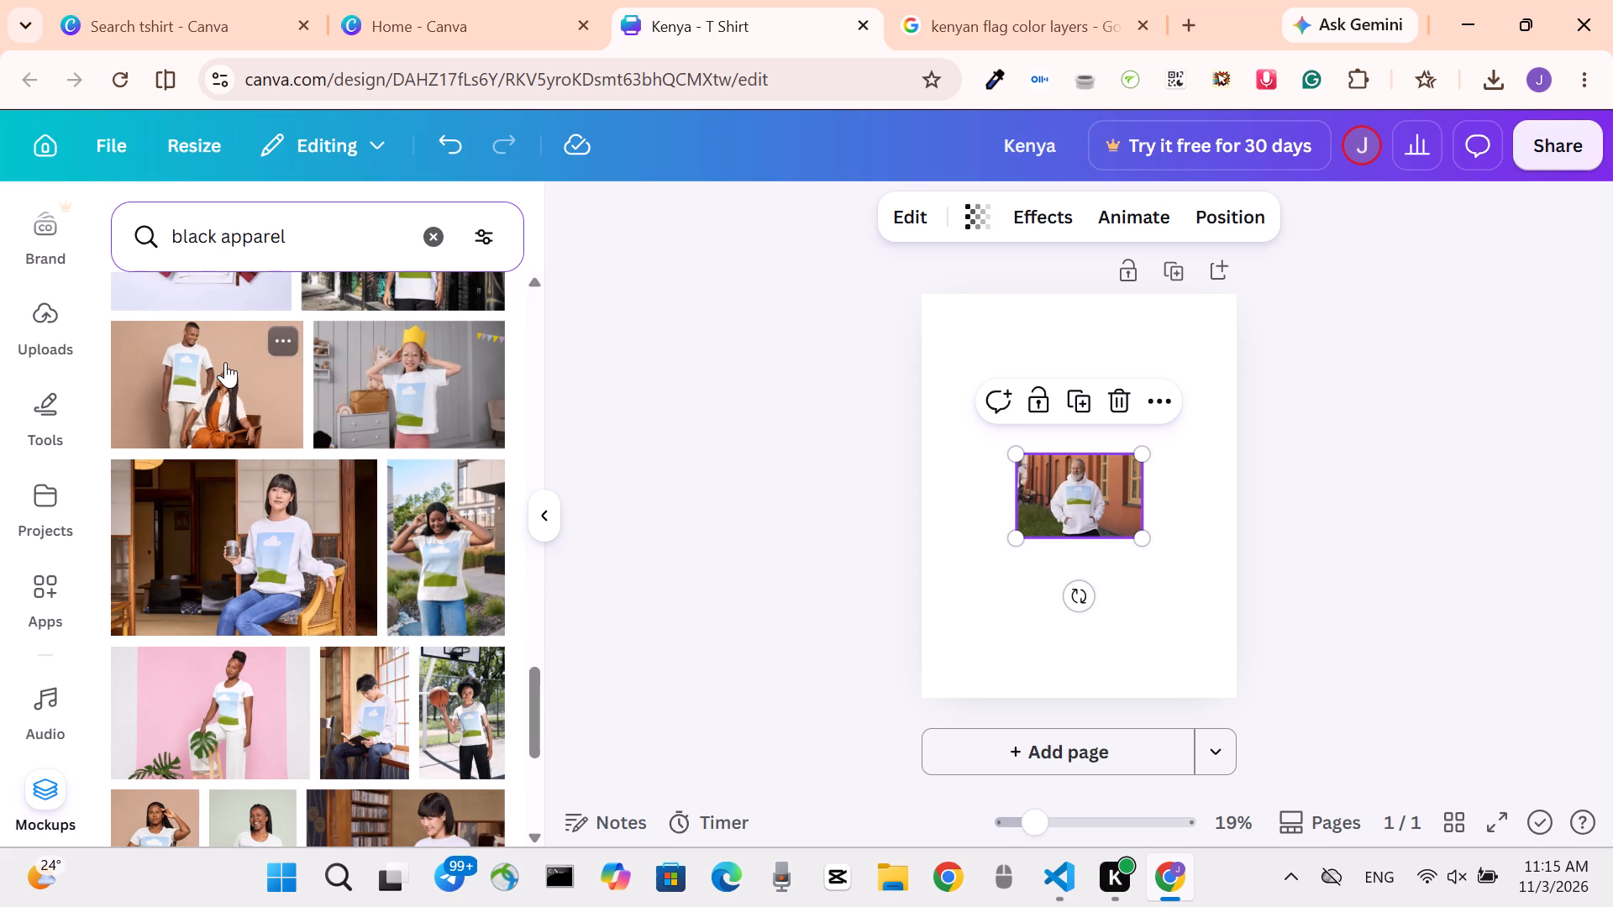
pyautogui.scroll(-4, 225, 362)
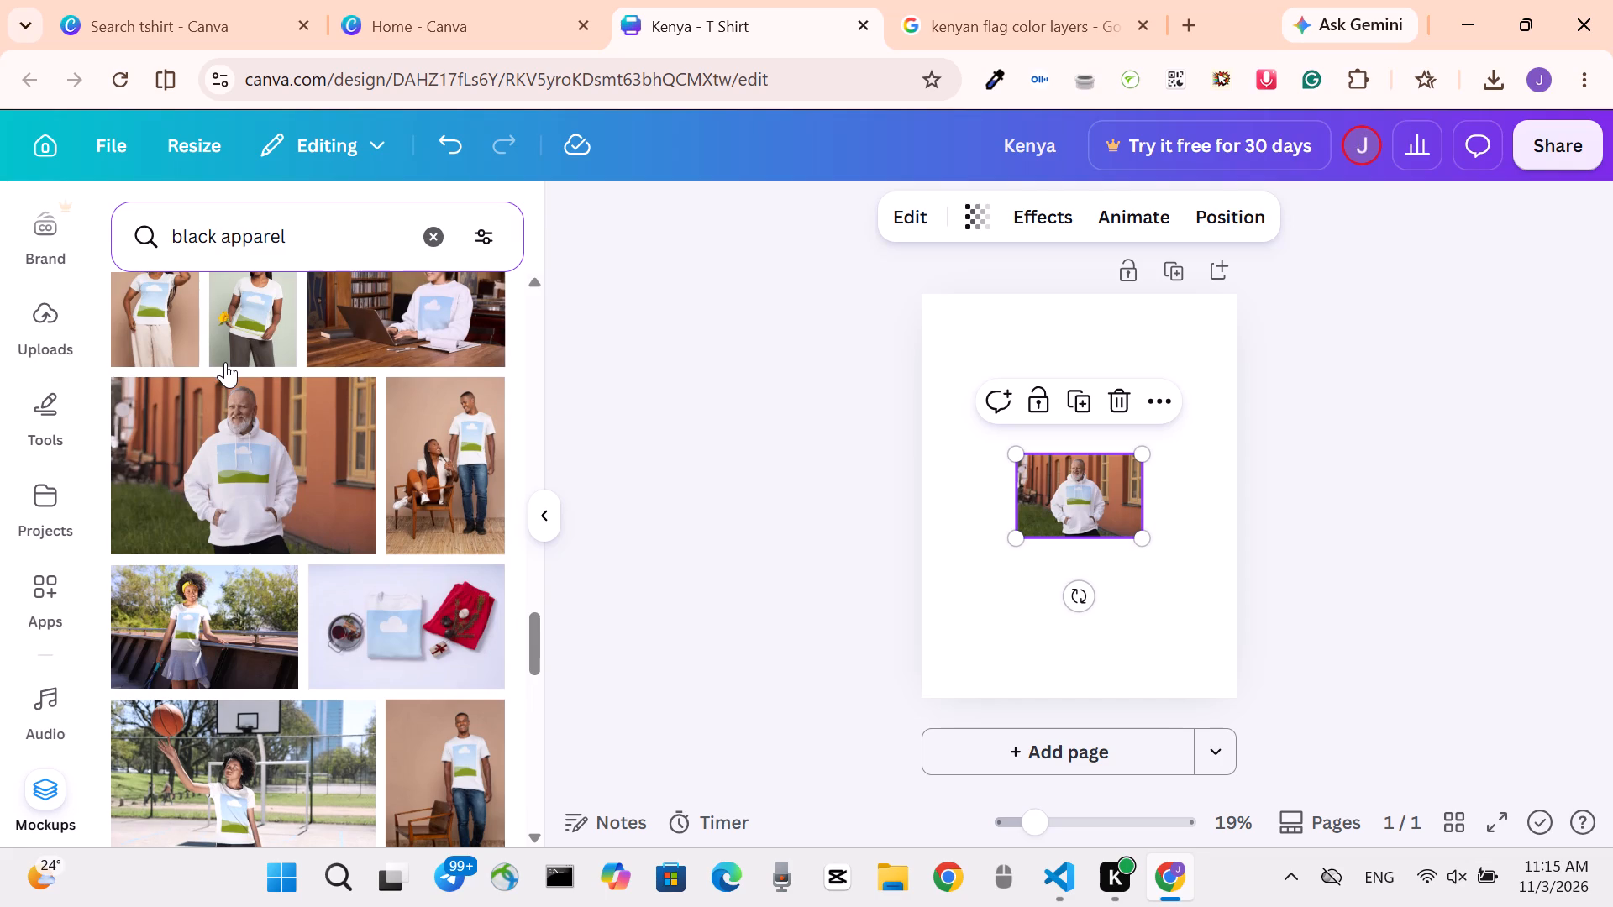
pyautogui.scroll(-3, 225, 362)
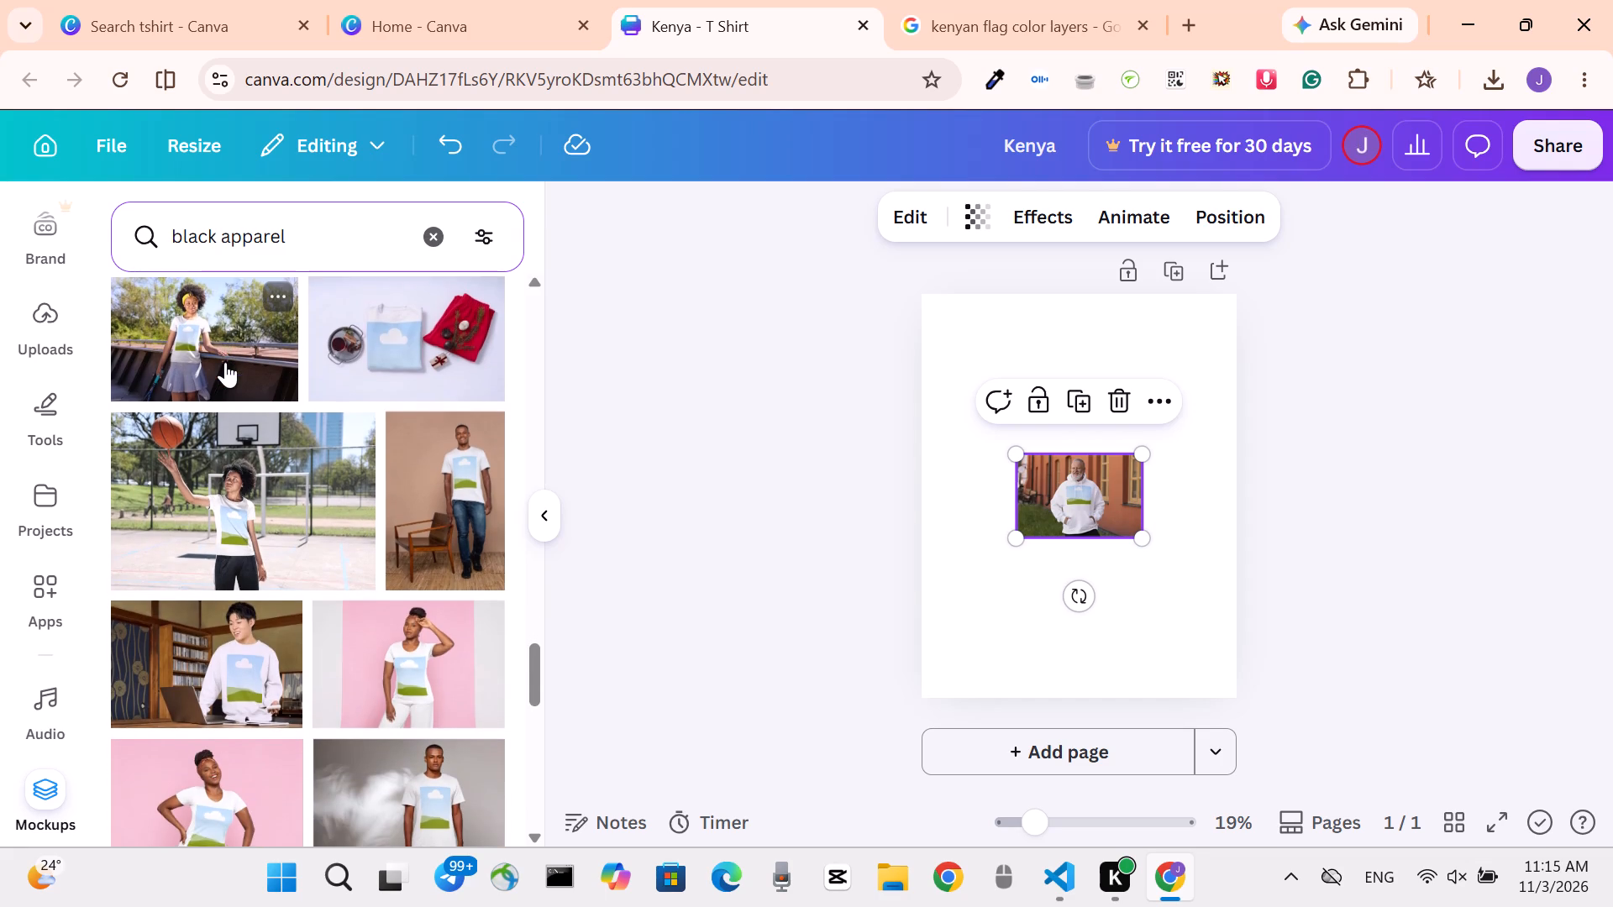
pyautogui.scroll(-5, 225, 362)
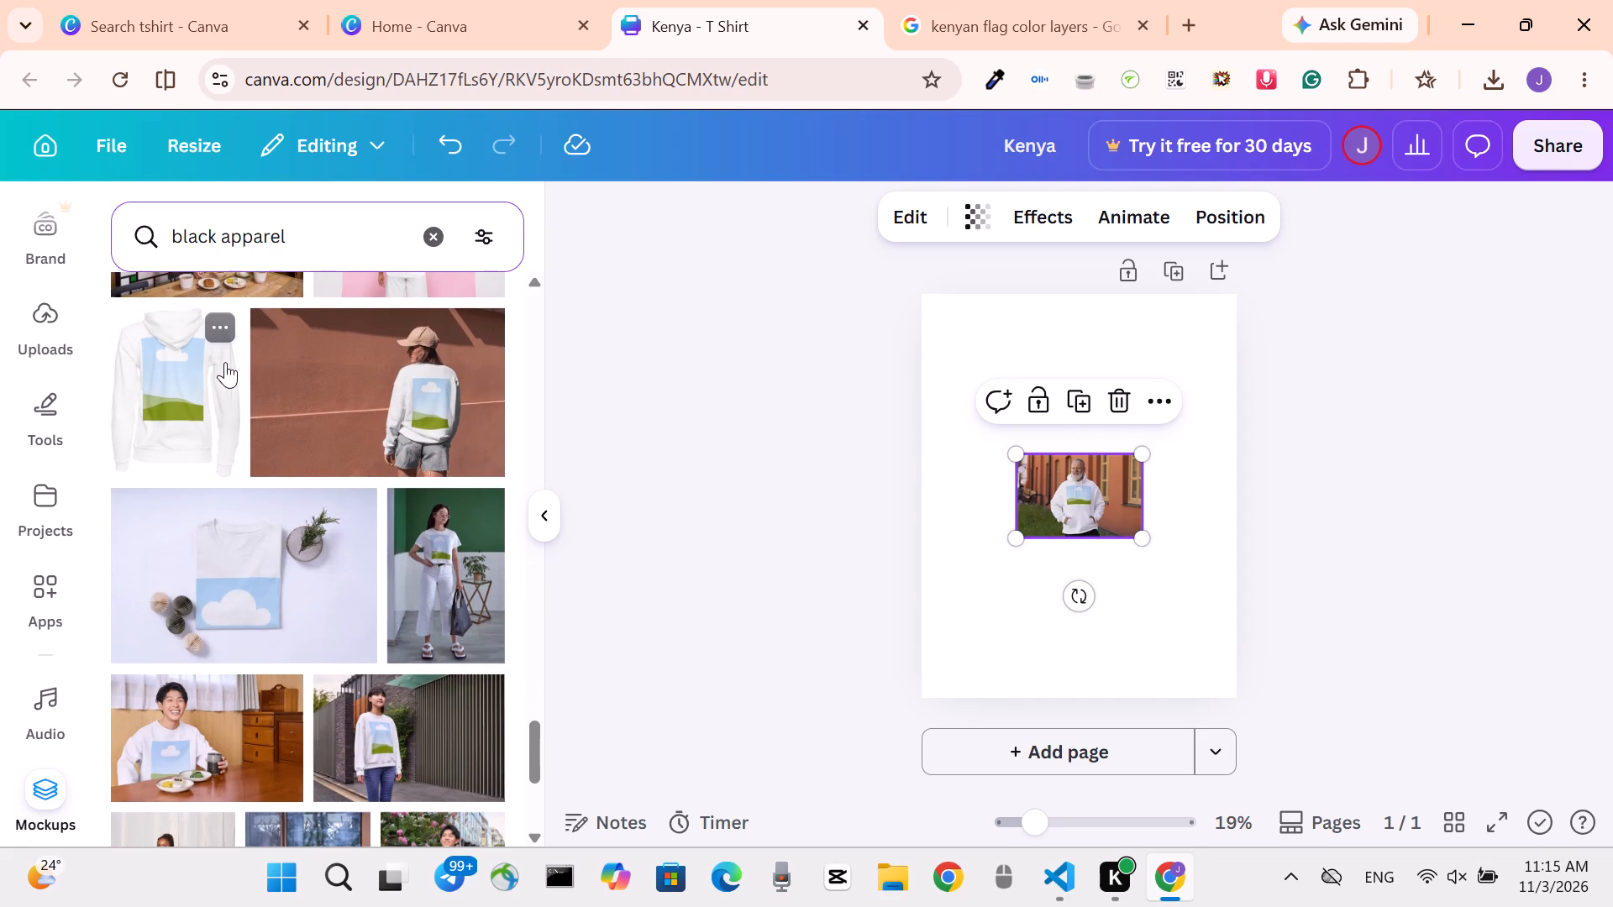
pyautogui.scroll(-2, 225, 362)
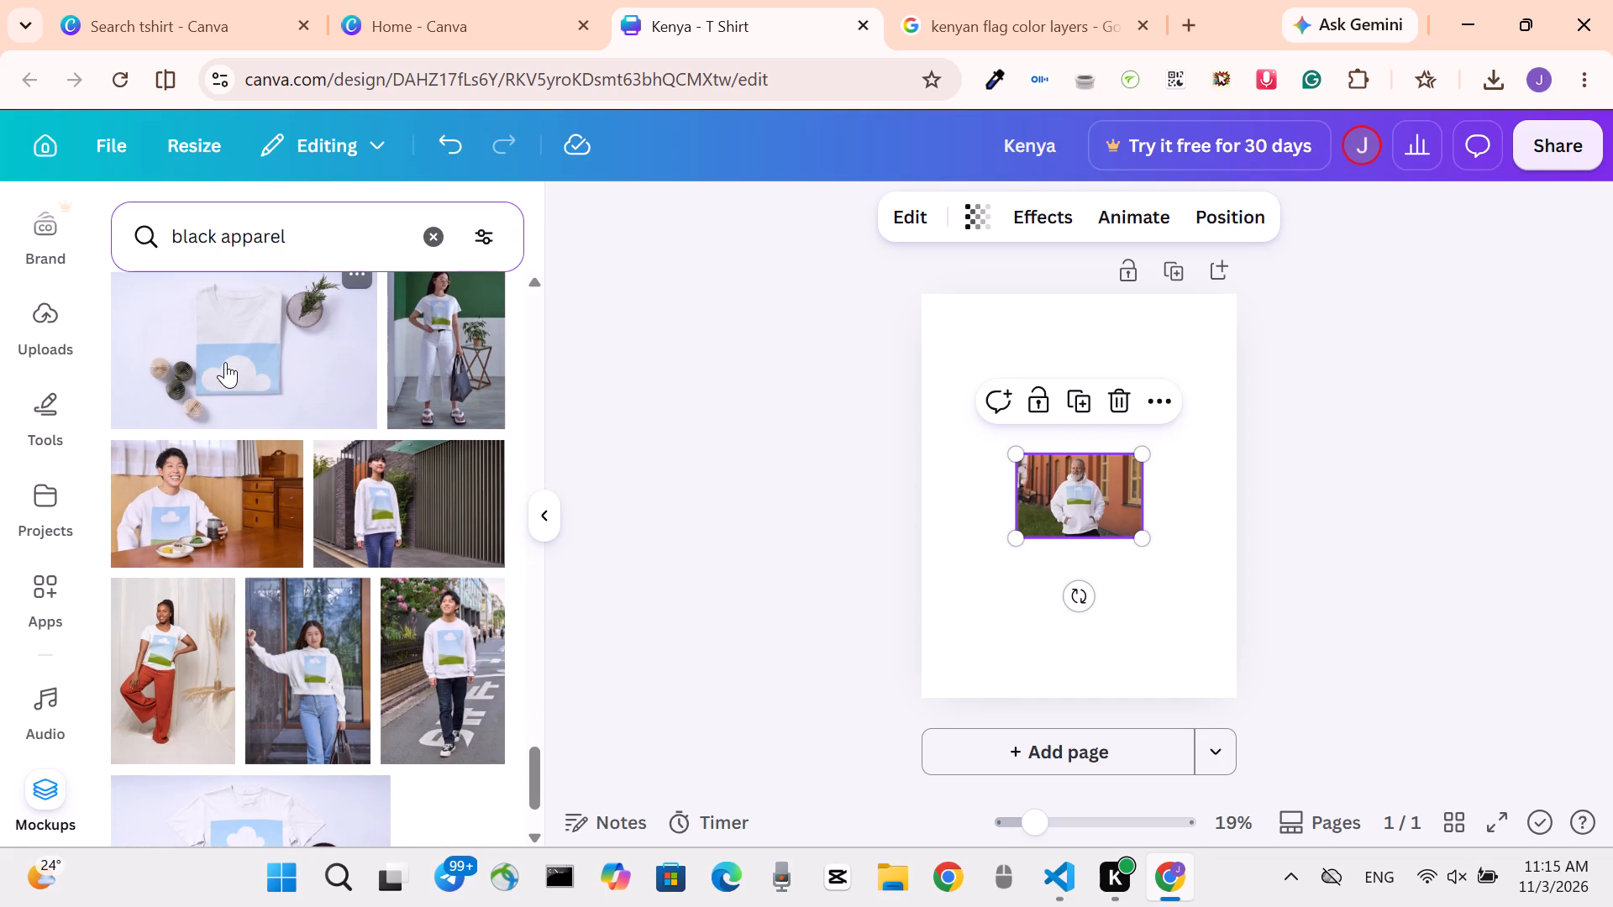
pyautogui.scroll(-5, 225, 362)
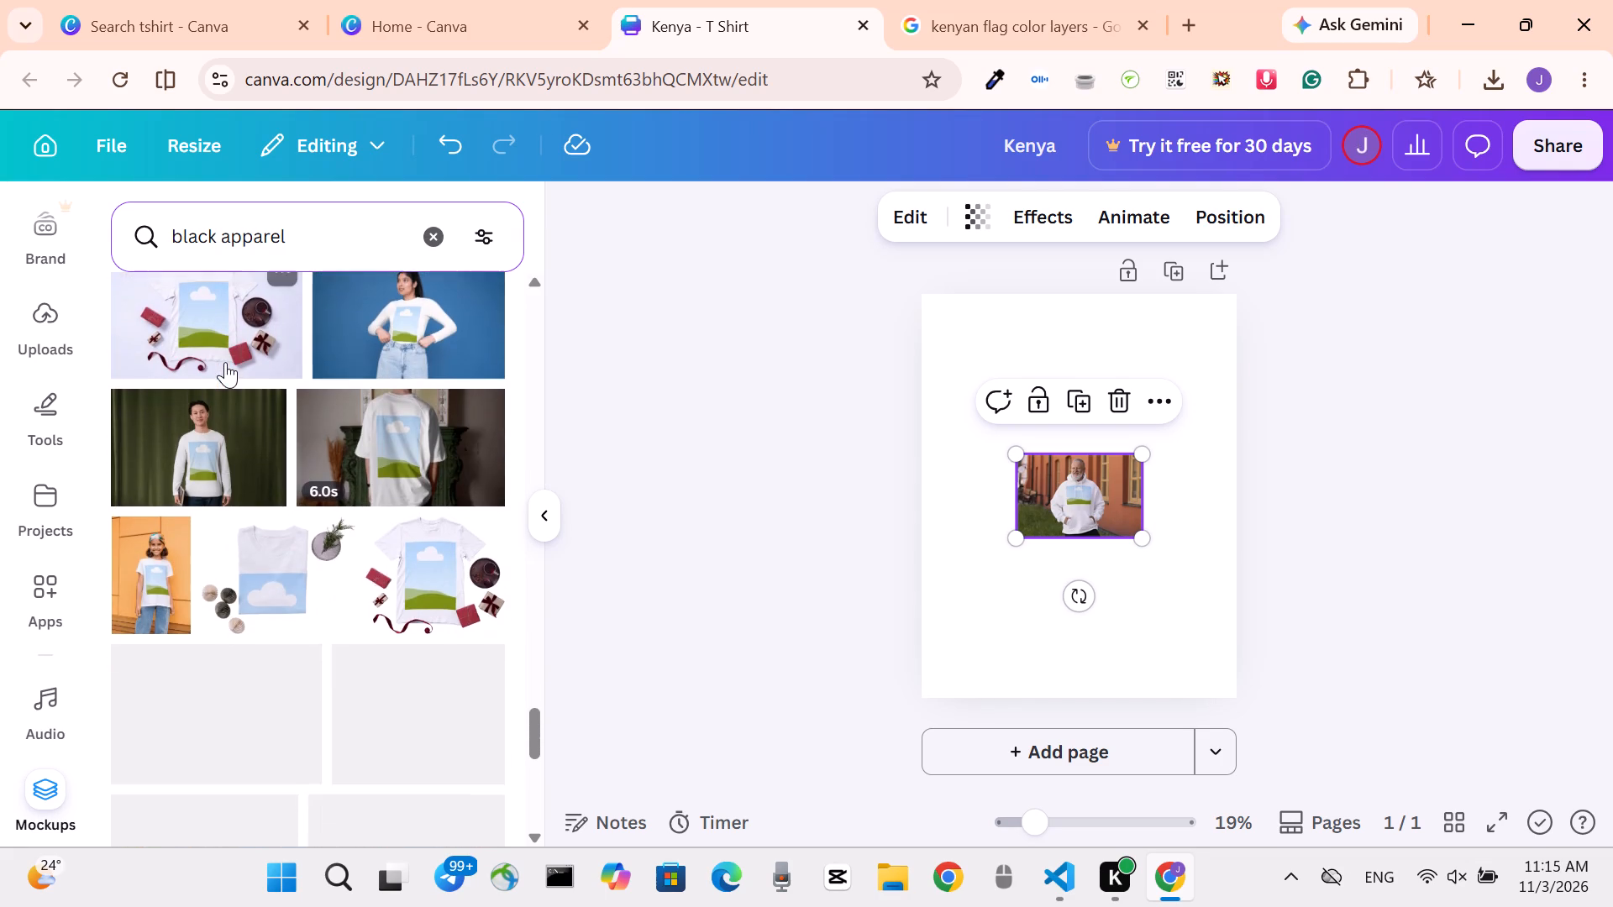
pyautogui.scroll(-2, 225, 362)
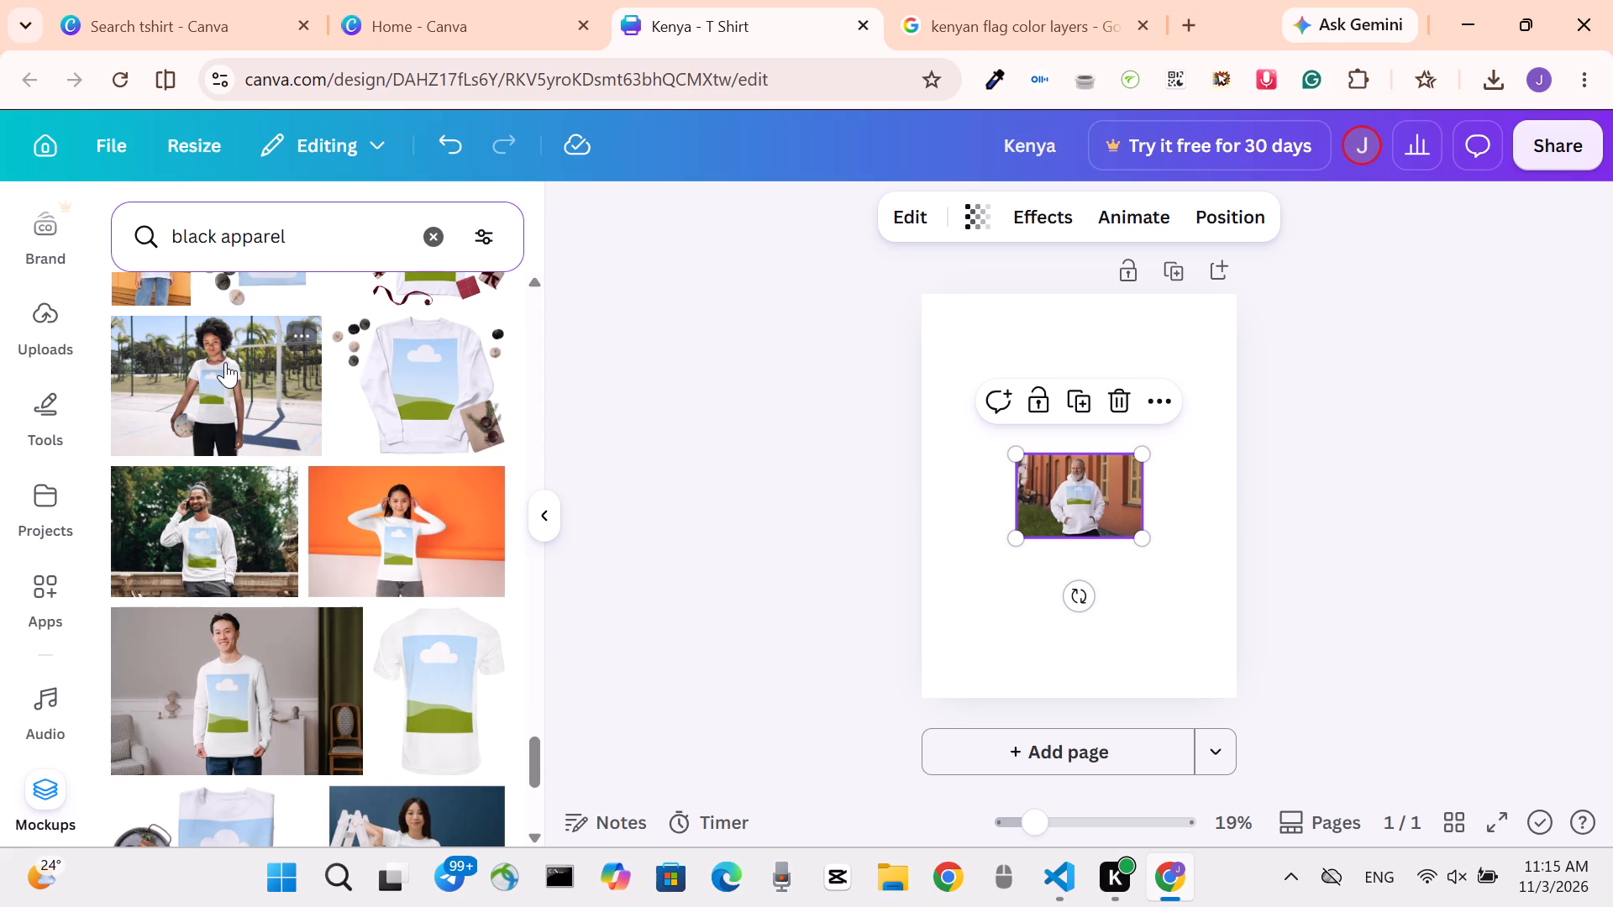
pyautogui.scroll(-4, 225, 362)
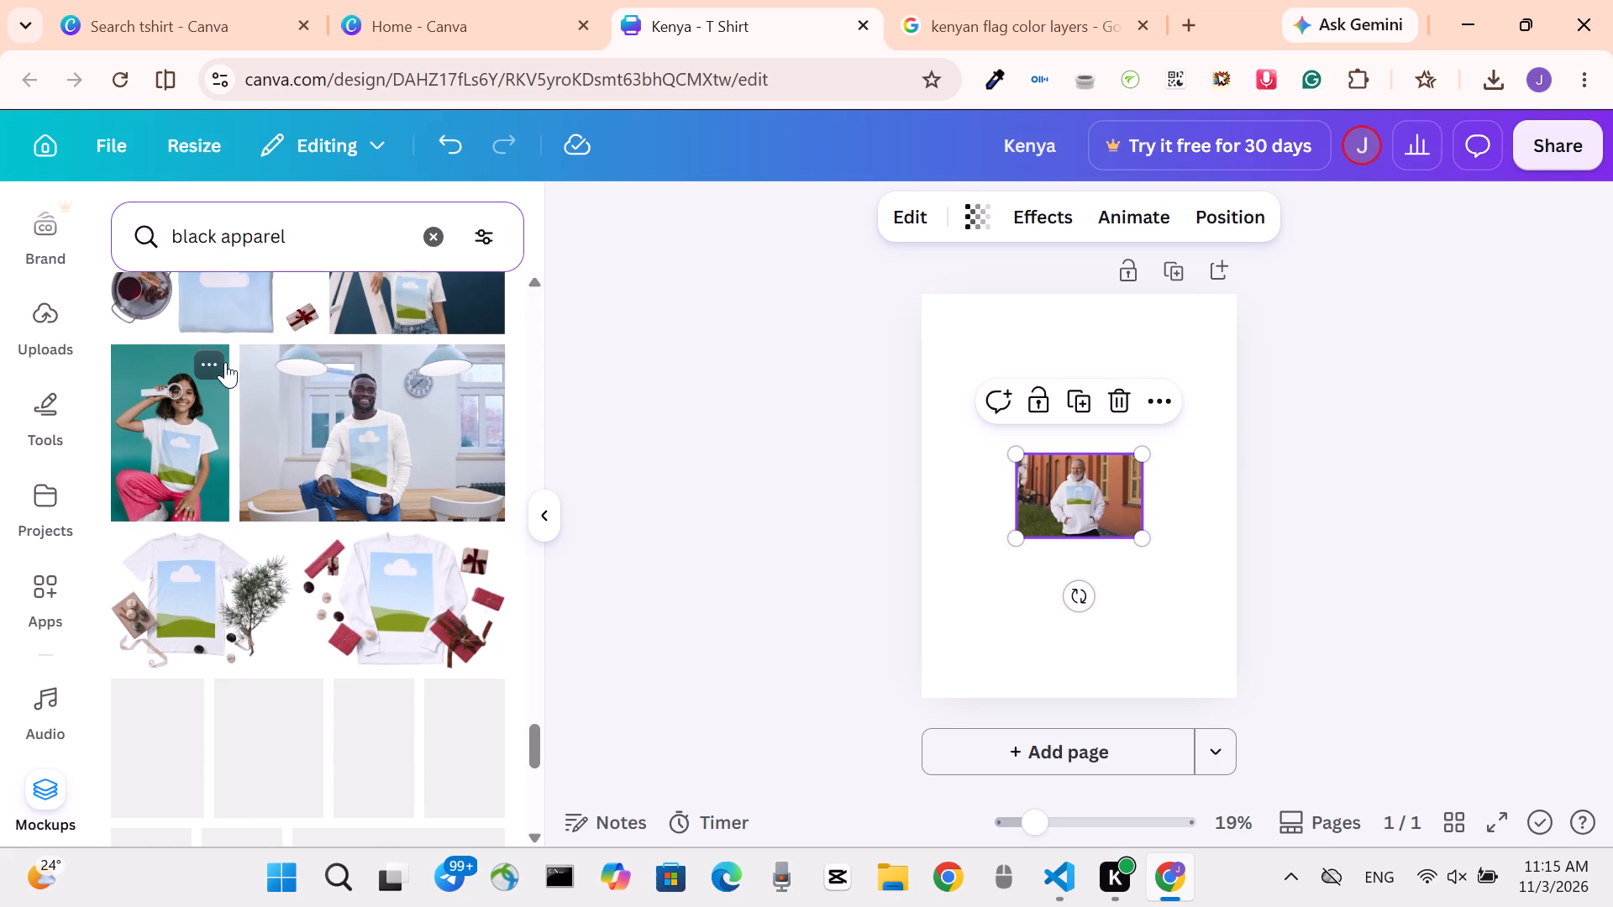
pyautogui.scroll(-1, 225, 362)
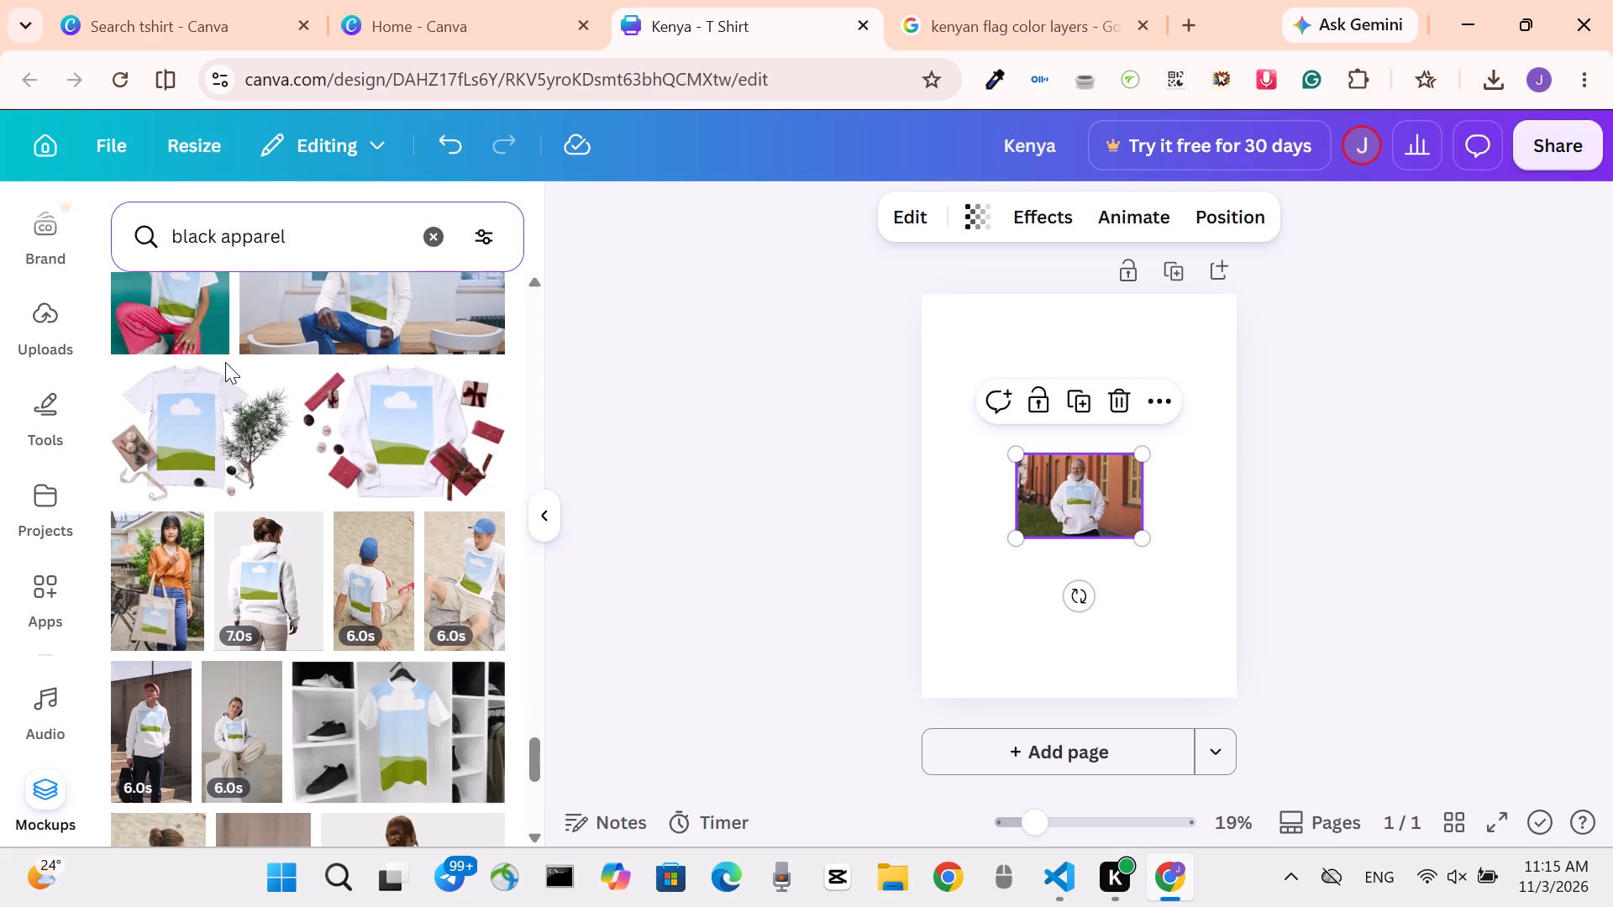
pyautogui.scroll(-3, 225, 362)
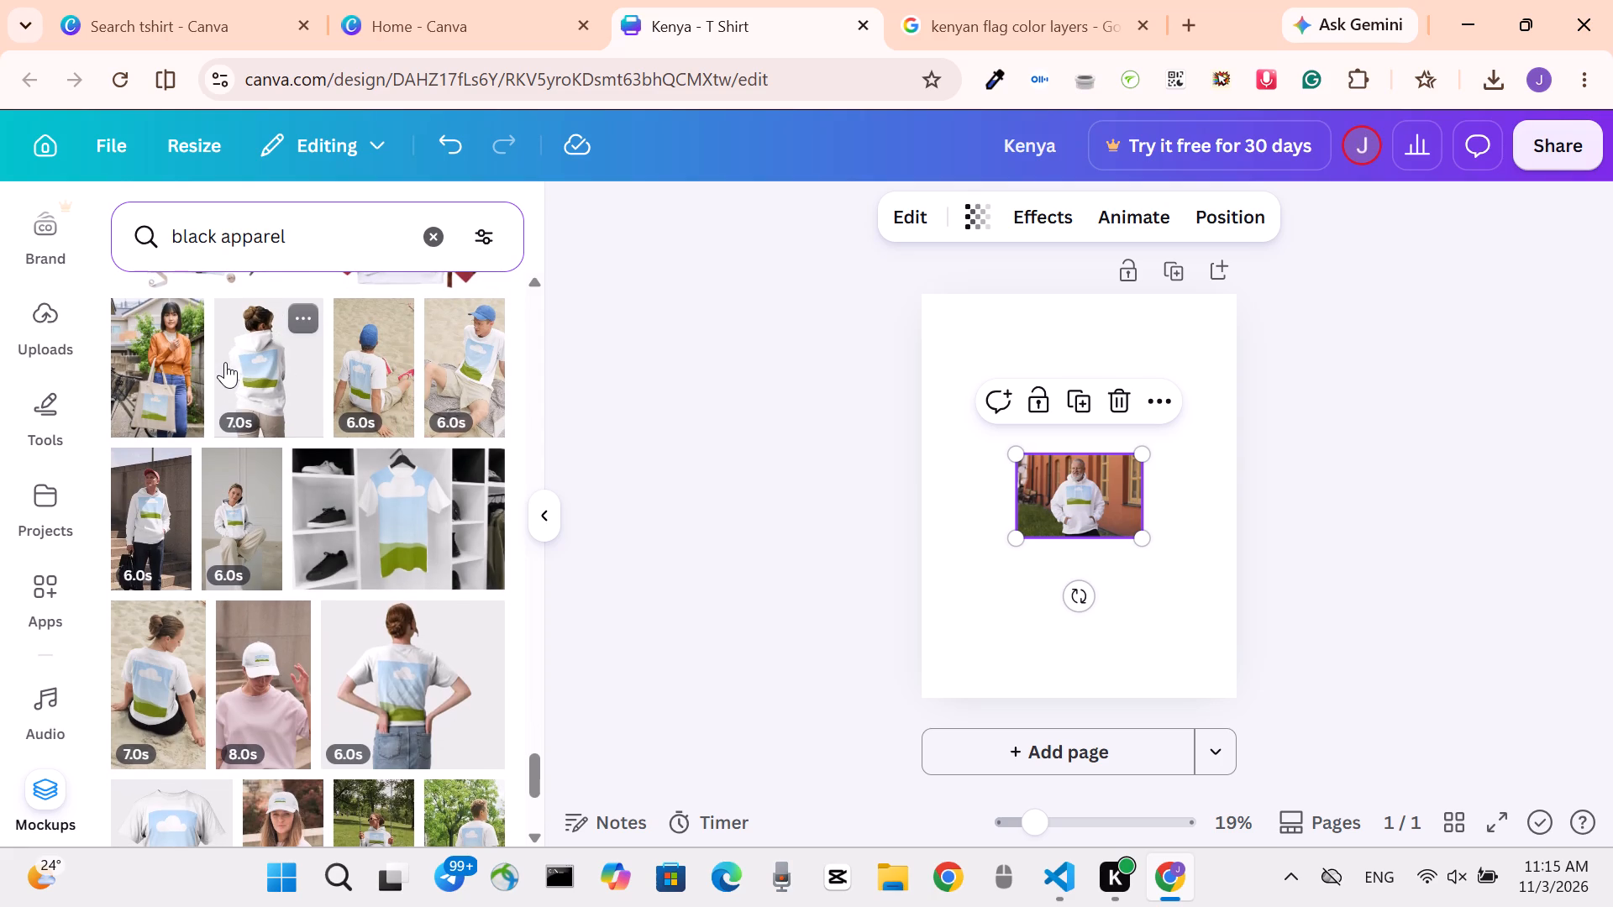
pyautogui.scroll(-4, 348, 655)
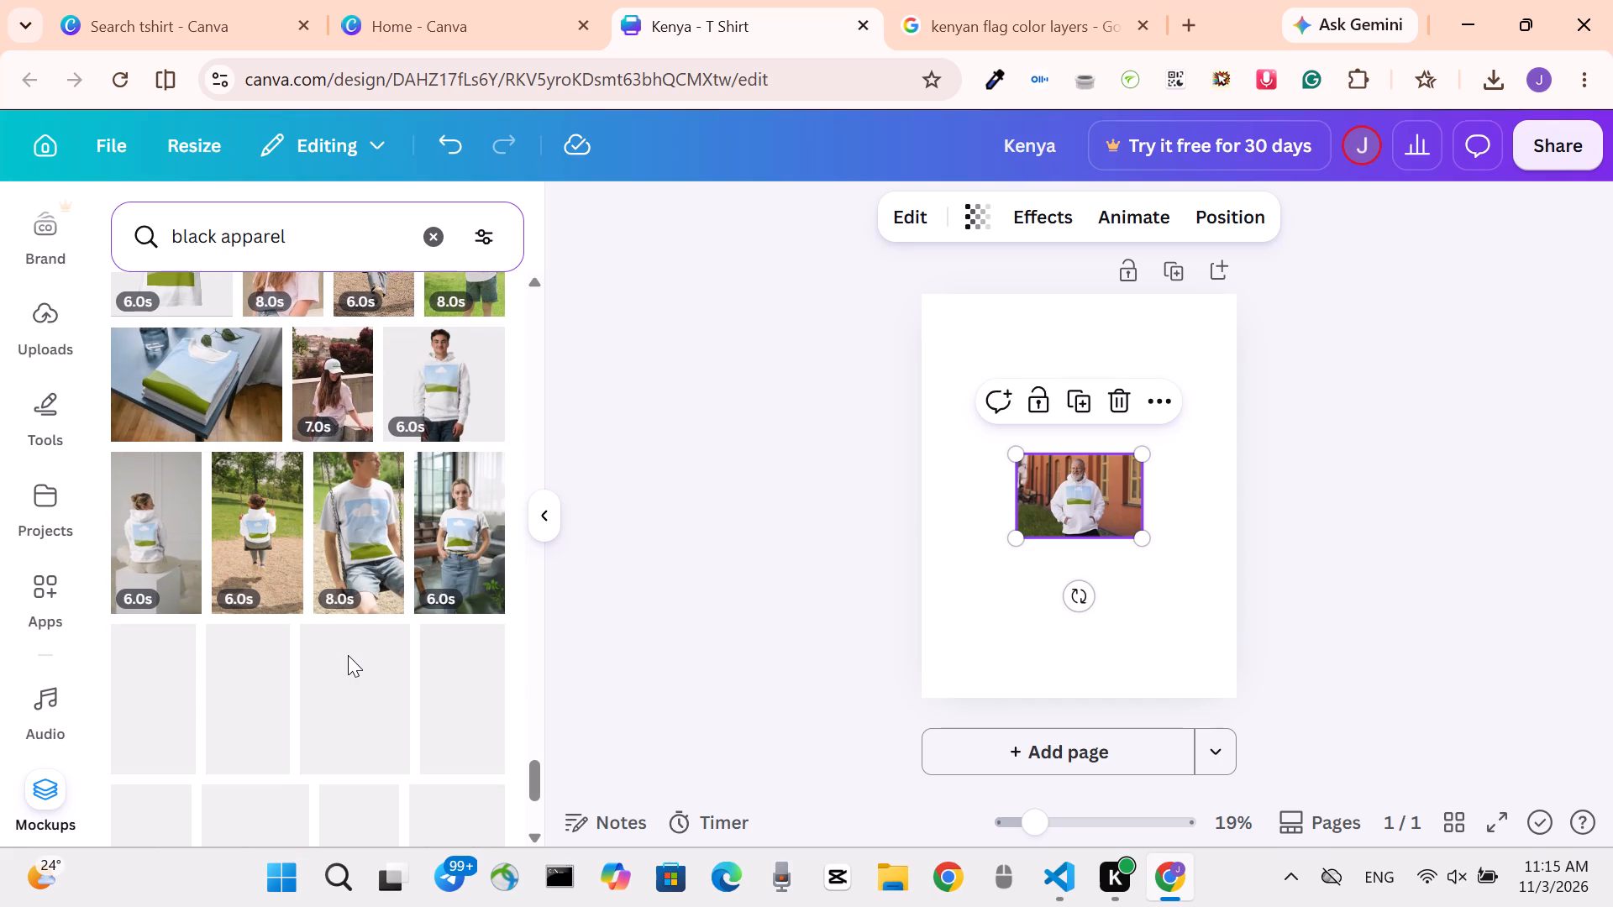
pyautogui.scroll(-4, 348, 655)
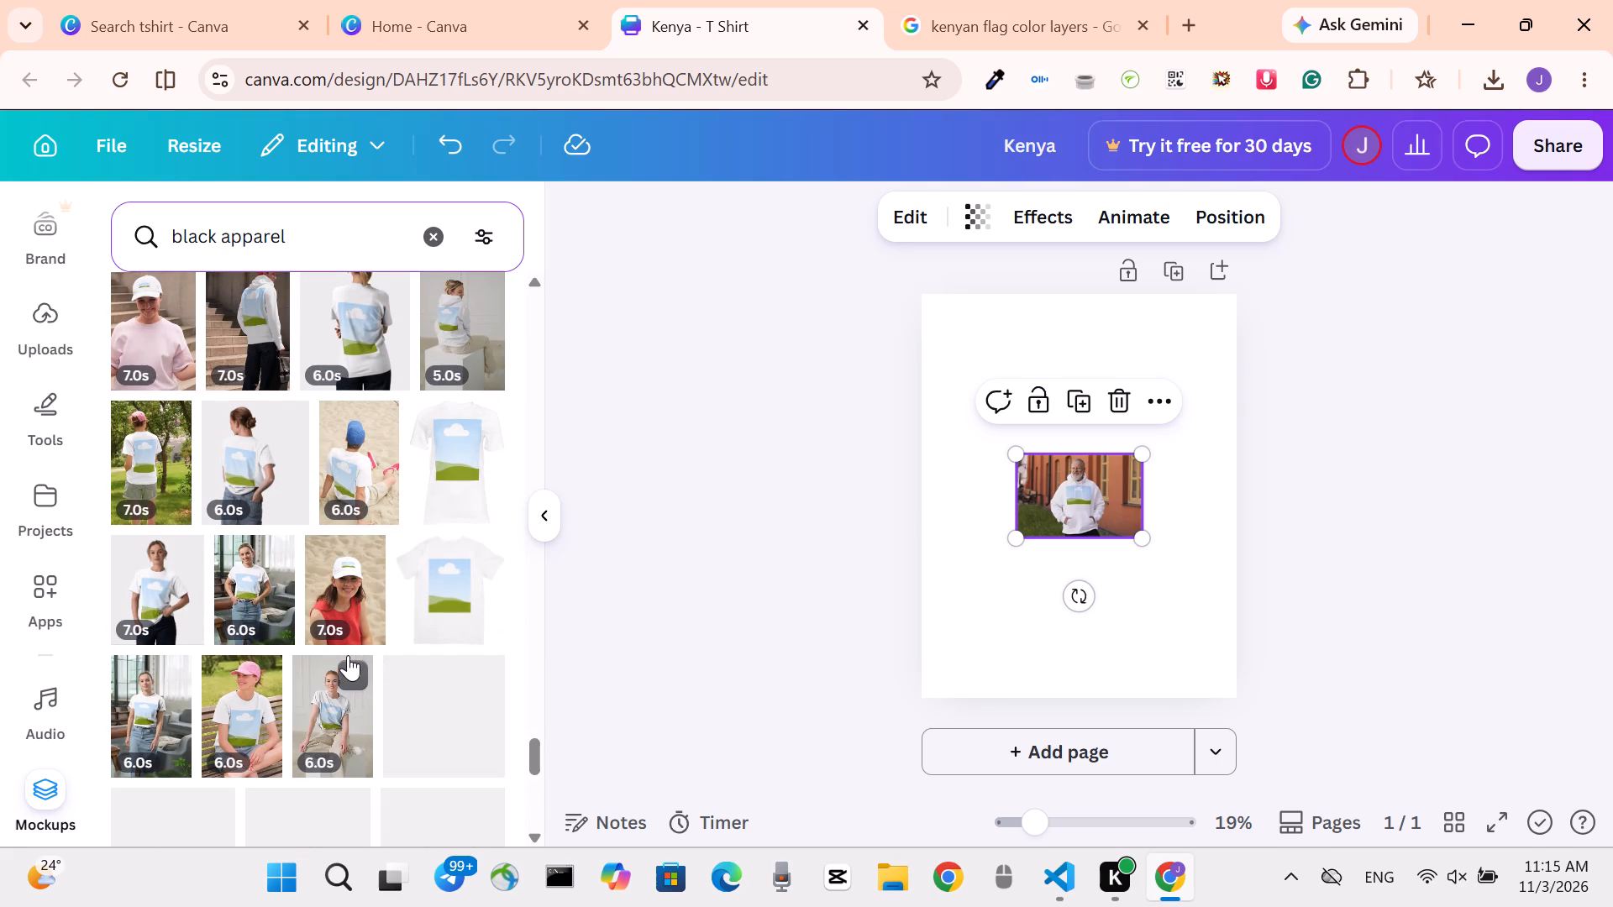
pyautogui.scroll(-3, 348, 655)
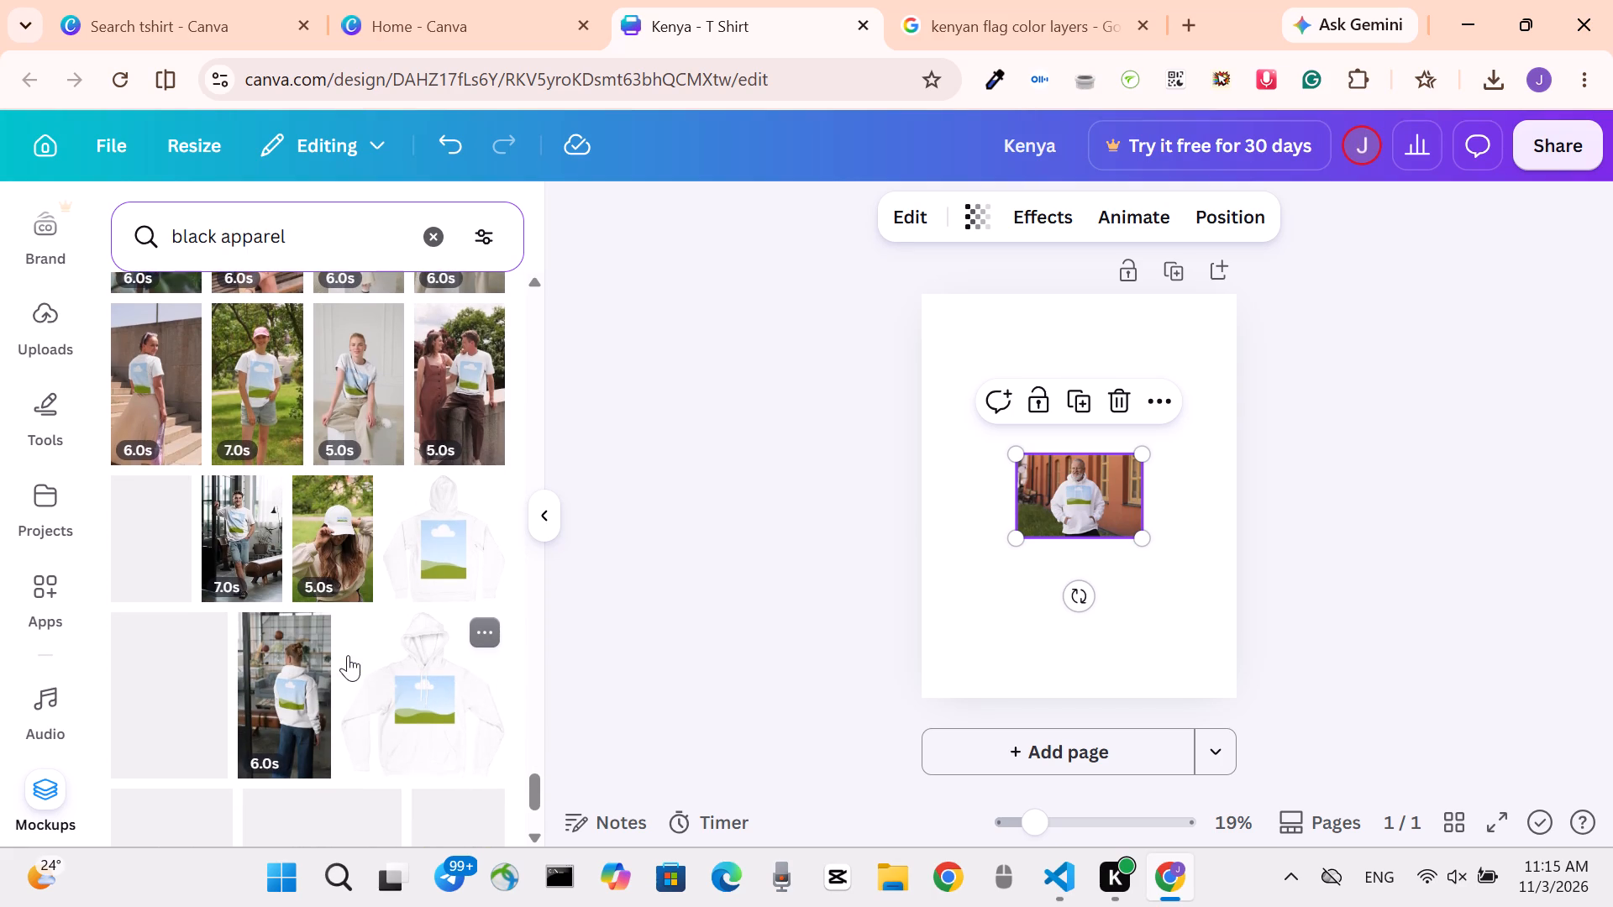
pyautogui.scroll(-1, 348, 655)
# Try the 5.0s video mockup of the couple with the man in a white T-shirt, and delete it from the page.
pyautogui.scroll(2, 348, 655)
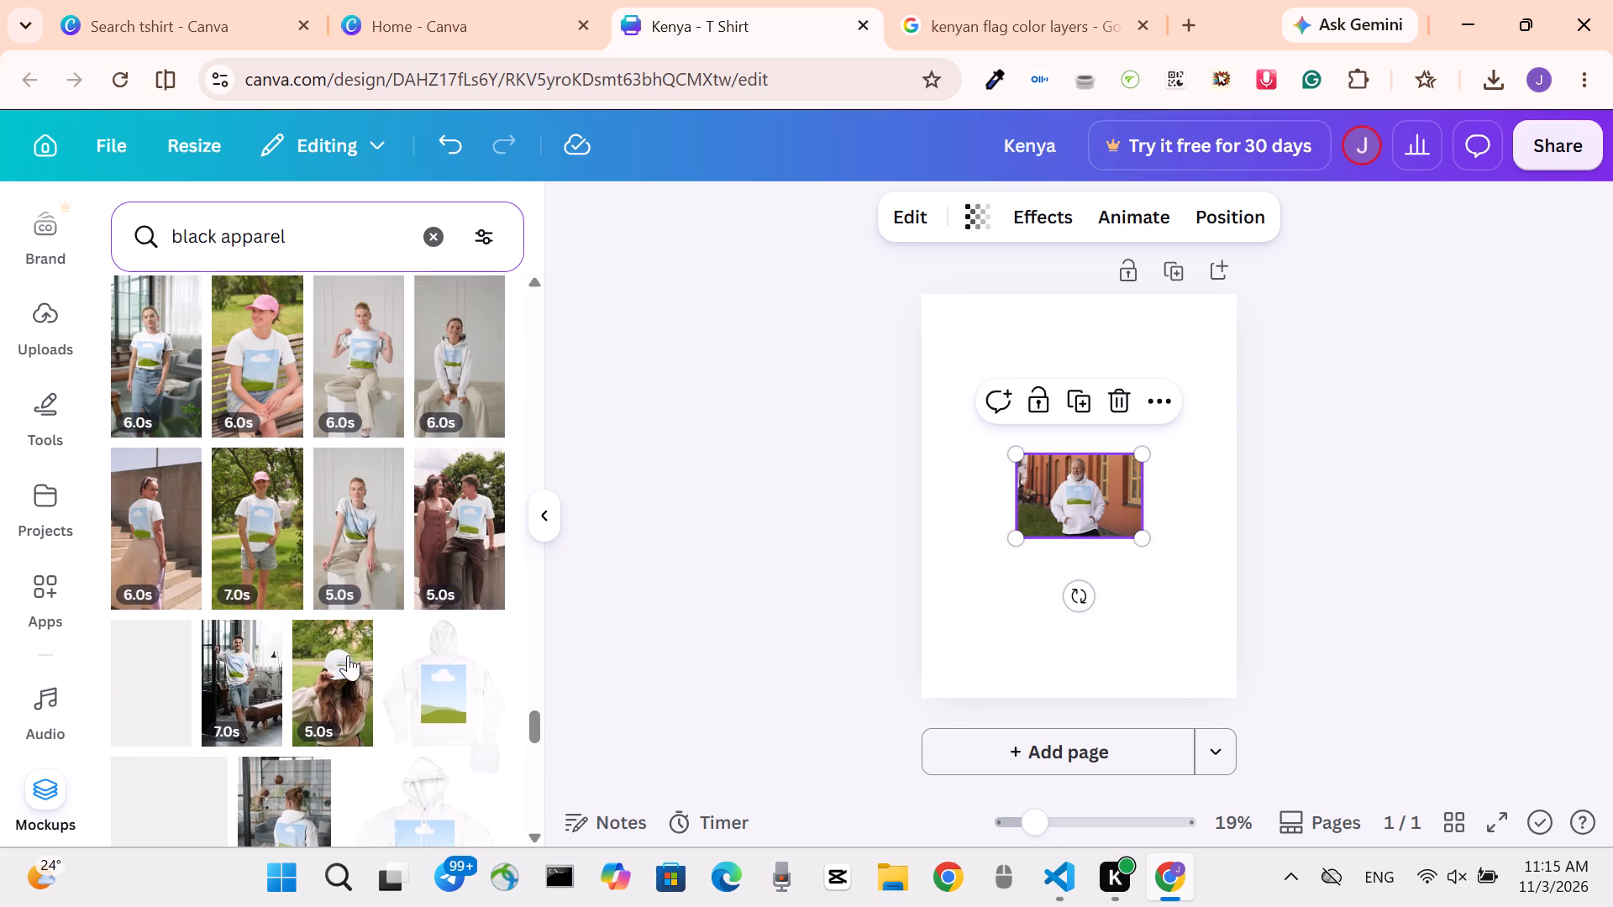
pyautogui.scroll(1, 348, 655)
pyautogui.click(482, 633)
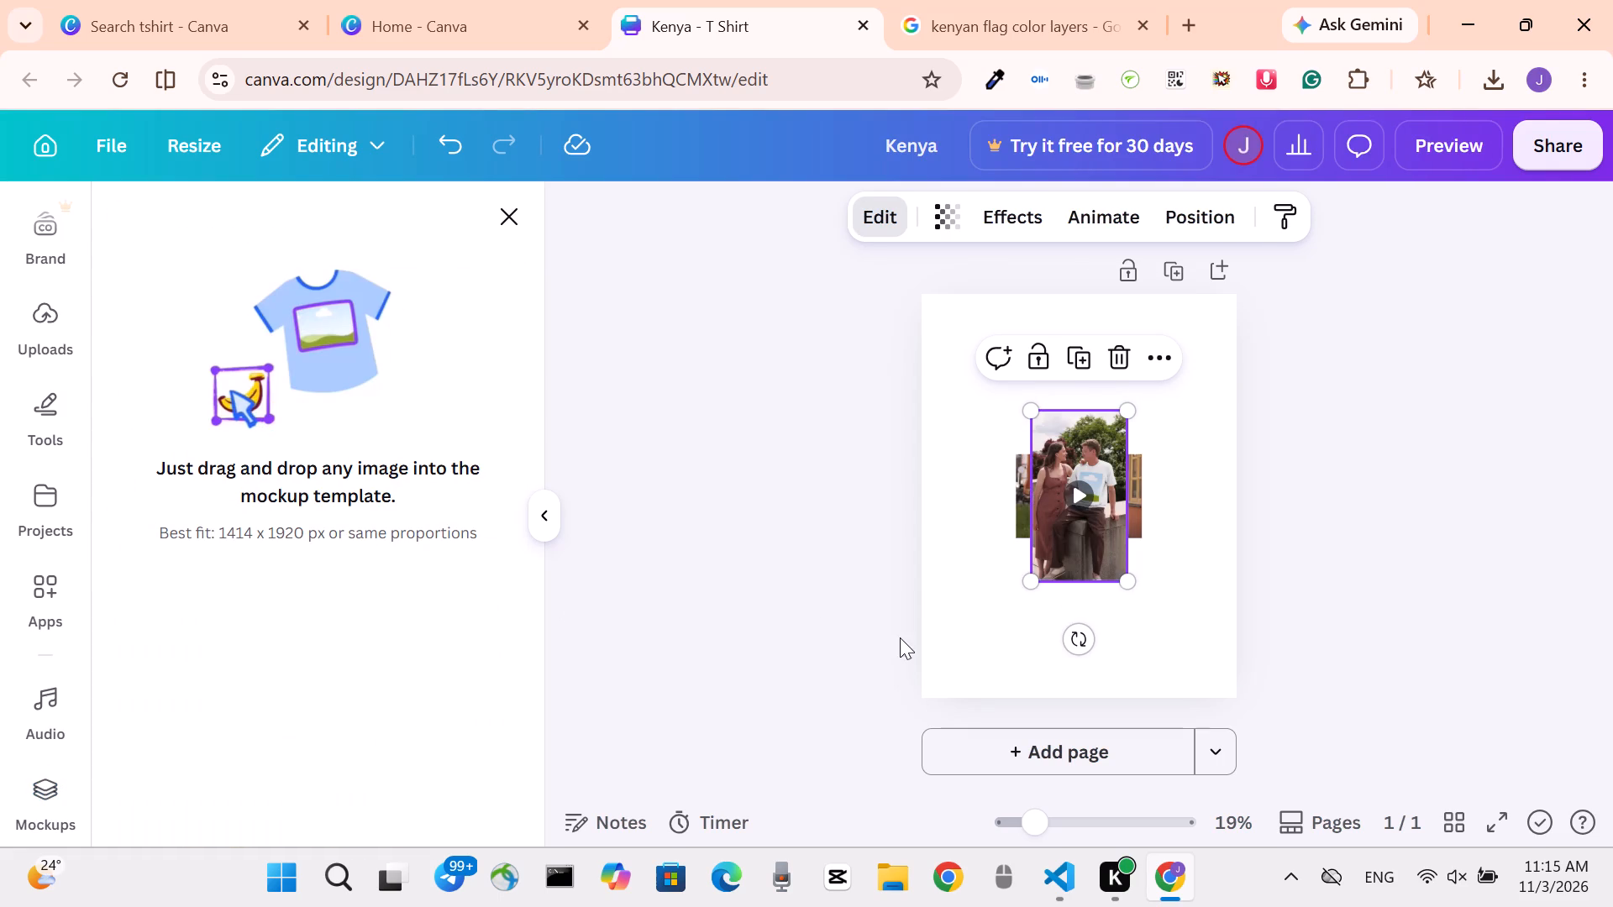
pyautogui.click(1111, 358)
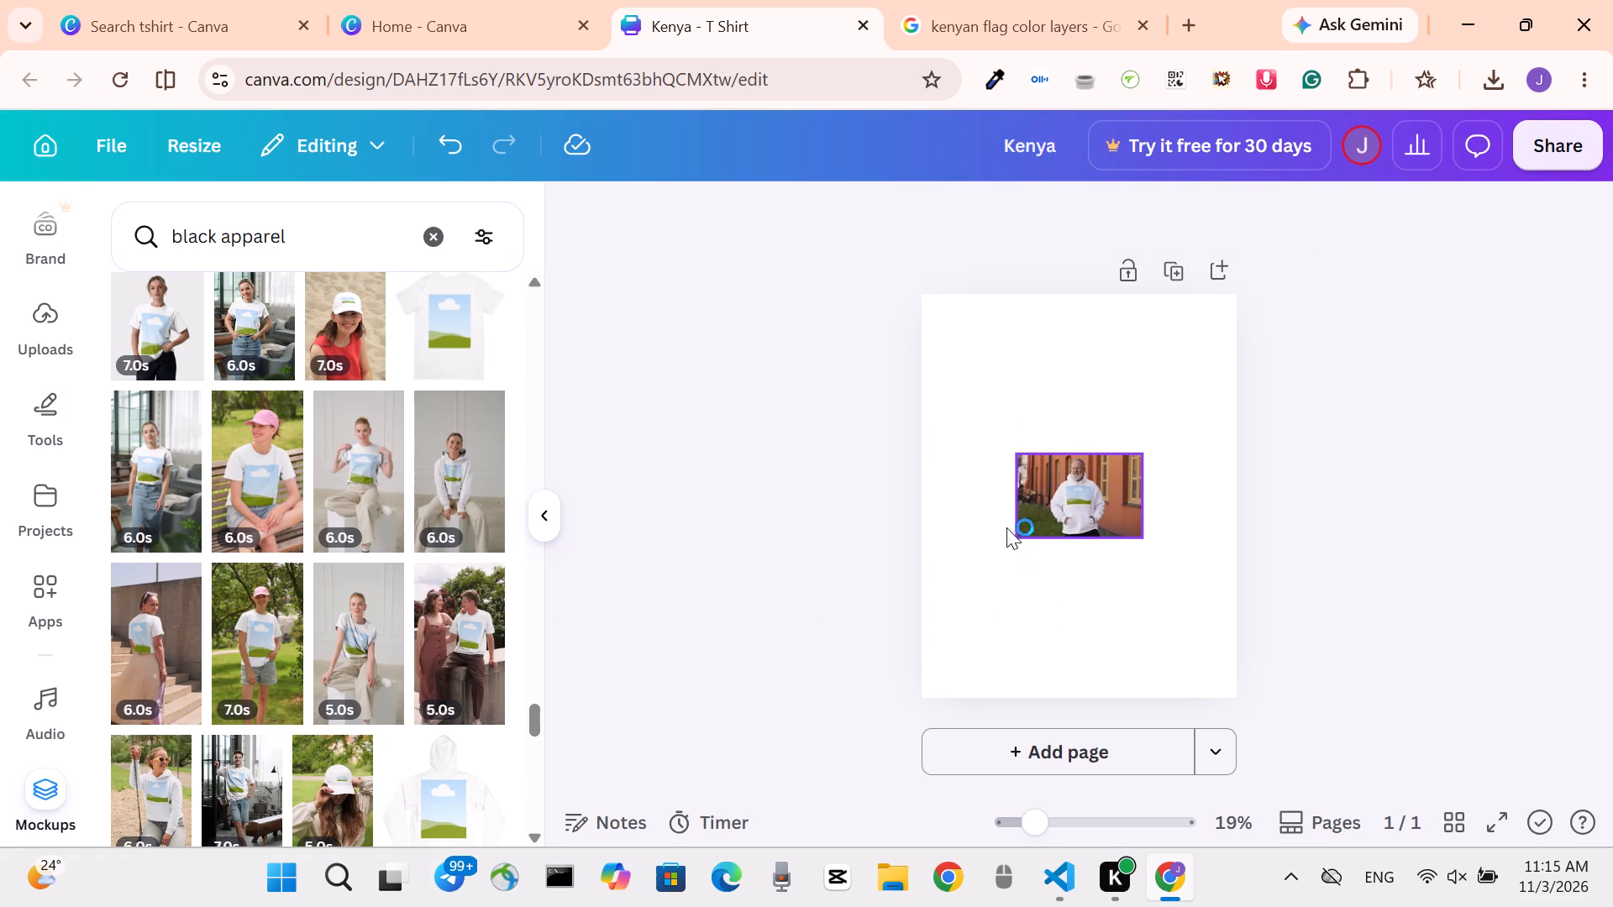
# Enlarge the white hoodie mockup from its upper-left corner until it reaches the page's left edge.
pyautogui.click(1017, 489)
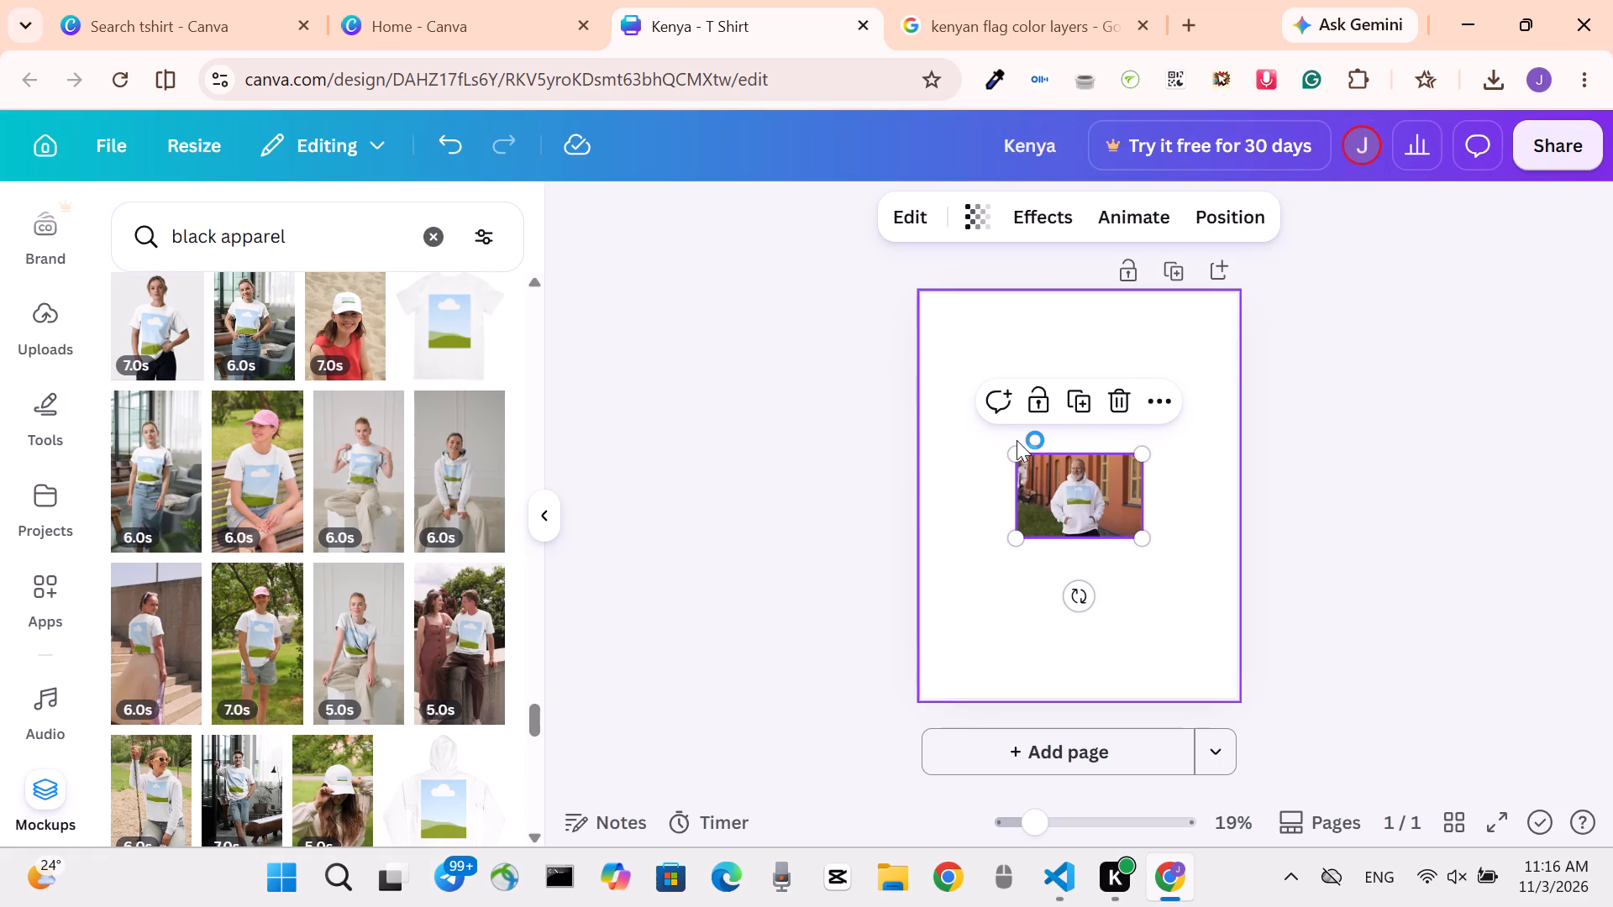
pyautogui.moveTo(1017, 457); pyautogui.dragTo(927, 415)
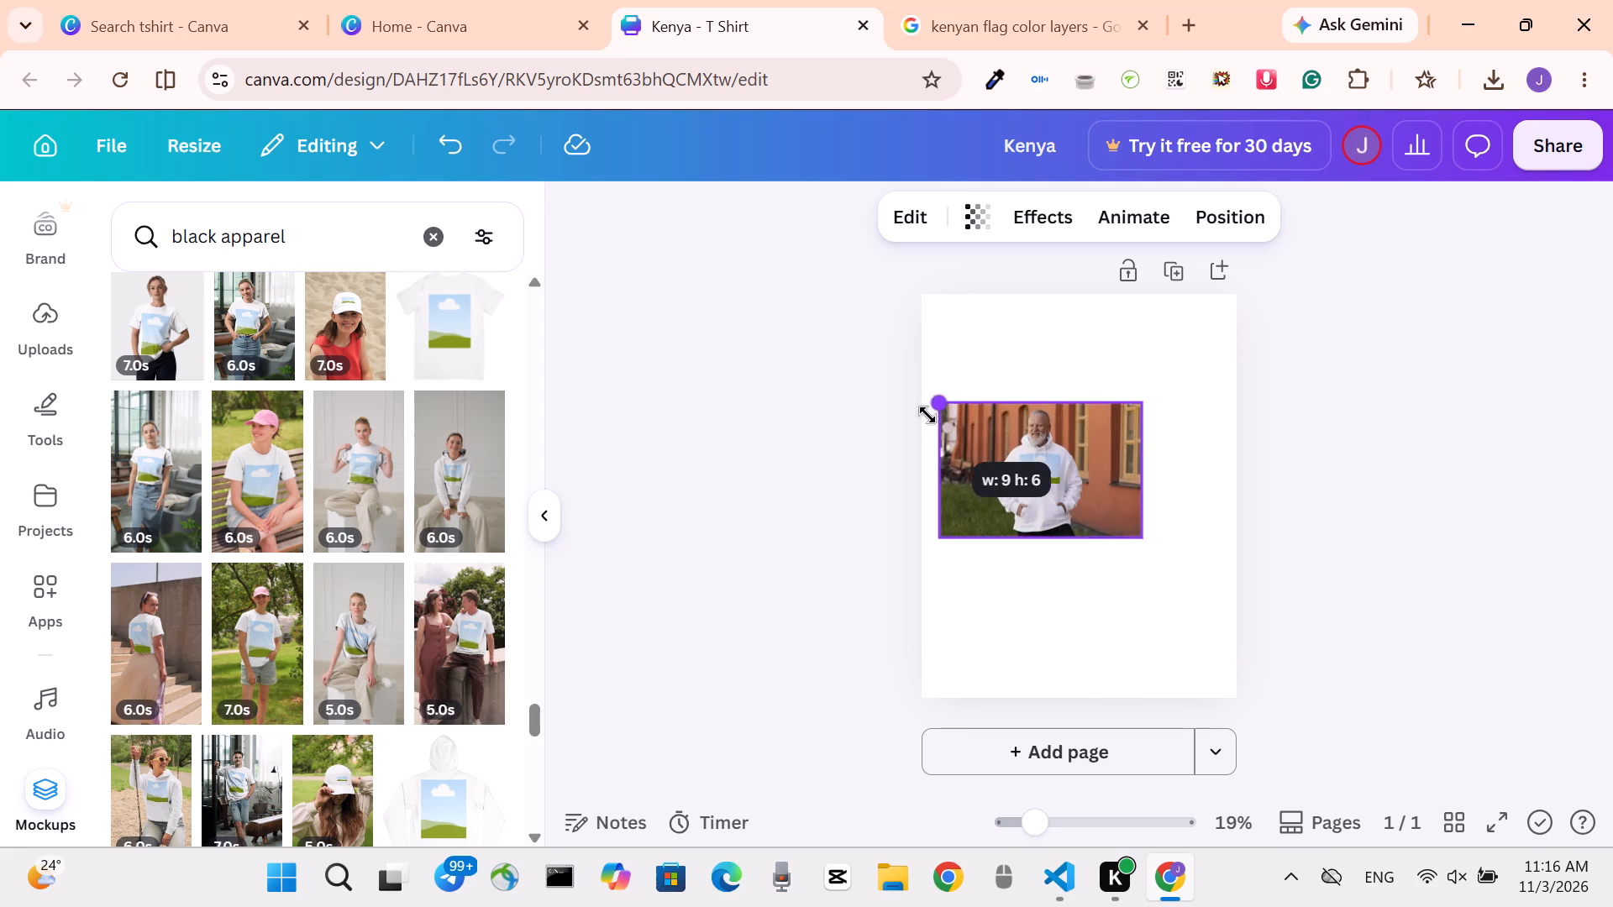
pyautogui.moveTo(927, 415); pyautogui.dragTo(914, 406)
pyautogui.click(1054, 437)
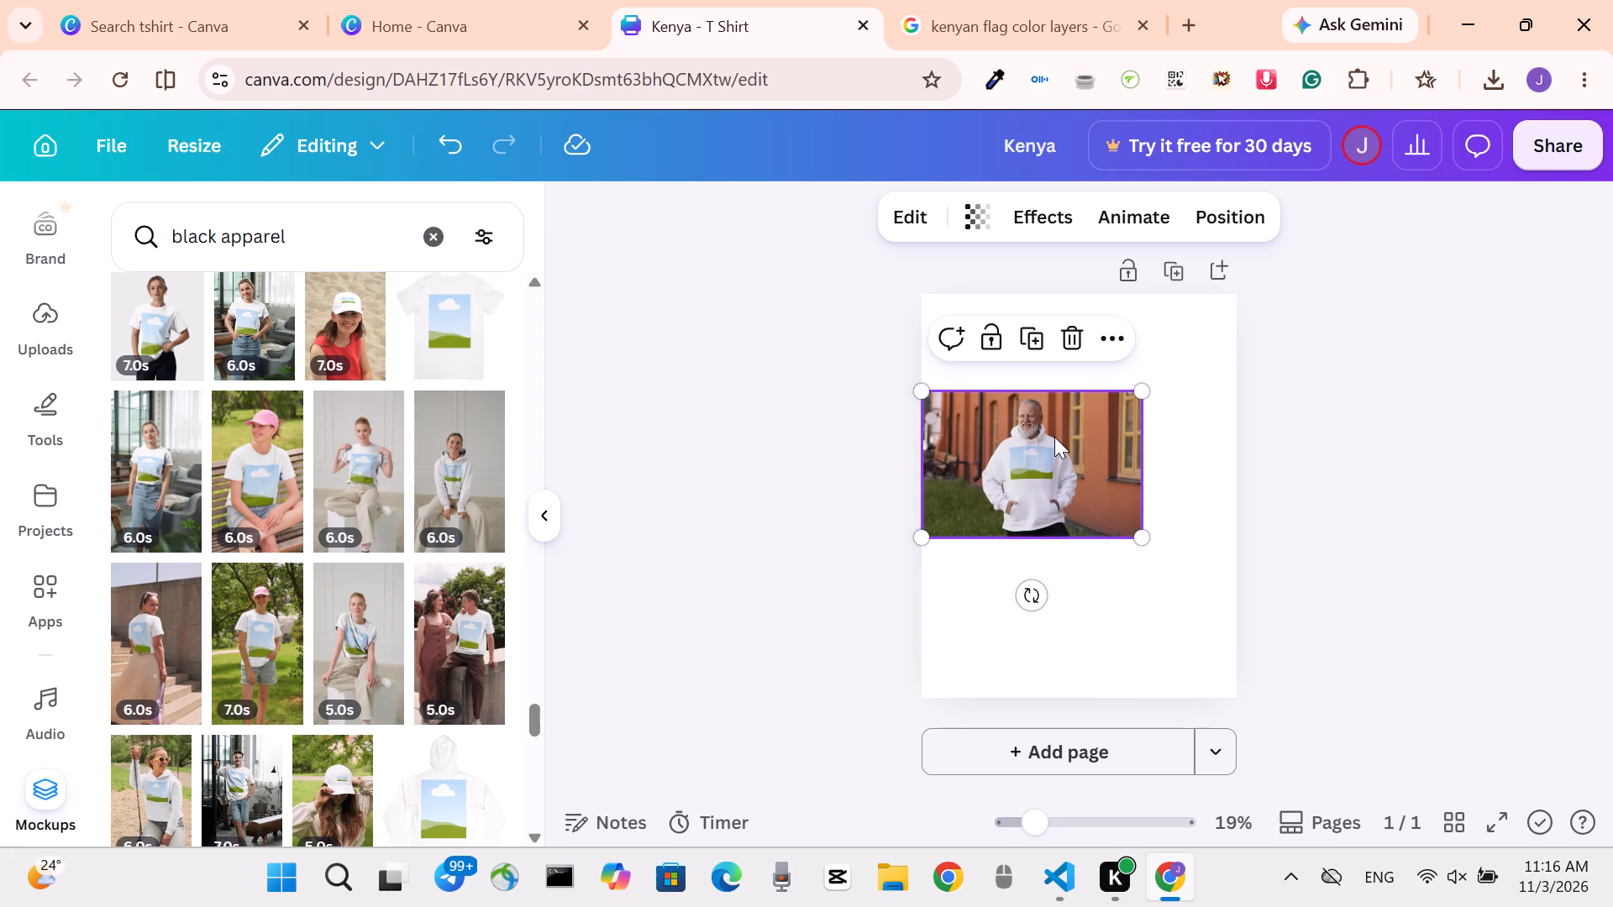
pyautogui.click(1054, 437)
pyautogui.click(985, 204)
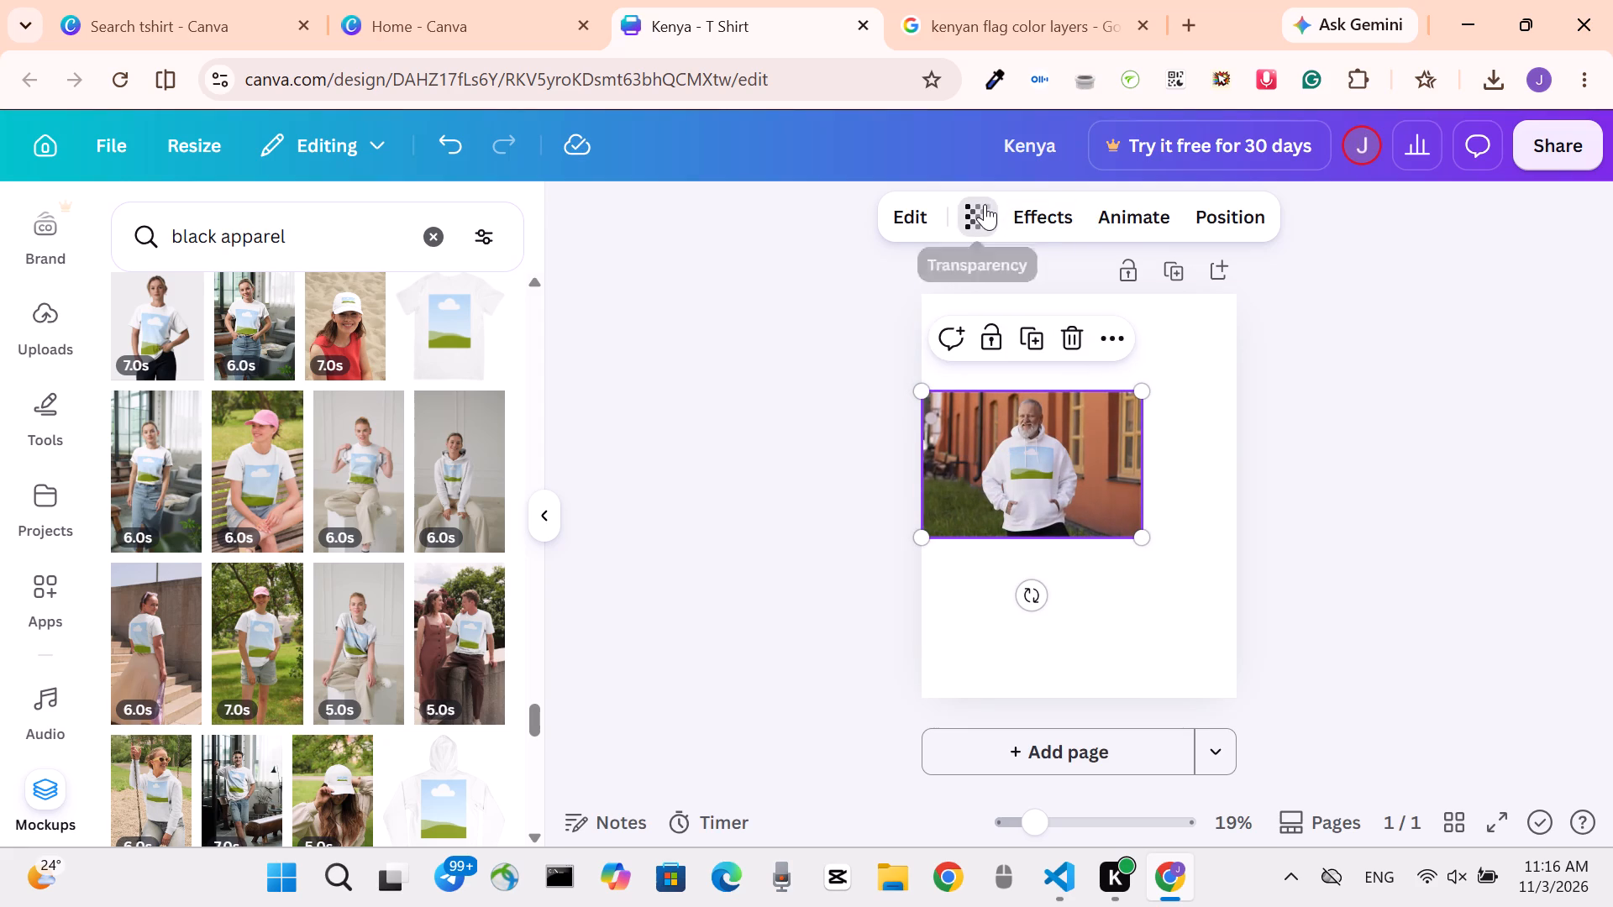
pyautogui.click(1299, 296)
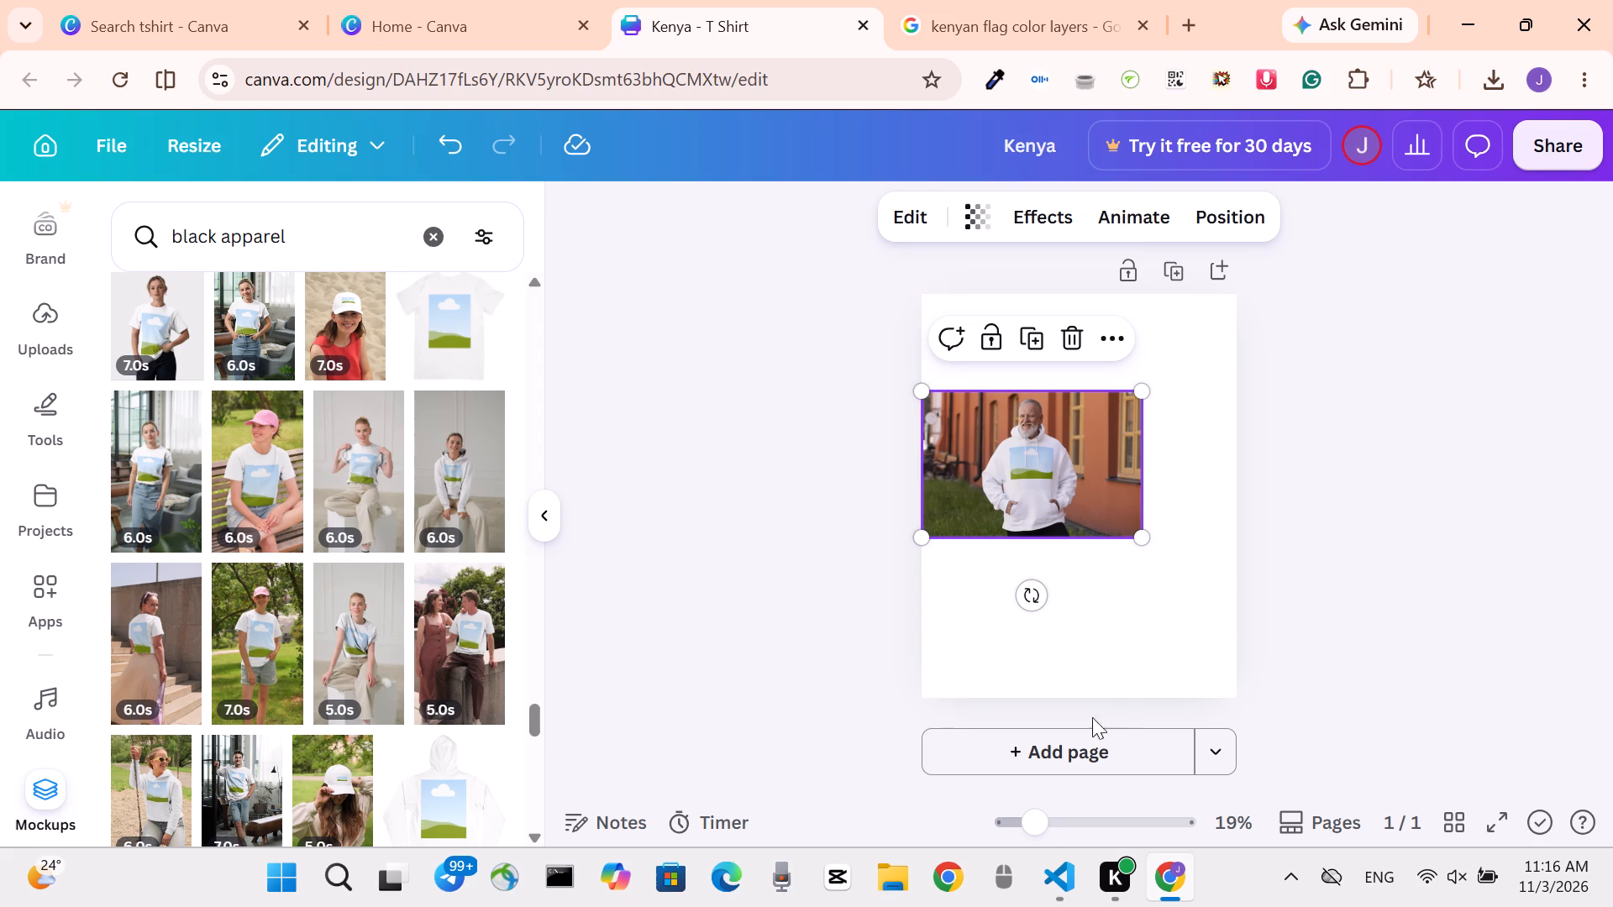
# Enlarge the hoodie mockup from its lower-right corner until it spans the full page width.
pyautogui.moveTo(1145, 543); pyautogui.dragTo(1210, 595)
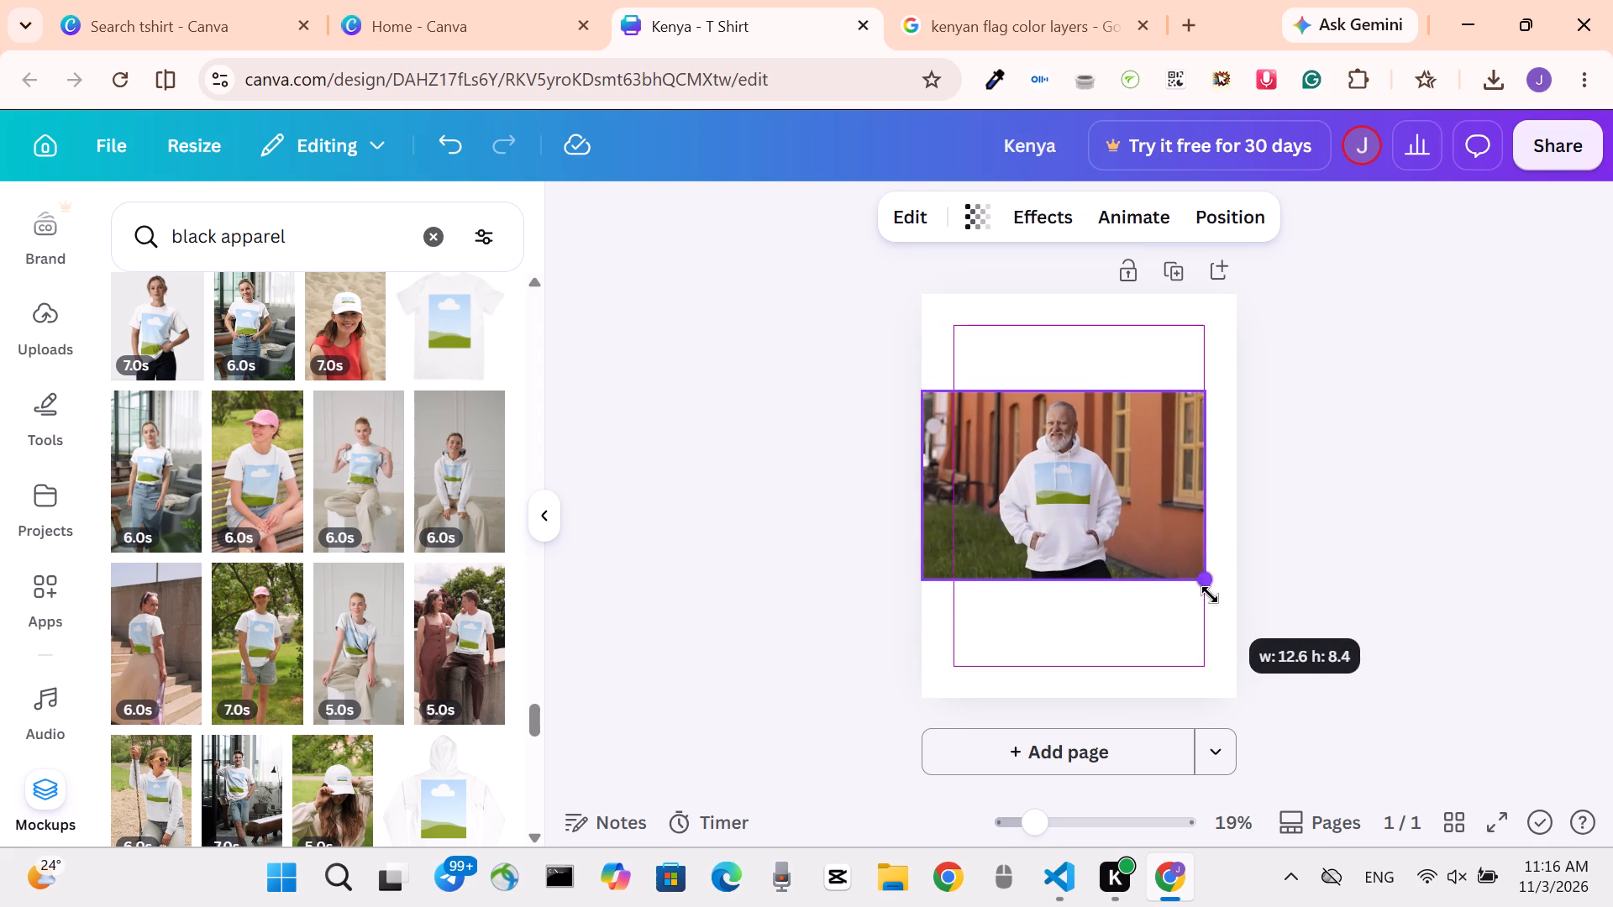
pyautogui.moveTo(1210, 595); pyautogui.dragTo(1232, 611)
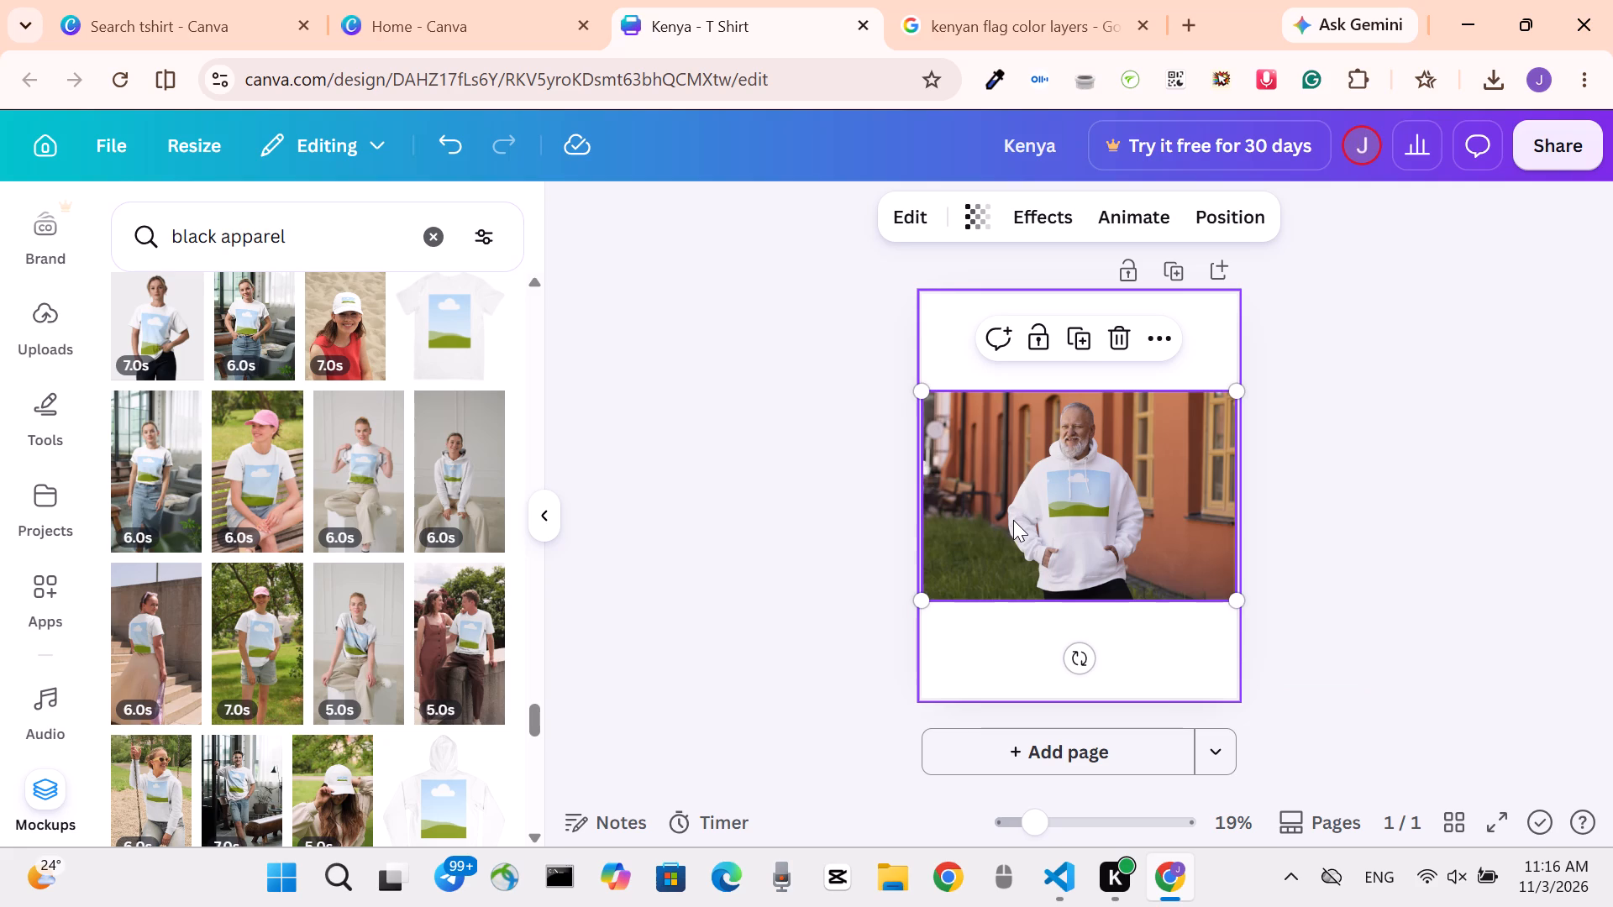
# Open the hoodie mockup's edit options and examine how an image can be placed on the garment.
pyautogui.click(1013, 520)
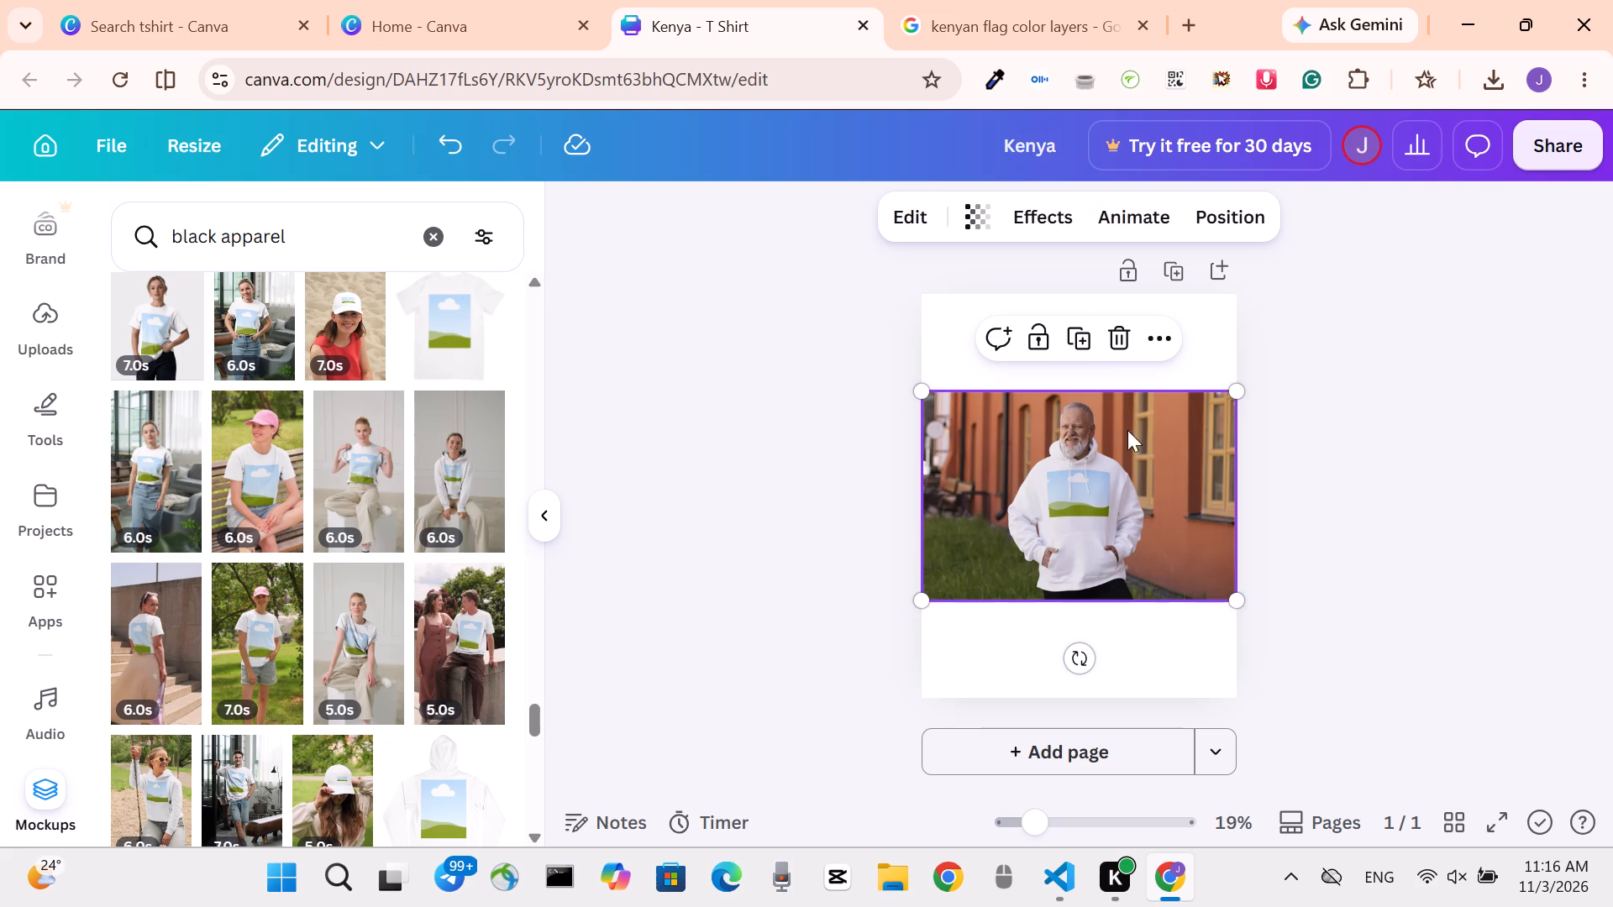
pyautogui.click(921, 226)
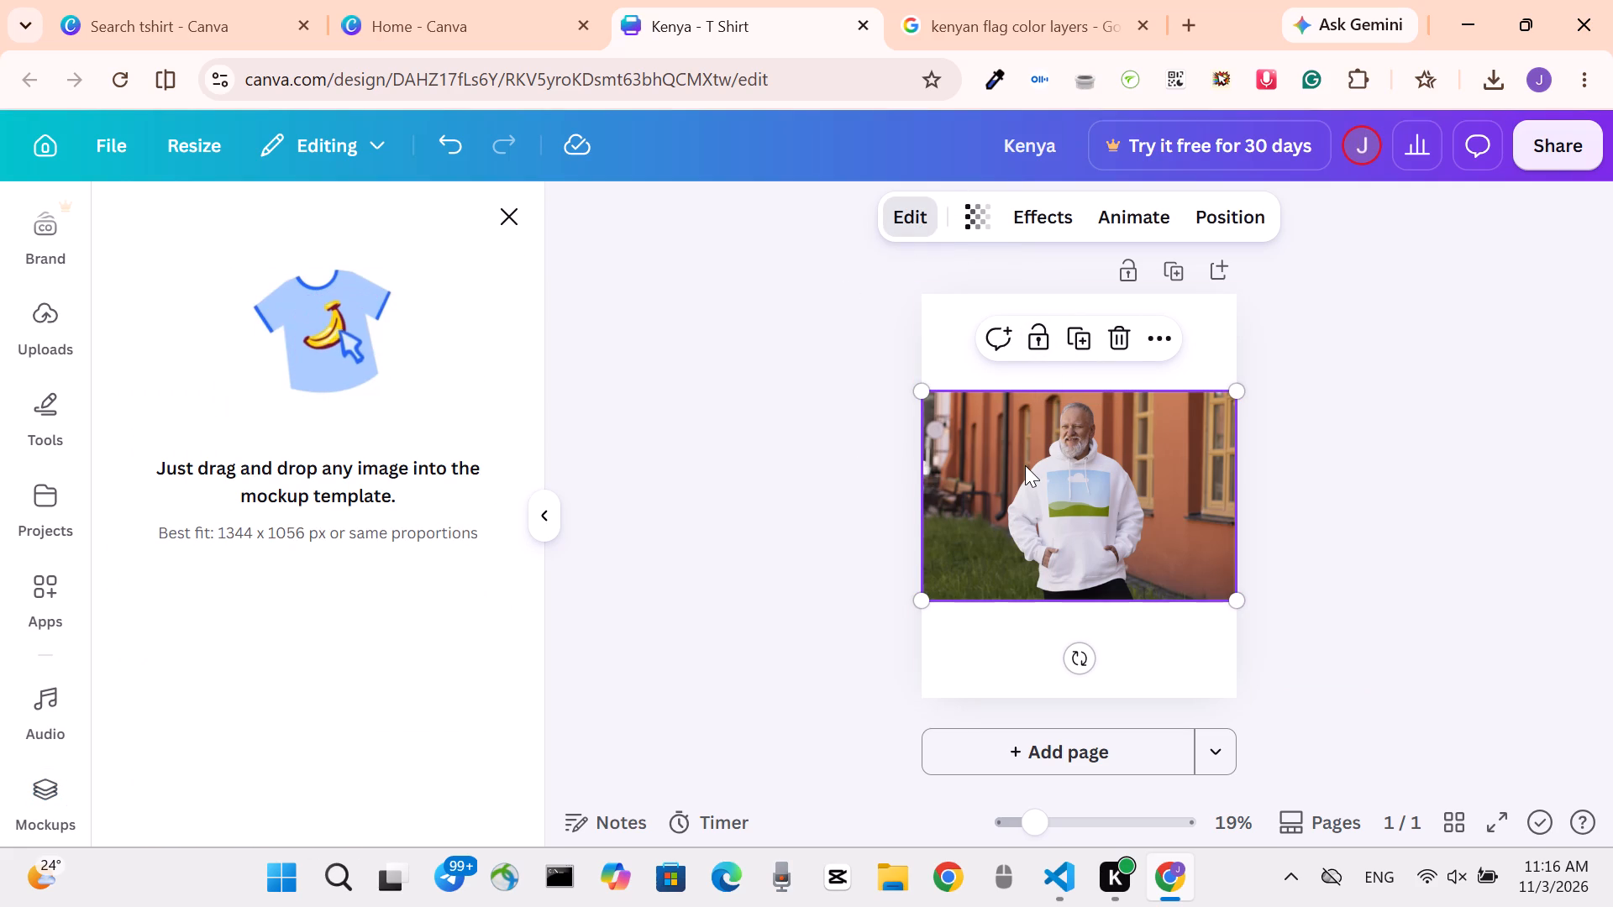
pyautogui.click(926, 211)
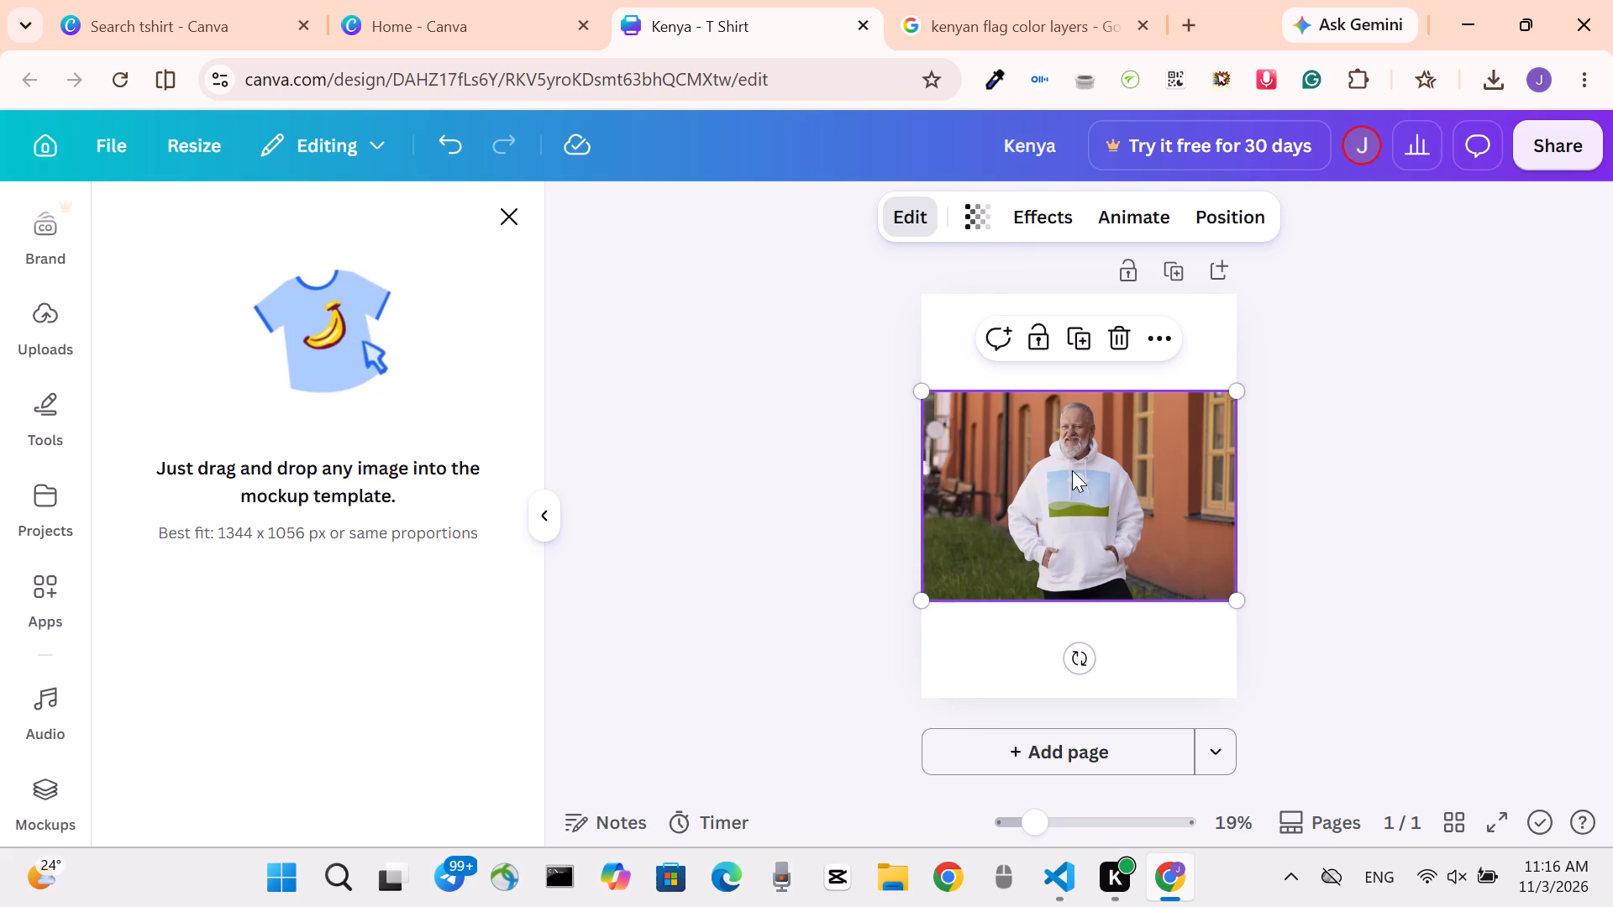
pyautogui.click(1072, 470)
pyautogui.rightClick(1072, 470)
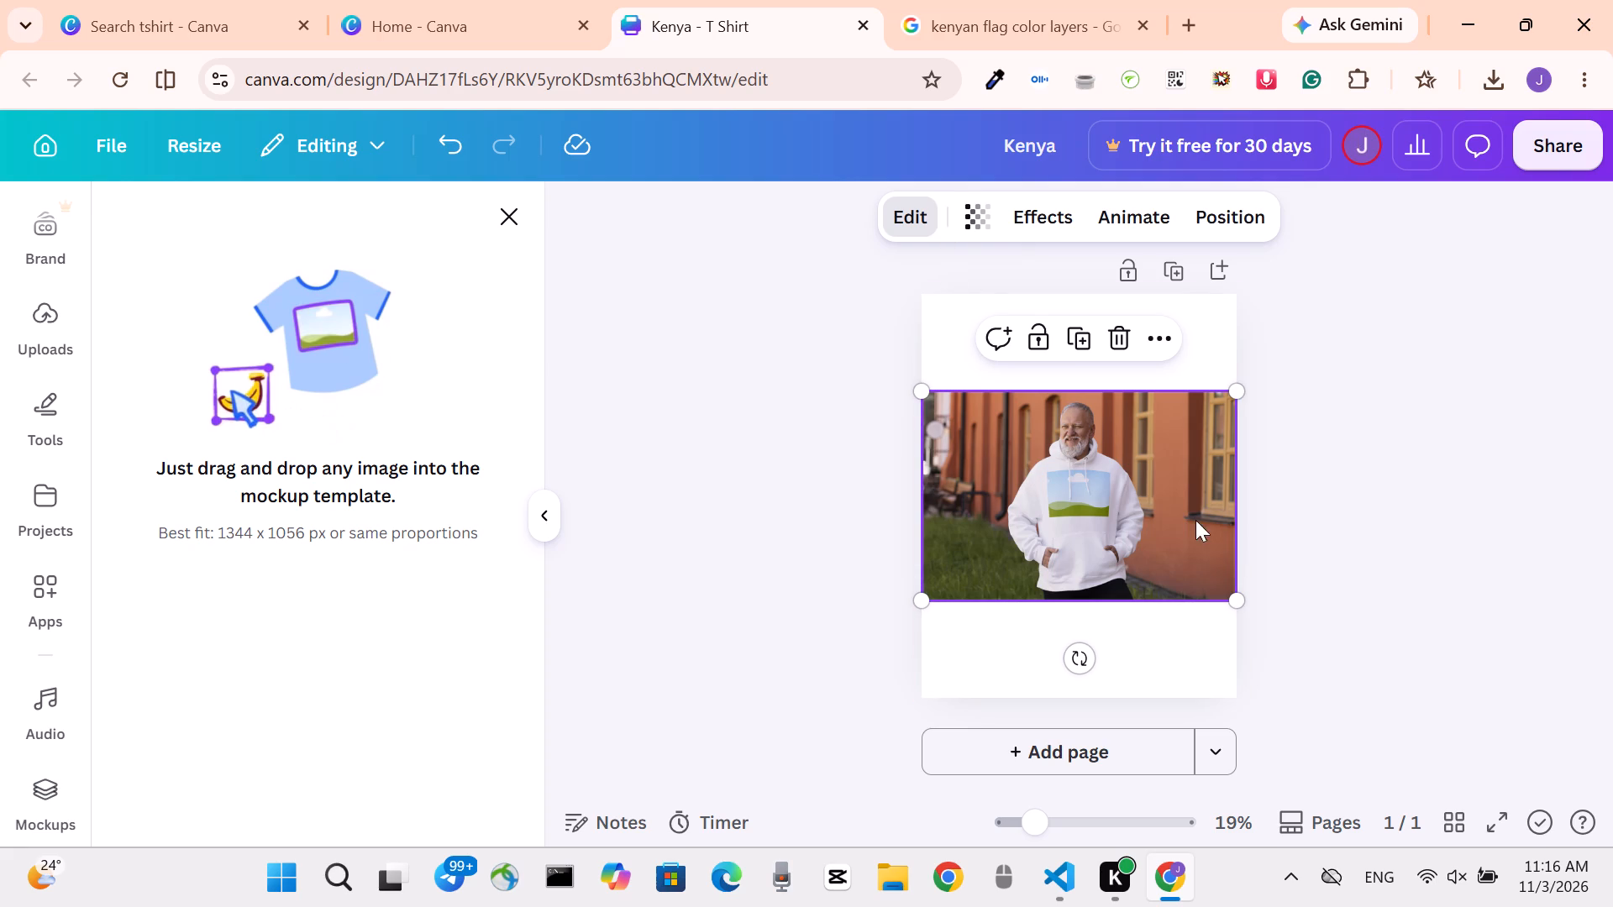
pyautogui.click(1421, 555)
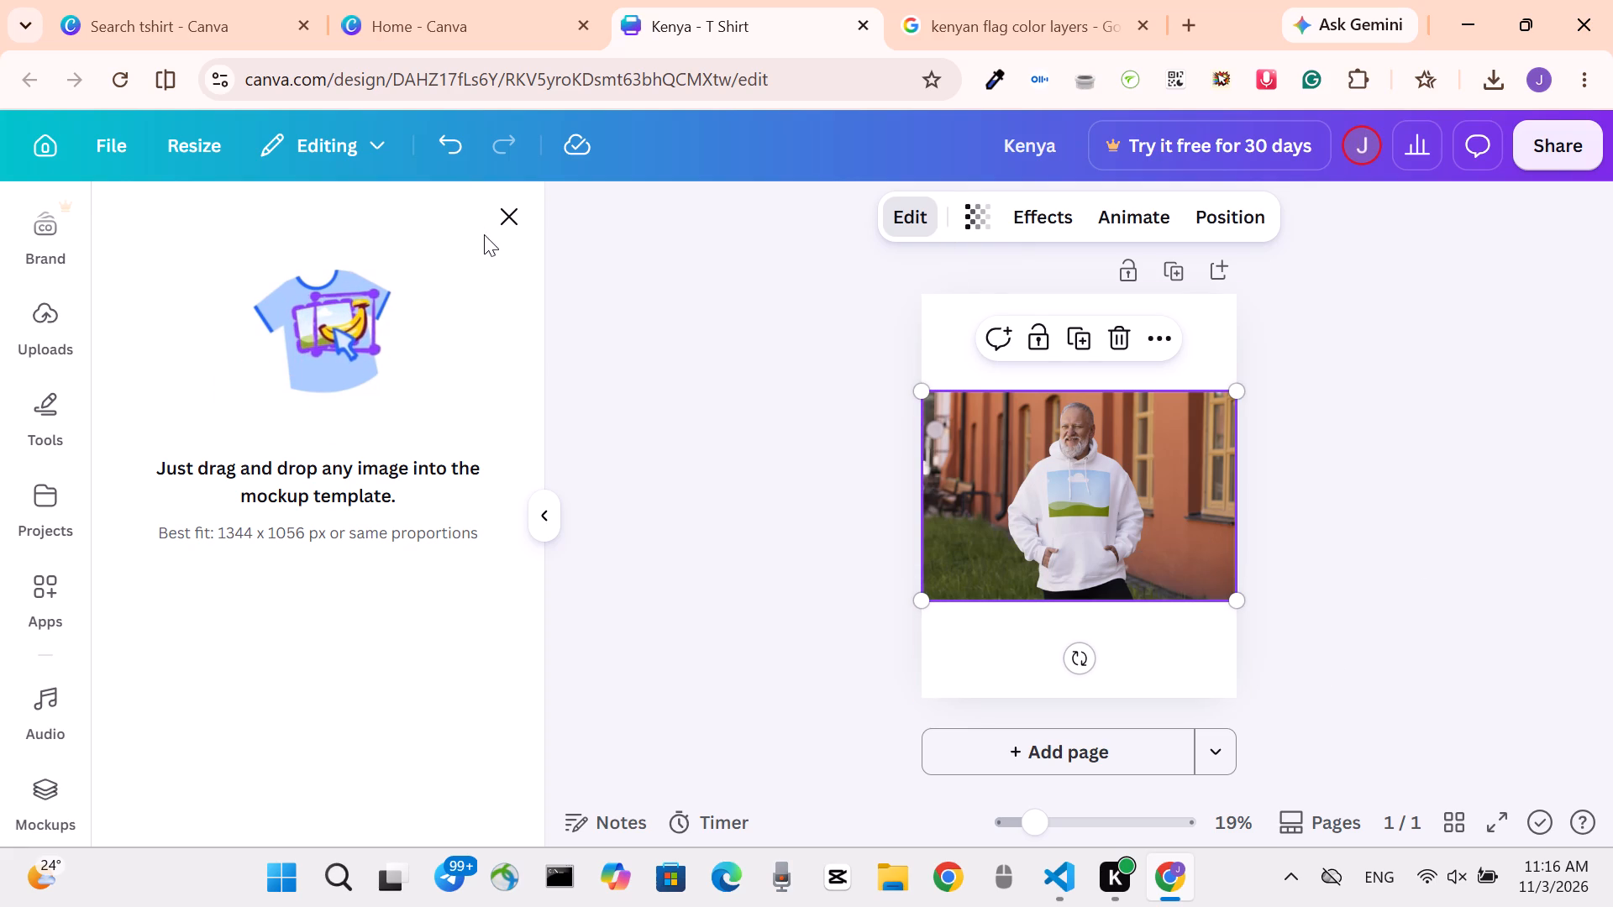
# Upload the image file Kenya (1) from the Downloads folder to the design's uploads.
pyautogui.click(60, 328)
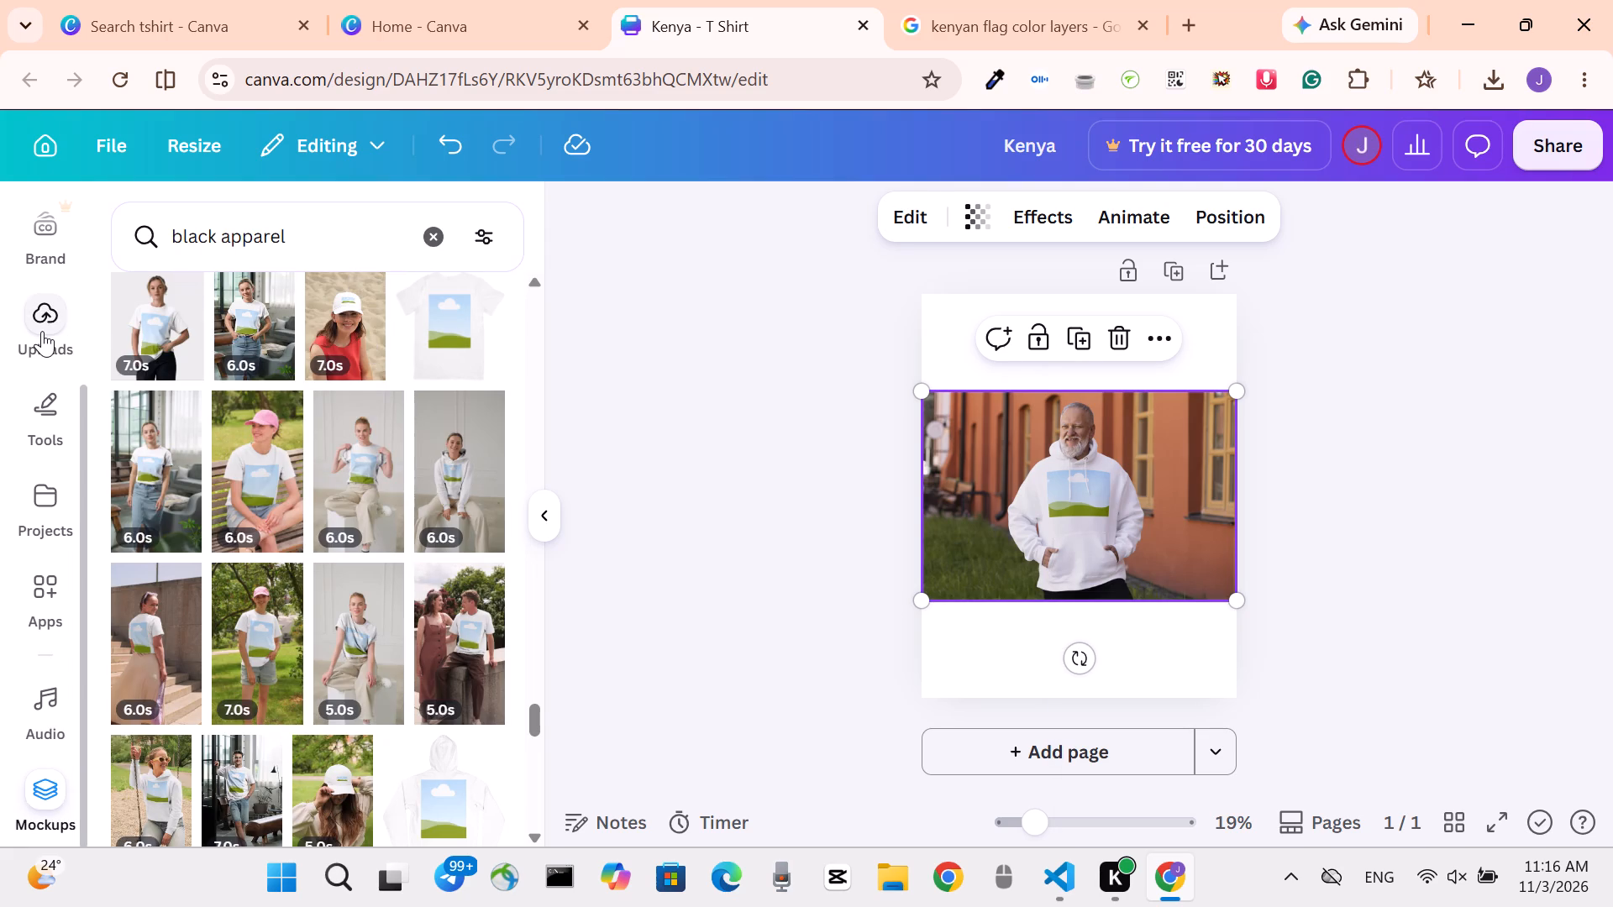
pyautogui.click(42, 331)
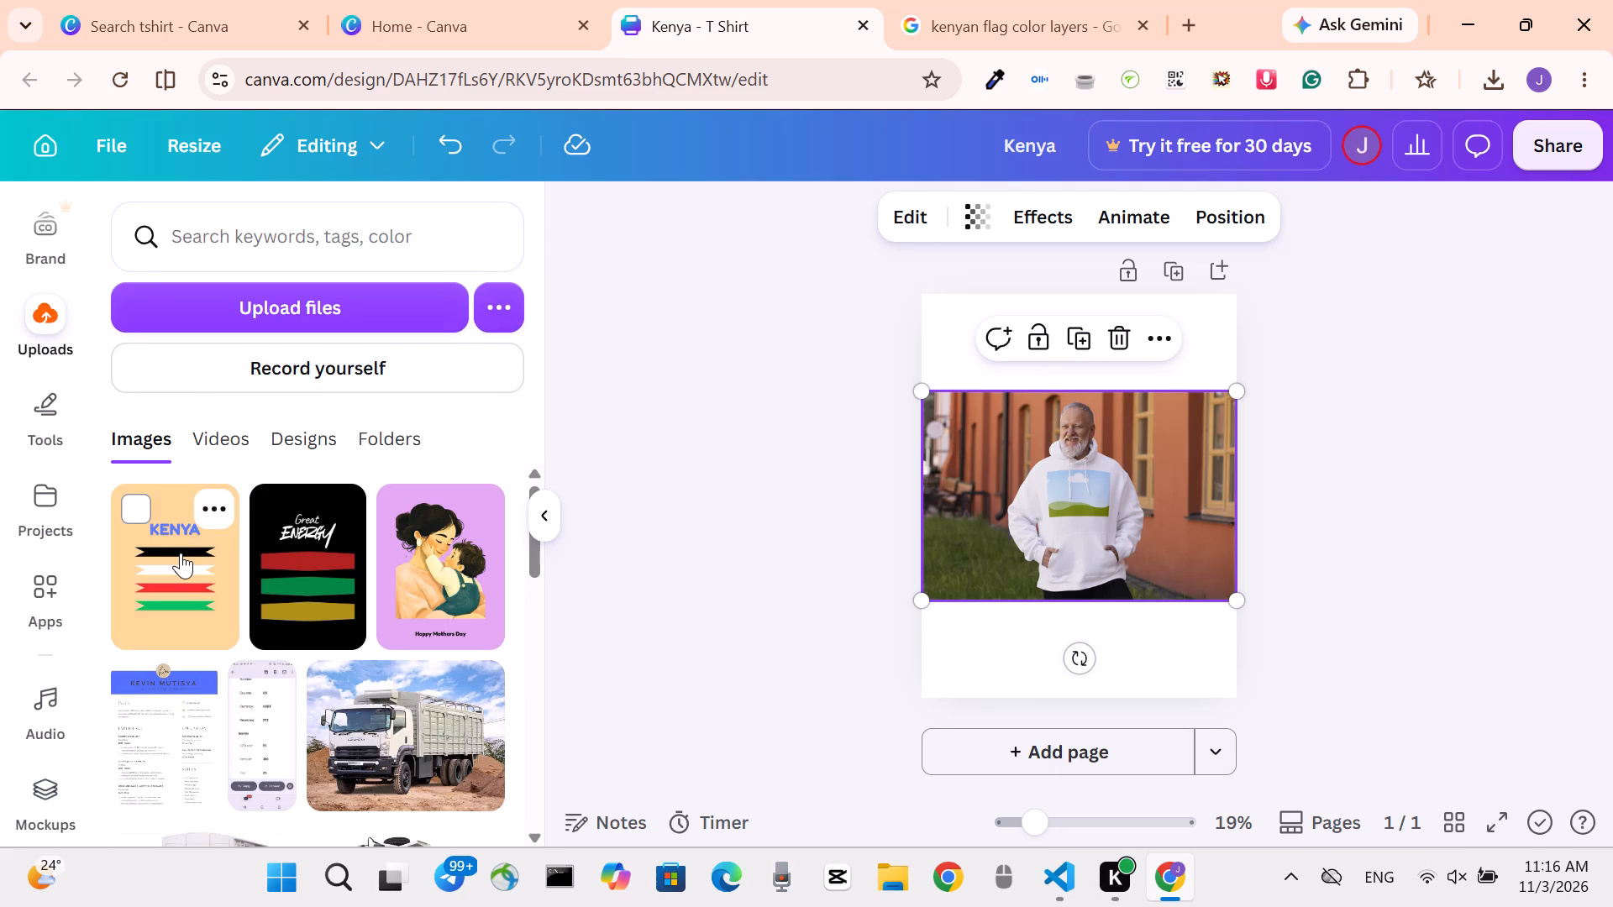
pyautogui.click(313, 308)
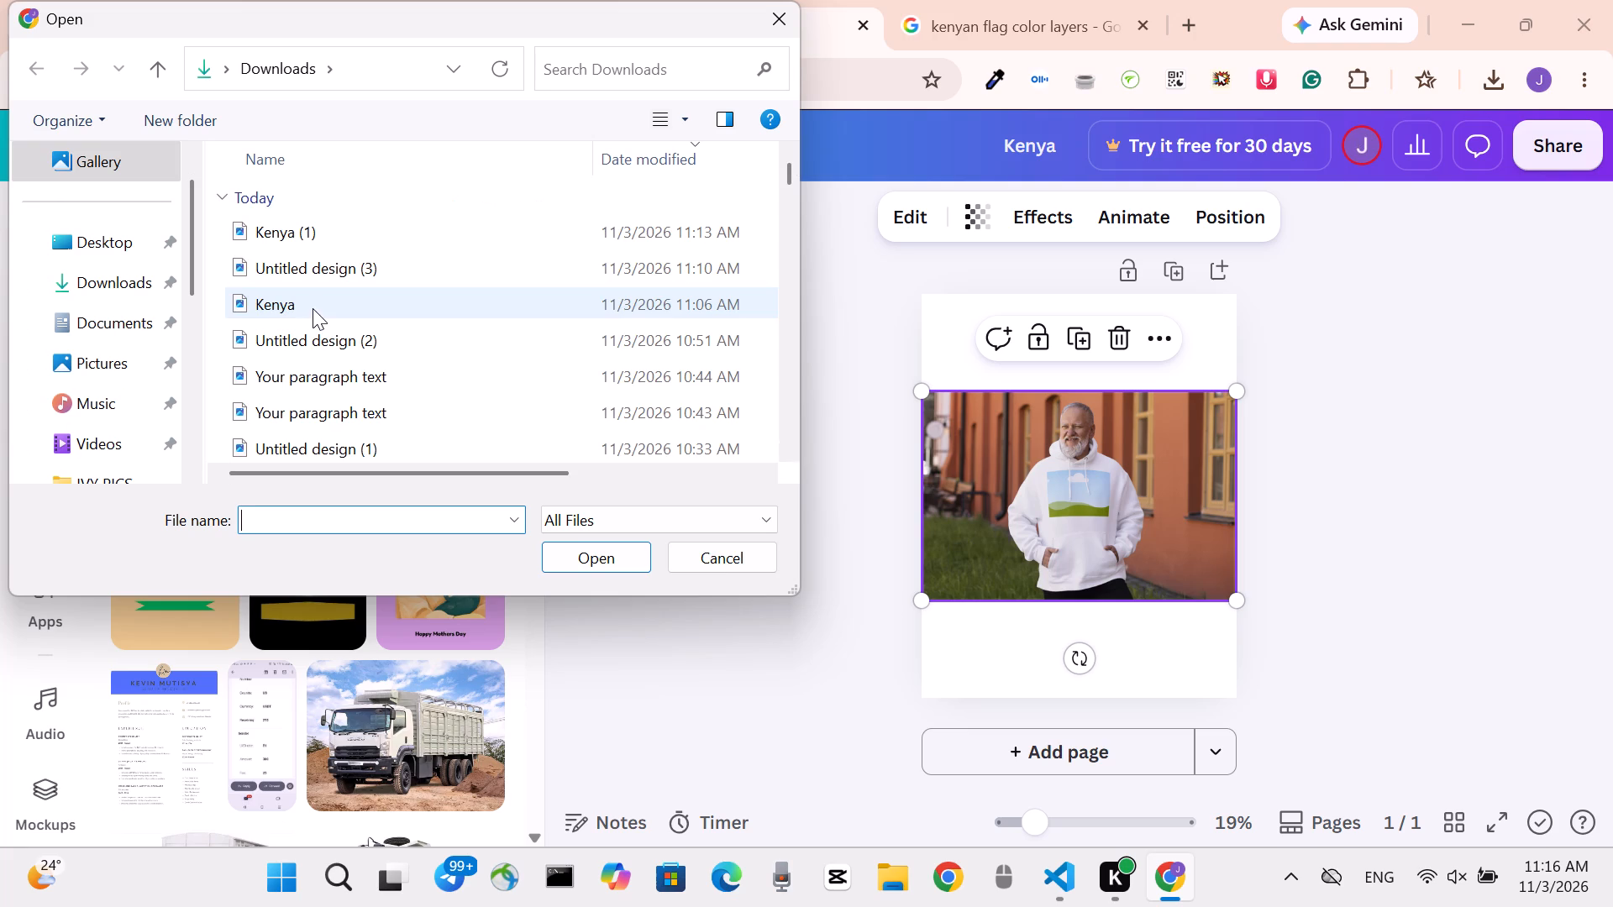
pyautogui.click(326, 231)
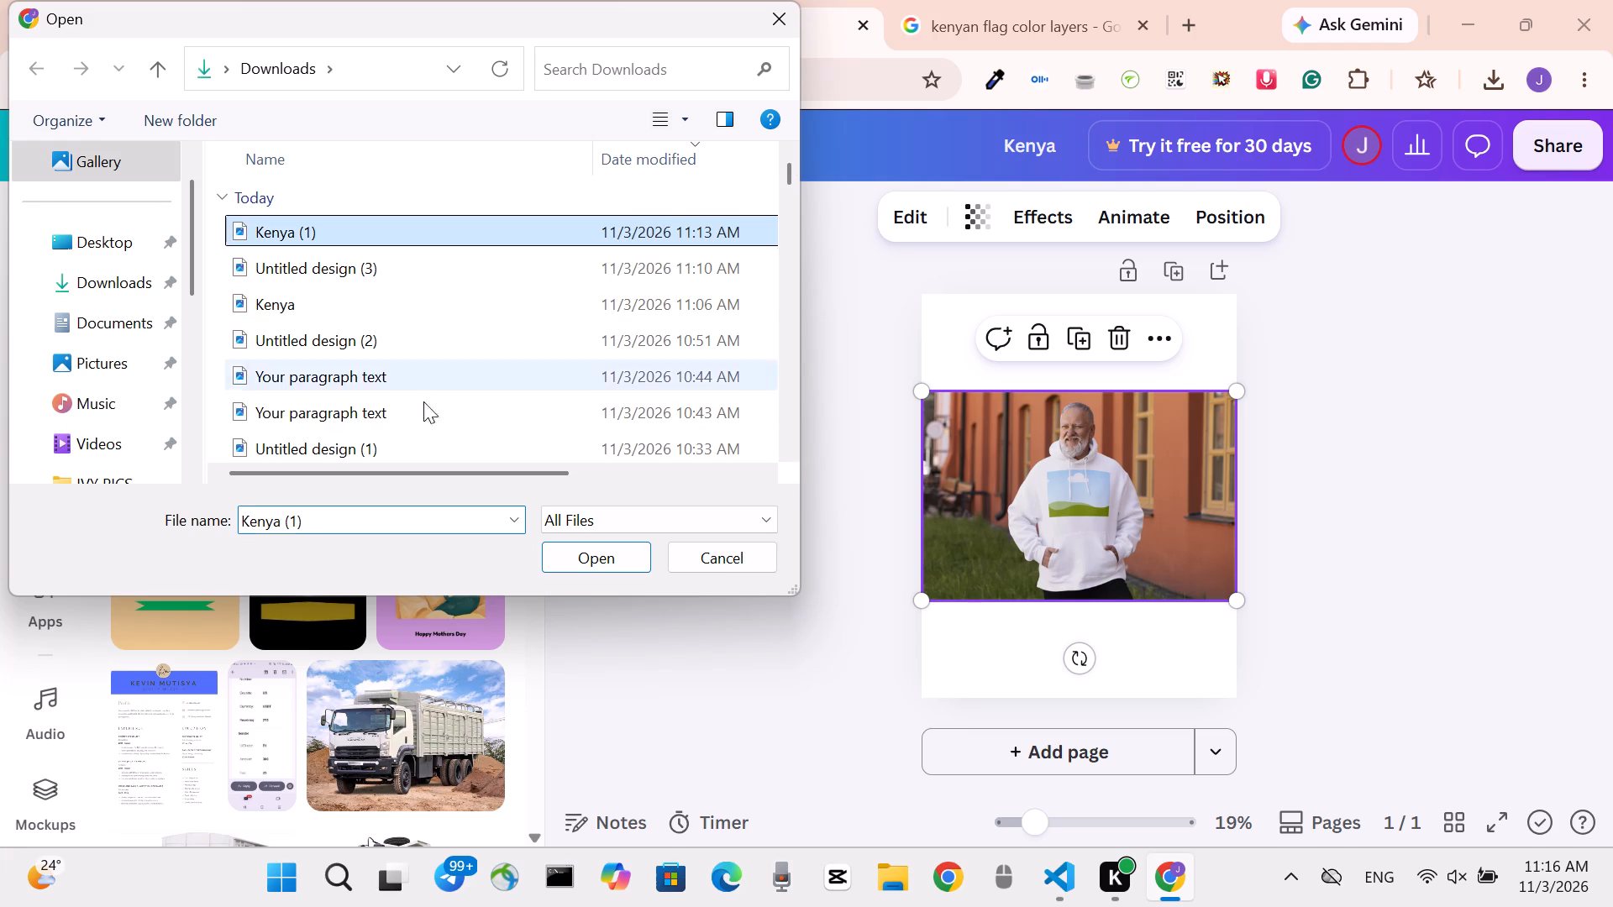
pyautogui.click(576, 559)
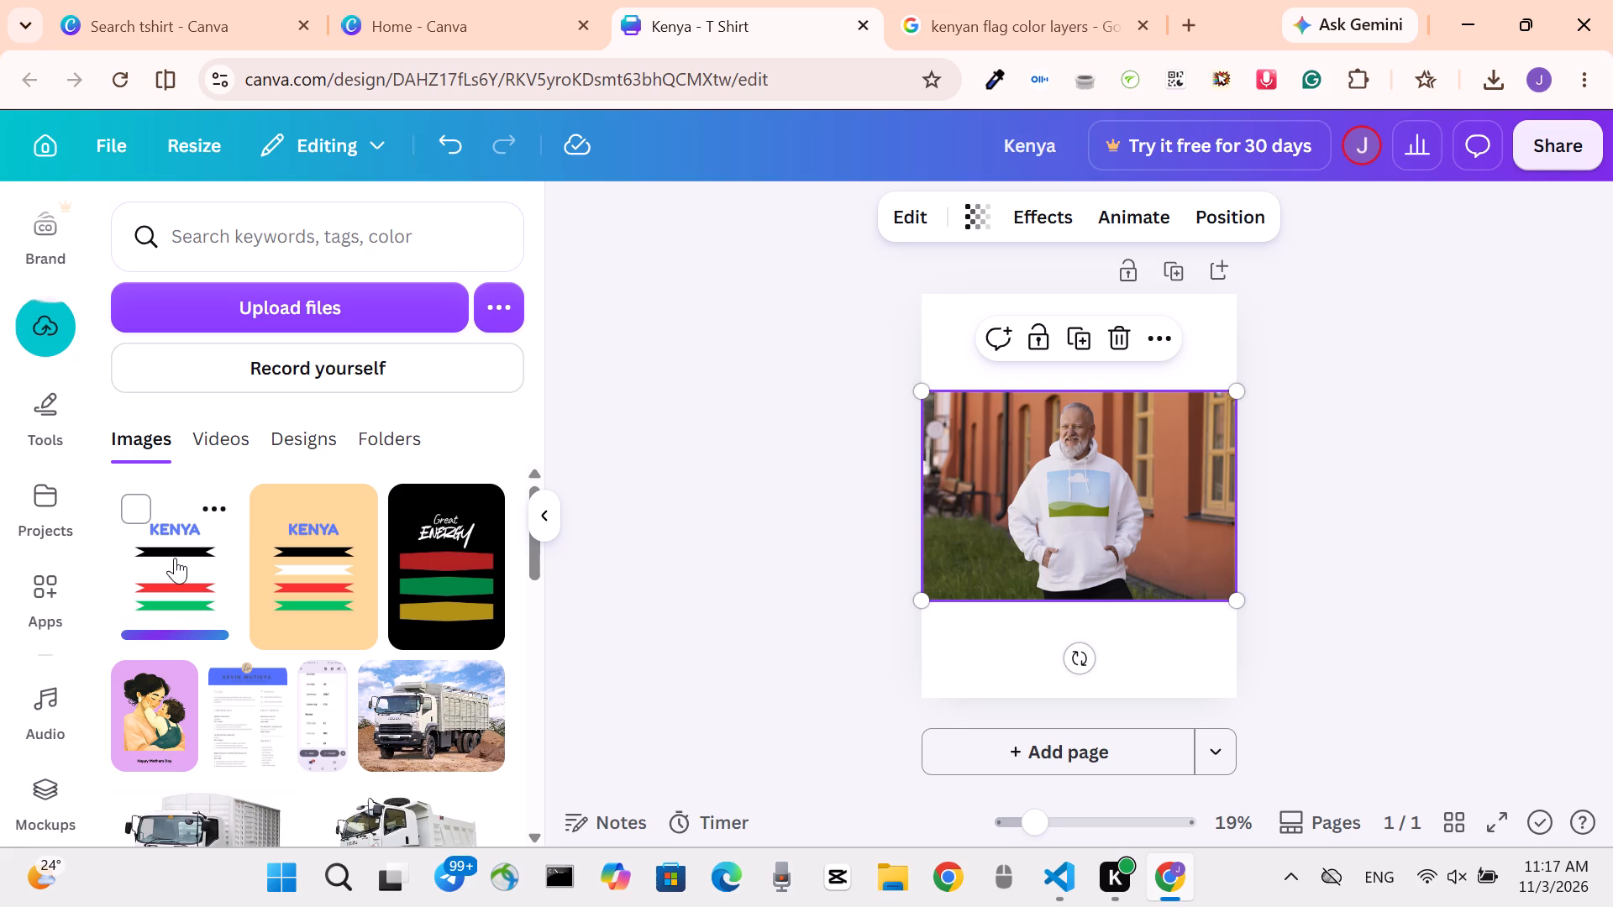
# Place the newly uploaded white-background KENYA flag-ribbon image on the chest of the white hoodie mockup.
pyautogui.moveTo(175, 558); pyautogui.dragTo(928, 522)
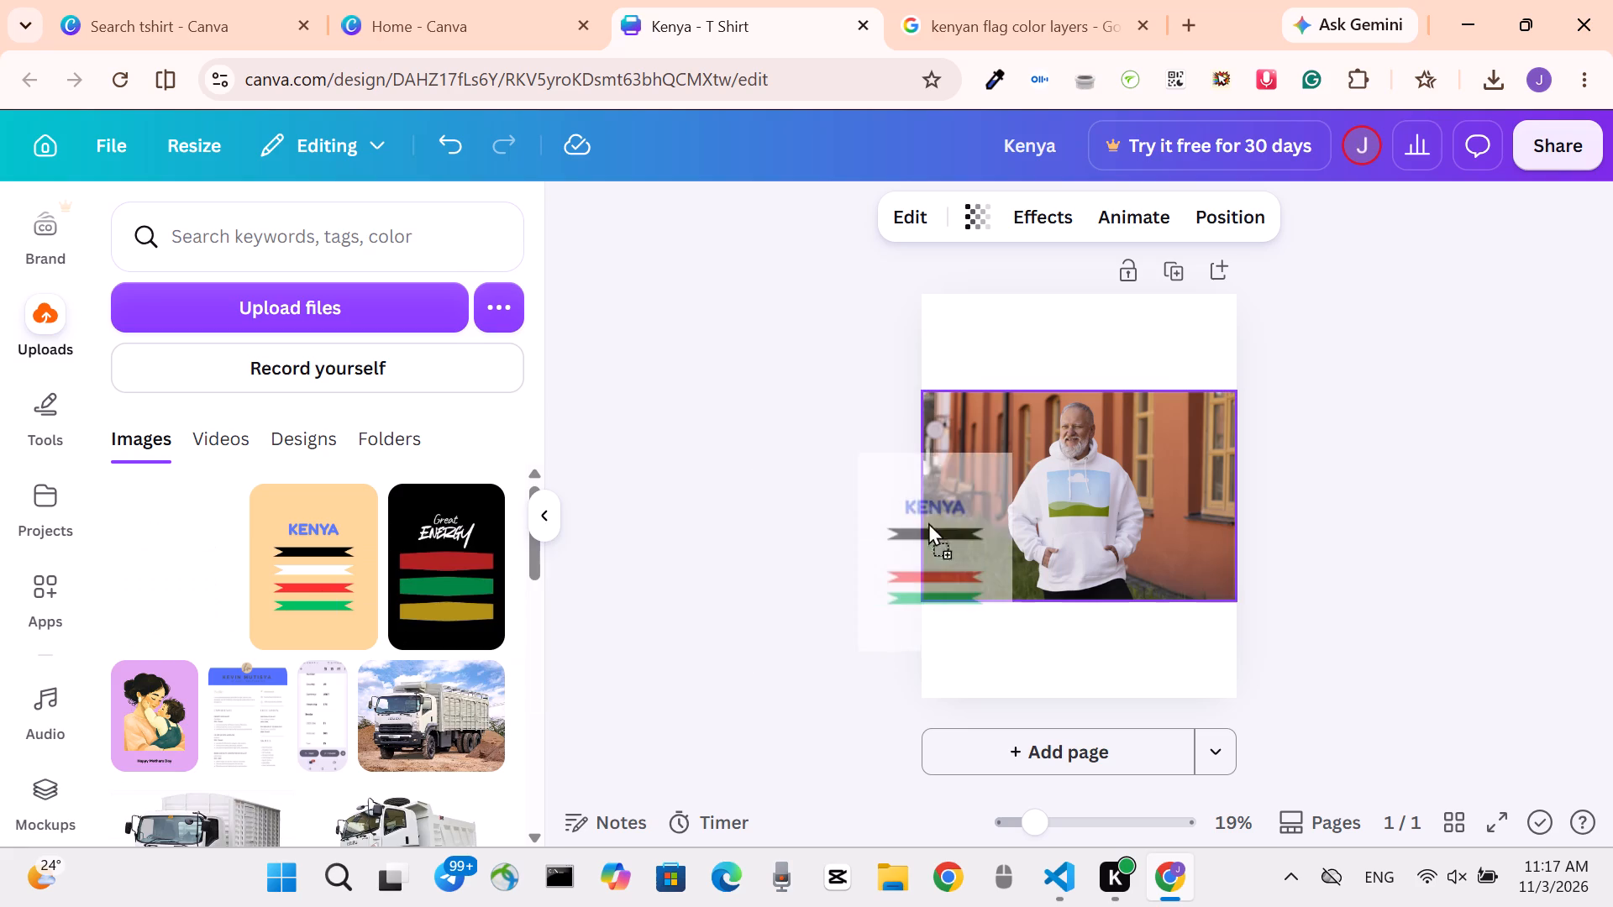
pyautogui.moveTo(928, 522); pyautogui.dragTo(1026, 491)
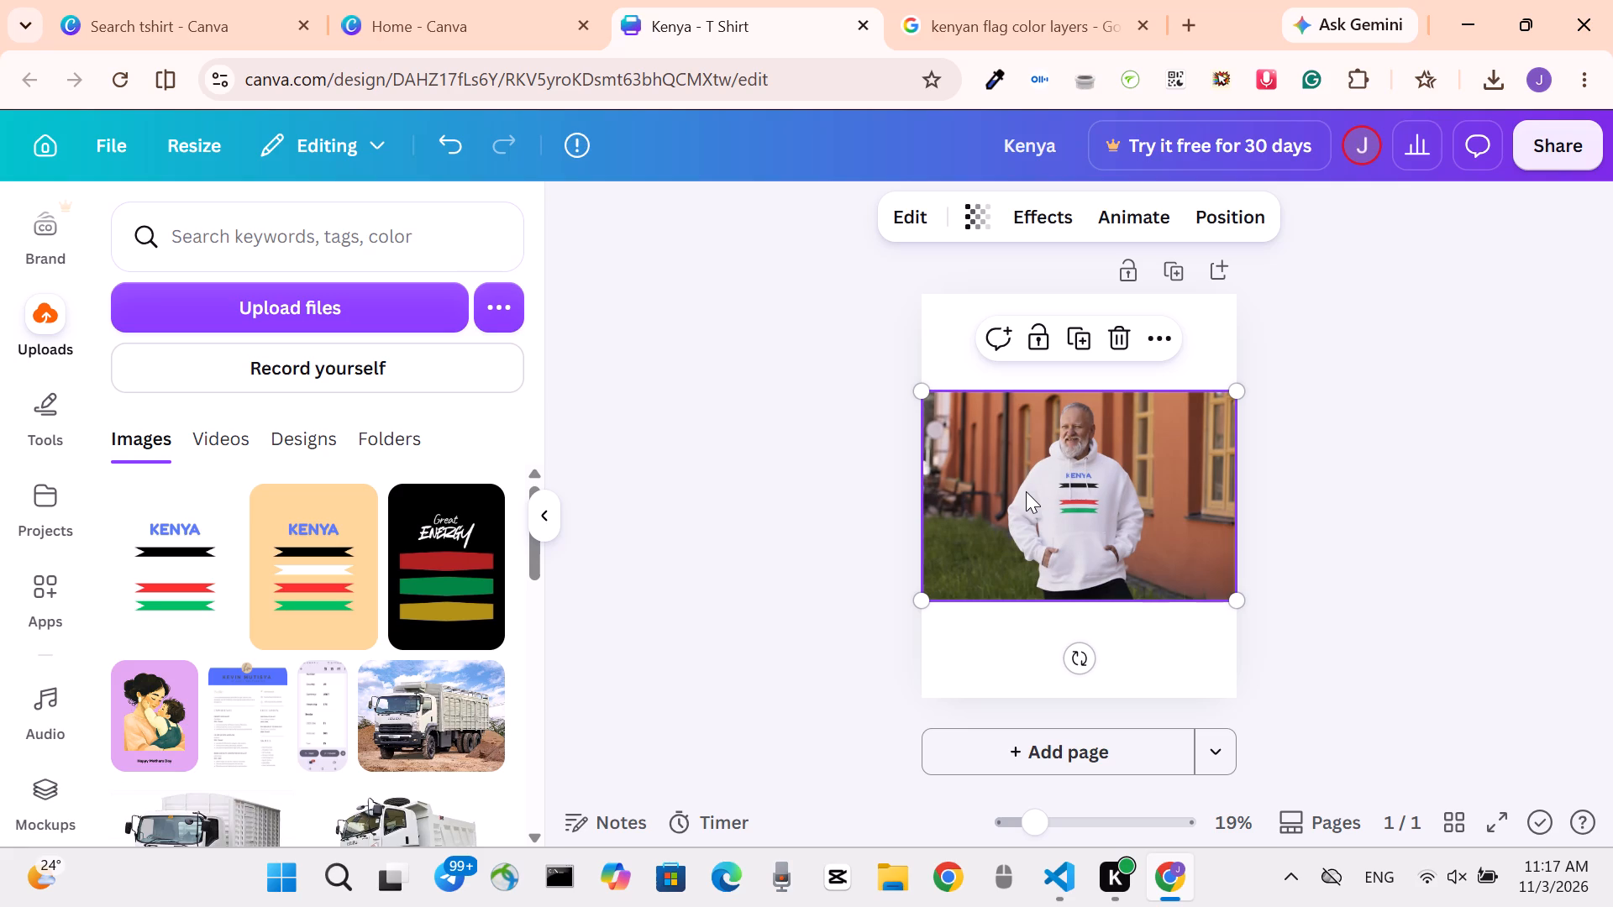
pyautogui.click(1101, 496)
# Download the hoodie mockup design as a JPG at size 1 and Medium quality.
pyautogui.click(1563, 144)
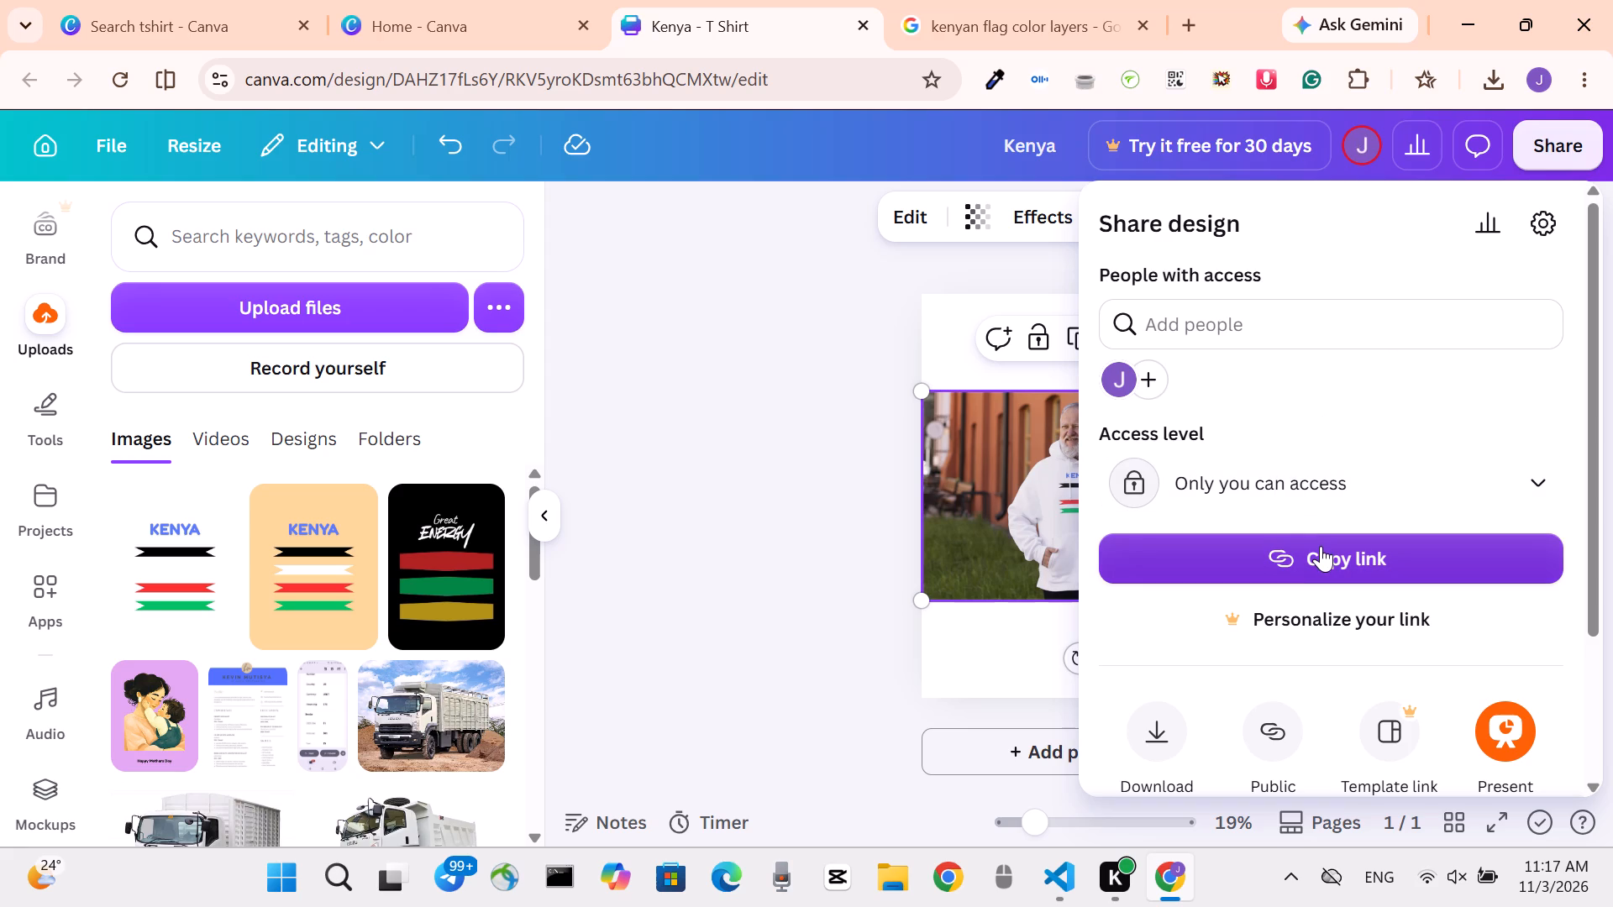
pyautogui.click(737, 609)
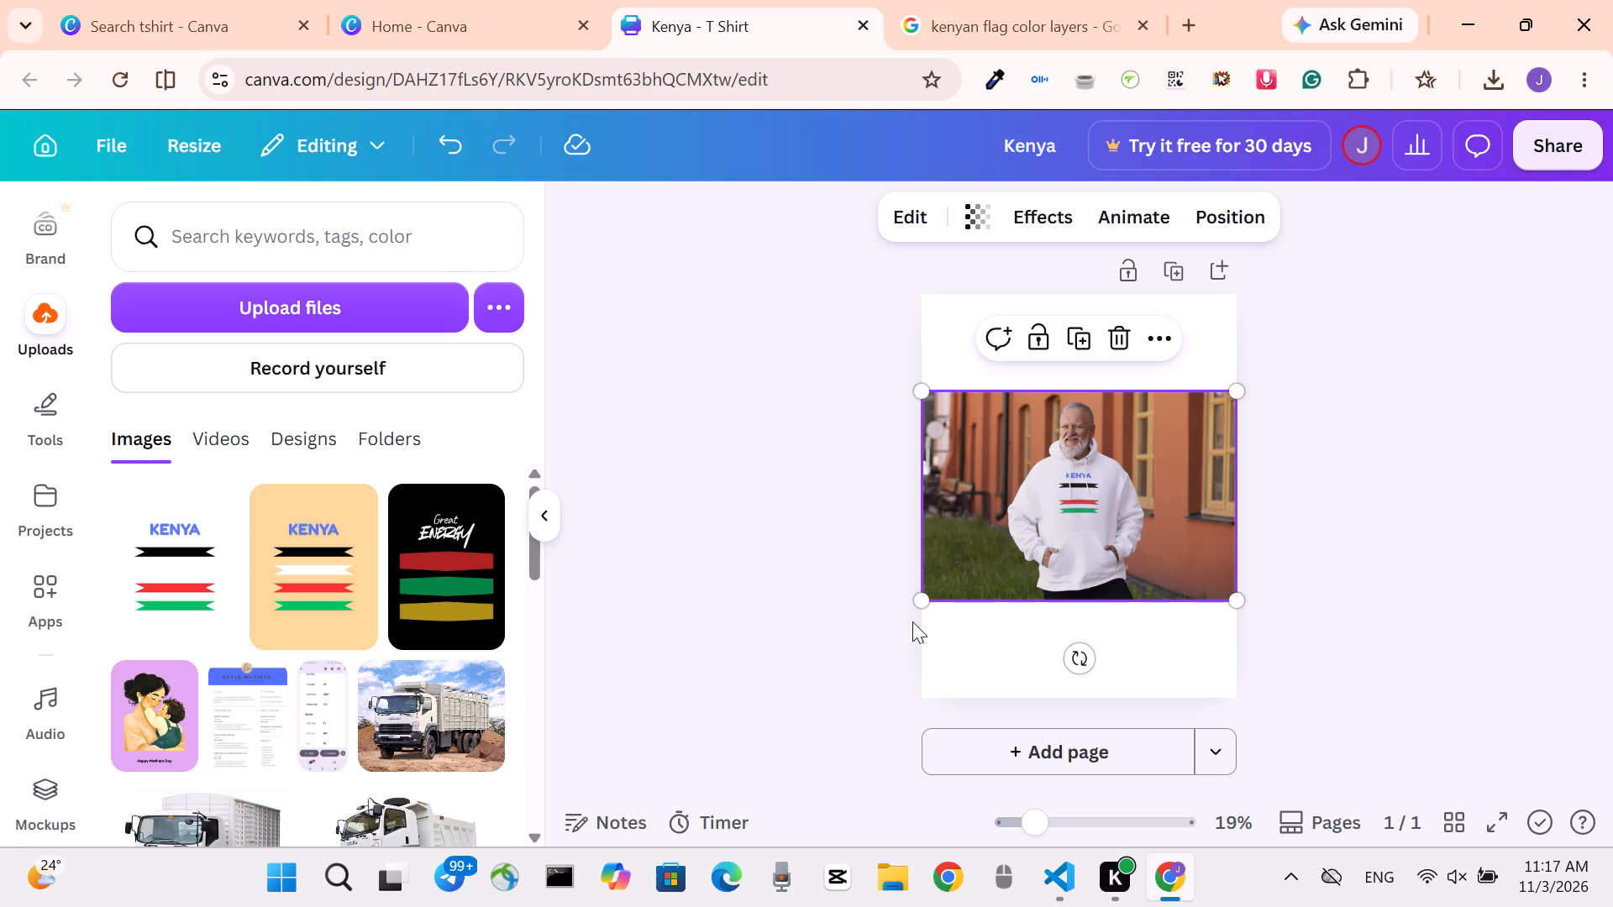
pyautogui.click(1574, 148)
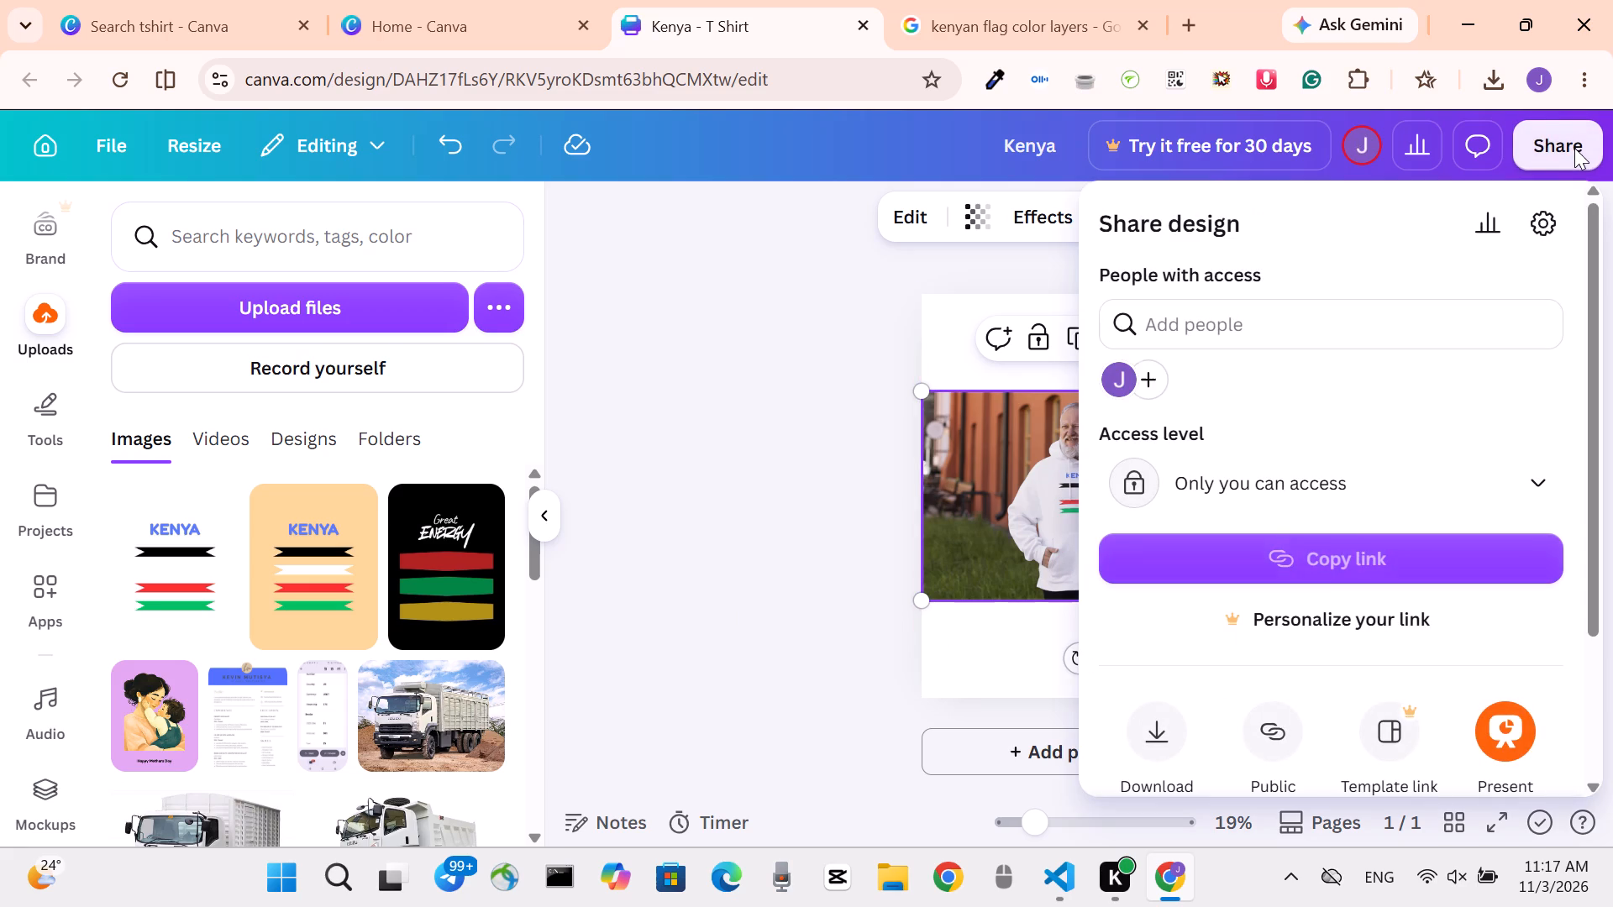
pyautogui.click(1155, 734)
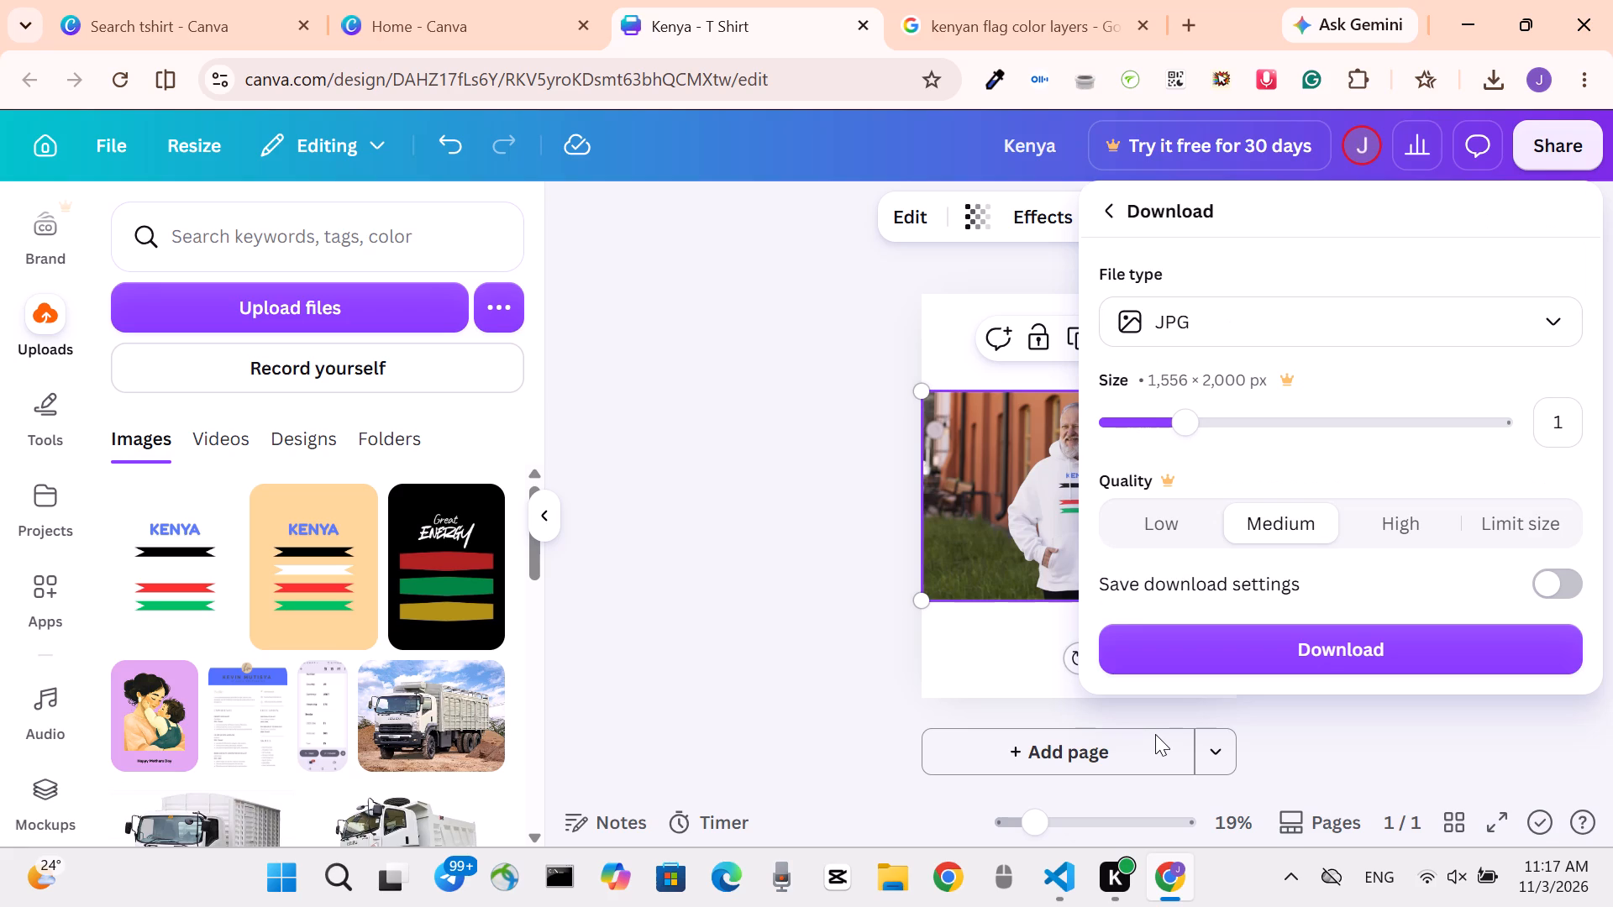
pyautogui.click(1199, 650)
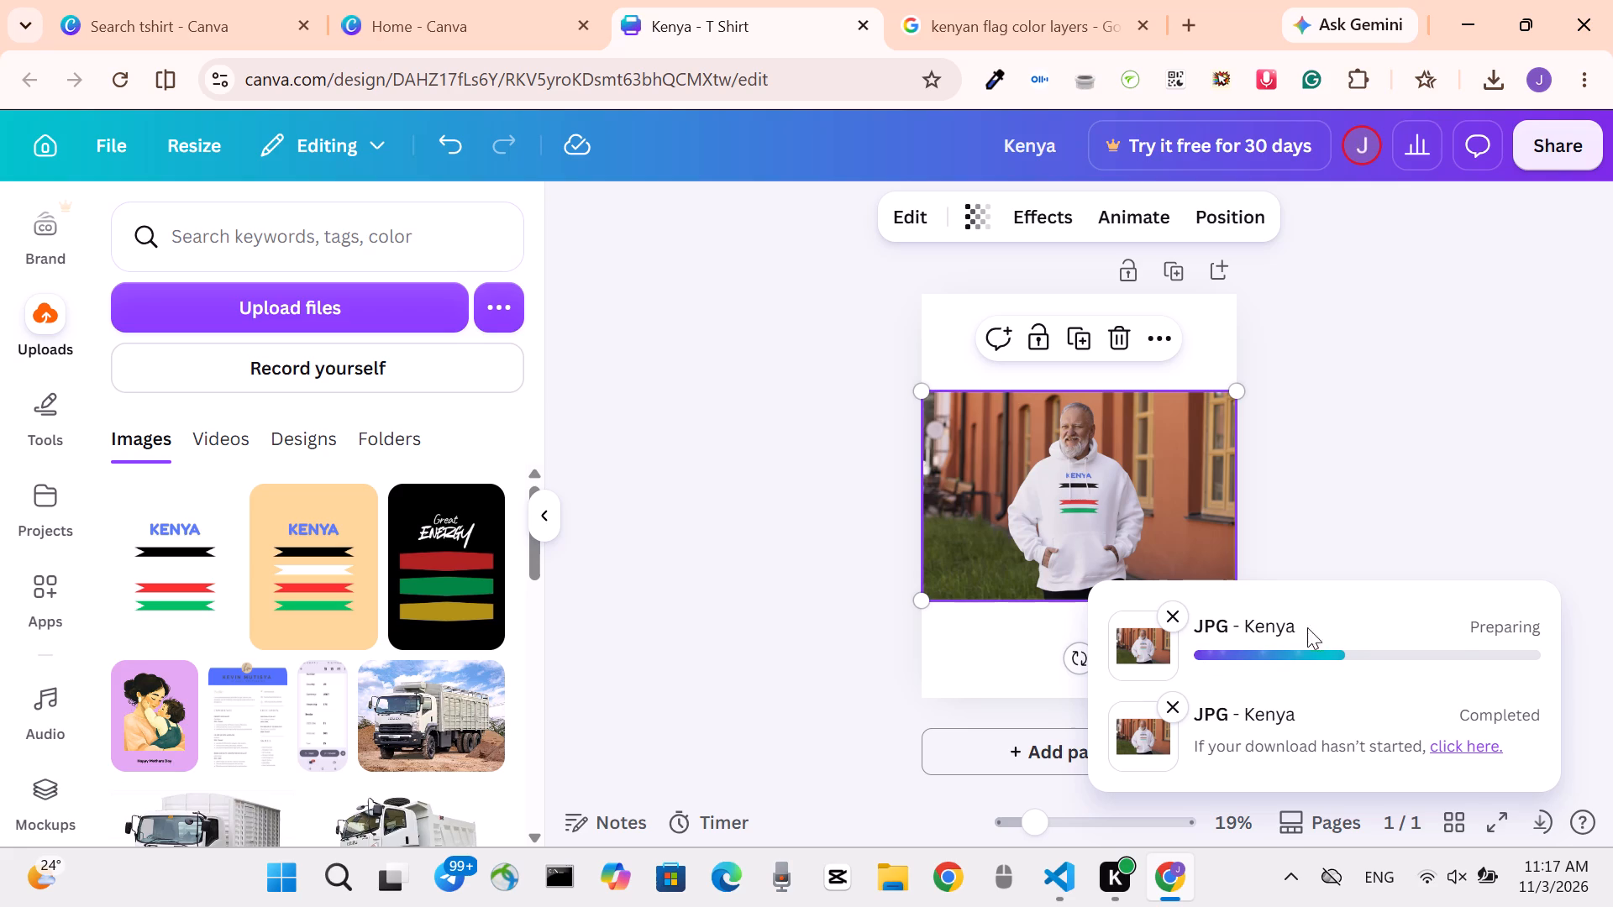
pyautogui.click(1461, 652)
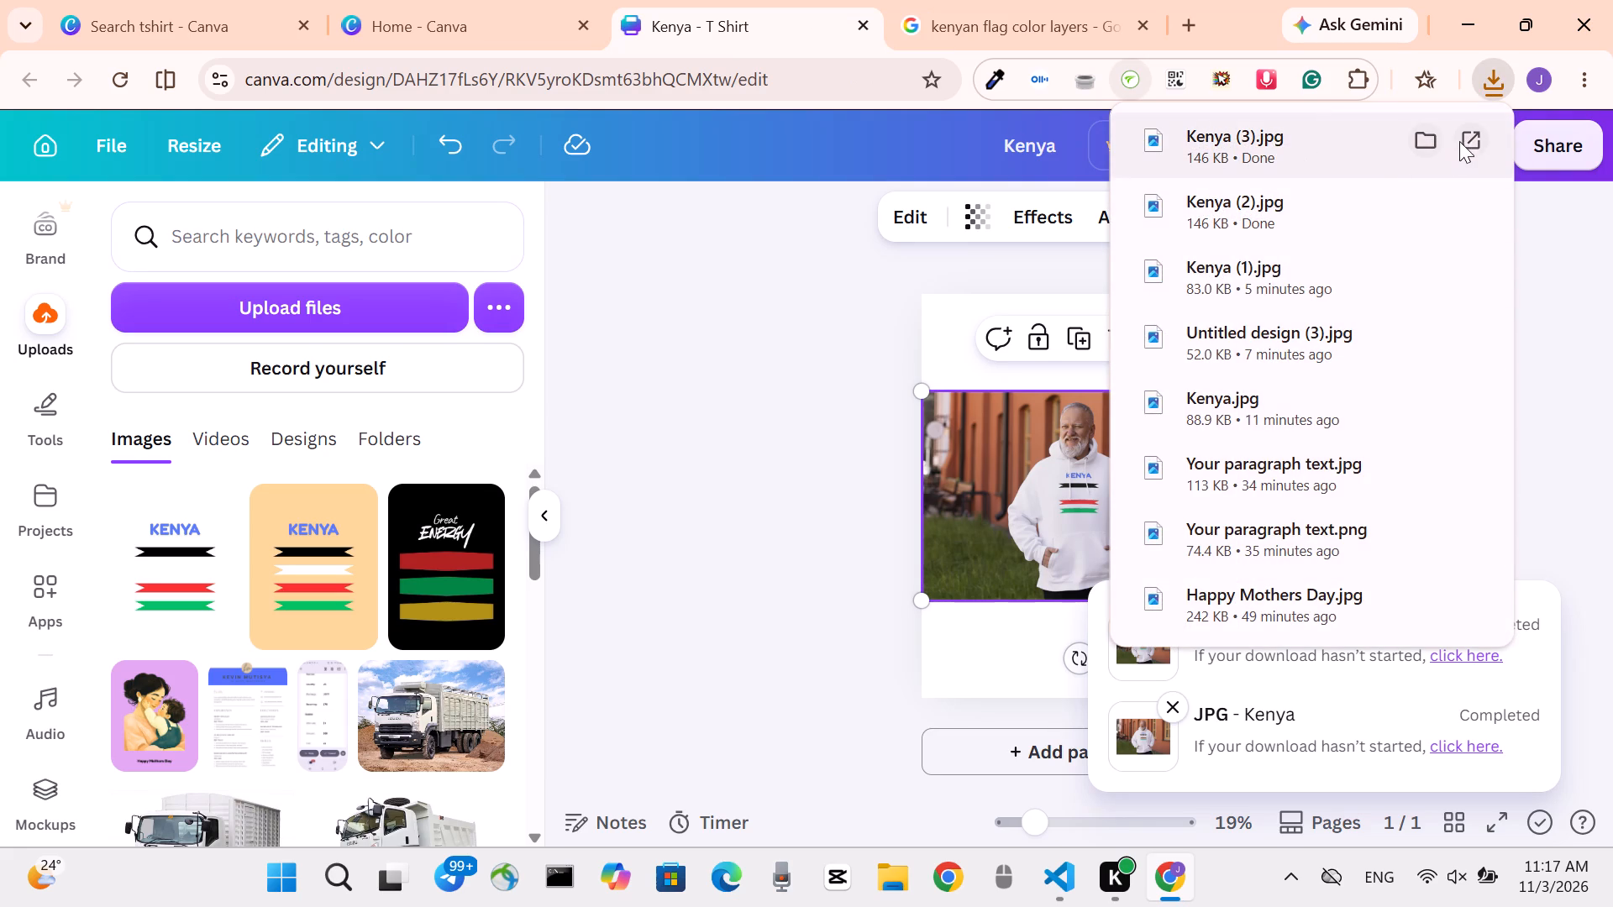
# Open the downloaded Kenya (3).jpg full-window in Photos, examine the KENYA print on the hoodie up close, and close the viewer.
pyautogui.click(1470, 137)
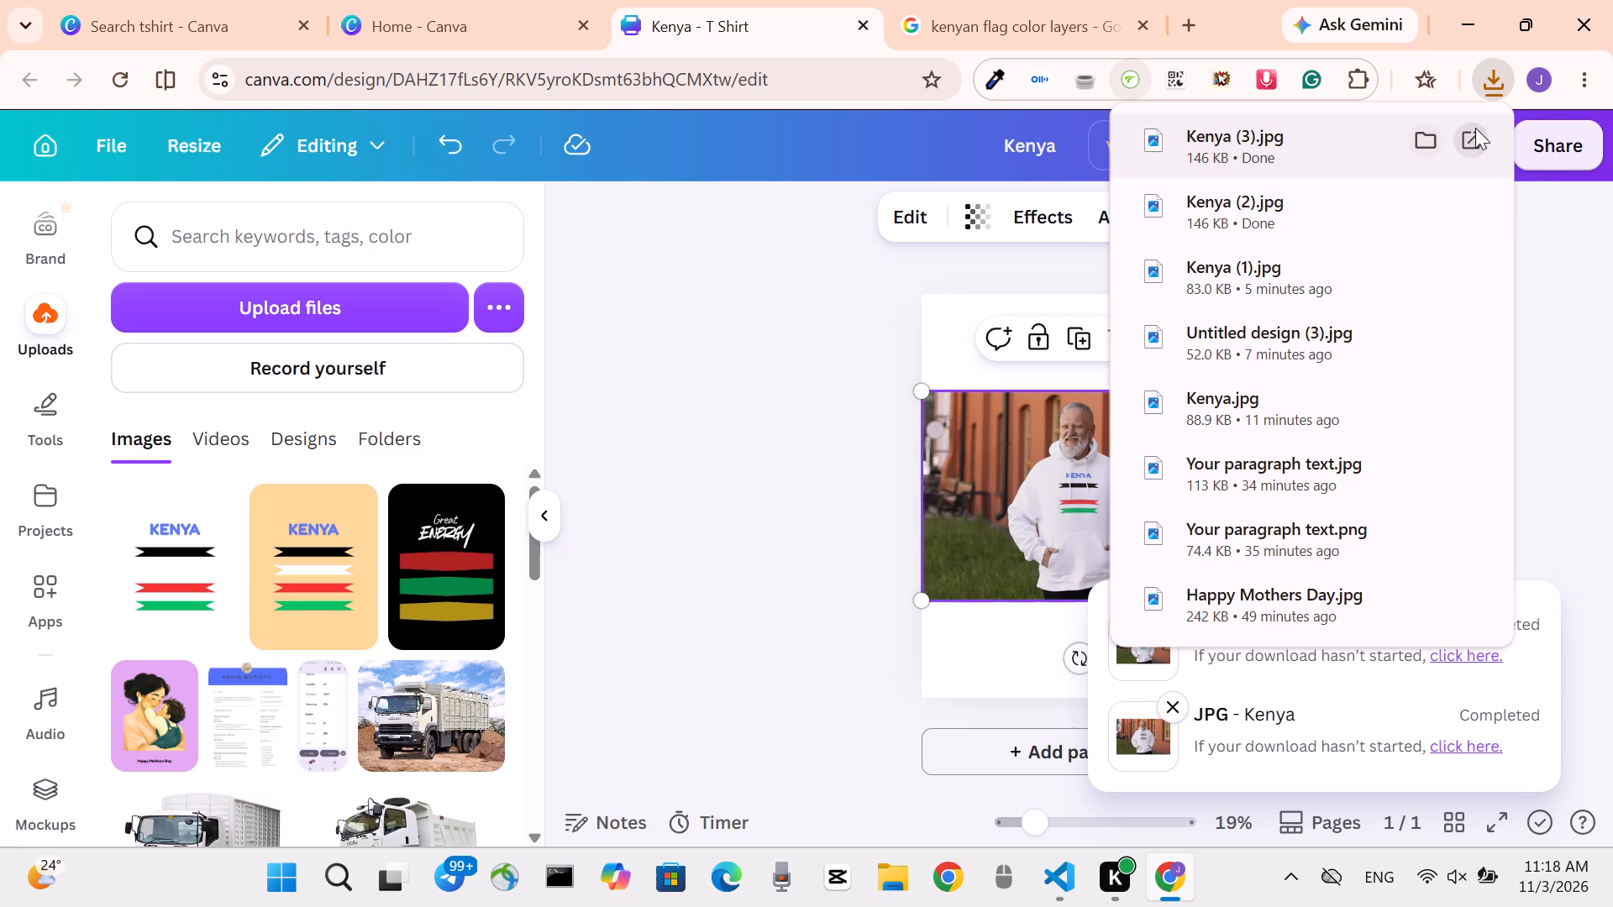
pyautogui.click(1476, 127)
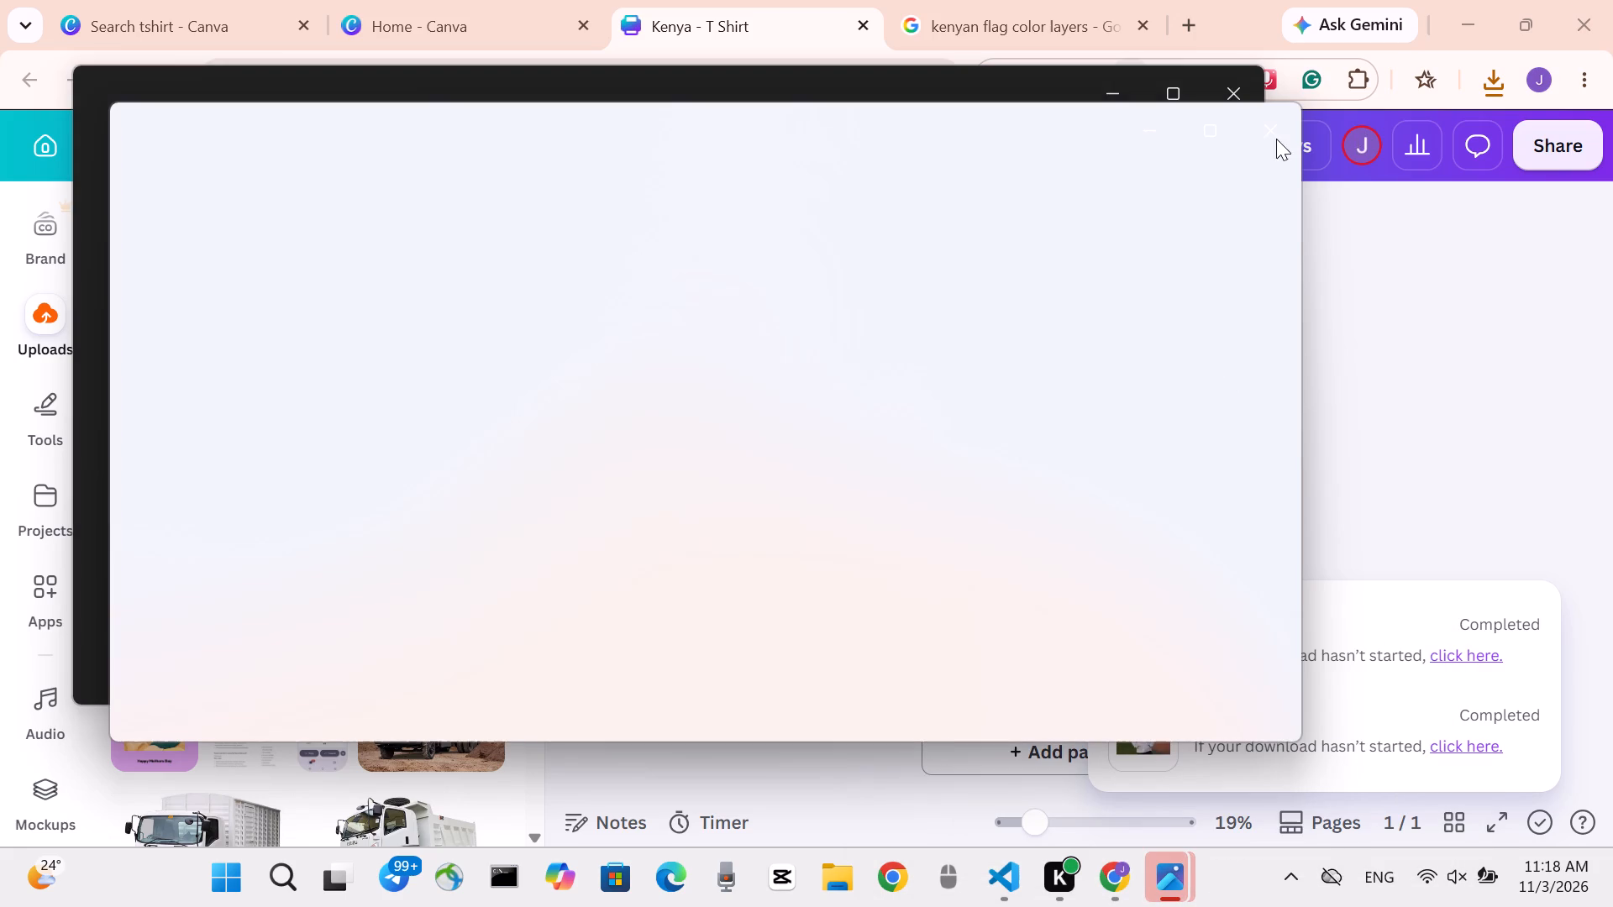
pyautogui.click(1274, 124)
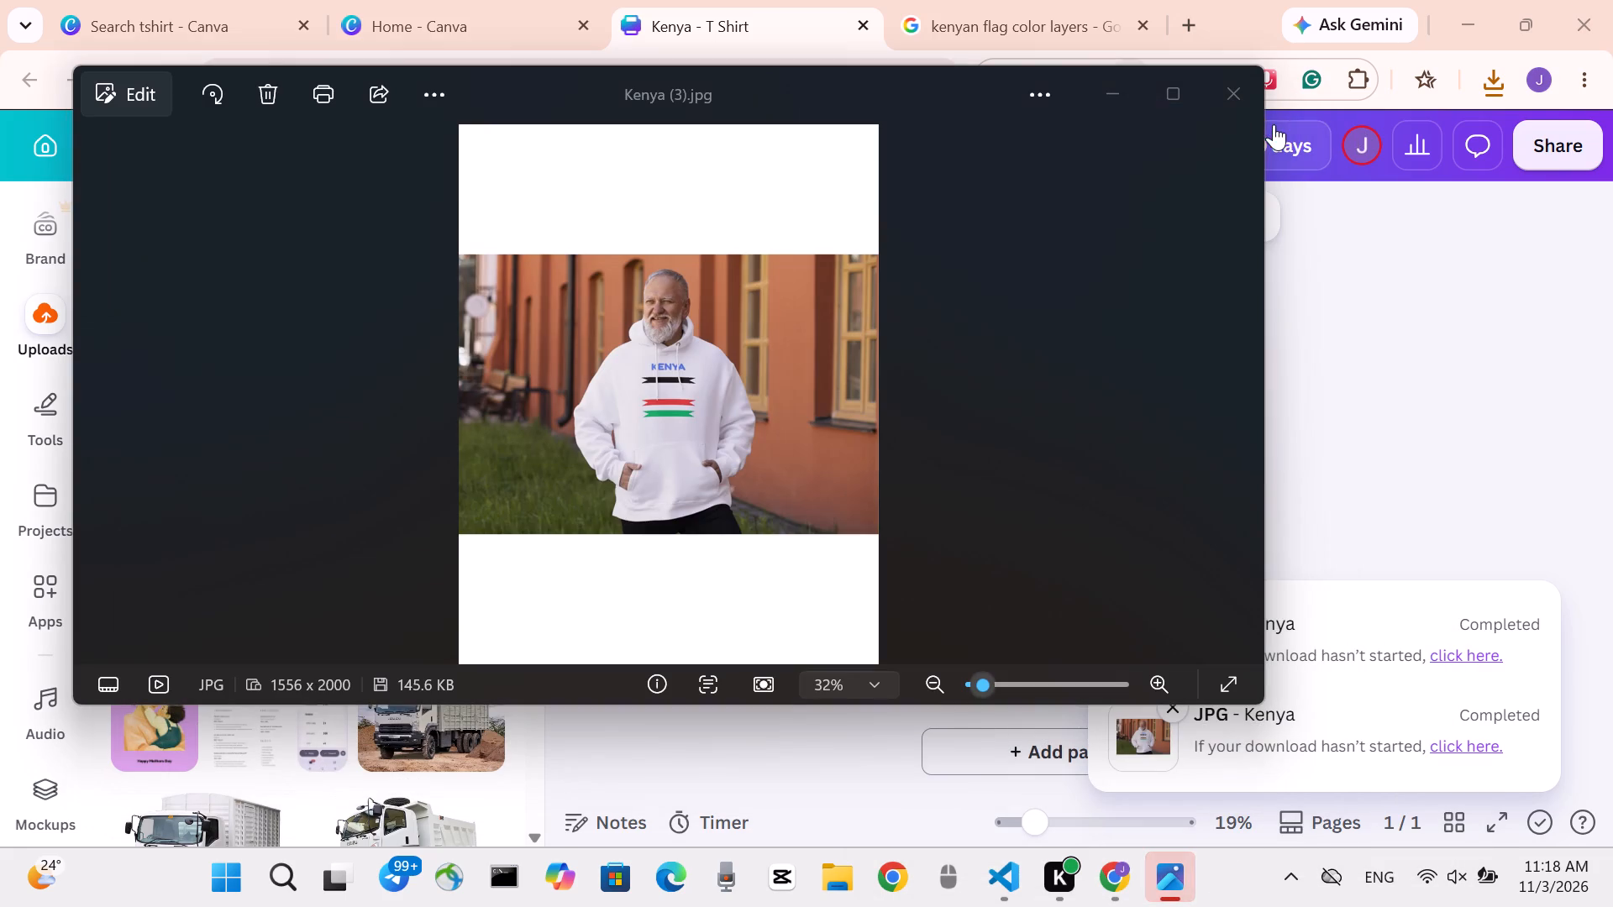
pyautogui.click(1184, 88)
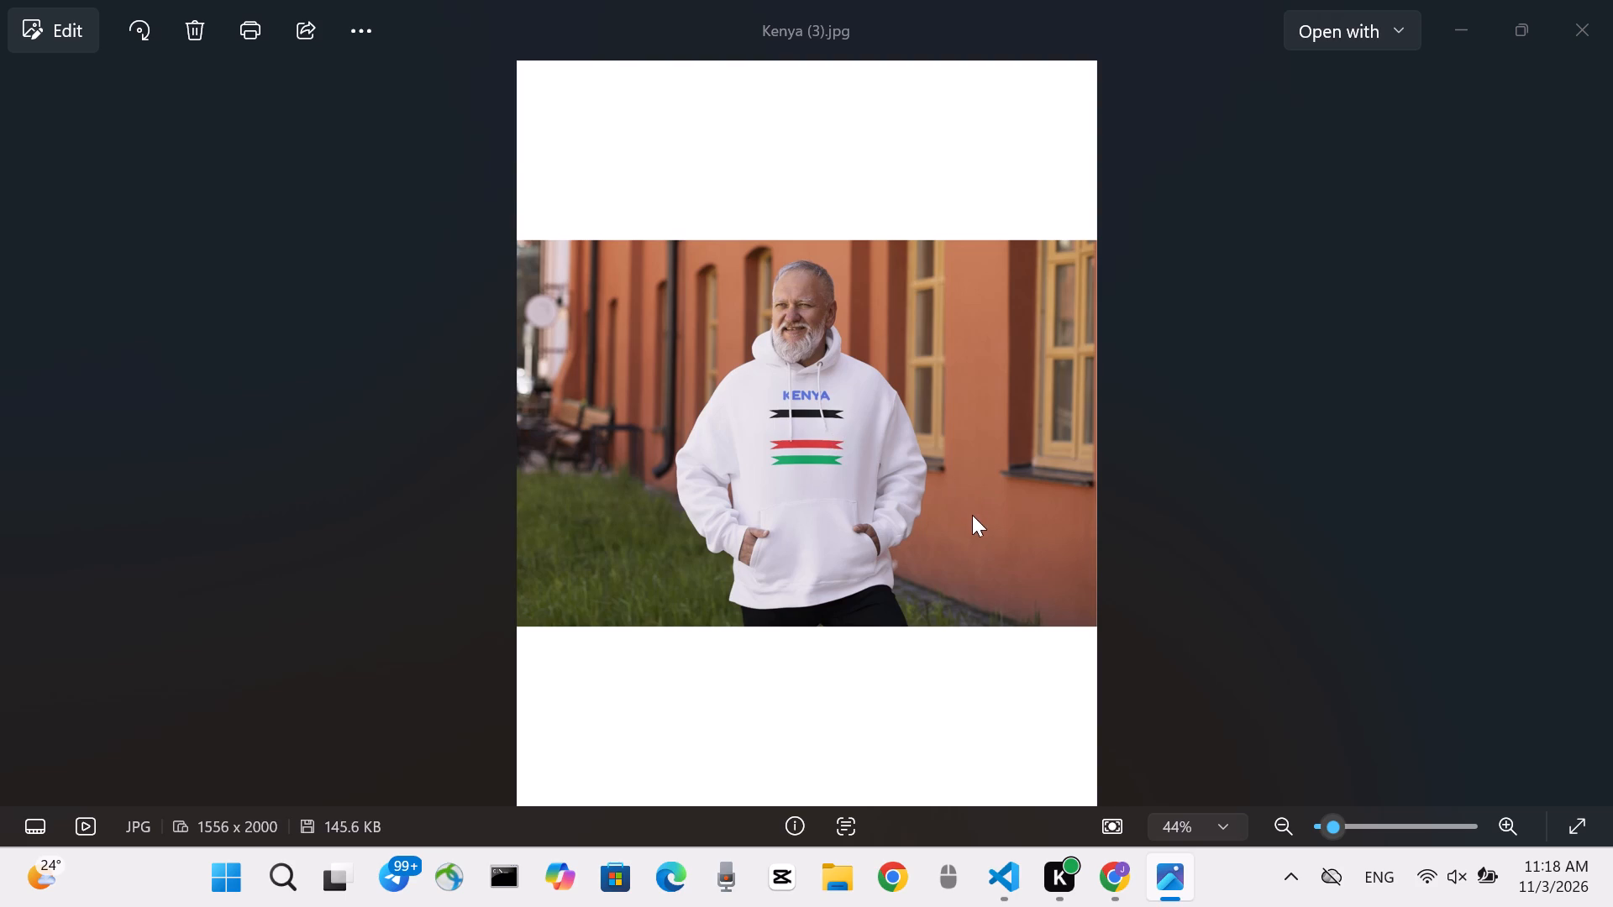
pyautogui.click(790, 462)
pyautogui.scroll(-4, 945, 409)
pyautogui.scroll(2, 945, 409)
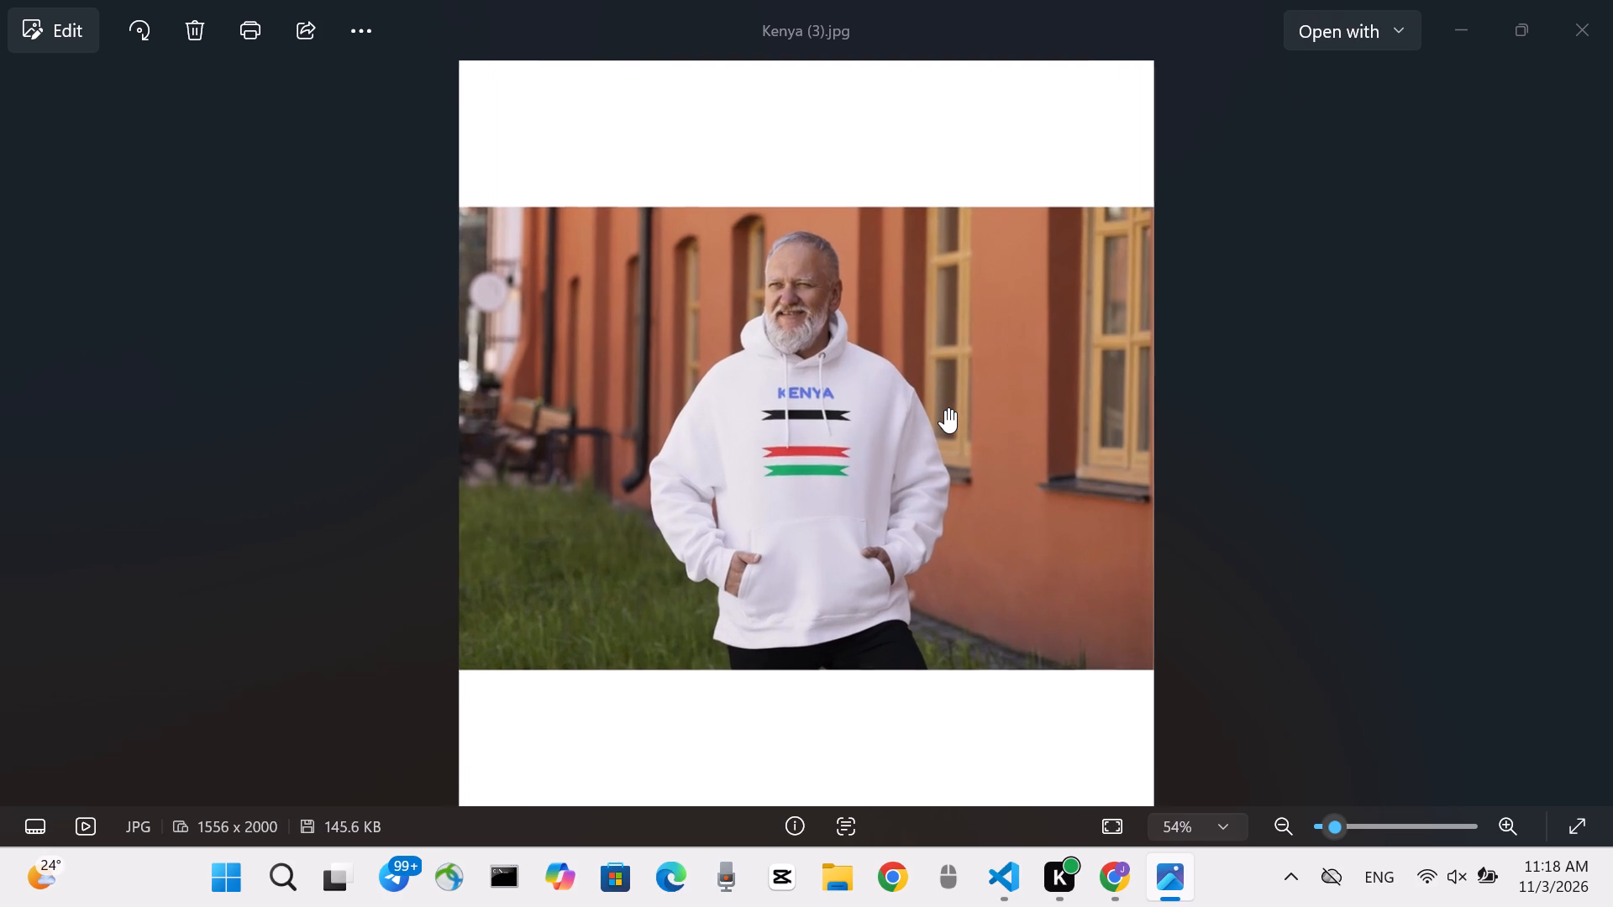
pyautogui.scroll(8, 945, 409)
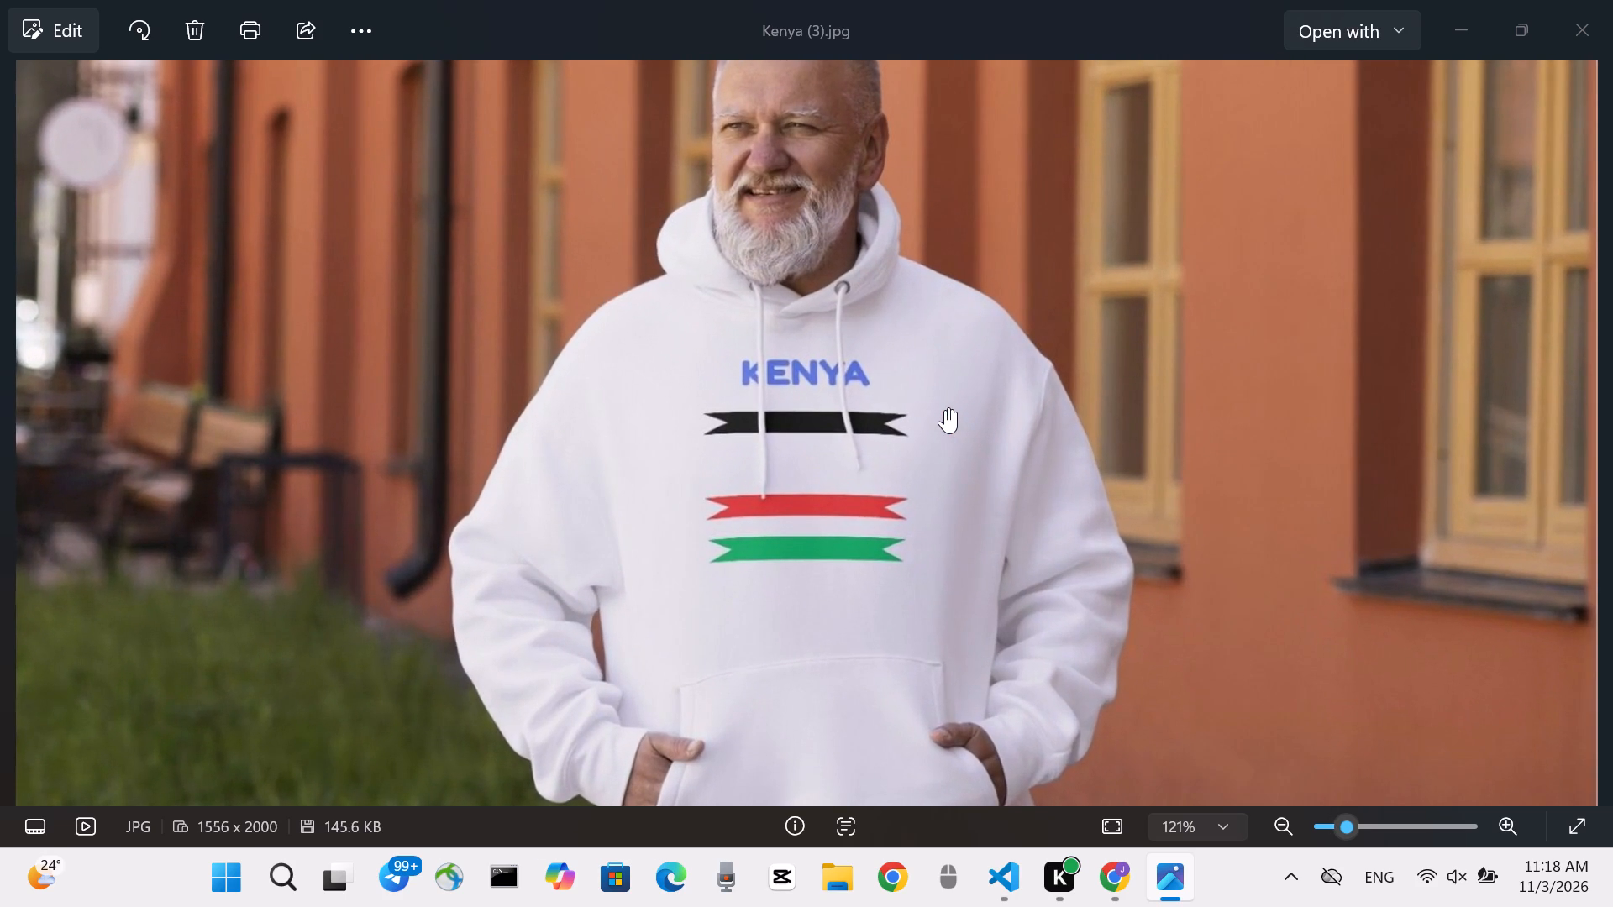
pyautogui.scroll(2, 945, 409)
pyautogui.scroll(-2, 945, 409)
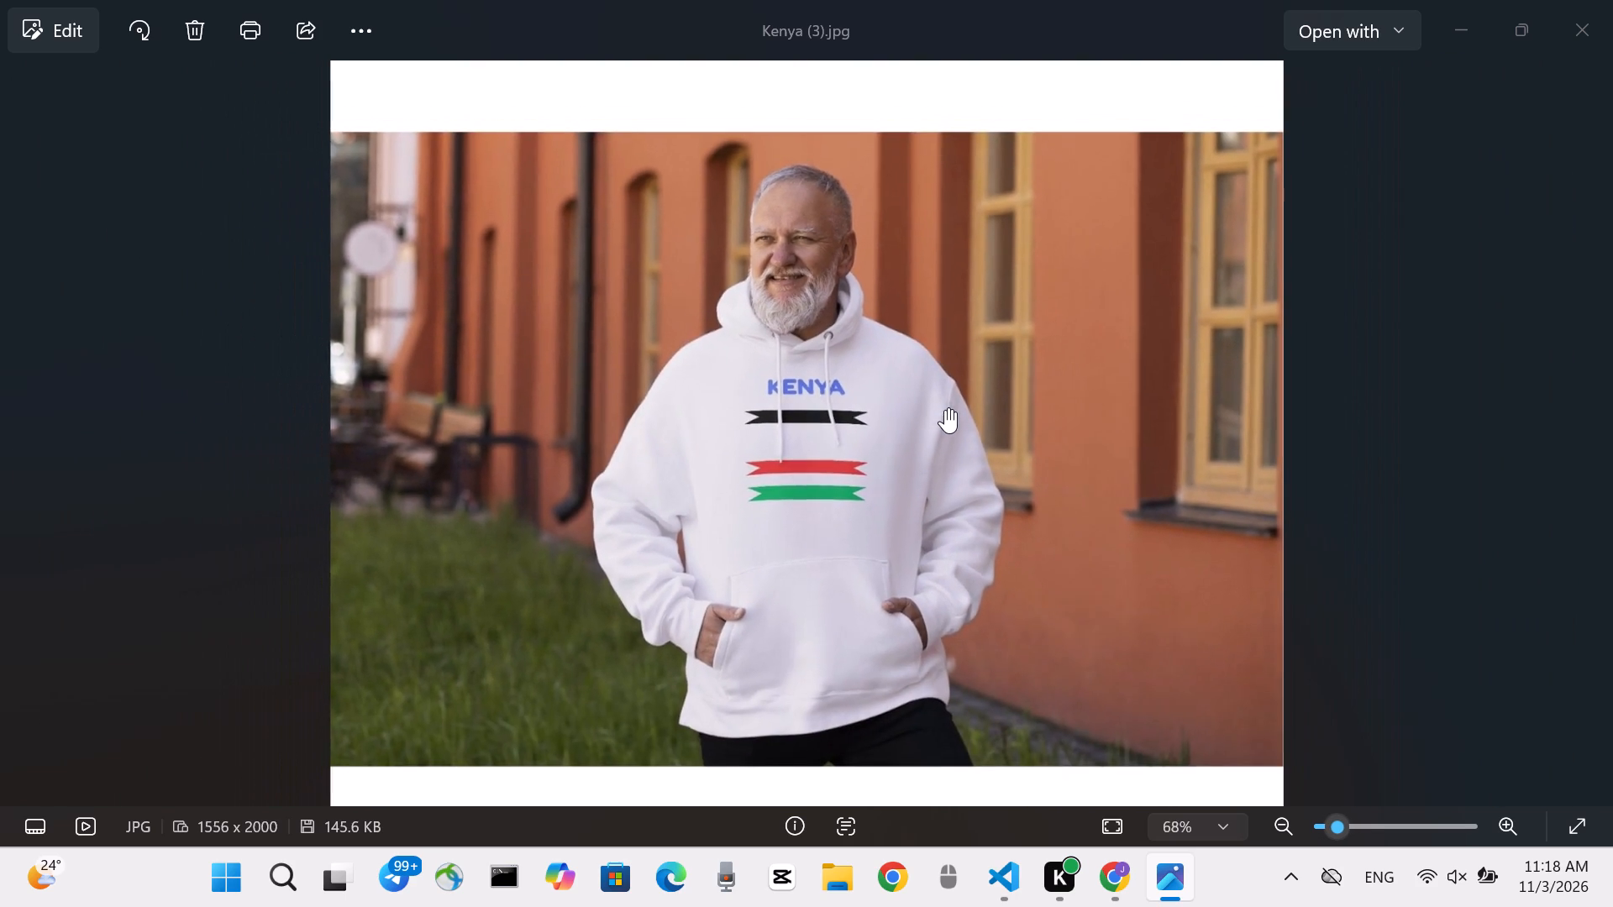
pyautogui.scroll(-5, 945, 409)
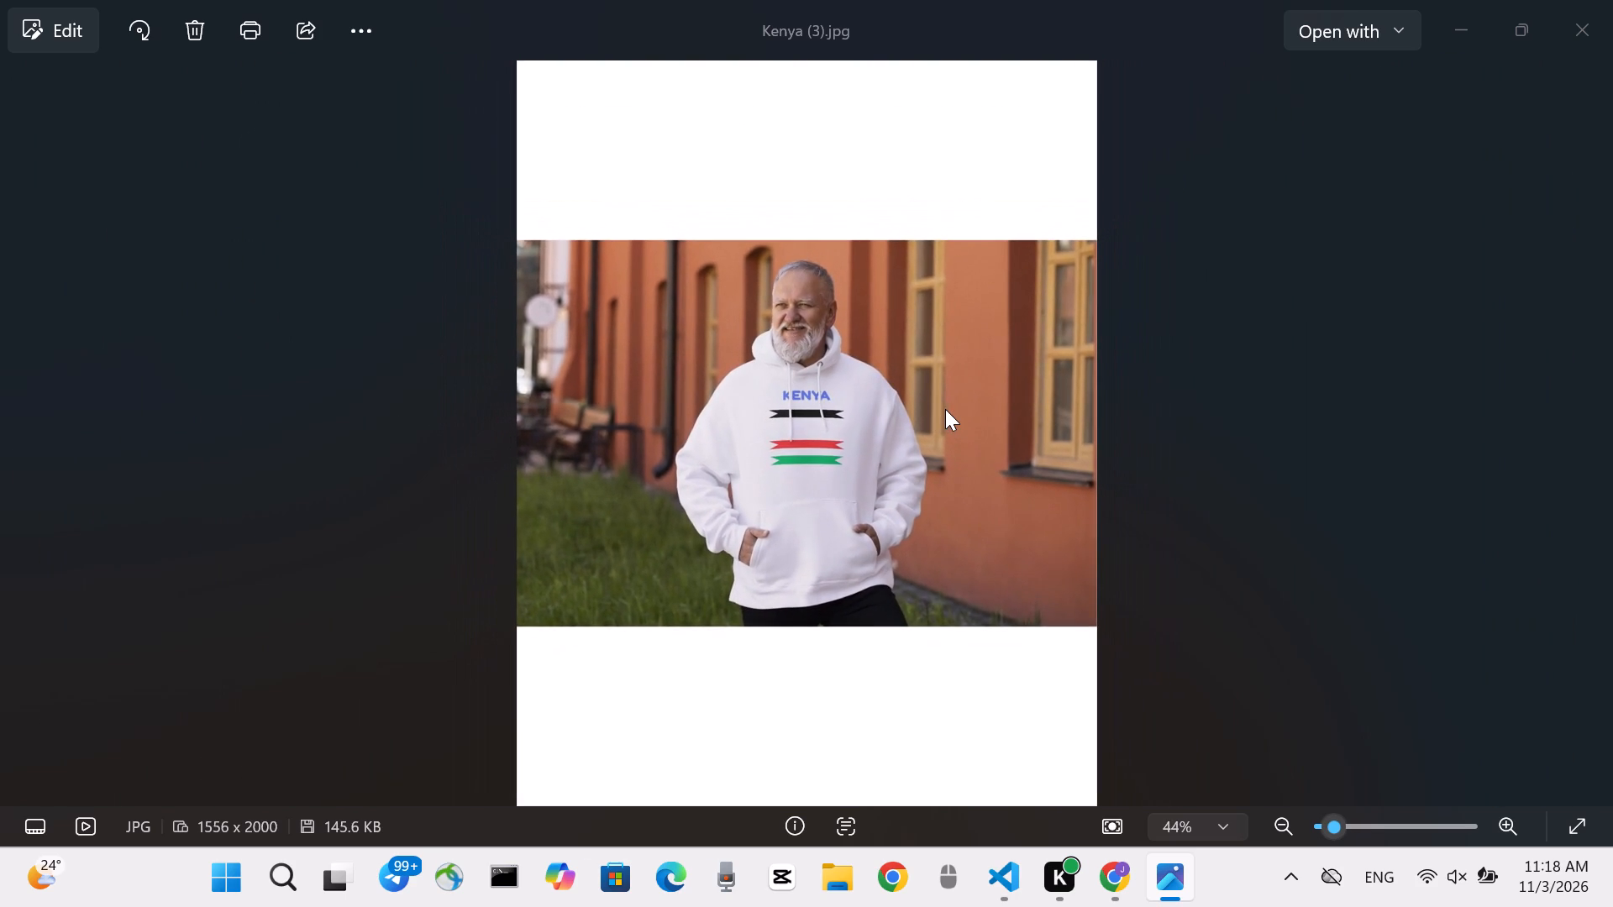
pyautogui.click(1606, 30)
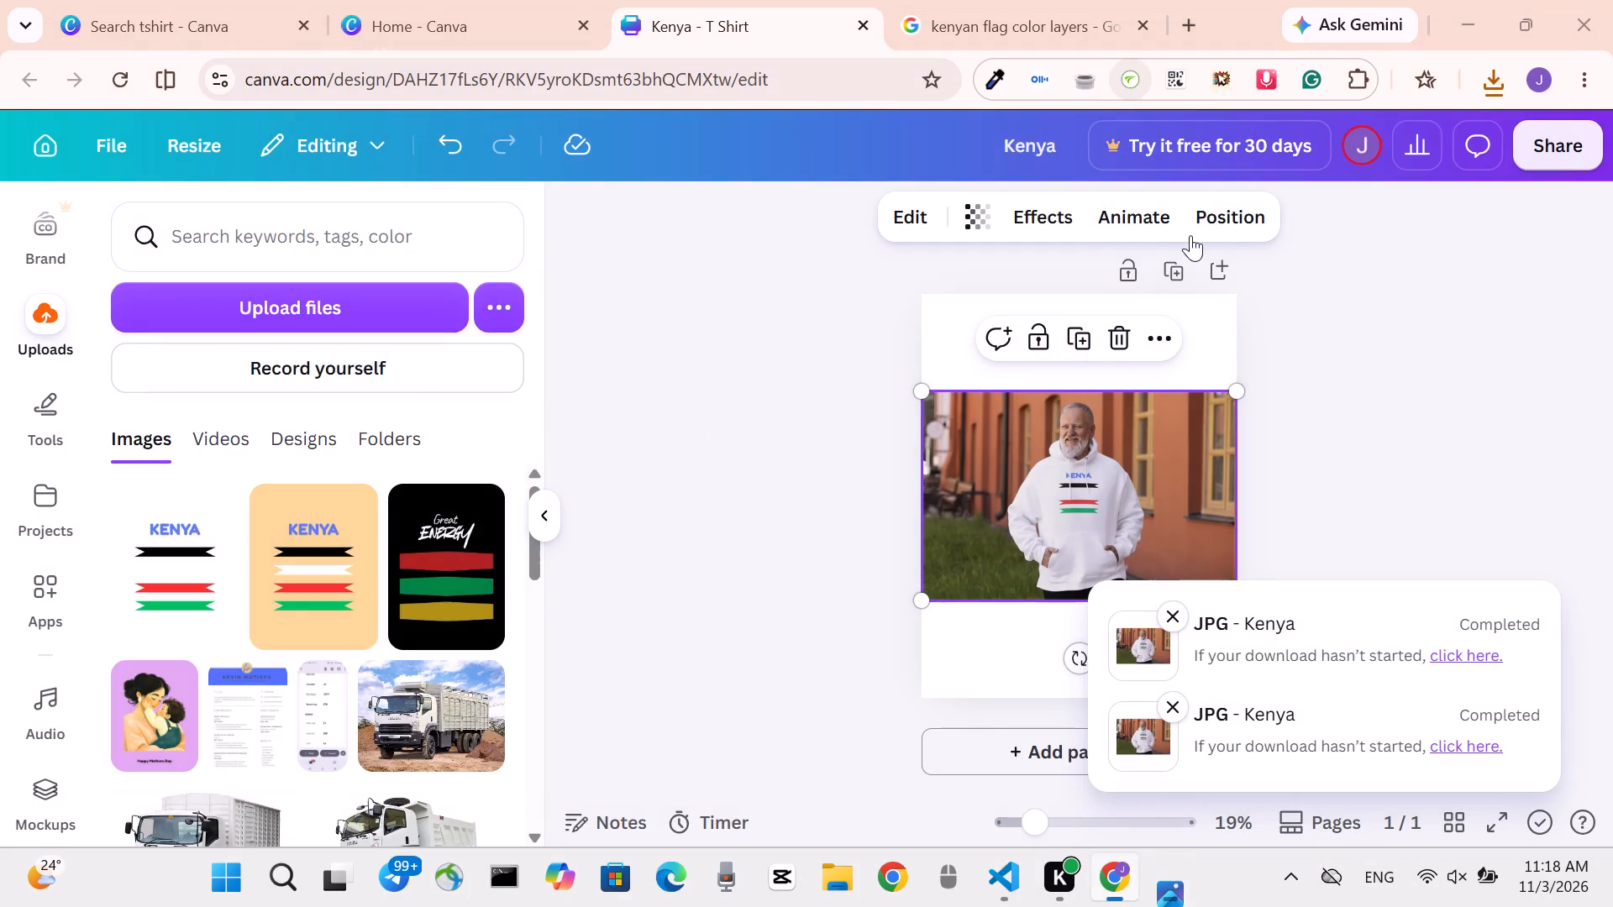
# Close the Kenya design, the Canva home page and the Google search for Kenyan flag color layers.
pyautogui.click(859, 22)
pyautogui.click(587, 27)
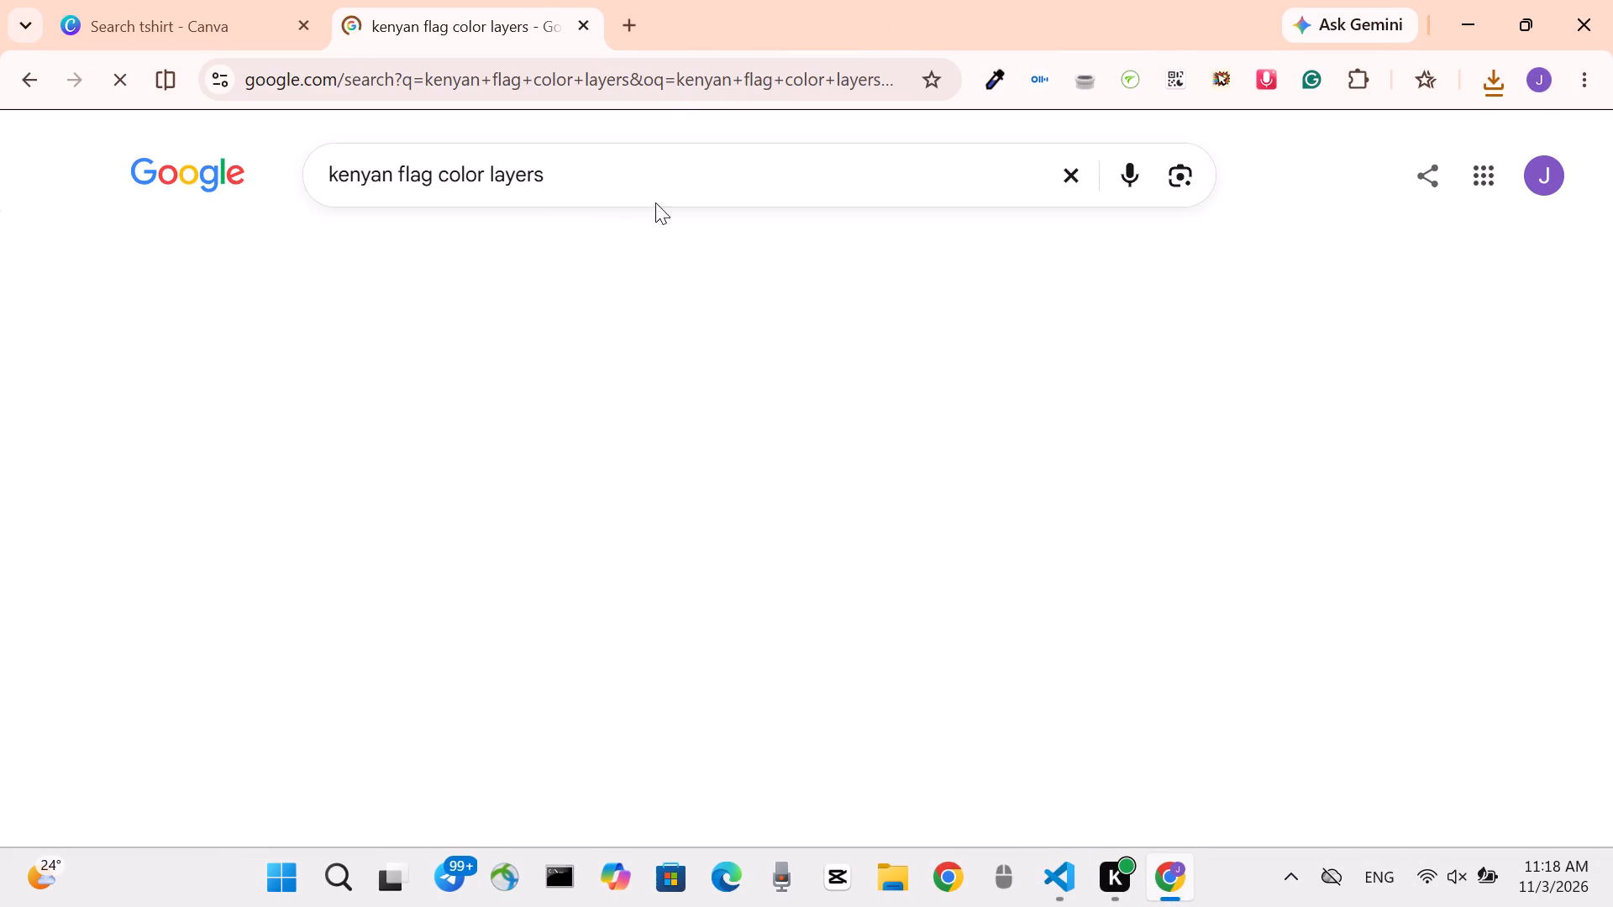
pyautogui.click(622, 22)
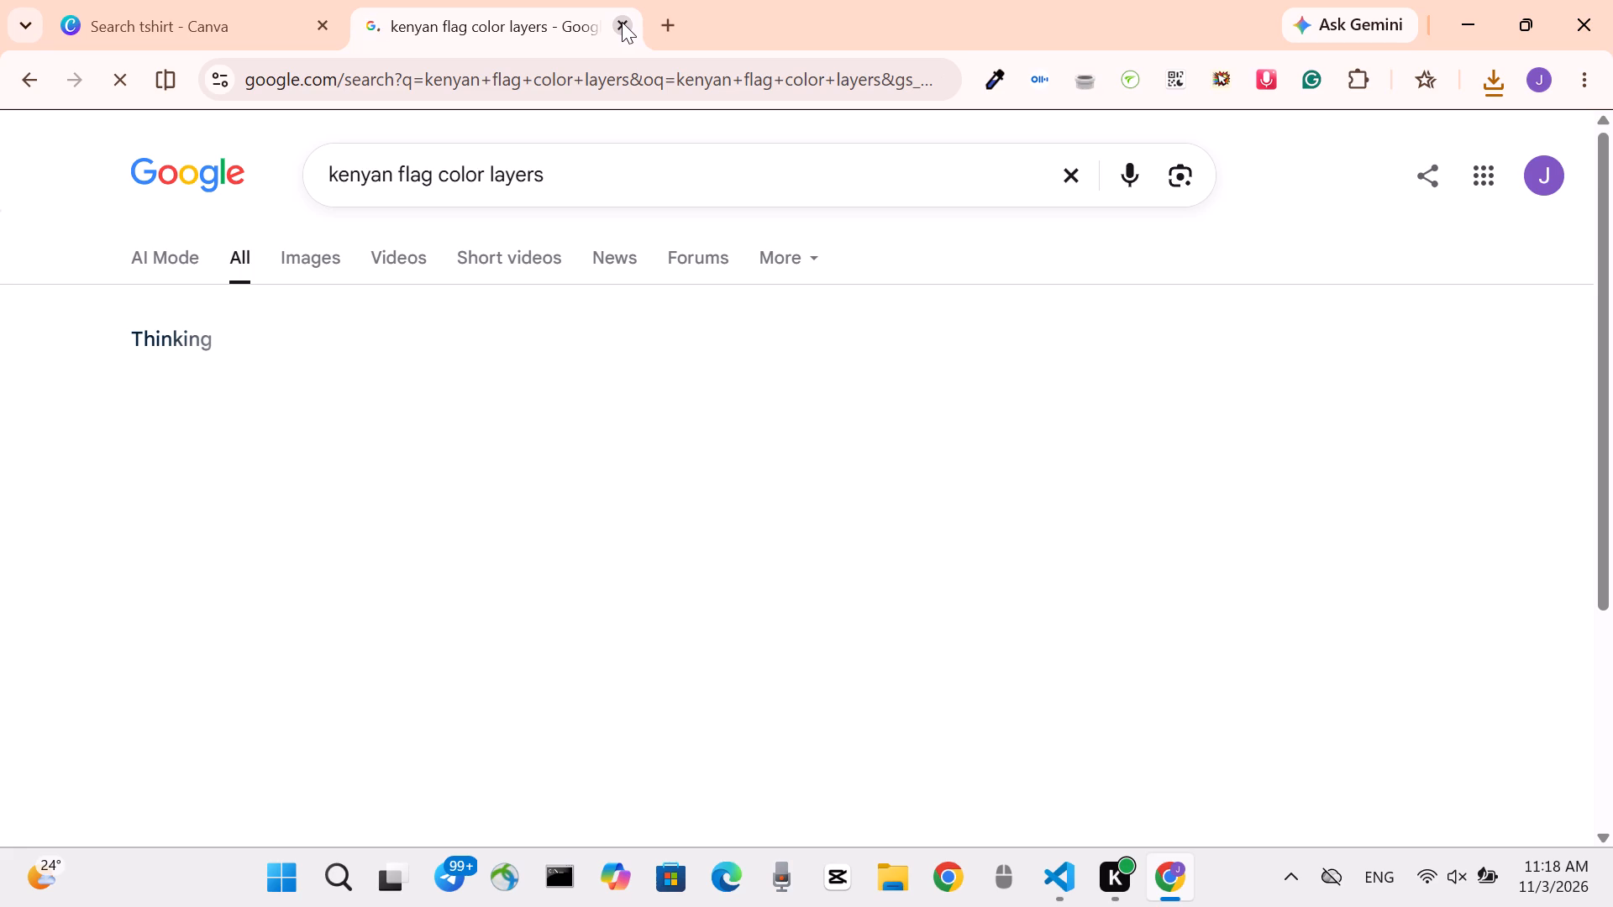
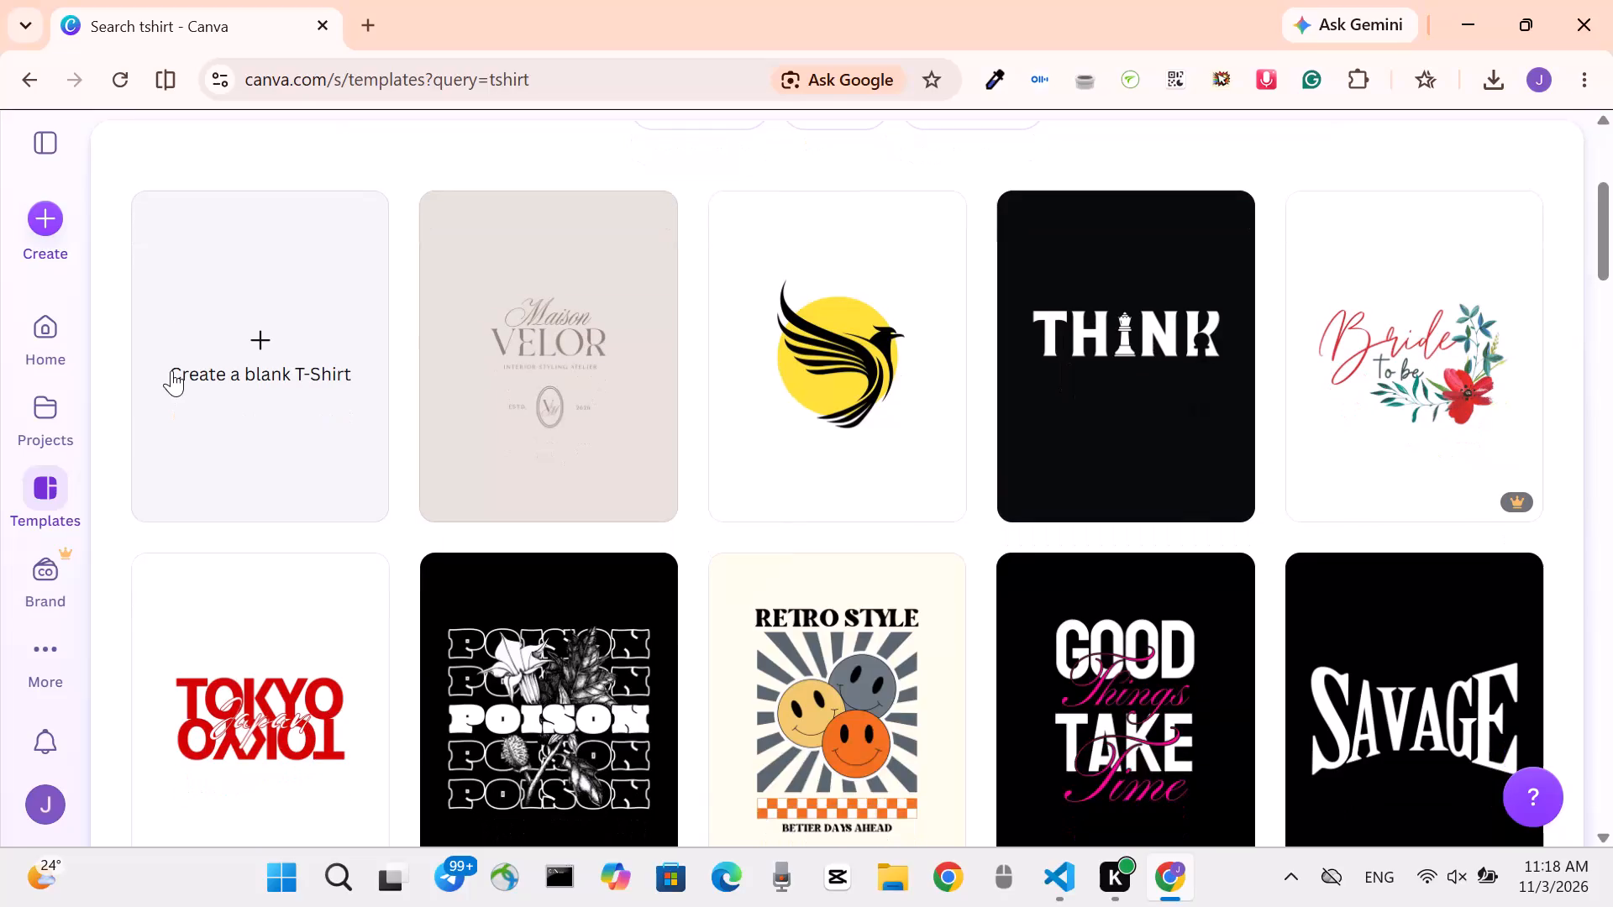
# Browse the tshirt template results for a suitable starting design.
pyautogui.scroll(-2, 171, 370)
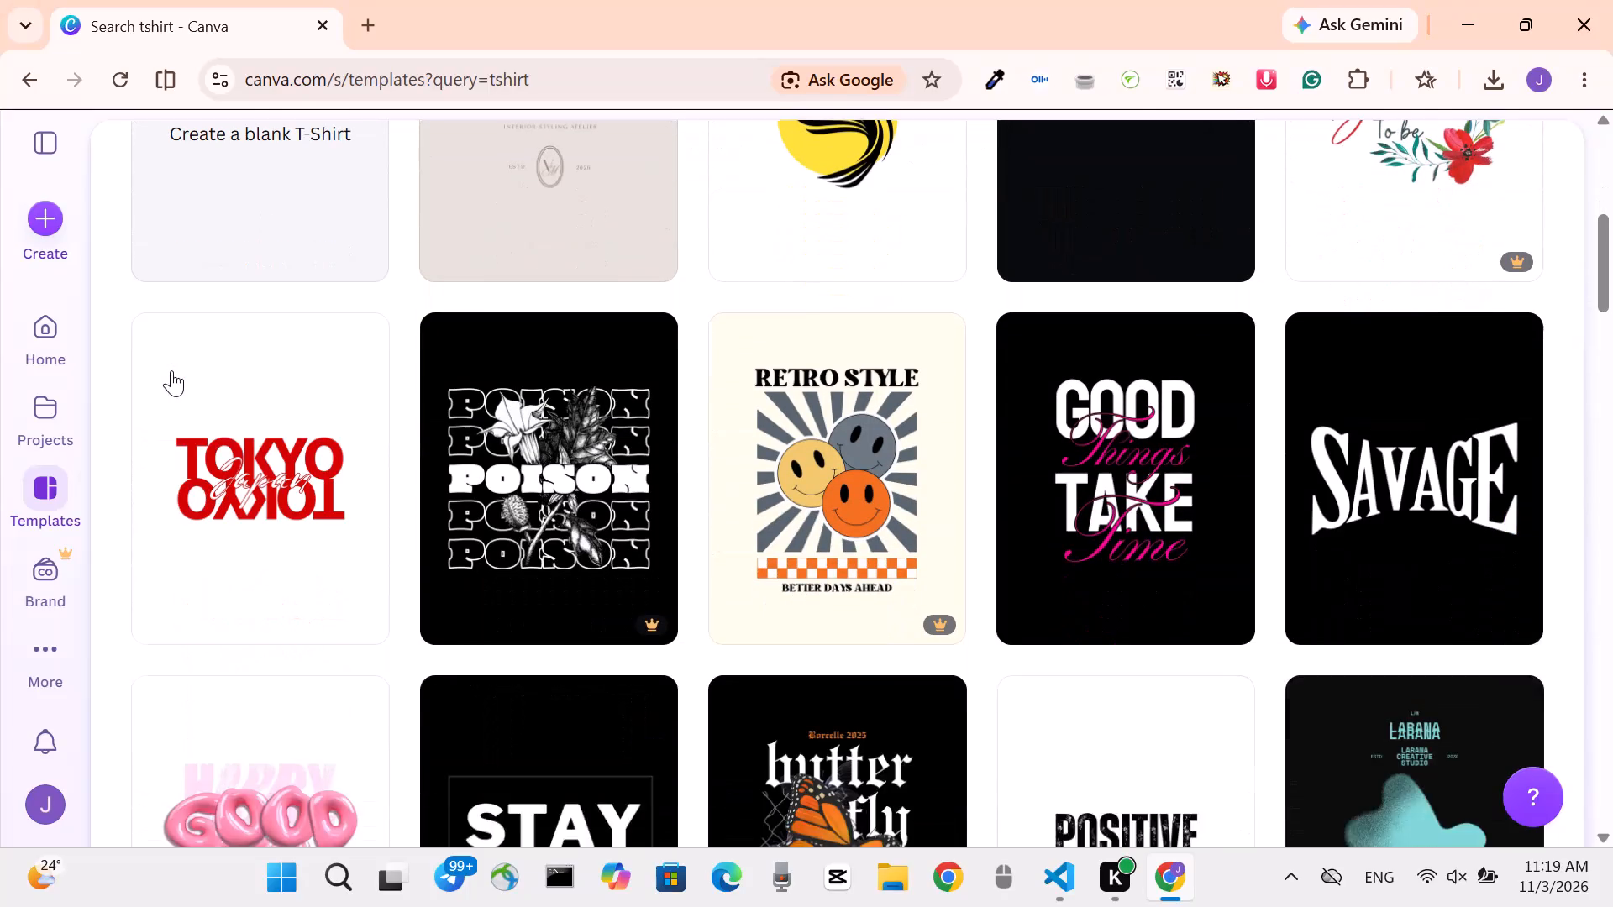
pyautogui.scroll(-2, 171, 370)
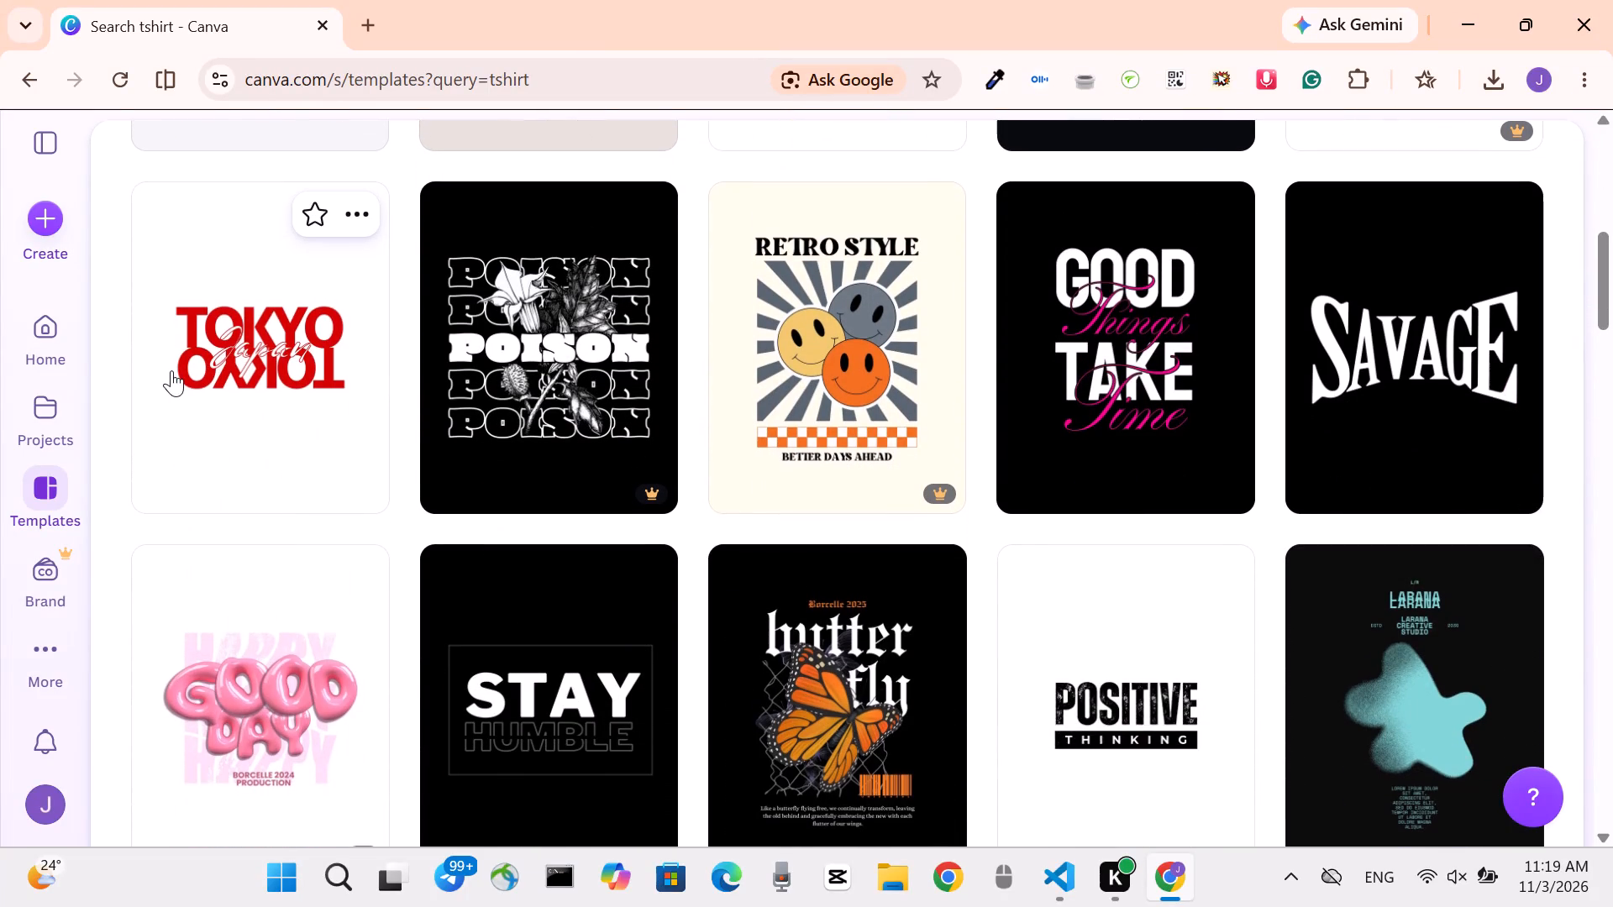
pyautogui.scroll(3, 171, 370)
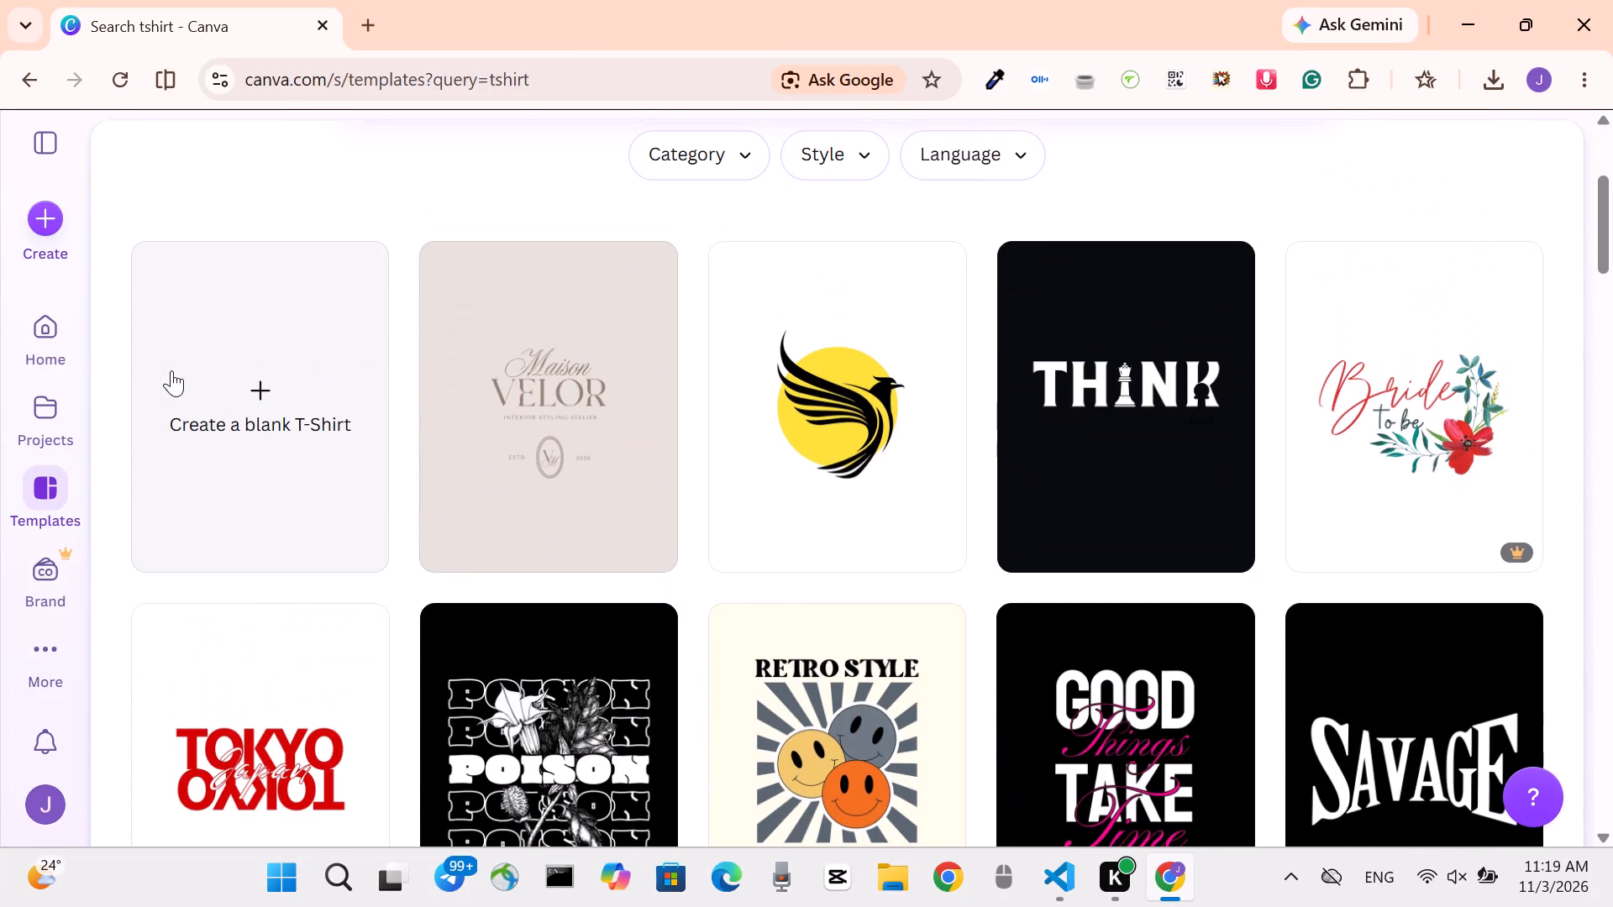
pyautogui.scroll(1, 171, 370)
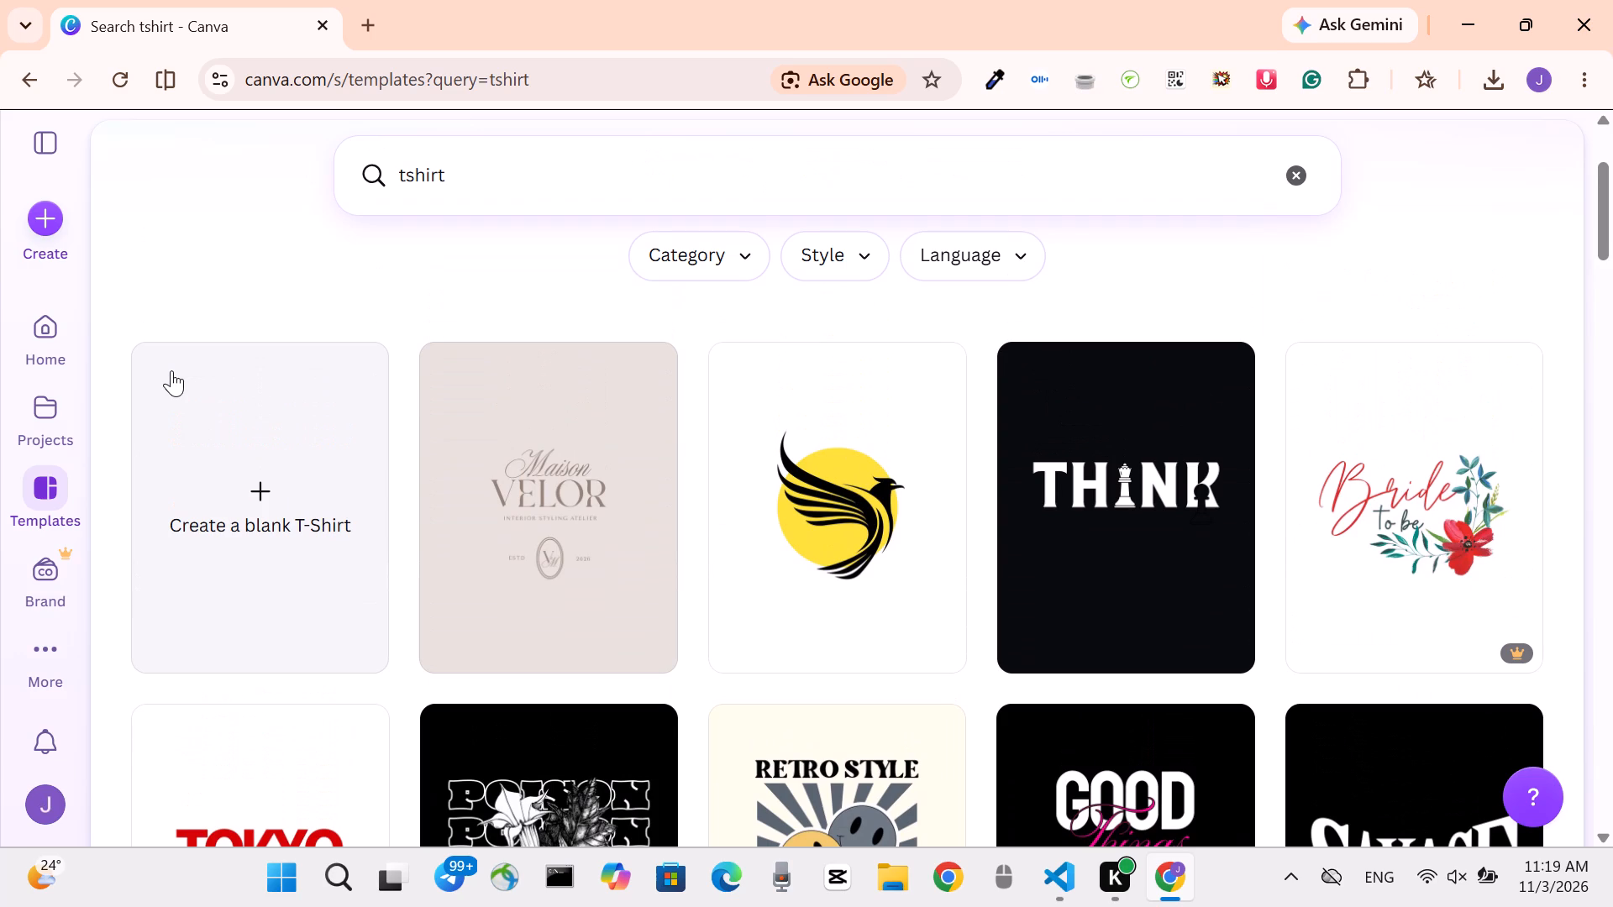
pyautogui.scroll(-1, 171, 370)
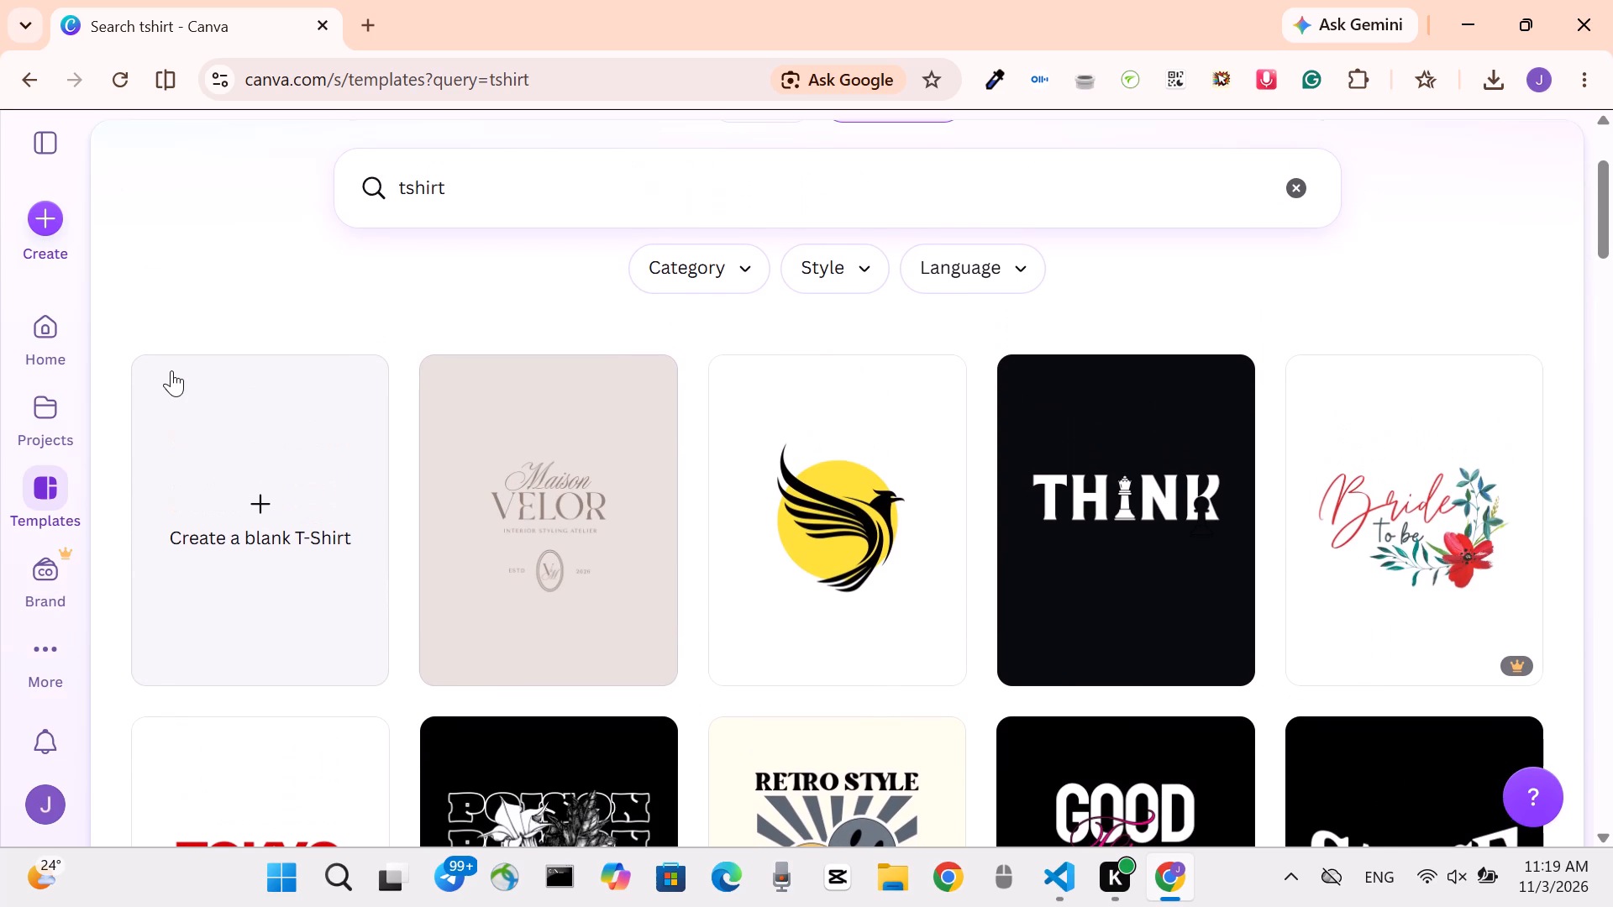
pyautogui.scroll(-3, 171, 370)
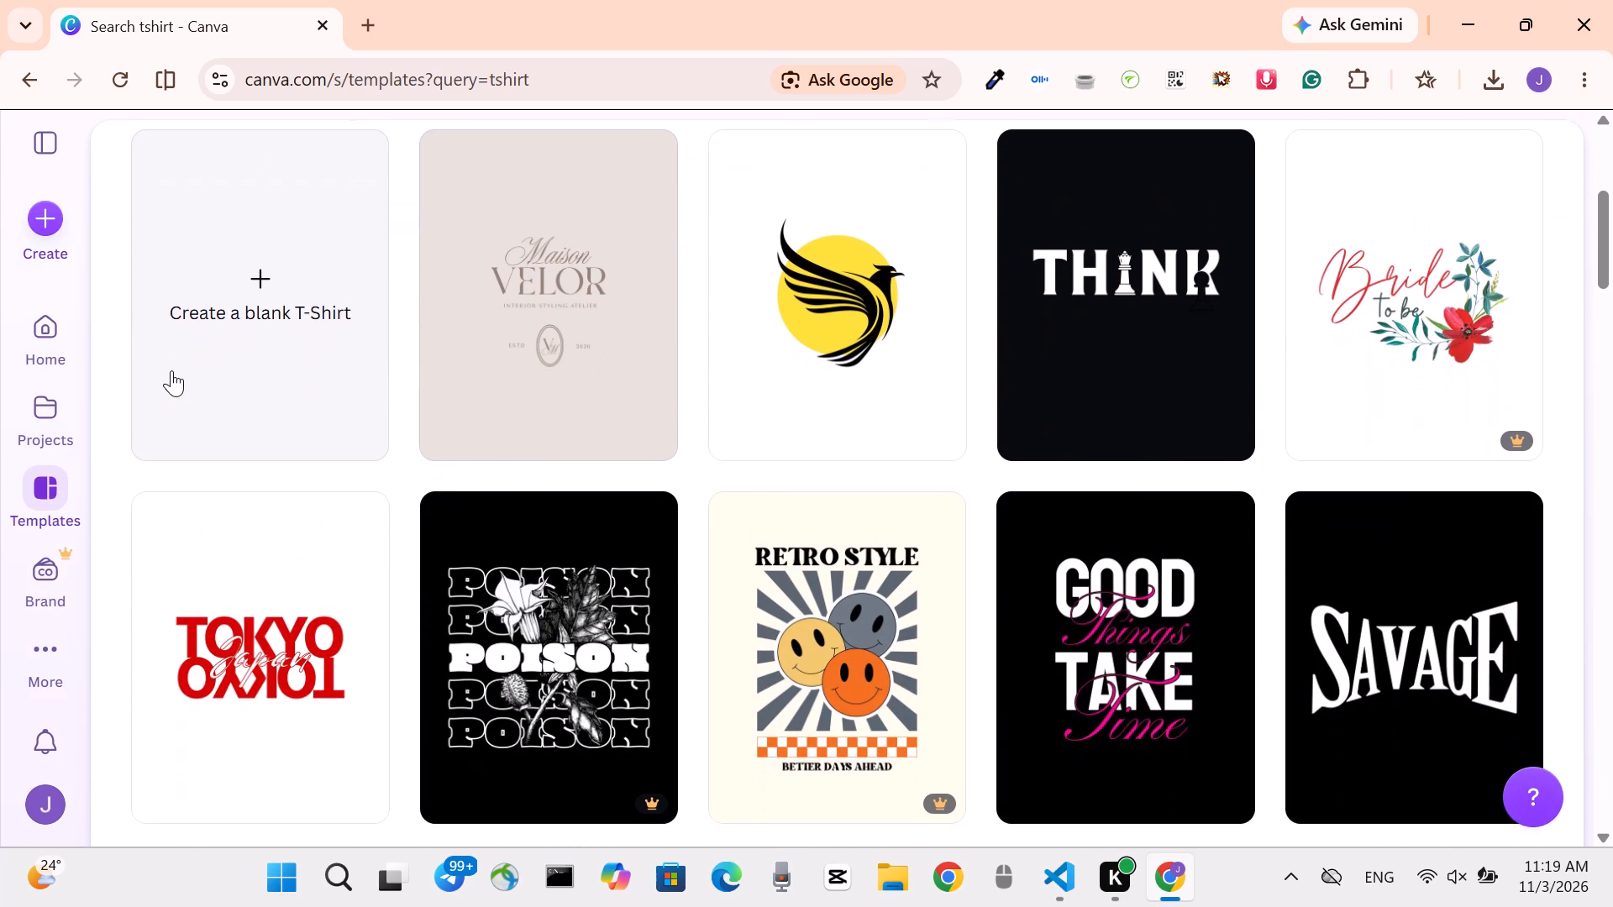
pyautogui.scroll(-4, 171, 370)
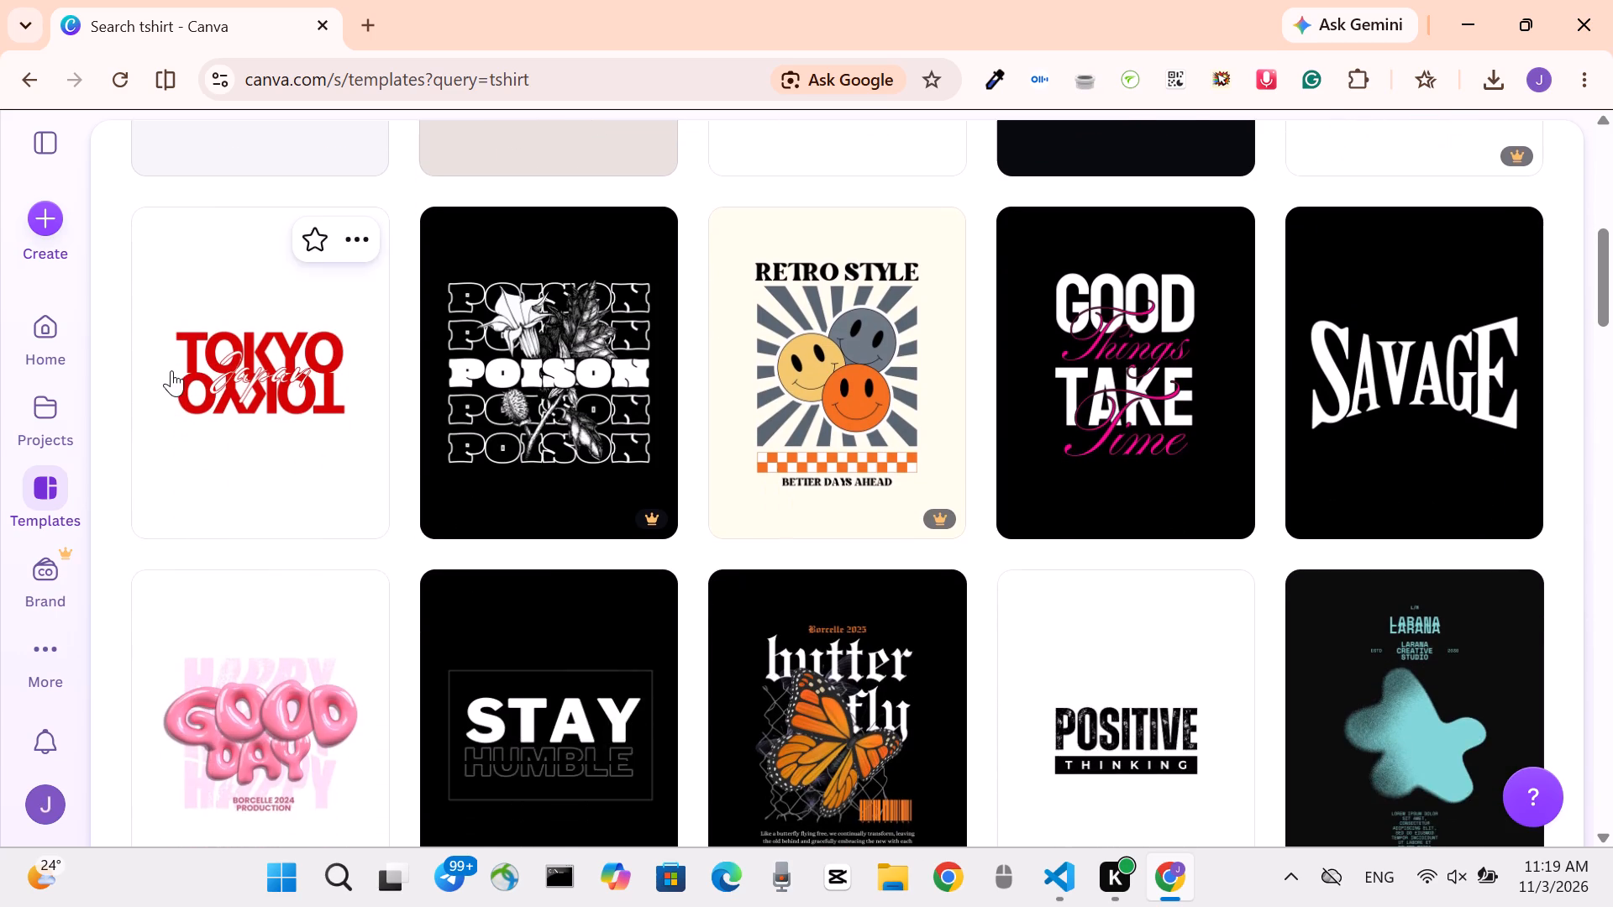
pyautogui.scroll(-2, 171, 370)
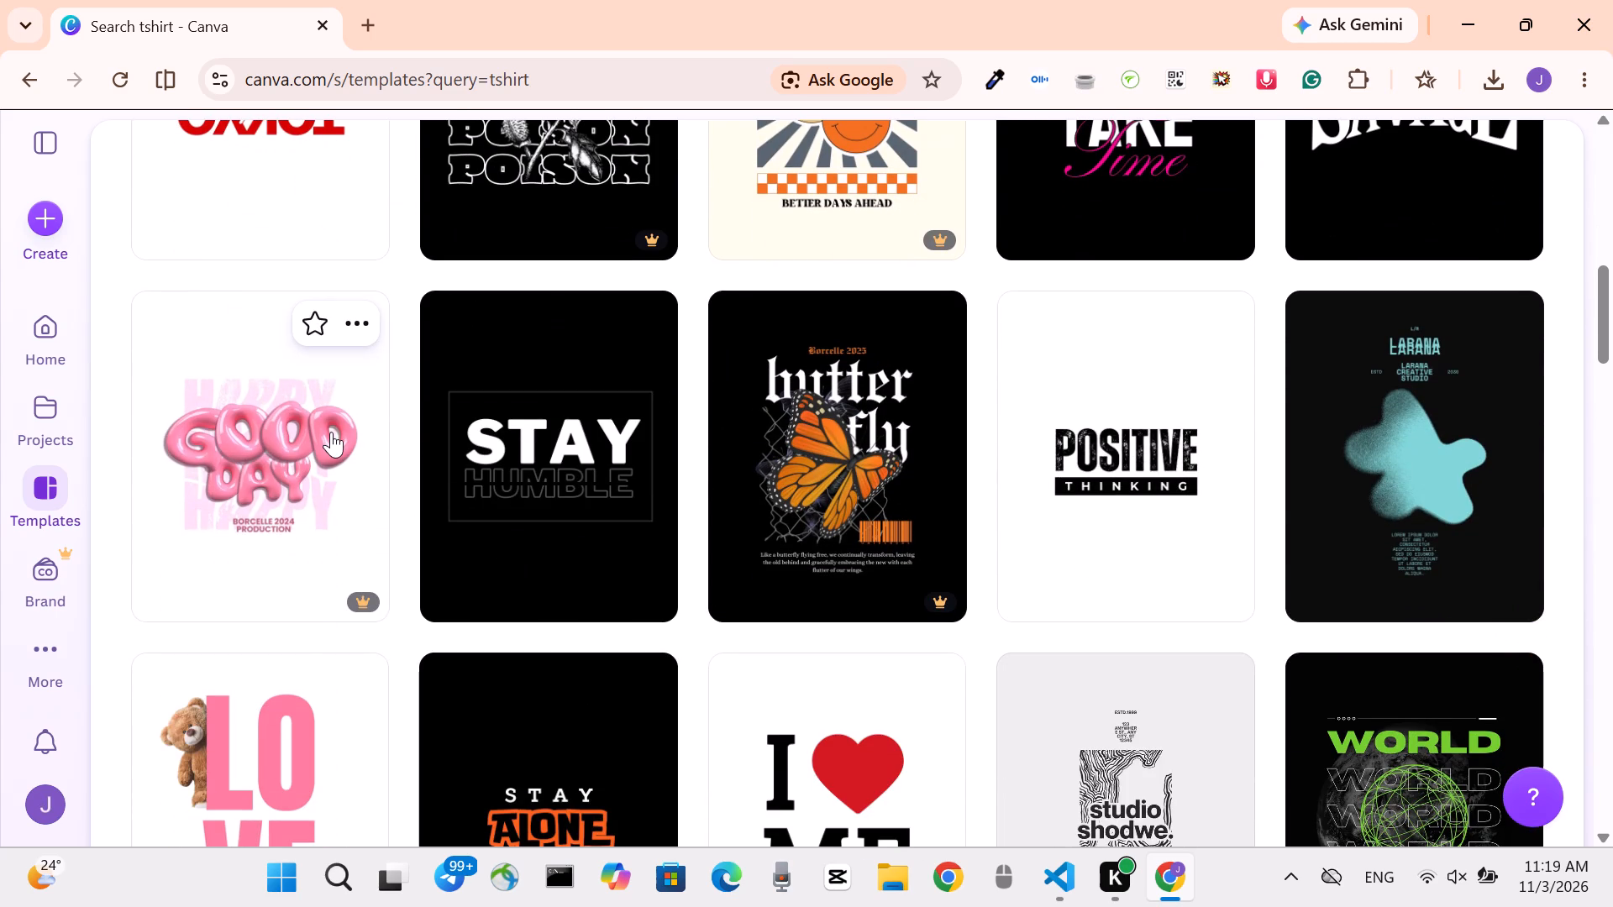
pyautogui.scroll(-2, 331, 432)
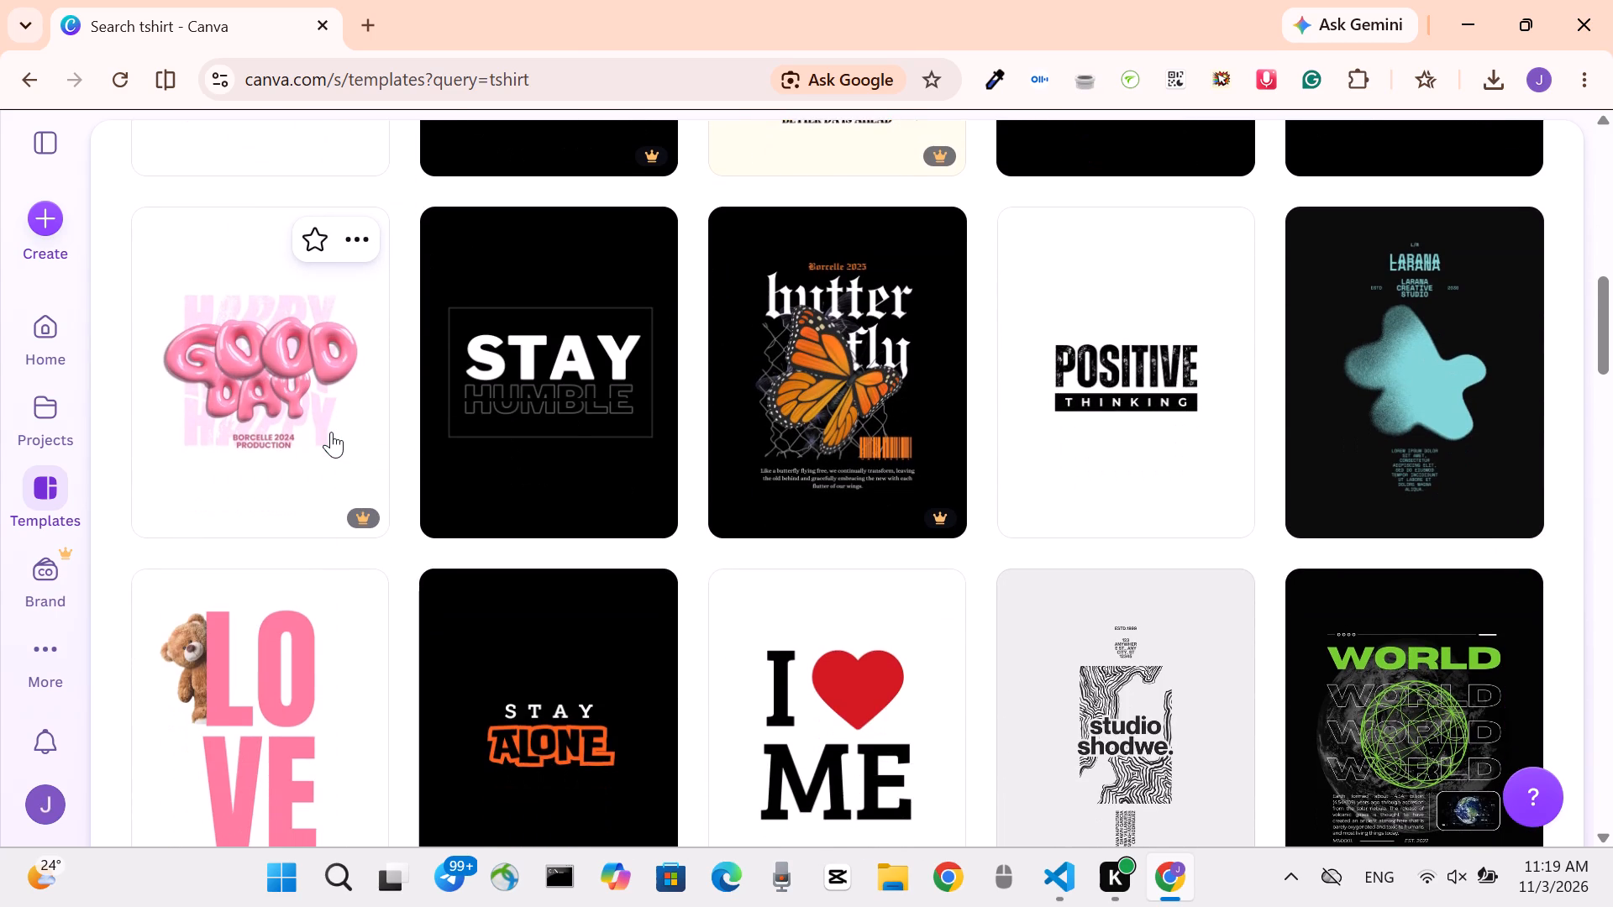
pyautogui.scroll(-2, 331, 432)
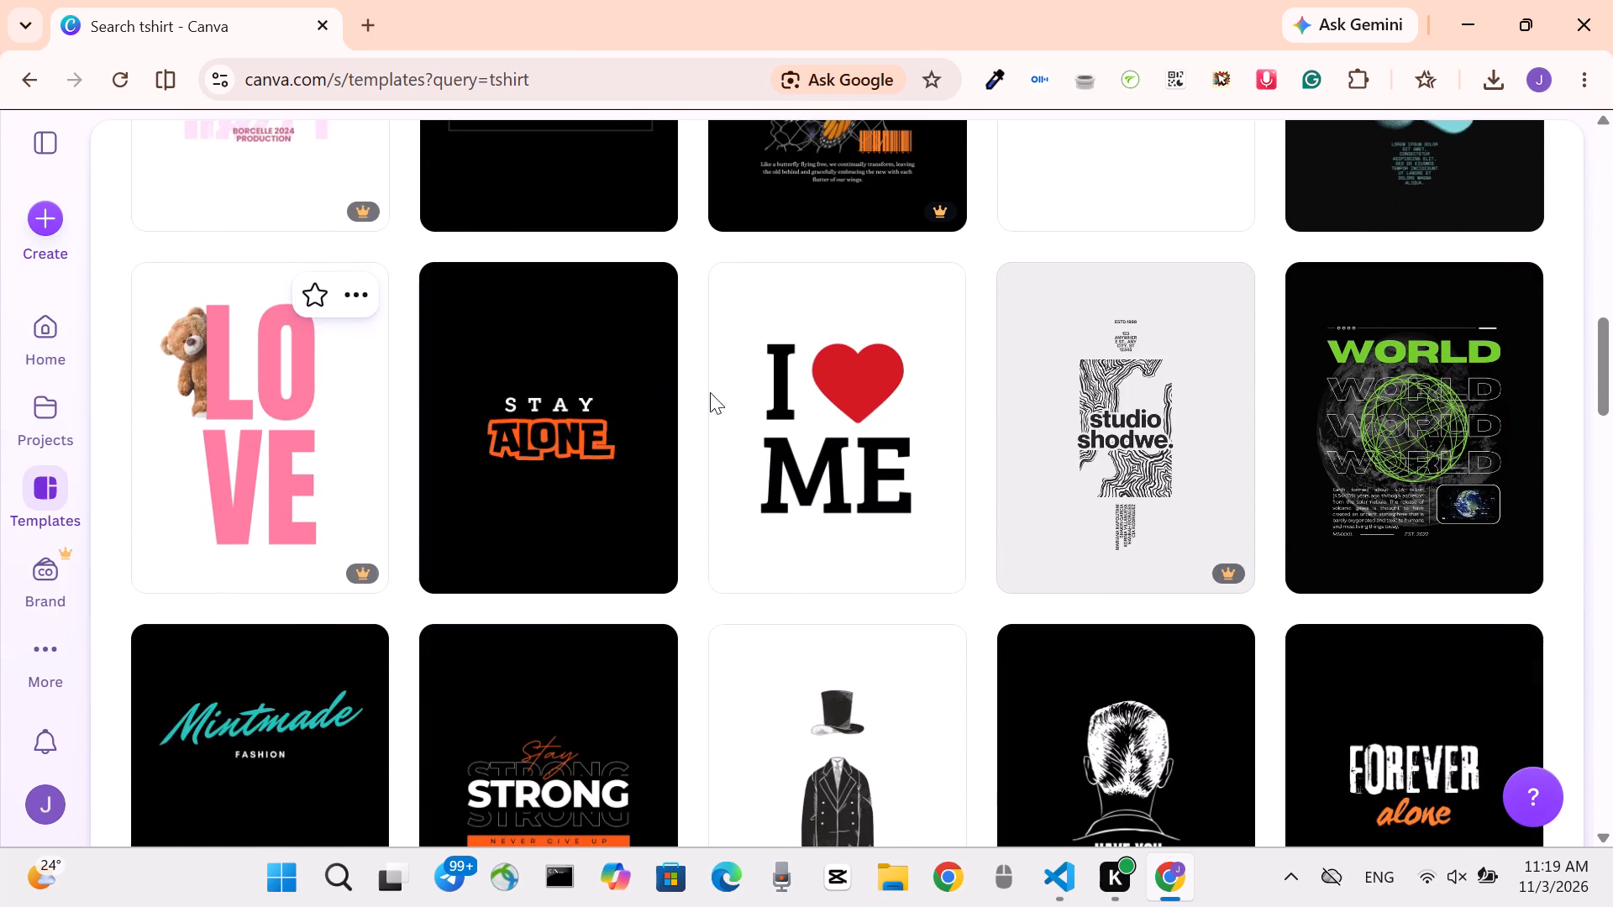
pyautogui.scroll(-1, 728, 395)
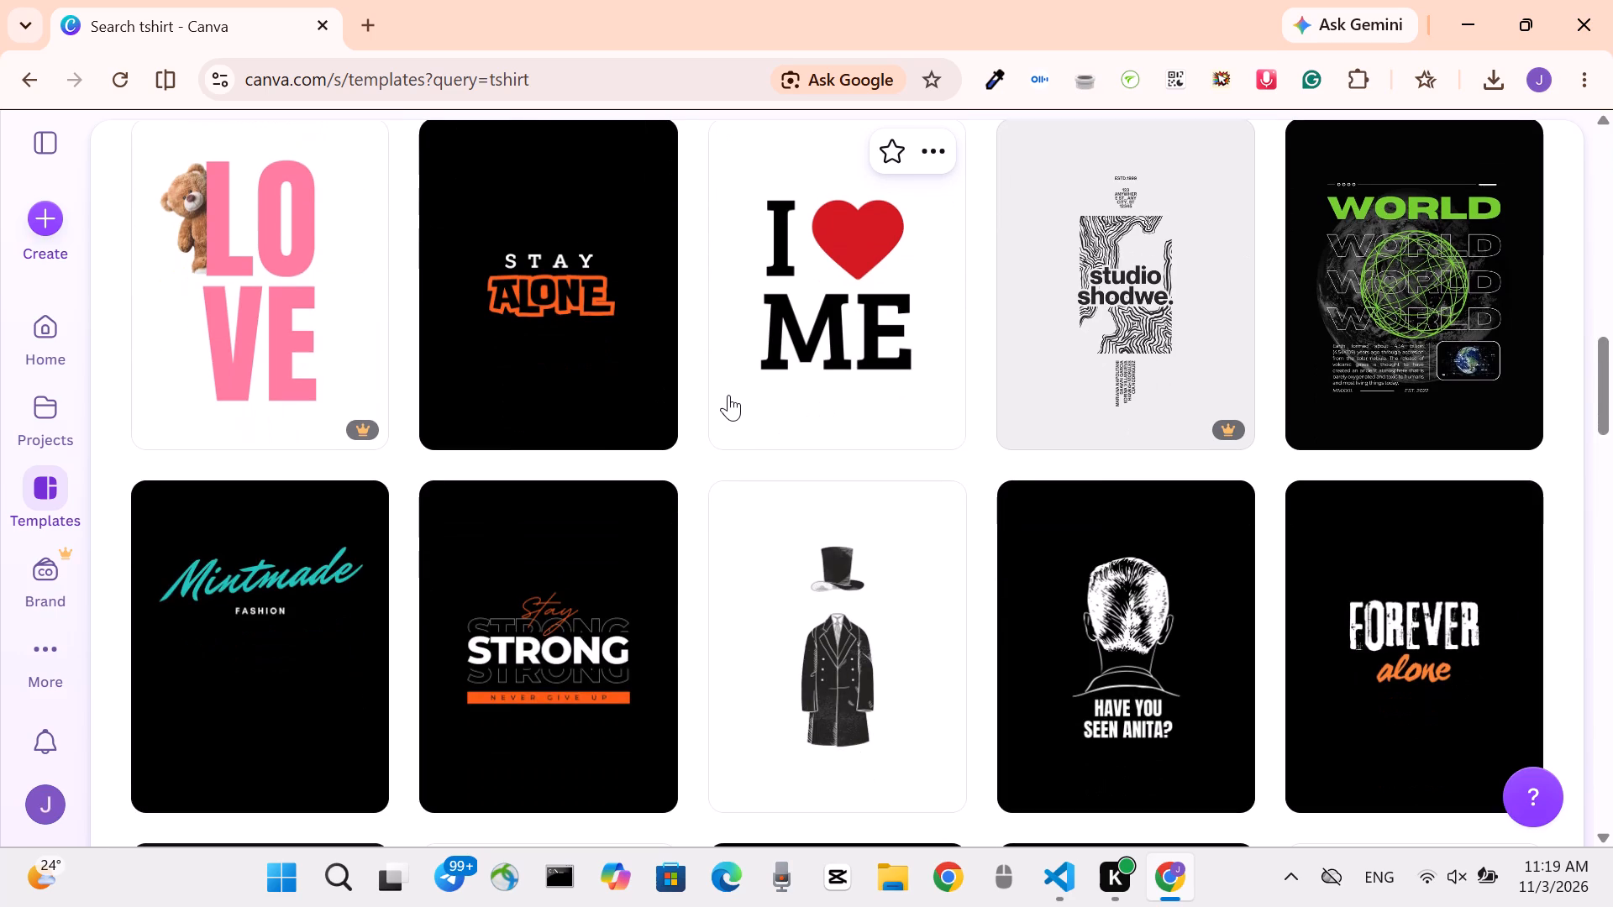
pyautogui.scroll(15, 728, 395)
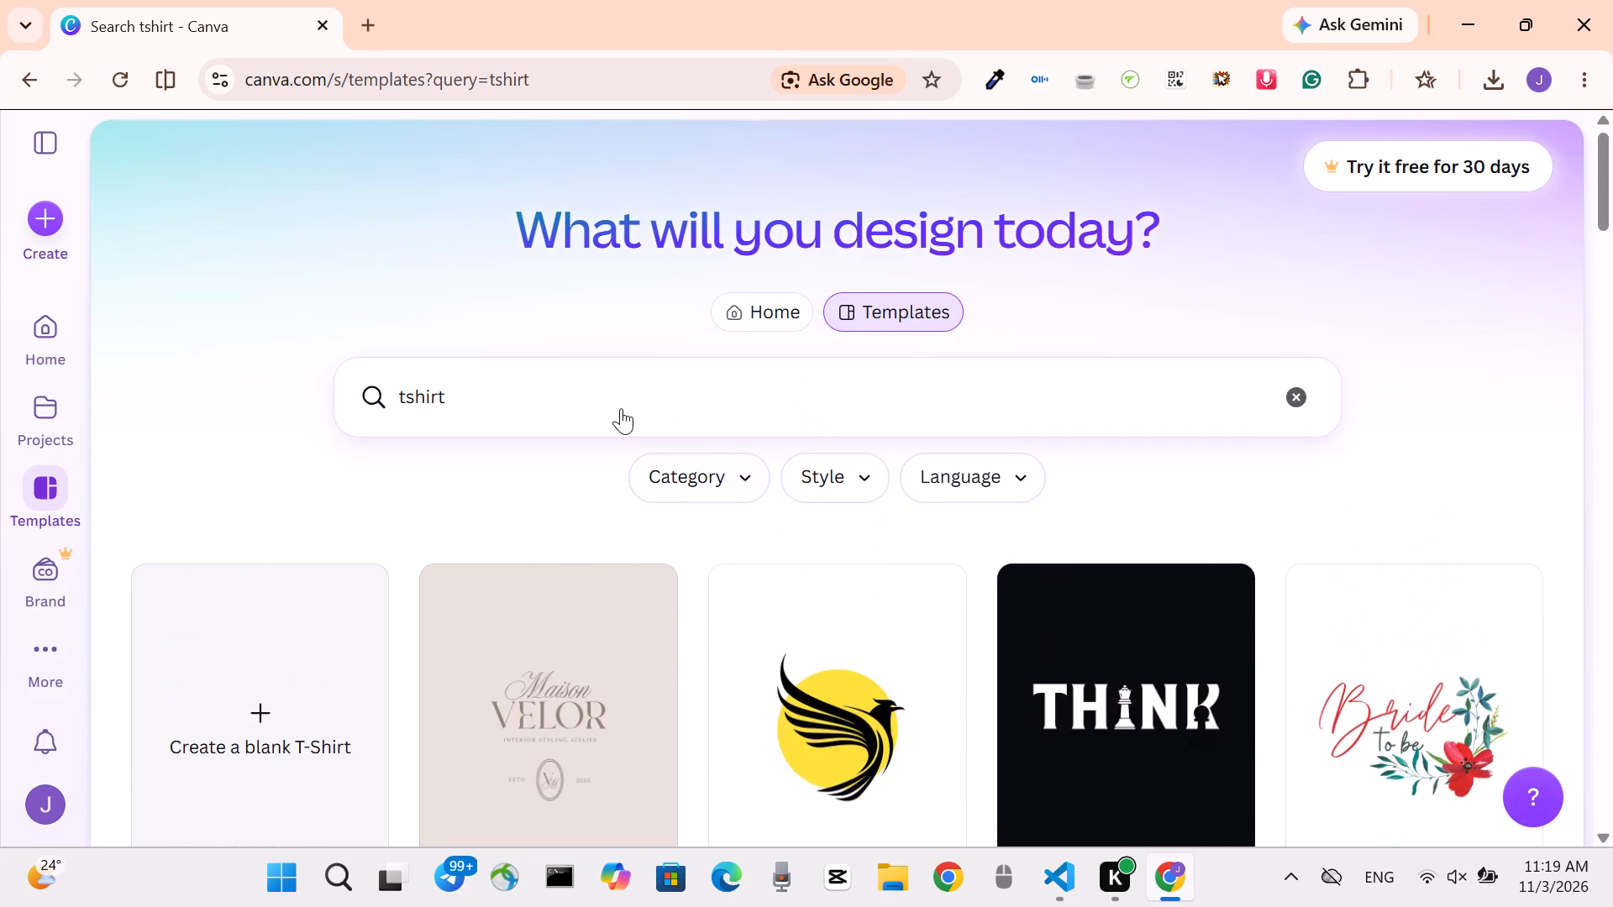
# Re-run the template search for tshirt and look over the first results.
pyautogui.click(697, 401)
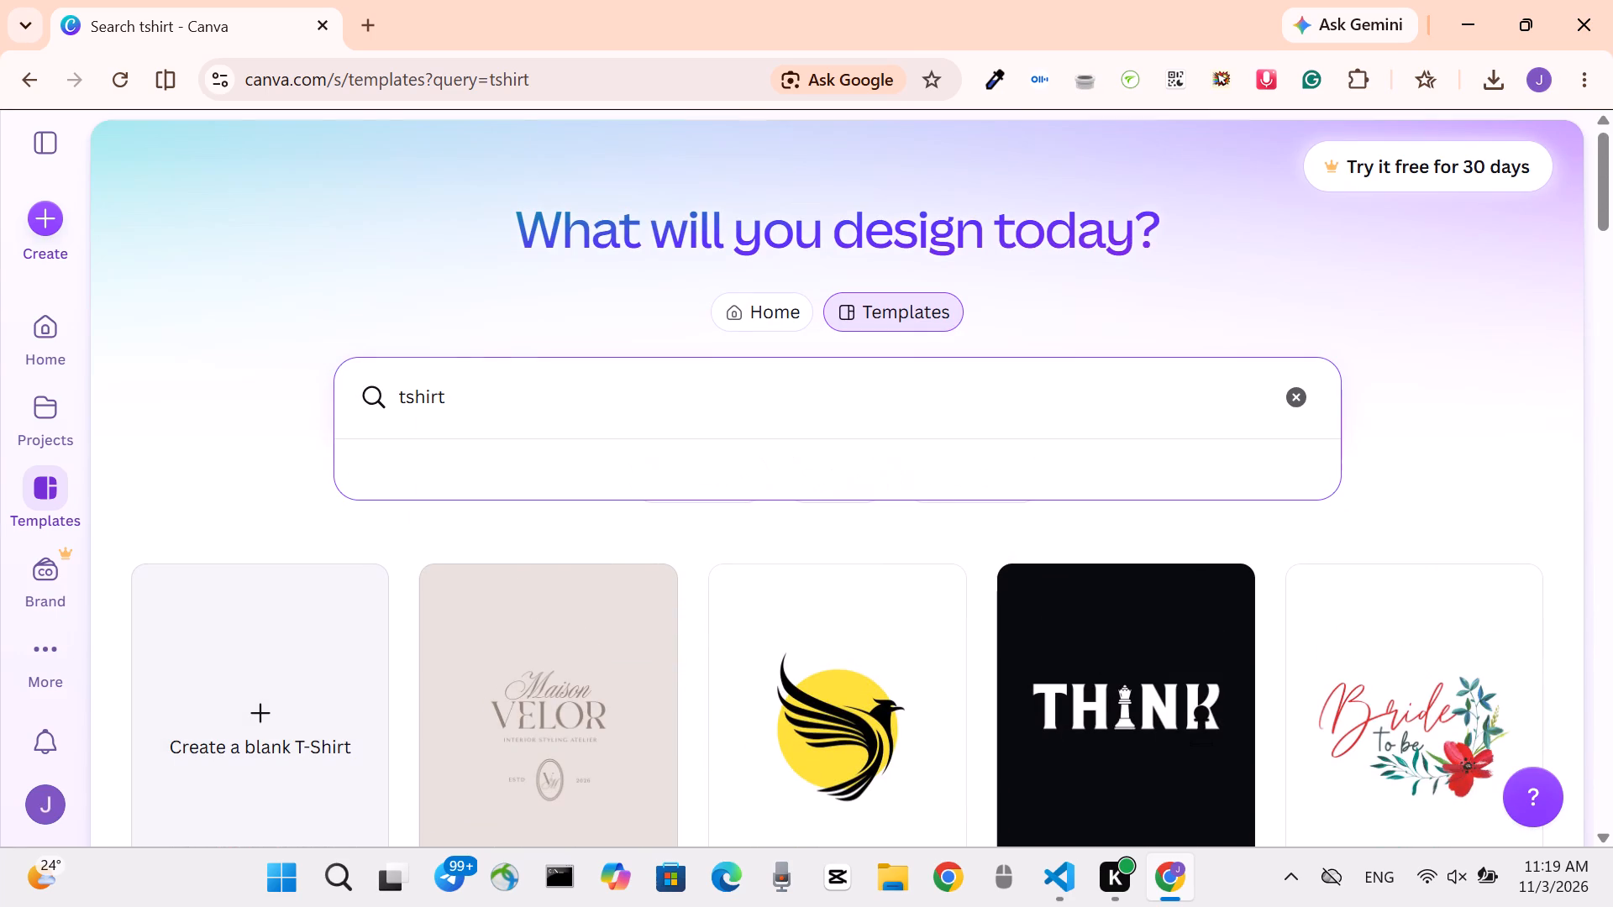
pyautogui.press('Return')
pyautogui.click(525, 417)
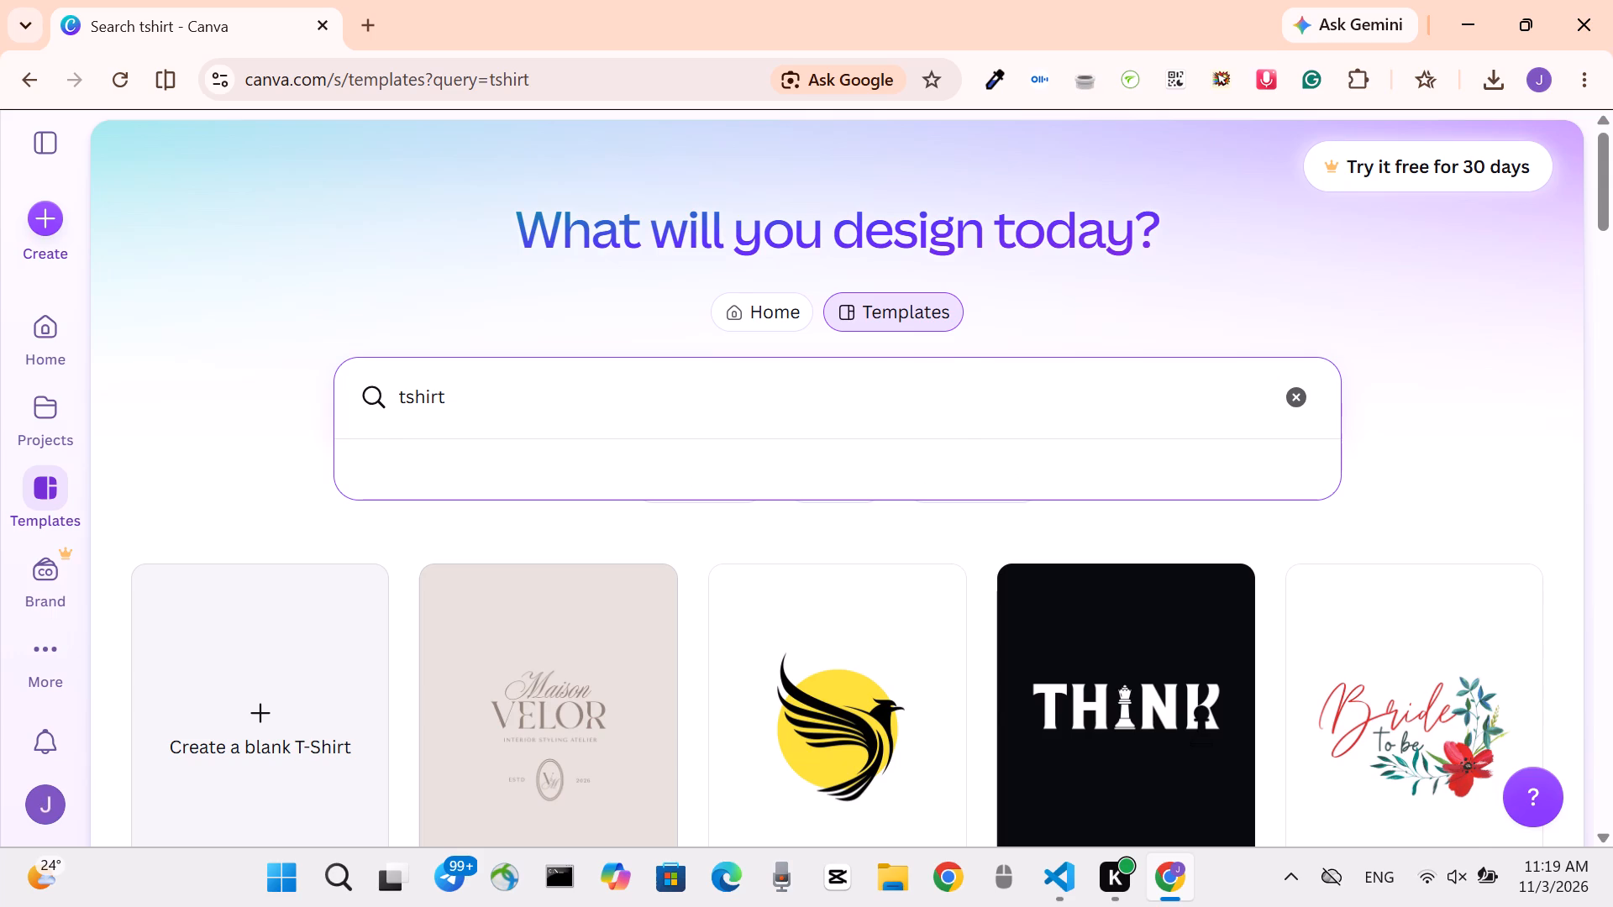
pyautogui.scroll(-3, 425, 607)
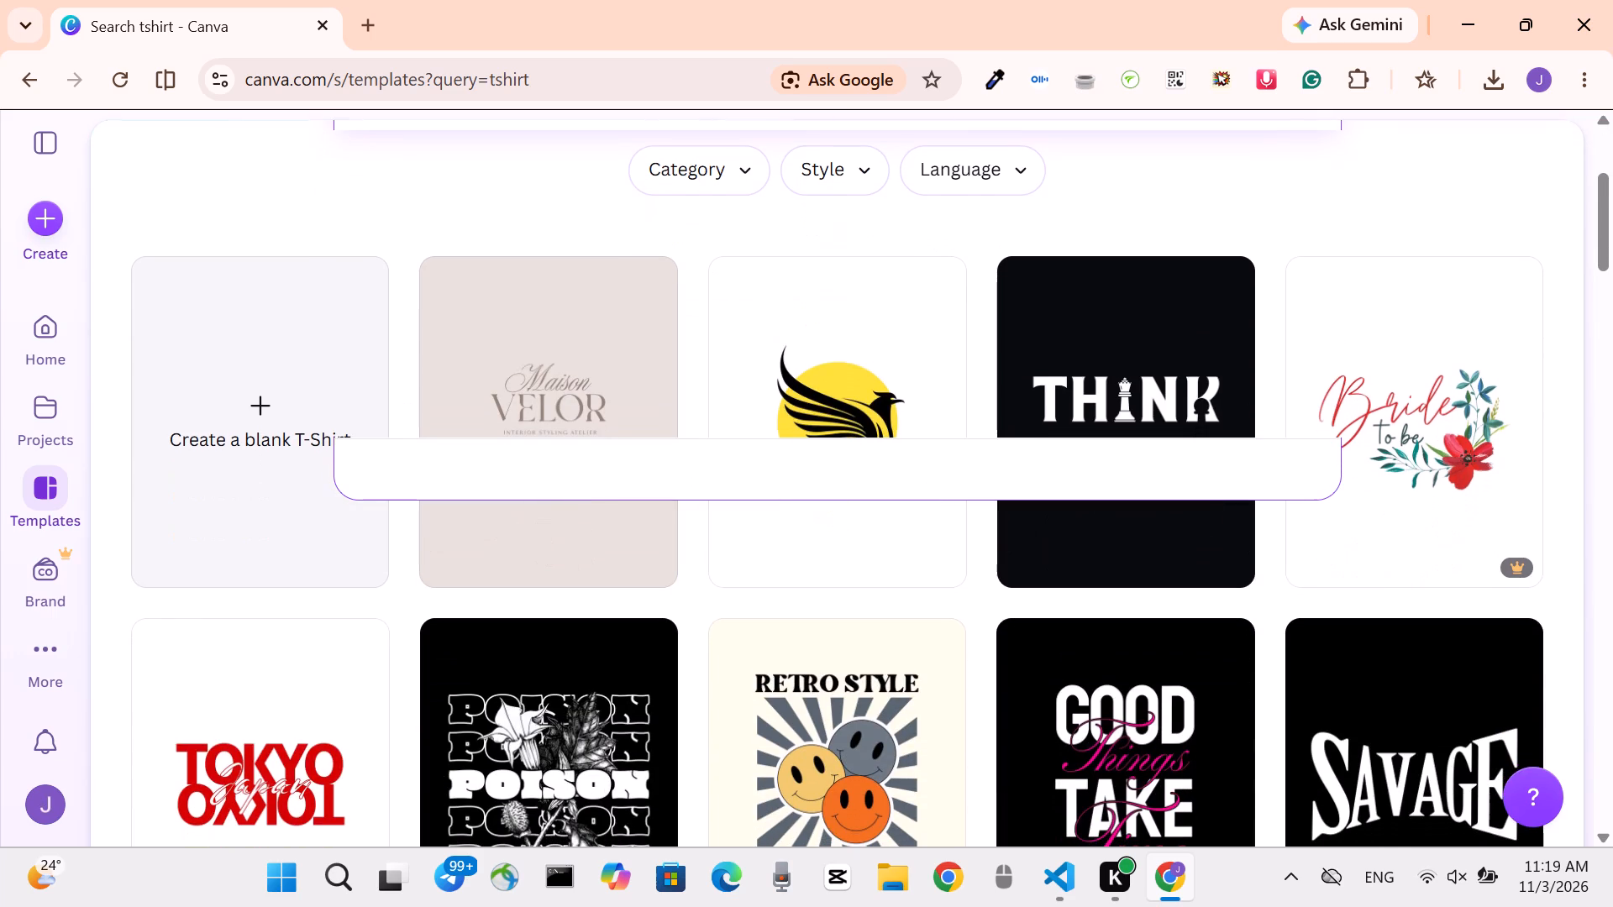
pyautogui.scroll(-2, 425, 607)
pyautogui.scroll(3, 425, 607)
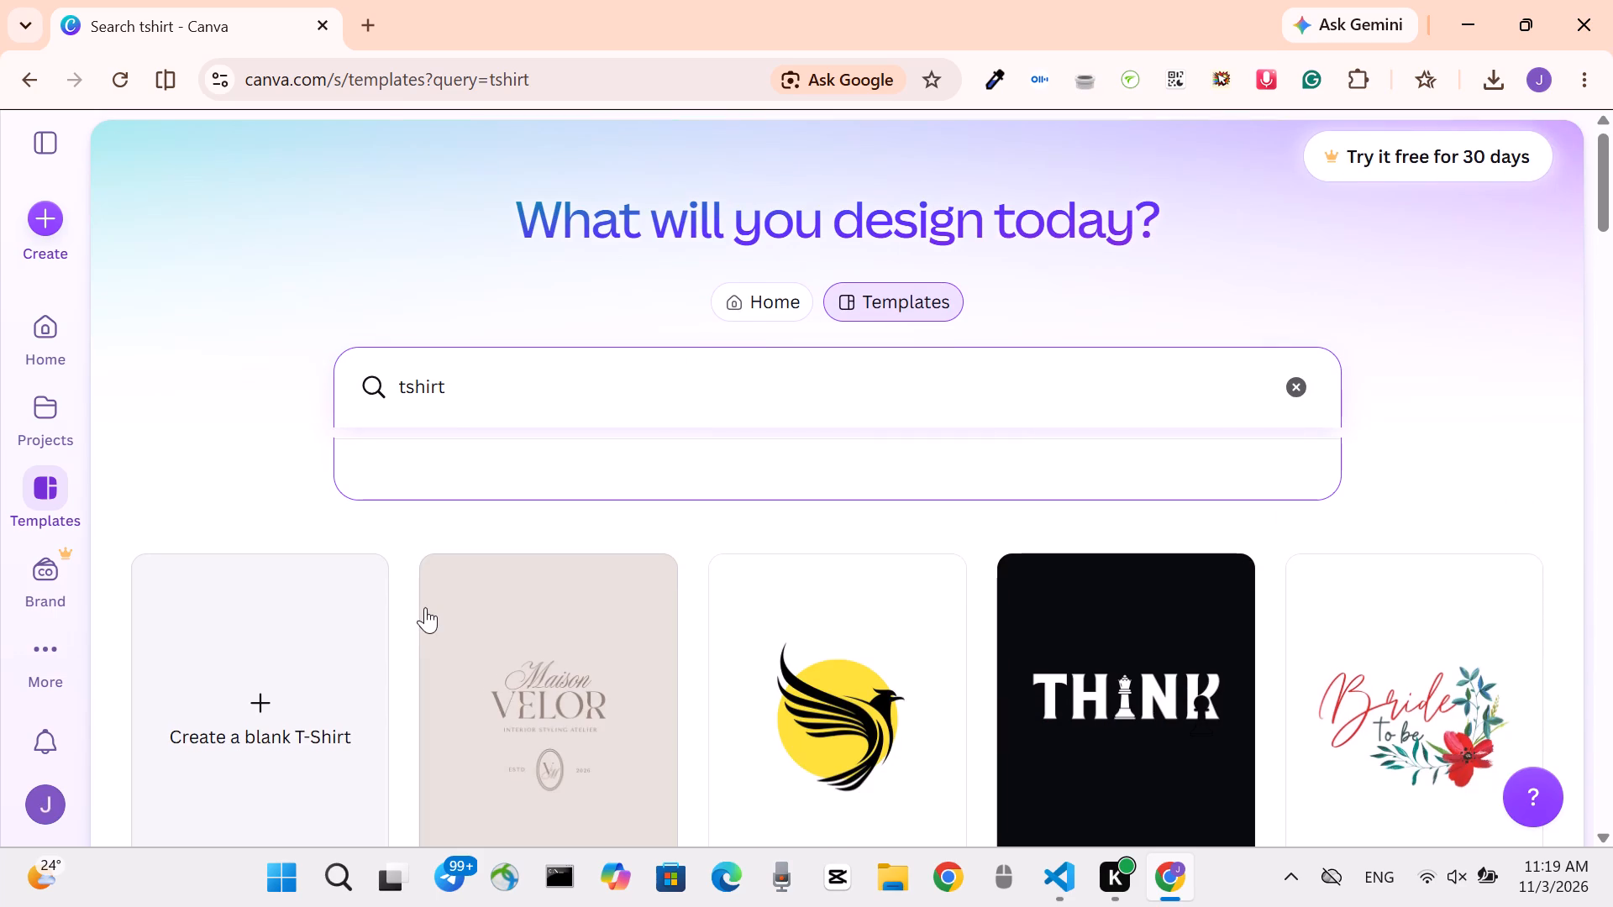
pyautogui.scroll(2, 425, 607)
pyautogui.click(209, 286)
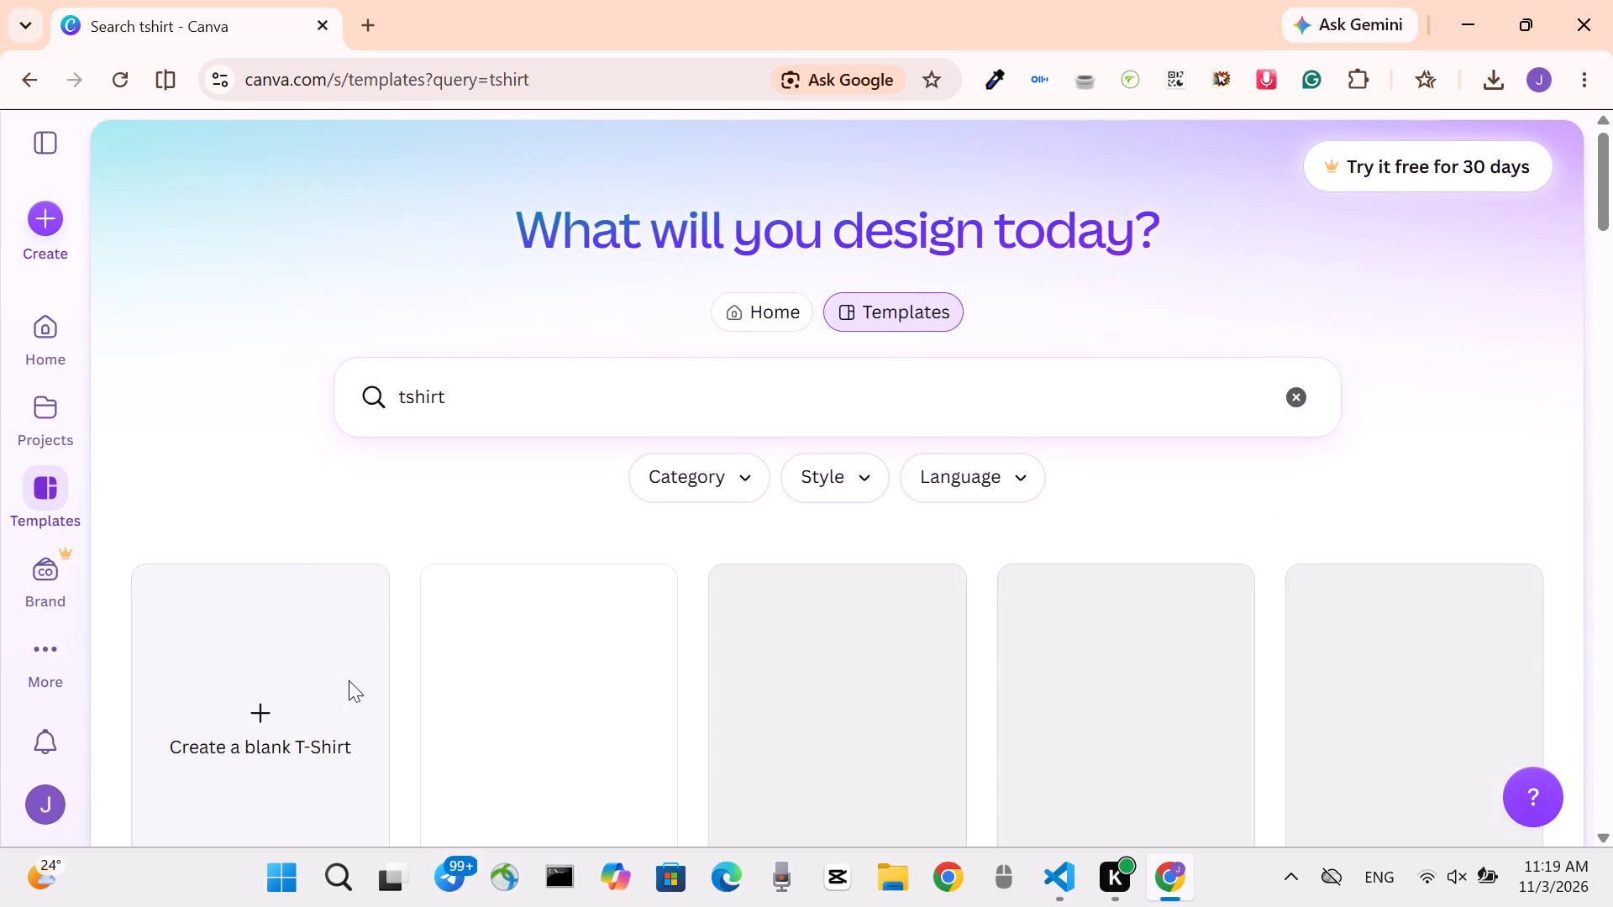
# Create a blank T-Shirt design from the template results.
pyautogui.click(319, 700)
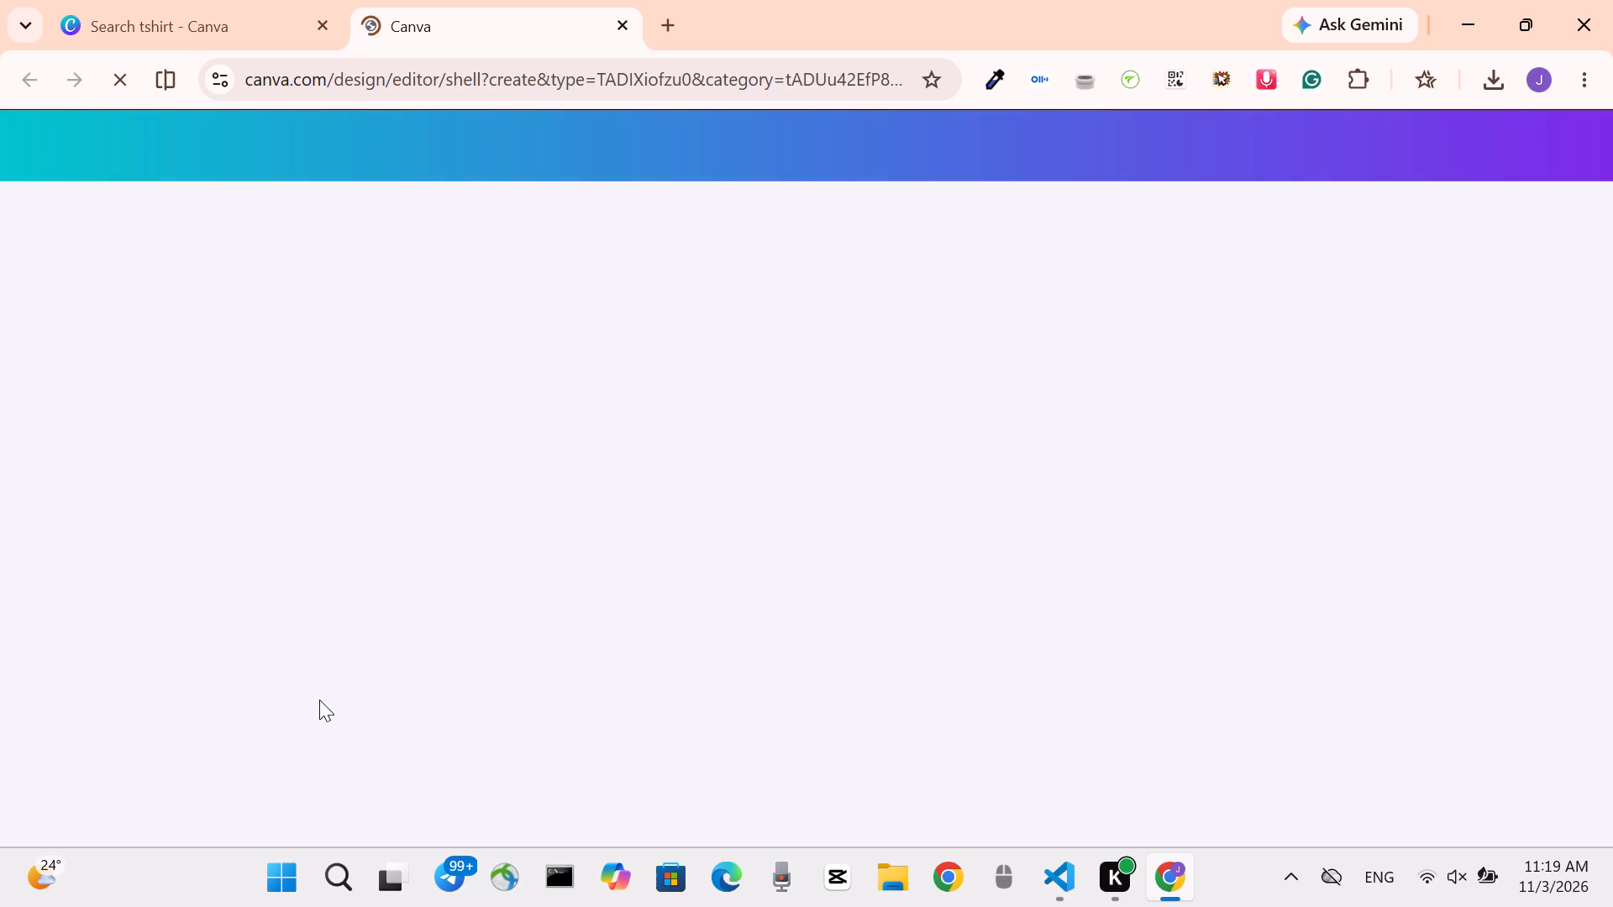
pyautogui.scroll(-2, 319, 700)
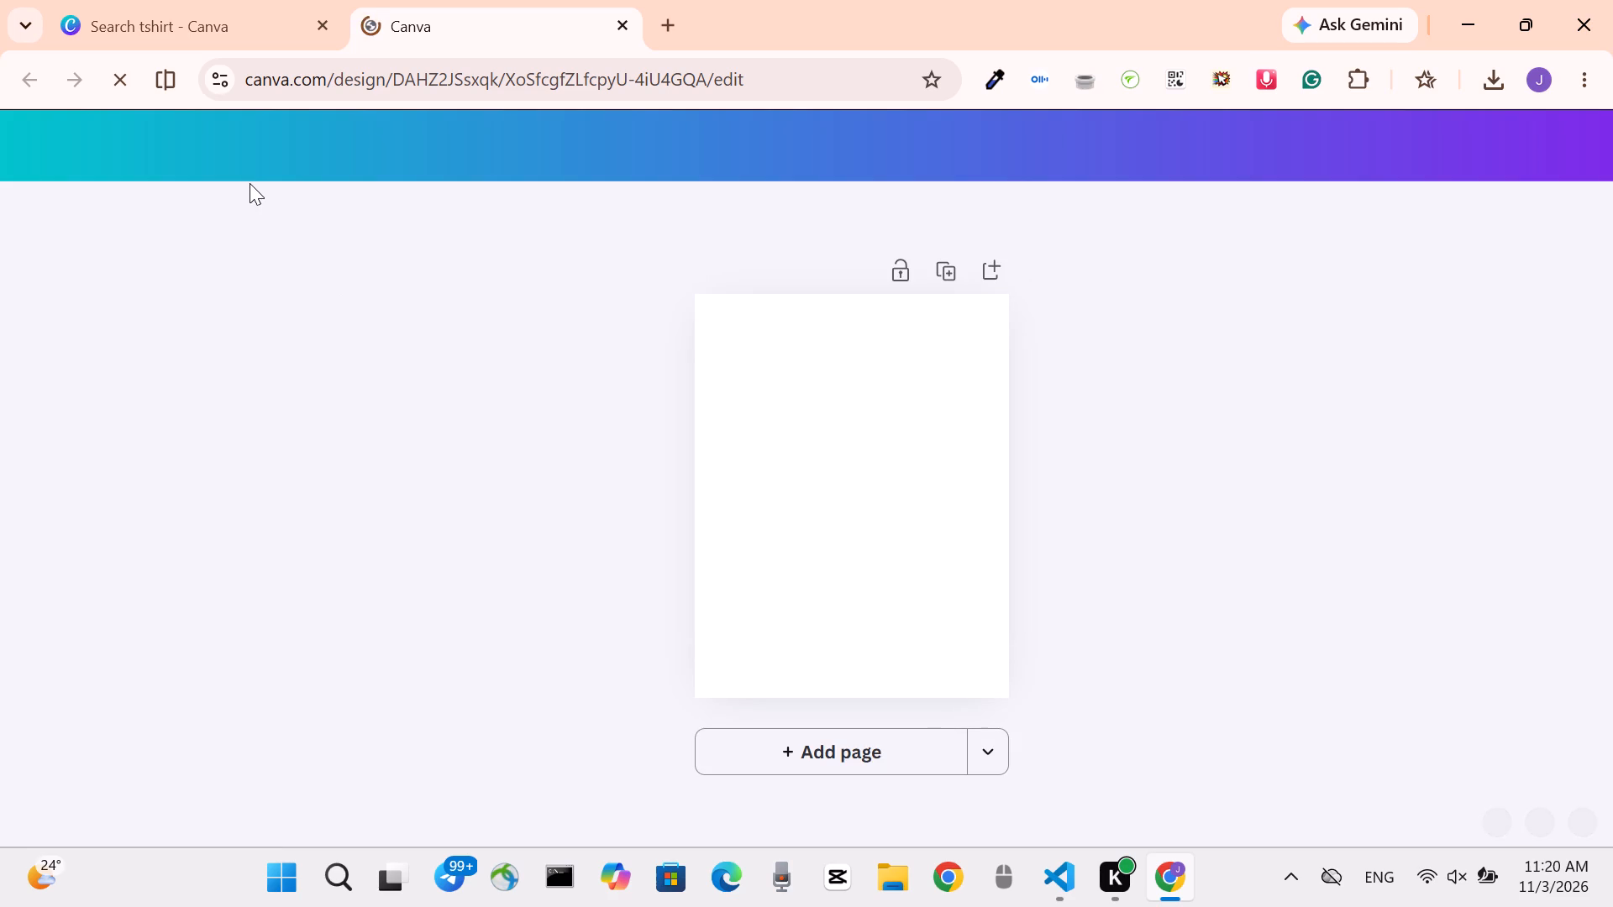
pyautogui.scroll(-3, 250, 183)
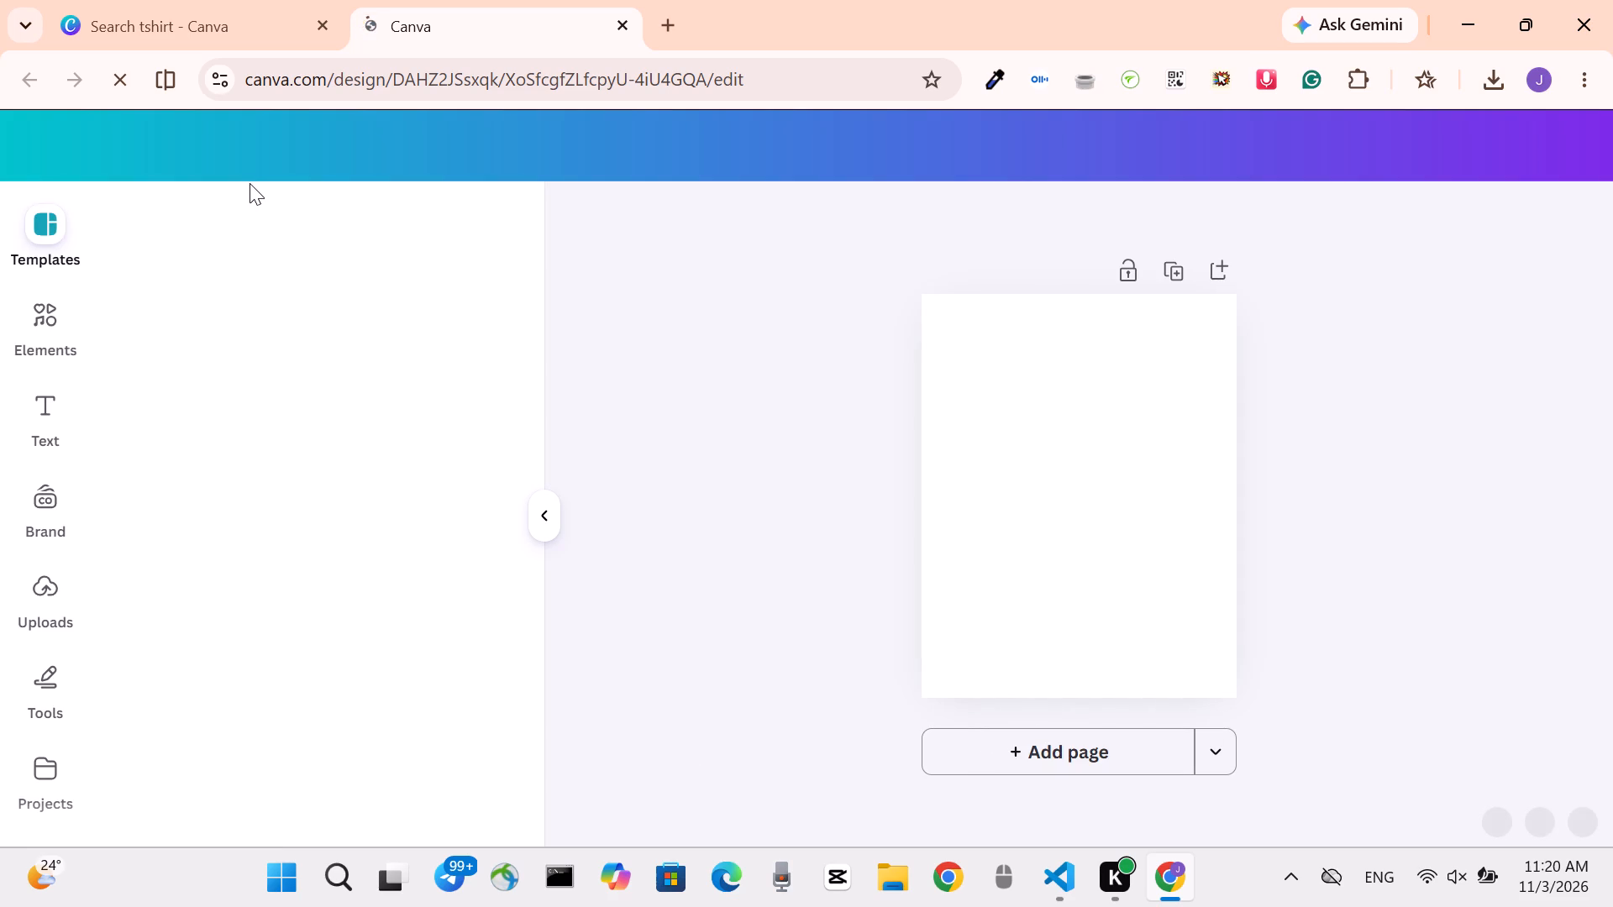
pyautogui.scroll(-3, 860, 373)
pyautogui.scroll(1, 860, 373)
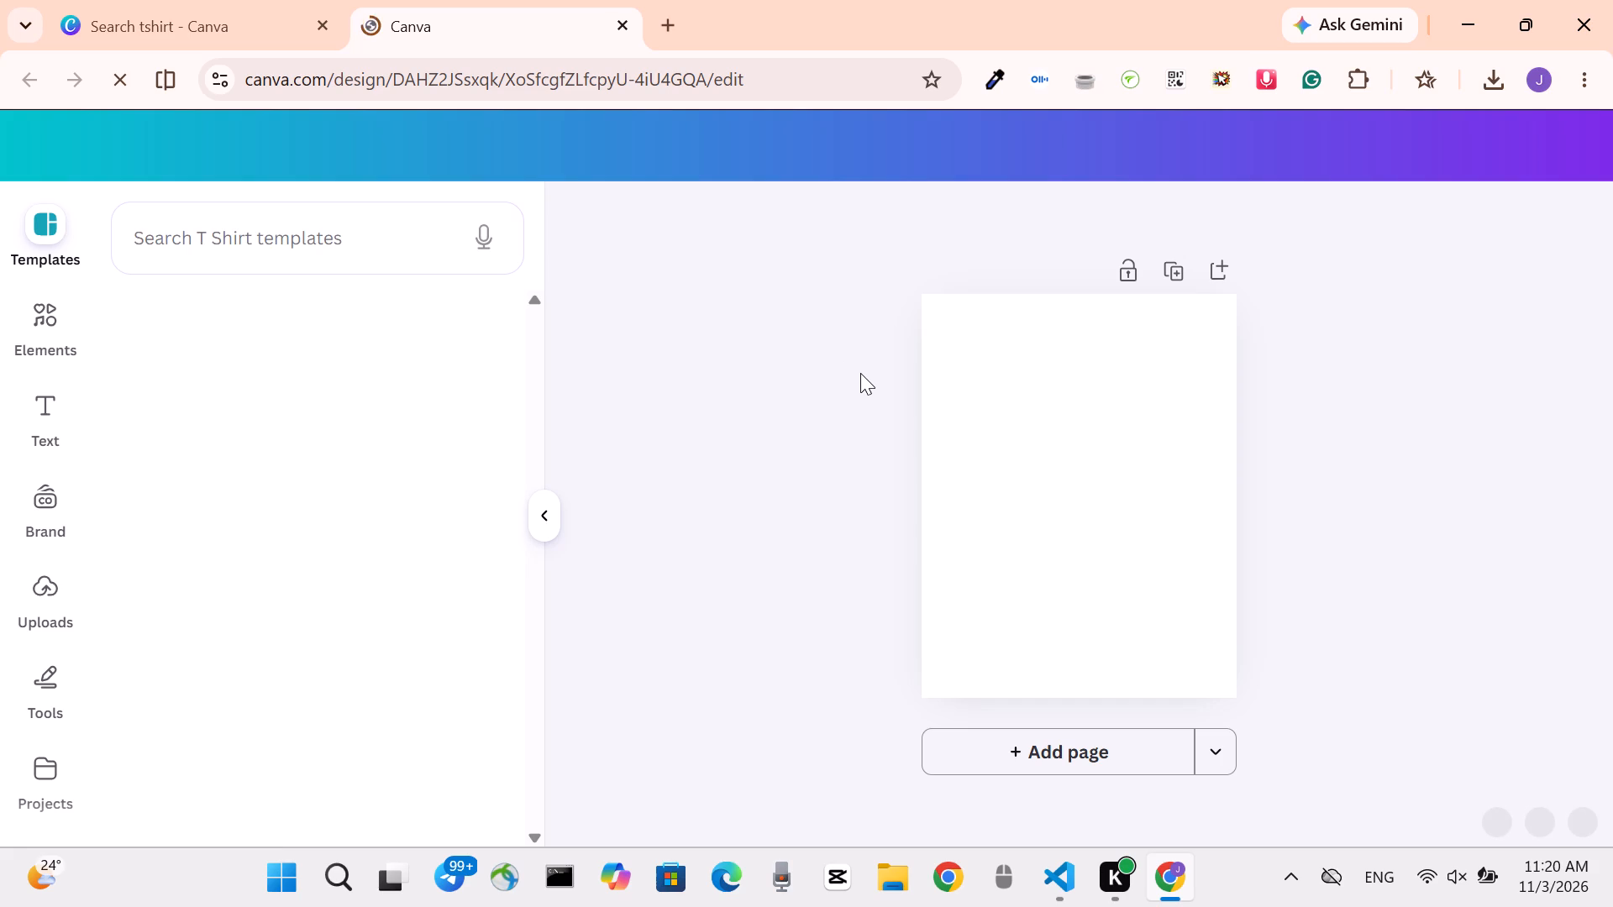
pyautogui.scroll(1, 860, 373)
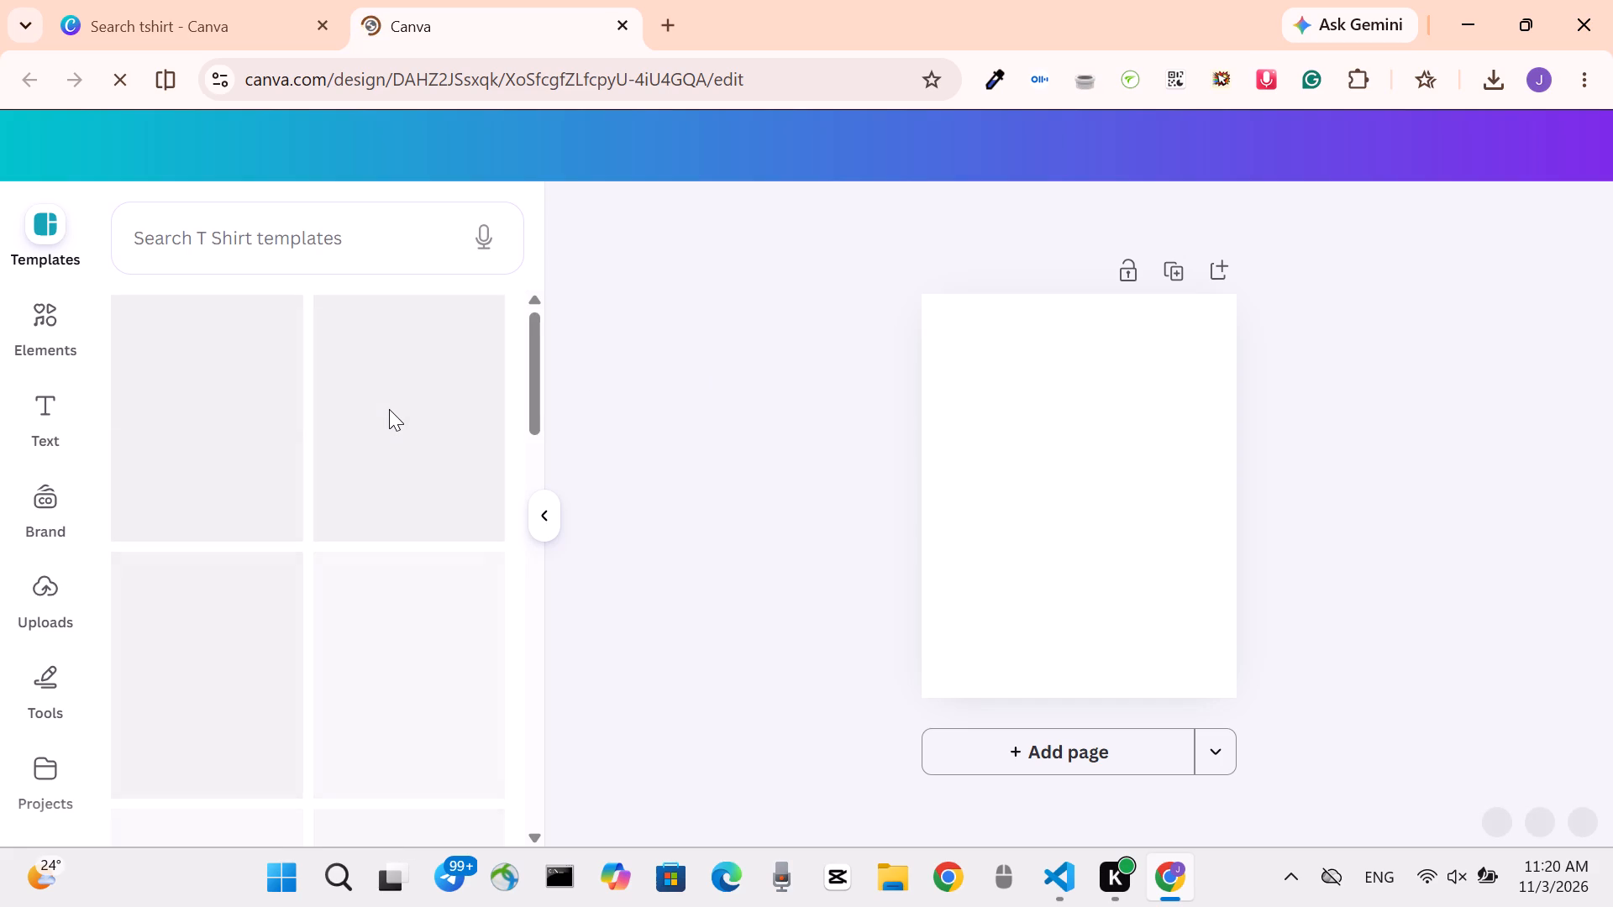
# Apply the black, white and pink "Good Things Take Time" template to the blank T-shirt page.
pyautogui.scroll(1, 389, 409)
pyautogui.scroll(-3, 389, 409)
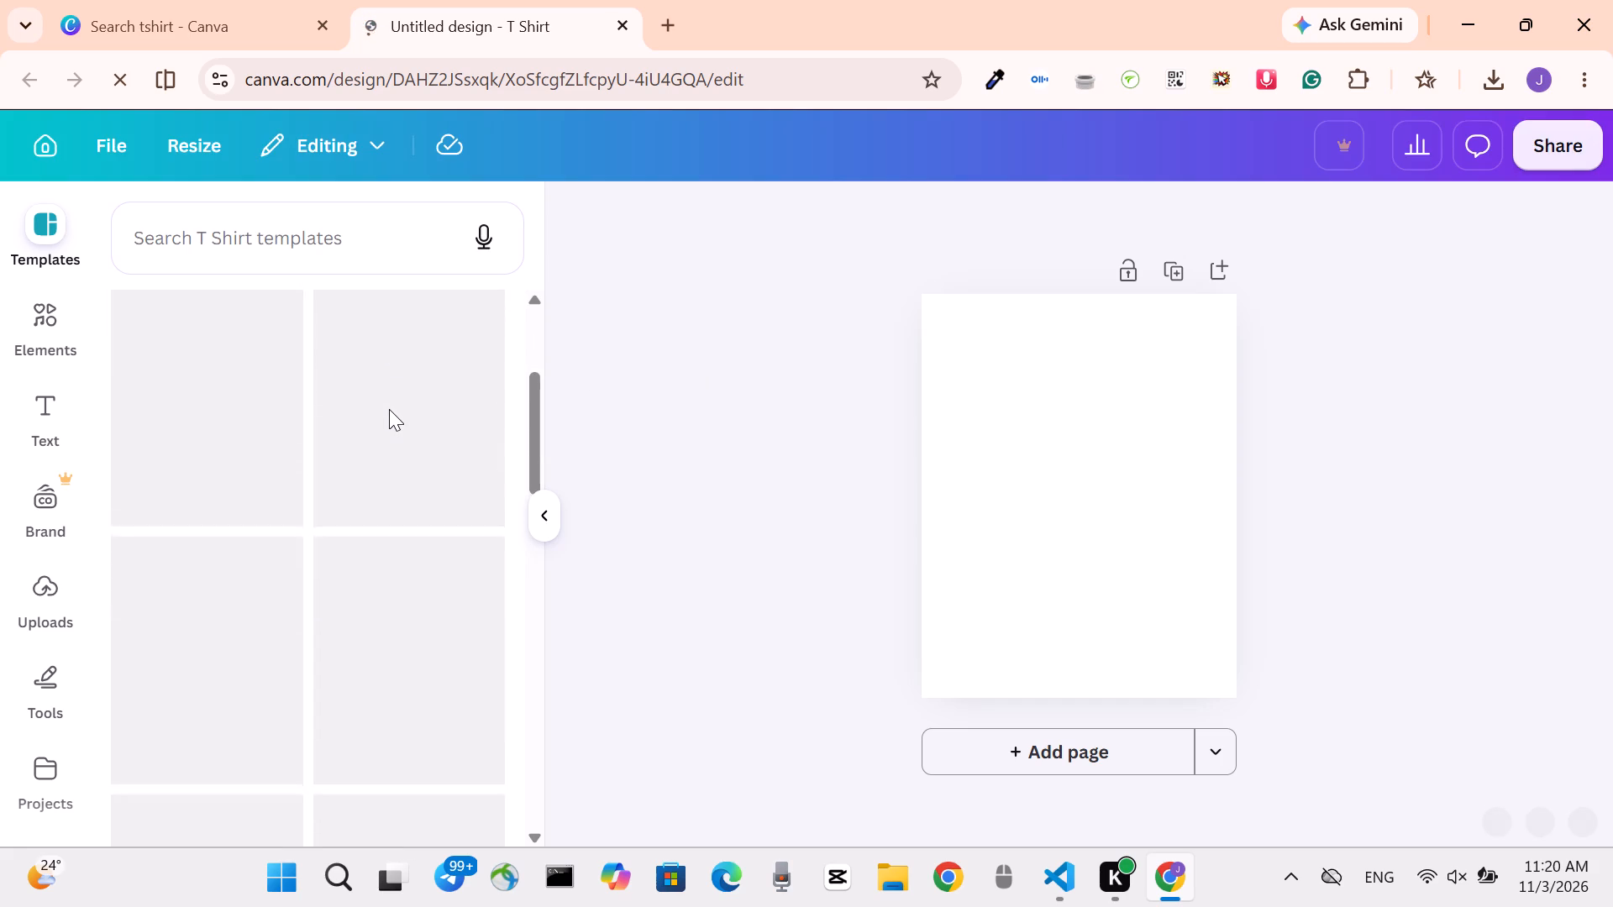
pyautogui.scroll(-1, 389, 409)
pyautogui.scroll(2, 389, 409)
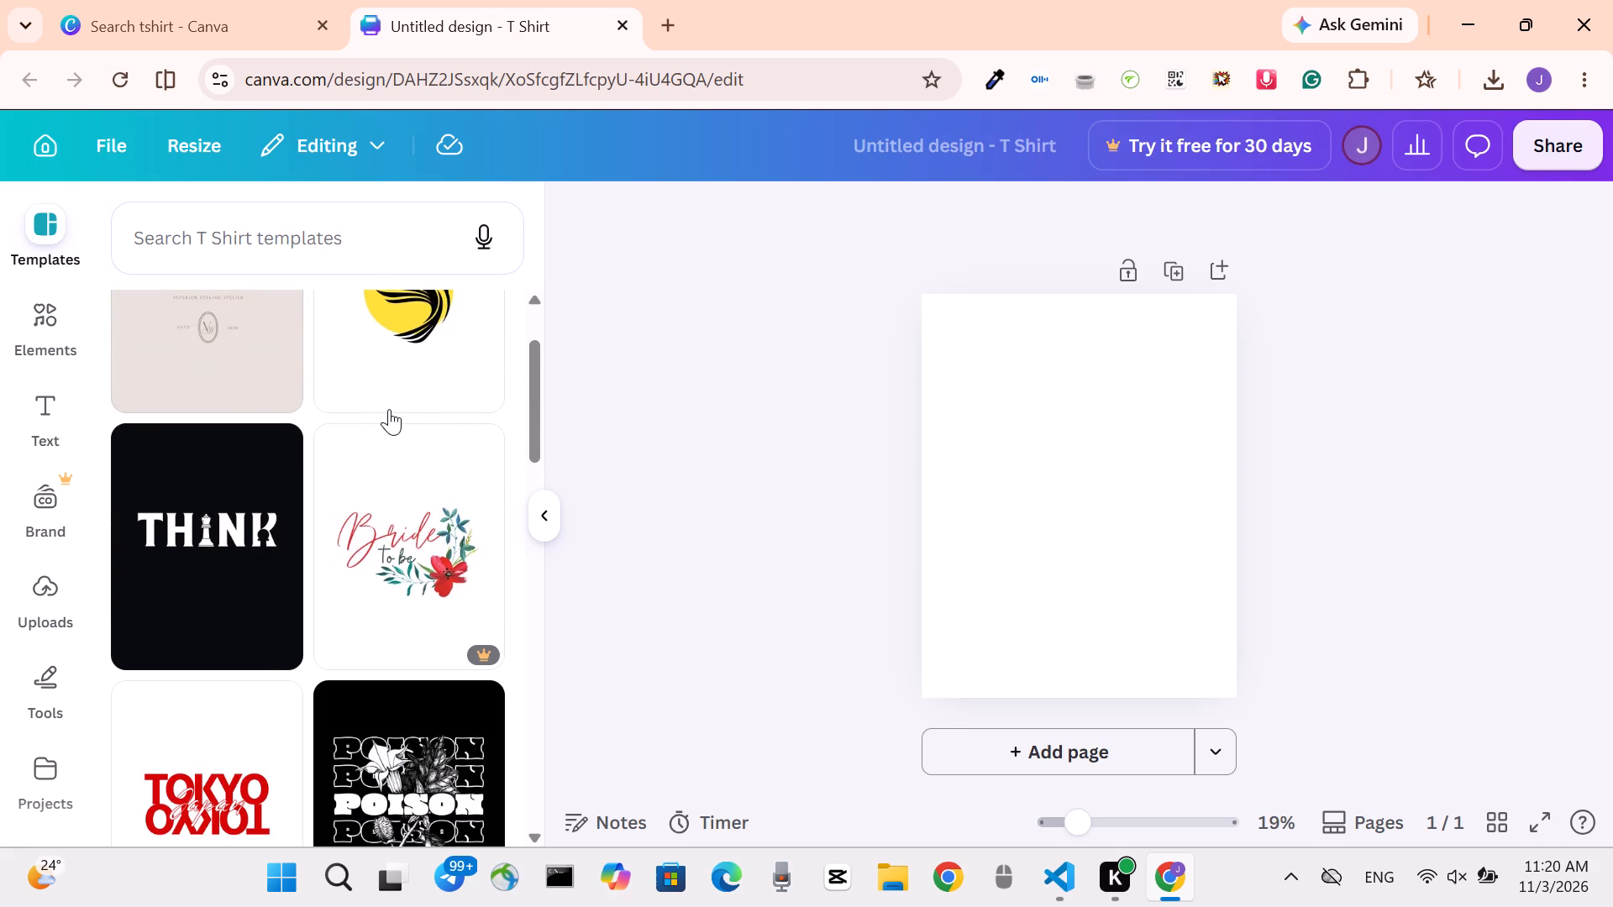
pyautogui.scroll(3, 389, 409)
pyautogui.scroll(-1, 389, 409)
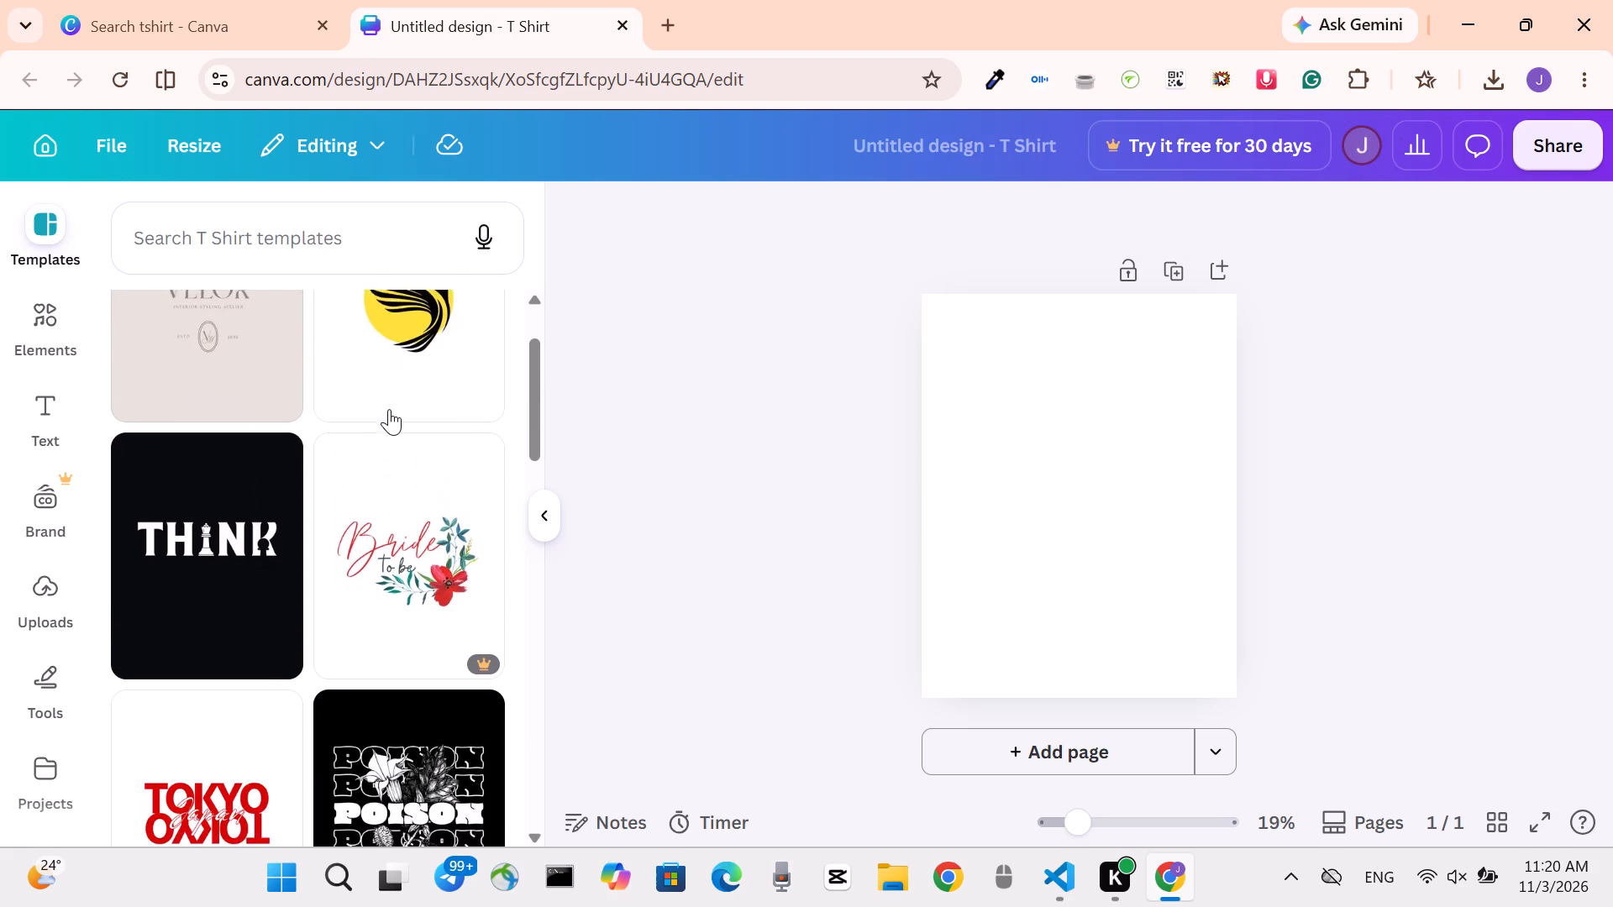
pyautogui.scroll(-3, 389, 409)
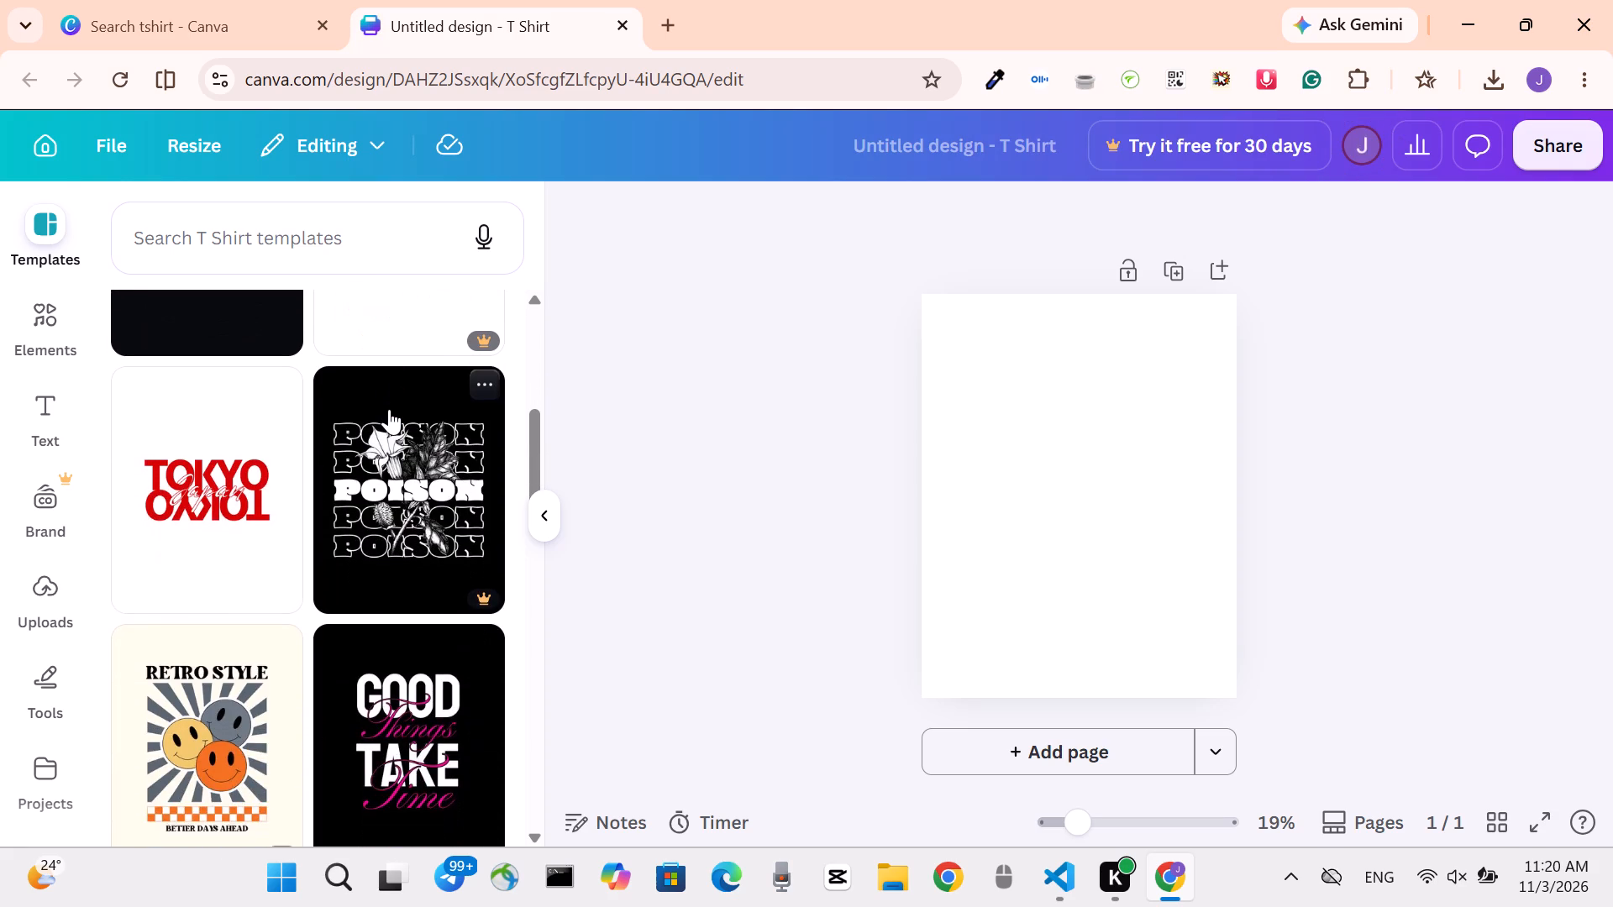
pyautogui.scroll(-1, 389, 409)
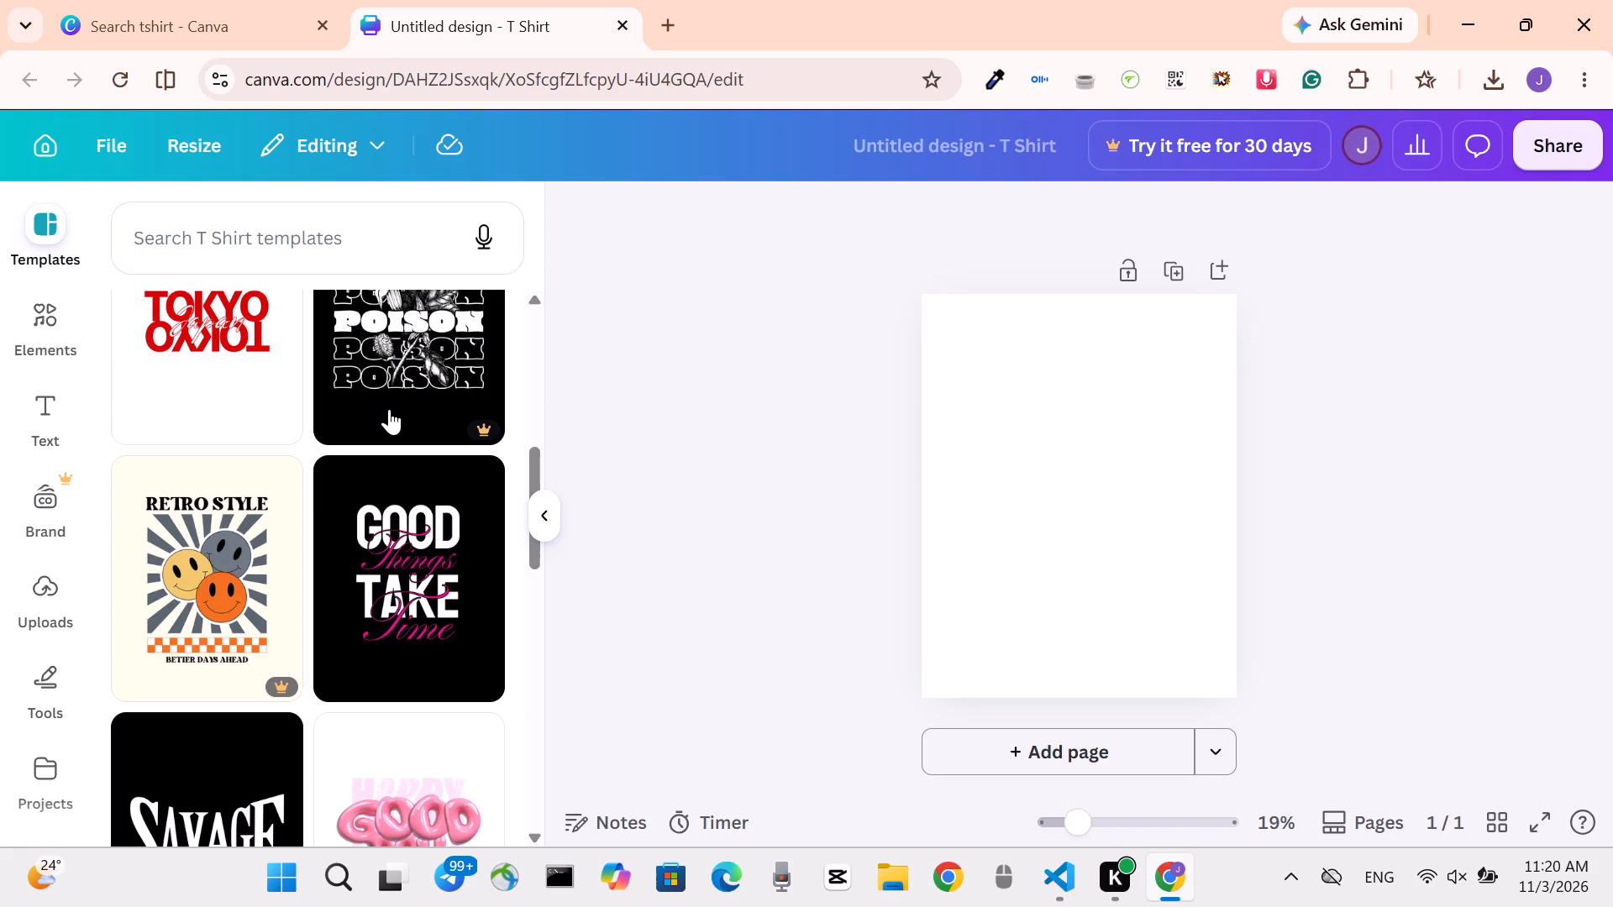
pyautogui.scroll(4, 362, 445)
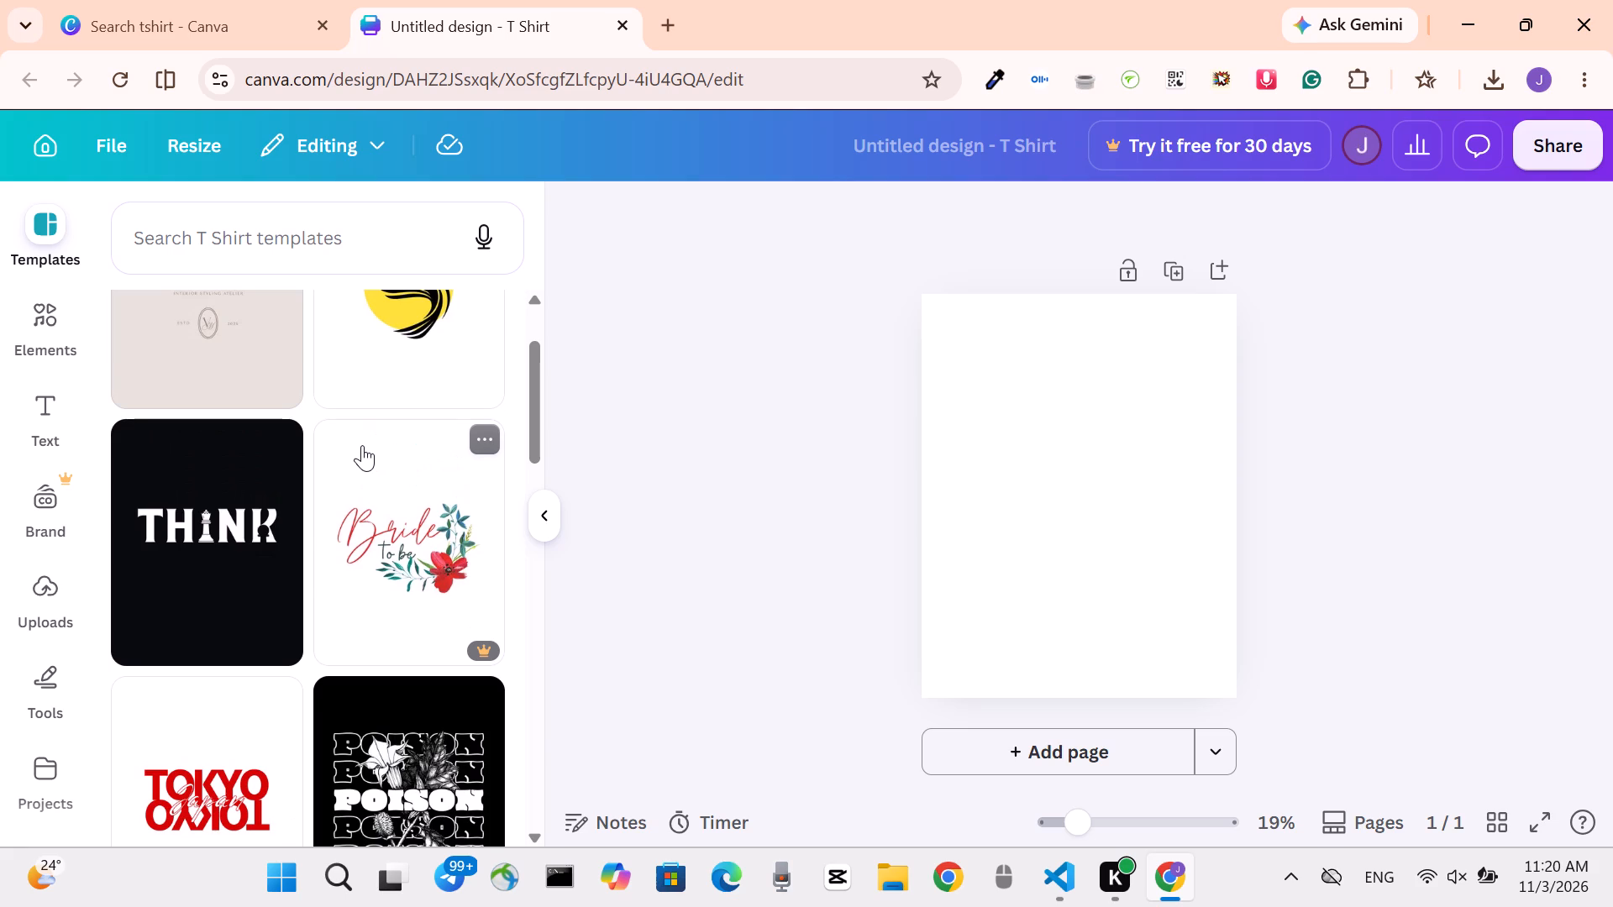
pyautogui.scroll(-3, 362, 445)
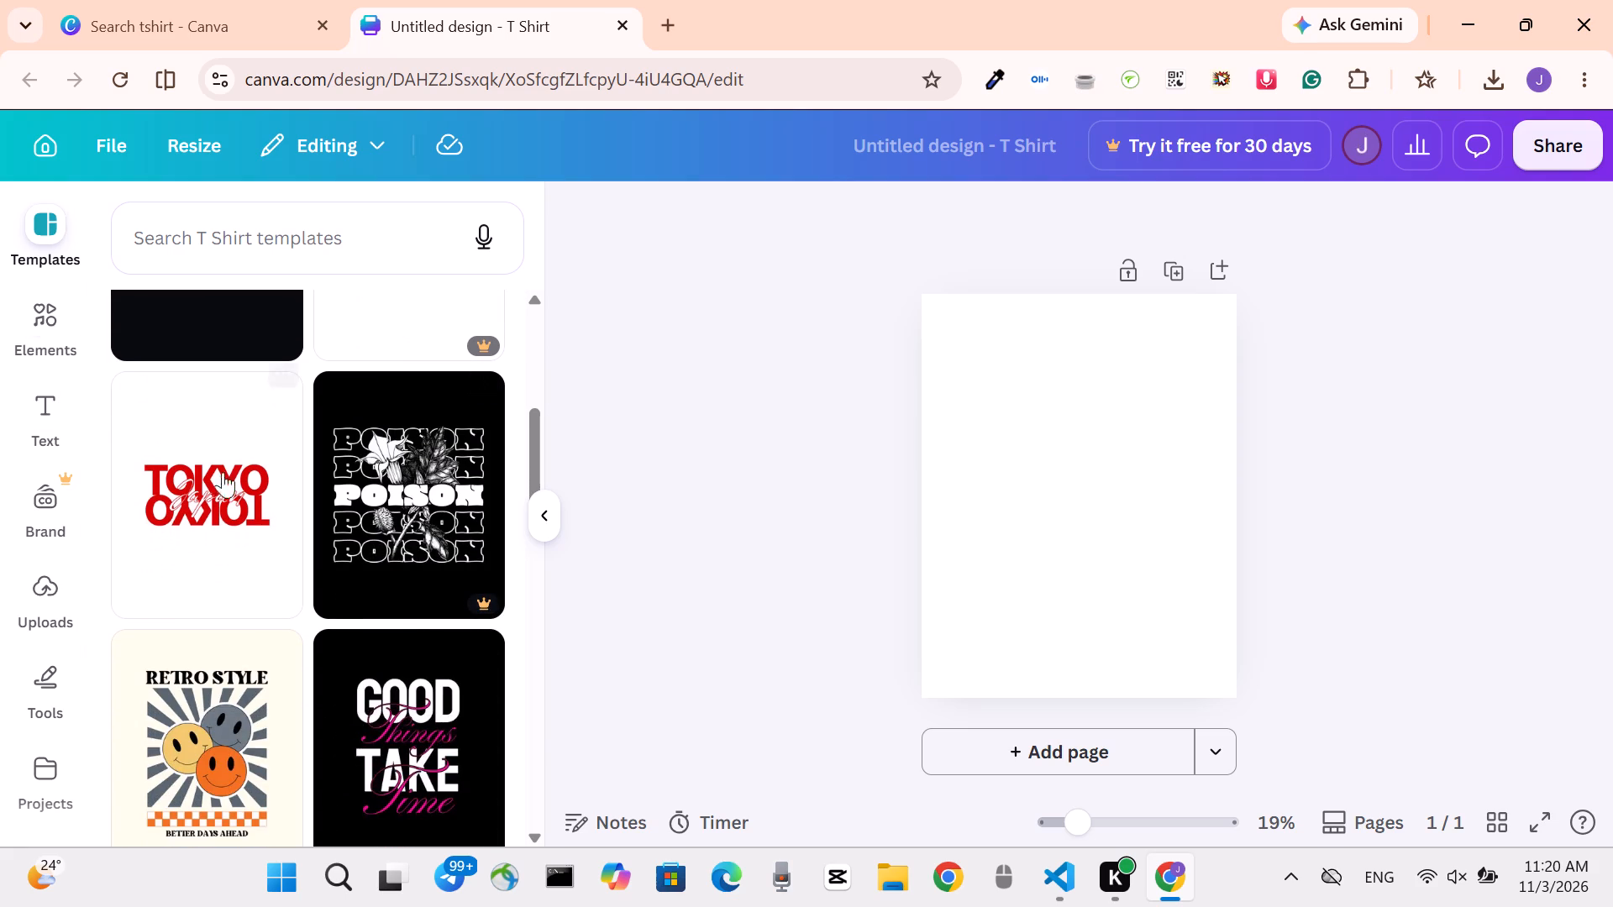
pyautogui.click(386, 702)
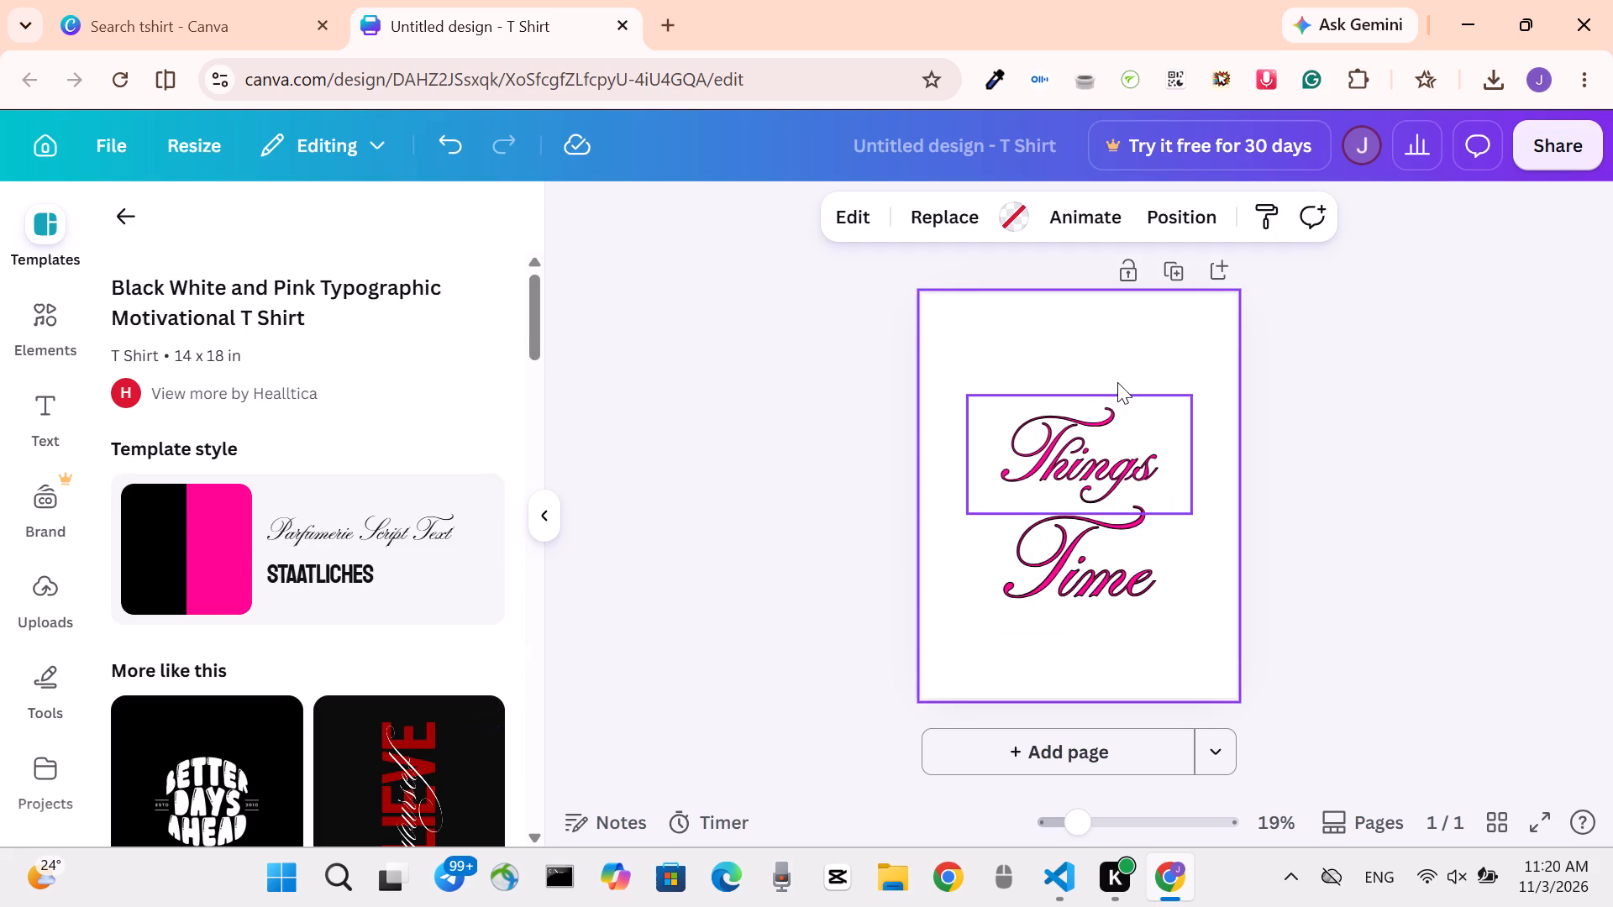
# Delete the "Things" and "Time" texts and the invisible white text boxes, and check the T-shirt page for leftover elements.
pyautogui.click(1067, 453)
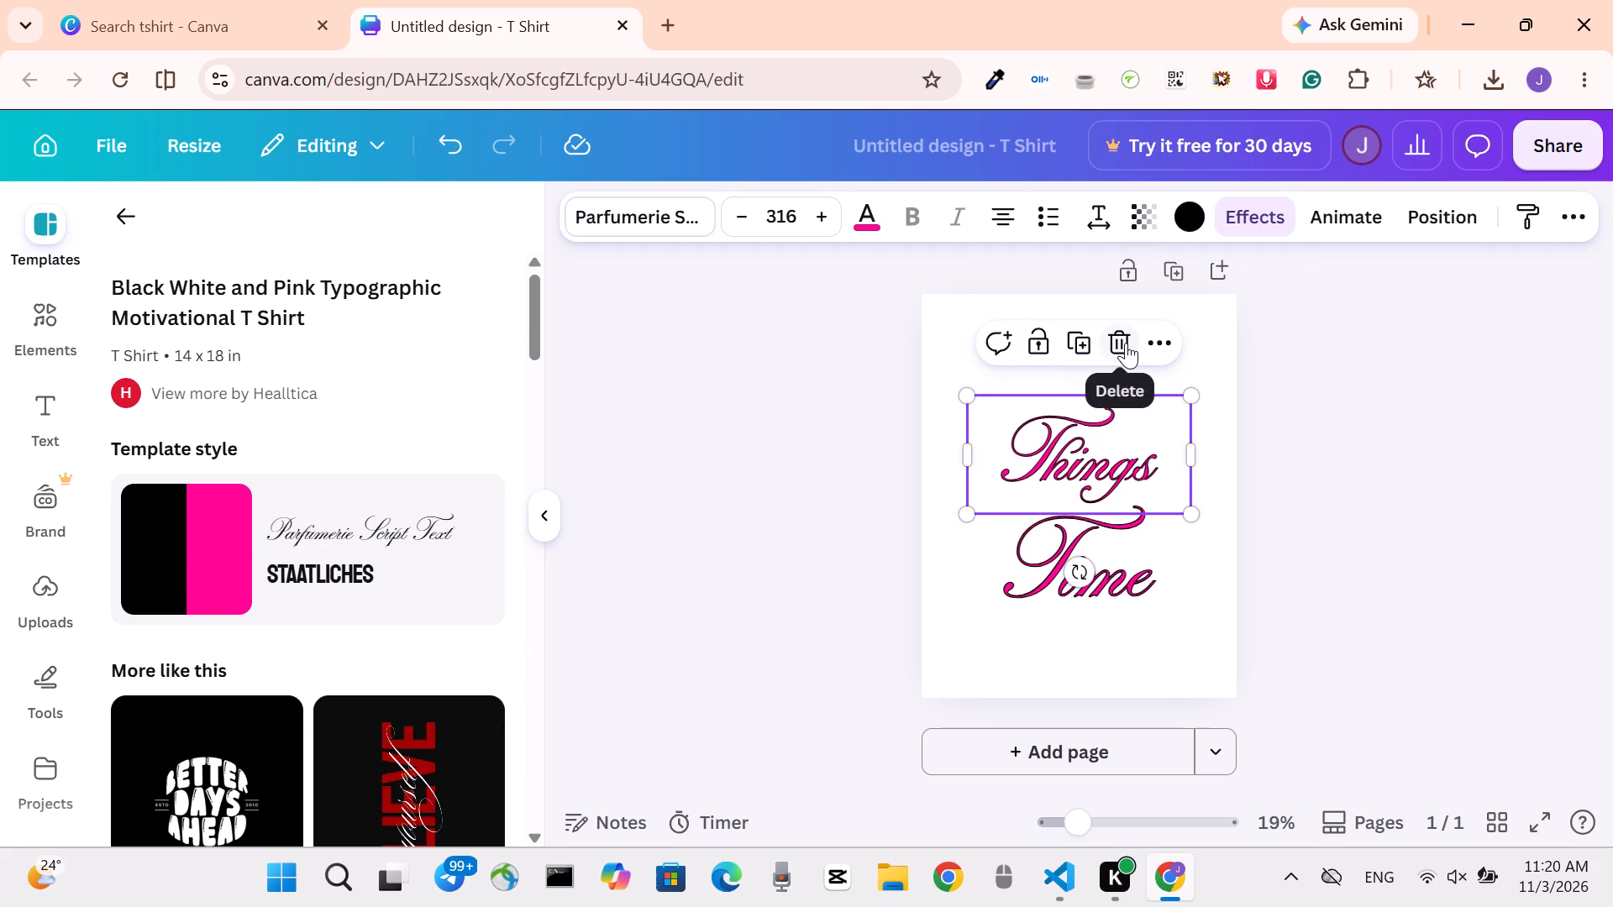
pyautogui.click(1126, 343)
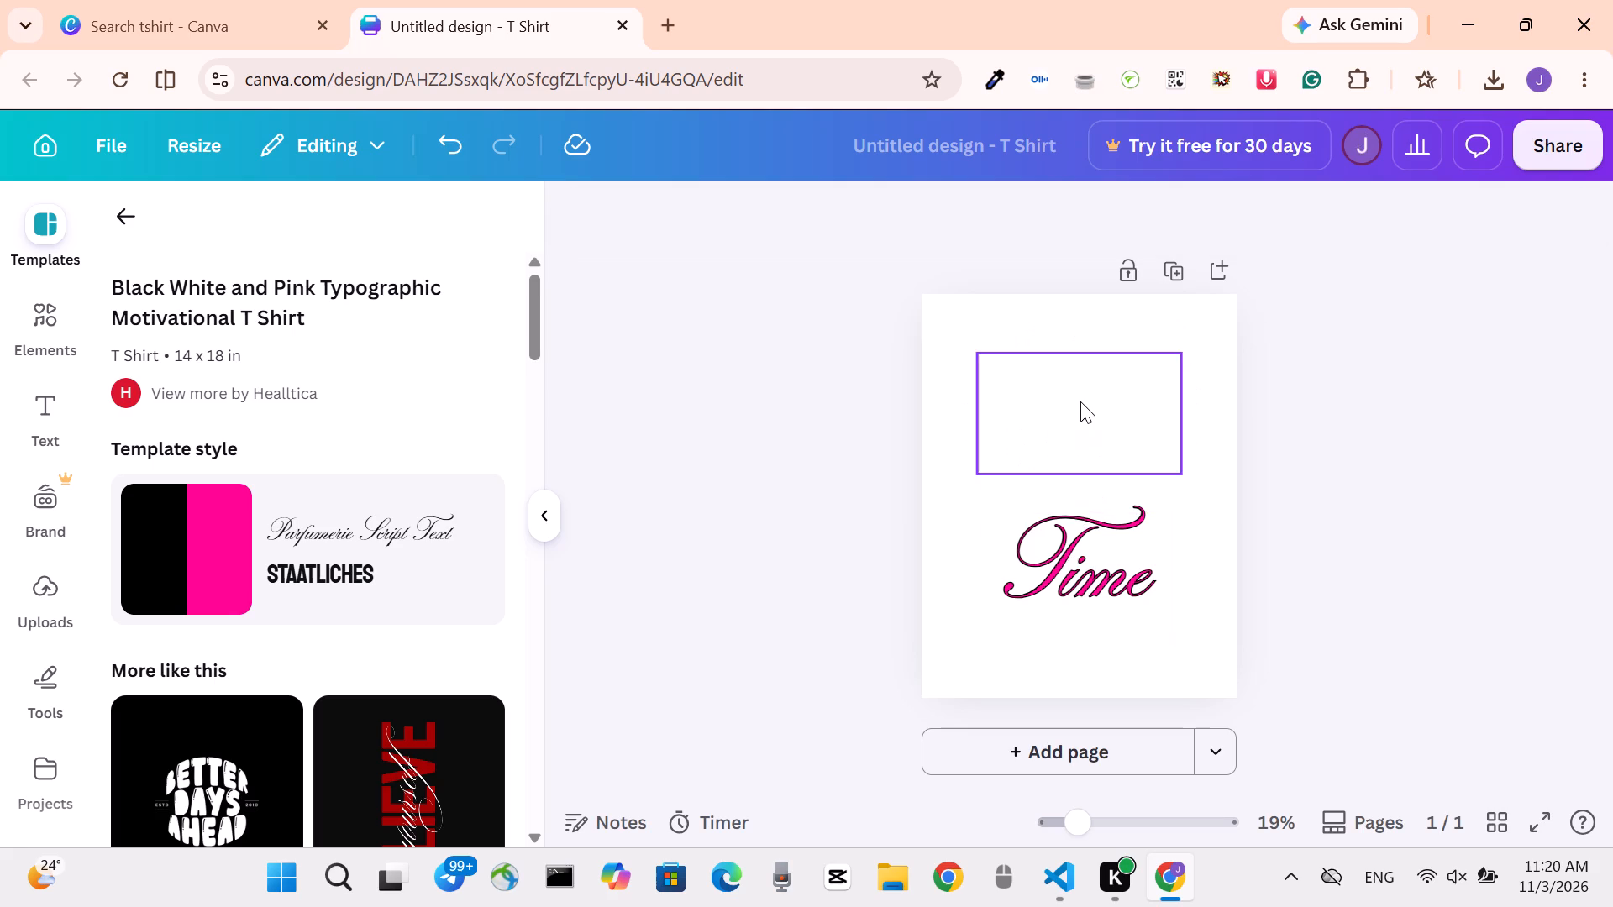
pyautogui.click(1080, 401)
pyautogui.click(1113, 292)
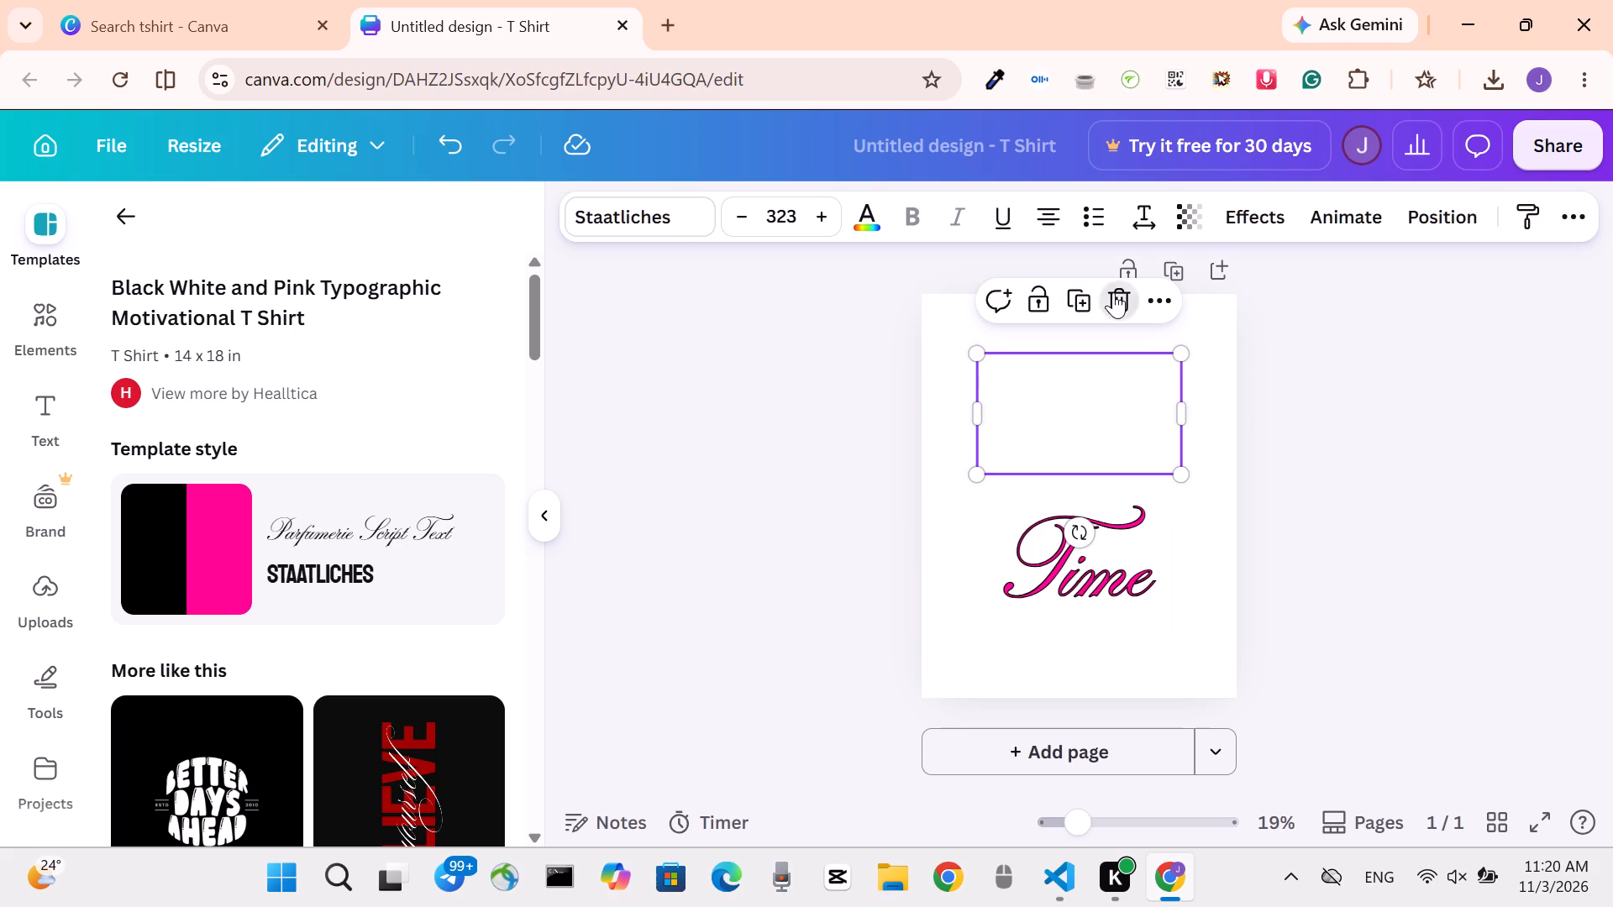
pyautogui.click(1100, 536)
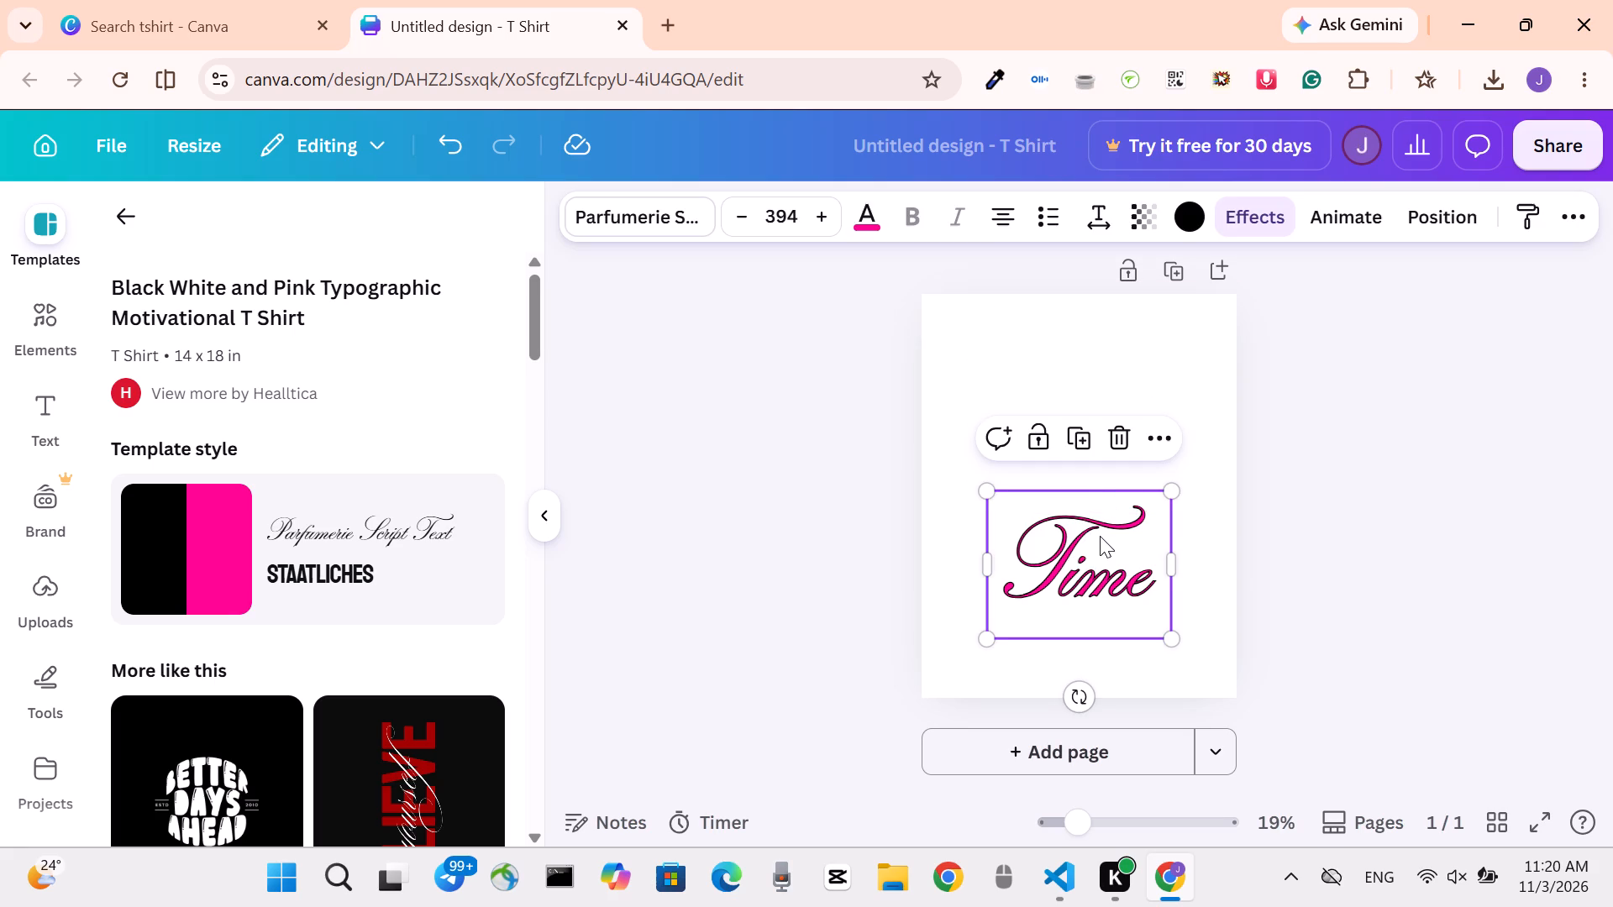
pyautogui.click(1127, 444)
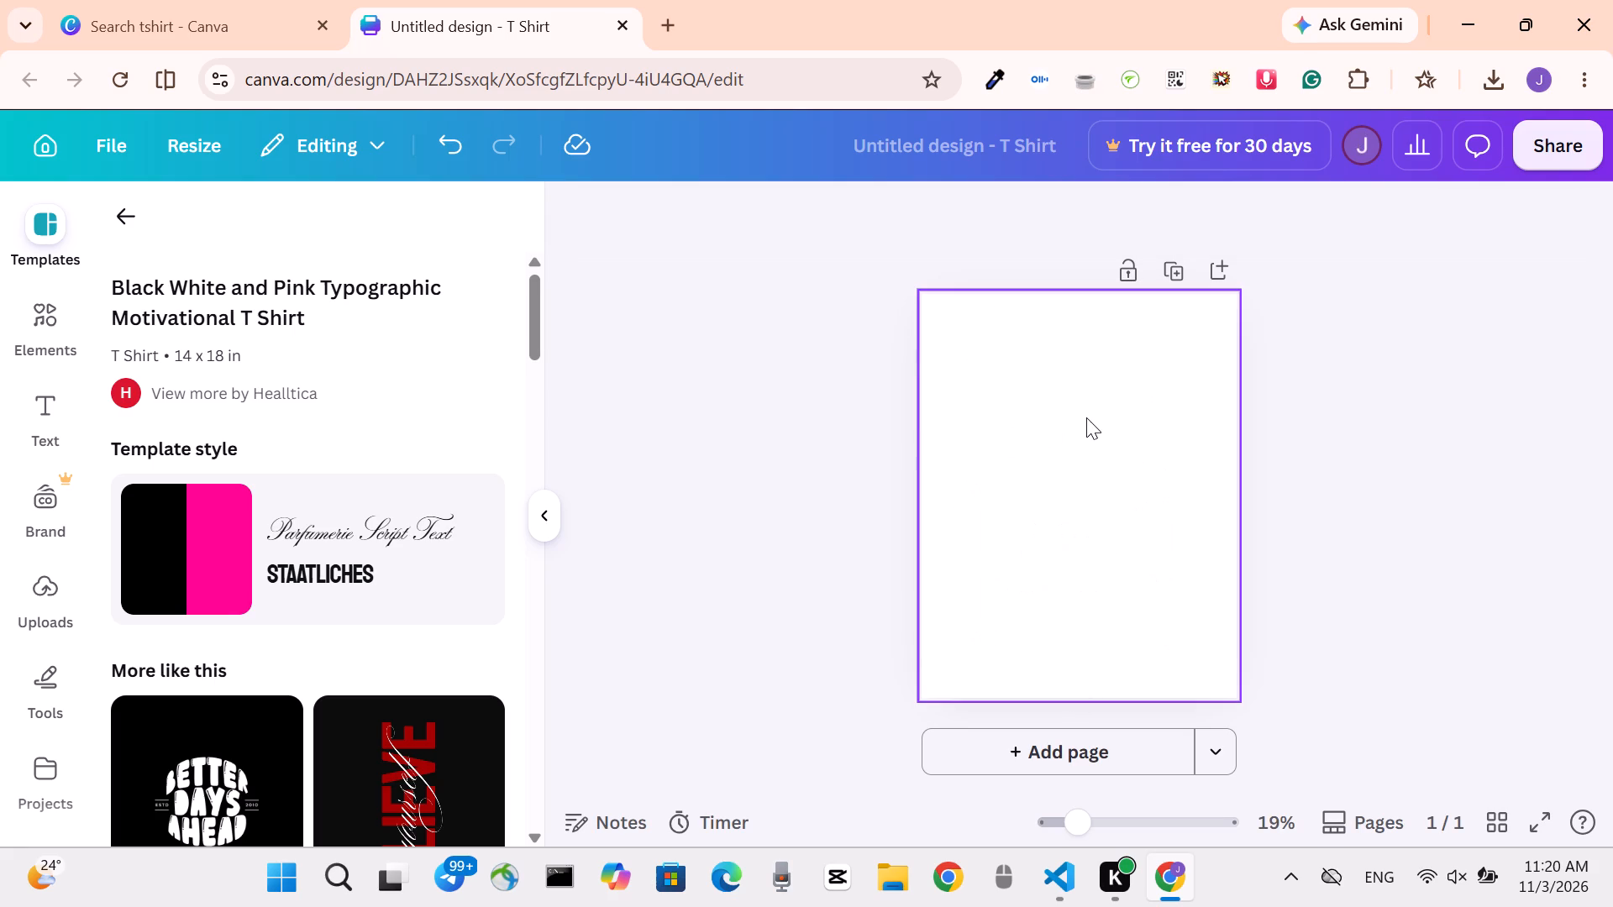
pyautogui.click(1086, 417)
pyautogui.click(988, 472)
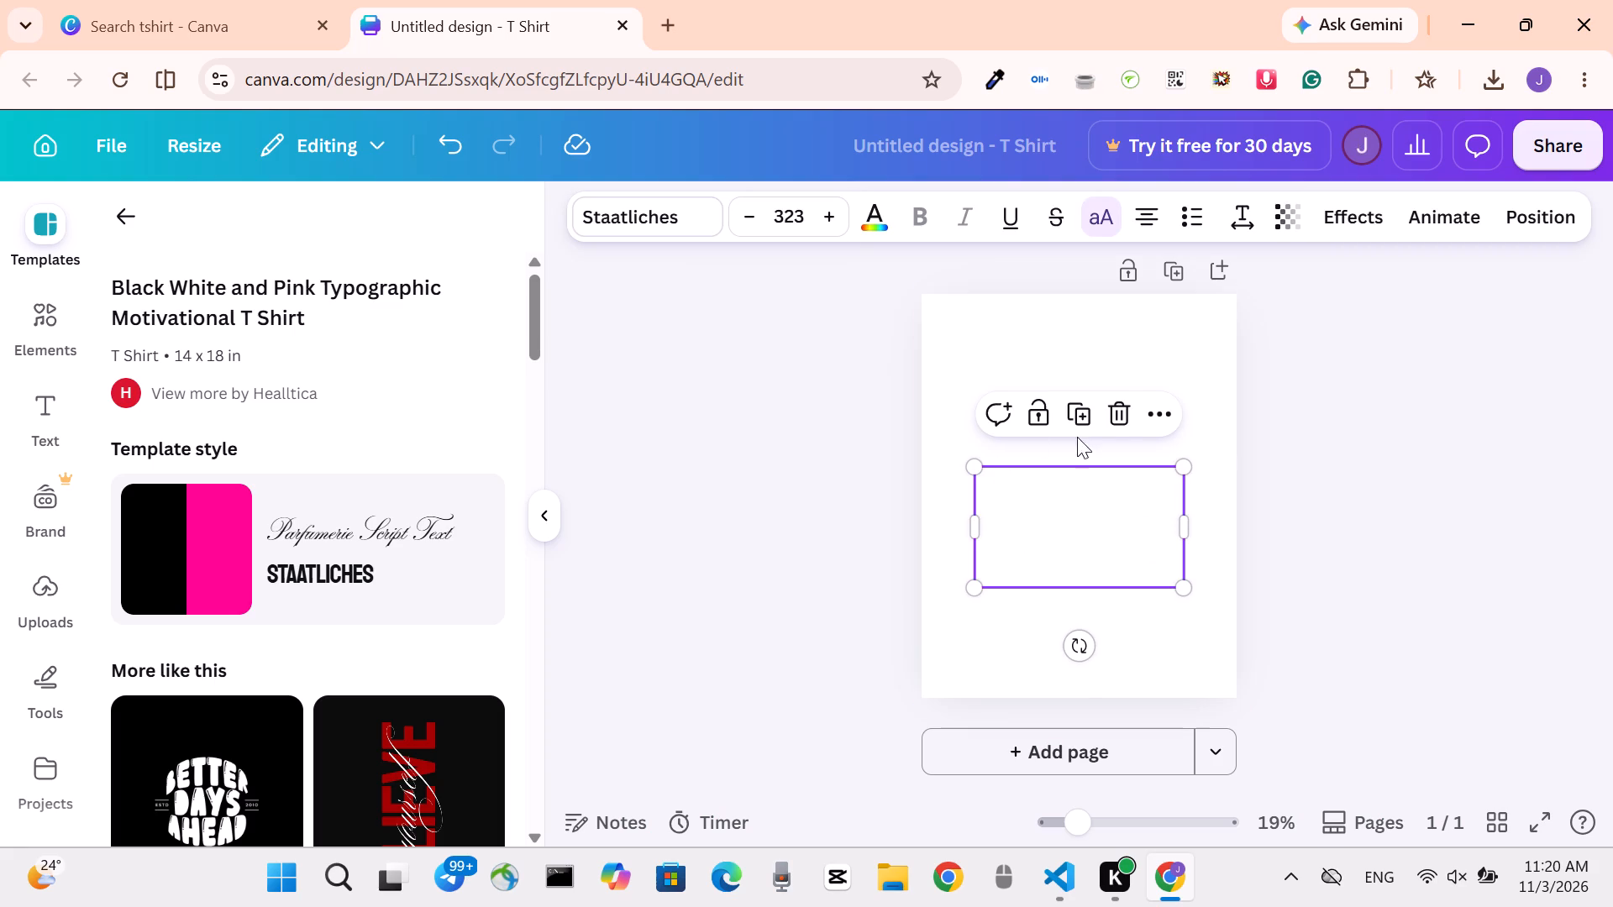
pyautogui.click(1118, 406)
pyautogui.click(1114, 600)
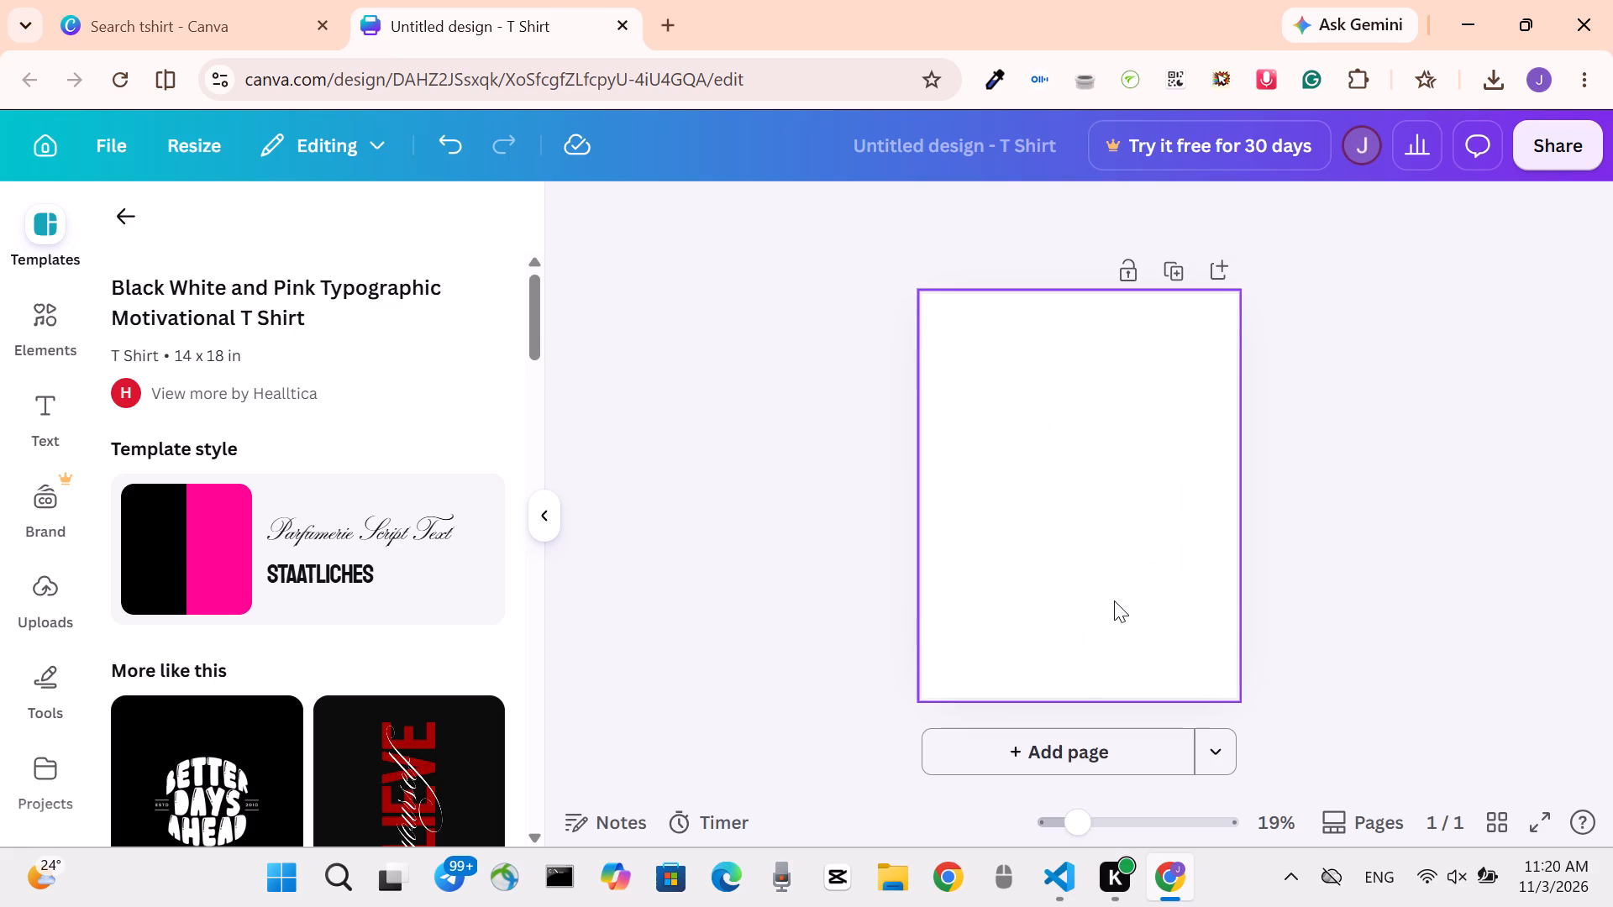
pyautogui.click(1030, 666)
pyautogui.click(993, 584)
pyautogui.click(1072, 484)
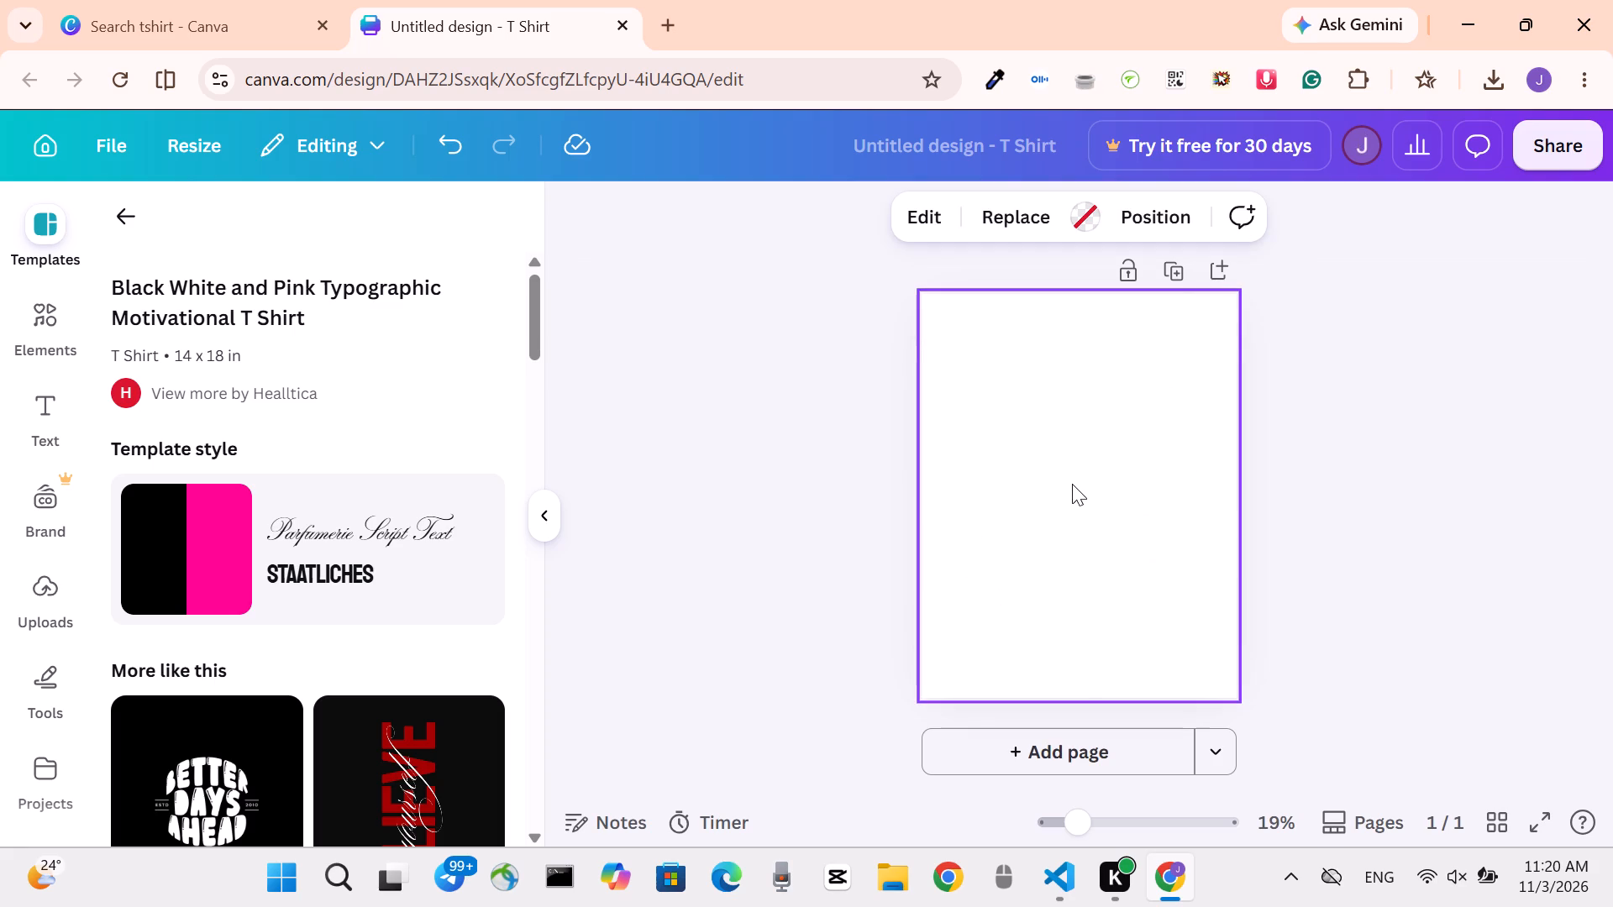
pyautogui.click(1153, 478)
pyautogui.click(1032, 389)
# Search the elements library for "sunset background" and look over the graphics, photos and videos offered.
pyautogui.click(58, 324)
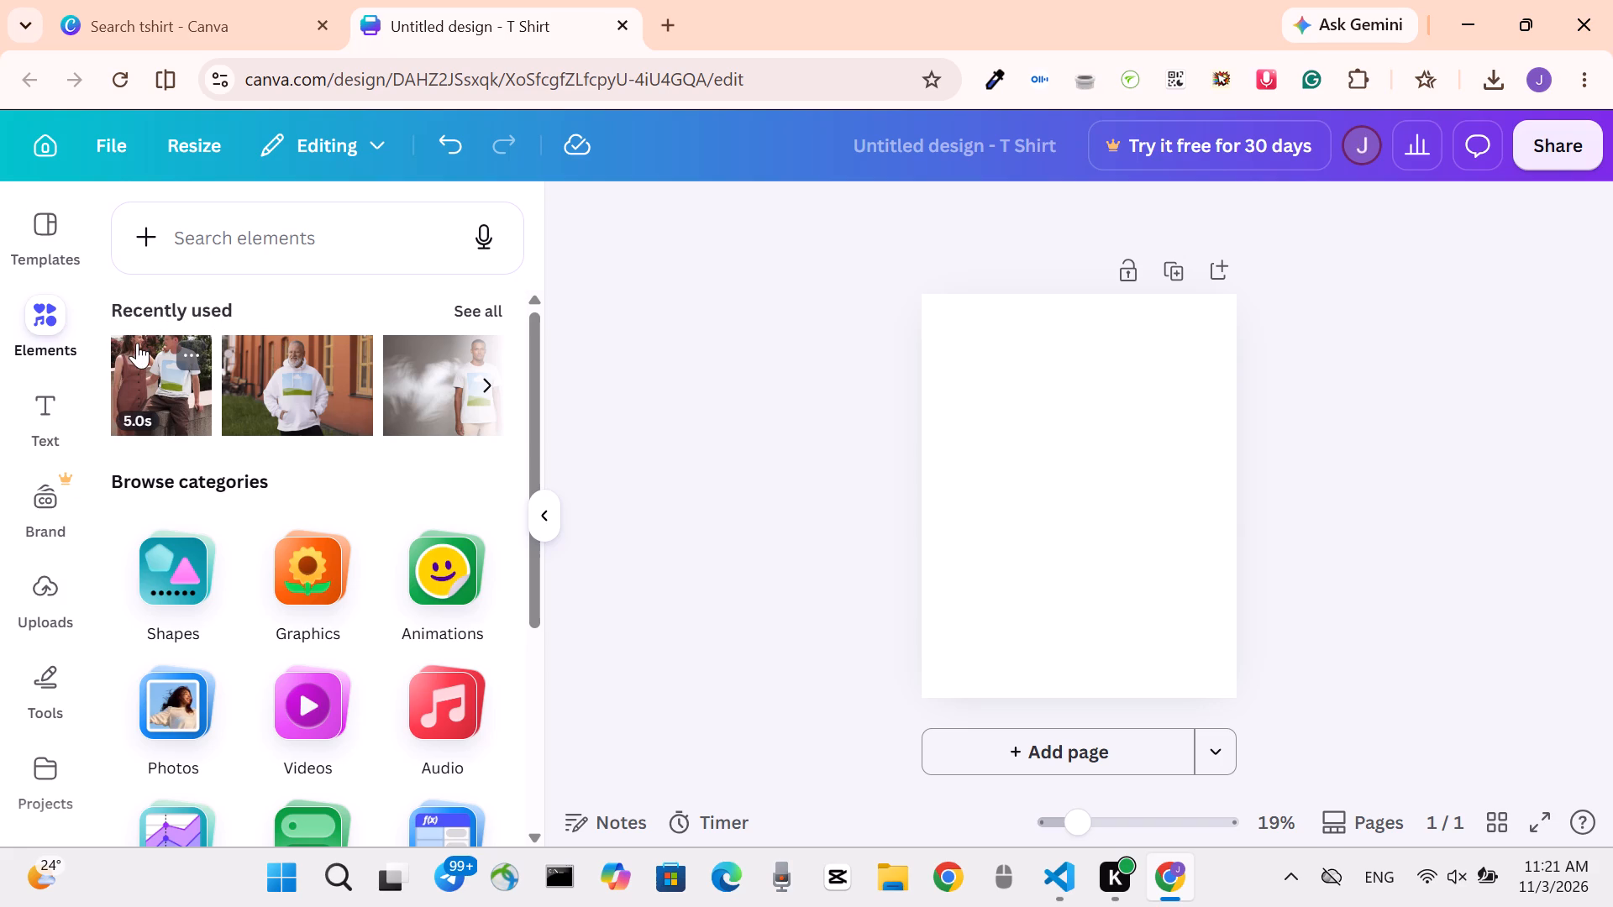
pyautogui.click(285, 229)
pyautogui.write('sun')
pyautogui.write('se')
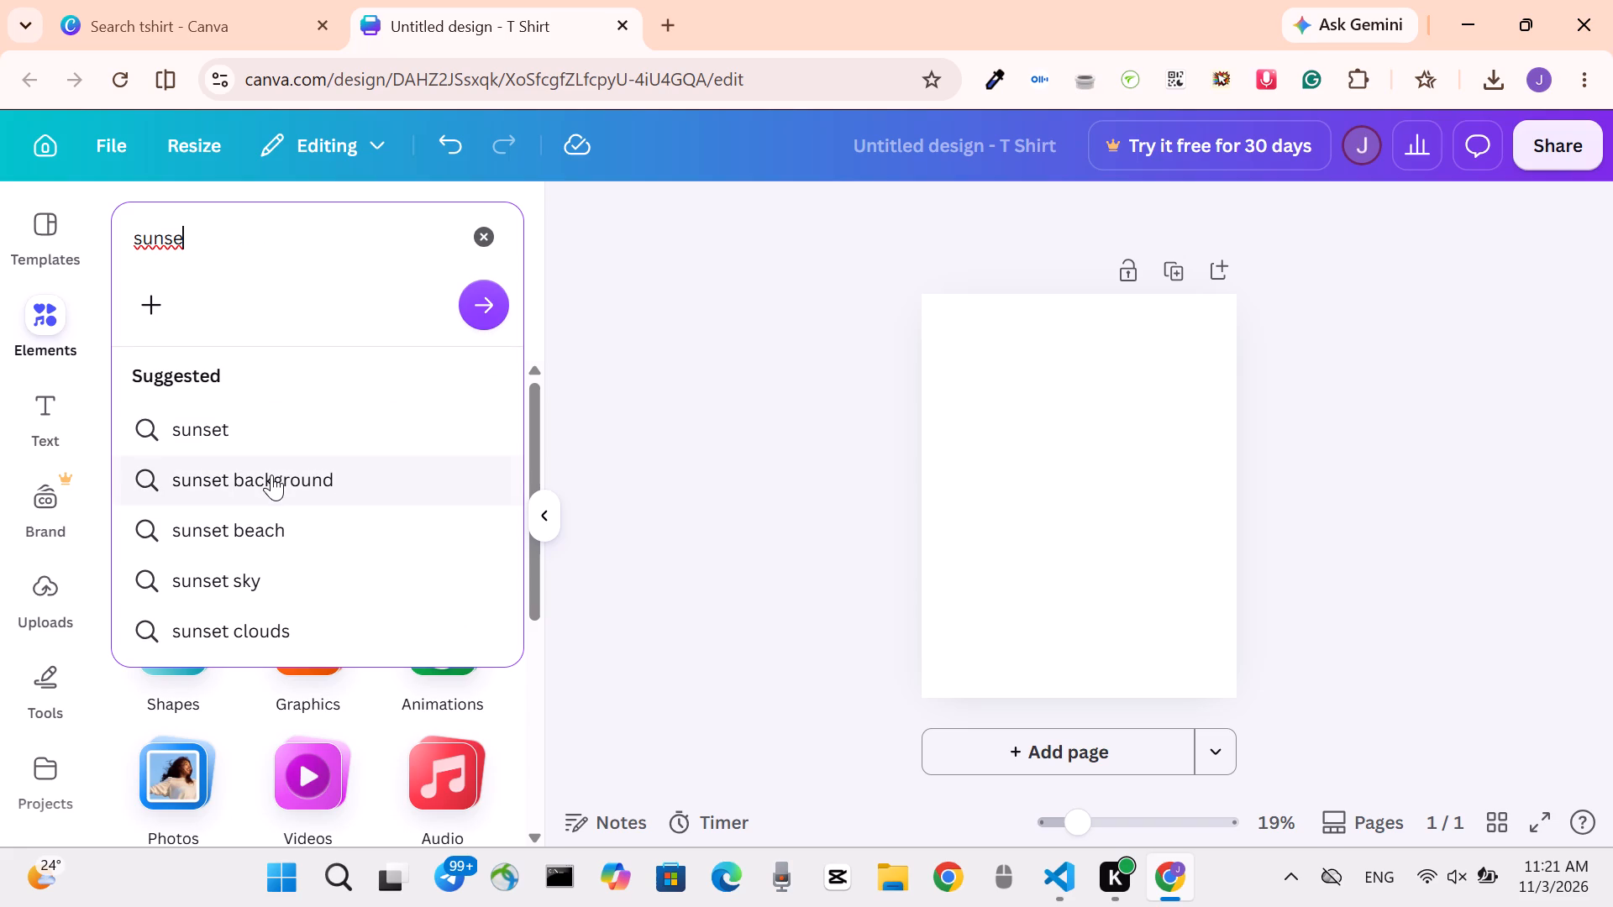
pyautogui.click(271, 474)
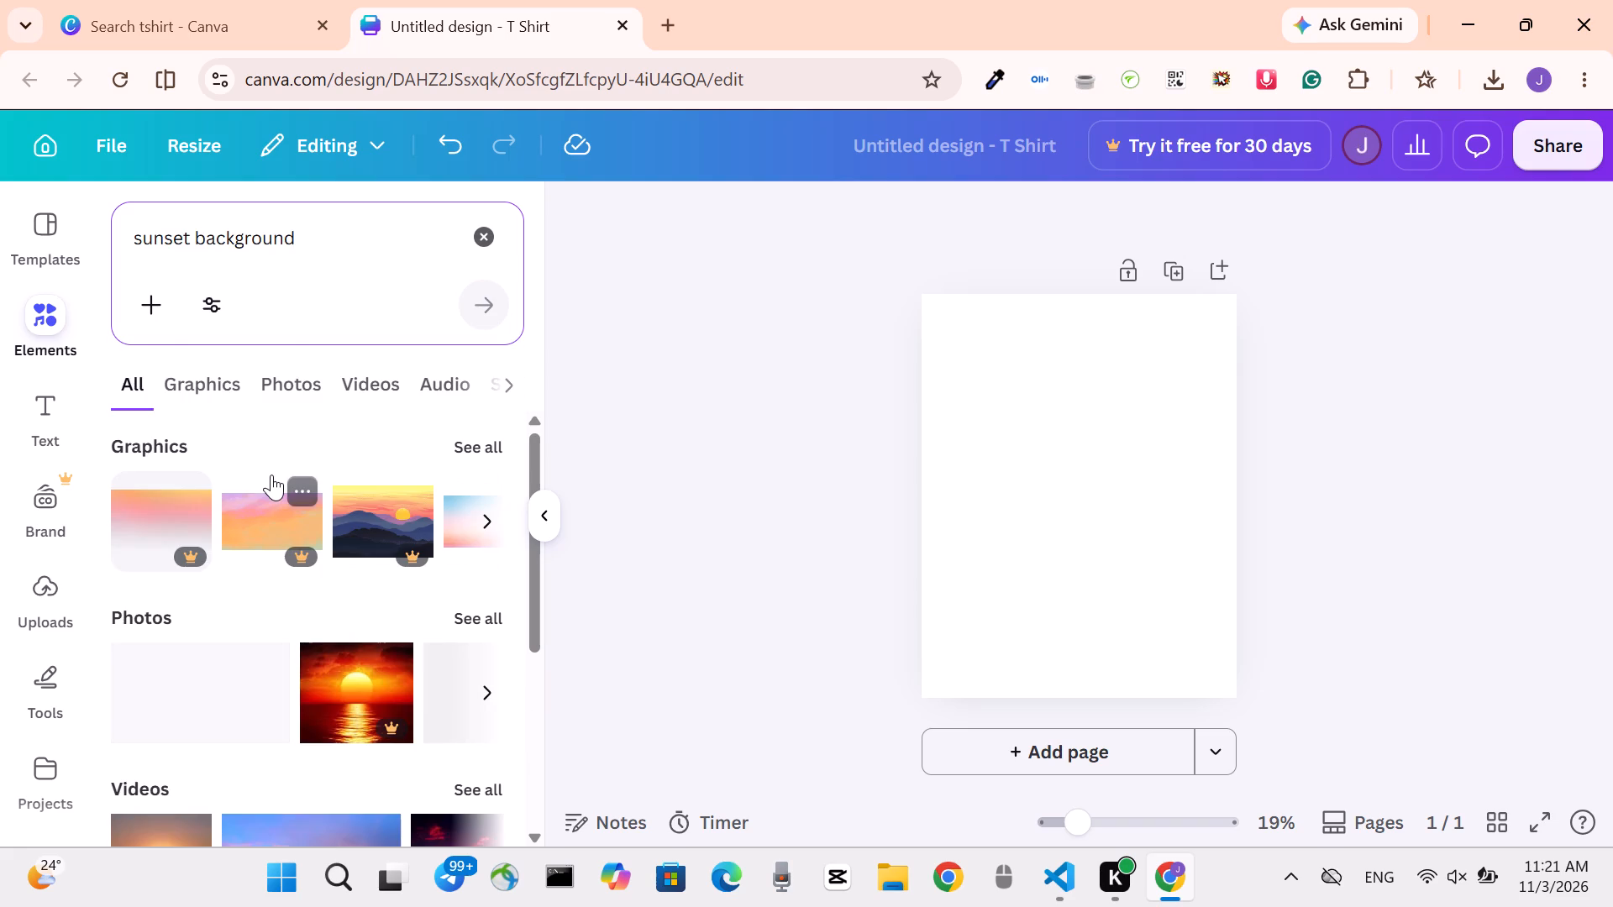
pyautogui.scroll(-1, 313, 634)
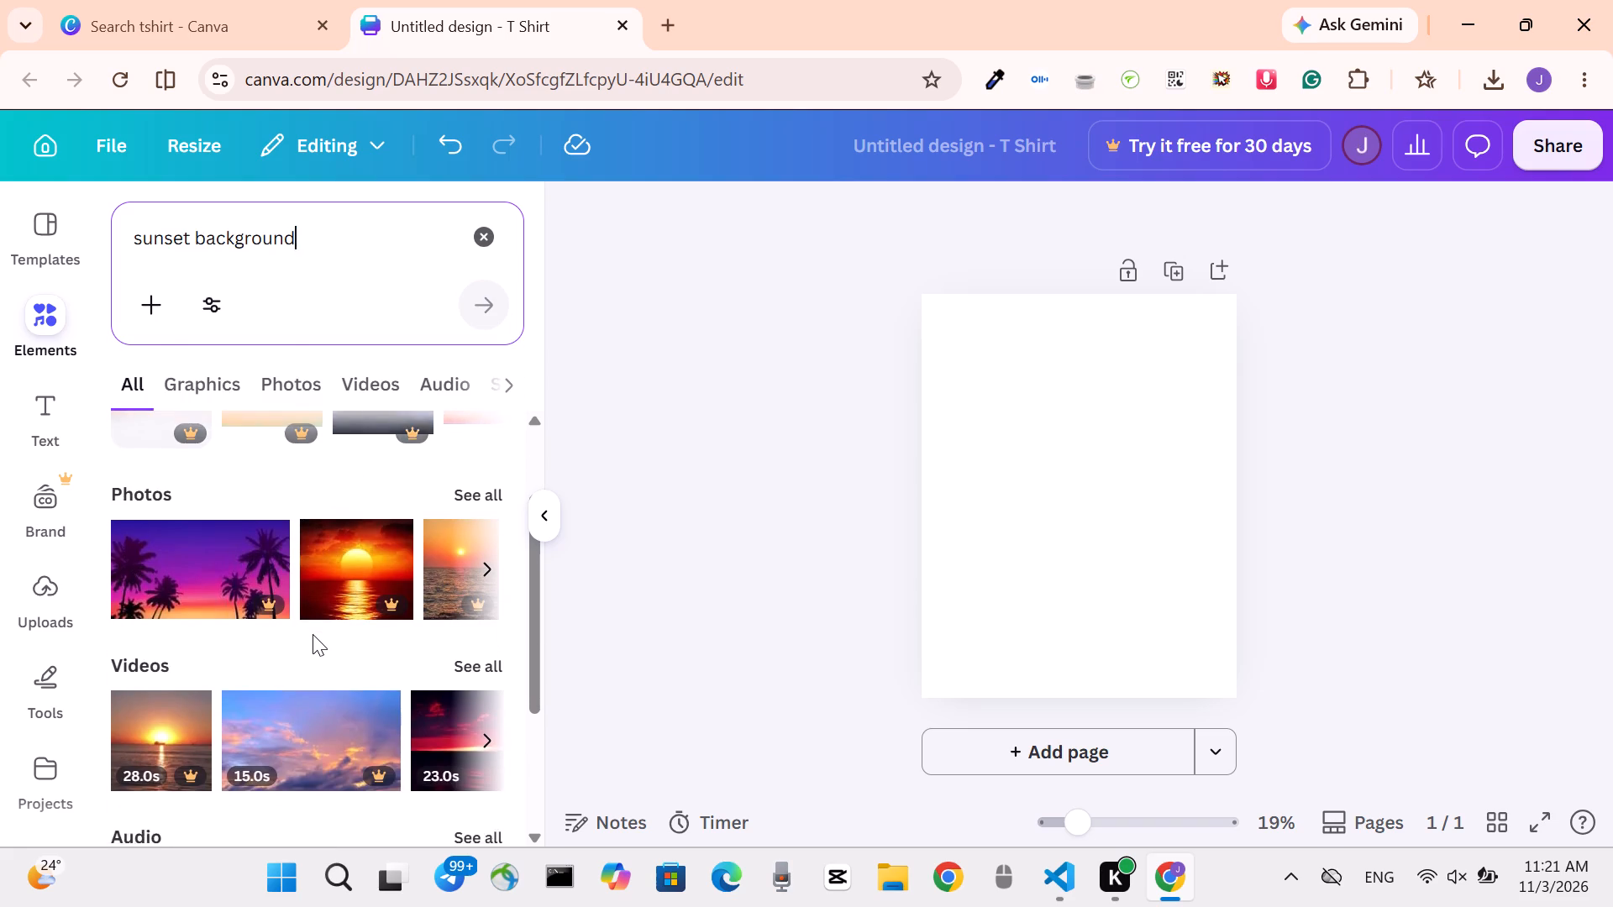
pyautogui.scroll(-1, 313, 634)
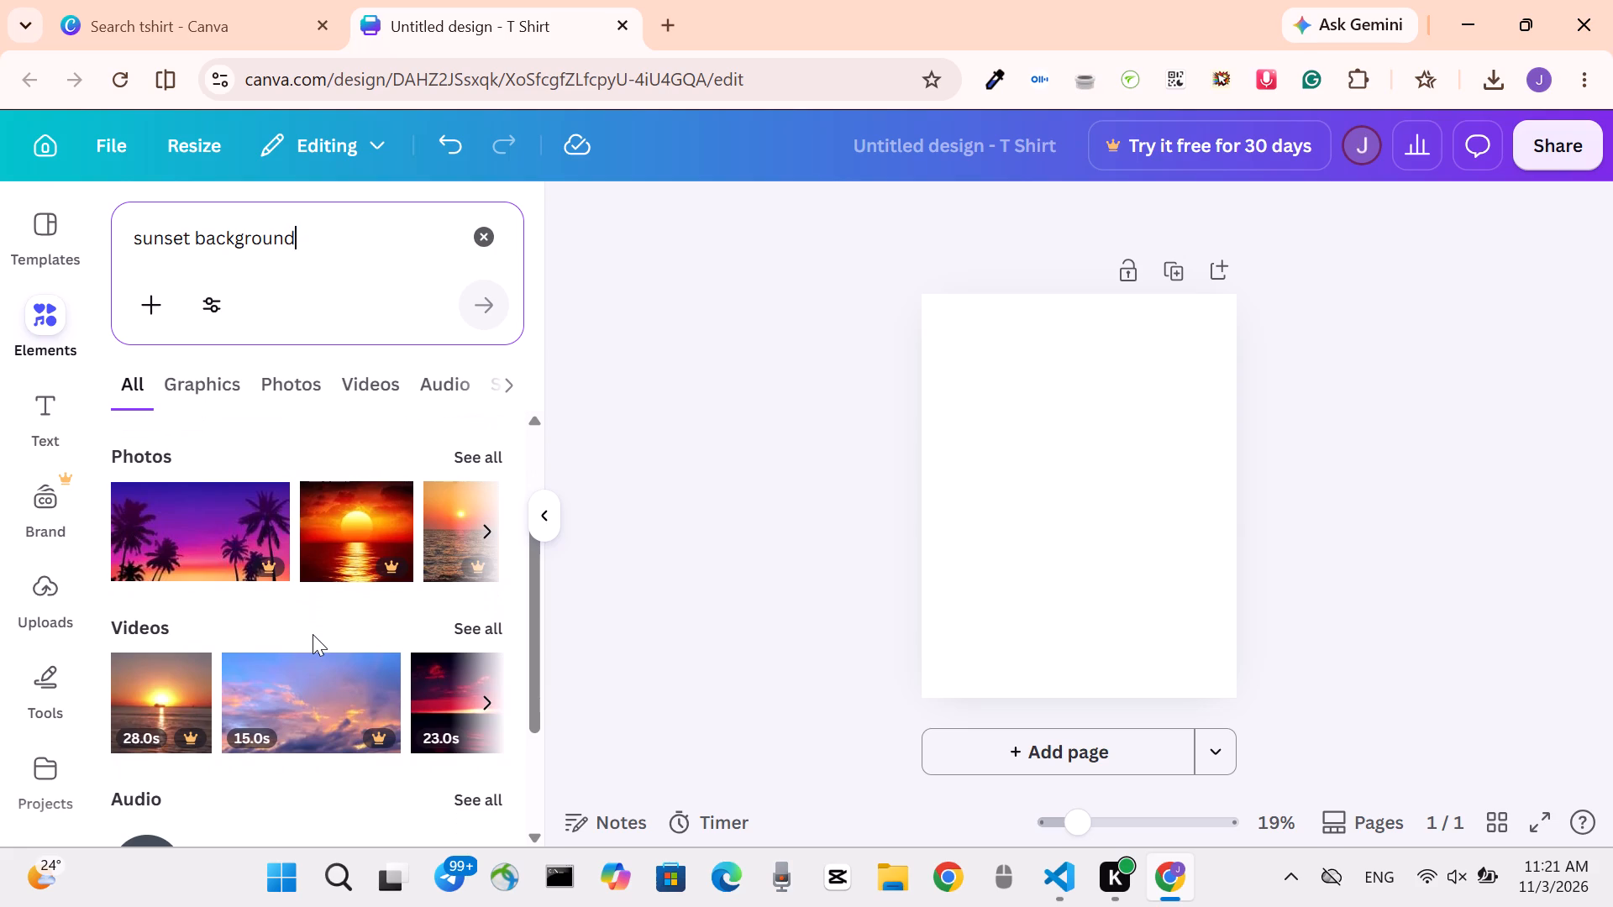
pyautogui.scroll(-3, 313, 634)
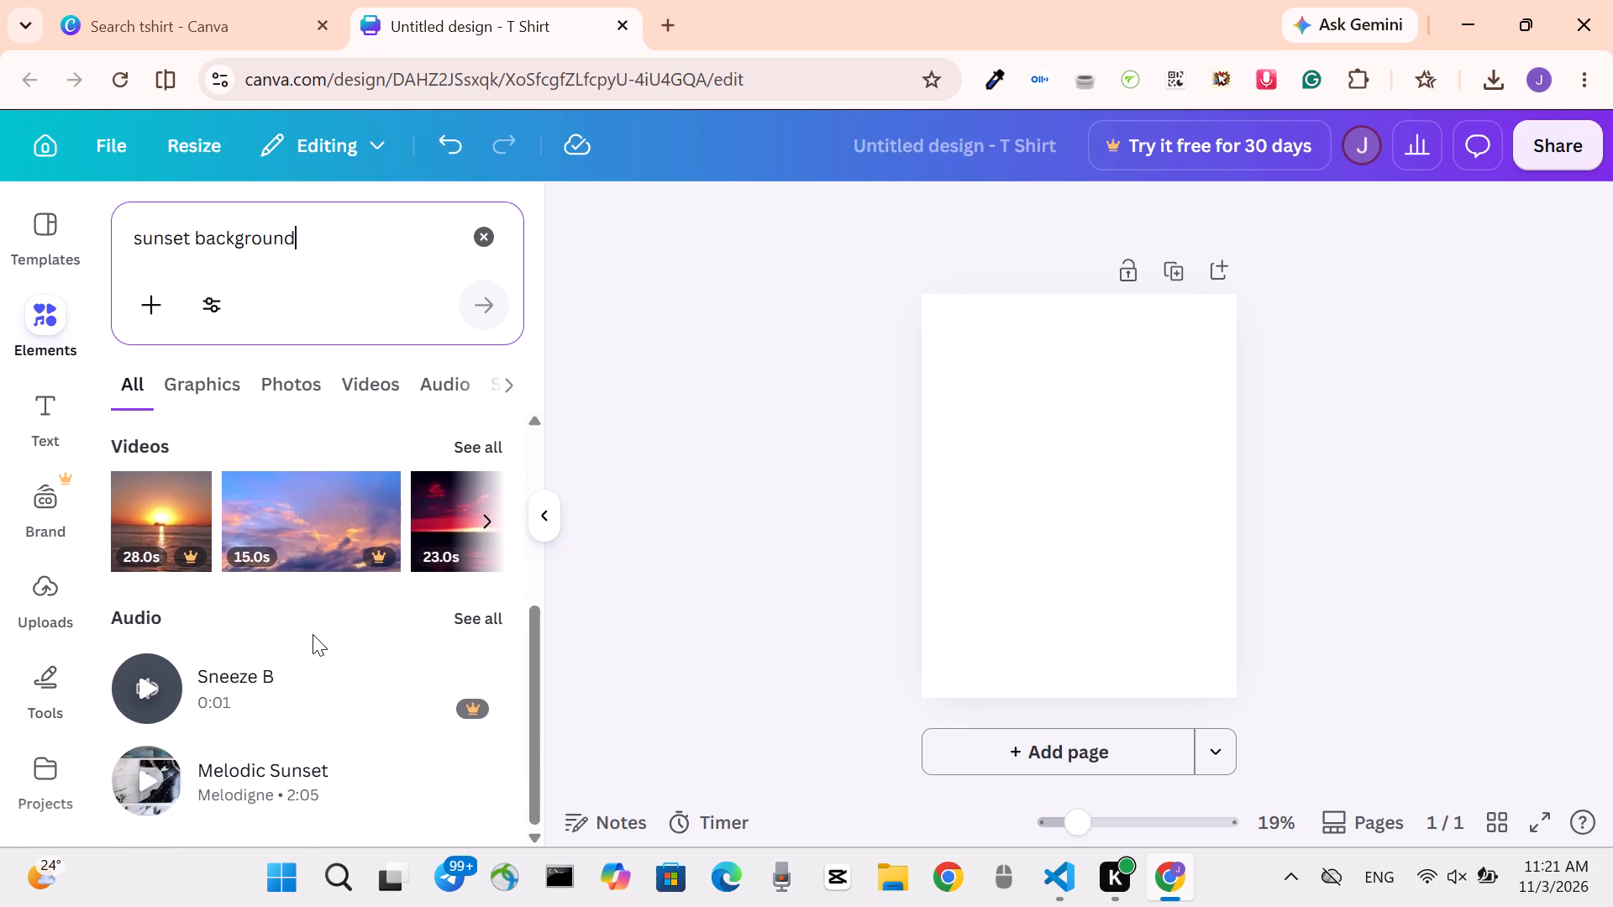
pyautogui.scroll(-1, 313, 634)
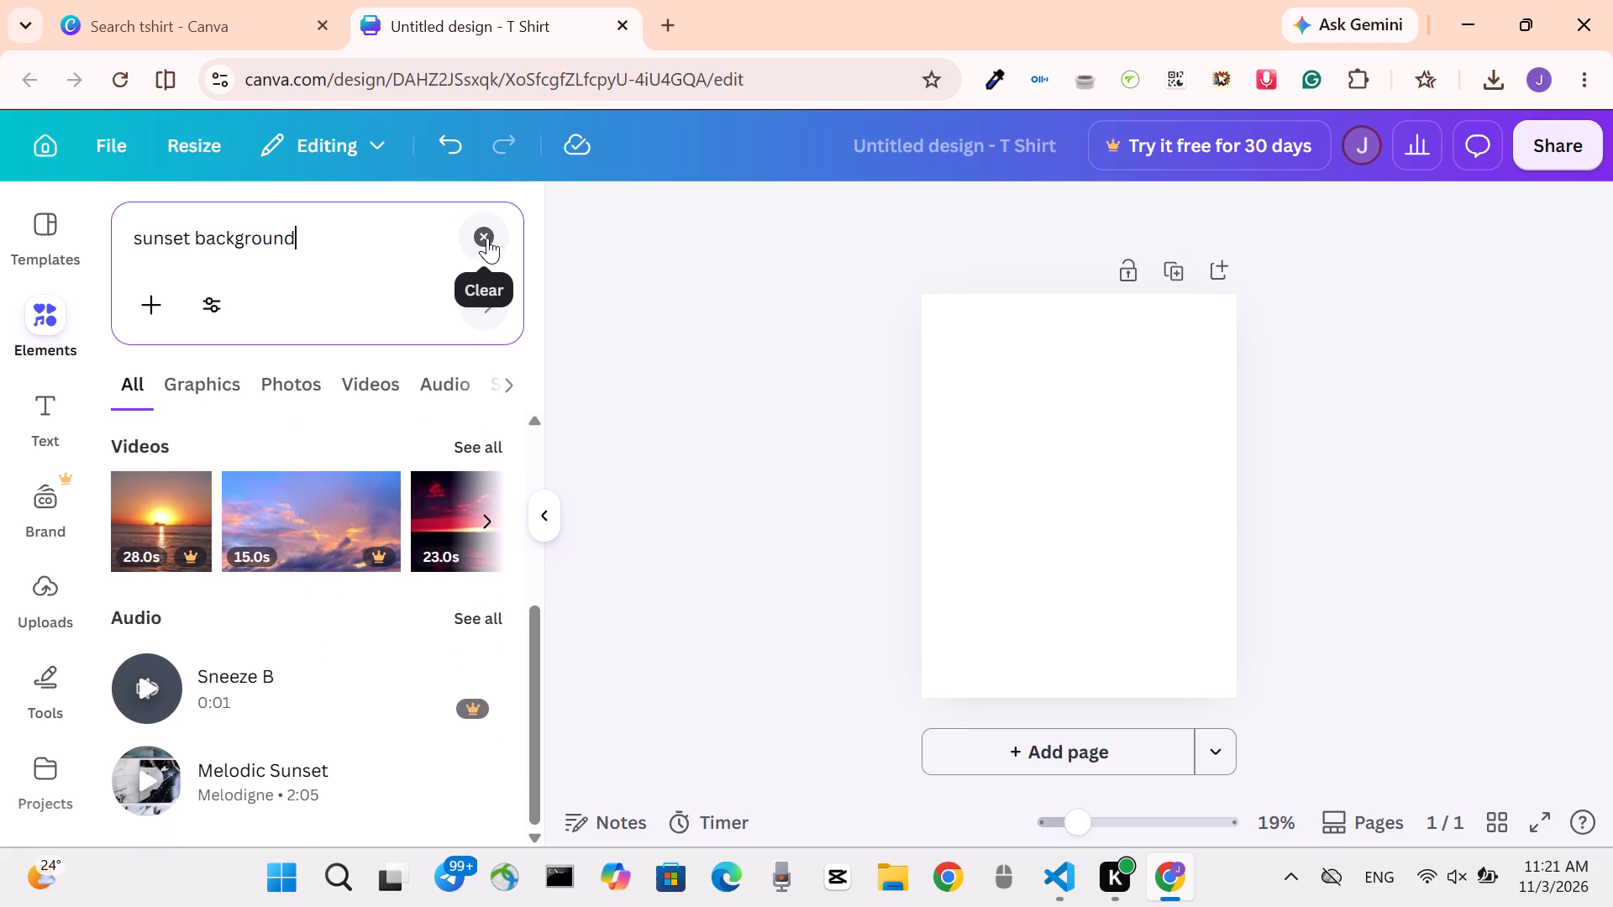
# Replace the elements search with "icon of car" and look over the results for a usable graphic.
pyautogui.click(487, 238)
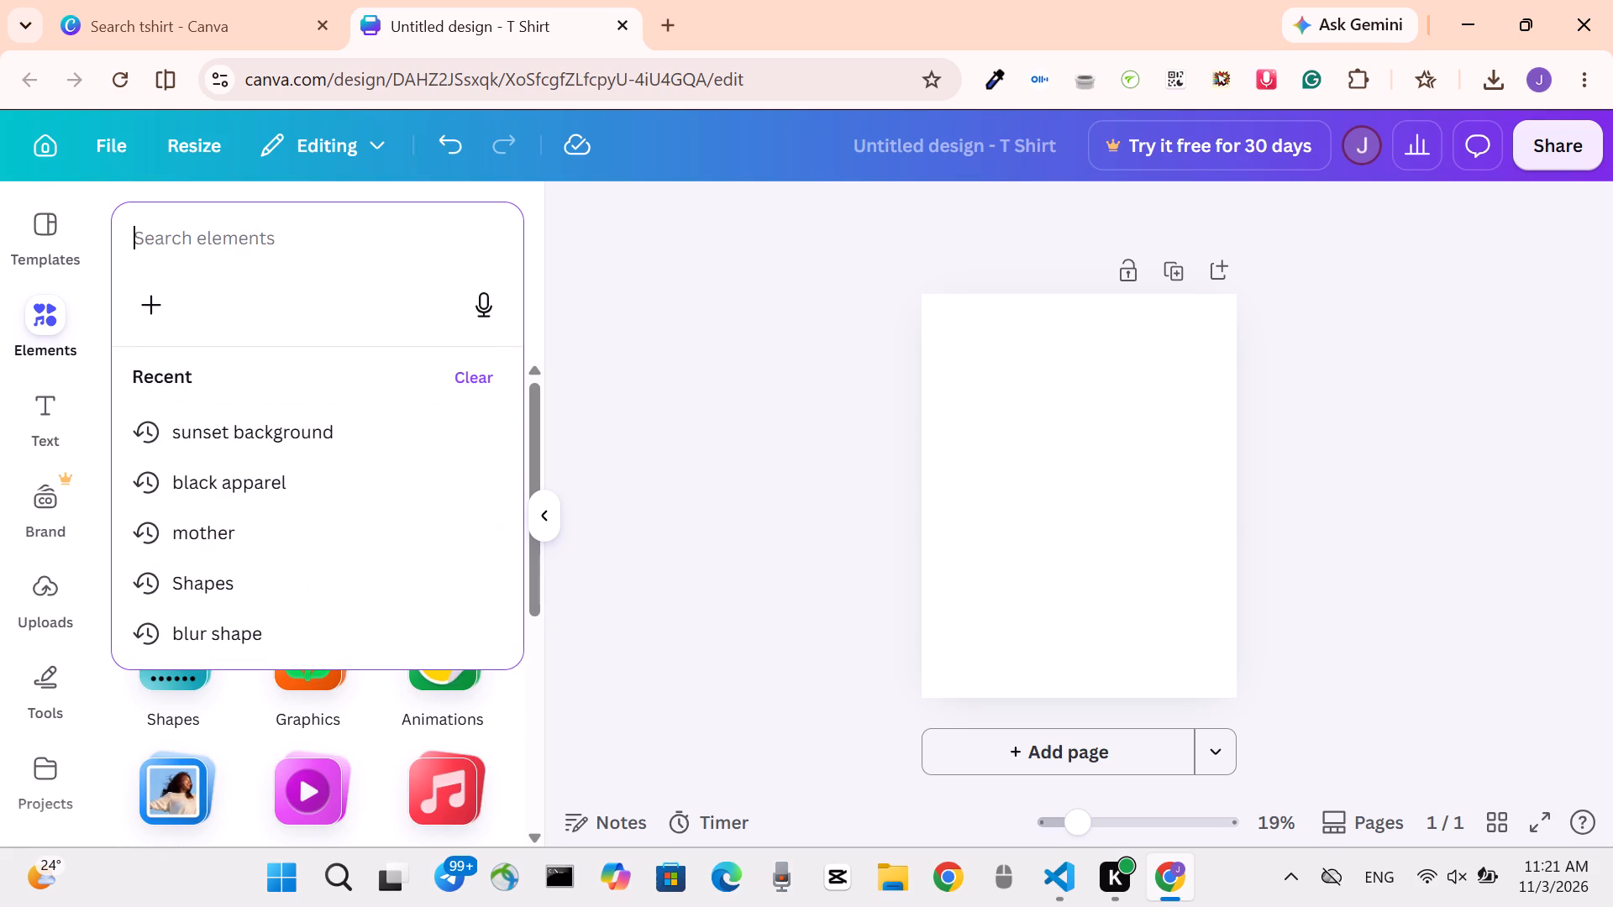
pyautogui.press('o')
pyautogui.press('BackSpace')
pyautogui.write('icon of car')
pyautogui.press('Return')
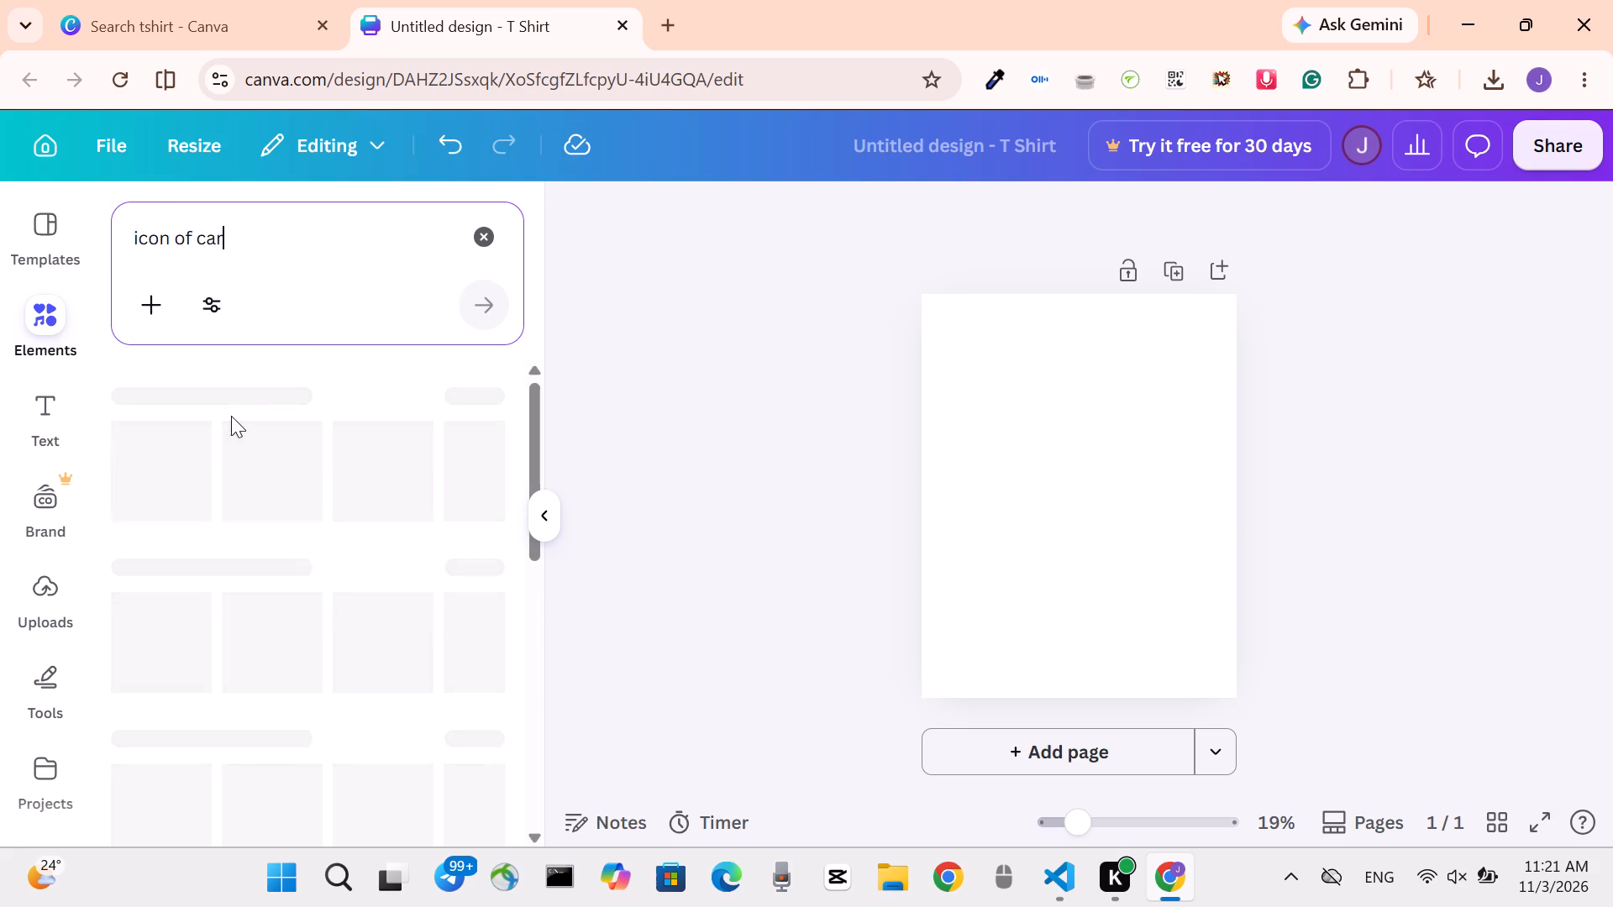
pyautogui.scroll(-1, 363, 559)
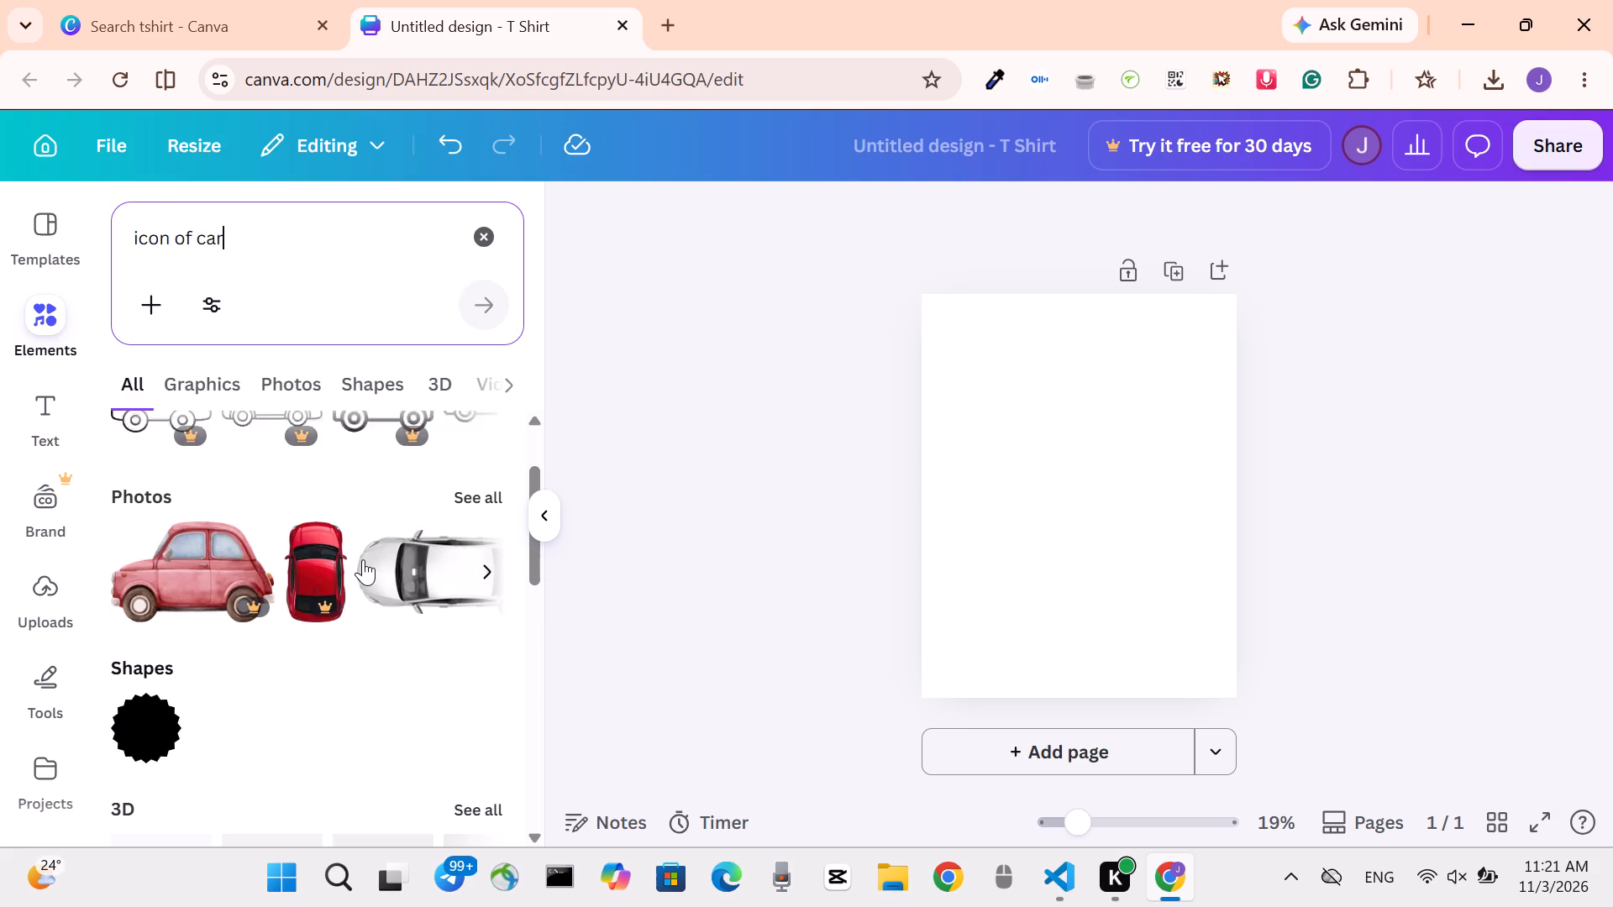
pyautogui.scroll(-1, 363, 559)
pyautogui.scroll(4, 363, 559)
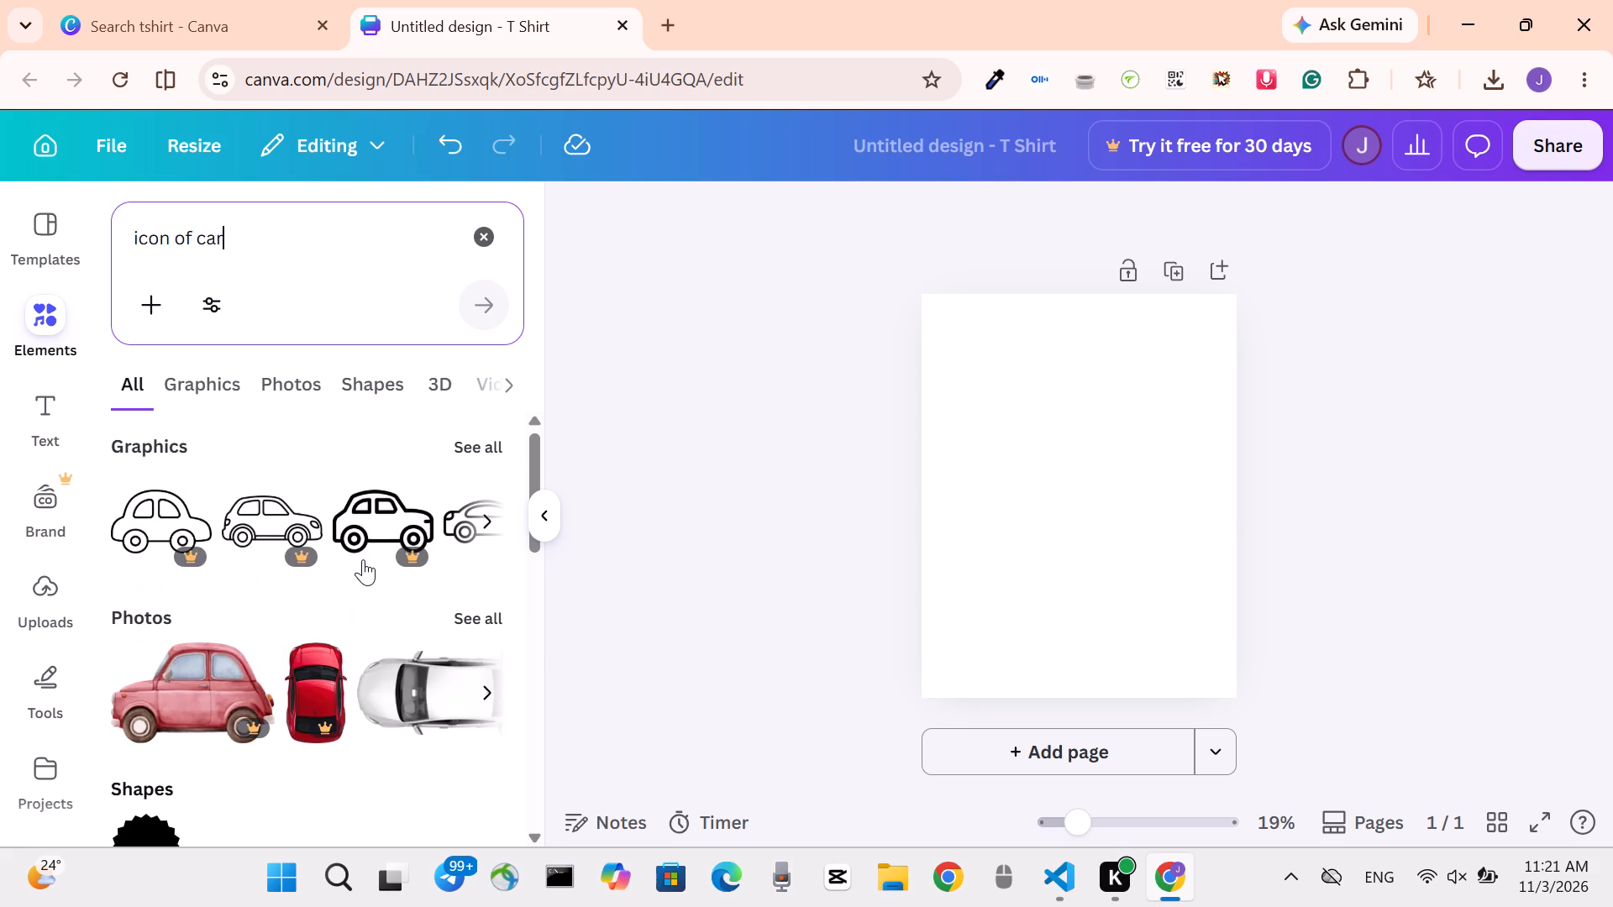
pyautogui.scroll(-1, 363, 559)
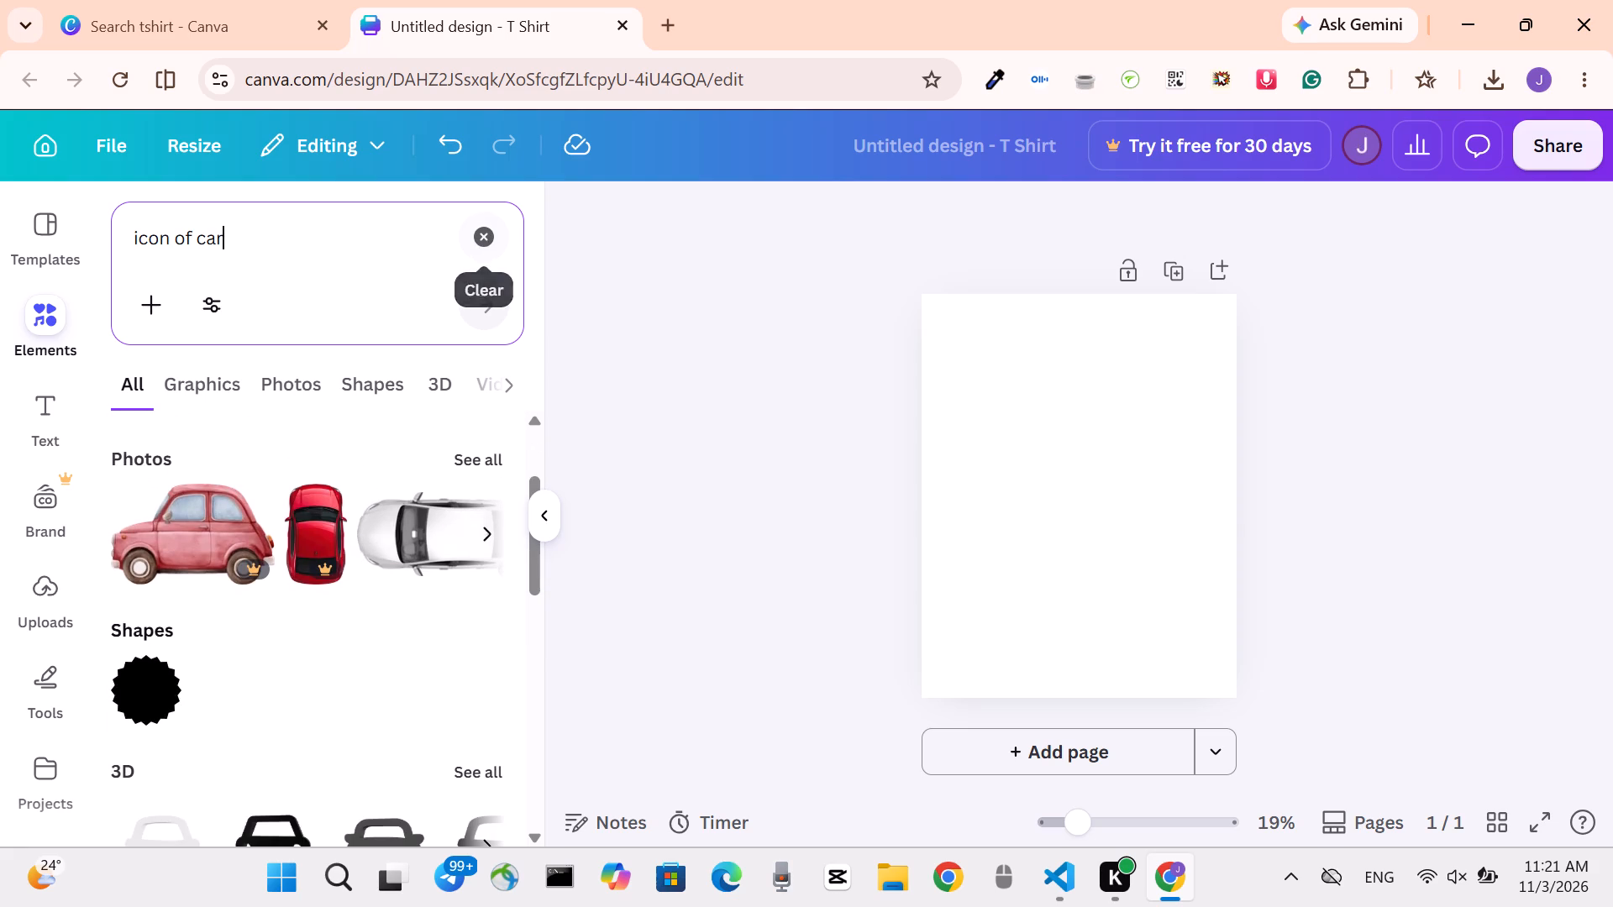
# Search the elements library for "icon of bird", look over the results, and clear the search to return to the element categories.
pyautogui.press('BackSpace')
pyautogui.press('BackSpace')
pyautogui.press('BackSpace')
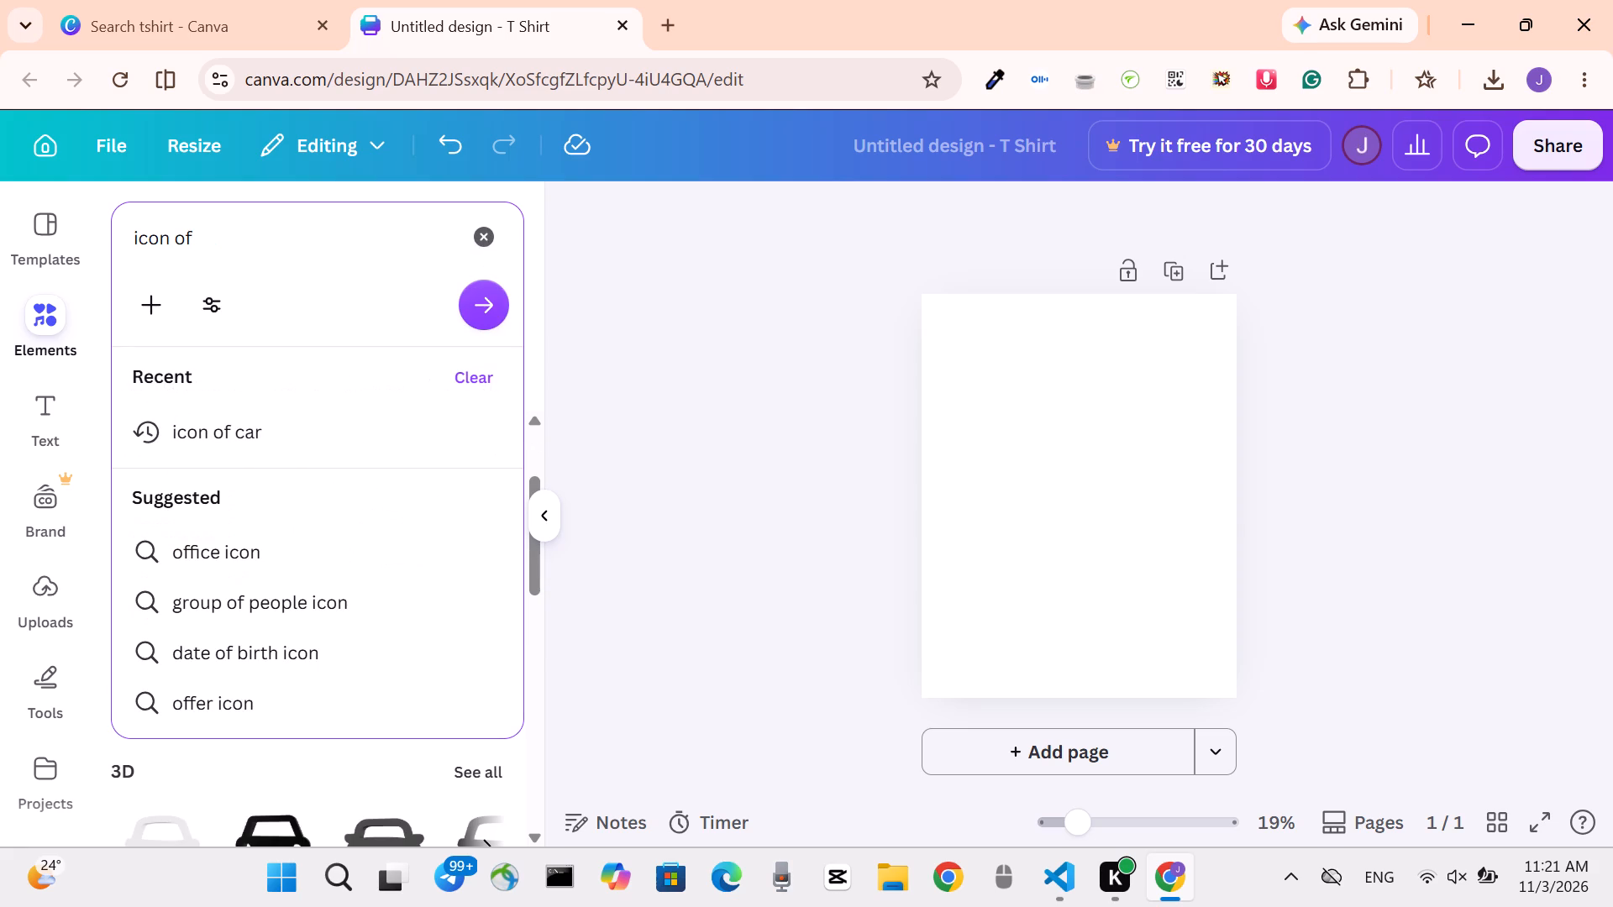
pyautogui.write('birf')
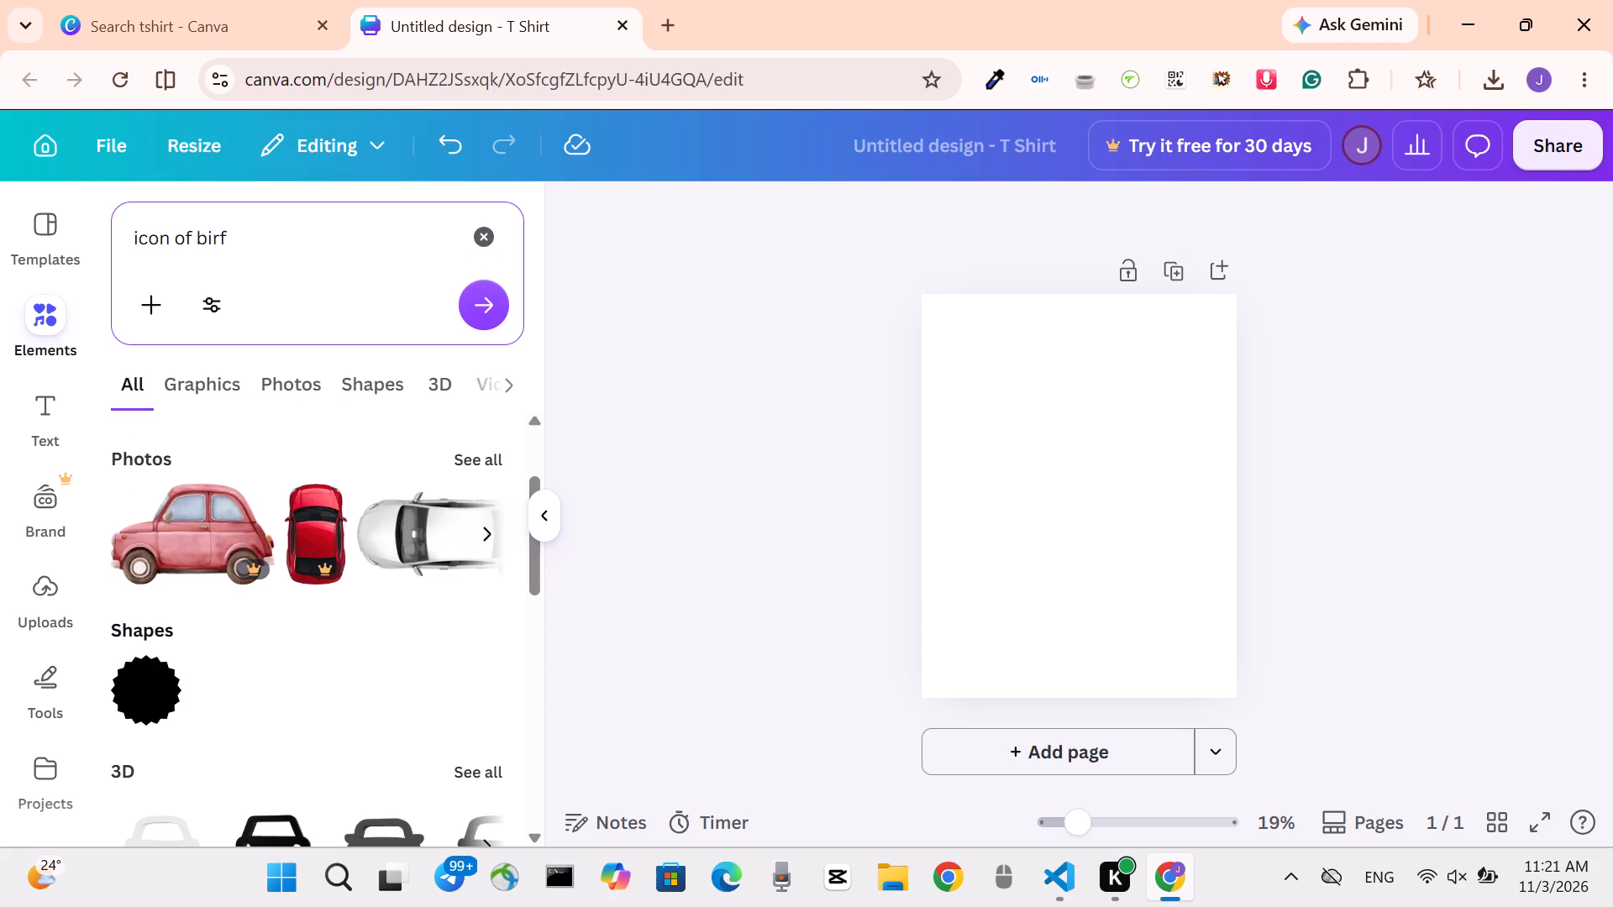
pyautogui.press('BackSpace')
pyautogui.press('d')
pyautogui.click(482, 322)
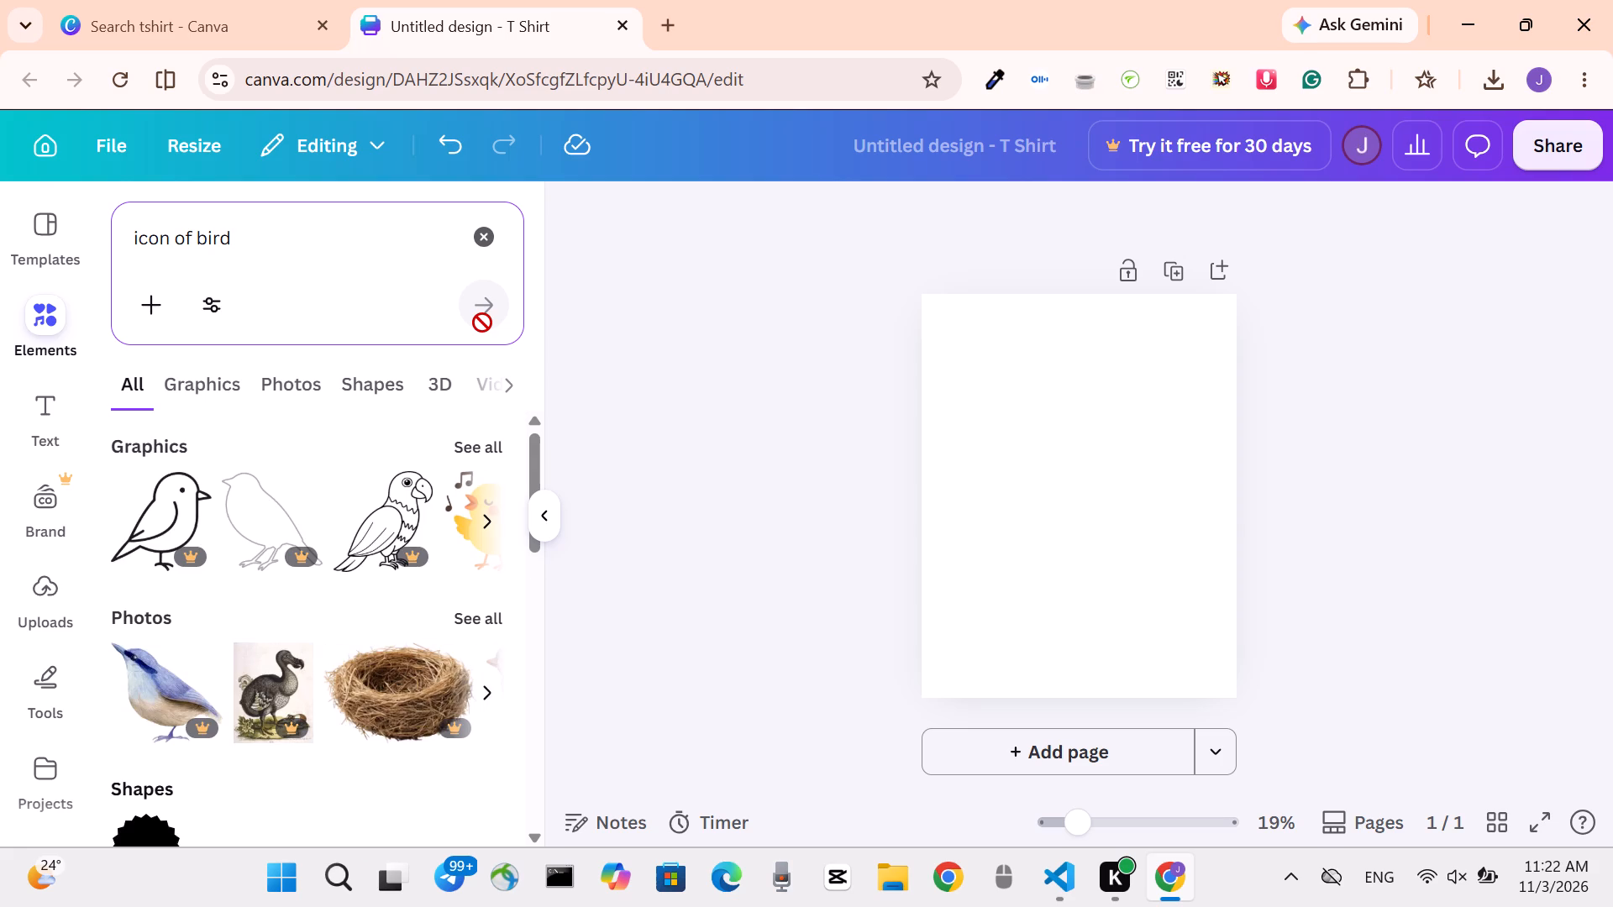
pyautogui.scroll(-2, 258, 674)
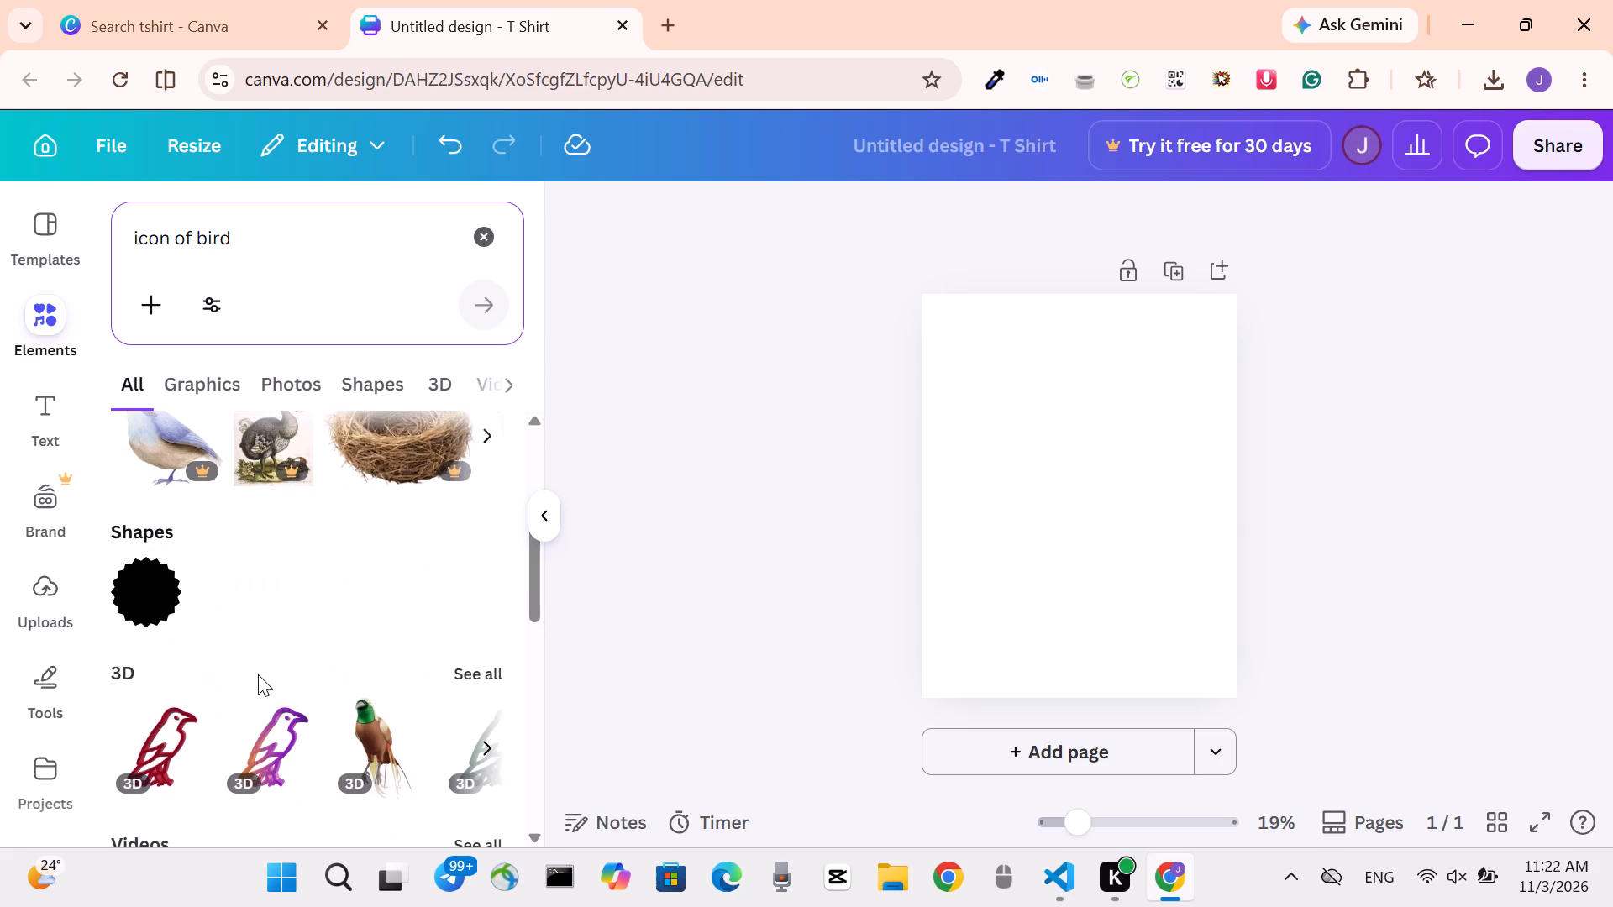
pyautogui.scroll(-1, 258, 674)
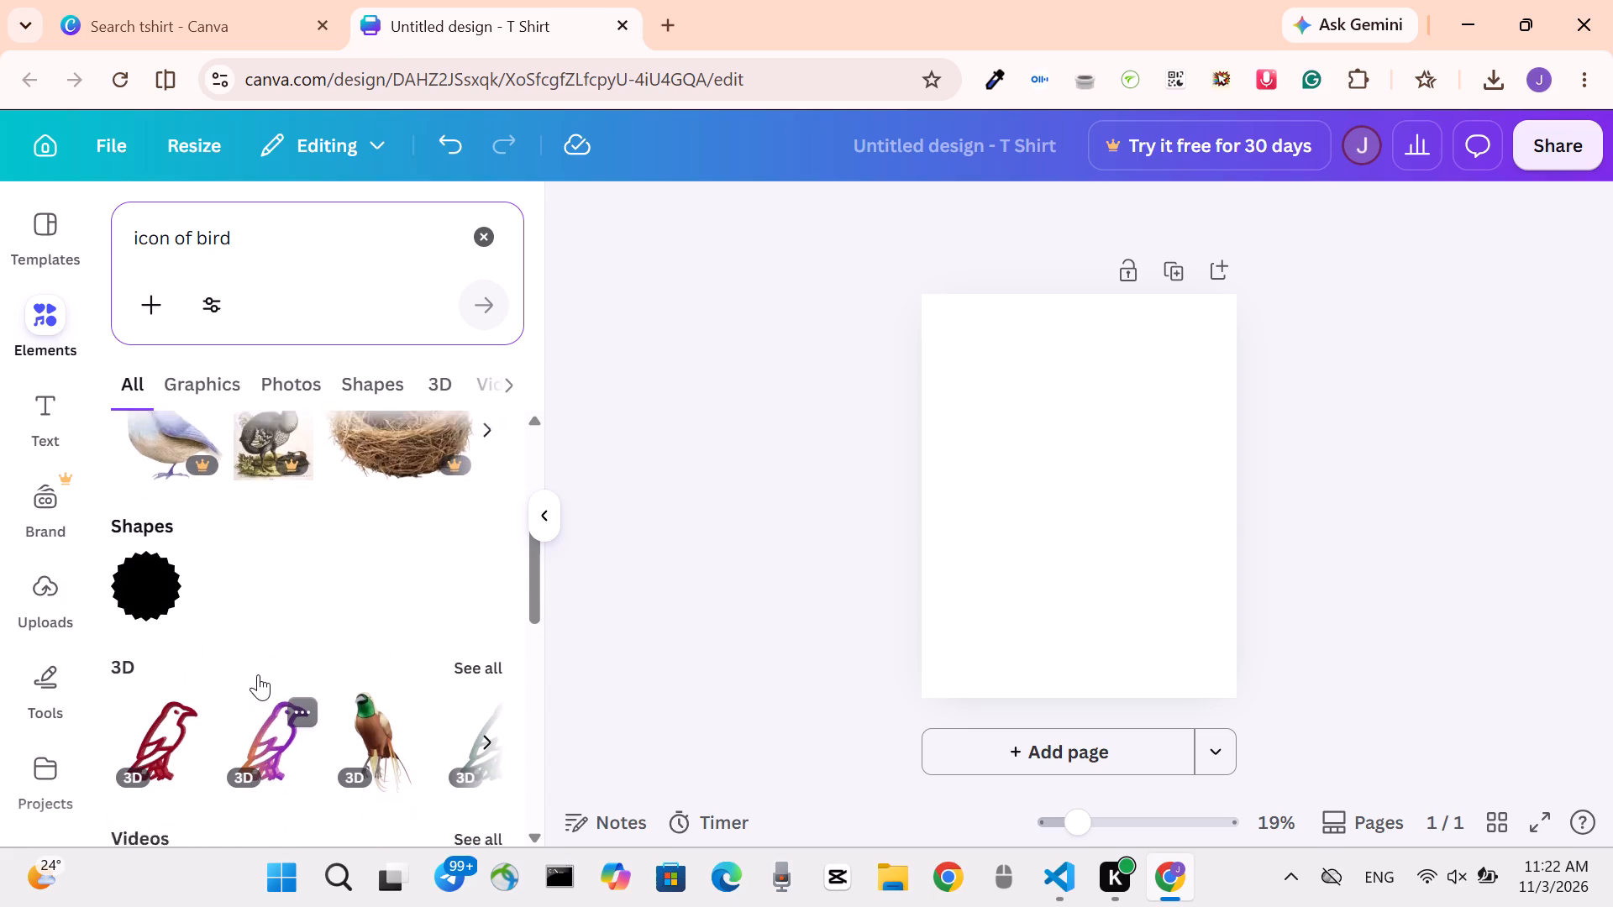
pyautogui.scroll(1, 258, 674)
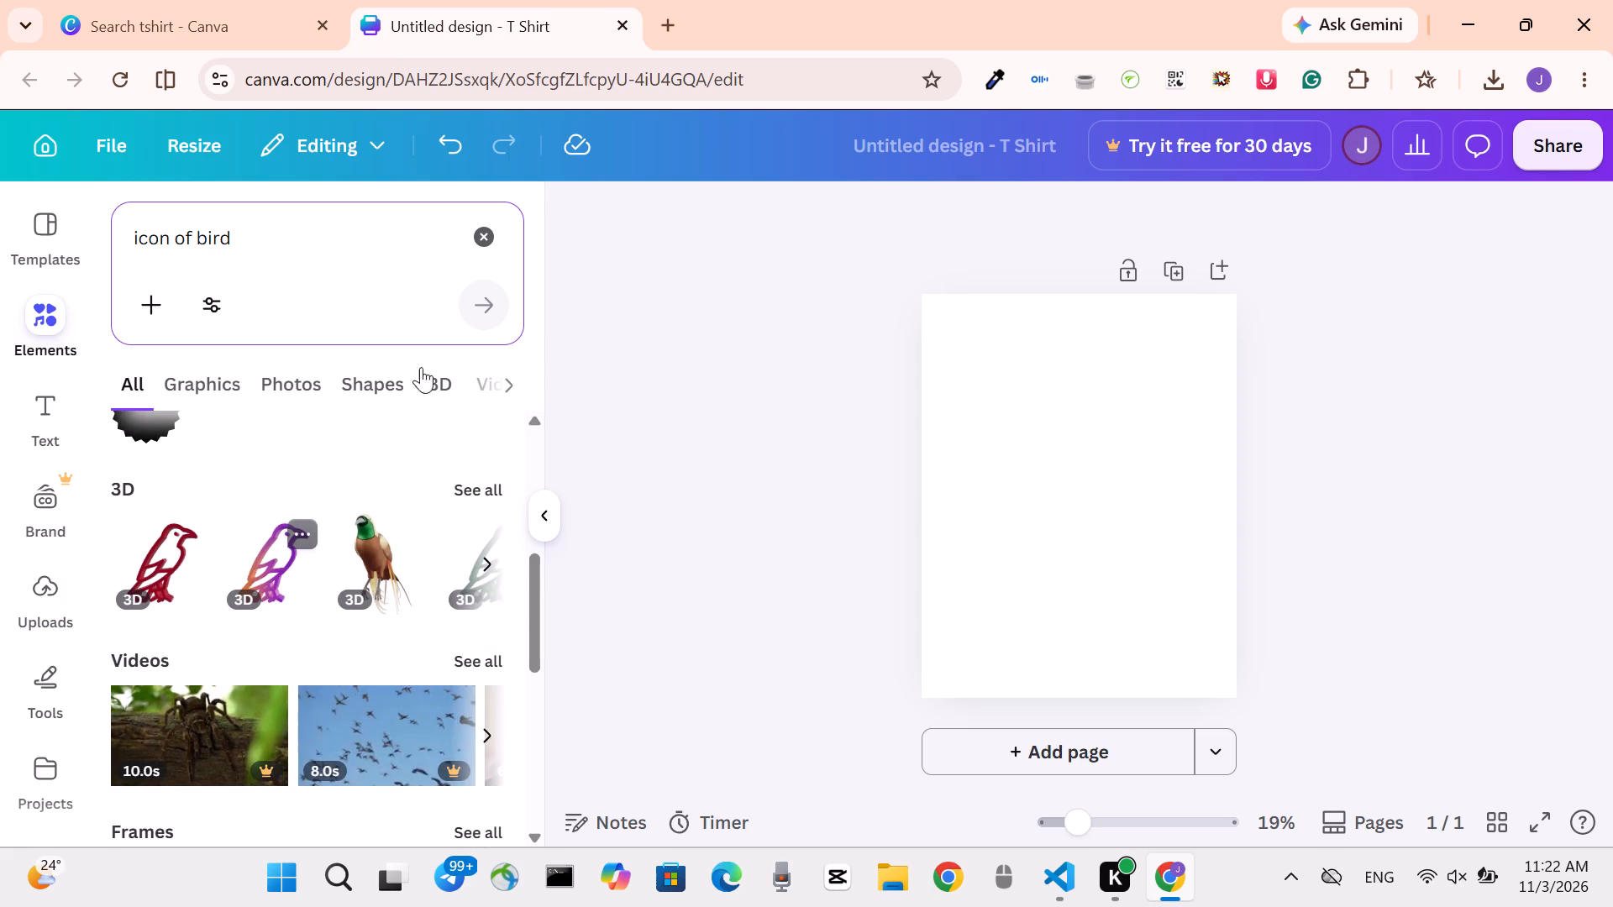
pyautogui.click(490, 232)
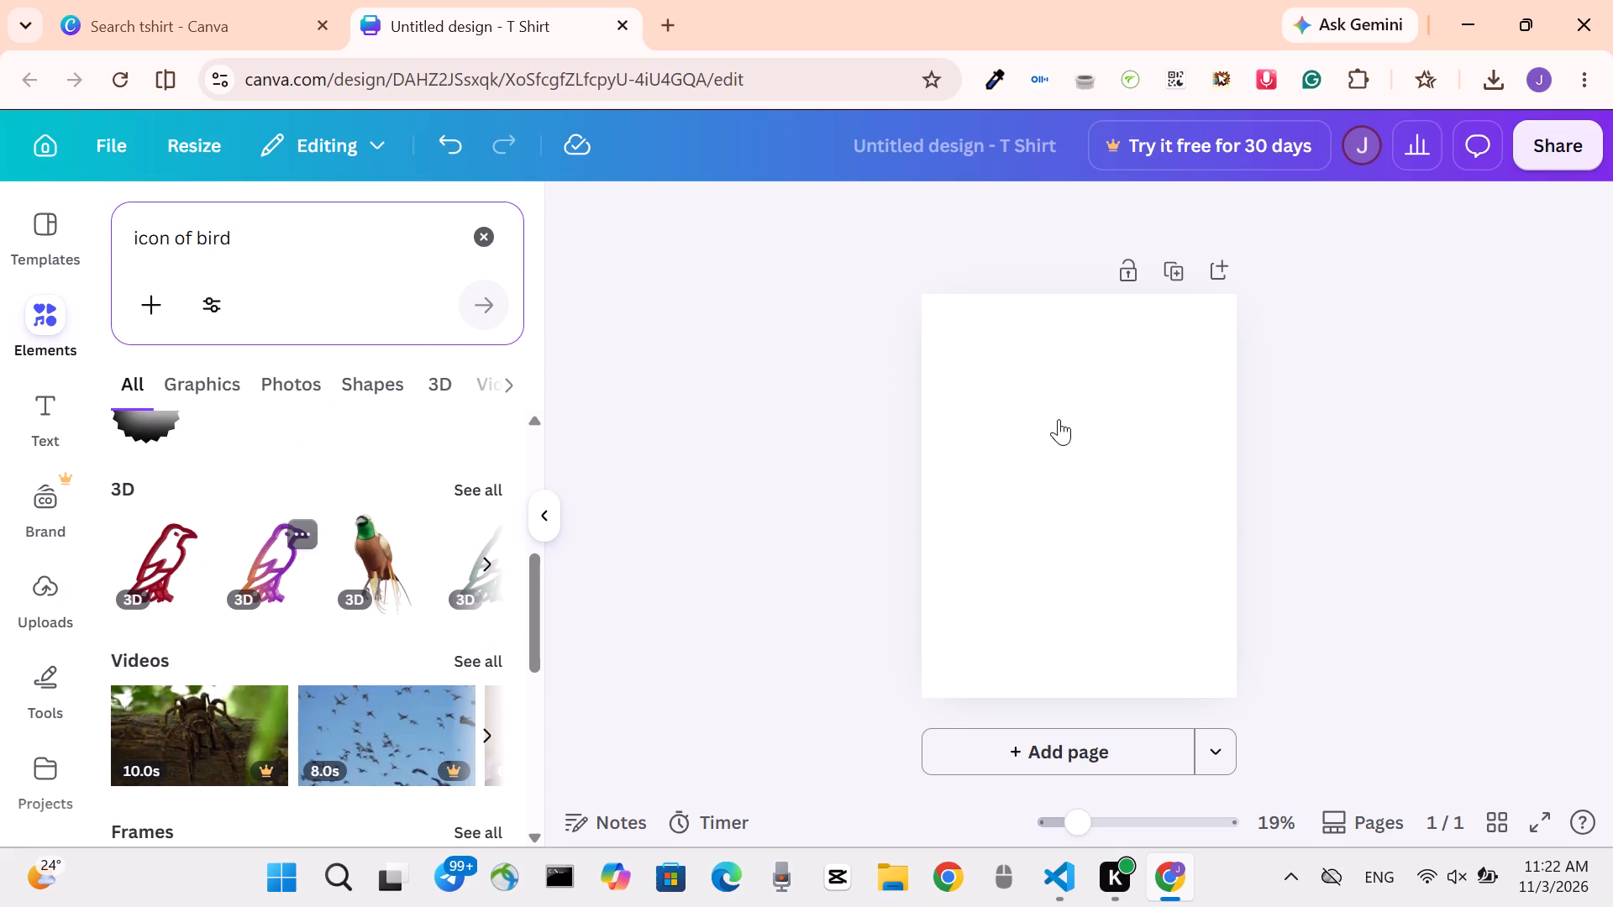
pyautogui.click(1059, 419)
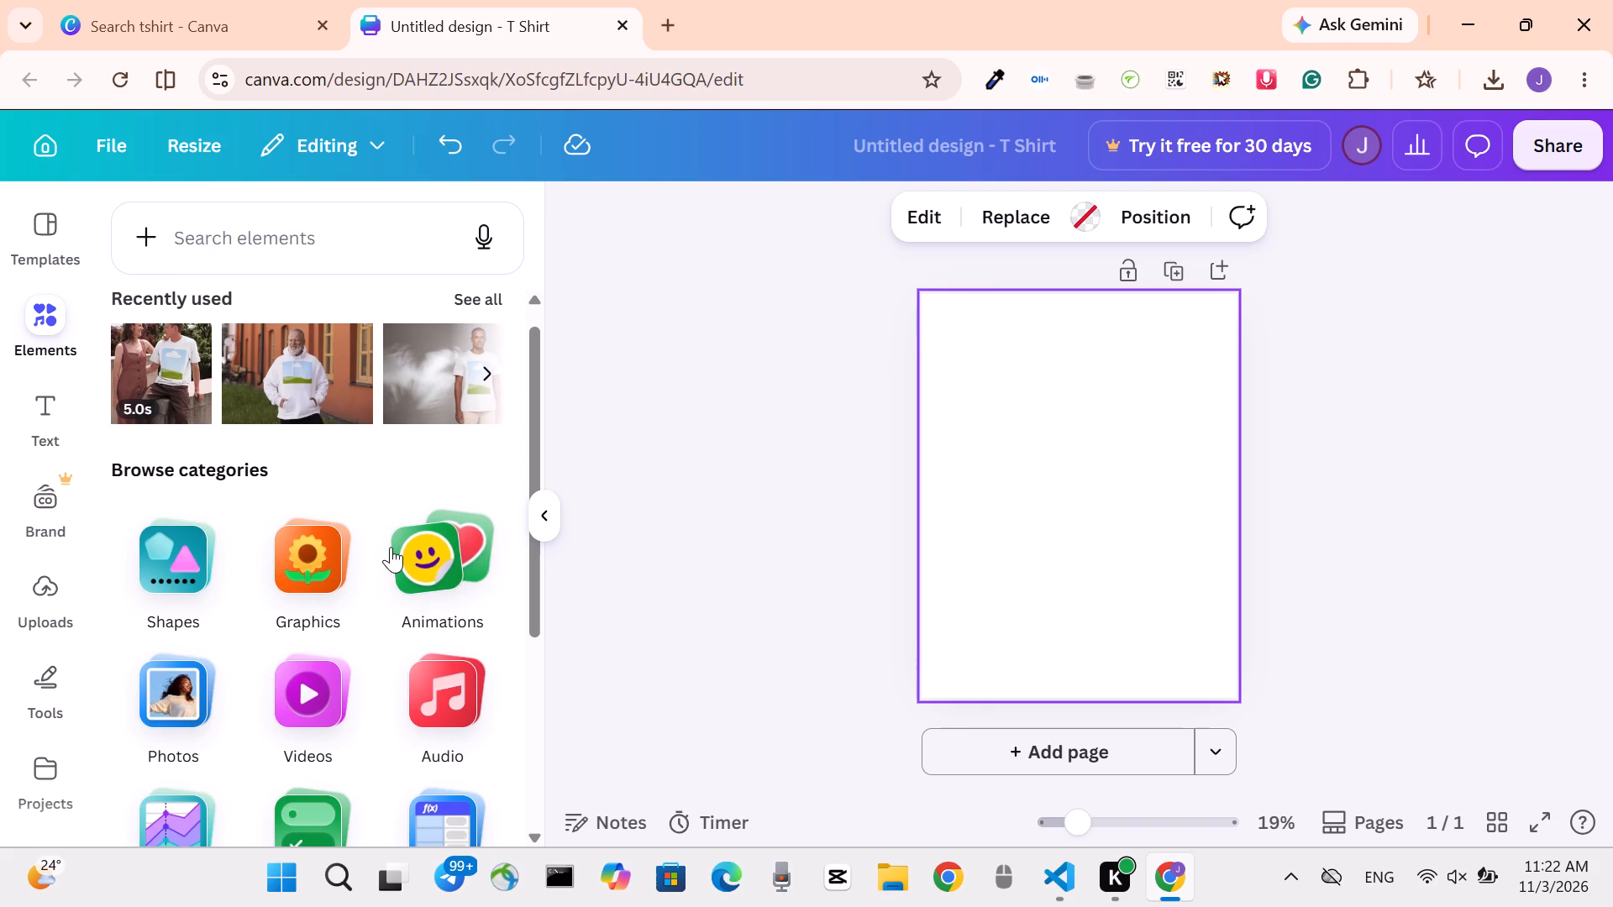
pyautogui.scroll(-1, 242, 526)
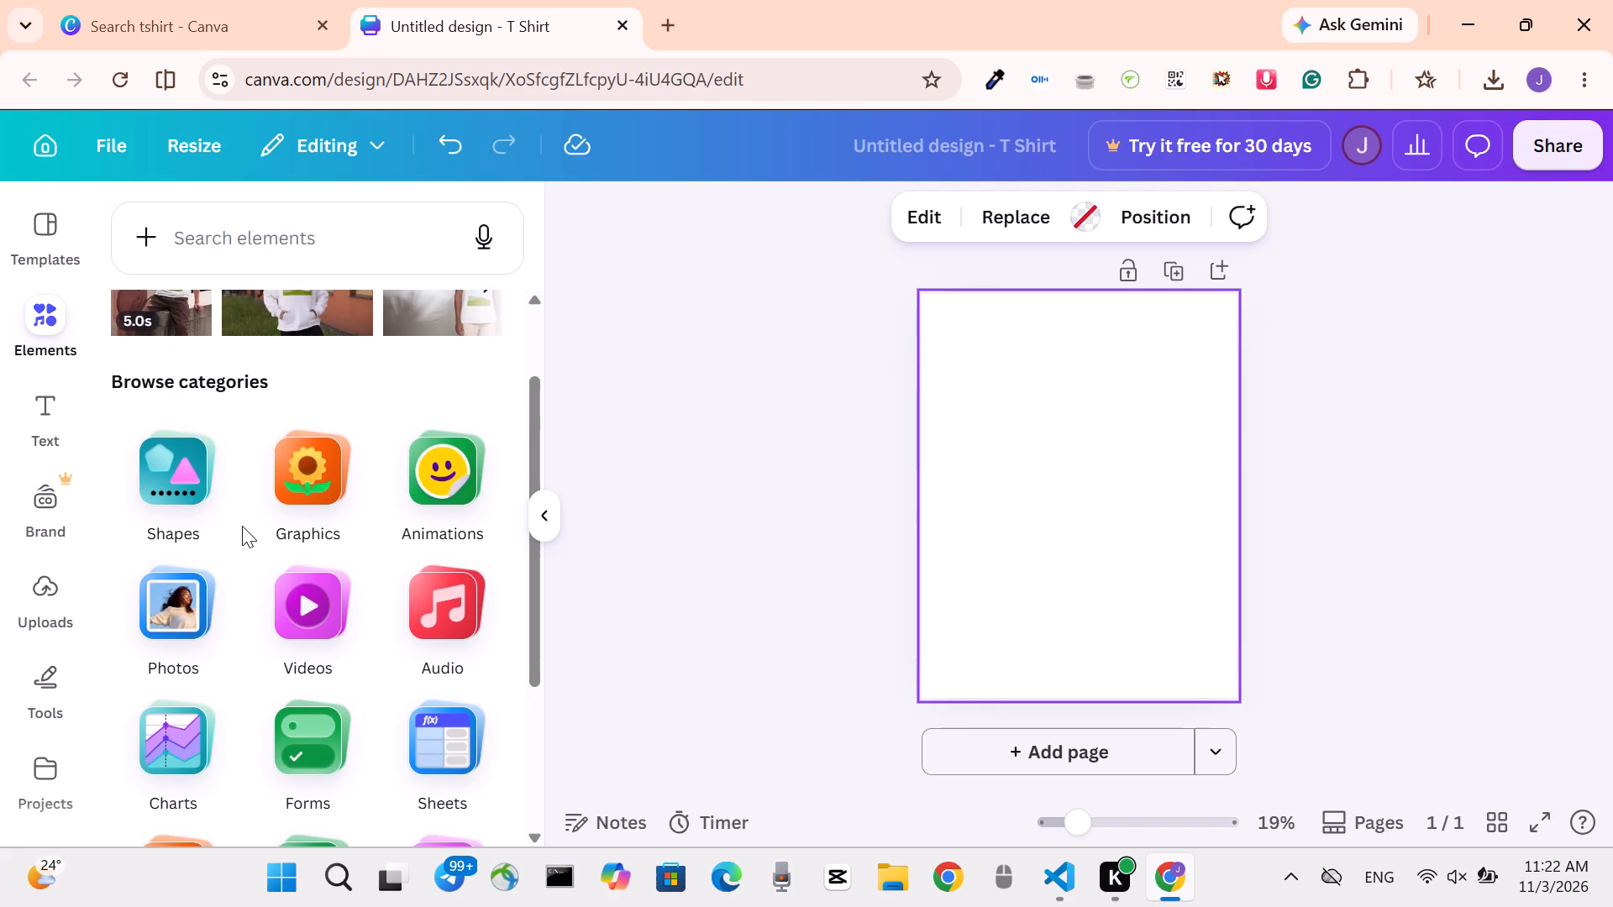
# Upload the image file "Jade pic" from the Downloads folder to the design's uploads.
pyautogui.click(65, 599)
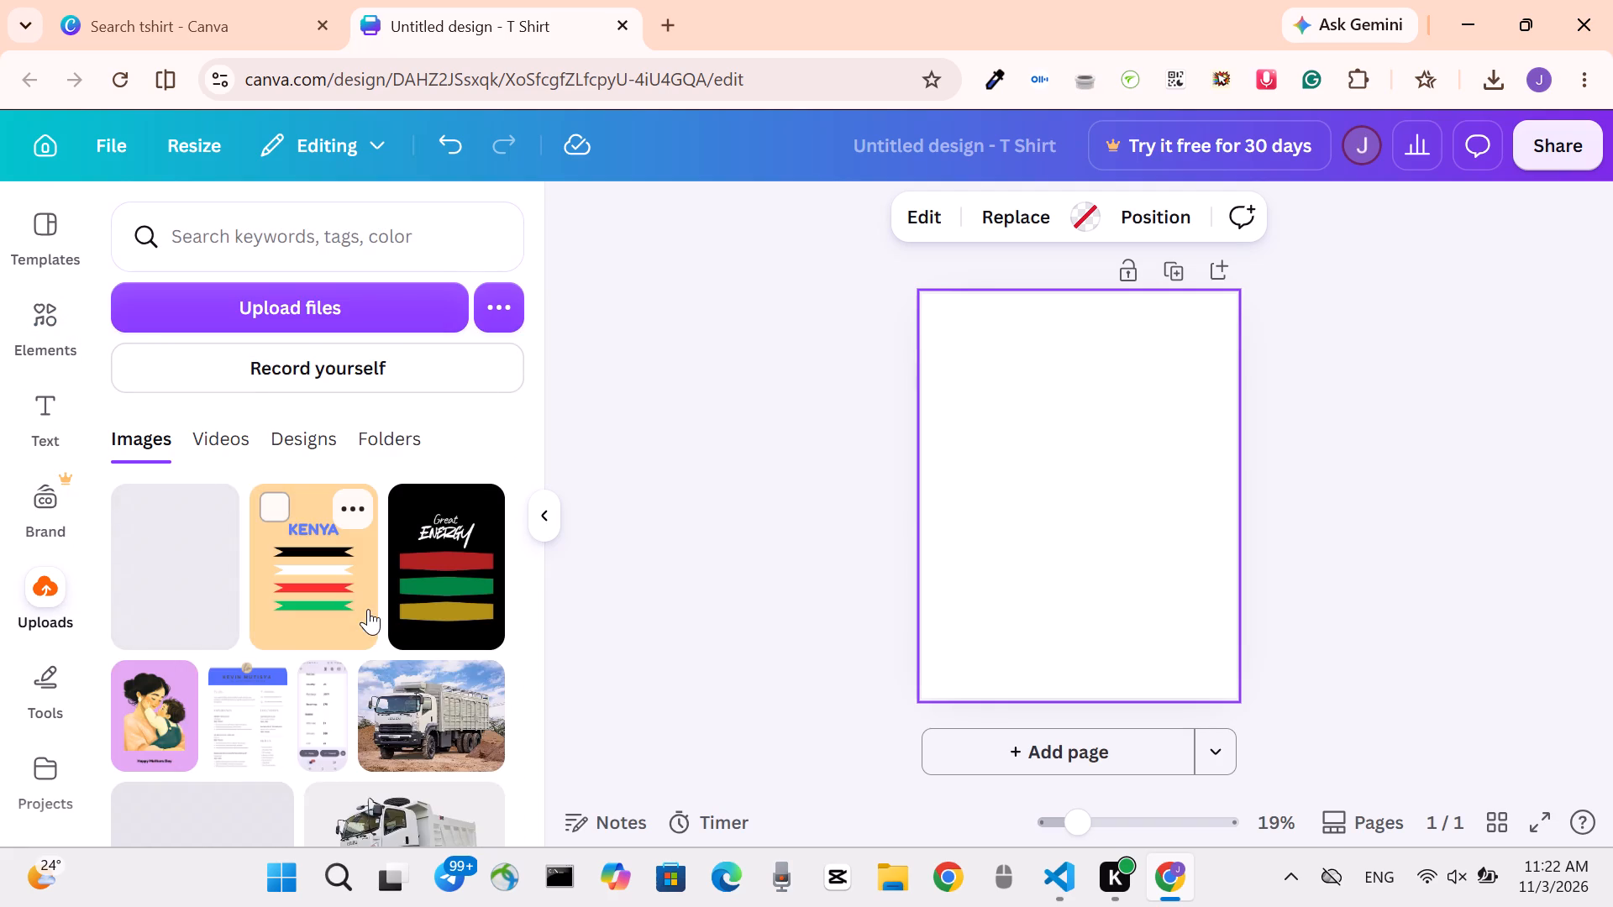
pyautogui.click(234, 291)
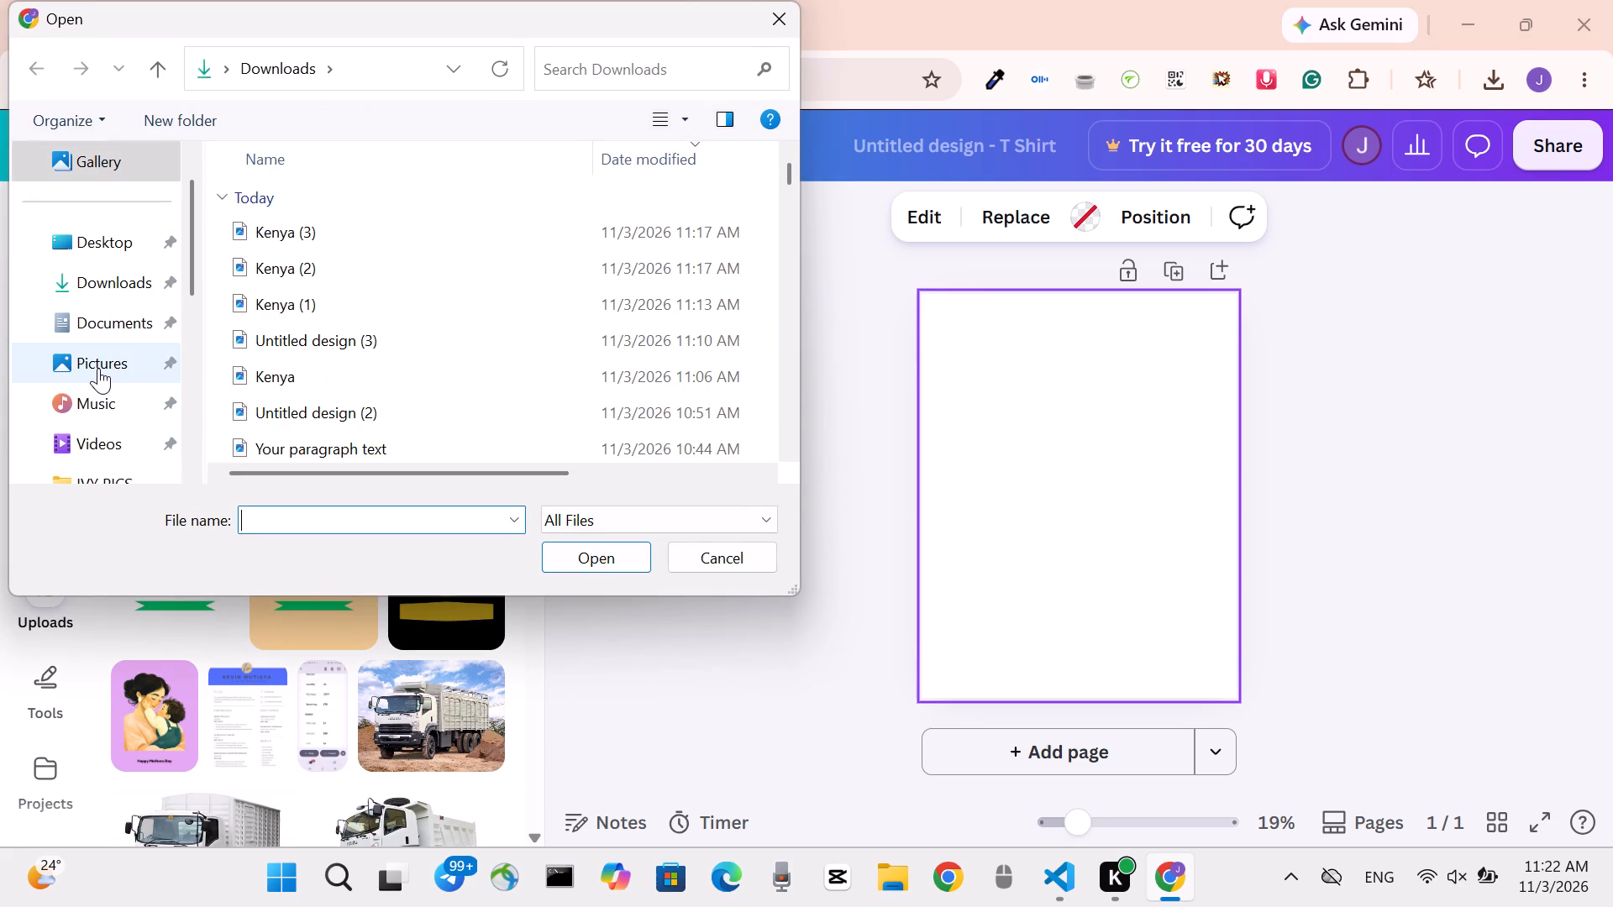
pyautogui.scroll(-3, 423, 398)
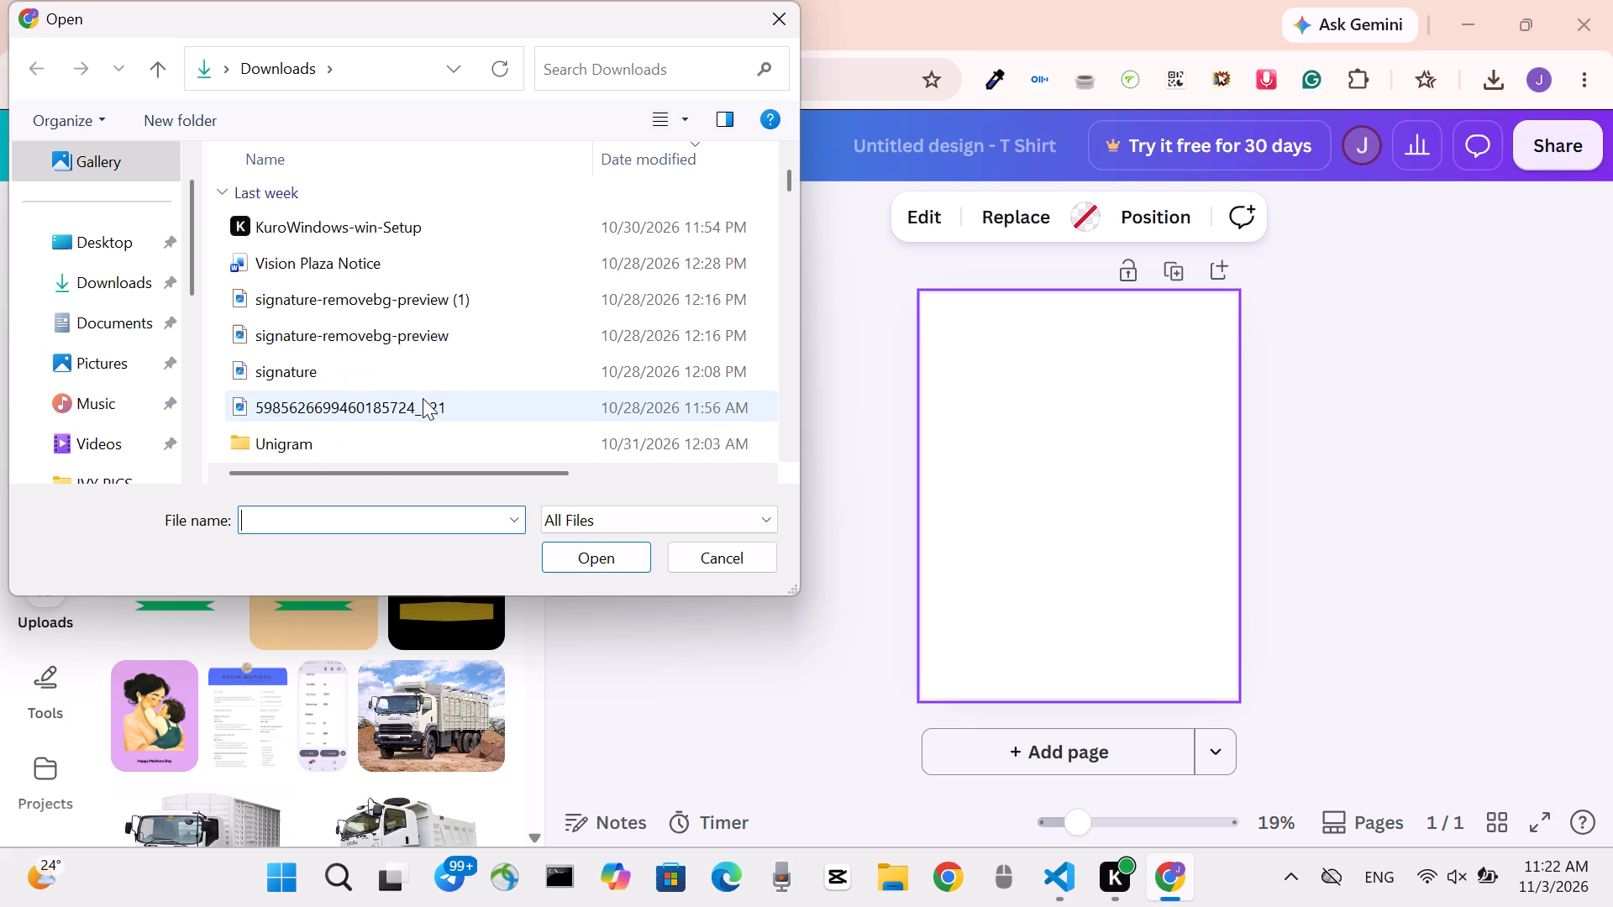
pyautogui.scroll(-3, 423, 398)
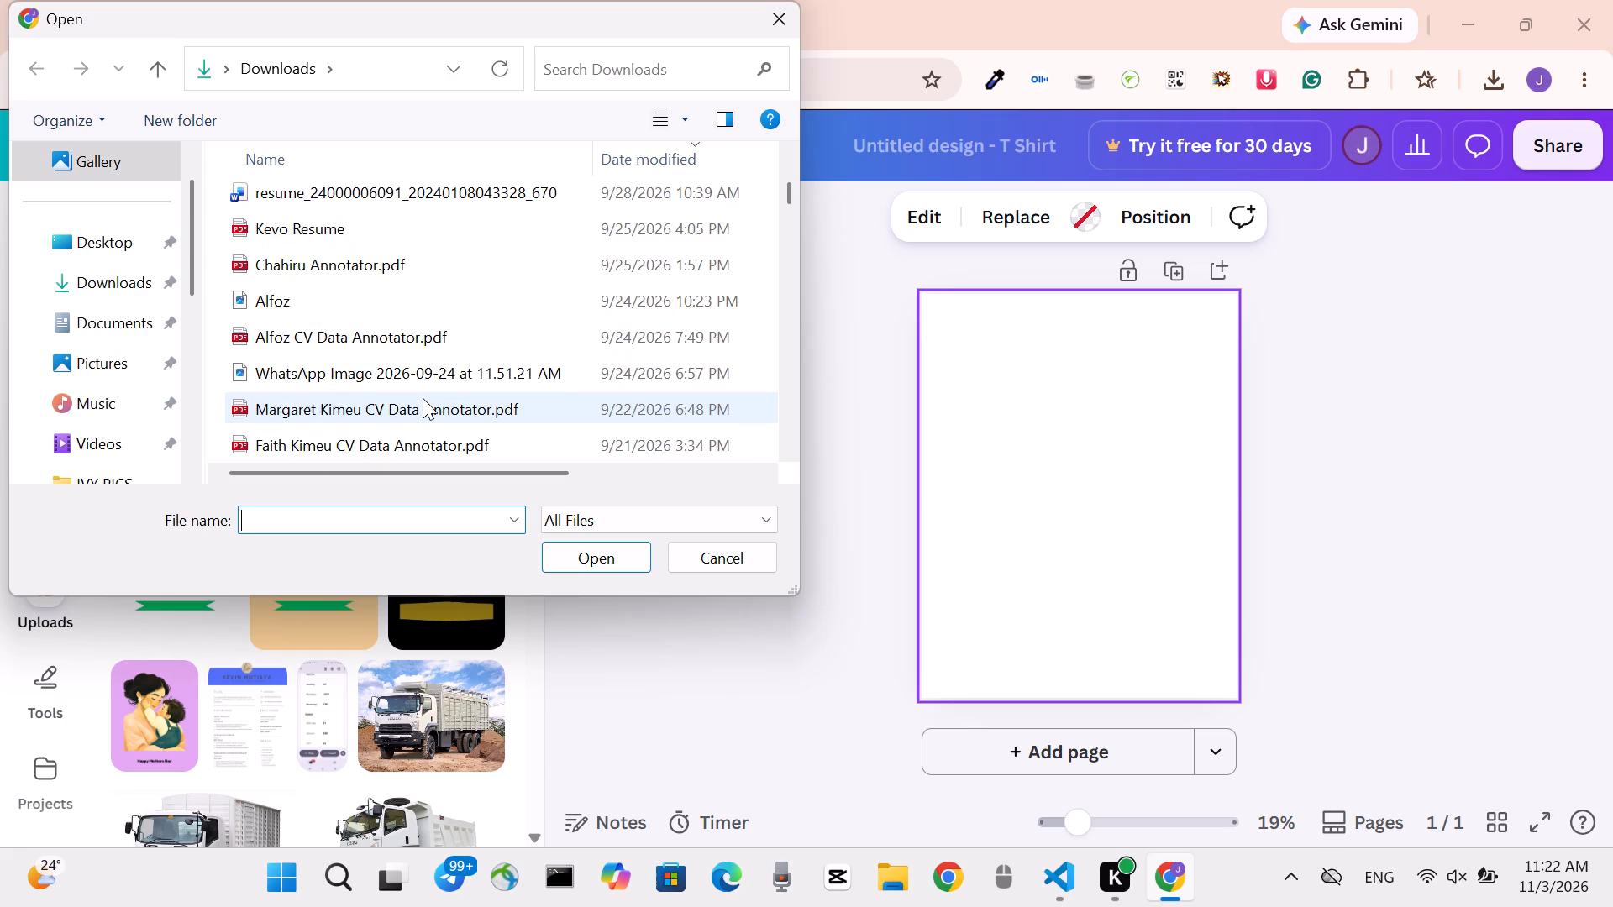
pyautogui.scroll(-3, 423, 398)
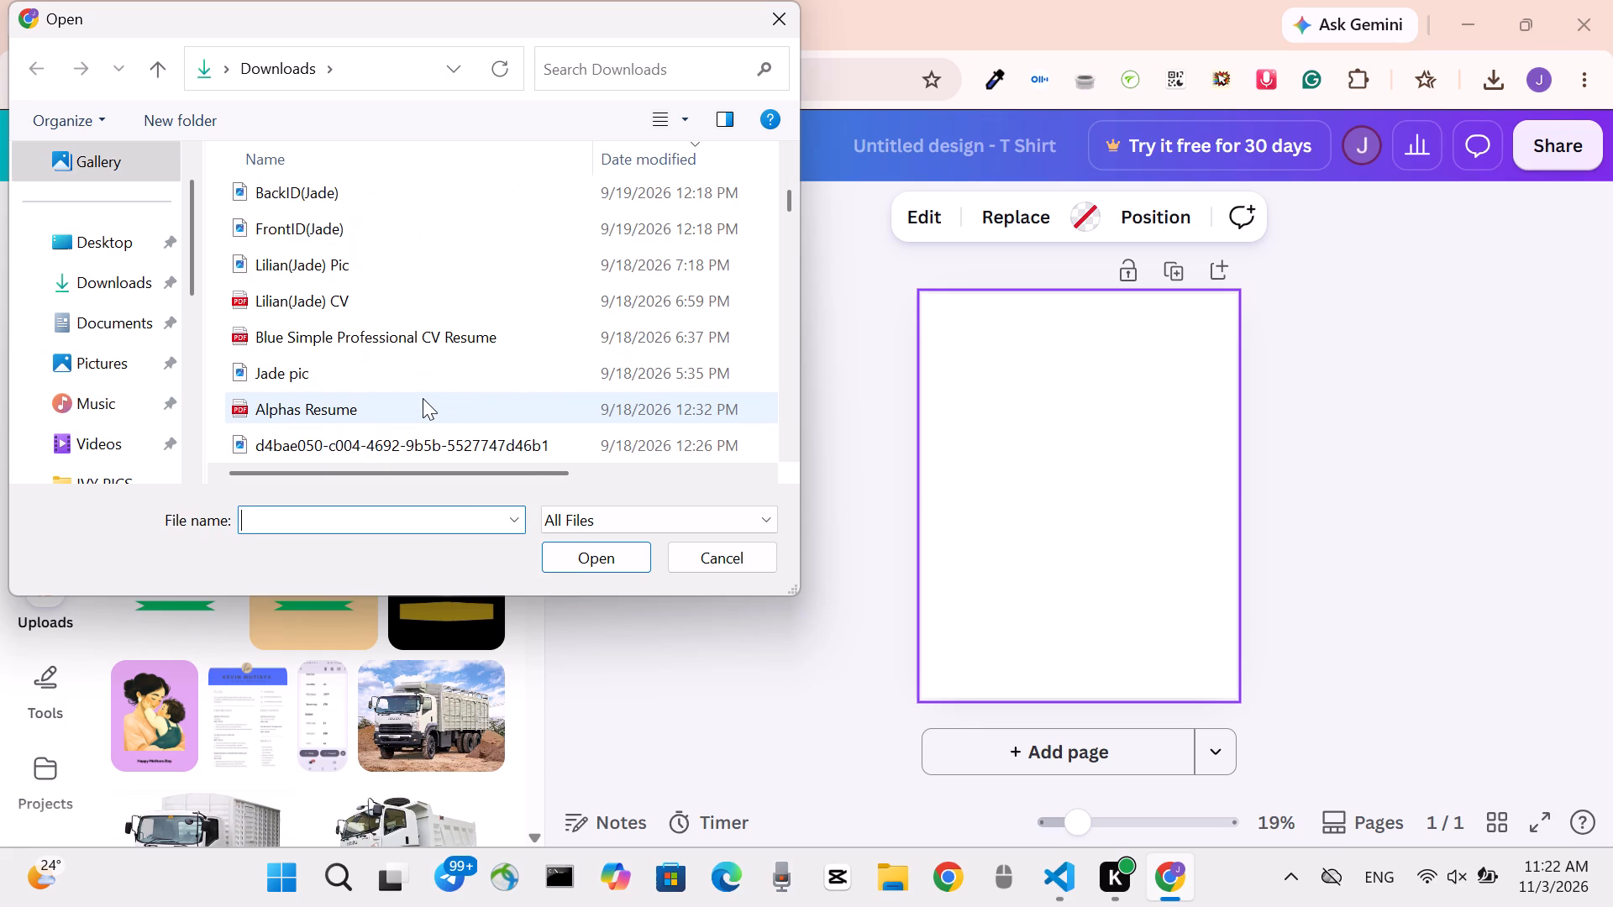
pyautogui.scroll(-1, 423, 398)
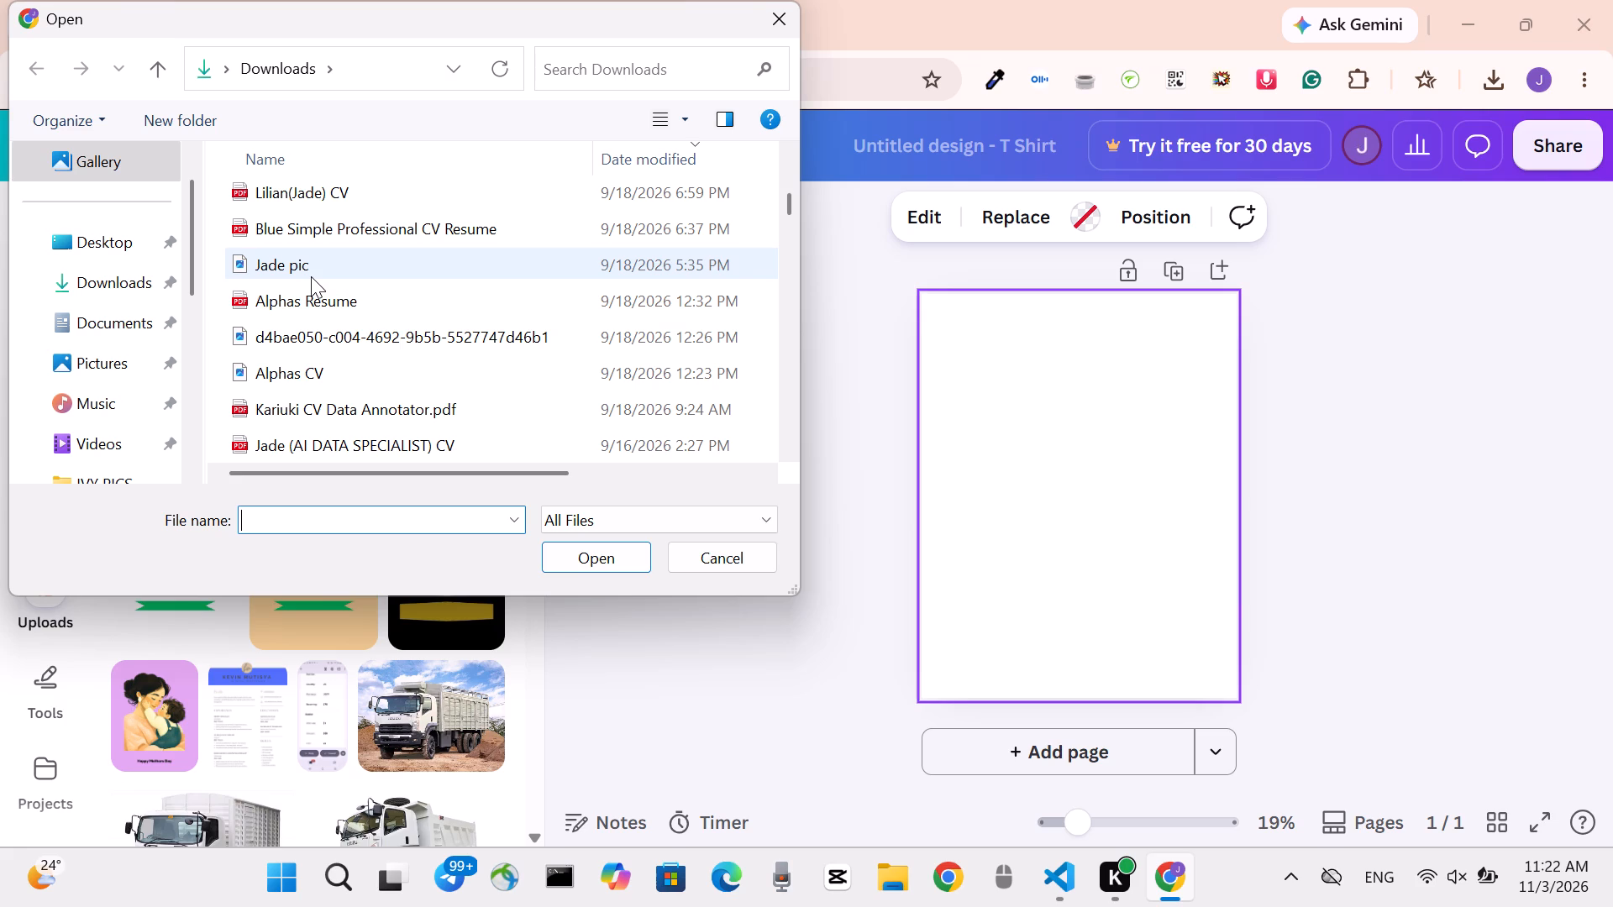
pyautogui.click(311, 276)
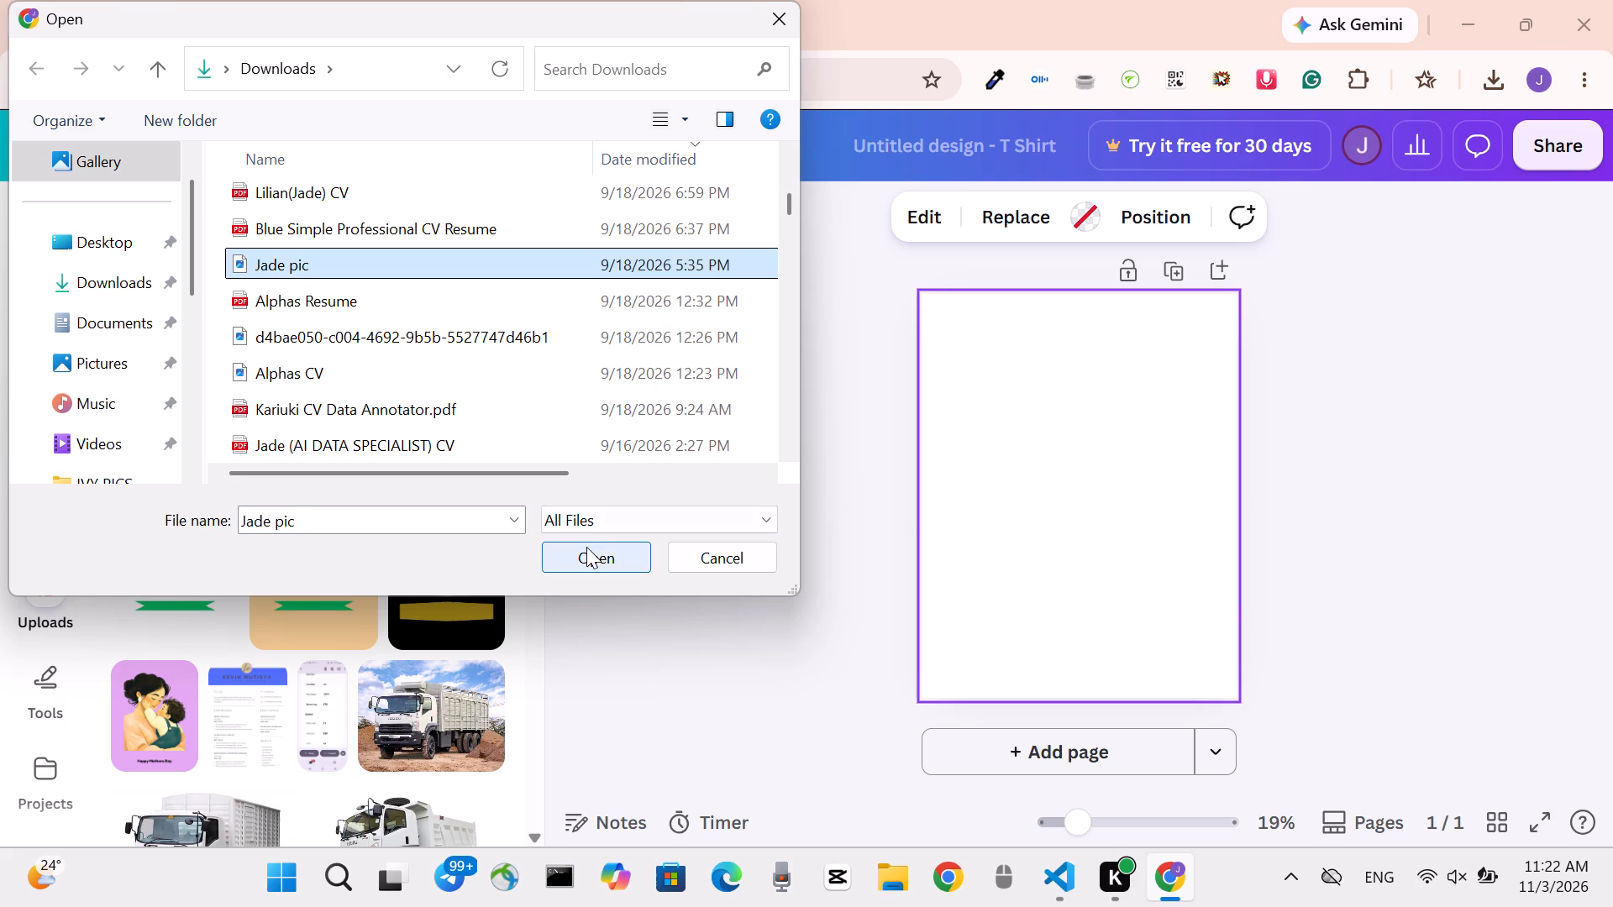
pyautogui.click(586, 547)
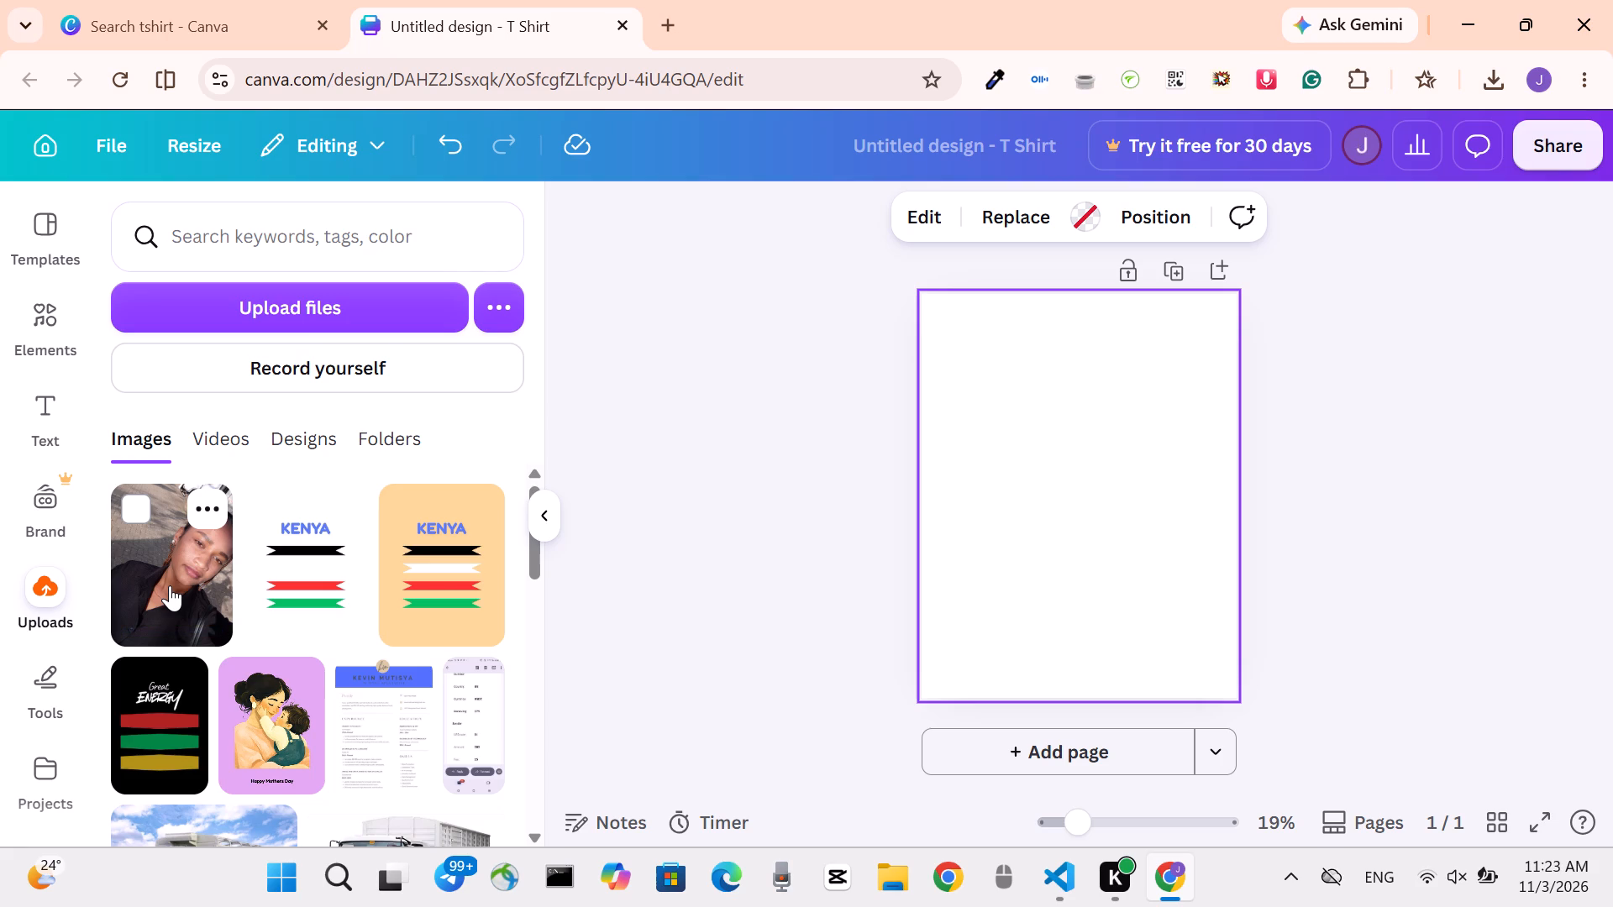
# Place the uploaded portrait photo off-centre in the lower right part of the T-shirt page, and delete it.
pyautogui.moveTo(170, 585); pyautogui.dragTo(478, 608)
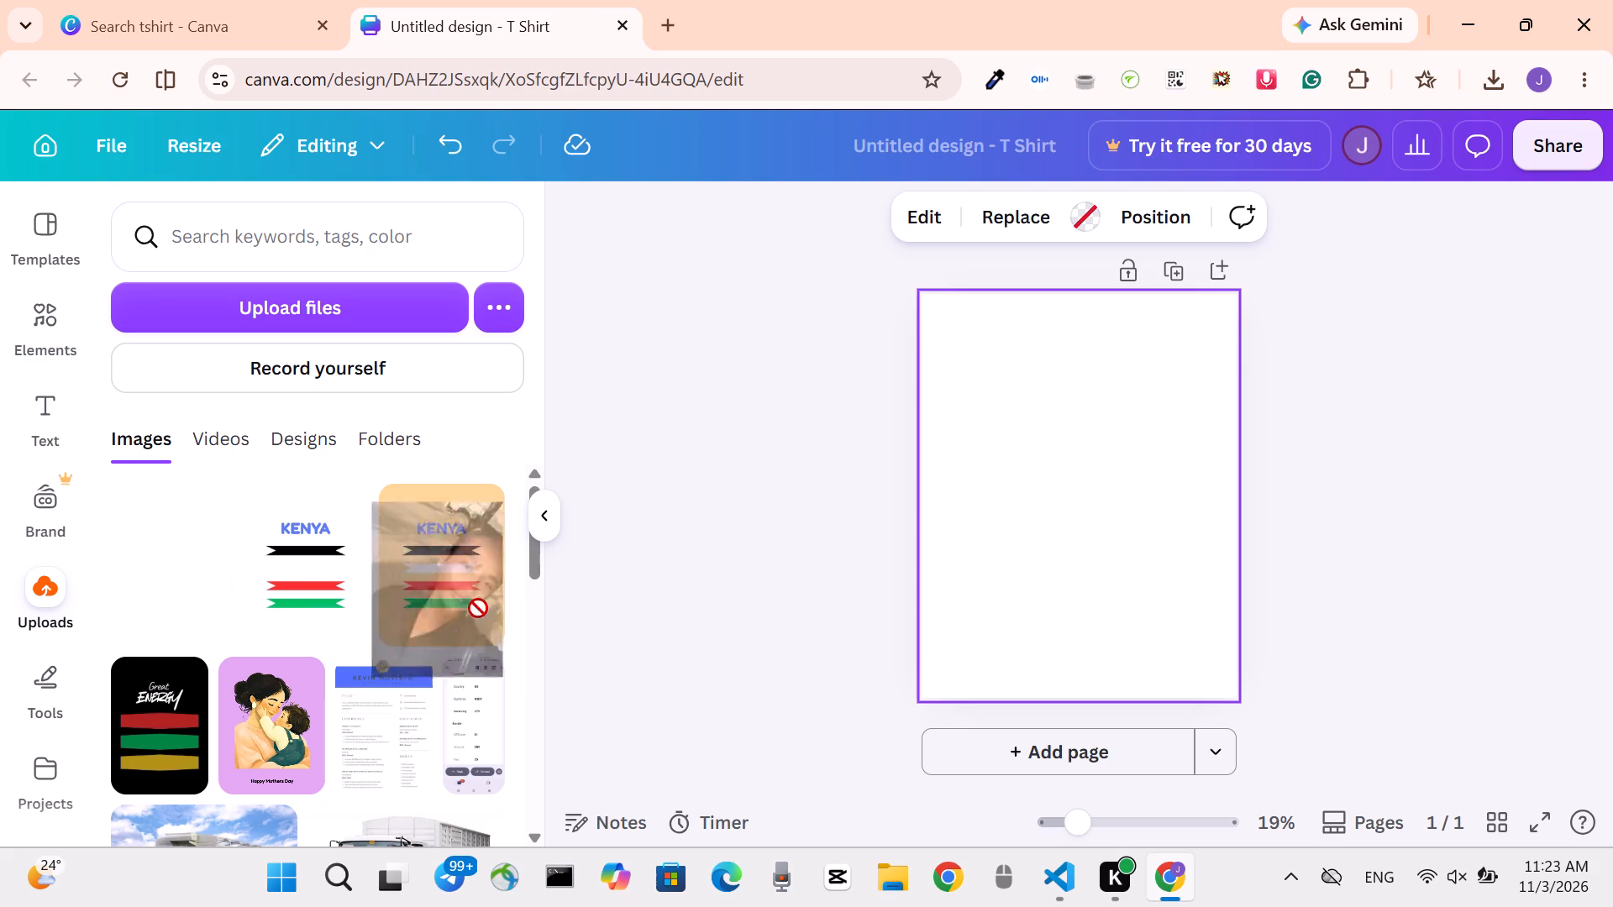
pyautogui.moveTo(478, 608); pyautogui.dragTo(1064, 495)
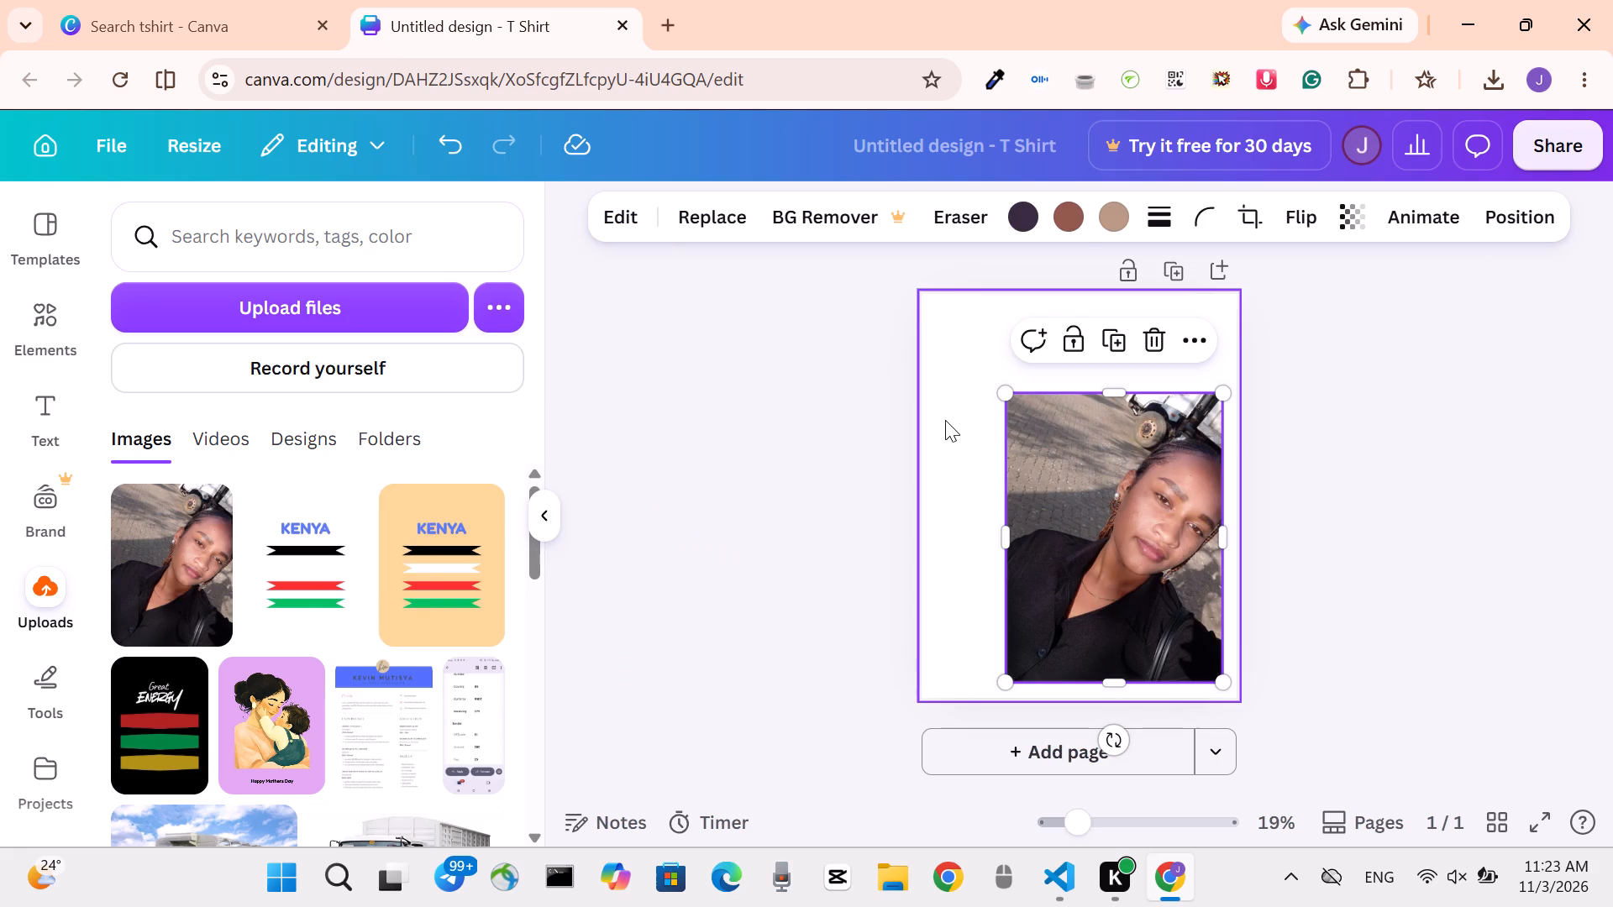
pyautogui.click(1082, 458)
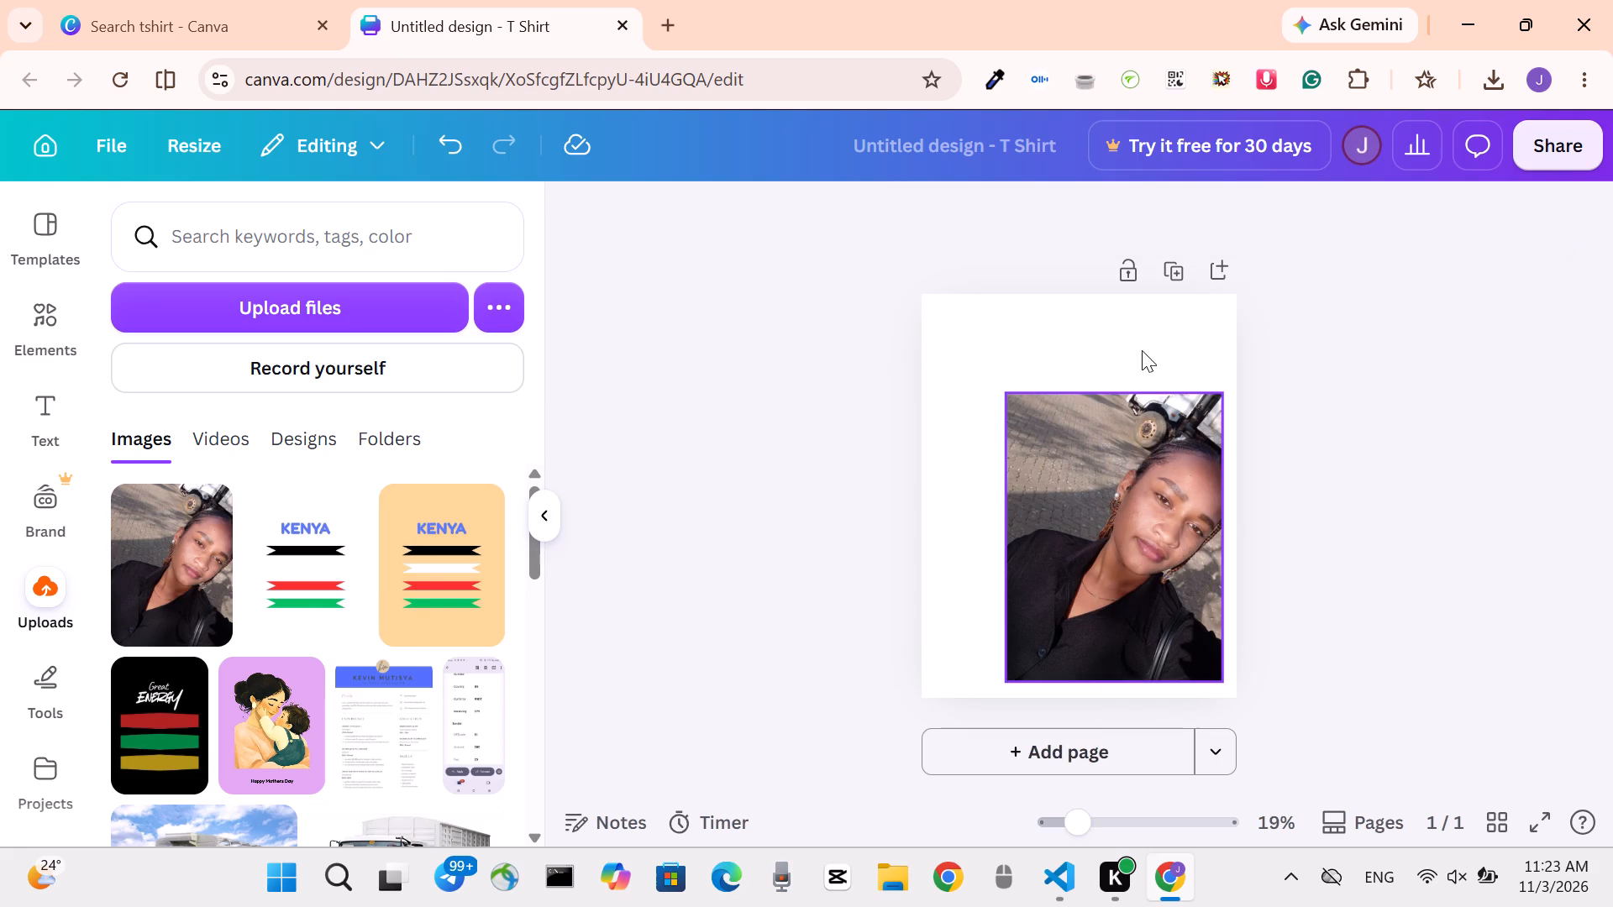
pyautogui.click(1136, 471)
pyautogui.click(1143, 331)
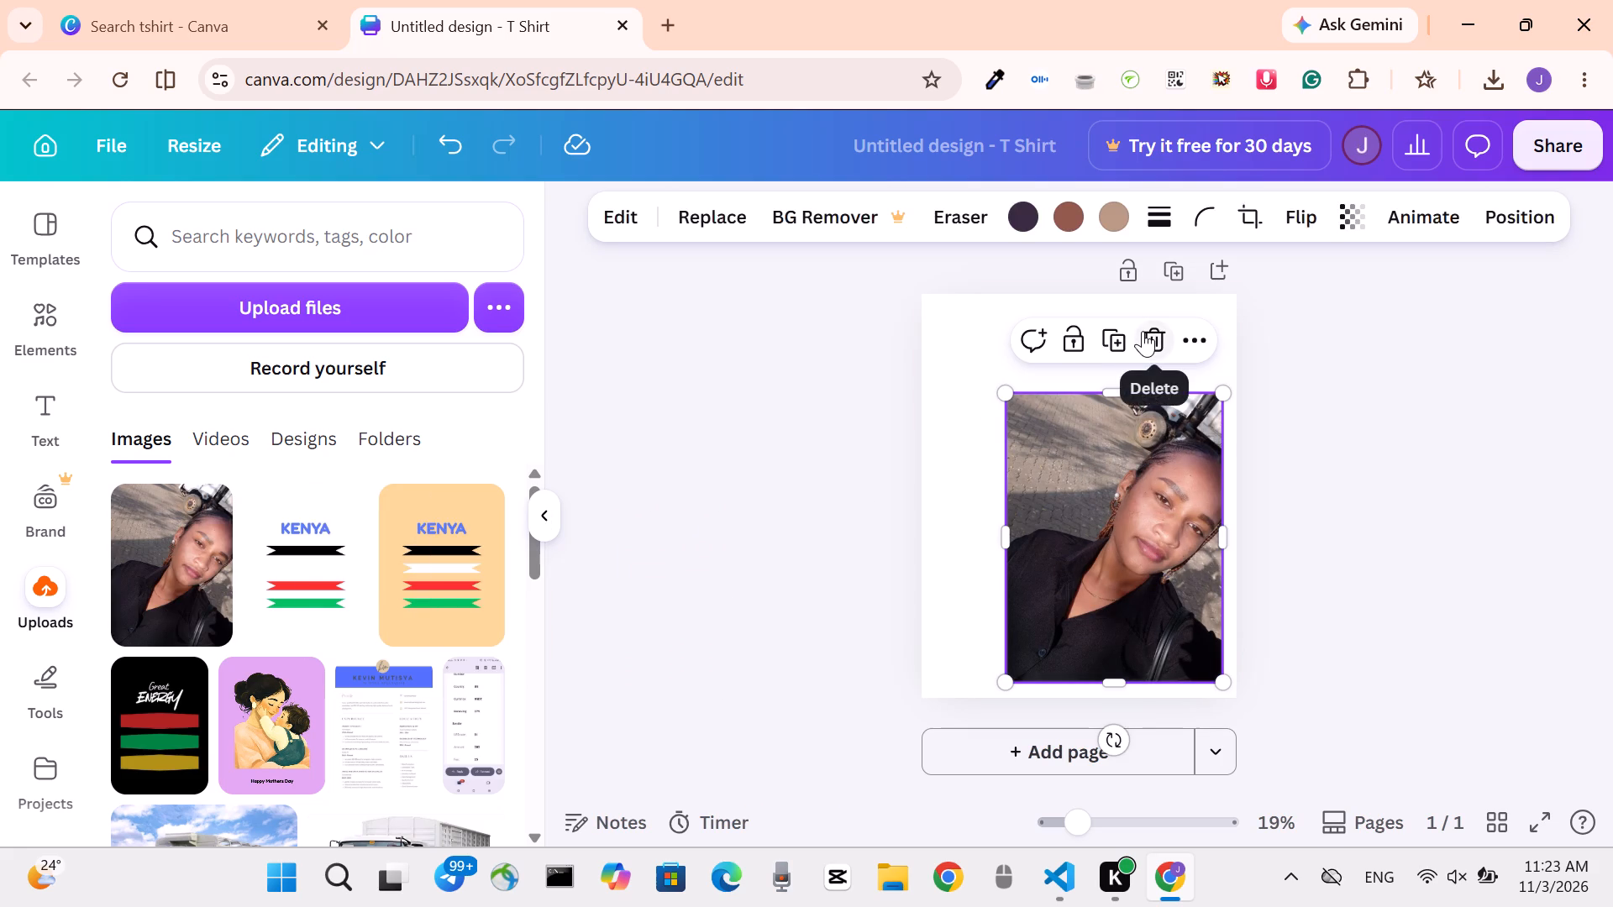
# Add the uploaded portrait photo to the centre of the T-shirt page.
pyautogui.click(185, 569)
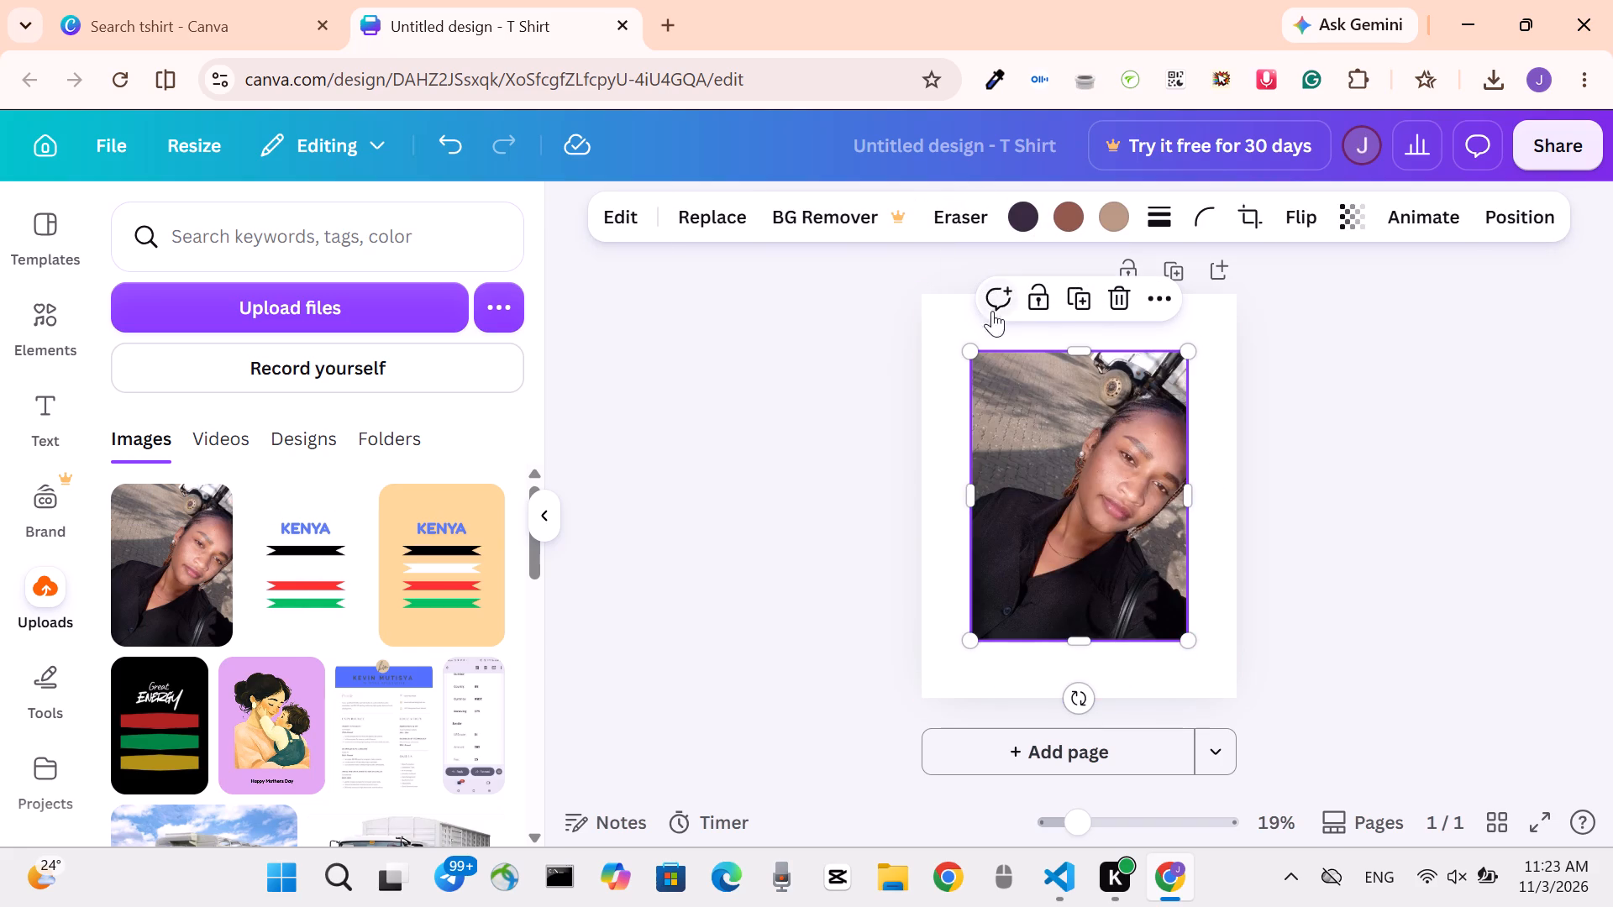
# Try the orange photo colour as the page background, and set the background to light orange #e6c9bf.
pyautogui.click(956, 323)
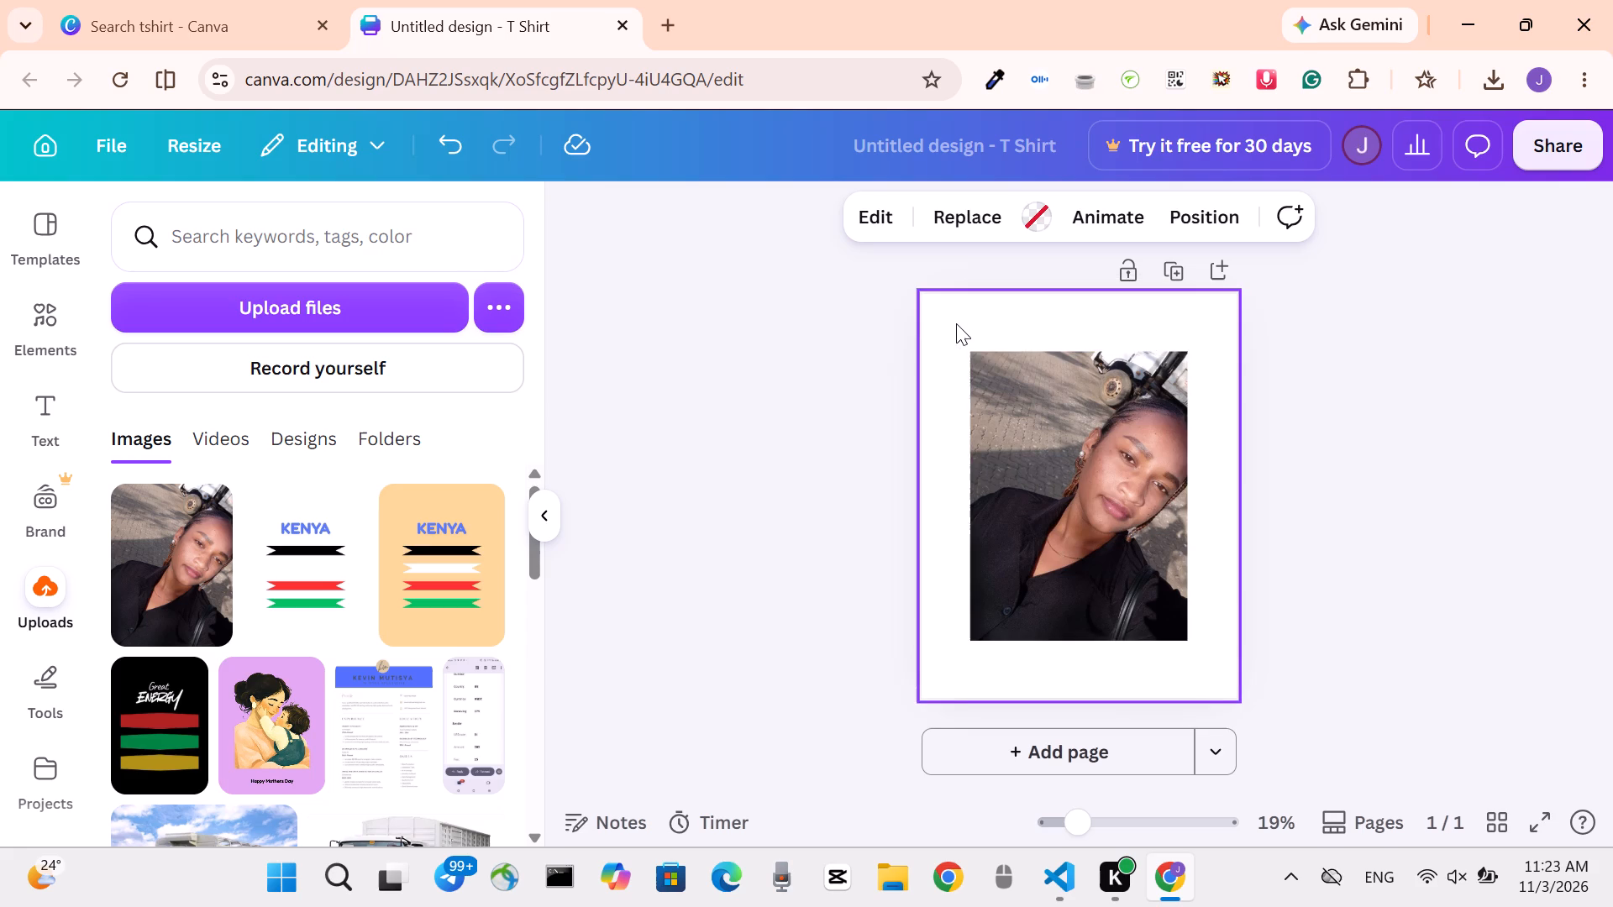
pyautogui.click(1041, 206)
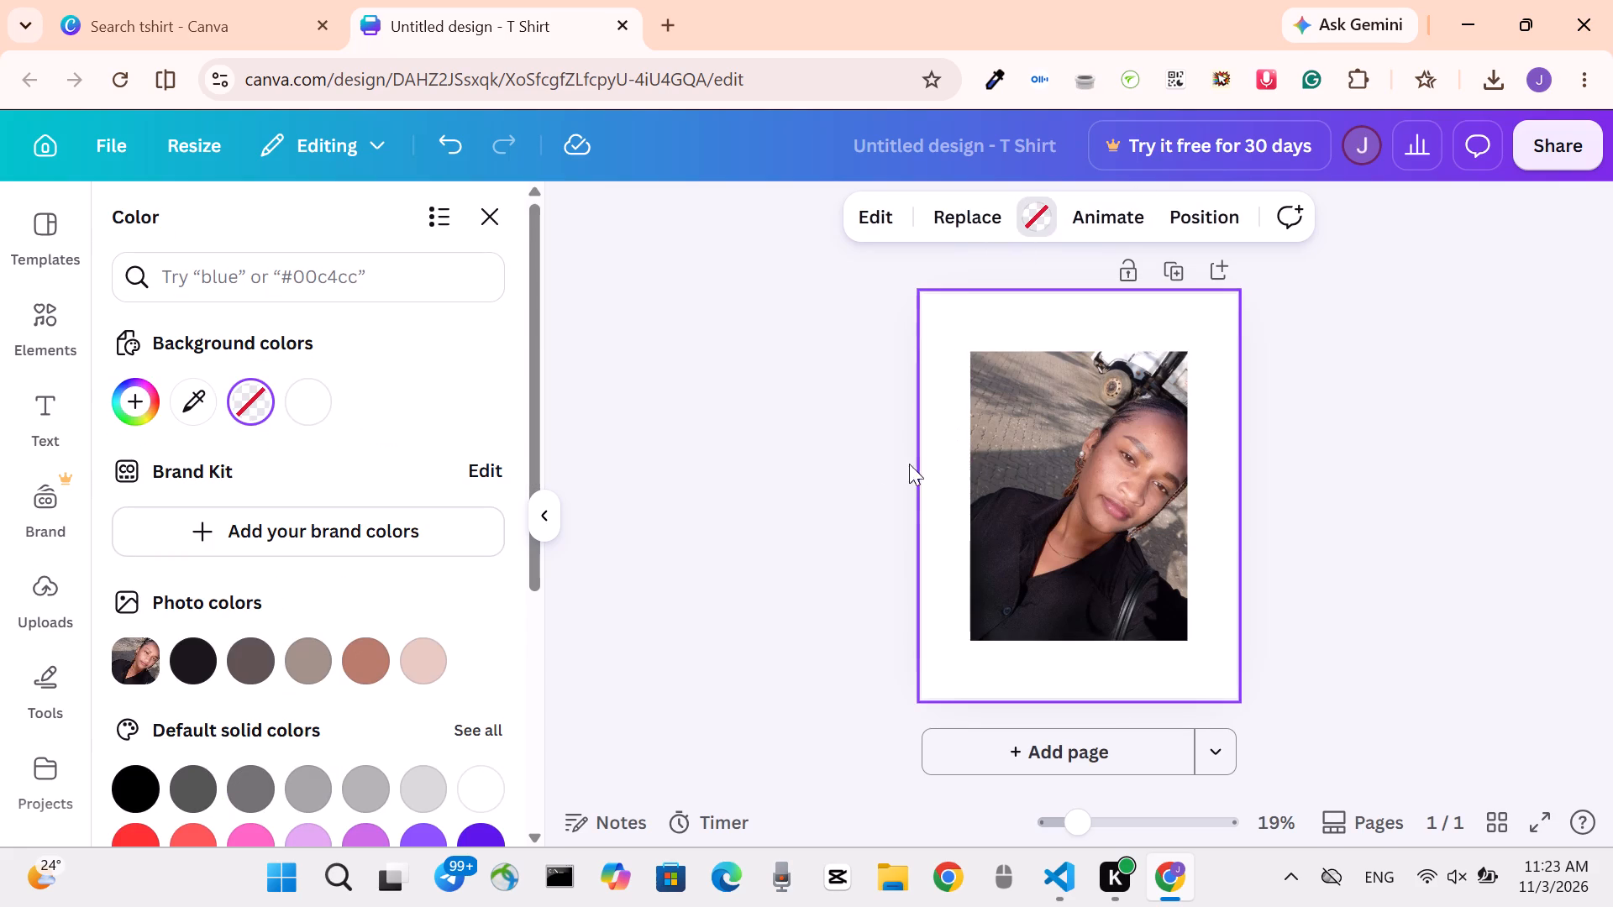
pyautogui.click(360, 653)
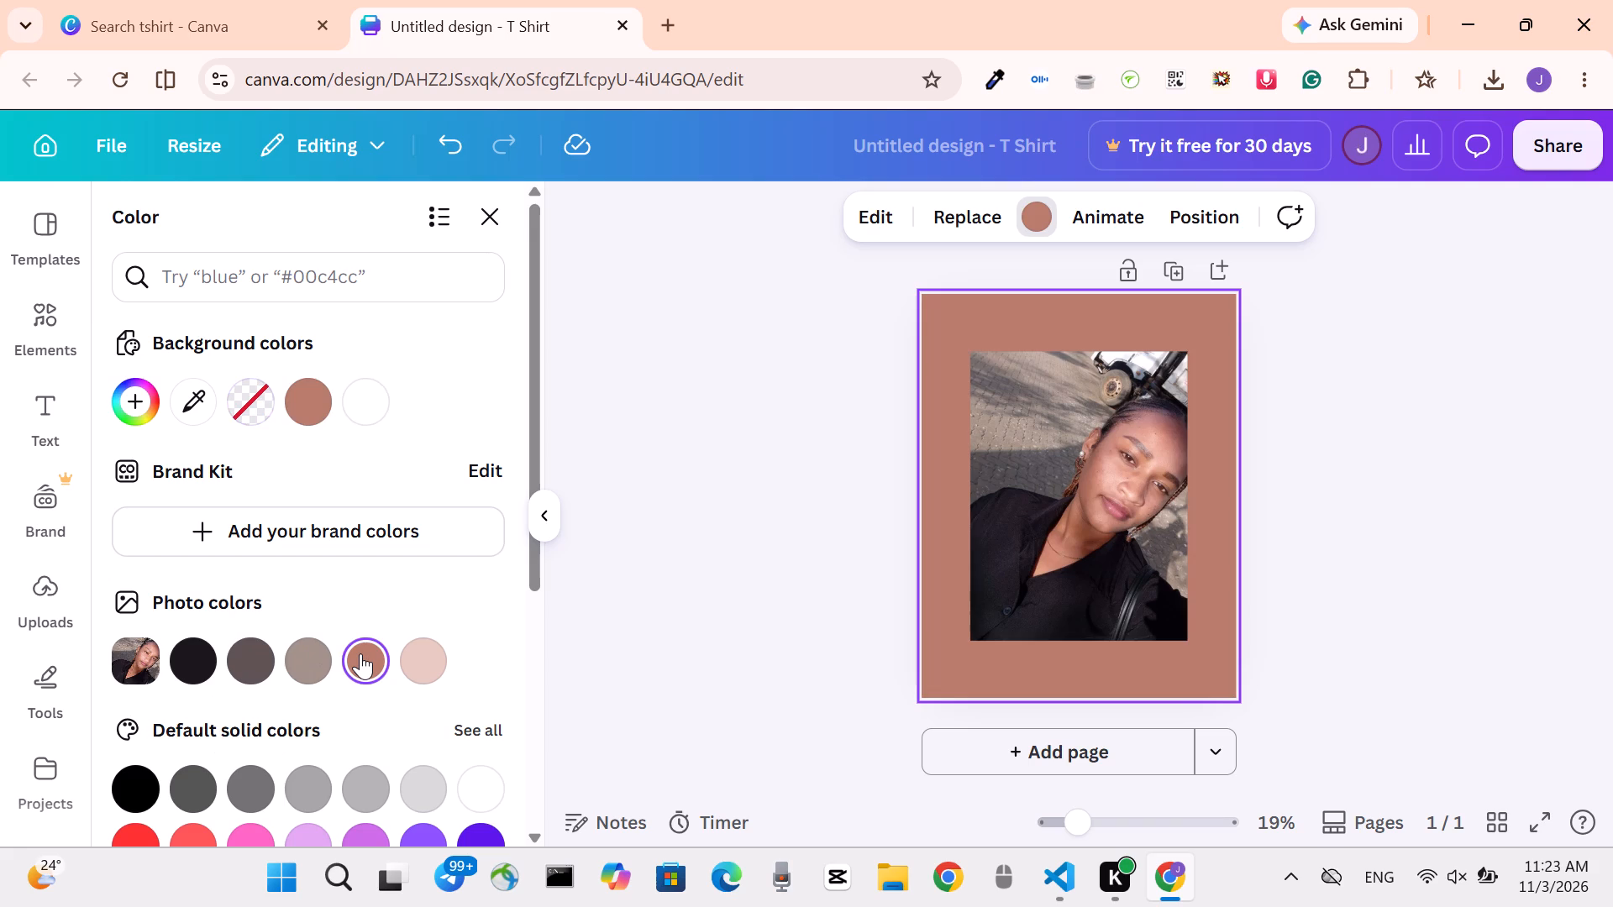
pyautogui.click(416, 652)
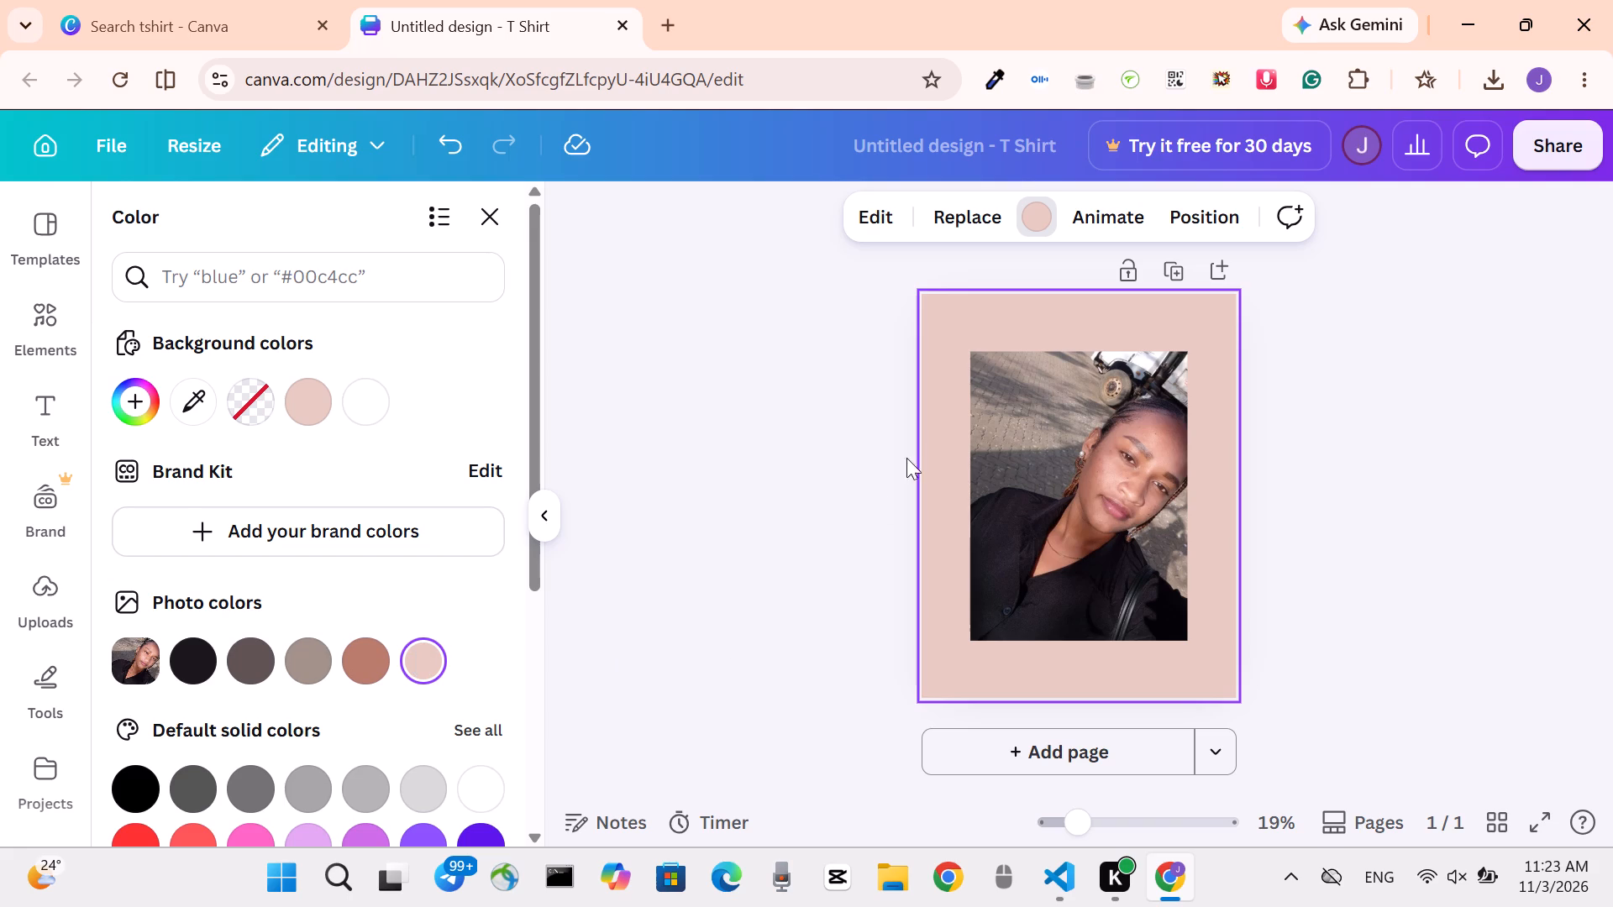
# Enlarge the portrait photo from its upper corners to about 10.9 wide by 14.5 high.
pyautogui.click(1007, 412)
pyautogui.moveTo(970, 350); pyautogui.dragTo(950, 334)
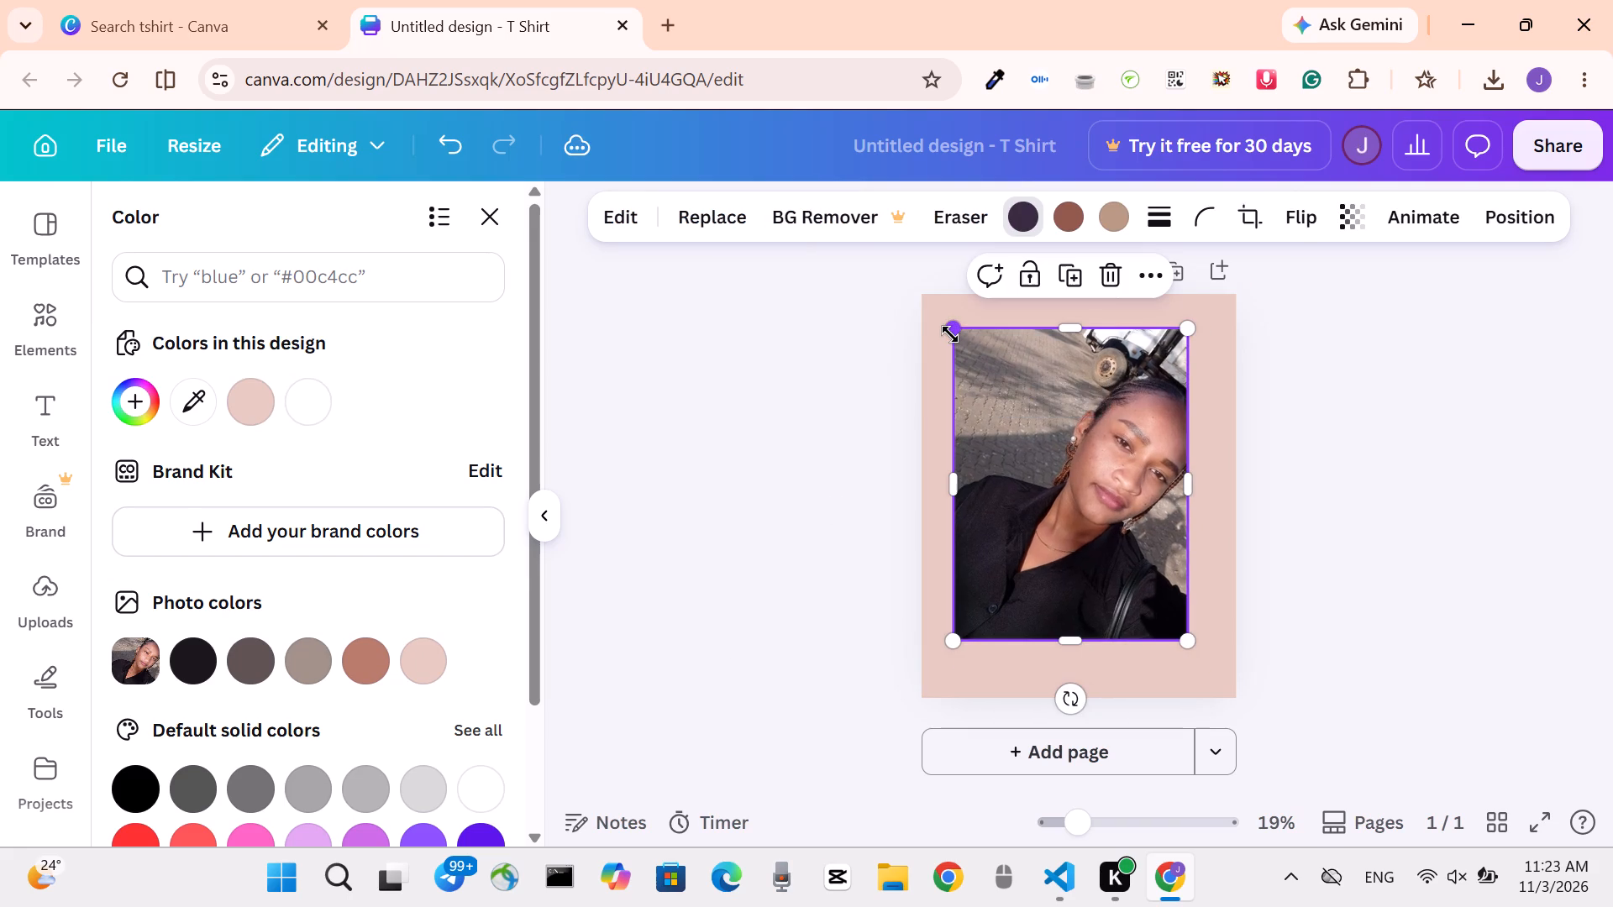
pyautogui.moveTo(1188, 328); pyautogui.dragTo(1208, 322)
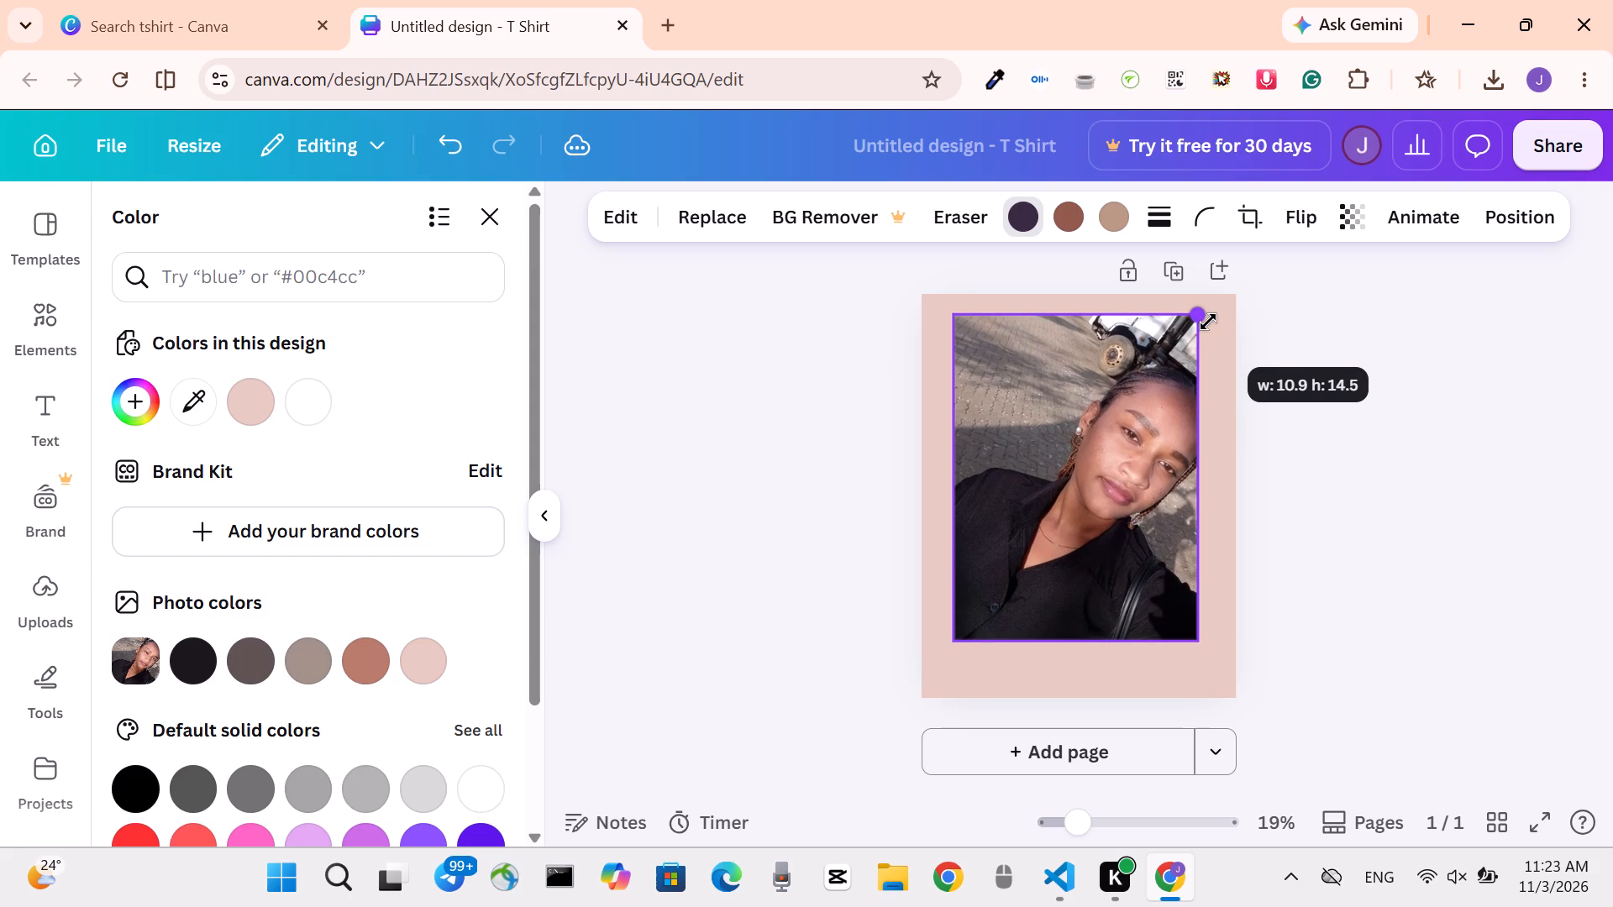
pyautogui.moveTo(1208, 322); pyautogui.dragTo(1213, 324)
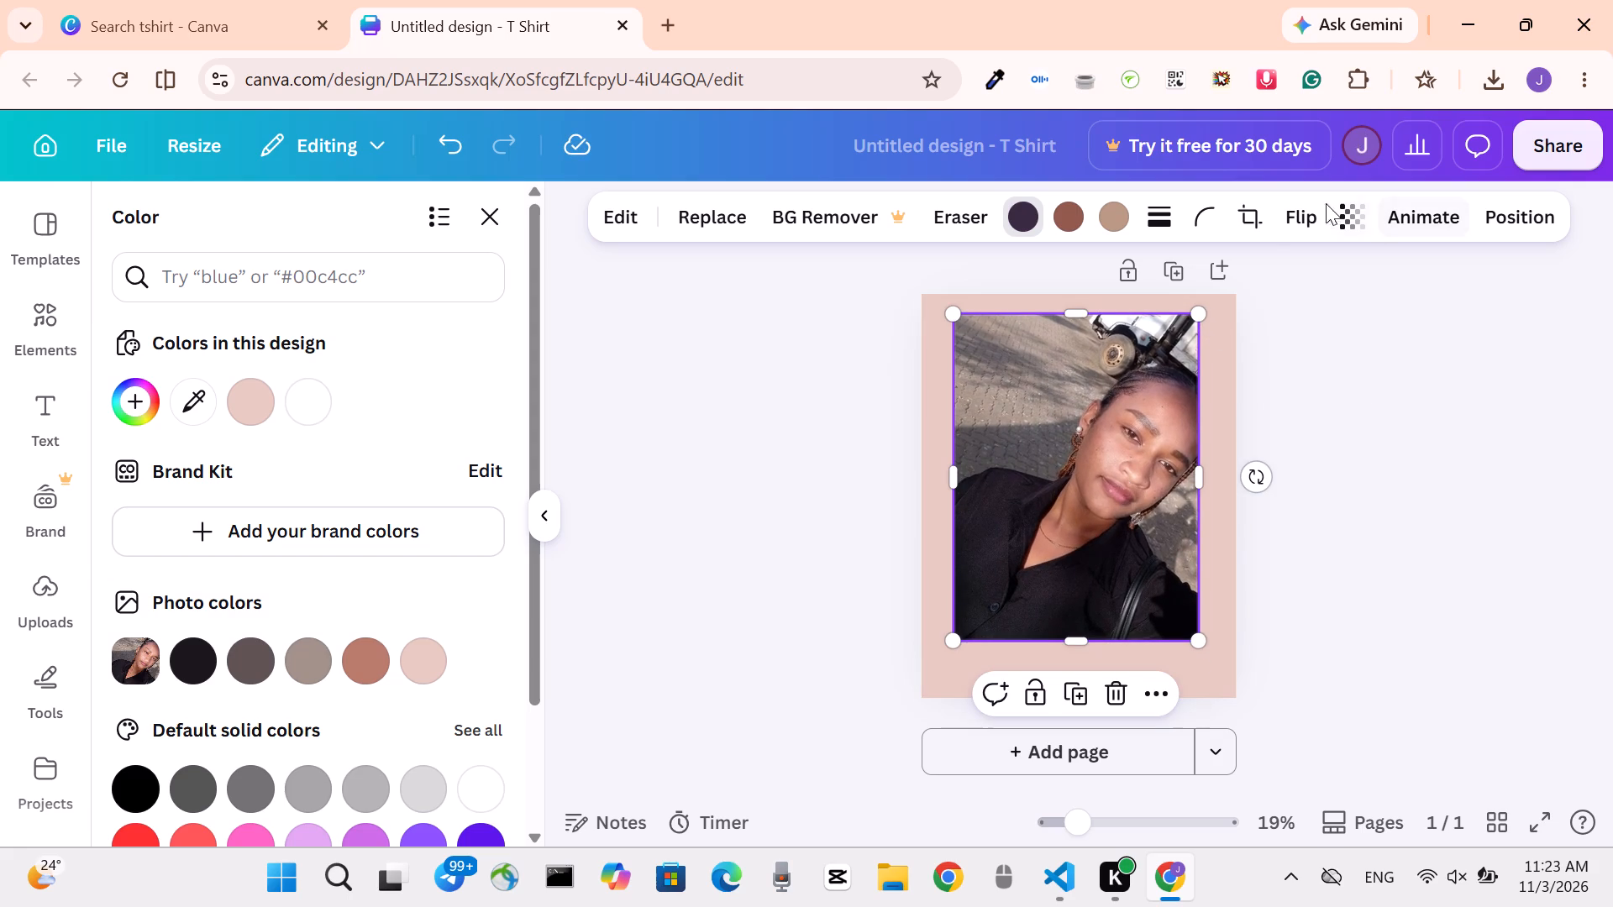
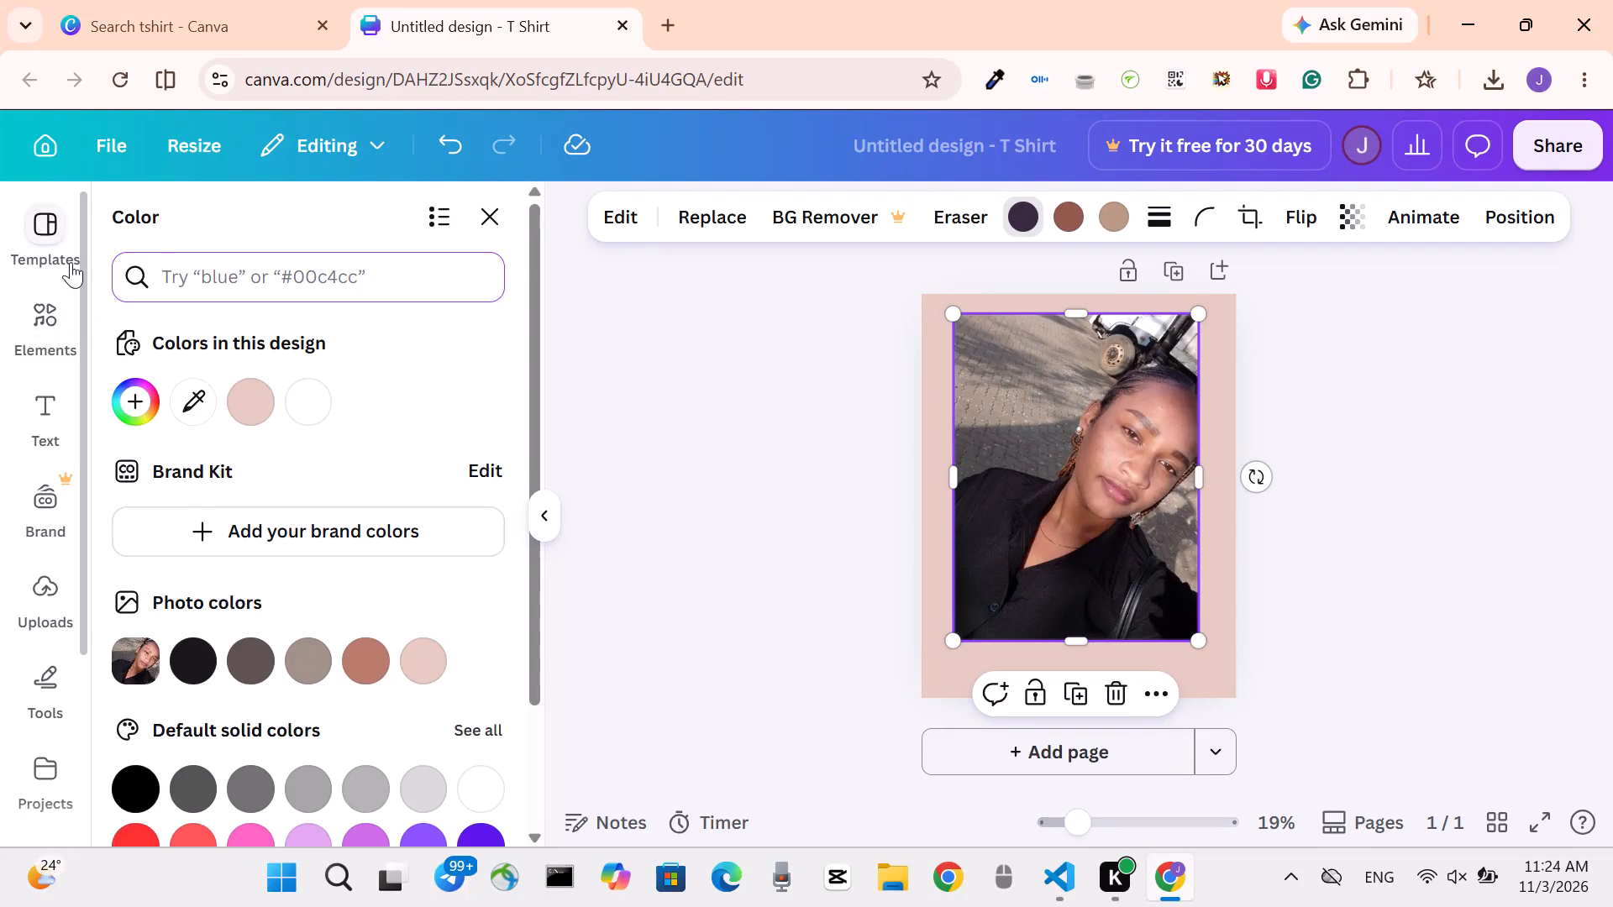
# Search the elements library for "peace icon".
pyautogui.click(41, 314)
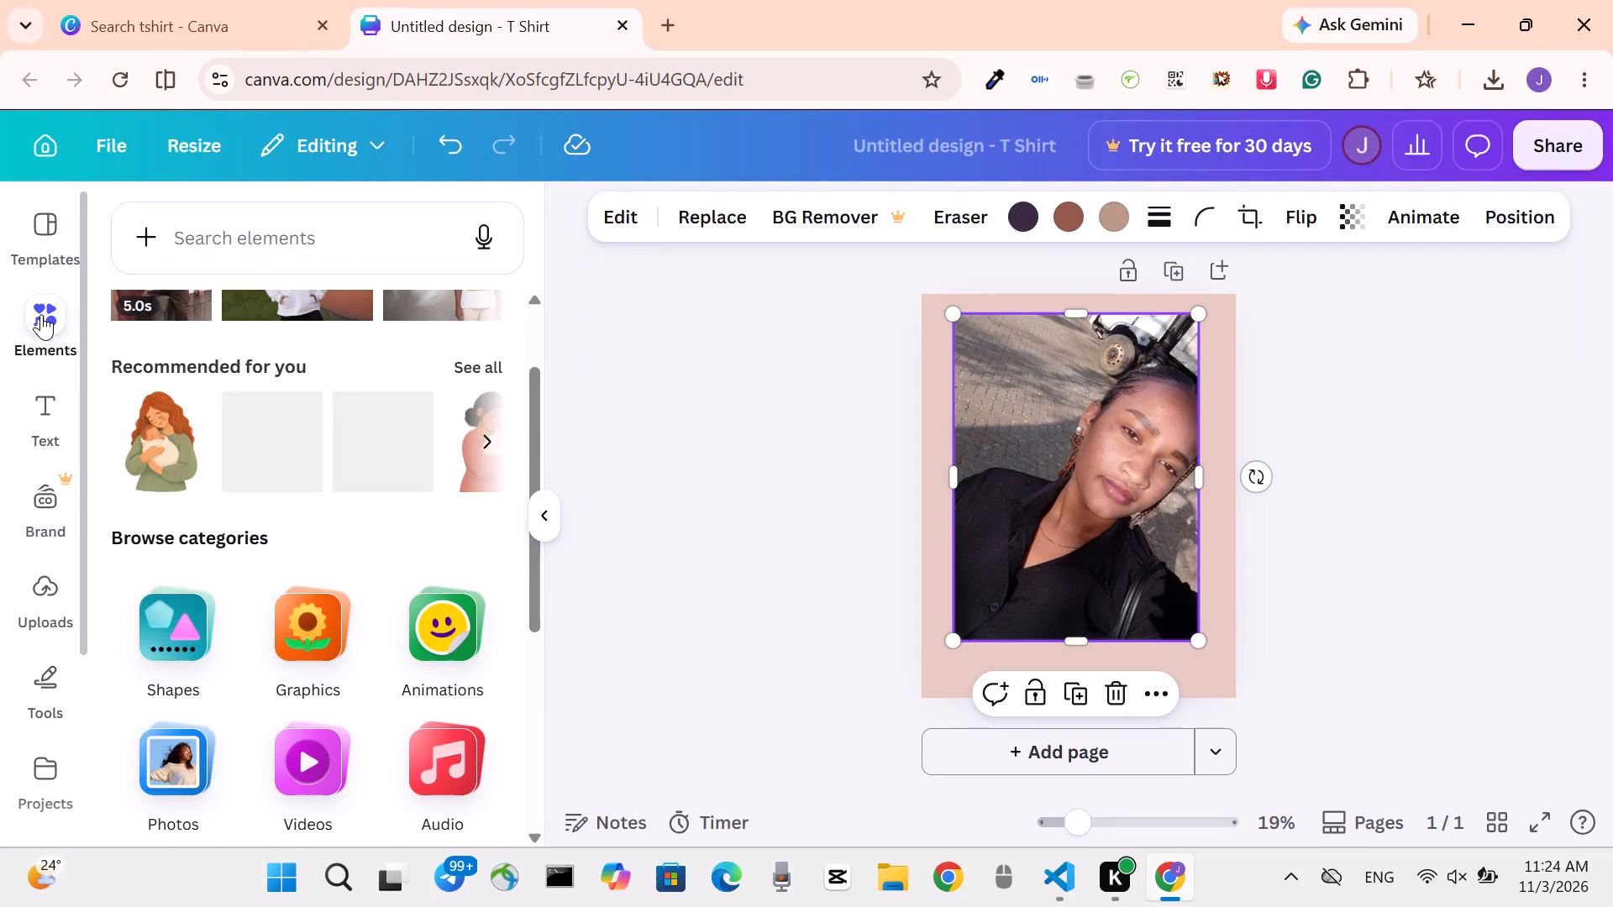
pyautogui.click(283, 238)
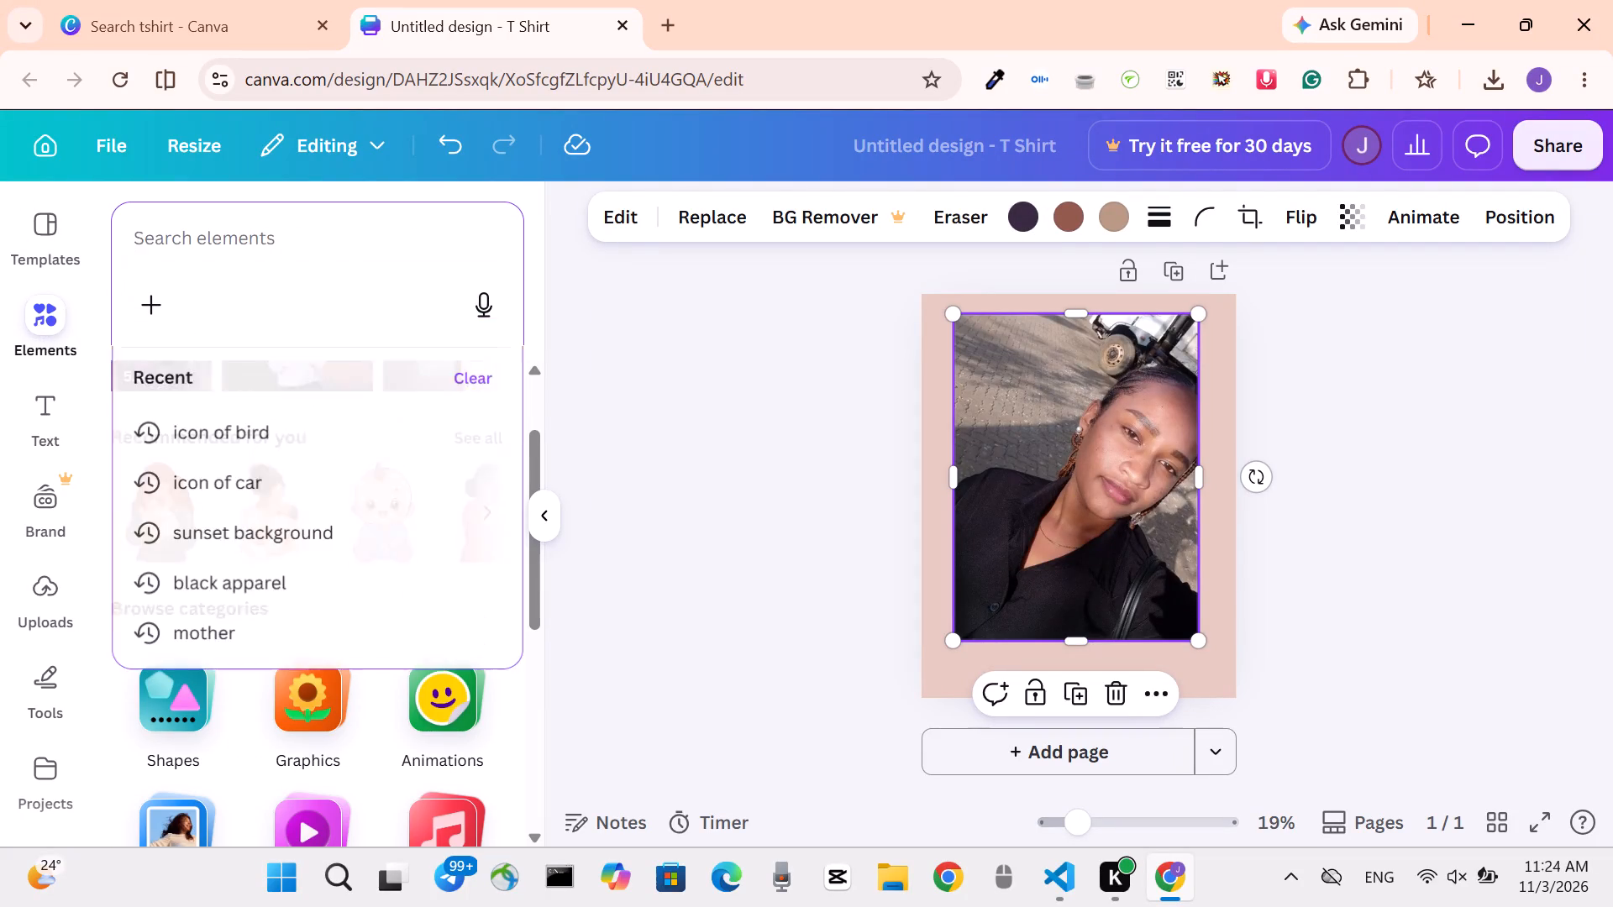
pyautogui.press('p')
pyautogui.write('eac')
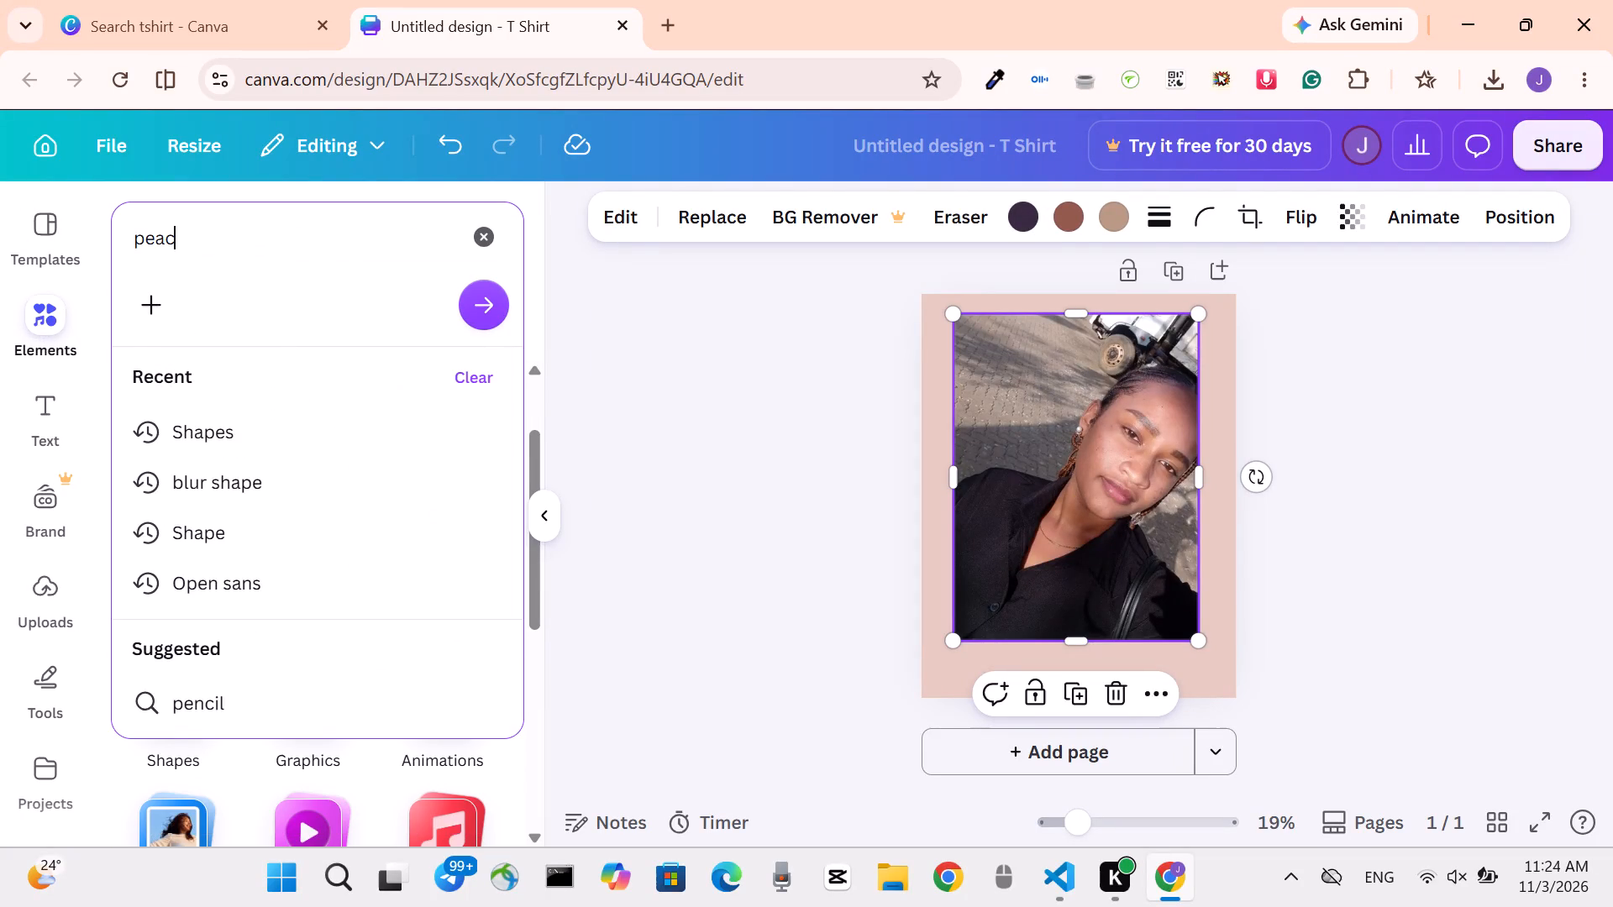
pyautogui.write('e icon')
pyautogui.press('Return')
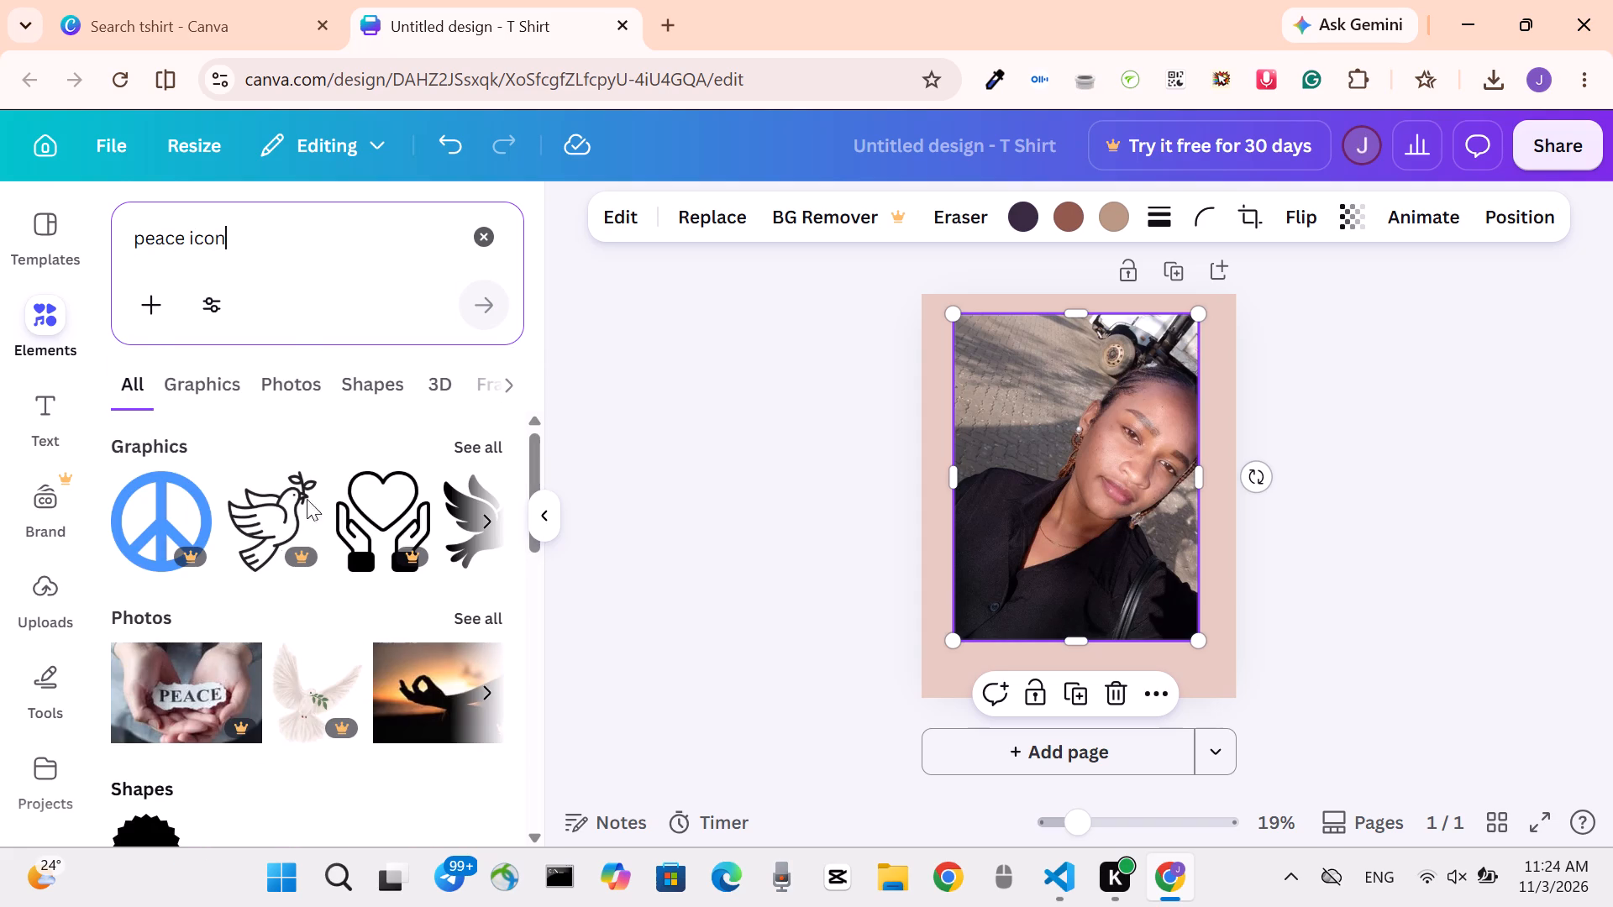
# Add the free navy outlined peace-hand graphic from the graphics results and place it over the page's lower left corner.
pyautogui.scroll(-4, 282, 553)
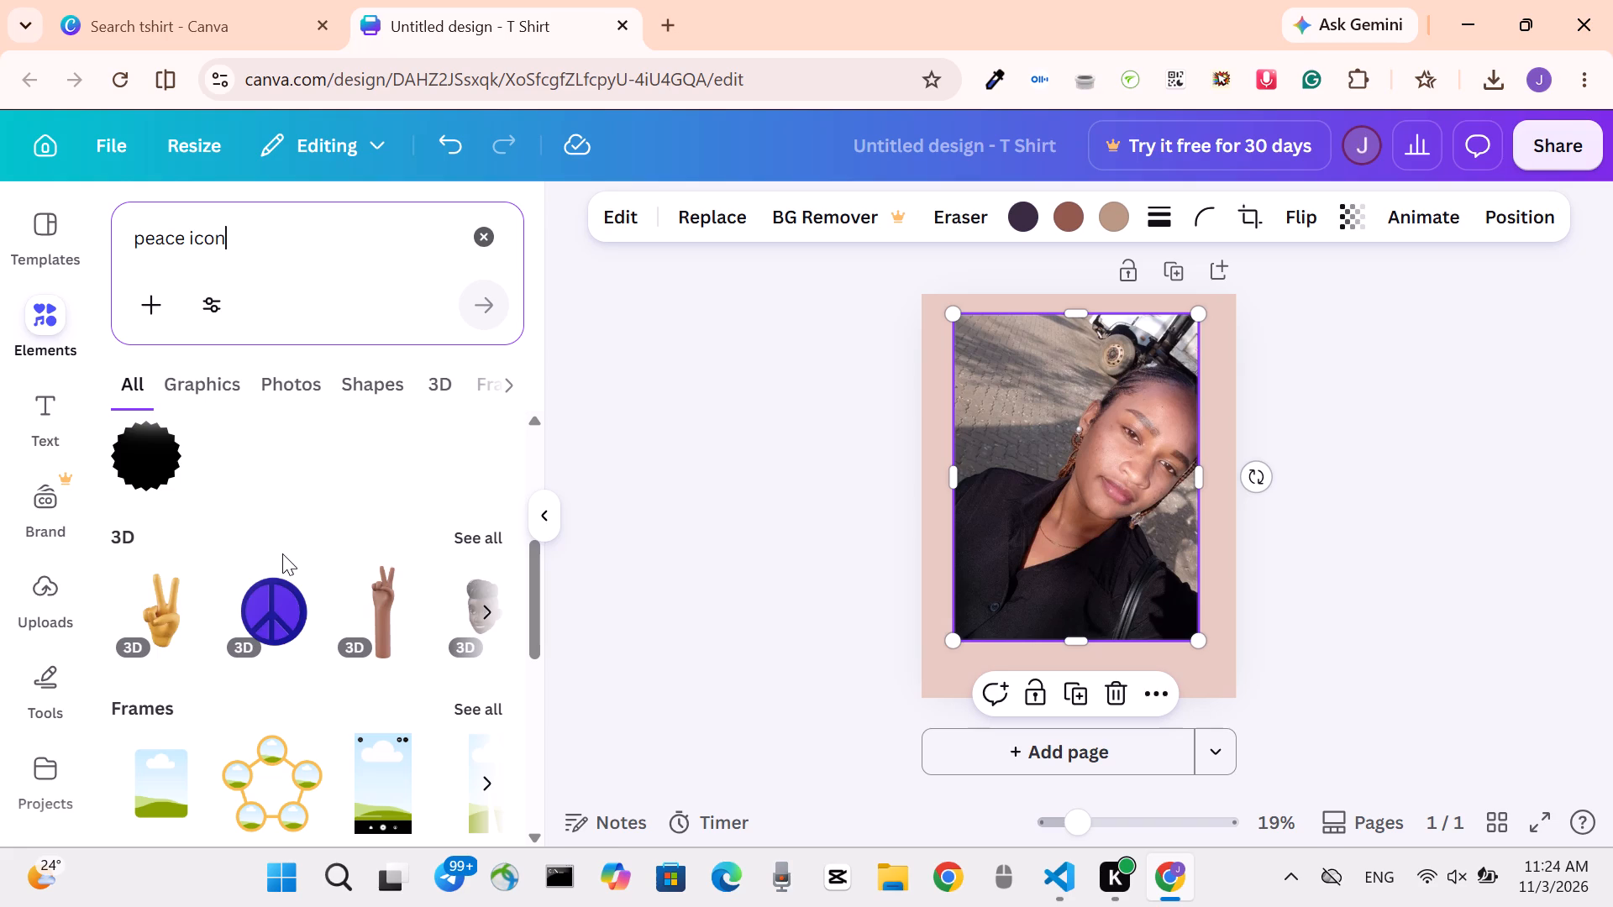
pyautogui.scroll(-3, 282, 553)
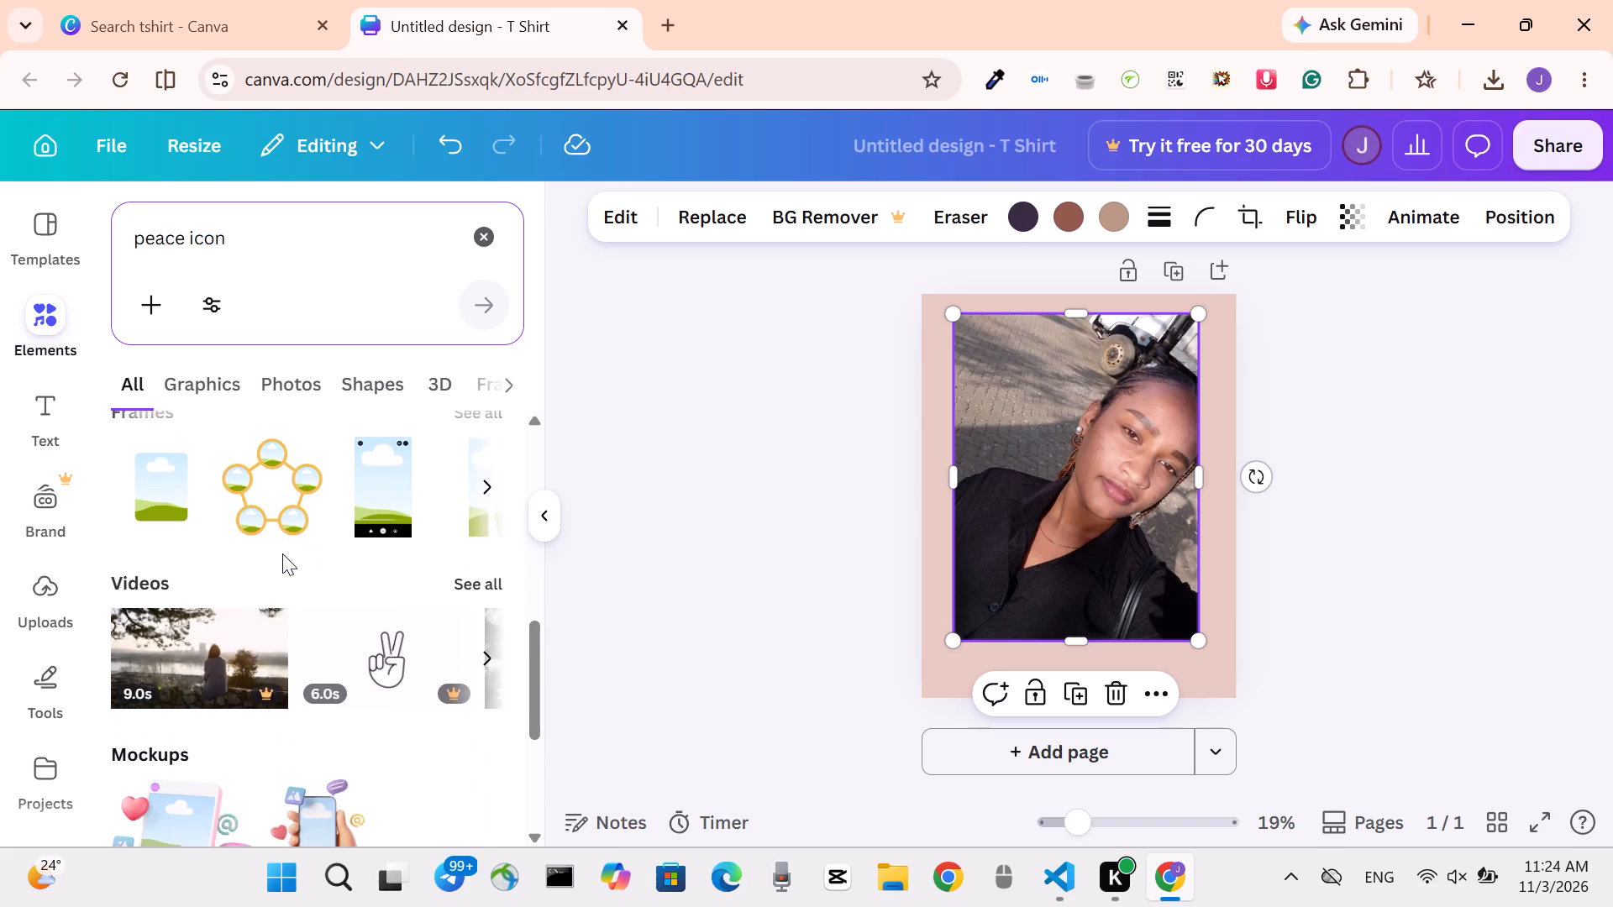
pyautogui.scroll(-3, 282, 553)
pyautogui.scroll(2, 282, 553)
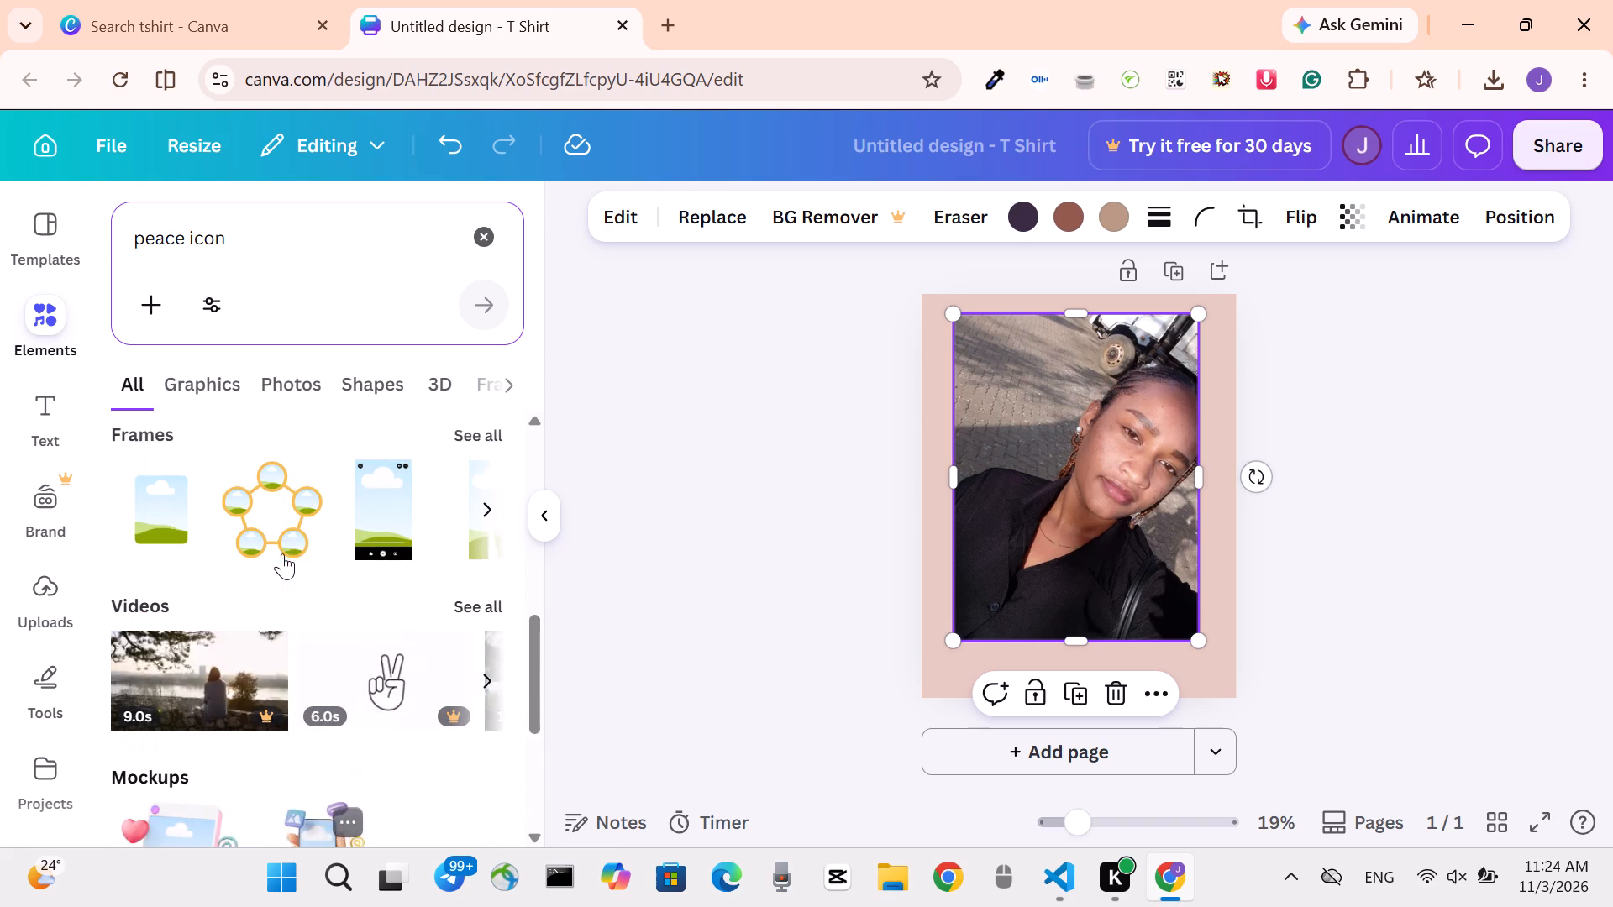
pyautogui.scroll(1, 282, 553)
pyautogui.click(232, 385)
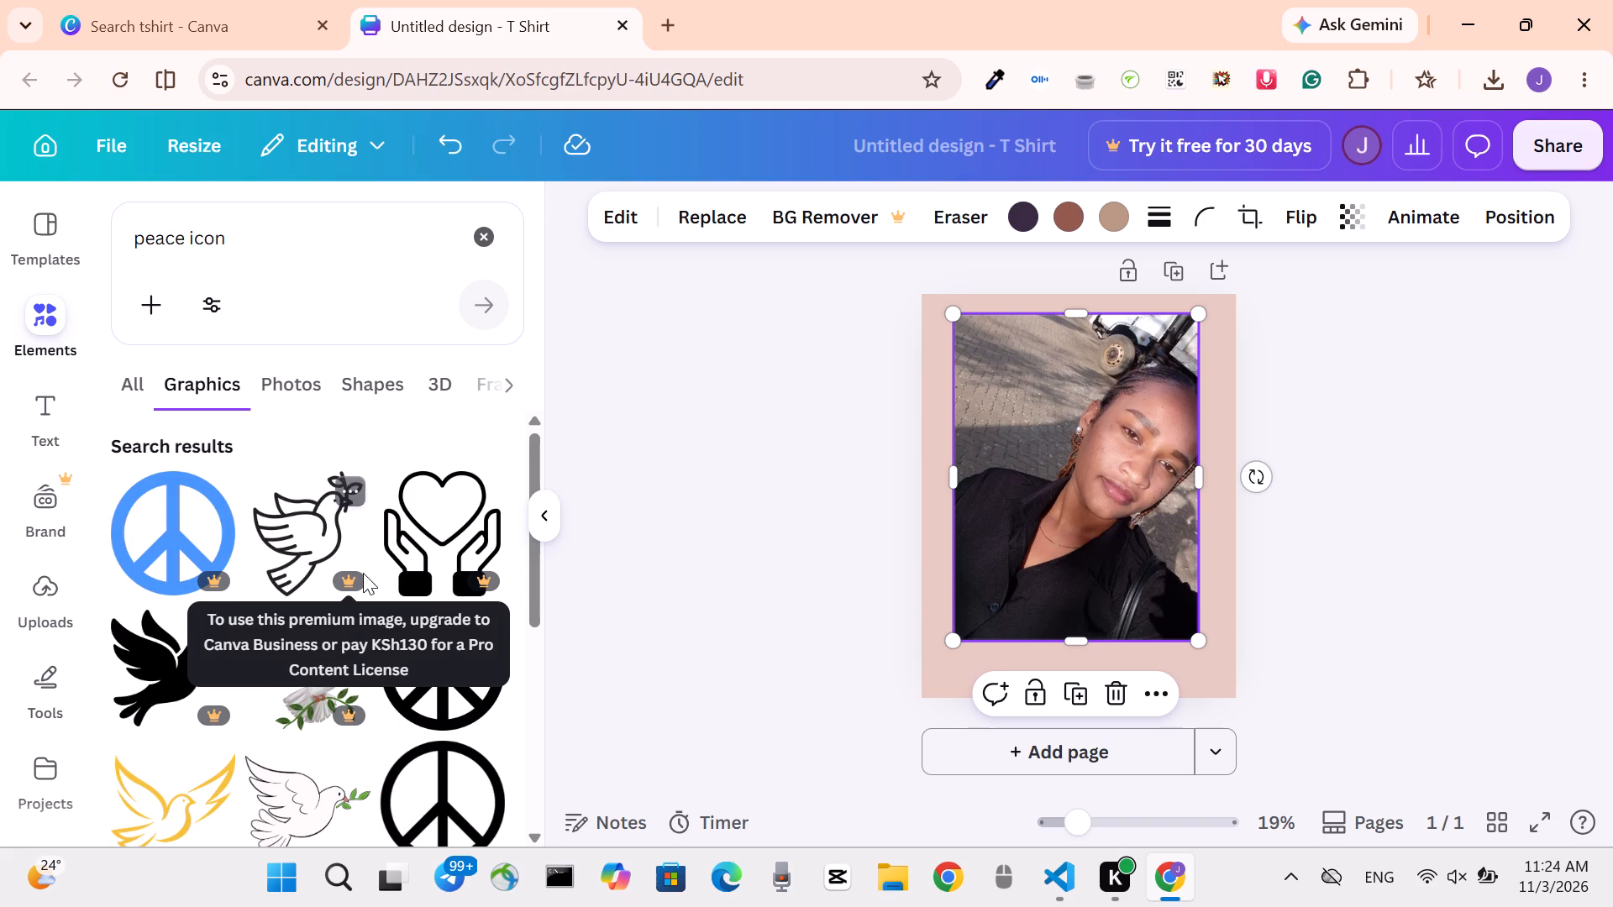
pyautogui.scroll(-3, 173, 510)
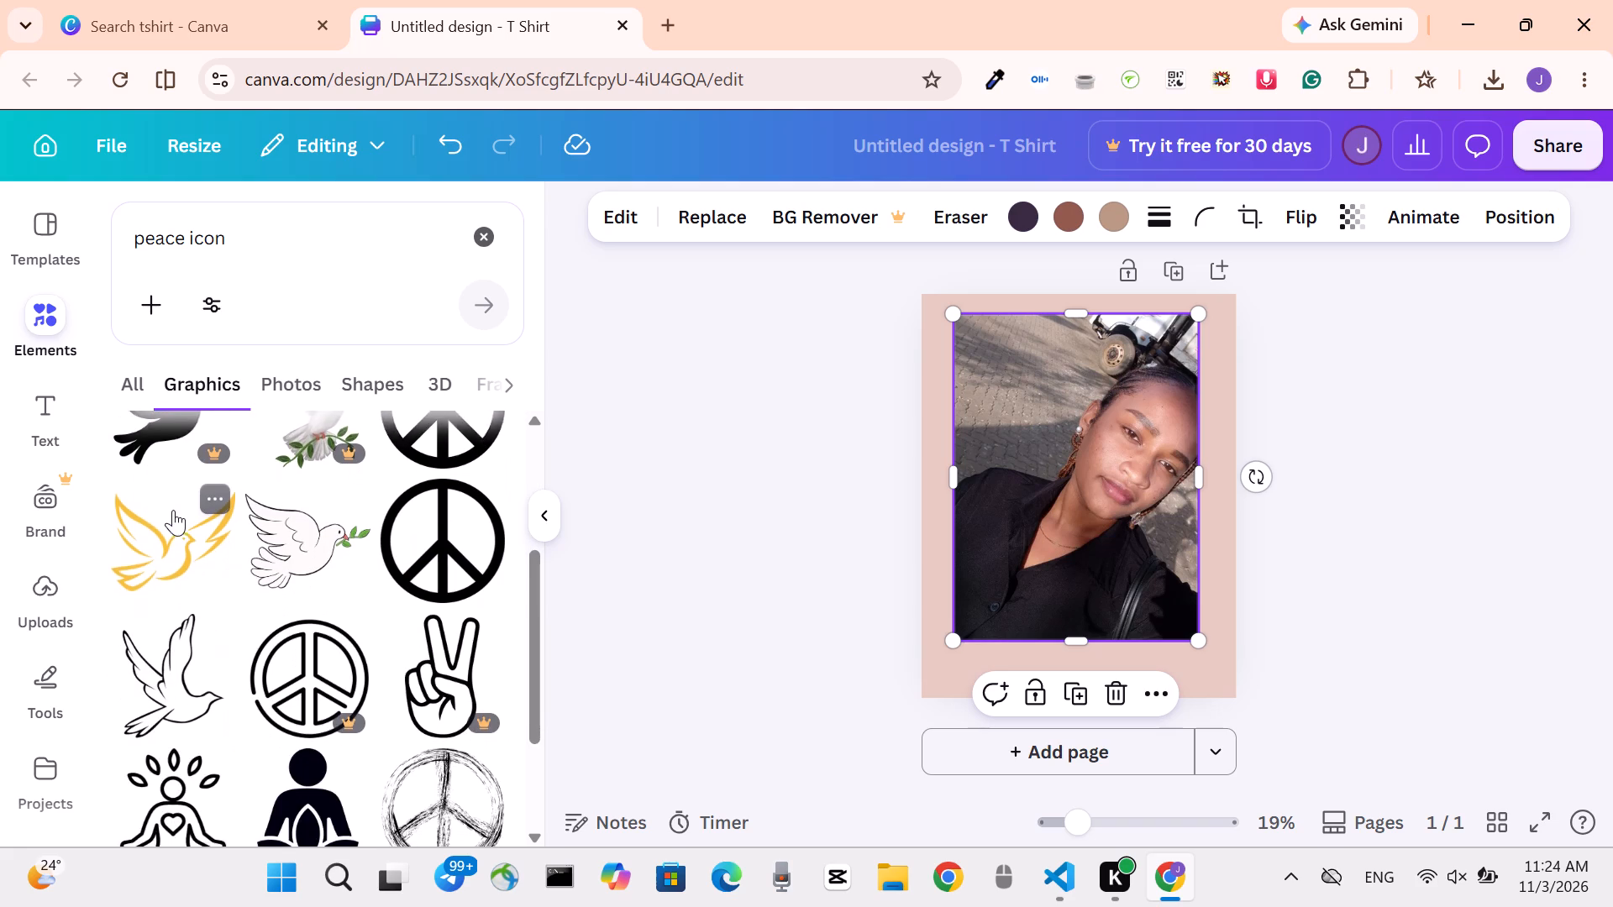
pyautogui.scroll(-3, 173, 510)
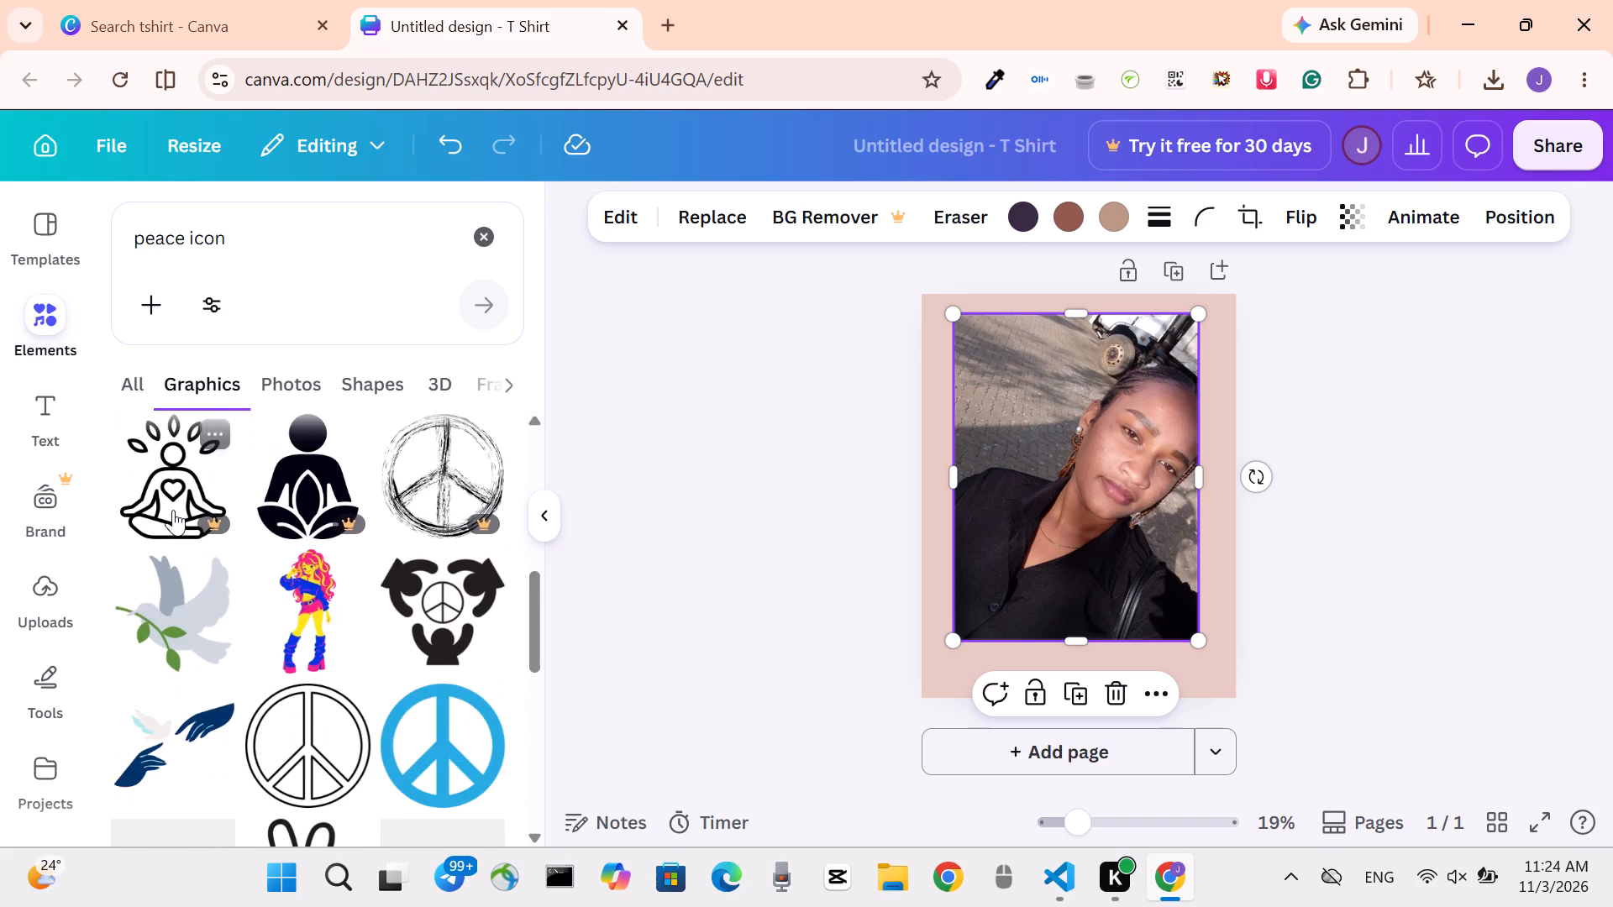
pyautogui.scroll(-5, 173, 510)
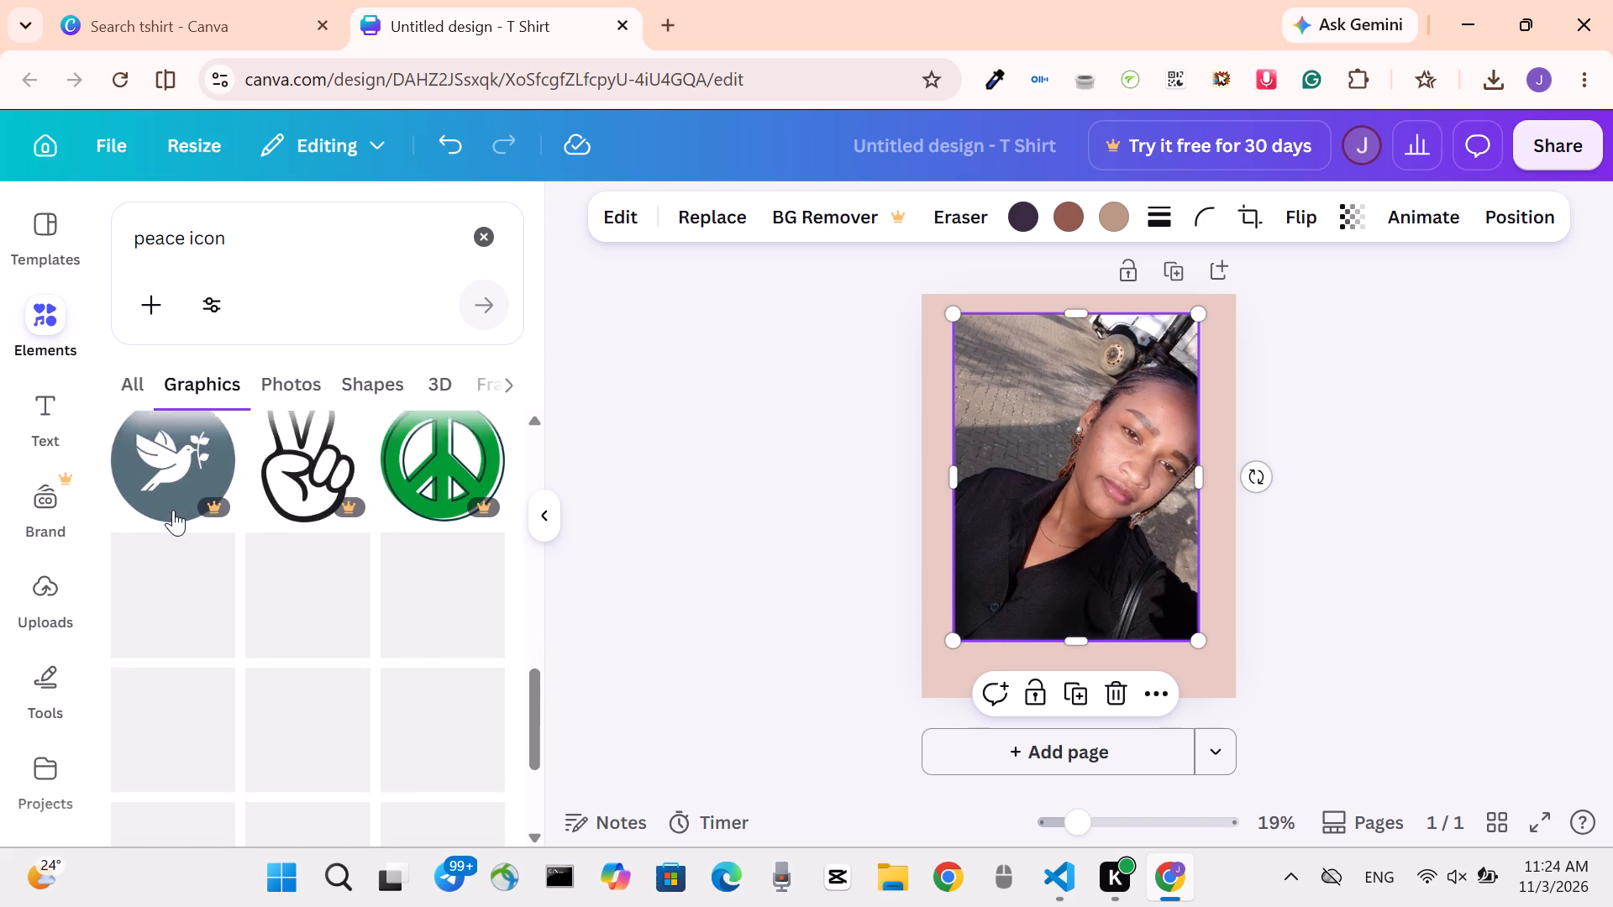
pyautogui.scroll(-1, 173, 510)
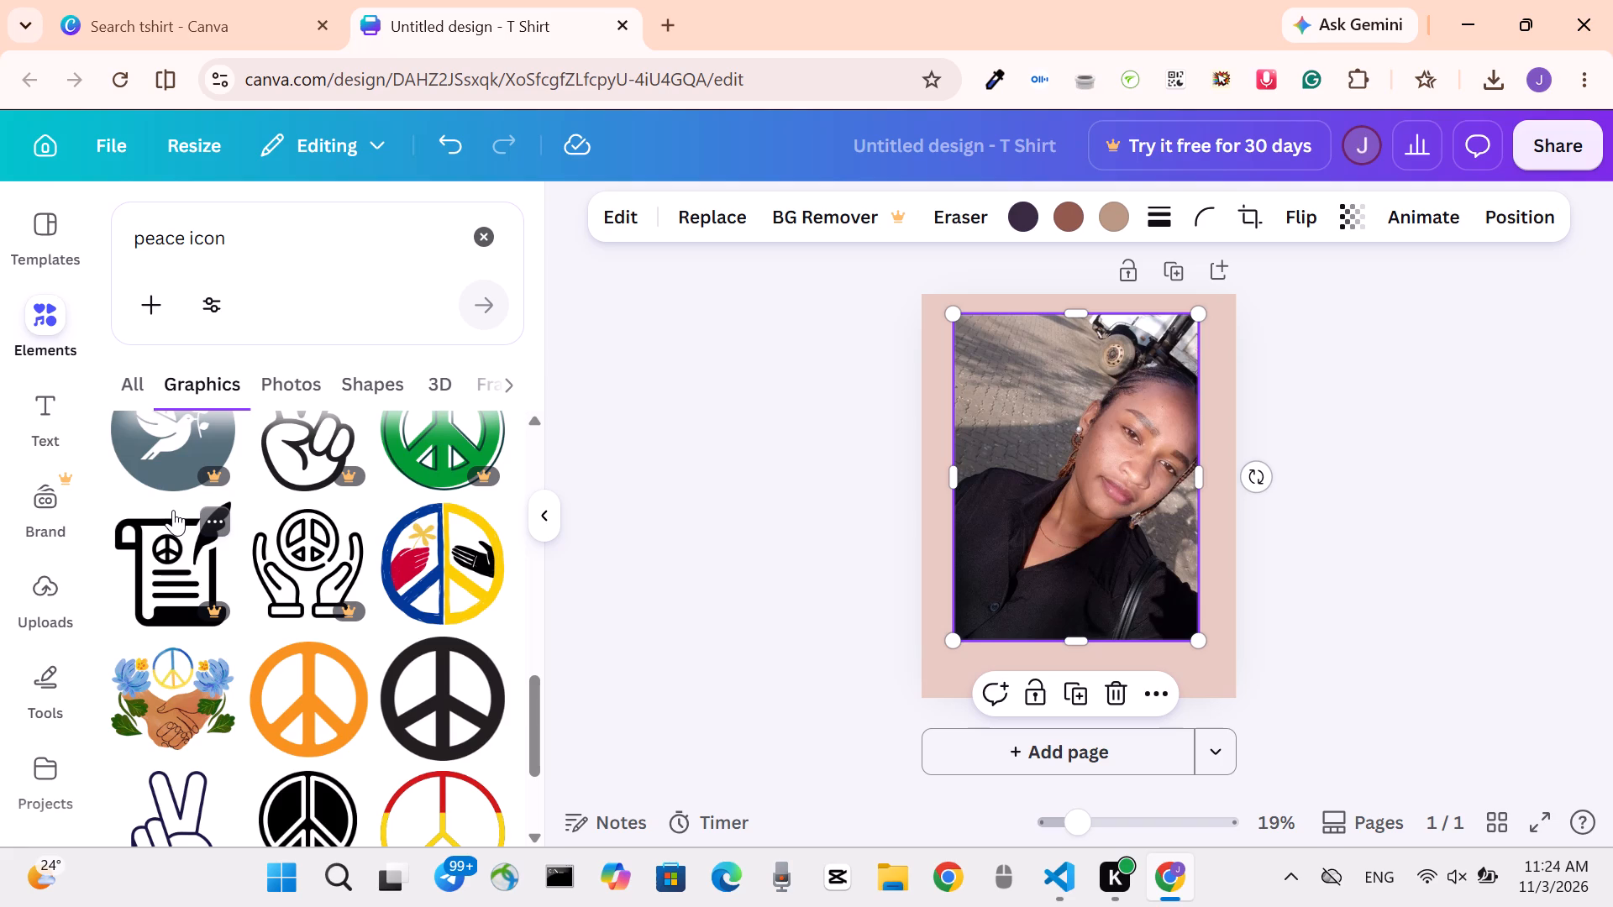
pyautogui.scroll(-3, 173, 510)
pyautogui.click(176, 602)
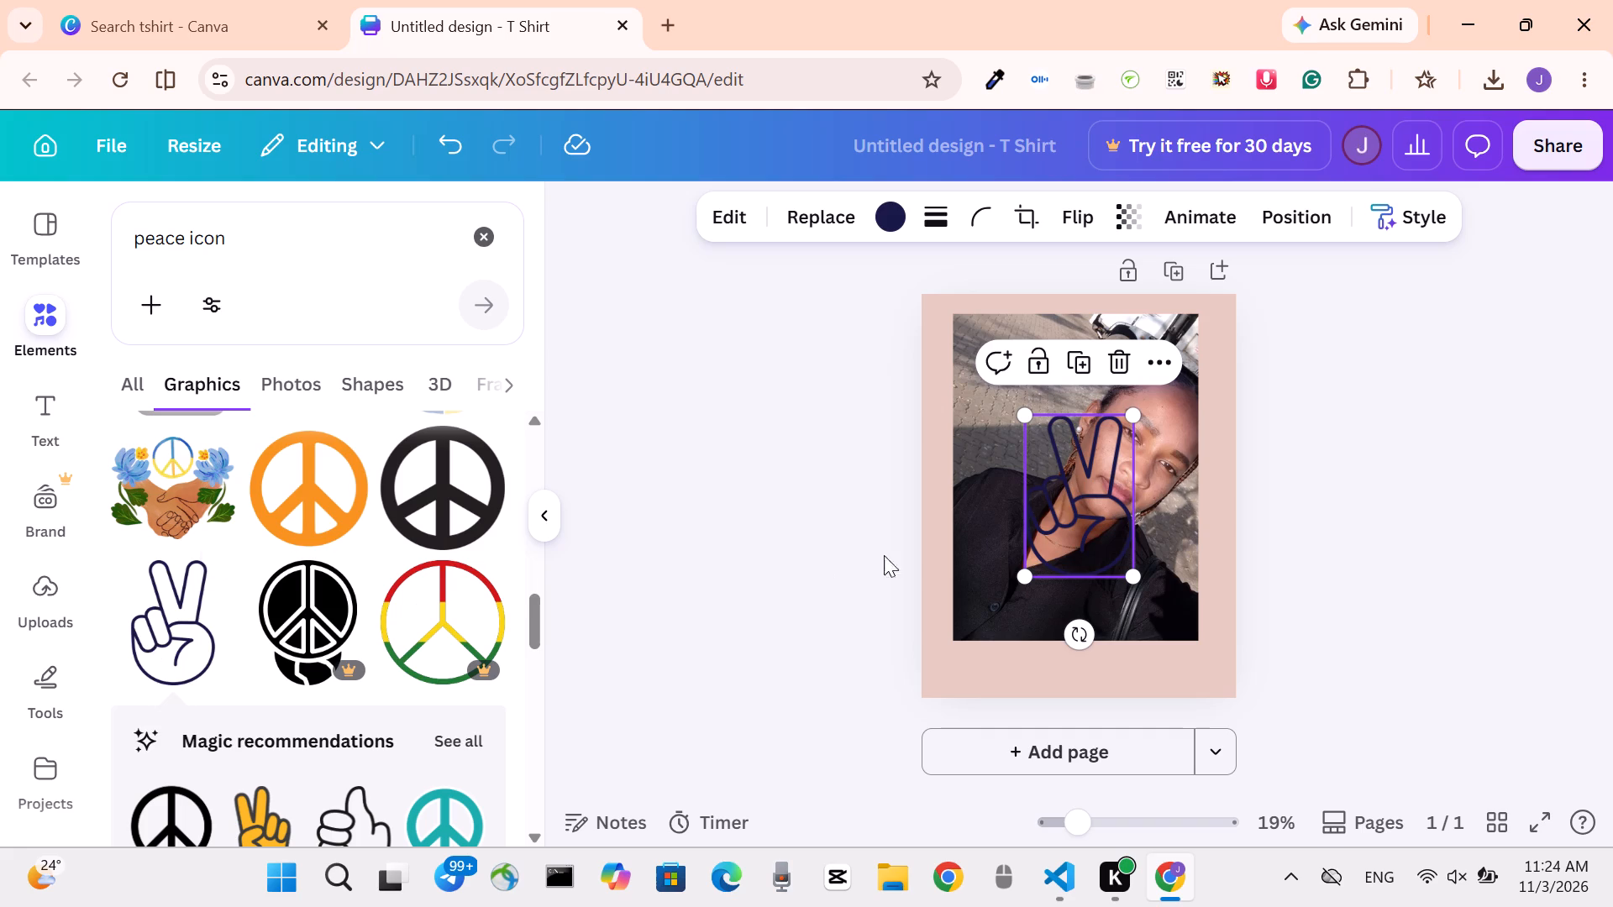
pyautogui.moveTo(1064, 501); pyautogui.dragTo(985, 587)
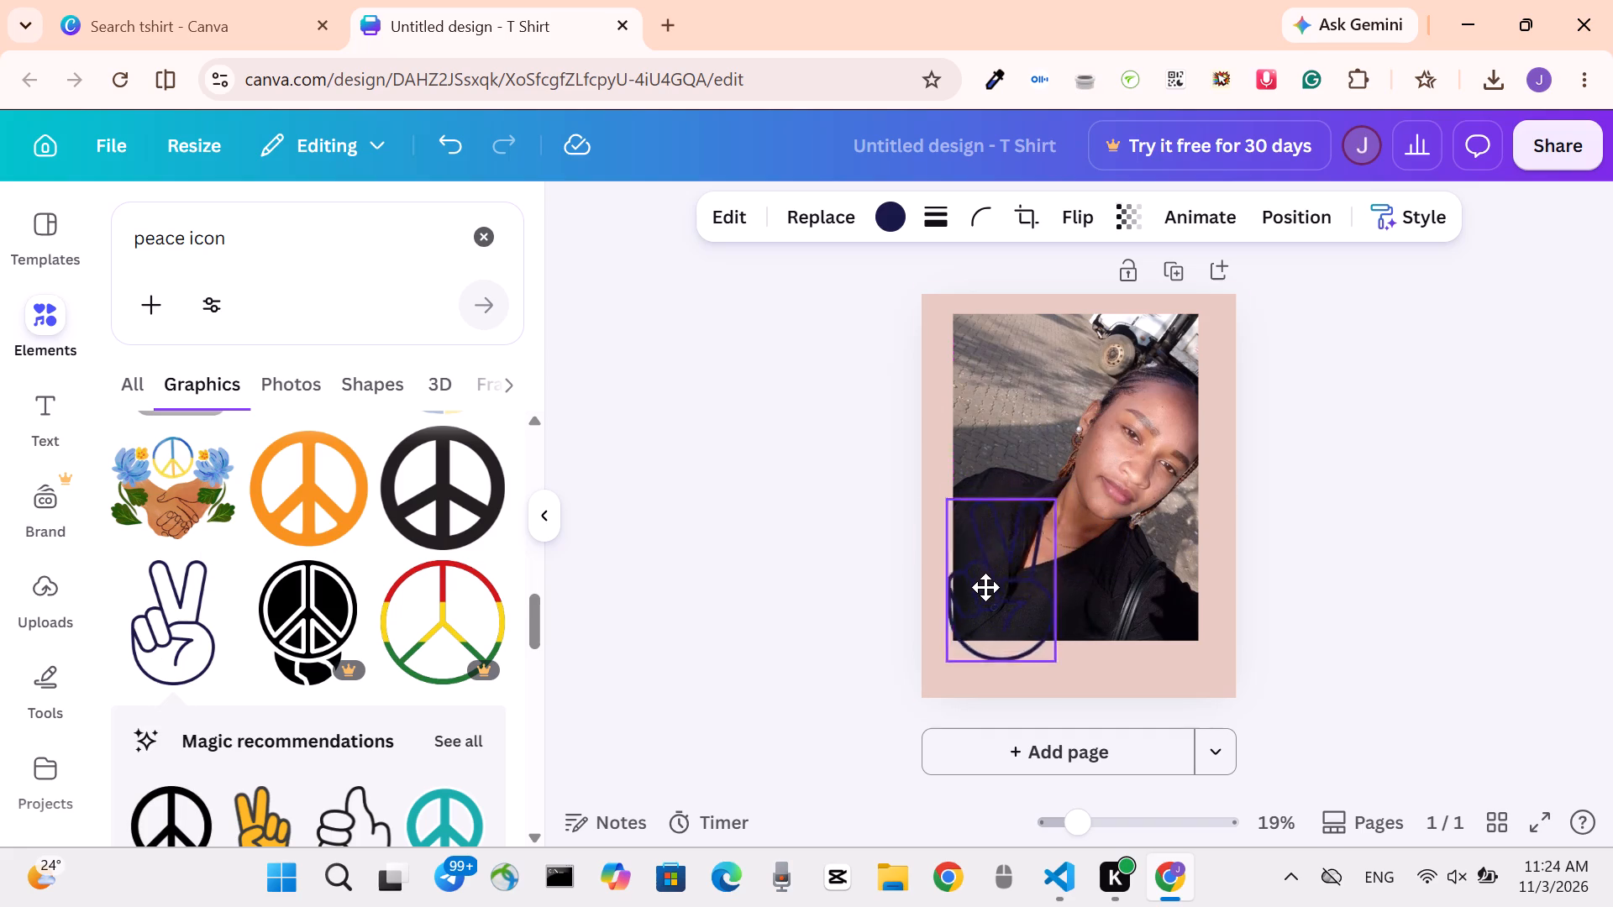
pyautogui.moveTo(985, 587); pyautogui.dragTo(967, 631)
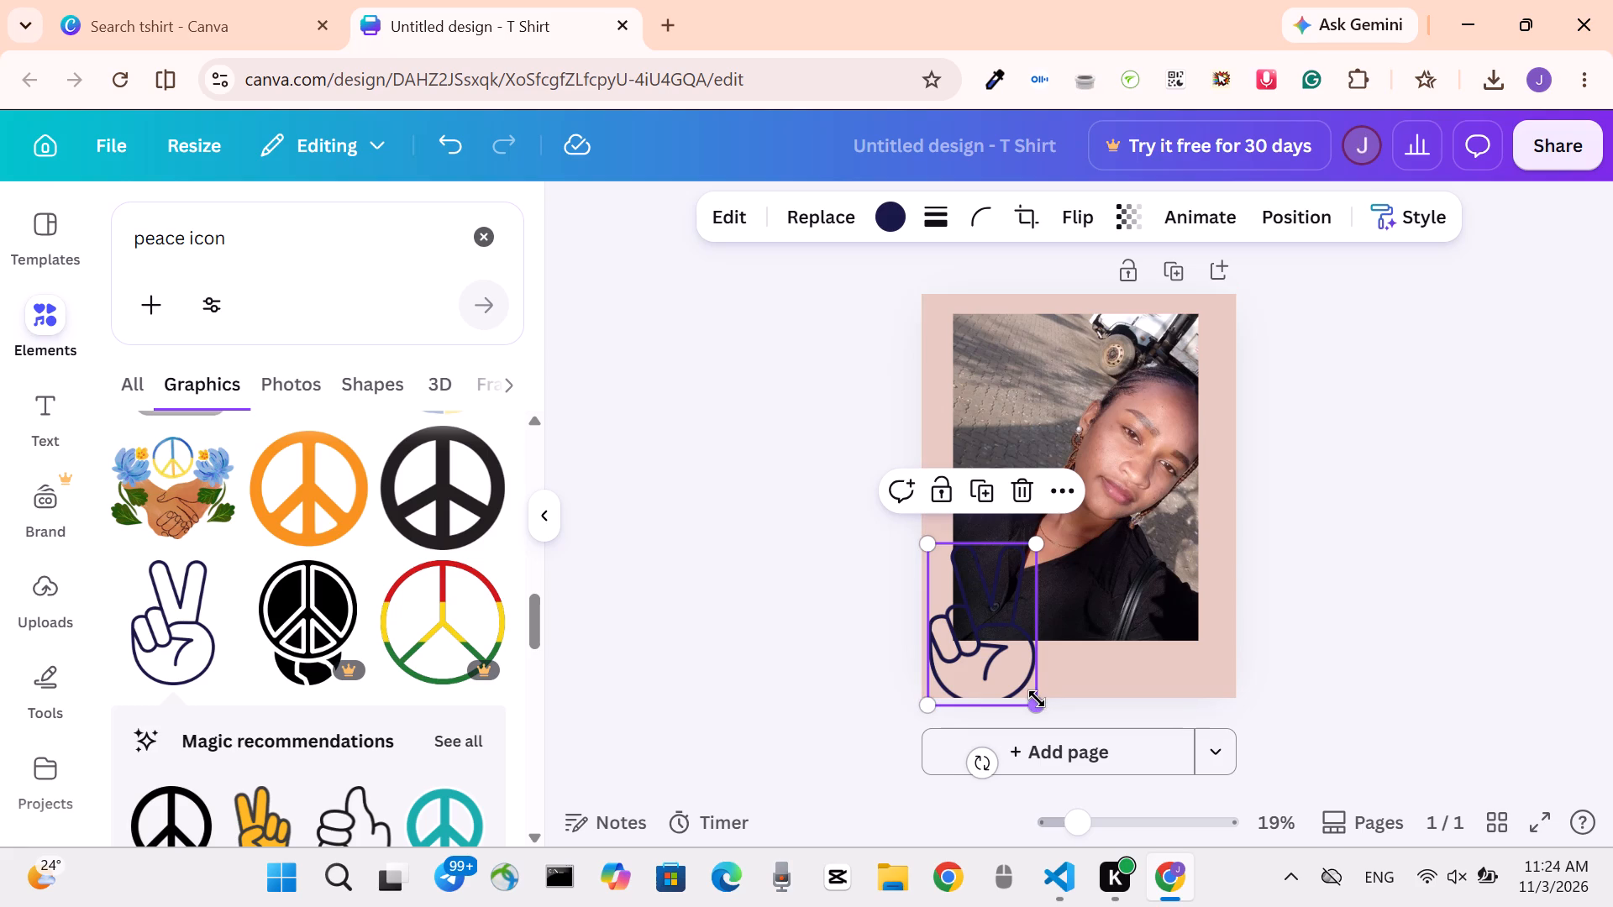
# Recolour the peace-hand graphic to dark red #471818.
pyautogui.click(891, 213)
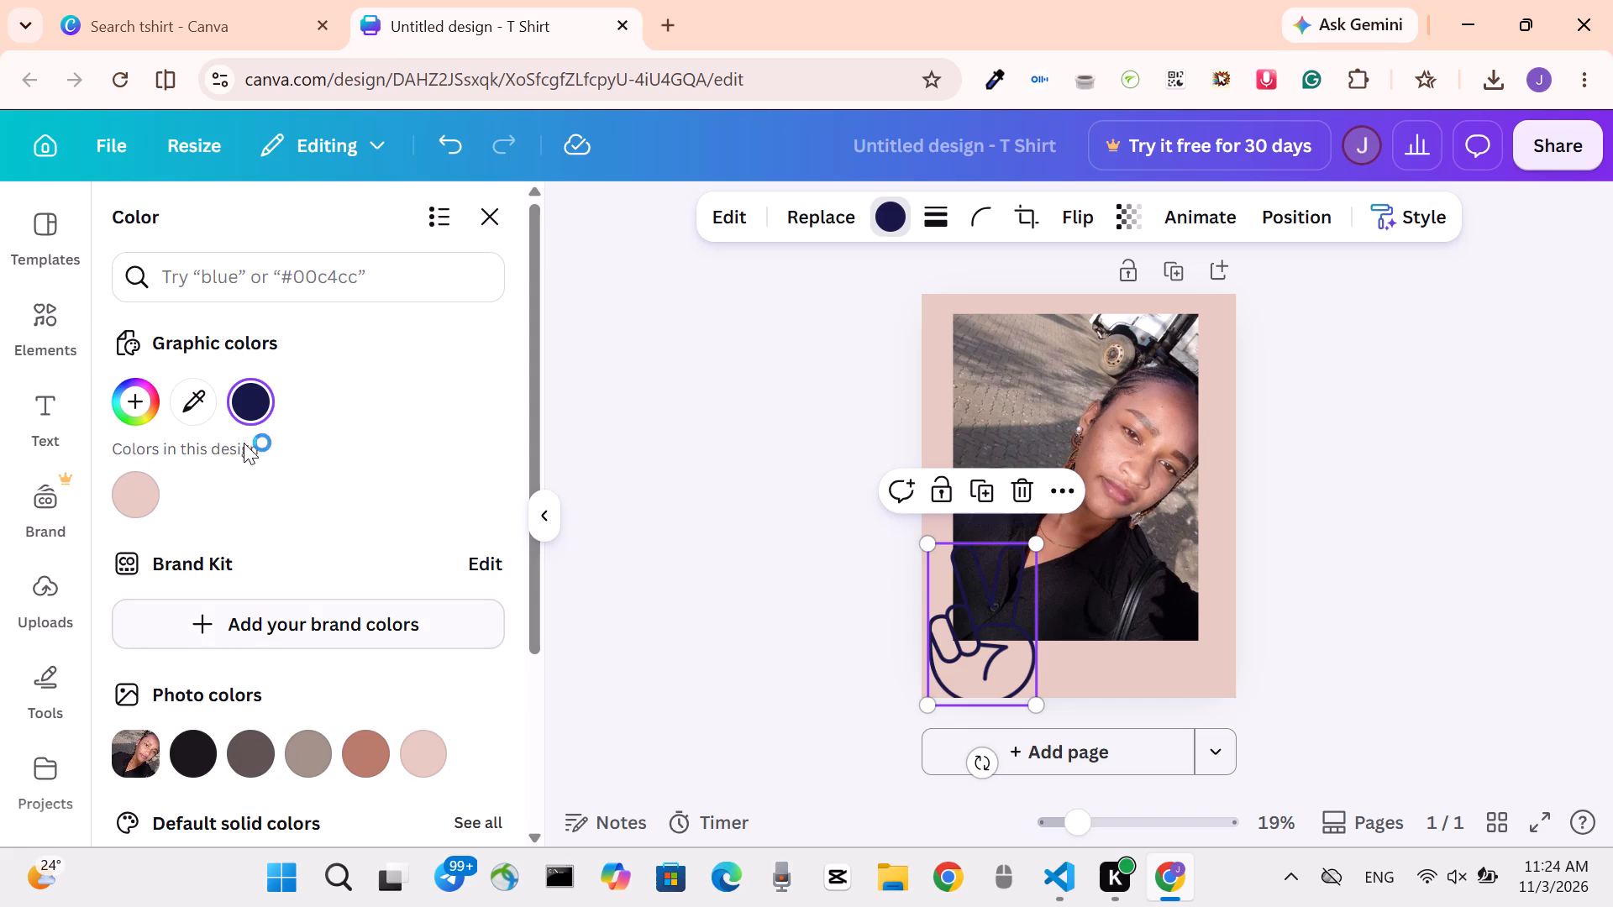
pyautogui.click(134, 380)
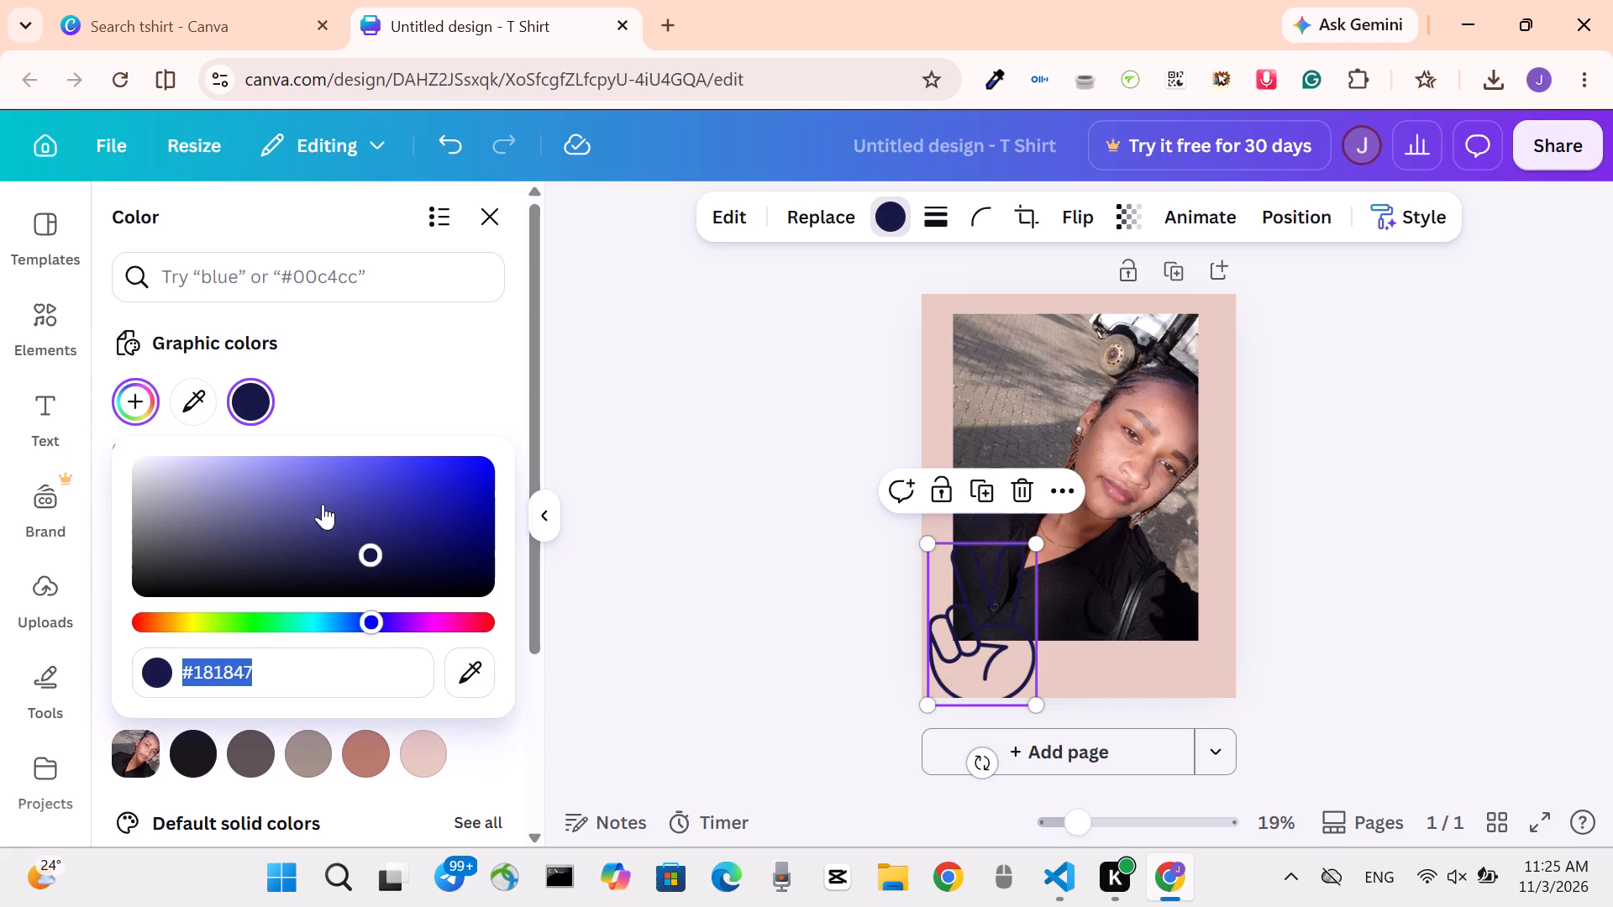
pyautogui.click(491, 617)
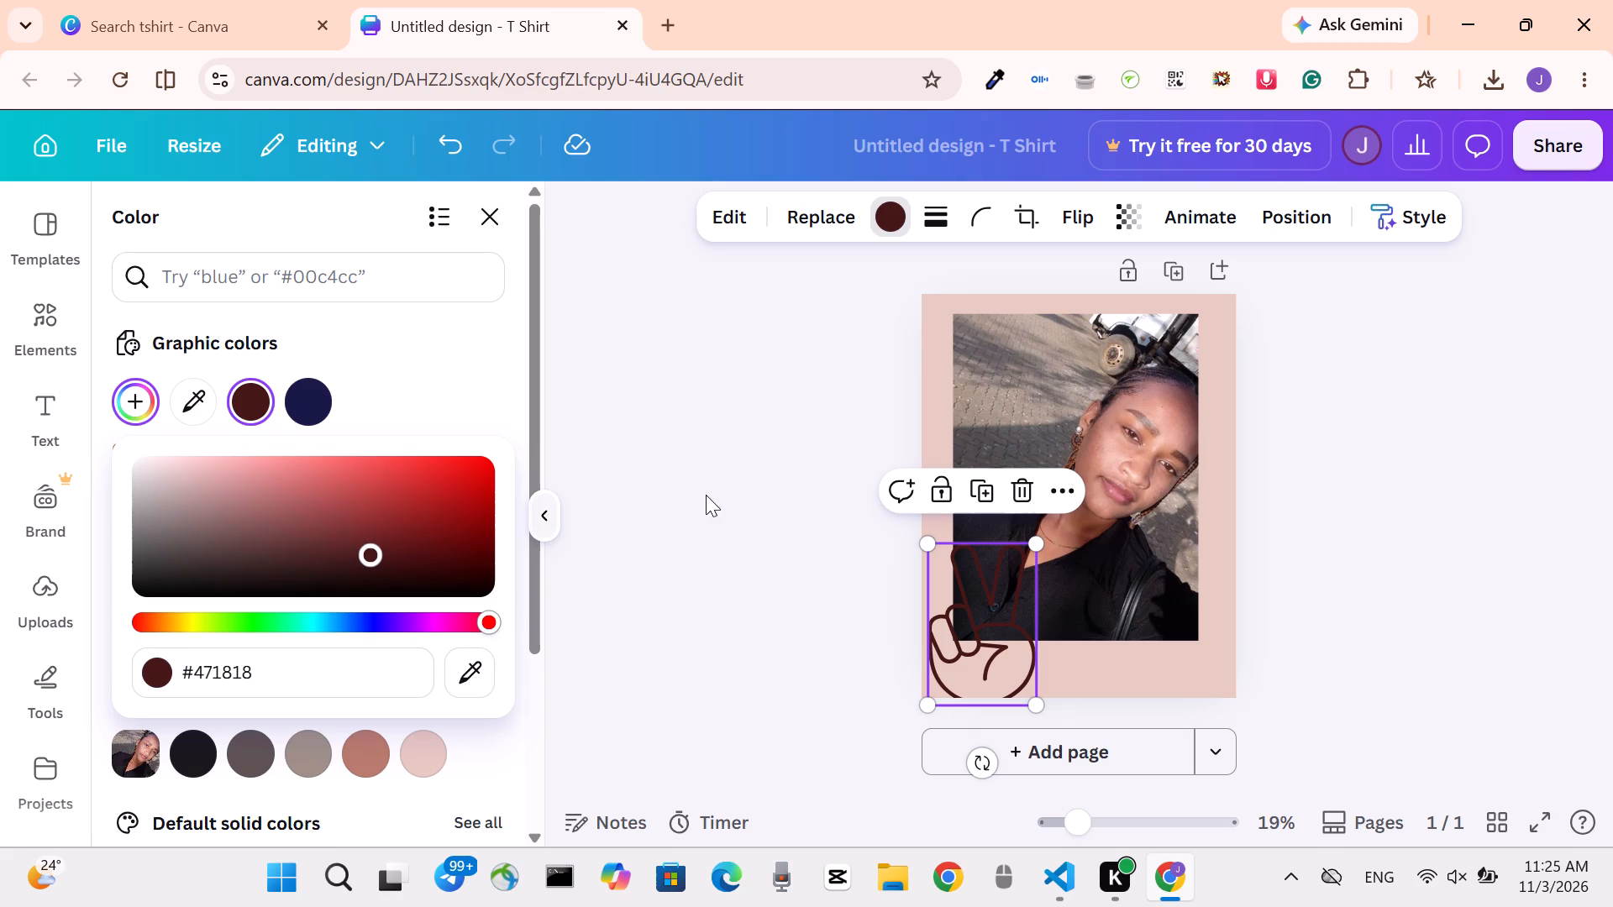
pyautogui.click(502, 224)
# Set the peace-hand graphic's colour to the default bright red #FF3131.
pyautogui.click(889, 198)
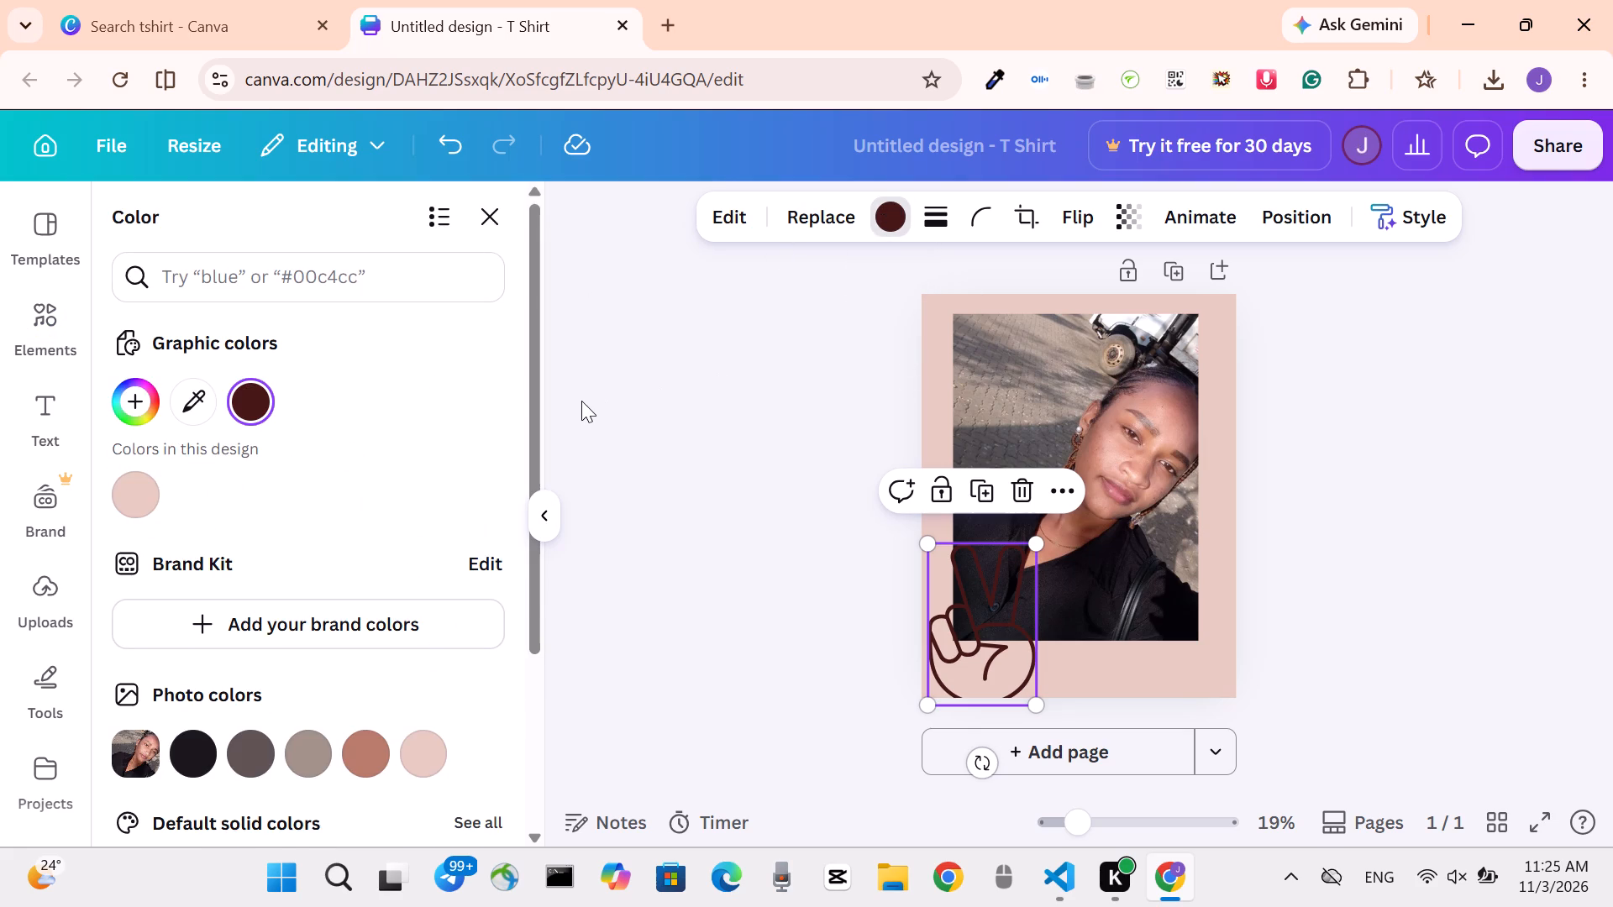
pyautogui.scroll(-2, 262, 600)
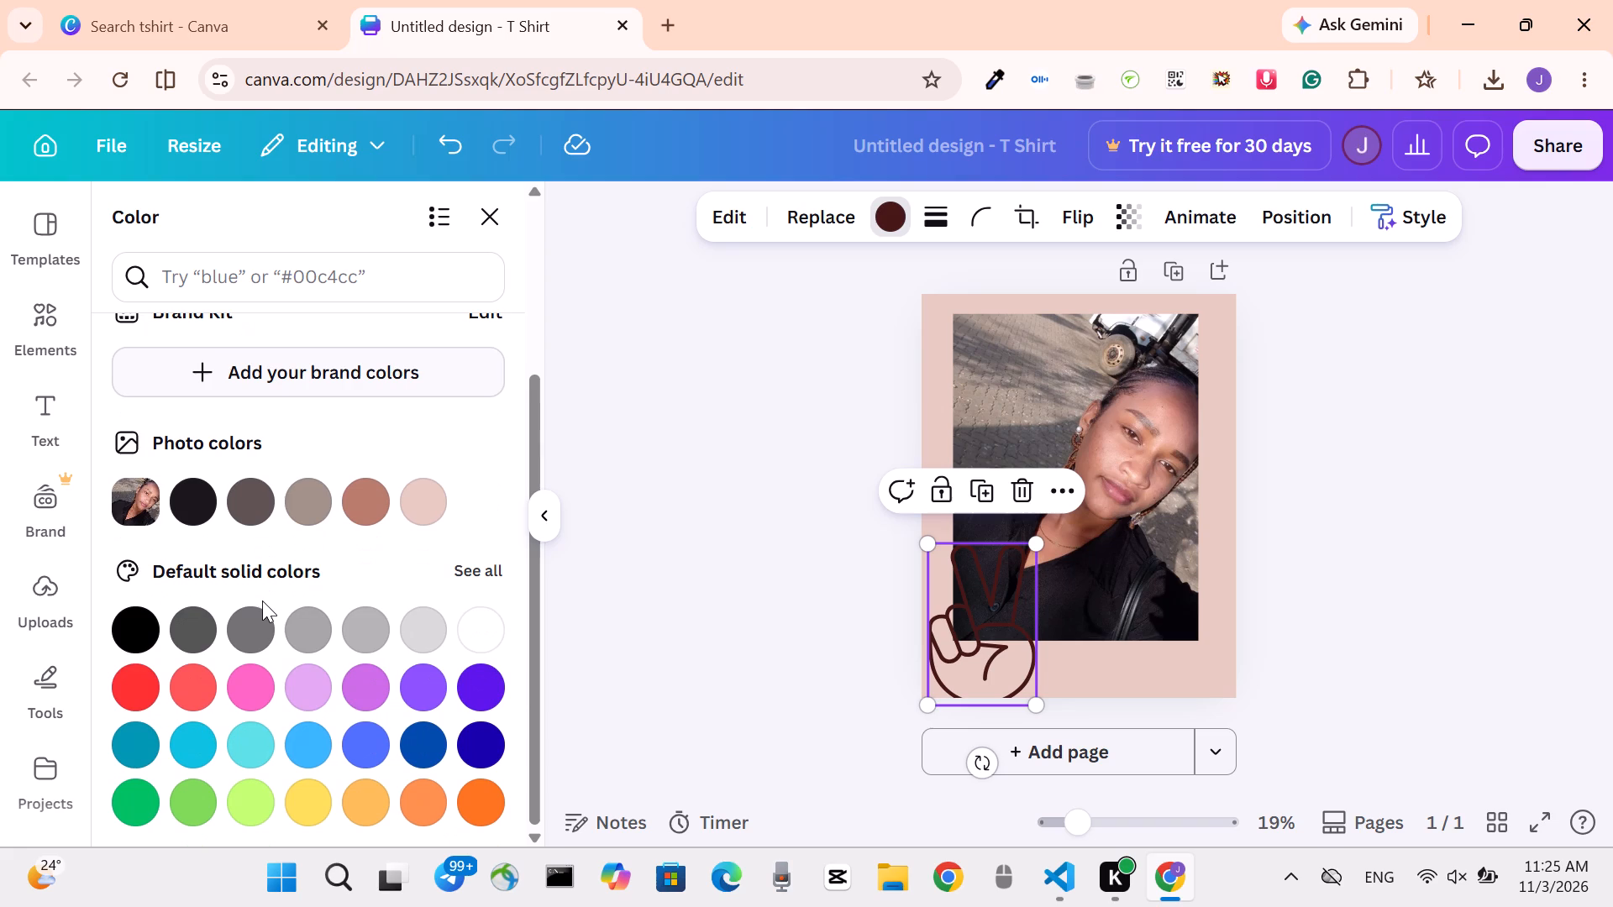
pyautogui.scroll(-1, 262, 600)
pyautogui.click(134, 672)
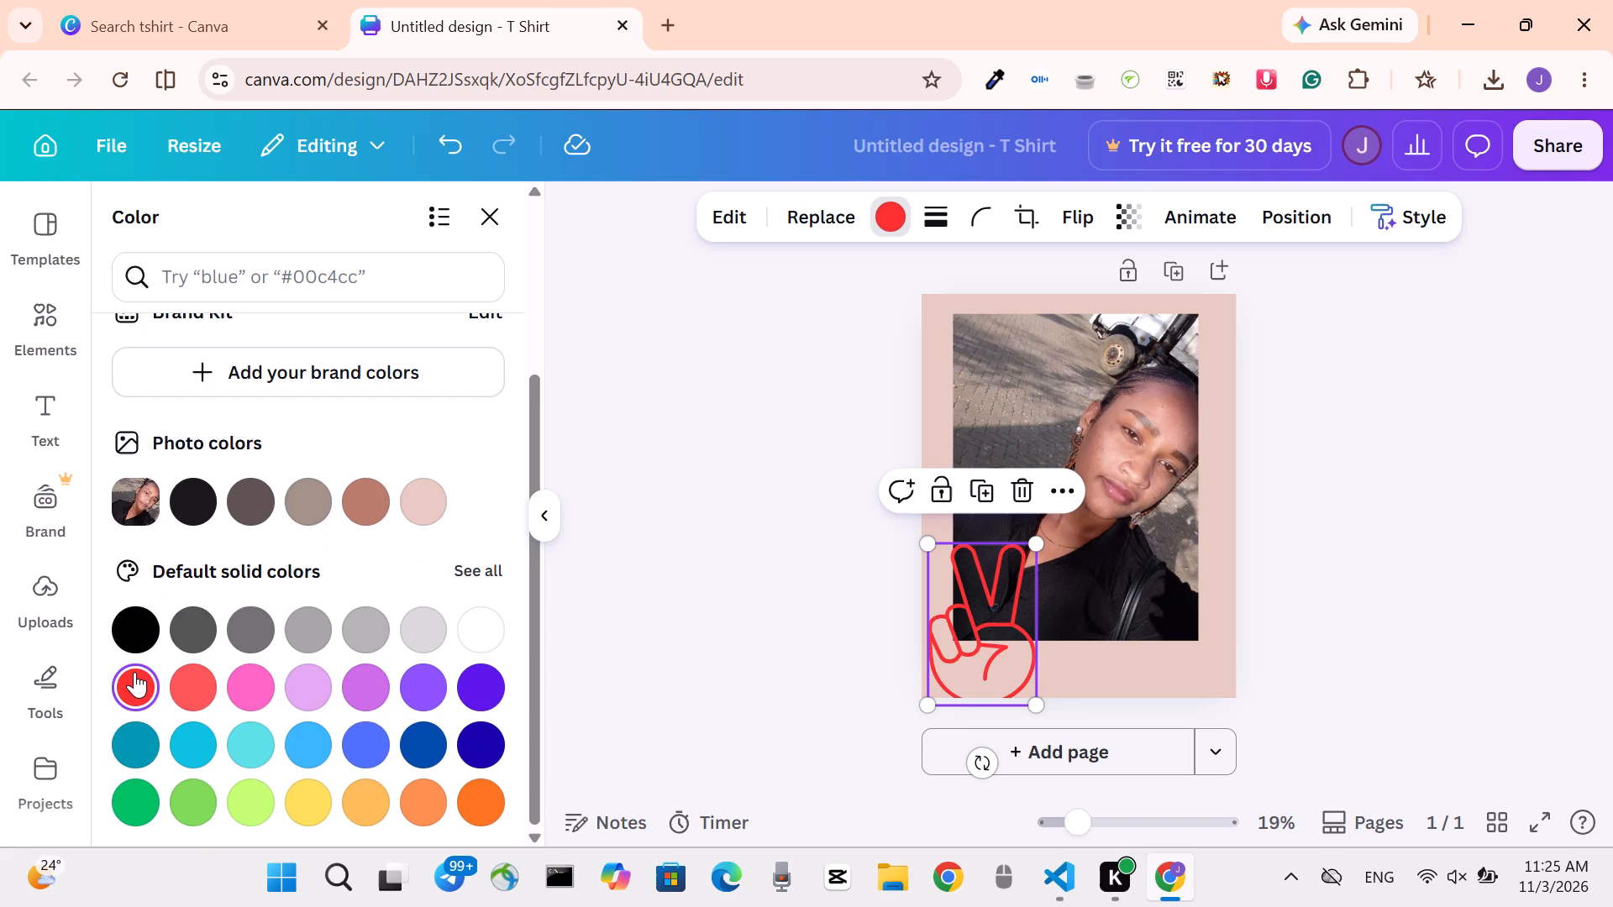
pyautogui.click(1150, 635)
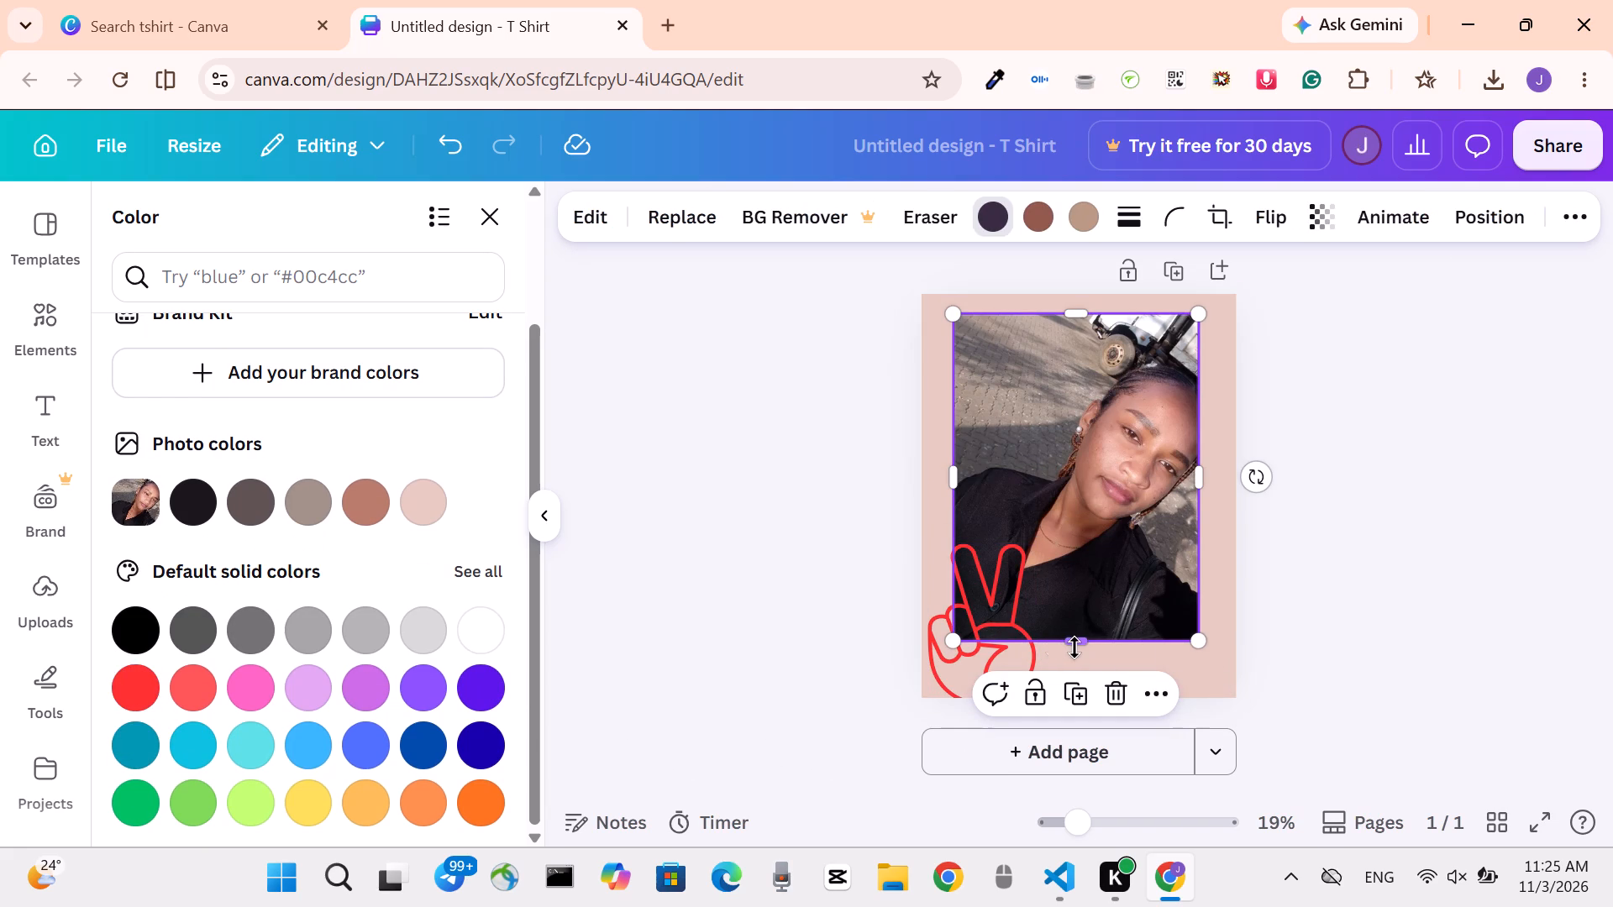
# Shrink the peace-hand graphic to about 1.9 wide by 2.9 high in the page's lower left corner, below the photo.
pyautogui.click(997, 665)
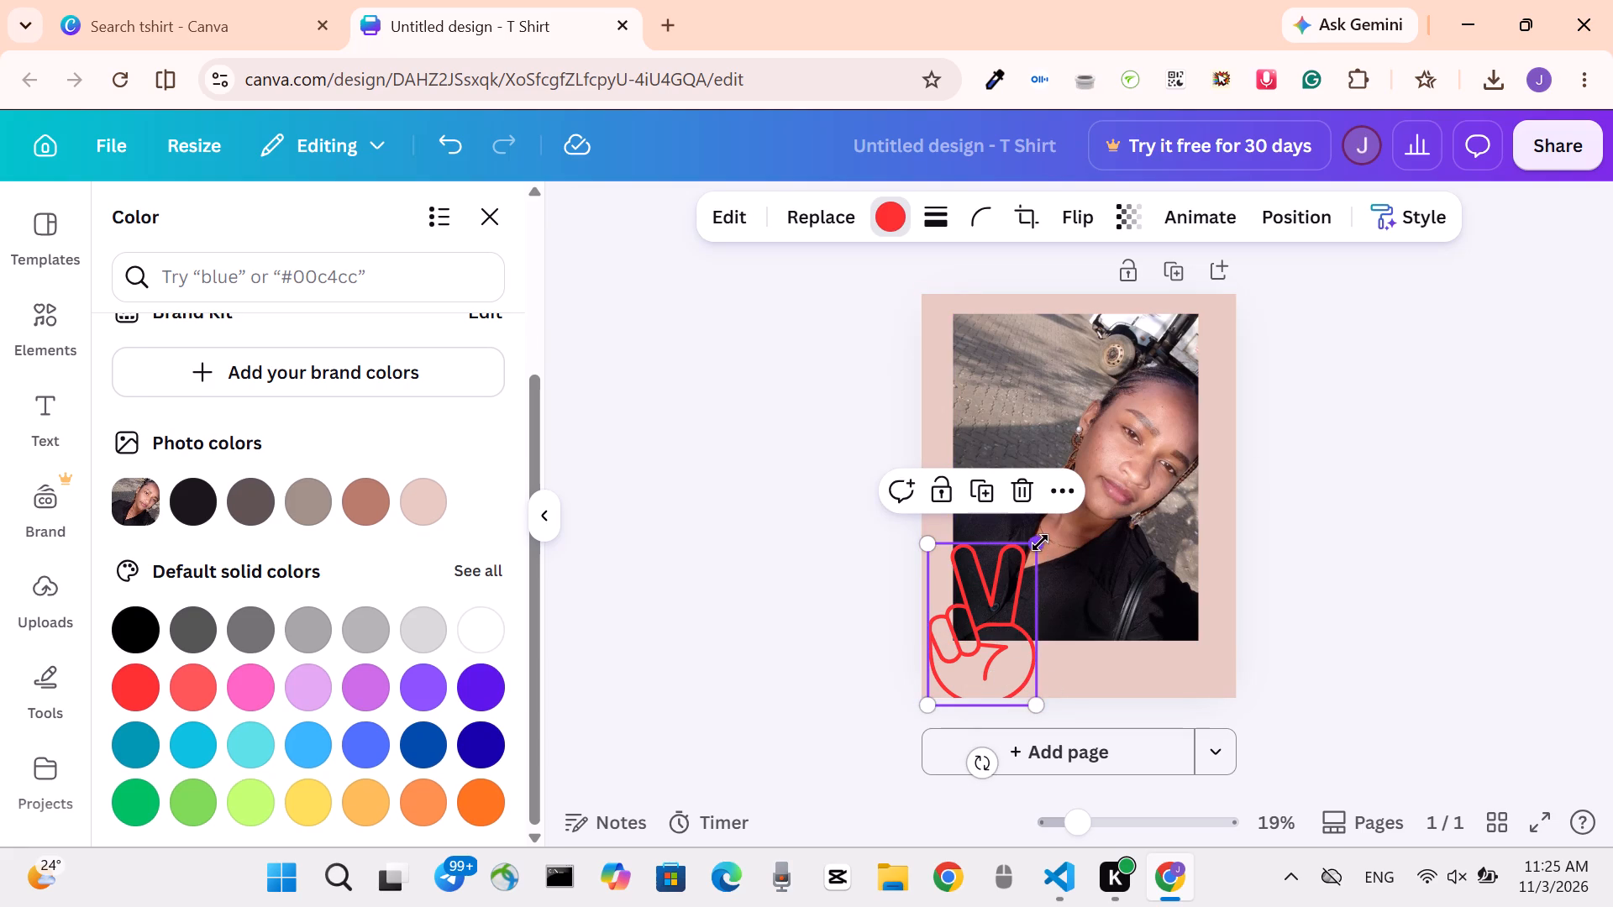
pyautogui.moveTo(1038, 543); pyautogui.dragTo(986, 650)
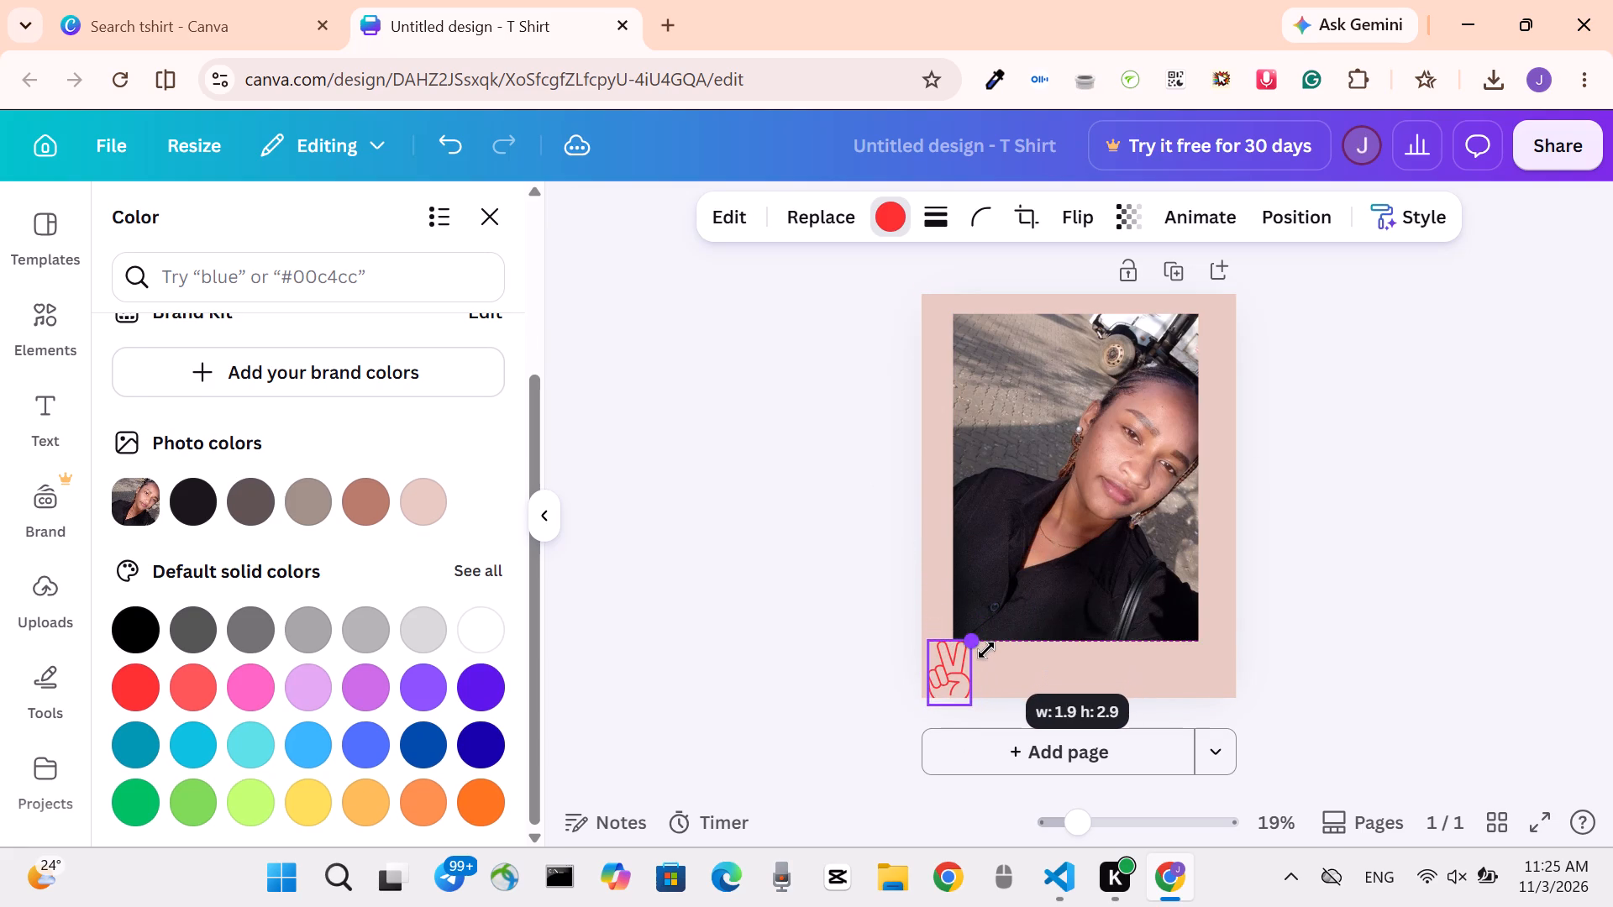
pyautogui.moveTo(986, 650); pyautogui.dragTo(986, 651)
pyautogui.click(1022, 662)
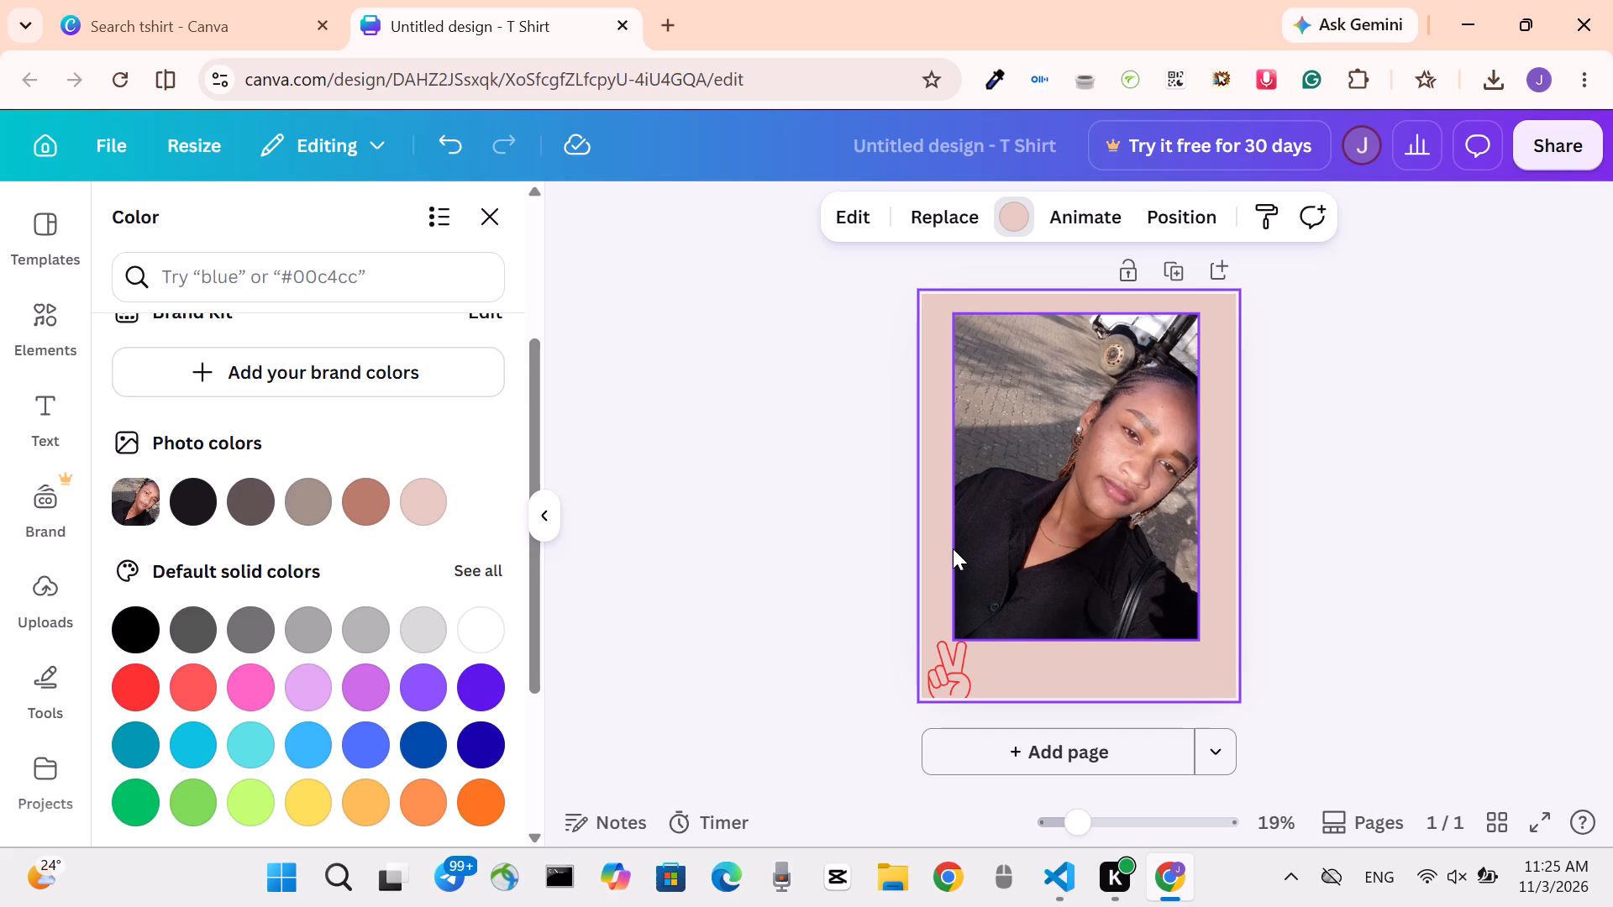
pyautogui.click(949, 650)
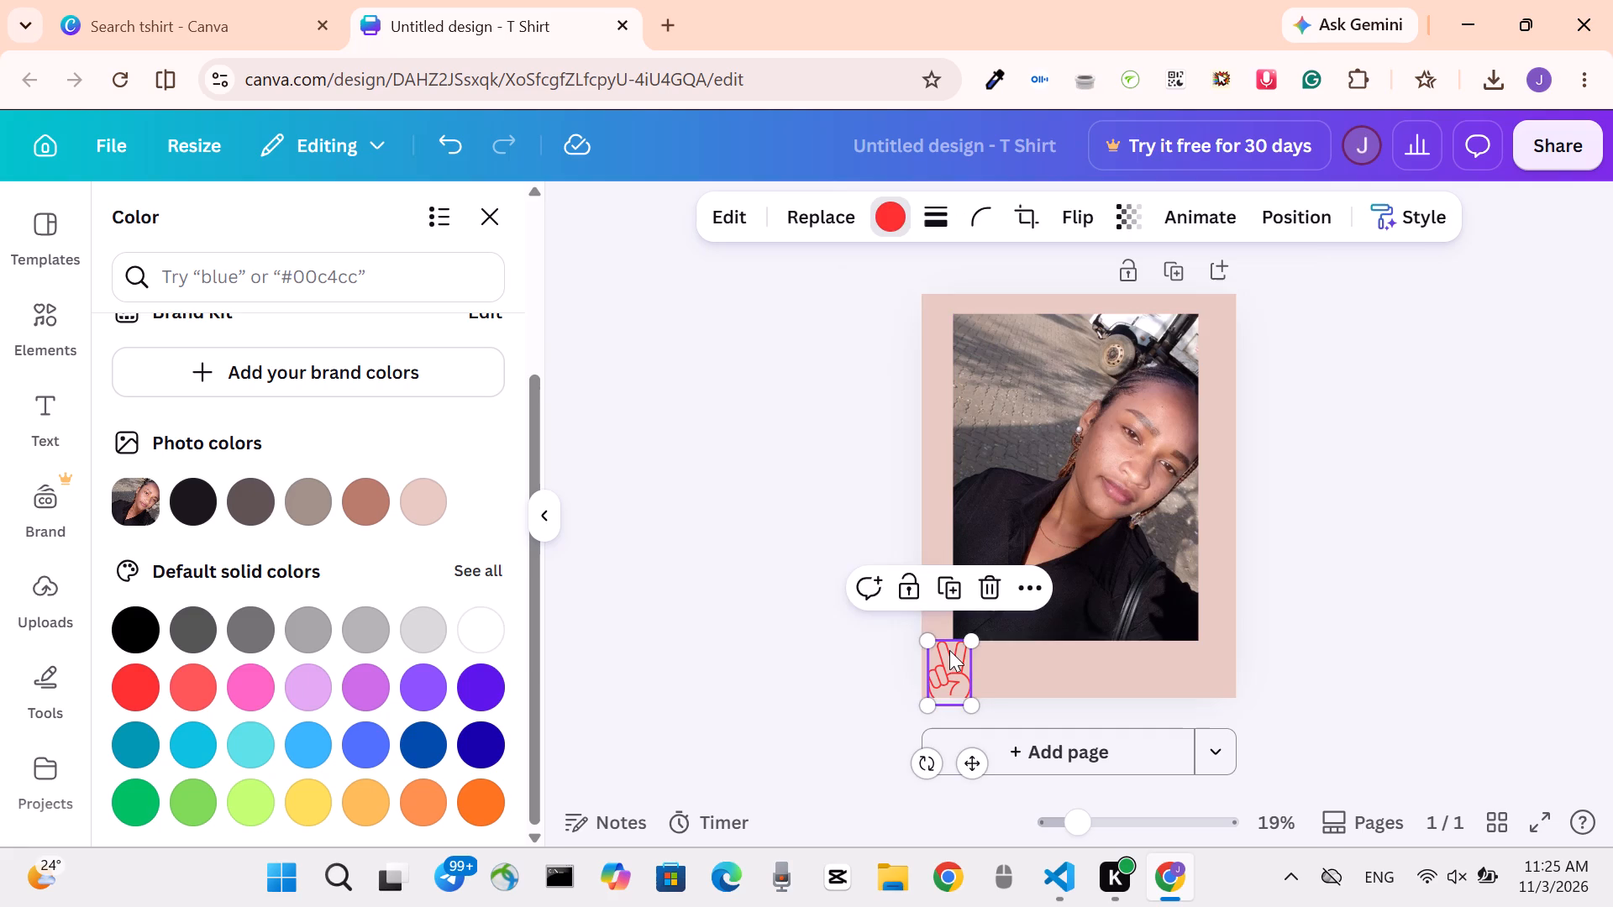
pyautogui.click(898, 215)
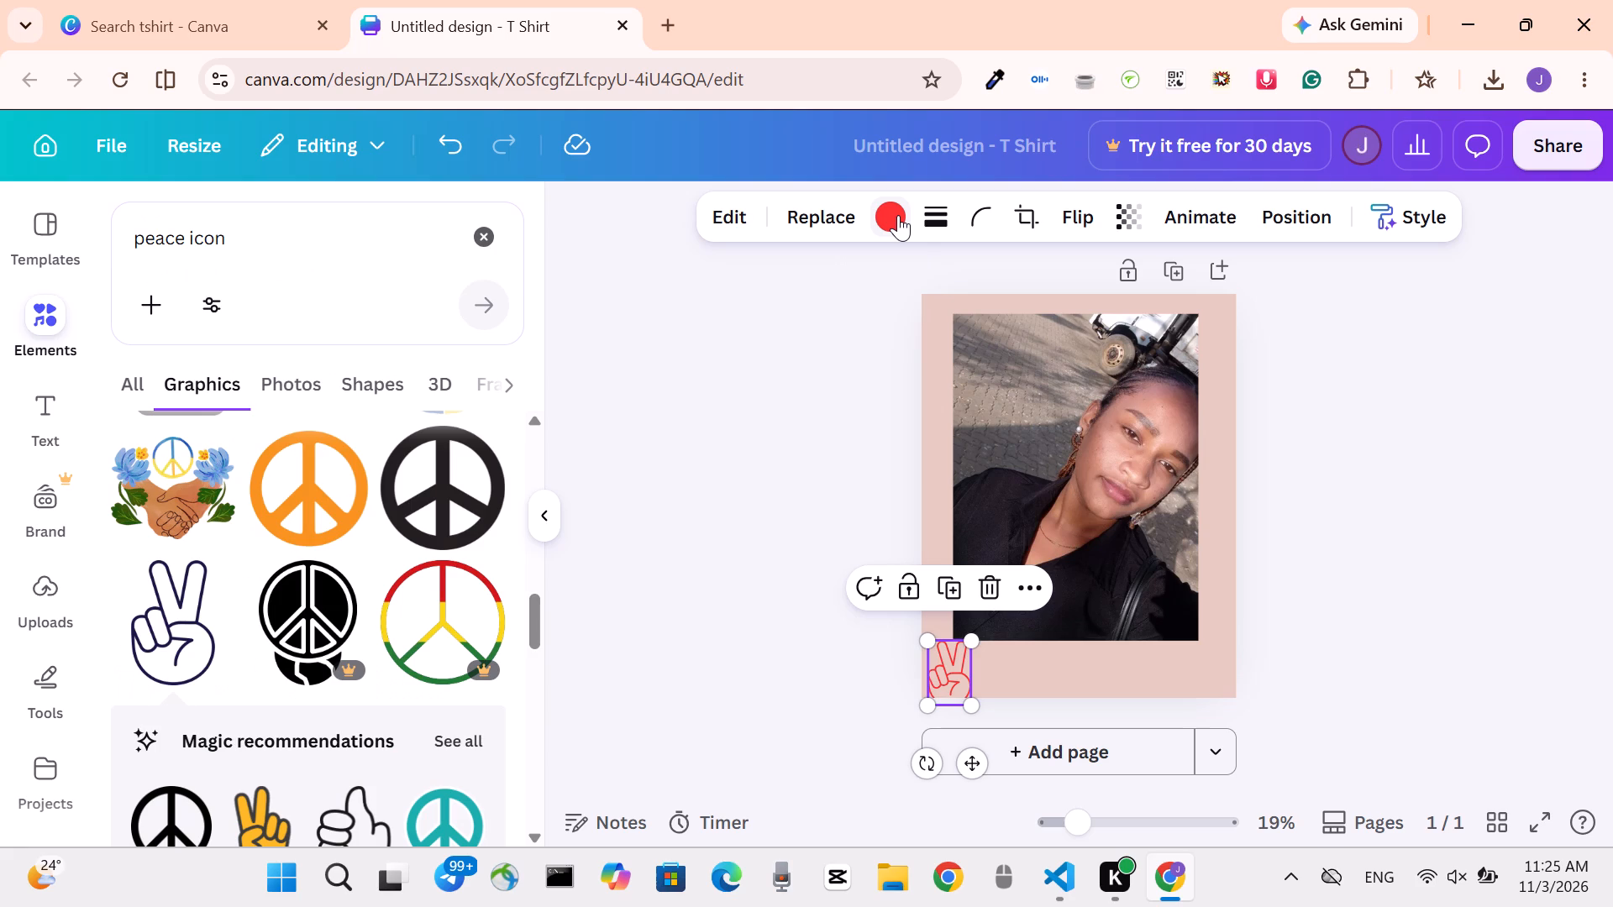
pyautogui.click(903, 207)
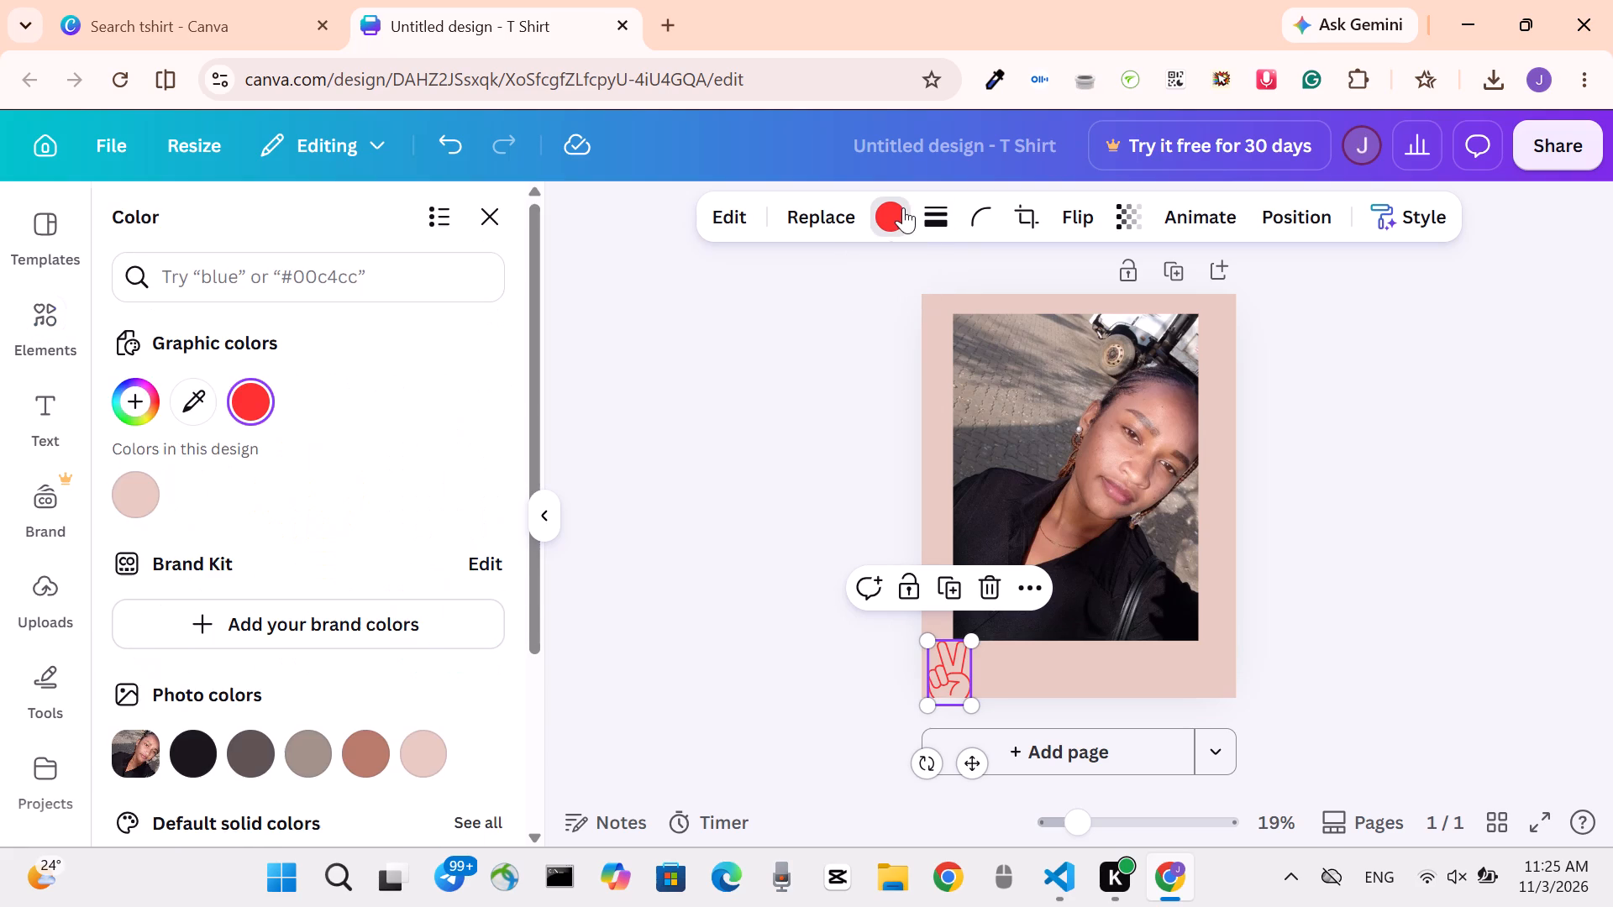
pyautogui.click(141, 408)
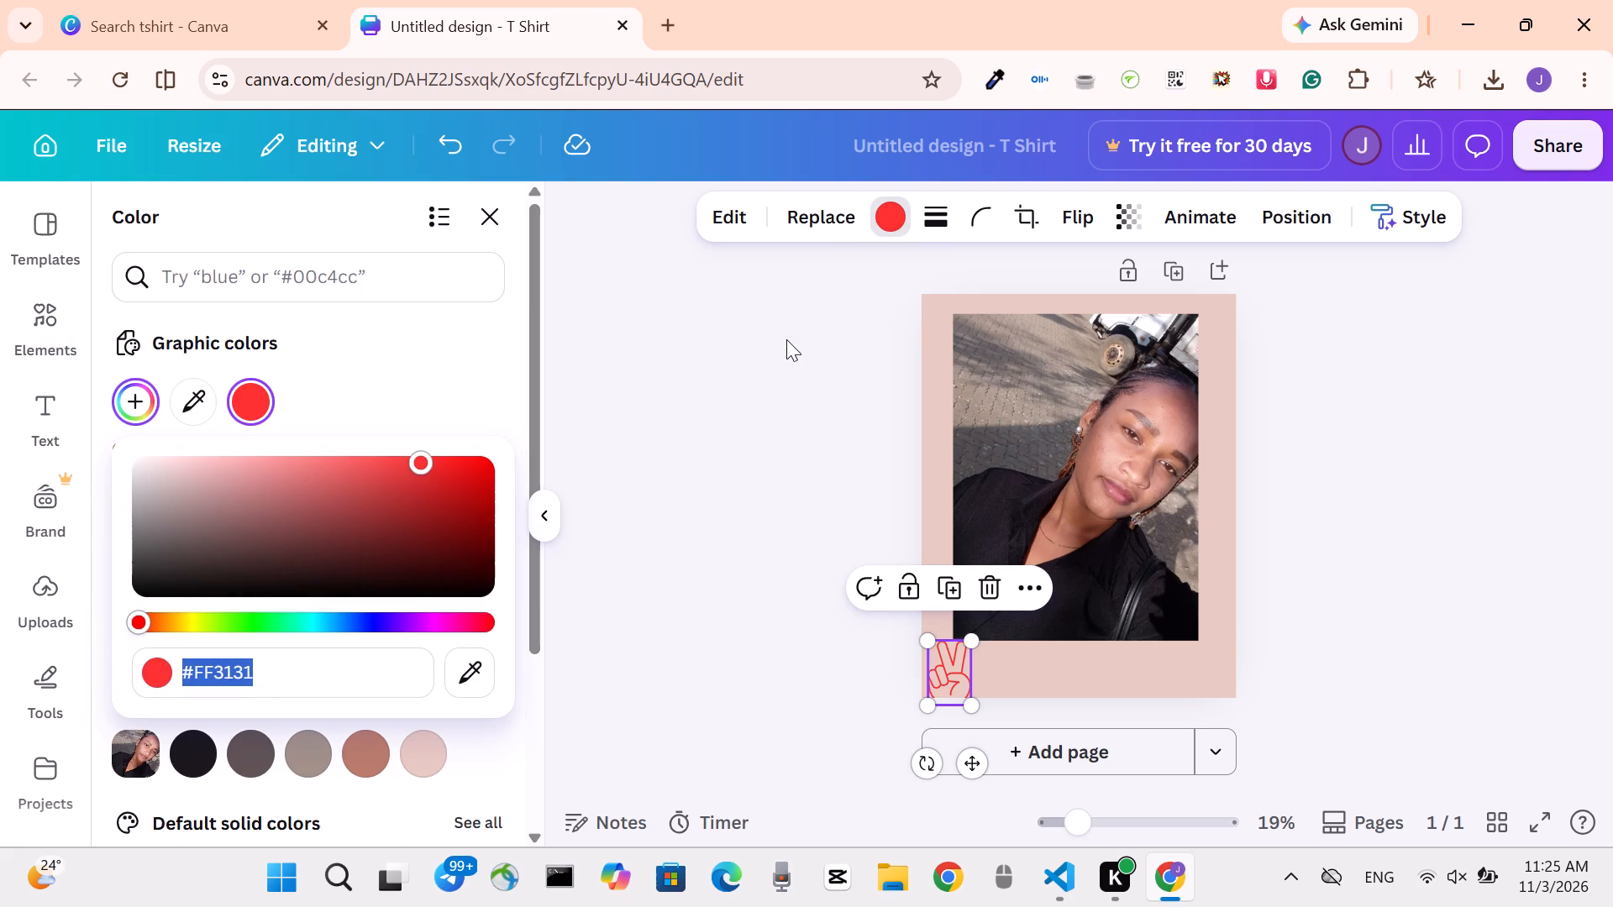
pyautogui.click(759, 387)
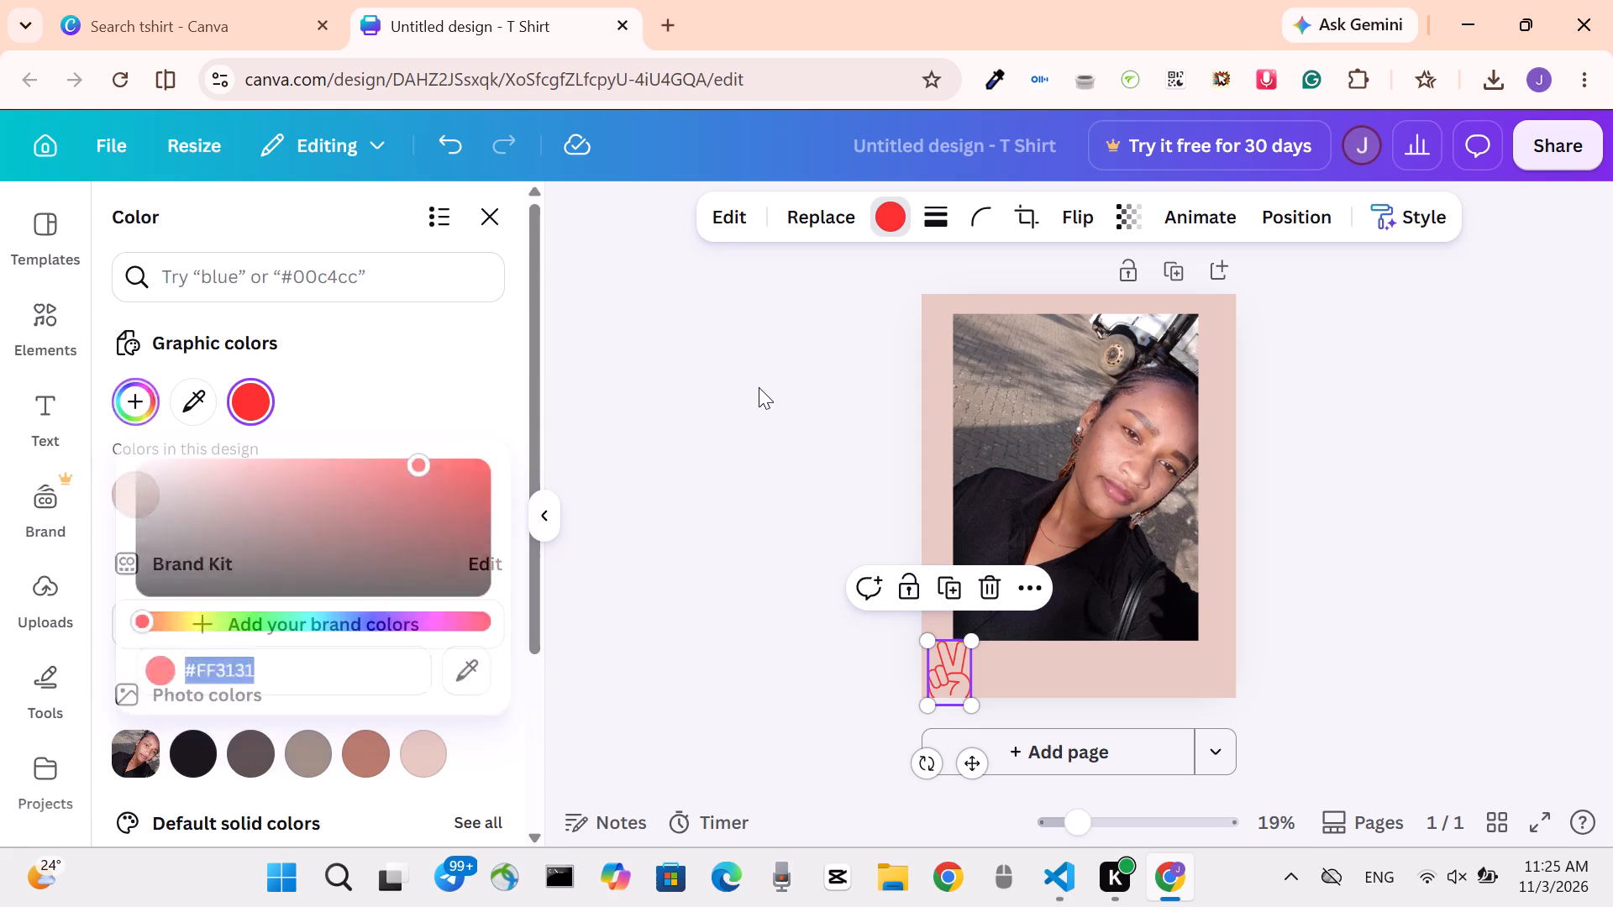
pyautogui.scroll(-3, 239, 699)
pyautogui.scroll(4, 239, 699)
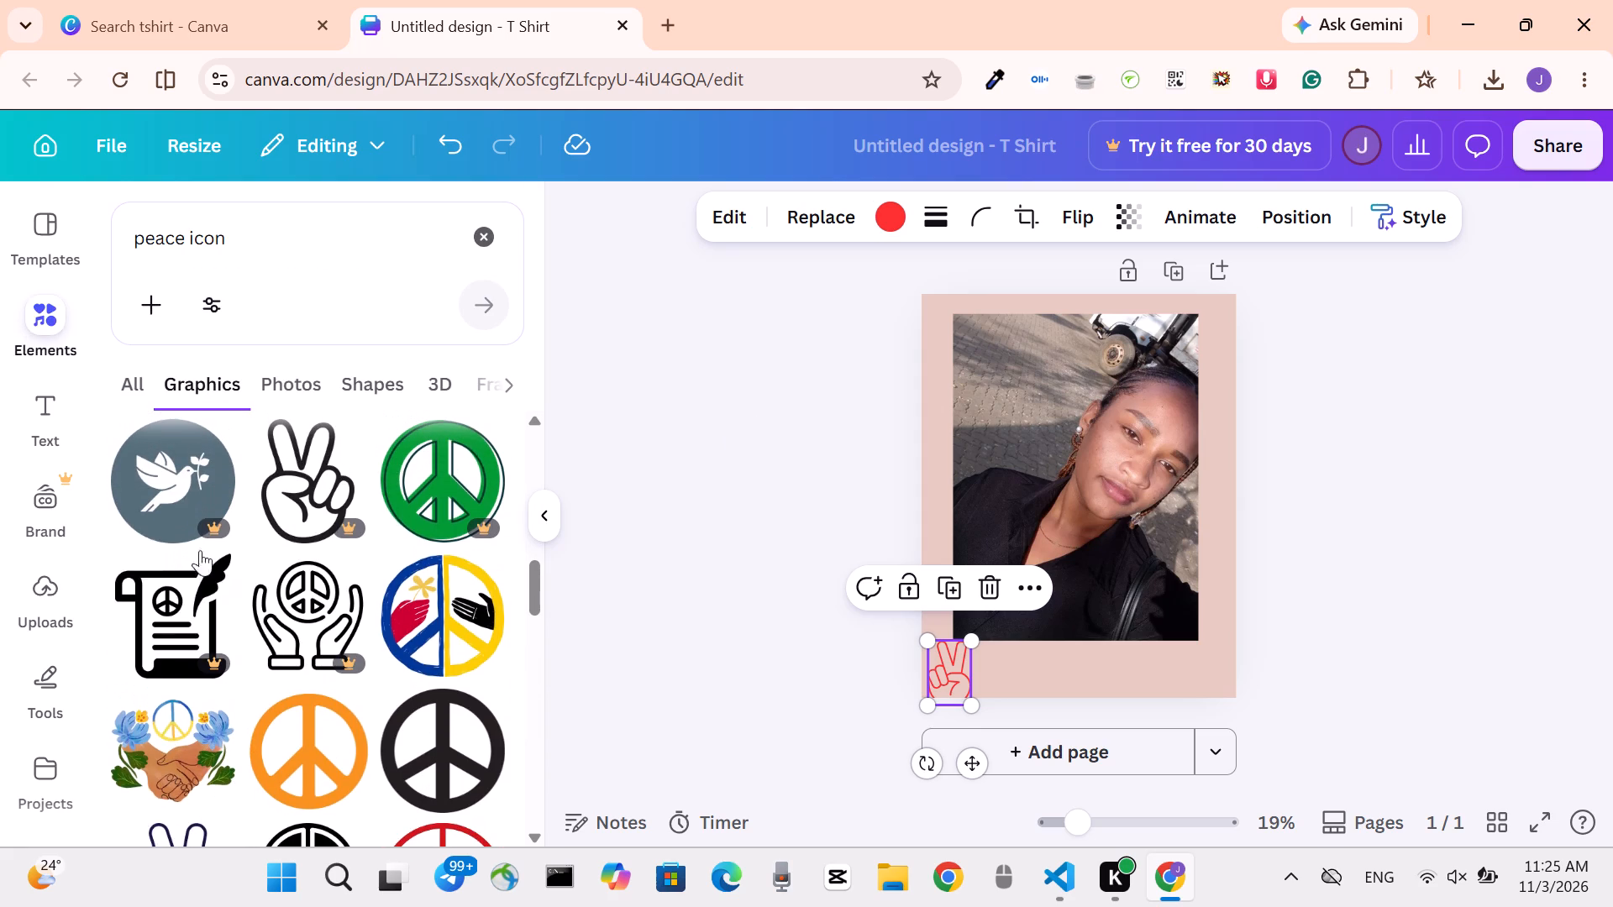
# Recolour the small peace-hand graphic to a pale off-white sampled with the colour picker's eyedropper.
pyautogui.click(881, 212)
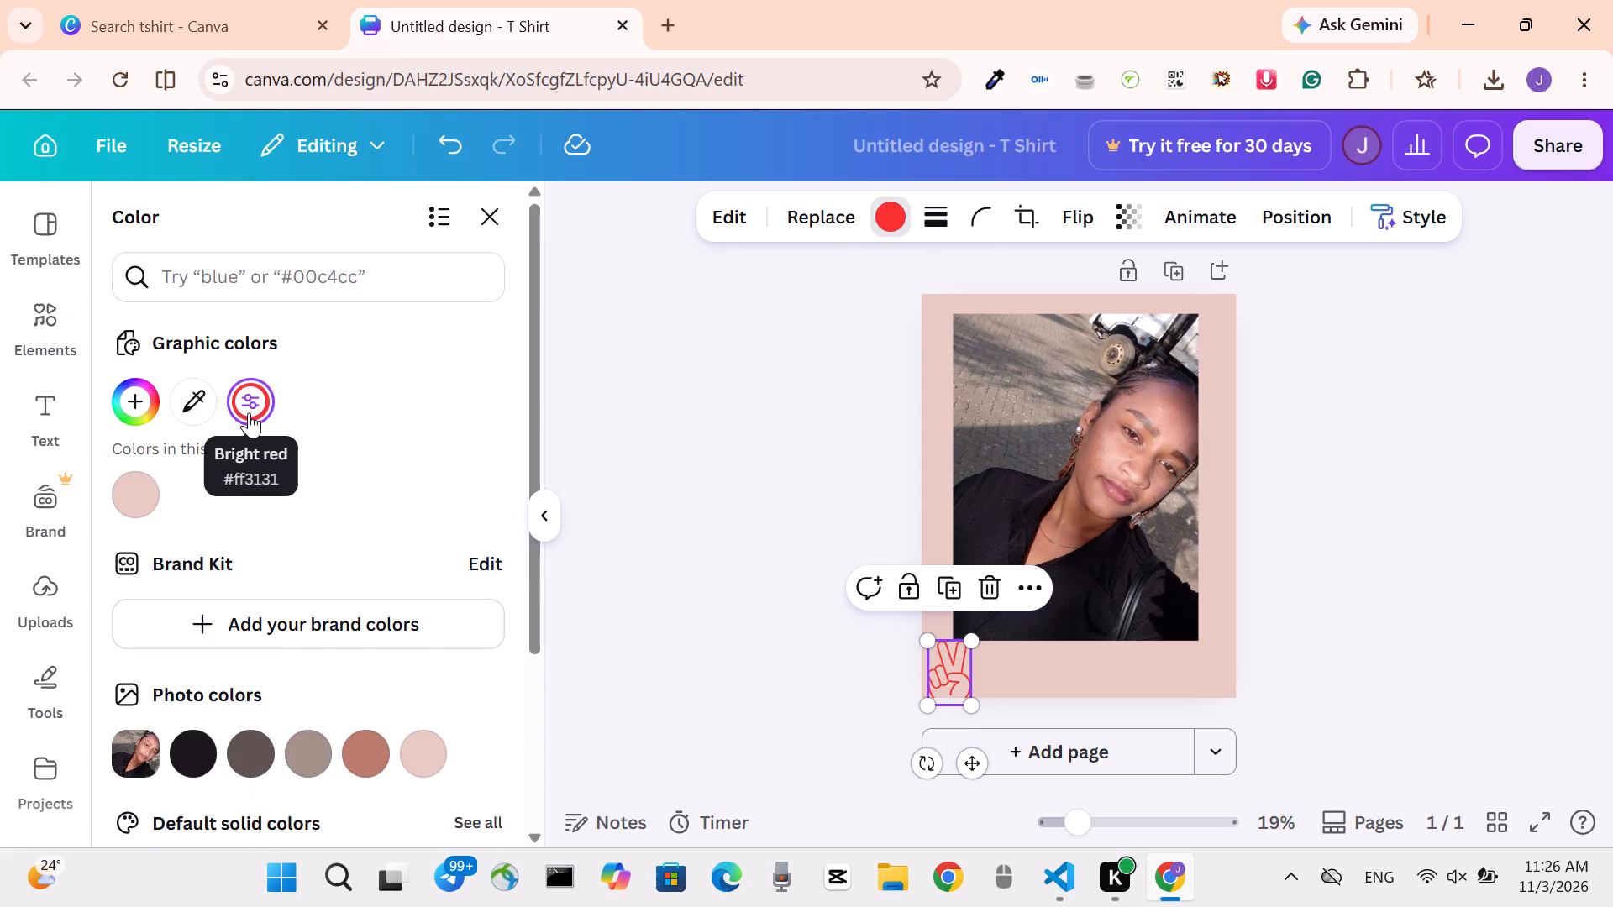
pyautogui.click(203, 403)
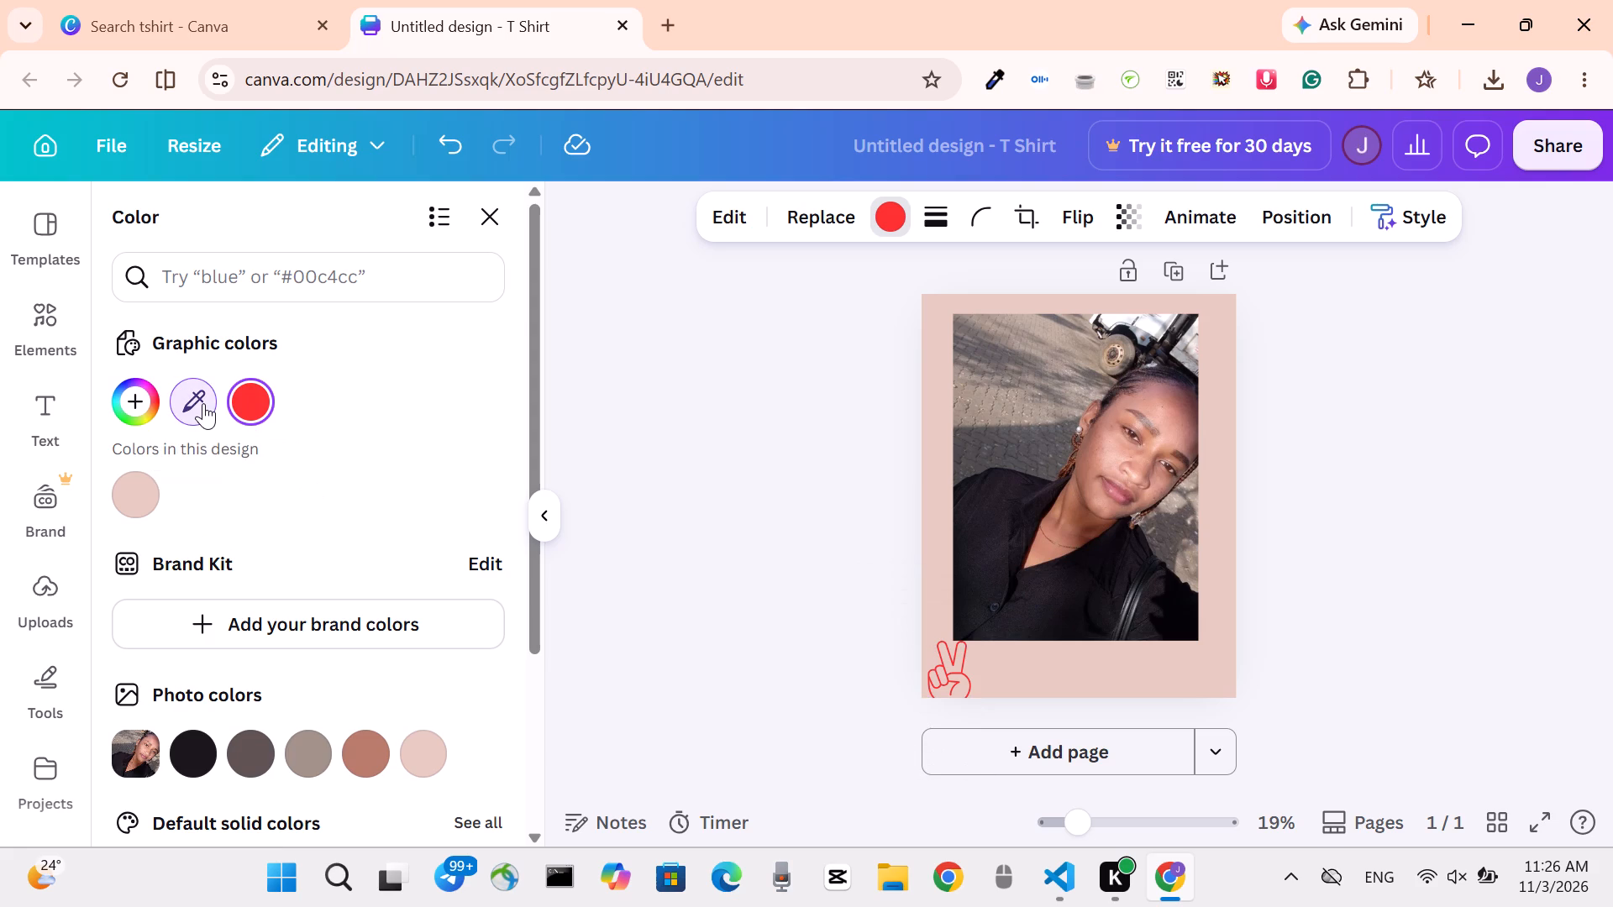
pyautogui.click(187, 396)
pyautogui.click(980, 526)
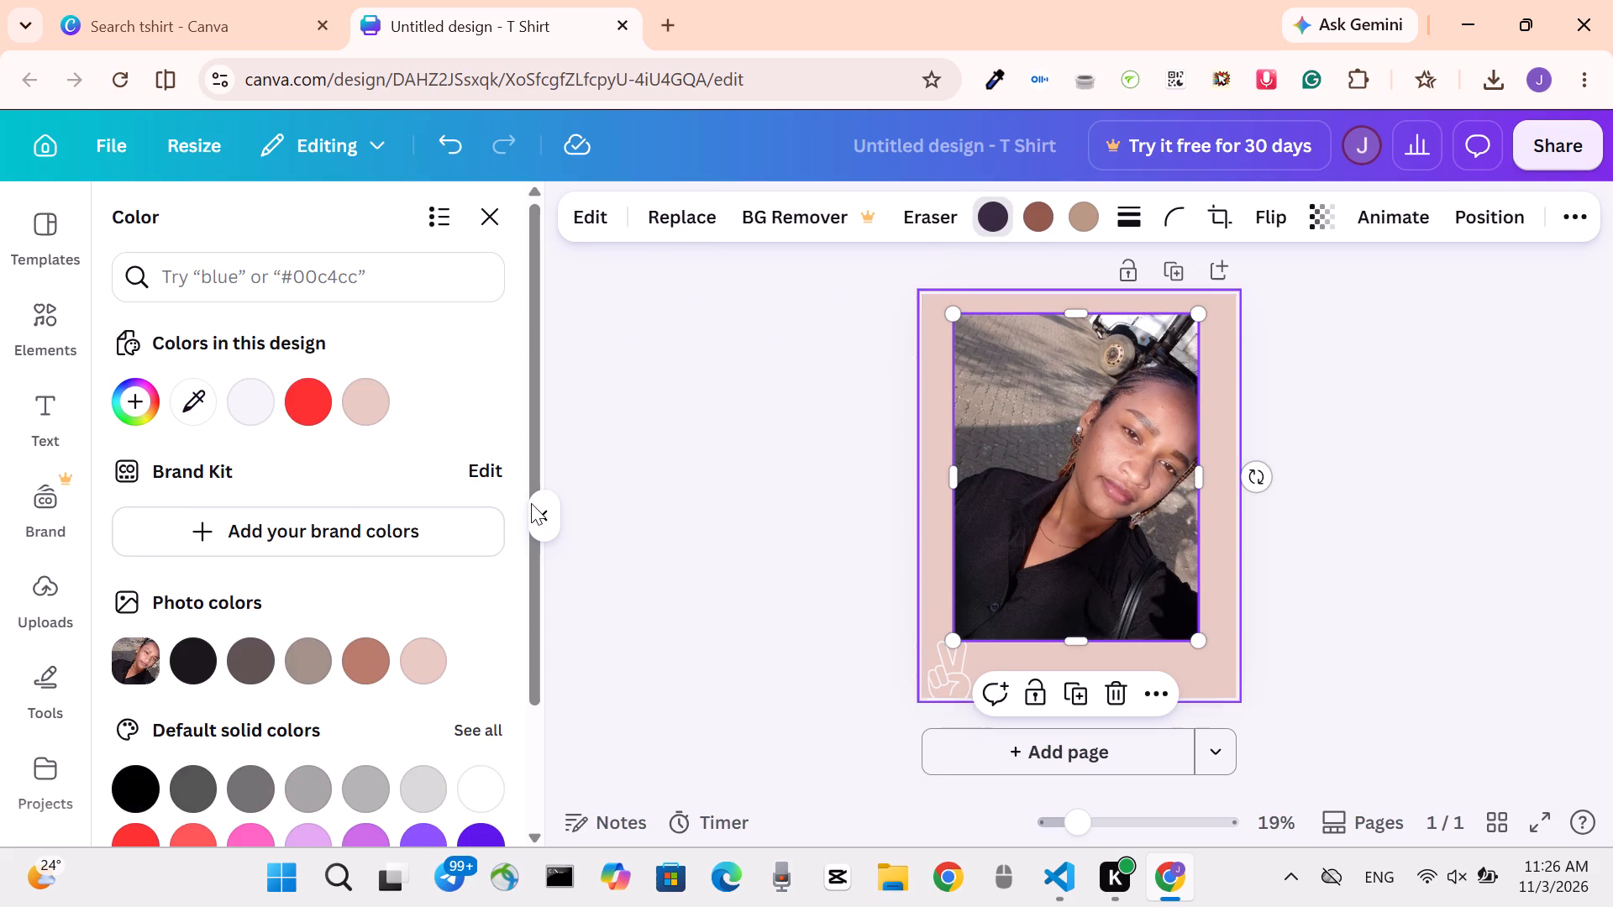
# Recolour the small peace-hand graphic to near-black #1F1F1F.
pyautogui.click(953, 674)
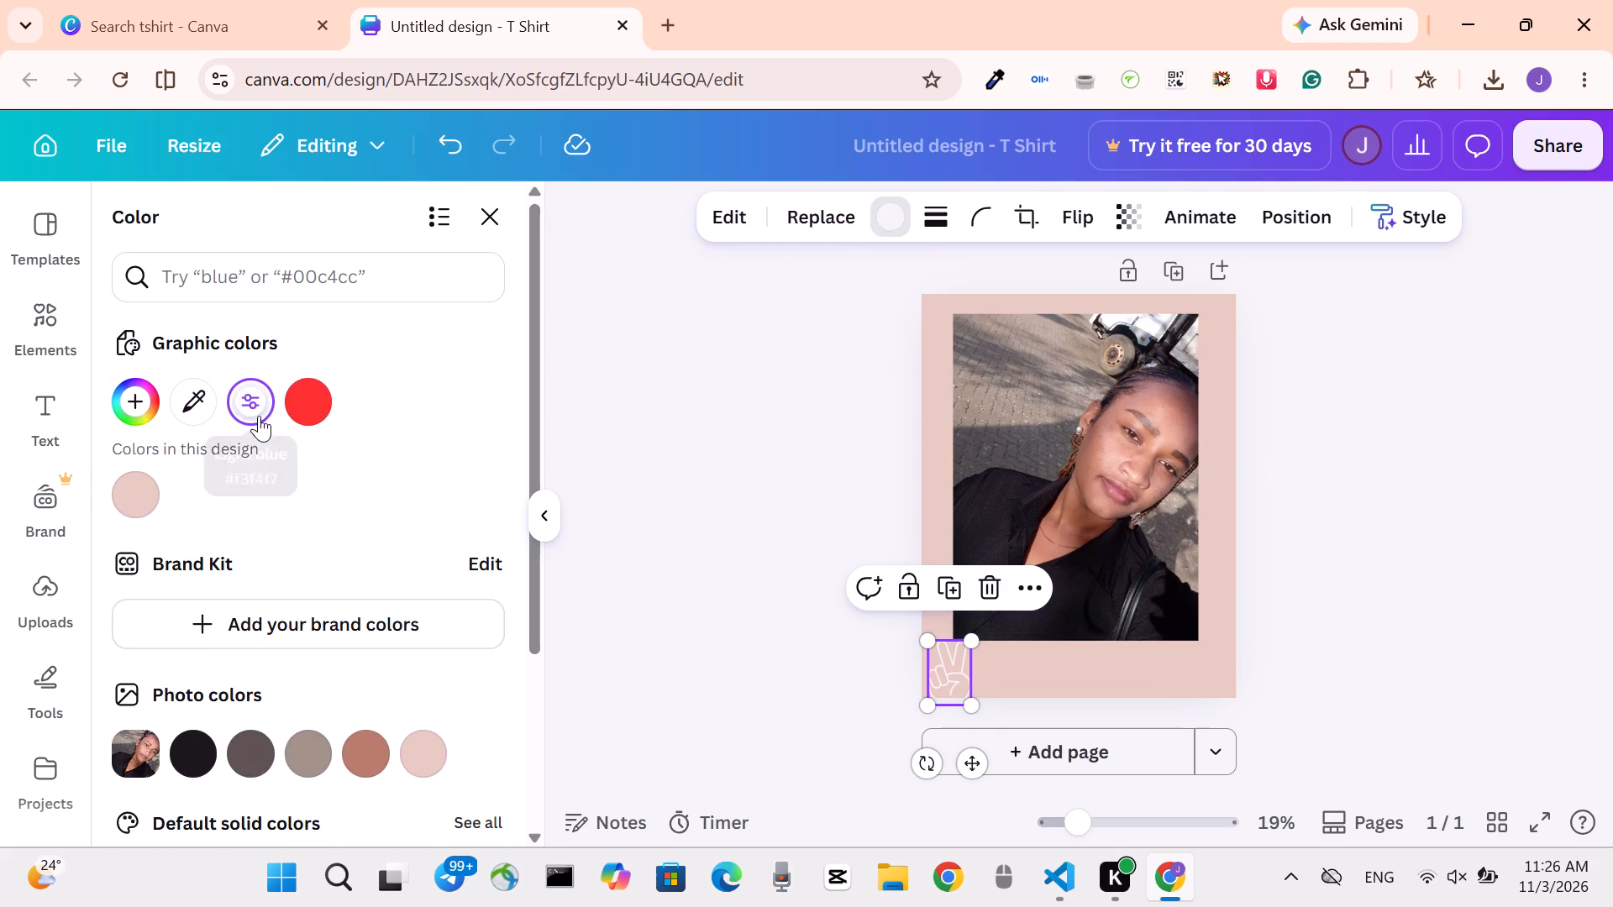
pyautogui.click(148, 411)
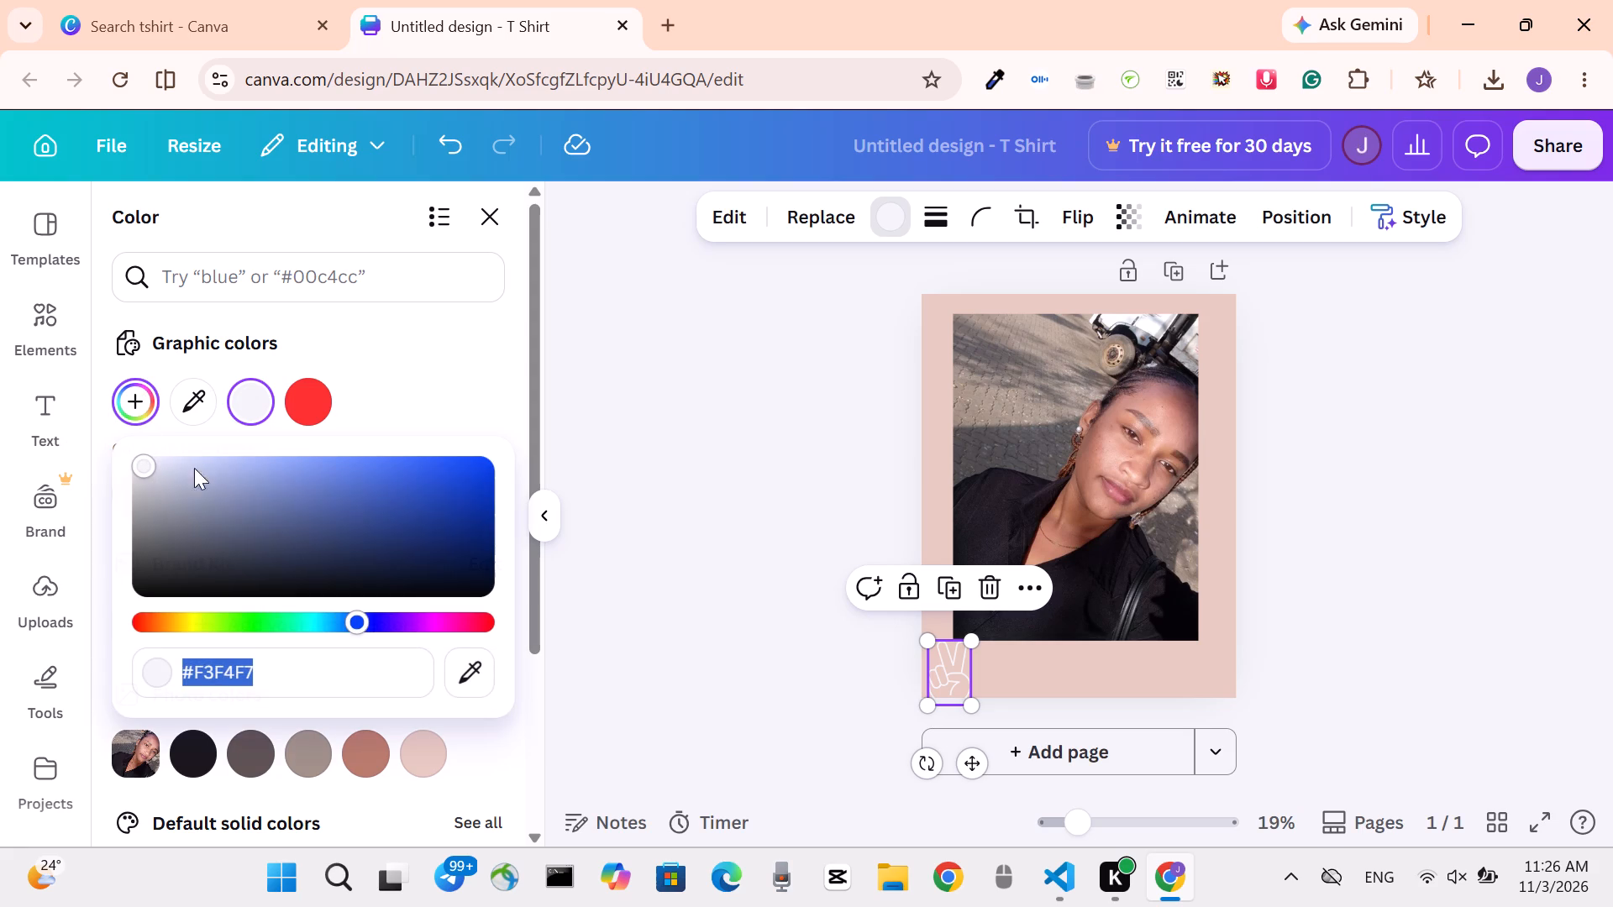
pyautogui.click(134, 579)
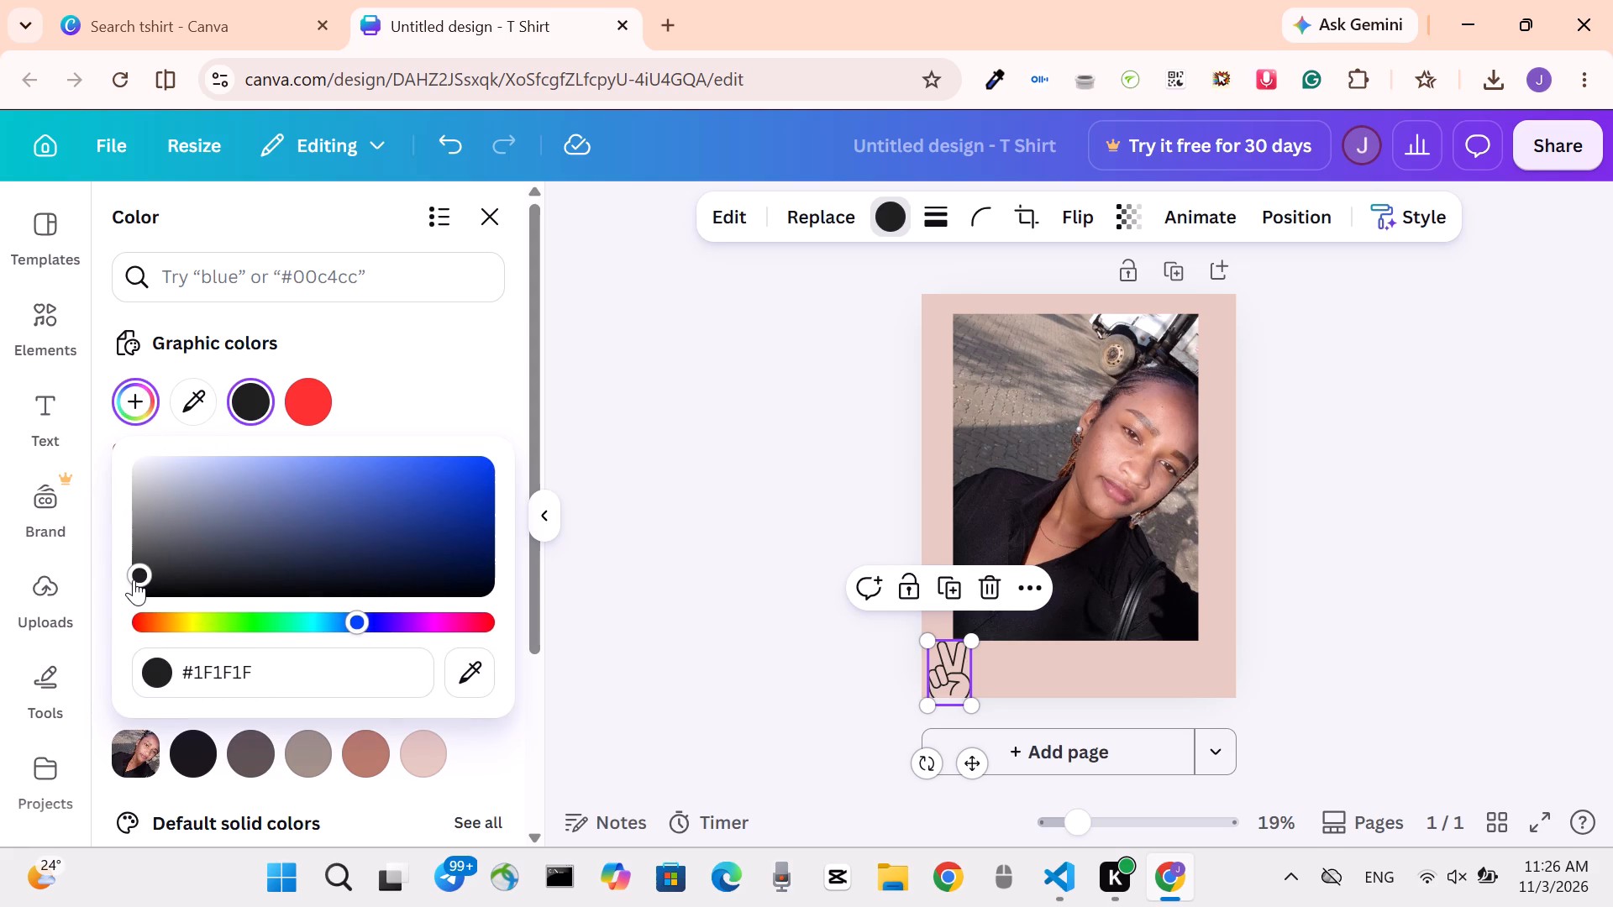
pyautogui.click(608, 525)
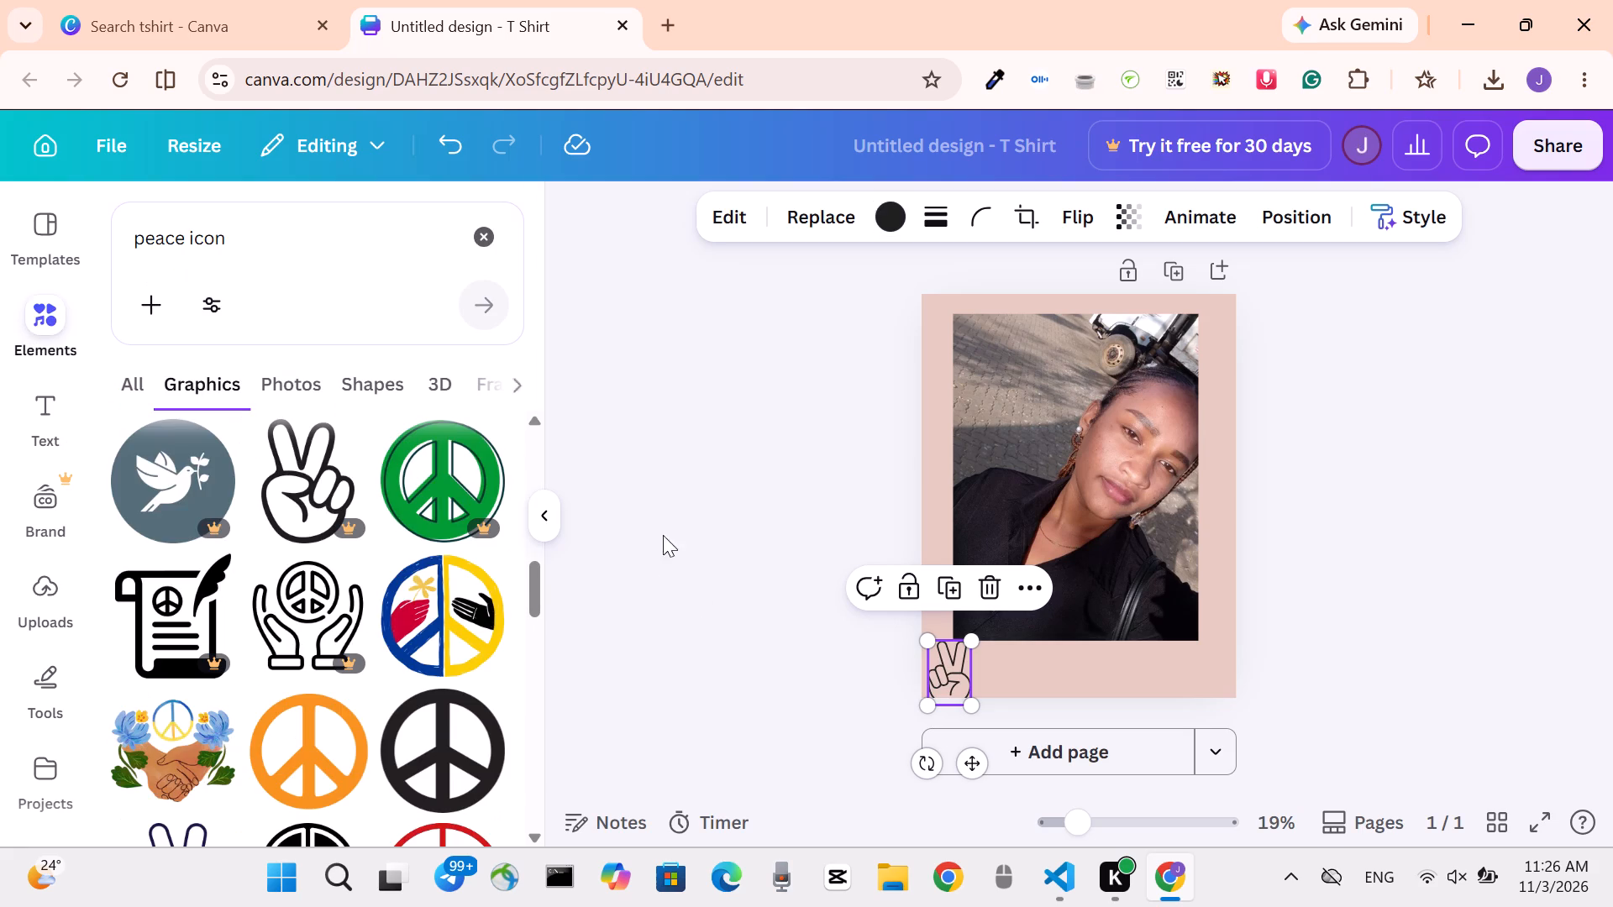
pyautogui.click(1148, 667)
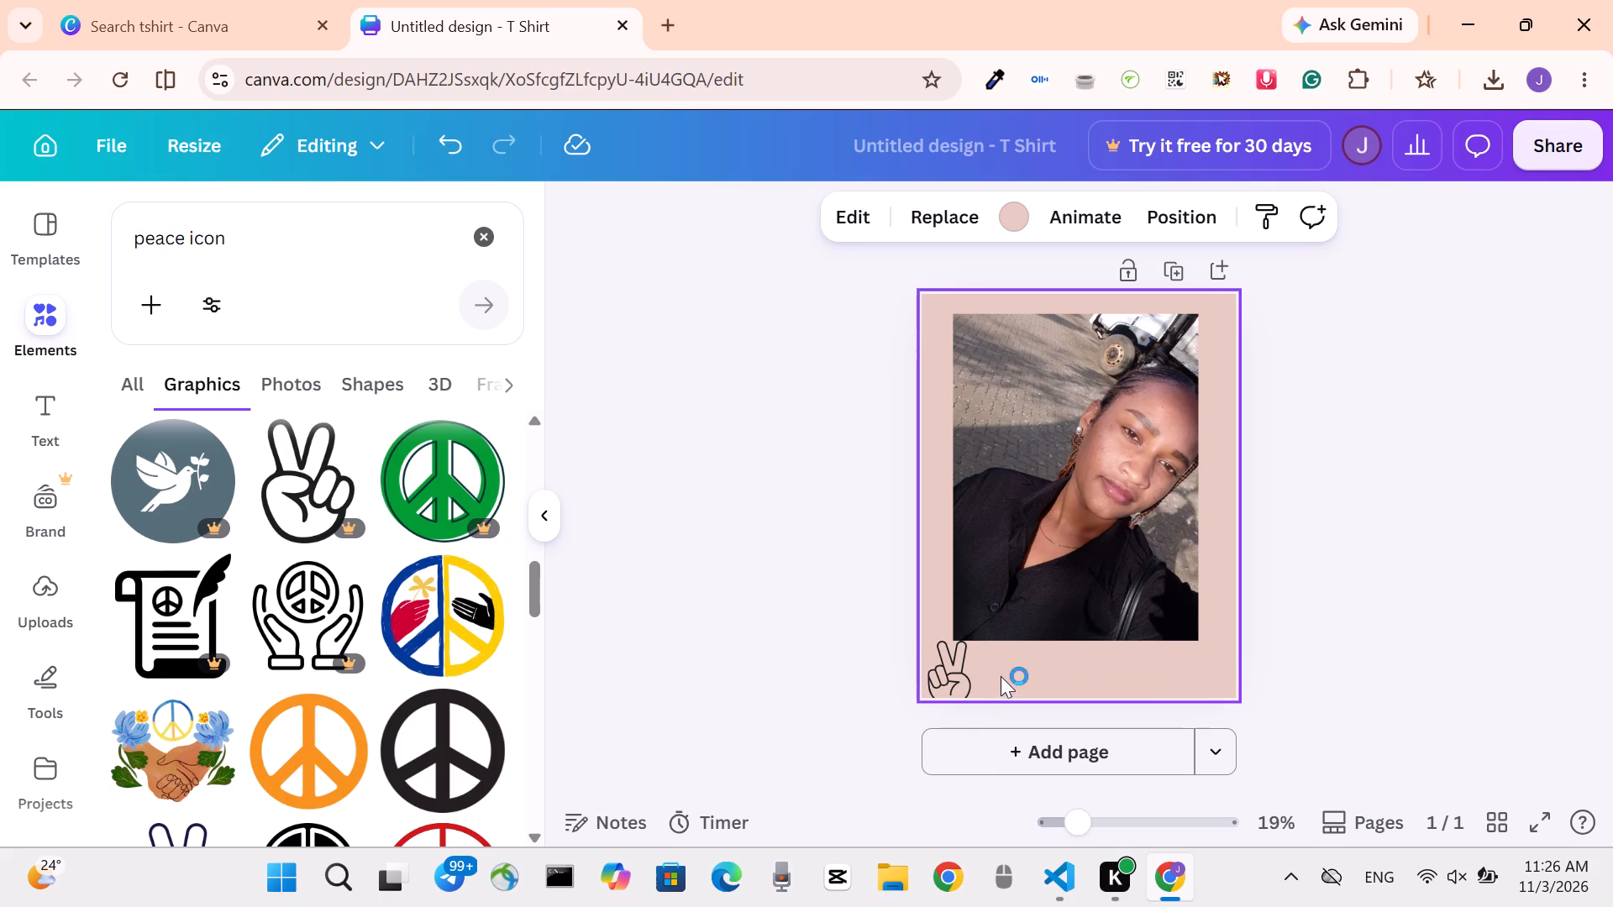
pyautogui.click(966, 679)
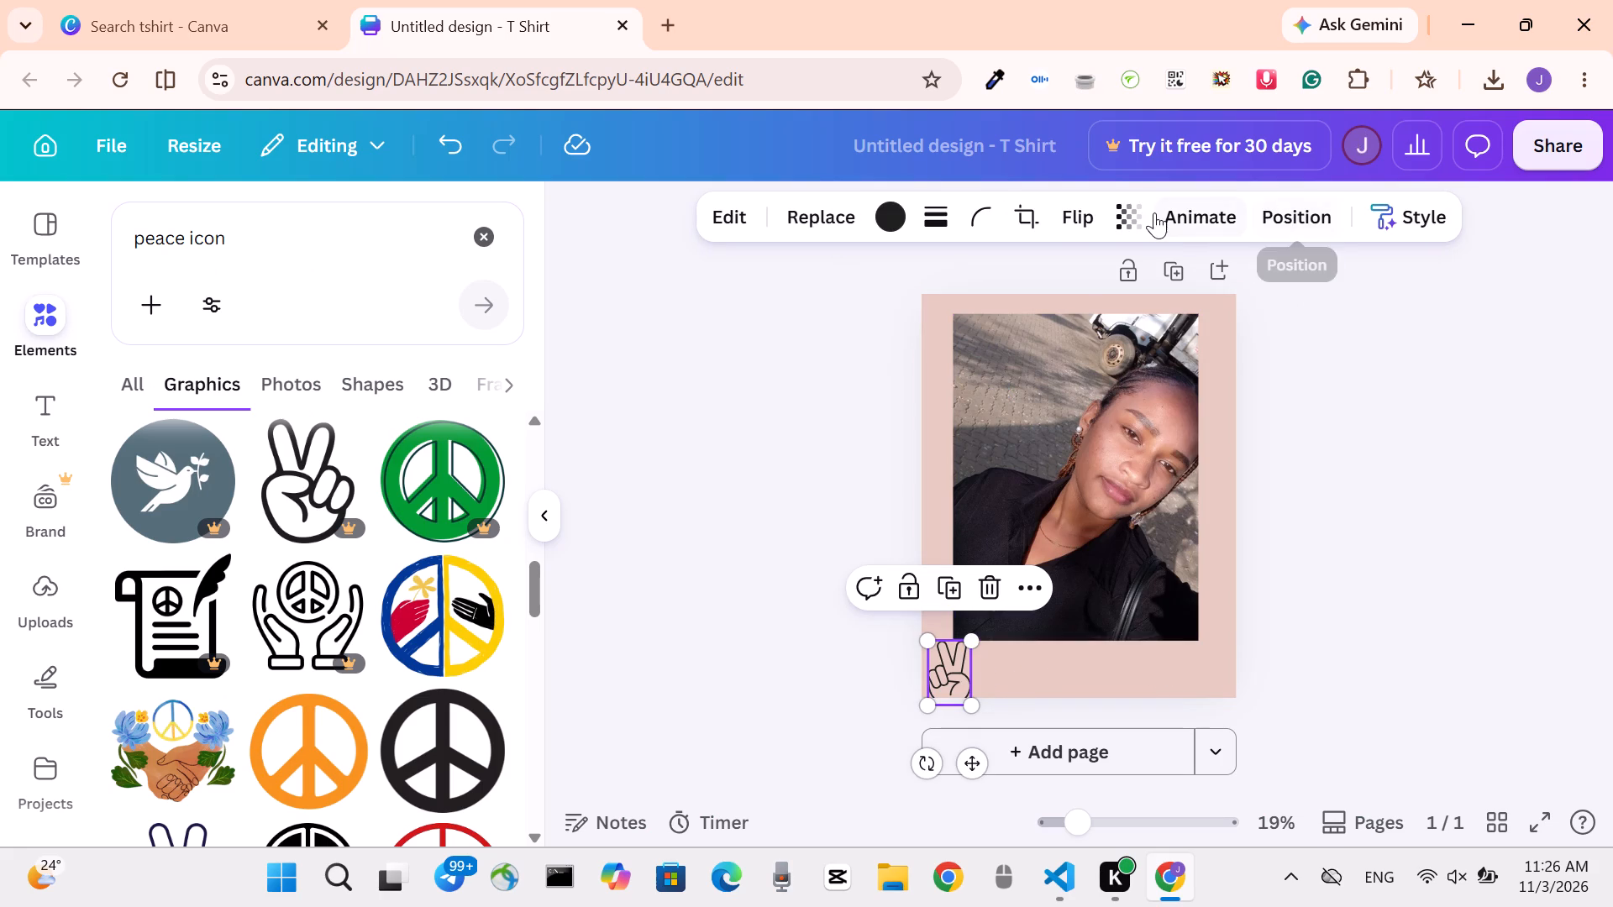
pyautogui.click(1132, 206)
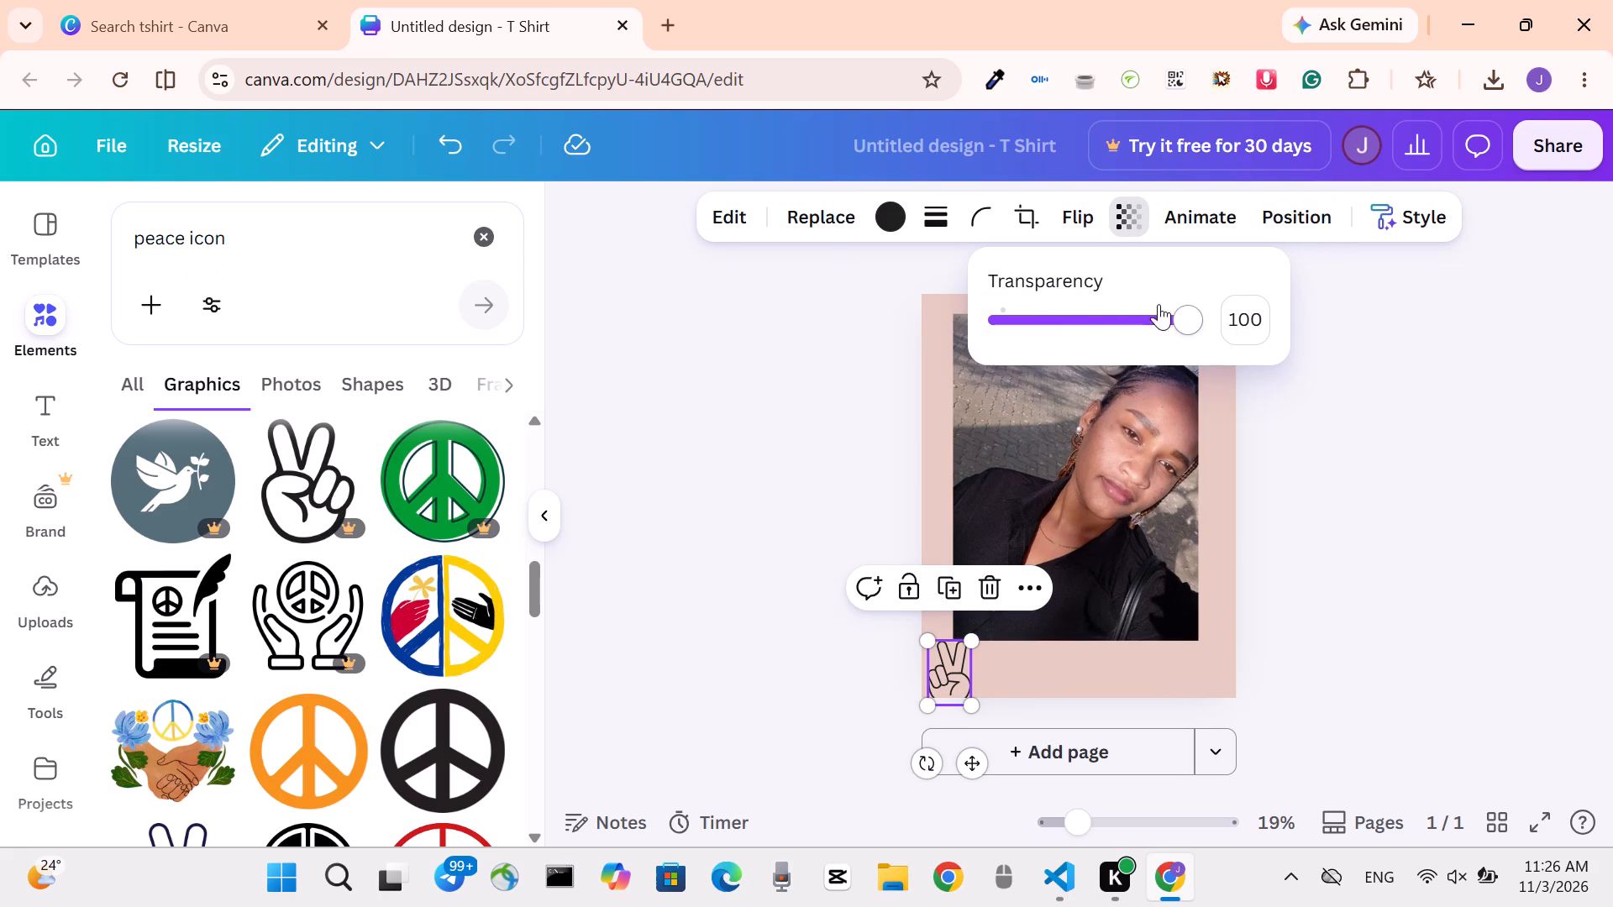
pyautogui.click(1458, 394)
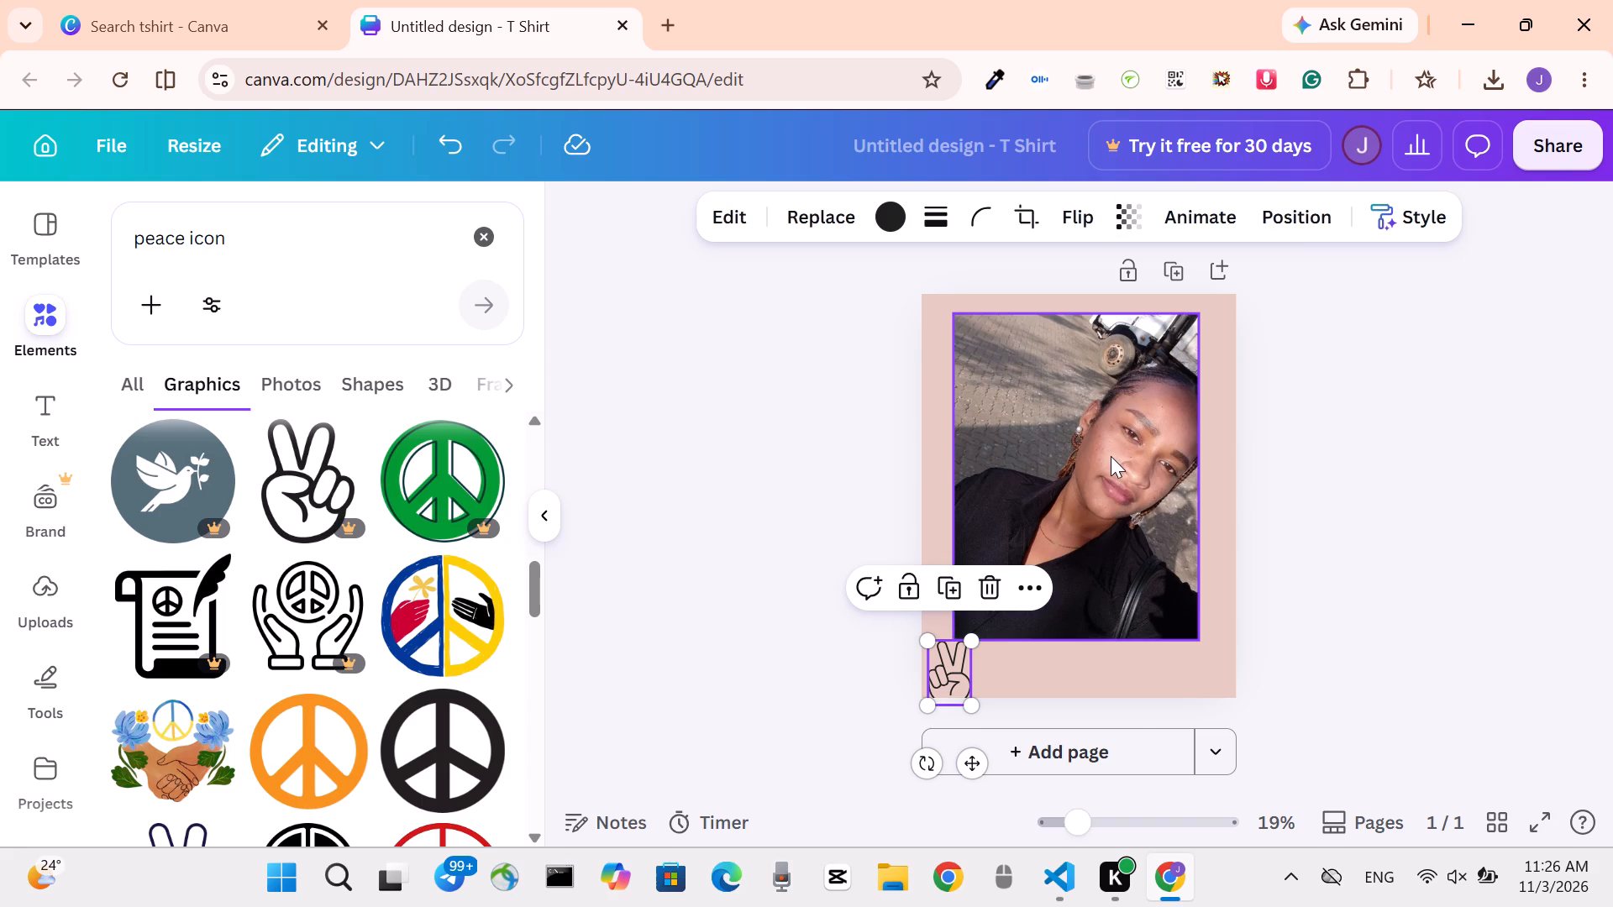
# Lower the portrait photo's opacity slightly so it looks a little faded against the background.
pyautogui.click(1111, 456)
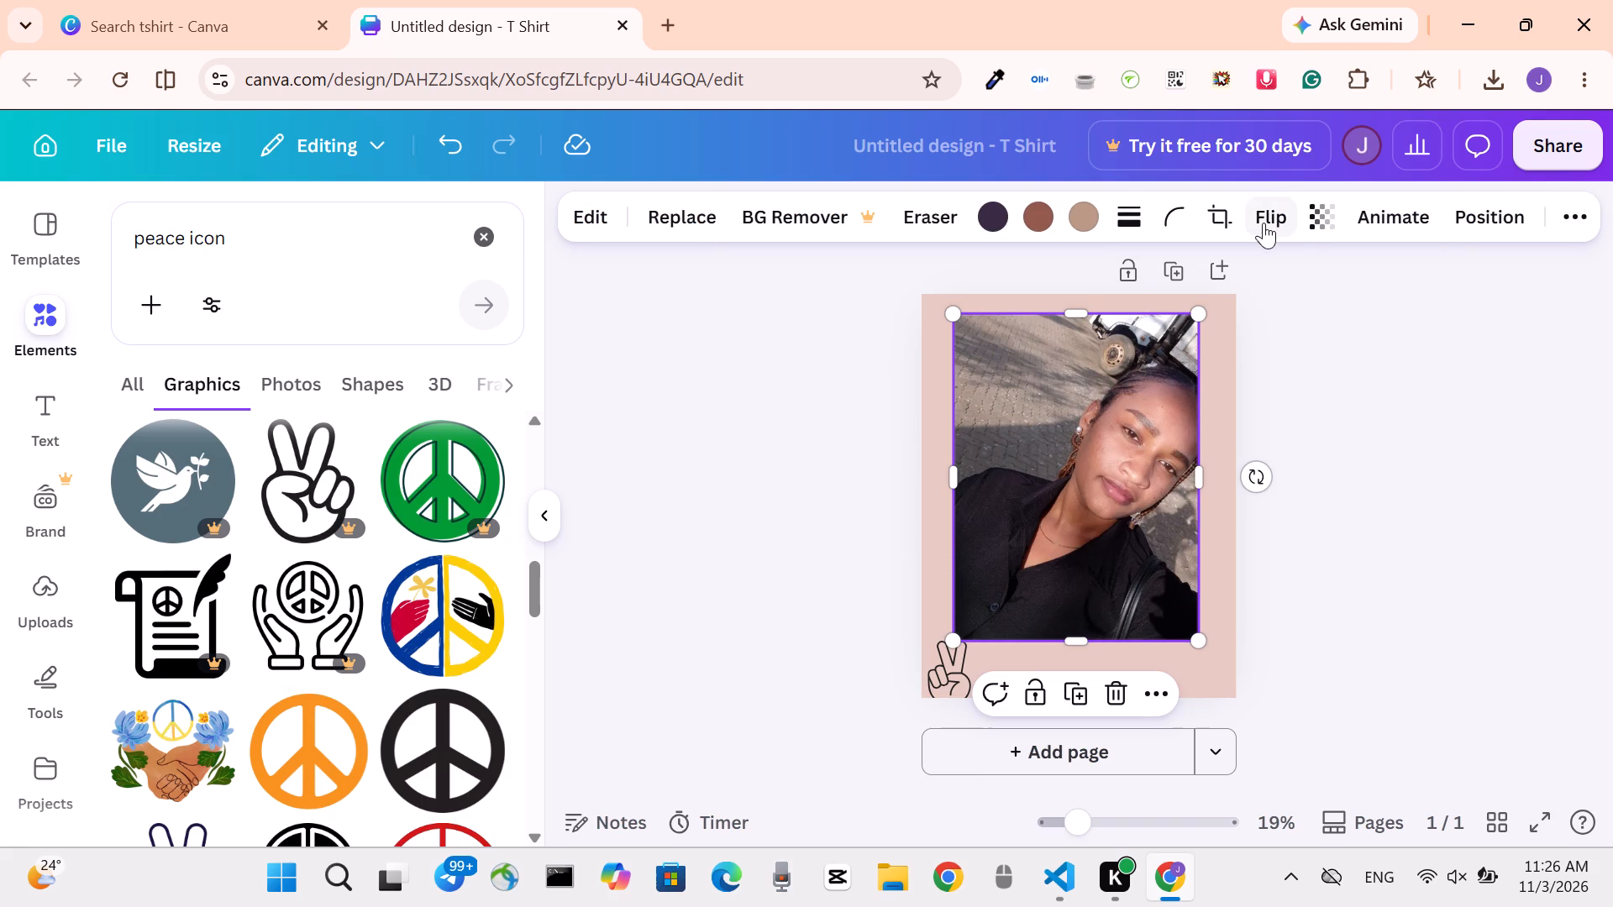
pyautogui.click(1307, 223)
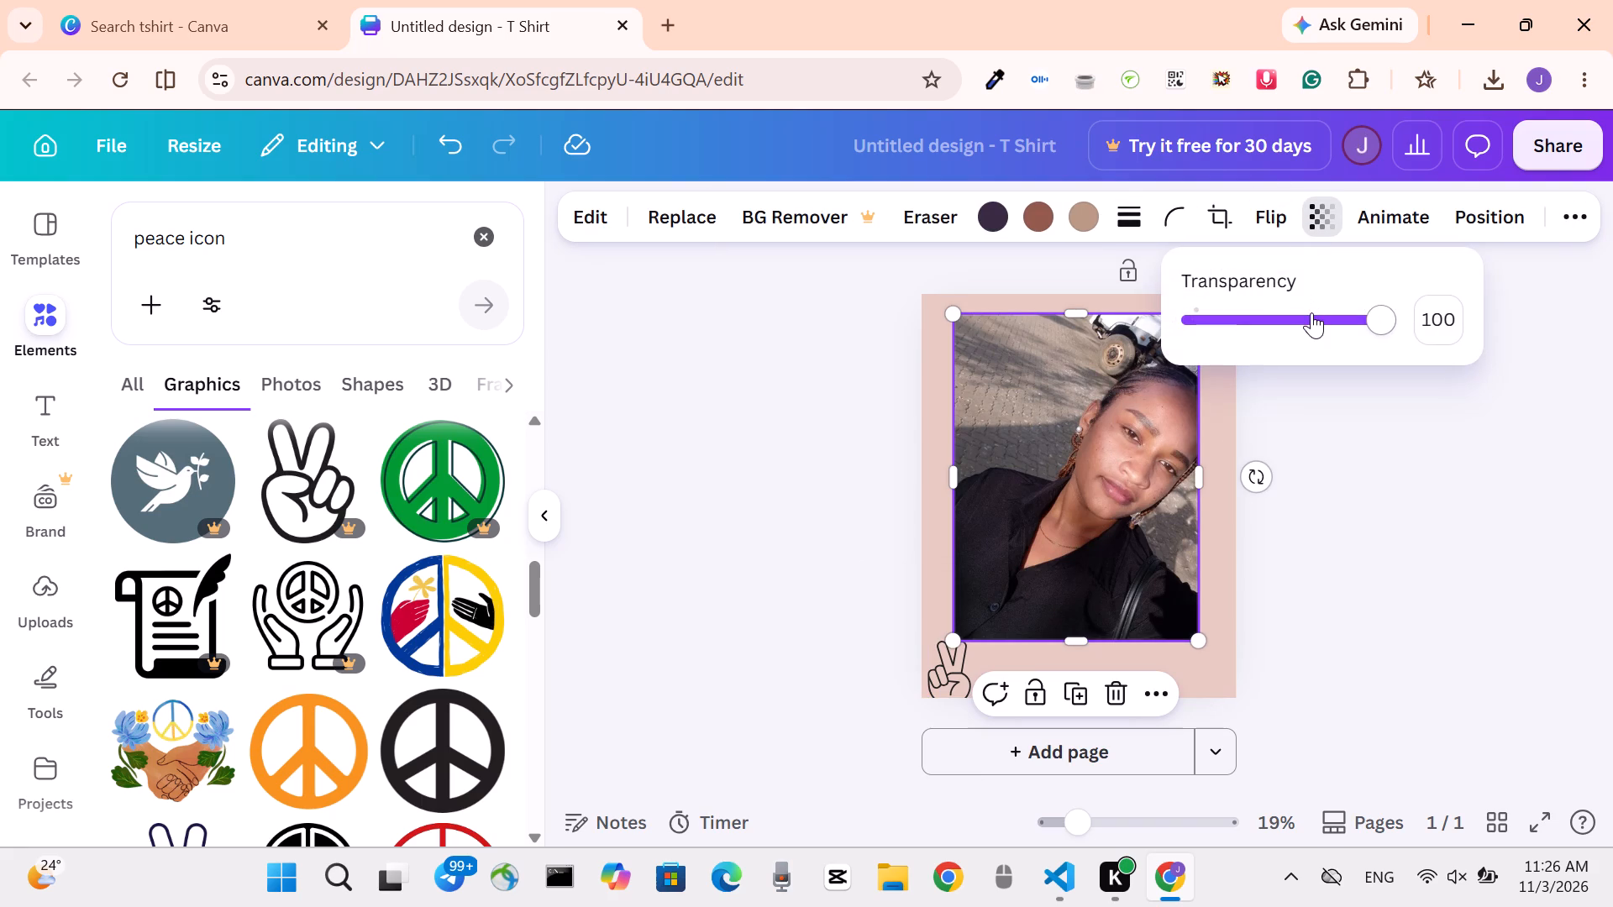
pyautogui.click(1311, 312)
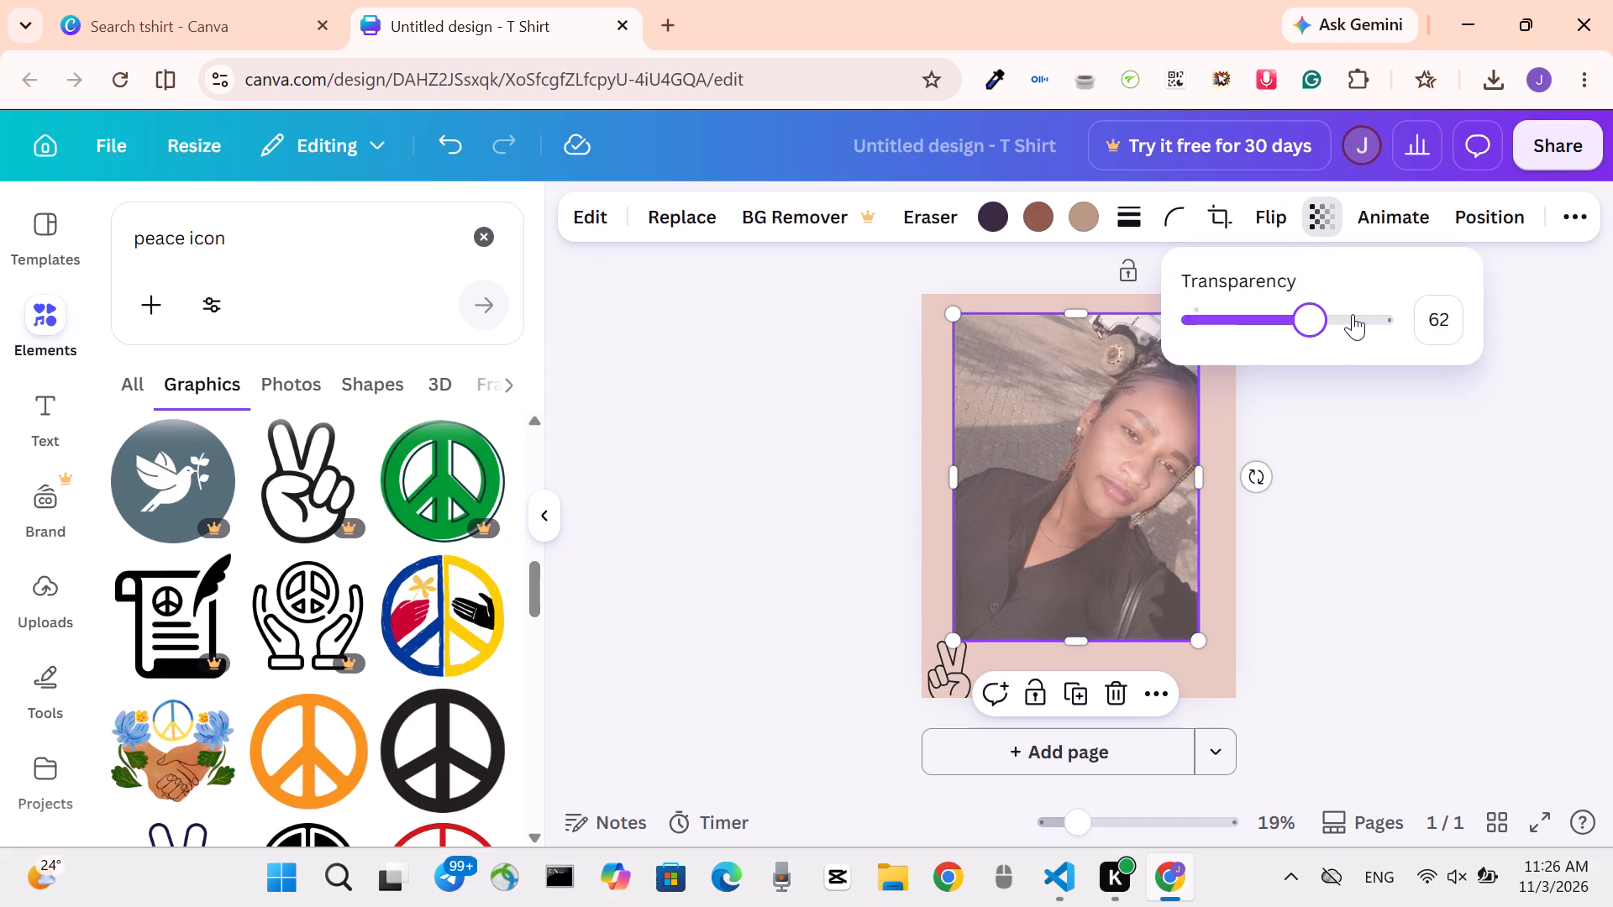
pyautogui.click(1353, 314)
pyautogui.click(1500, 429)
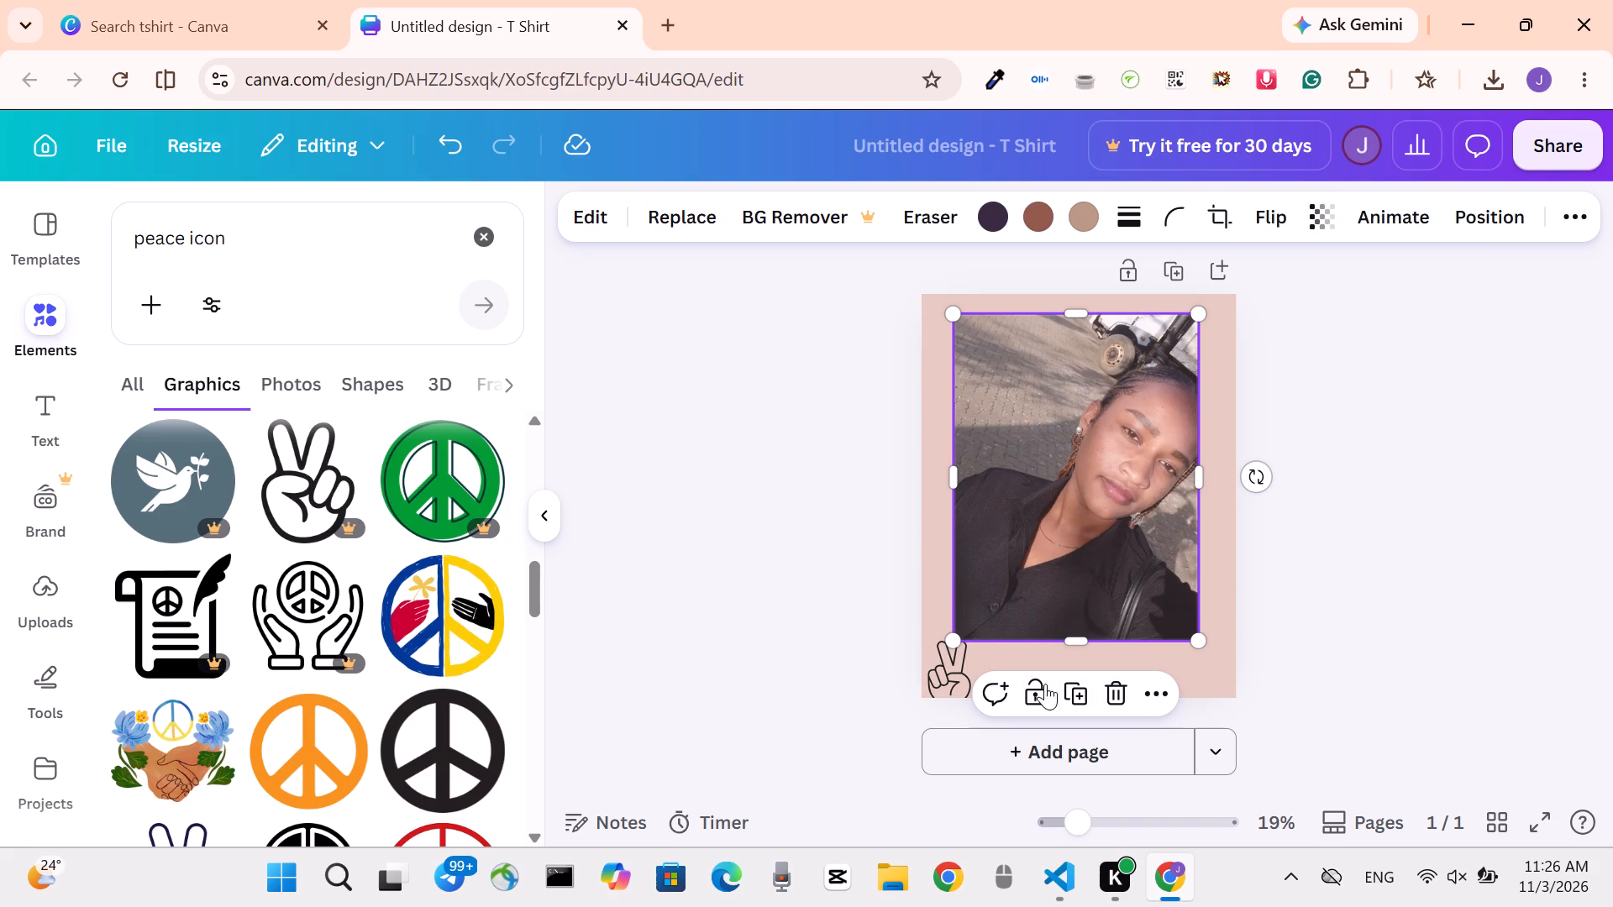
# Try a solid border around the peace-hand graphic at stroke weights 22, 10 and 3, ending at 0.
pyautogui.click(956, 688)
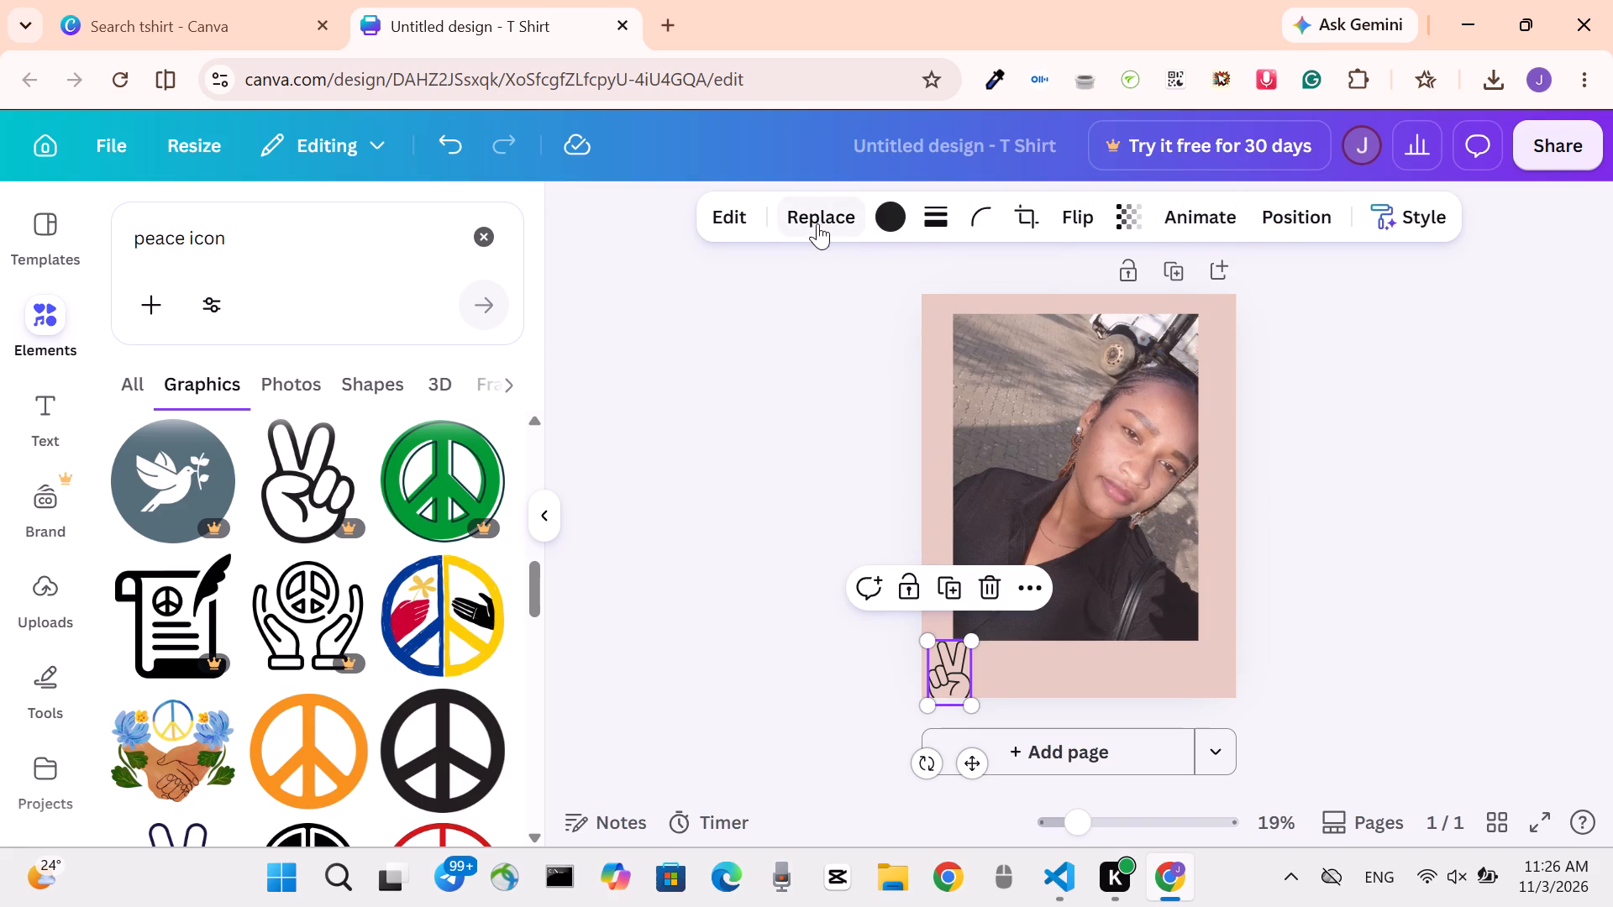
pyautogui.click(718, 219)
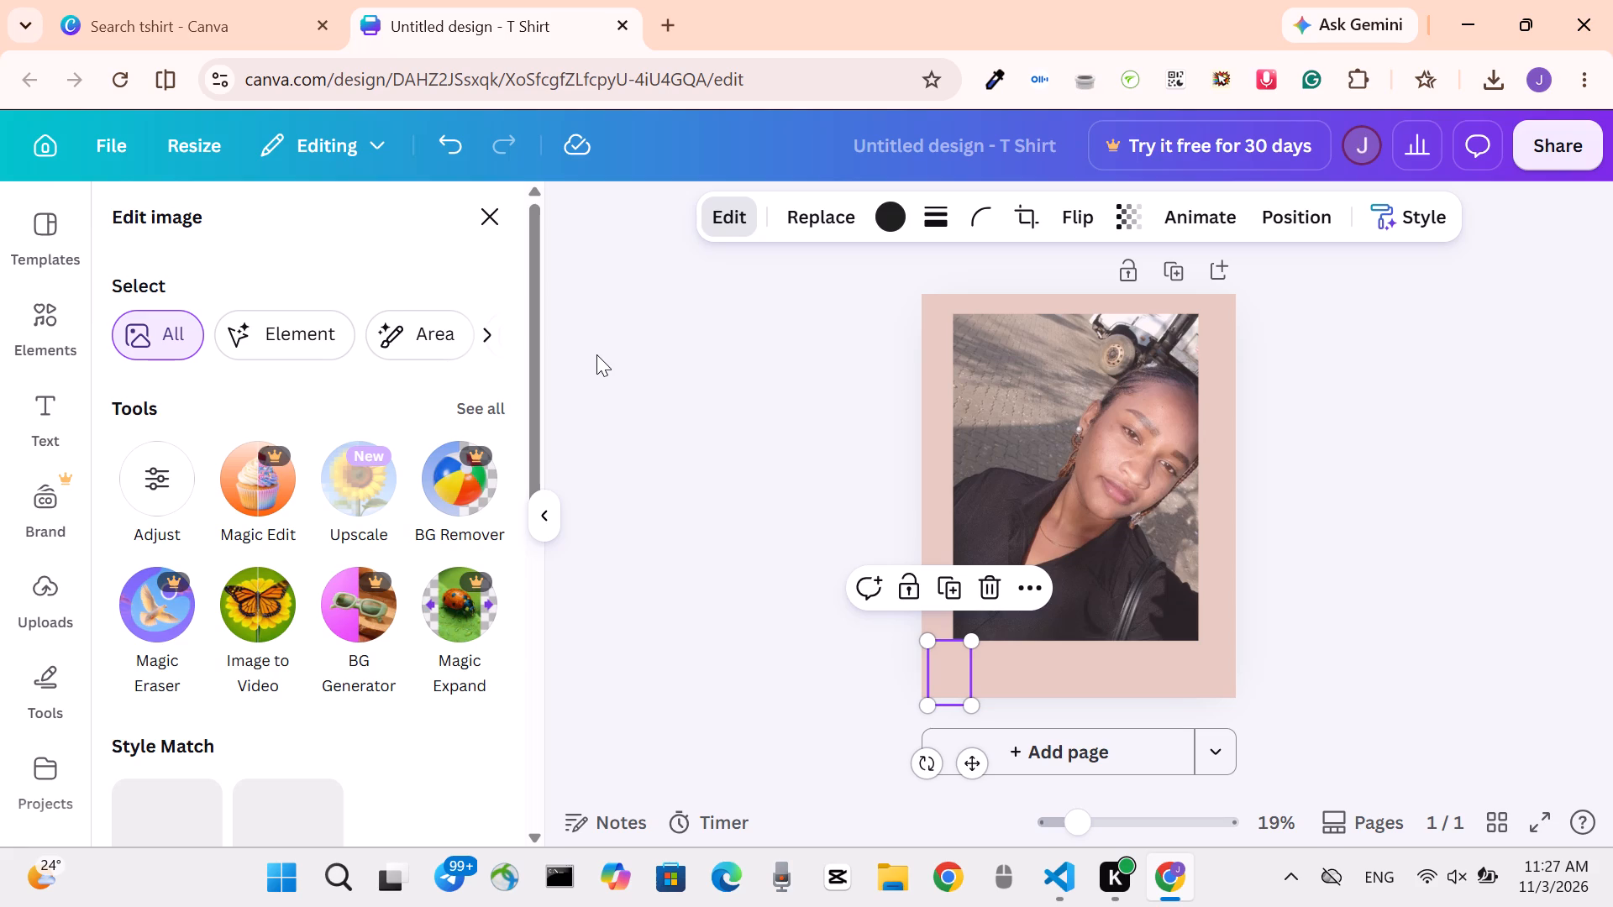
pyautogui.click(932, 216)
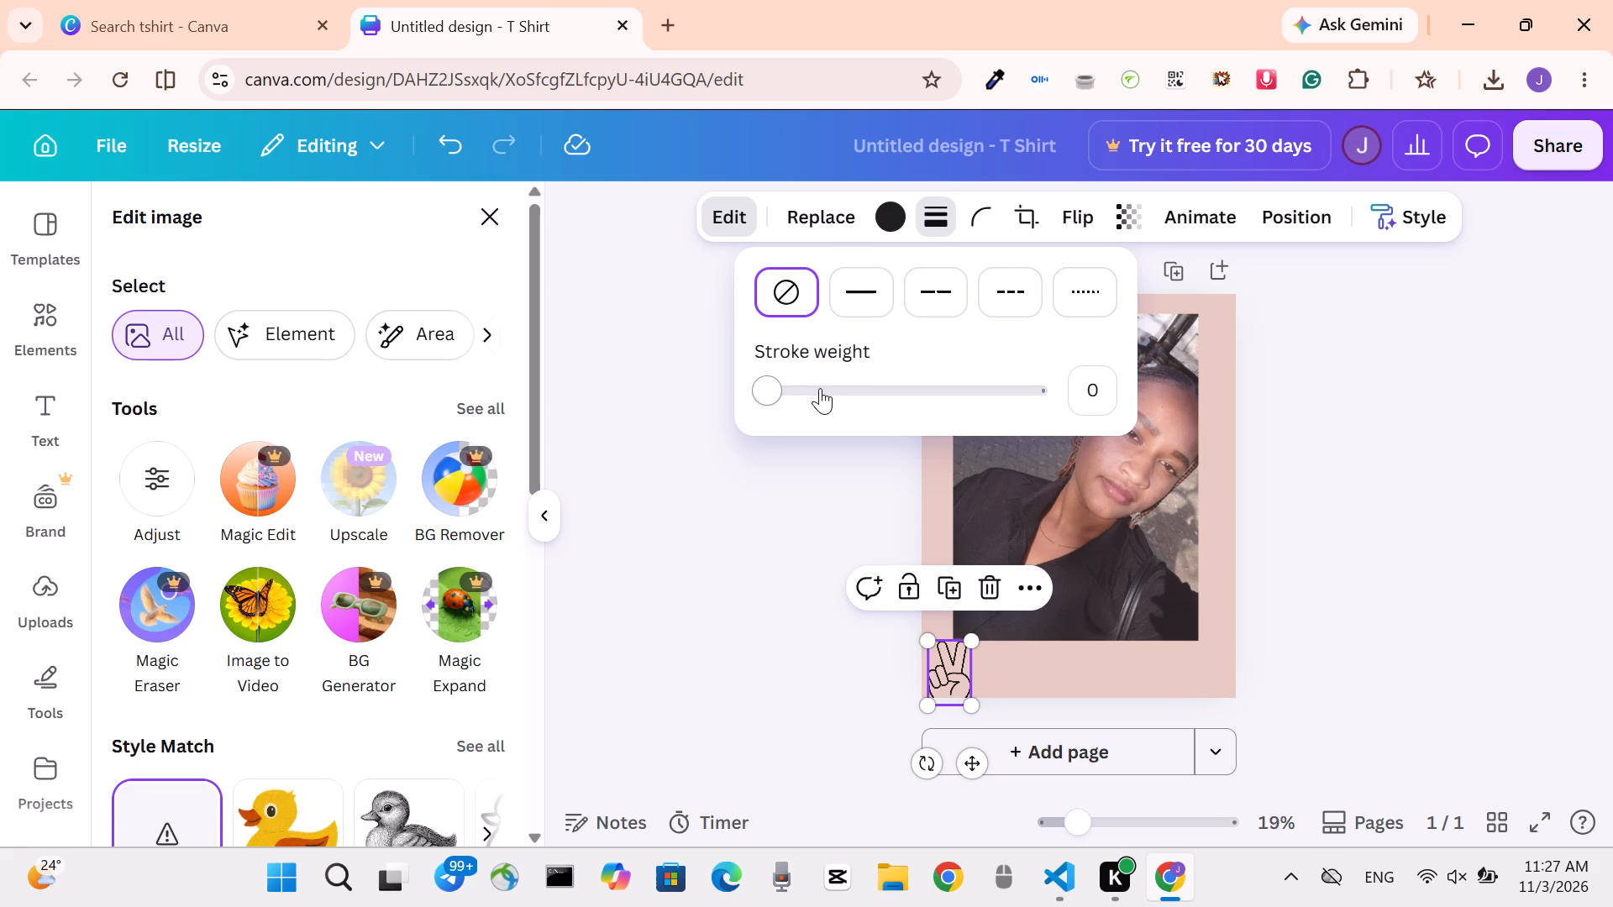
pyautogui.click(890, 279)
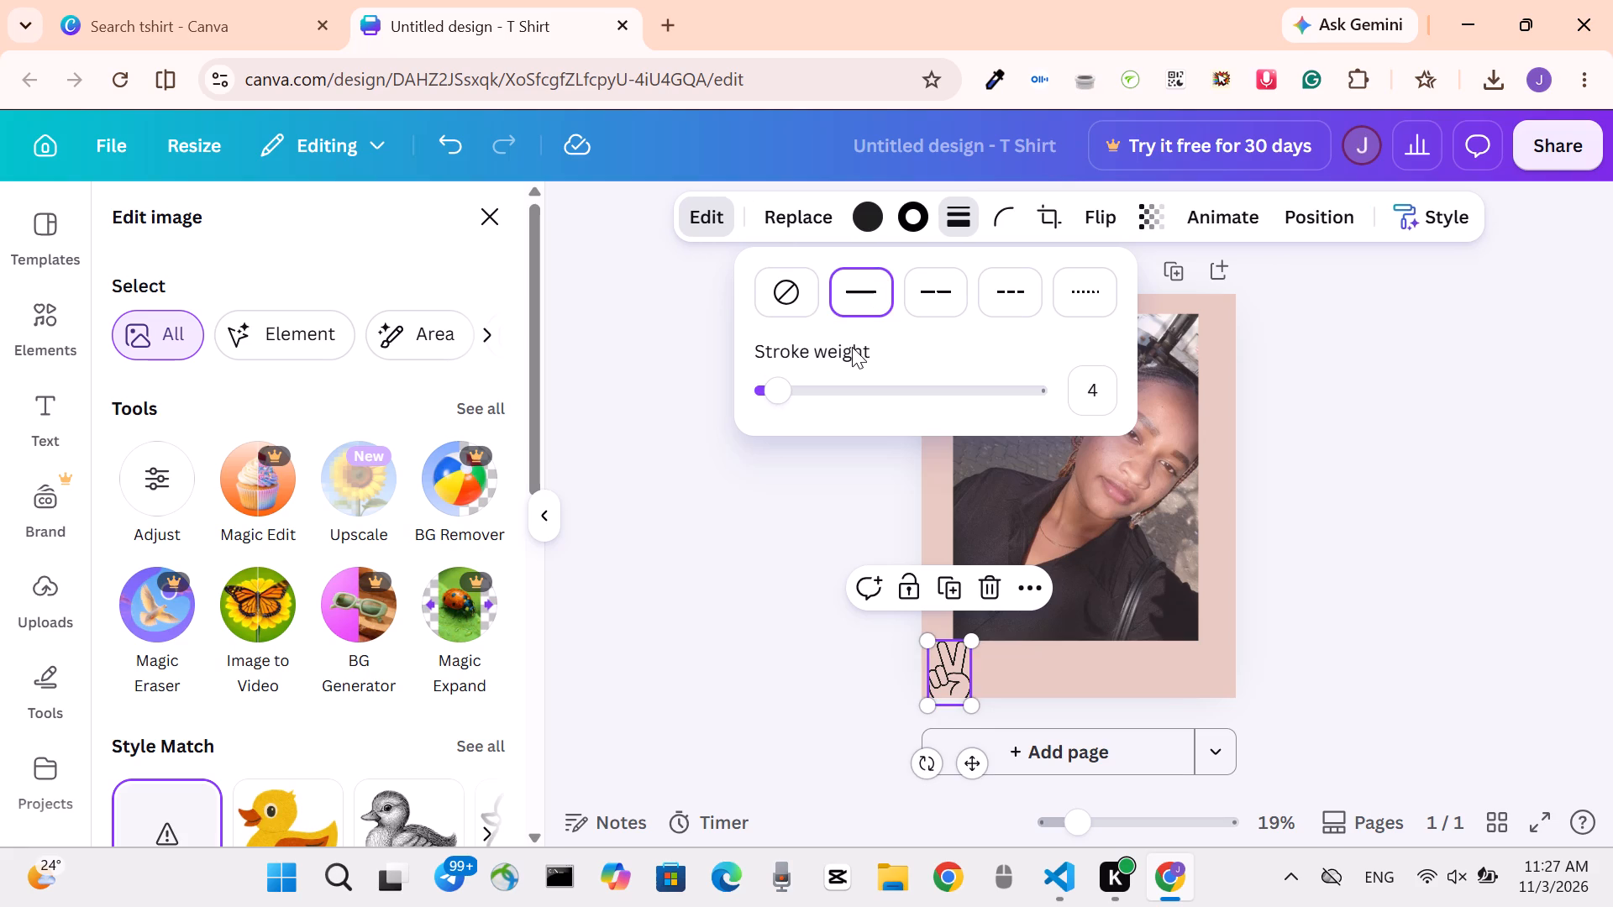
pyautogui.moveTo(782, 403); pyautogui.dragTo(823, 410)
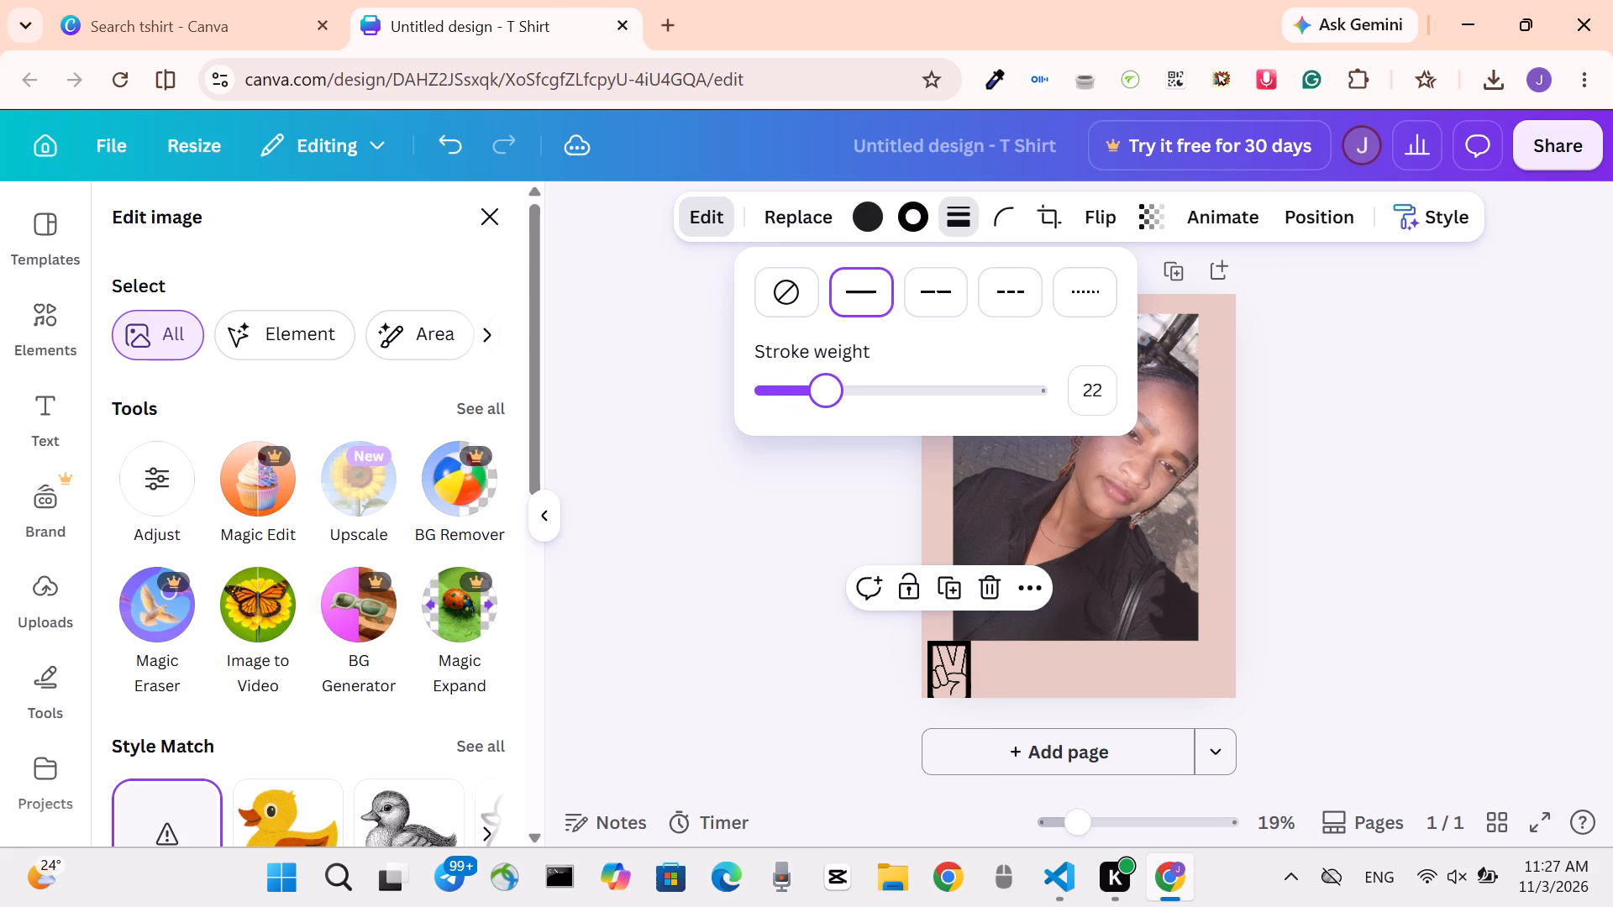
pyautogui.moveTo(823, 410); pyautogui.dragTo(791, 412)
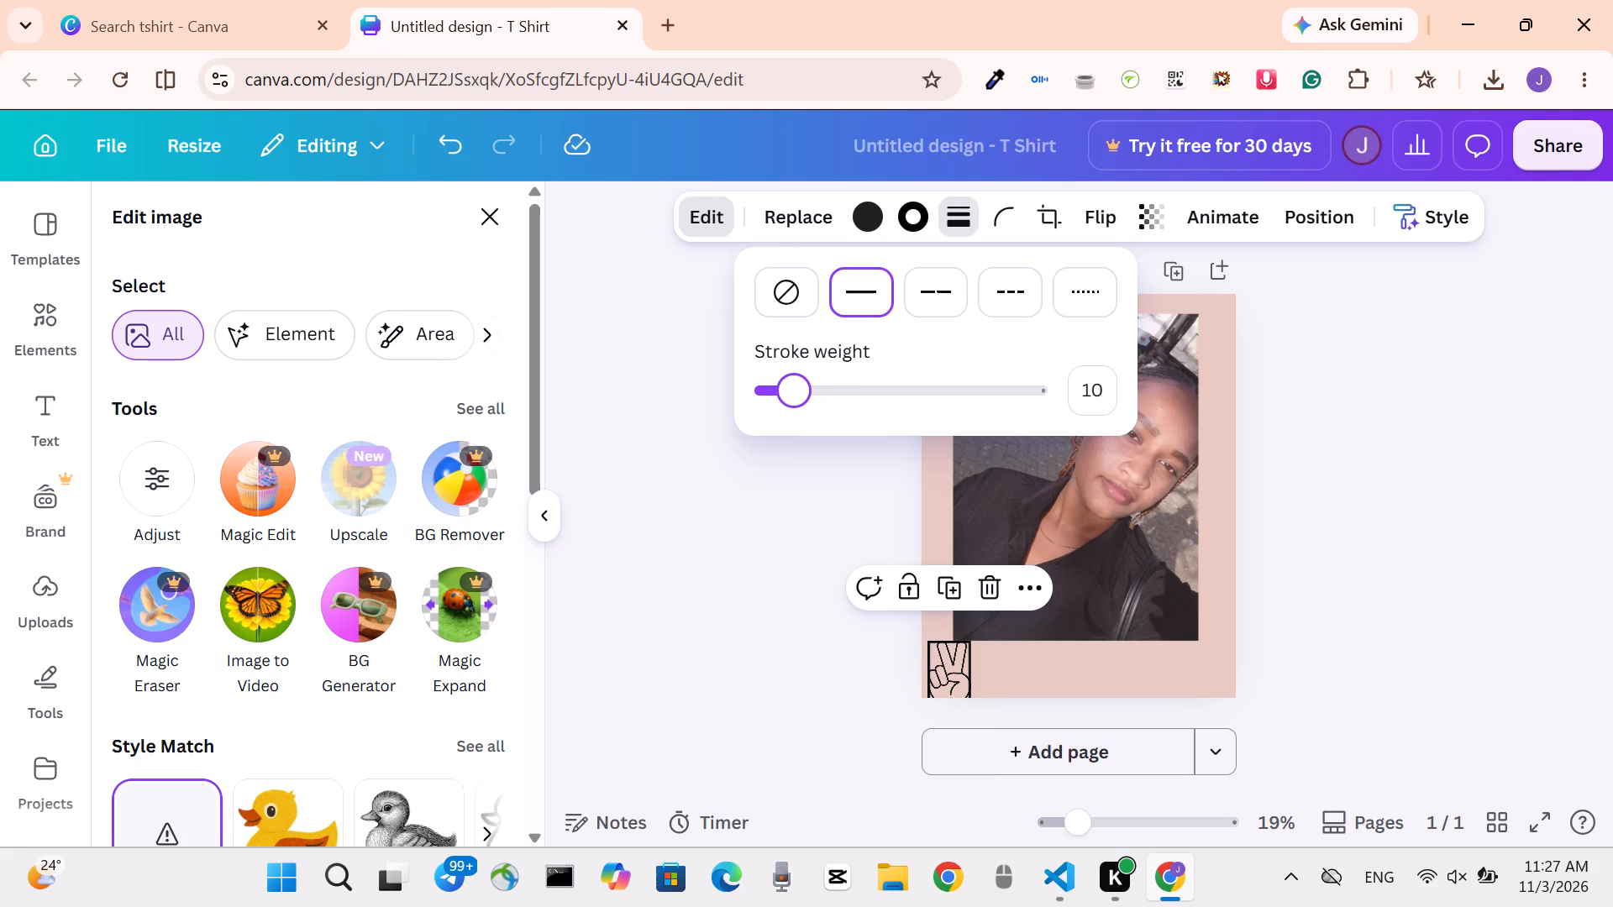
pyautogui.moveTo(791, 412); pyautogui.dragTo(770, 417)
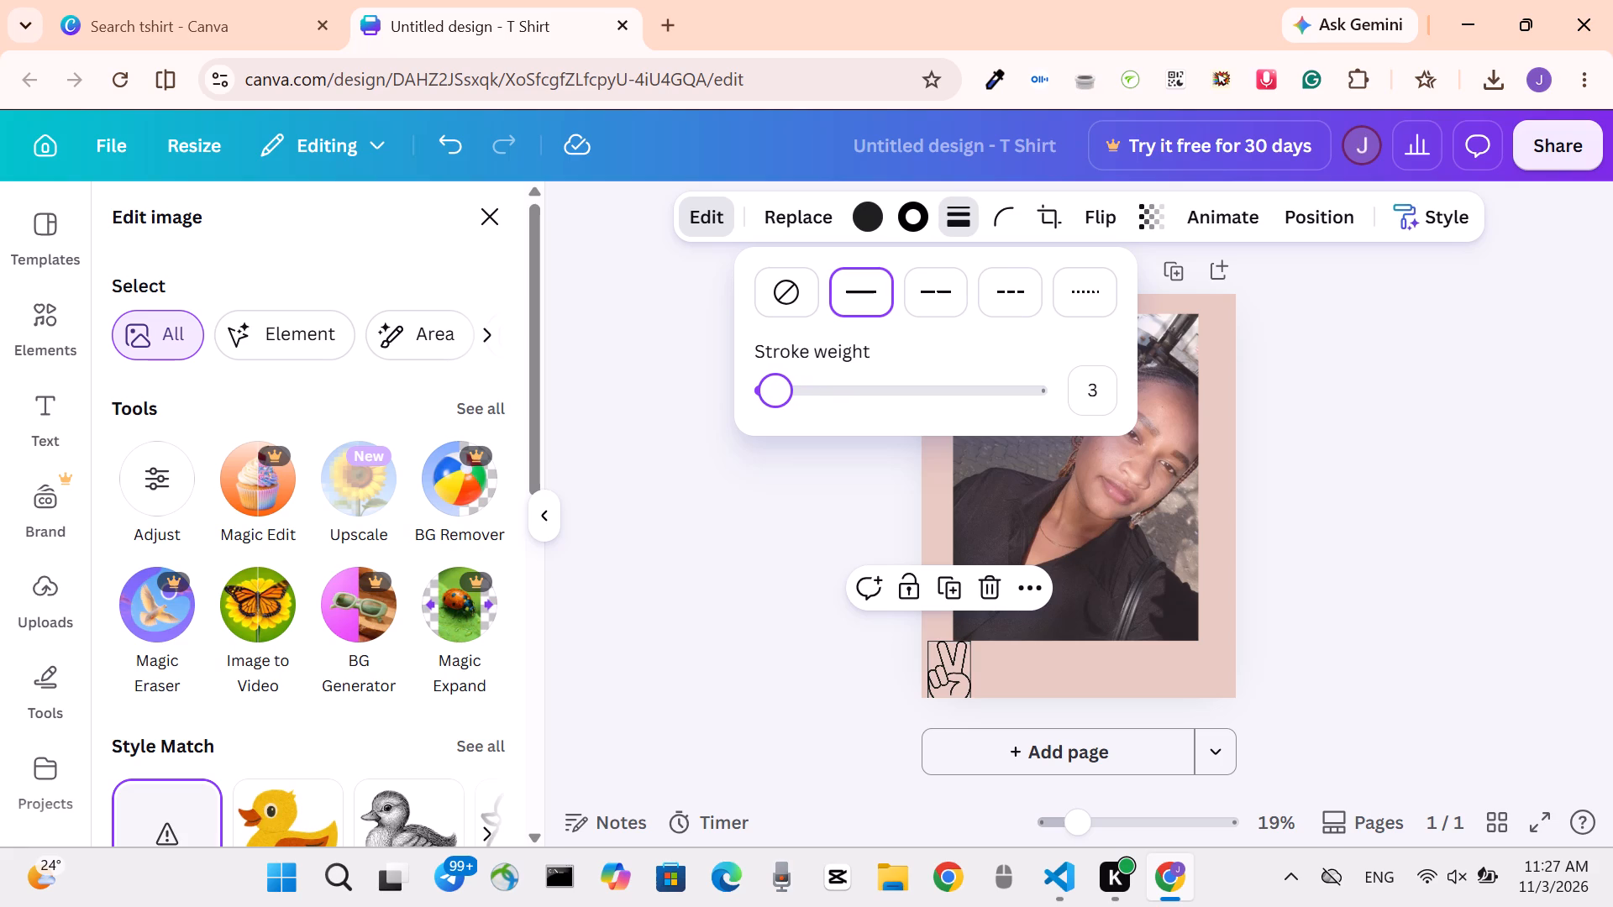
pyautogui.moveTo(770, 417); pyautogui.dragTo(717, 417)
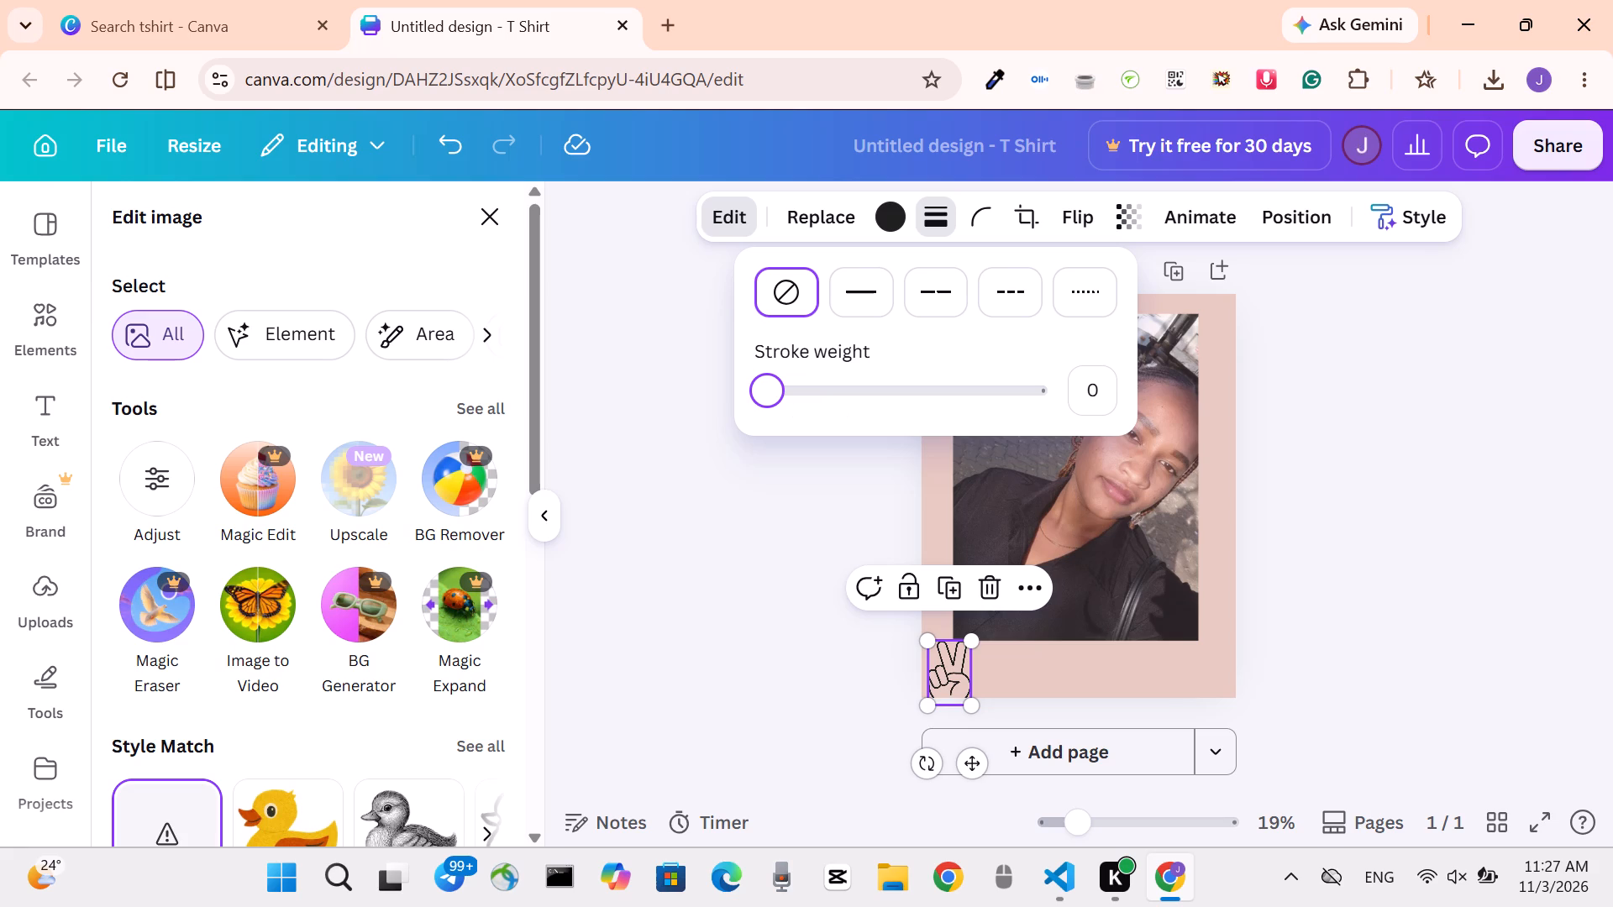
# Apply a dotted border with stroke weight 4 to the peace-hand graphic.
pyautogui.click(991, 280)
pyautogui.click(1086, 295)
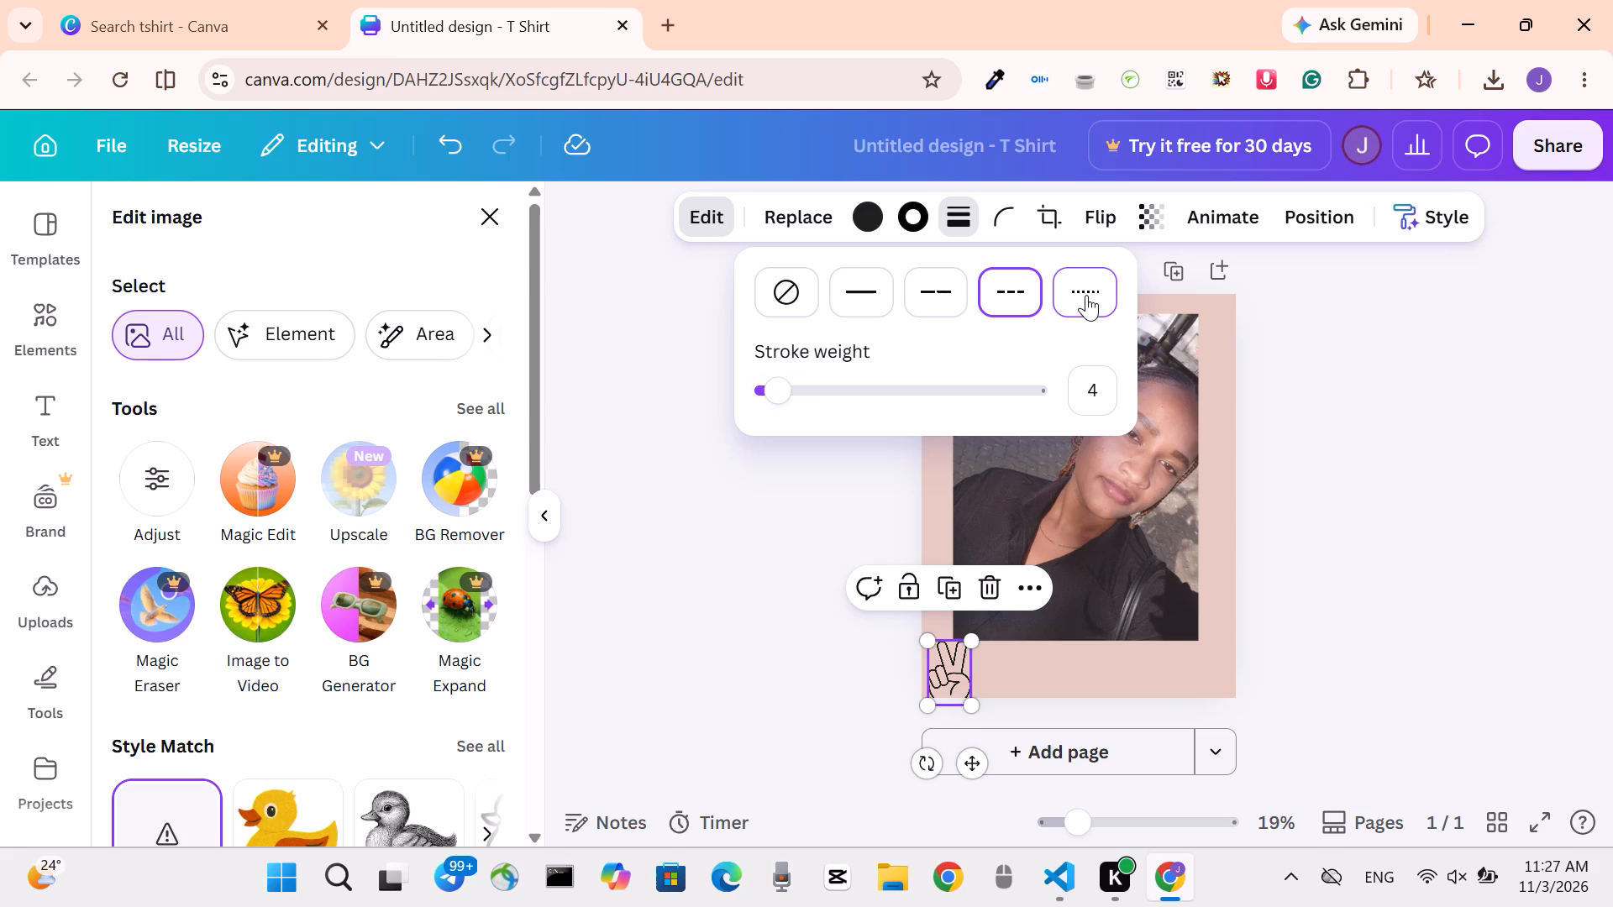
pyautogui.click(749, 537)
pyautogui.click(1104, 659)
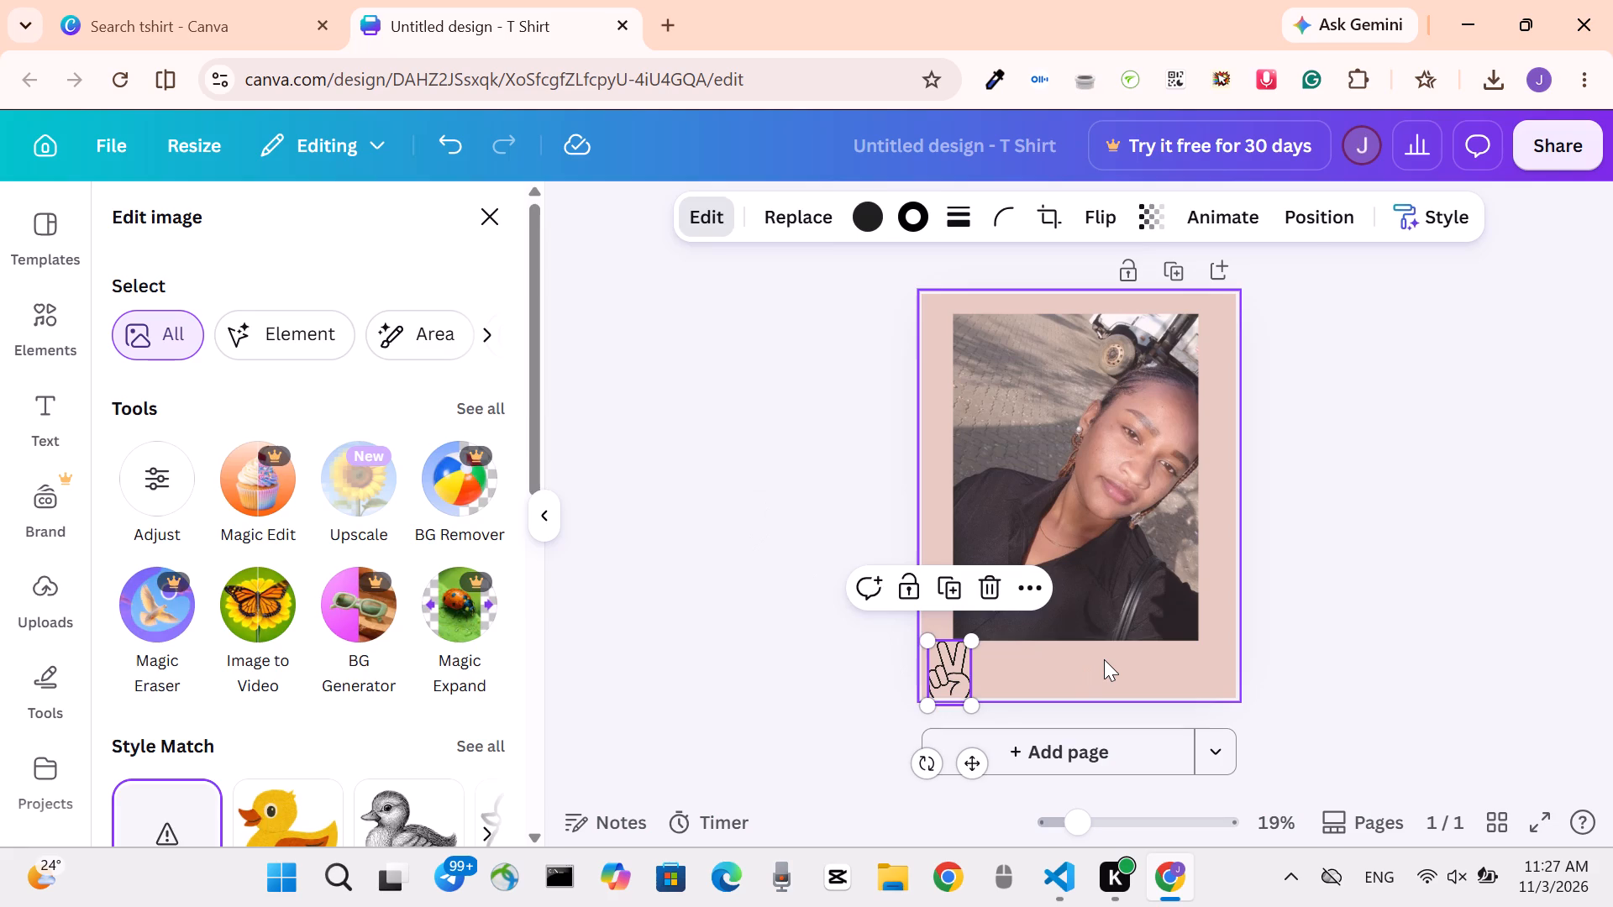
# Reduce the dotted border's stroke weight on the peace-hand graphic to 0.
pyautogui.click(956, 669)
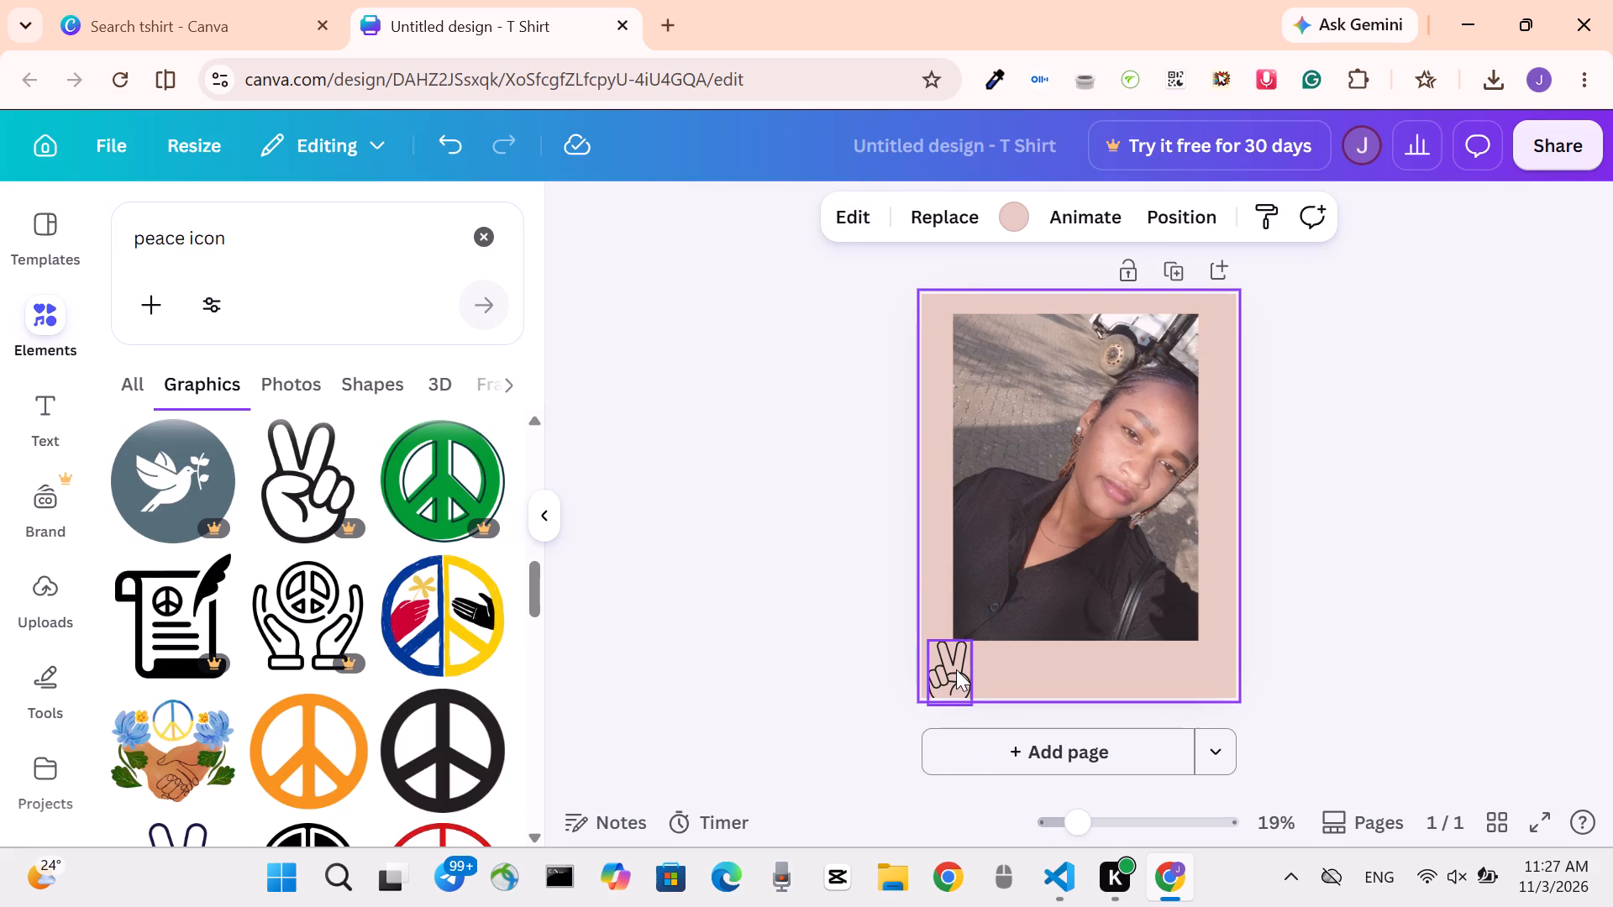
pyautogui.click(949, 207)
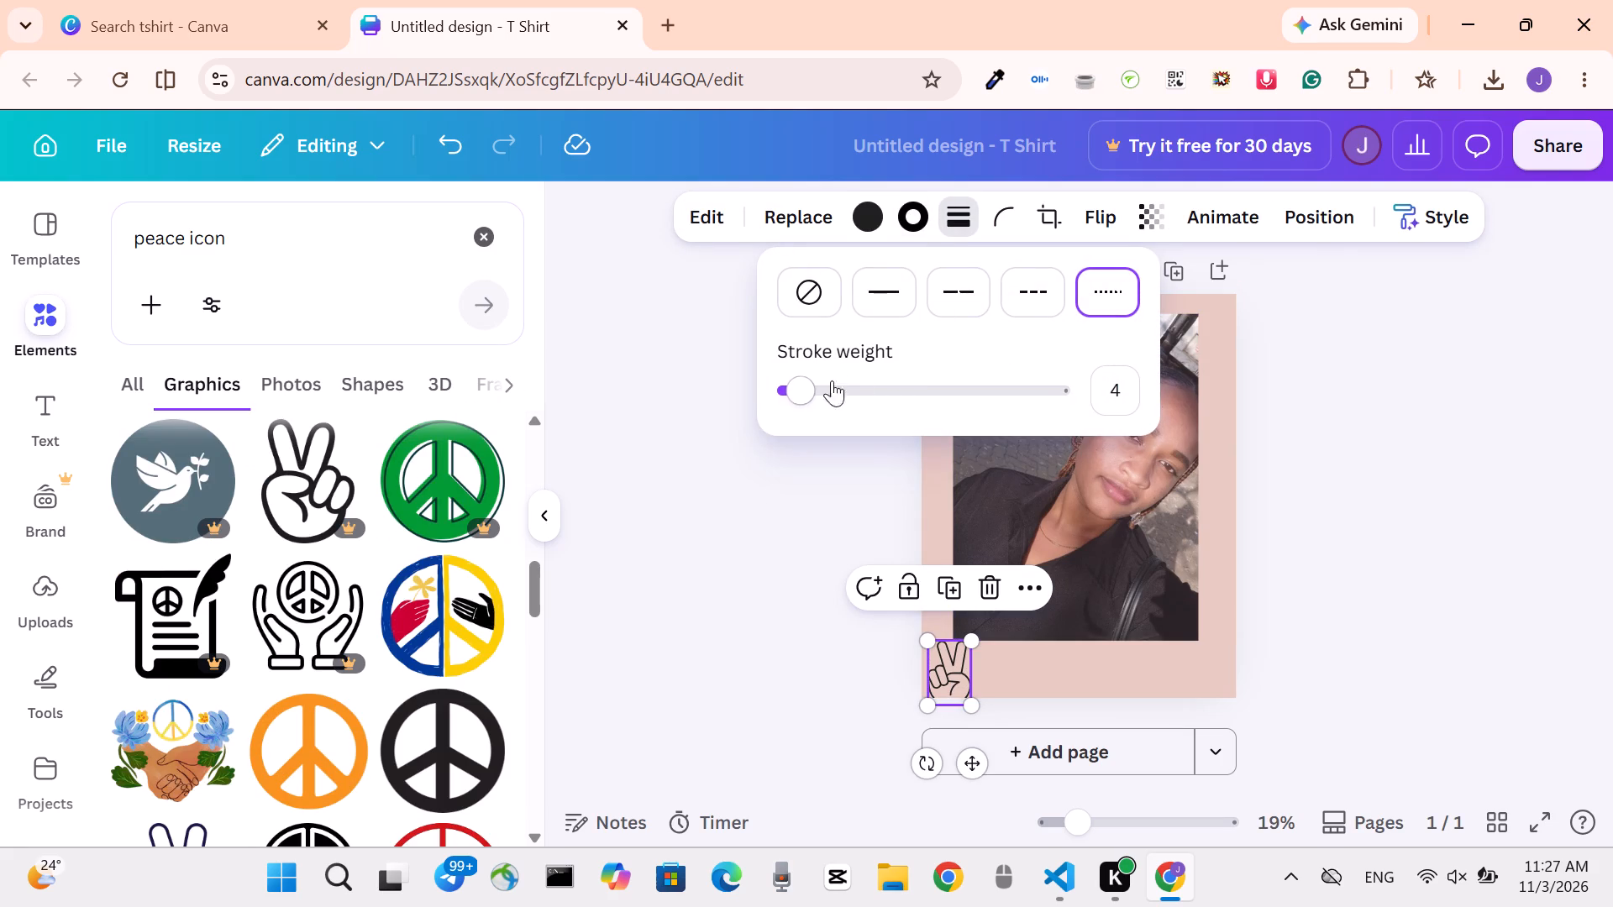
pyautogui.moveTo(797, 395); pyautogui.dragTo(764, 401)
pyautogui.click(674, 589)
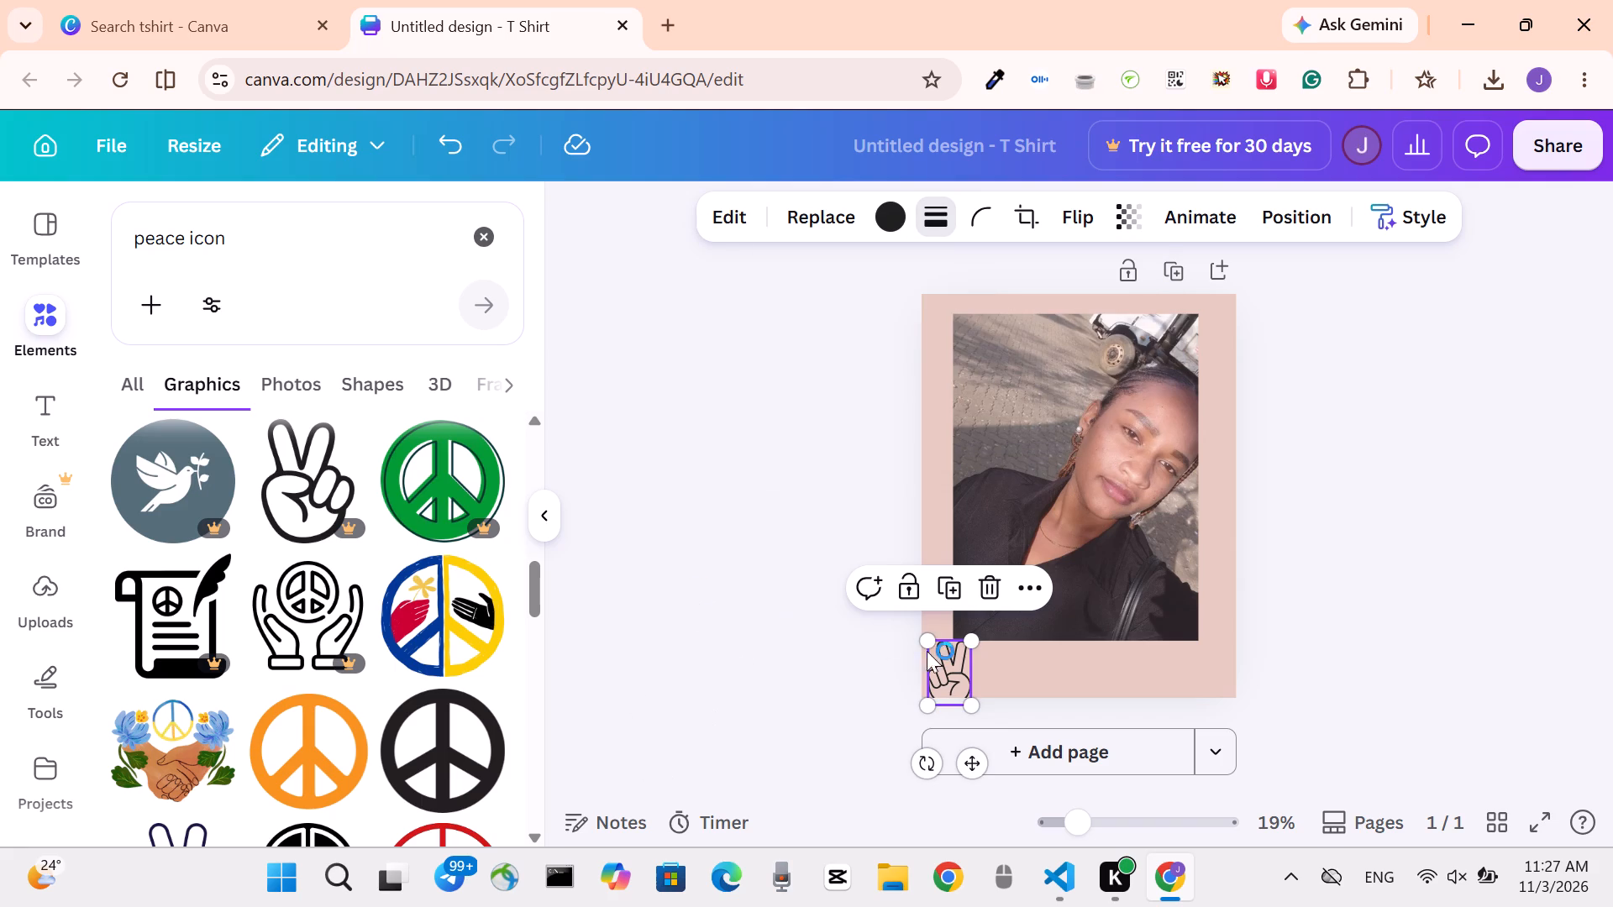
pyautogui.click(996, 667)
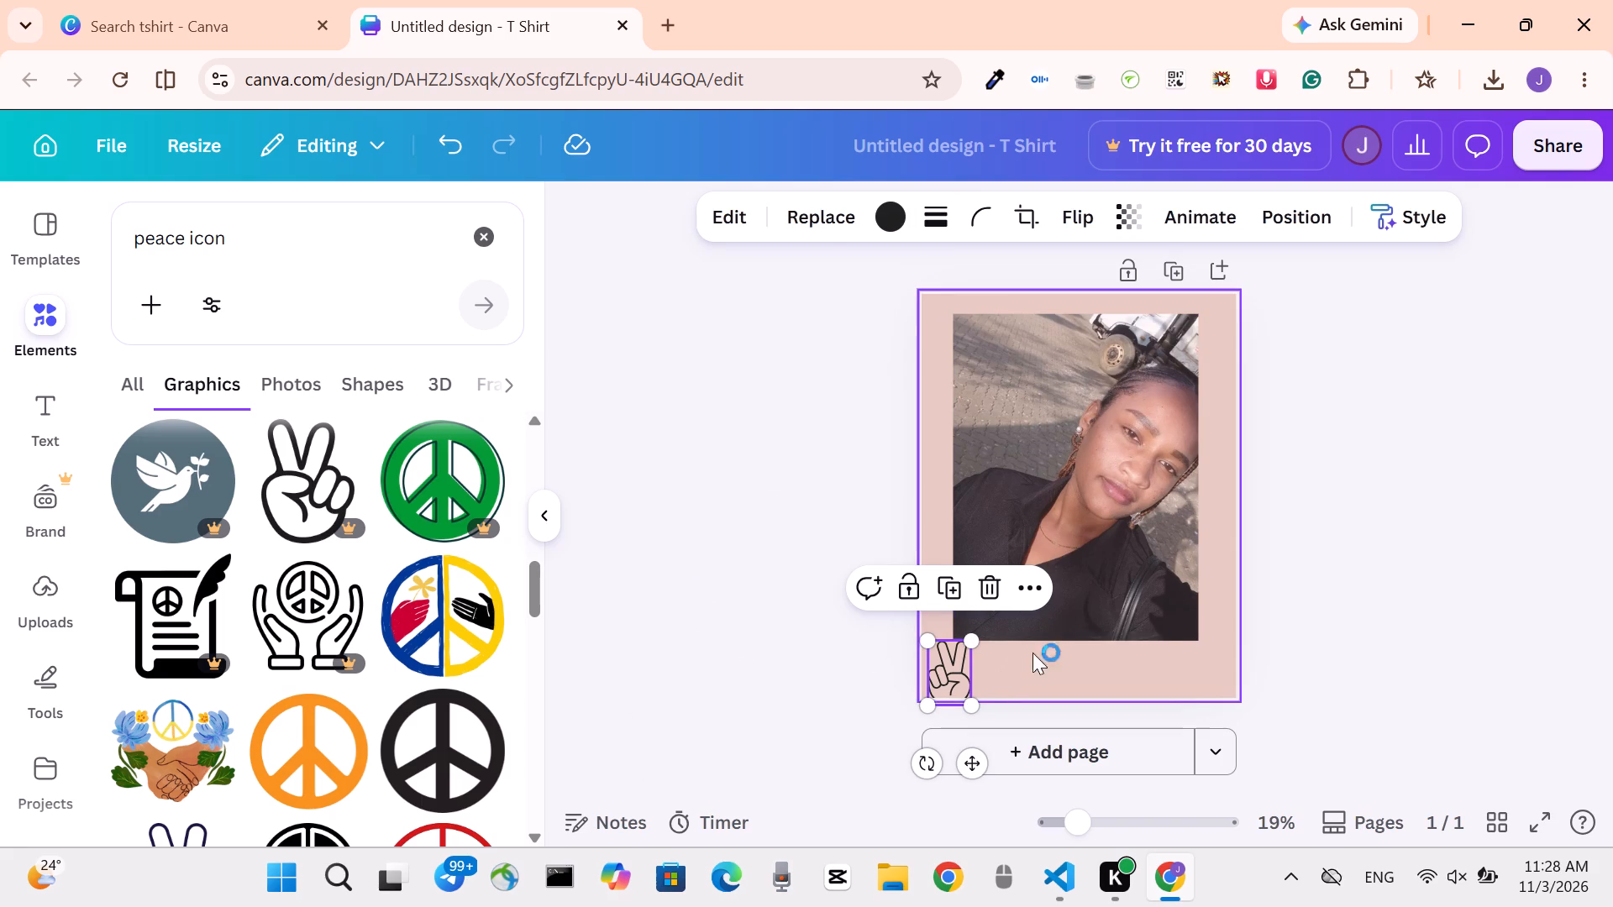
# Delete the small peace-hand graphic from the page's lower left corner.
pyautogui.click(937, 676)
pyautogui.click(975, 578)
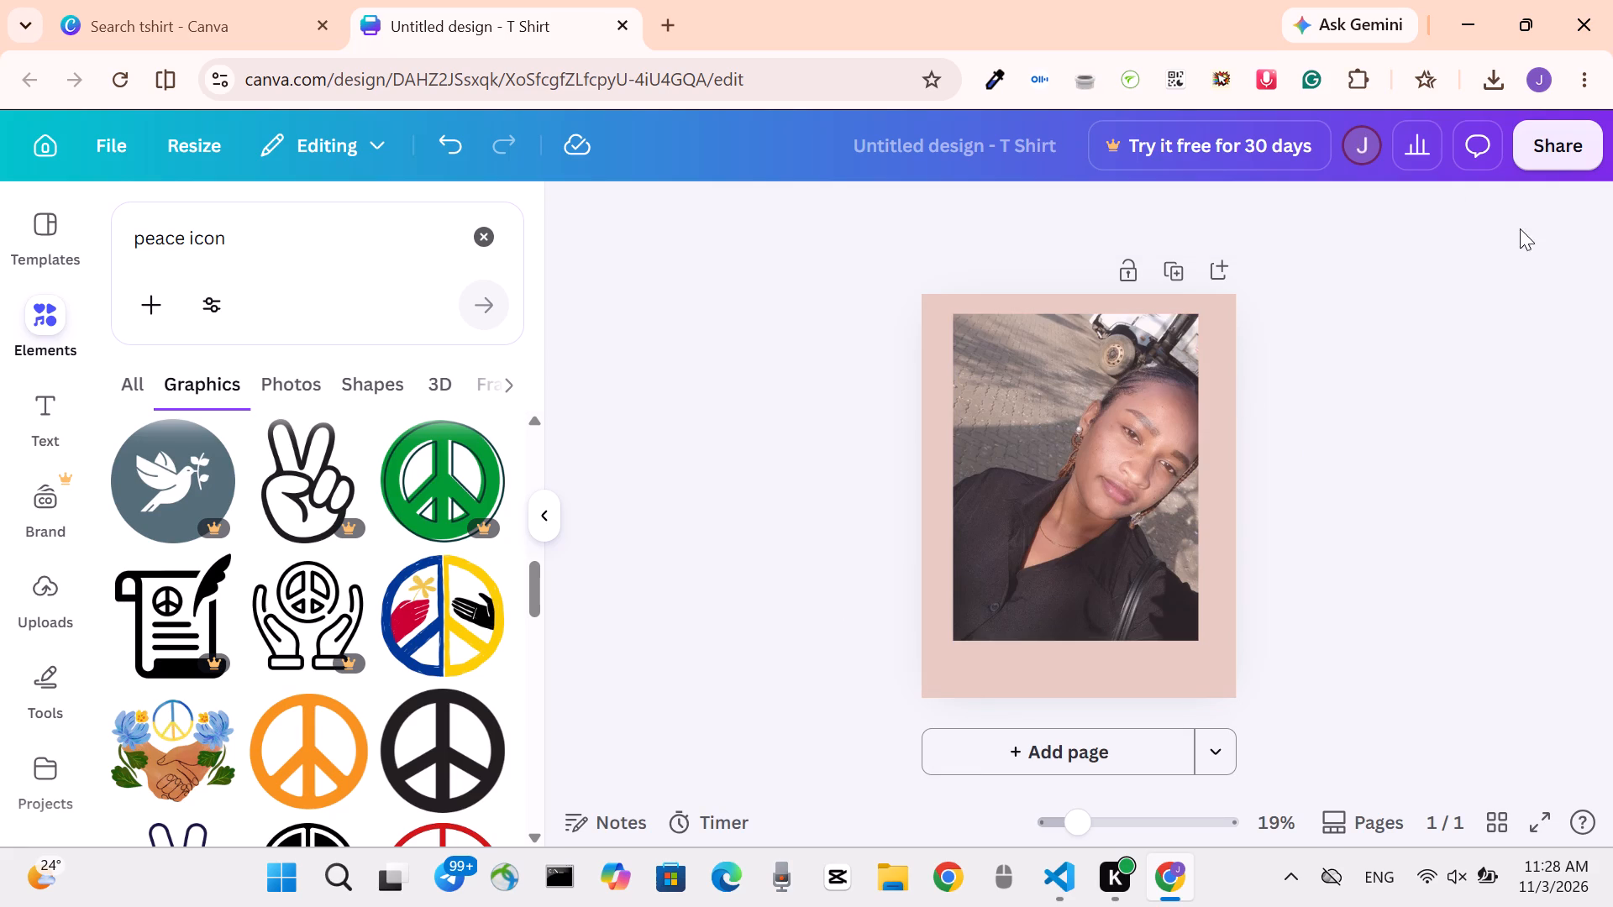
# Download the T-shirt design as a JPG file.
pyautogui.click(1546, 139)
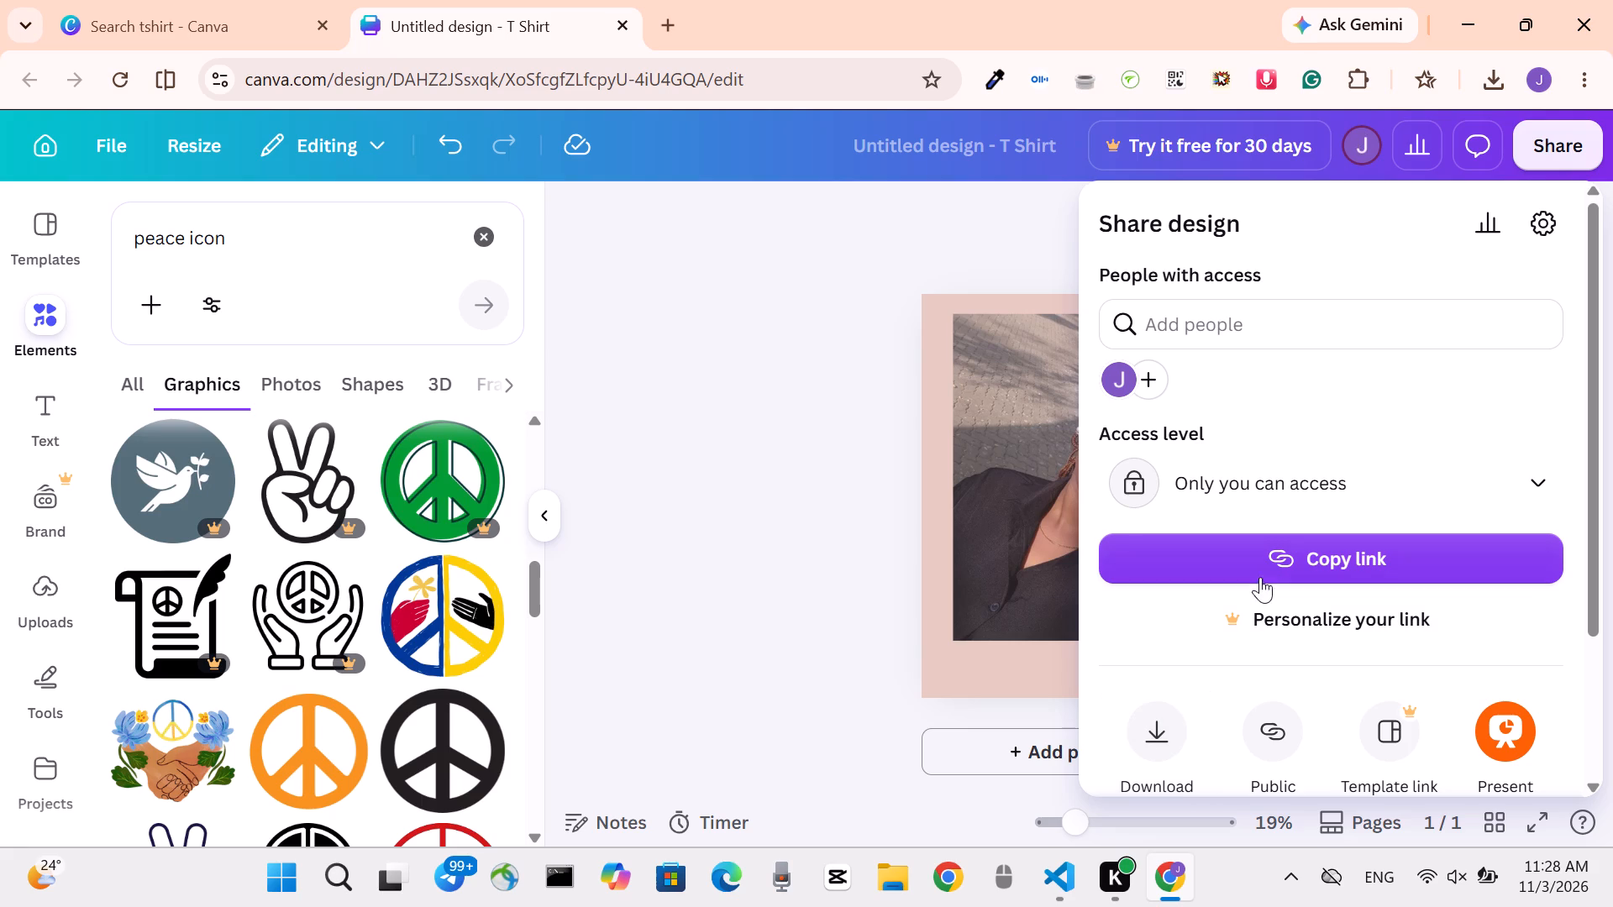
pyautogui.click(1178, 747)
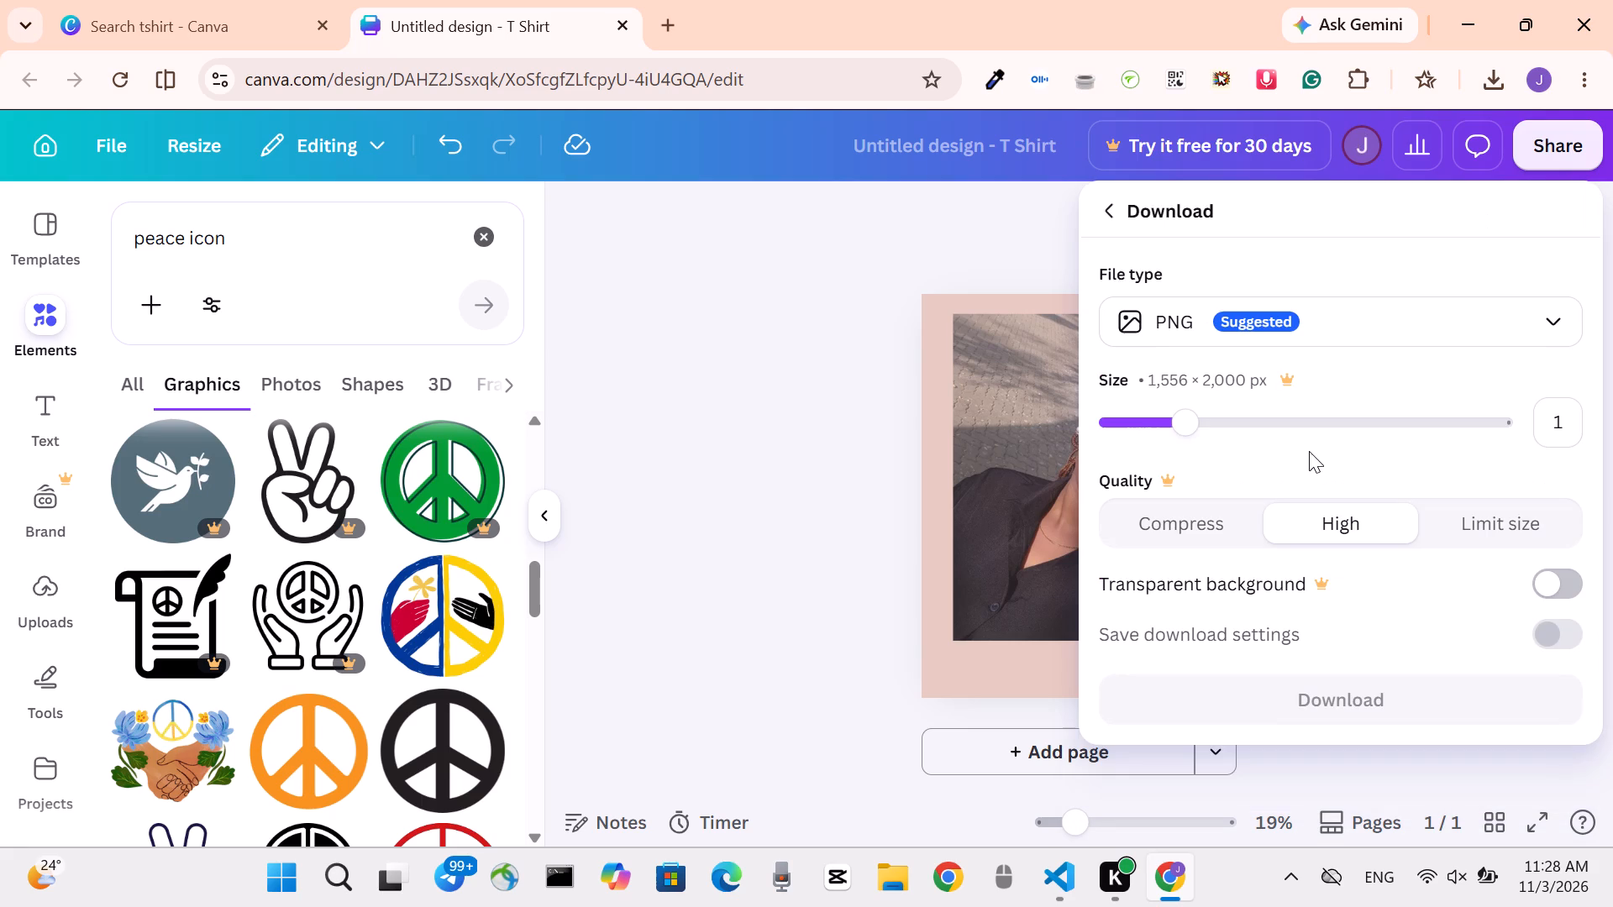
pyautogui.click(1340, 319)
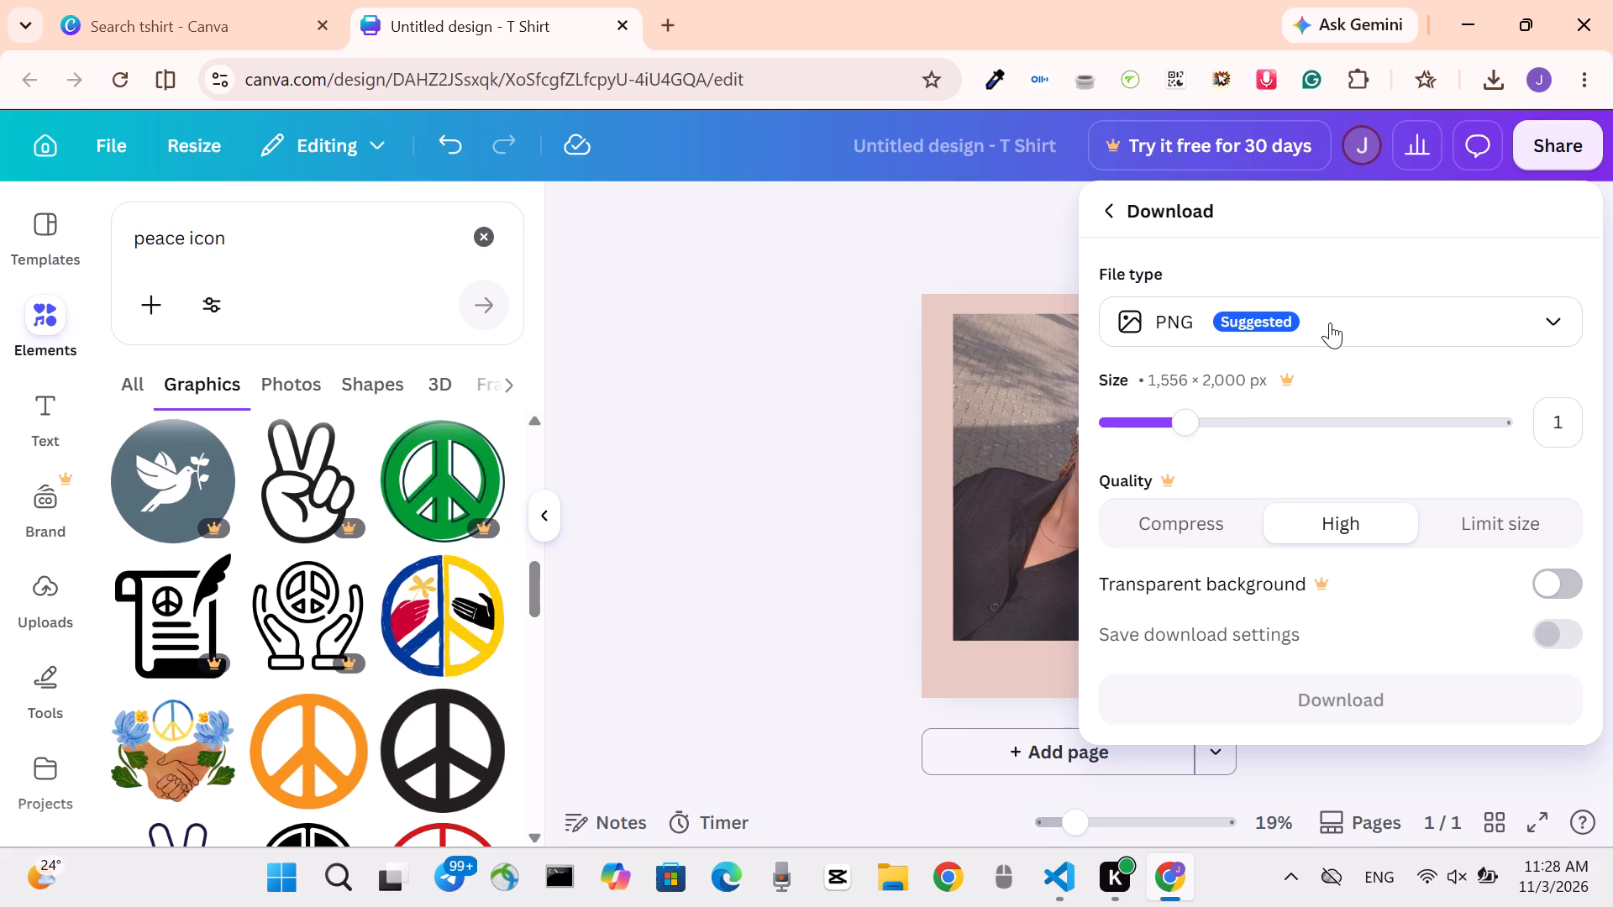
pyautogui.click(1330, 322)
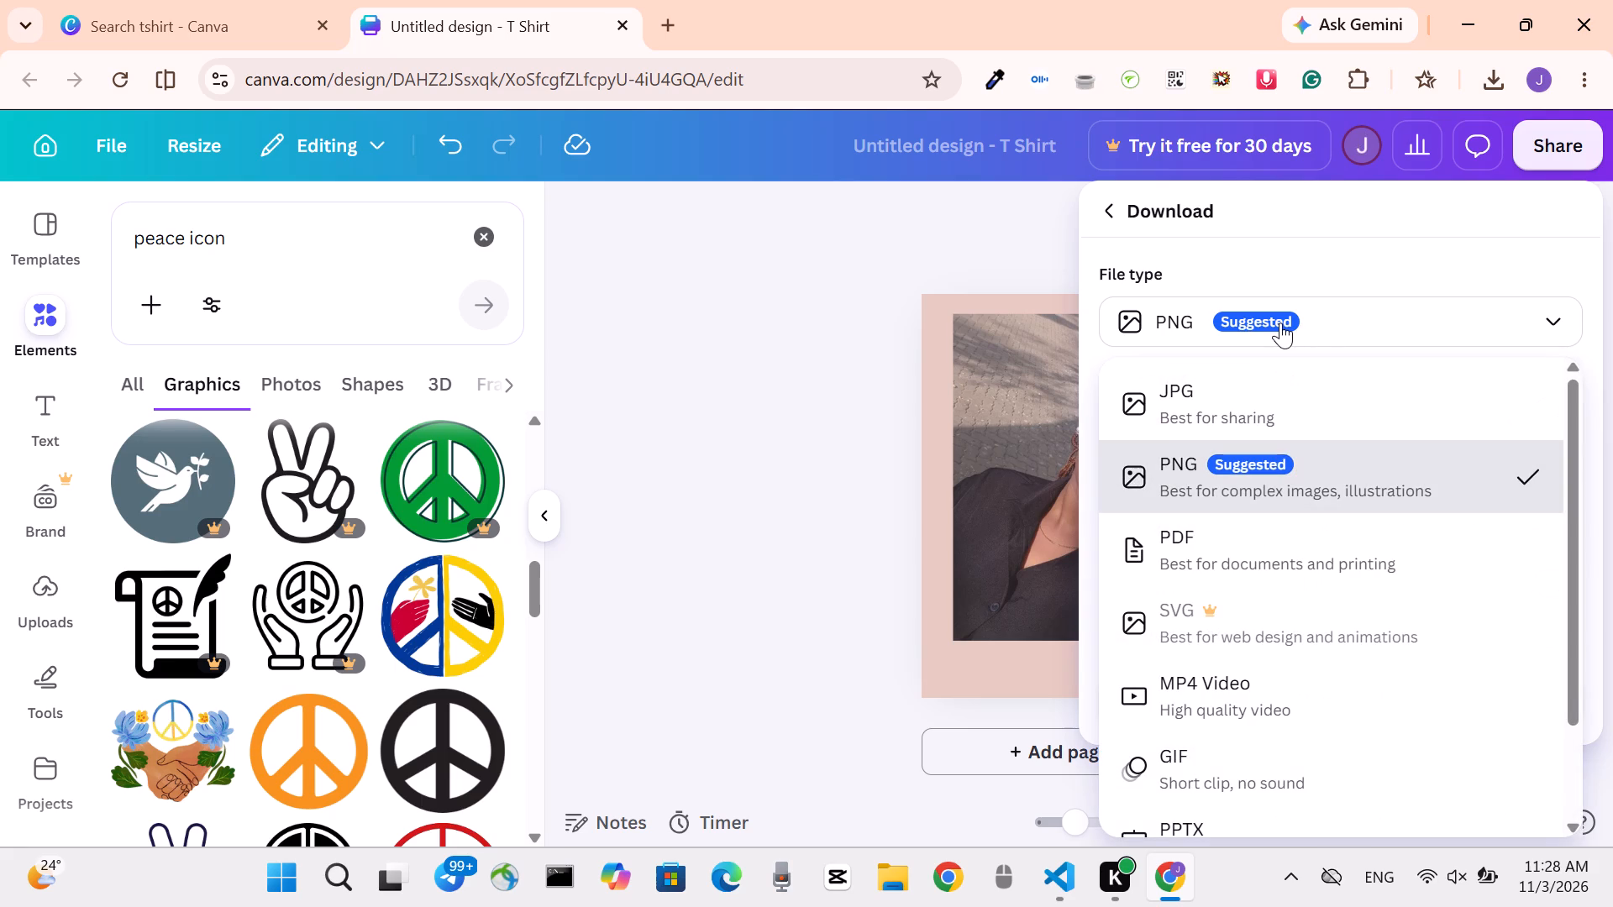
pyautogui.click(1198, 414)
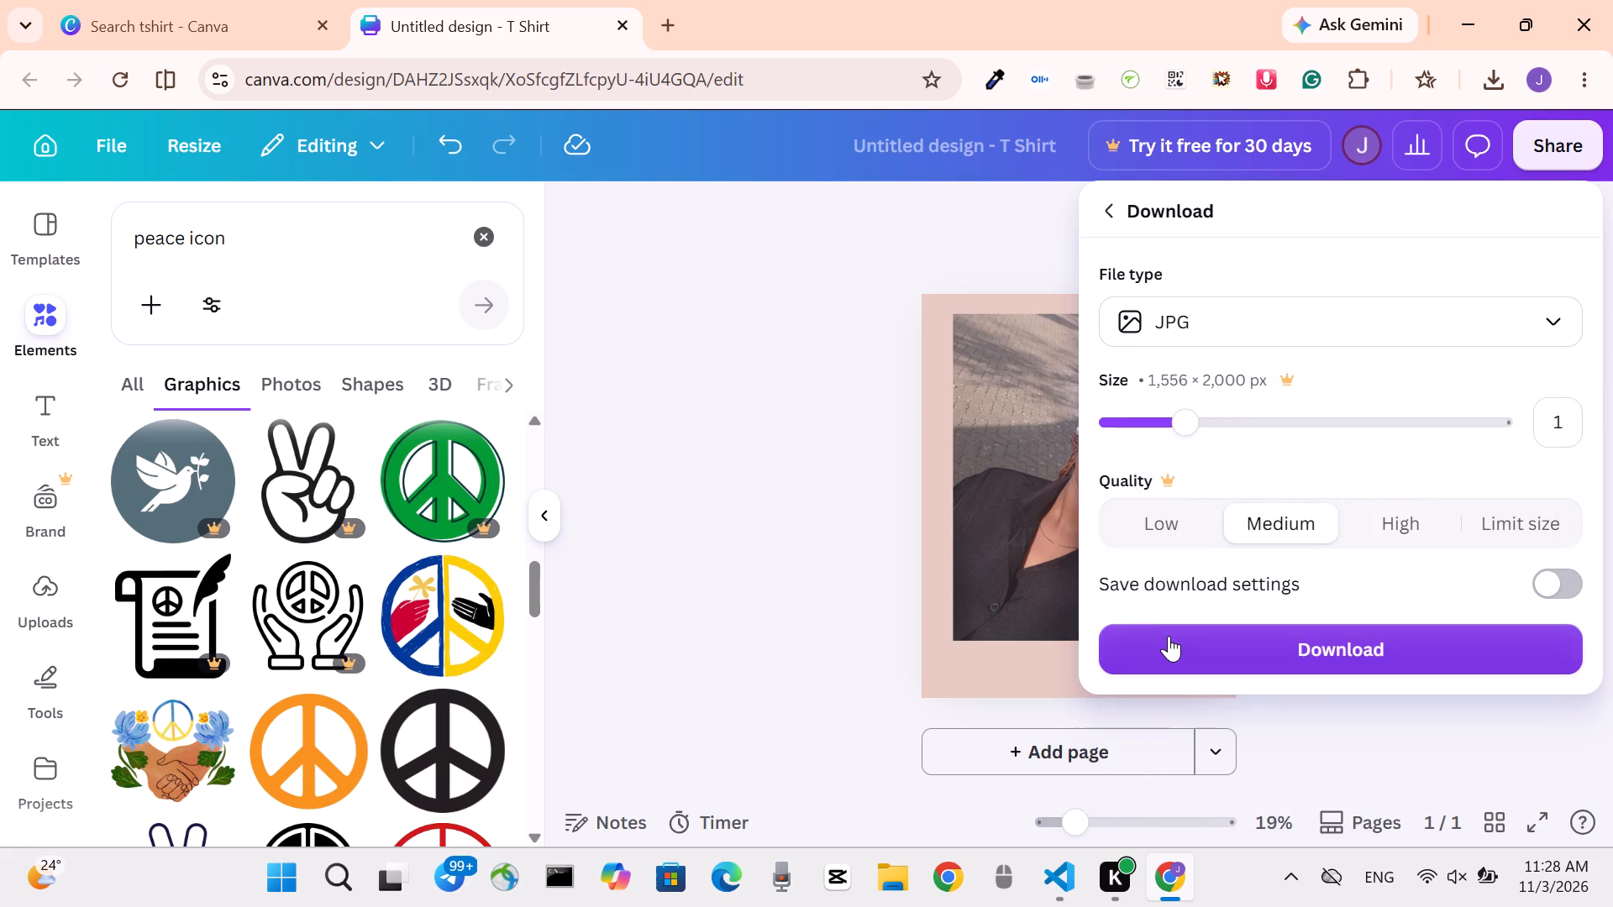
pyautogui.click(1169, 637)
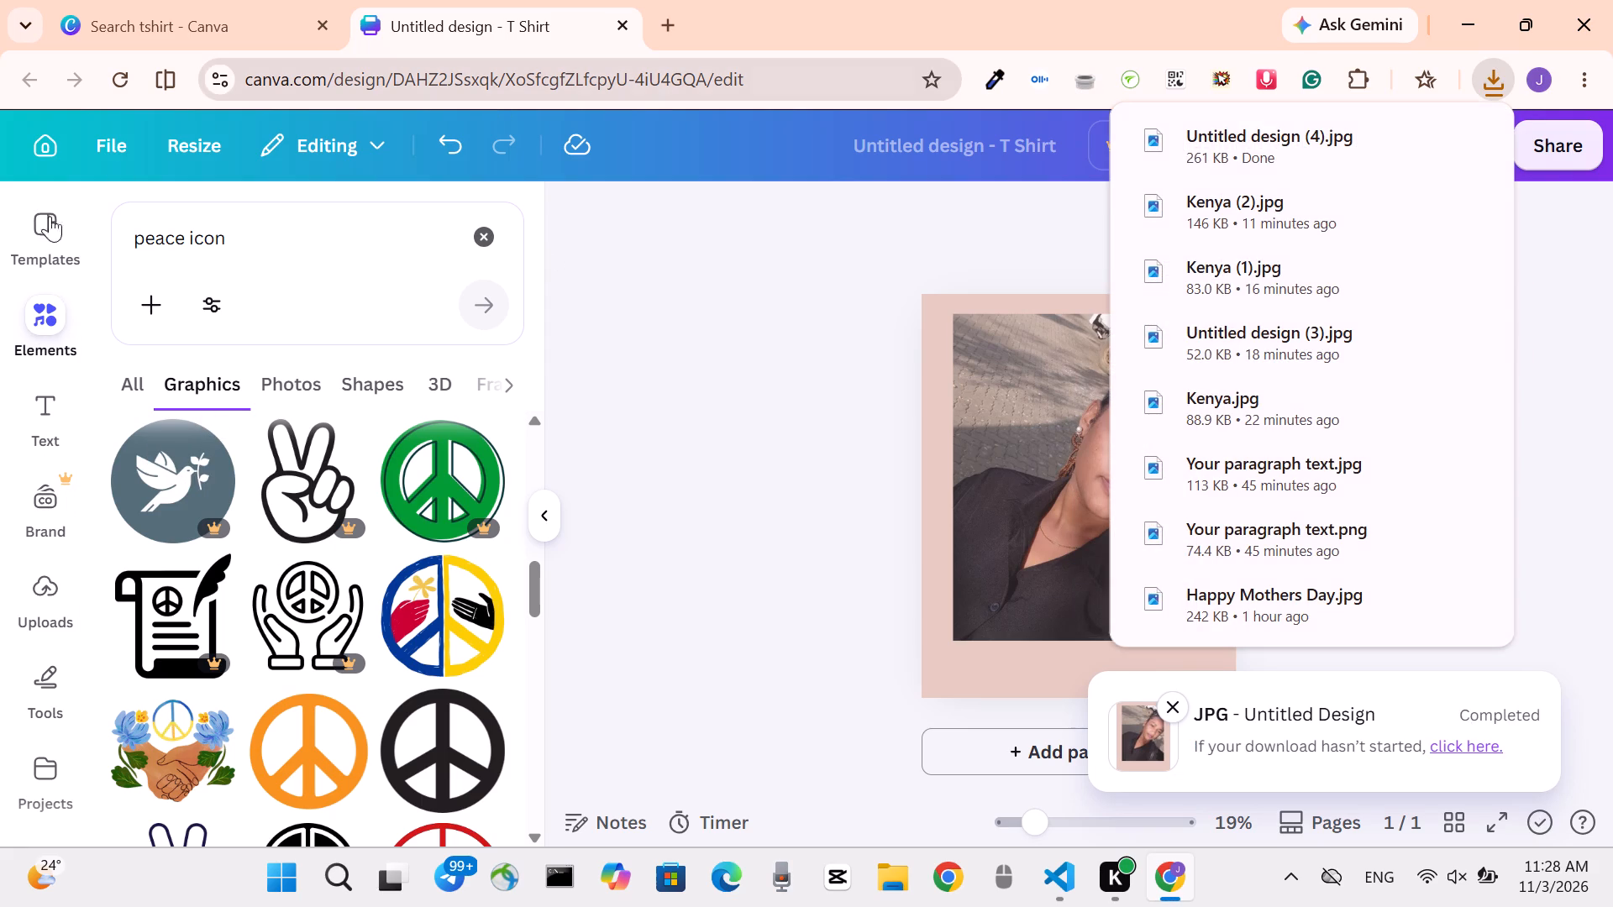
# Upload the downloaded T-shirt image "Untitled design (4)" from the Downloads folder.
pyautogui.click(31, 586)
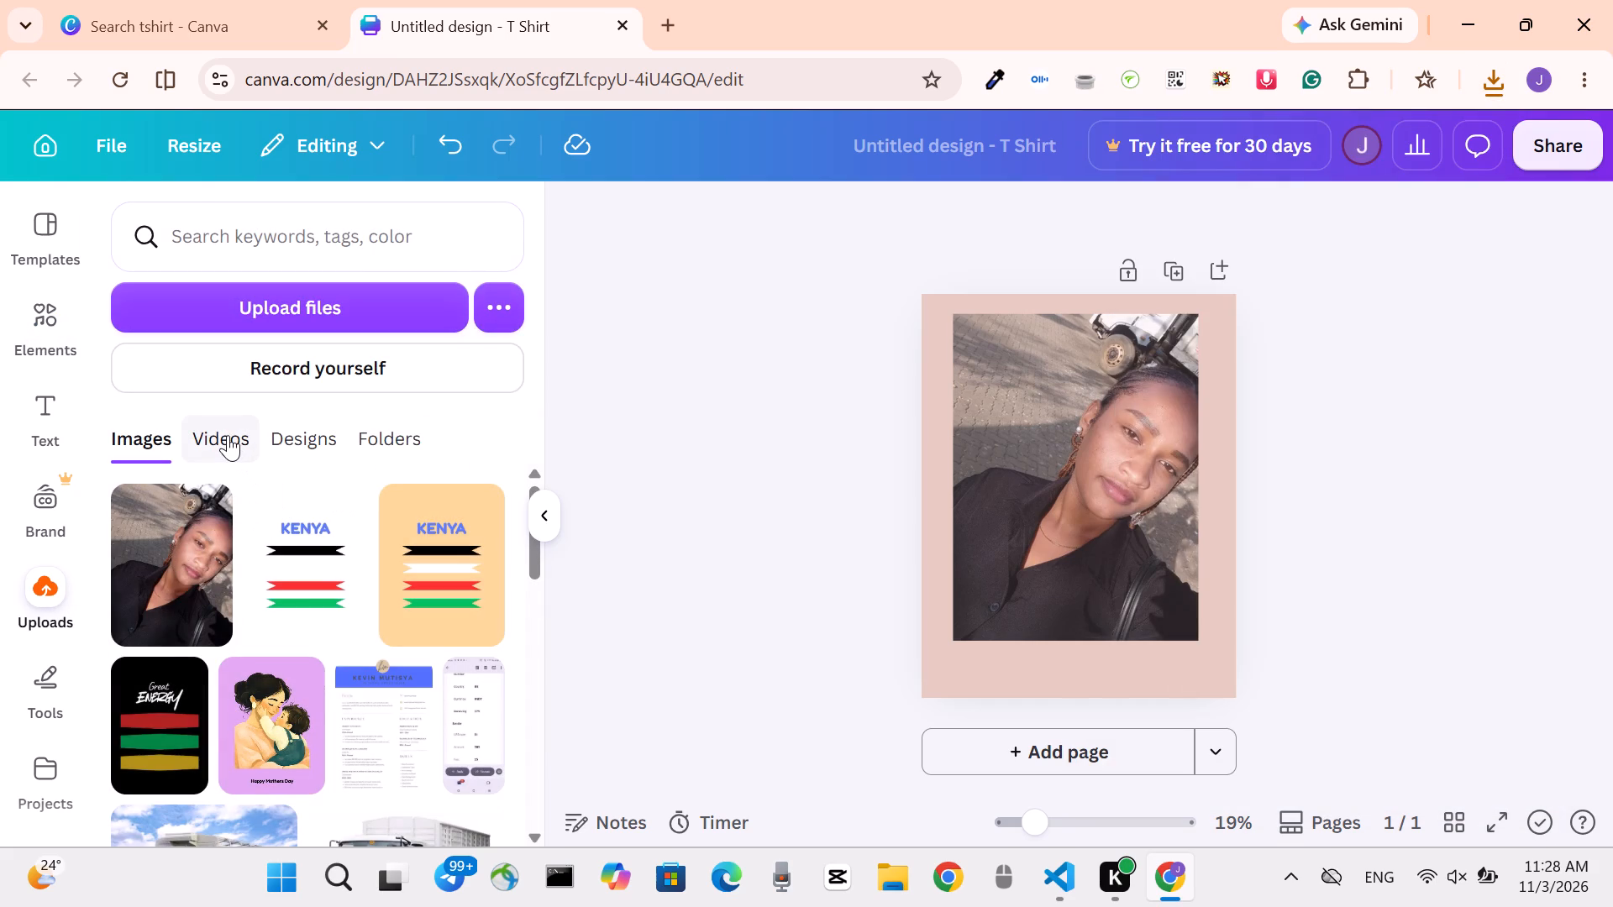
pyautogui.click(322, 303)
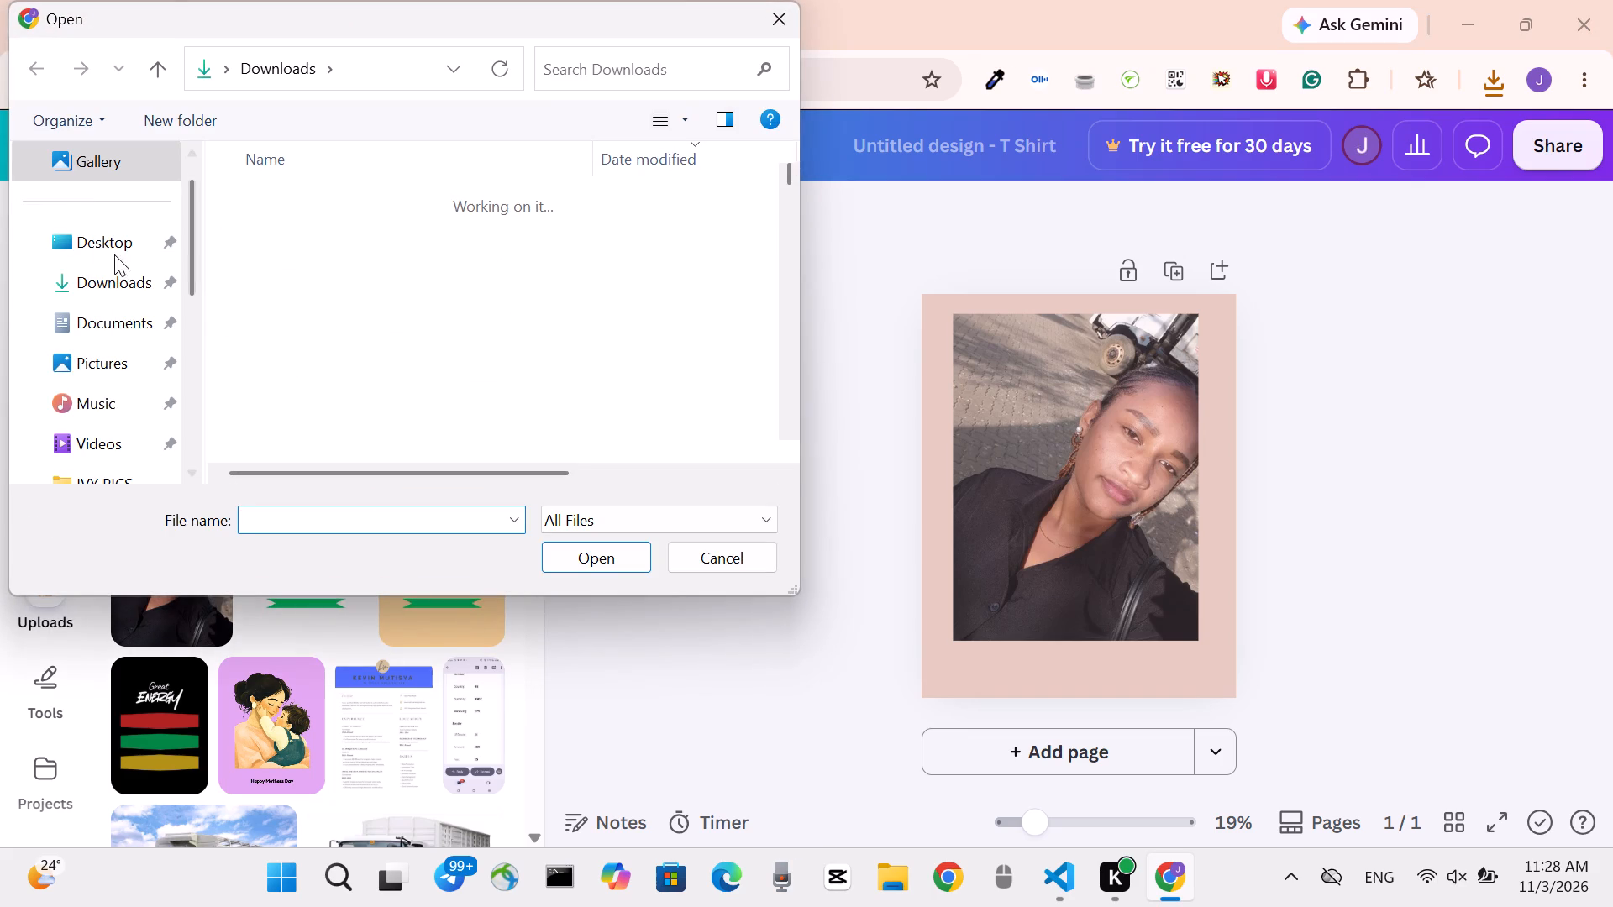
pyautogui.click(314, 243)
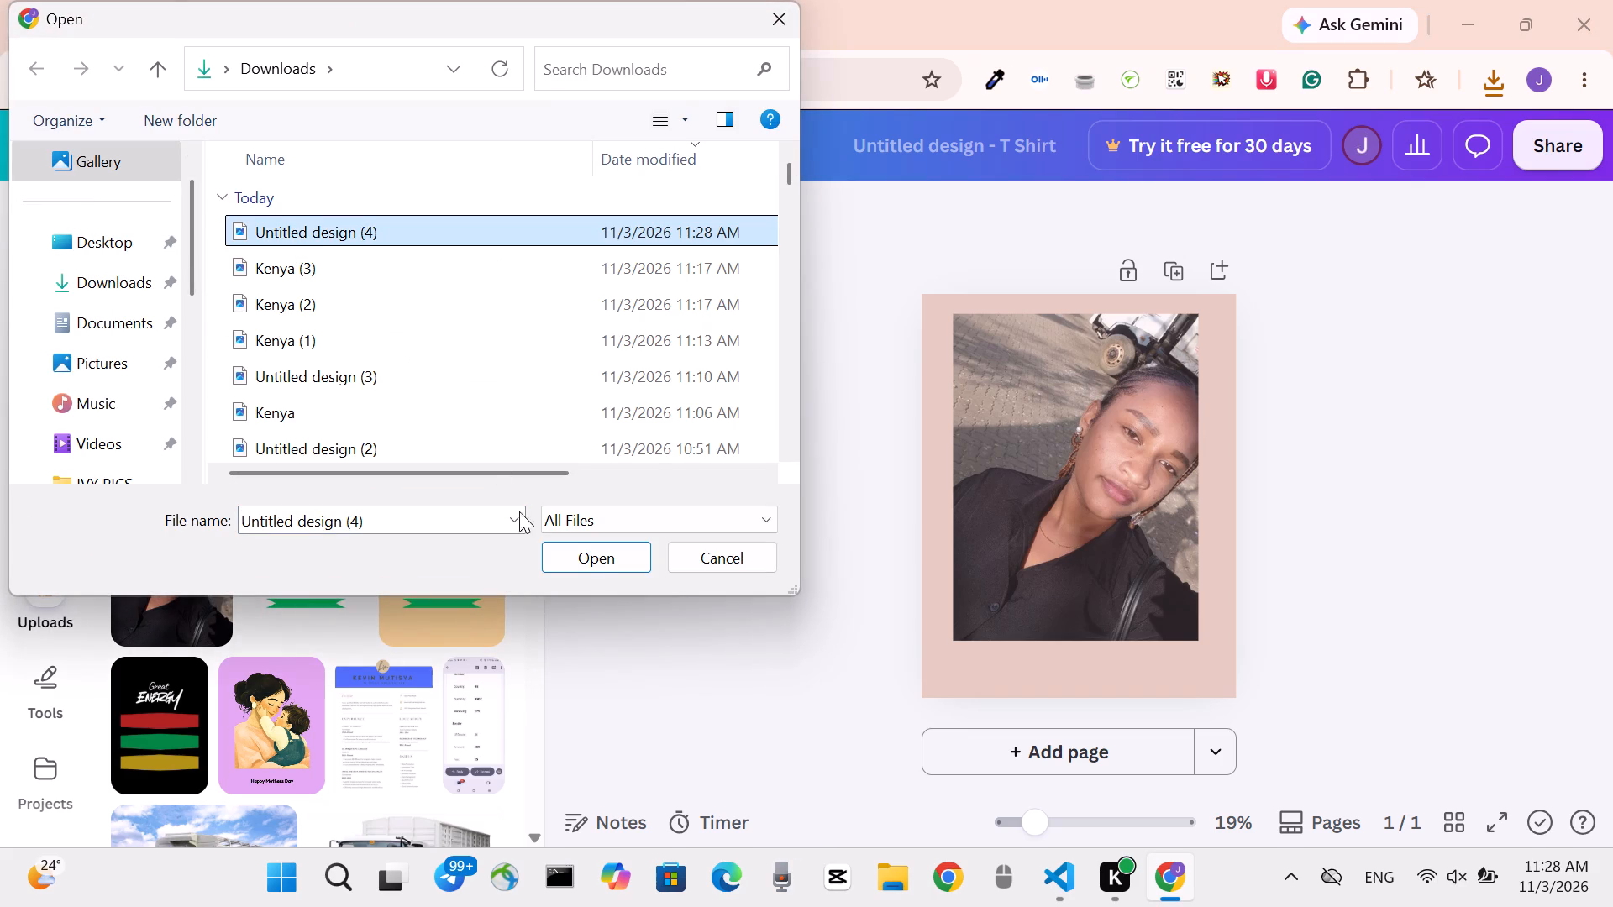
pyautogui.click(600, 548)
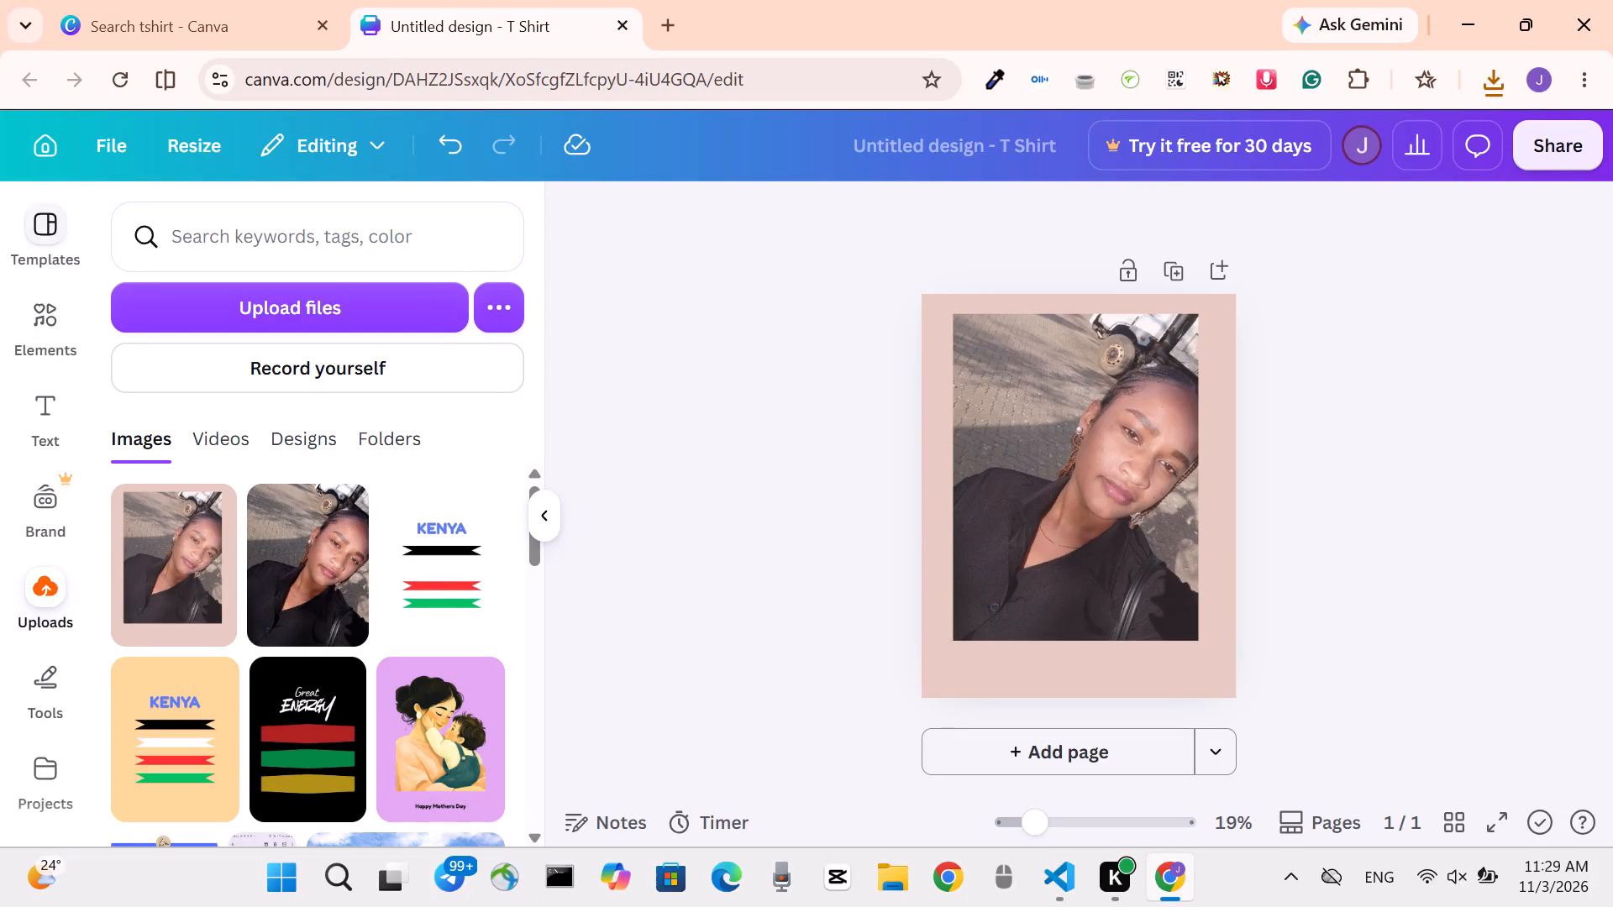
# Create a new blank T-shirt design from the tshirt template search page and switch to it.
pyautogui.click(39, 254)
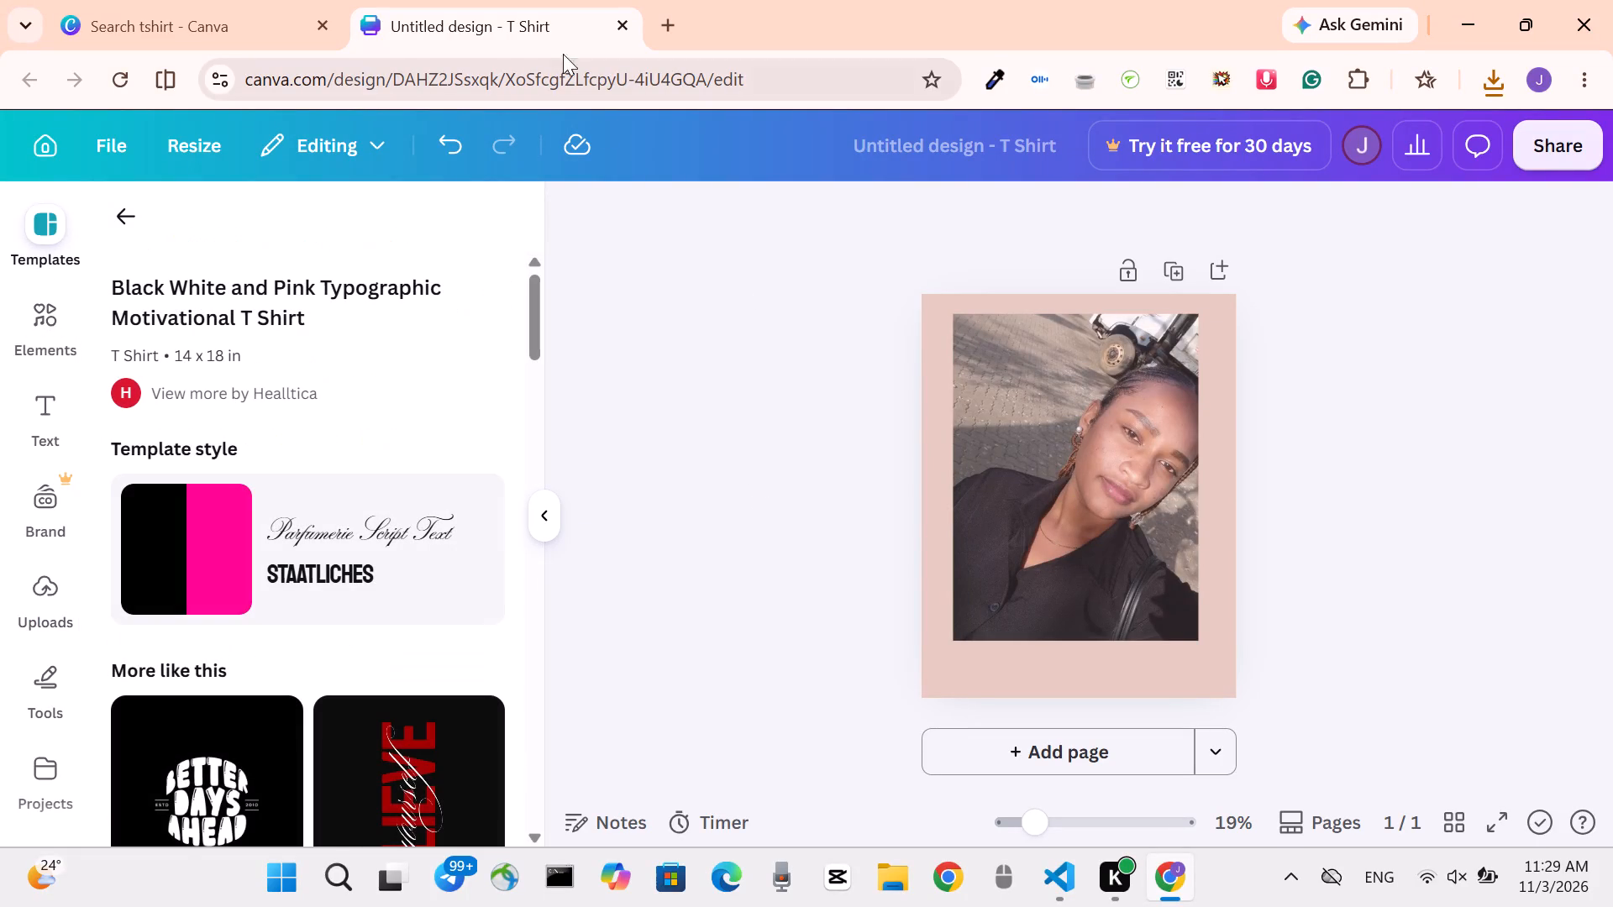
pyautogui.click(250, 20)
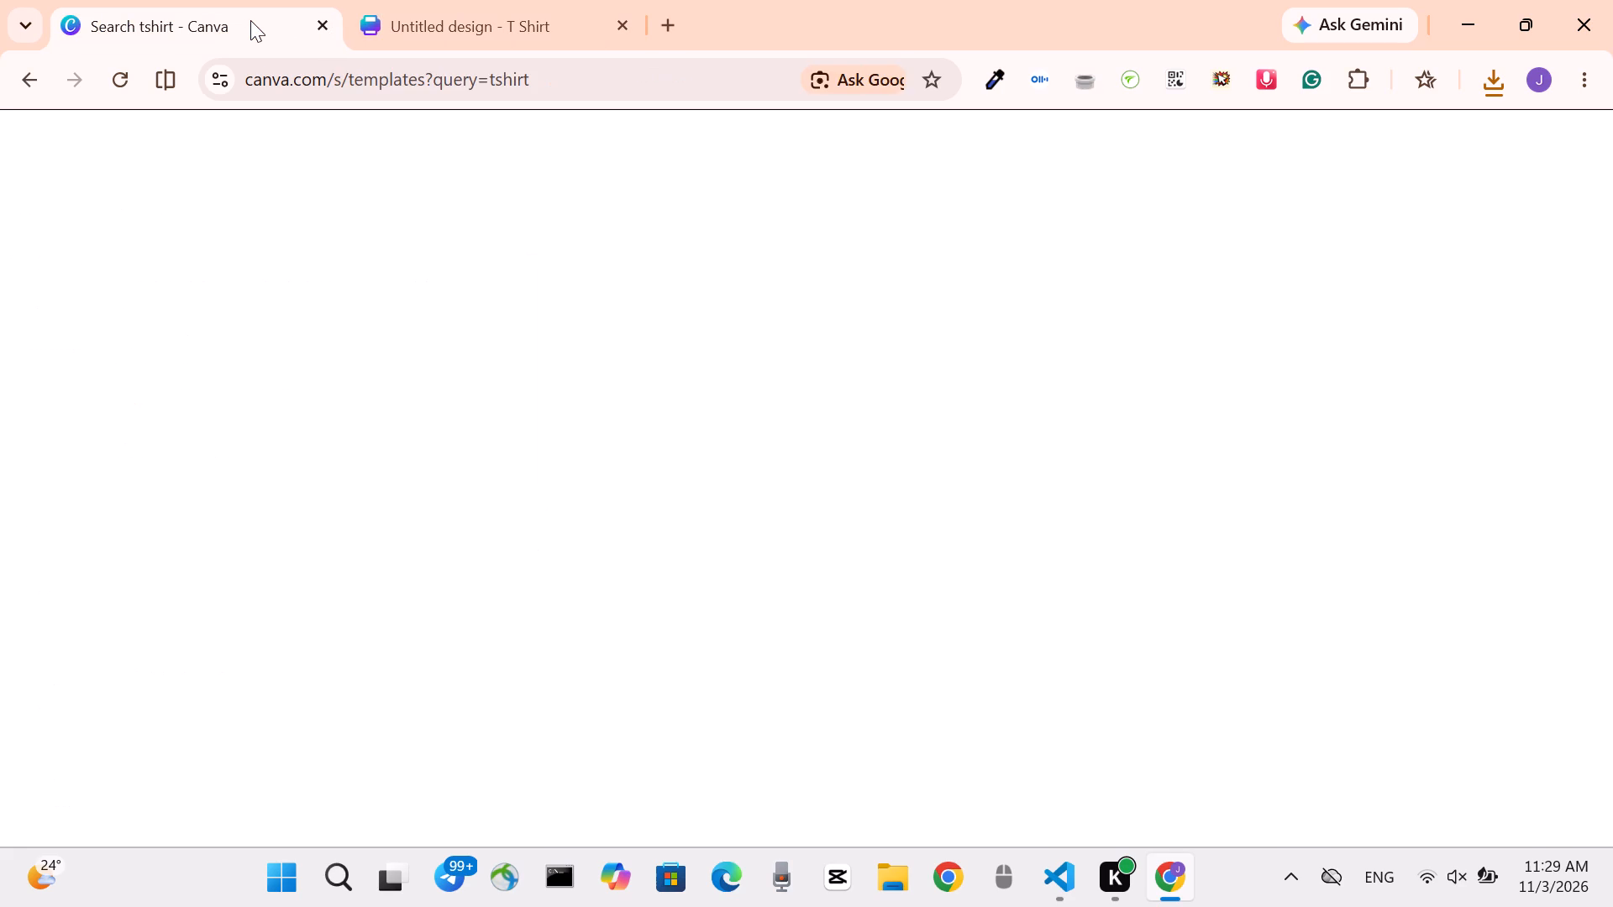
pyautogui.click(318, 647)
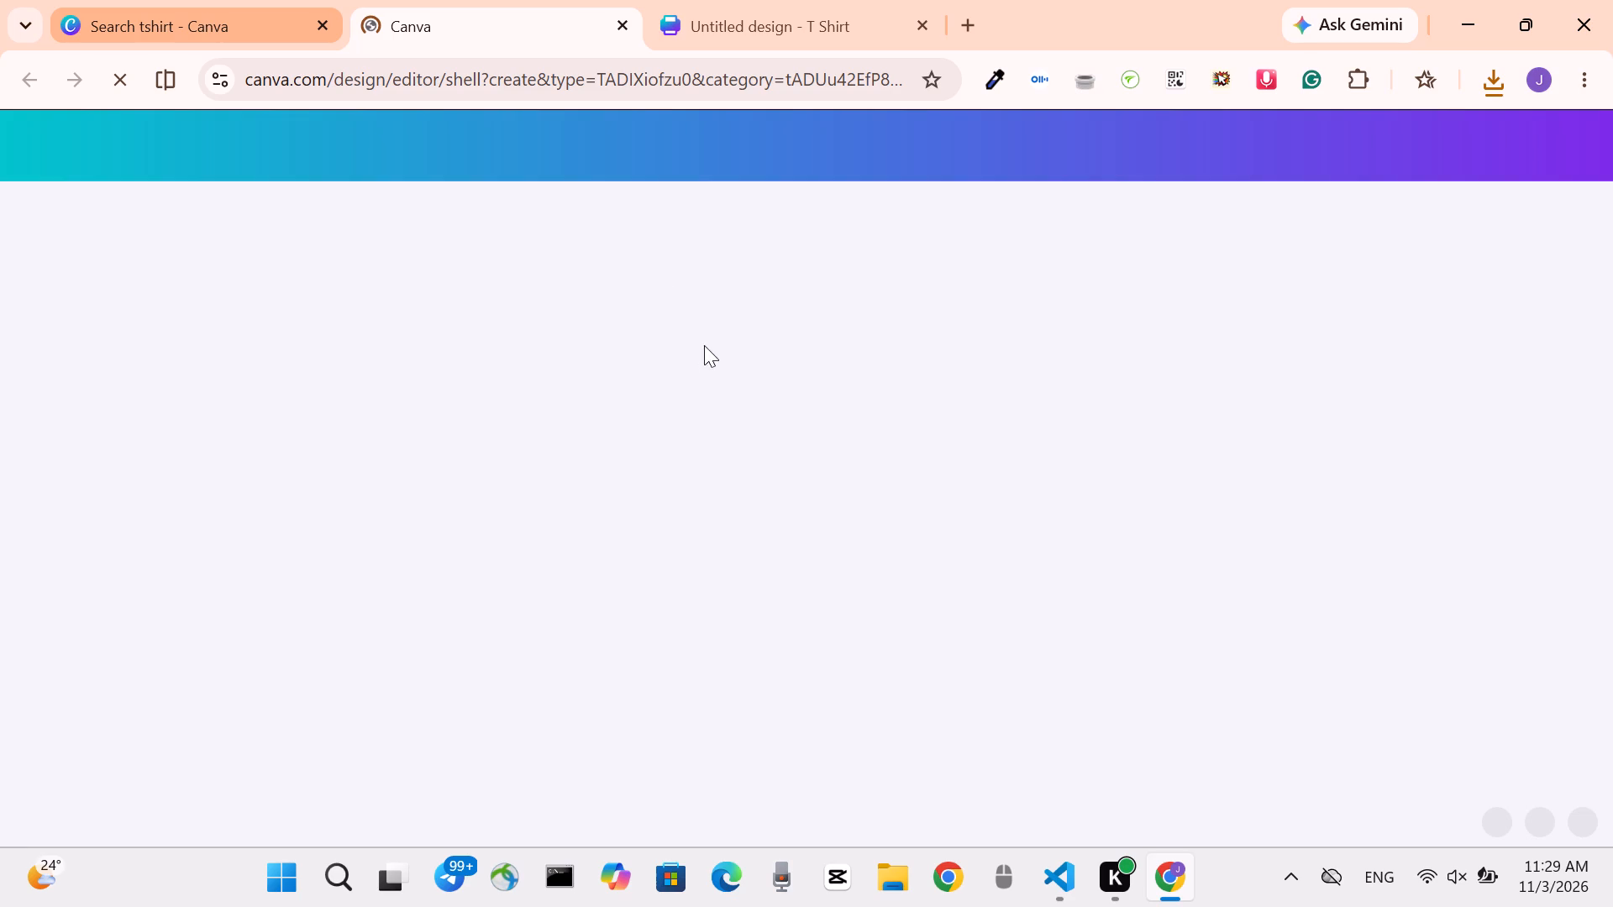
pyautogui.scroll(-1, 696, 347)
pyautogui.click(755, 24)
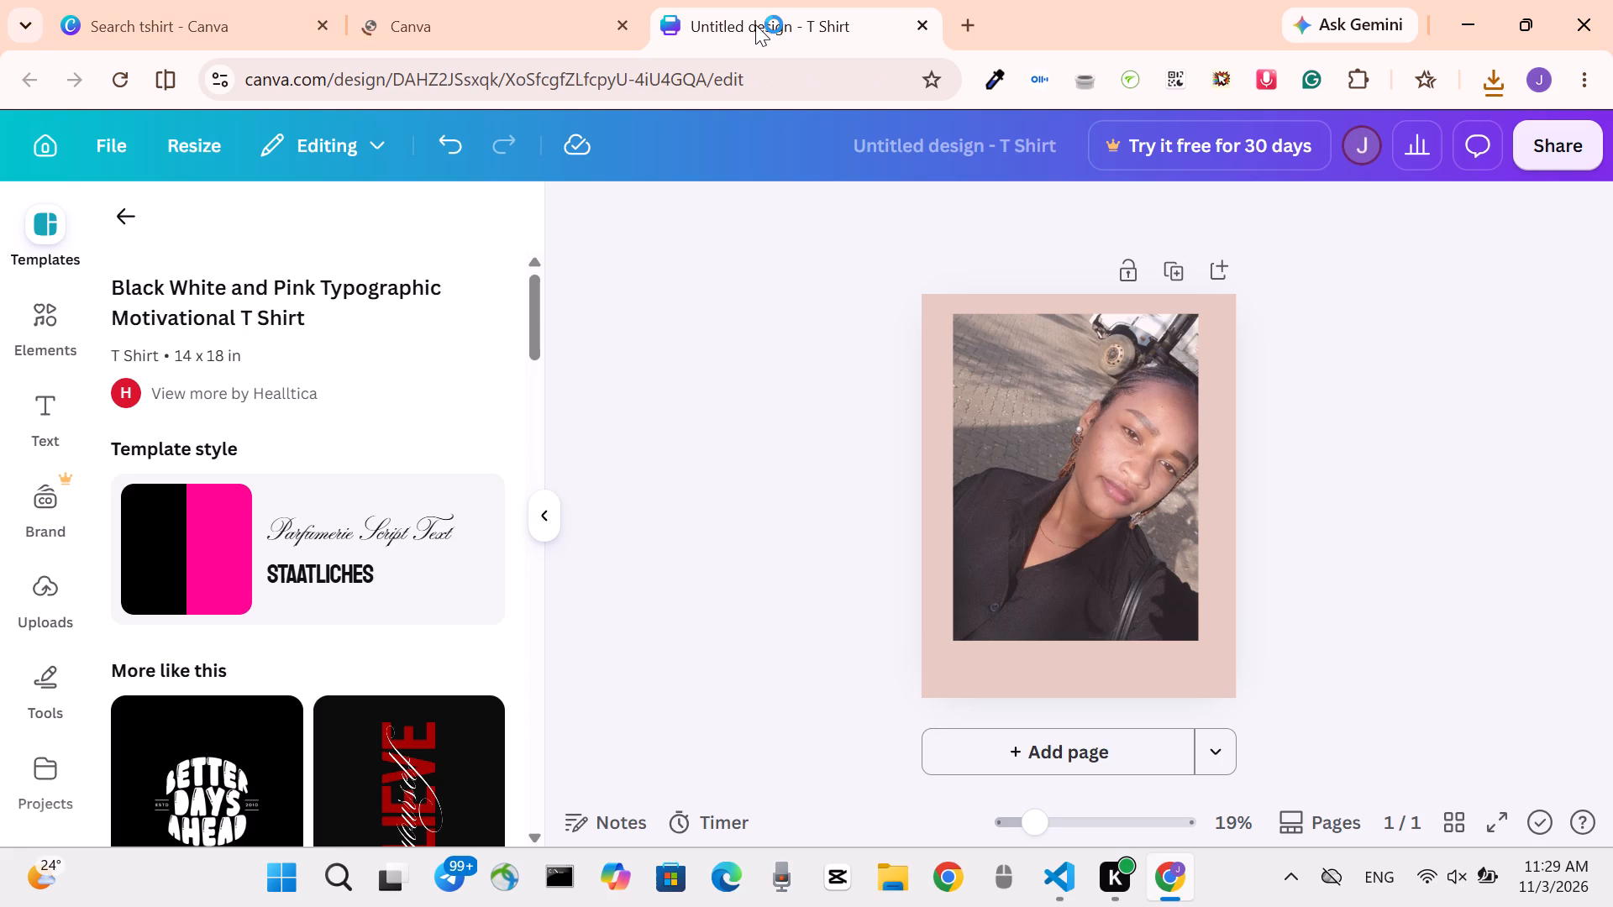
pyautogui.click(516, 17)
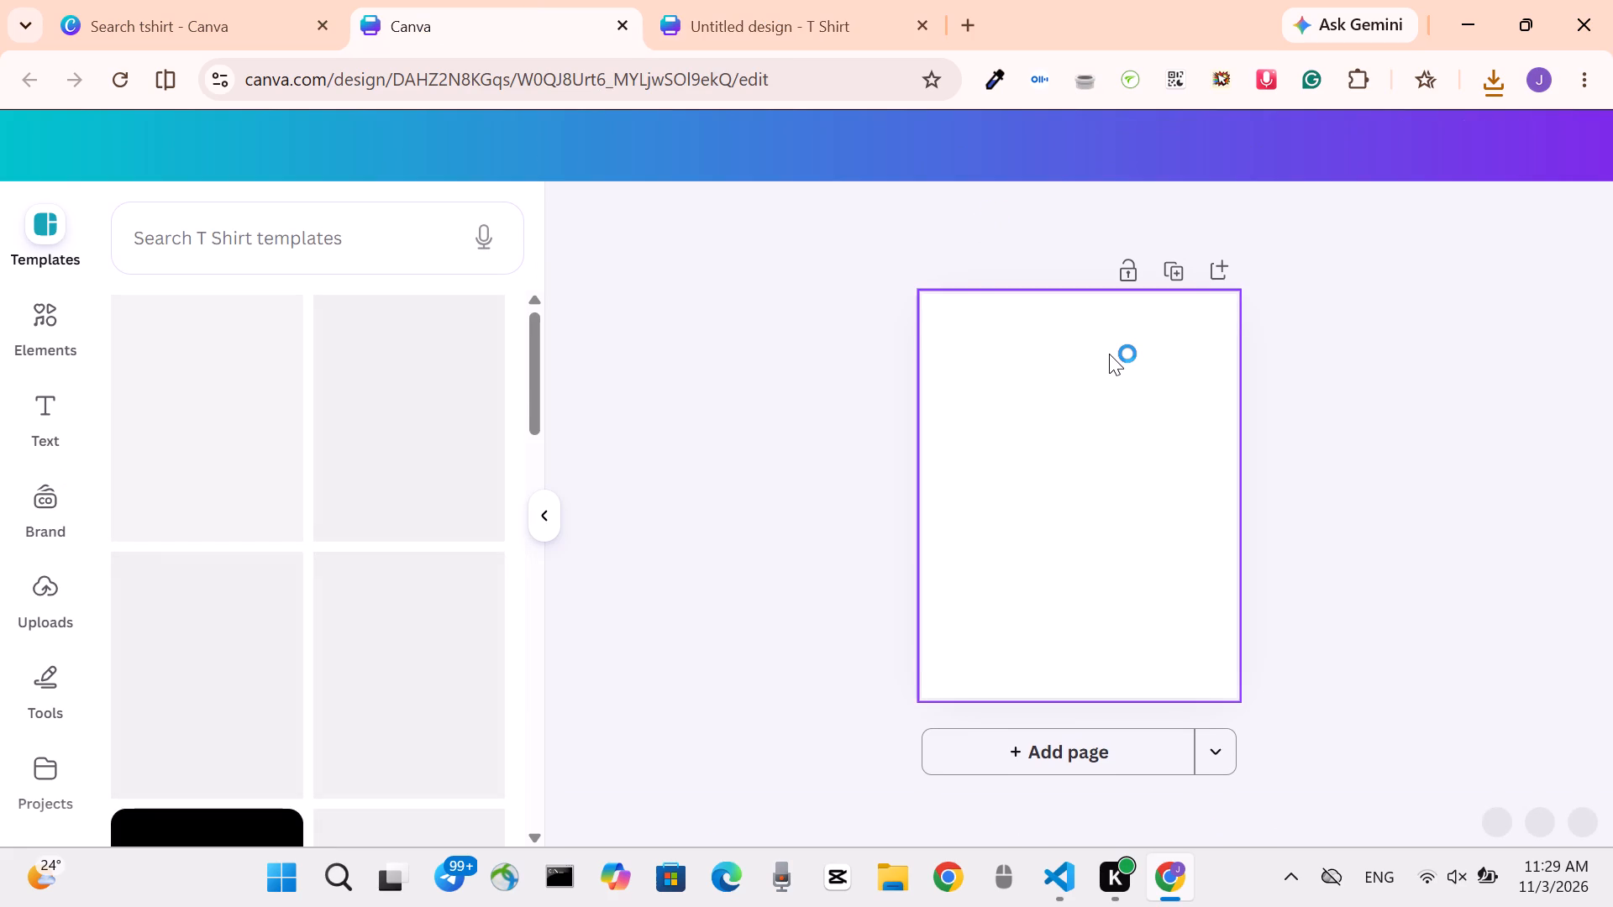
pyautogui.scroll(-1, 1109, 354)
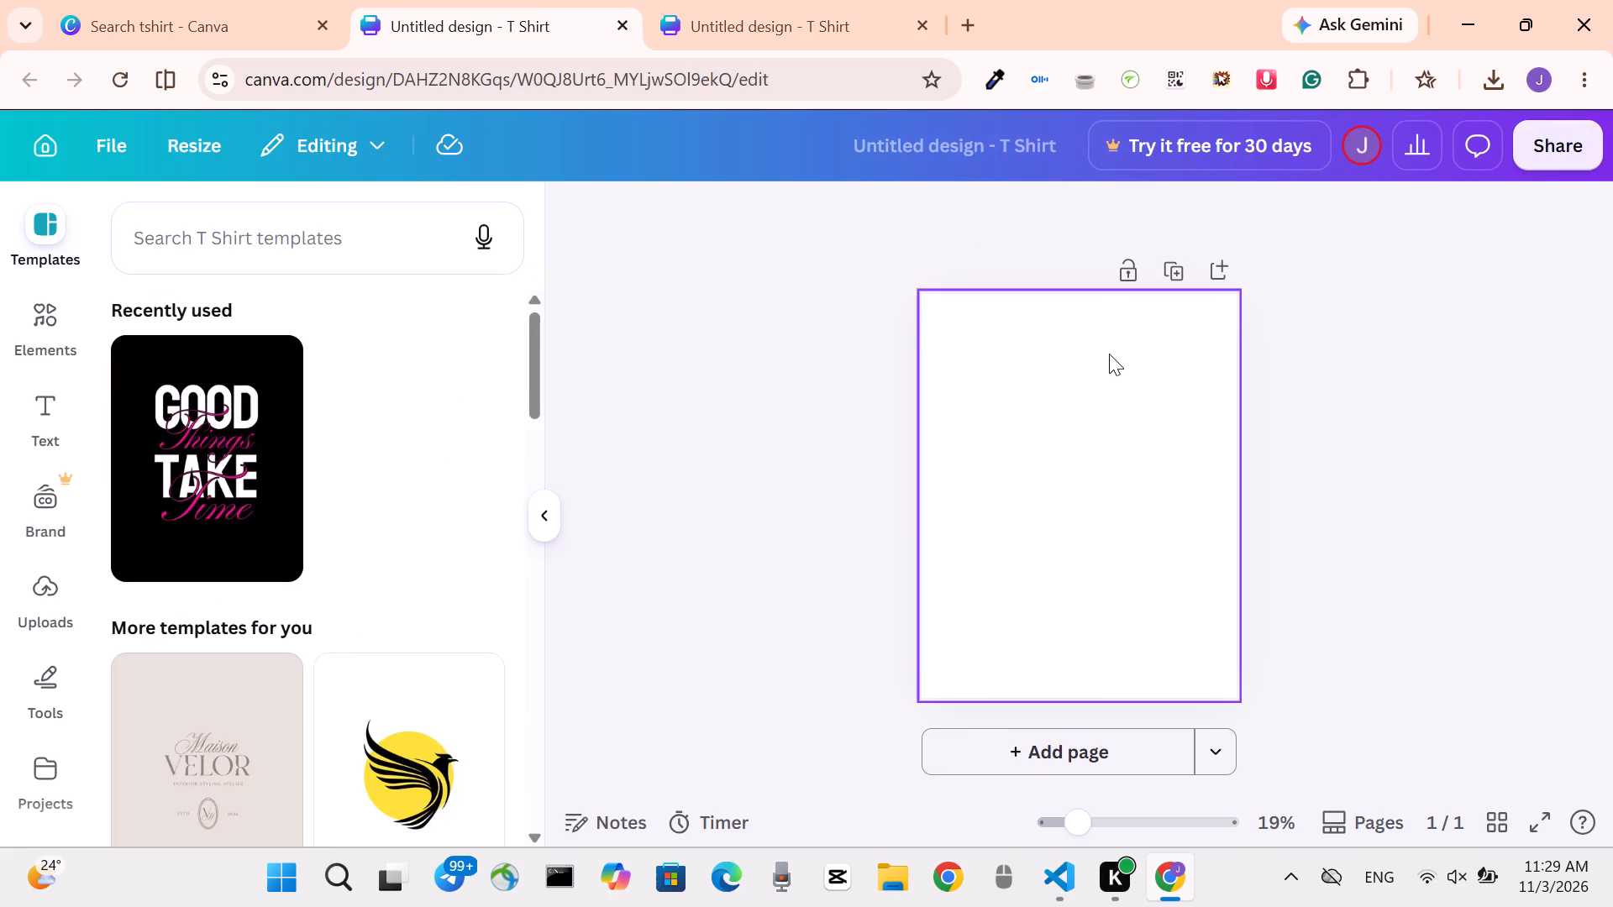
# Search the T-shirt templates for "mockup" and "mockups" and look through the designs.
pyautogui.click(158, 235)
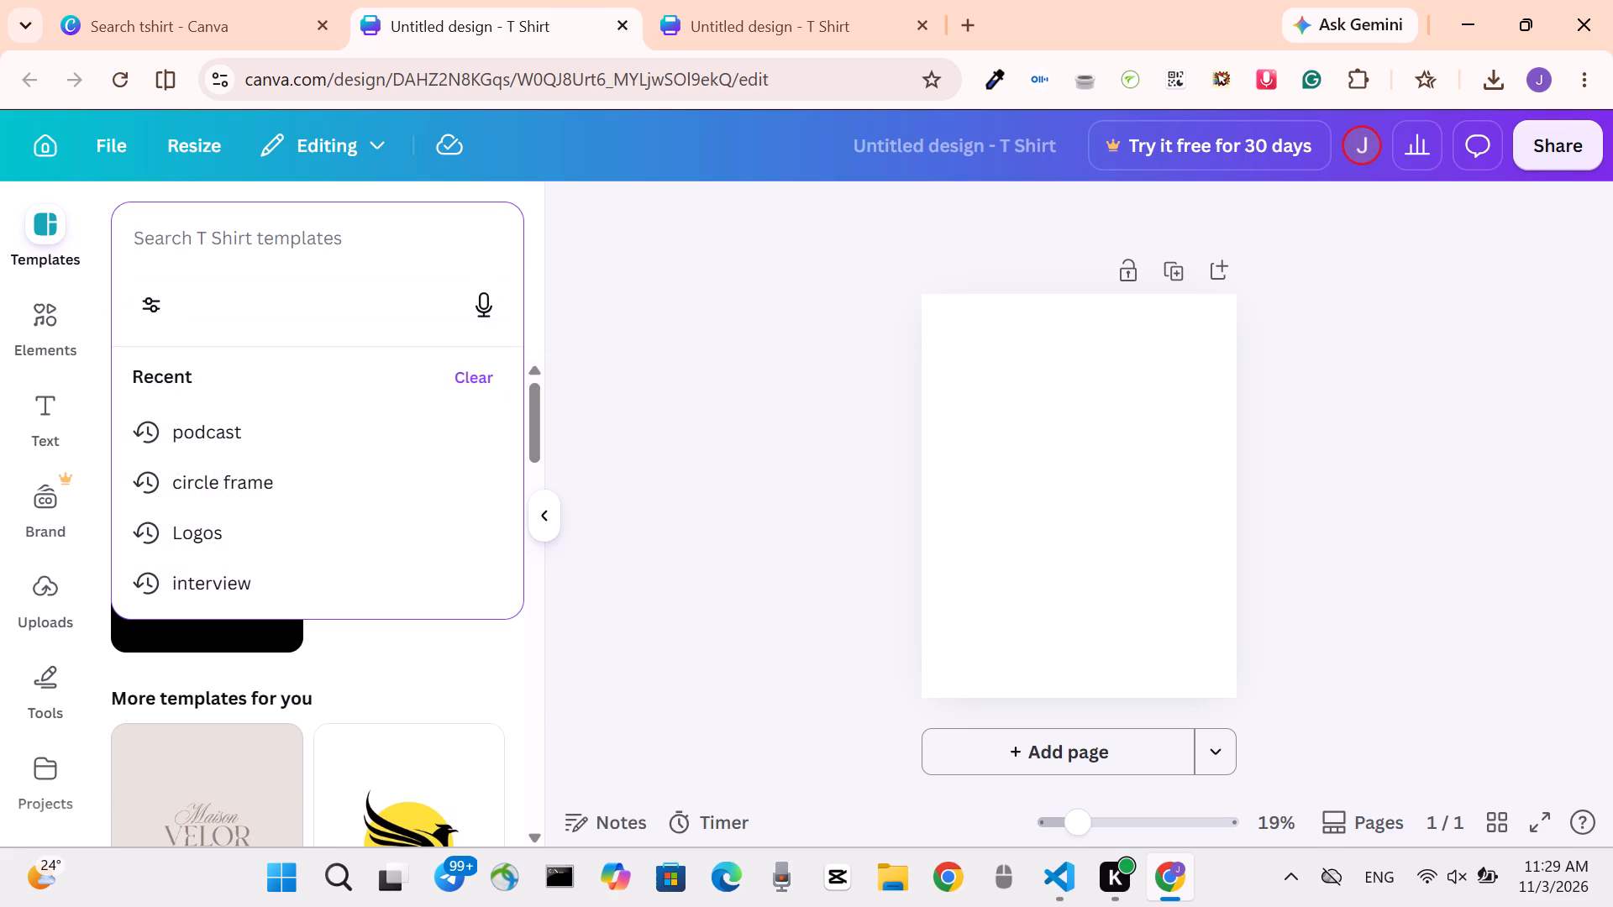
pyautogui.click(158, 235)
pyautogui.write('mocku')
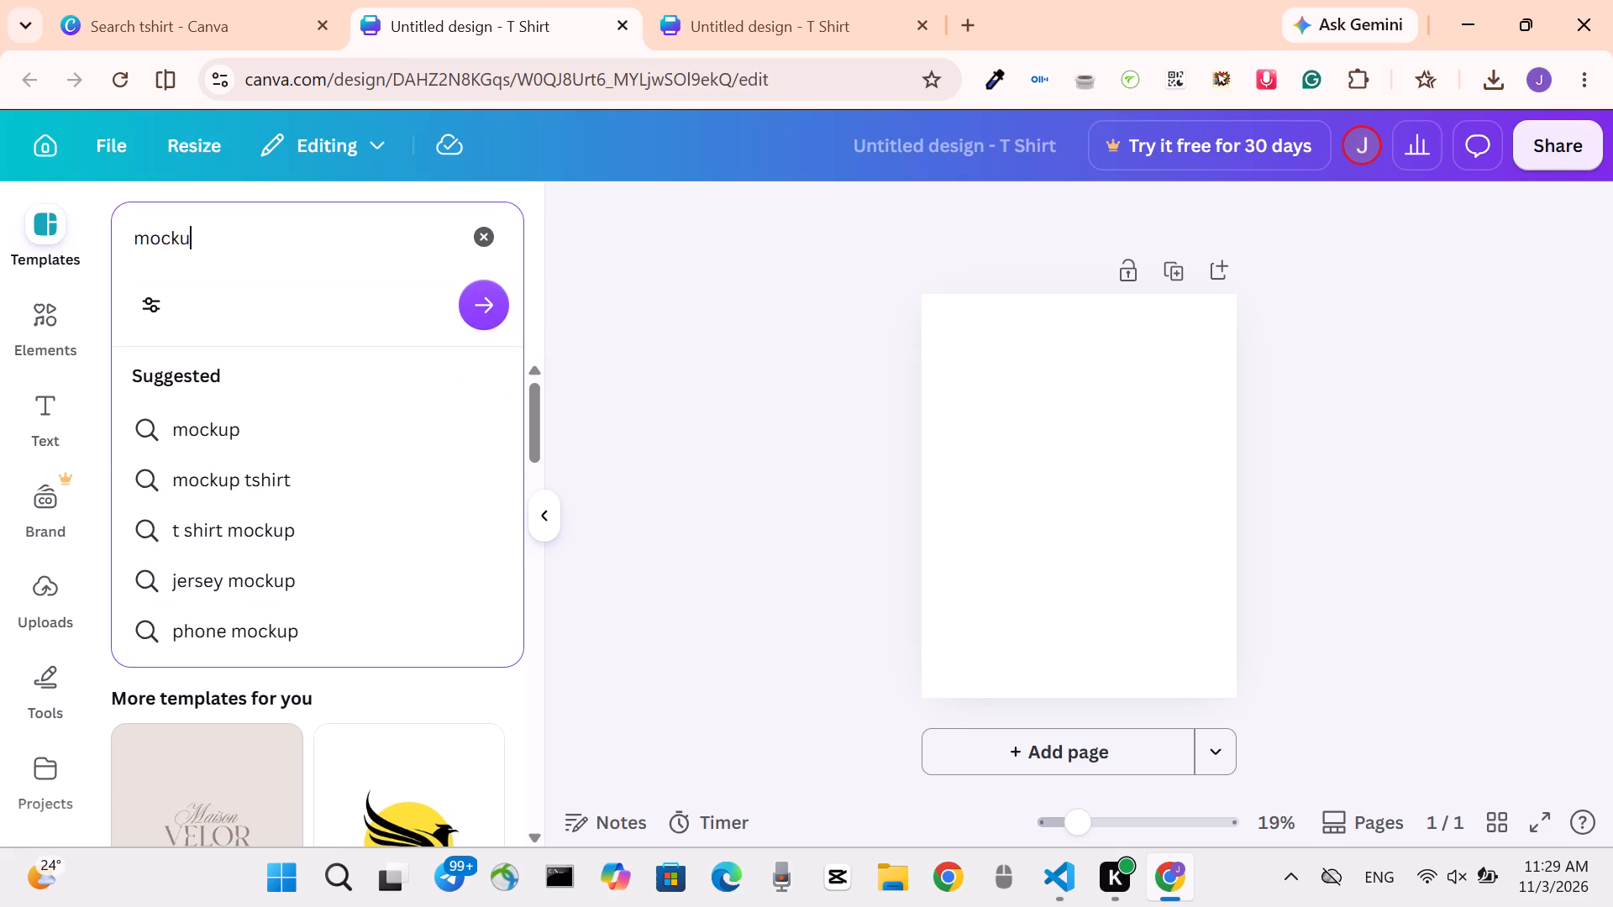
pyautogui.click(209, 413)
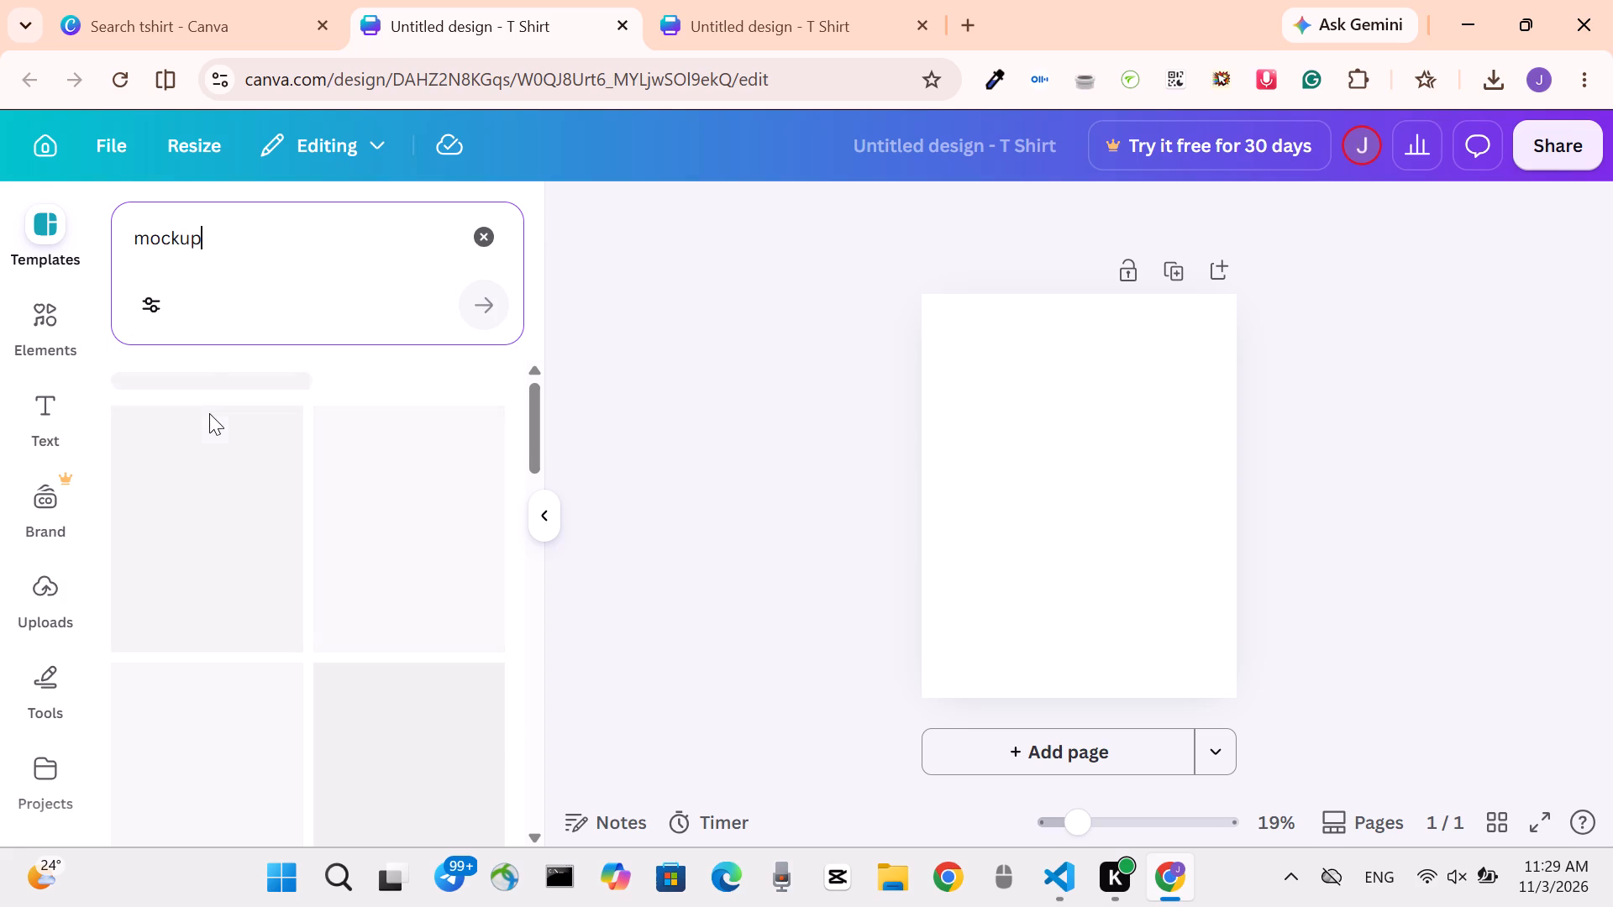
pyautogui.scroll(-2, 362, 569)
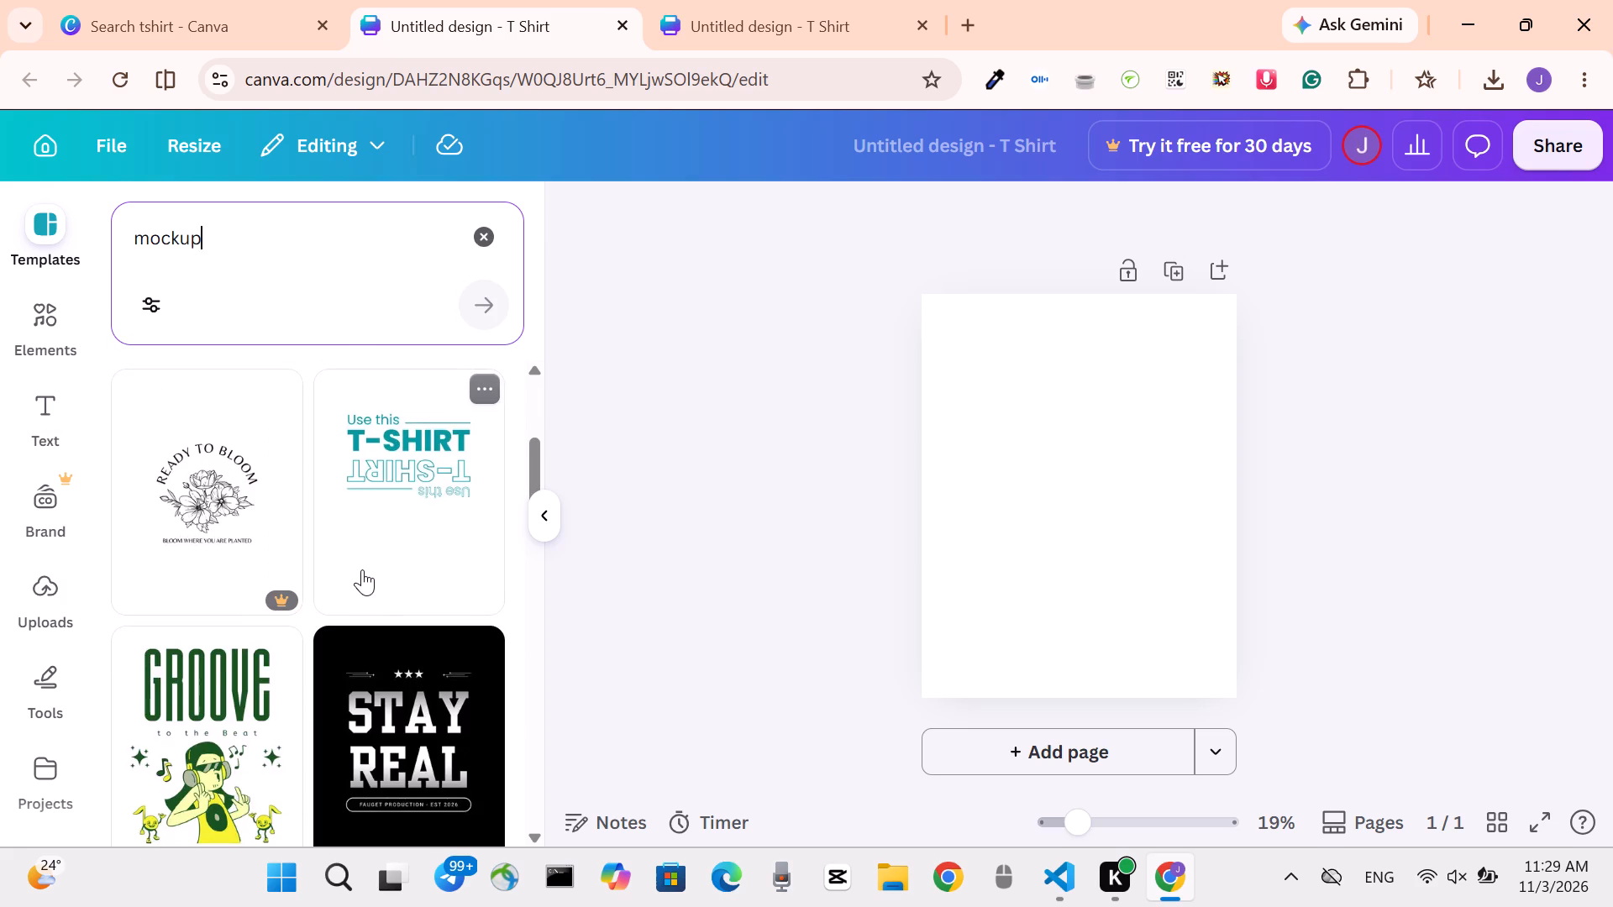
pyautogui.scroll(-4, 362, 569)
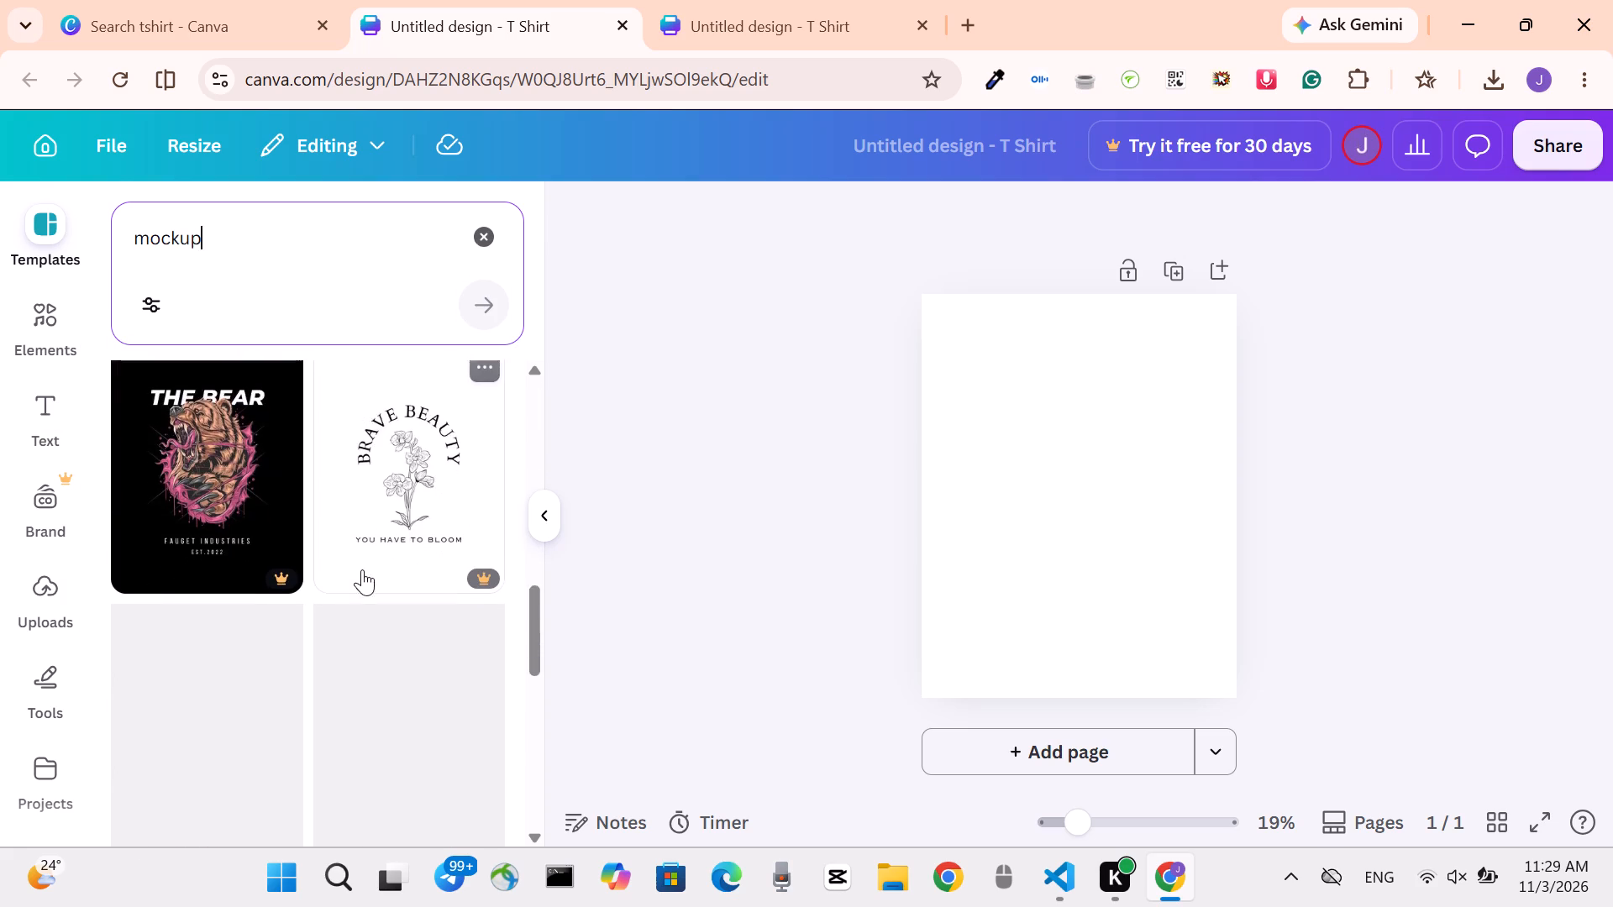
pyautogui.scroll(-1, 362, 569)
pyautogui.press('s')
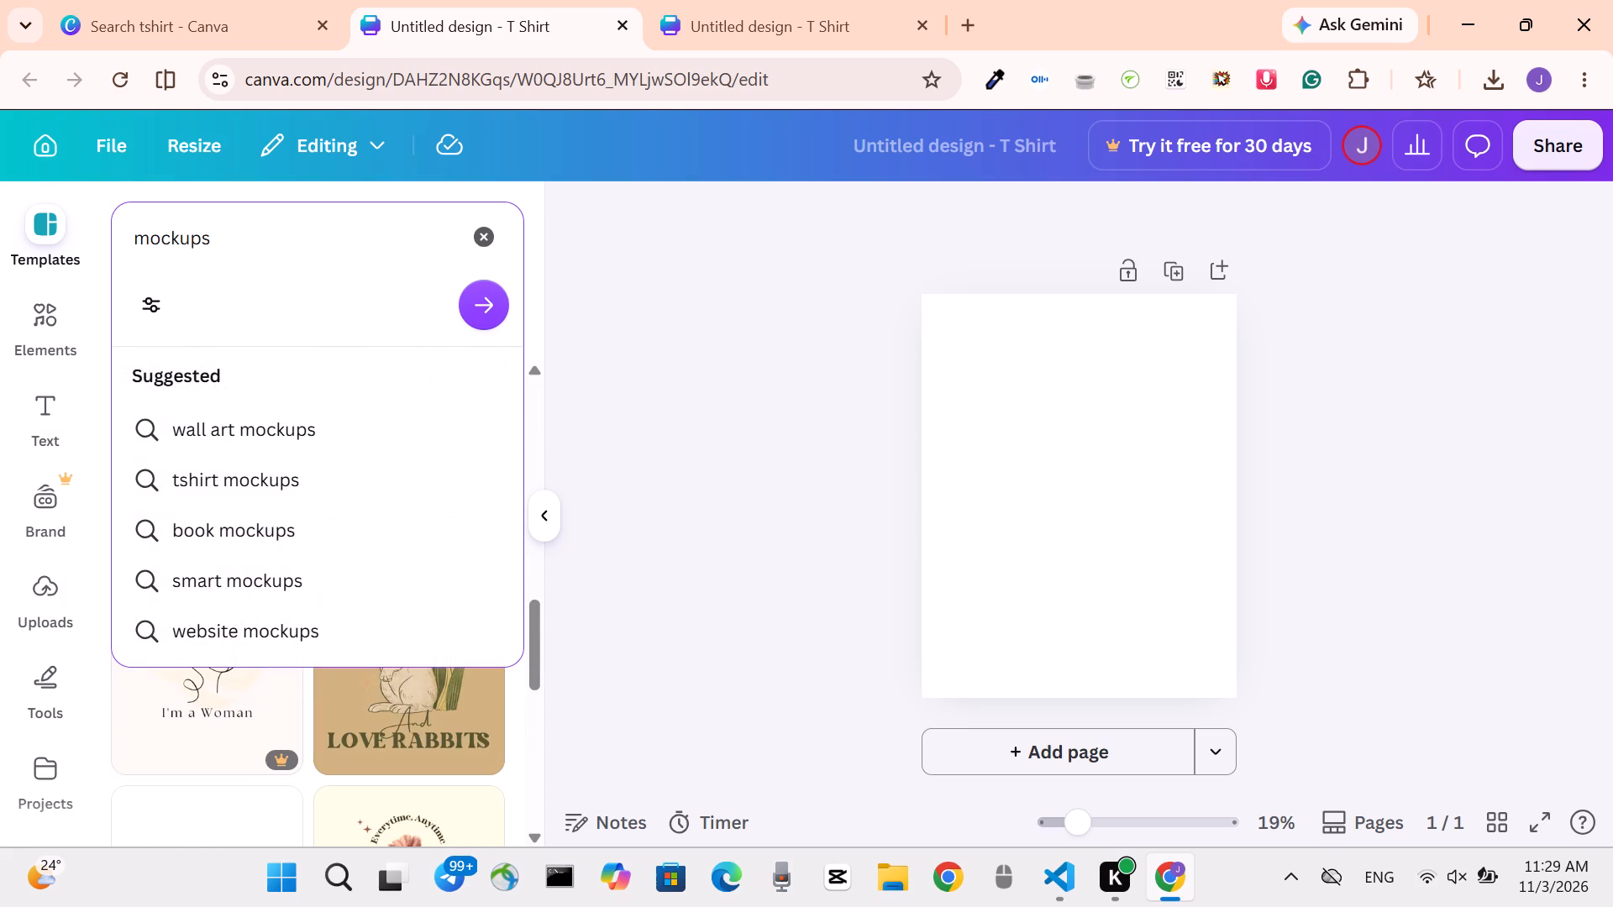
pyautogui.press('Return')
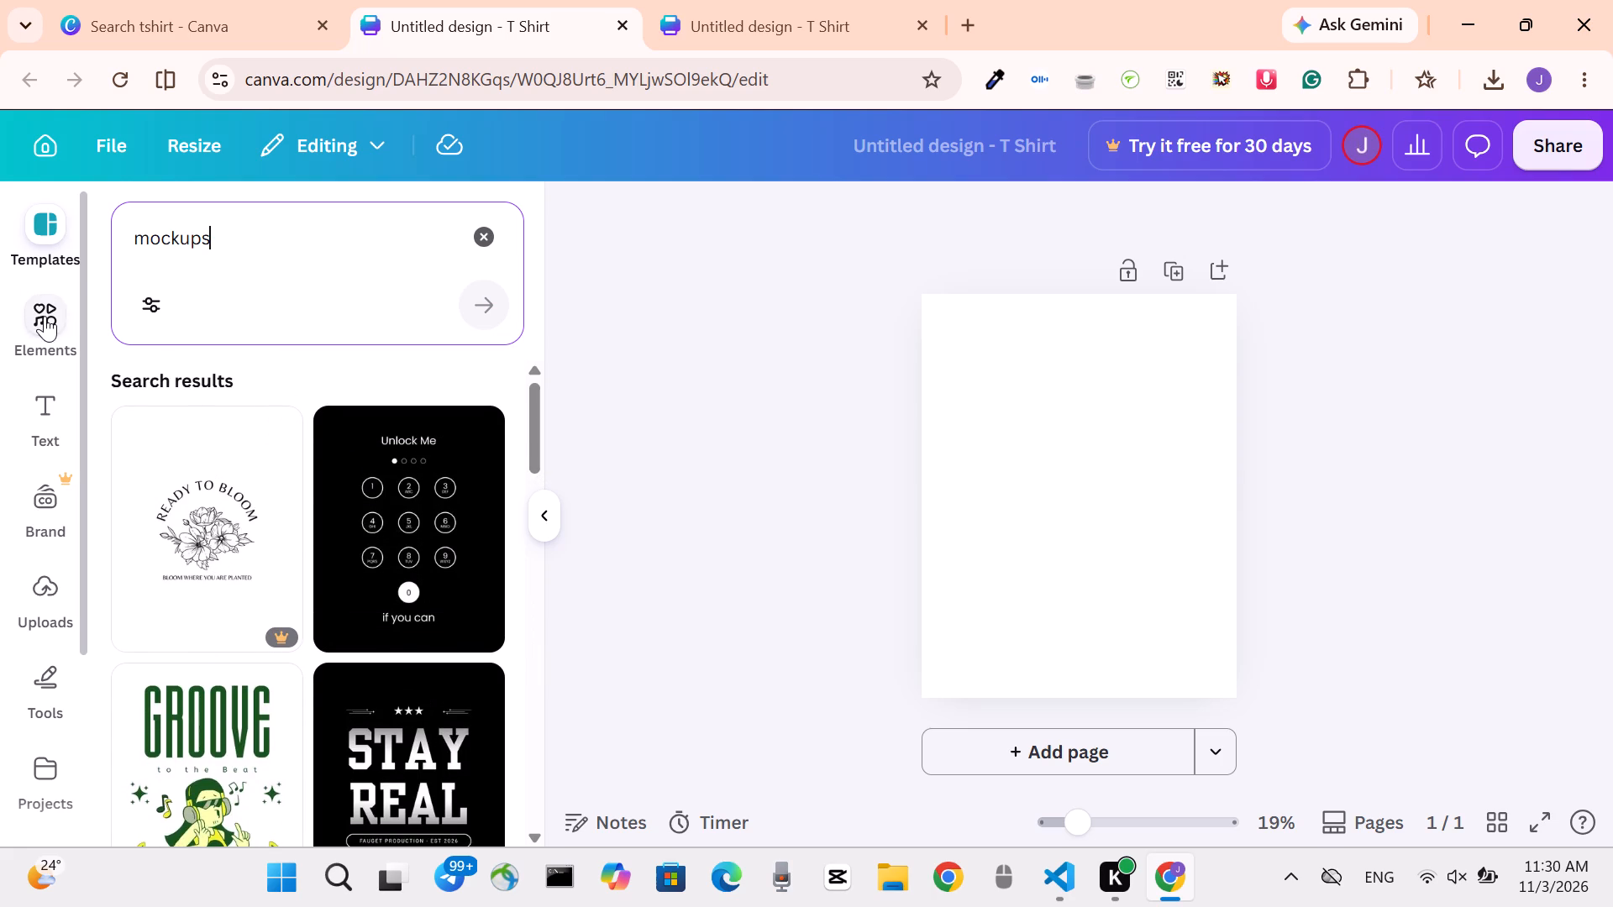
# Search the Canva apps for "mockups" and open the Mockups app.
pyautogui.scroll(-2, 46, 740)
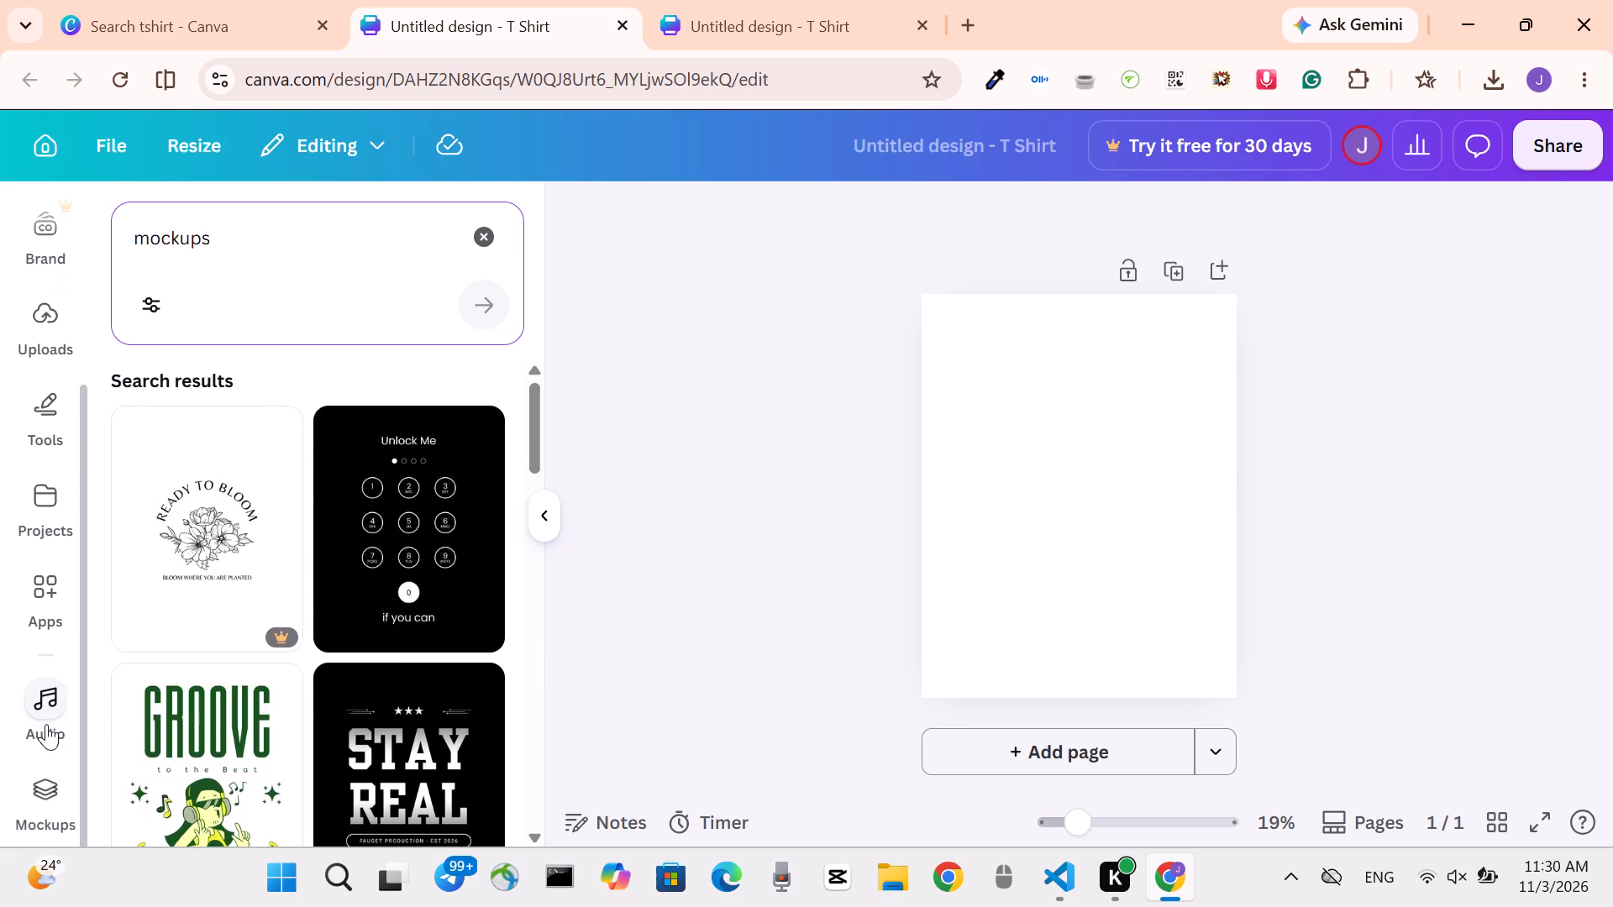
pyautogui.click(59, 617)
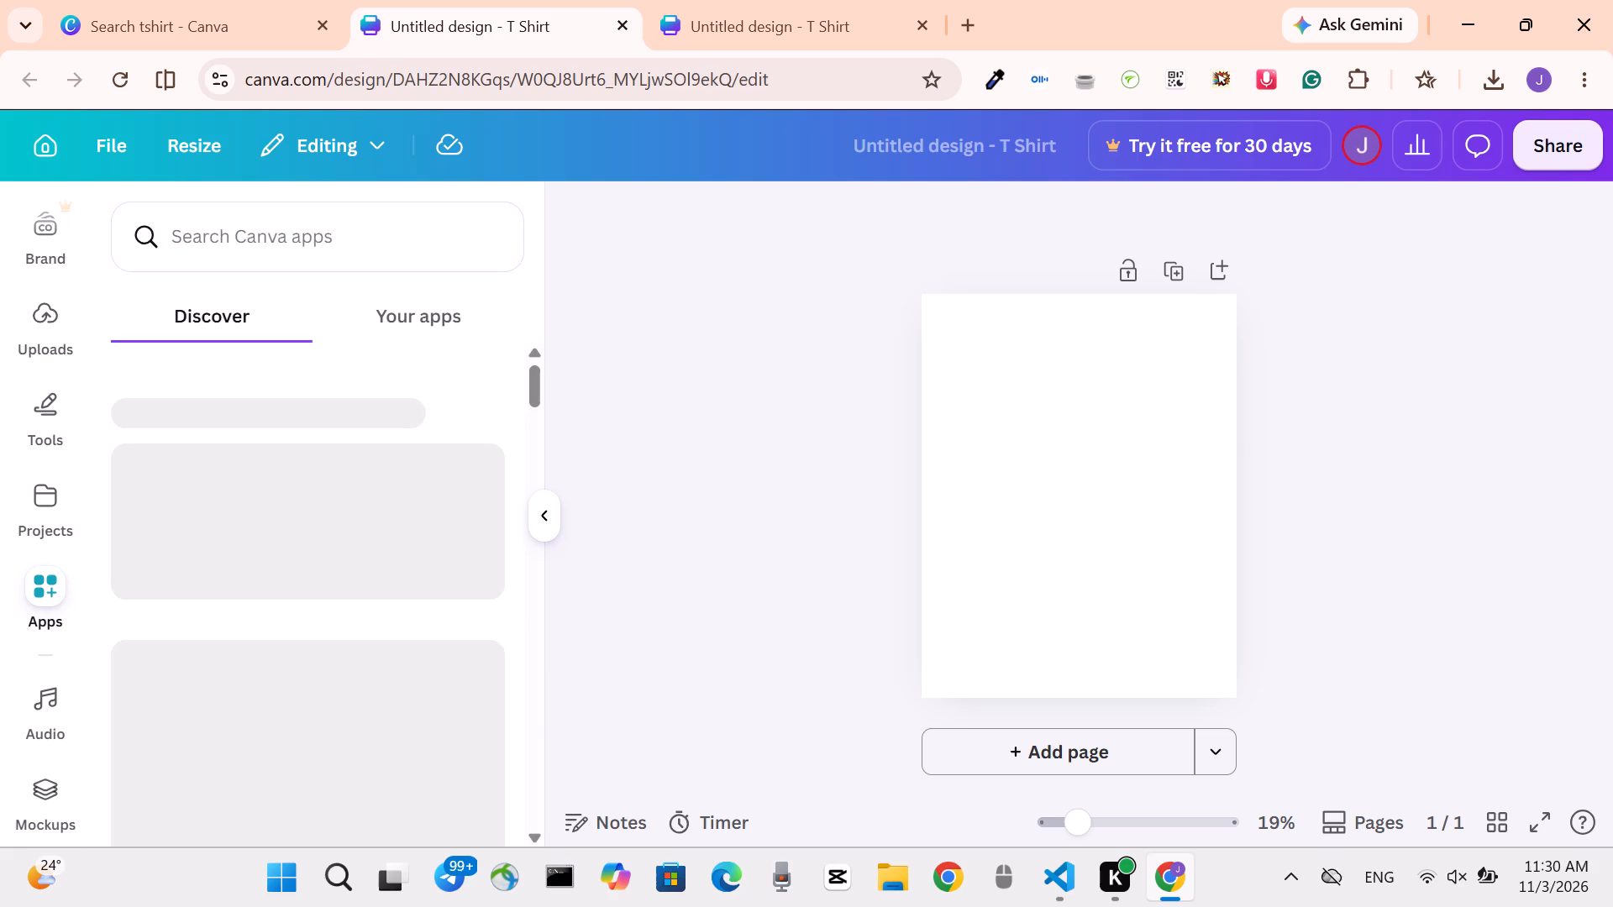
pyautogui.click(328, 219)
pyautogui.write('moc')
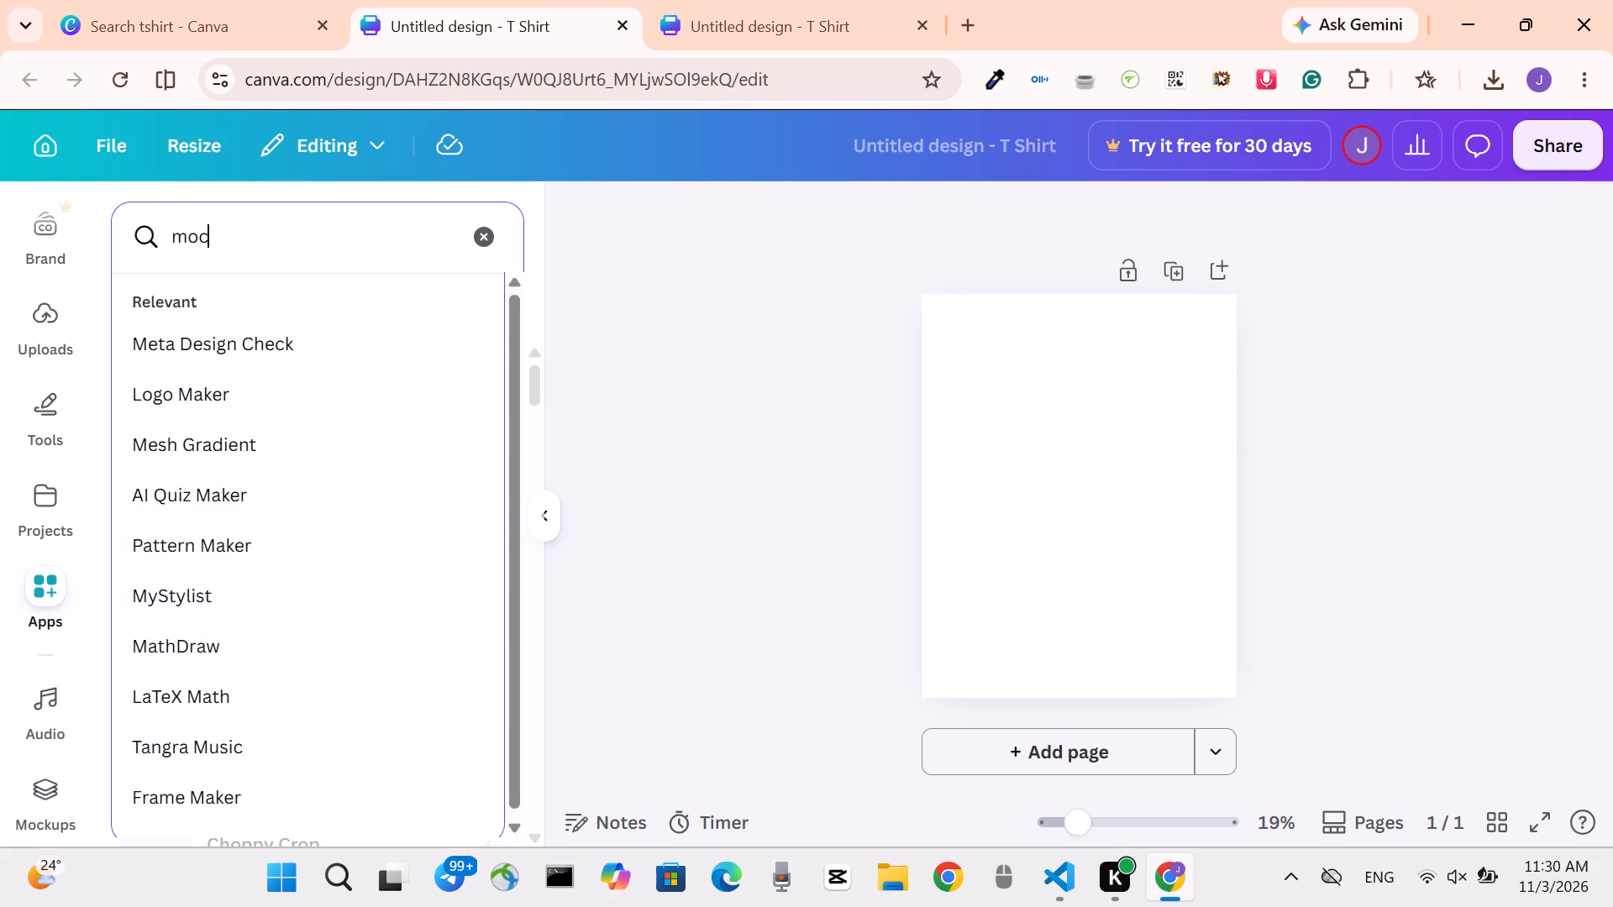
pyautogui.write('kups')
pyautogui.press('Return')
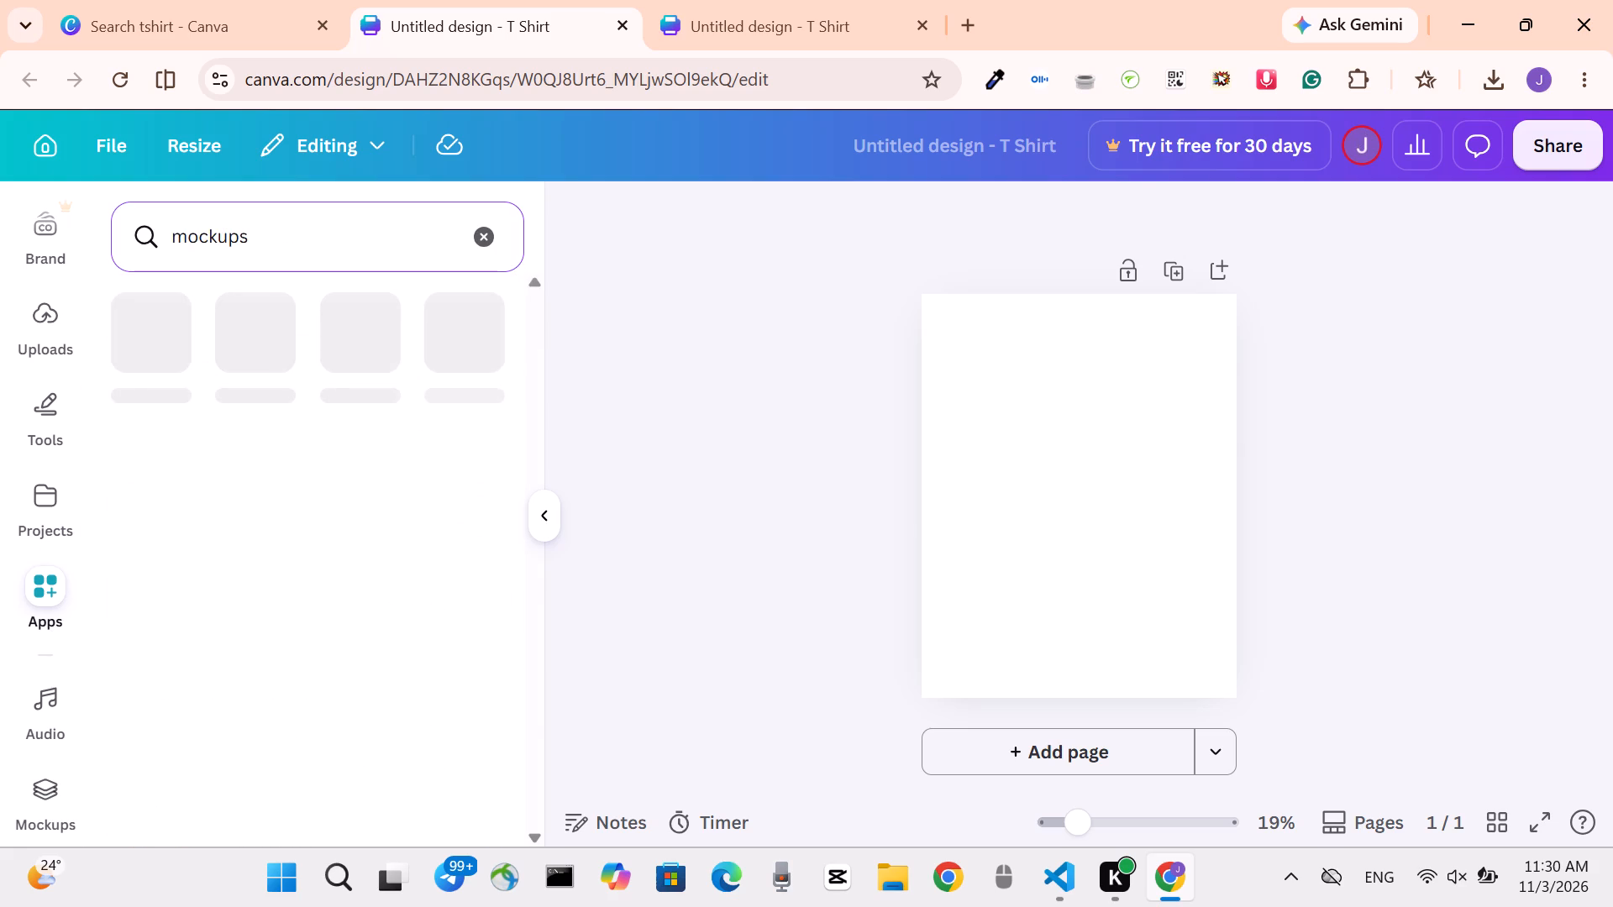
pyautogui.click(133, 370)
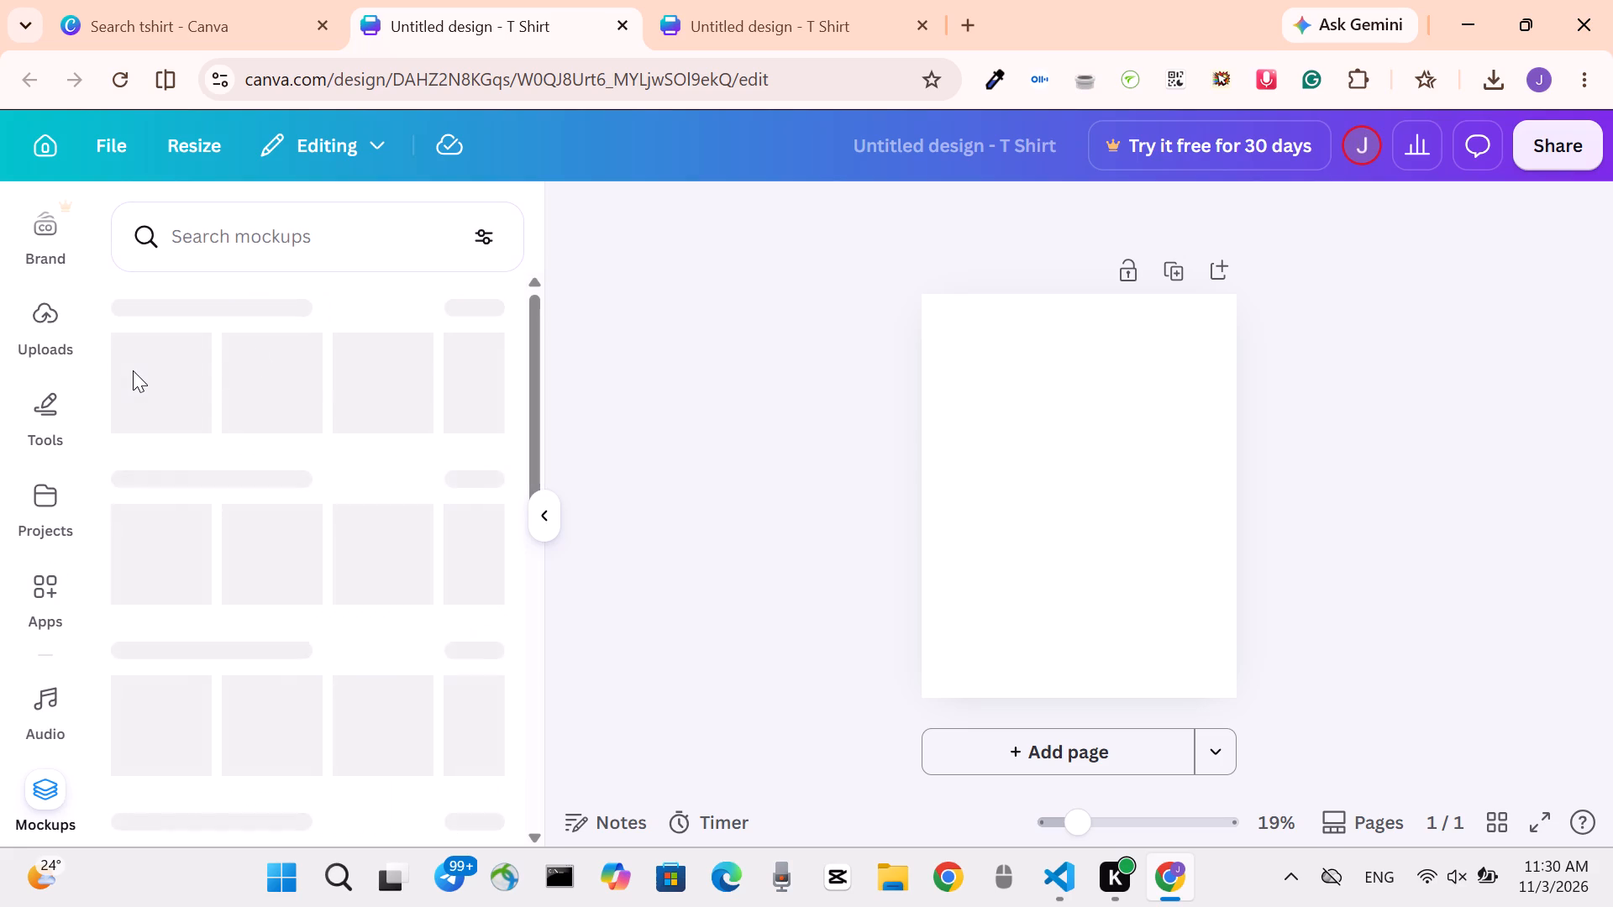
# Add the Apparel mockup of the woman in a white T-shirt on a pink background to the blank page.
pyautogui.click(976, 419)
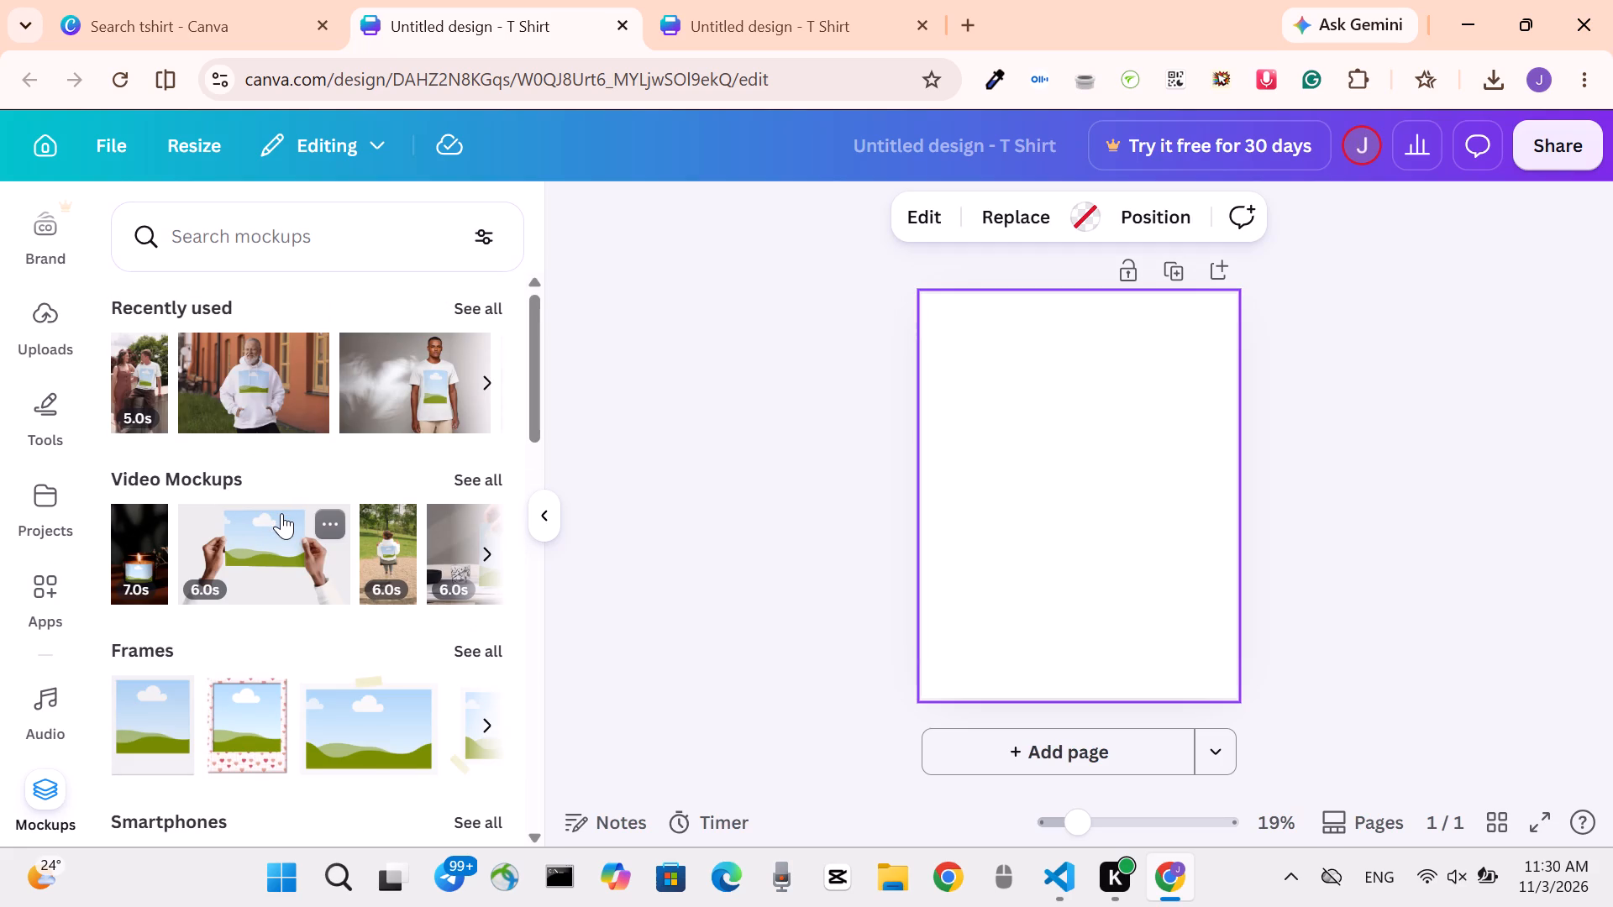
pyautogui.scroll(-2, 281, 513)
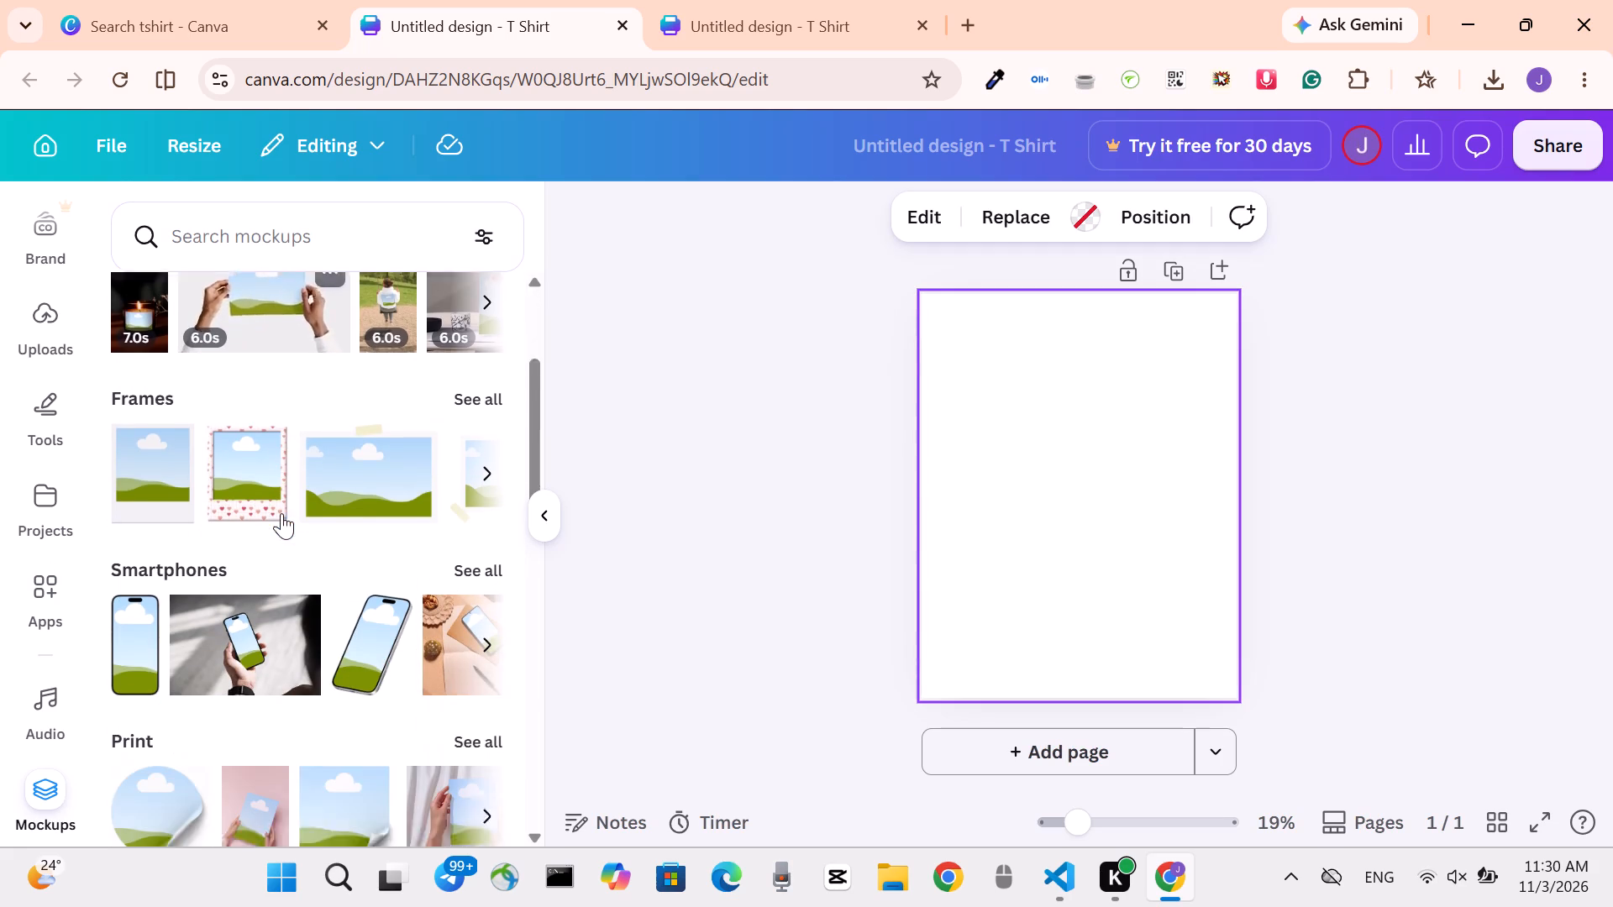
pyautogui.scroll(-3, 281, 513)
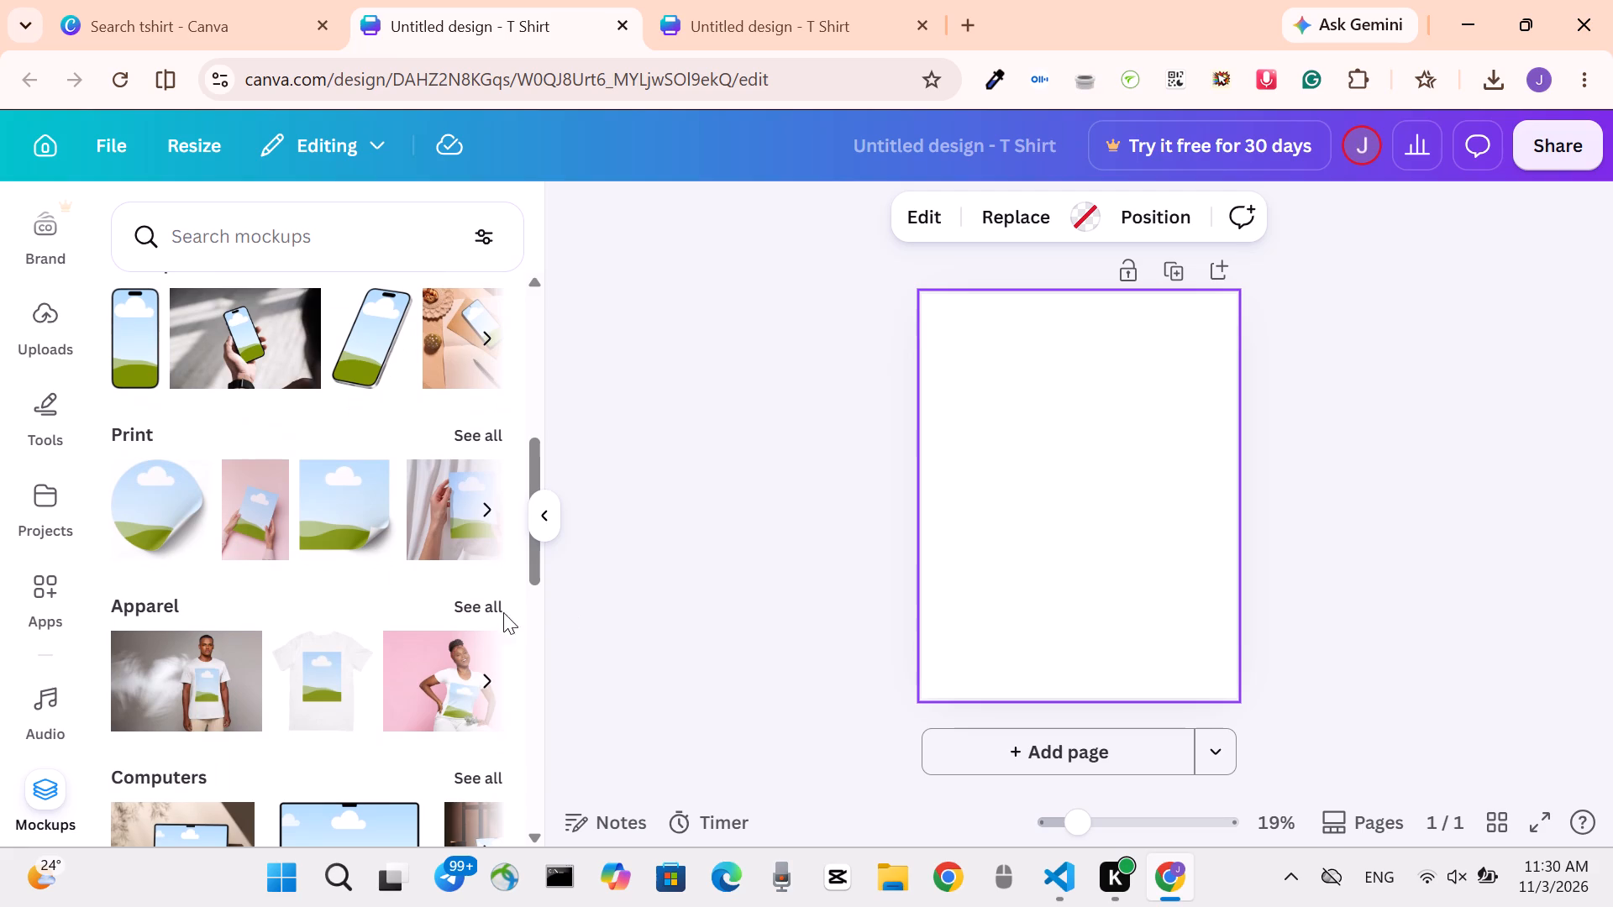
pyautogui.click(496, 612)
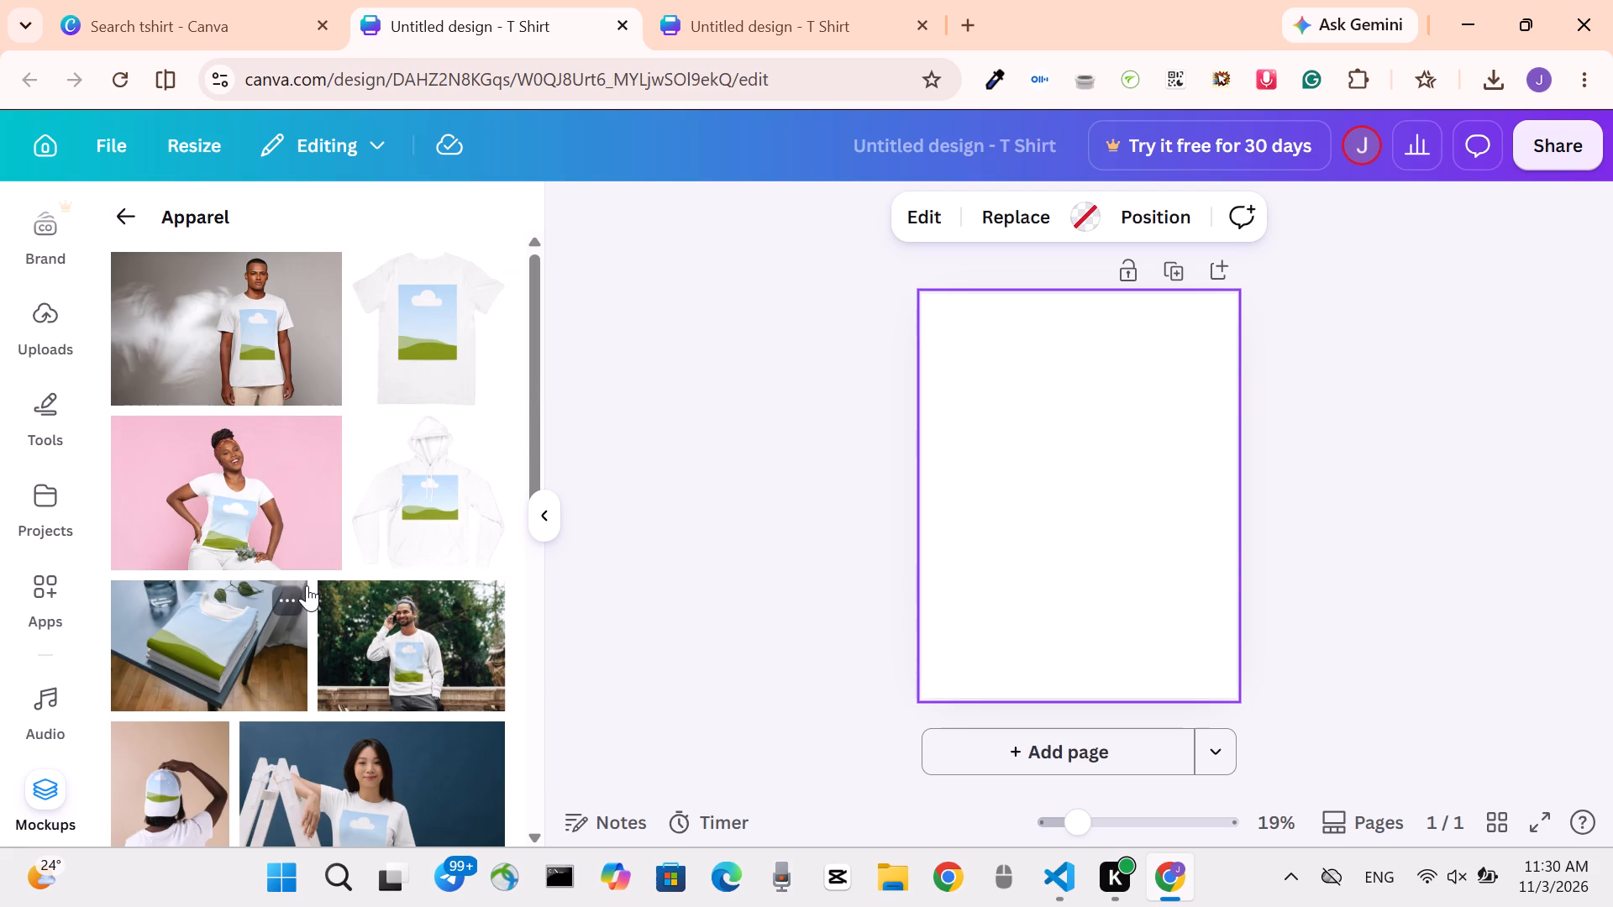
pyautogui.click(189, 500)
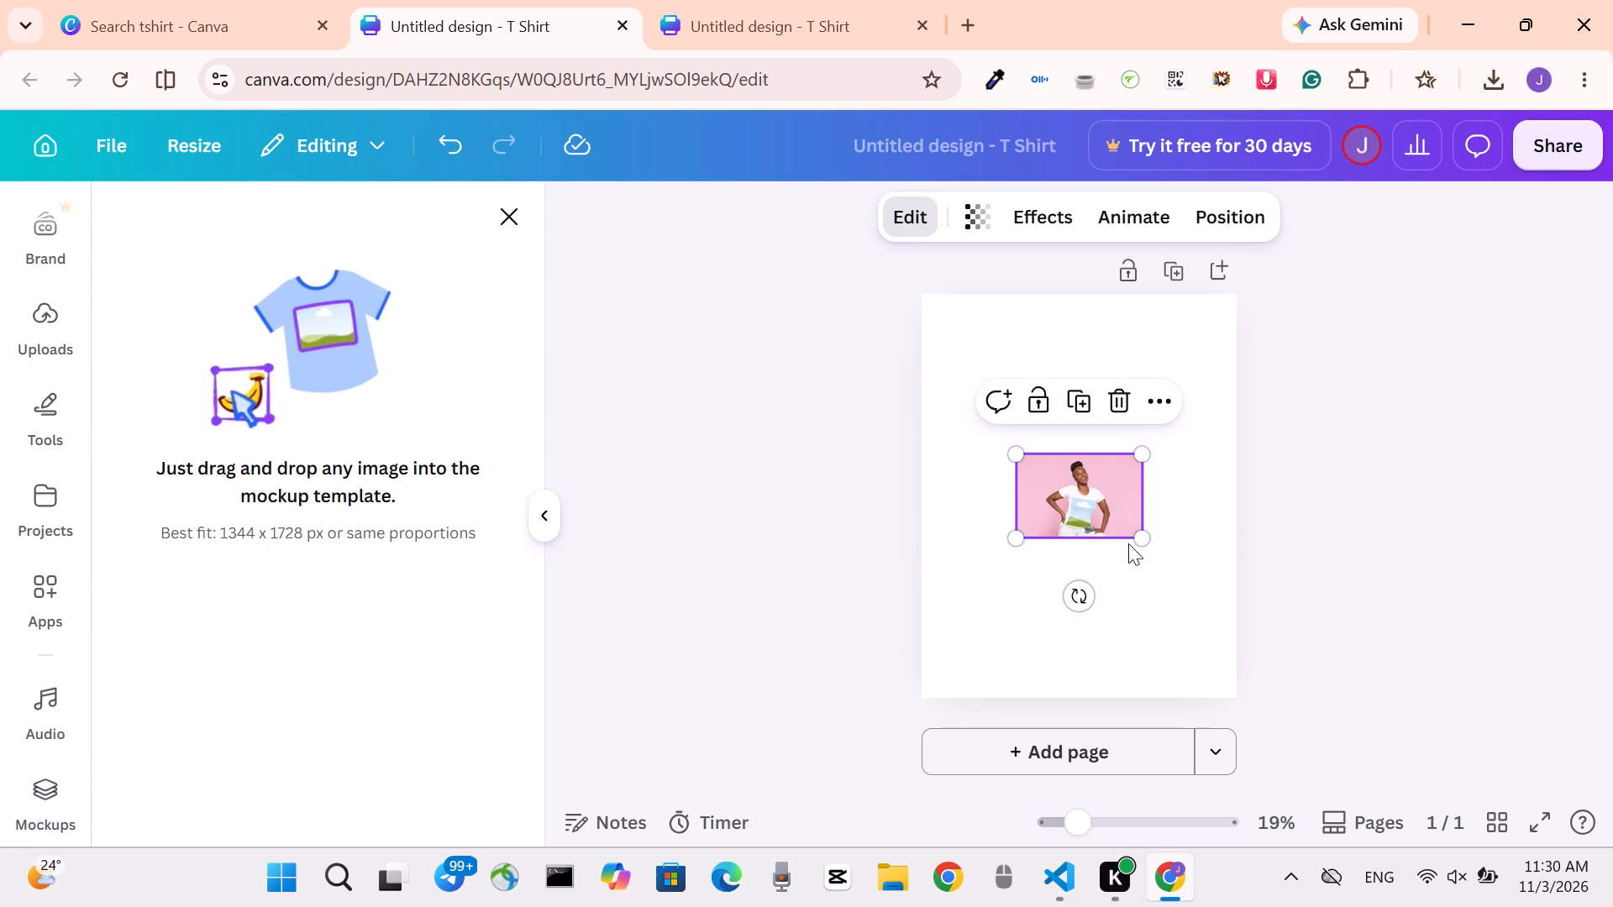
# Enlarge the pink-background T-shirt mockup so it spans the full width of the page.
pyautogui.moveTo(1014, 452); pyautogui.dragTo(948, 455)
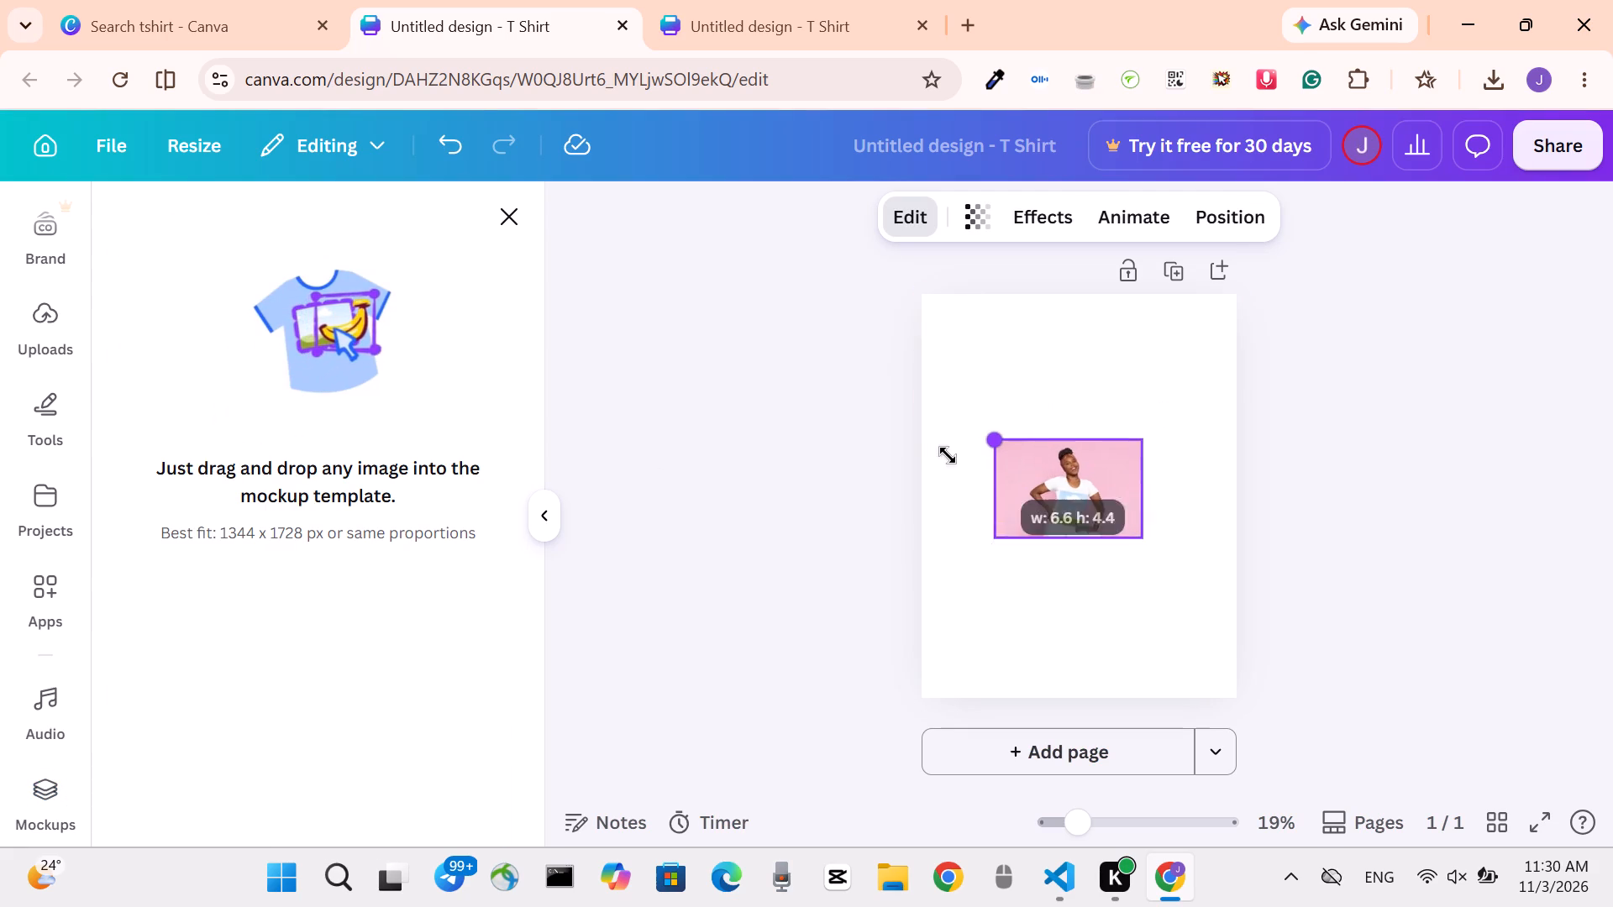
pyautogui.moveTo(948, 455); pyautogui.dragTo(936, 455)
pyautogui.click(936, 455)
pyautogui.moveTo(936, 455); pyautogui.dragTo(925, 455)
pyautogui.click(1012, 472)
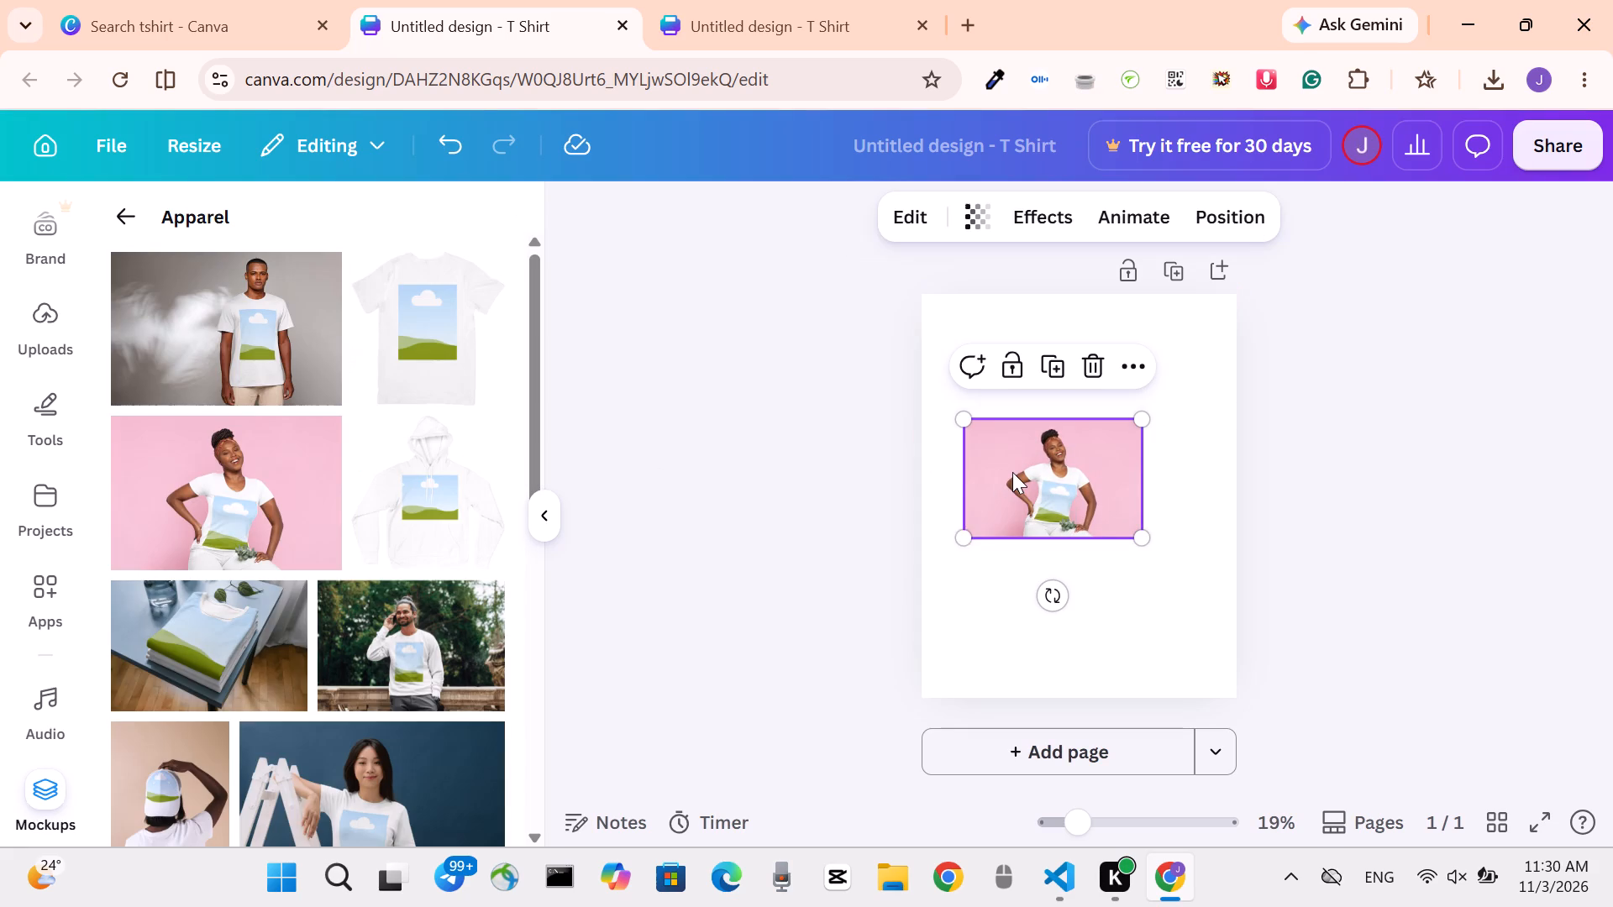
pyautogui.moveTo(965, 544); pyautogui.dragTo(927, 582)
pyautogui.moveTo(1146, 563); pyautogui.dragTo(1251, 623)
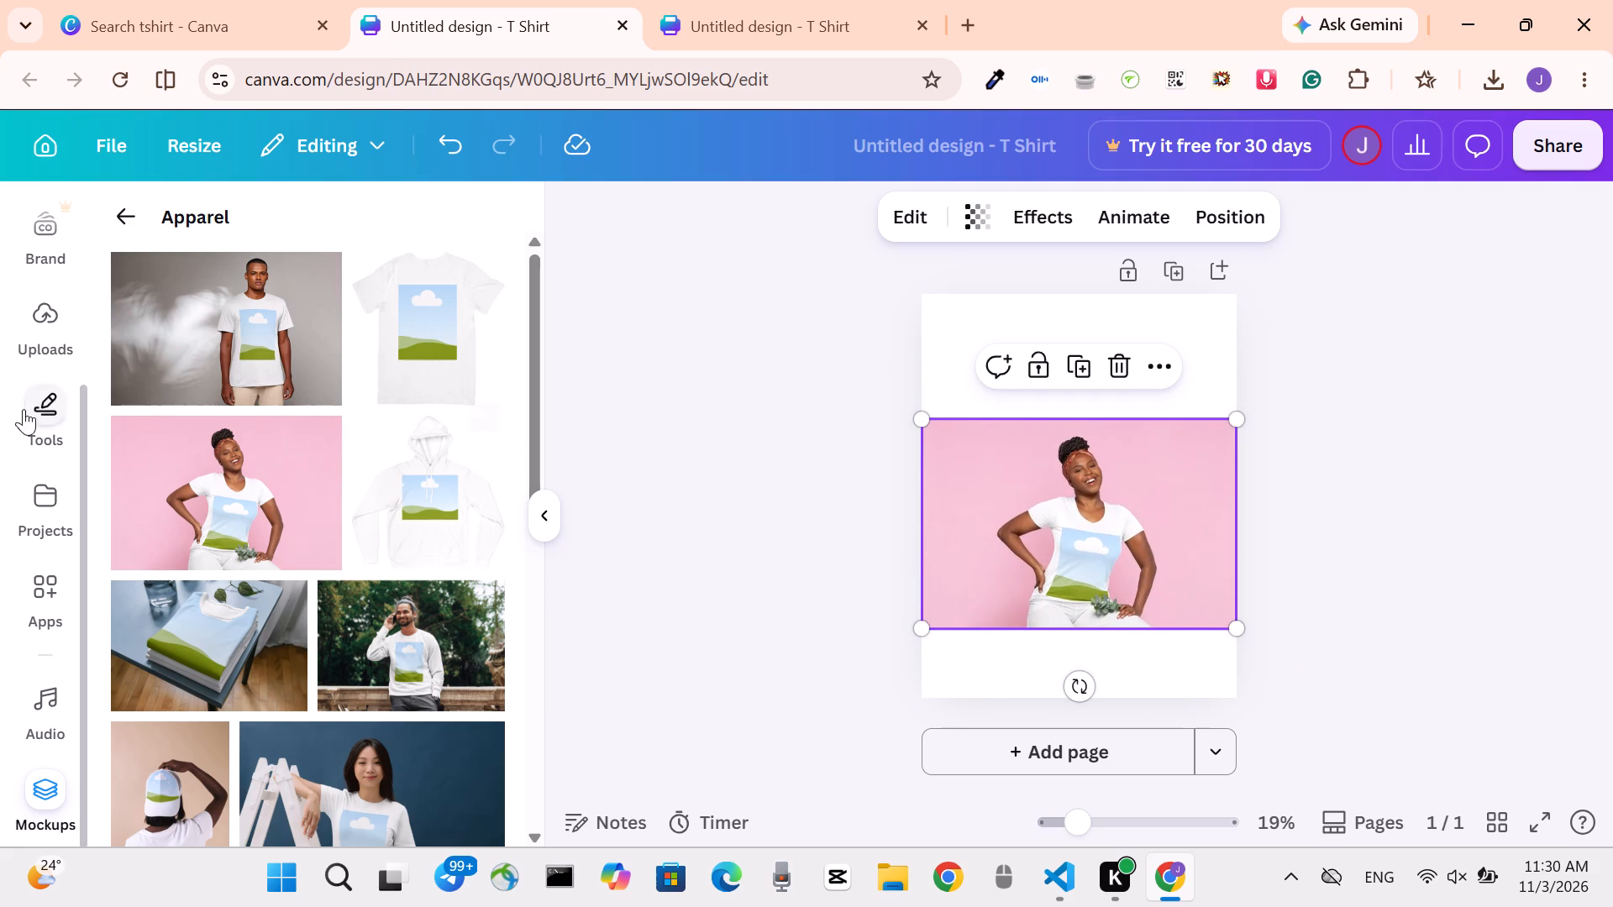
# Place the uploaded portrait design inside the woman's T-shirt mockup, deleting any loose copy added on top of the page.
pyautogui.click(27, 341)
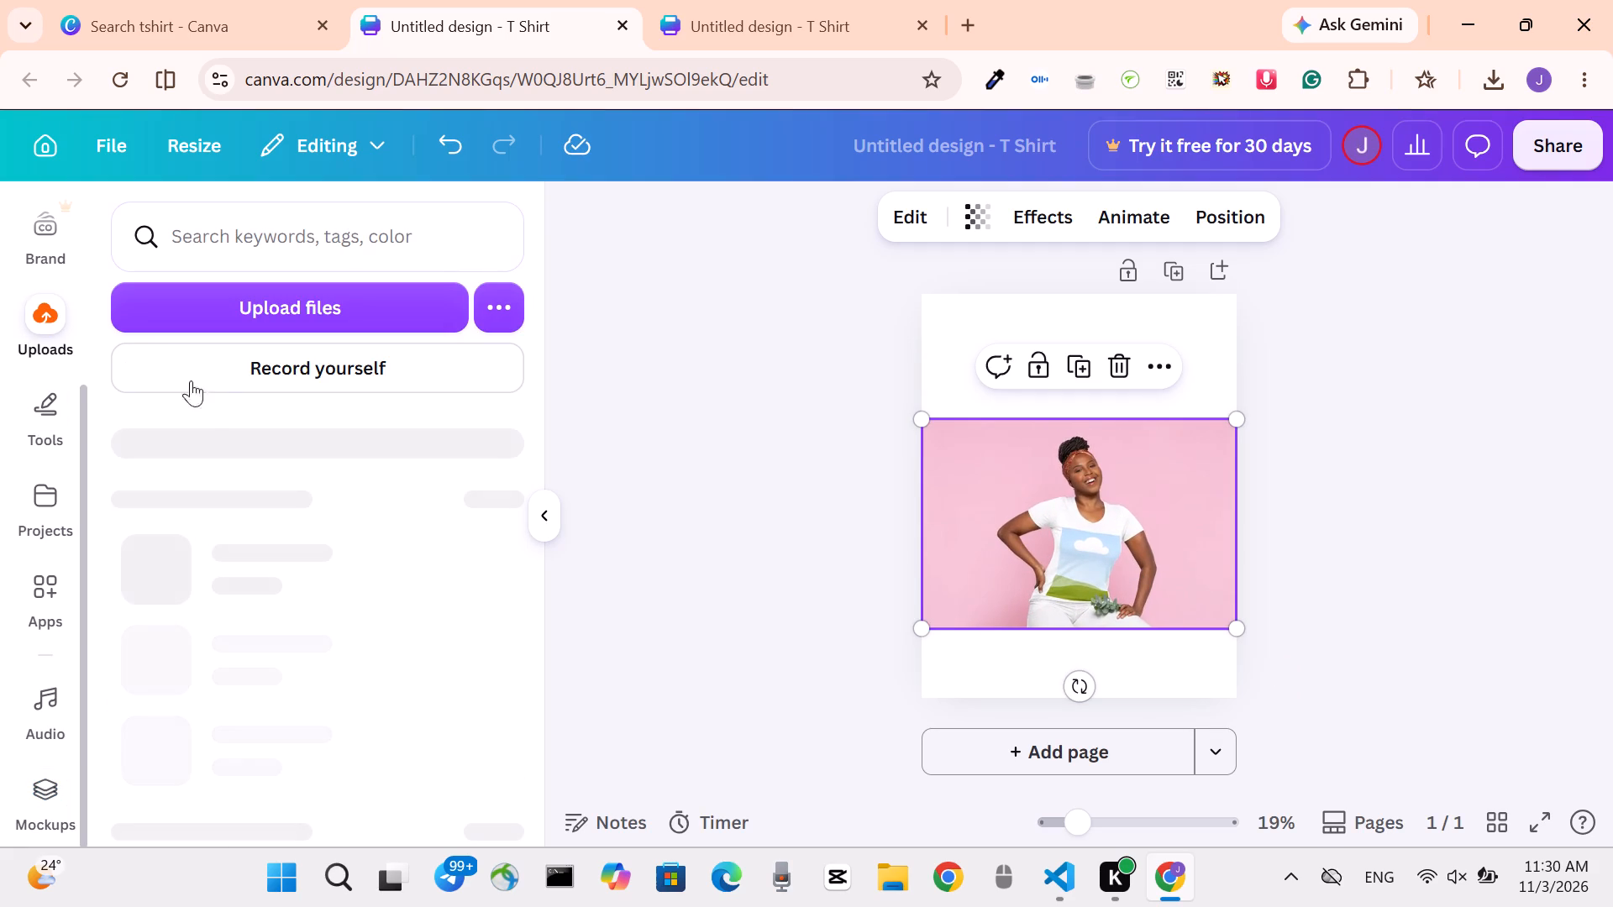
pyautogui.click(176, 524)
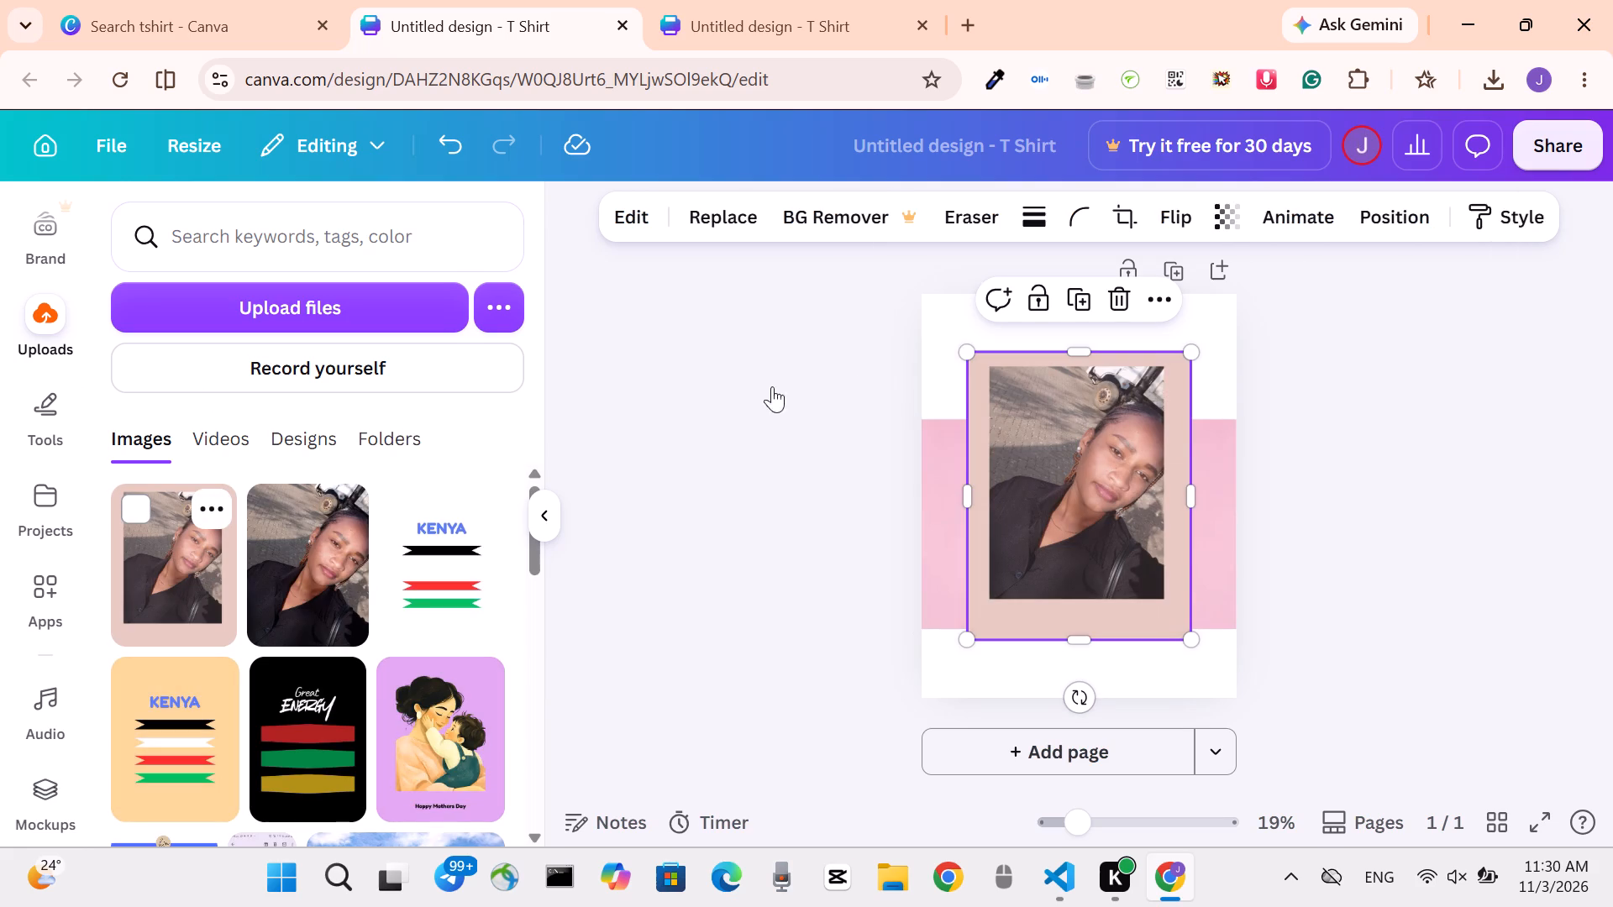
pyautogui.click(1111, 286)
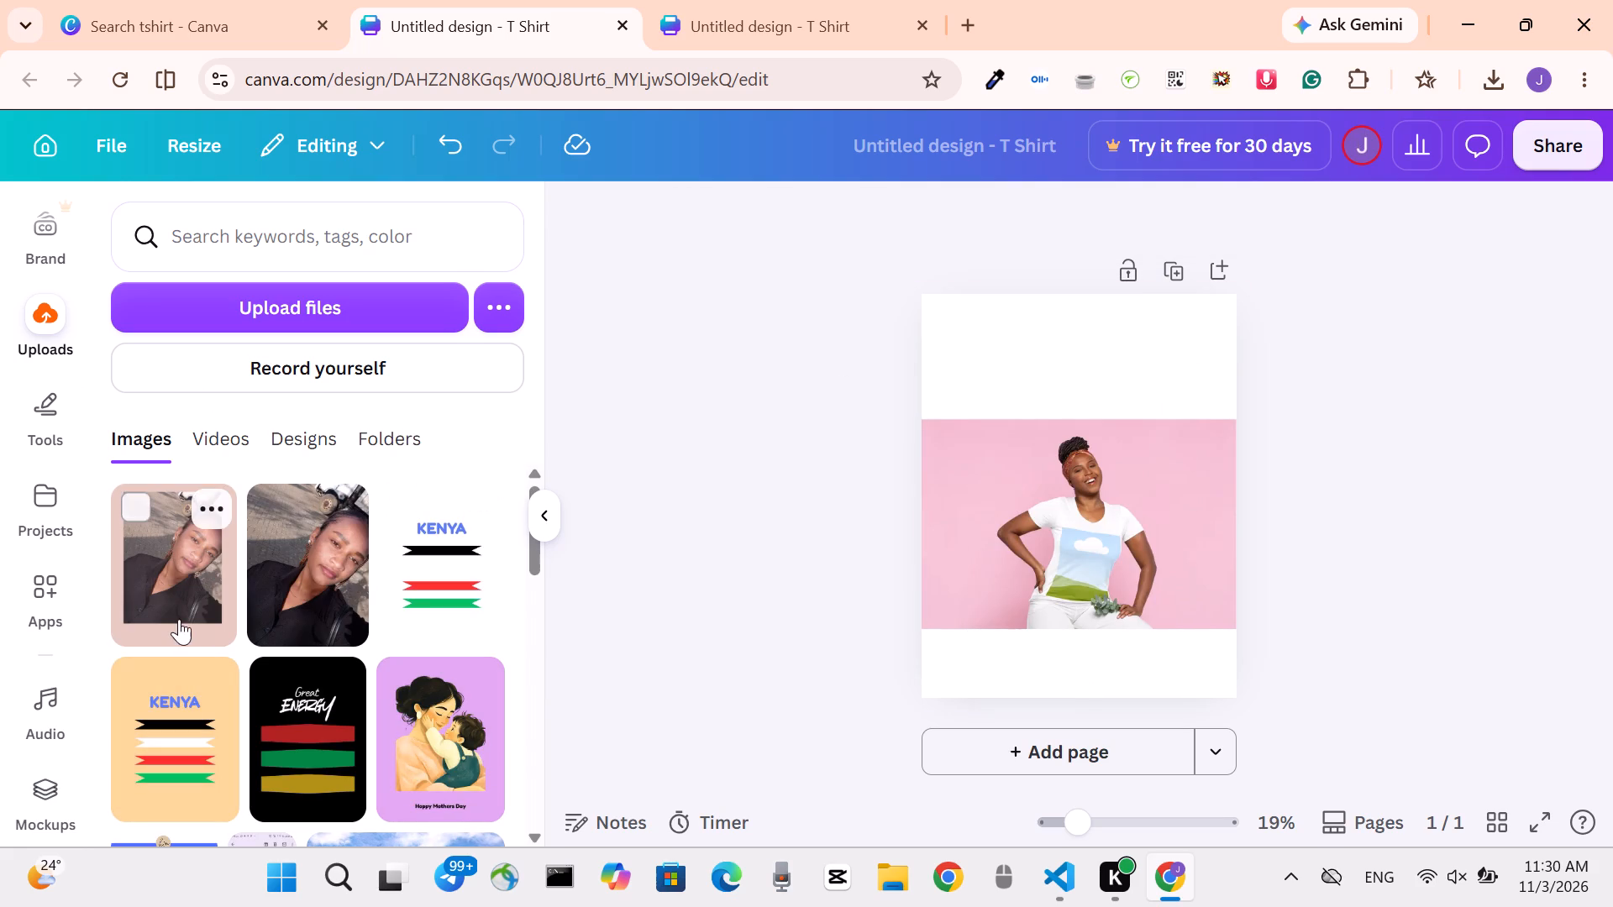
pyautogui.moveTo(166, 585); pyautogui.dragTo(1049, 562)
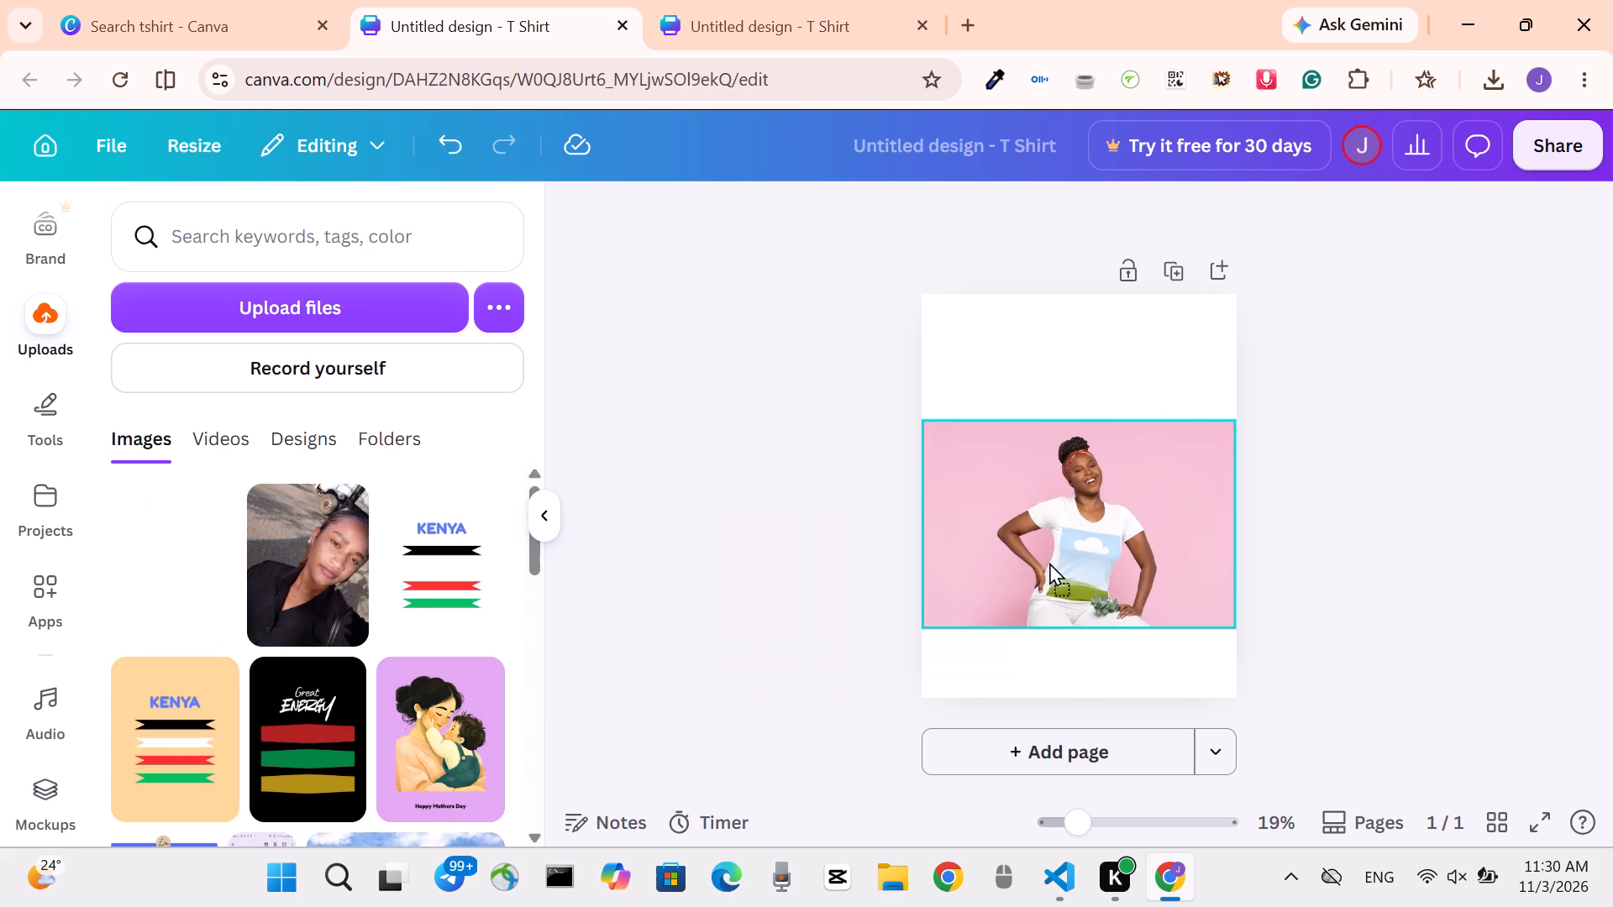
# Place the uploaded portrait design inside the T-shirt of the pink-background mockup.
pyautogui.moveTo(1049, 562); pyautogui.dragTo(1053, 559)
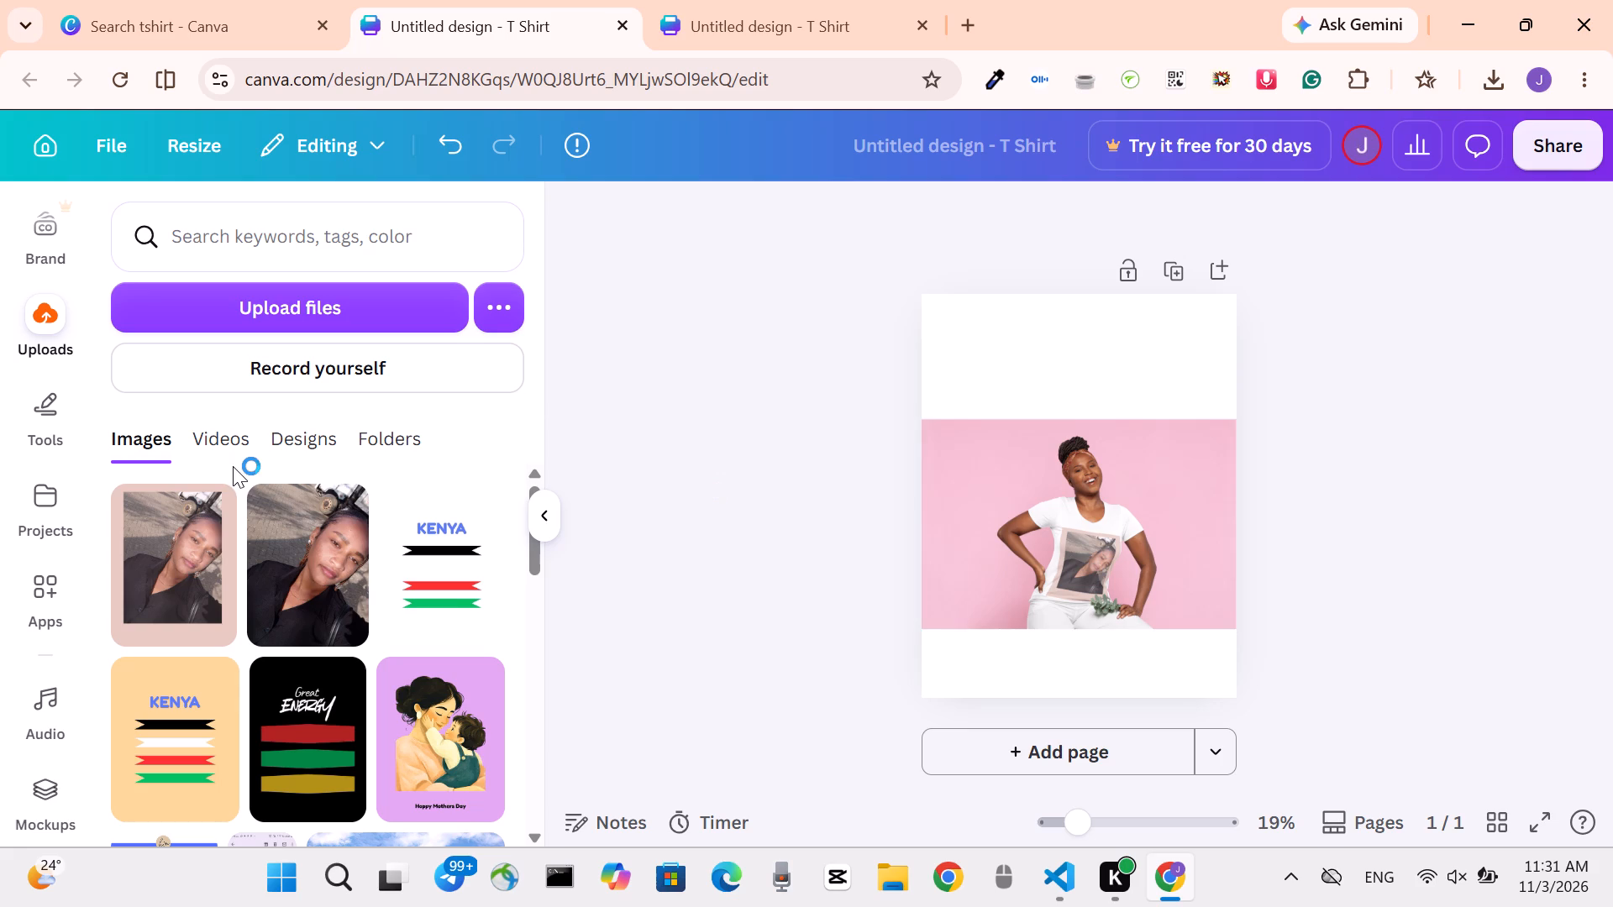
# Delete the pink-background T-shirt mockup from the page.
pyautogui.click(1100, 521)
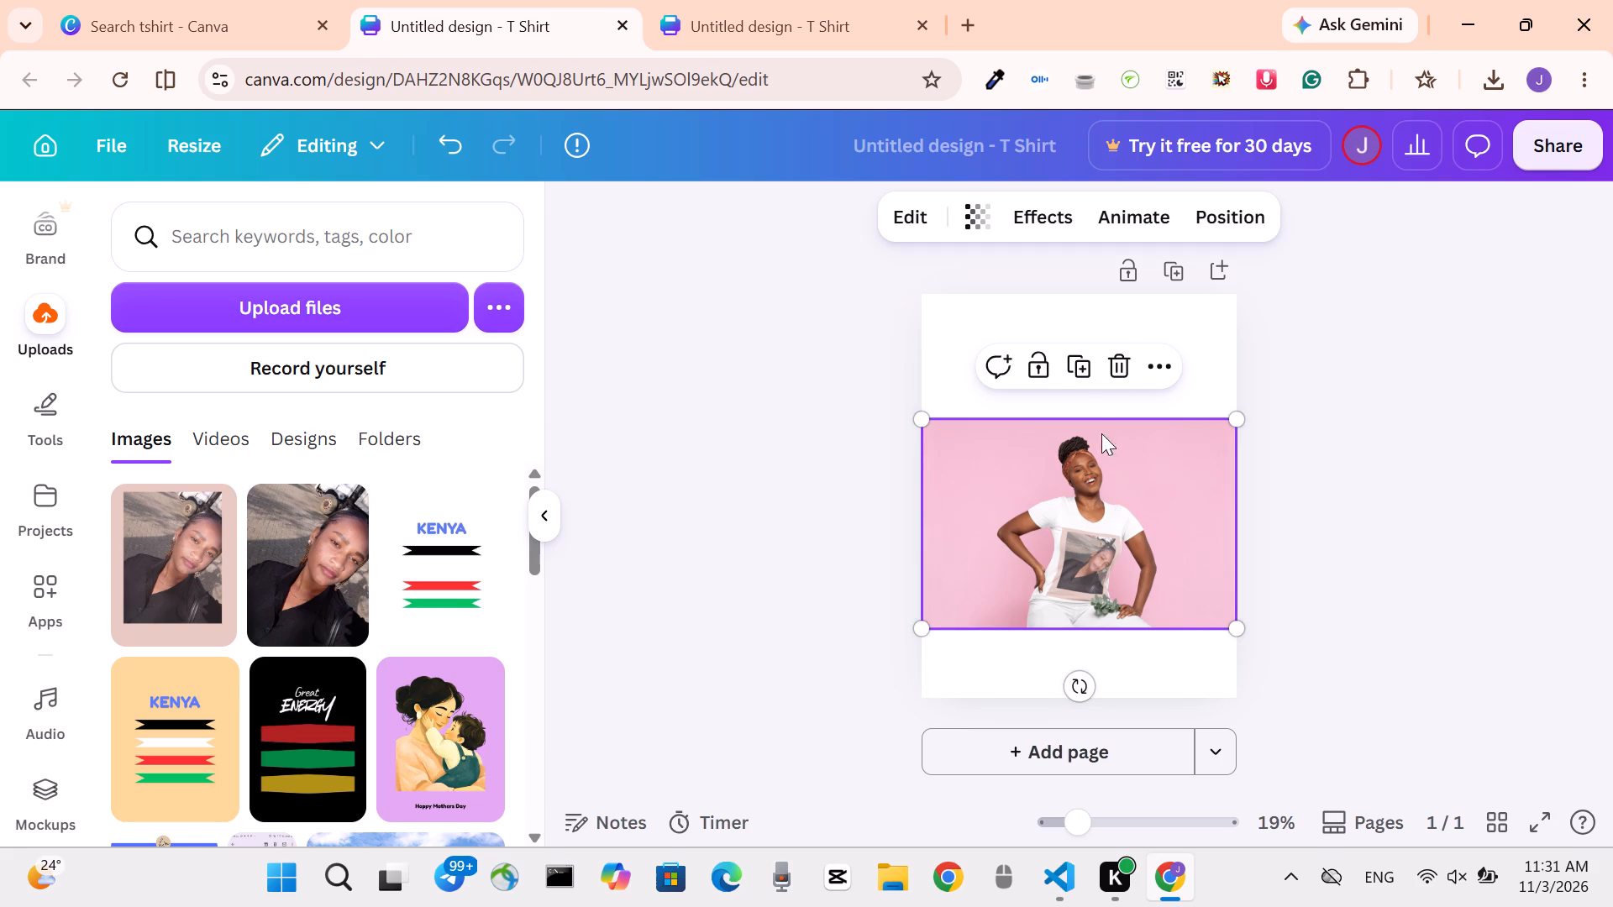
pyautogui.click(1115, 361)
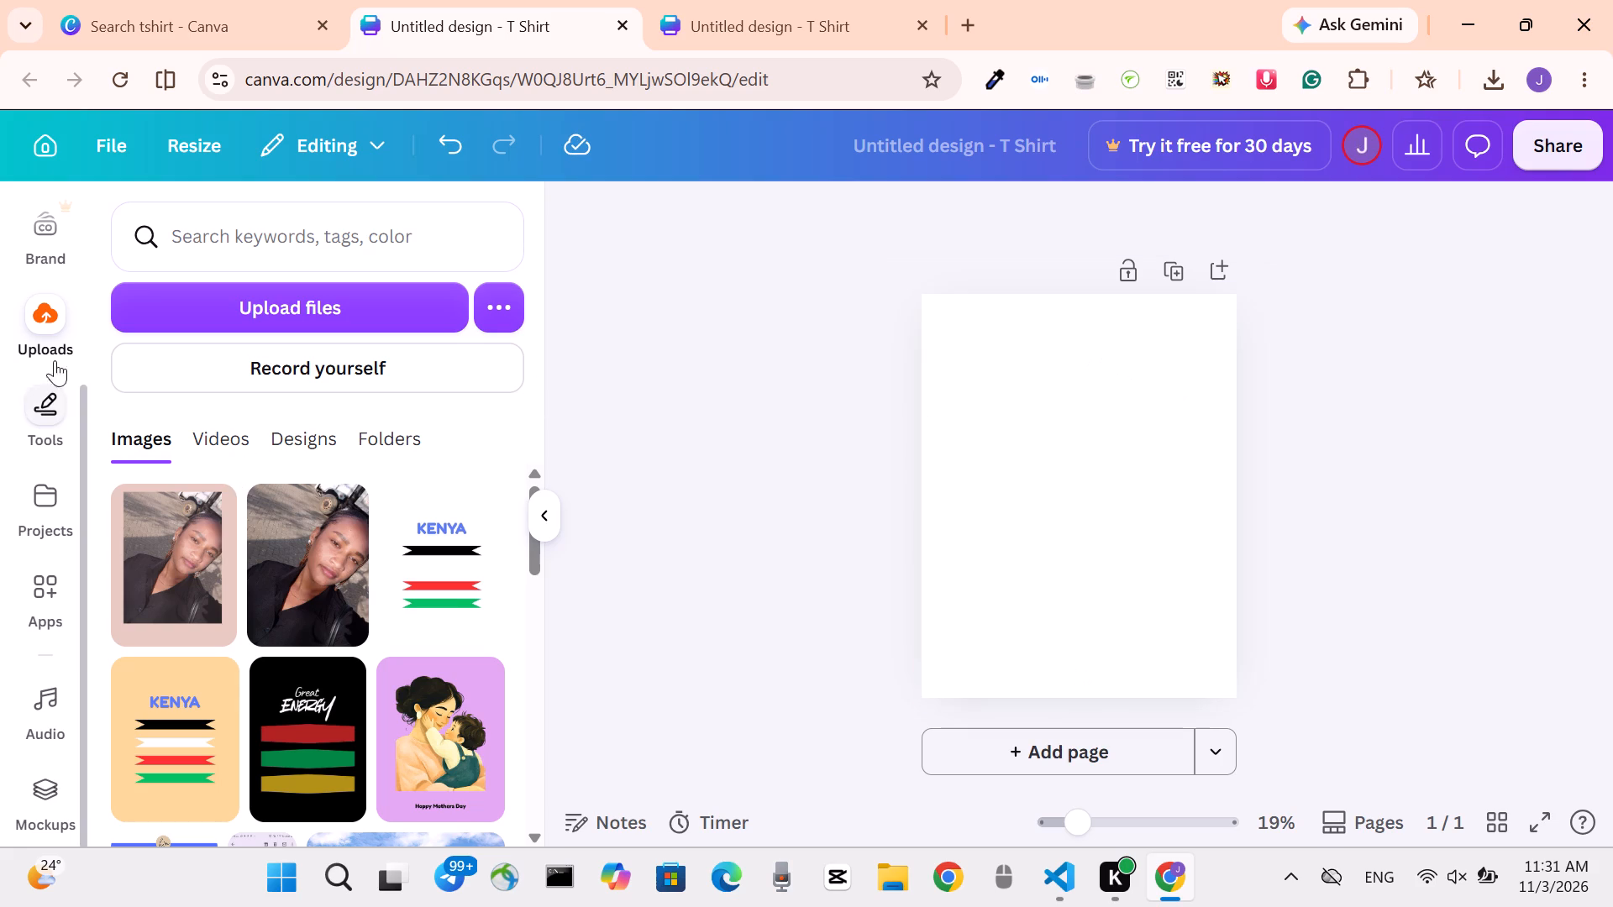
# Add the Apparel mockup of the woman in a white T-shirt leaning on a ladder against a dark blue background.
pyautogui.click(45, 603)
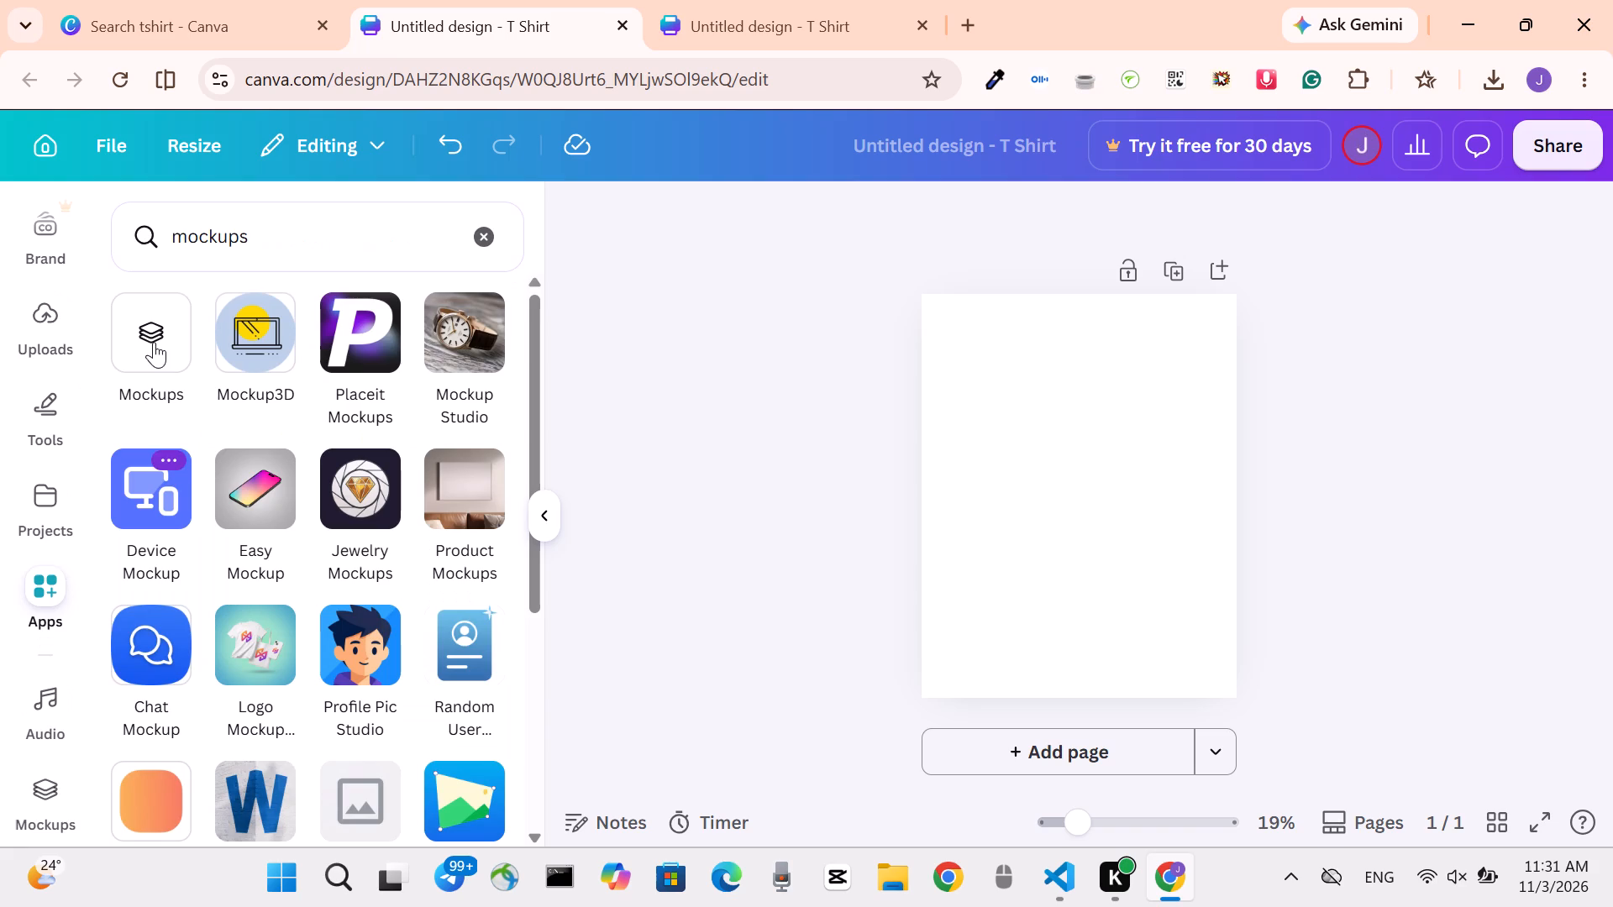
pyautogui.click(154, 342)
pyautogui.scroll(-3, 388, 550)
pyautogui.click(388, 550)
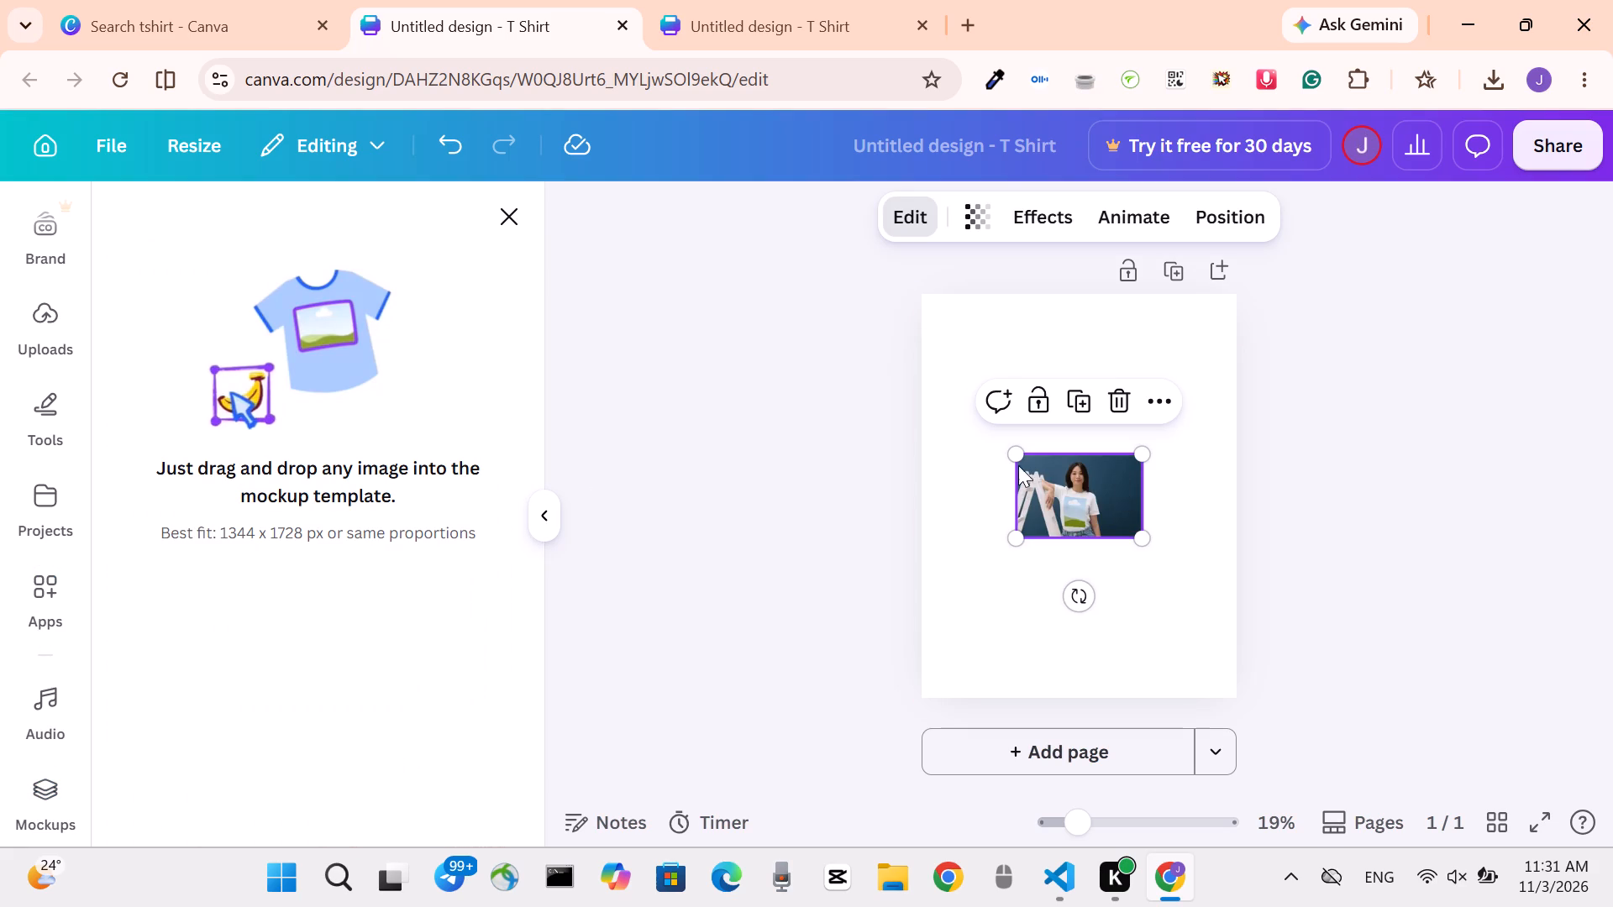
# Enlarge the dark blue T-shirt mockup so it spans the full width of the page.
pyautogui.moveTo(999, 453); pyautogui.dragTo(948, 443)
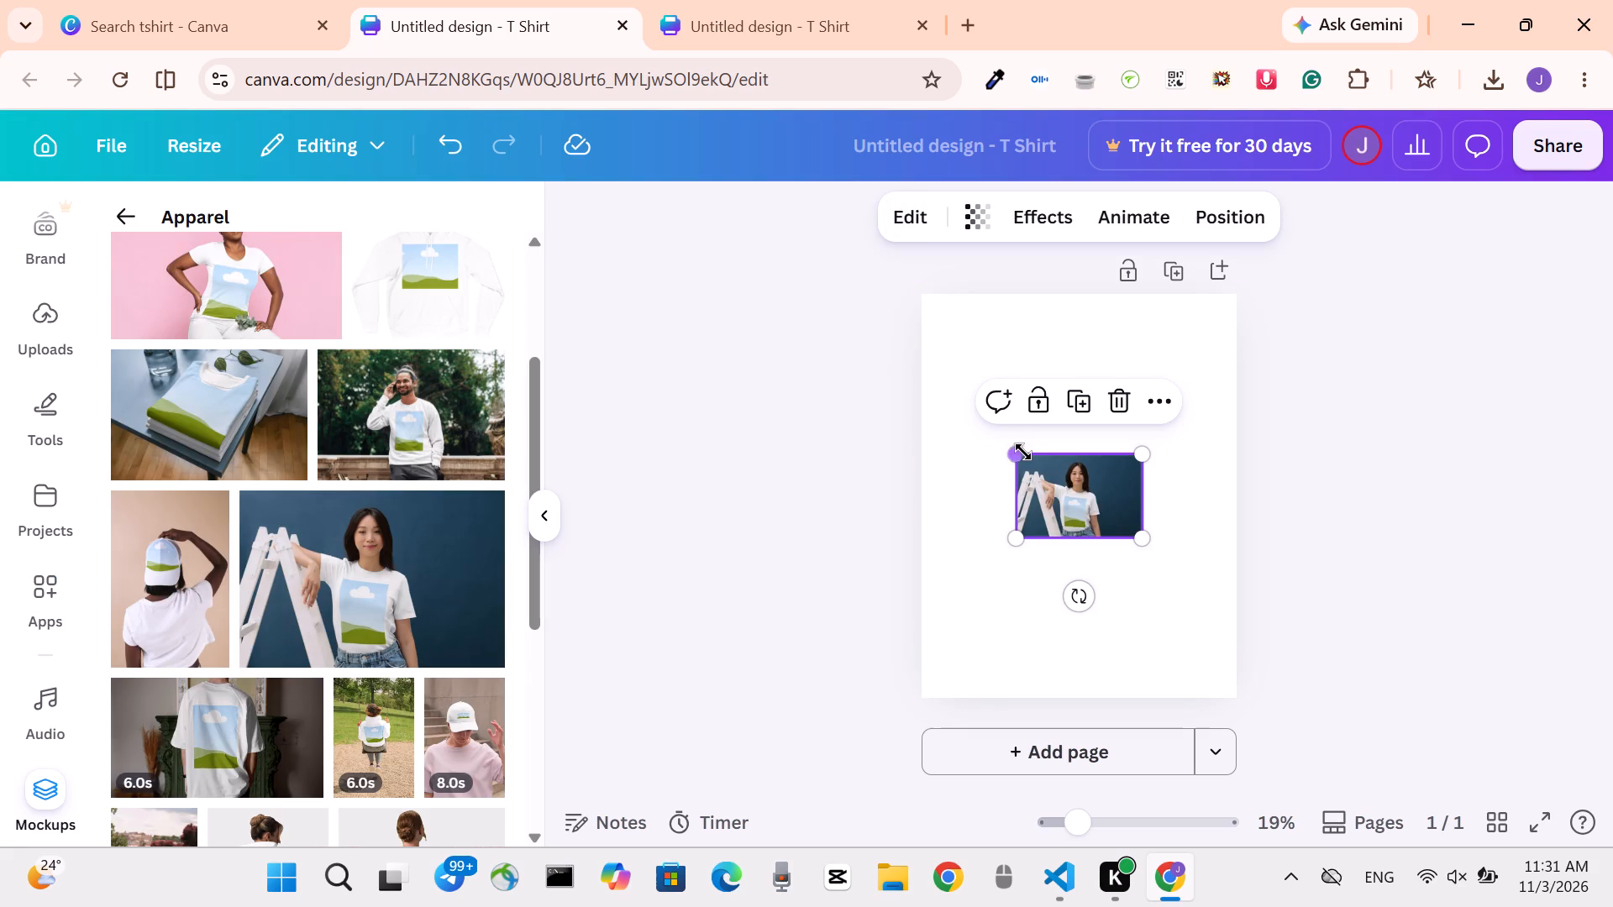
pyautogui.moveTo(1026, 452); pyautogui.dragTo(908, 434)
pyautogui.hscroll(-1, 998, 445)
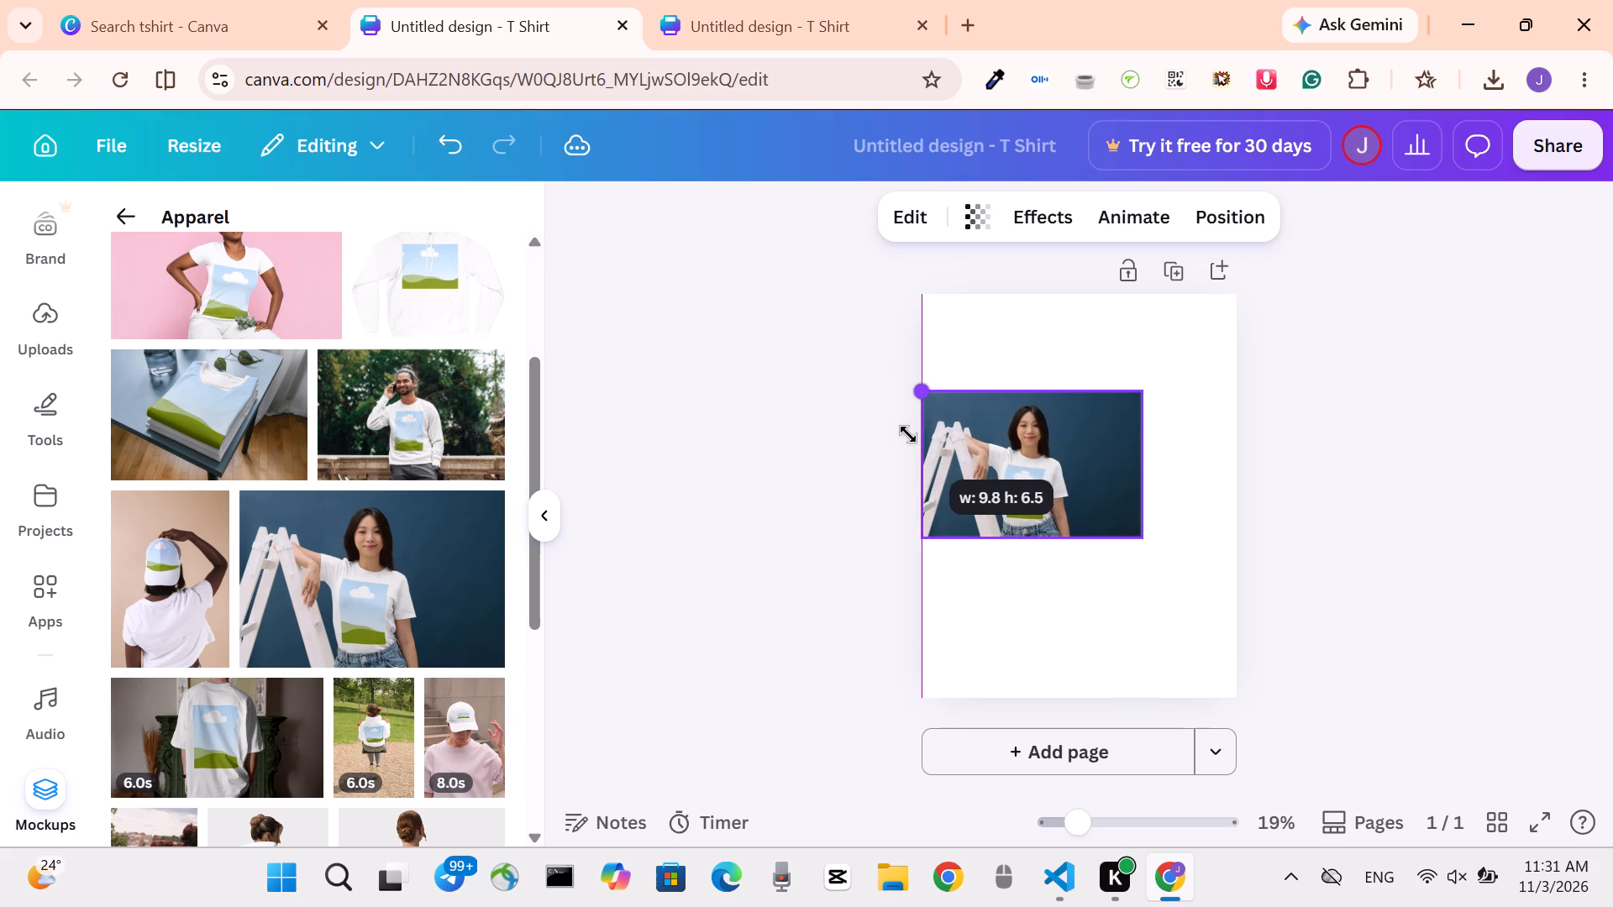
pyautogui.hscroll(-1, 908, 434)
pyautogui.moveTo(908, 434); pyautogui.dragTo(906, 434)
pyautogui.moveTo(1141, 536); pyautogui.dragTo(1187, 568)
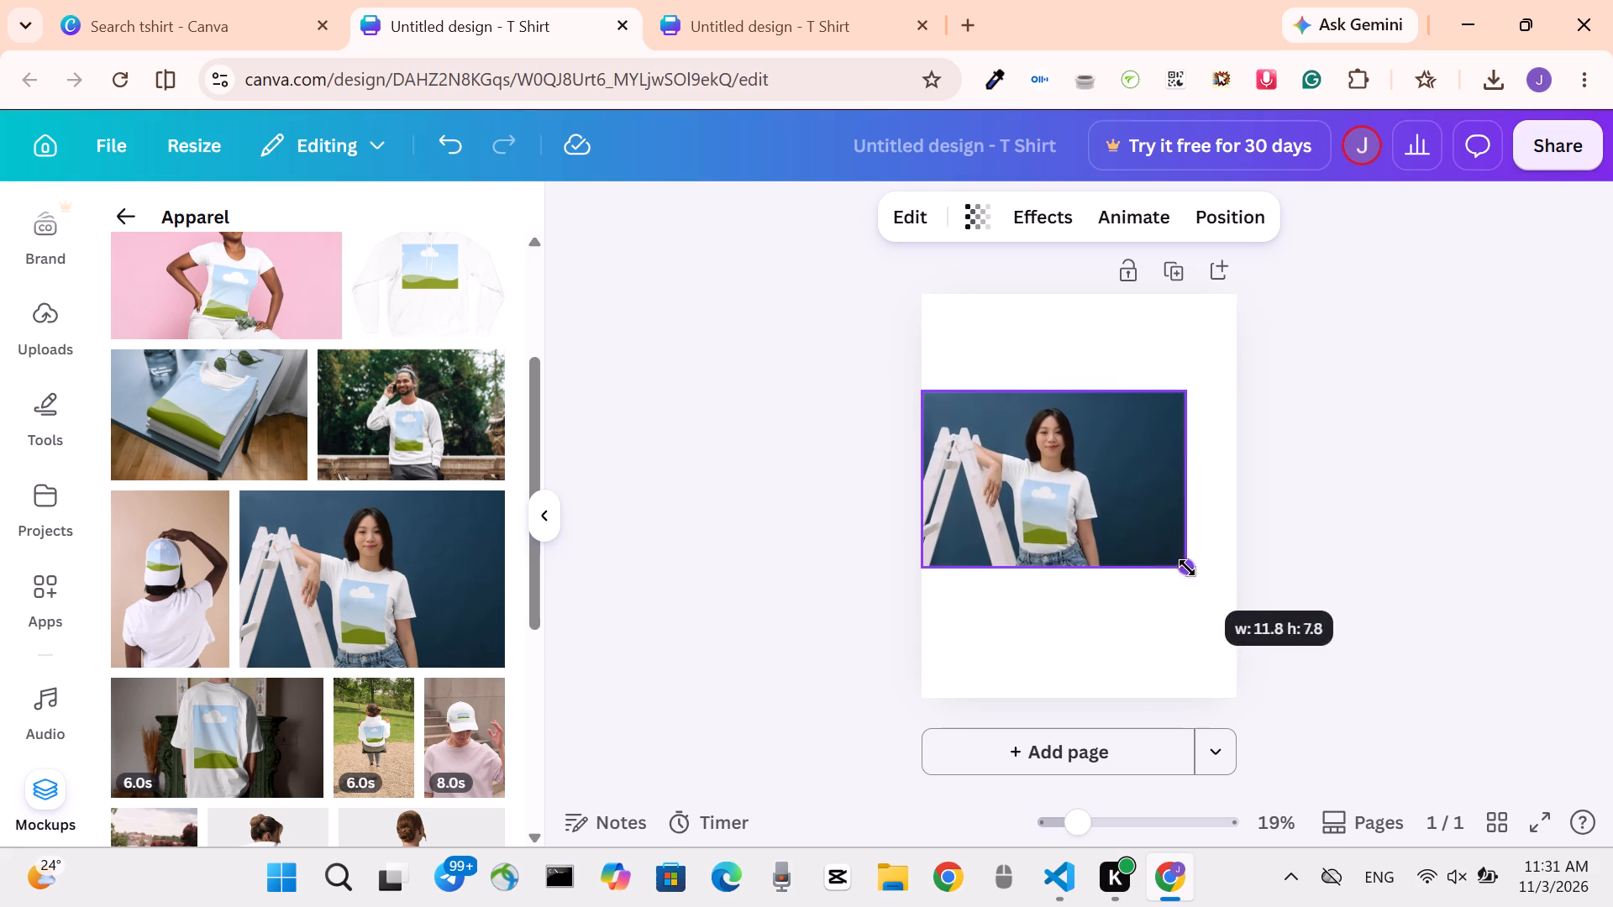
pyautogui.moveTo(1187, 568); pyautogui.dragTo(1228, 602)
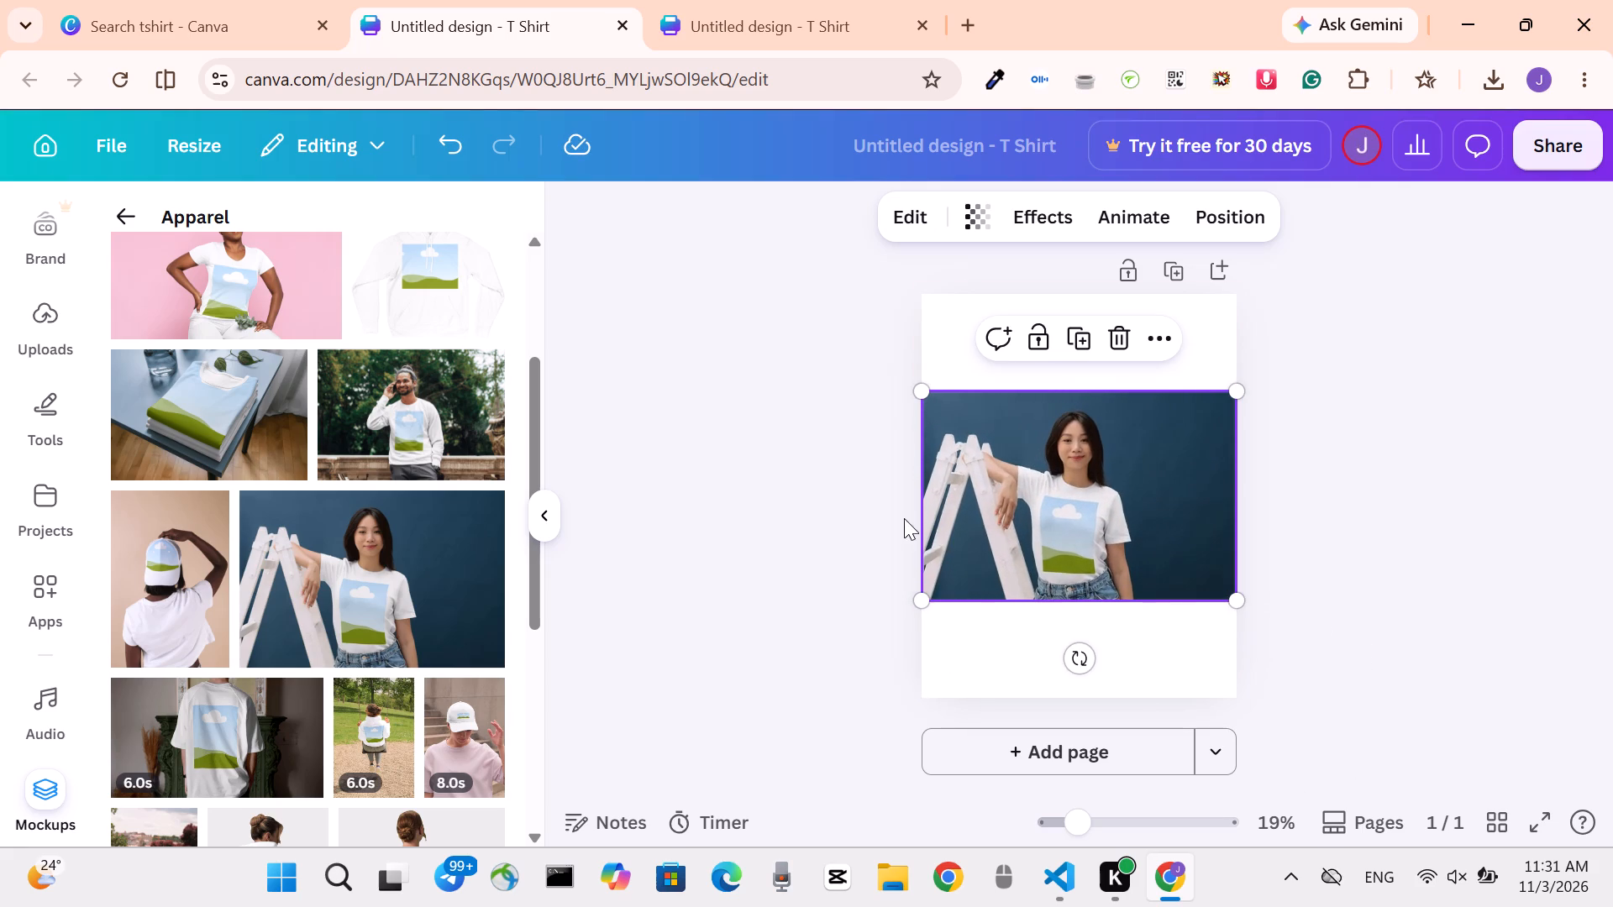
# Place the uploaded pink-framed portrait design inside the T-shirt of the dark blue mockup.
pyautogui.click(37, 307)
pyautogui.moveTo(172, 517); pyautogui.dragTo(1064, 496)
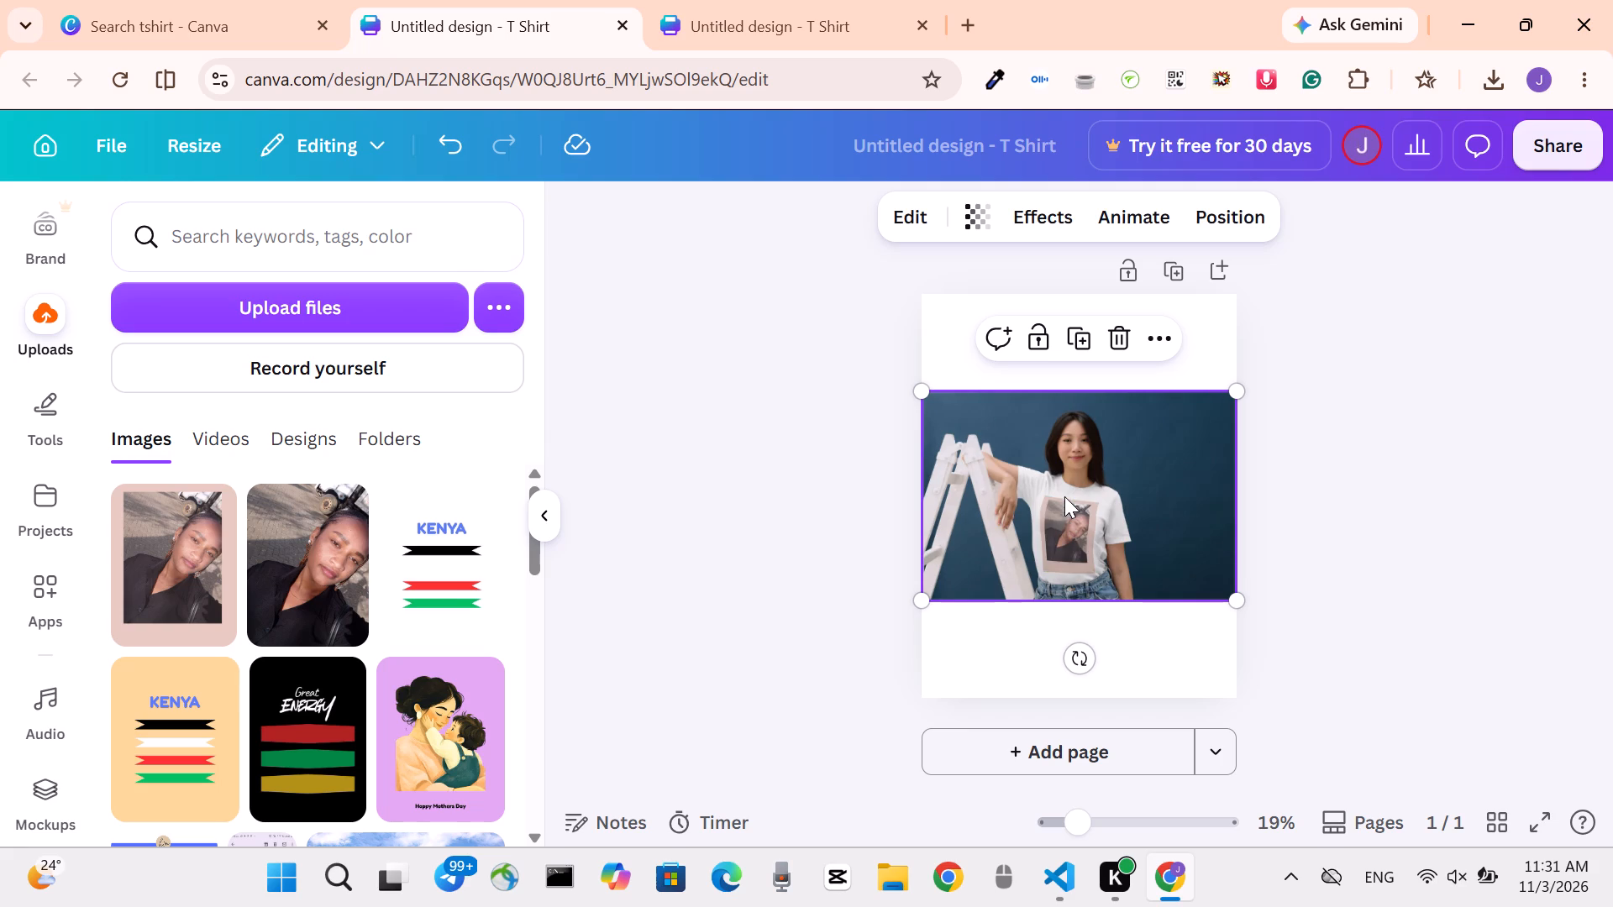
pyautogui.scroll(-2, 1227, 487)
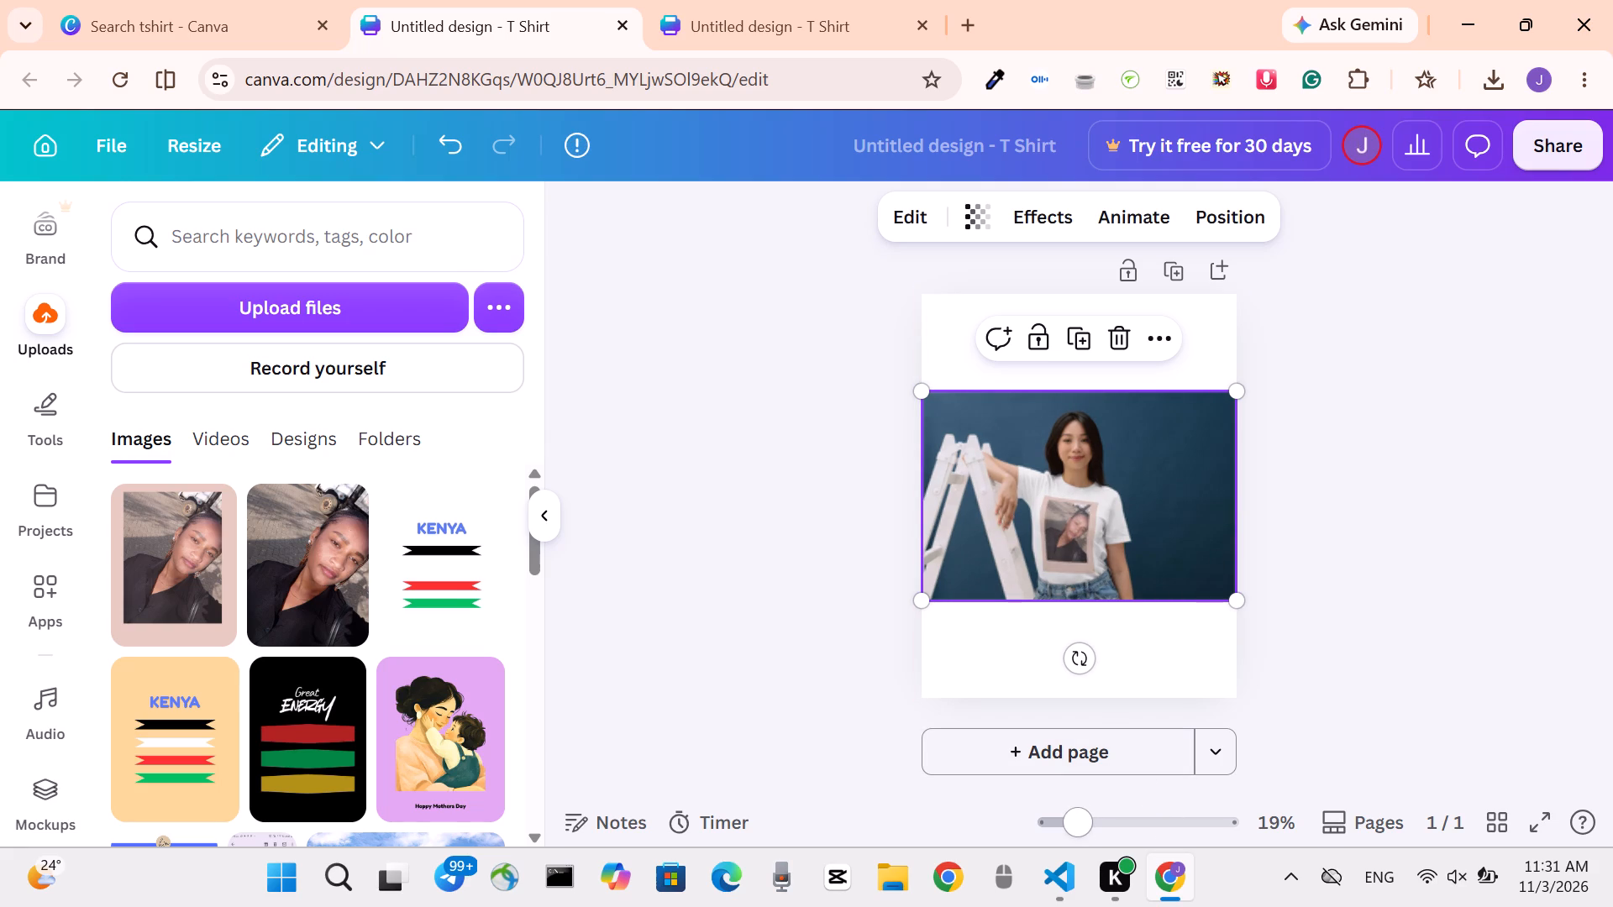
# Download the mockup design as a PNG file.
pyautogui.click(1579, 139)
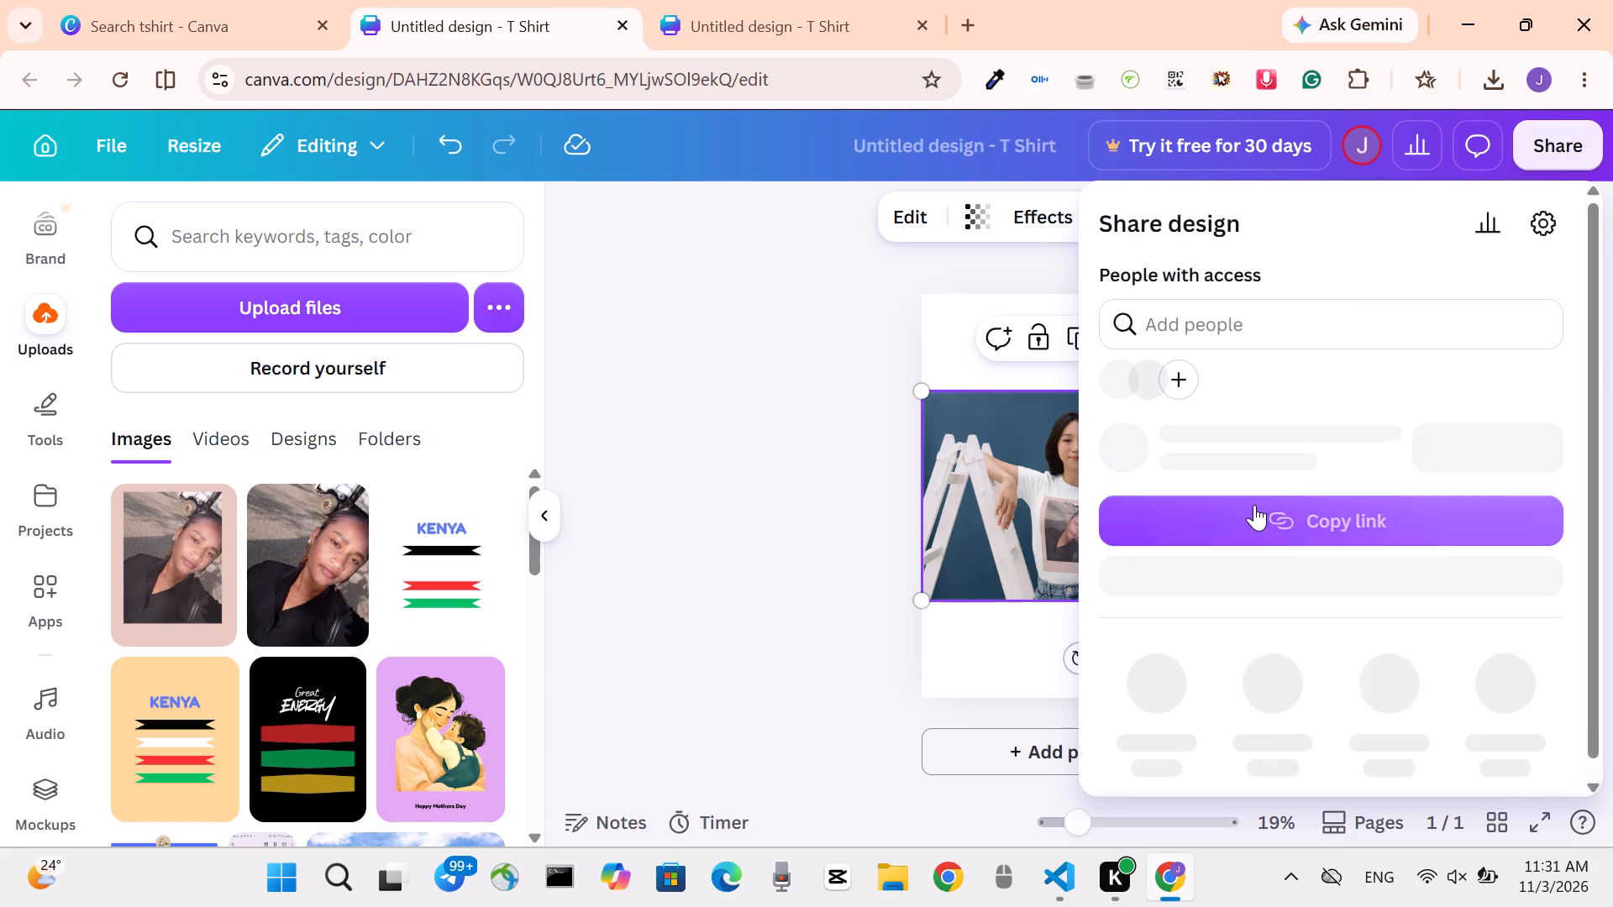
pyautogui.click(1157, 764)
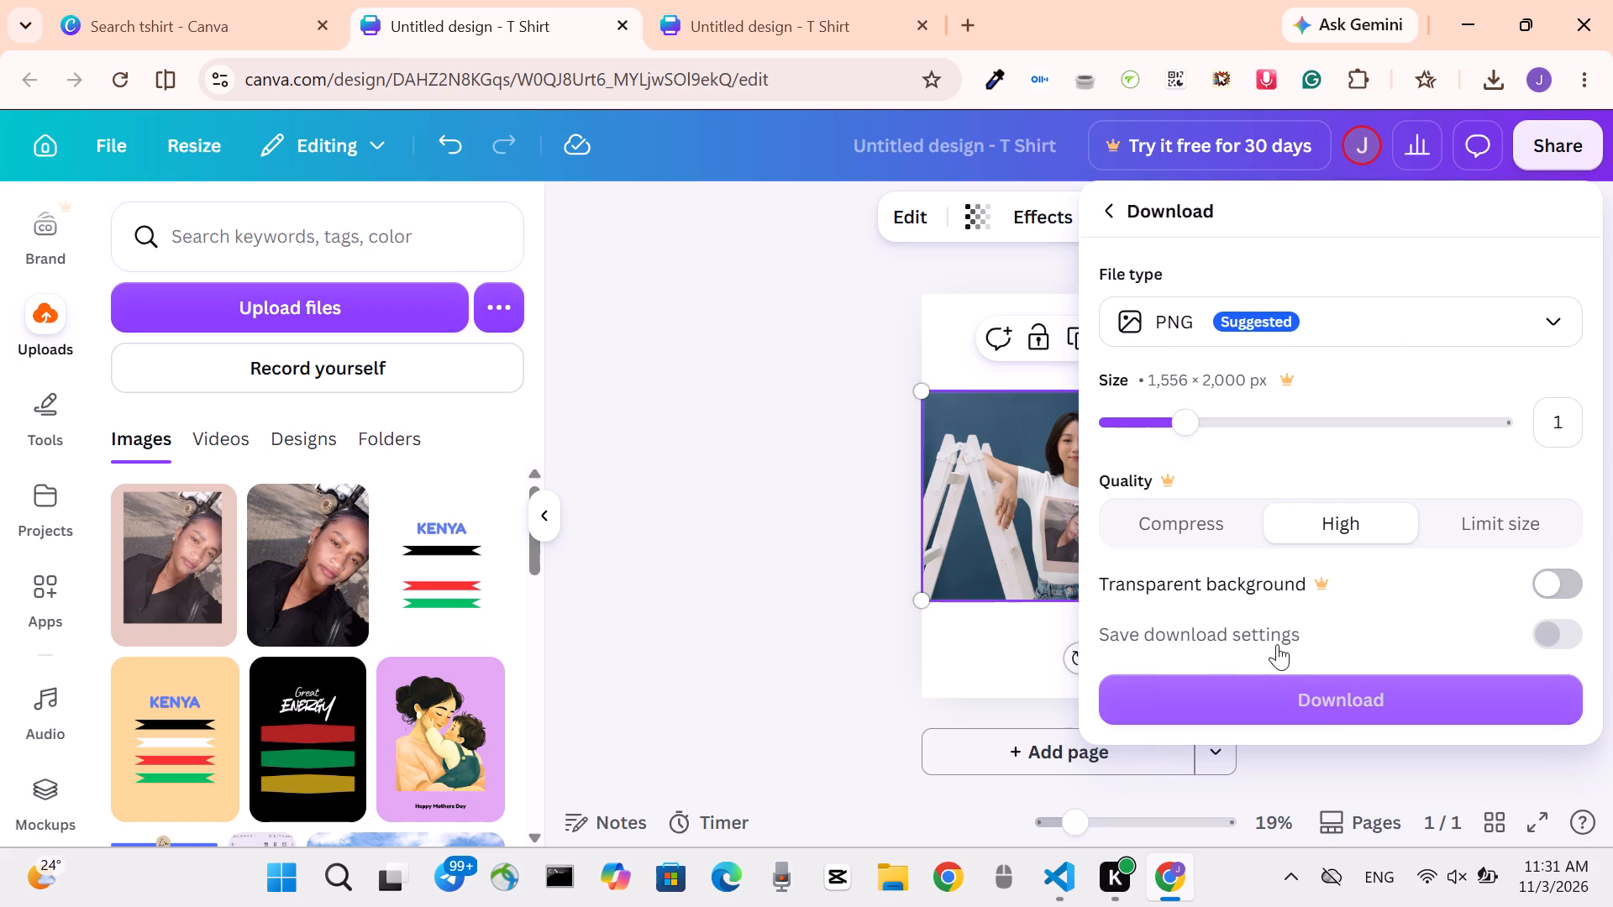
pyautogui.click(1279, 675)
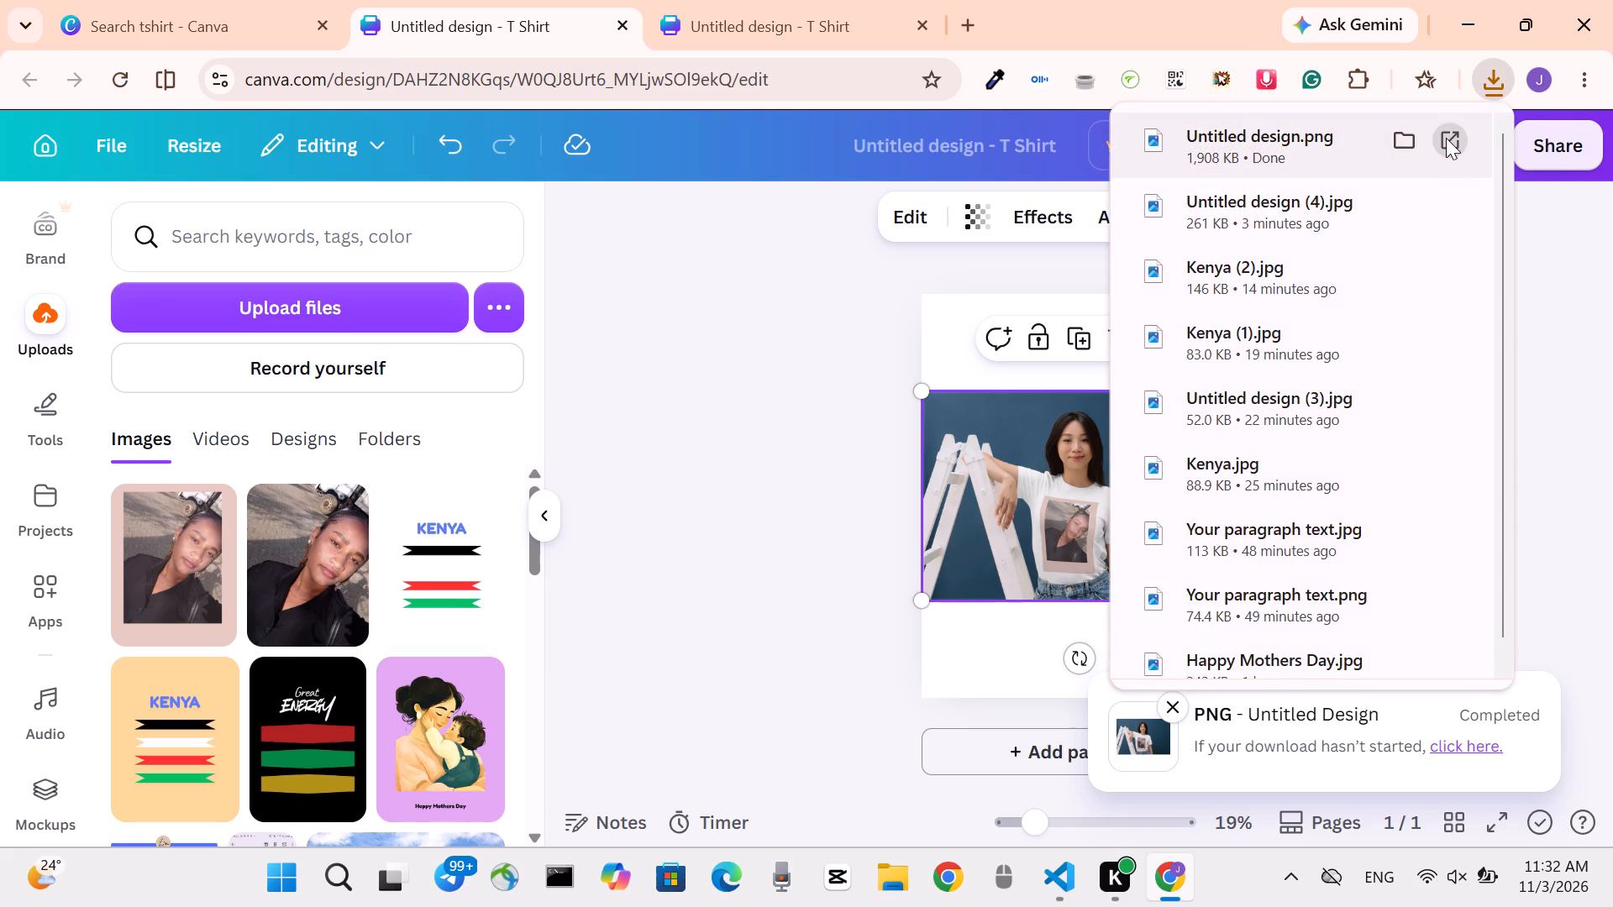
# Open the downloaded Untitled design.png in Photos, examine the mockup in a maximized window, and close it.
pyautogui.click(1446, 138)
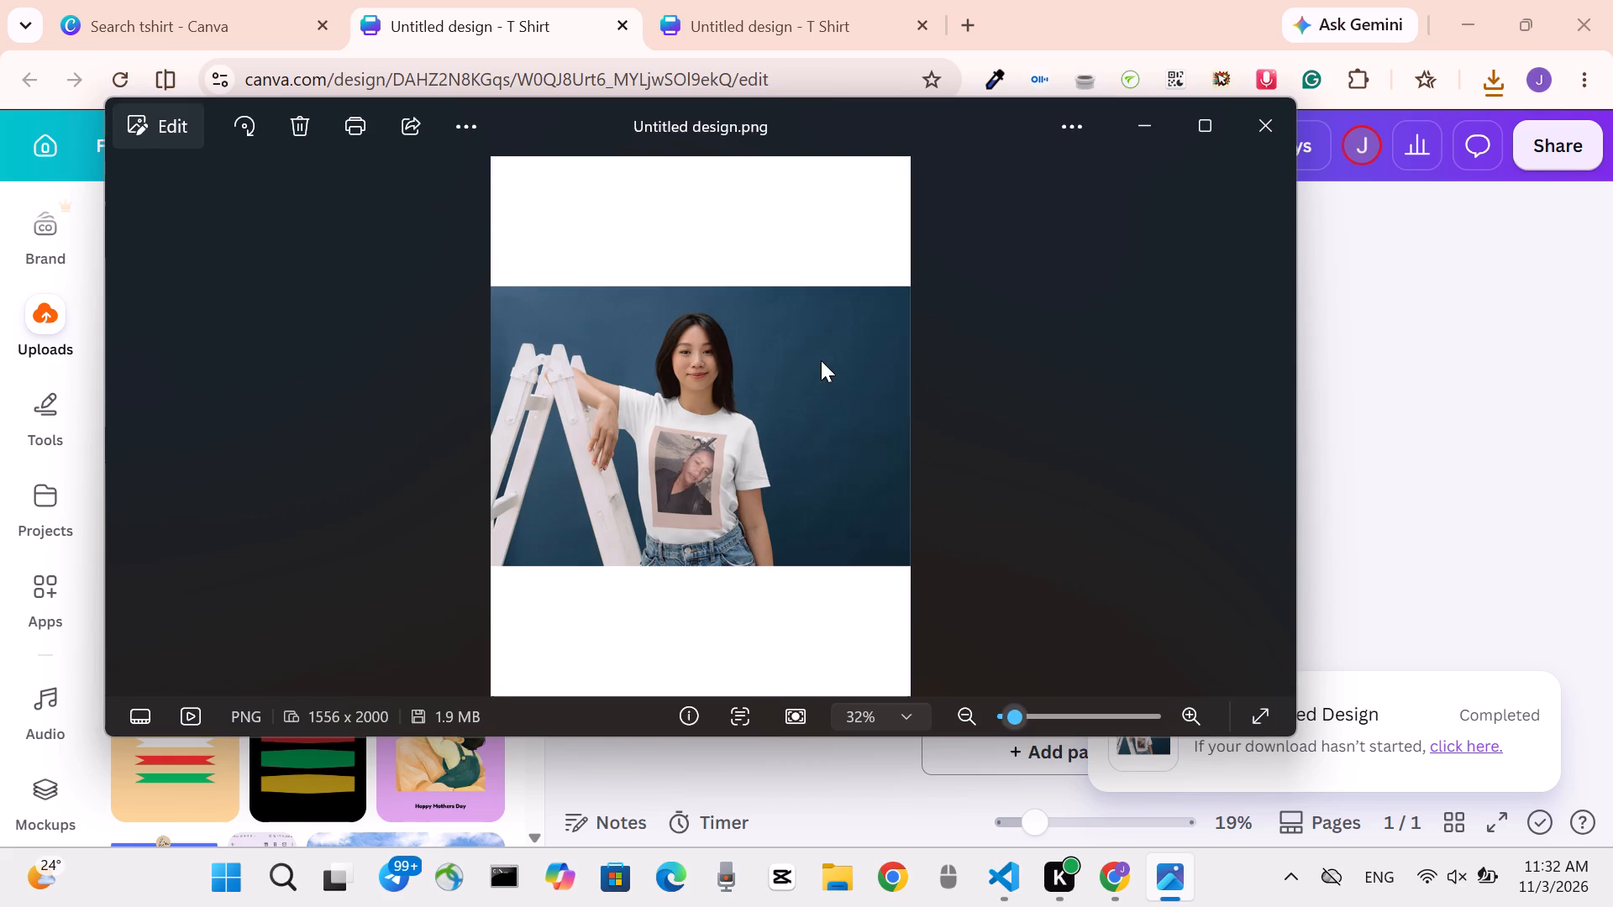
pyautogui.click(1217, 112)
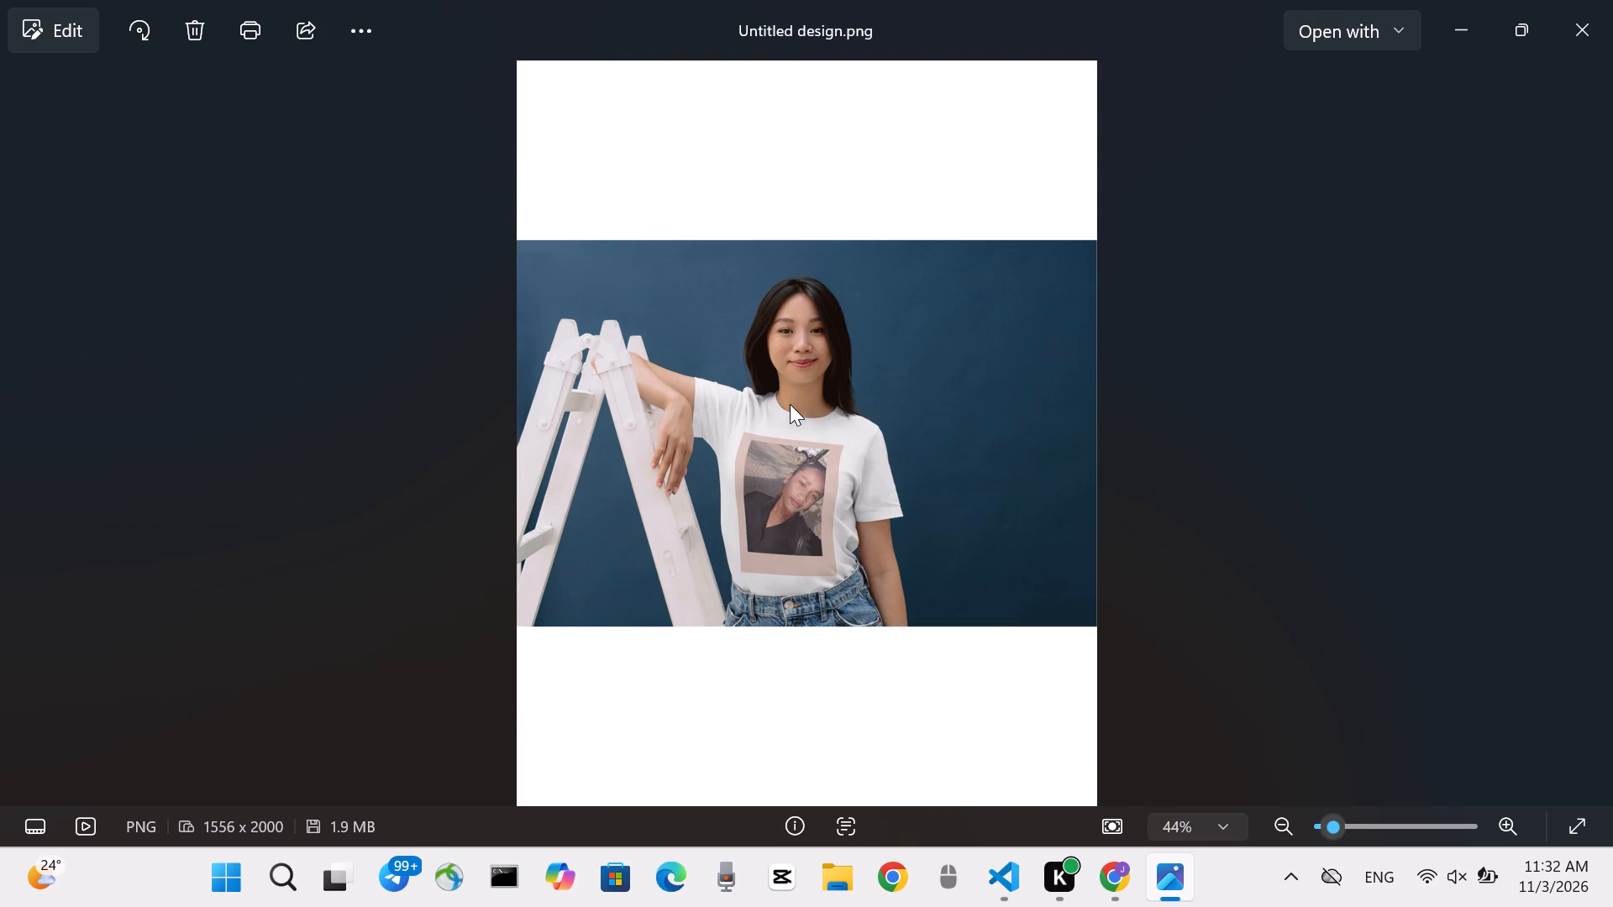
pyautogui.click(1576, 24)
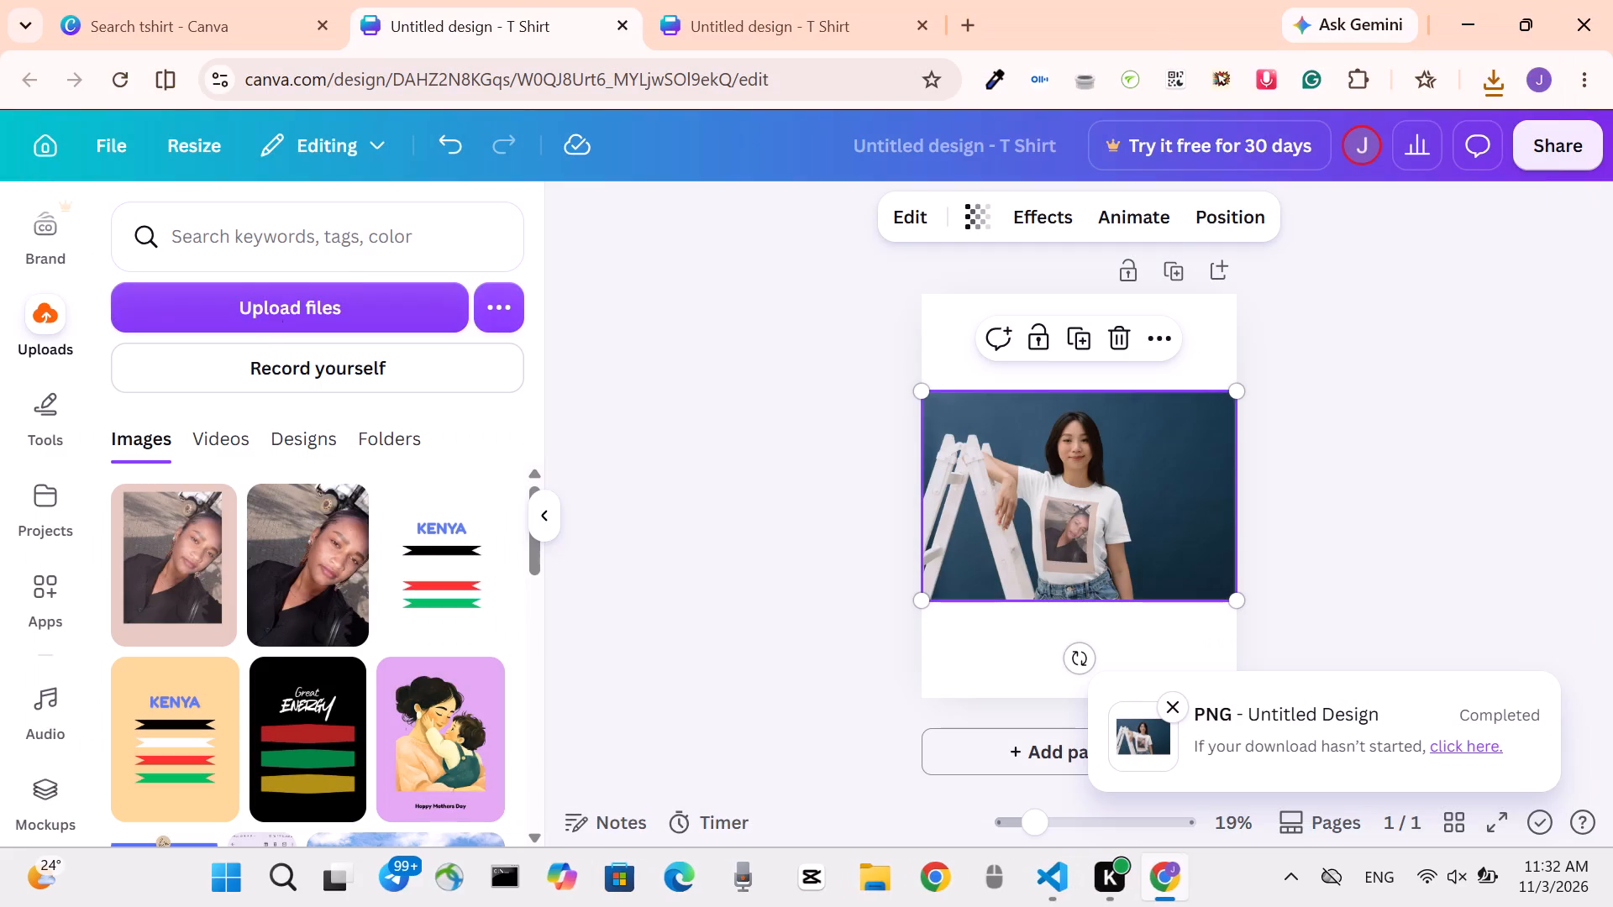
# Search the web for "background remove" in a new browser tab and open the remove.bg site, dismissing its cookie notice.
pyautogui.click(976, 31)
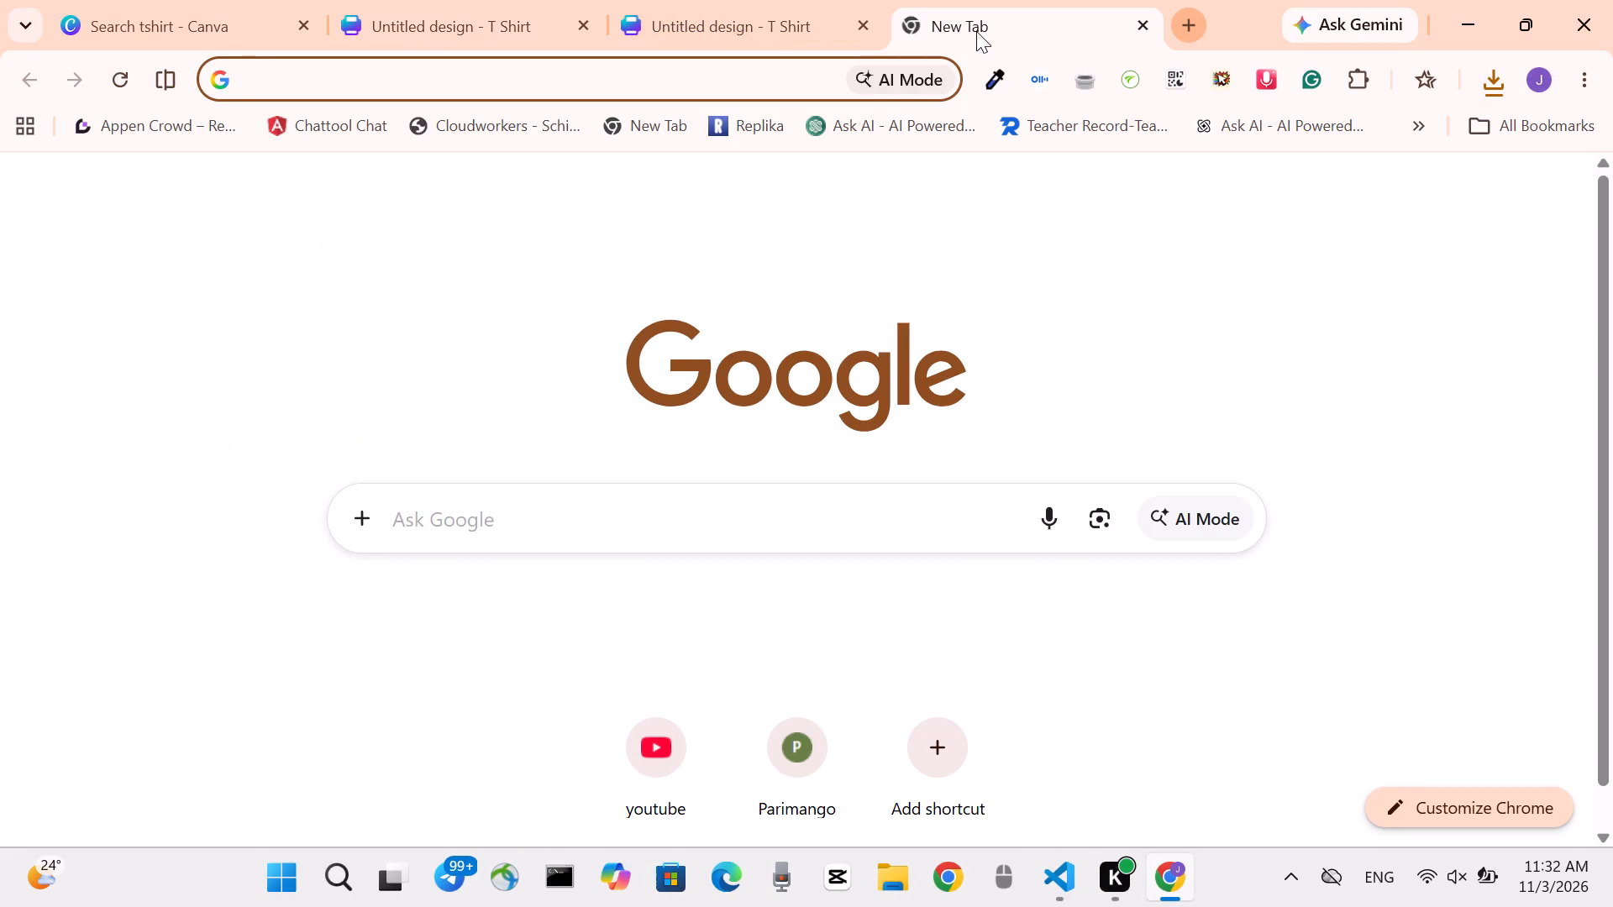
pyautogui.write('backgr')
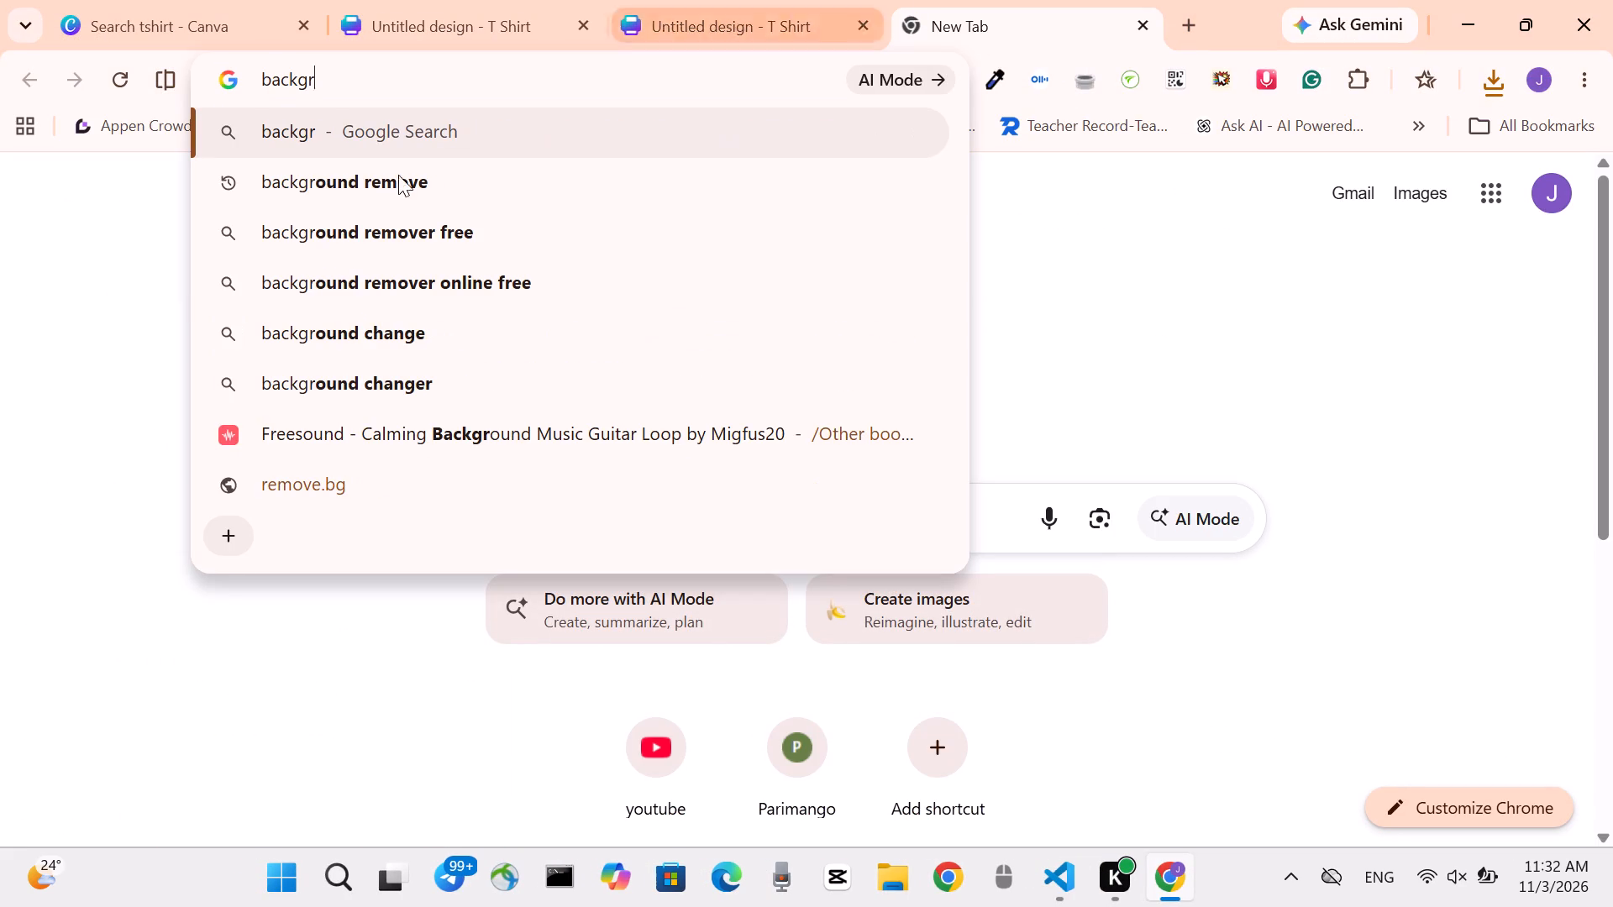
pyautogui.click(353, 188)
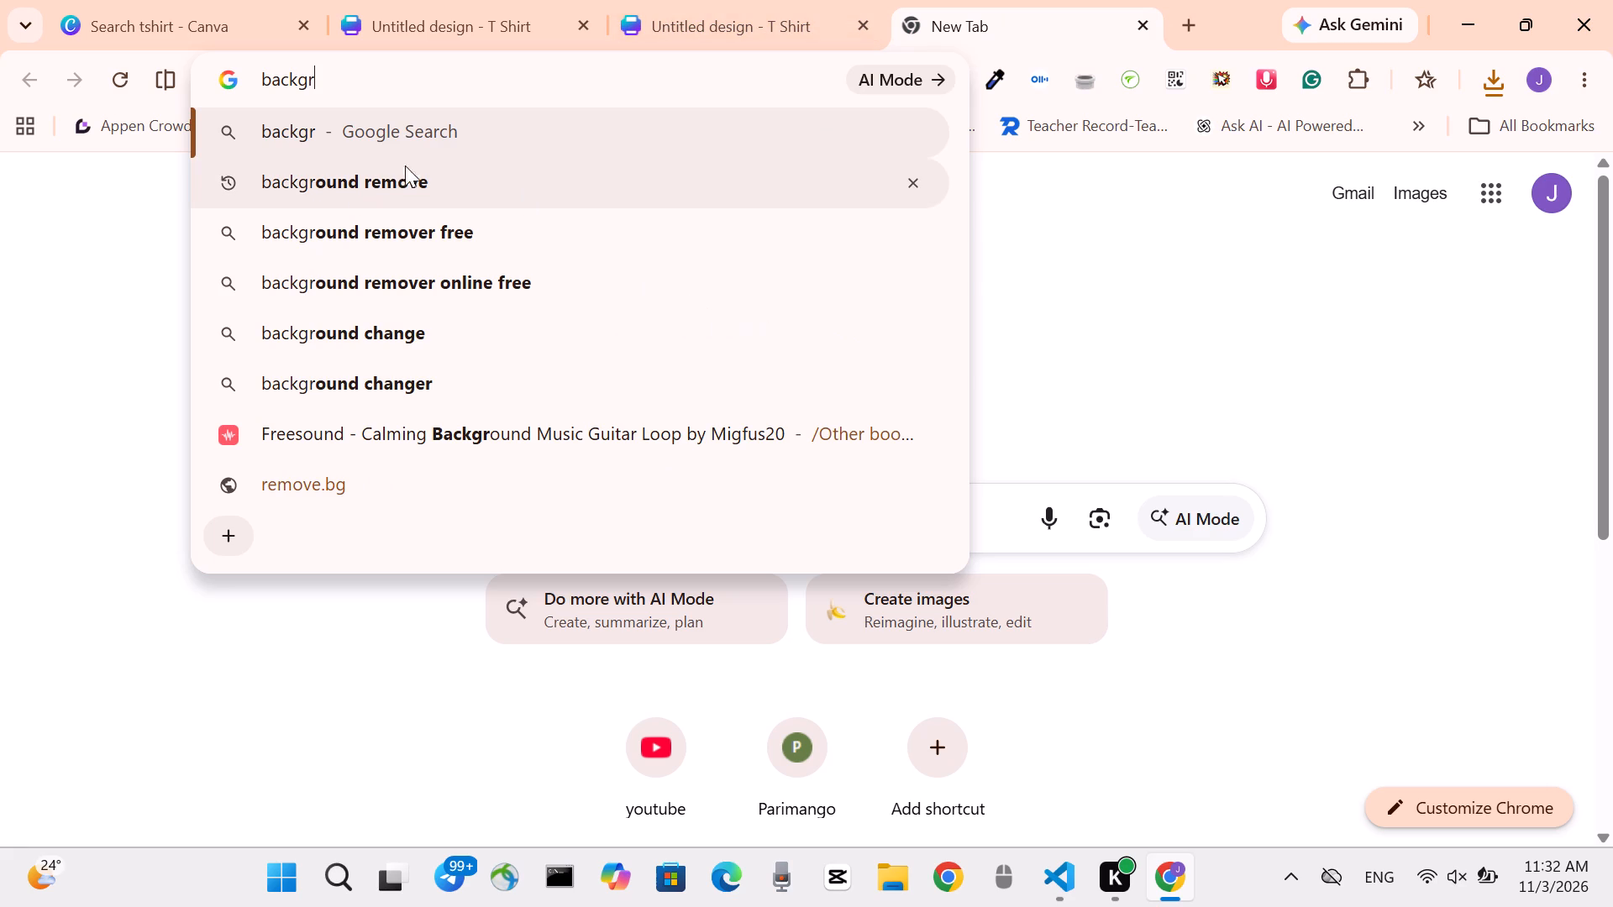
pyautogui.click(339, 172)
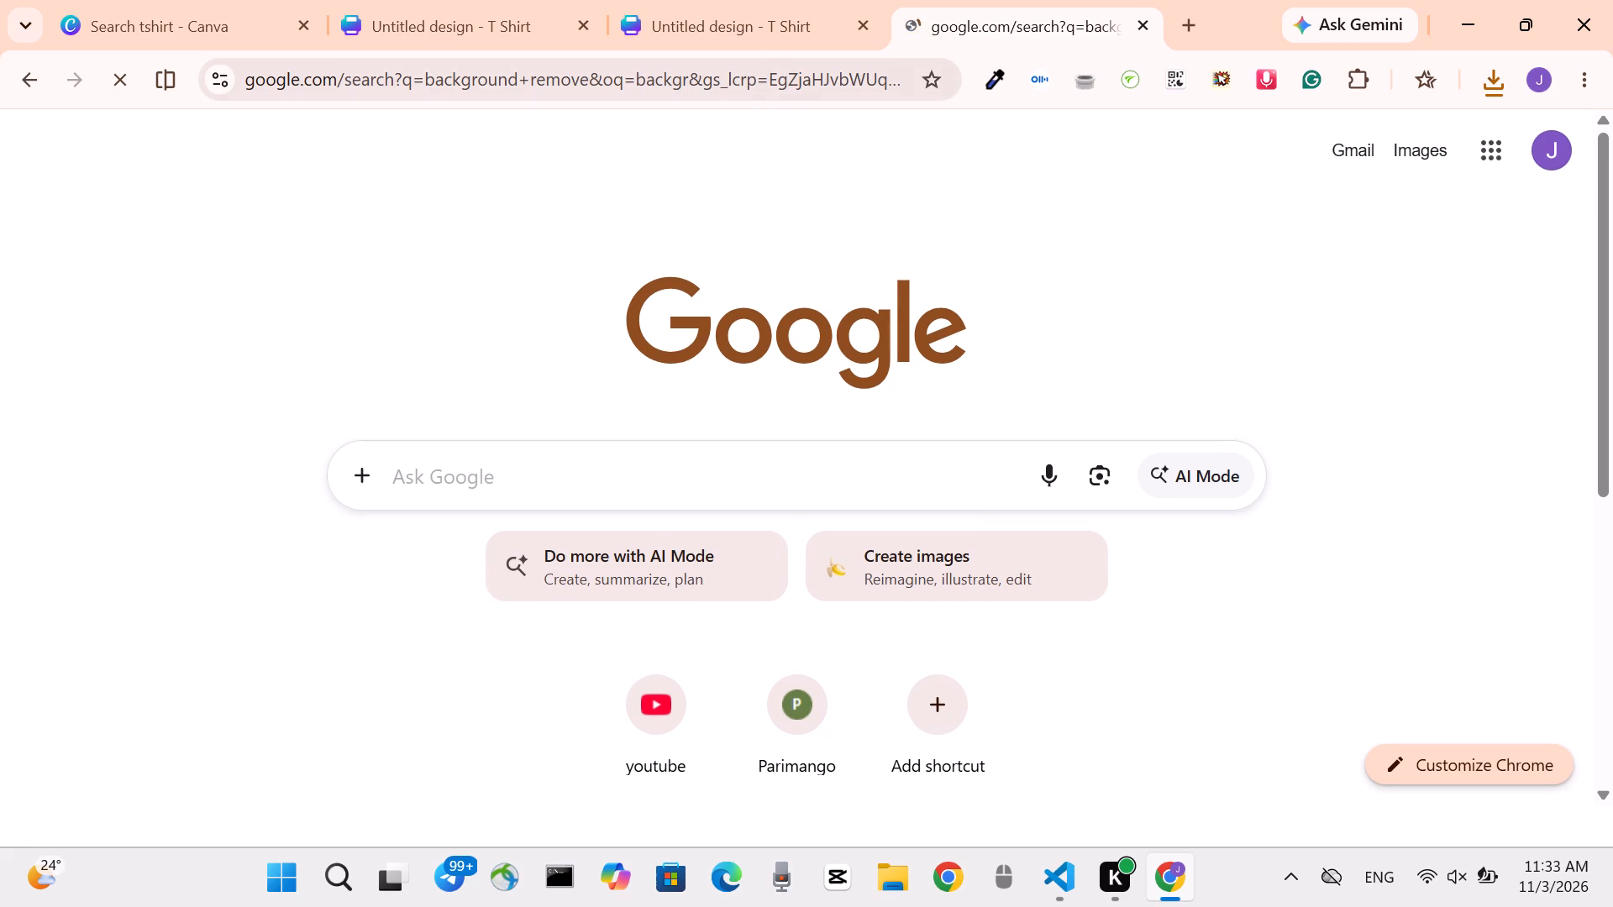
pyautogui.click(729, 20)
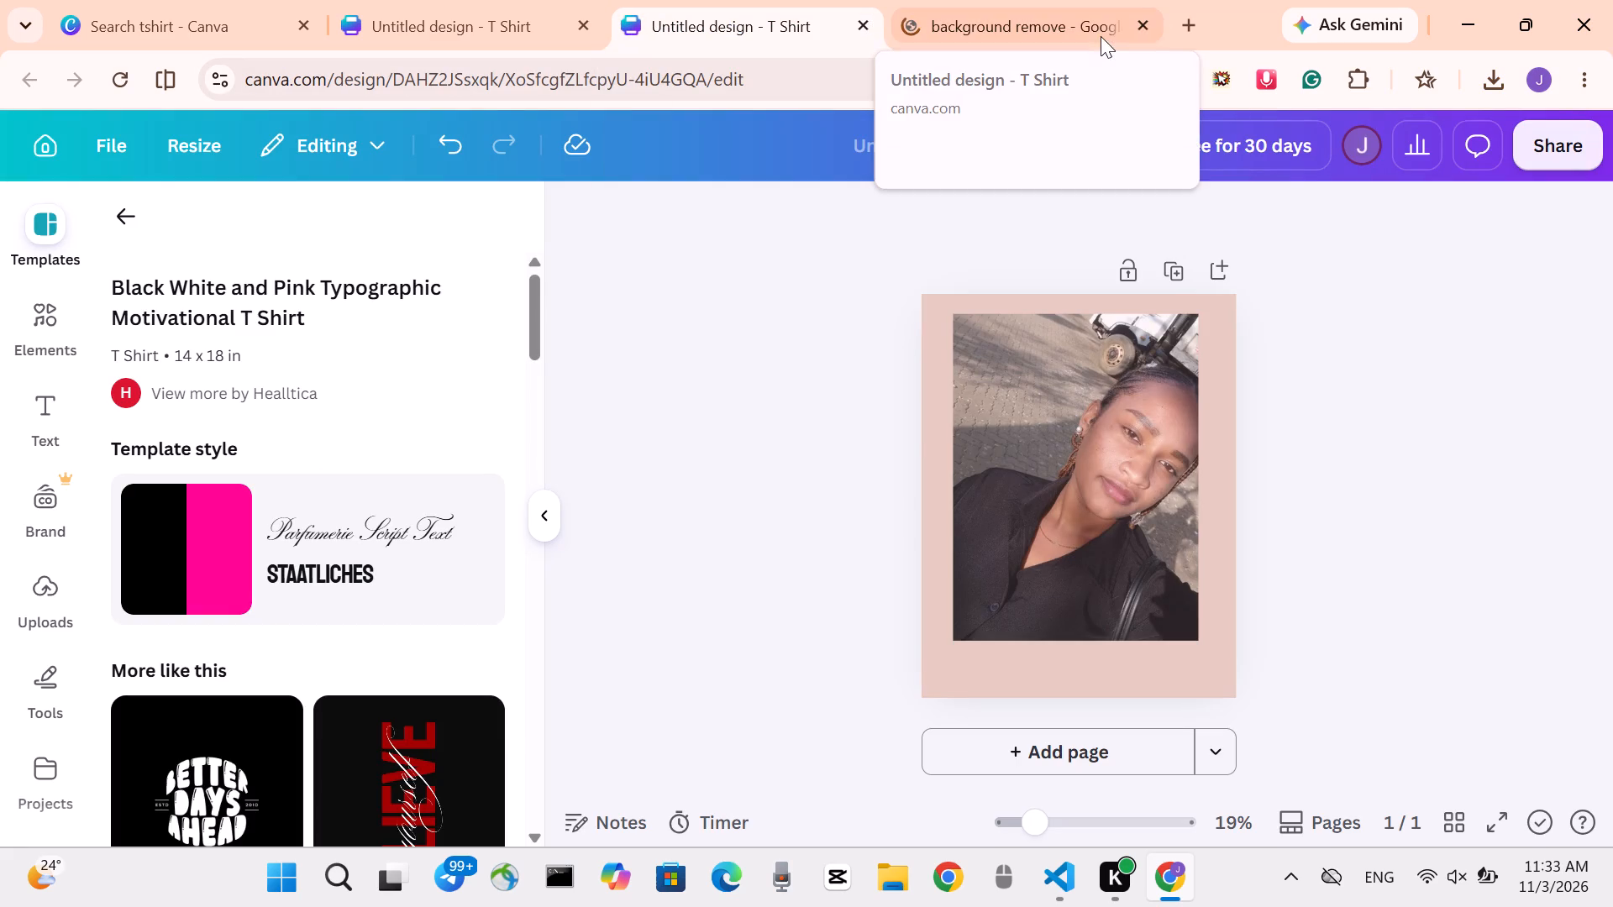
pyautogui.click(1059, 7)
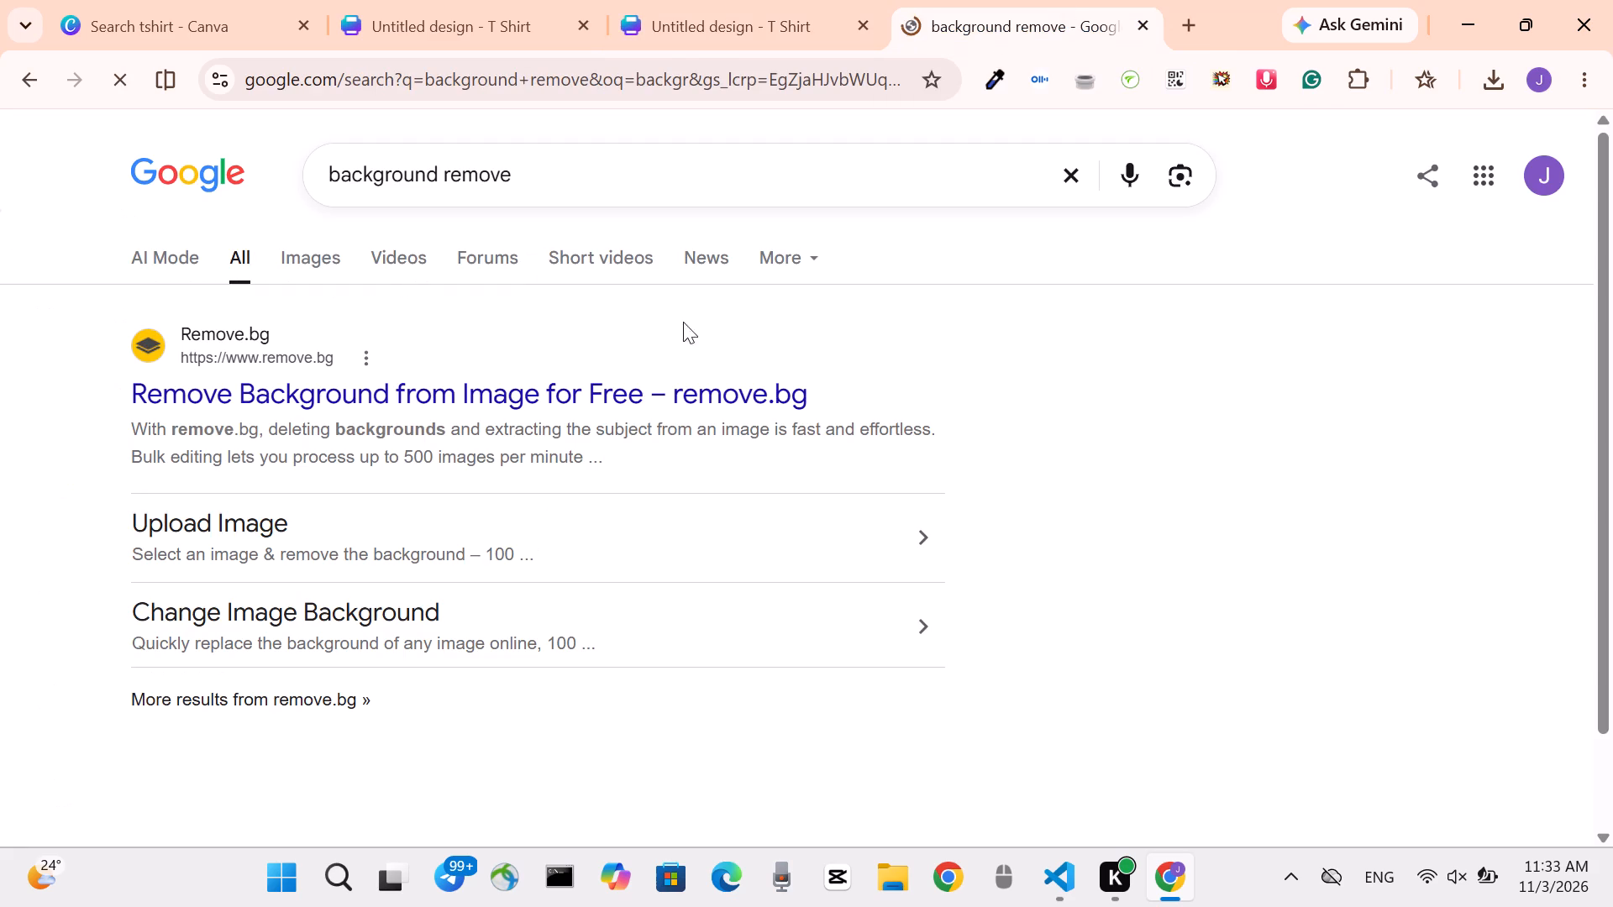
pyautogui.click(558, 391)
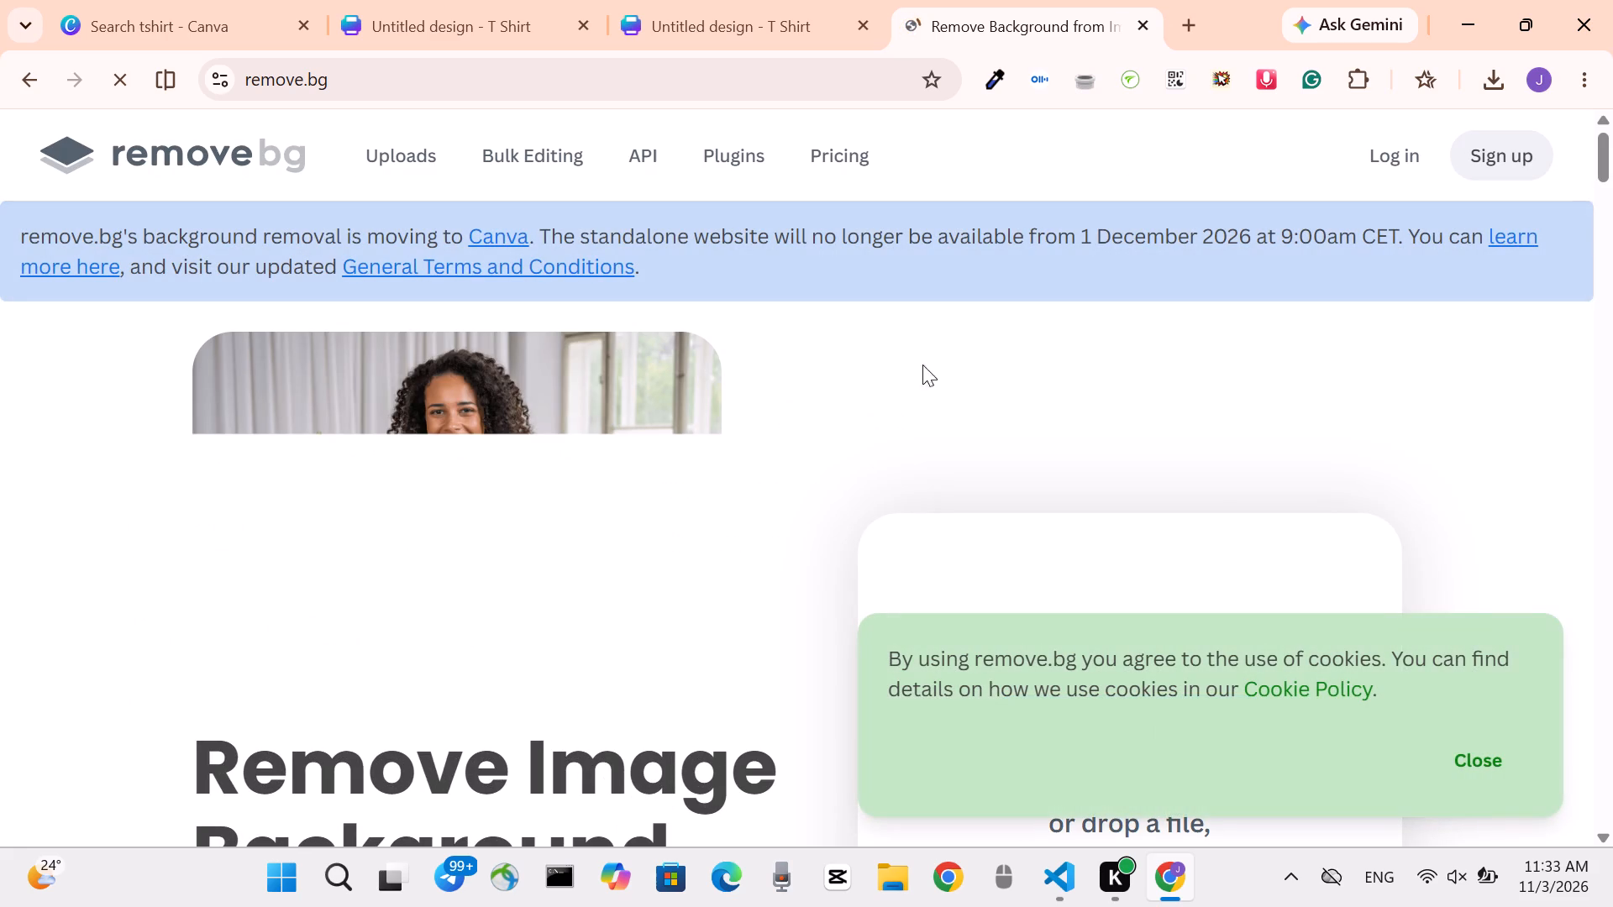
pyautogui.click(1478, 762)
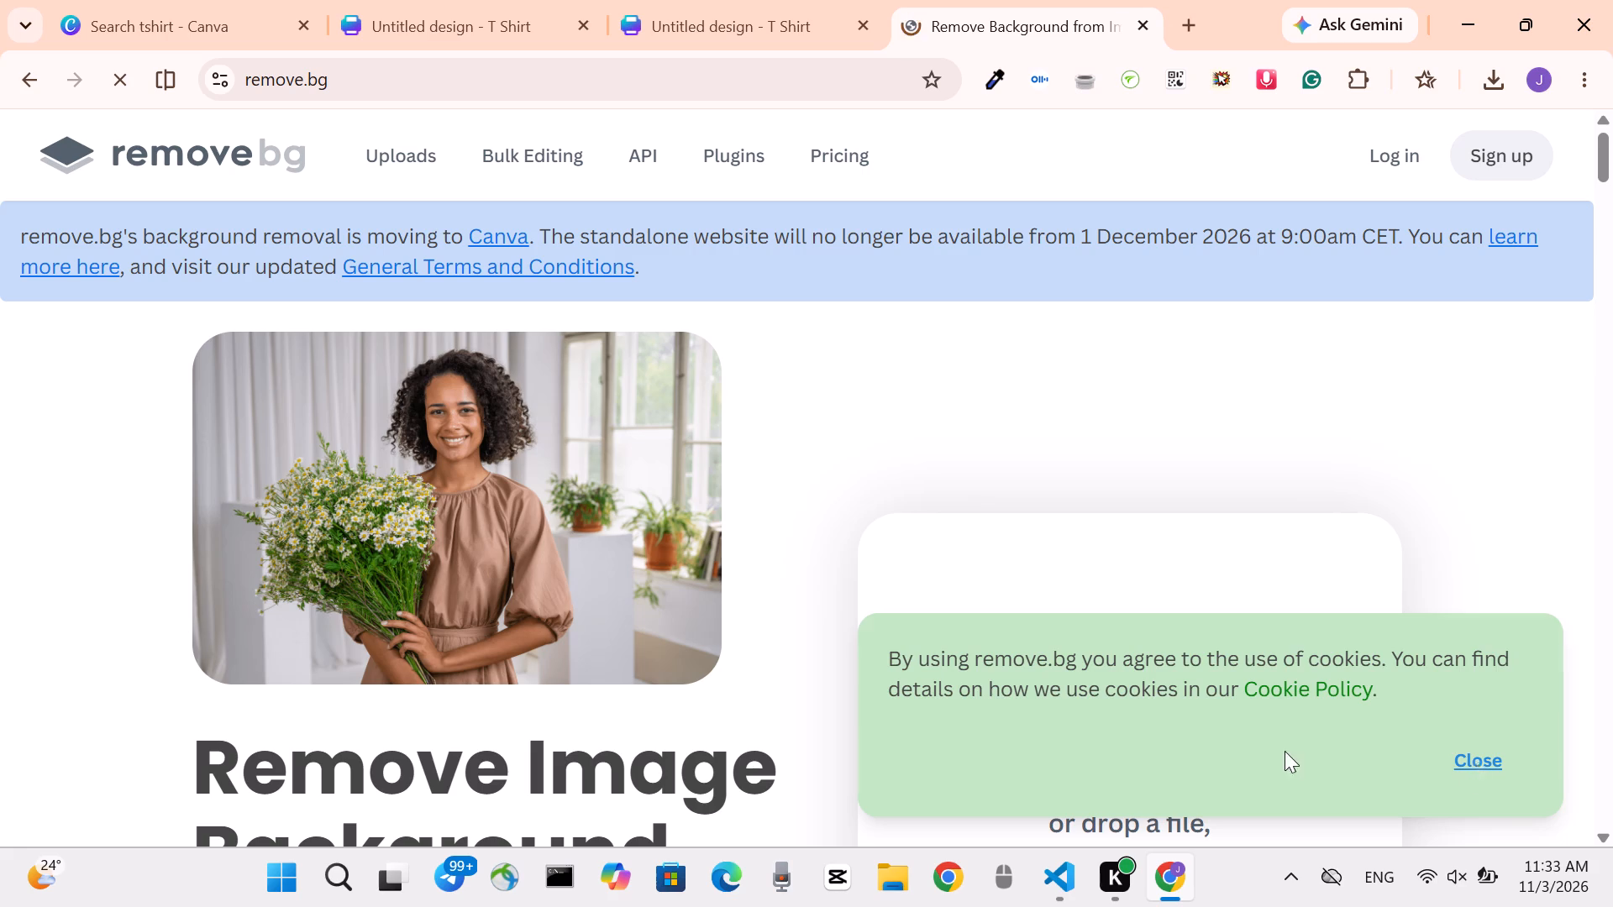
# Upload the Untitled design PNG of the mockup from Downloads to remove.bg for background removal.
pyautogui.click(1089, 731)
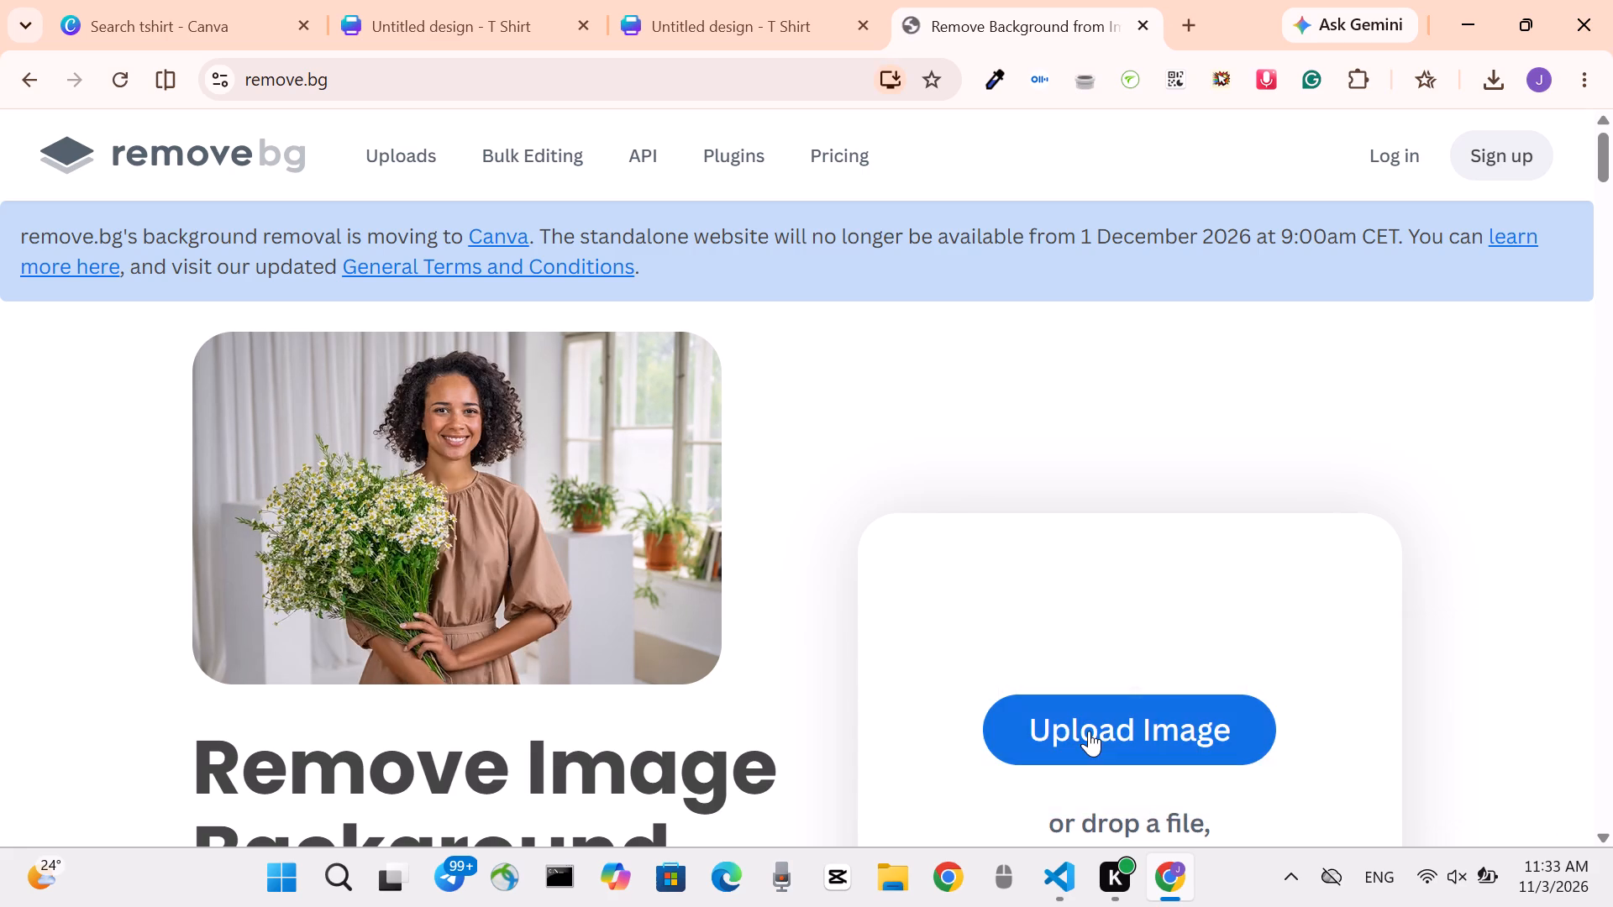
pyautogui.scroll(-3, 1089, 731)
pyautogui.click(764, 574)
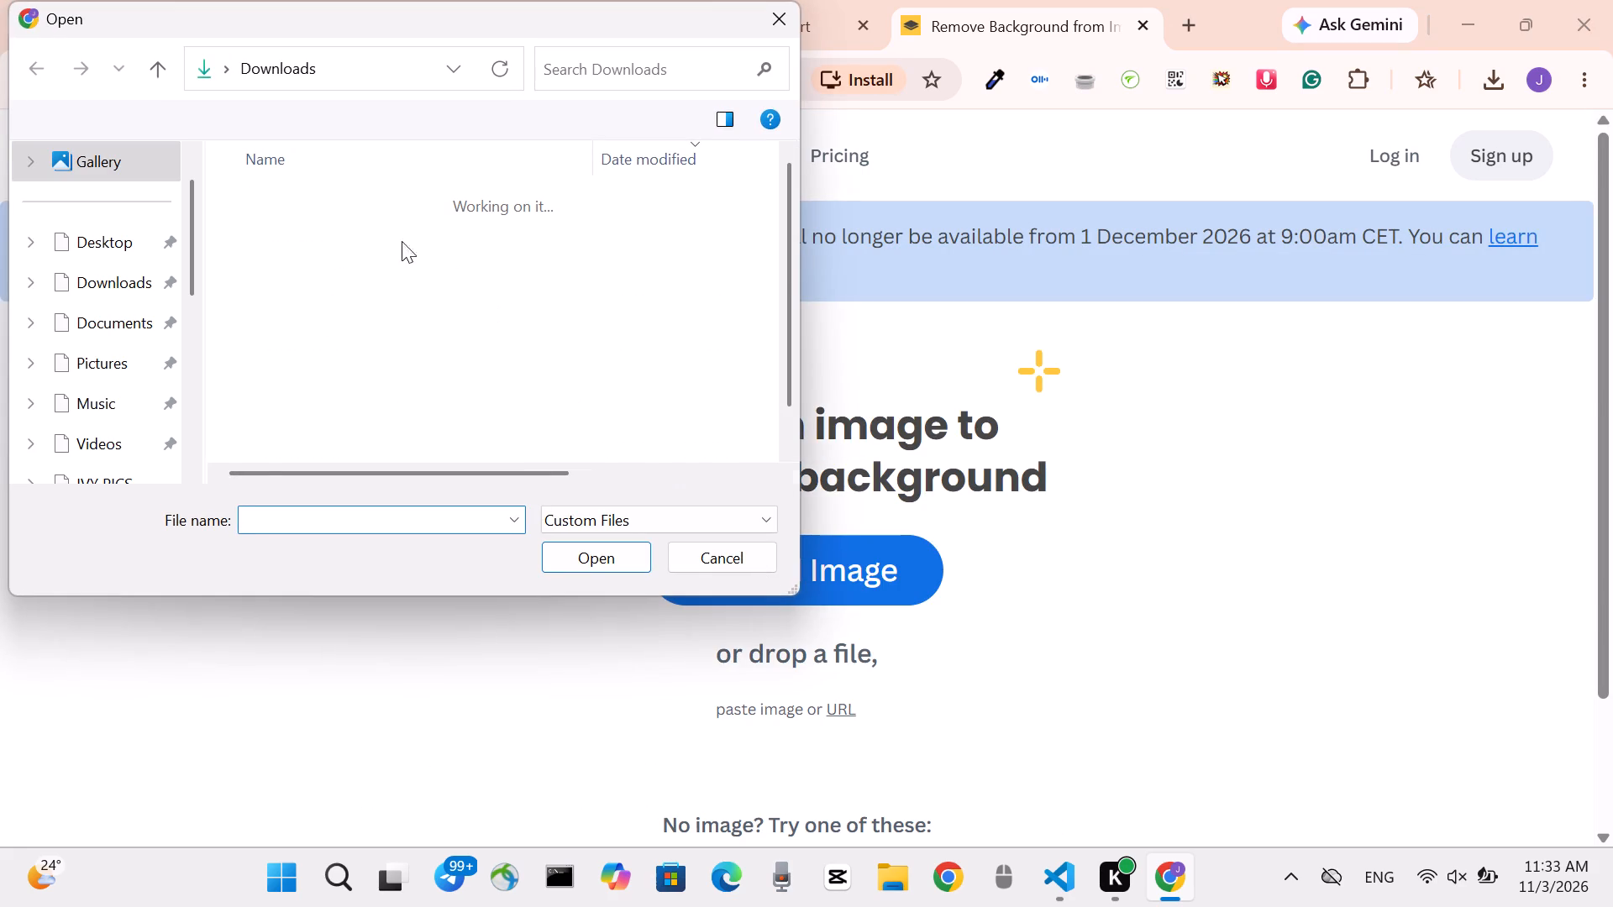
pyautogui.click(346, 228)
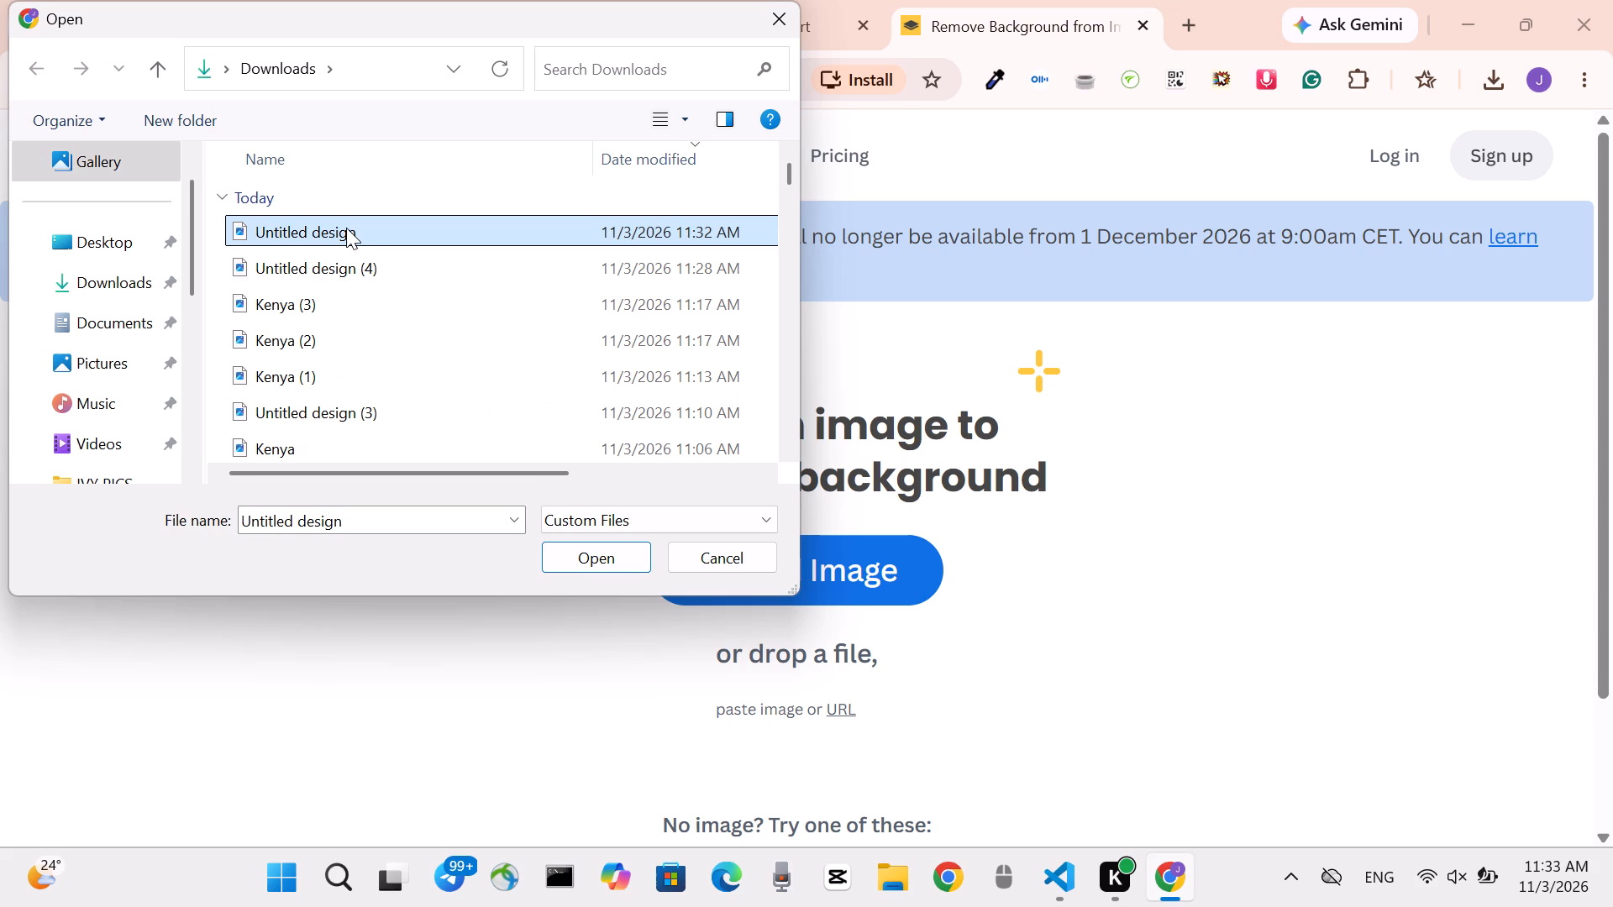
pyautogui.click(589, 559)
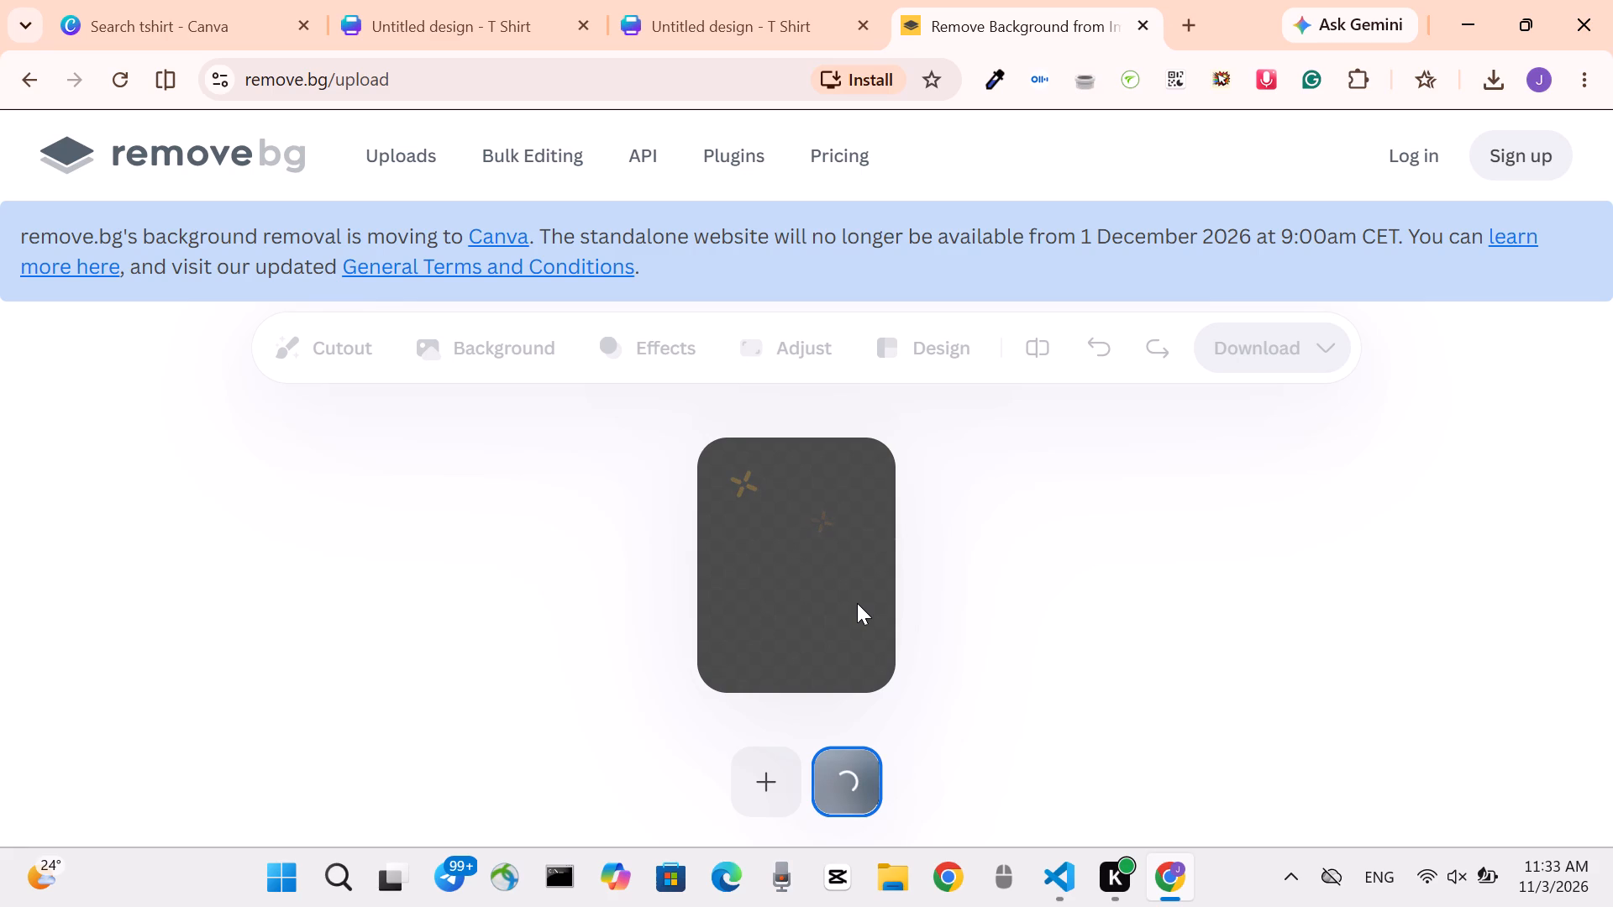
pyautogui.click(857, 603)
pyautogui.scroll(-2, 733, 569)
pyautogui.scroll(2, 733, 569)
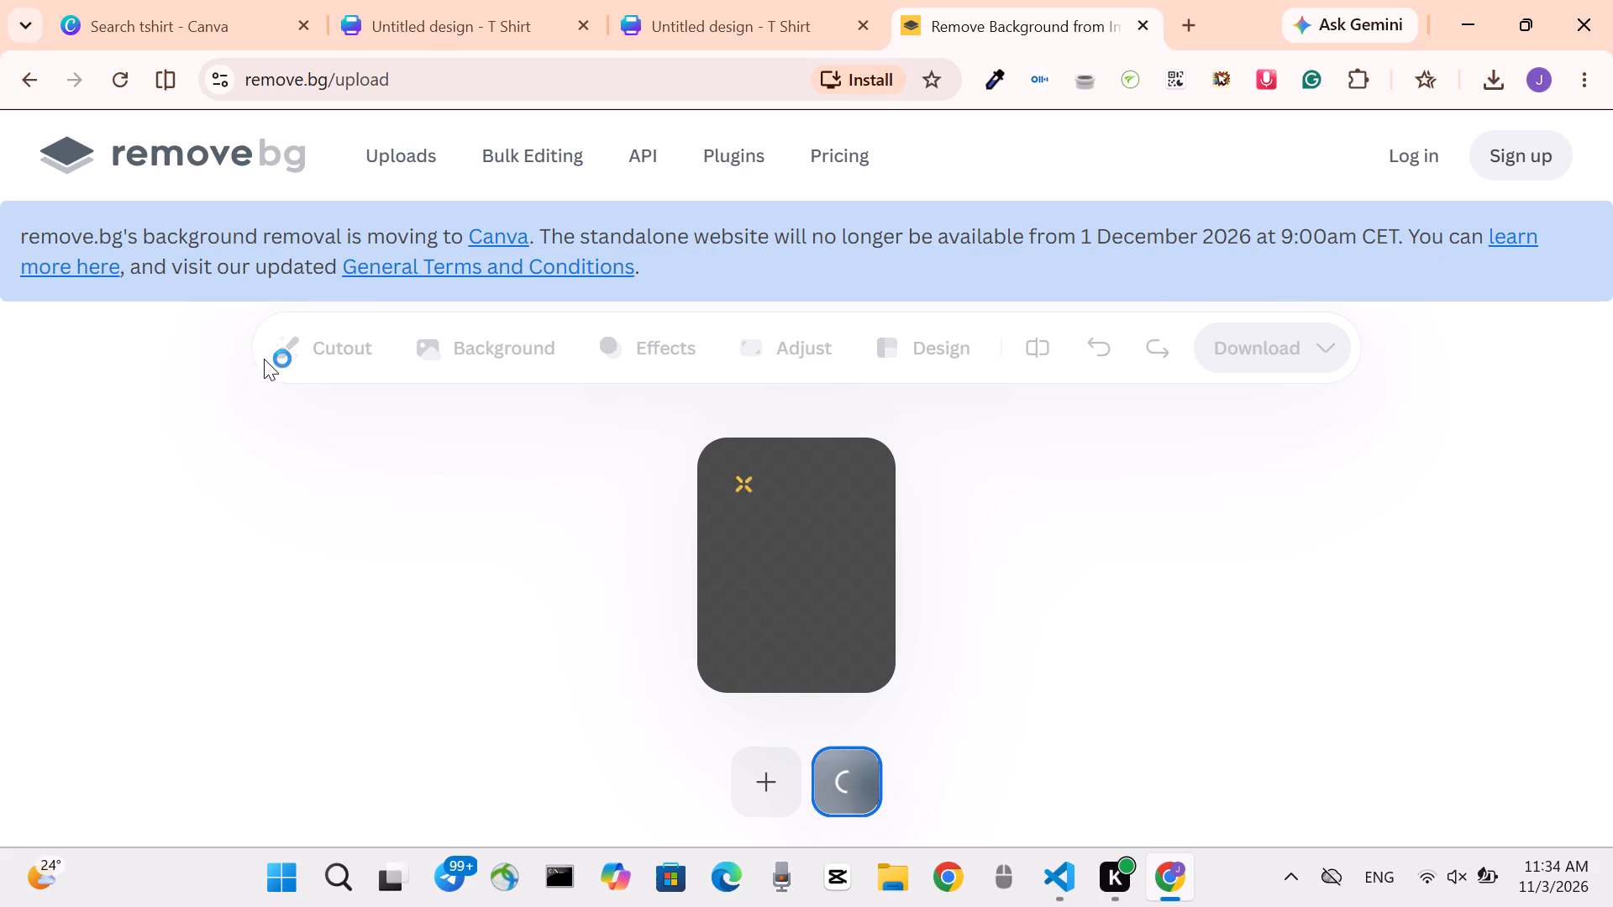
# Browse the "tshirt" template results in Canva, opening previews of the Kindness and Girl Power designs.
pyautogui.click(708, 7)
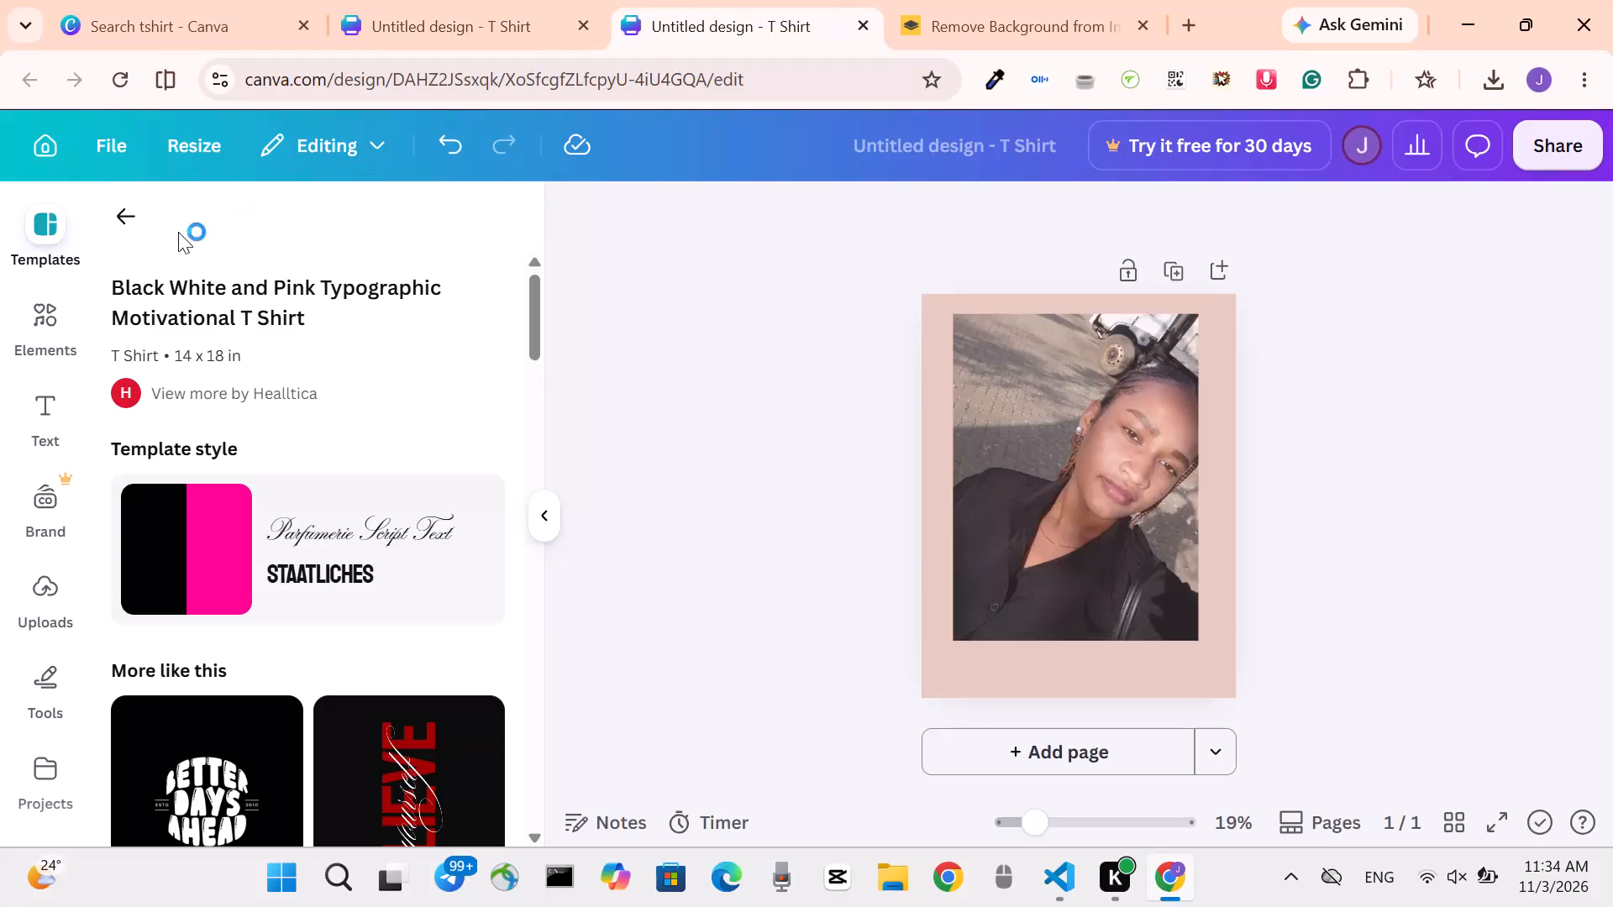
pyautogui.click(241, 26)
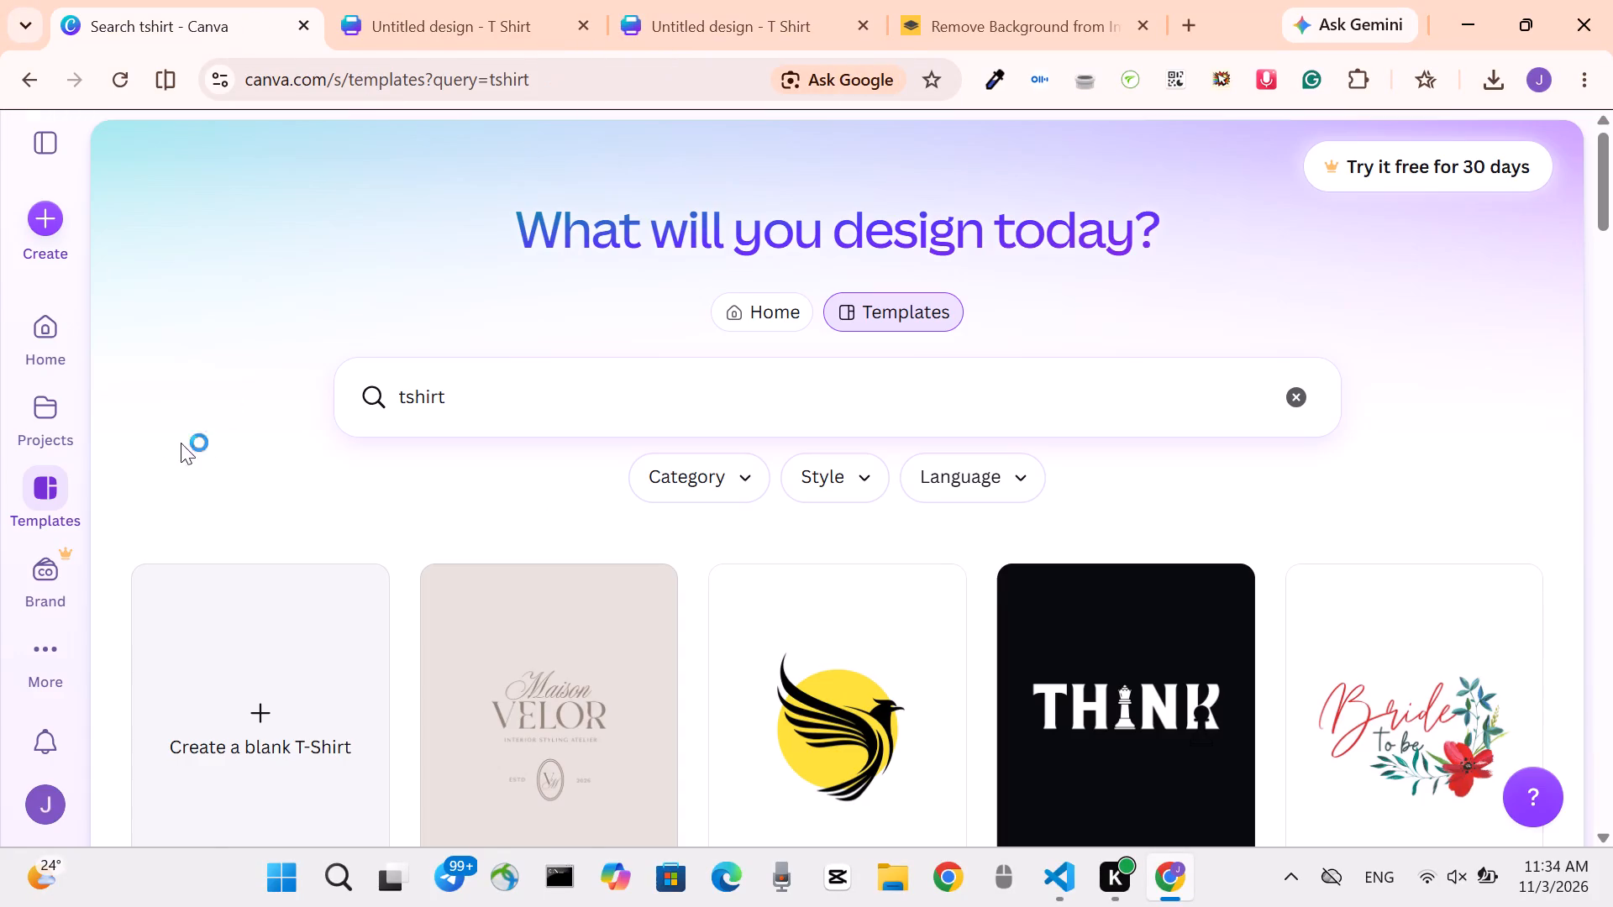
pyautogui.click(489, 388)
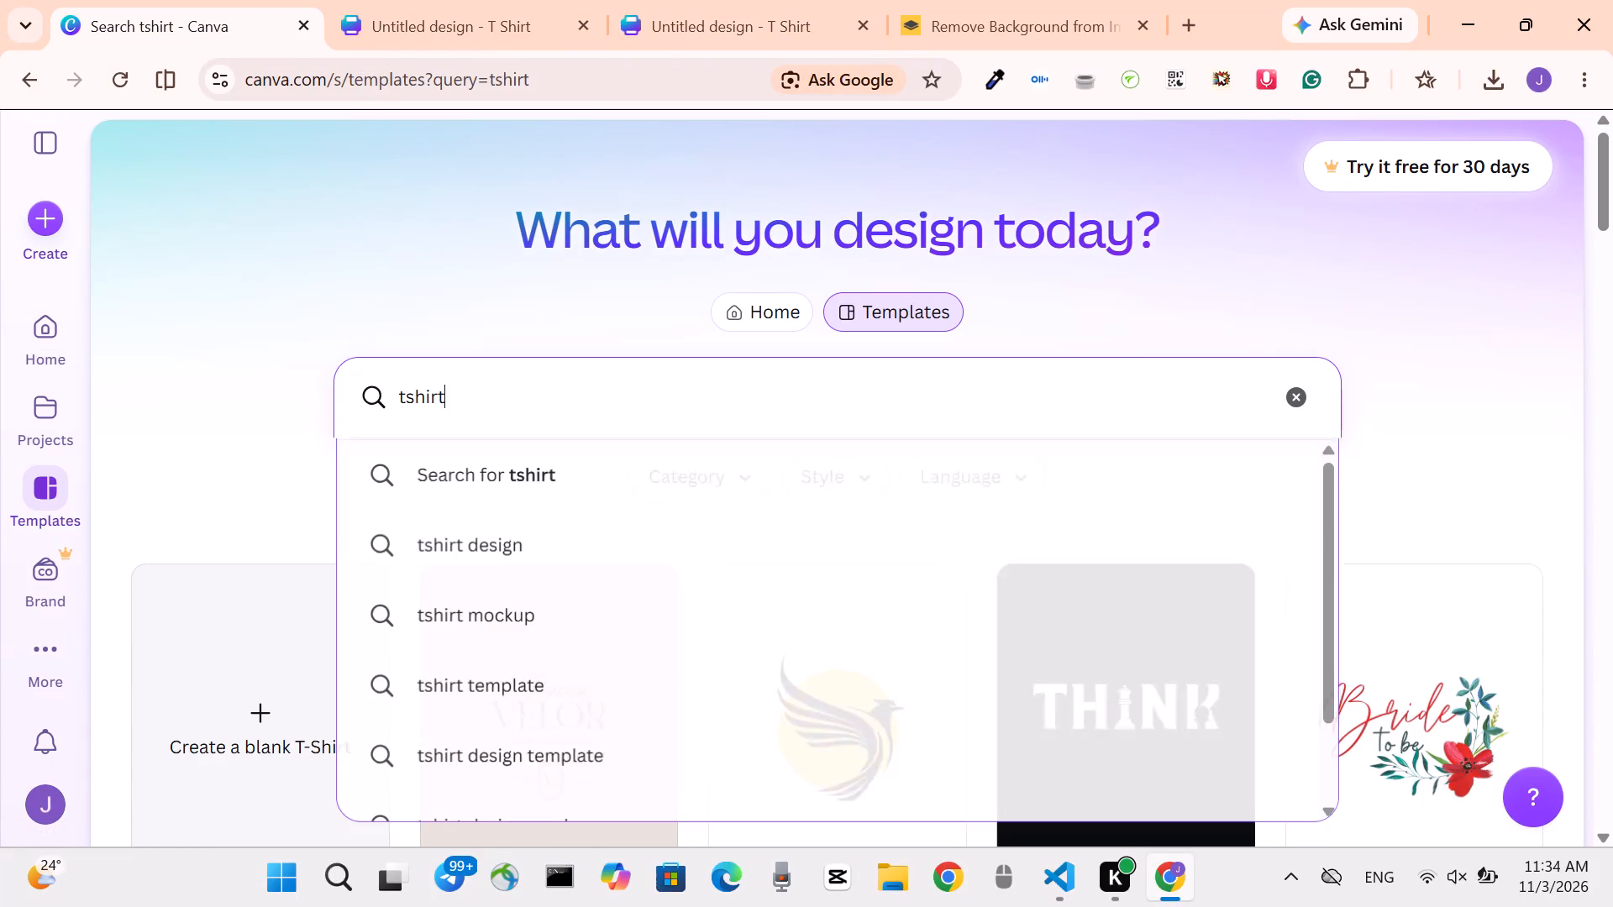
pyautogui.press('Return')
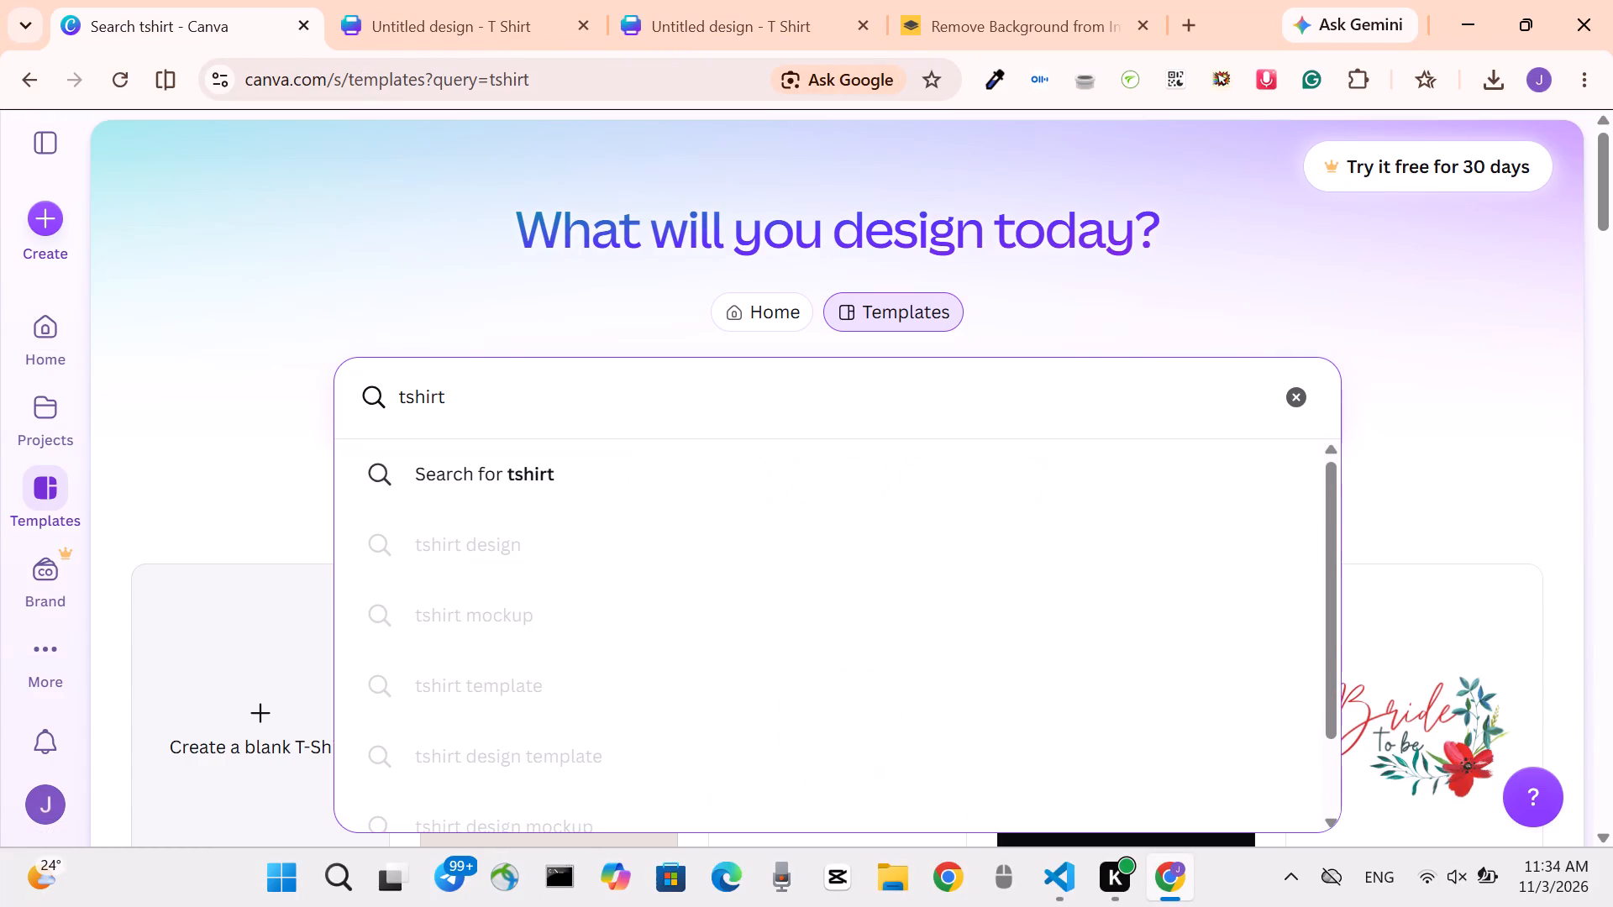
pyautogui.click(223, 307)
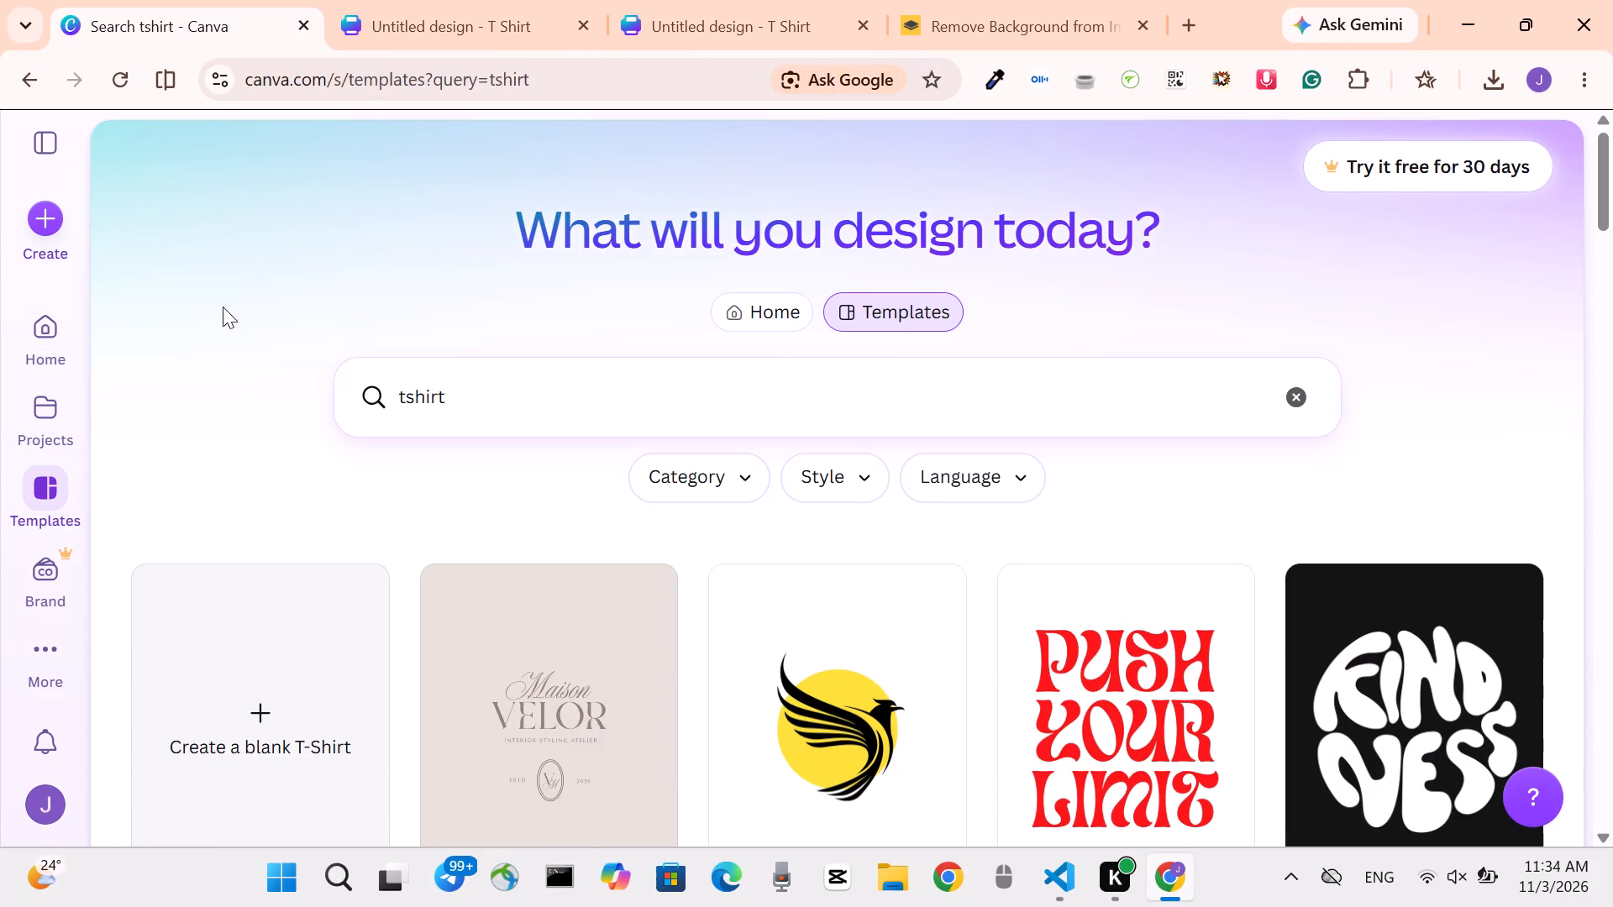
pyautogui.scroll(-3, 793, 705)
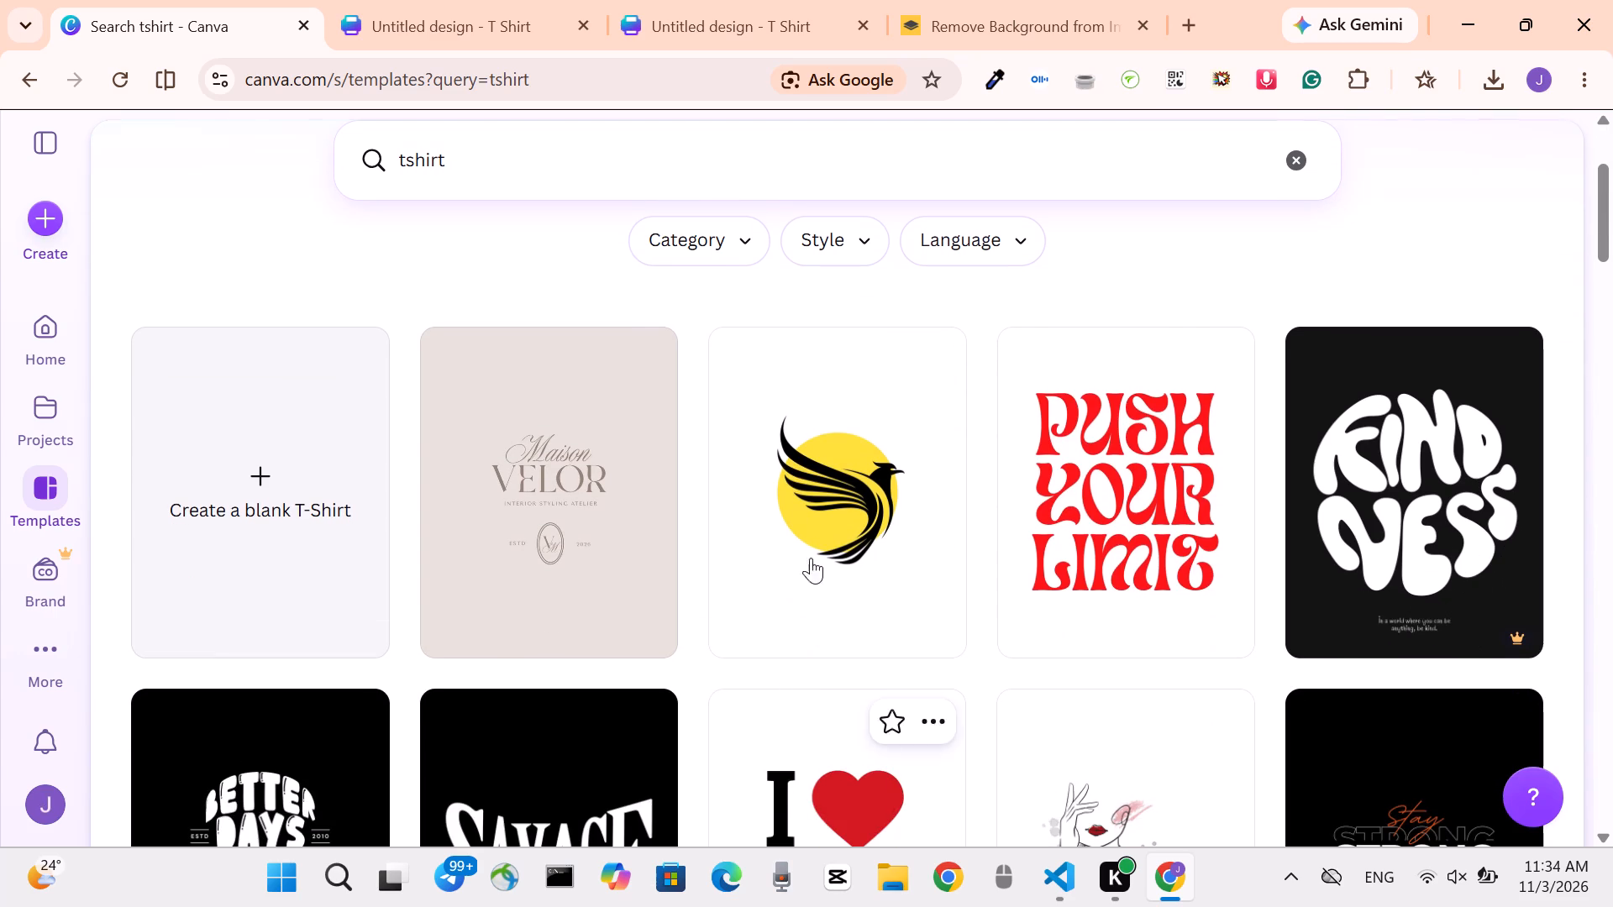
pyautogui.click(1447, 478)
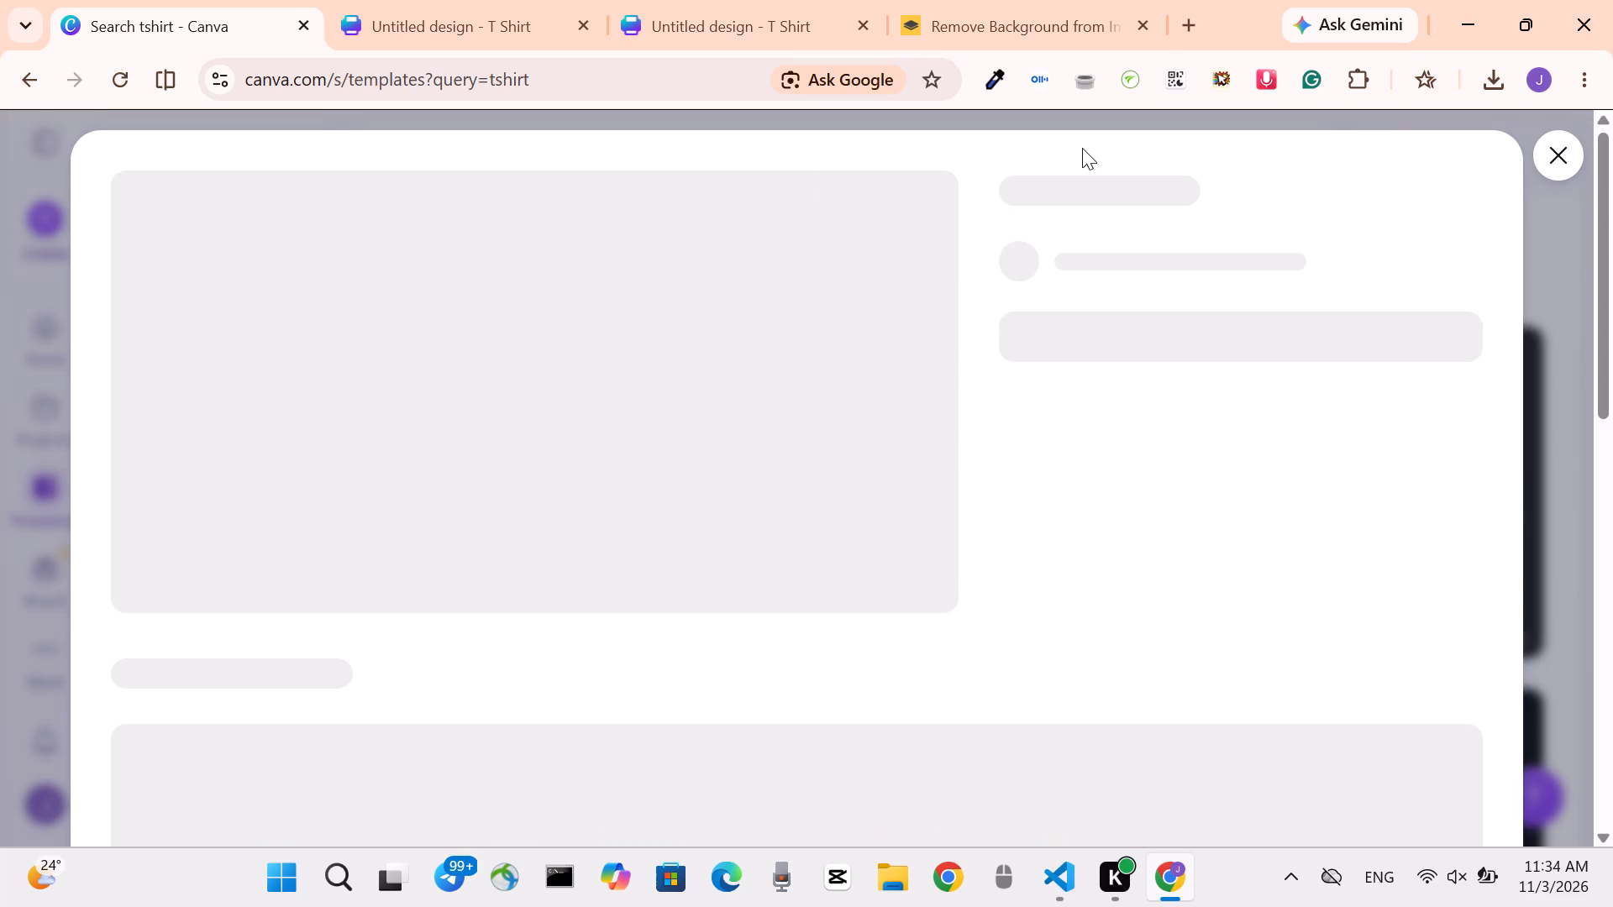
pyautogui.click(1562, 159)
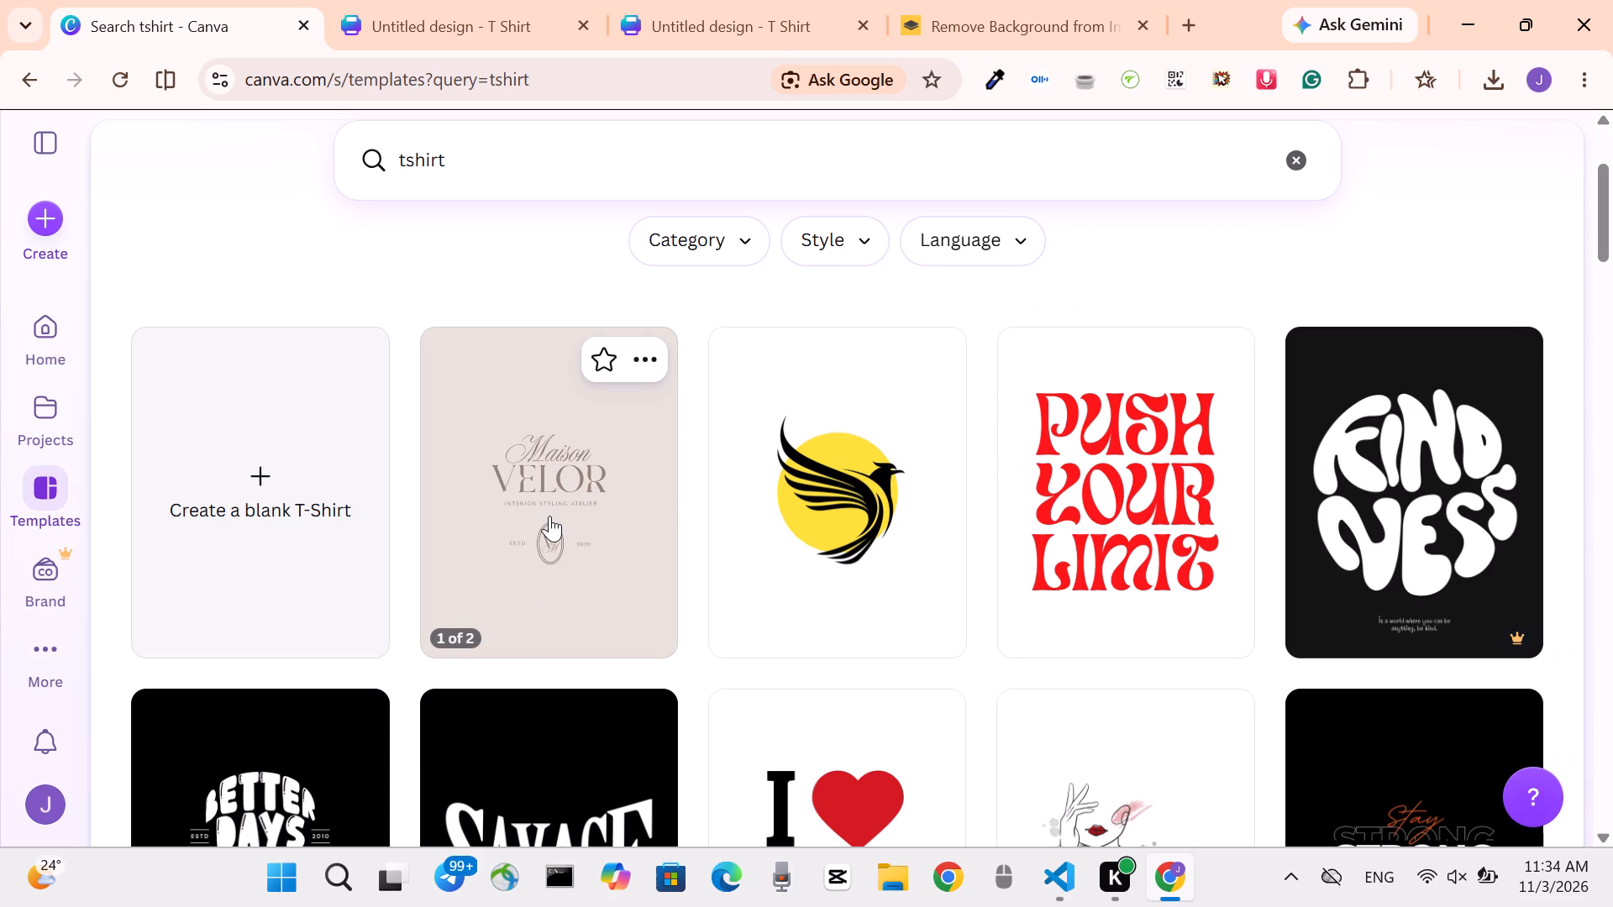
pyautogui.scroll(-3, 547, 522)
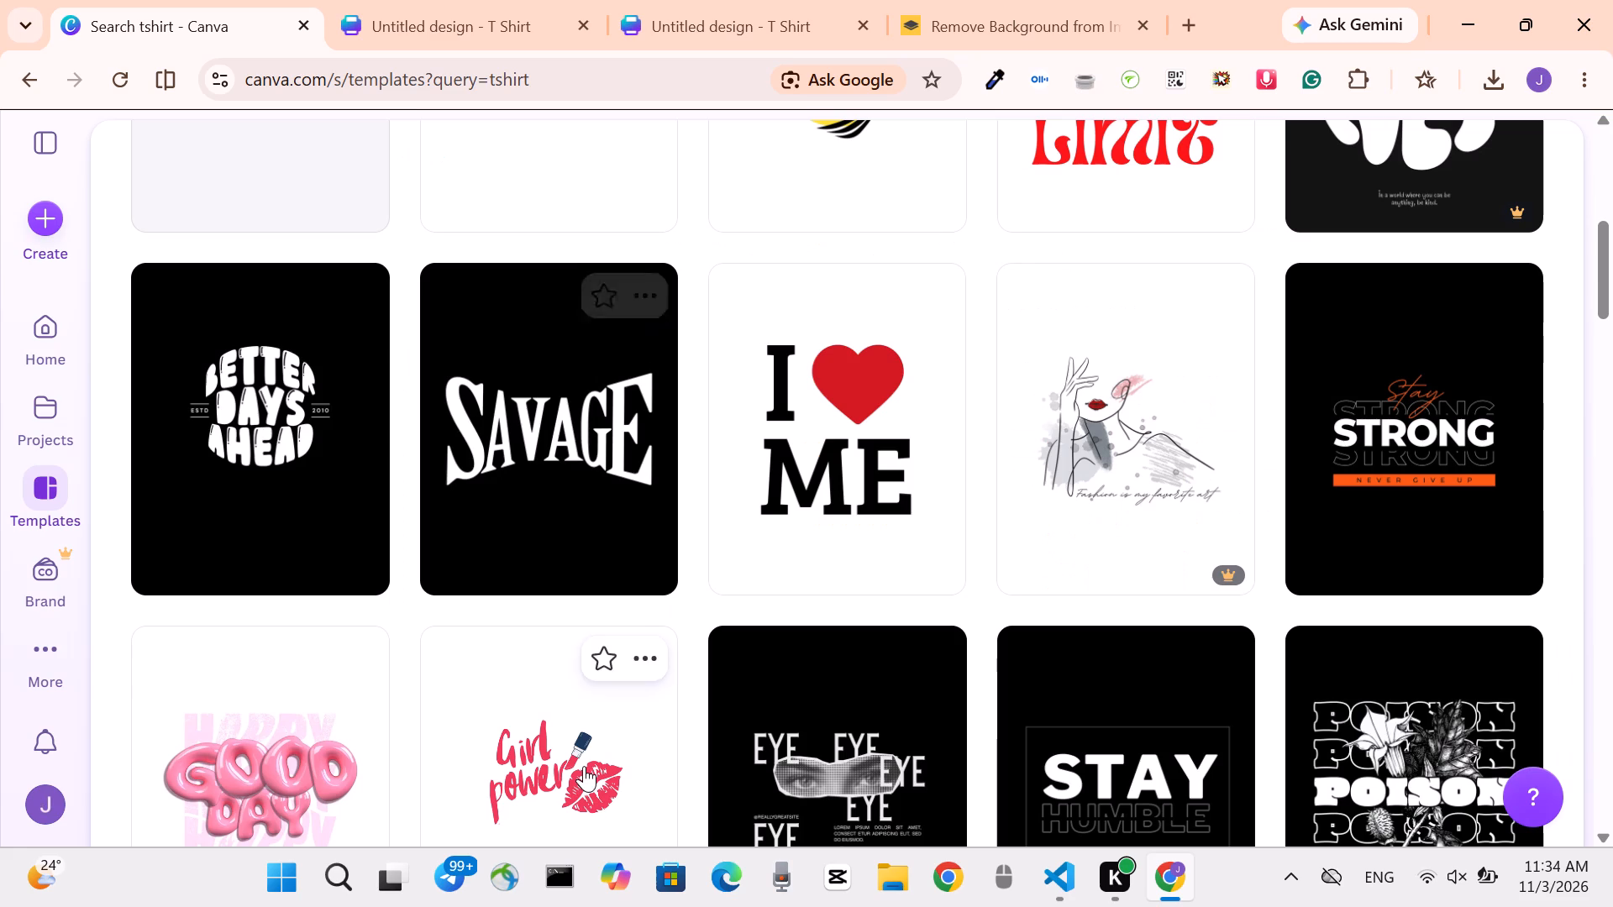
pyautogui.click(537, 787)
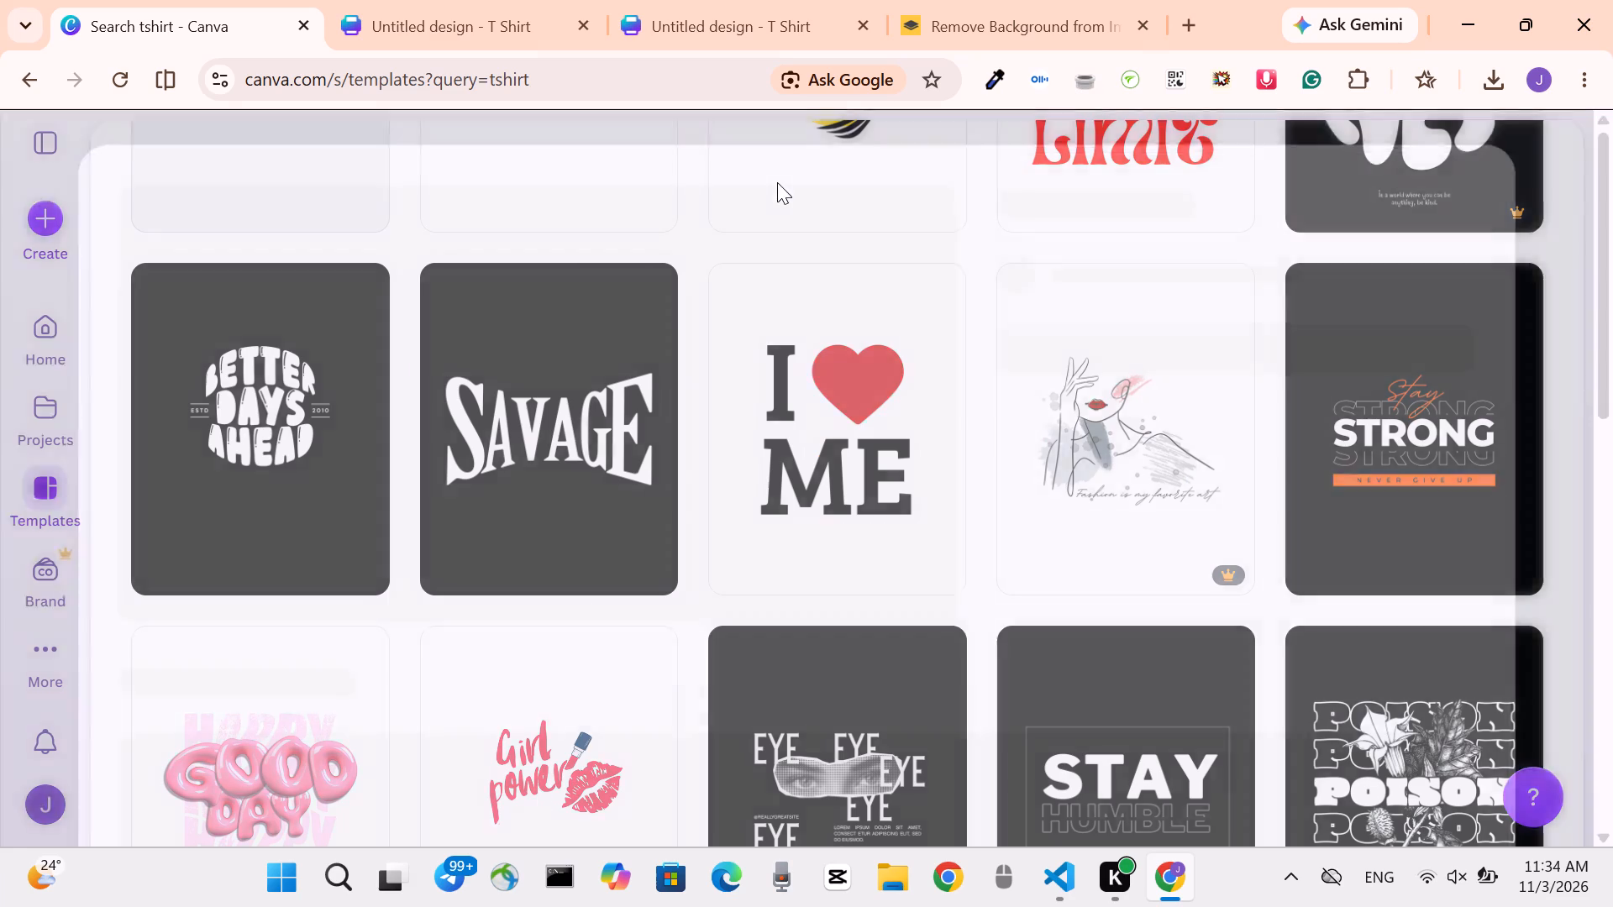
pyautogui.click(1568, 166)
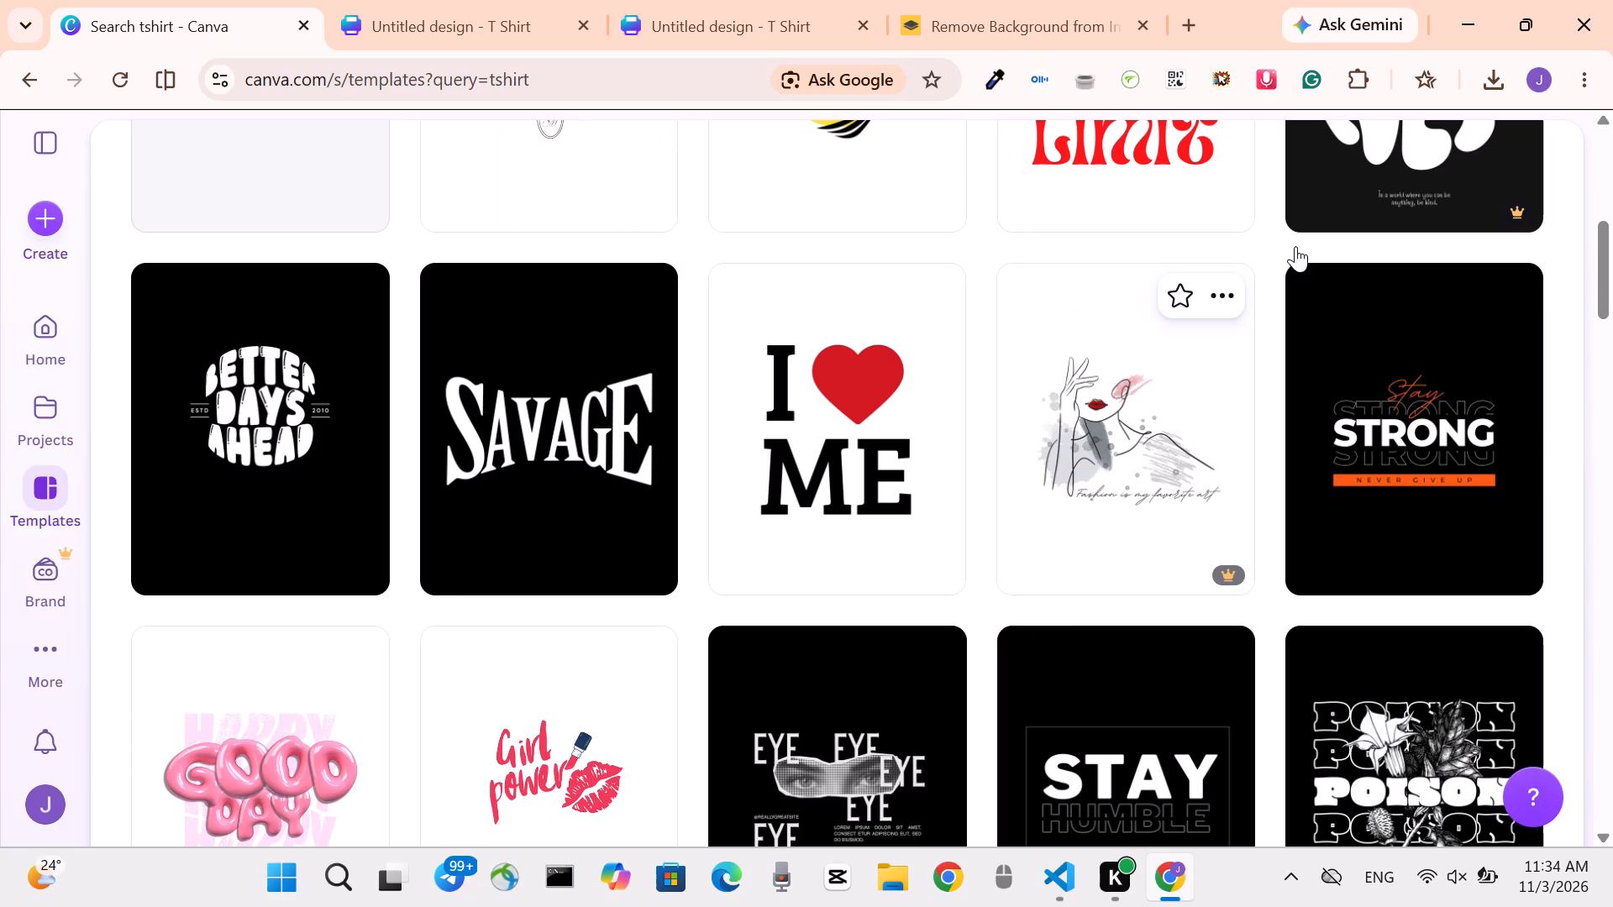
pyautogui.scroll(-1, 937, 555)
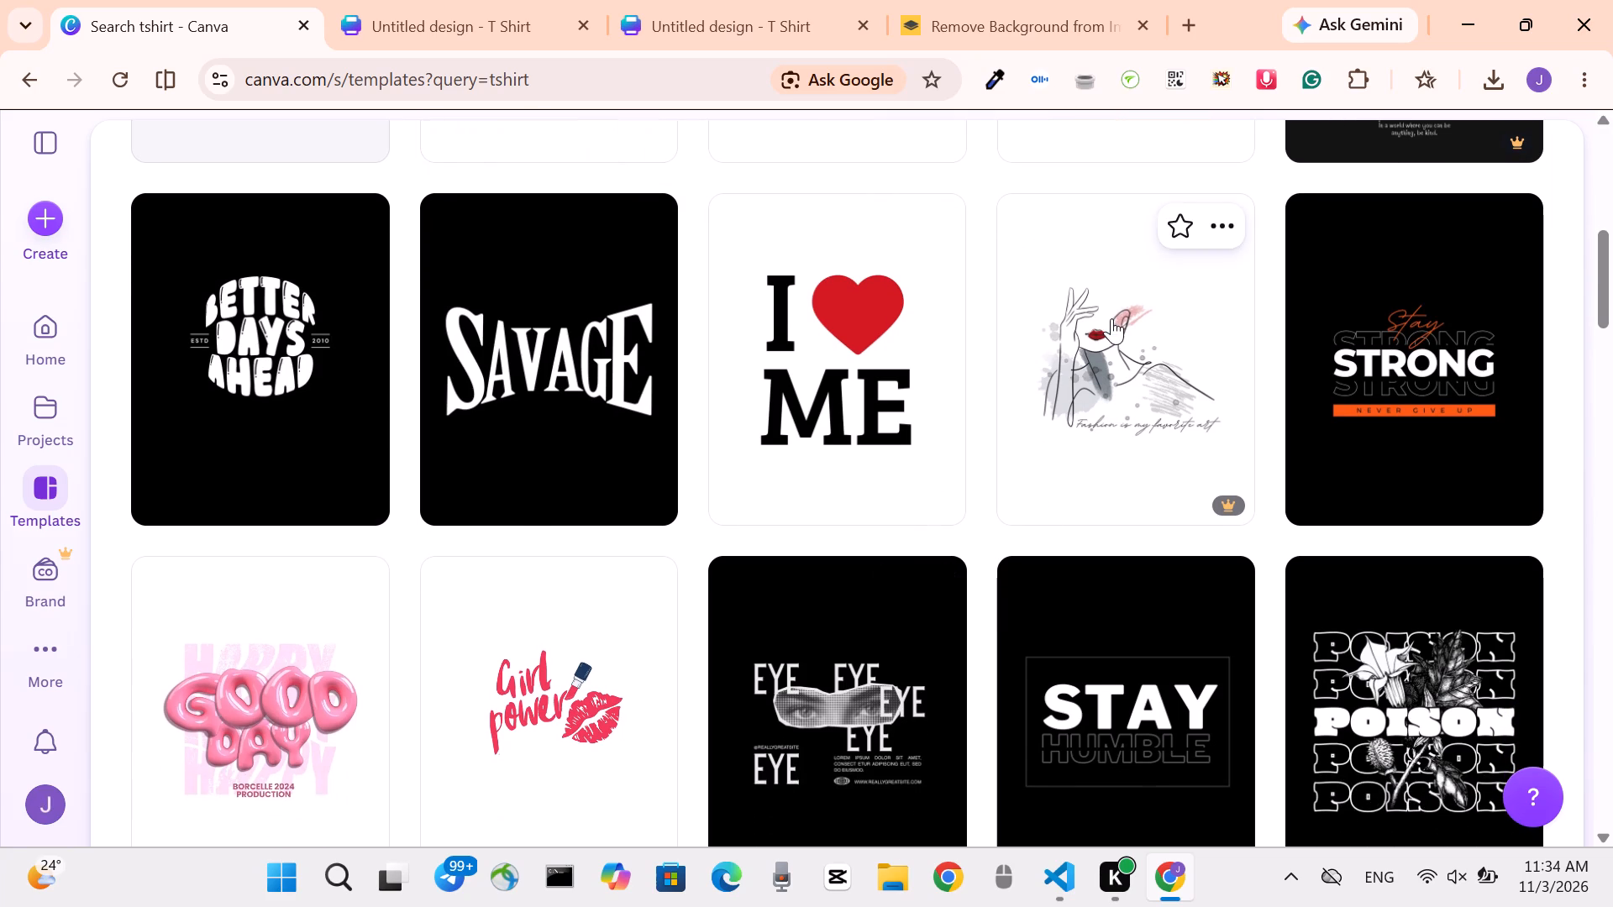
pyautogui.click(892, 409)
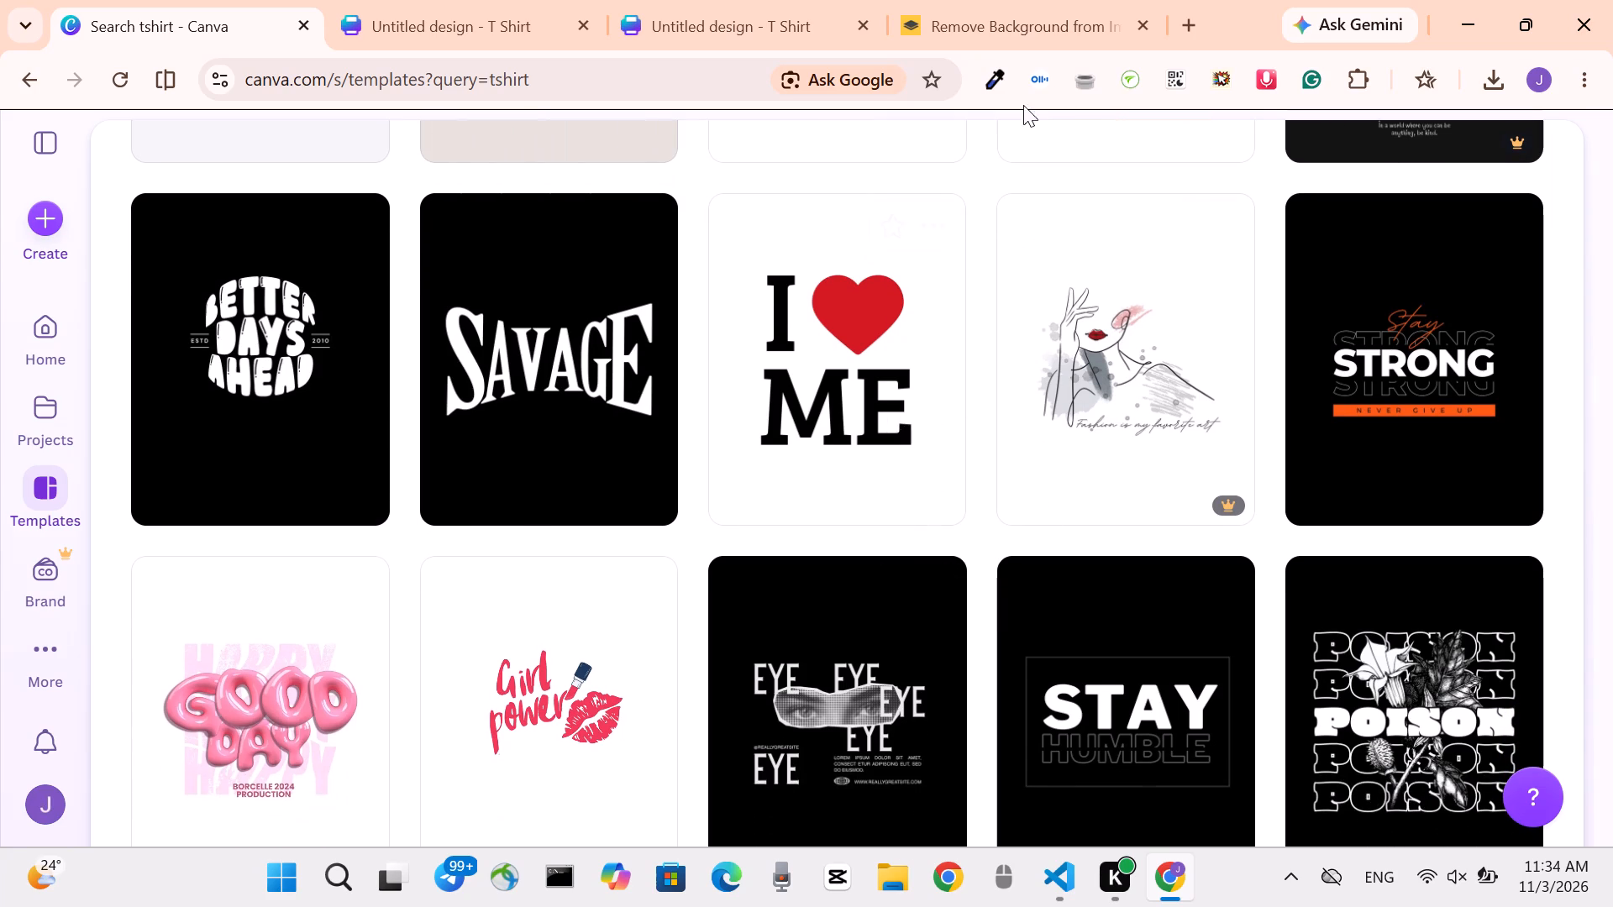
# Return to remove.bg and download the free 441 x 566 preview of the background-free mockup.
pyautogui.click(1032, 16)
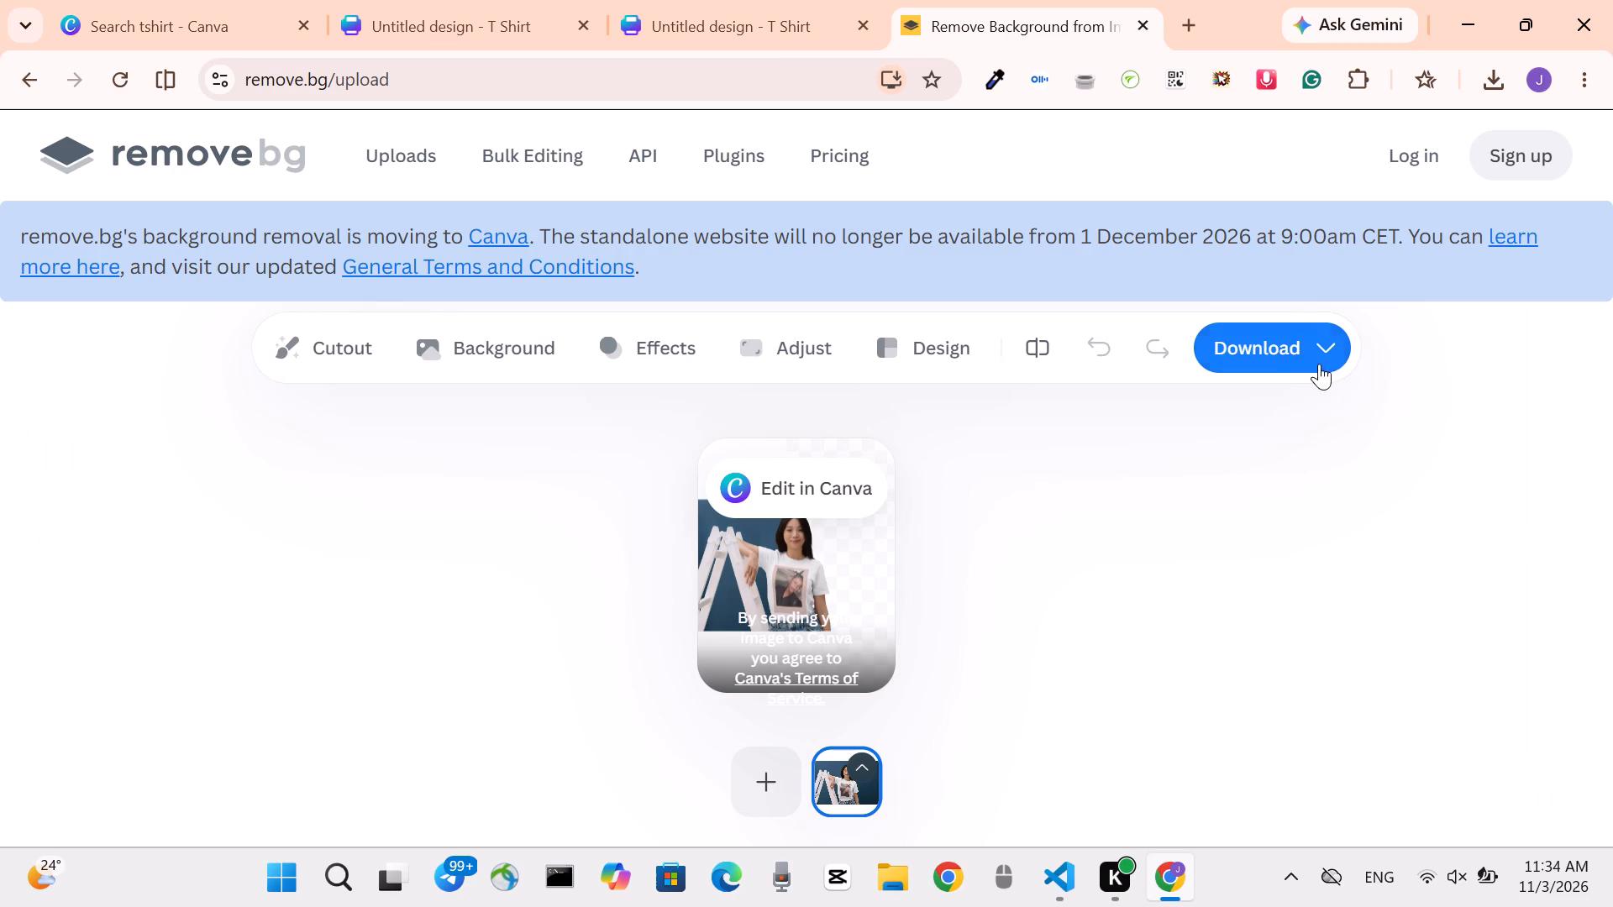
pyautogui.click(1285, 338)
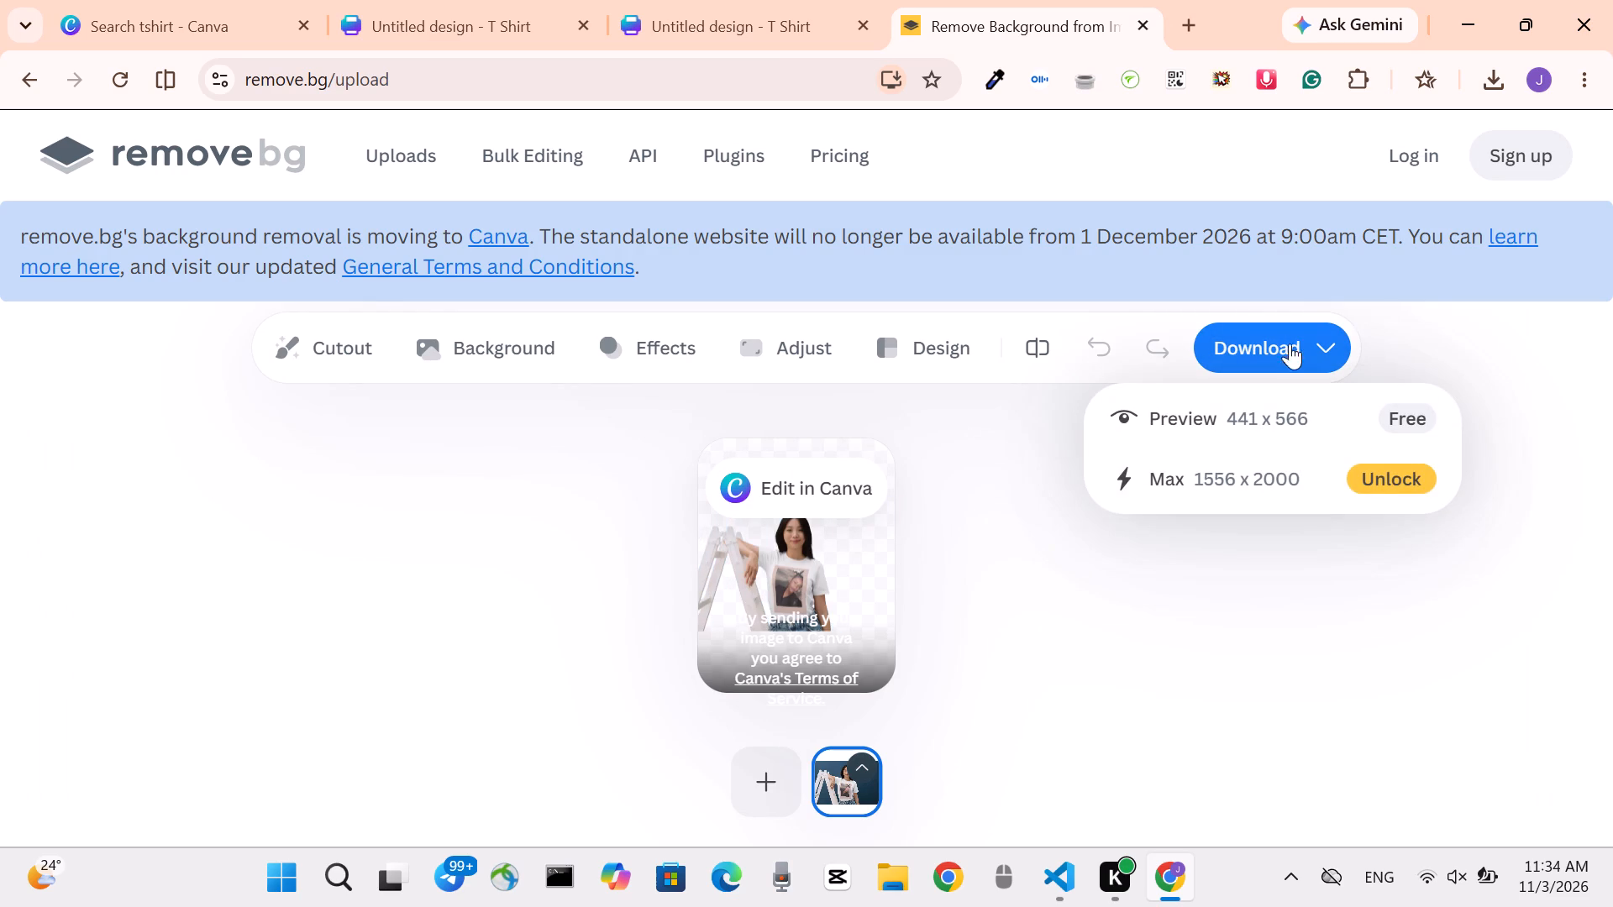
pyautogui.click(1402, 433)
# Delete the blue-background mockup photo from the Canva T-shirt design.
pyautogui.click(523, 19)
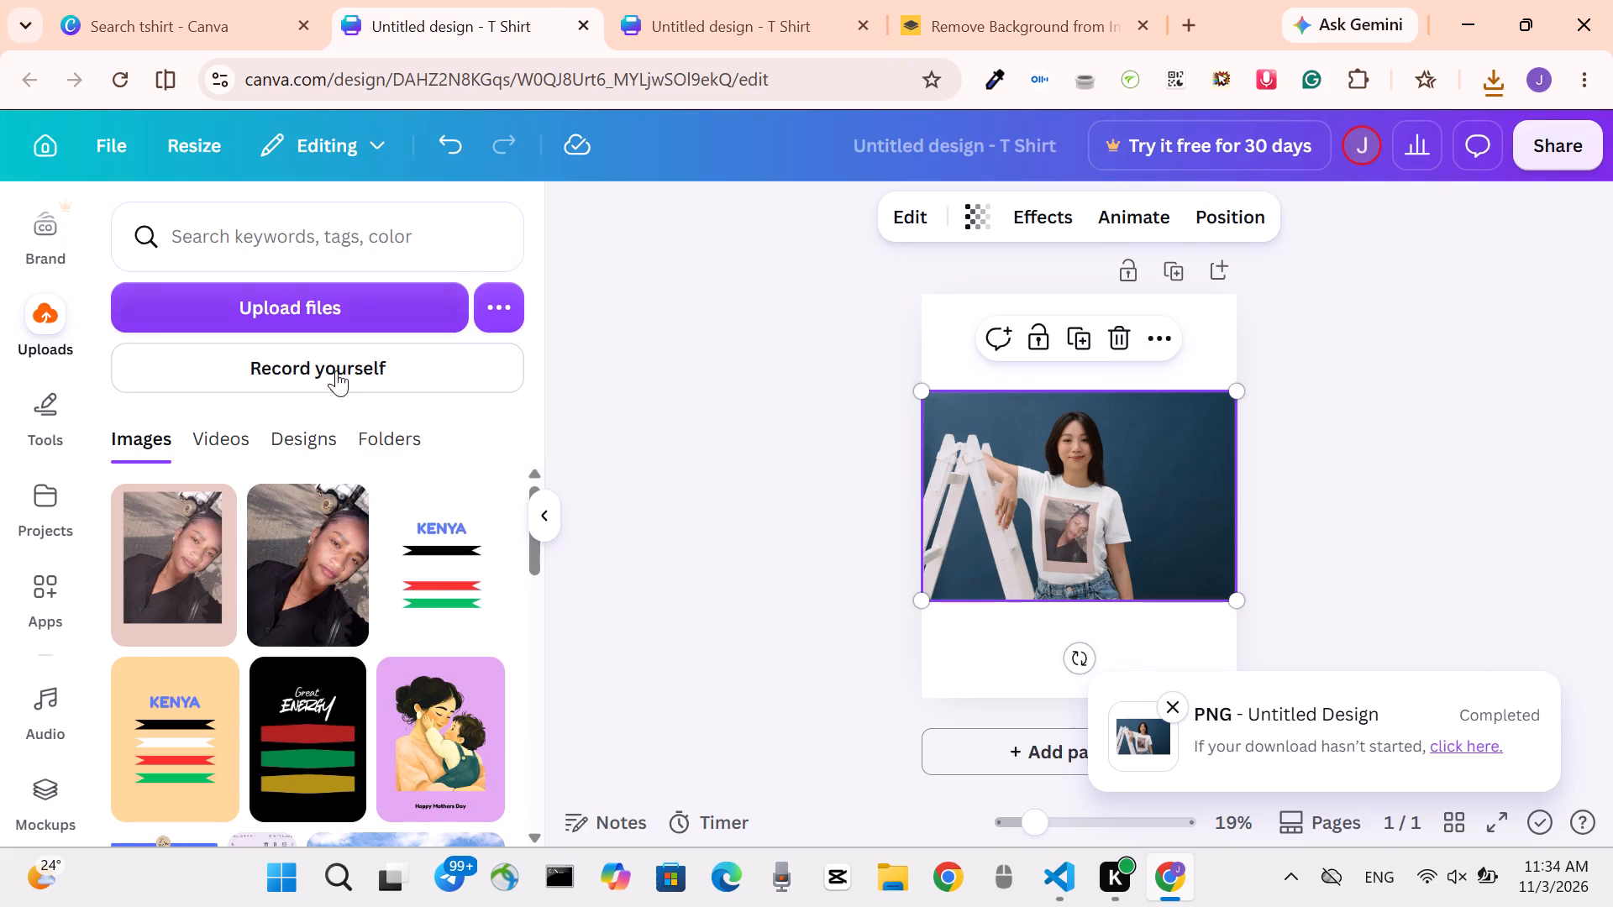
pyautogui.click(1041, 527)
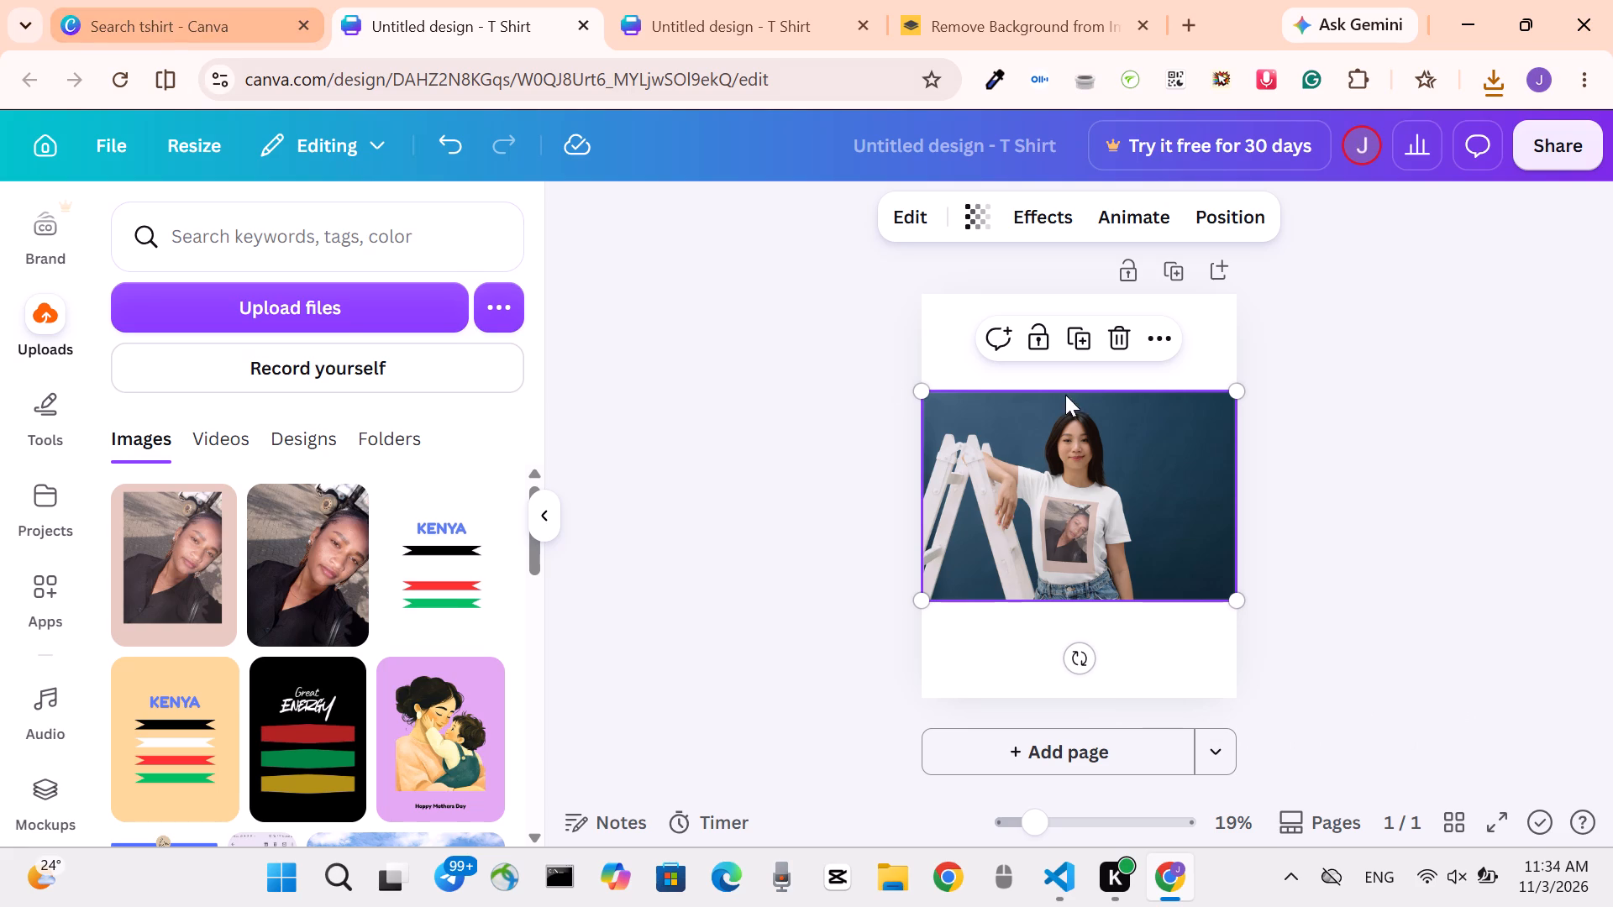
pyautogui.click(1116, 333)
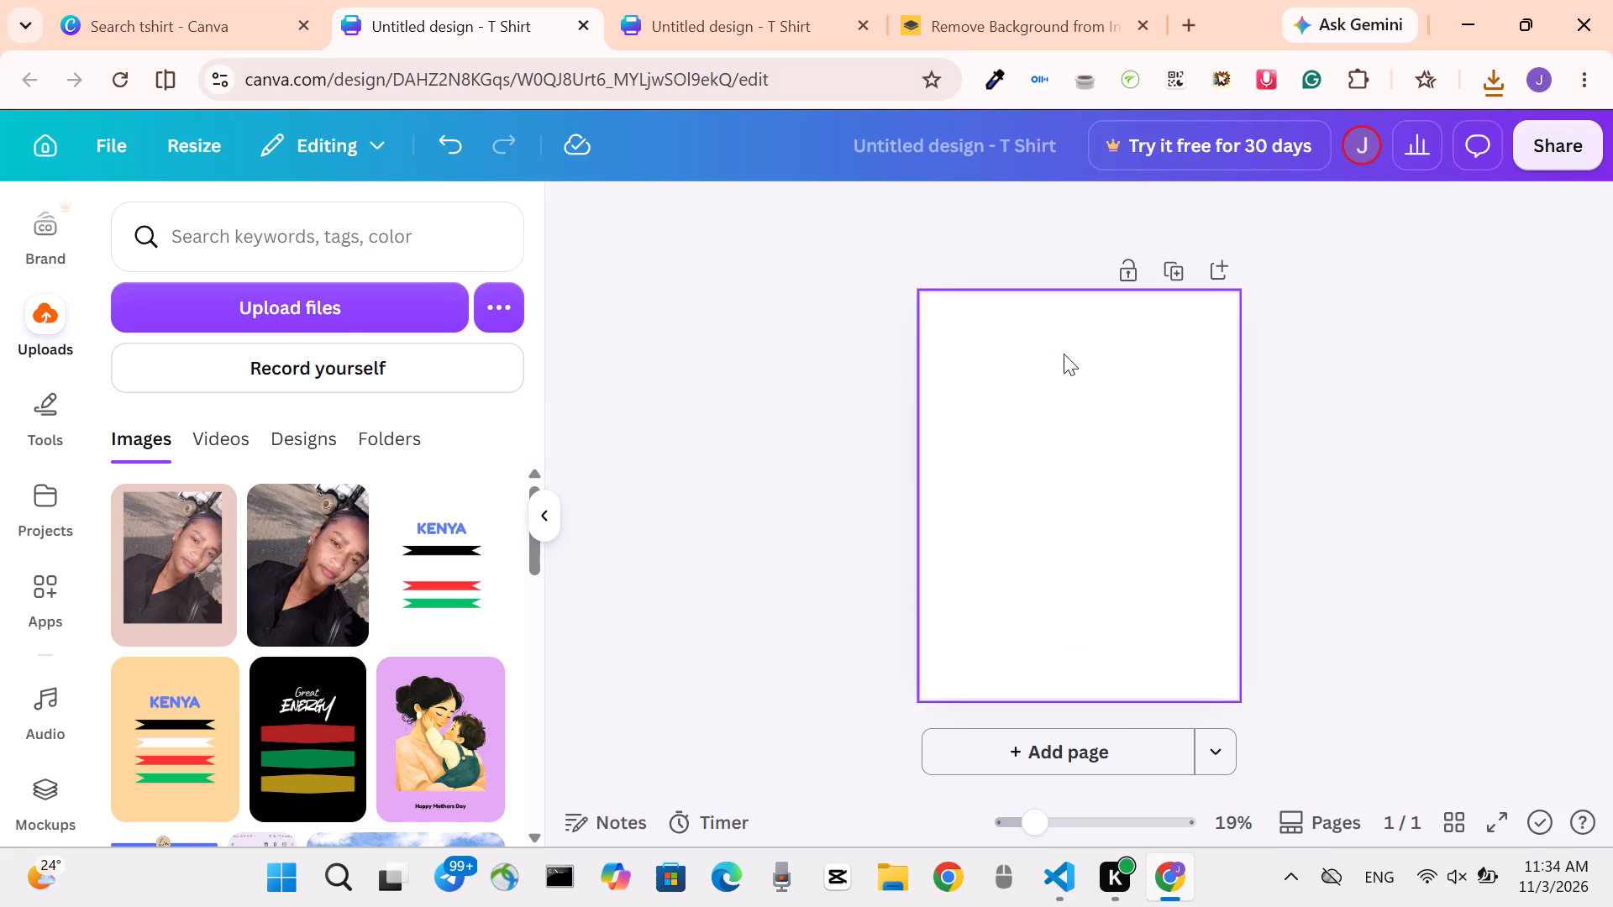
# Upload the Untitled_design-removebg-preview file from Downloads to the Canva uploads.
pyautogui.click(45, 333)
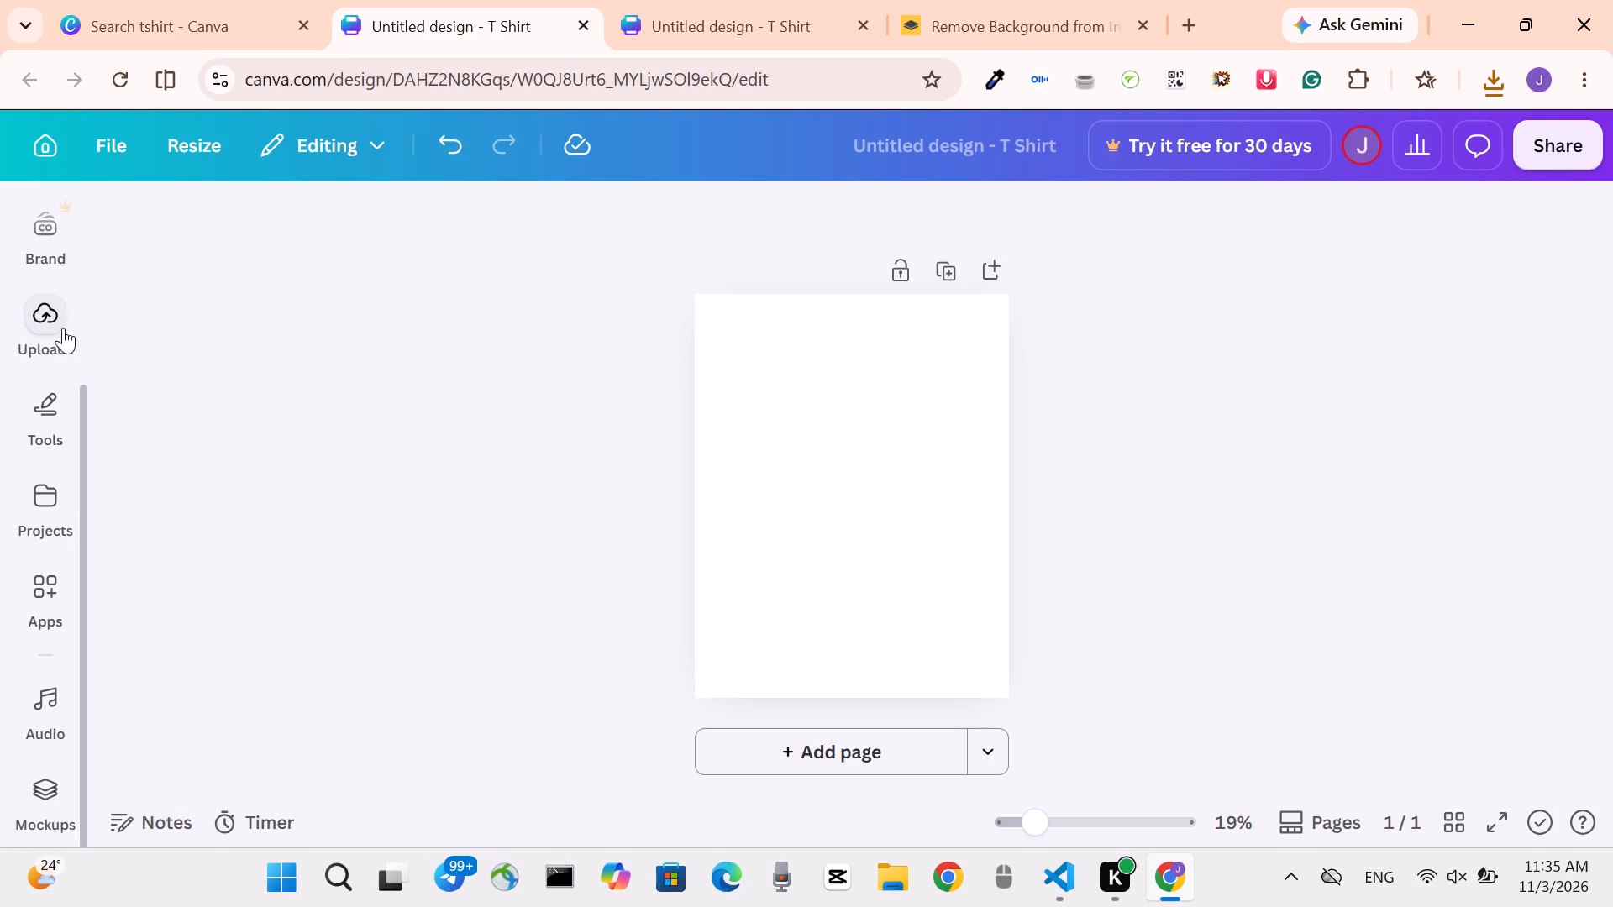
pyautogui.click(40, 304)
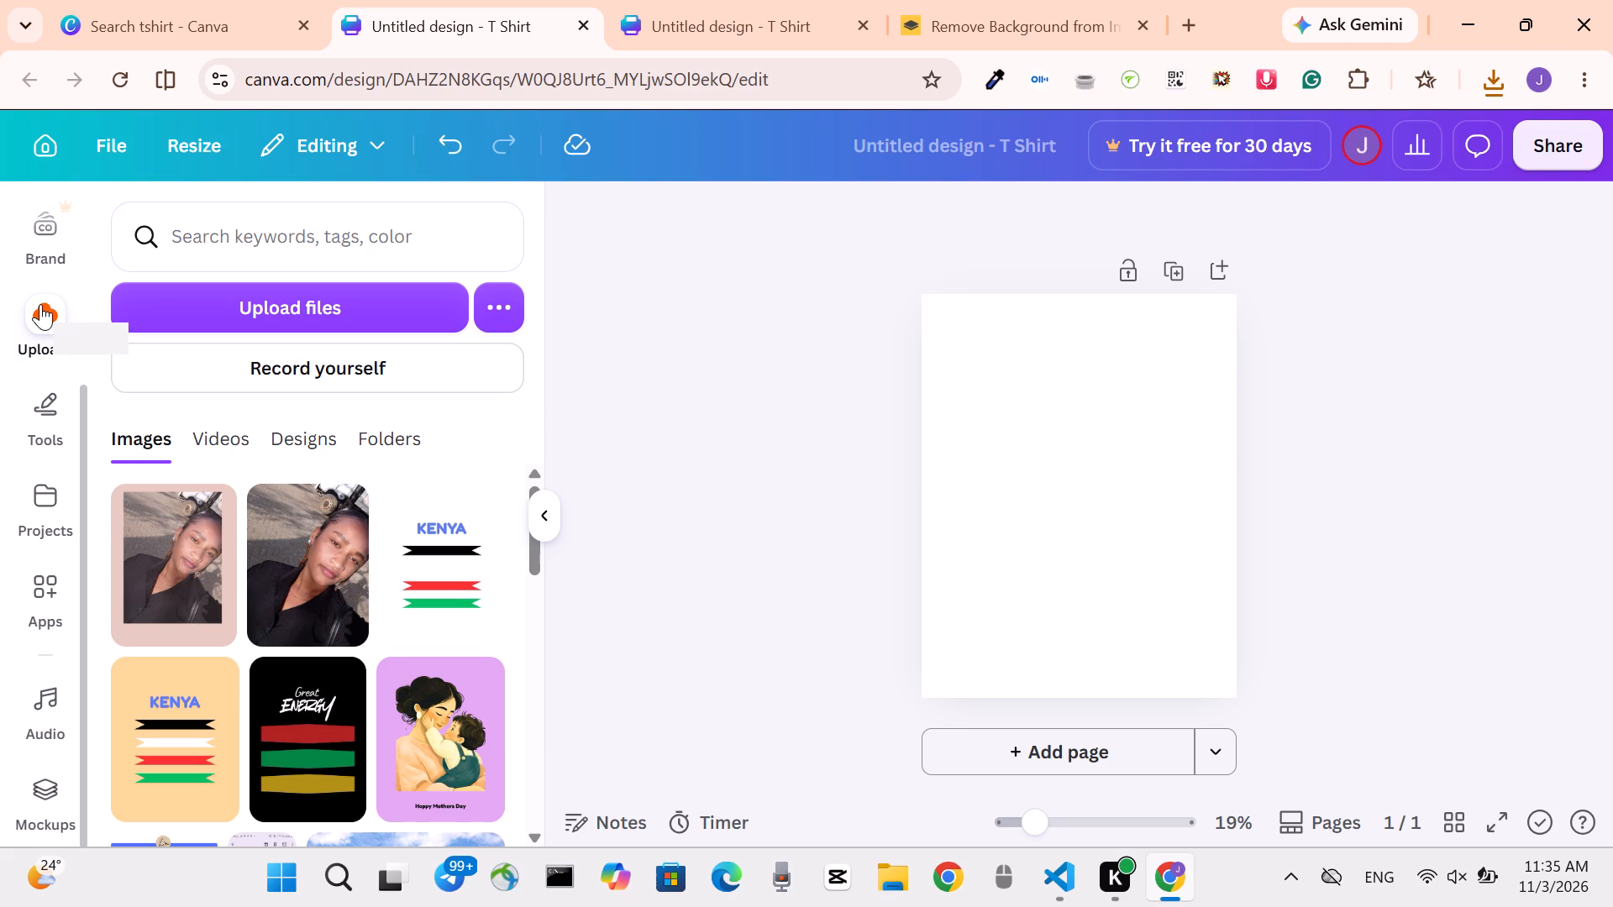
pyautogui.click(315, 298)
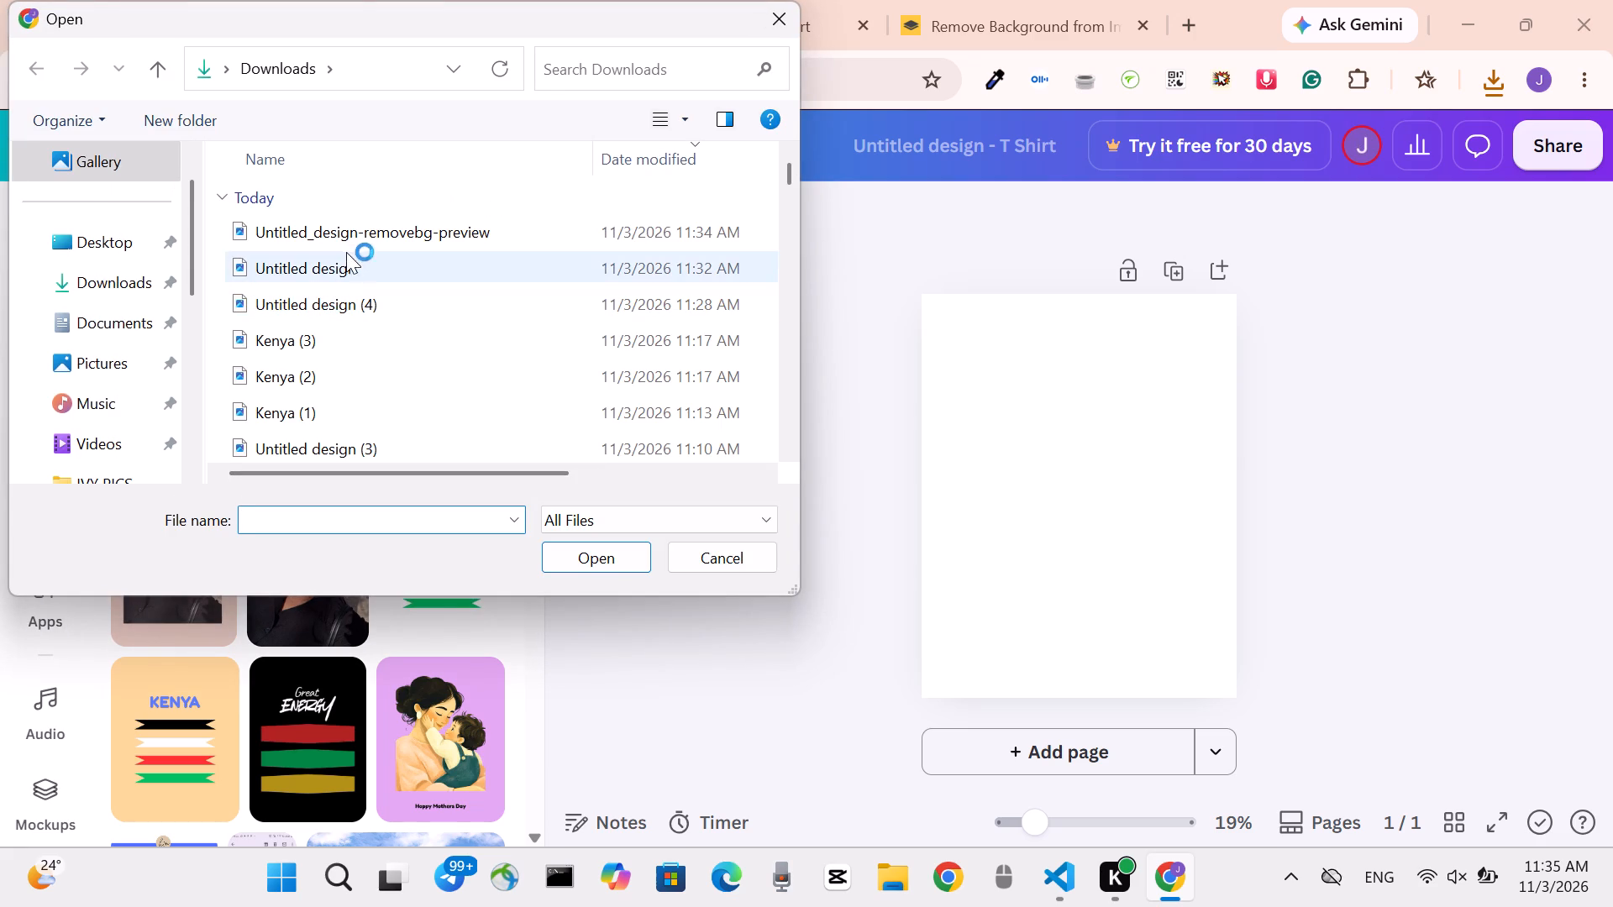
pyautogui.click(360, 233)
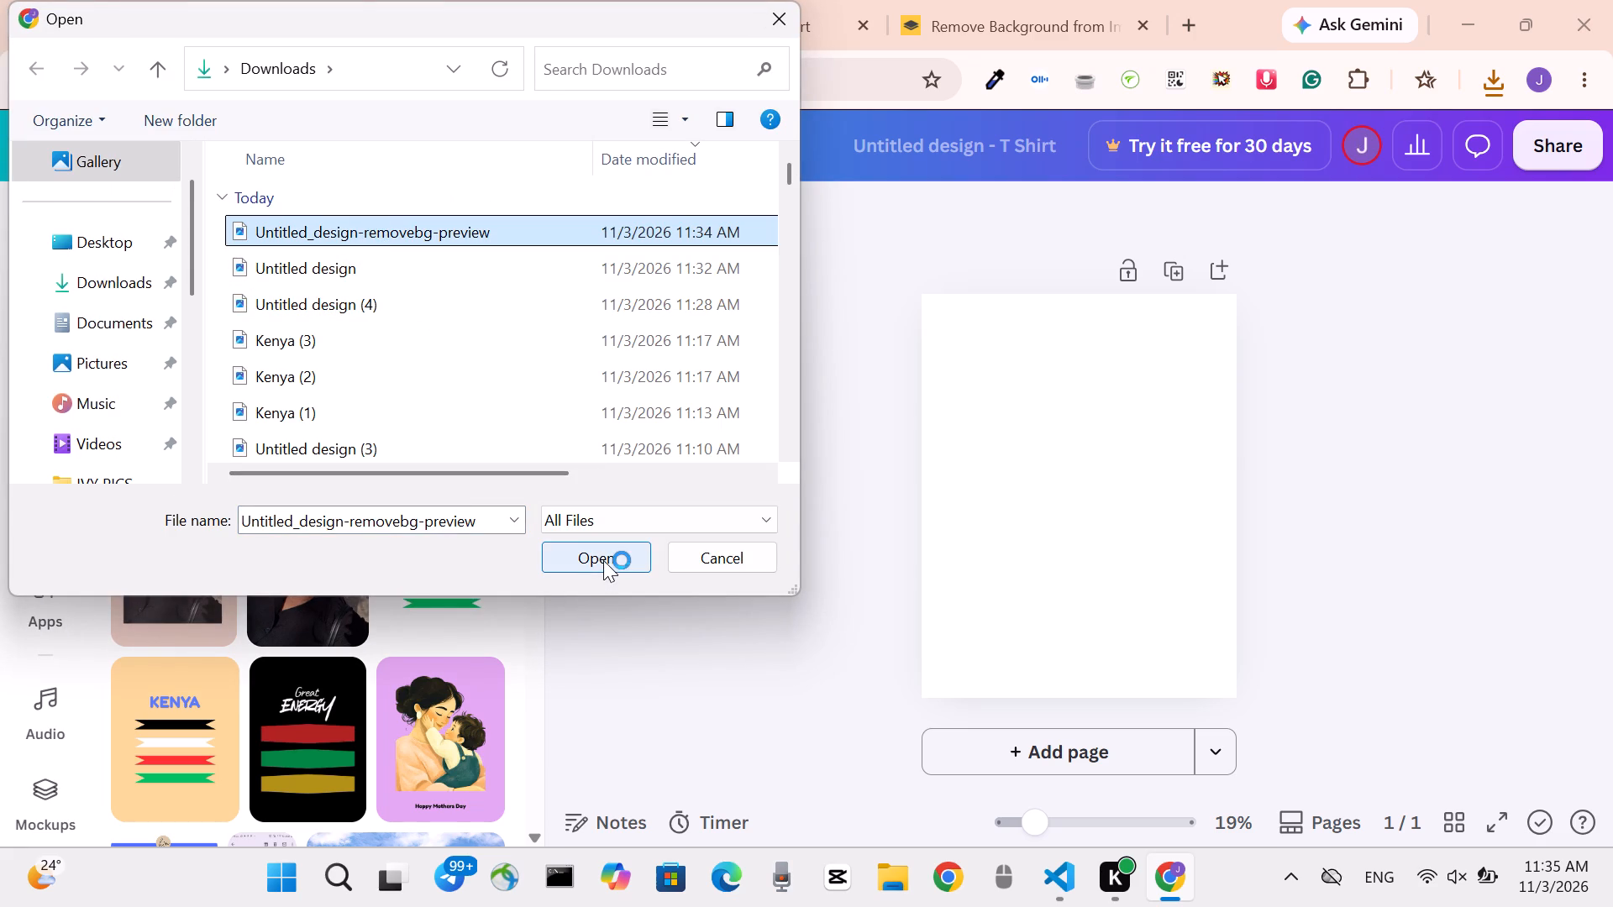
pyautogui.click(603, 560)
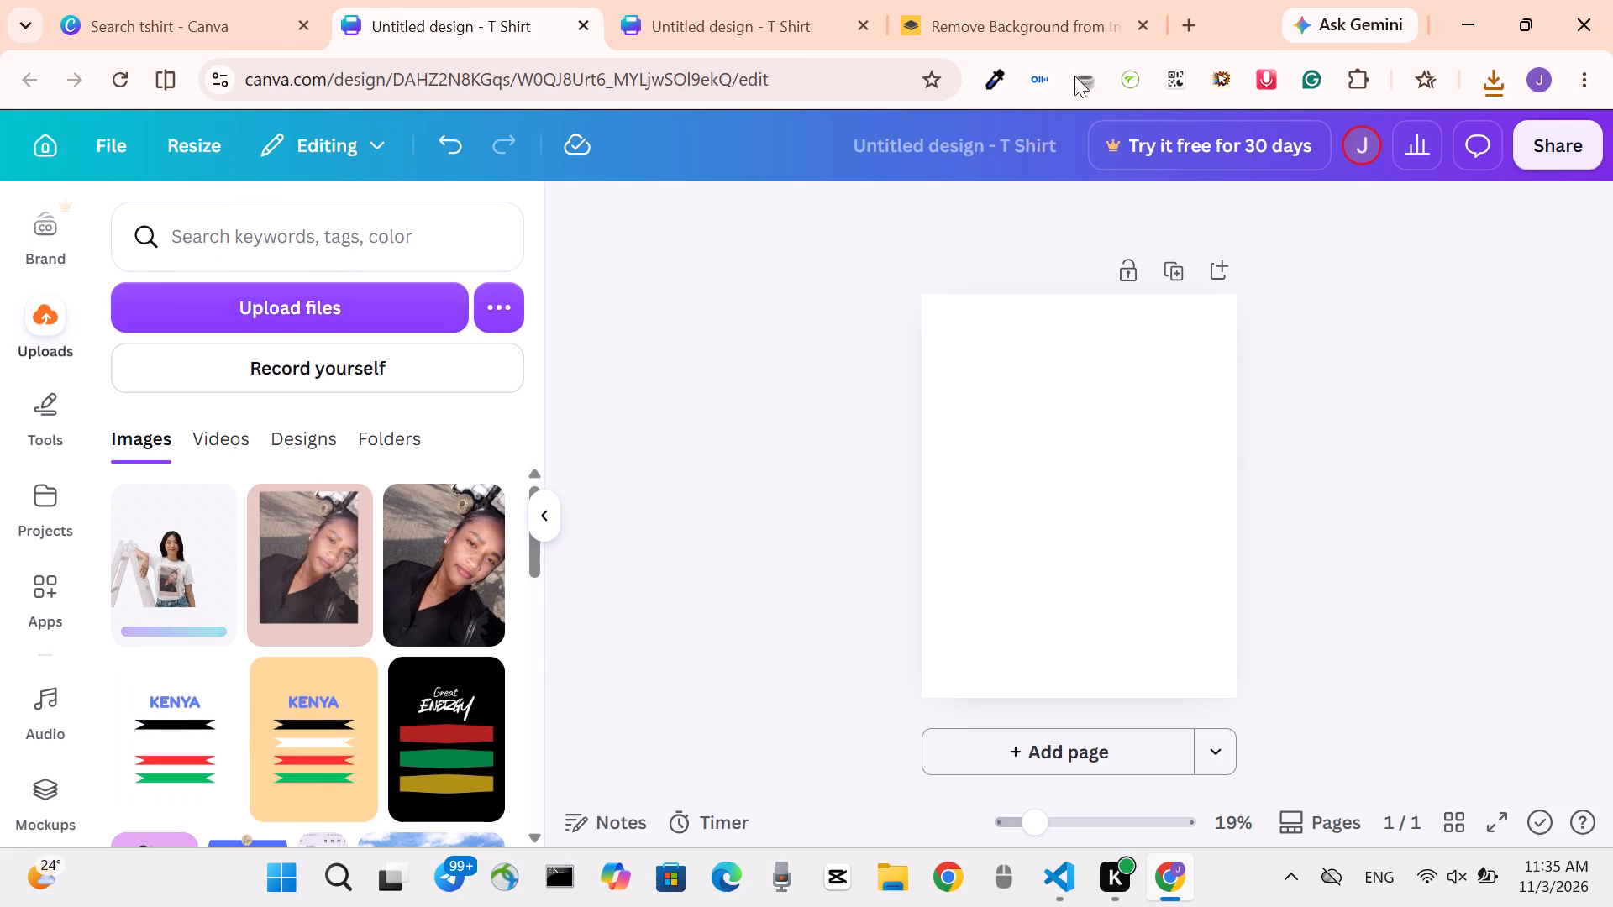
pyautogui.click(245, 473)
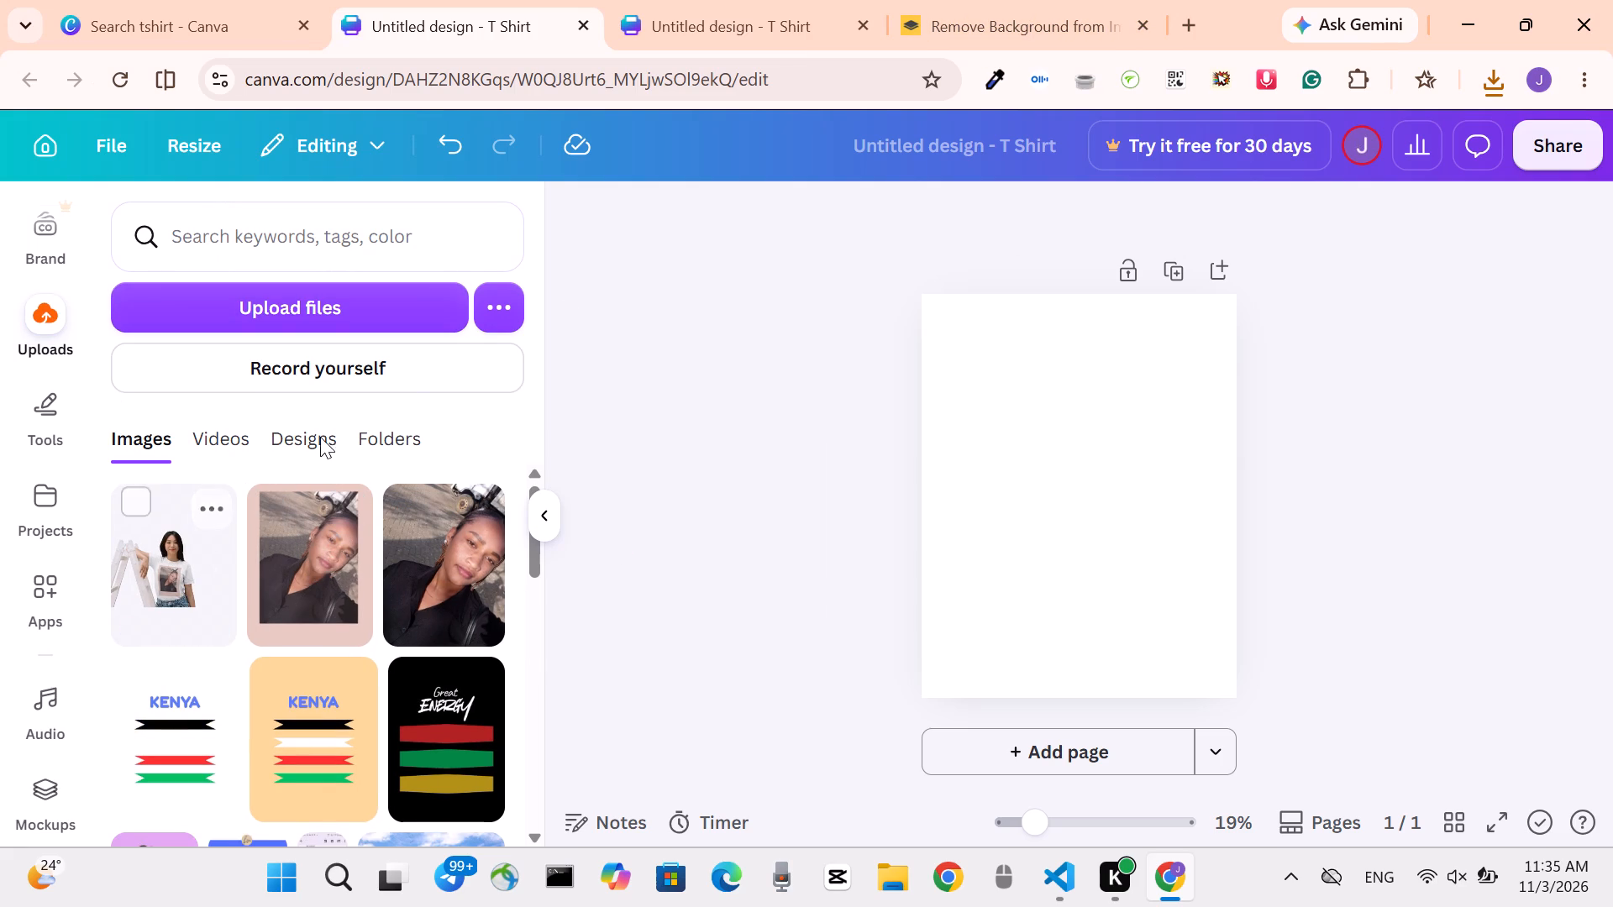
# Download the free 441 x 566 preview of the mockup cutout from remove.bg again.
pyautogui.click(965, 20)
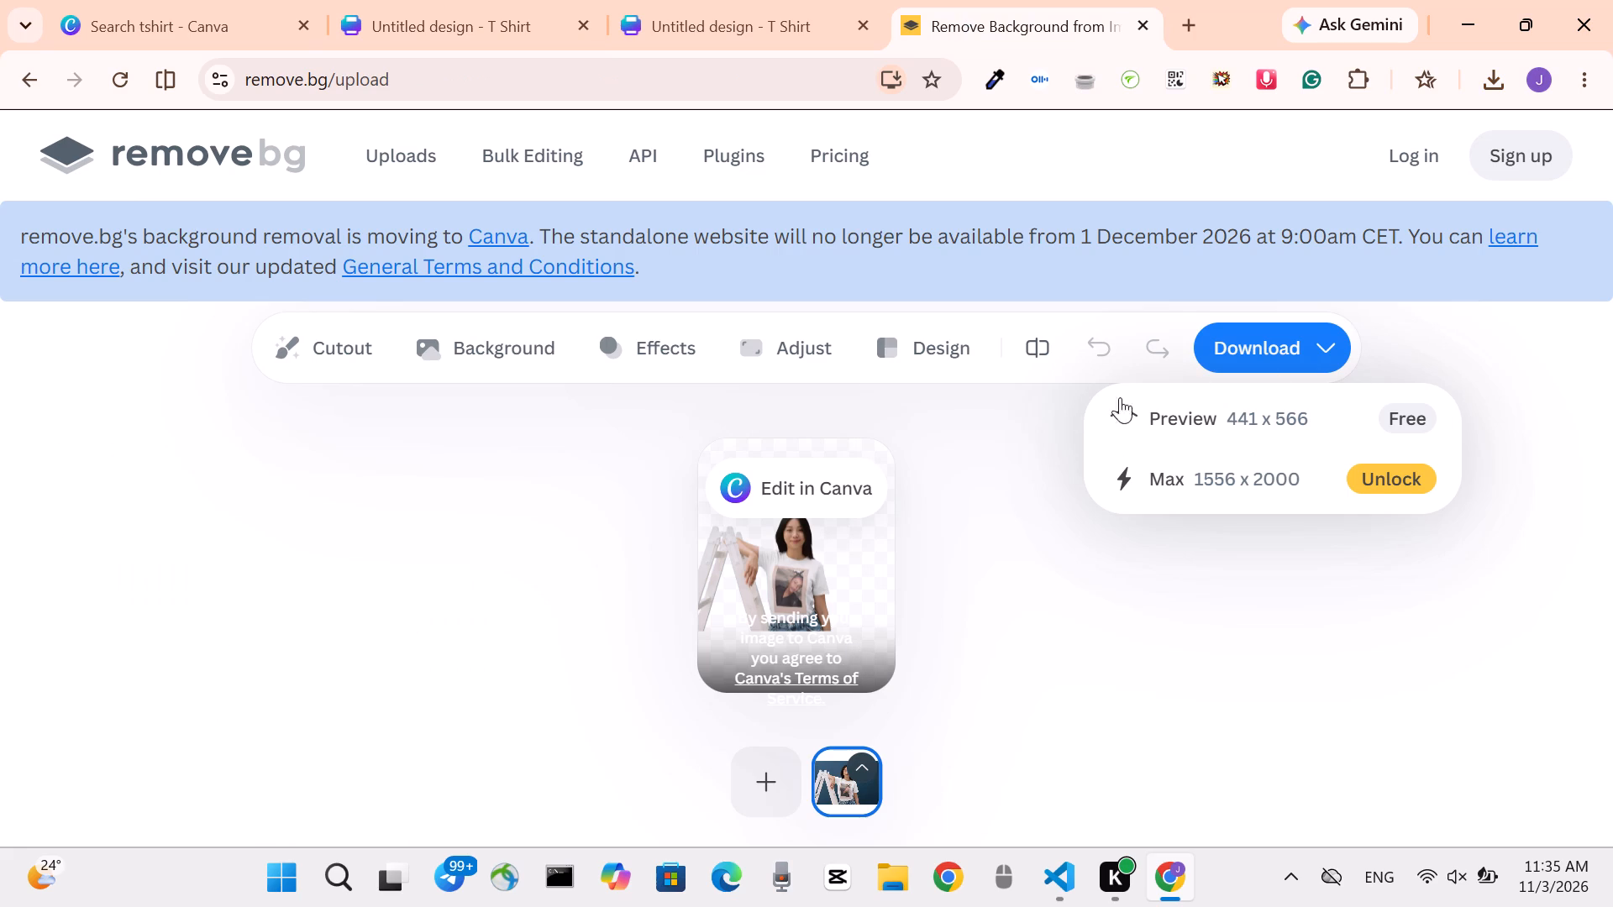
pyautogui.click(1164, 397)
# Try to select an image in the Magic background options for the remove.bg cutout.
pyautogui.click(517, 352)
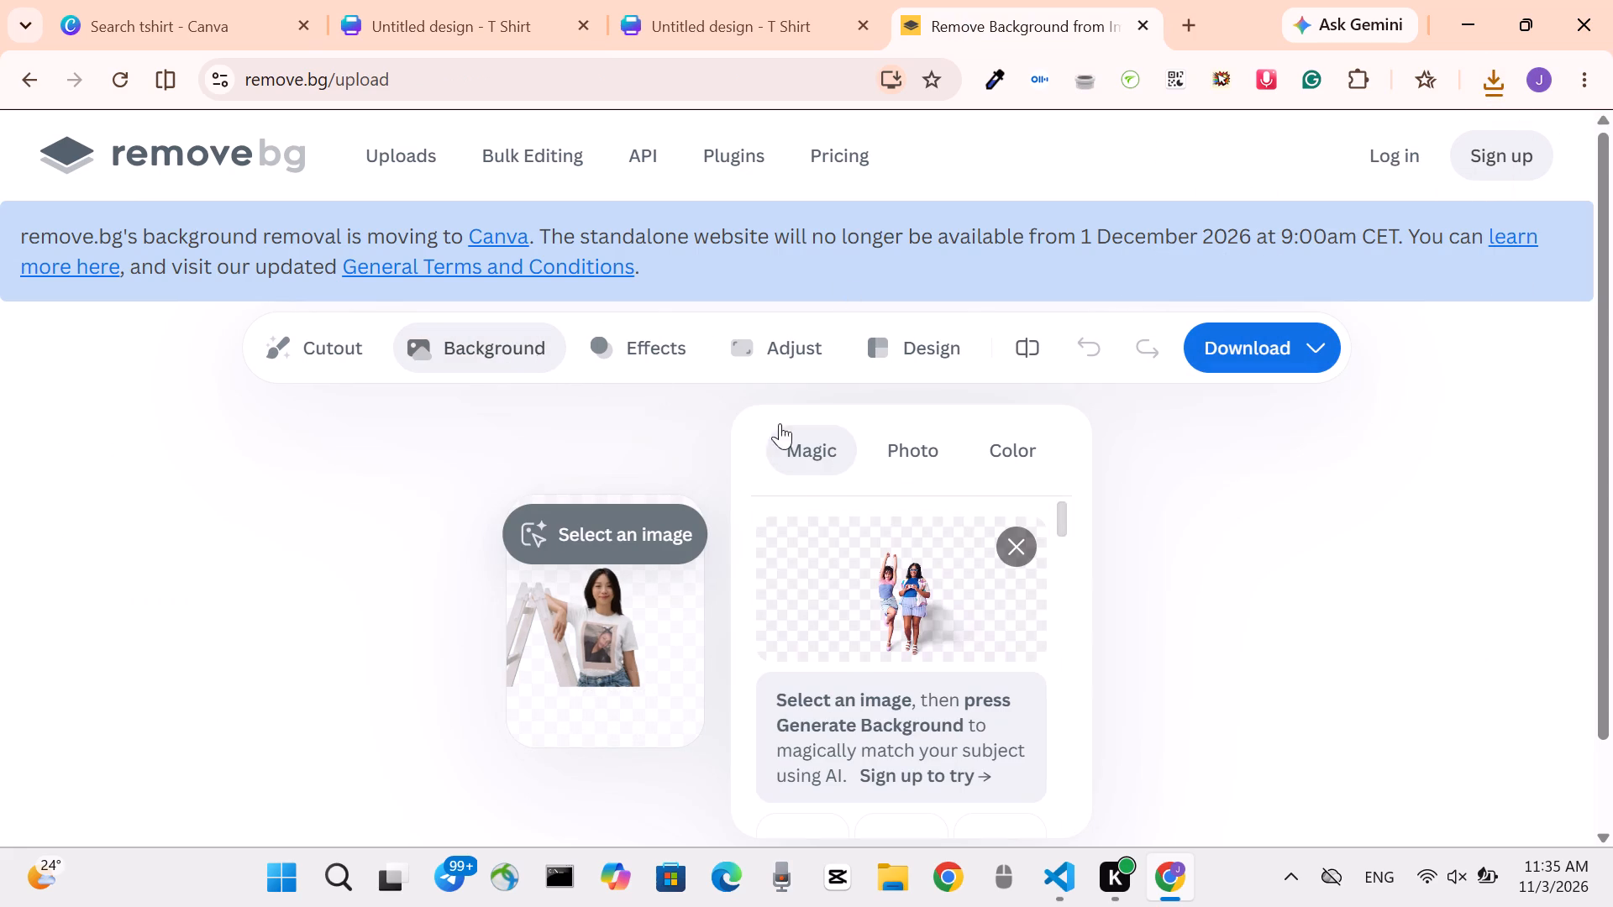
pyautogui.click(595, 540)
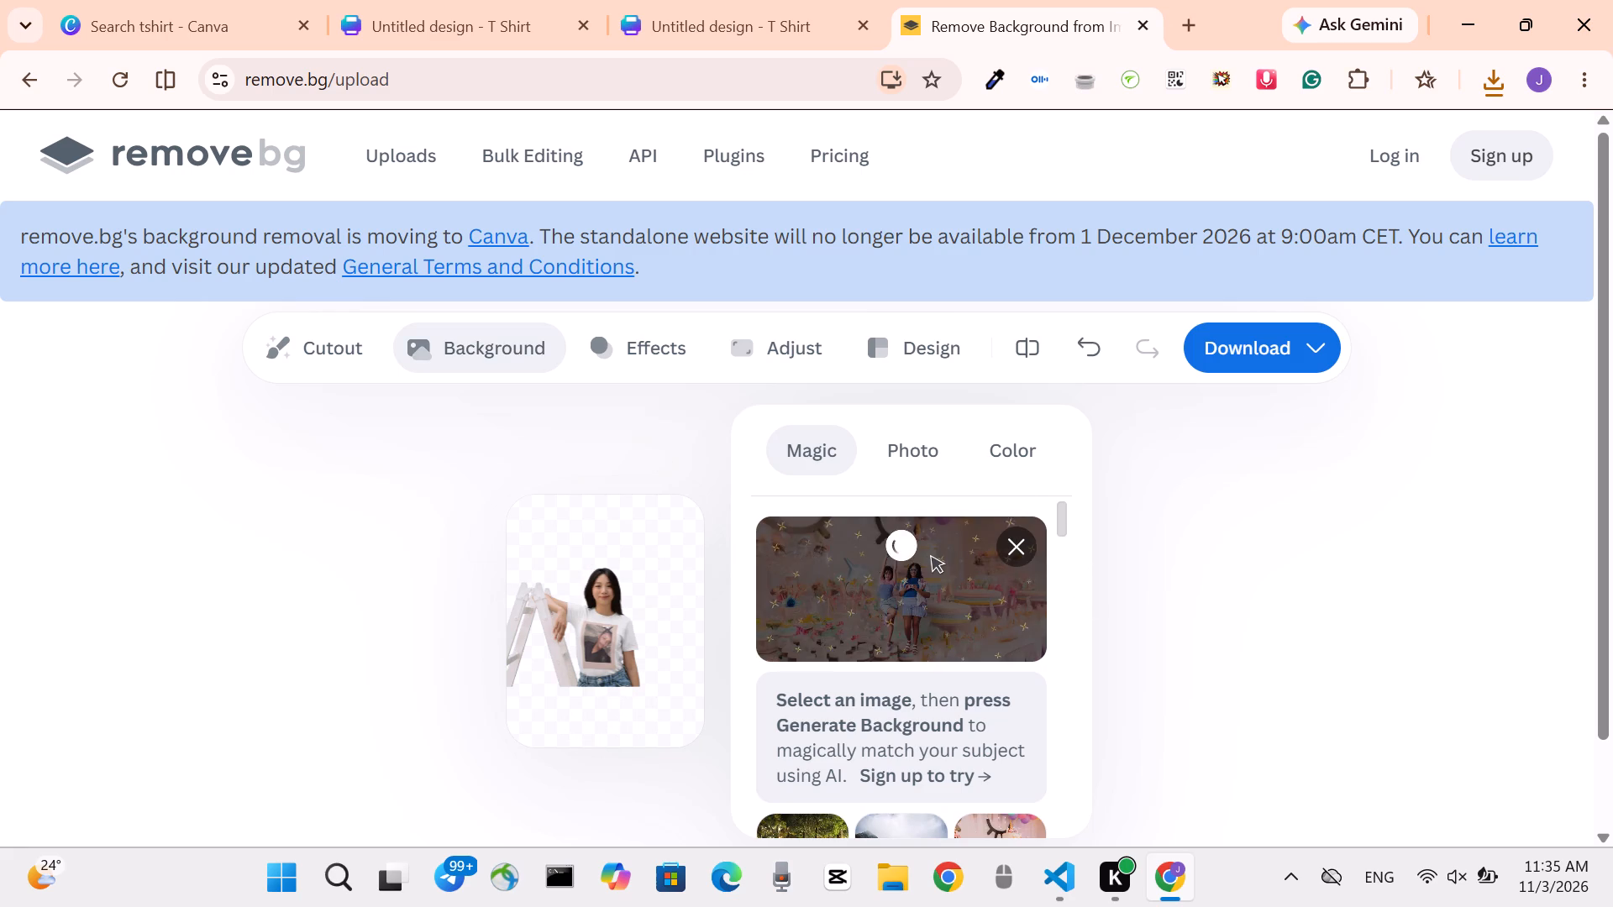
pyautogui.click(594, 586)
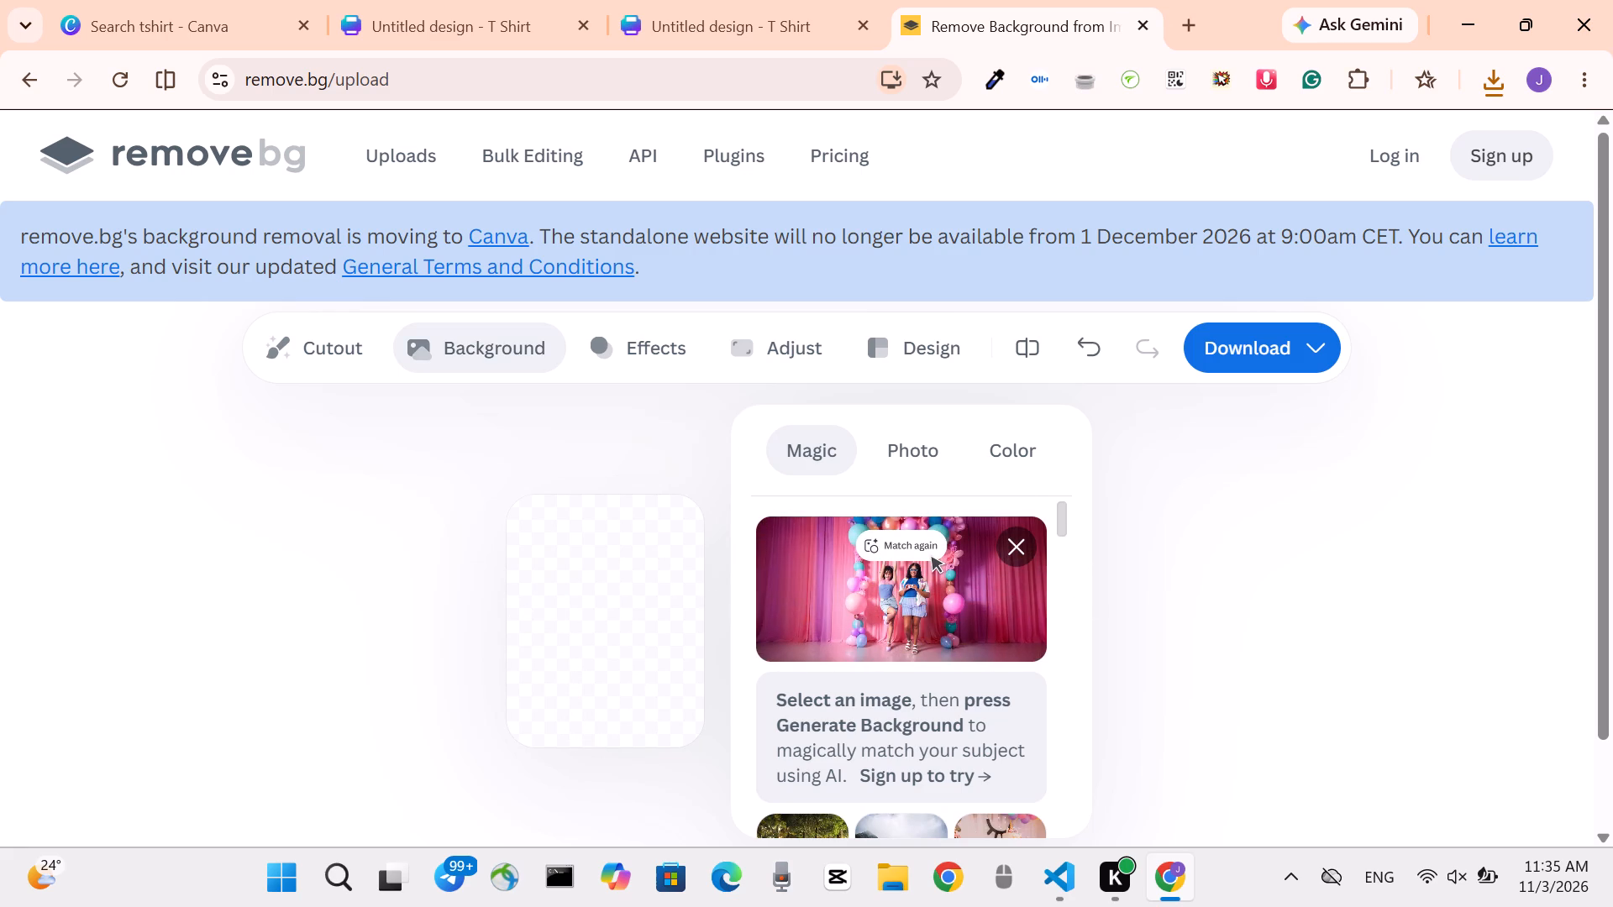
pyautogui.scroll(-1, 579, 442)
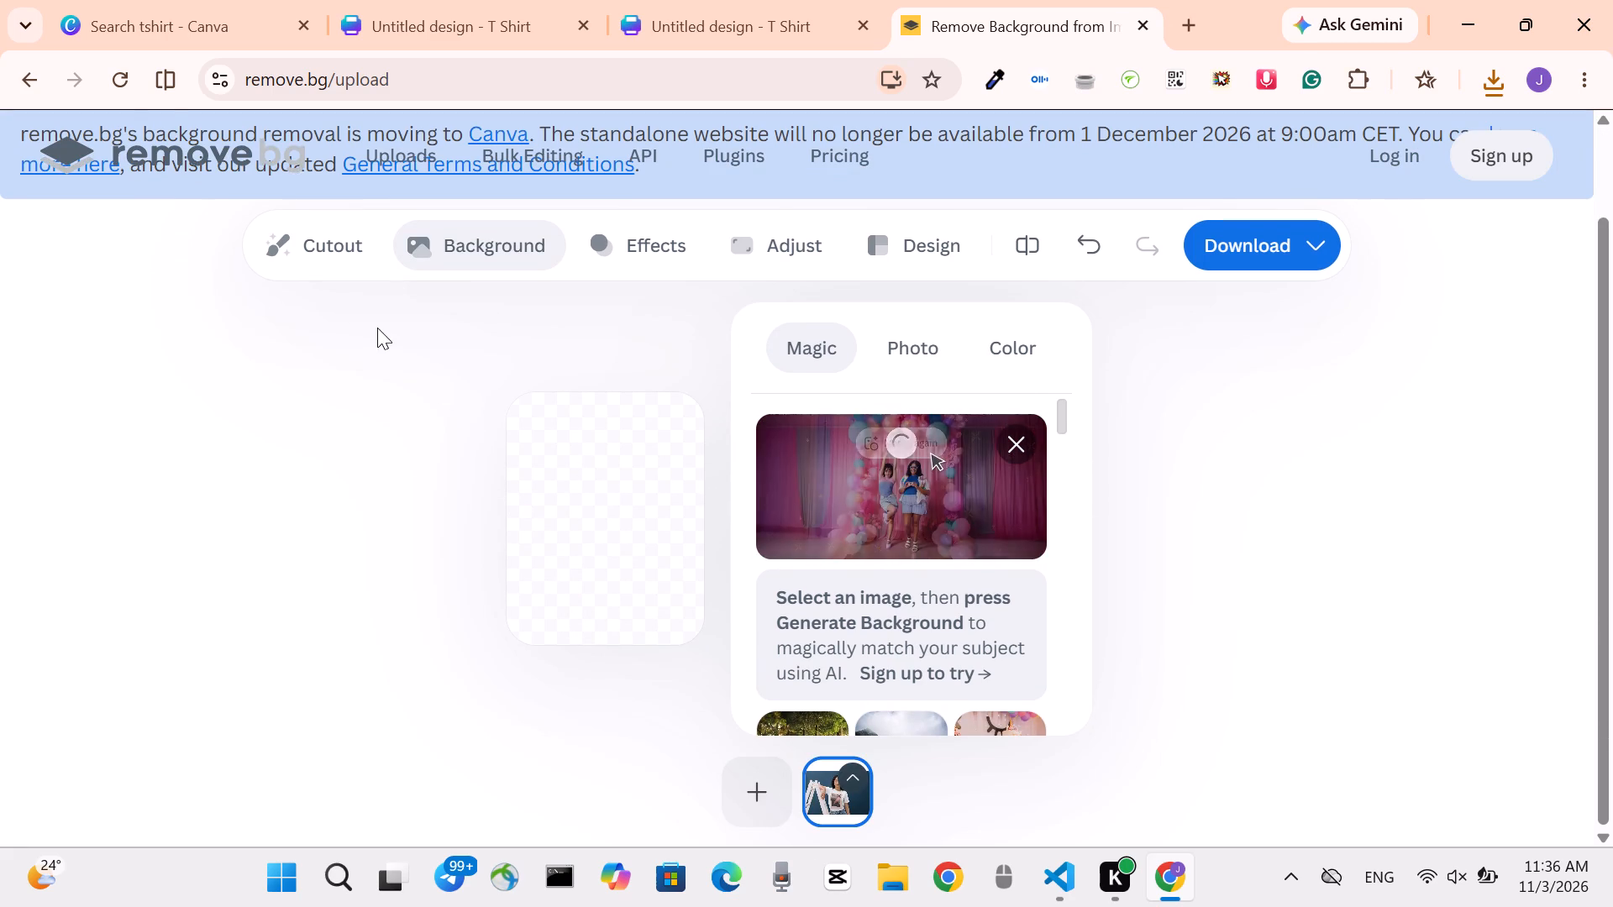
# Return to the remove.bg home page and upload the 900 x 1600 portrait JPEG of the woman in red from Downloads.
pyautogui.click(24, 78)
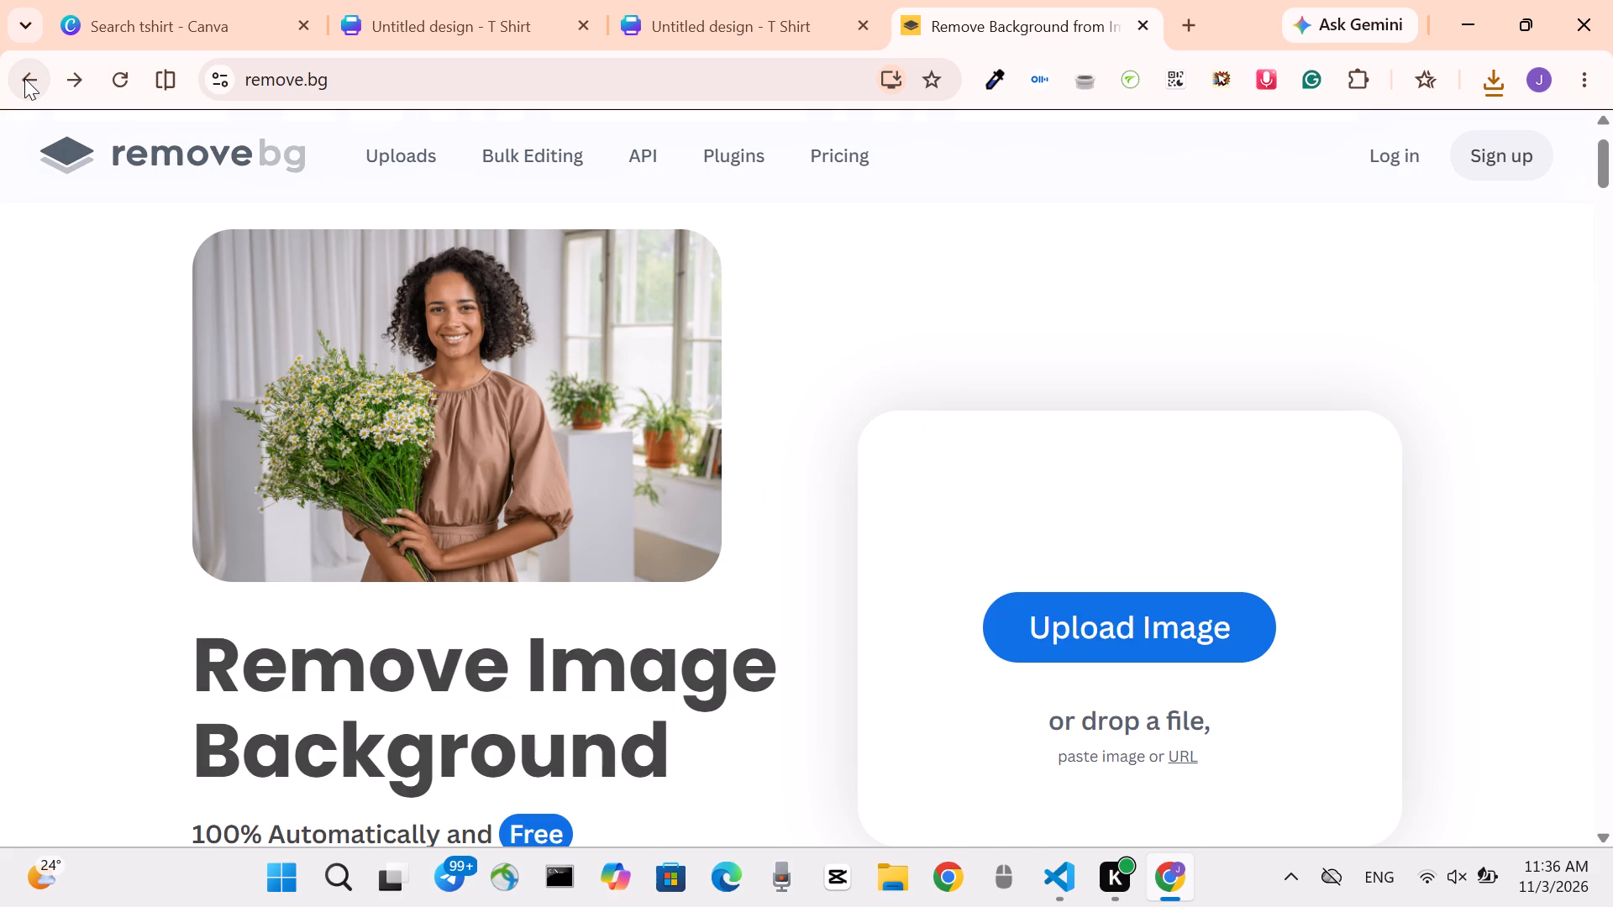
pyautogui.click(1097, 608)
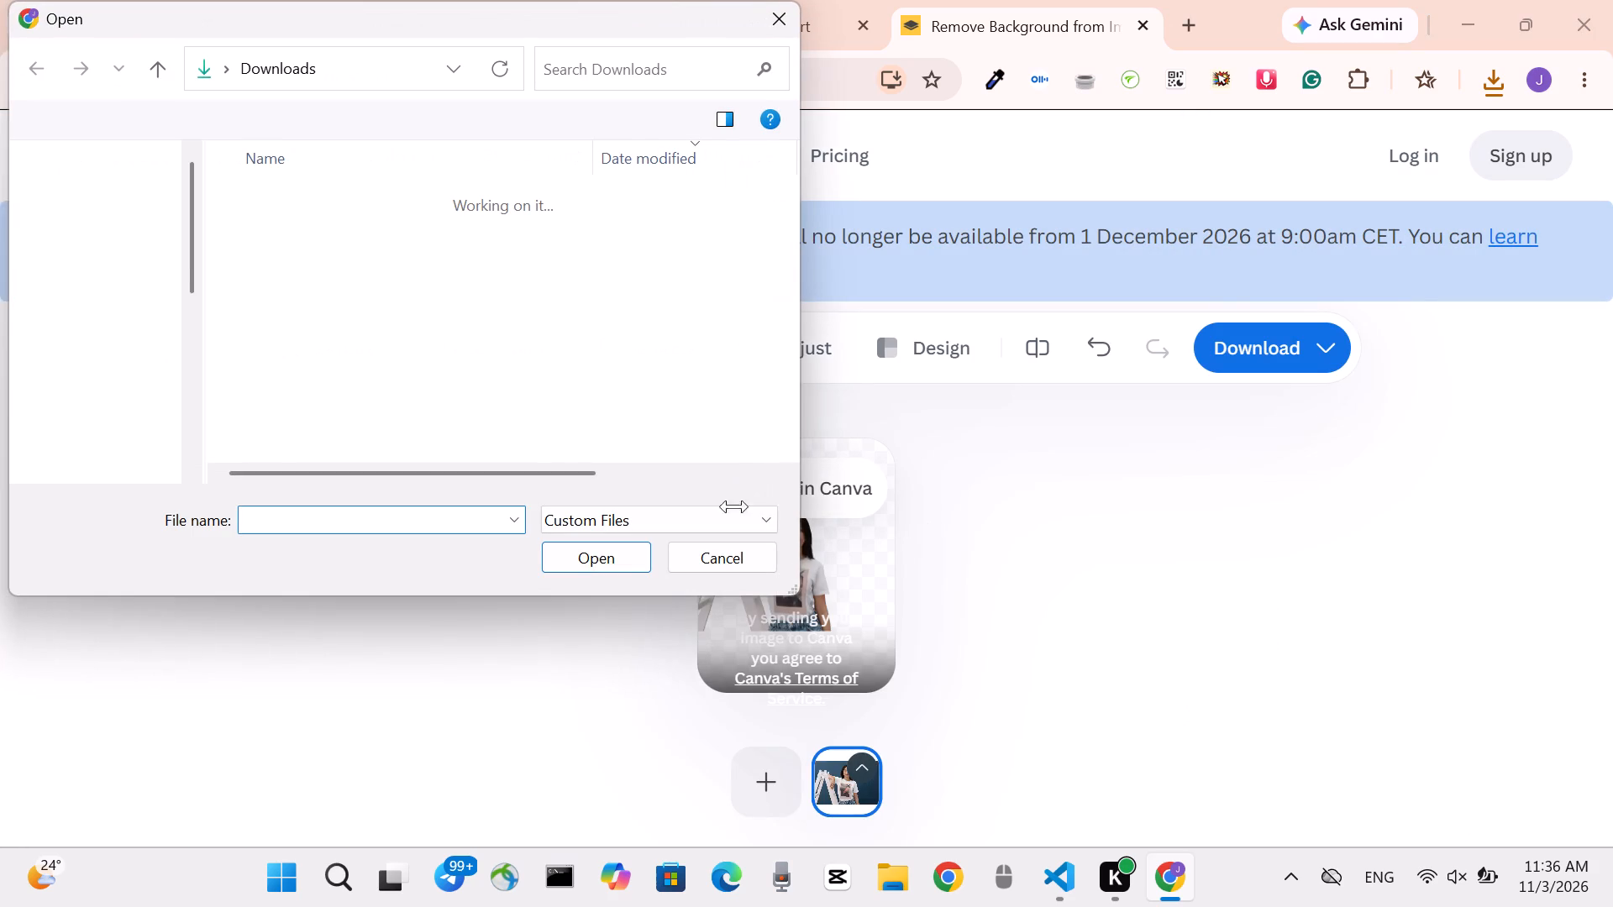
pyautogui.scroll(-2, 432, 354)
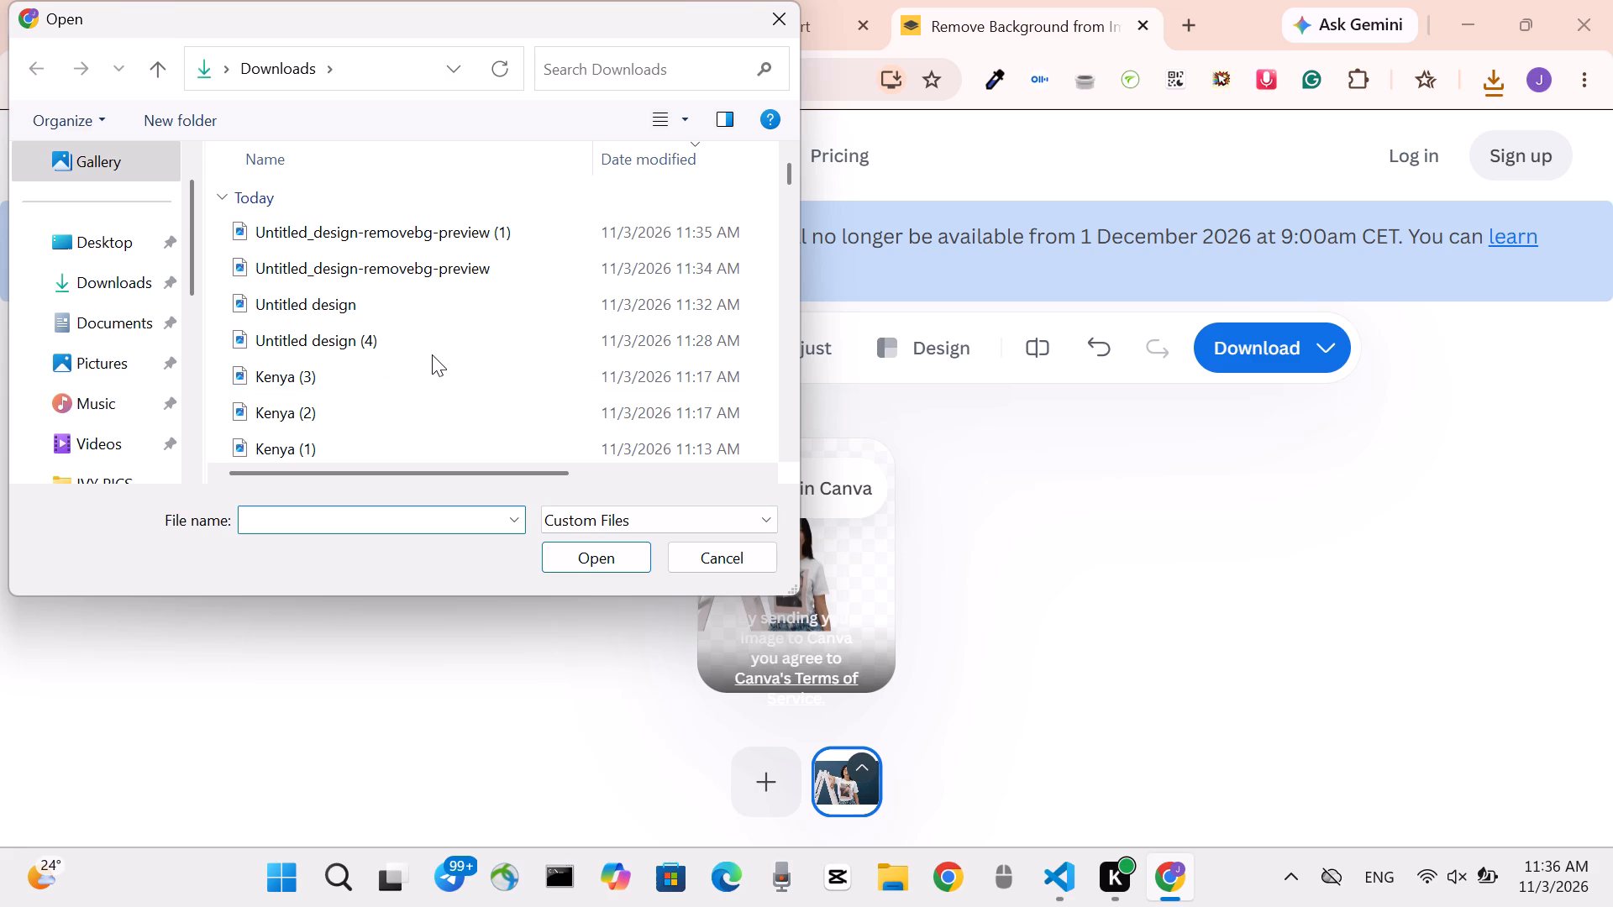
pyautogui.scroll(-3, 432, 354)
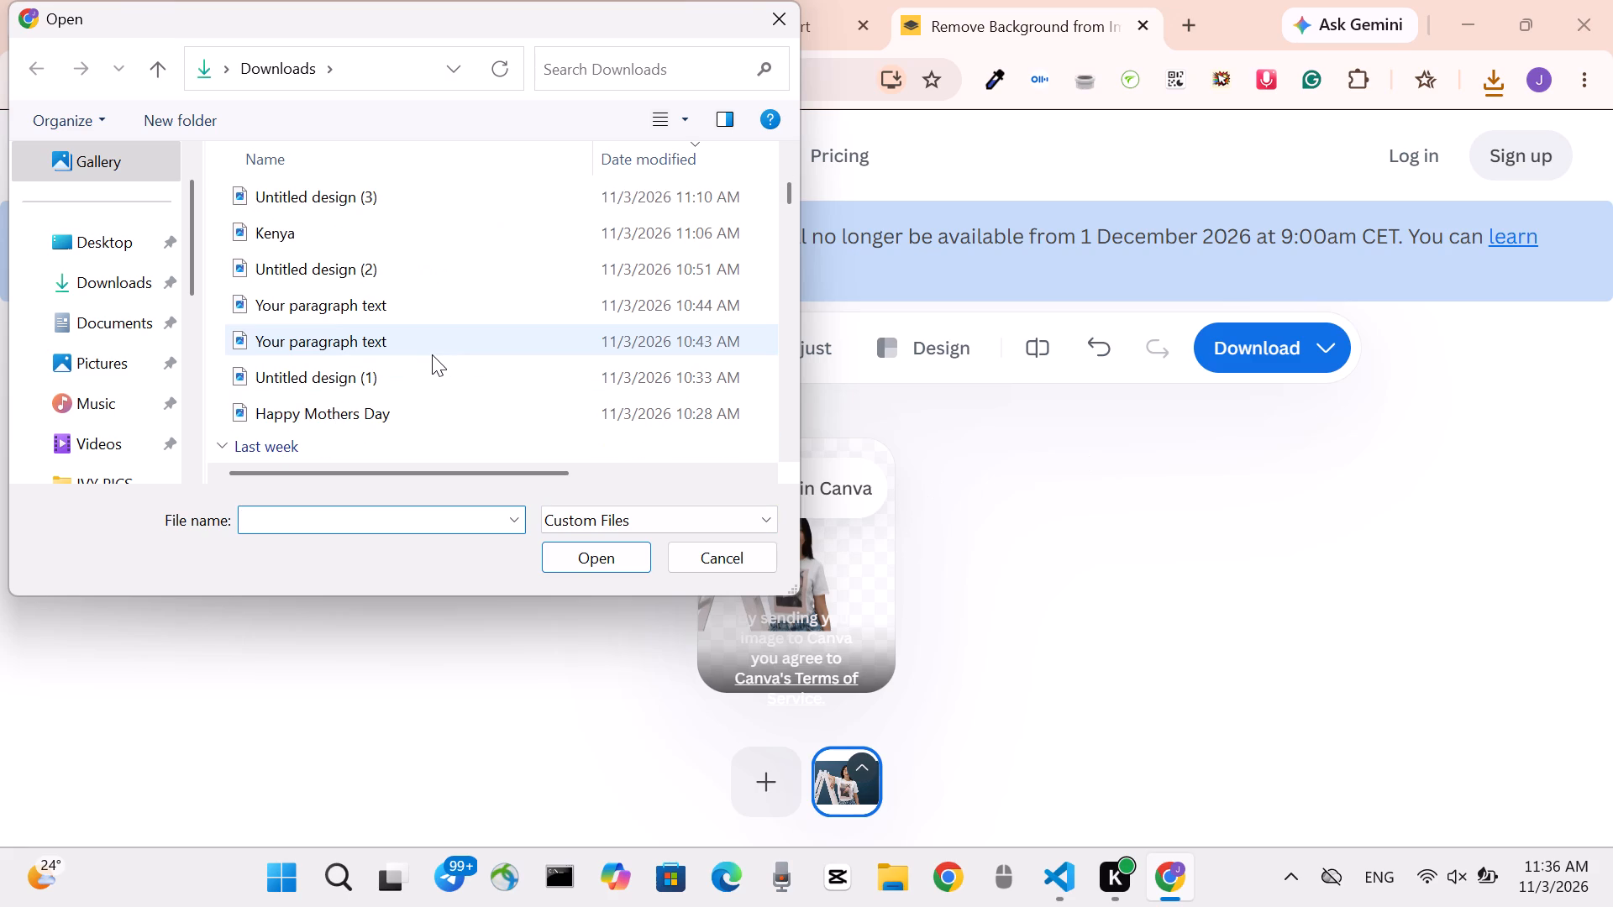
pyautogui.scroll(-1, 333, 371)
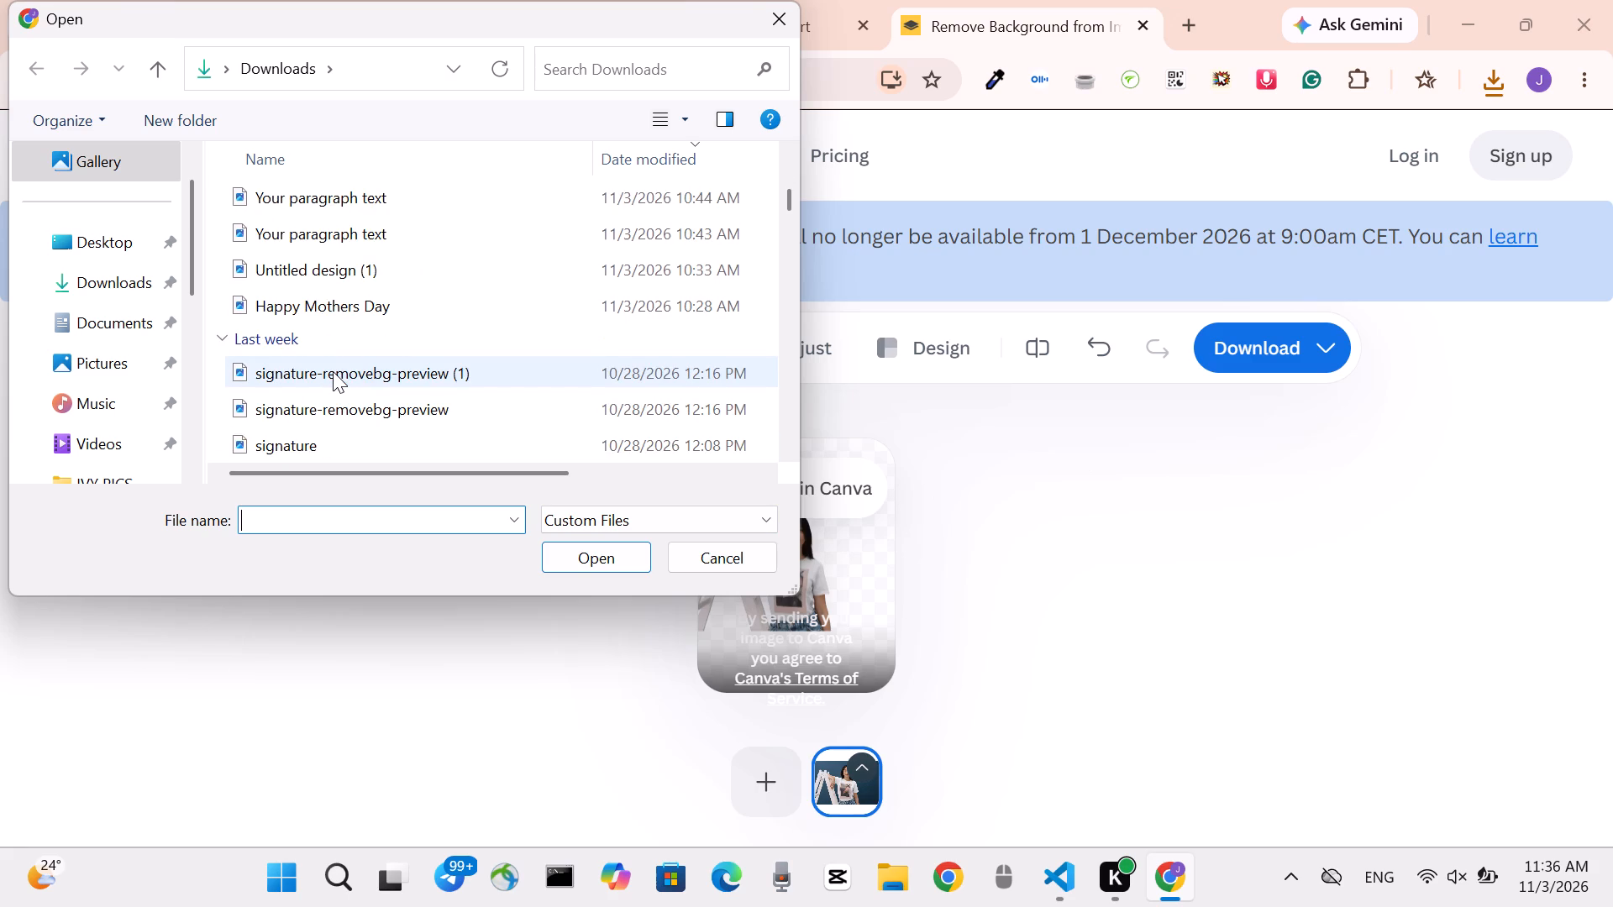
pyautogui.scroll(-2, 333, 371)
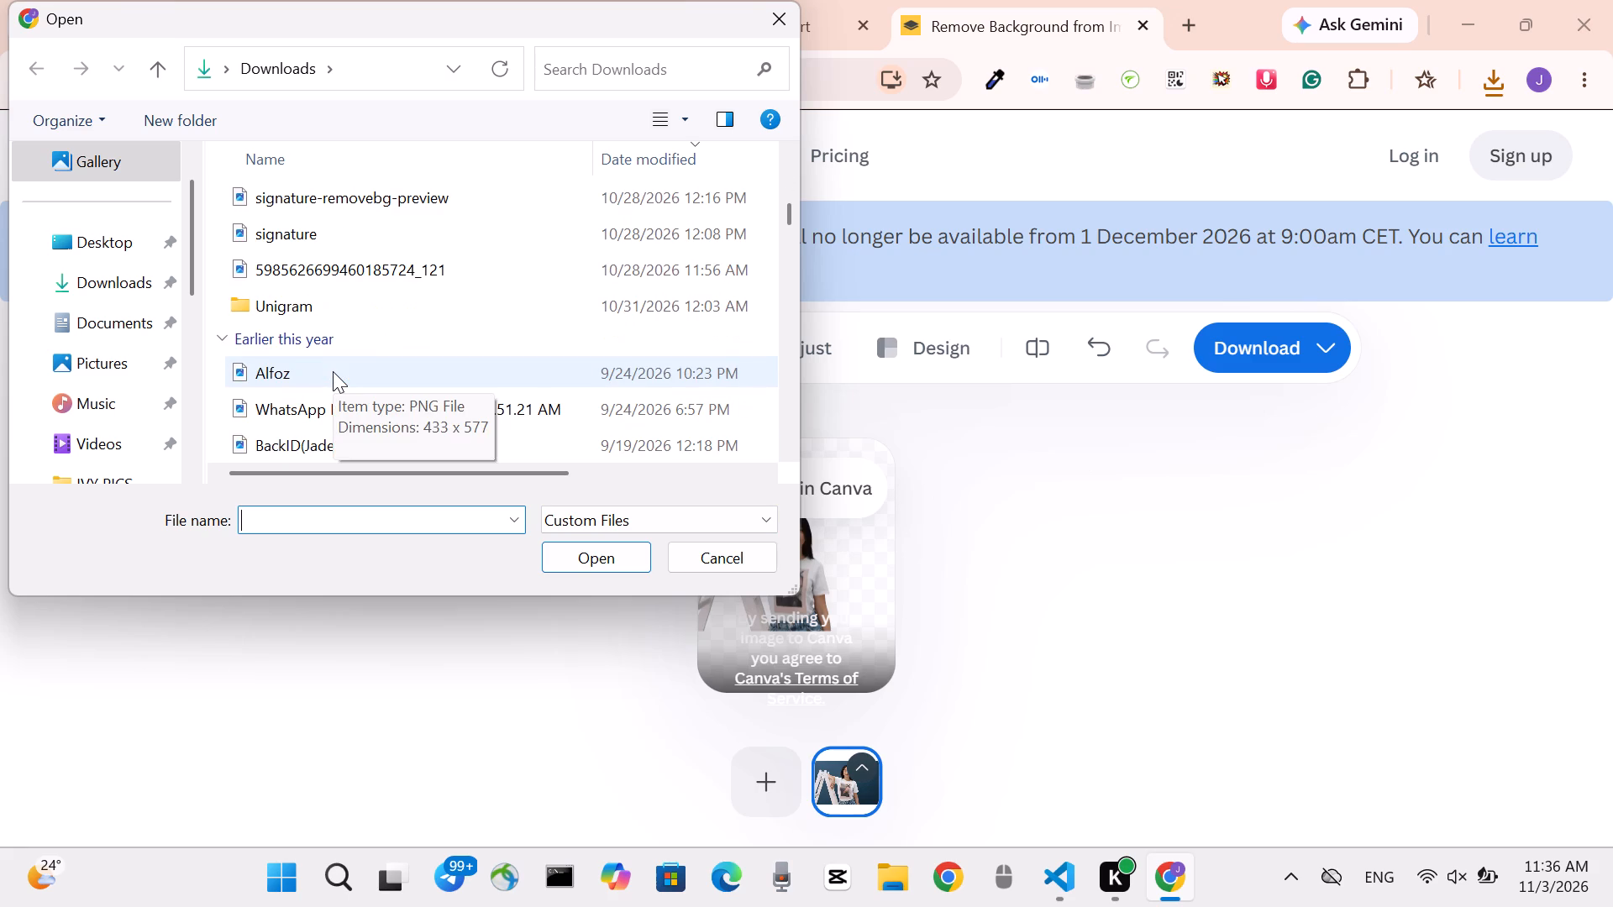
pyautogui.scroll(-1, 311, 415)
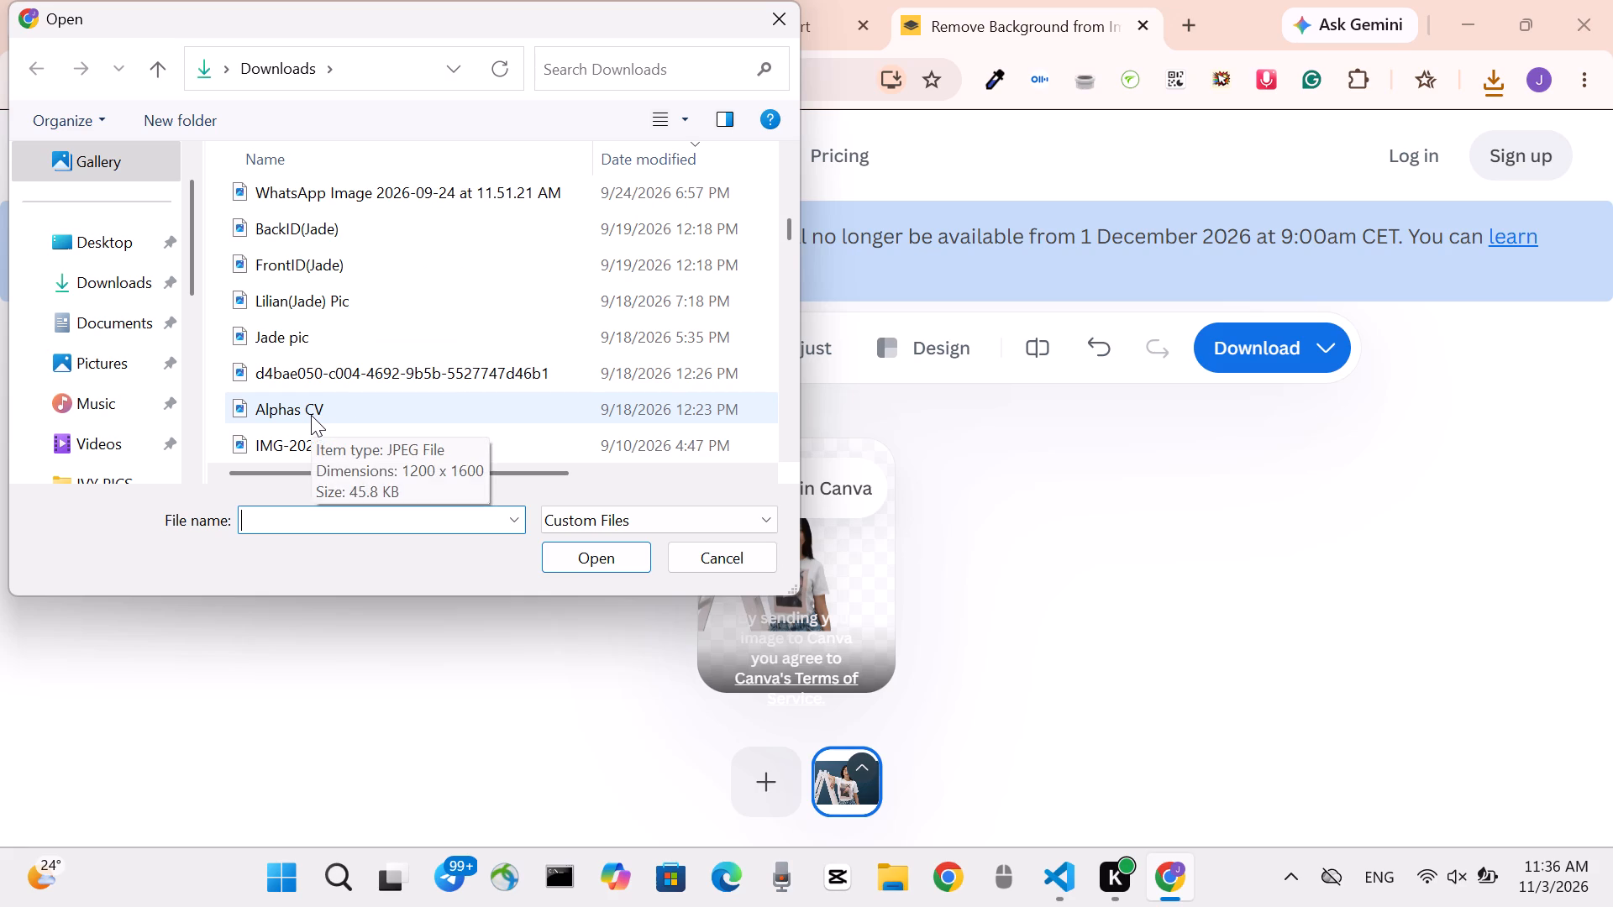
pyautogui.click(317, 302)
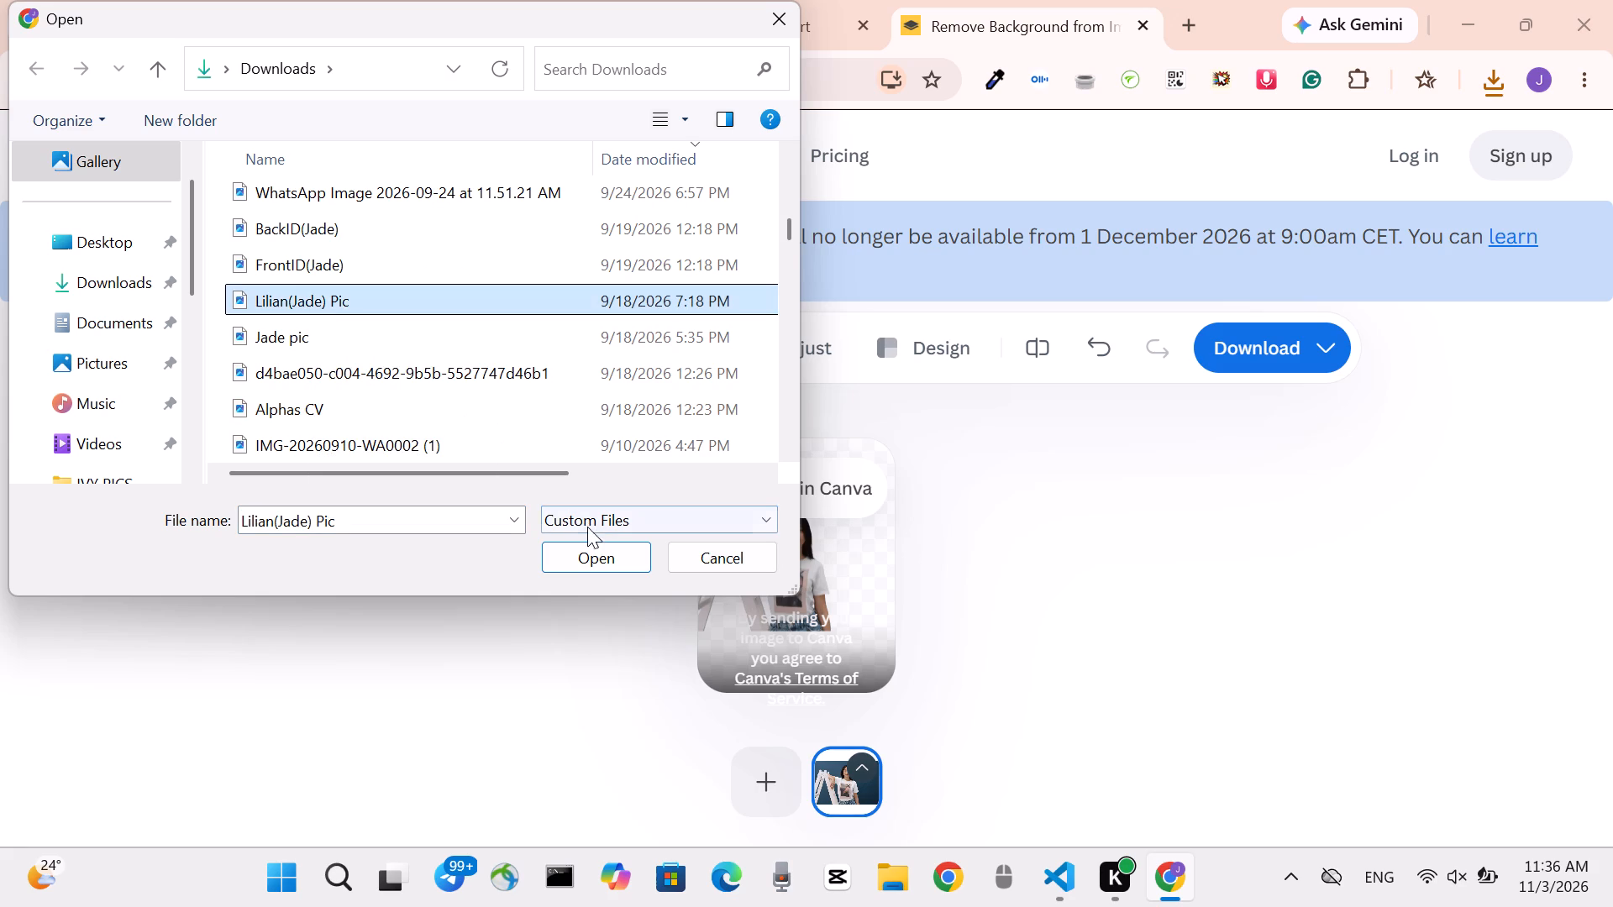
pyautogui.click(591, 547)
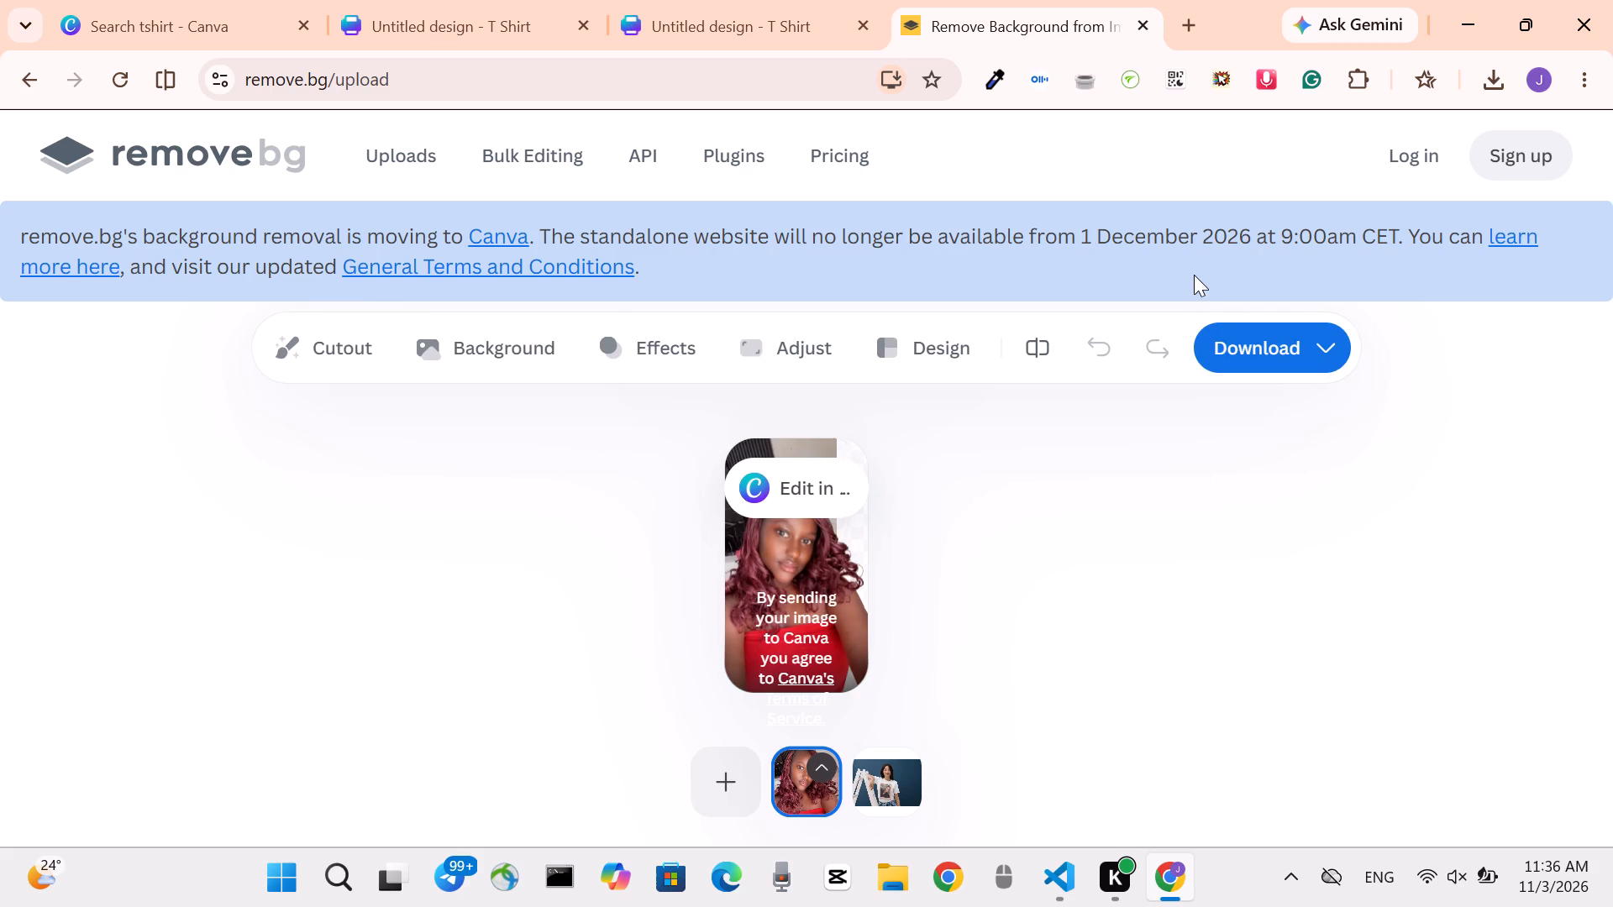
# Download the free 375 x 666 preview of the portrait cutout from remove.bg.
pyautogui.click(1298, 351)
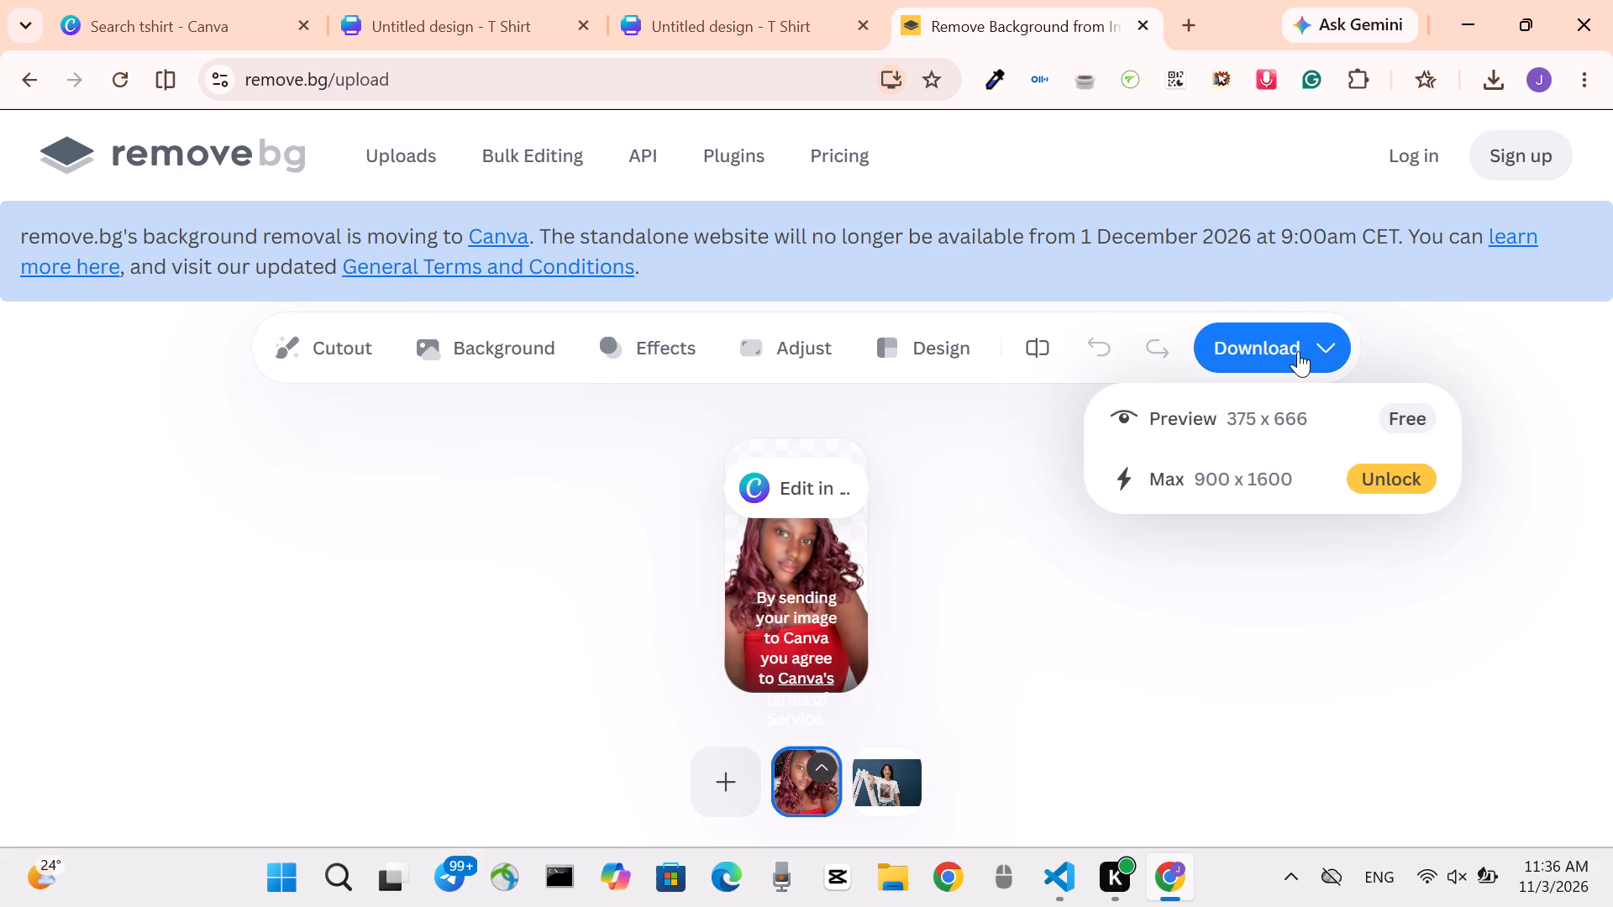
pyautogui.click(1376, 416)
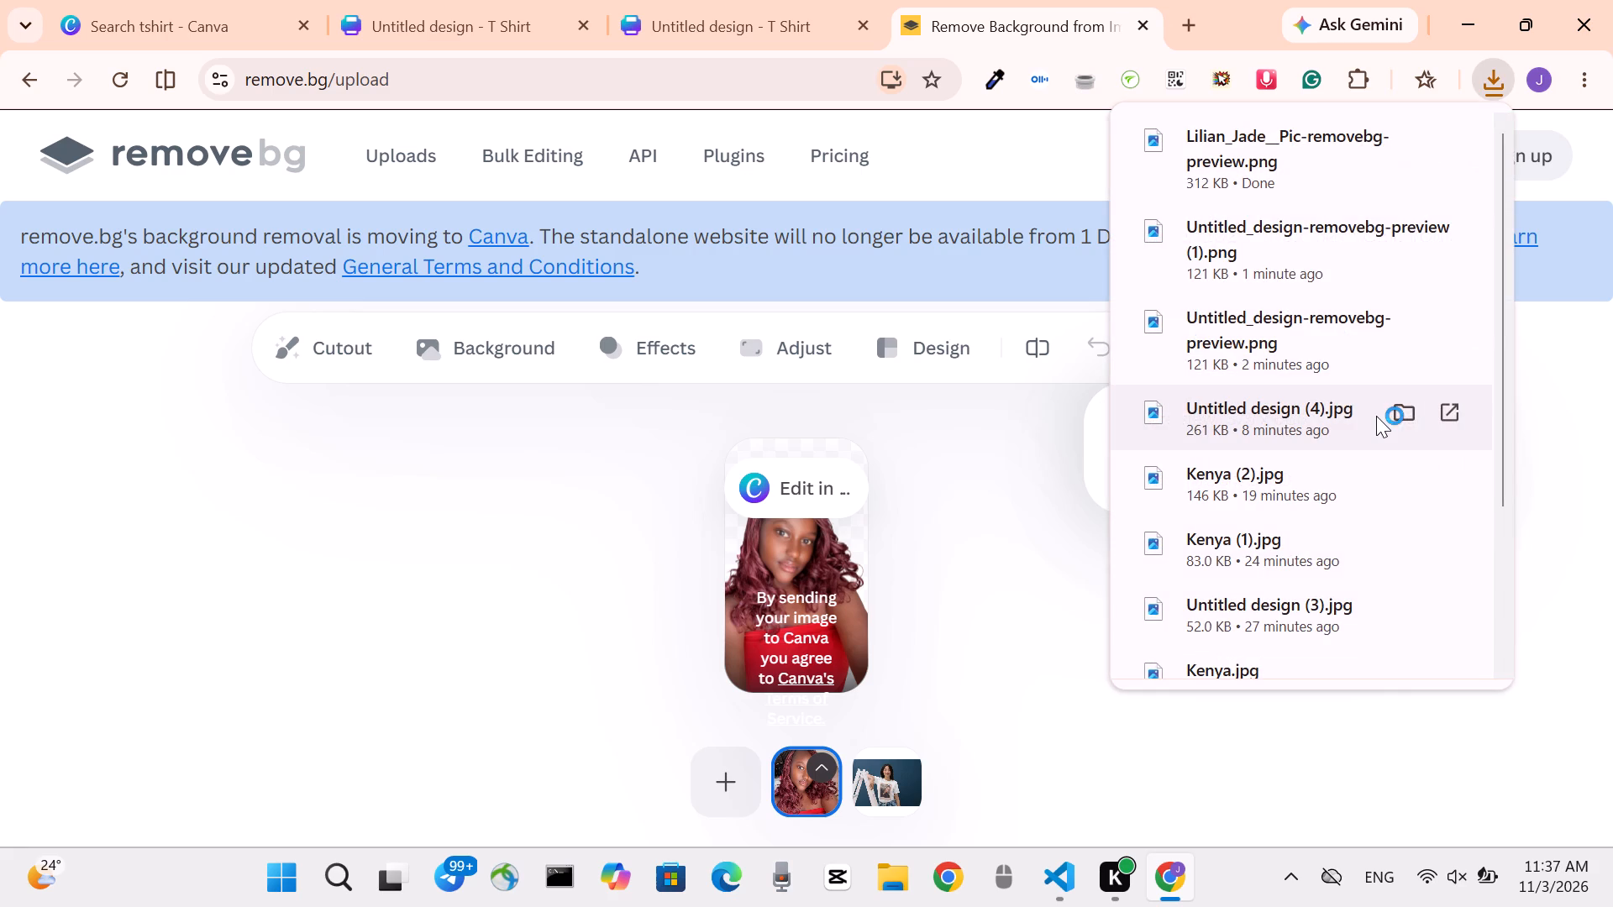
pyautogui.click(1043, 533)
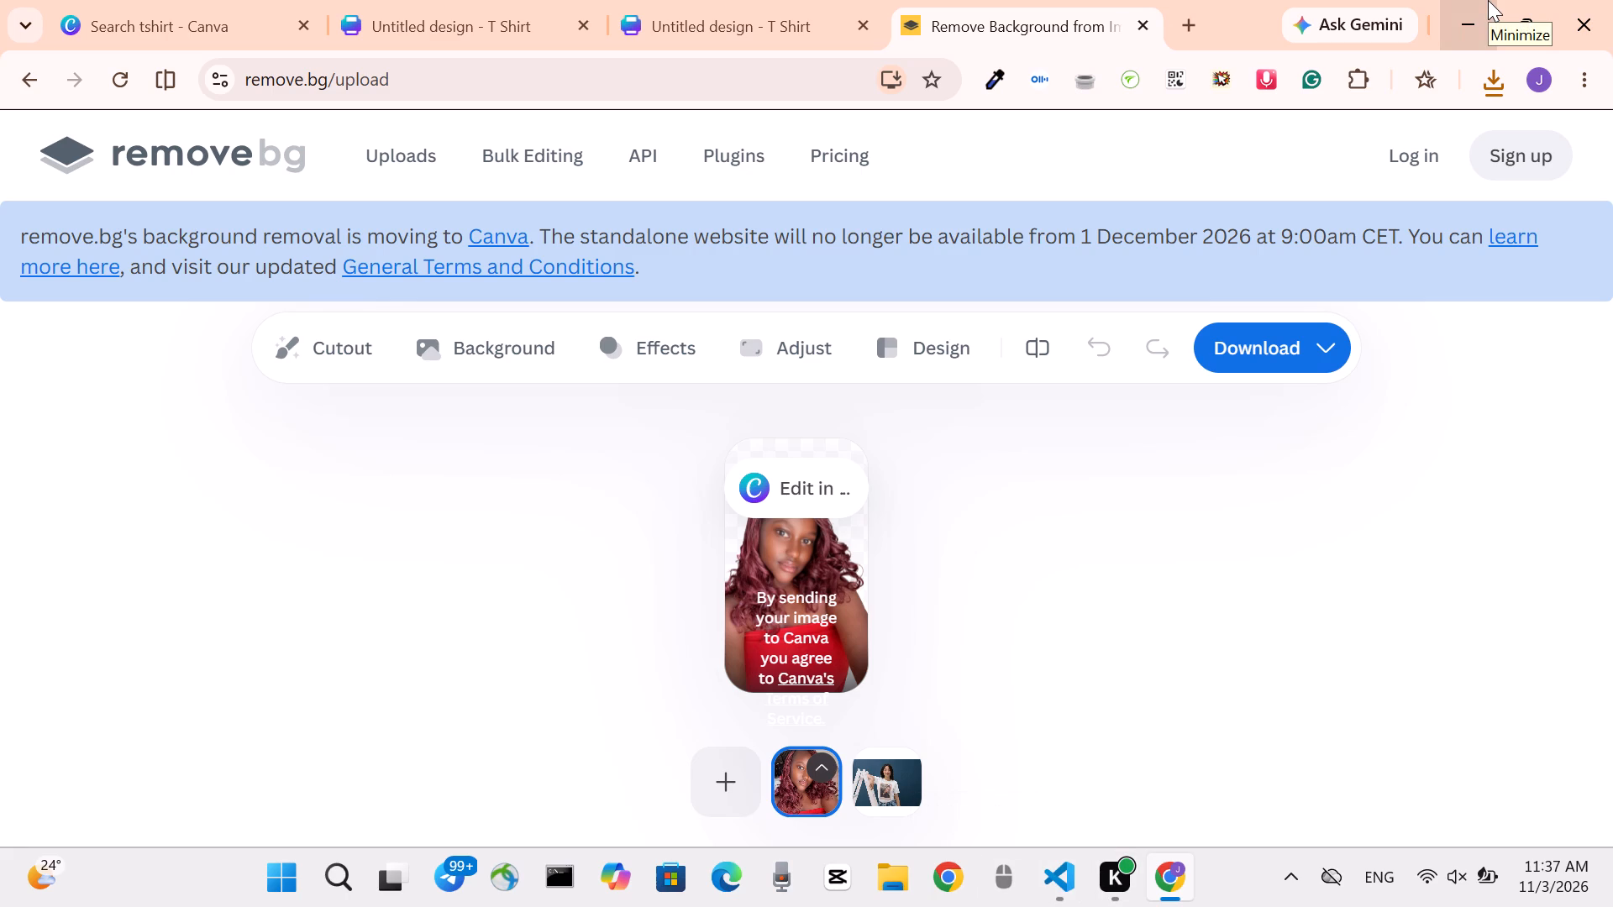
# Close the Canva tab holding the T-shirt design with the pink-framed portrait.
pyautogui.click(710, 34)
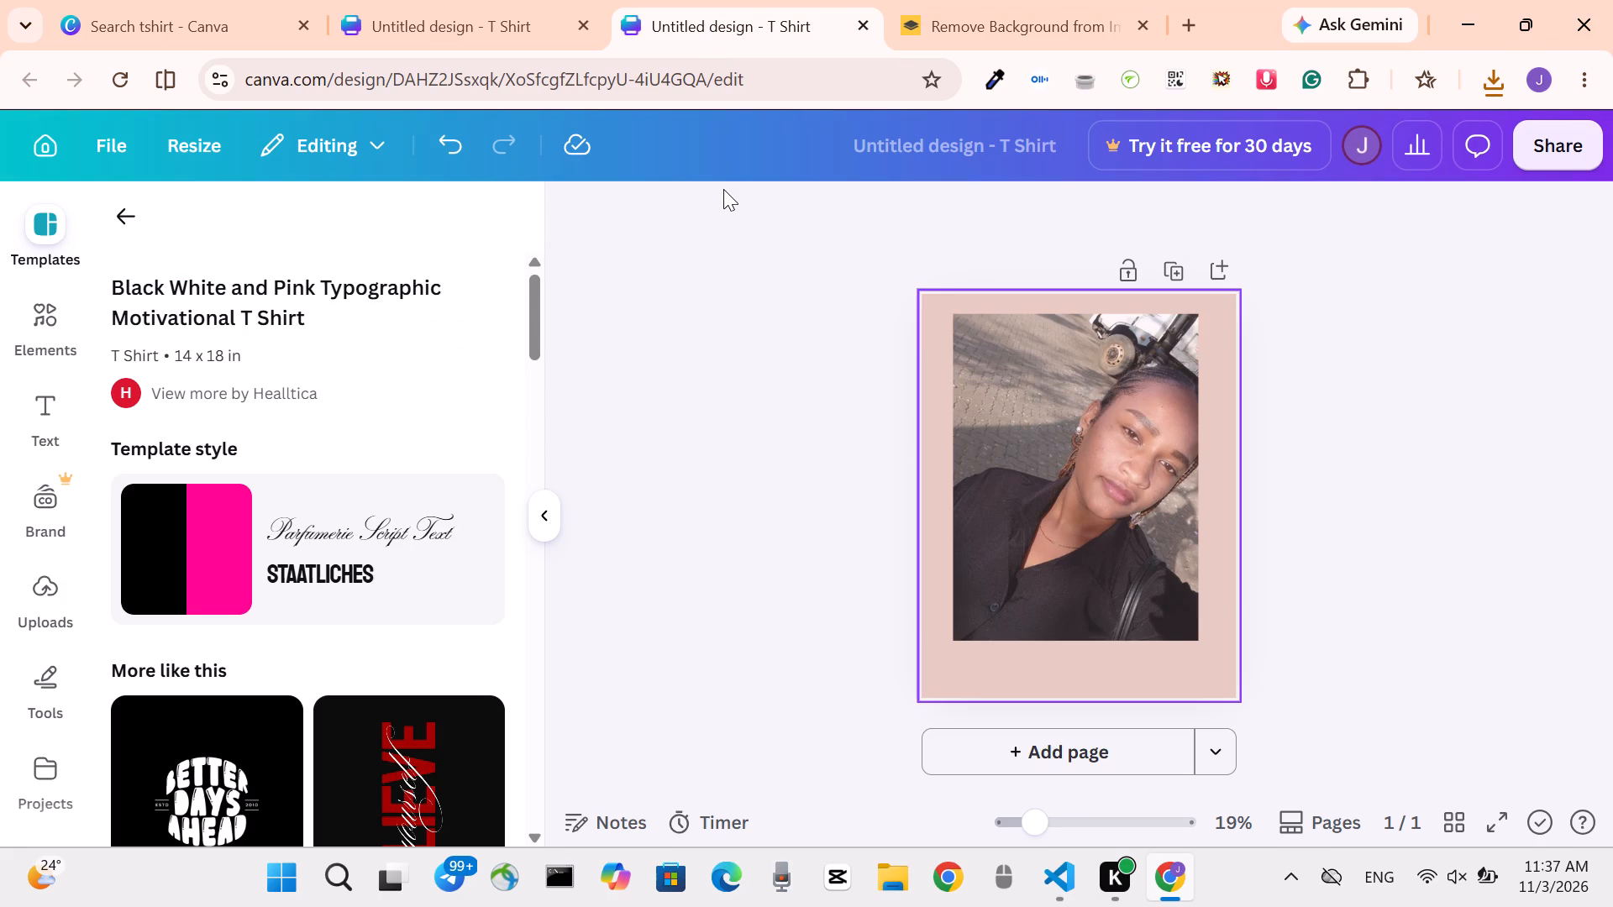
pyautogui.click(862, 23)
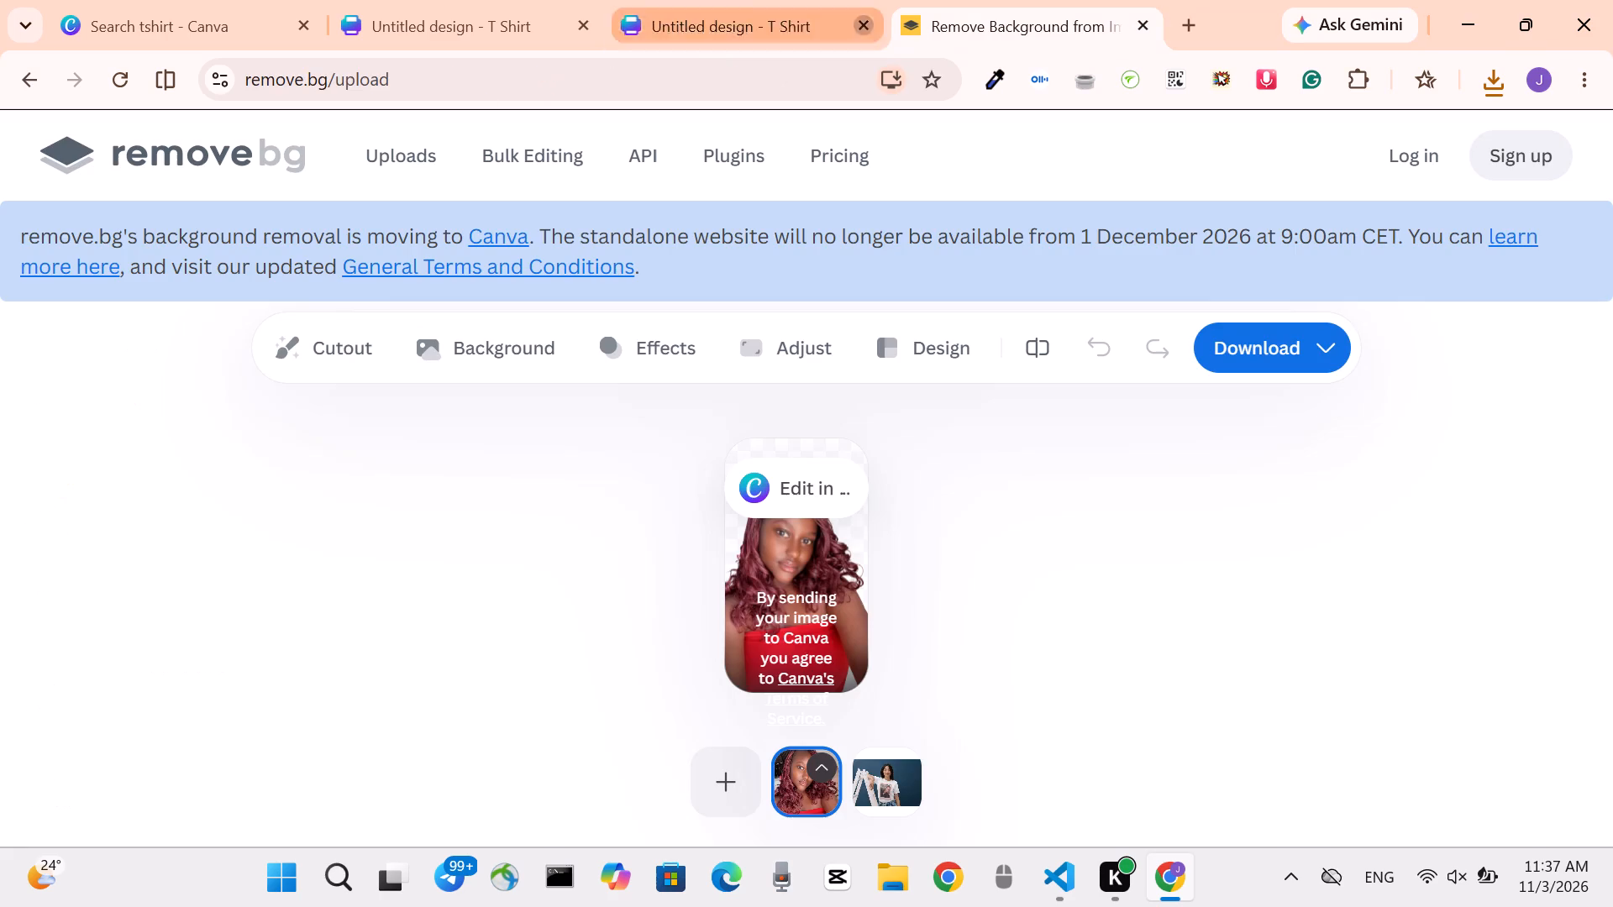
# Upload the newest removebg-preview portrait cutout from Downloads to the uploads of the blank Canva T-shirt design.
pyautogui.click(464, 8)
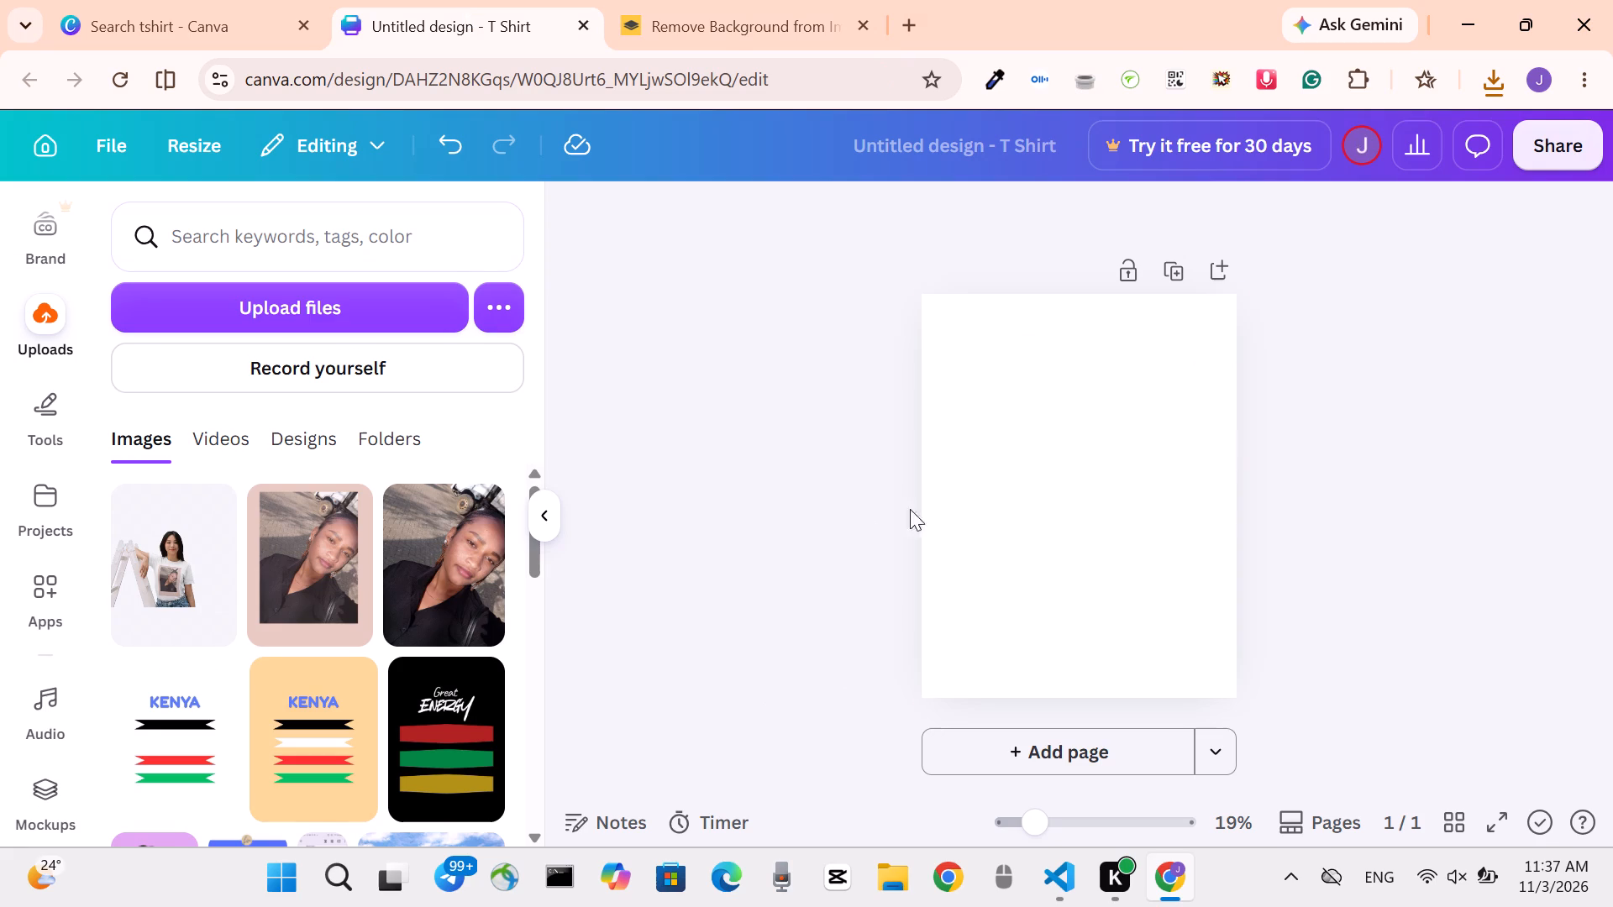
pyautogui.click(240, 299)
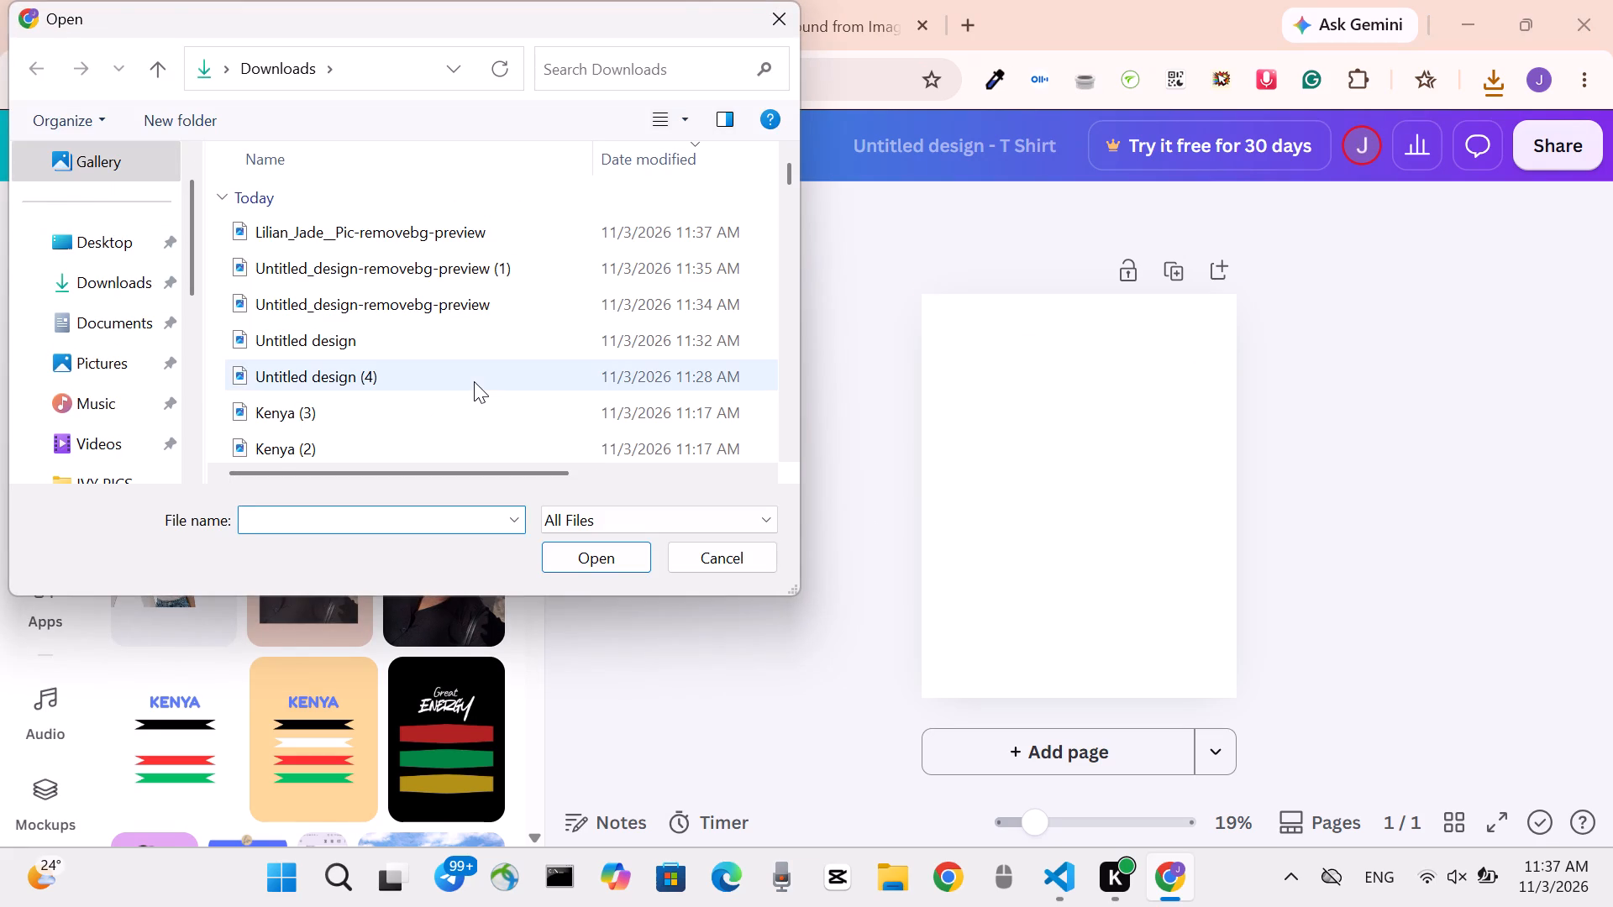
pyautogui.click(371, 223)
pyautogui.click(601, 543)
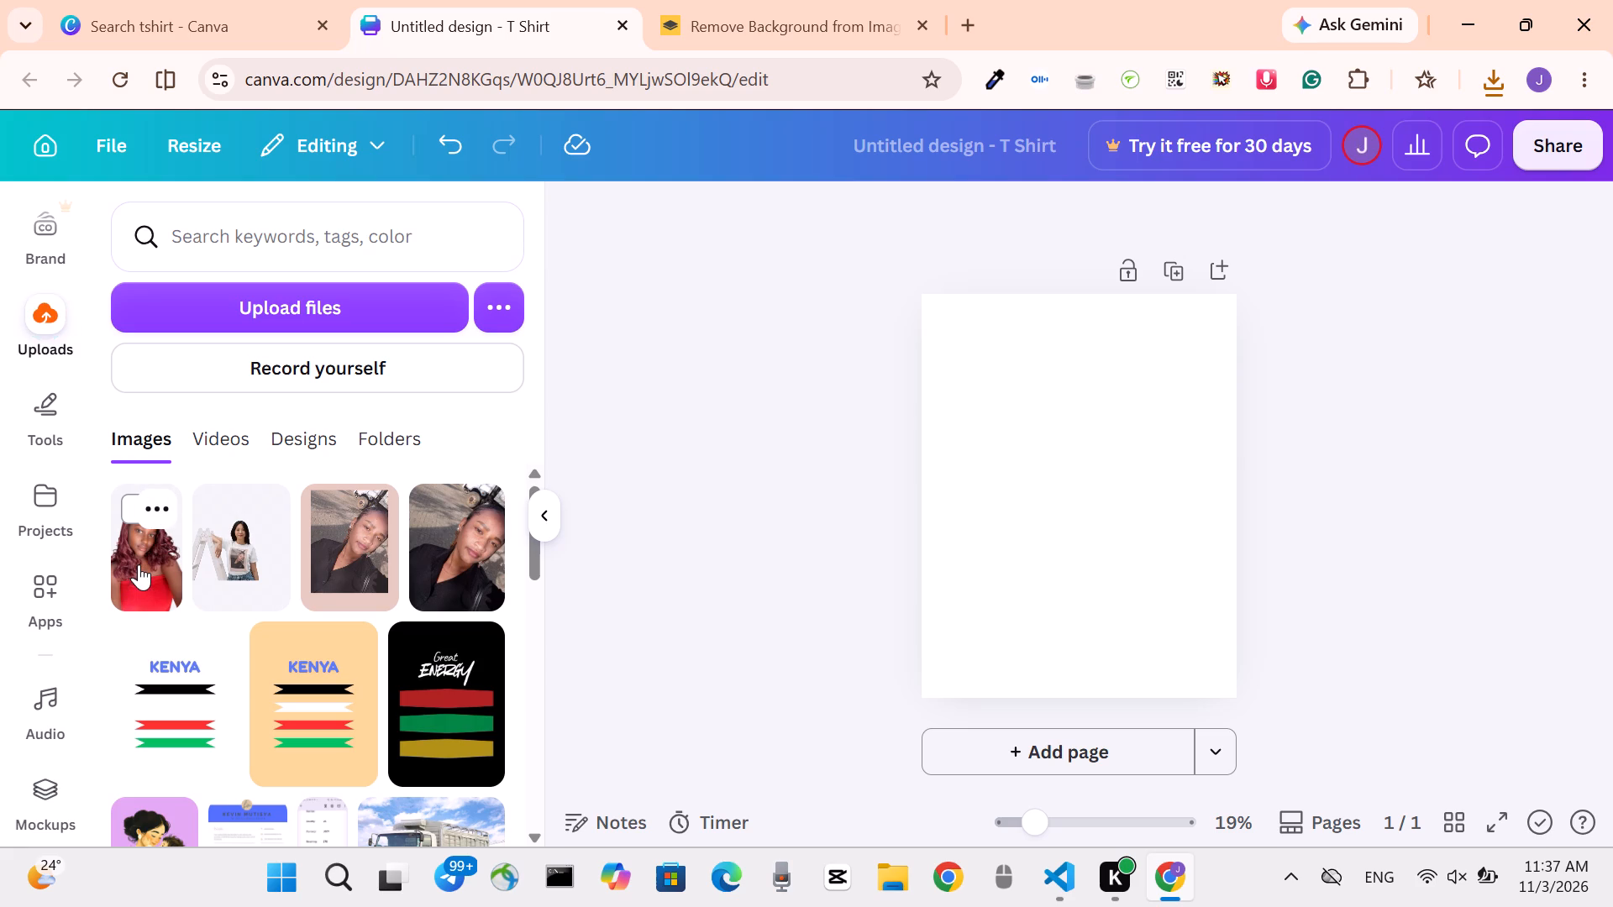
# Place the cutout of the woman in red on the blank T-shirt page and enlarge it to fill the page.
pyautogui.moveTo(139, 564); pyautogui.dragTo(491, 495)
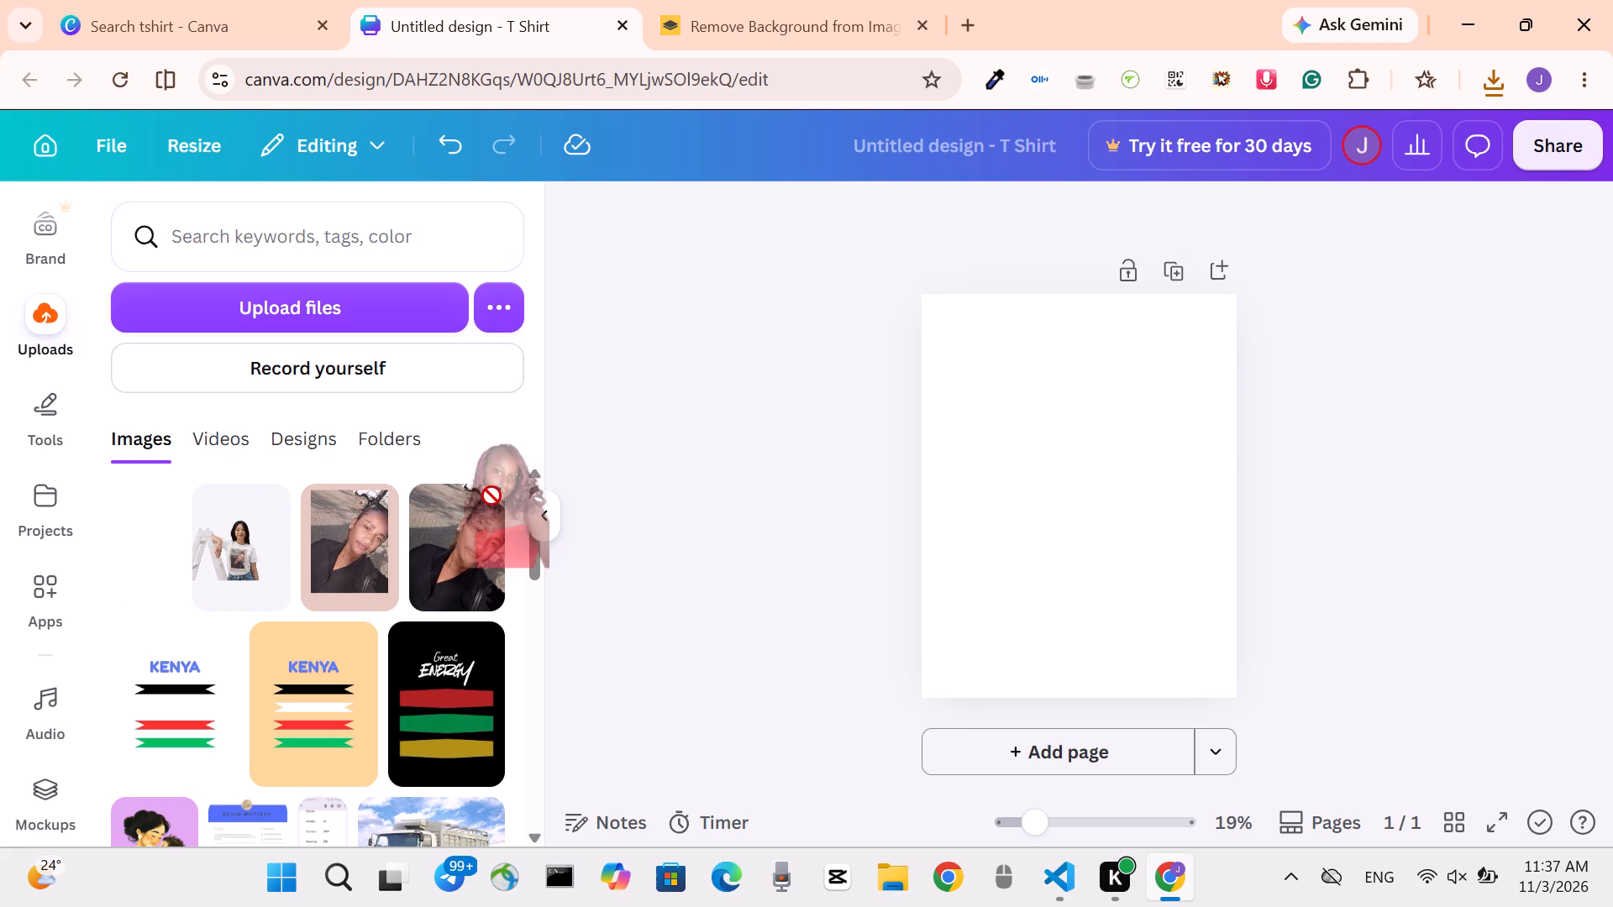
pyautogui.moveTo(491, 495); pyautogui.dragTo(1023, 453)
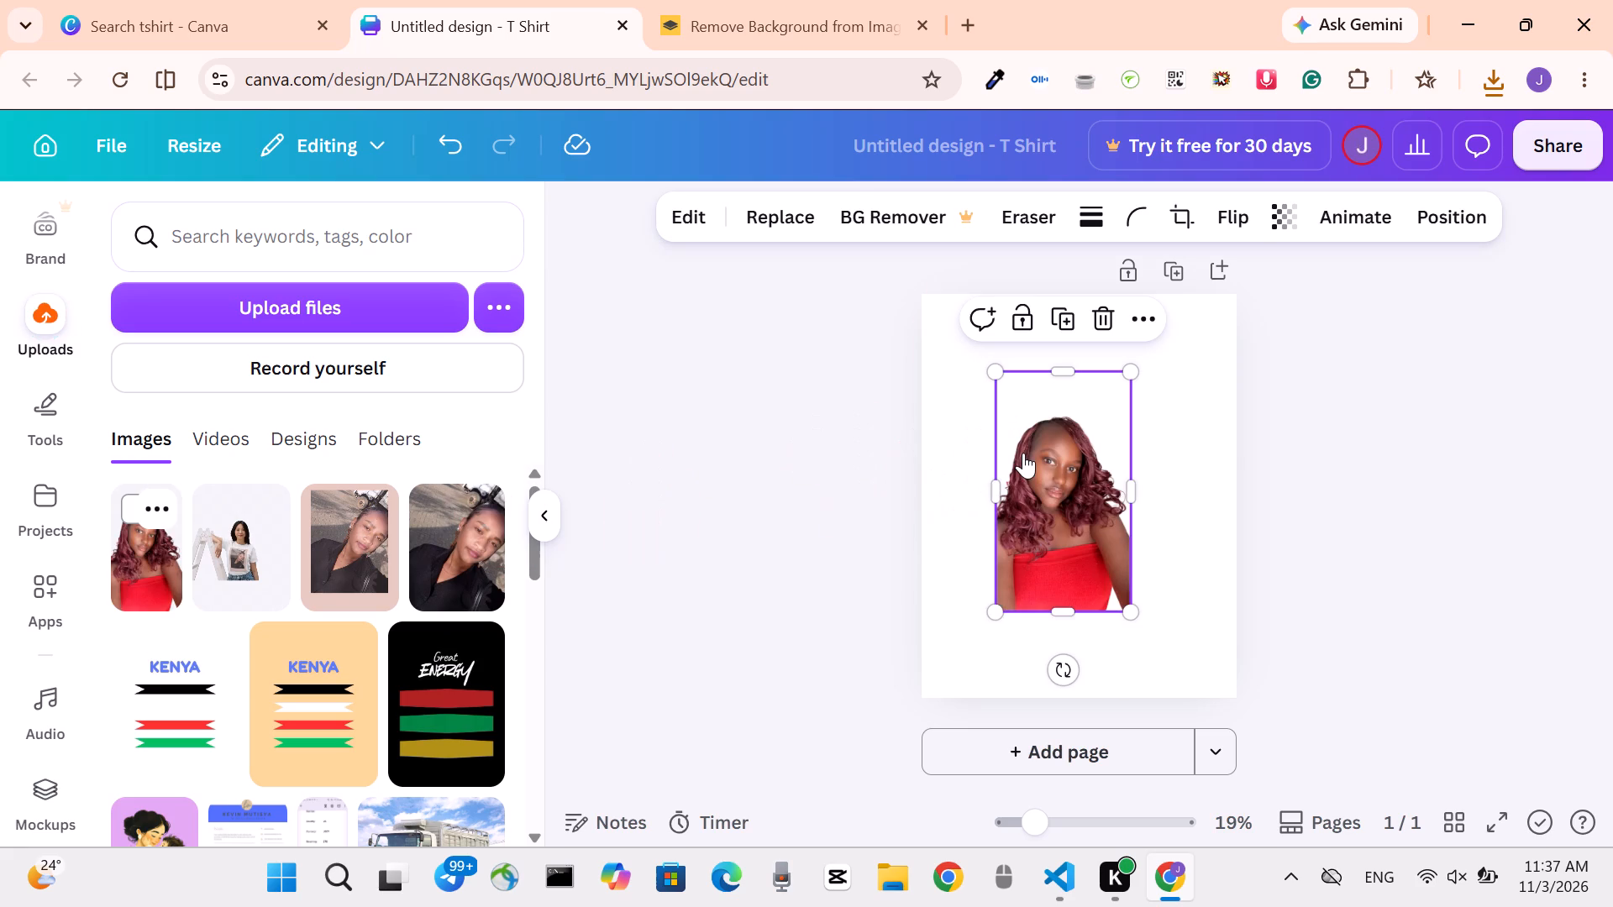
pyautogui.moveTo(1132, 373); pyautogui.dragTo(1194, 313)
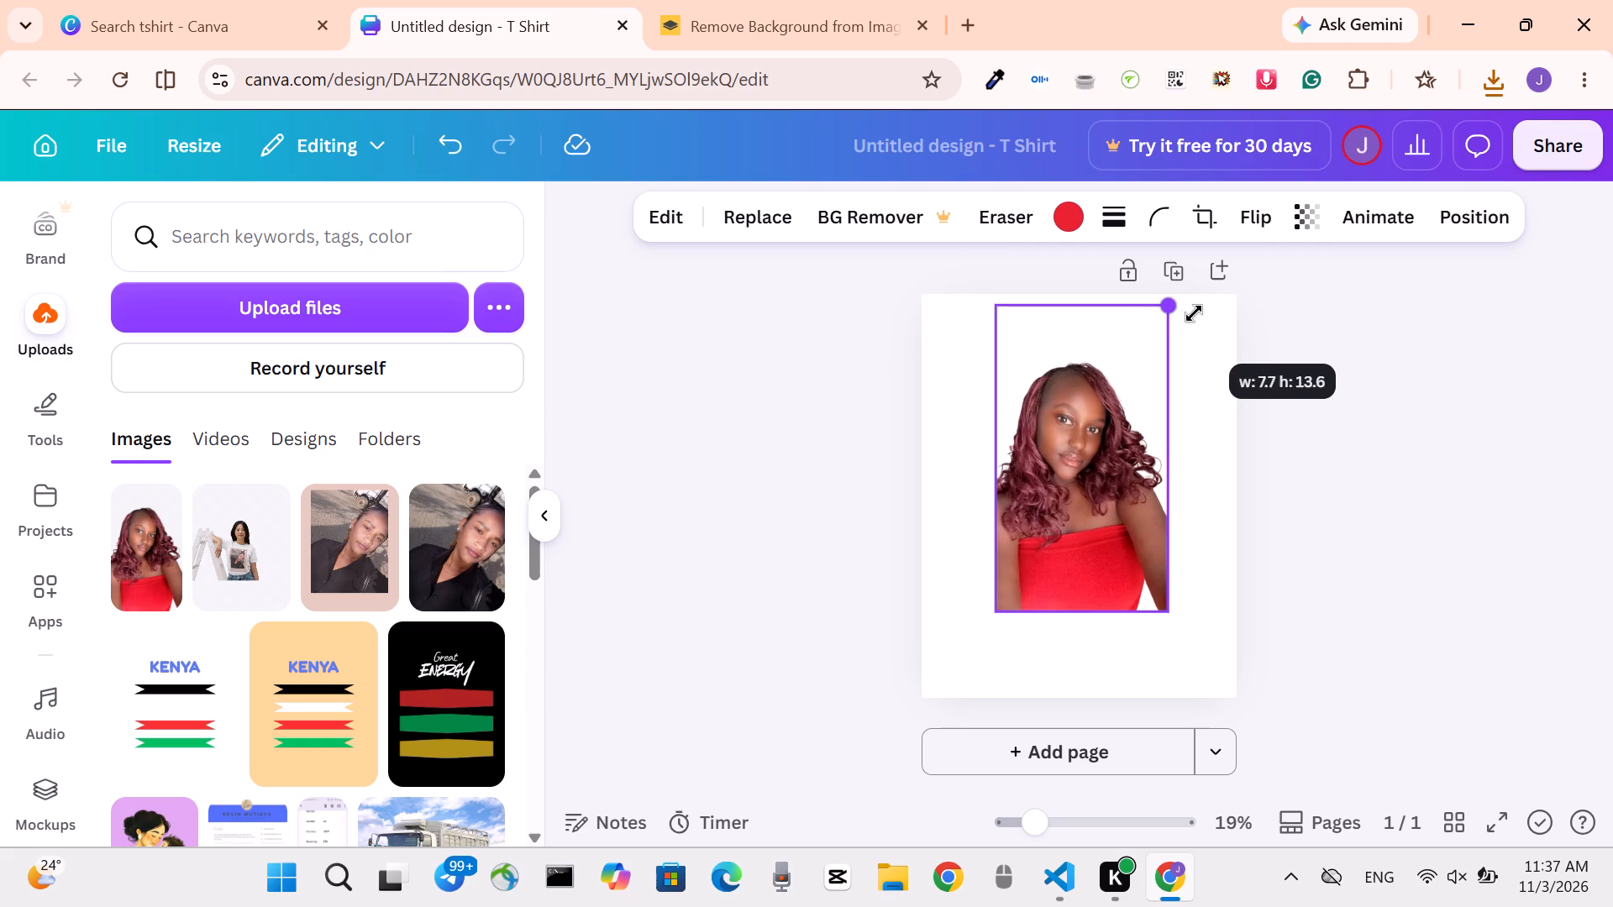
pyautogui.moveTo(1194, 313); pyautogui.dragTo(1198, 309)
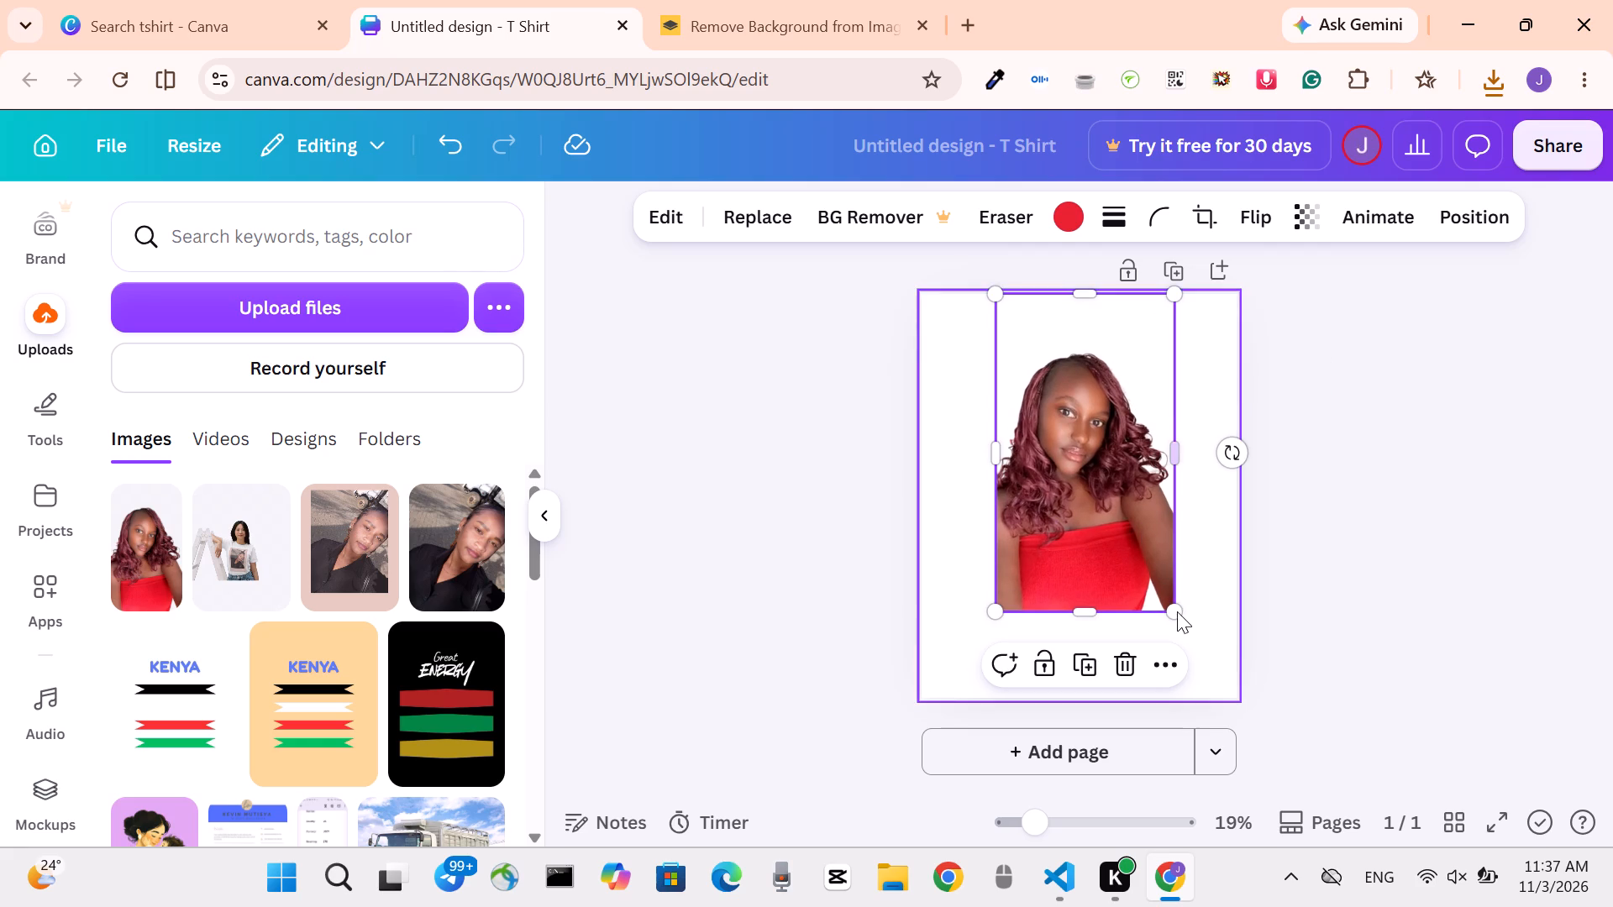
pyautogui.moveTo(1176, 607); pyautogui.dragTo(1222, 673)
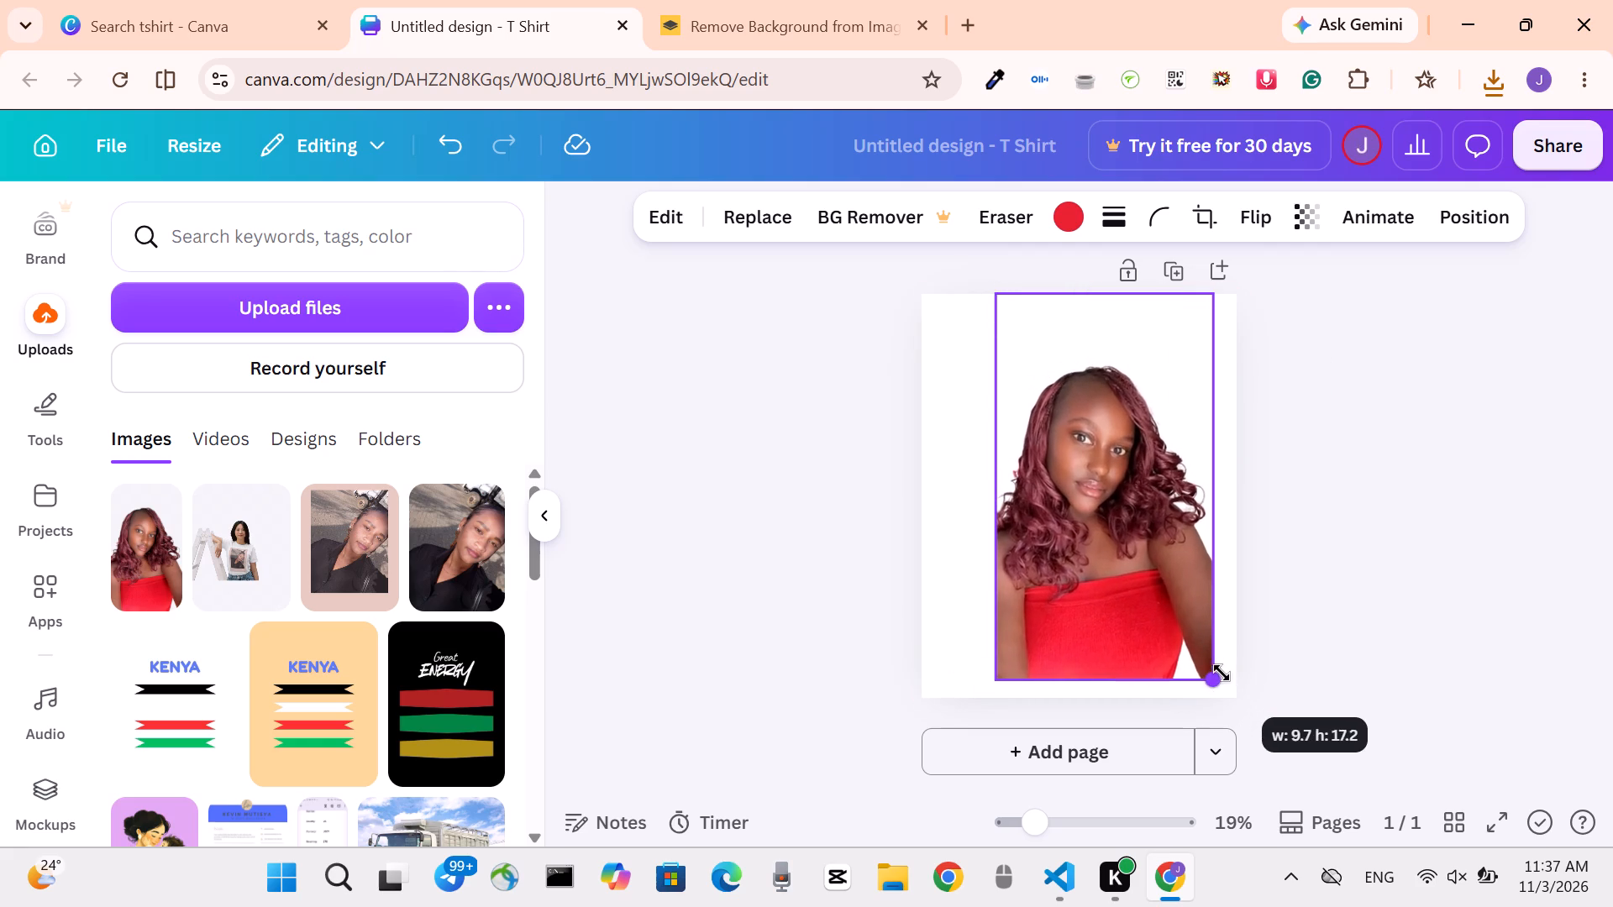
pyautogui.moveTo(1222, 673); pyautogui.dragTo(1230, 690)
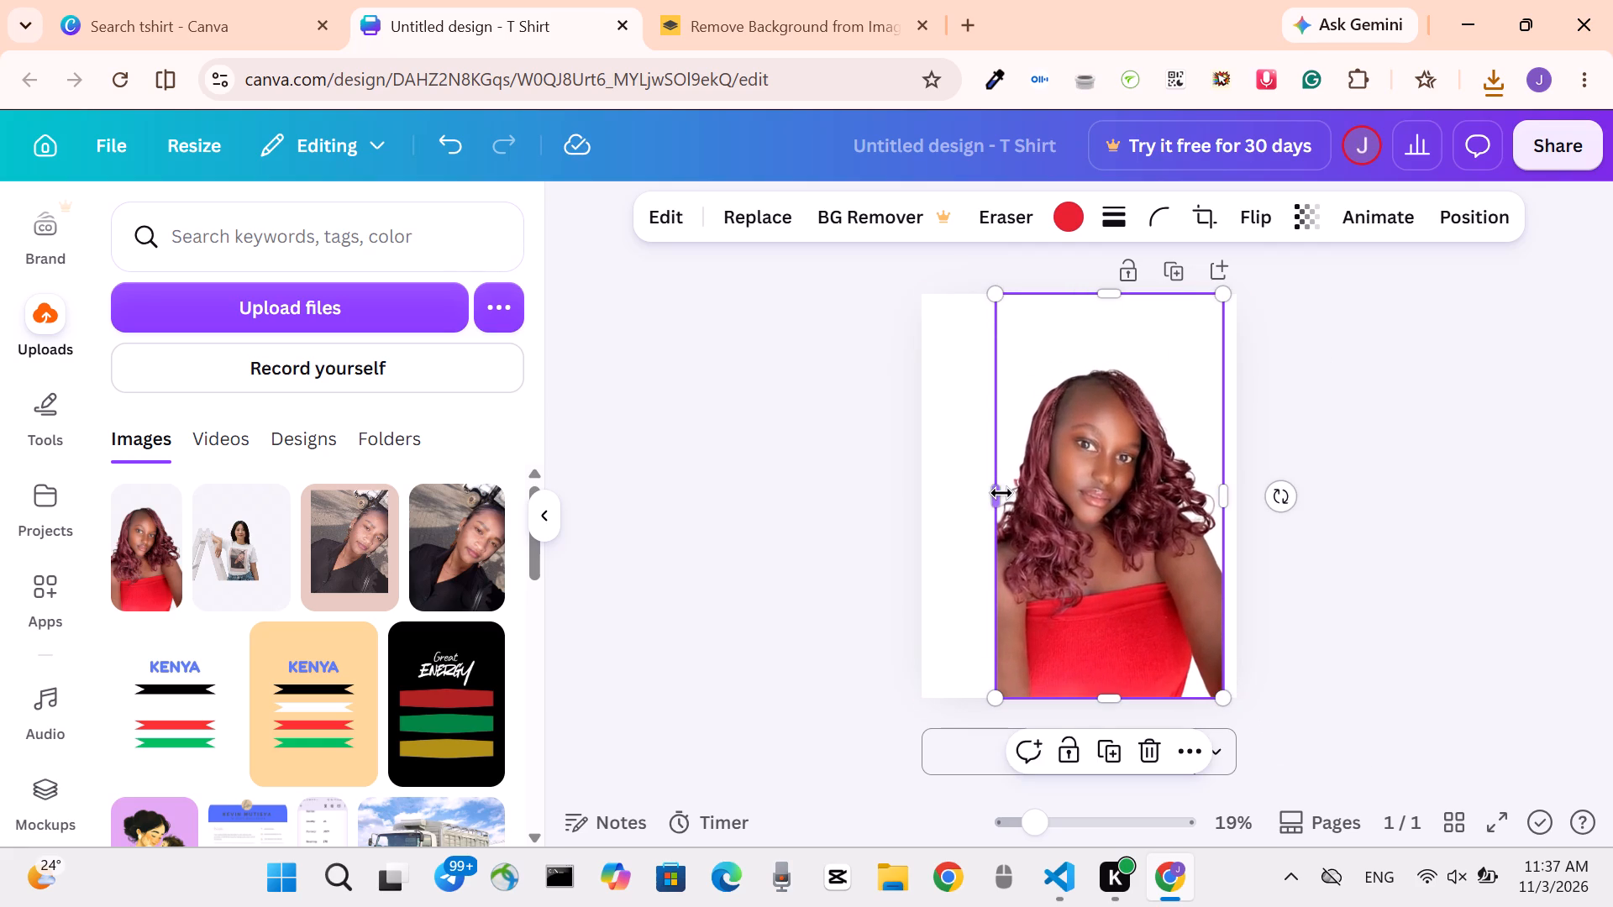
pyautogui.moveTo(996, 490); pyautogui.dragTo(929, 502)
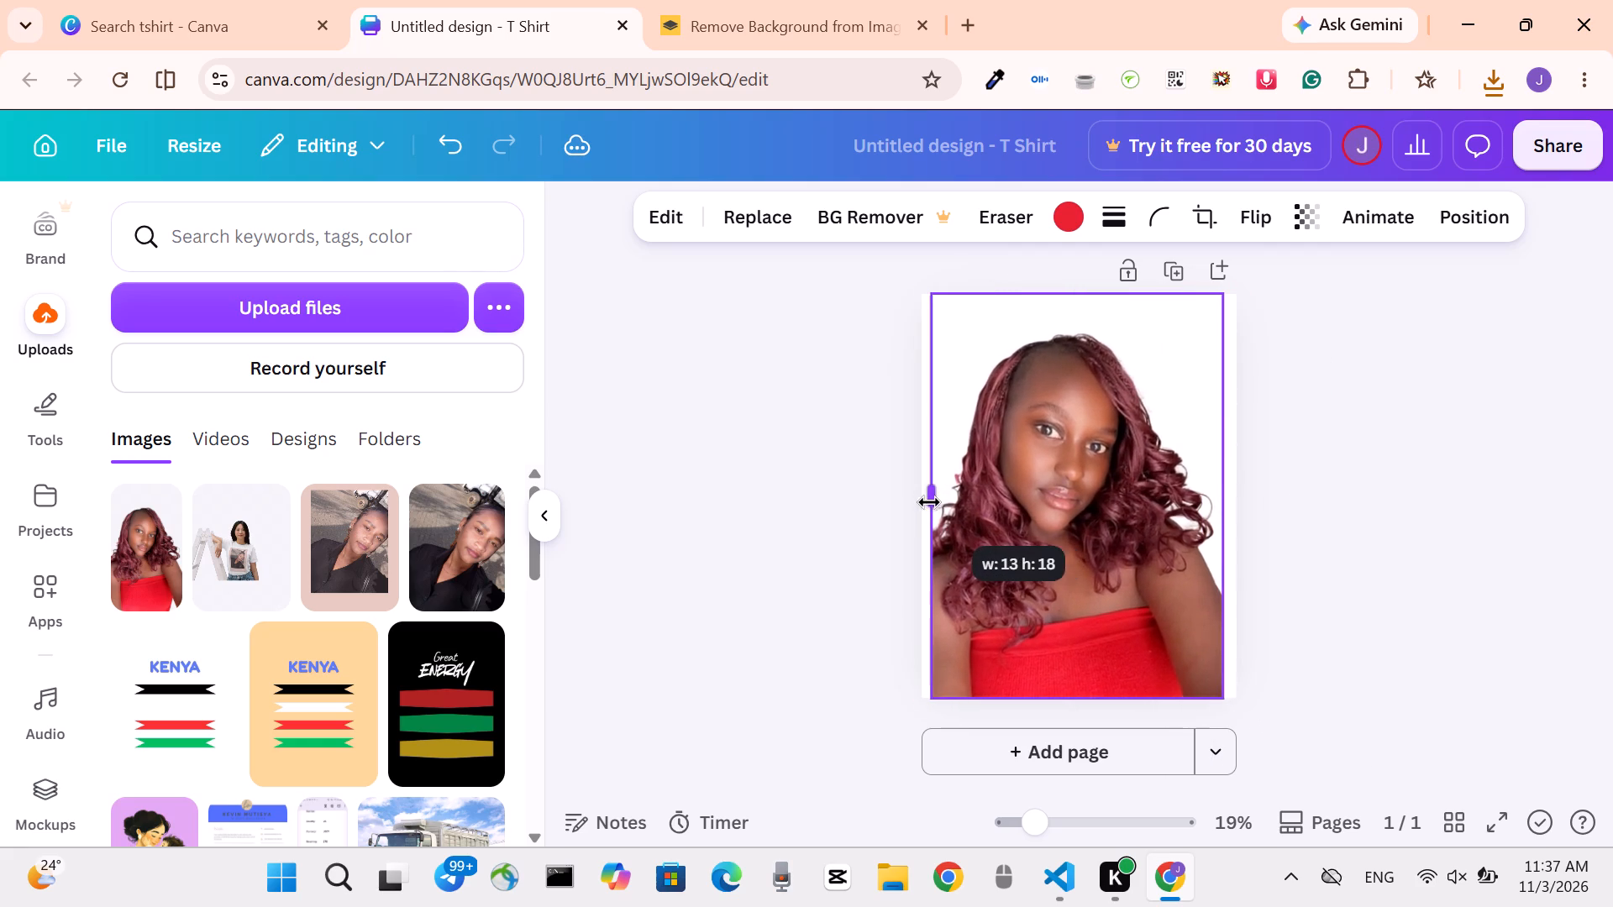
pyautogui.moveTo(929, 502); pyautogui.dragTo(926, 504)
pyautogui.moveTo(1227, 497); pyautogui.dragTo(1234, 497)
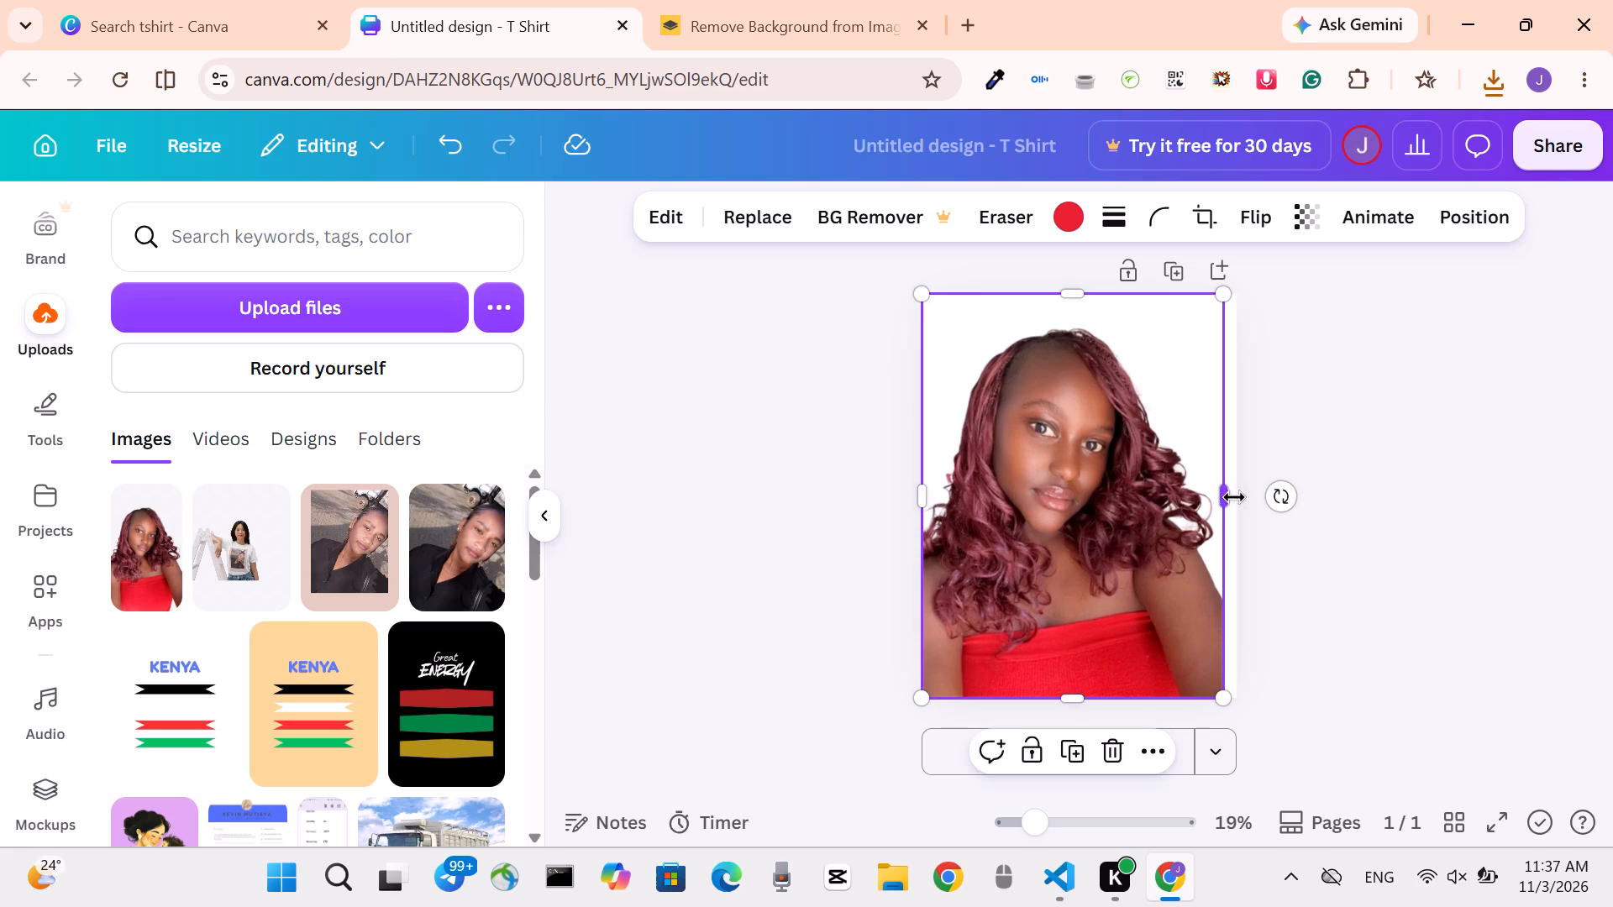
pyautogui.moveTo(1234, 497); pyautogui.dragTo(1239, 497)
pyautogui.click(1103, 516)
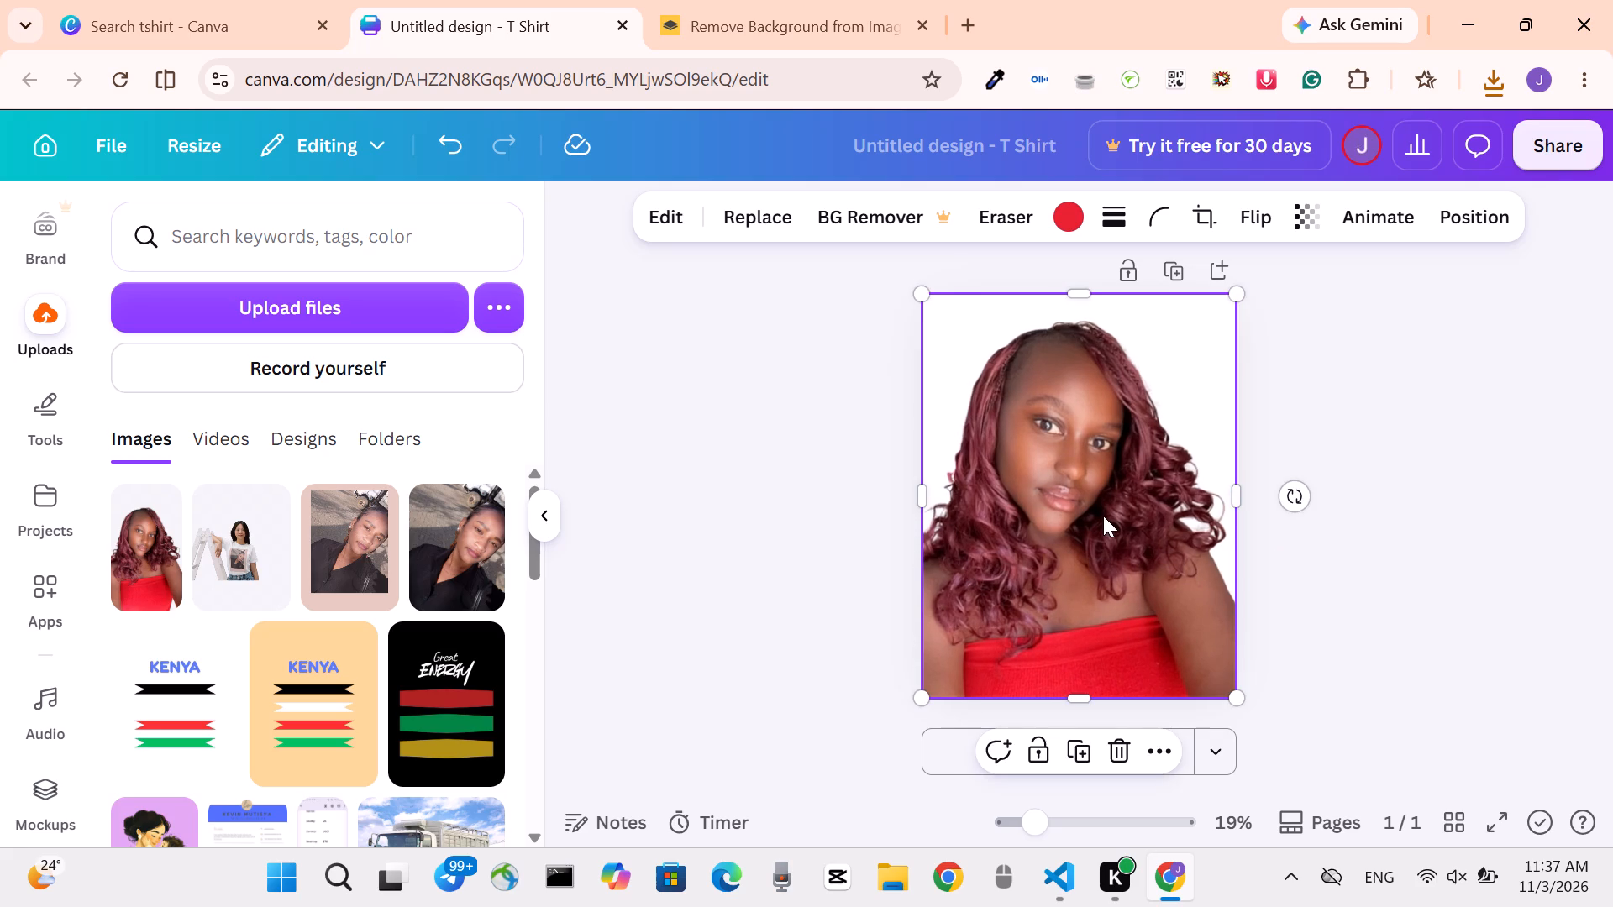
# Download the T-shirt design with the full-page portrait as a JPG file.
pyautogui.click(1572, 146)
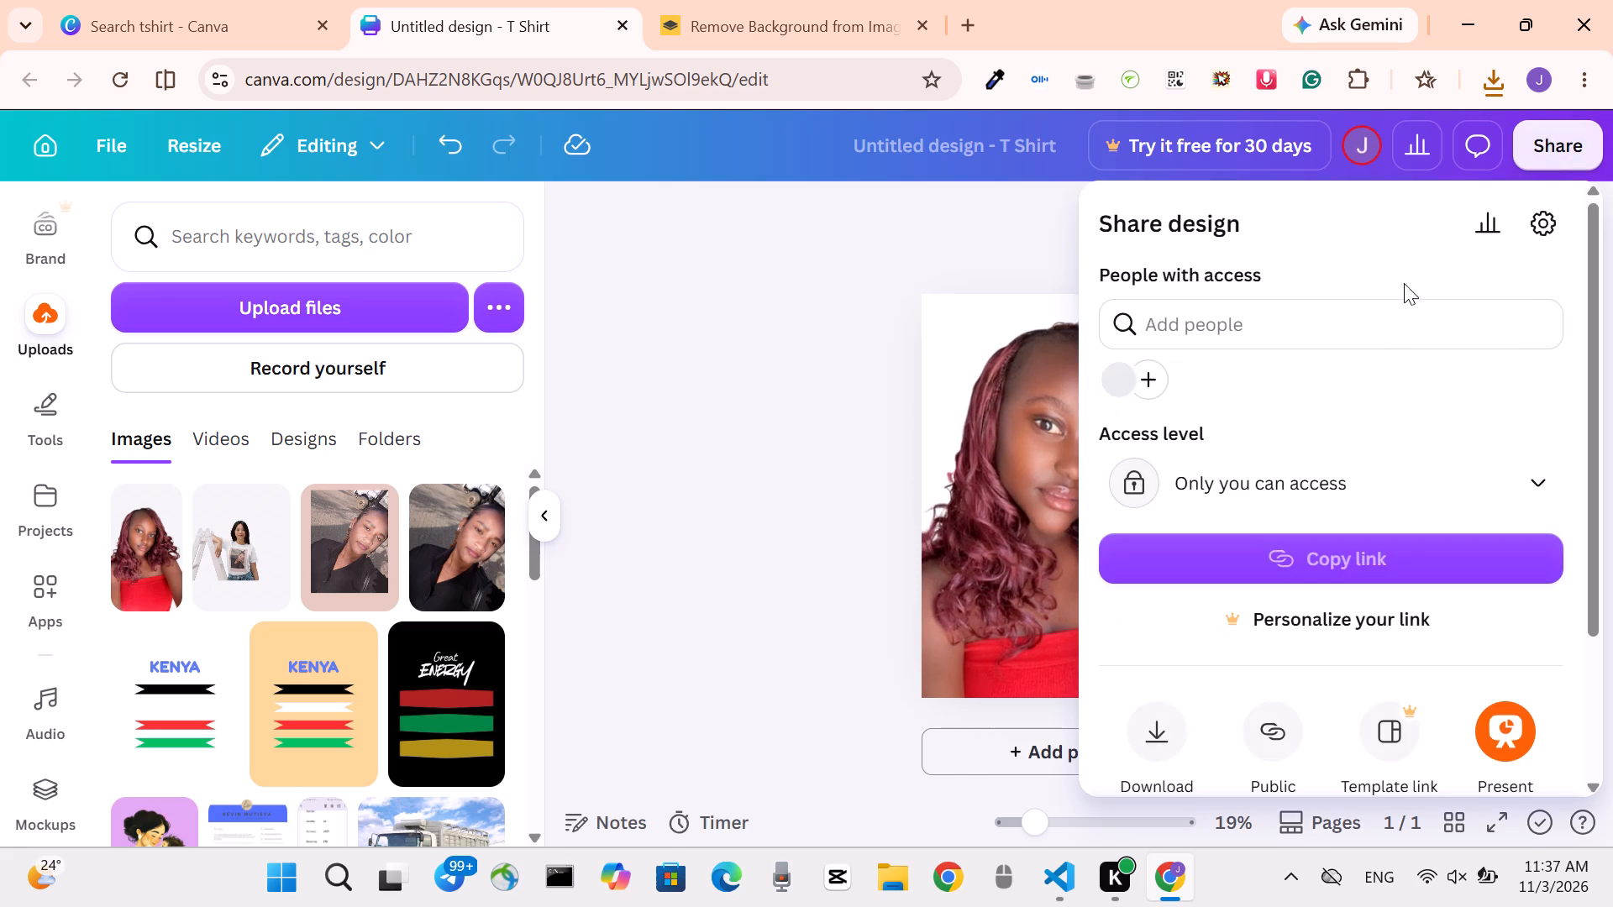
pyautogui.click(1160, 734)
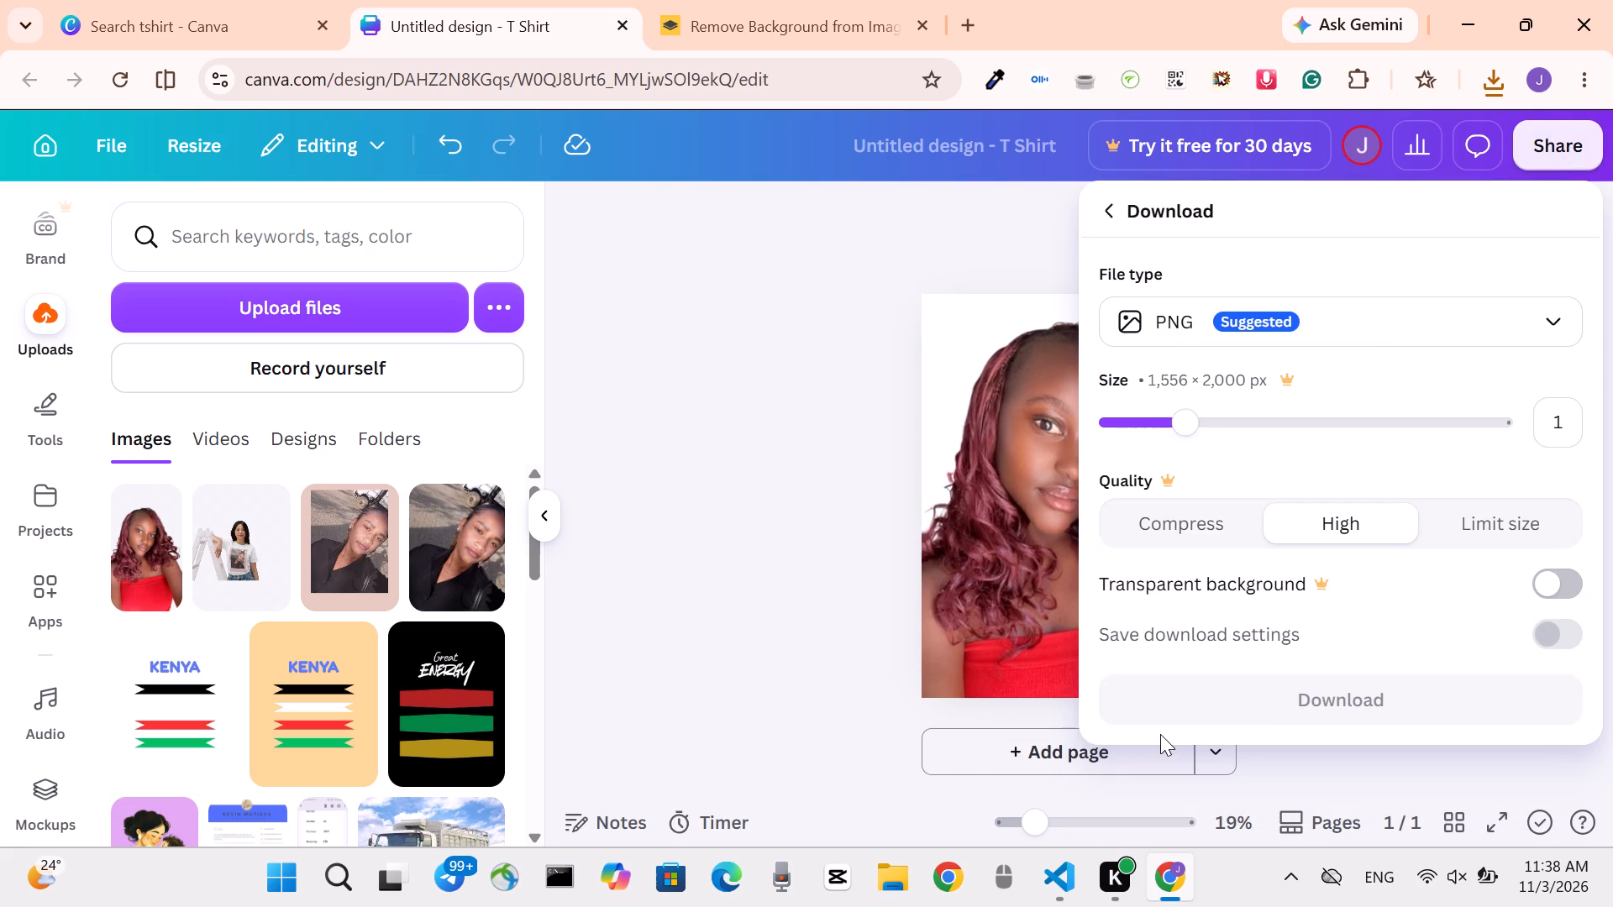
pyautogui.click(1344, 322)
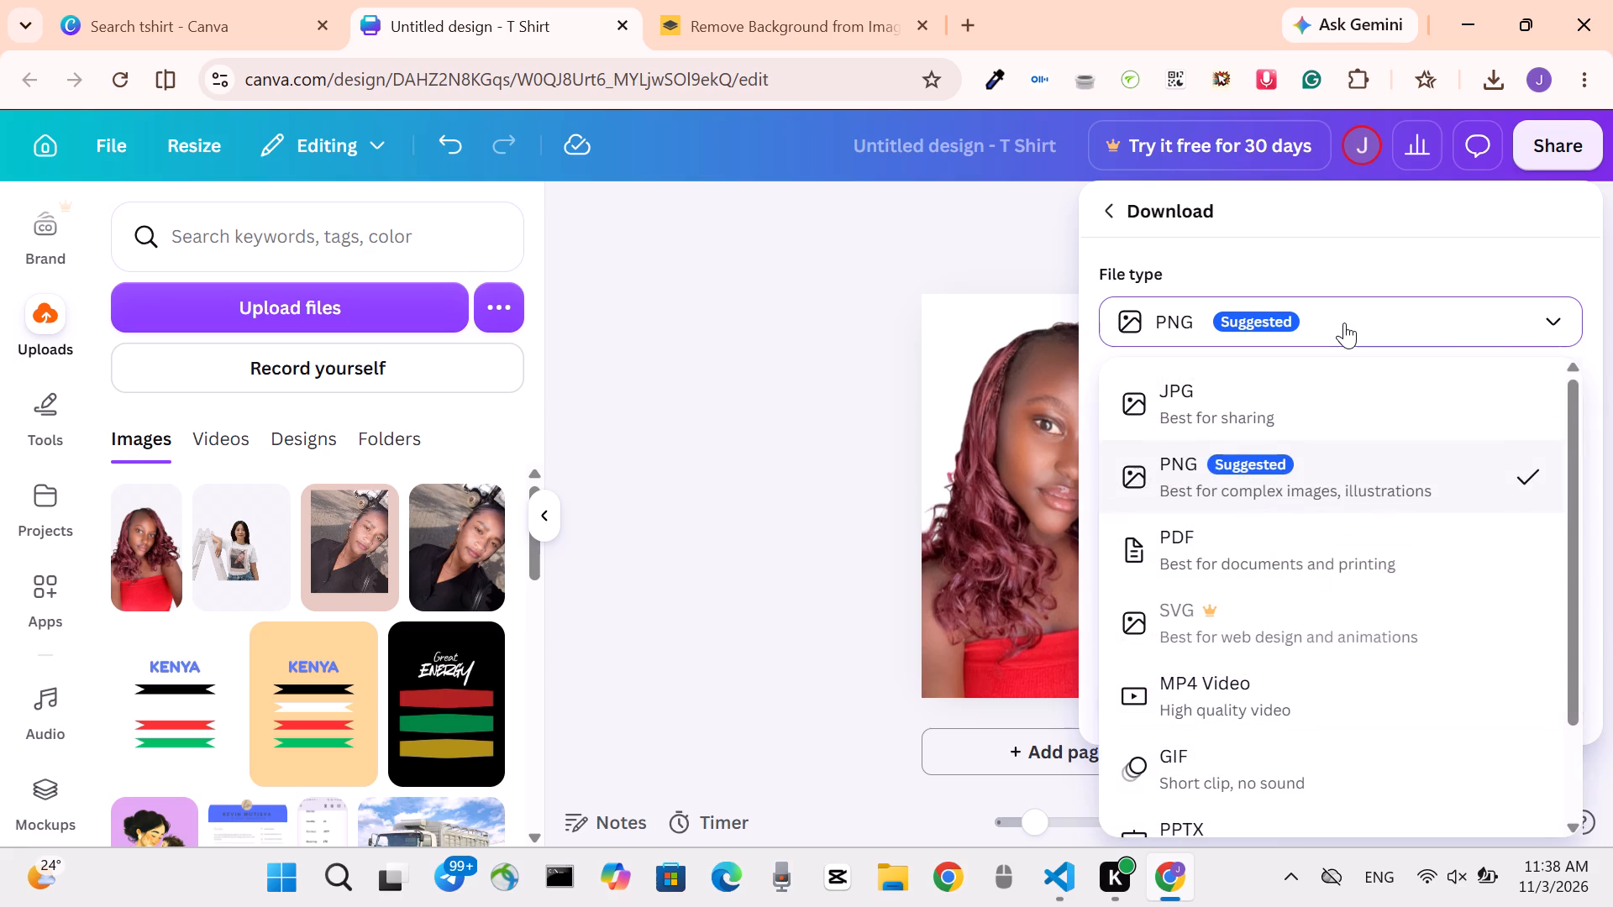
pyautogui.click(1215, 401)
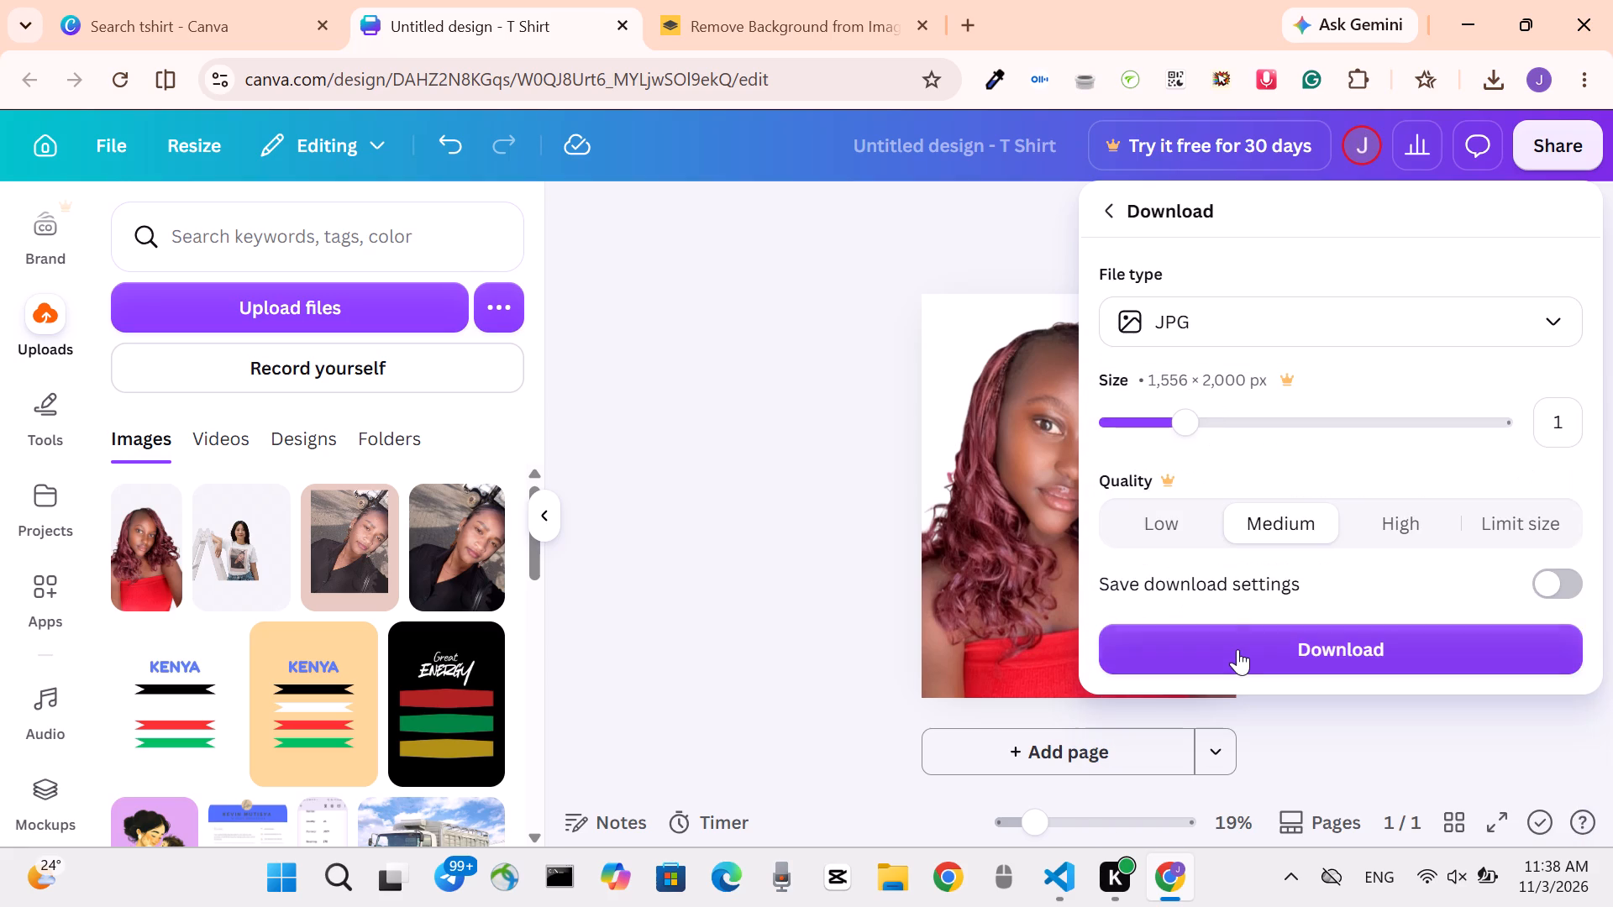
pyautogui.click(1242, 649)
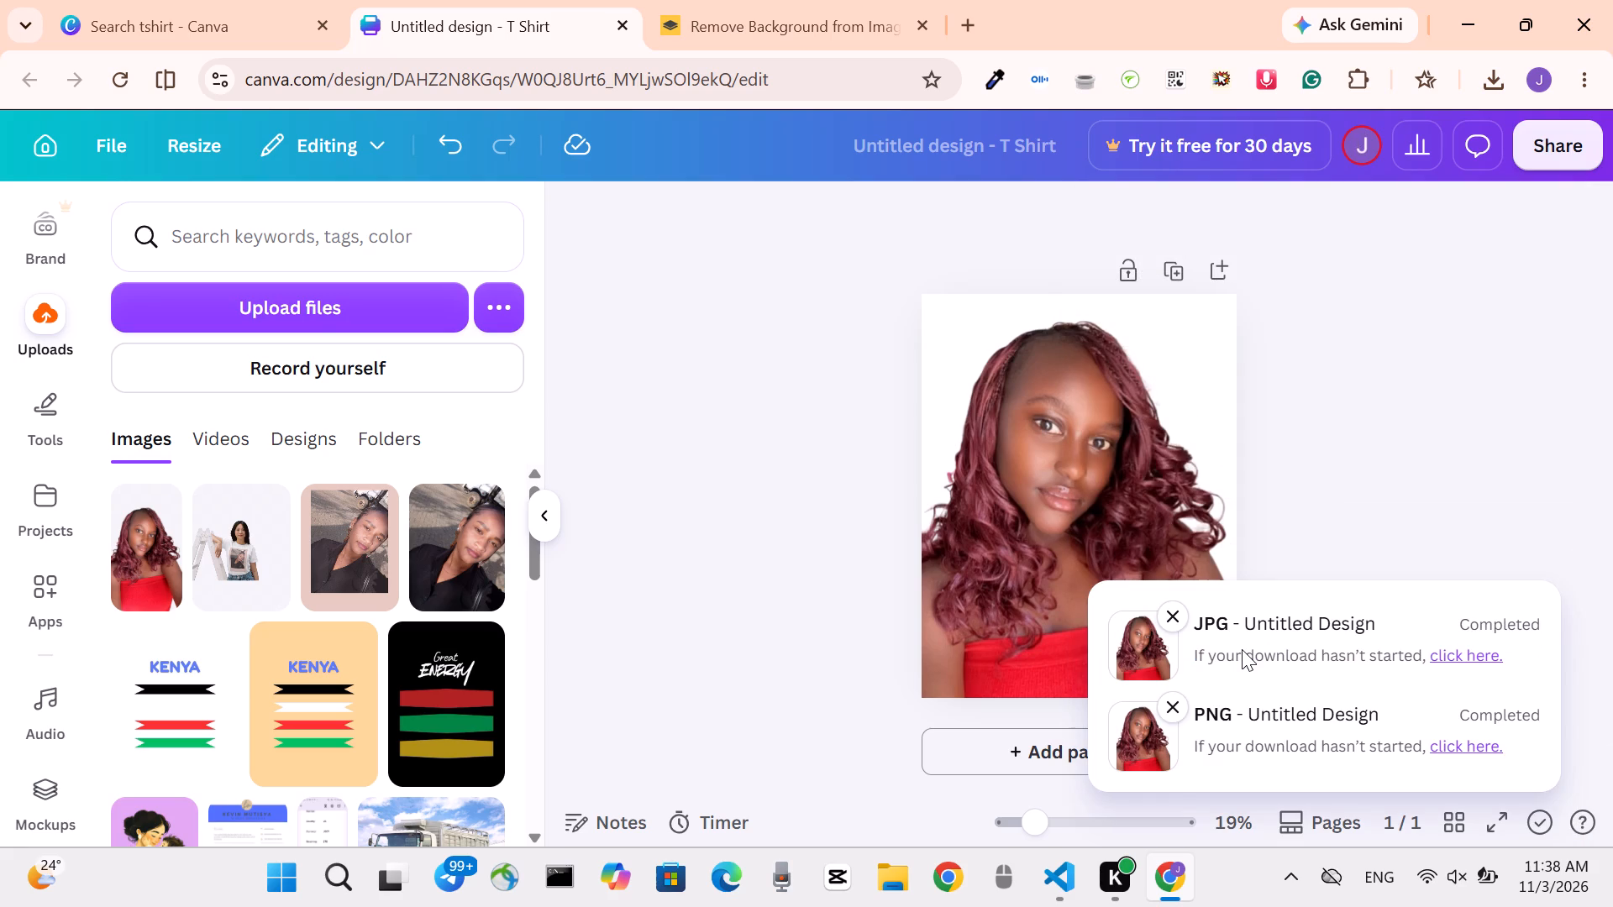
# Upload the exported portrait image Untitled design (5) from Downloads to the Canva uploads.
pyautogui.click(42, 324)
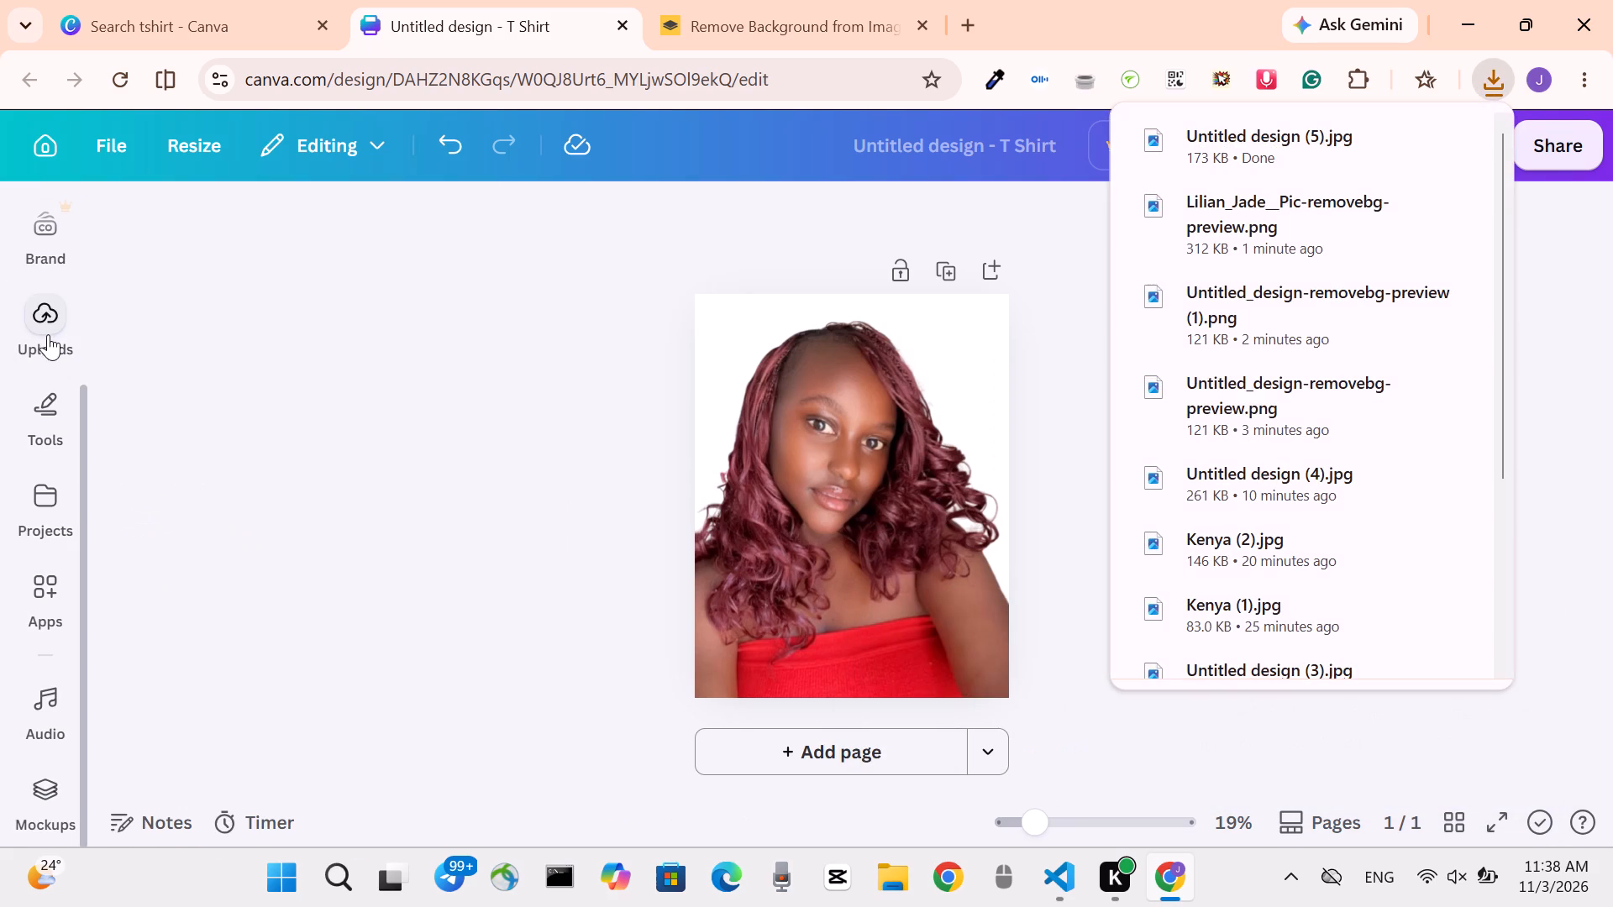
pyautogui.click(51, 335)
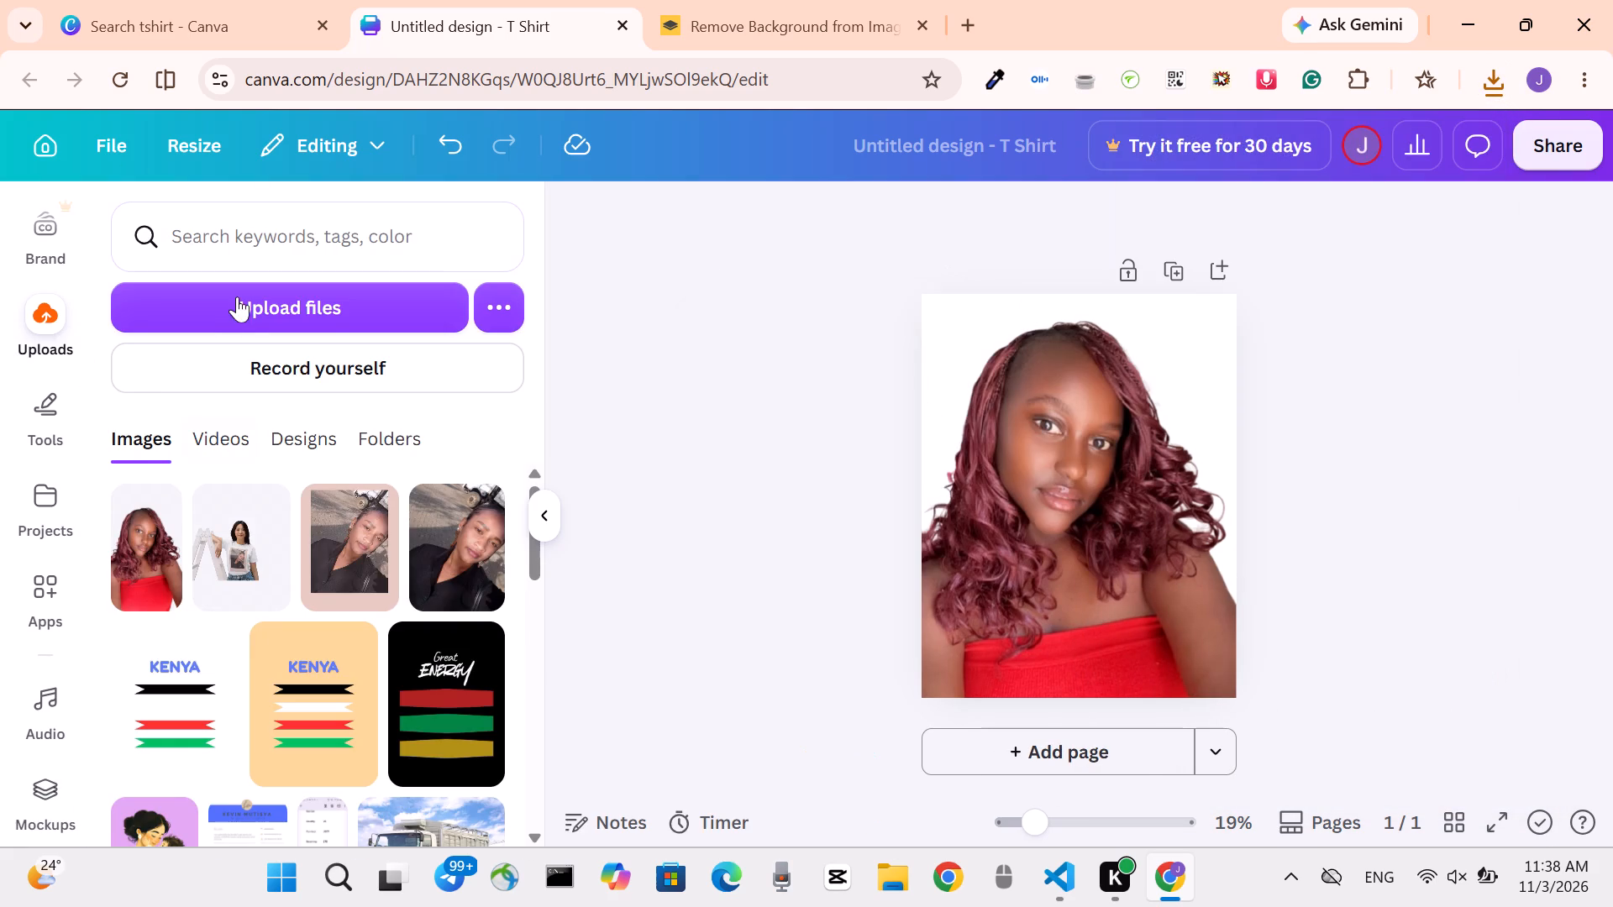
pyautogui.click(245, 294)
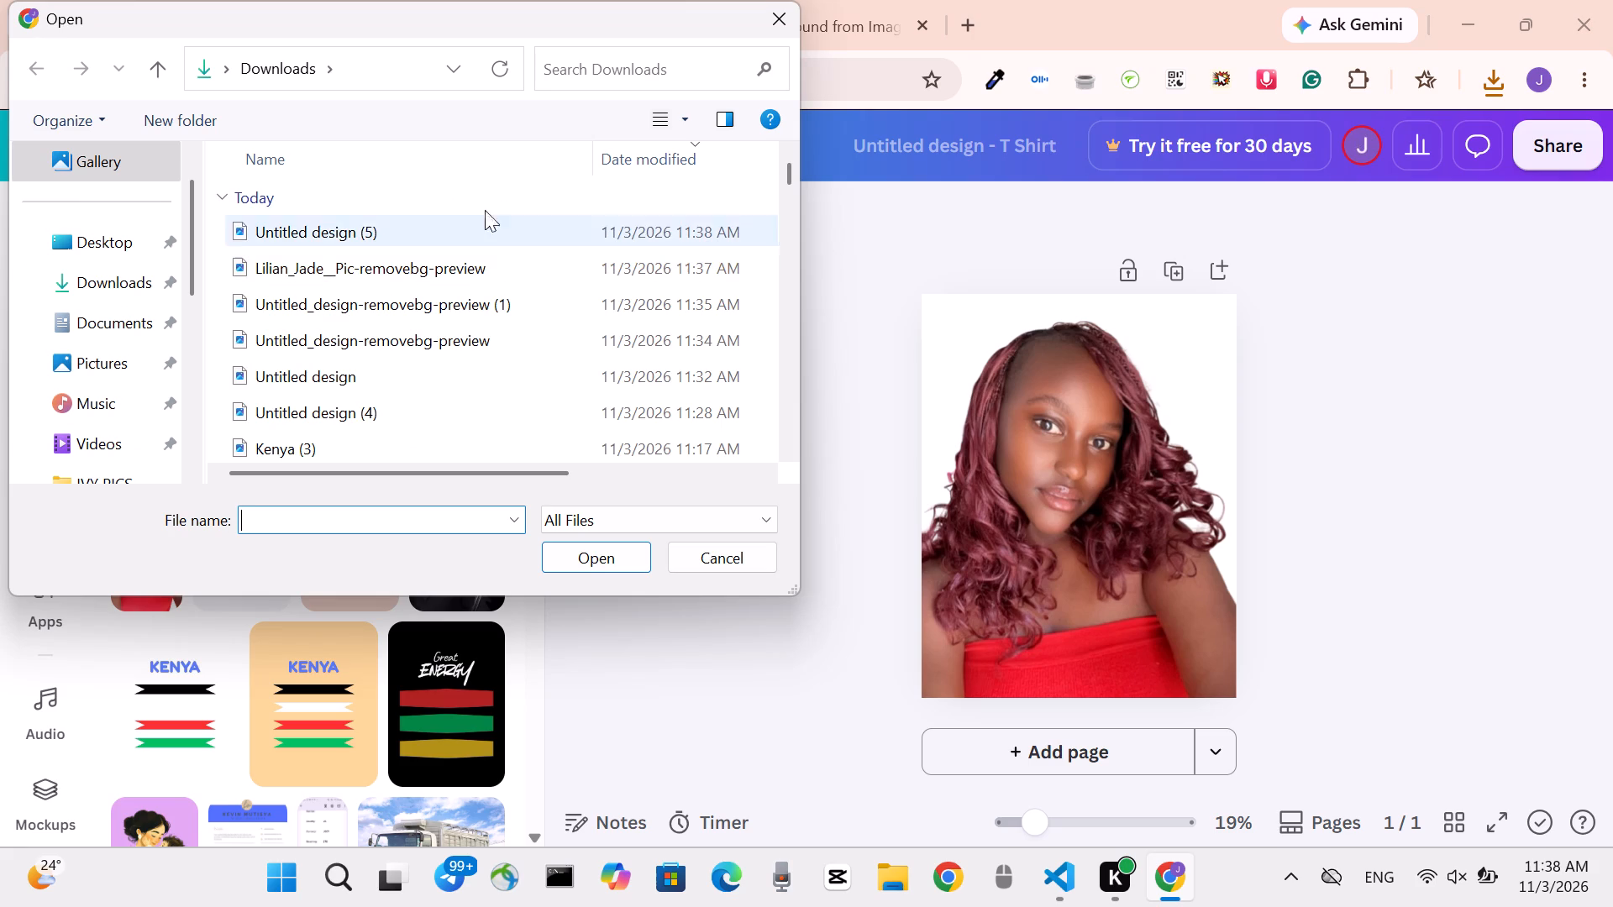
pyautogui.click(372, 223)
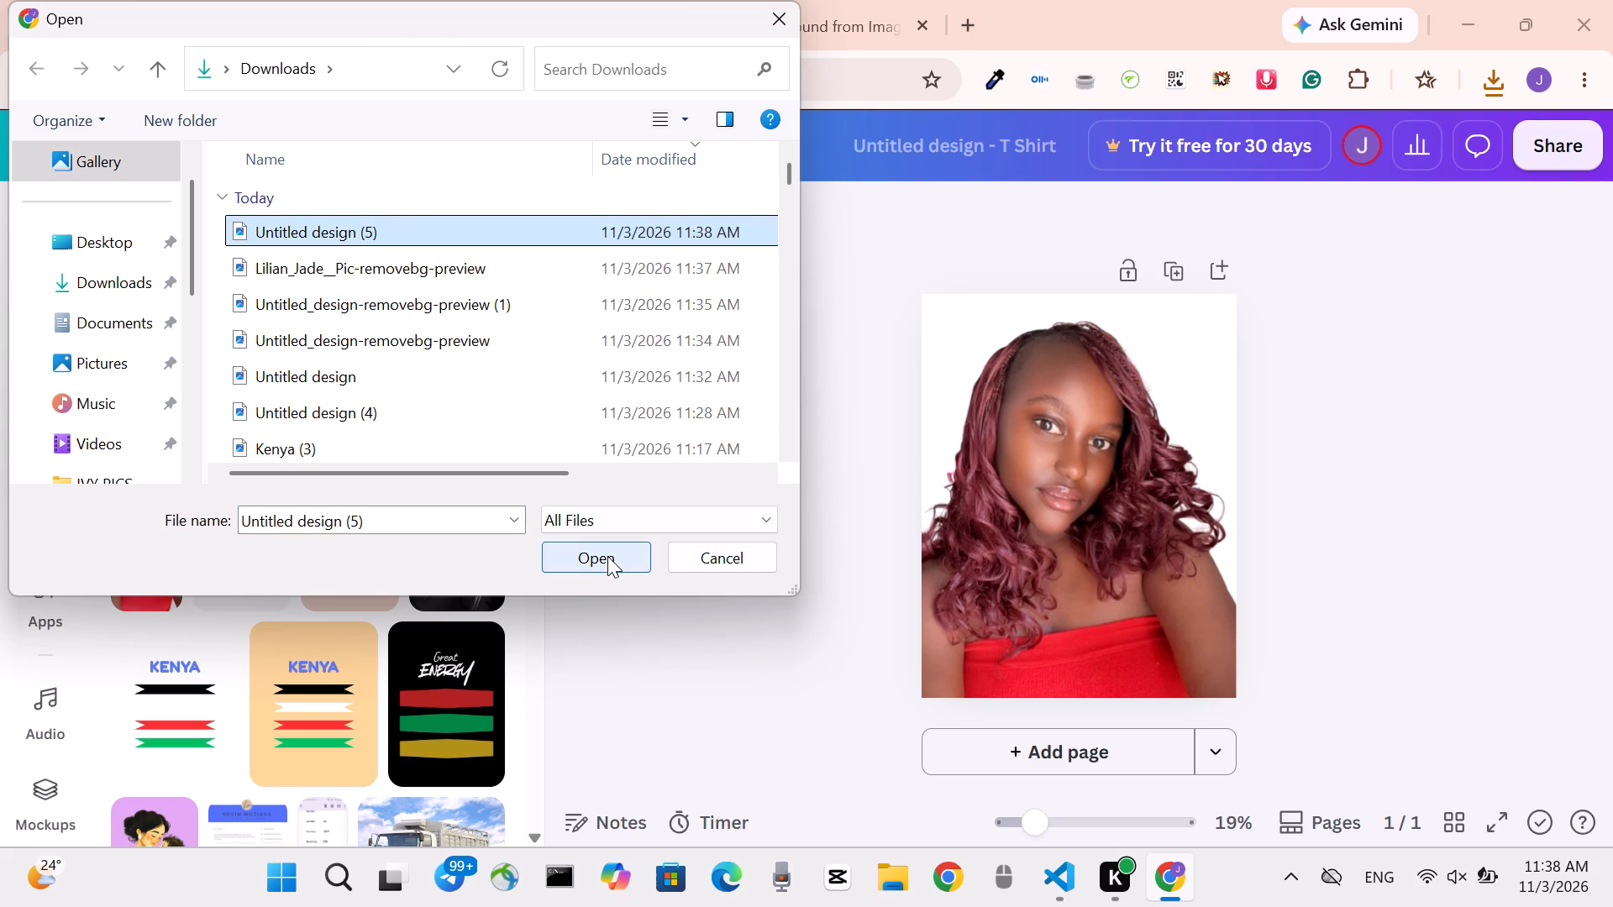
pyautogui.click(607, 556)
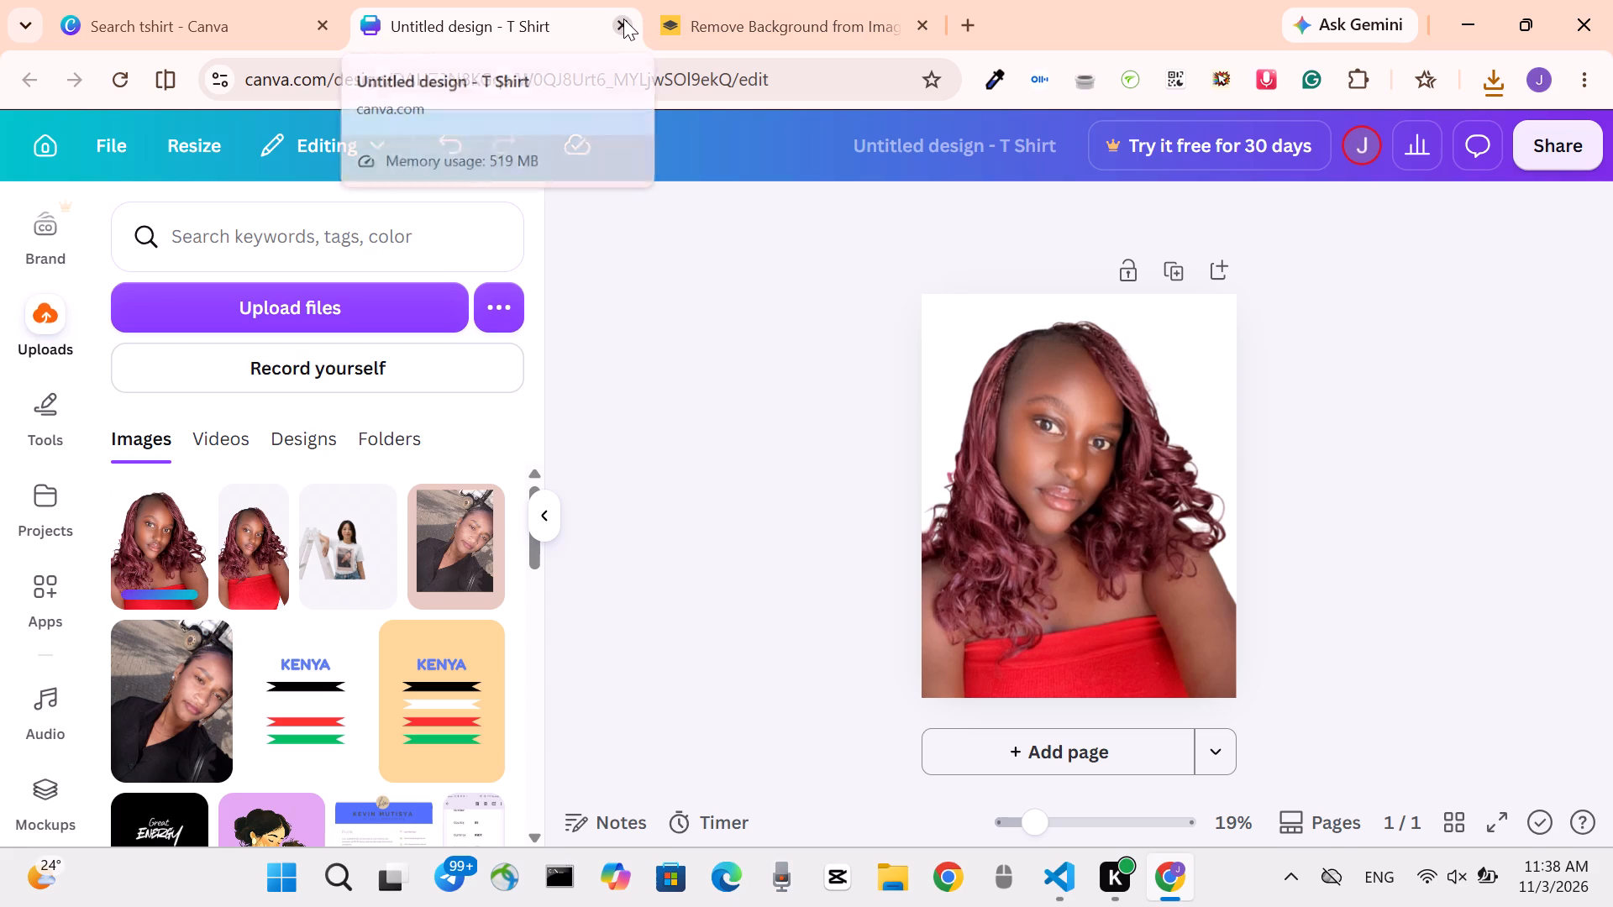
# Delete the full-page portrait of the woman in red from the T-shirt page.
pyautogui.click(1081, 401)
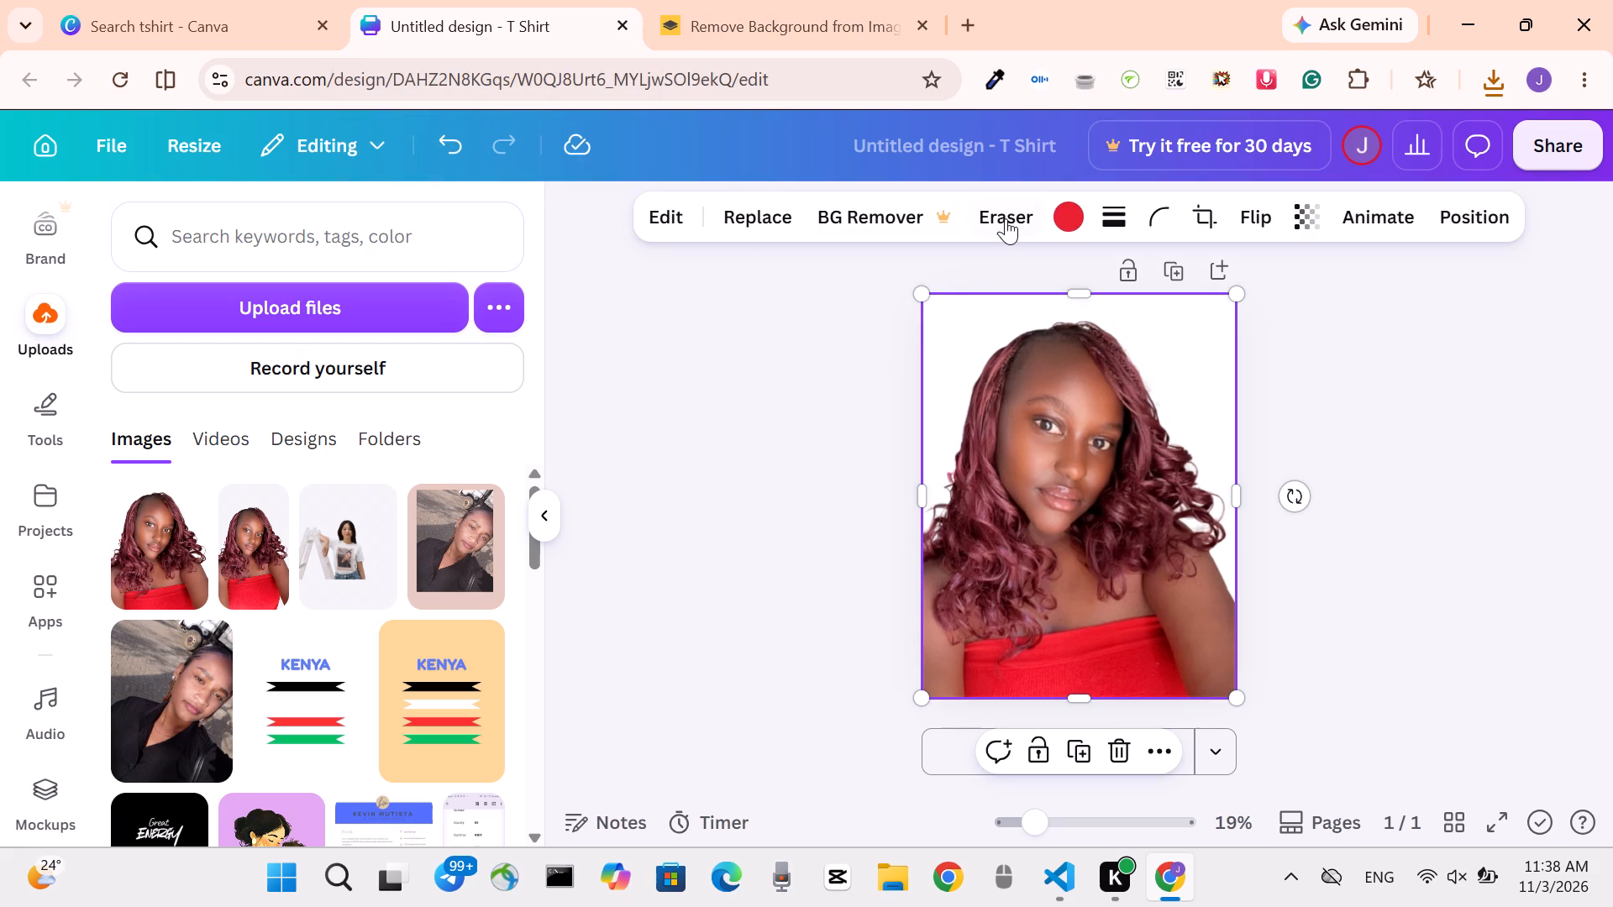
pyautogui.click(1106, 751)
pyautogui.moveTo(1043, 693); pyautogui.dragTo(1077, 521)
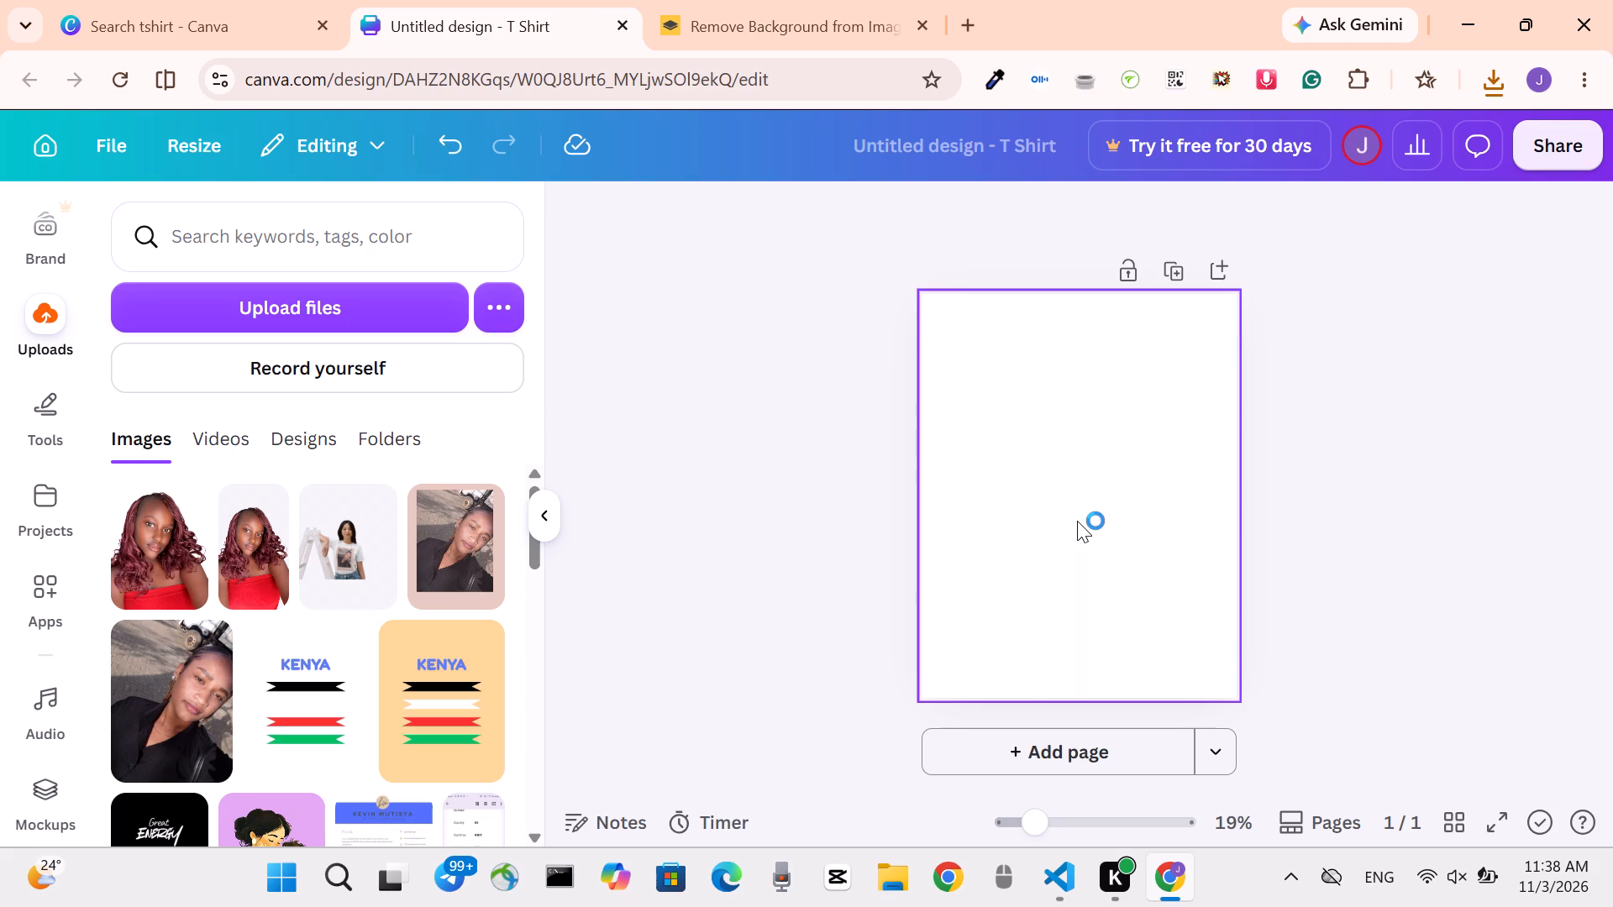
pyautogui.click(1077, 521)
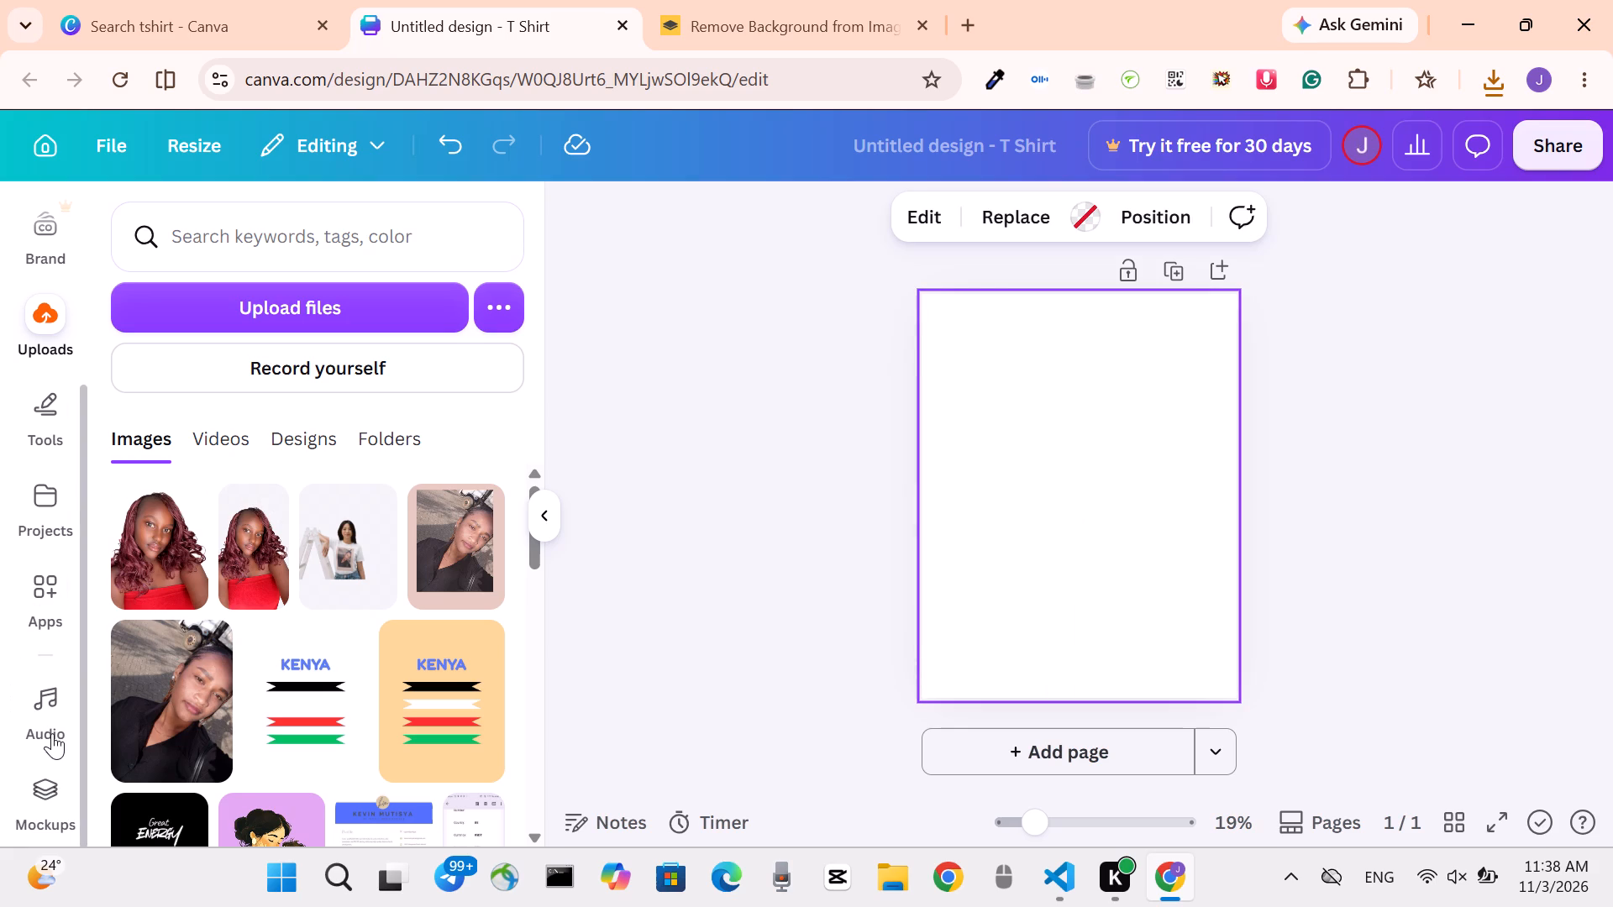
# Add the Apparel mockup of the woman outdoors in a white T-shirt, hands raised to her headphones, from the Mockups app to the blank page.
pyautogui.scroll(-1, 52, 733)
pyautogui.click(52, 593)
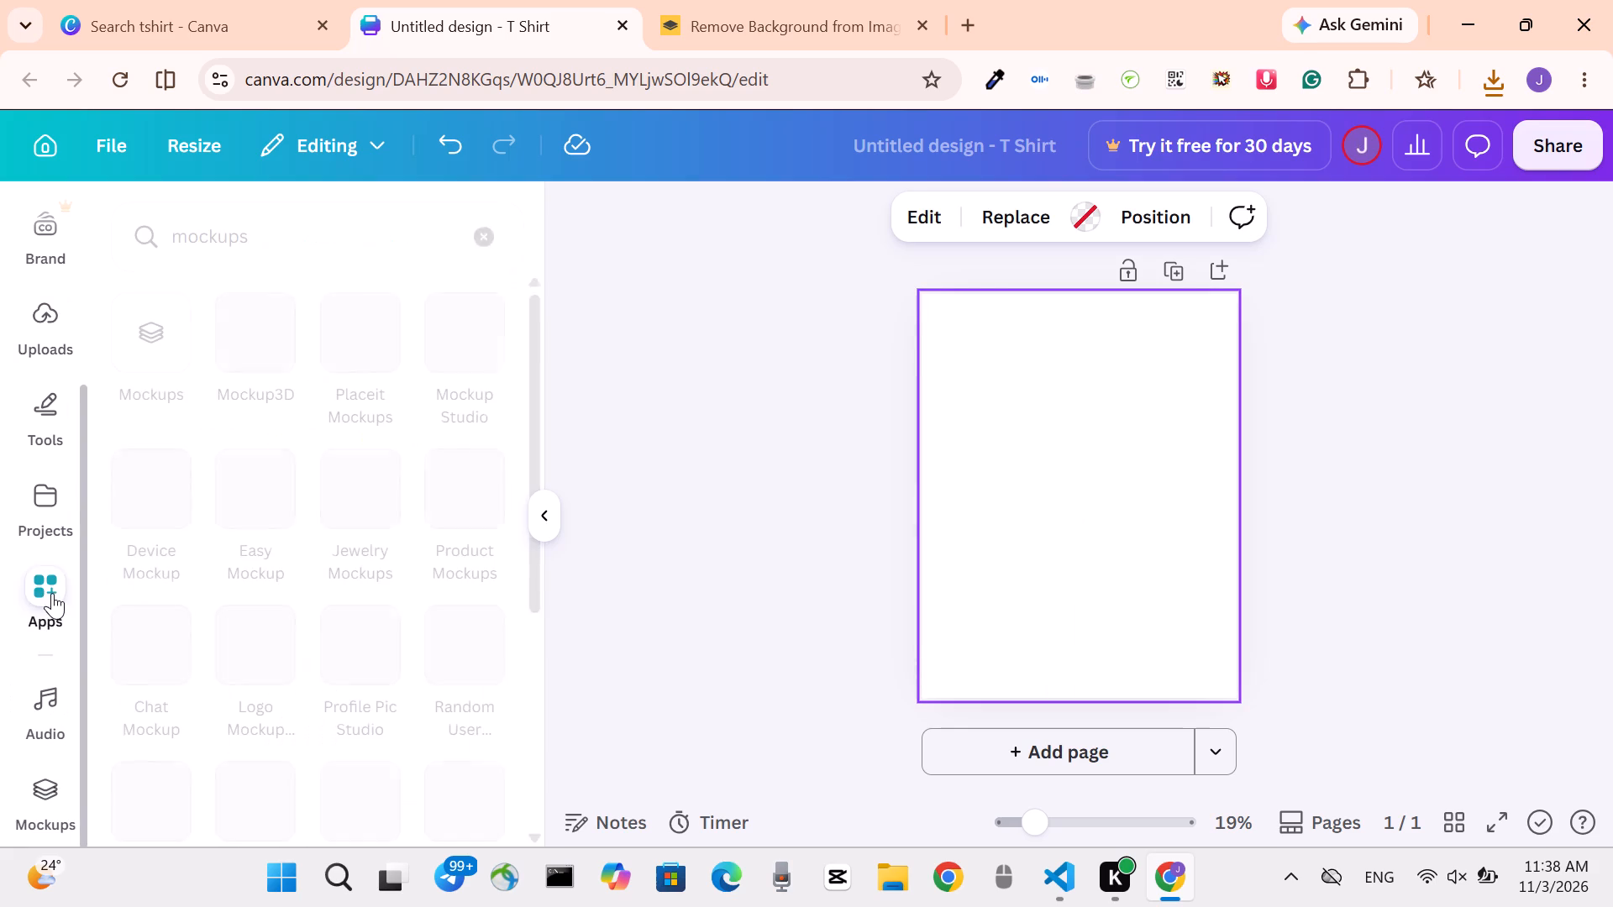
pyautogui.click(175, 354)
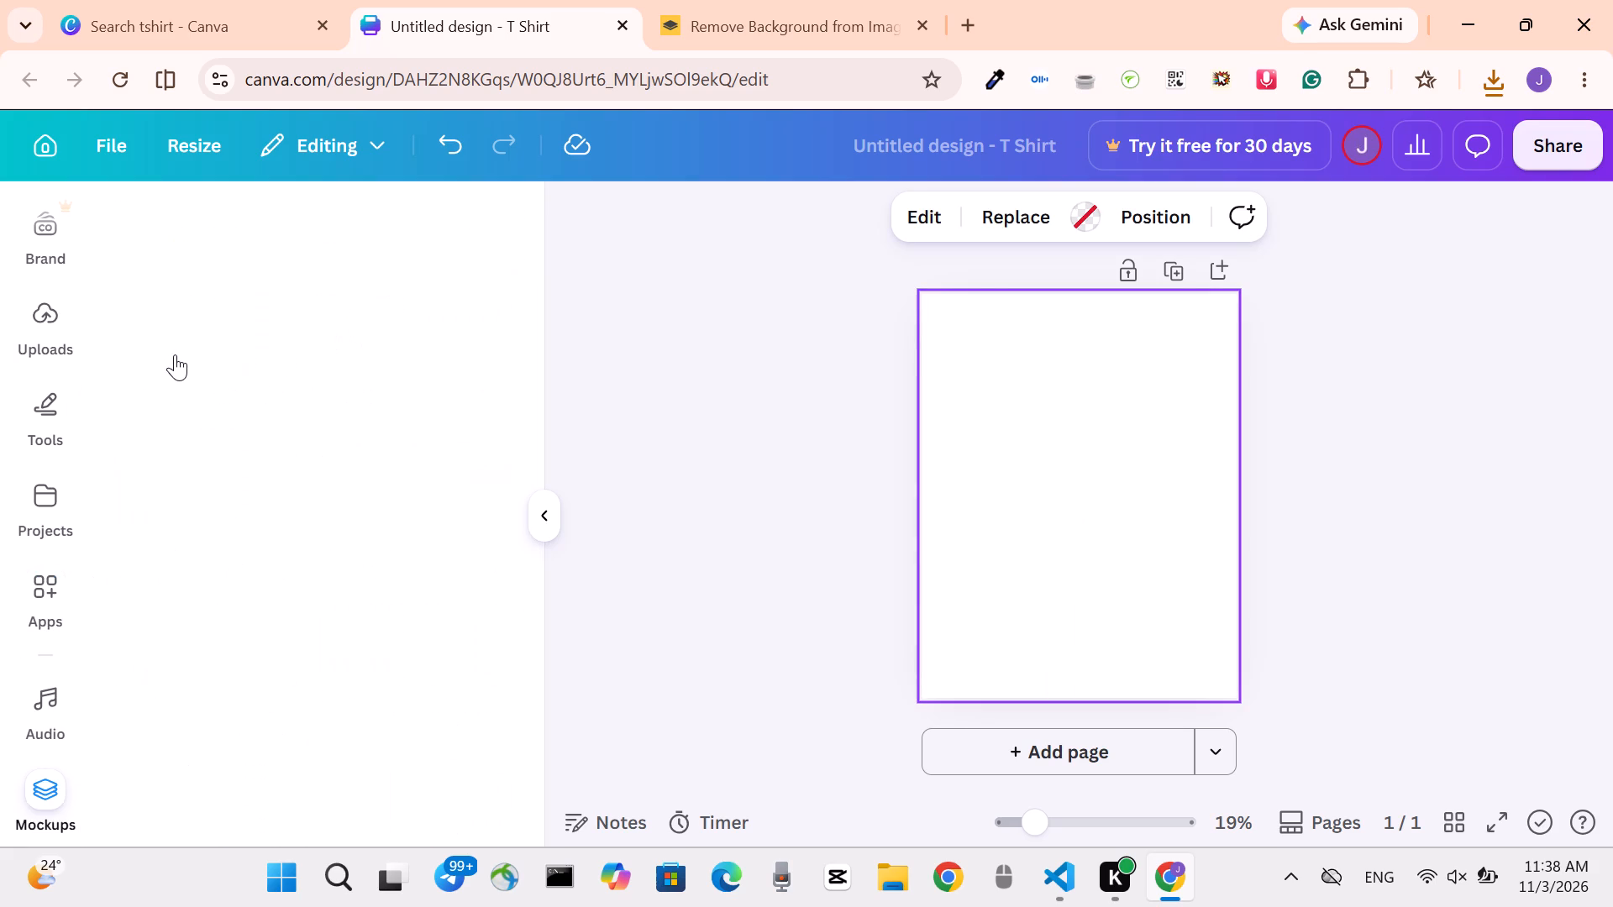
pyautogui.scroll(-2, 351, 601)
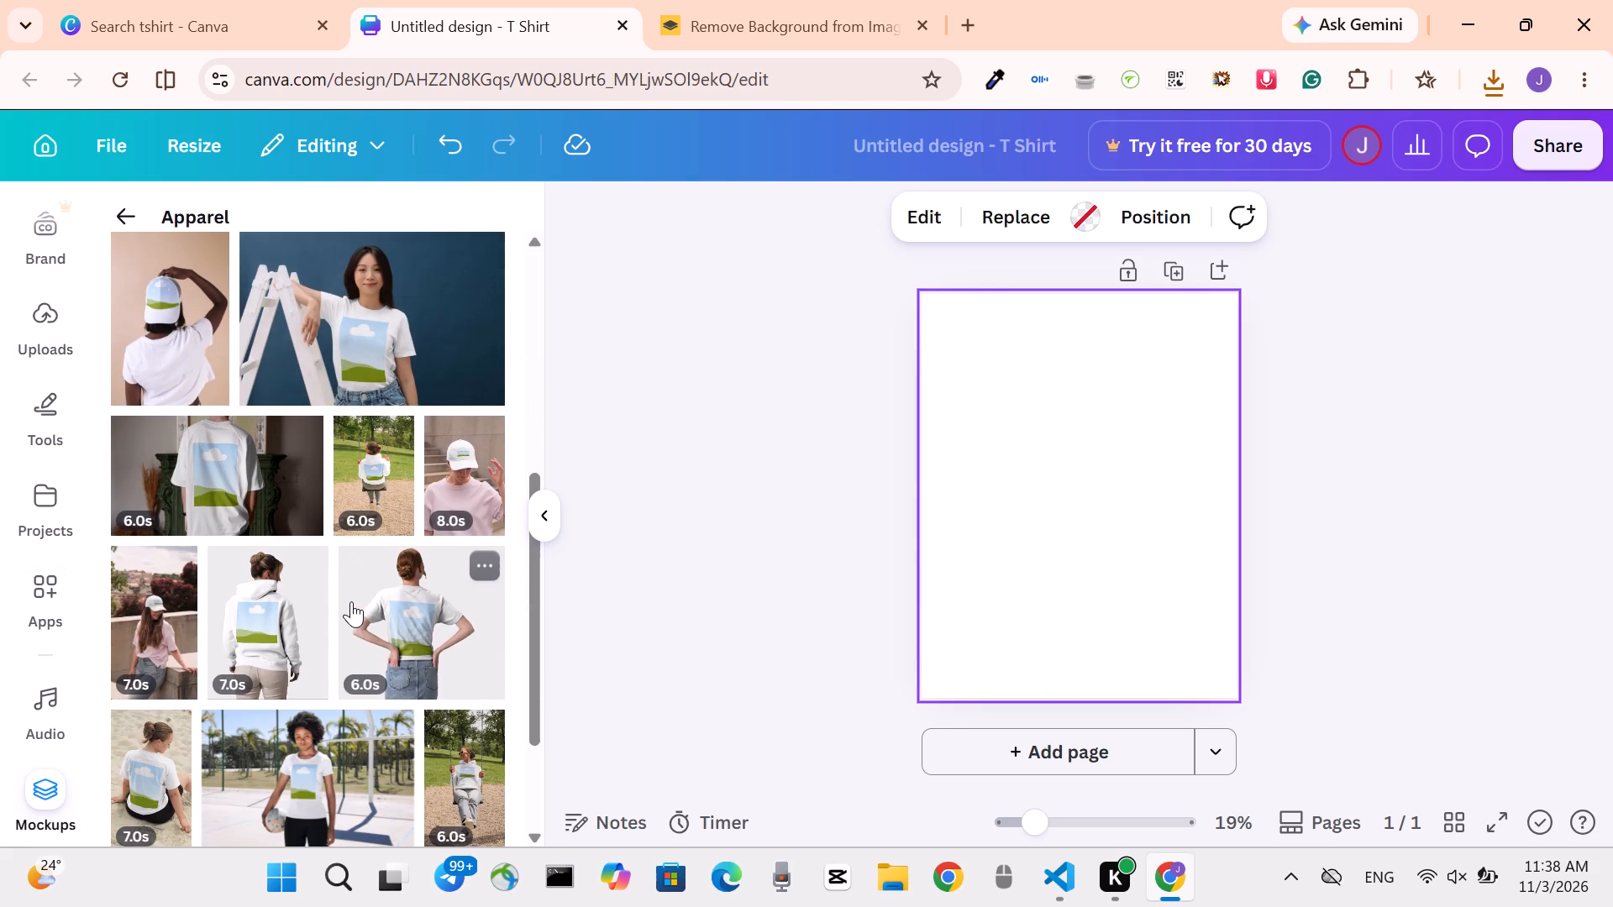
pyautogui.scroll(-6, 351, 601)
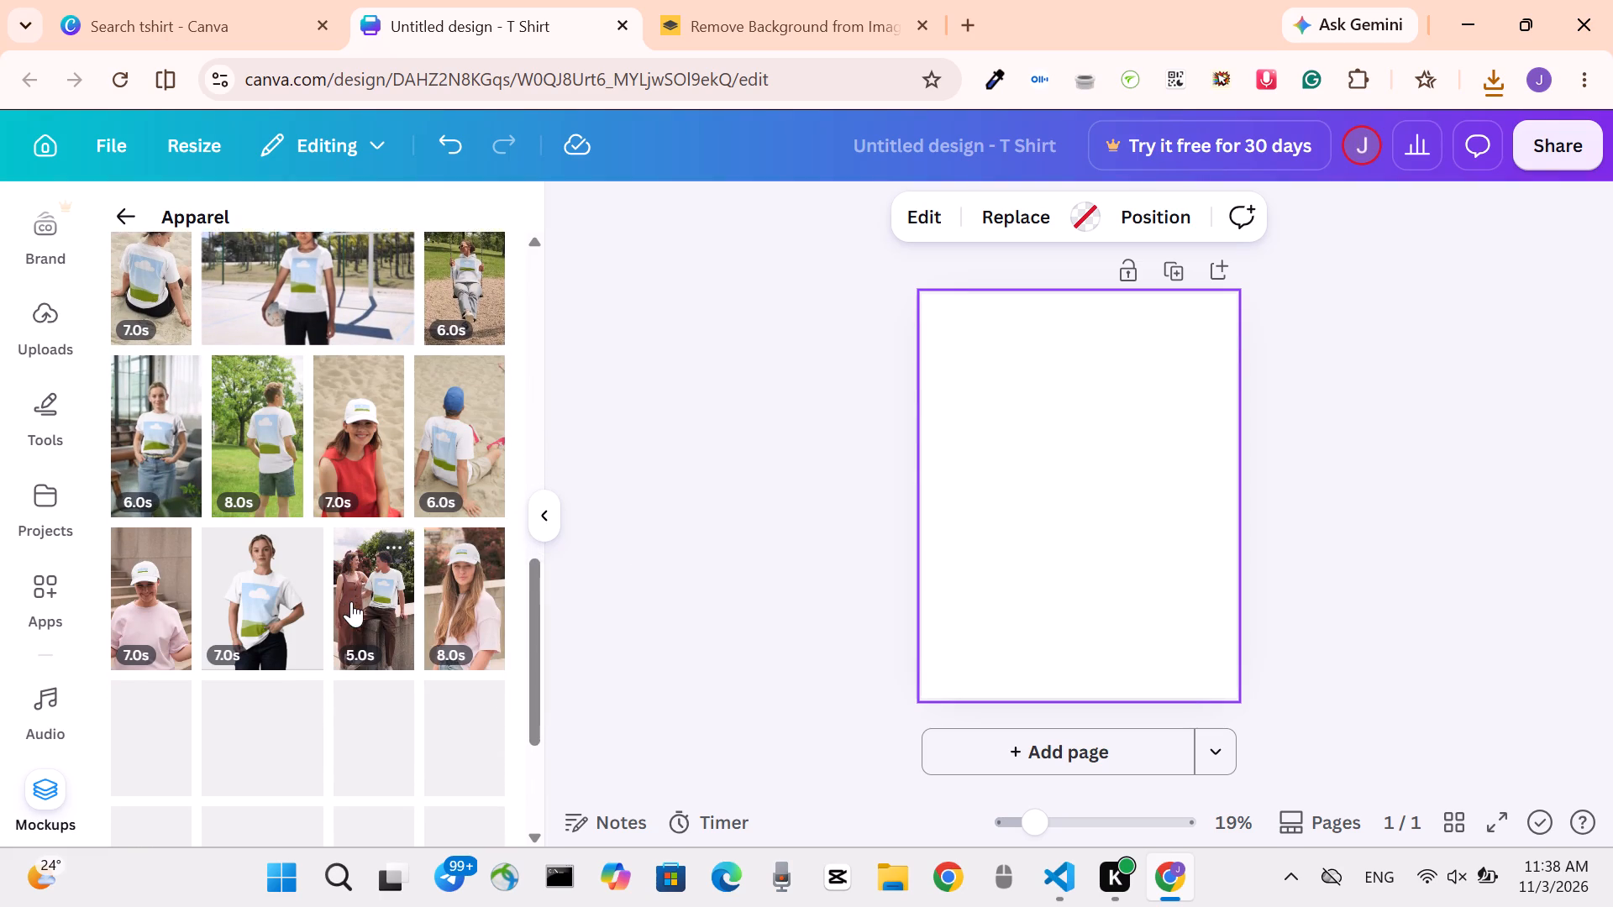
pyautogui.scroll(-5, 351, 601)
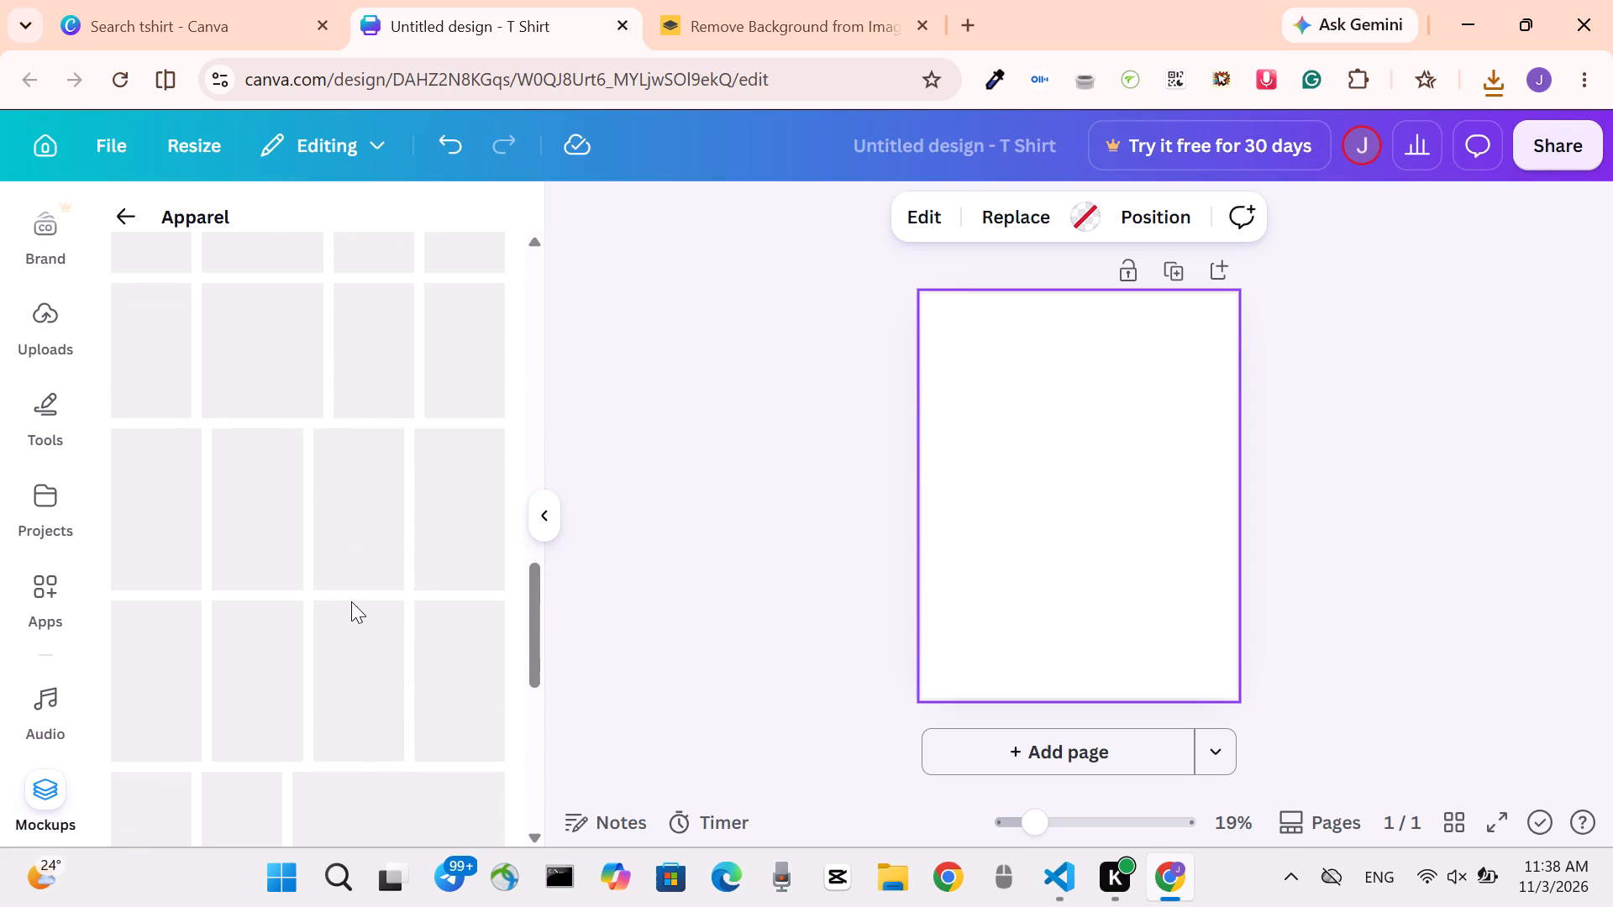
pyautogui.scroll(-1, 351, 601)
pyautogui.scroll(1, 351, 601)
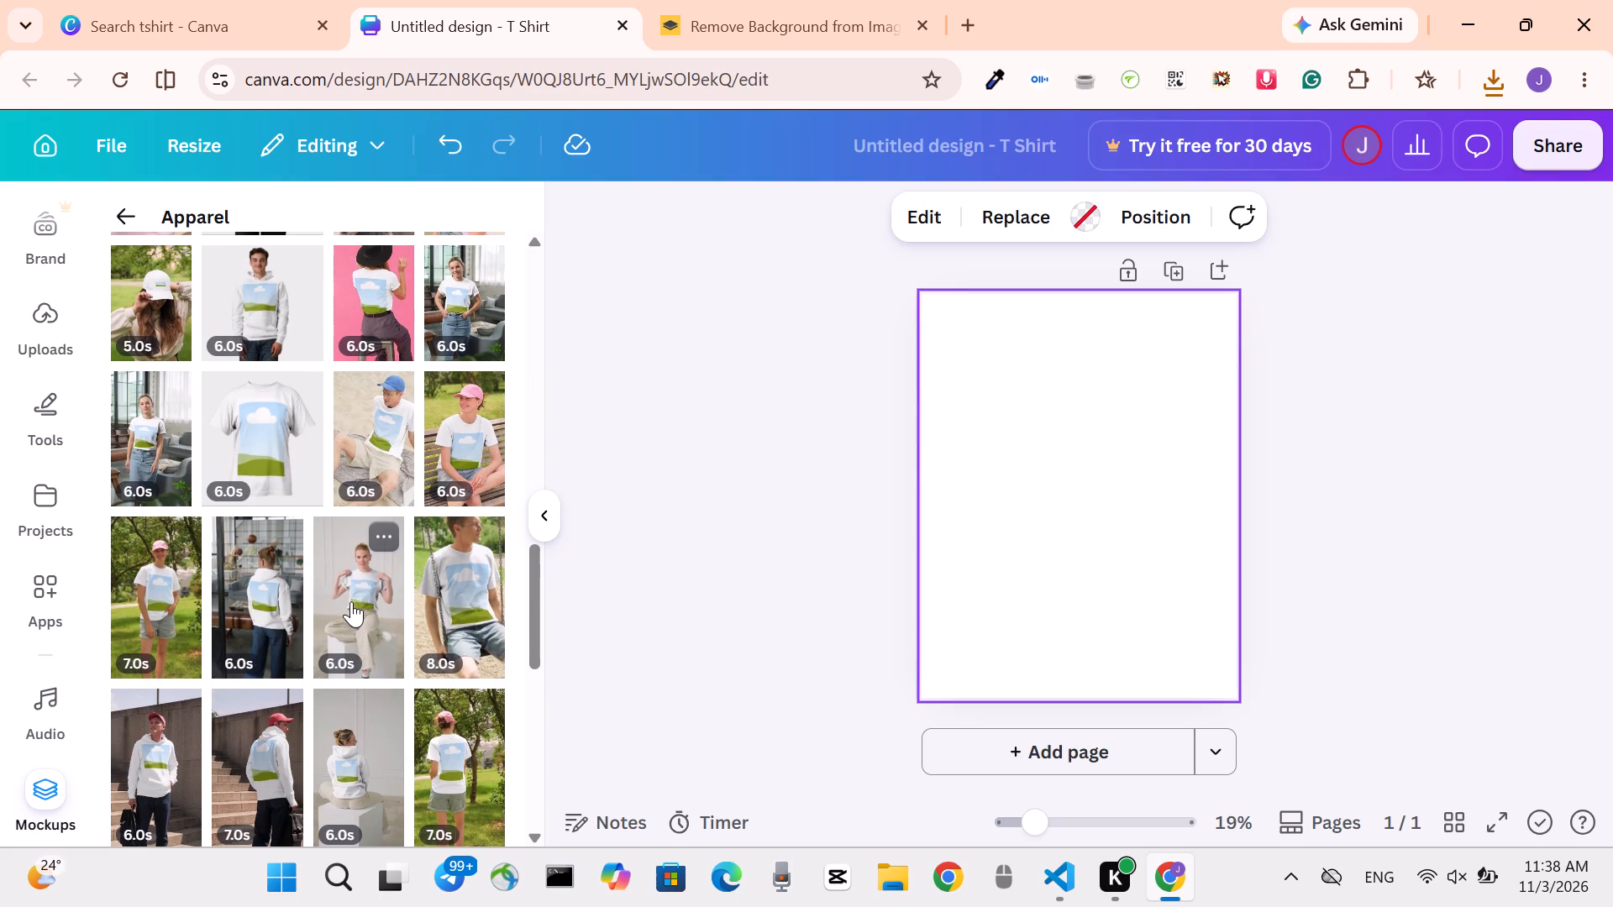
pyautogui.scroll(2, 351, 601)
pyautogui.scroll(-3, 351, 601)
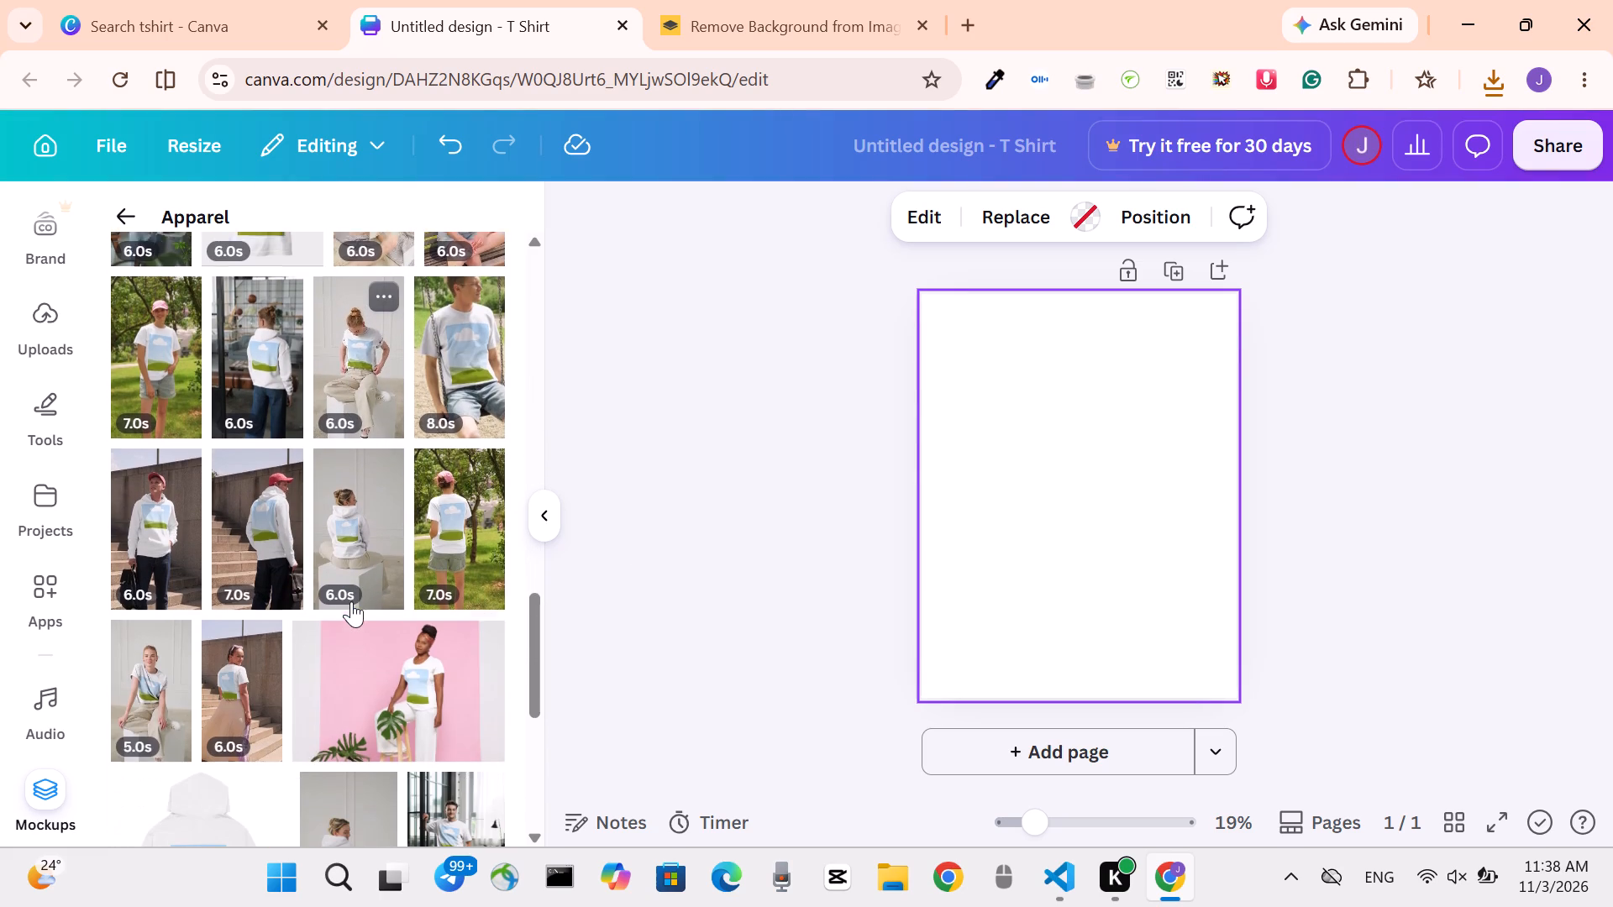
pyautogui.scroll(-2, 351, 601)
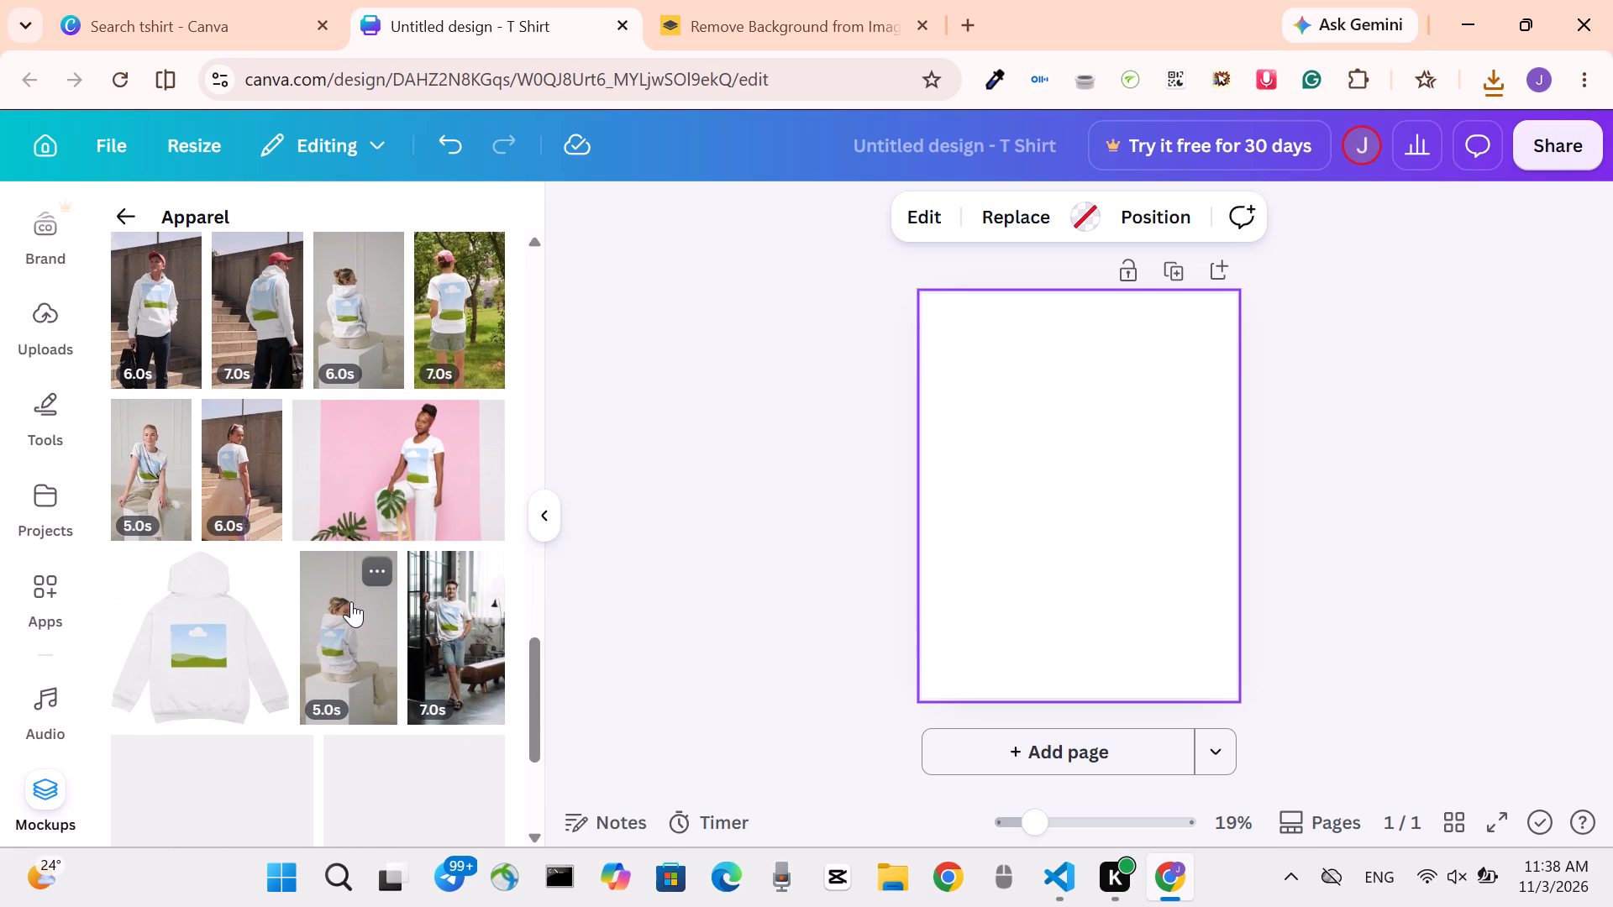
pyautogui.scroll(-5, 351, 601)
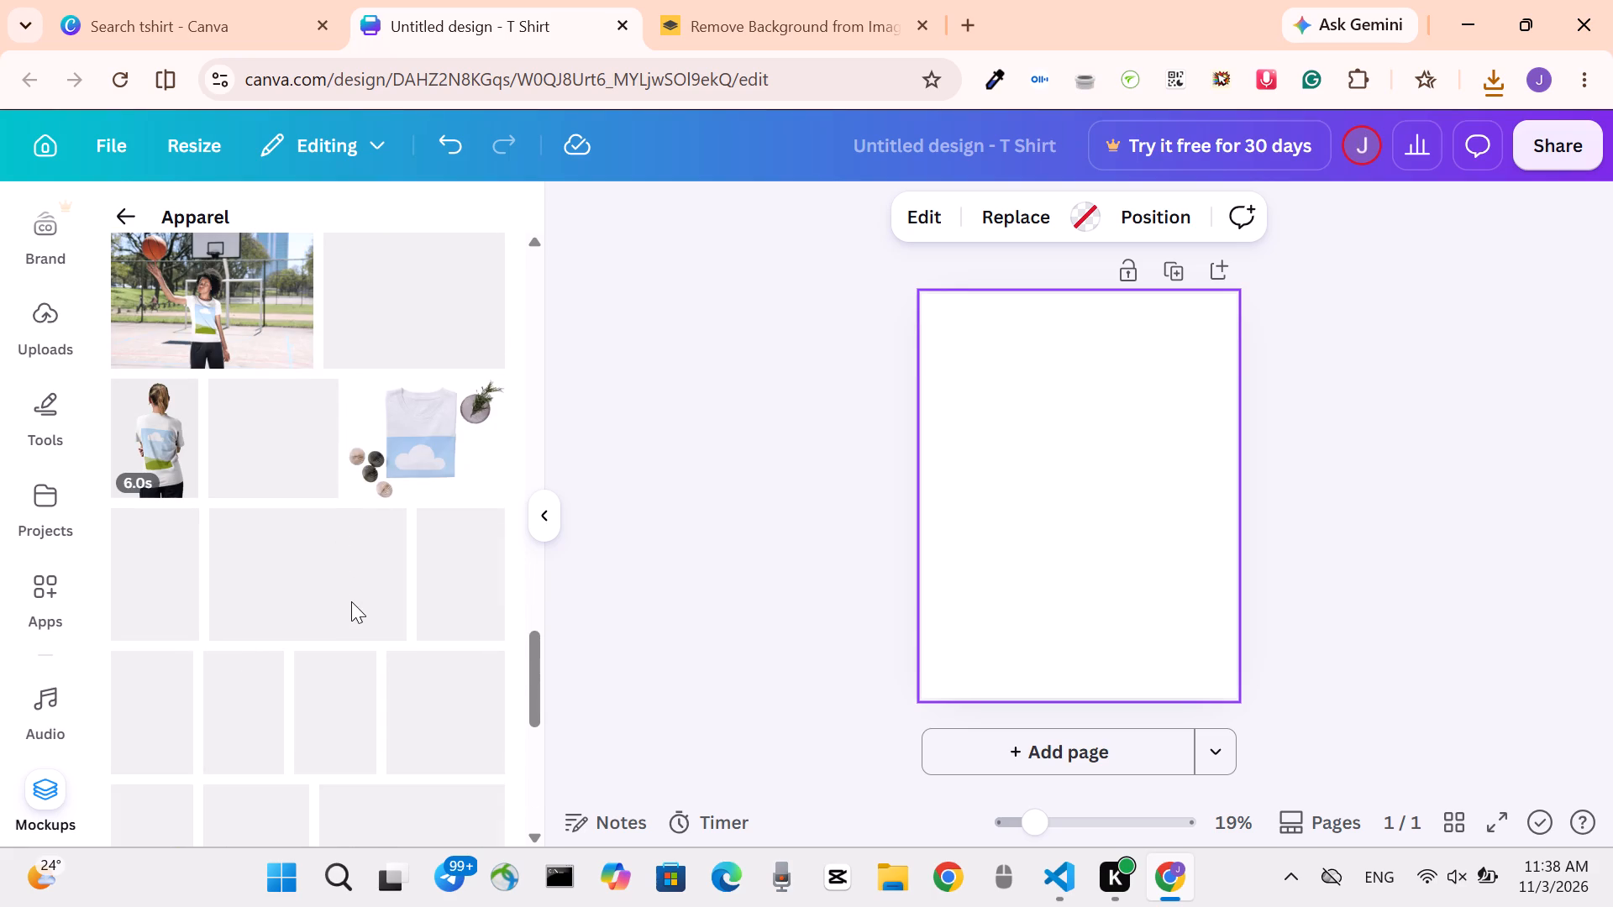
pyautogui.scroll(1, 351, 601)
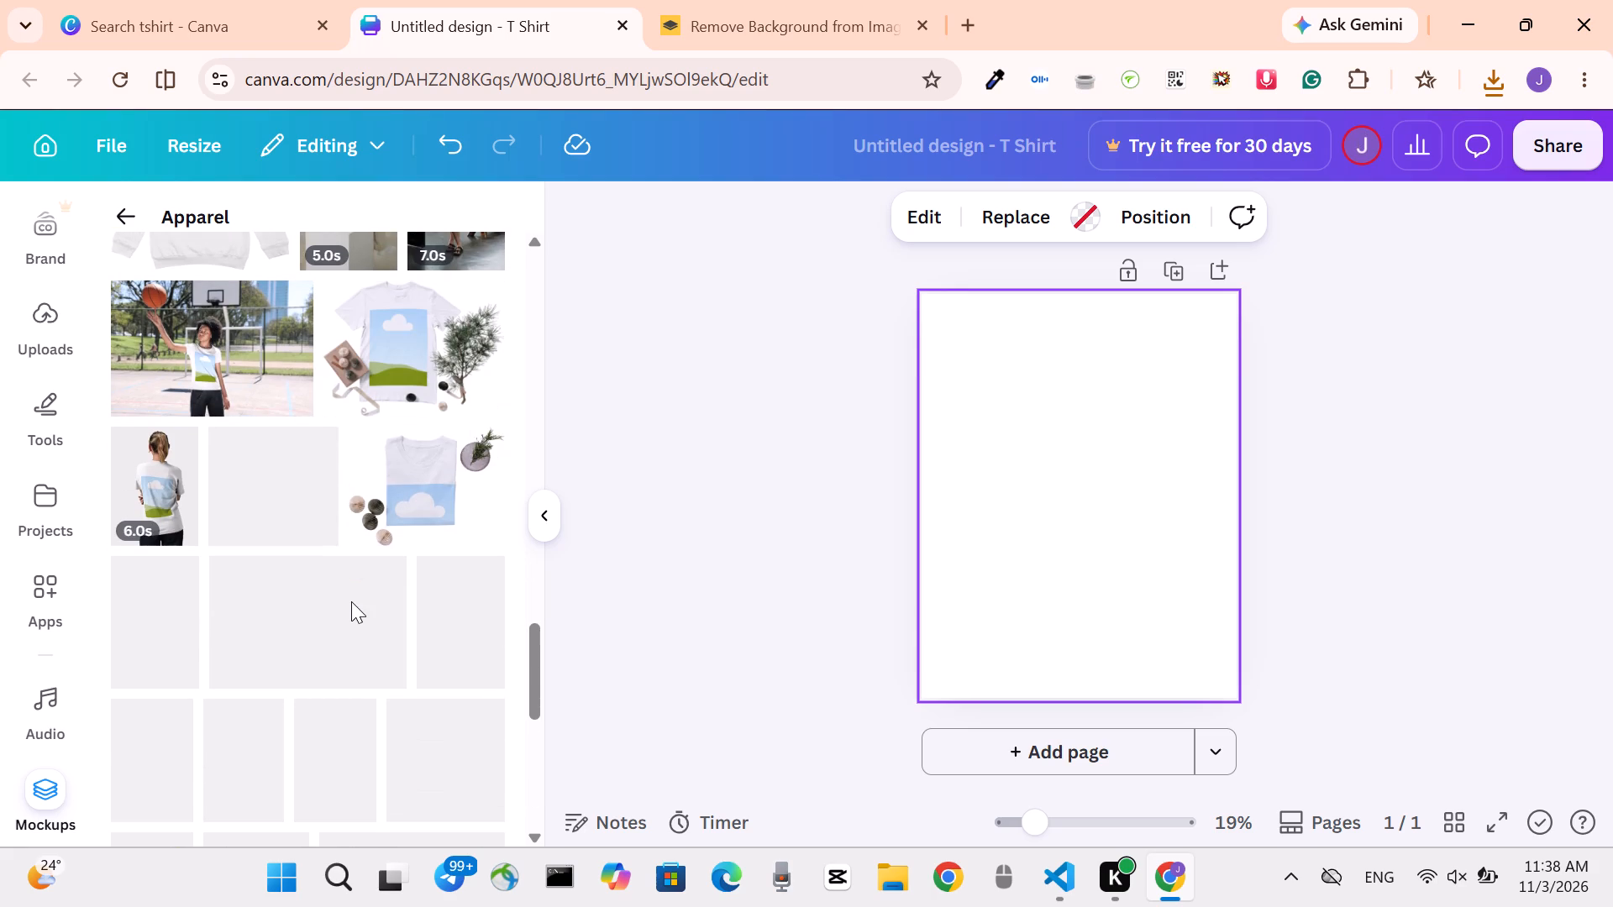
pyautogui.scroll(-2, 351, 601)
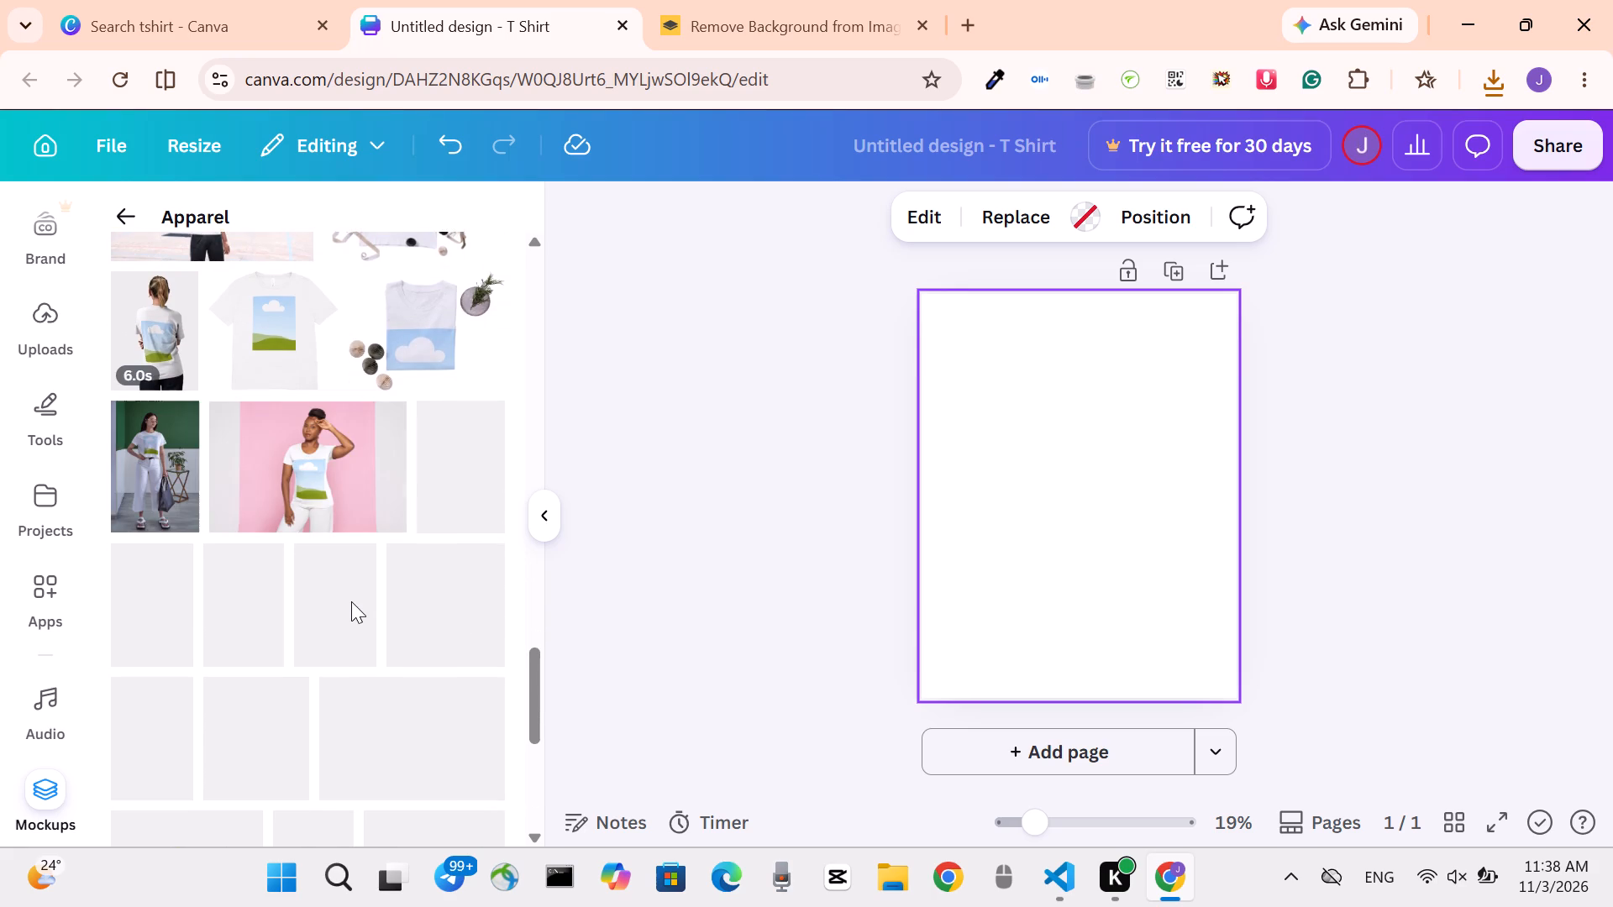
pyautogui.scroll(-3, 351, 601)
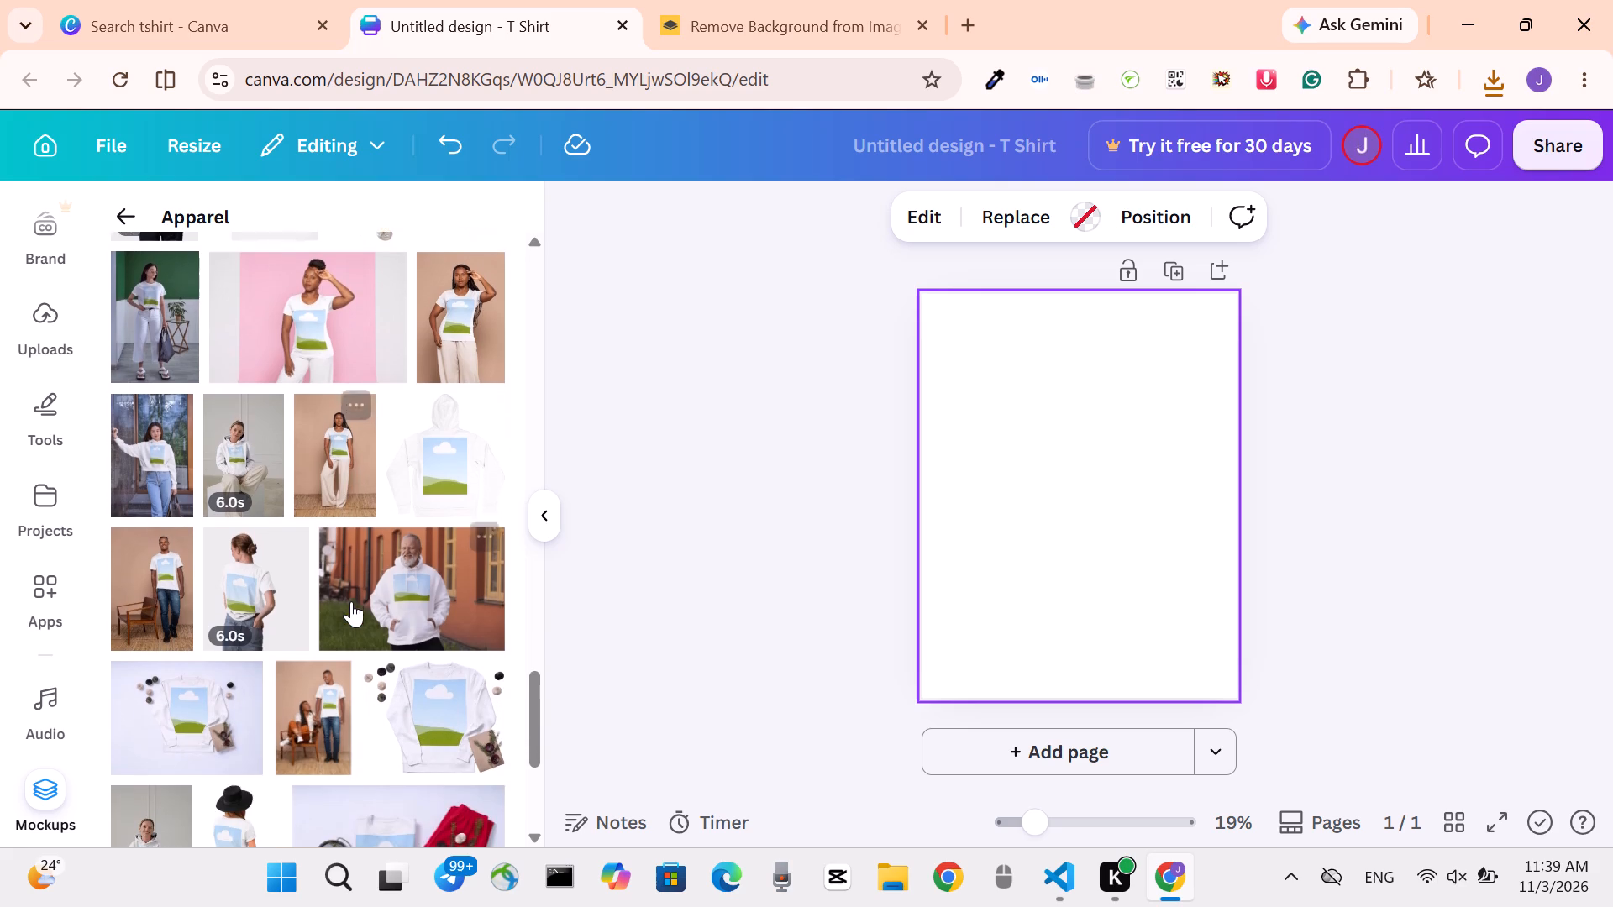
pyautogui.scroll(-3, 351, 601)
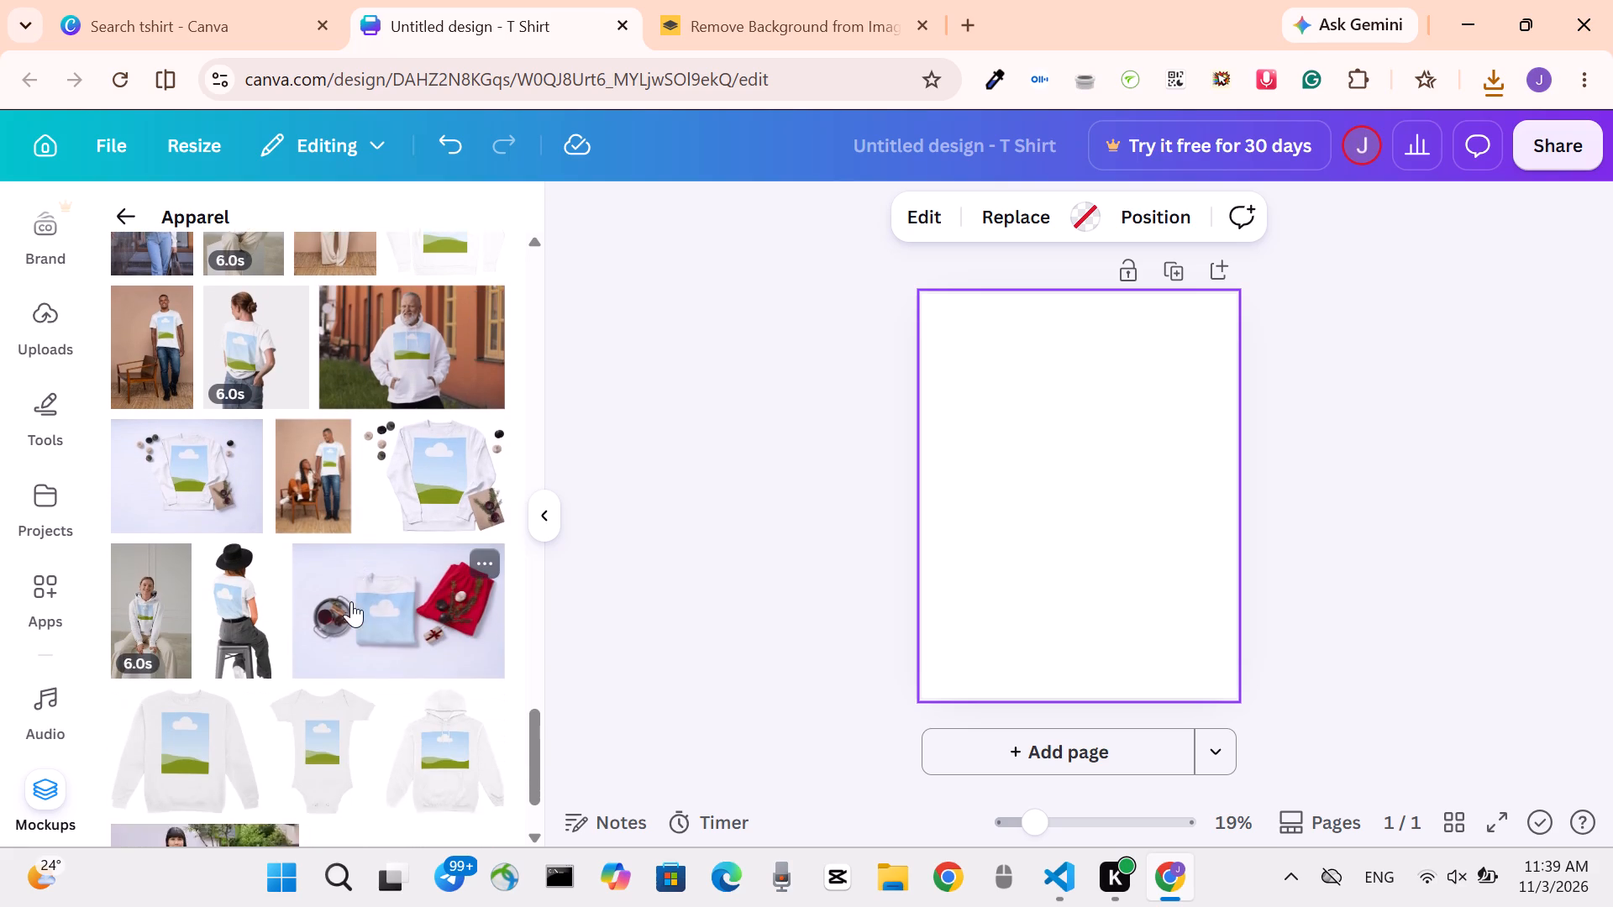
pyautogui.scroll(-3, 351, 601)
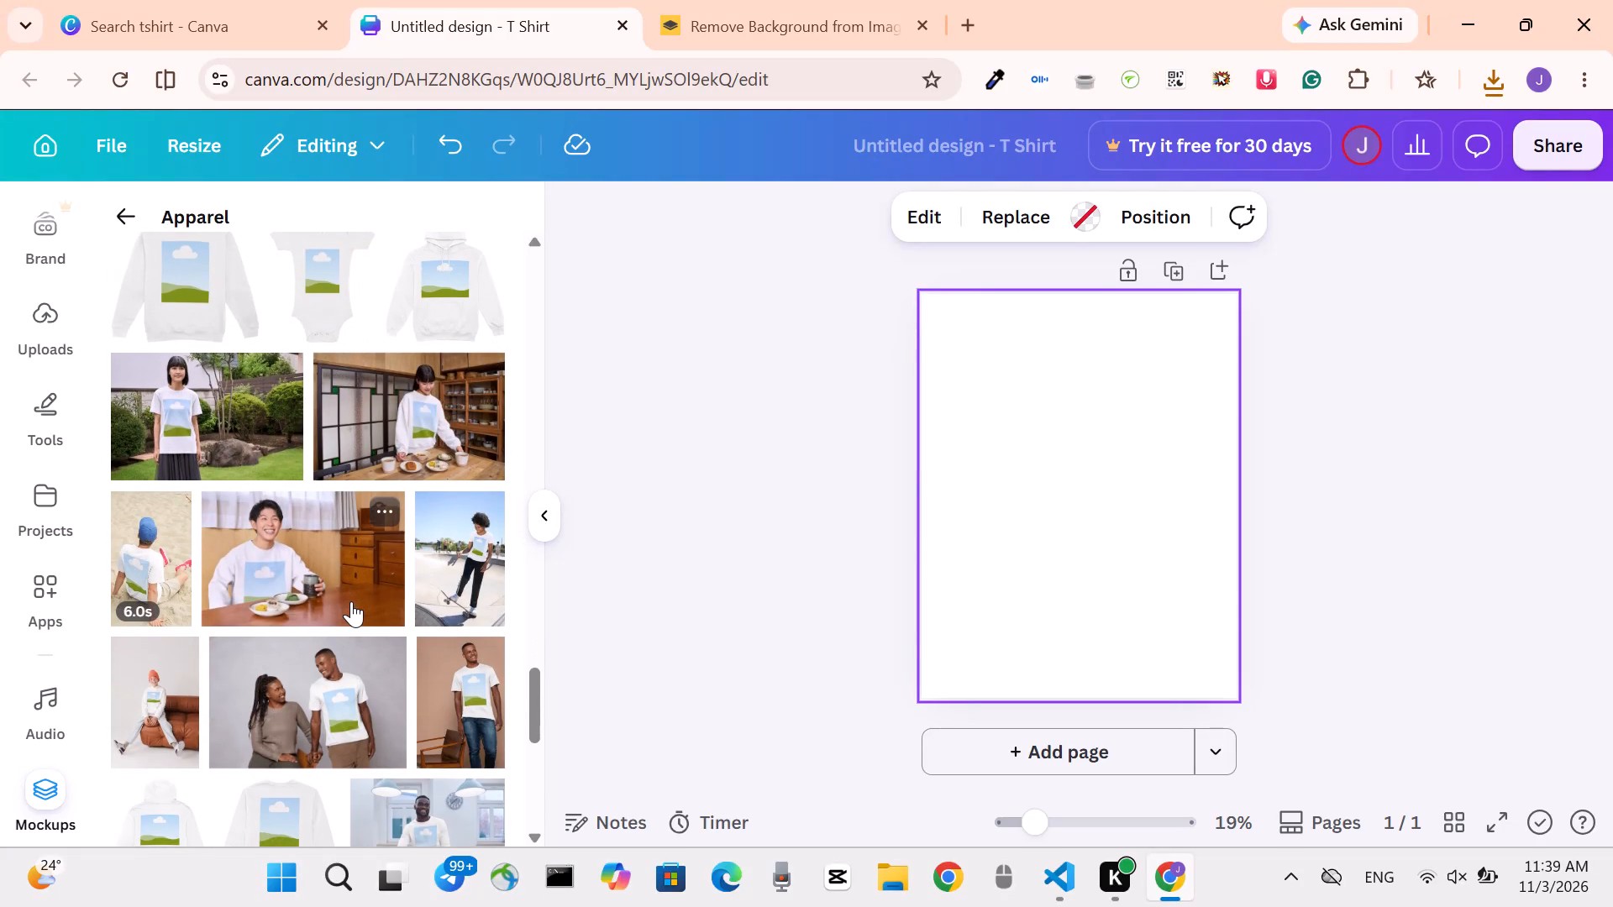
pyautogui.scroll(-2, 351, 601)
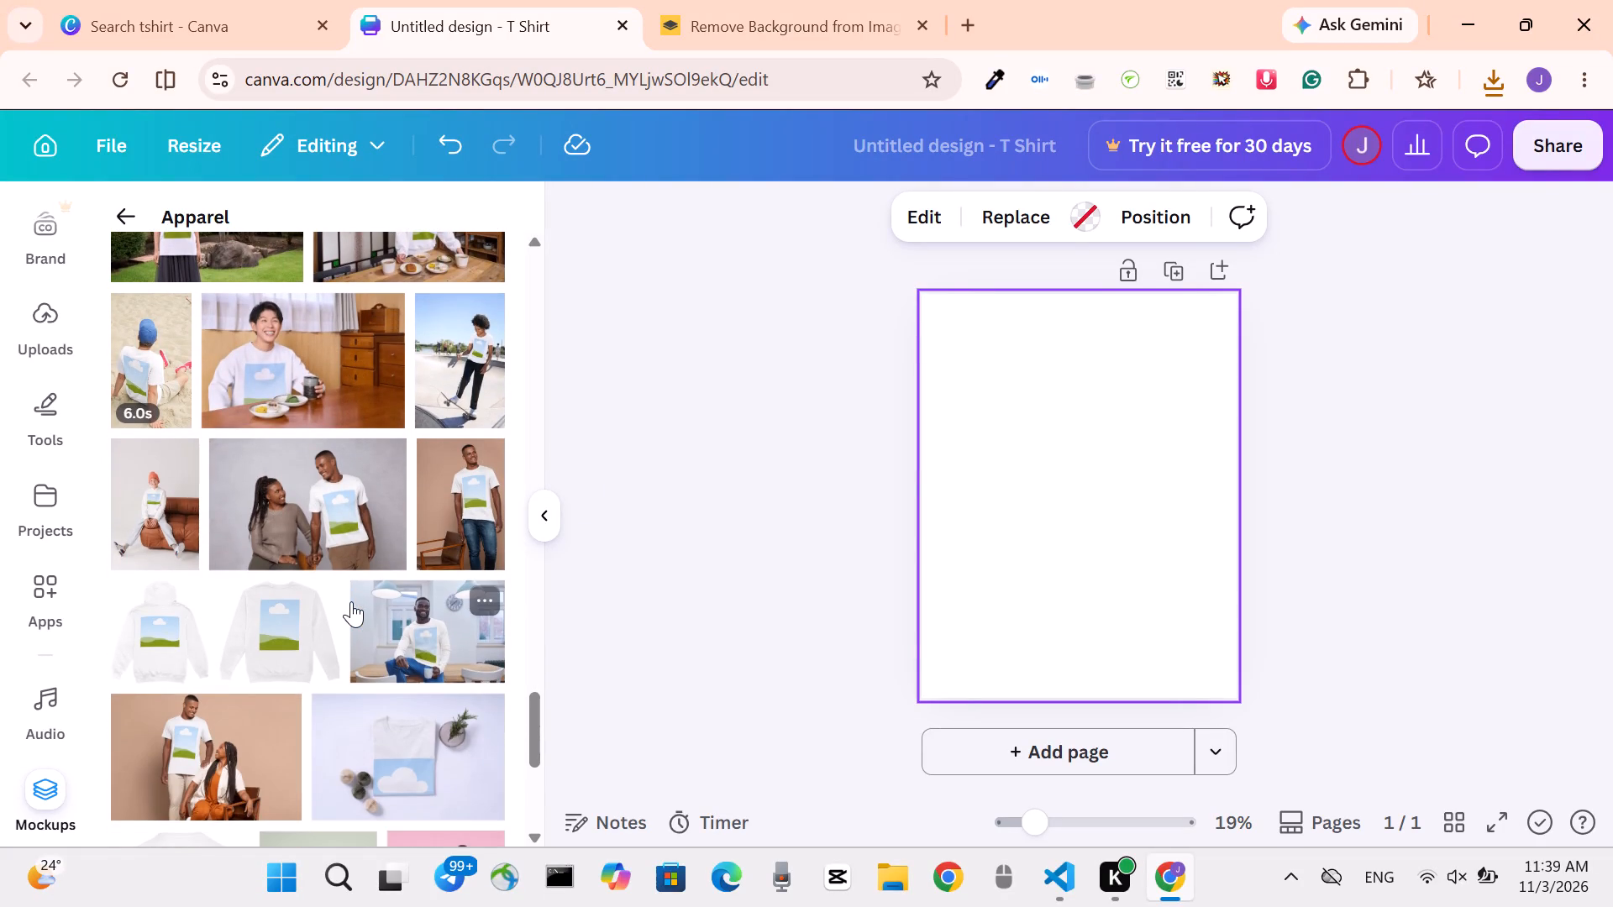
pyautogui.scroll(-3, 351, 601)
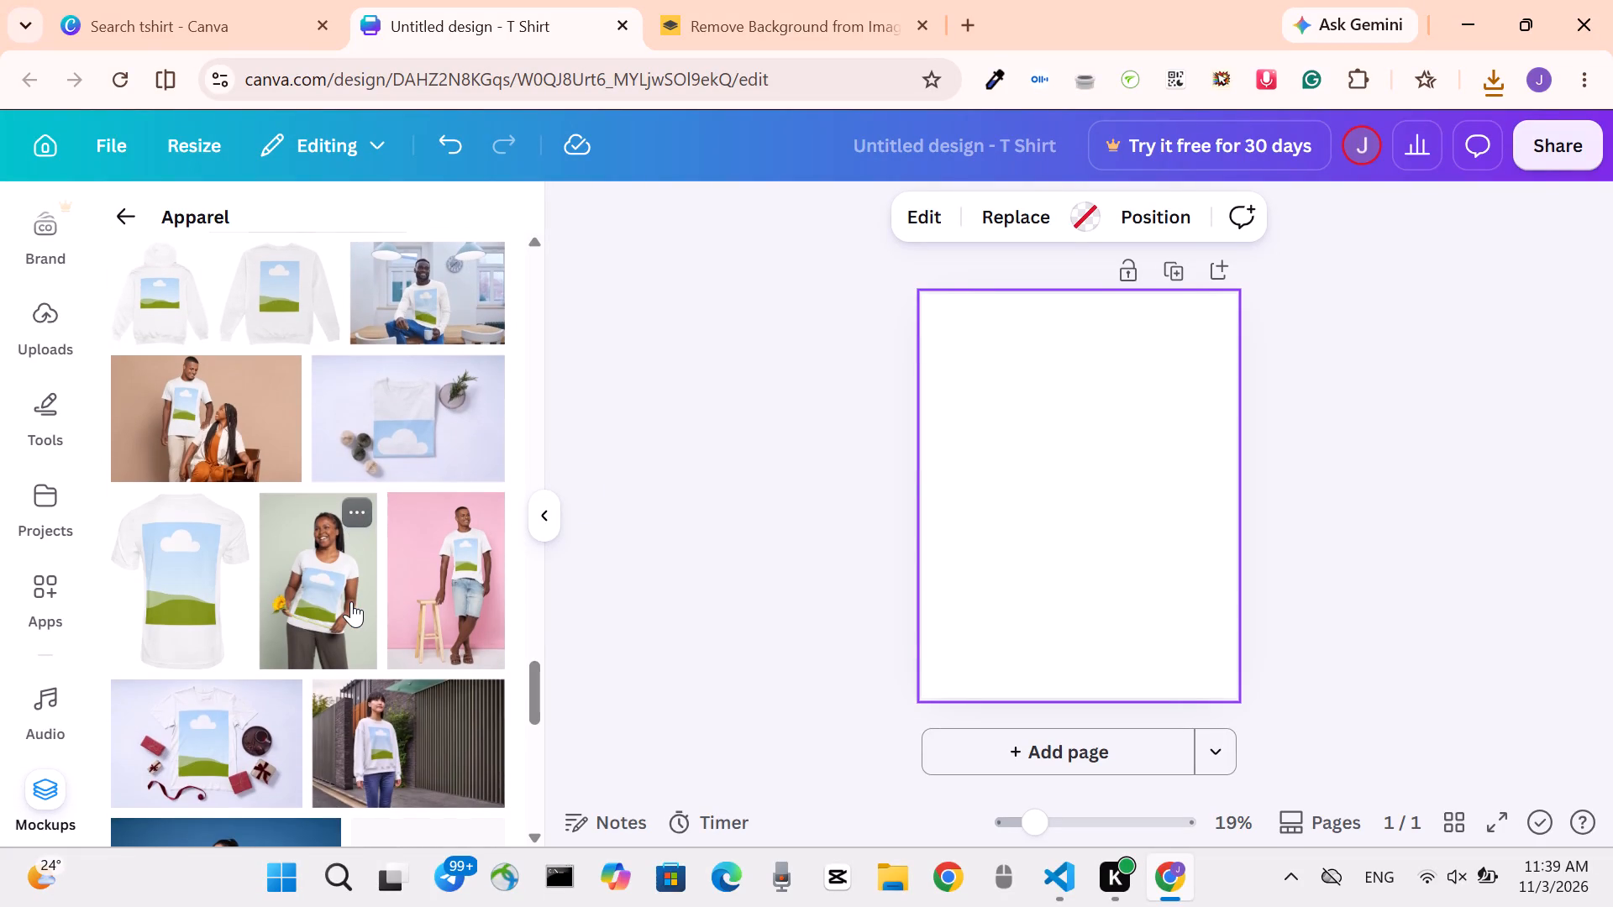
pyautogui.scroll(-4, 351, 601)
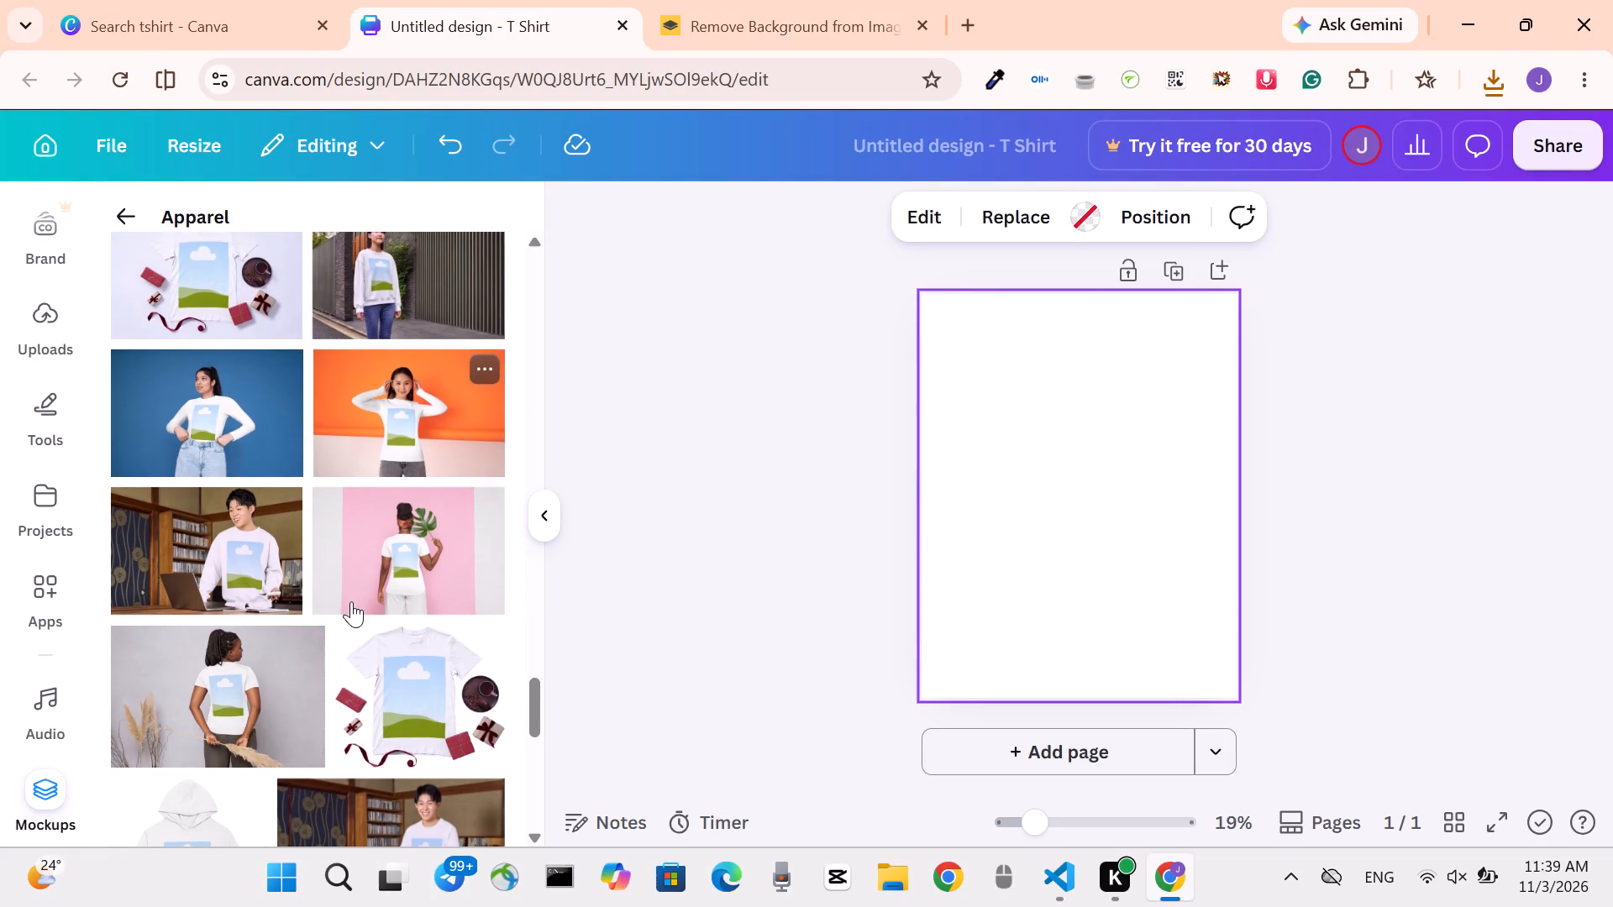
pyautogui.scroll(-4, 351, 601)
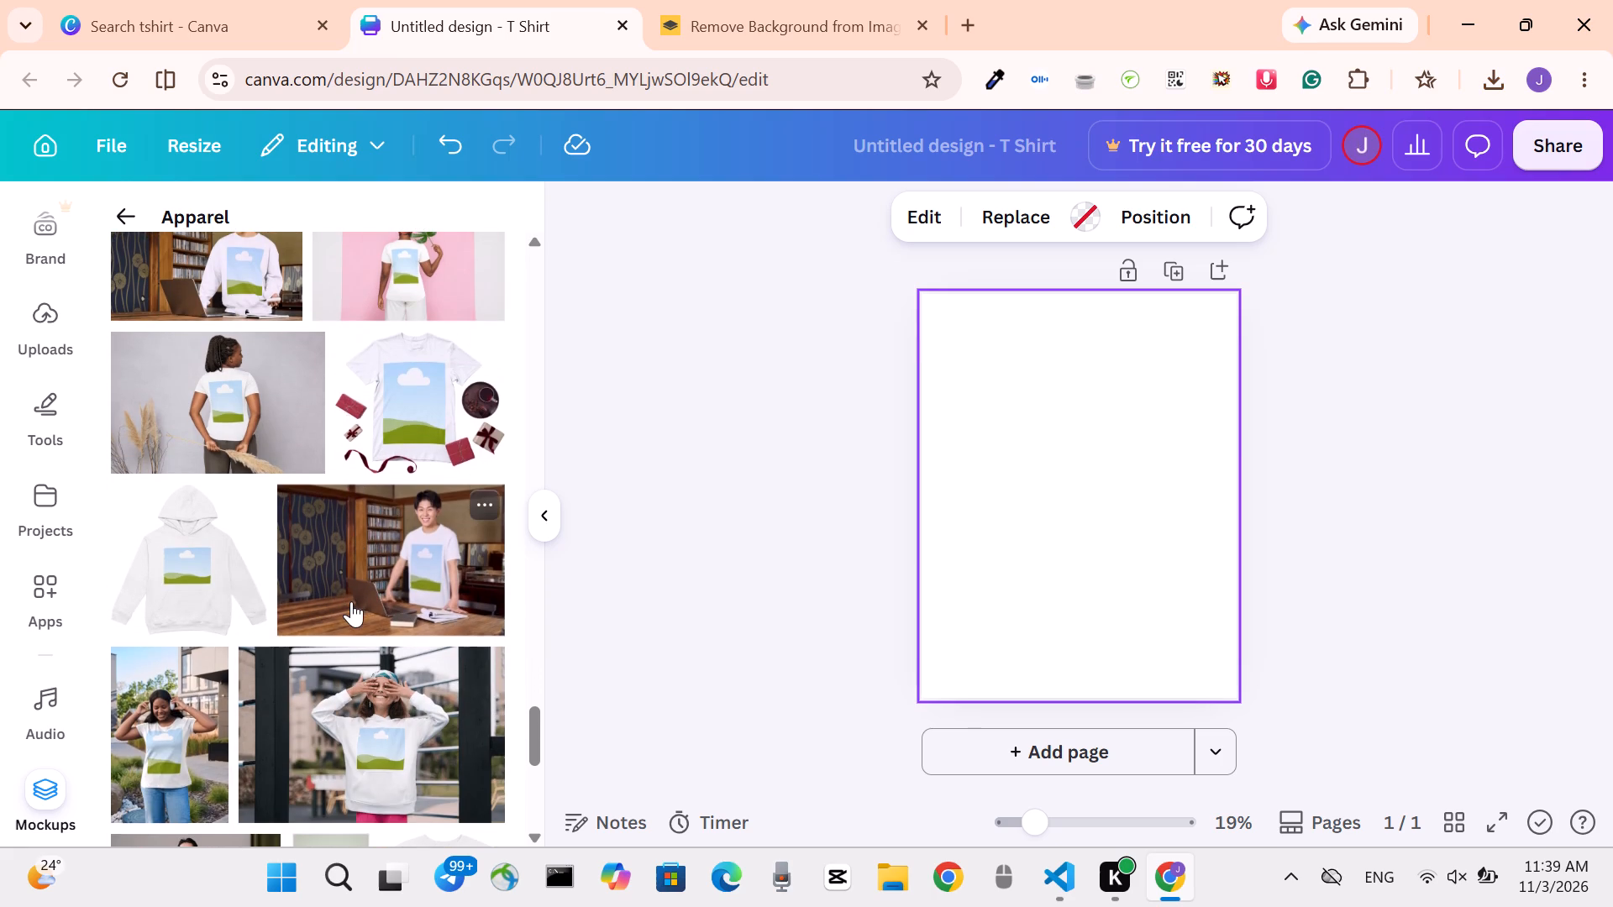
pyautogui.scroll(-2, 351, 601)
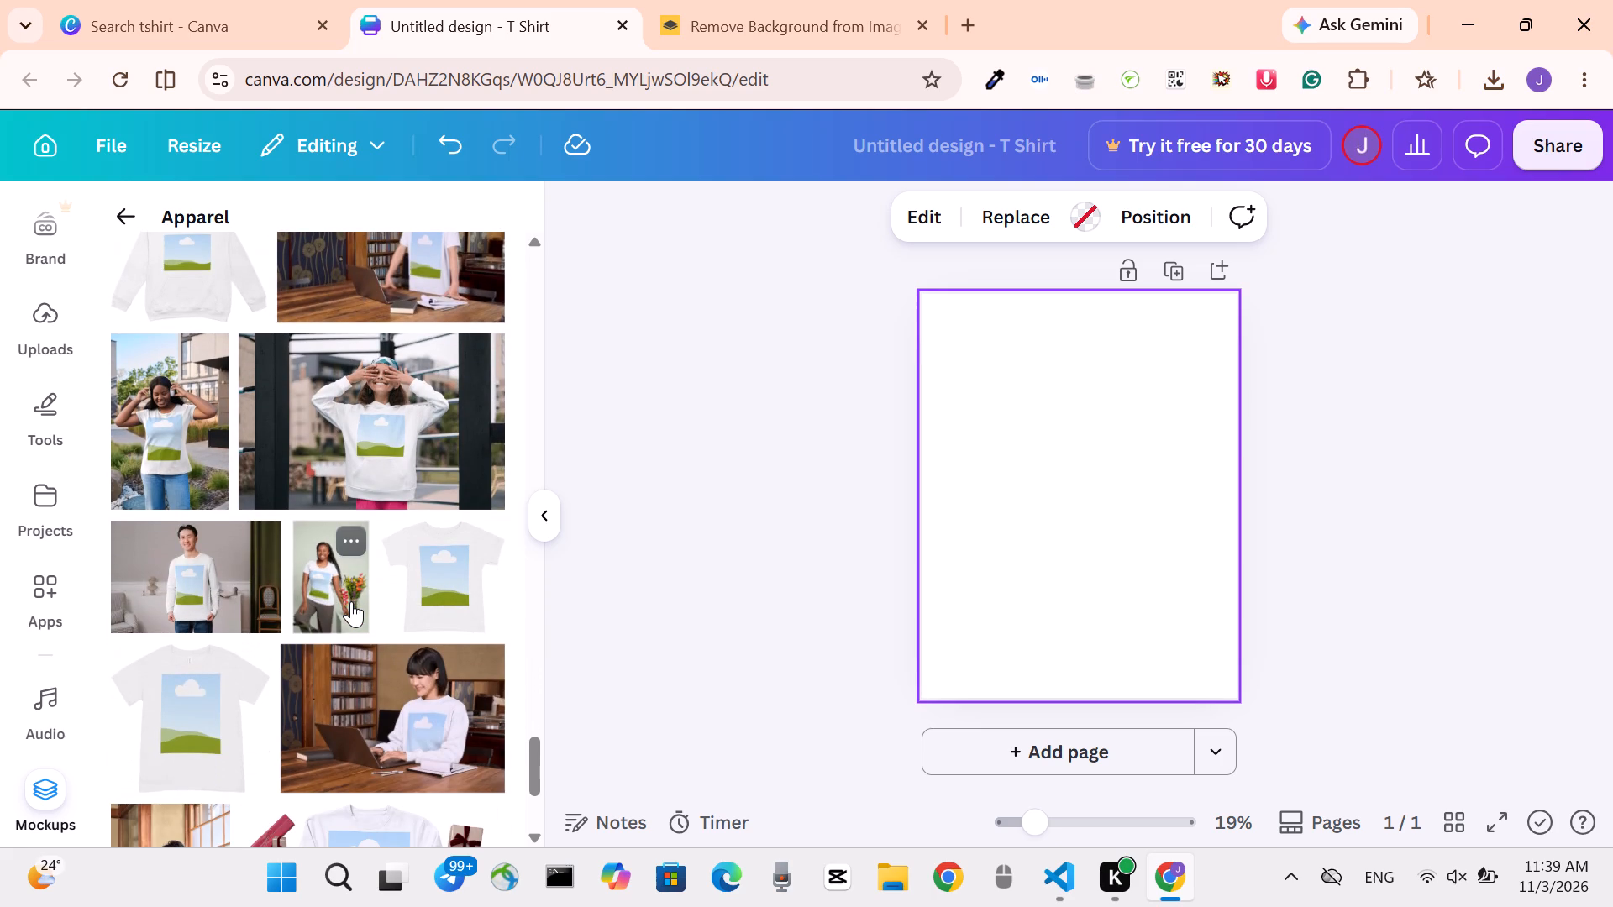
pyautogui.scroll(-1, 351, 601)
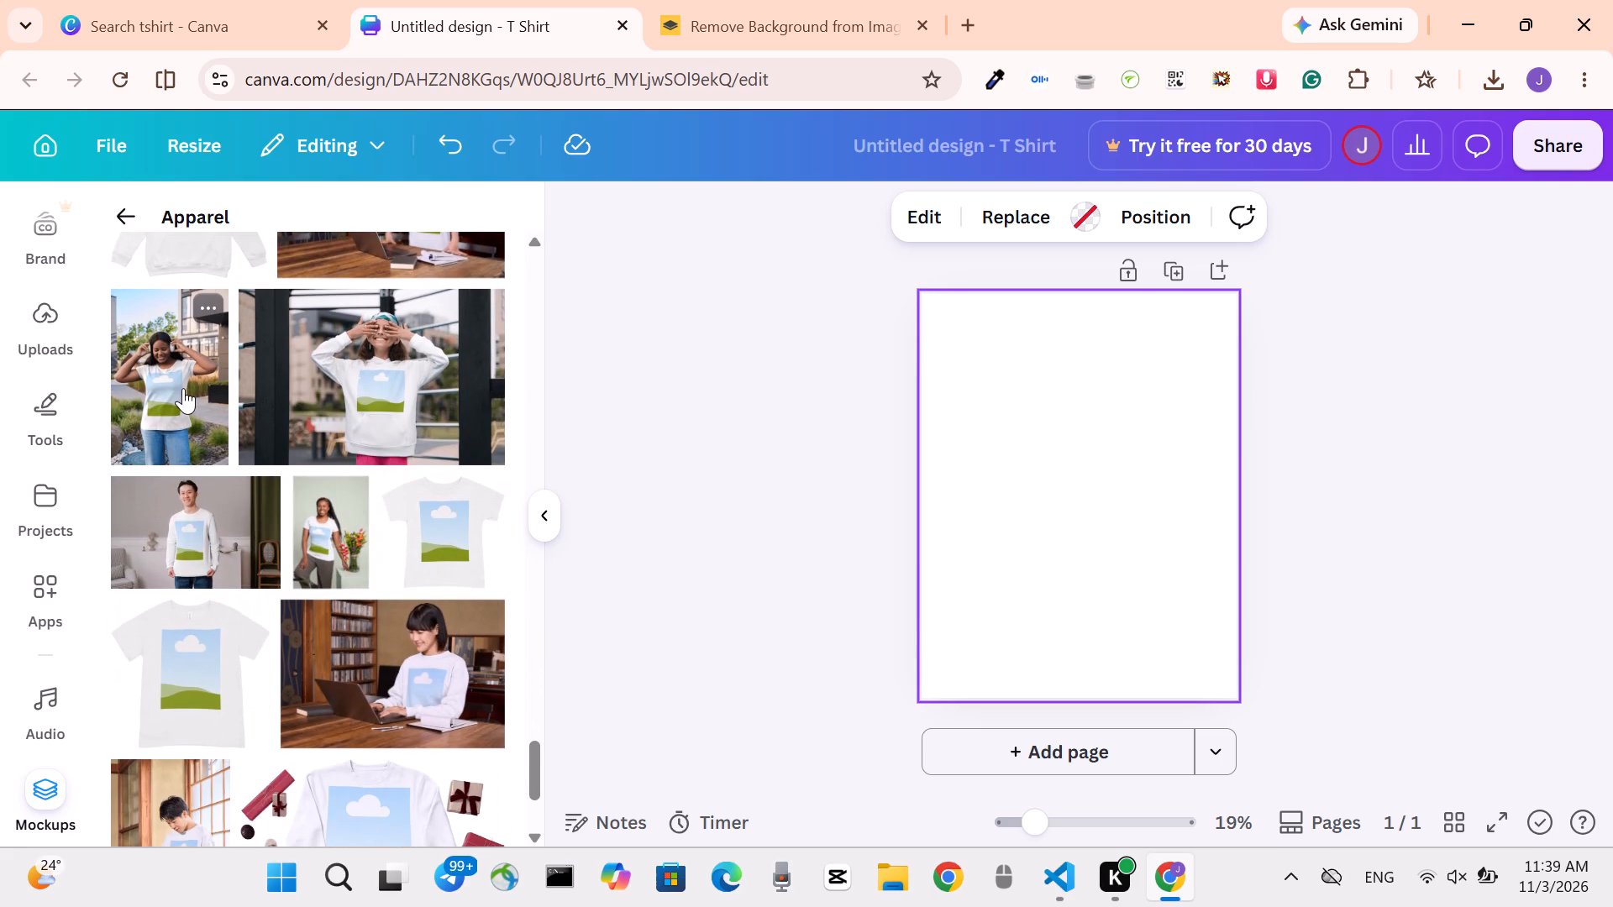
pyautogui.click(183, 388)
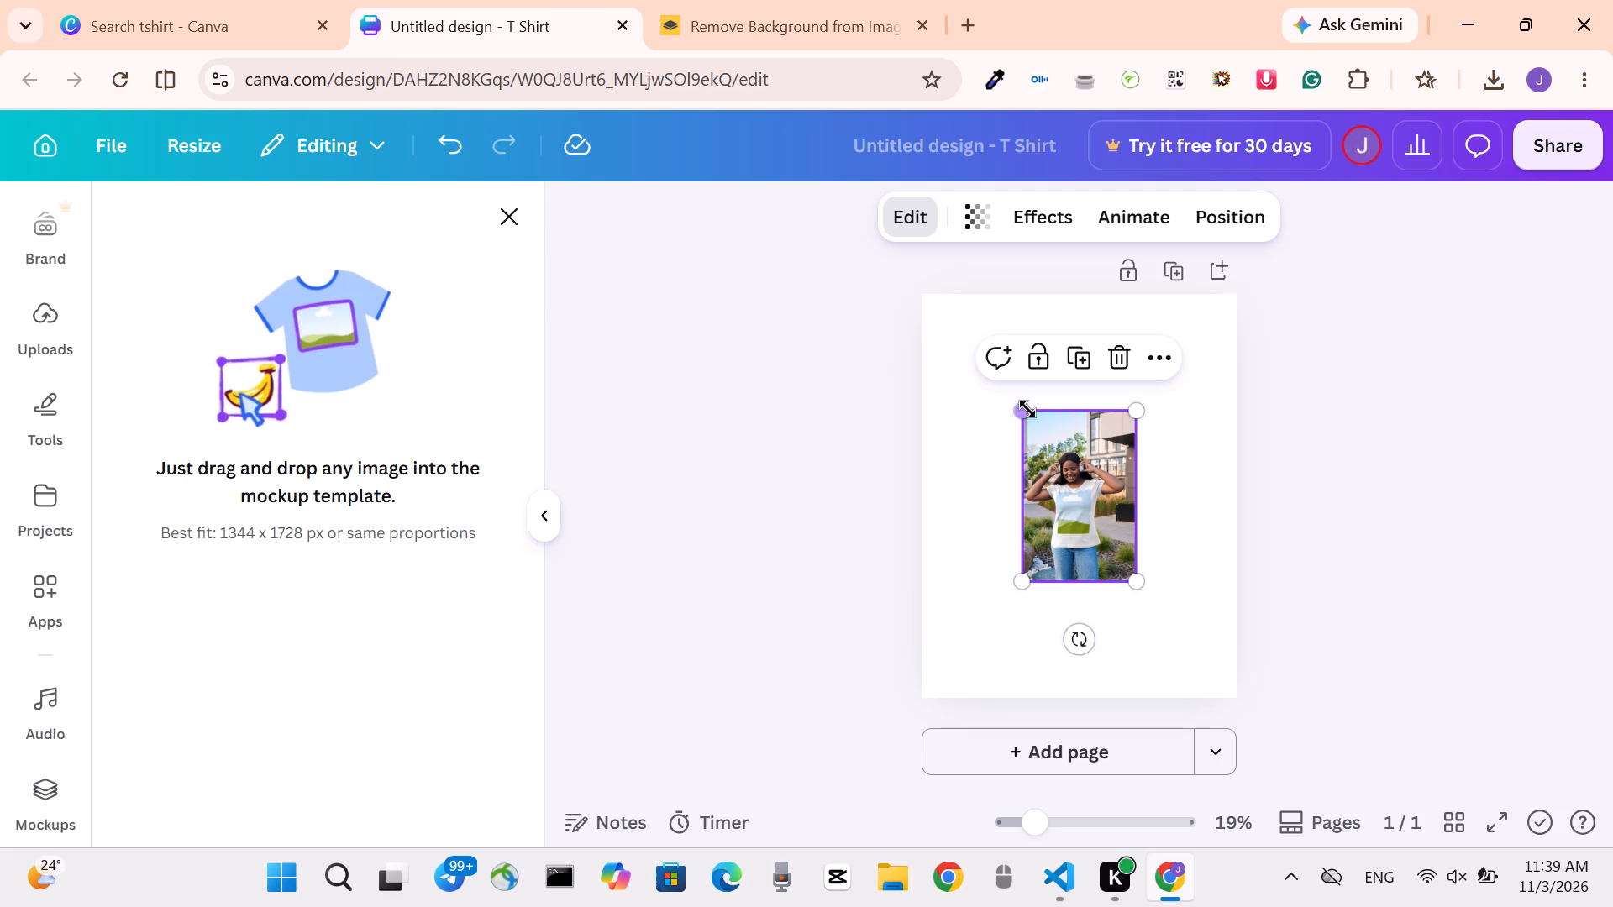
# Enlarge the mockup of the woman with headphones until it spans the full height of the page.
pyautogui.moveTo(1023, 406); pyautogui.dragTo(812, 371)
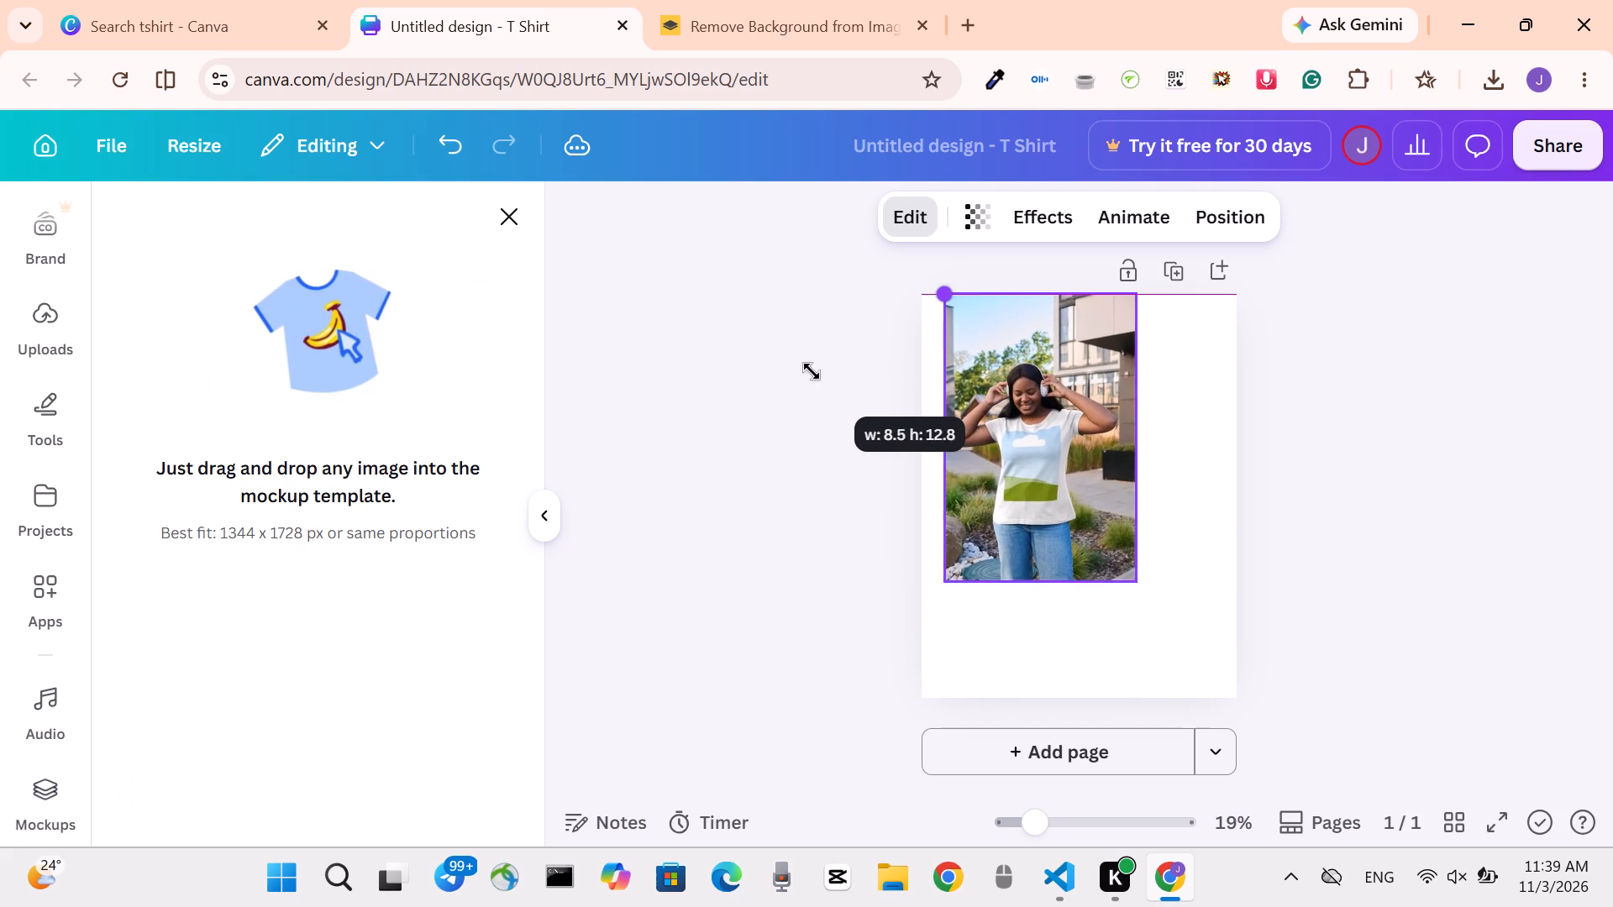
pyautogui.moveTo(812, 371); pyautogui.dragTo(808, 371)
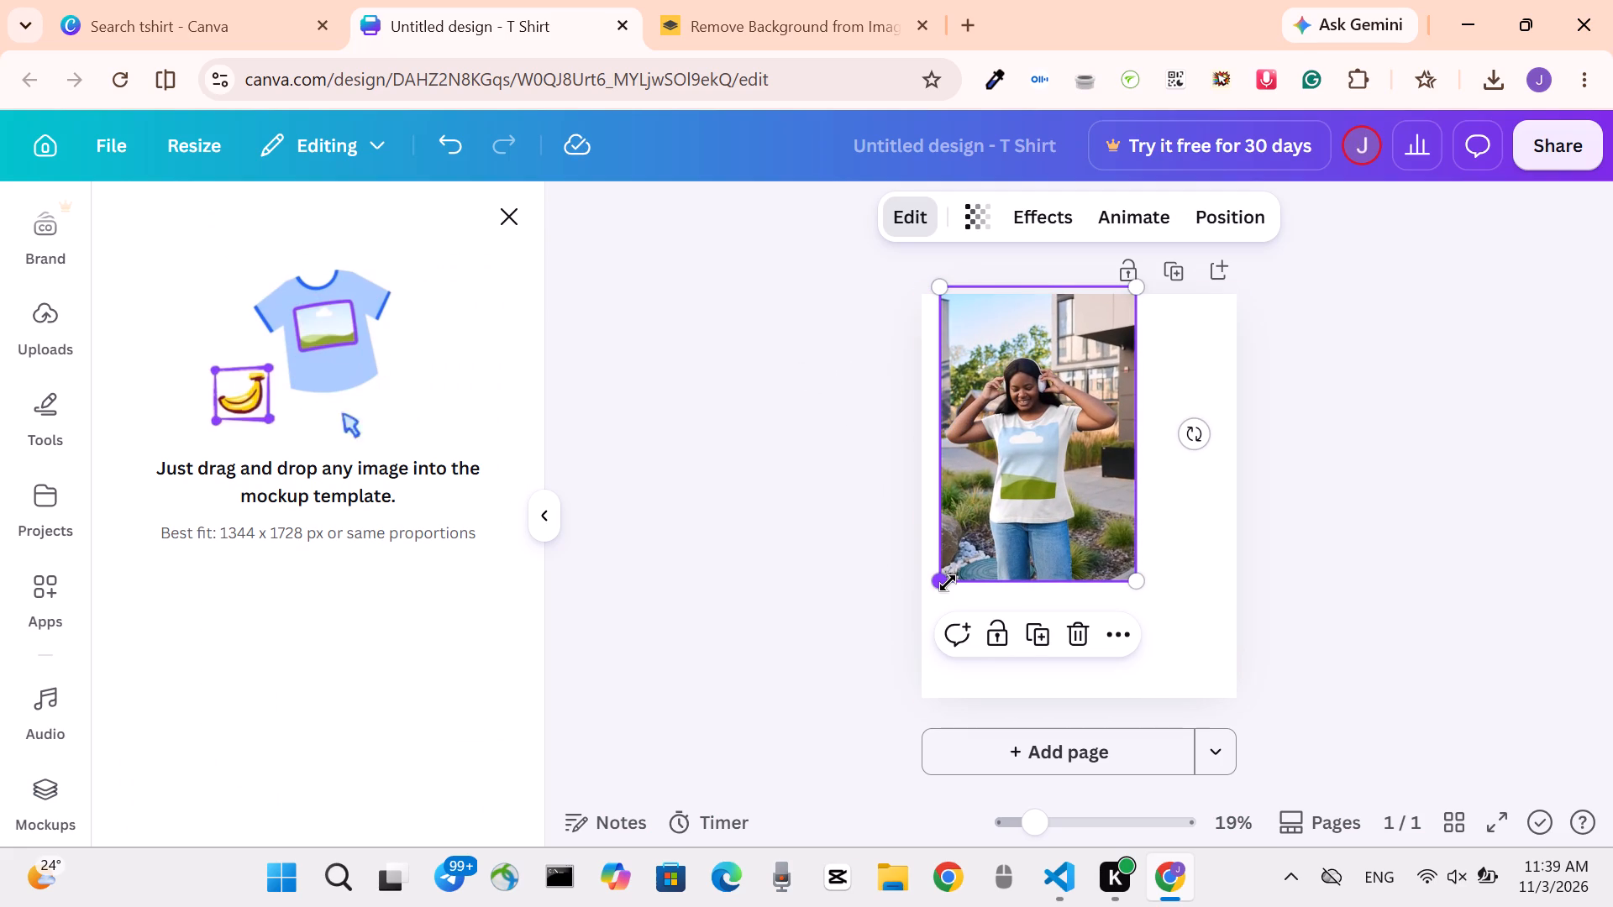
pyautogui.moveTo(1001, 490); pyautogui.dragTo(1019, 538)
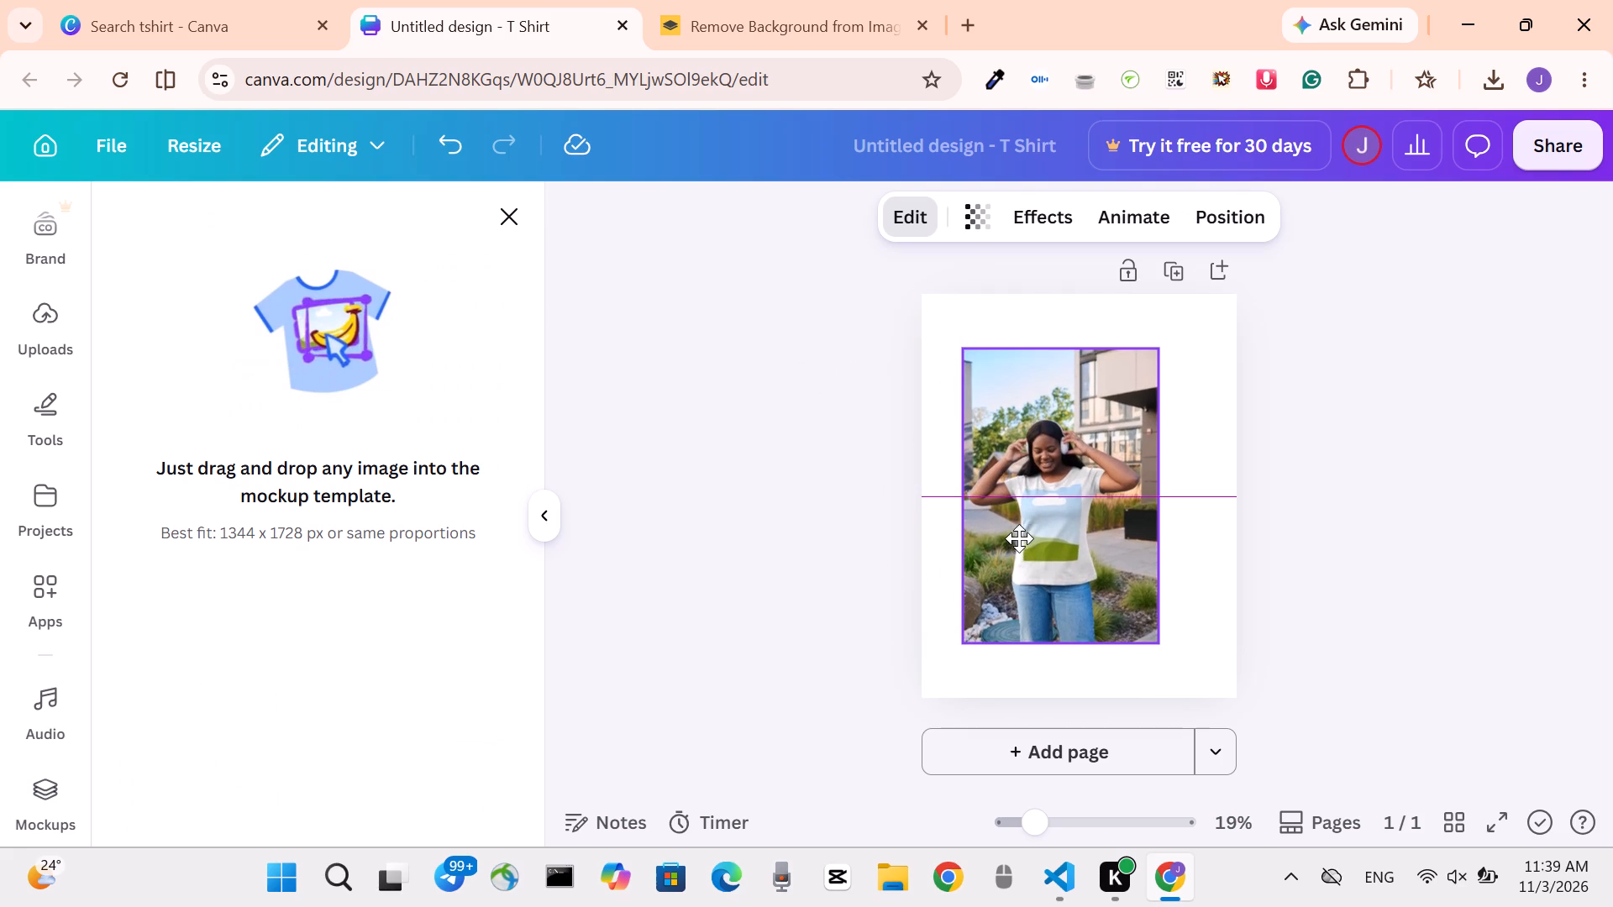
pyautogui.moveTo(1019, 538); pyautogui.dragTo(1018, 505)
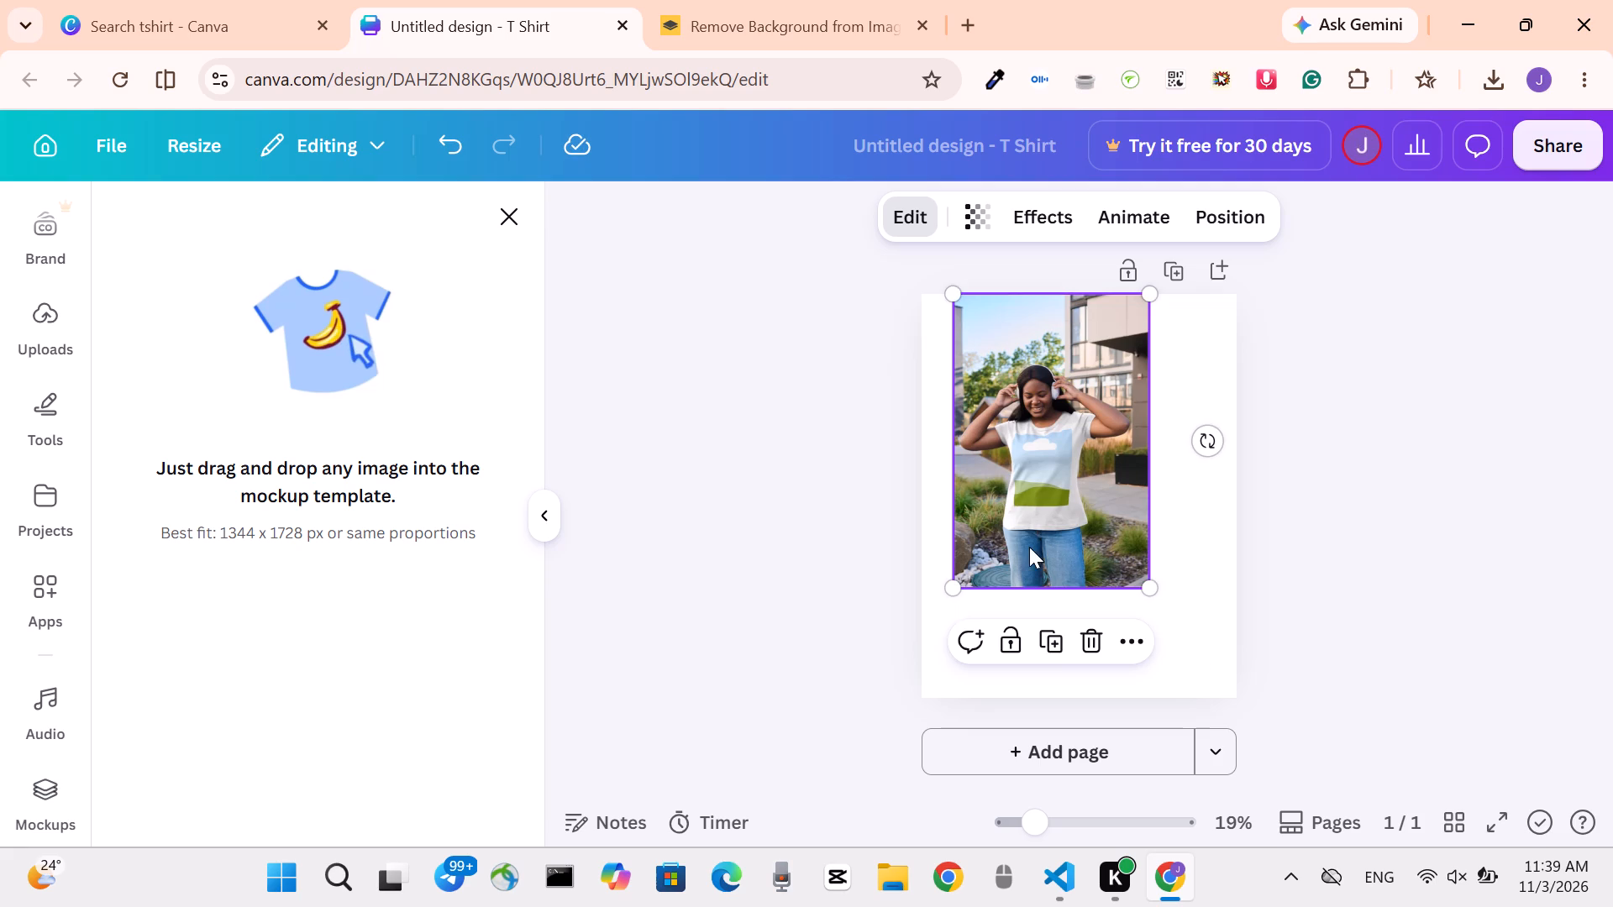
pyautogui.moveTo(1147, 585); pyautogui.dragTo(1220, 642)
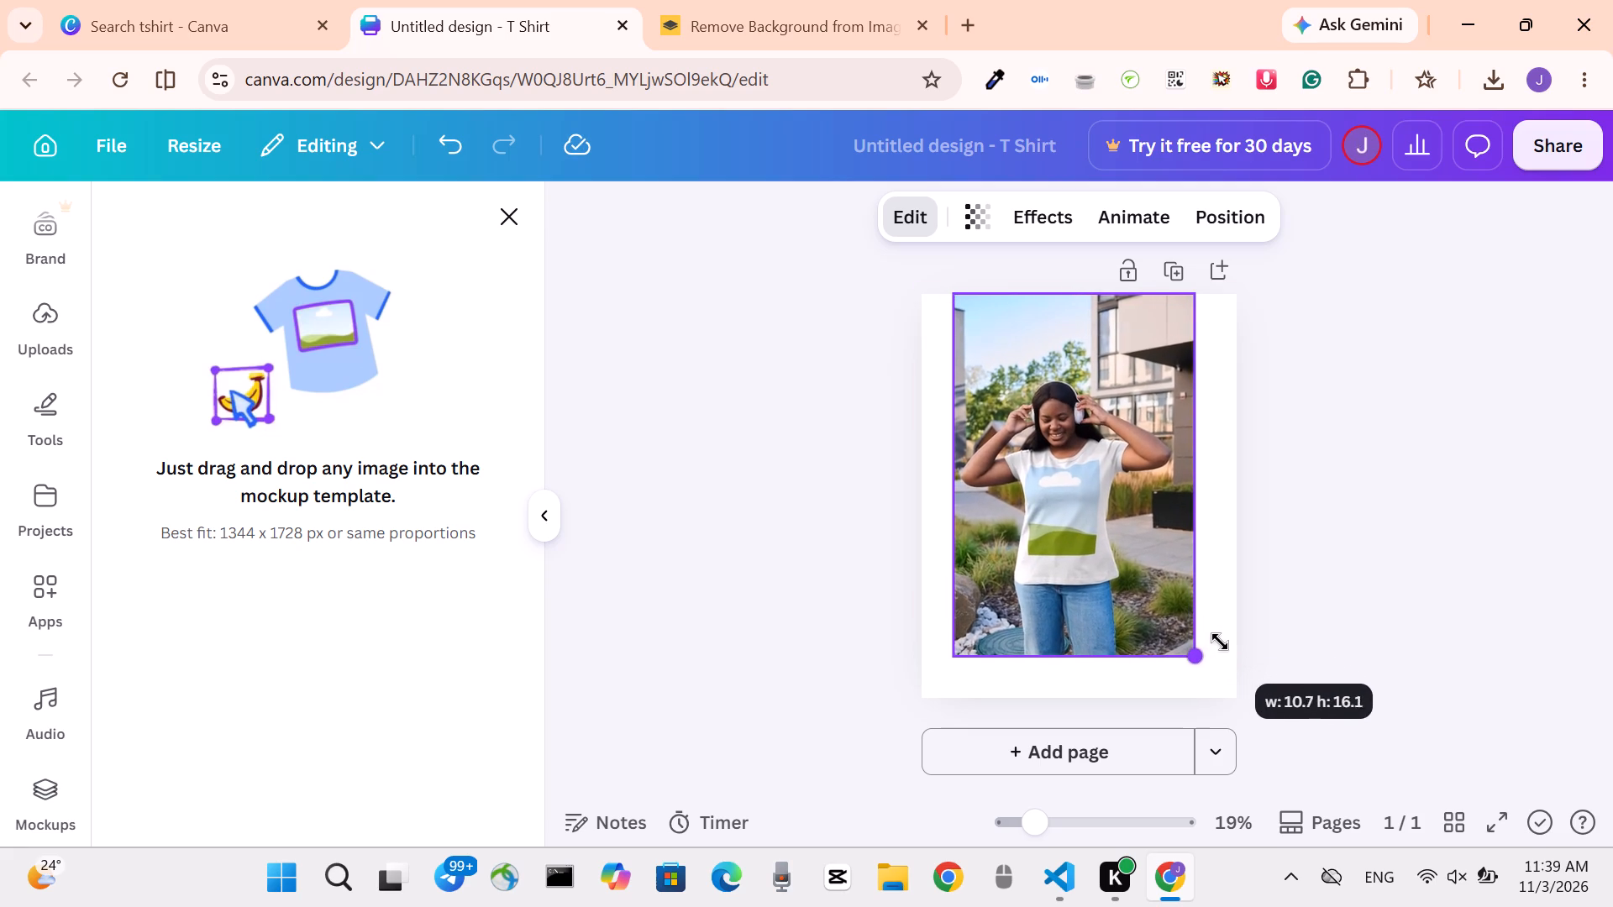
pyautogui.moveTo(1220, 642); pyautogui.dragTo(1267, 689)
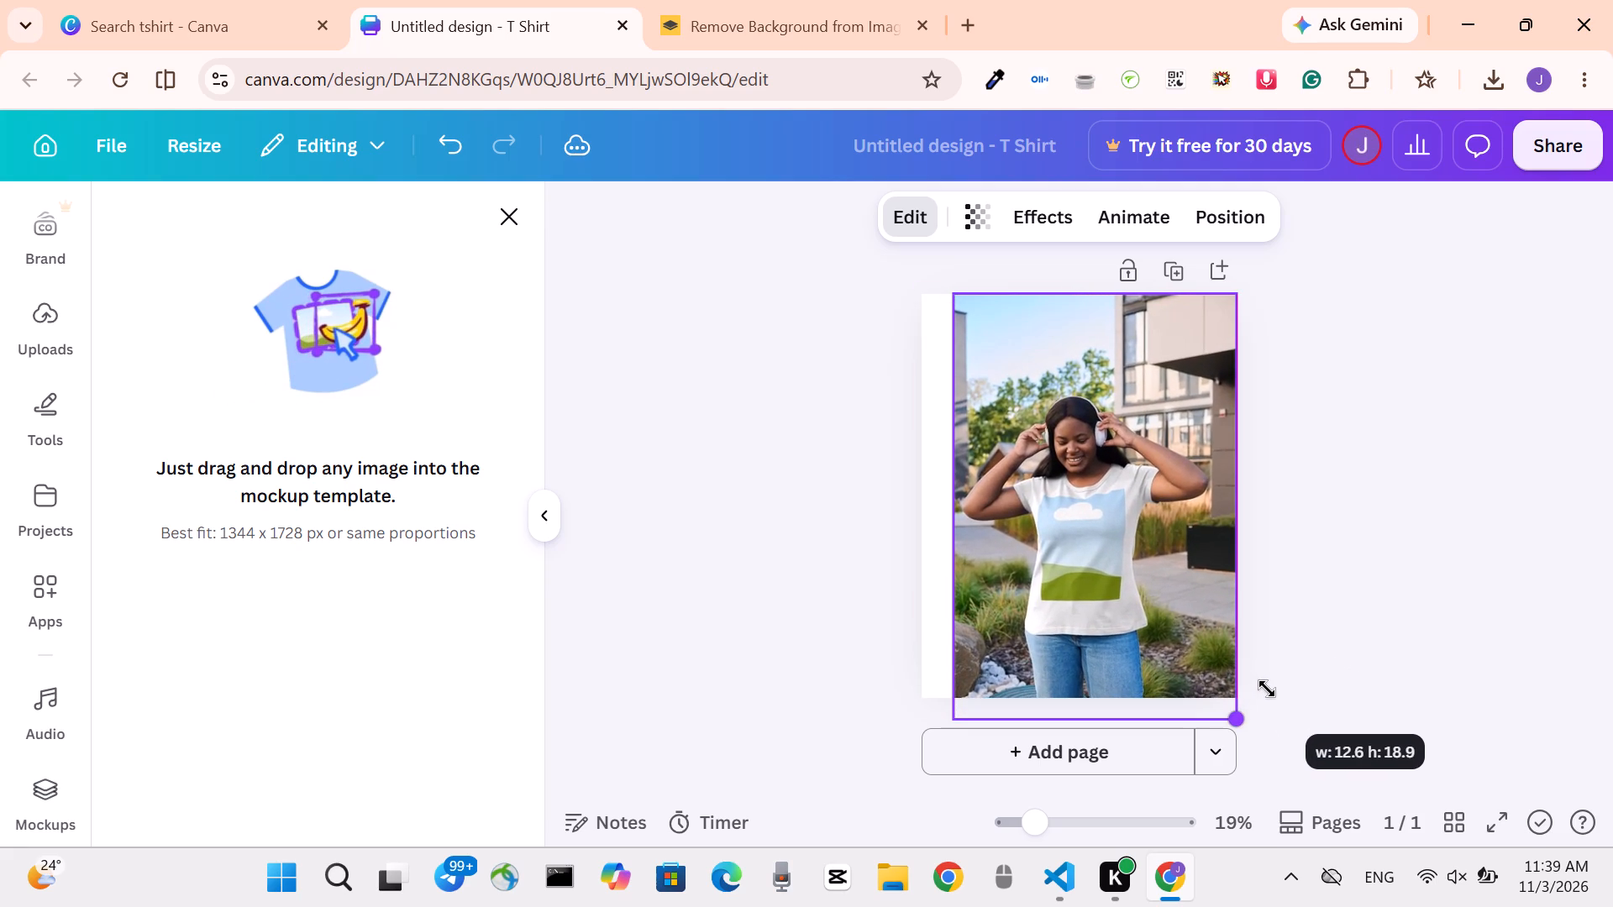
pyautogui.moveTo(1267, 689); pyautogui.dragTo(1269, 694)
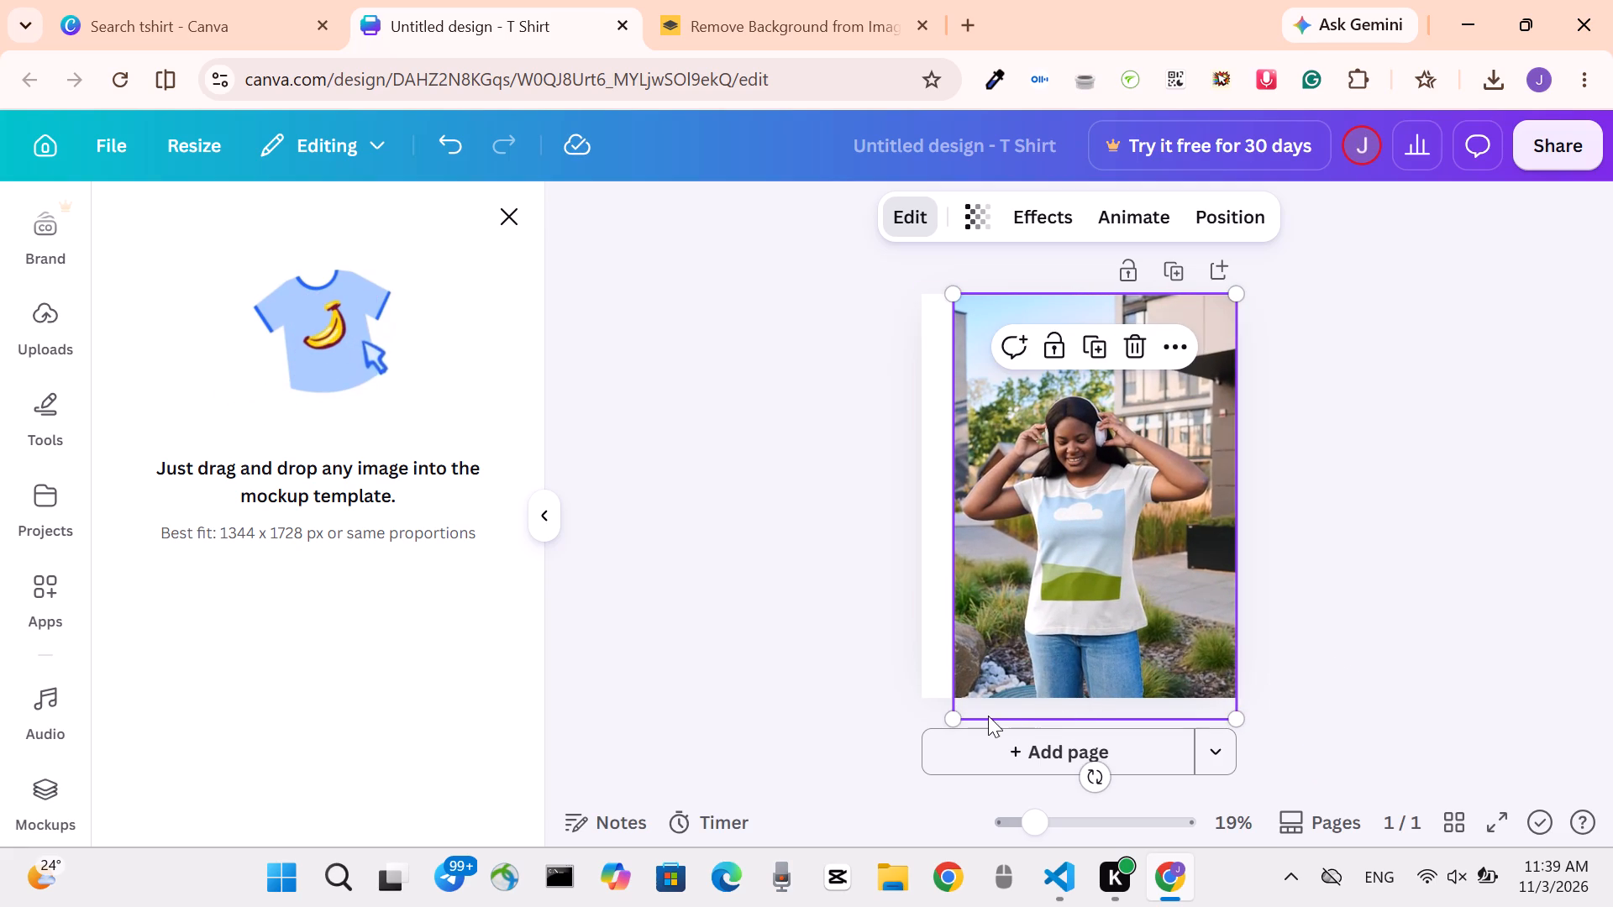
pyautogui.moveTo(953, 714); pyautogui.dragTo(952, 695)
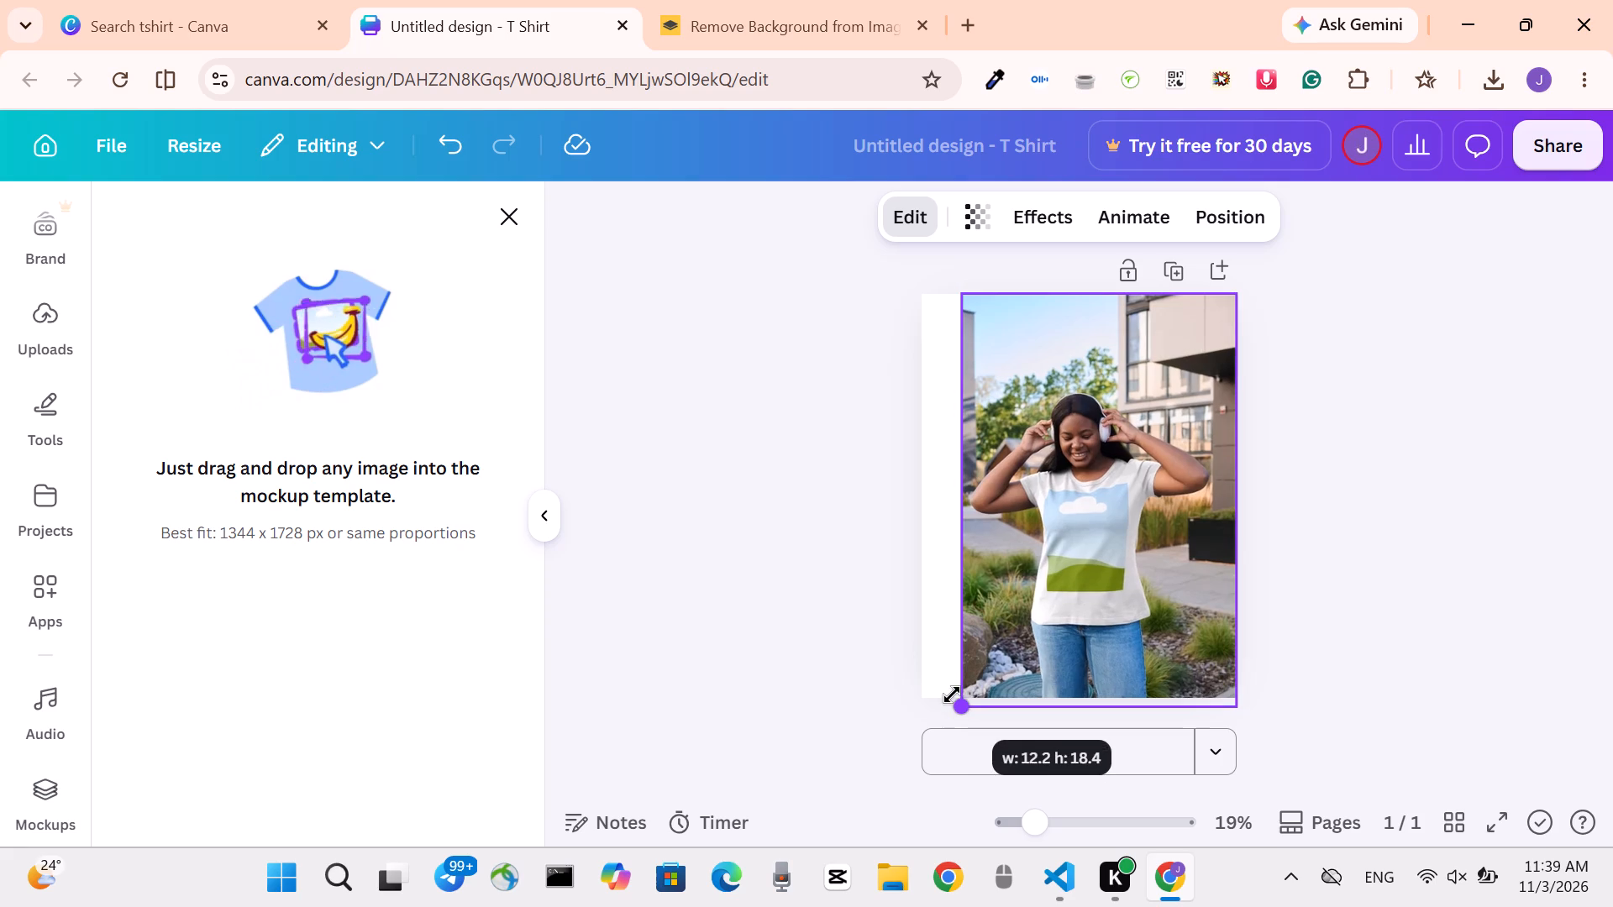
pyautogui.moveTo(952, 695); pyautogui.dragTo(961, 679)
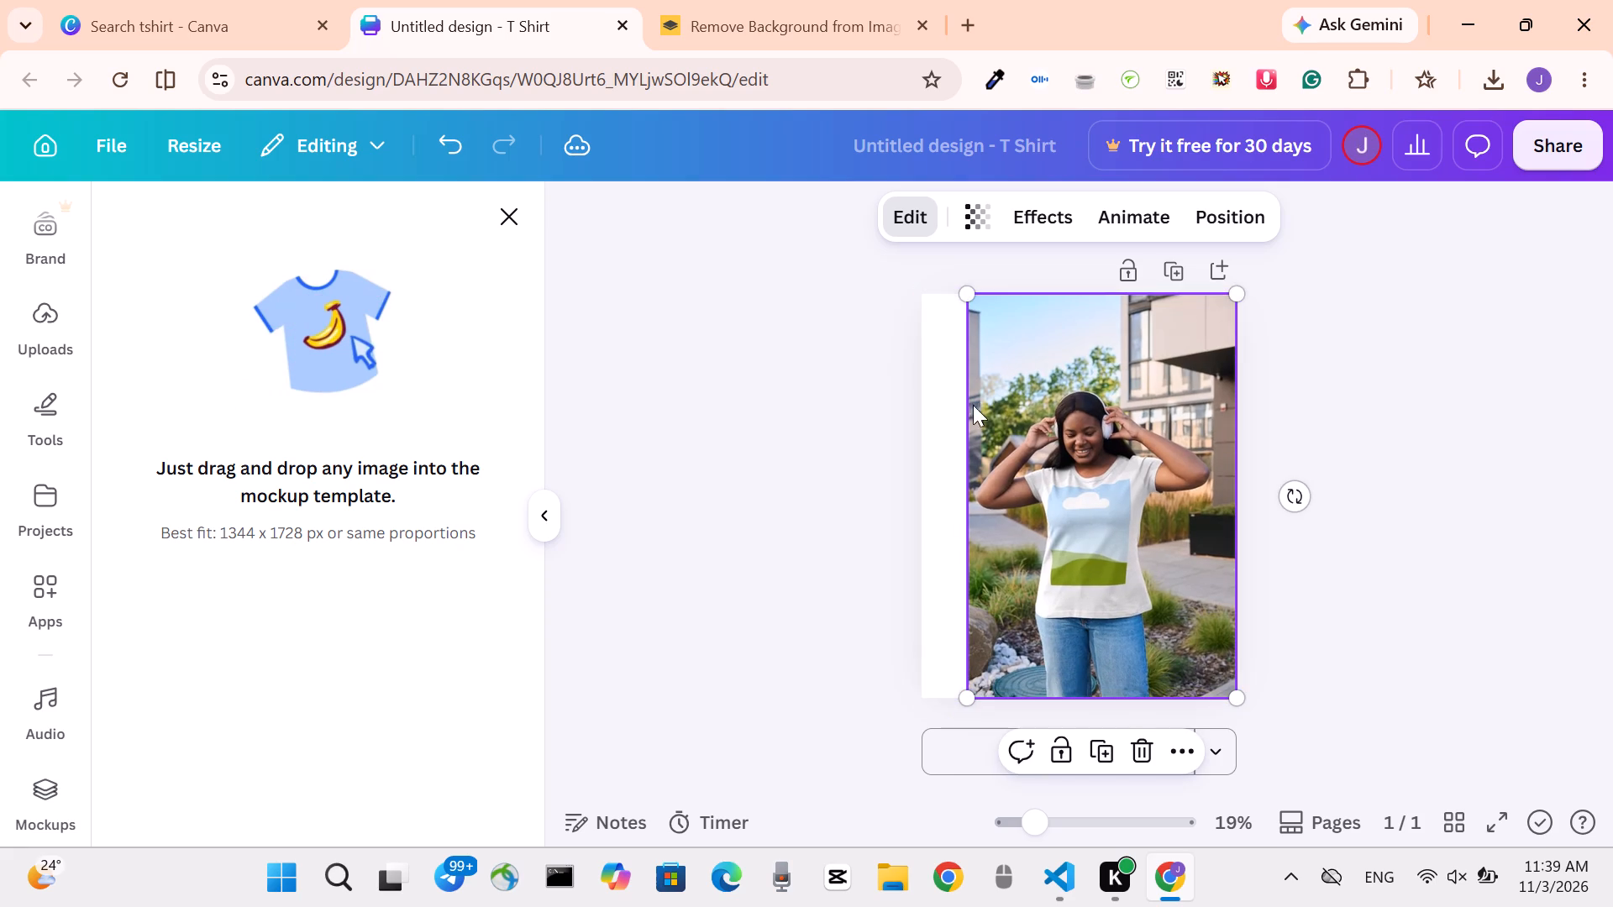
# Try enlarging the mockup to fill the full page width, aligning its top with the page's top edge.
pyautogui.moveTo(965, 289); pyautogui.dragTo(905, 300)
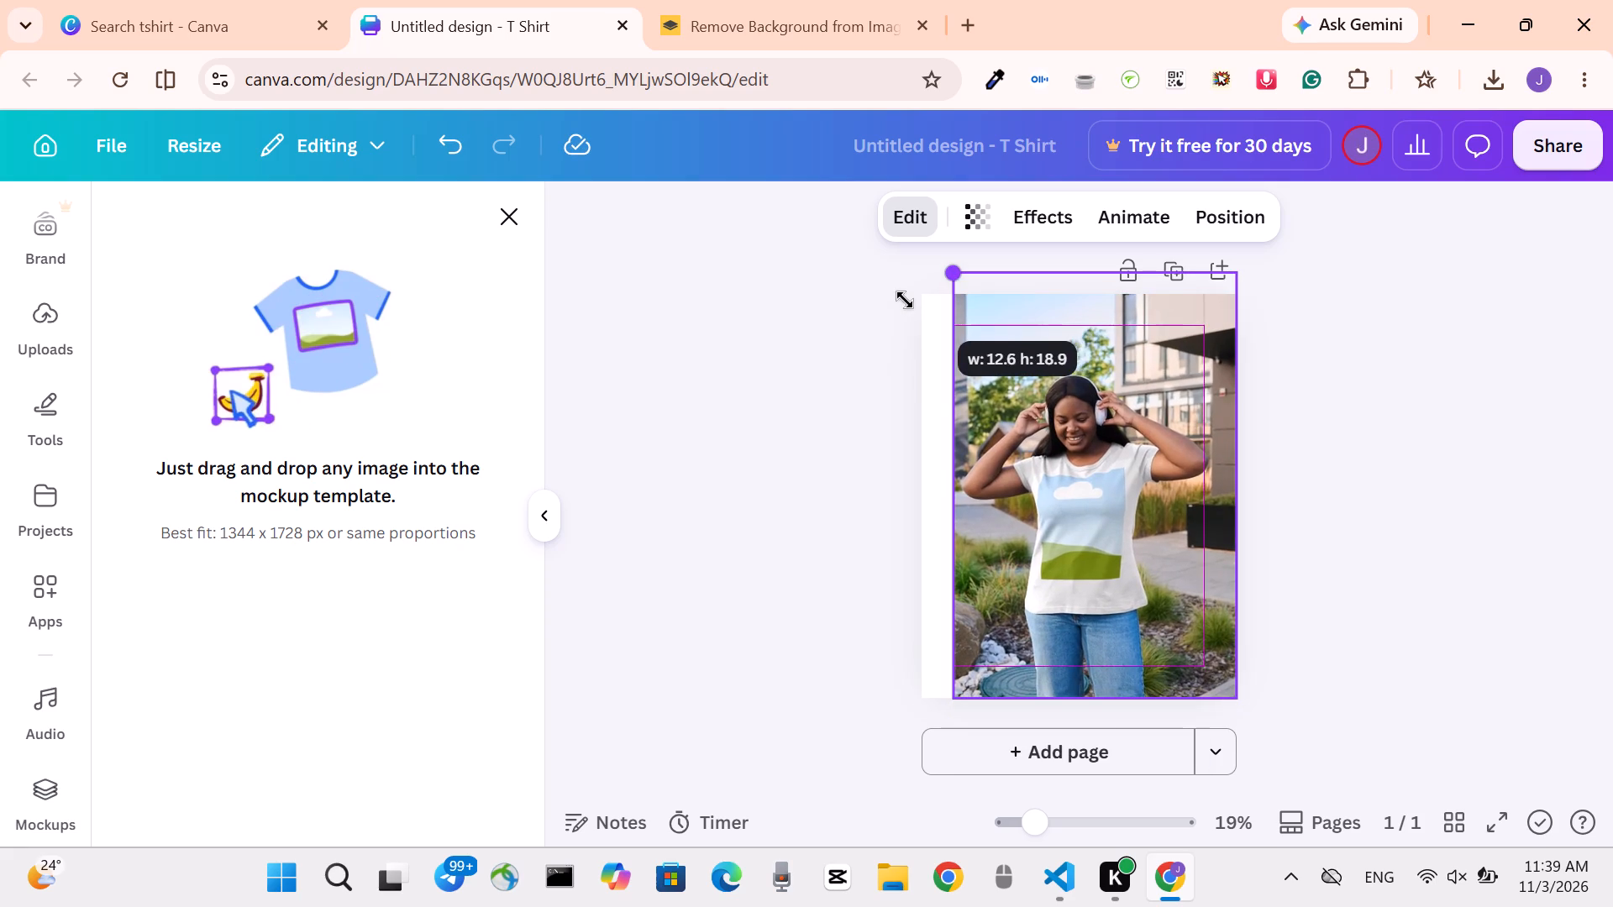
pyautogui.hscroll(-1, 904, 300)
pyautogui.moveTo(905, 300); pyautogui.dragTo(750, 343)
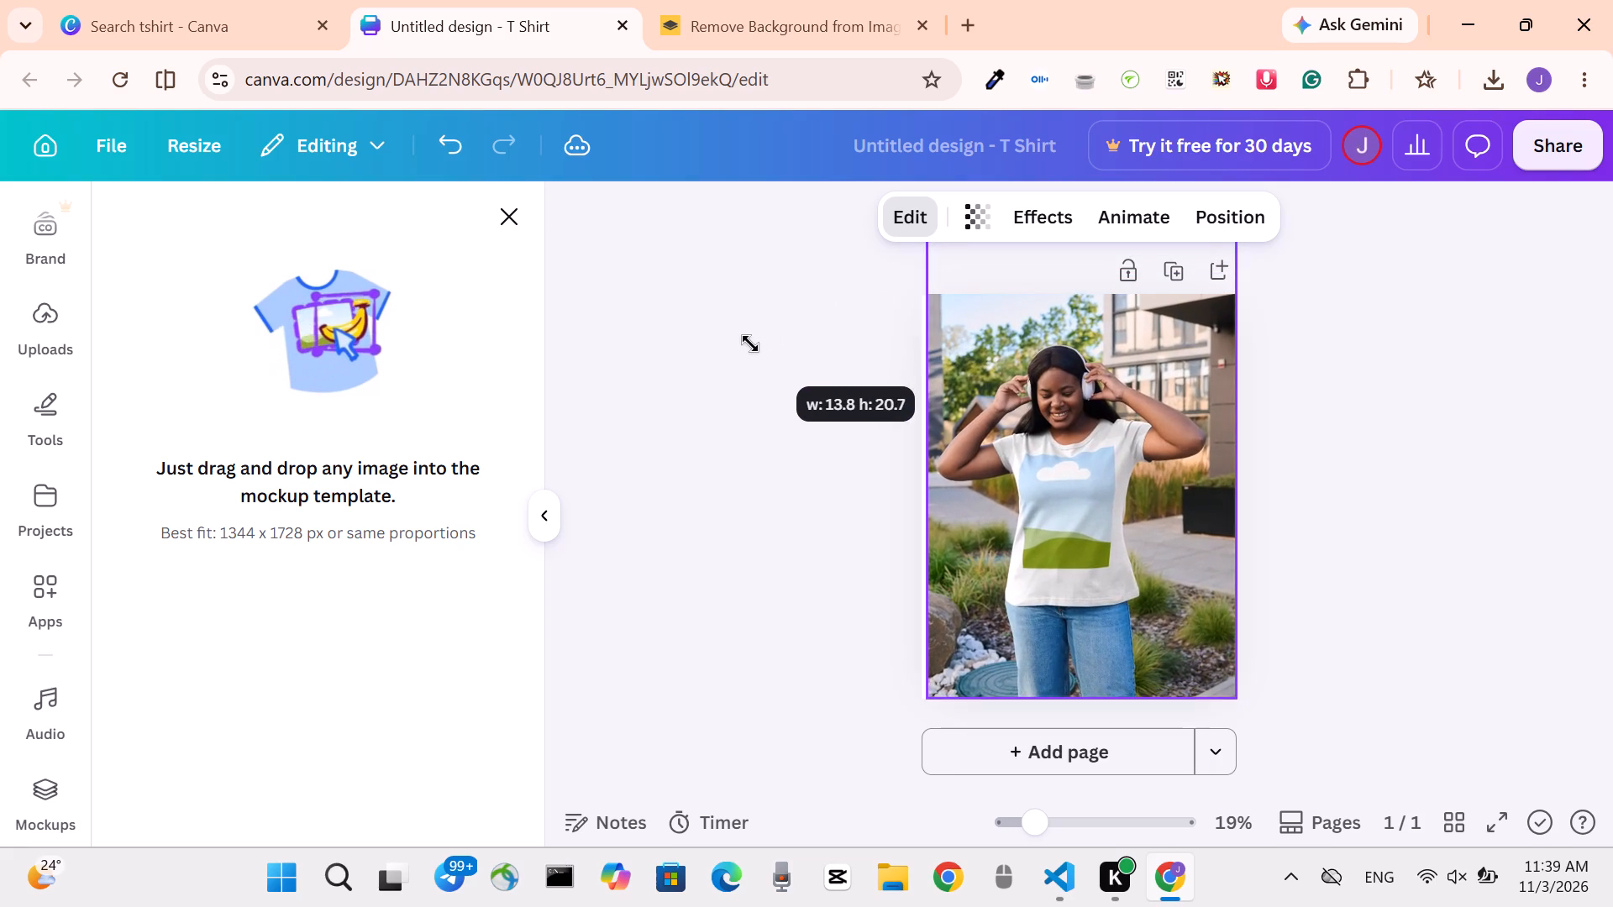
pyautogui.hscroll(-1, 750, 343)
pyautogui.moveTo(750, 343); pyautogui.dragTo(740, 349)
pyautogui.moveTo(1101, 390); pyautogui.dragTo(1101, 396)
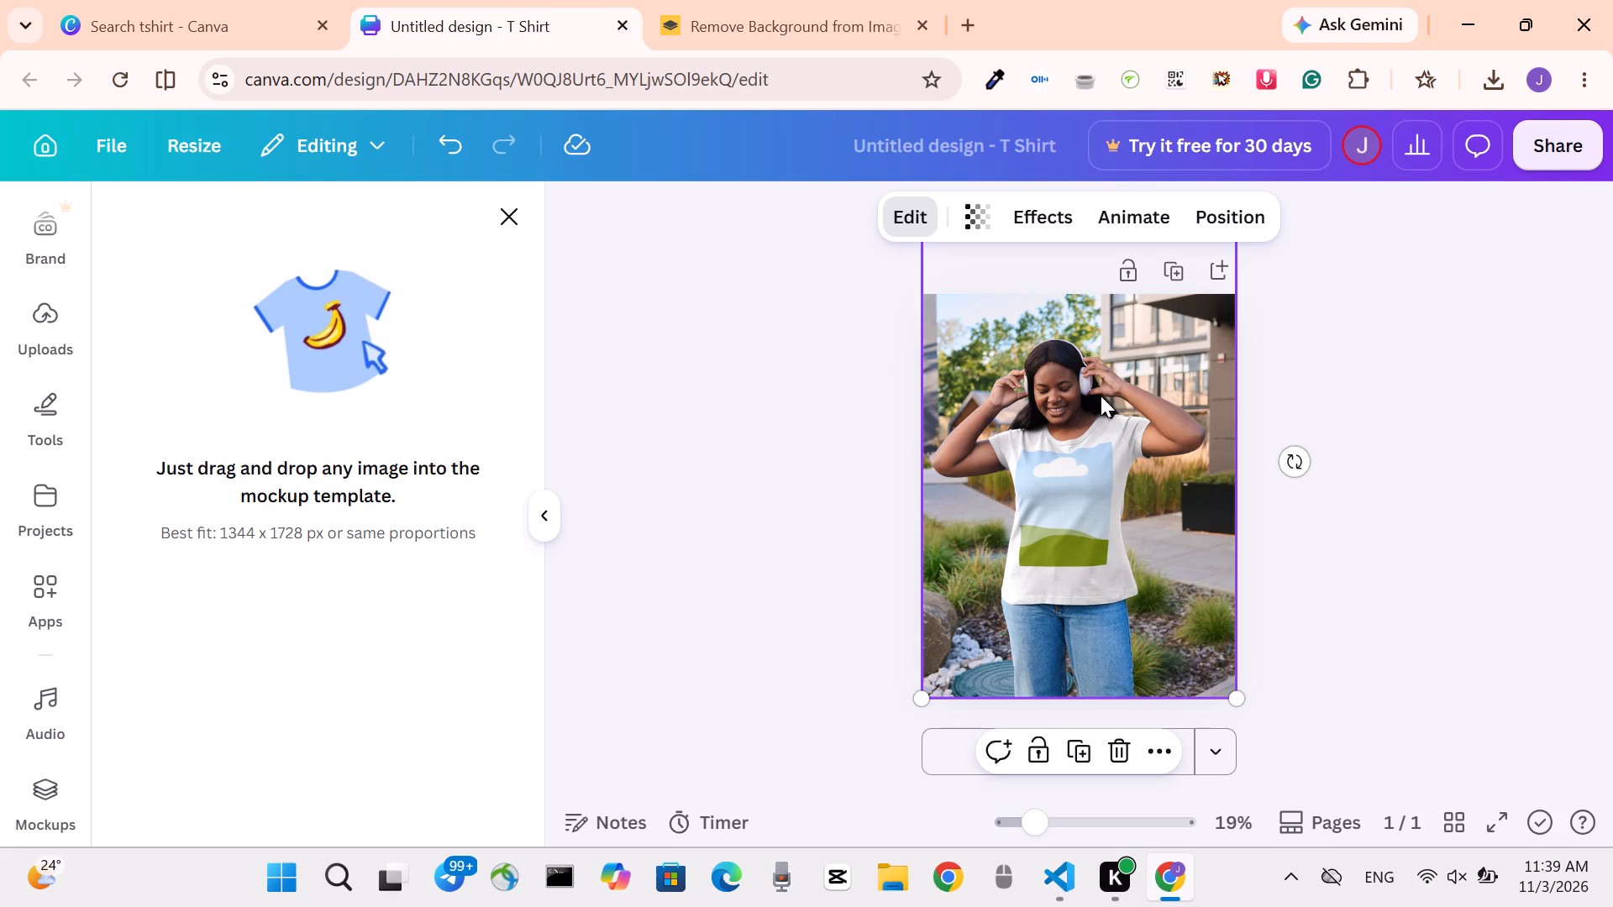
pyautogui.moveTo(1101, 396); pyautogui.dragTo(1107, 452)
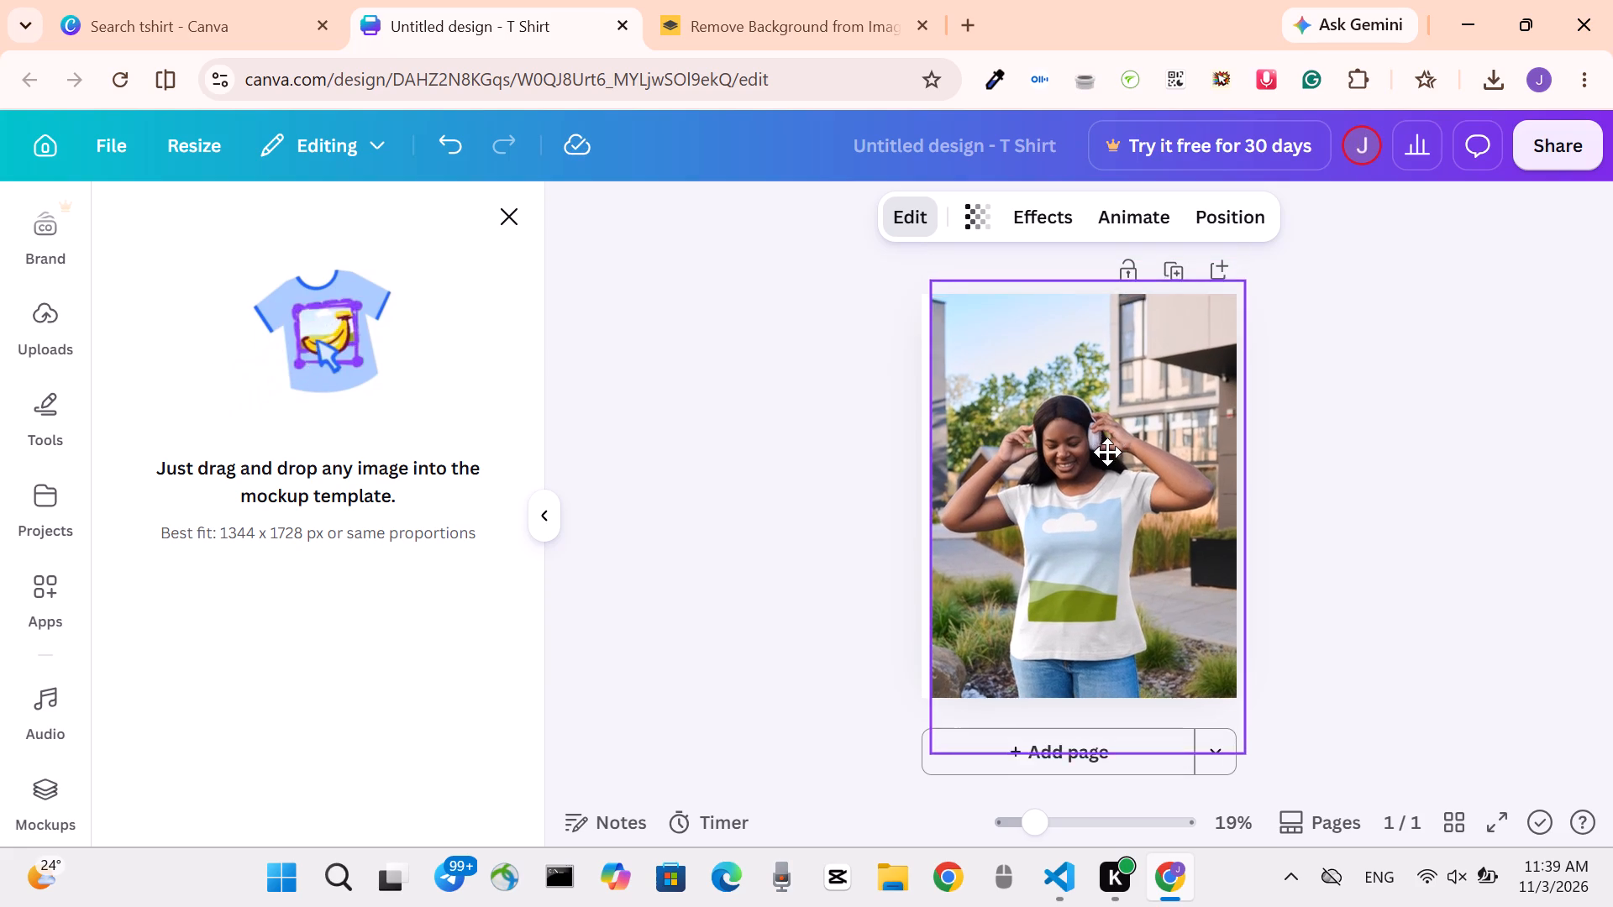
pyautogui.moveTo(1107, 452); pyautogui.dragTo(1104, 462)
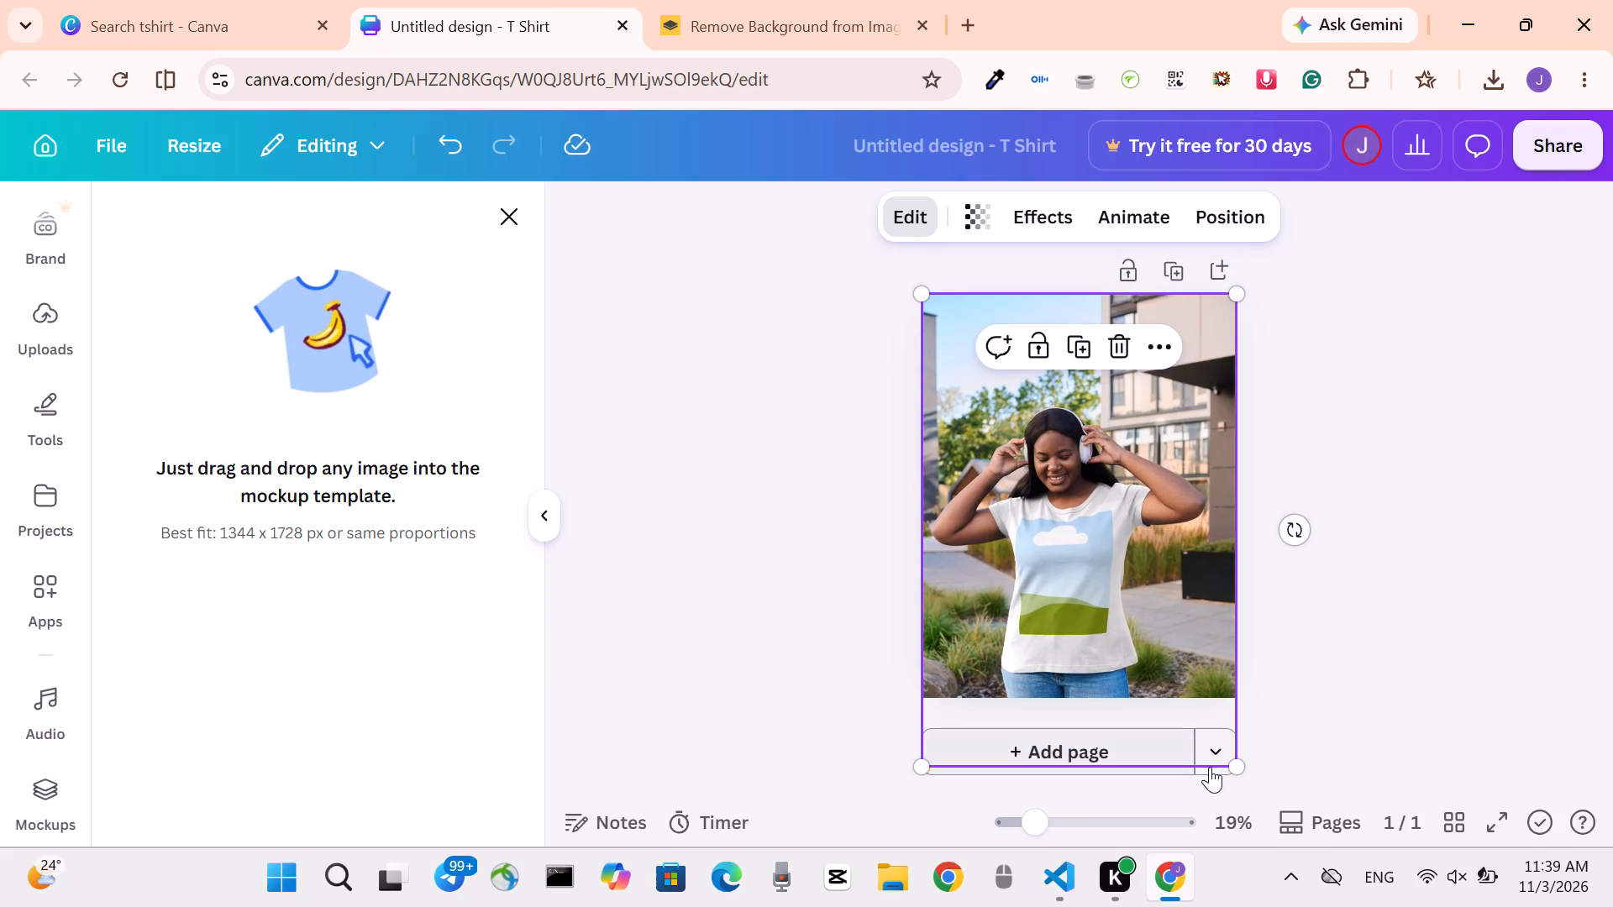
# Resize the mockup to the 18 in page height, about 11.98 in wide, and center it horizontally on the page.
pyautogui.moveTo(1243, 763); pyautogui.dragTo(1228, 716)
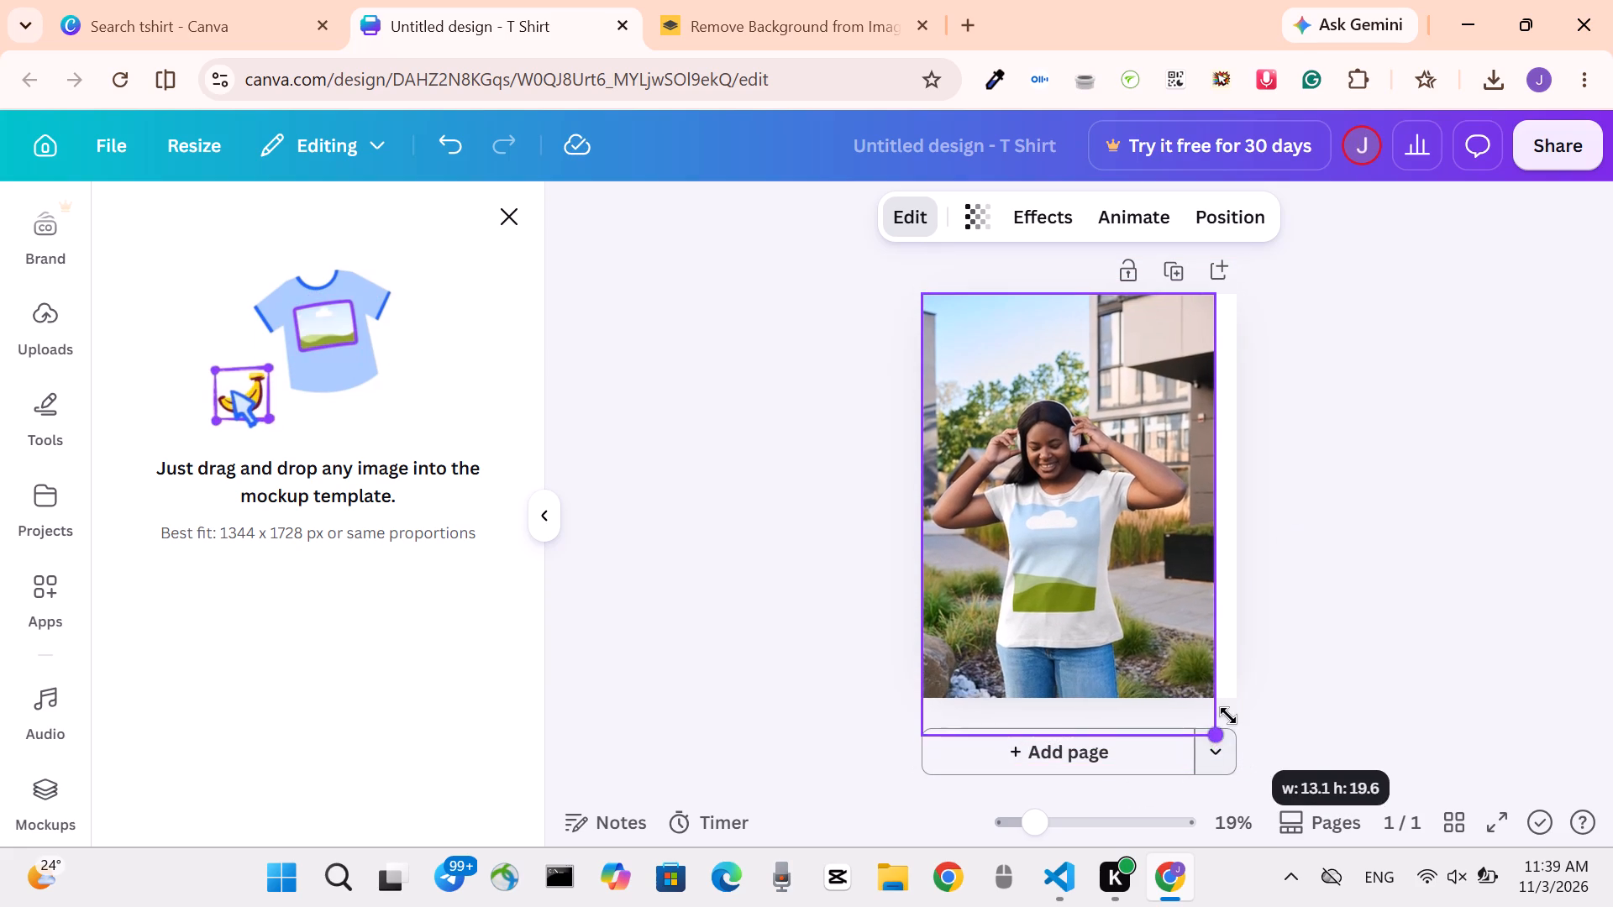
pyautogui.moveTo(1228, 716); pyautogui.dragTo(1222, 684)
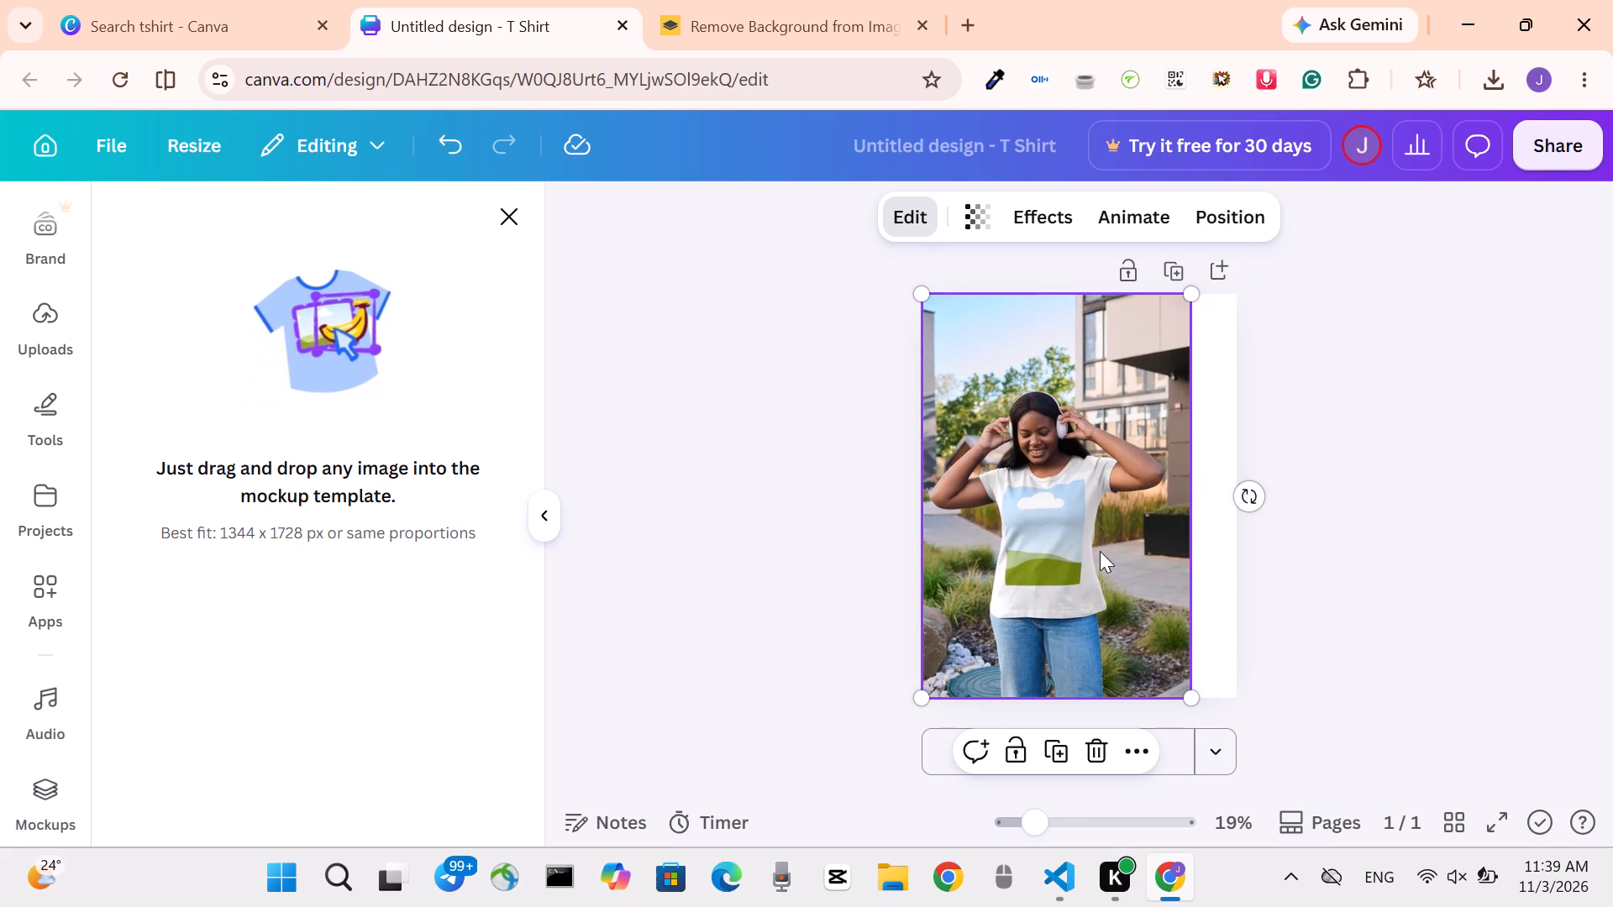
pyautogui.moveTo(1100, 551); pyautogui.dragTo(1124, 549)
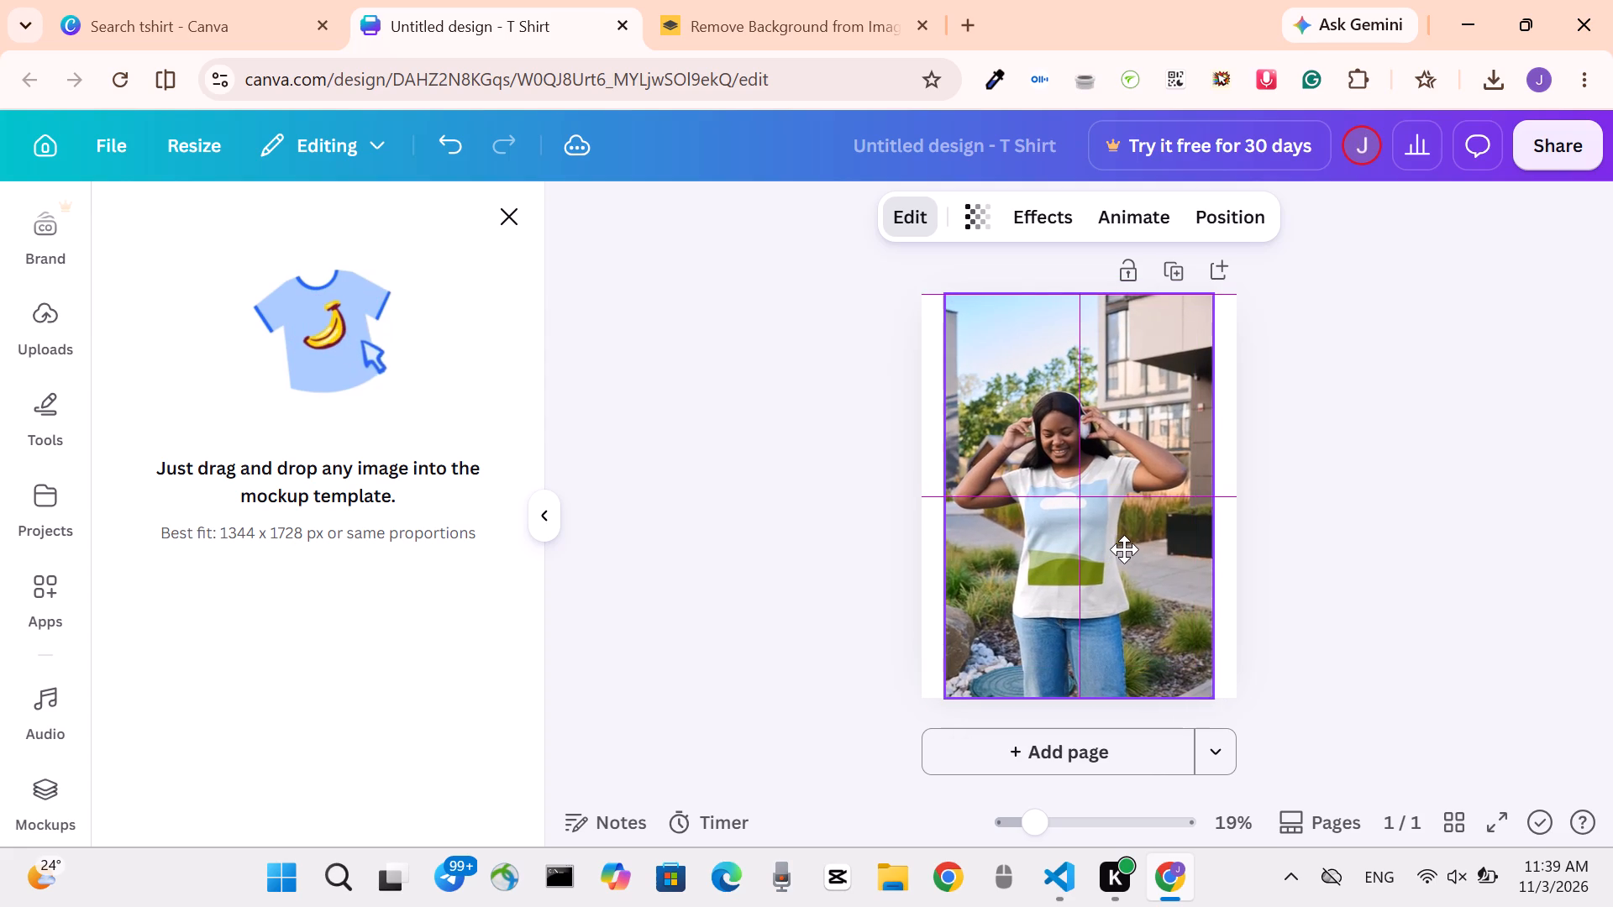
pyautogui.moveTo(1124, 549); pyautogui.dragTo(1129, 553)
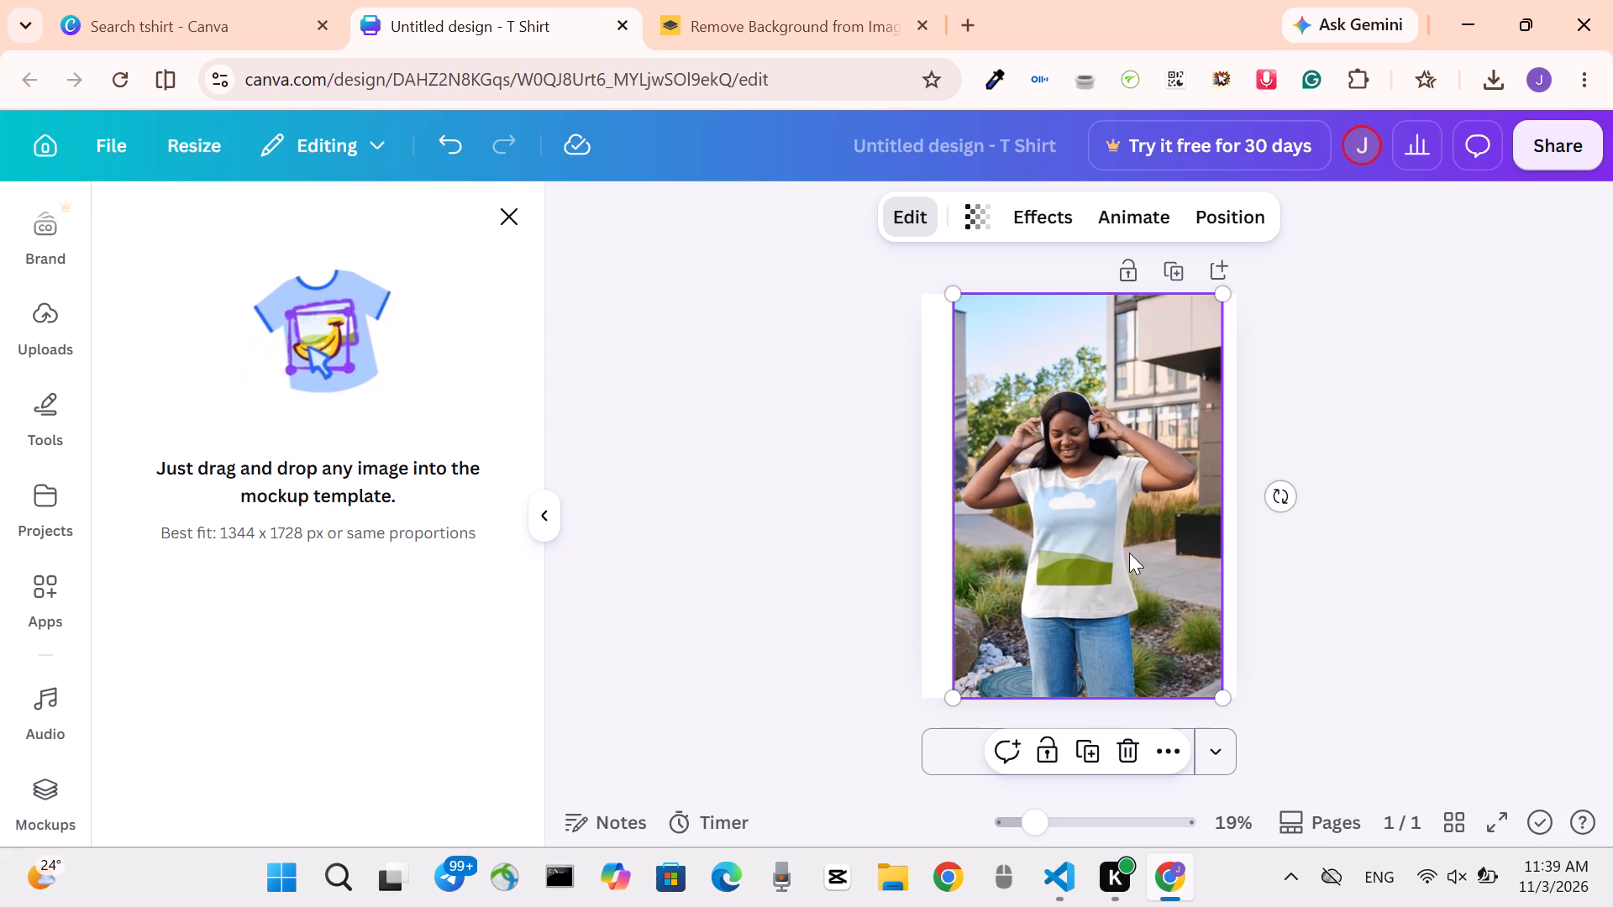
pyautogui.click(1226, 223)
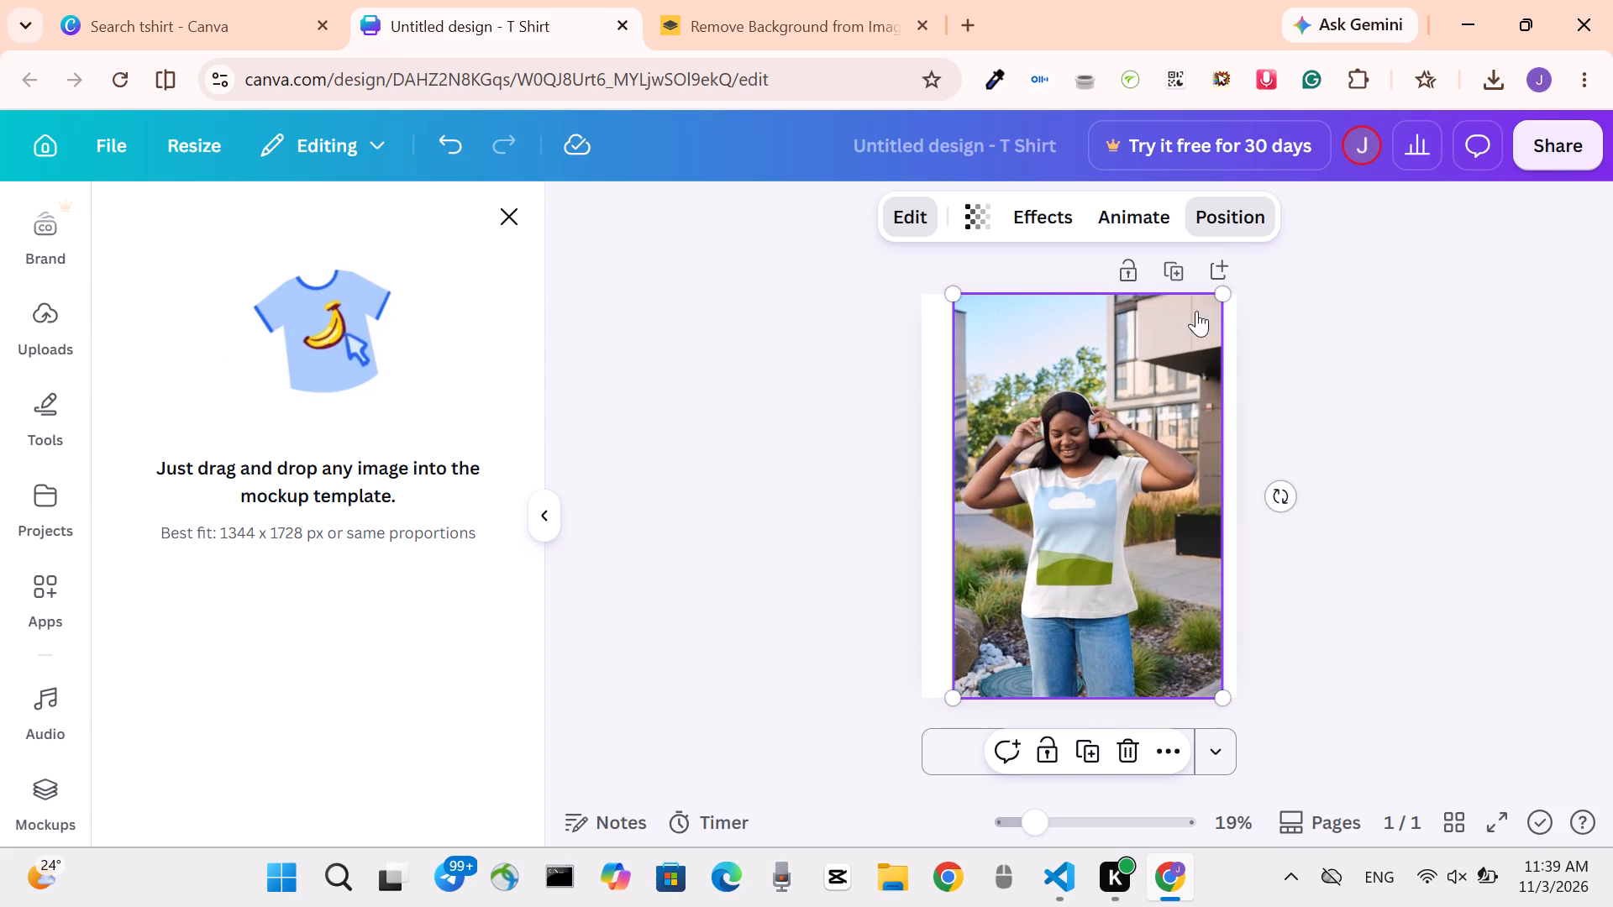
pyautogui.click(404, 569)
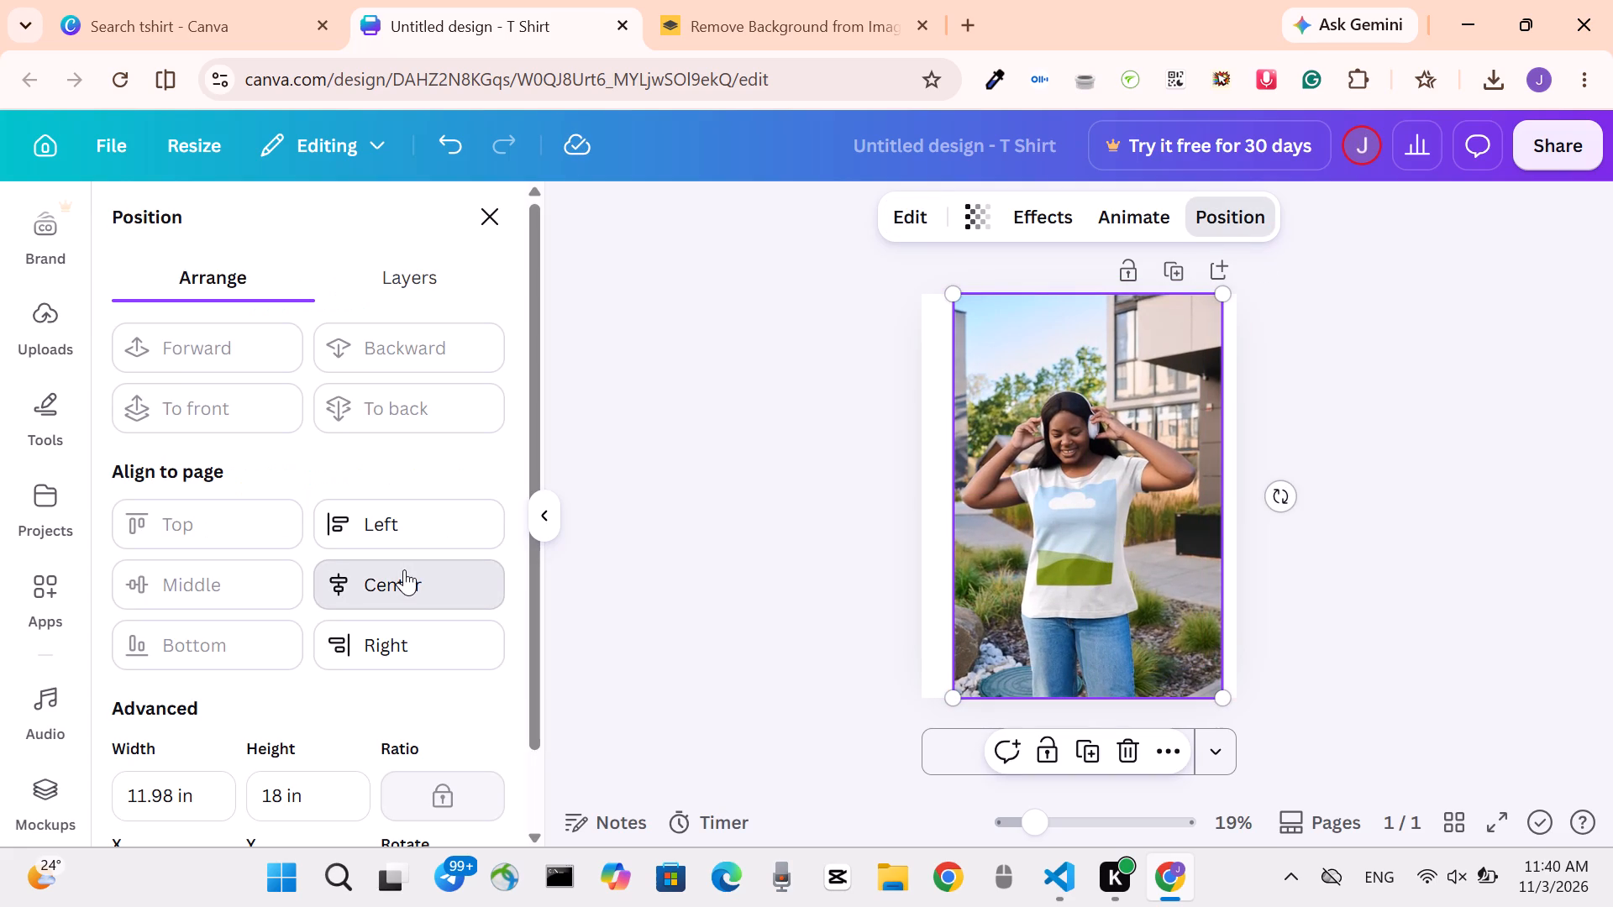
pyautogui.click(658, 504)
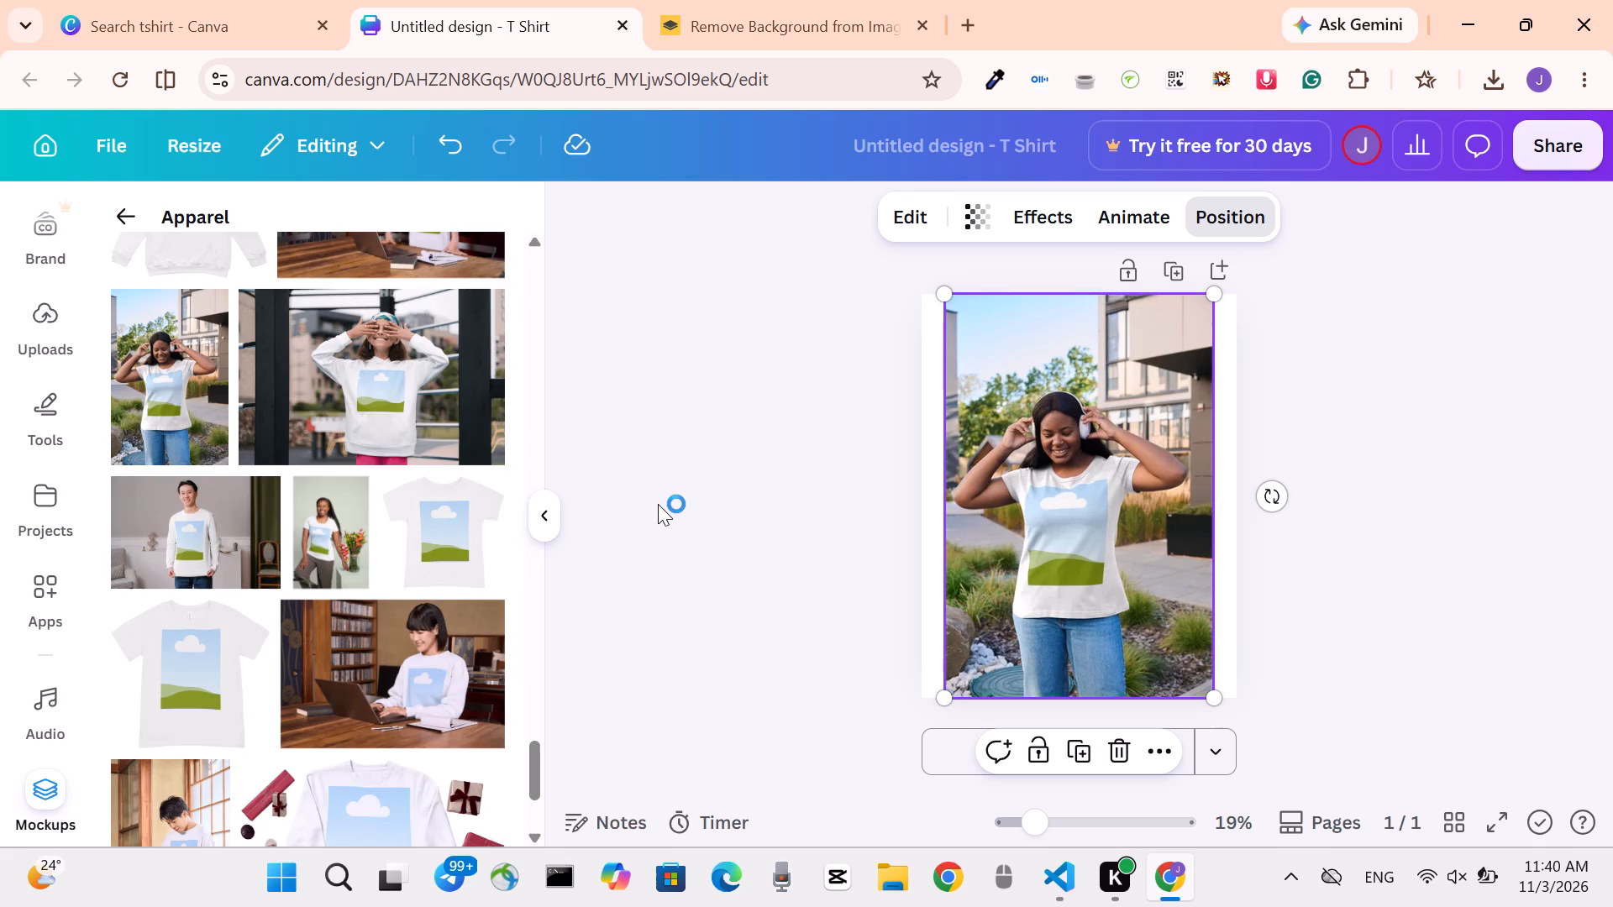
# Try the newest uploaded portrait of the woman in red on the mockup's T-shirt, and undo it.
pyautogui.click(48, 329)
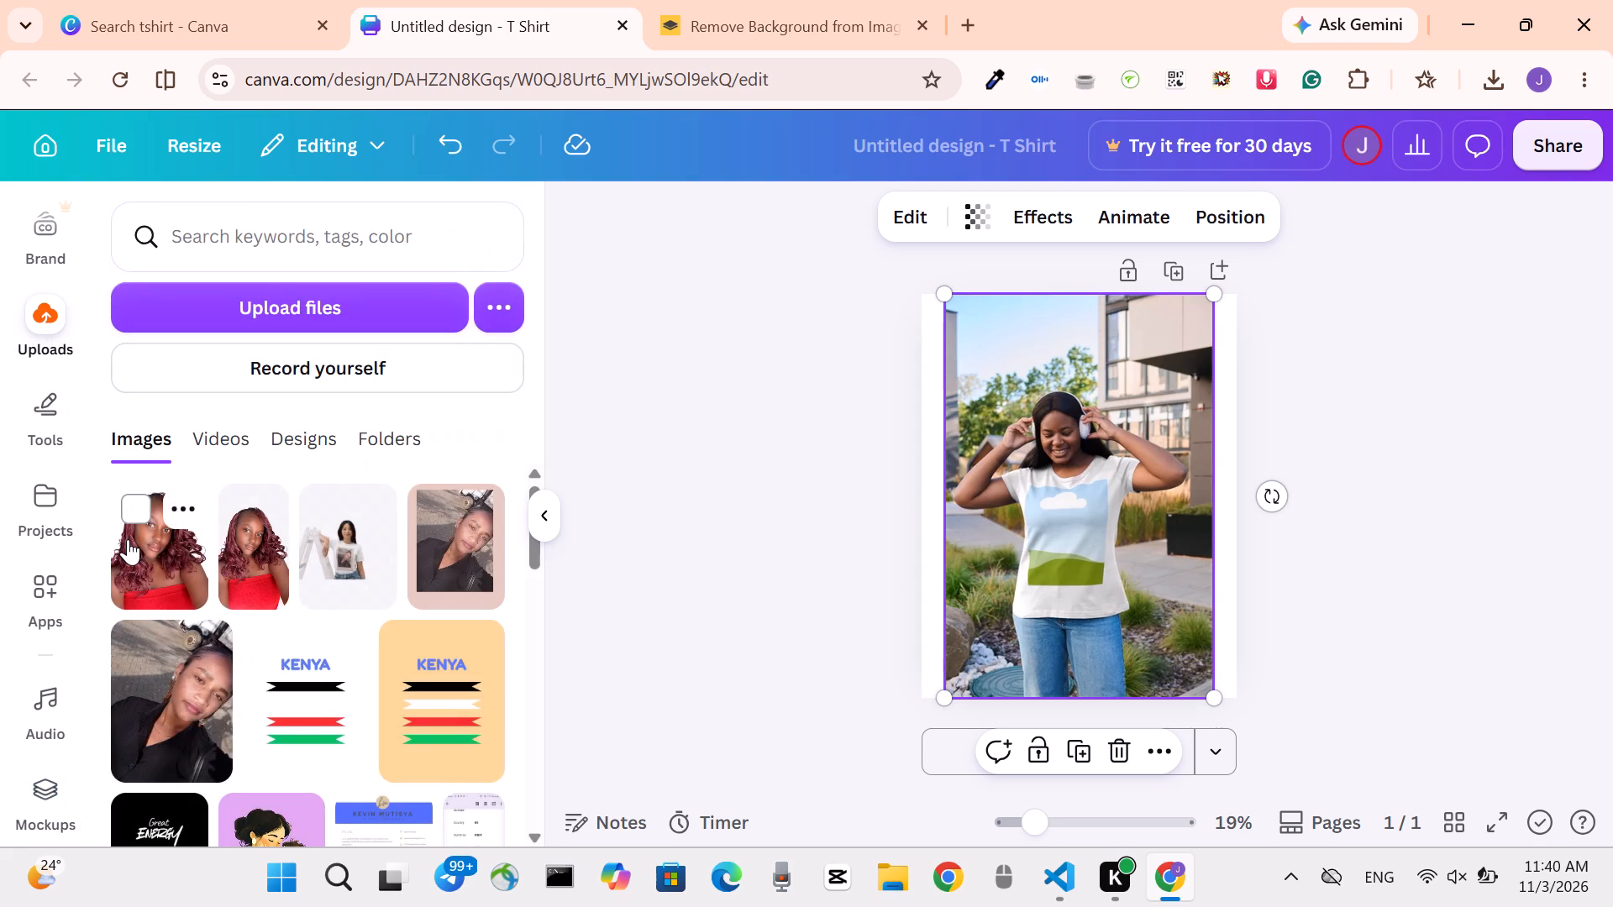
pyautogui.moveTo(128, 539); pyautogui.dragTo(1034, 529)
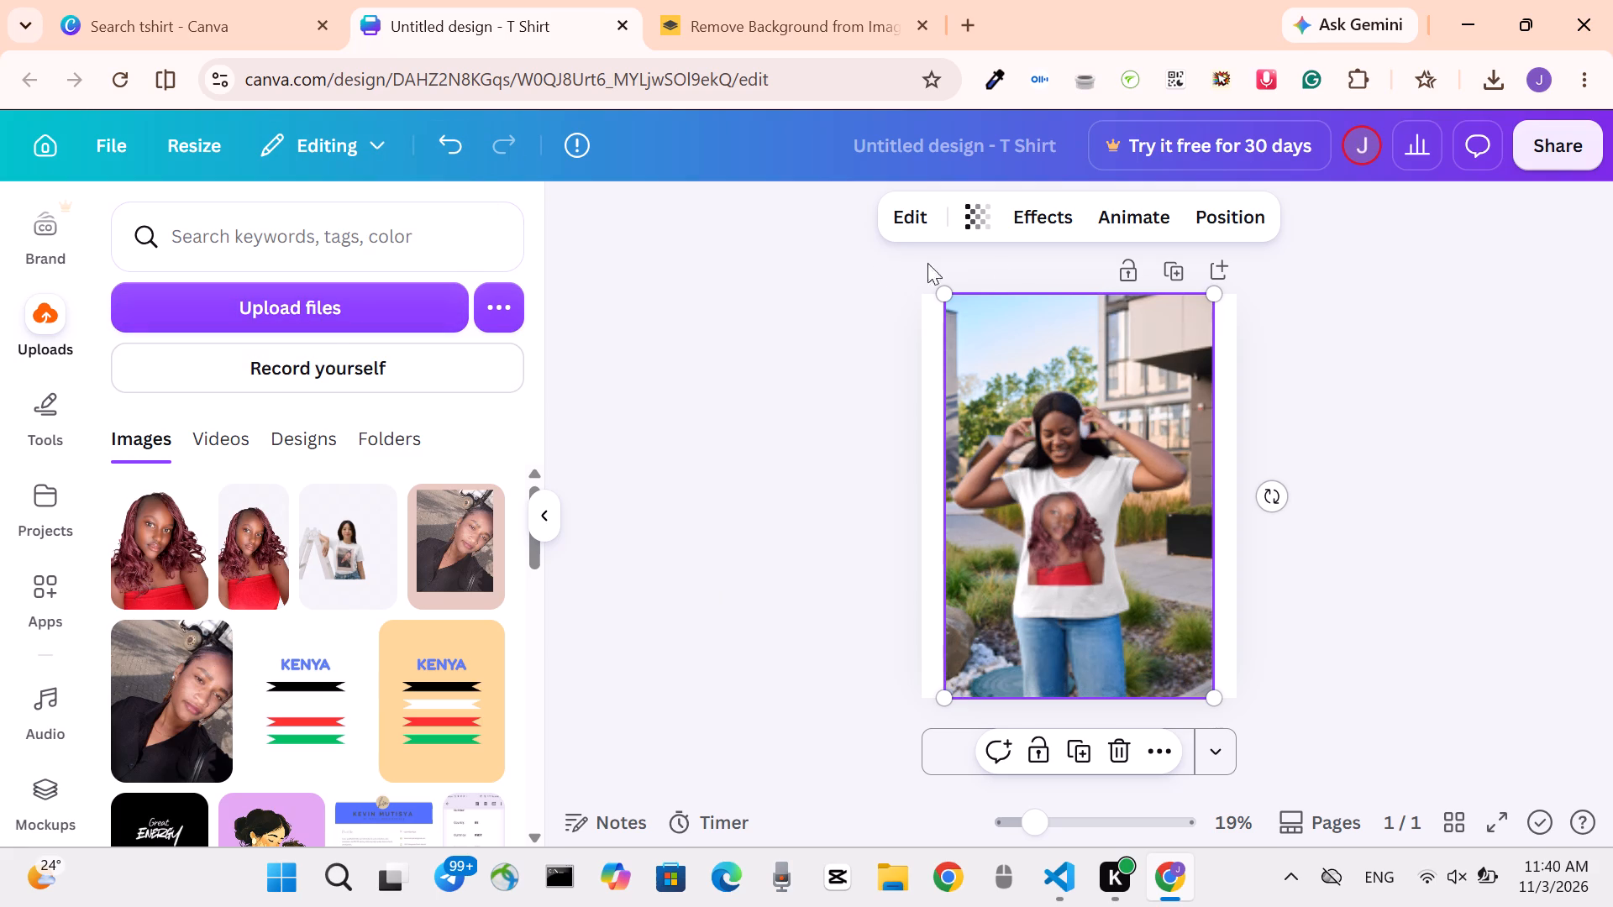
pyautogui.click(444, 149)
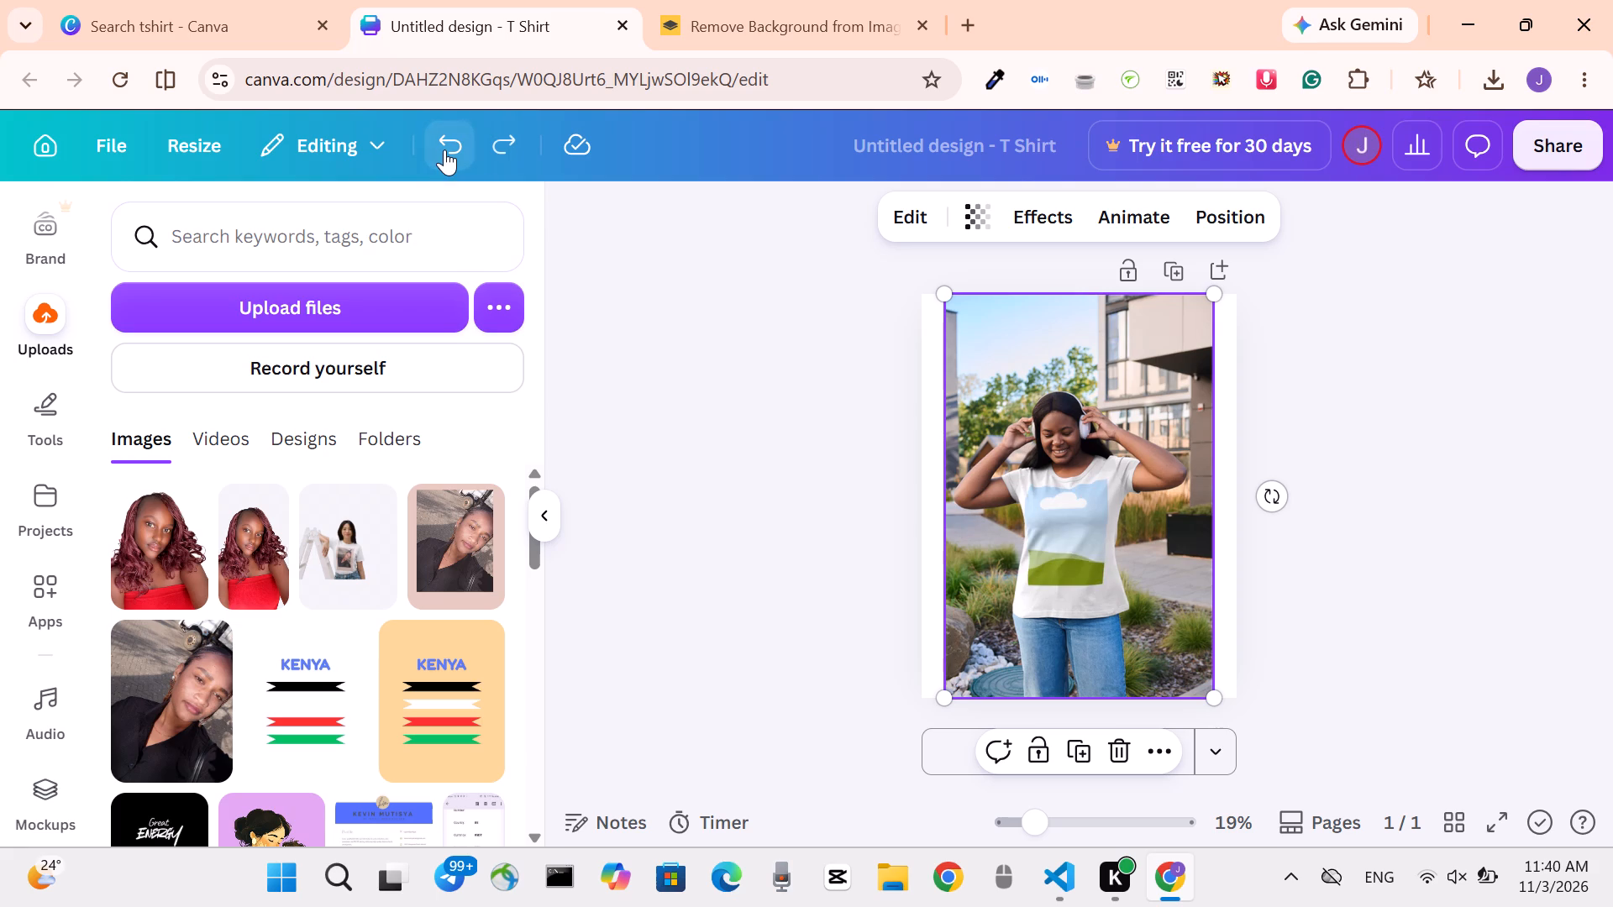
# Place the second uploaded portrait of the woman in red, the narrower cutout, on the mockup's T-shirt.
pyautogui.moveTo(252, 548); pyautogui.dragTo(260, 548)
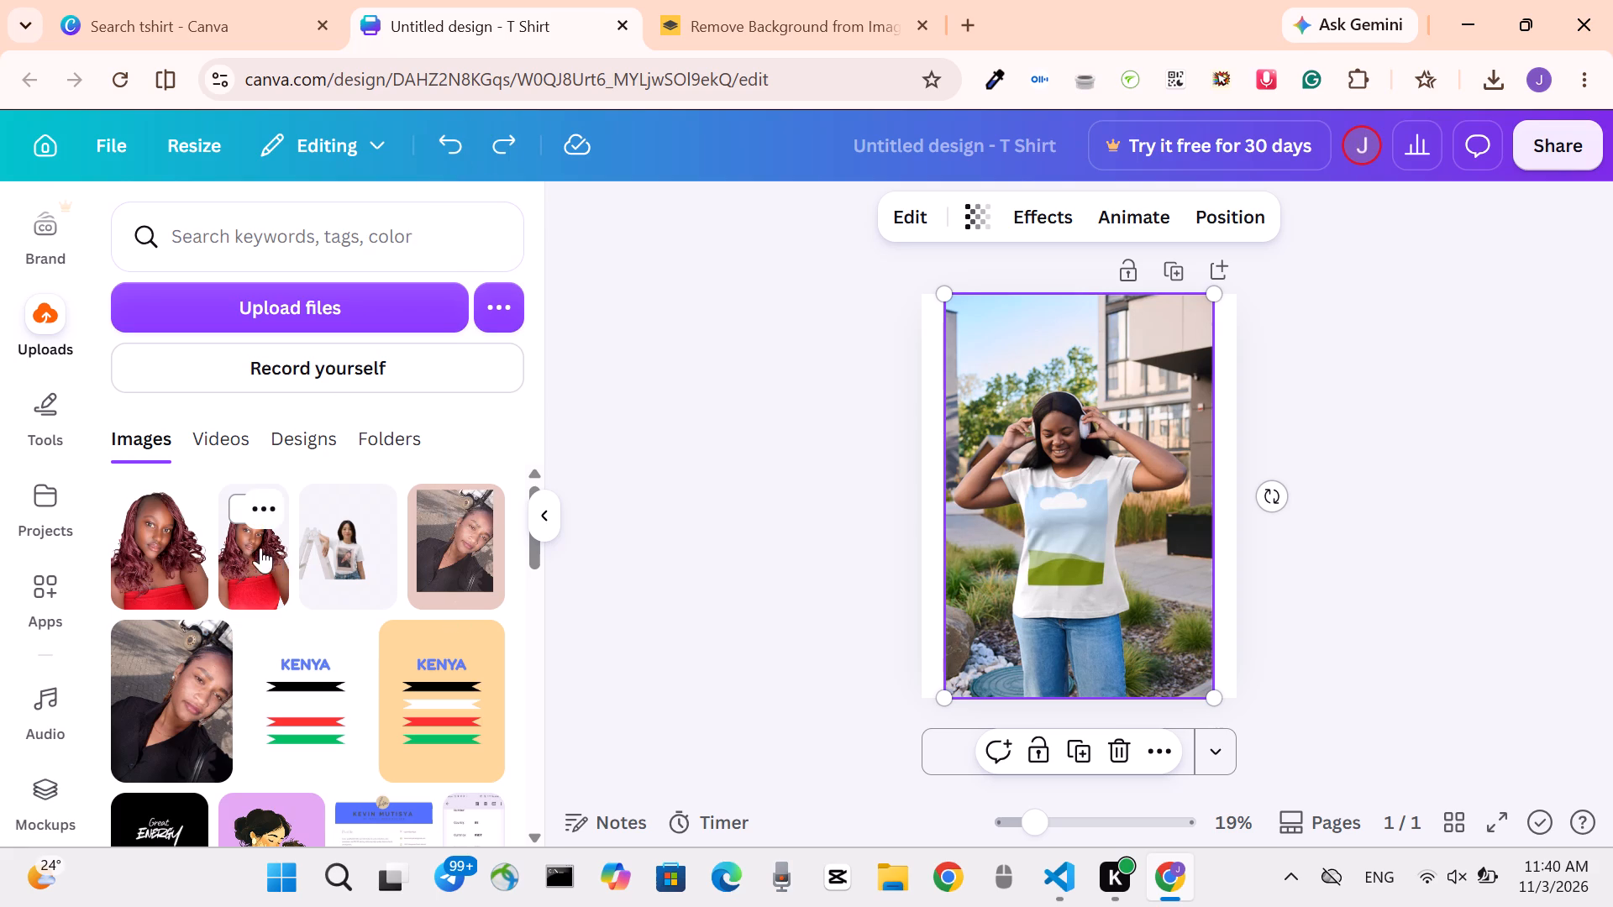
pyautogui.moveTo(260, 548); pyautogui.dragTo(1052, 525)
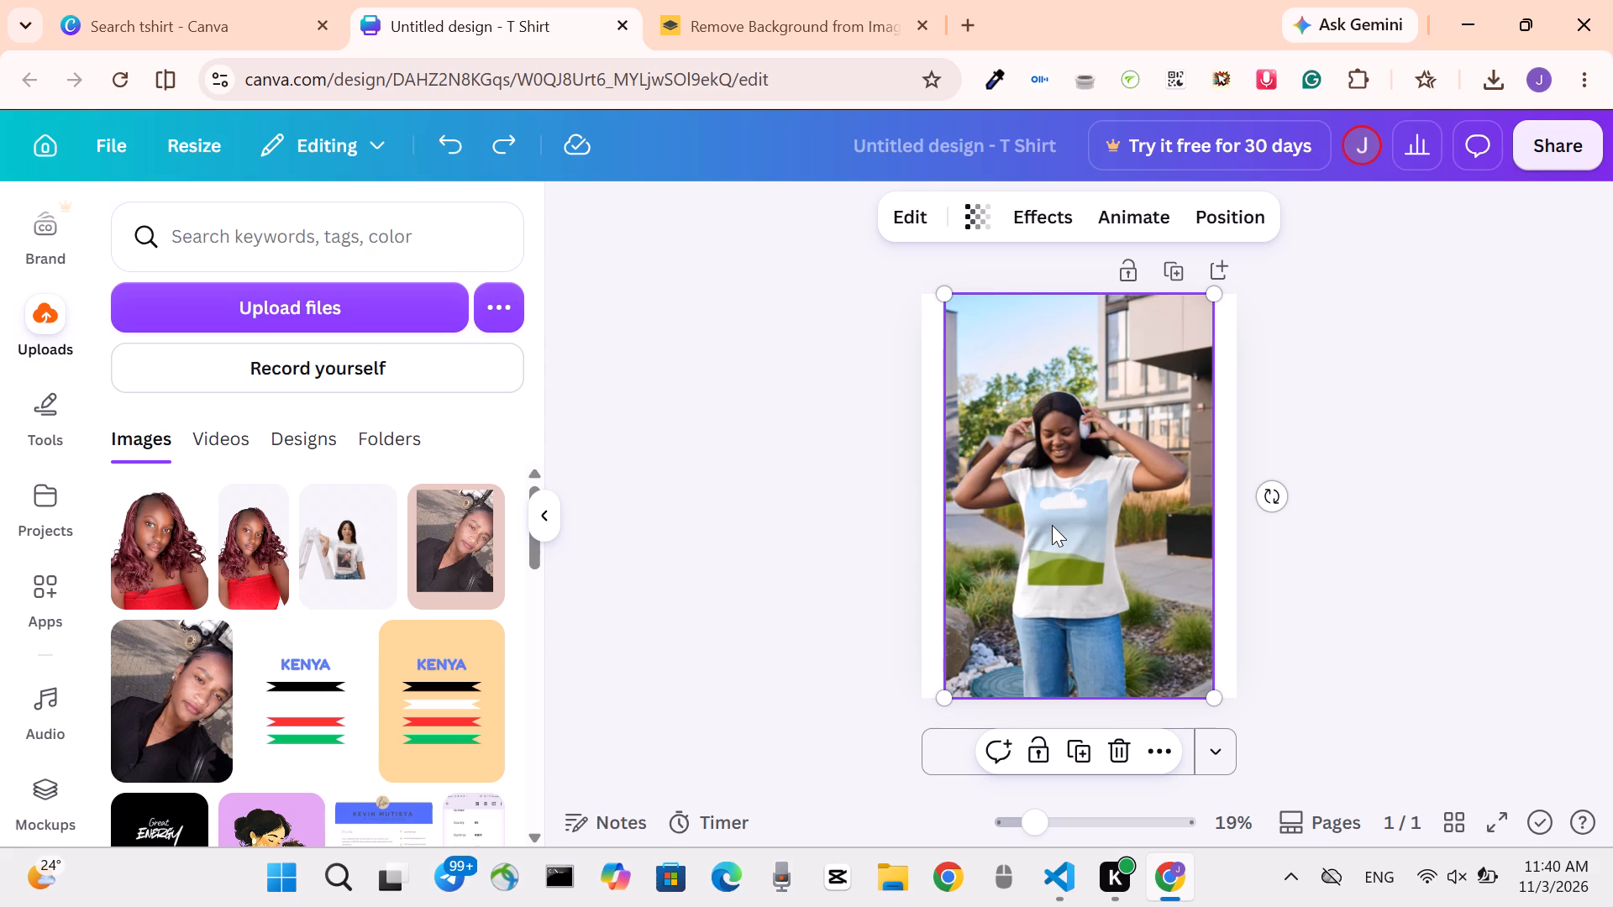
pyautogui.click(1186, 600)
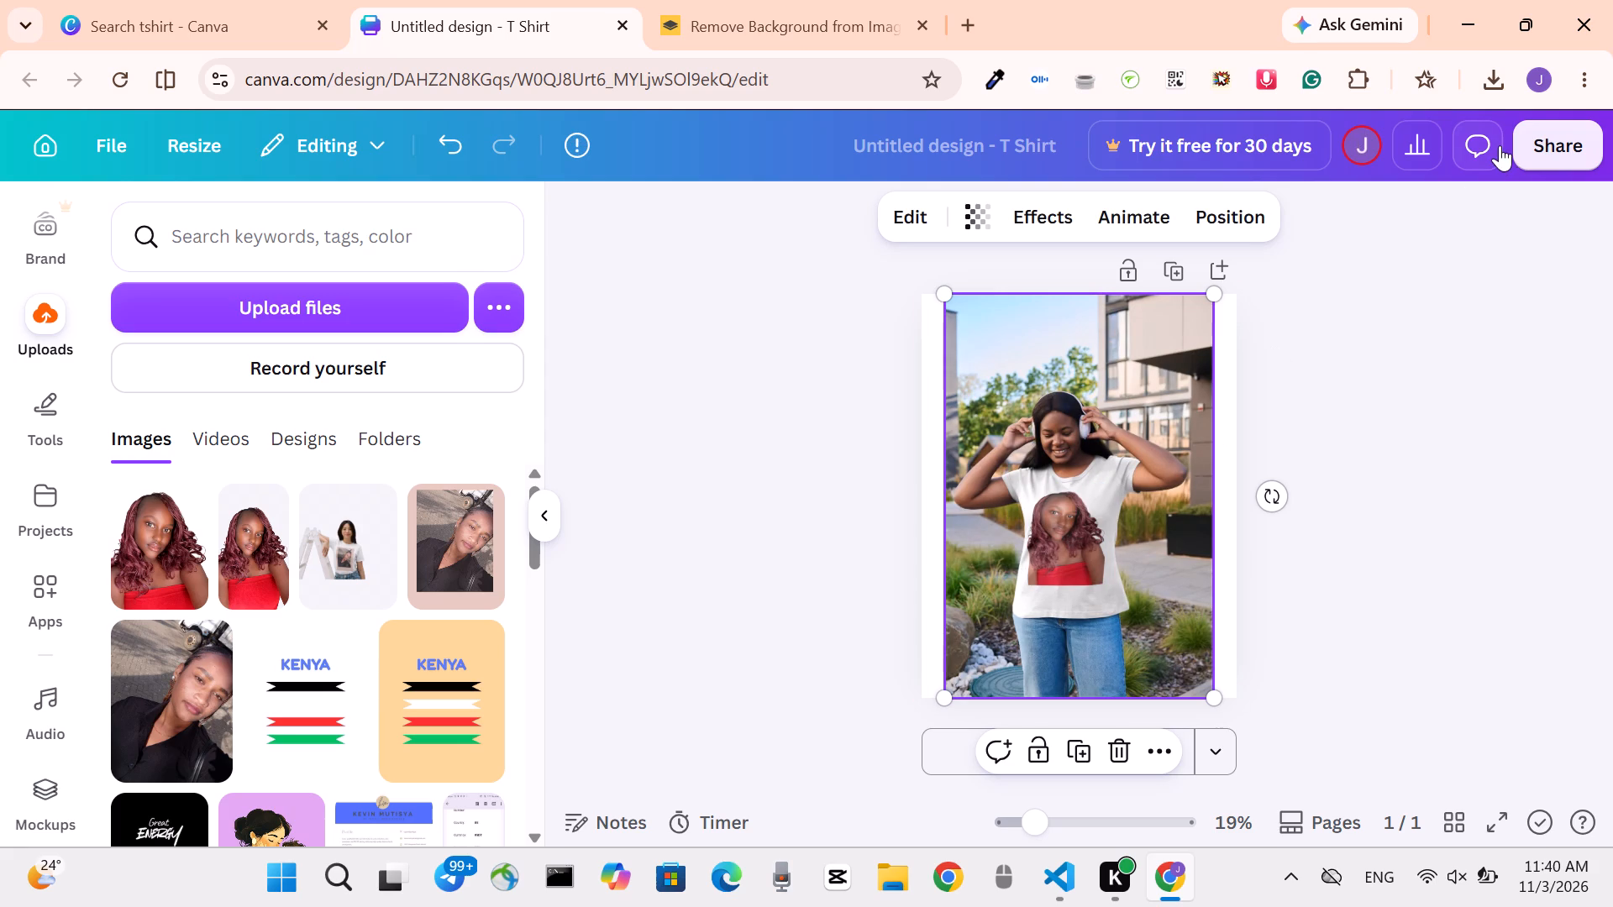
pyautogui.scroll(-3, 888, 677)
pyautogui.scroll(1, 888, 677)
# Download the finished T-shirt mockup design as a JPG at size 1 and medium quality.
pyautogui.click(1568, 155)
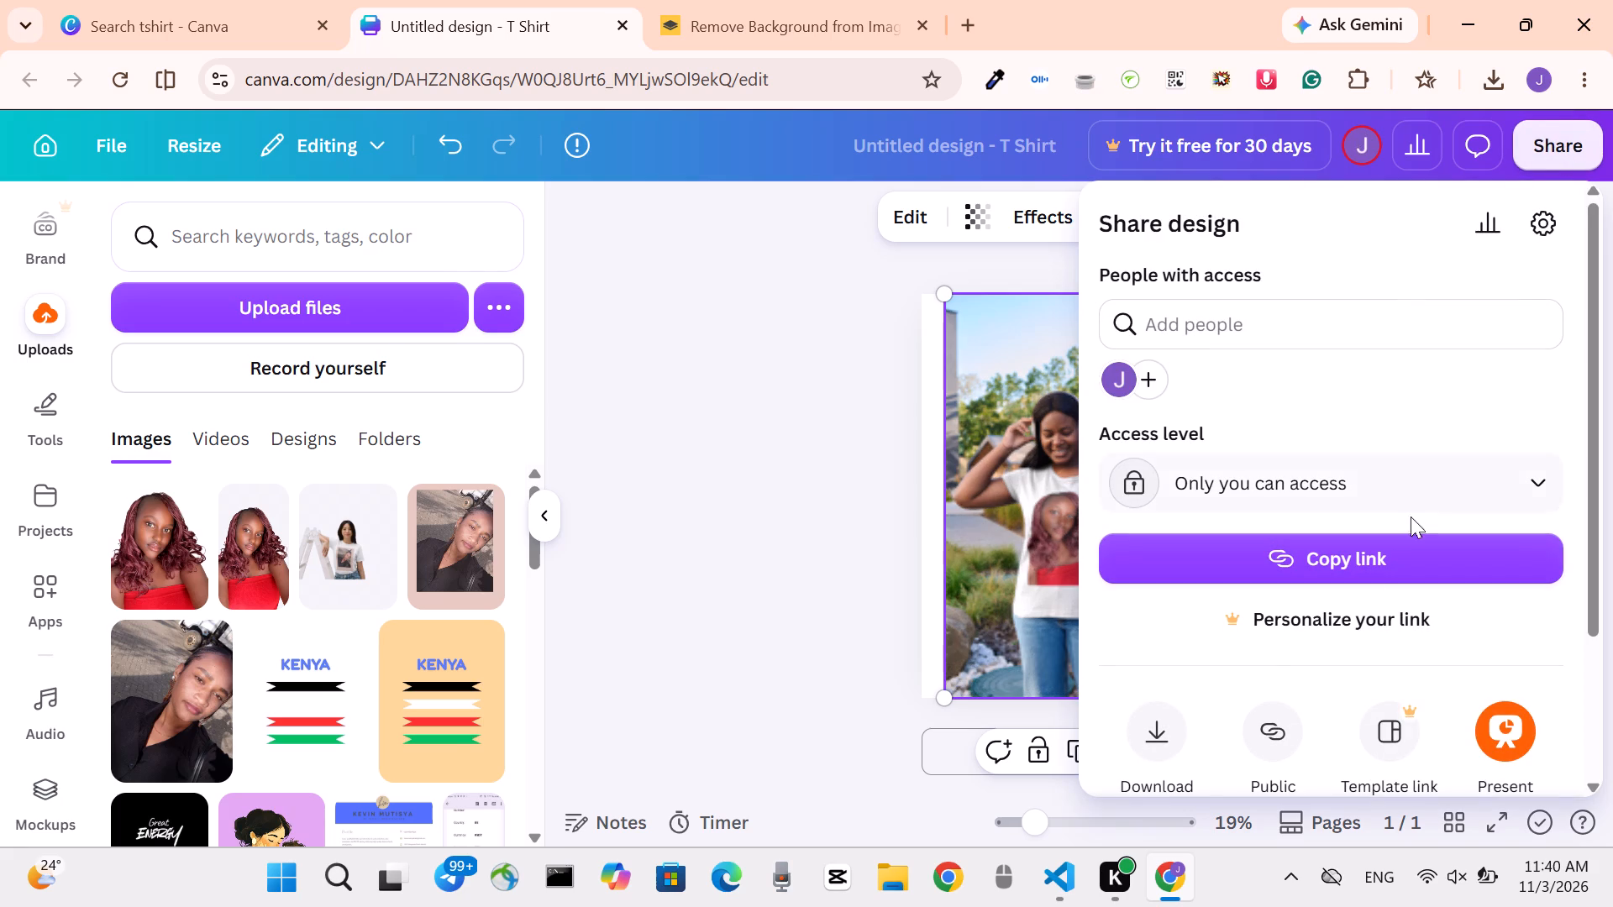
pyautogui.click(1175, 749)
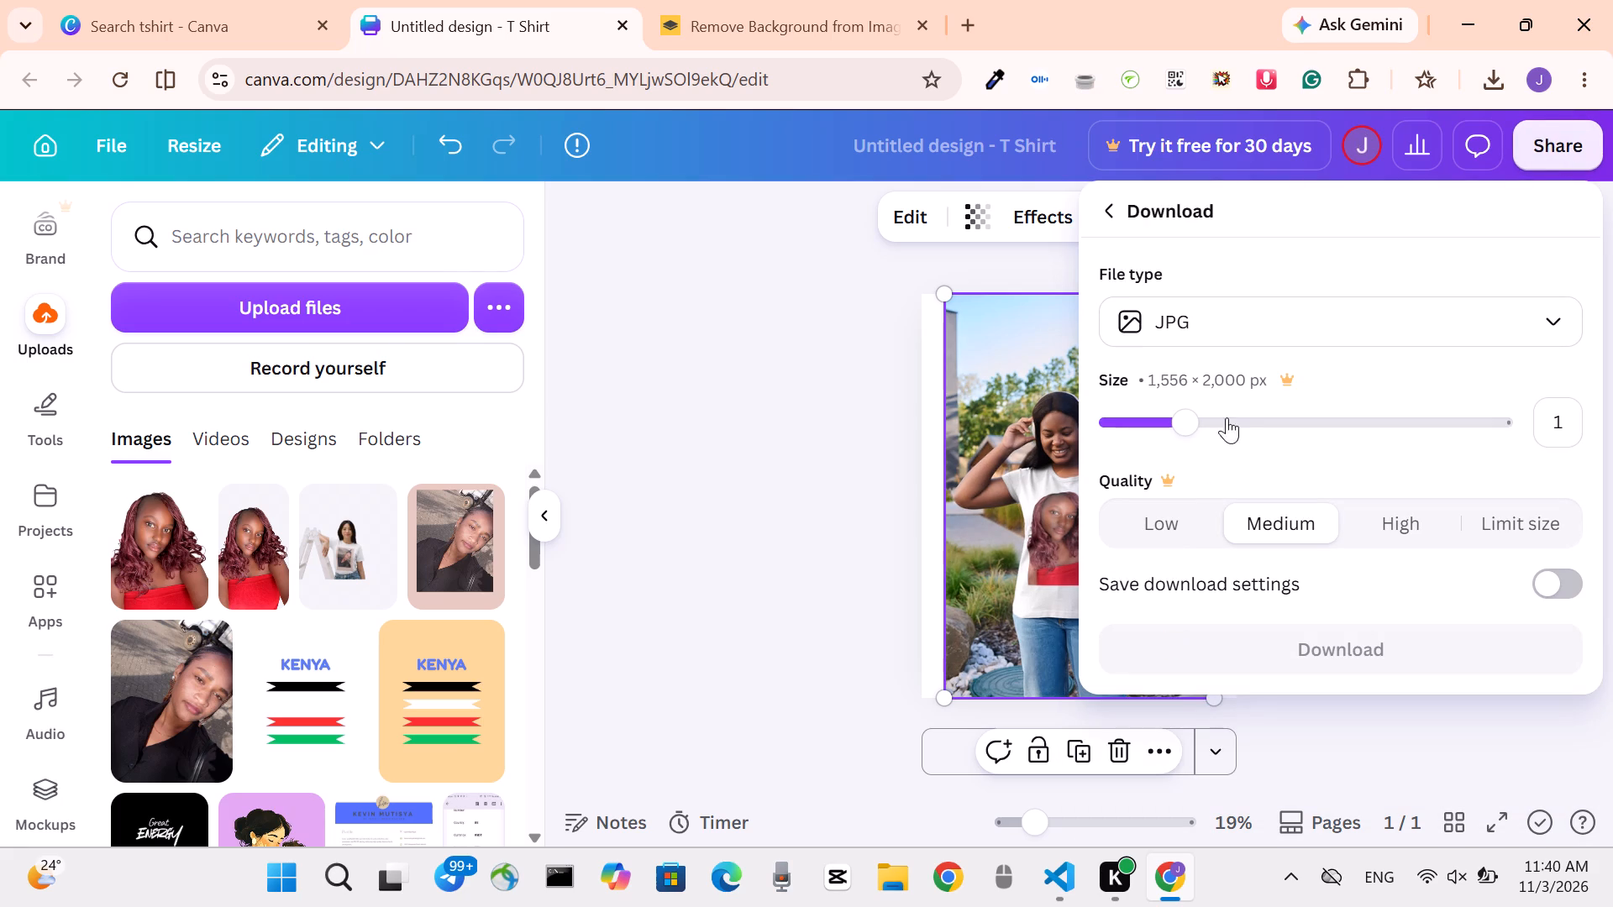
pyautogui.click(1186, 643)
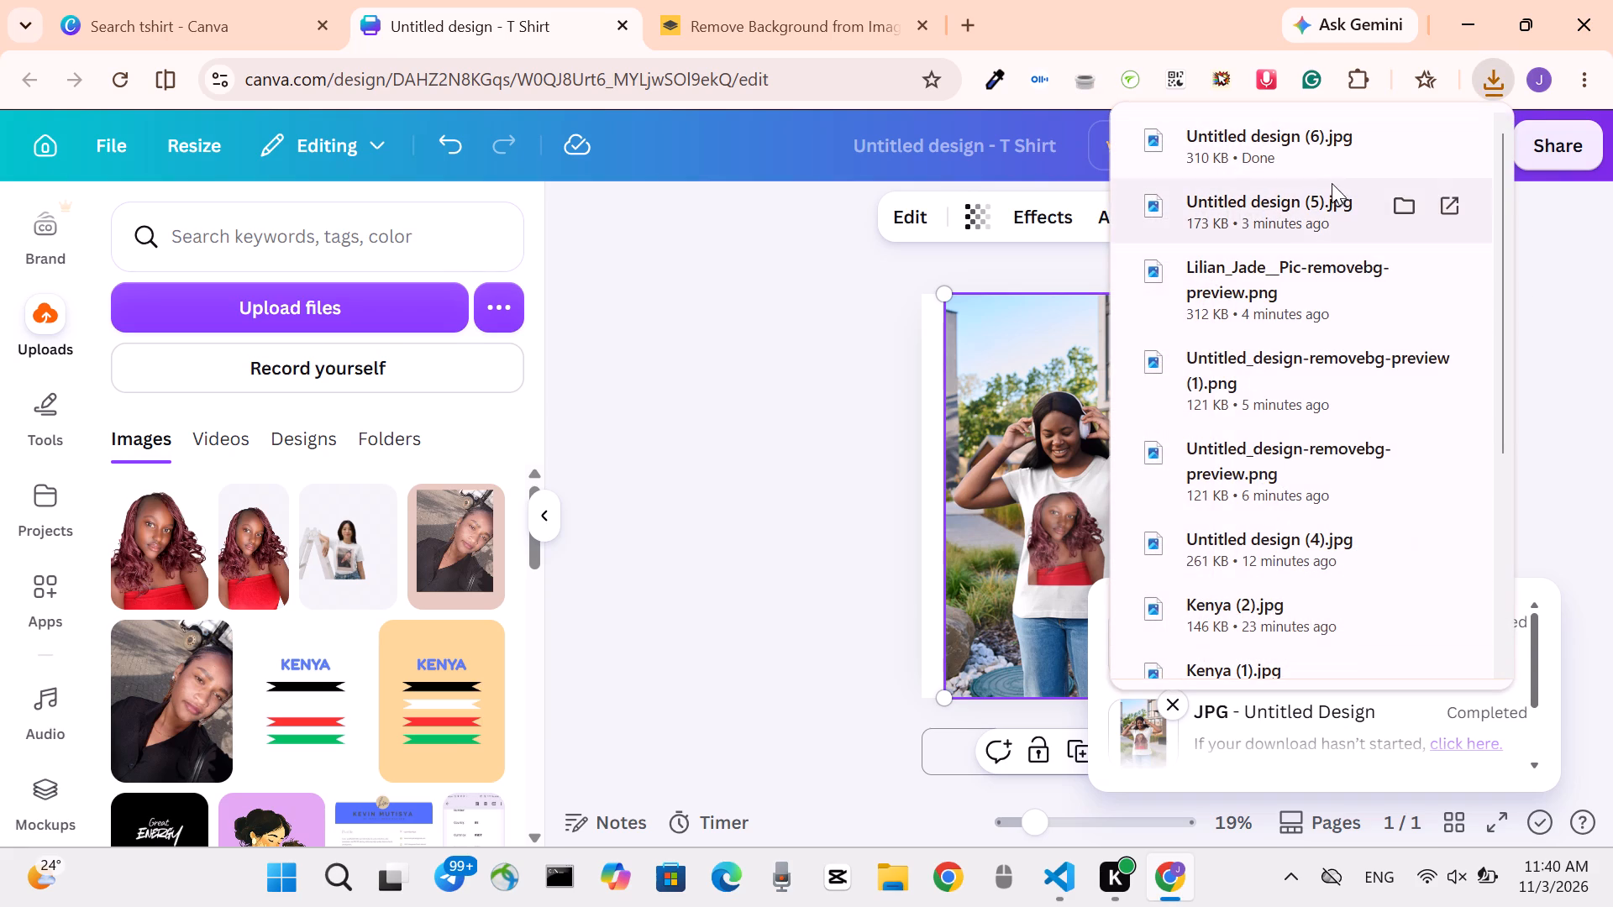
# View the downloaded mockup image Untitled design (6).jpg in Photos and close it.
pyautogui.click(1441, 139)
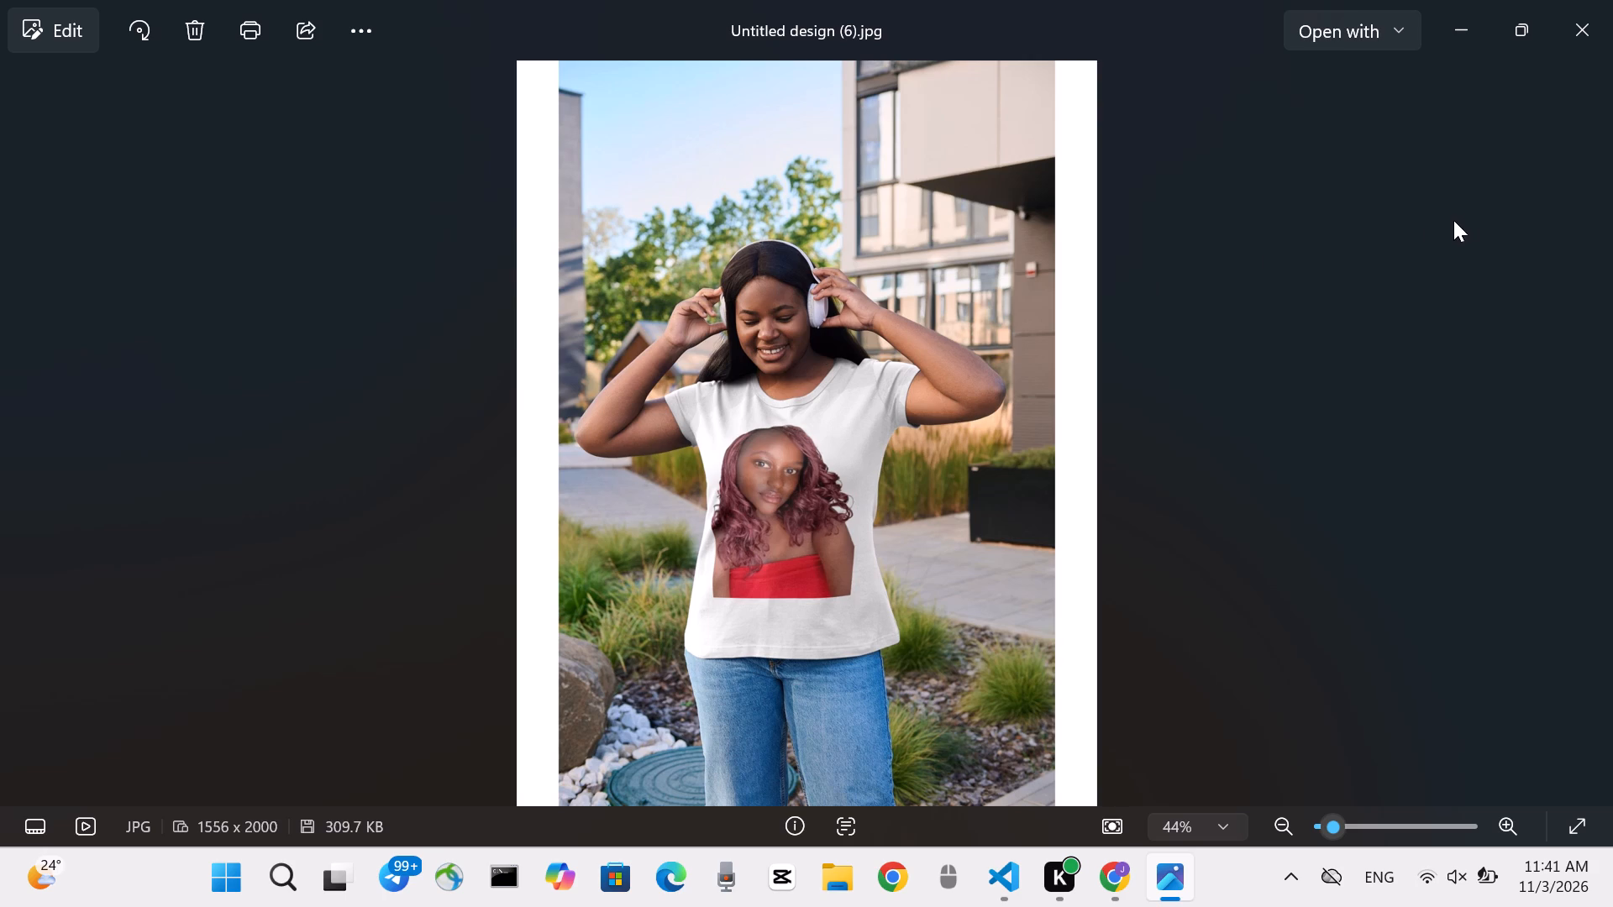
pyautogui.click(1584, 40)
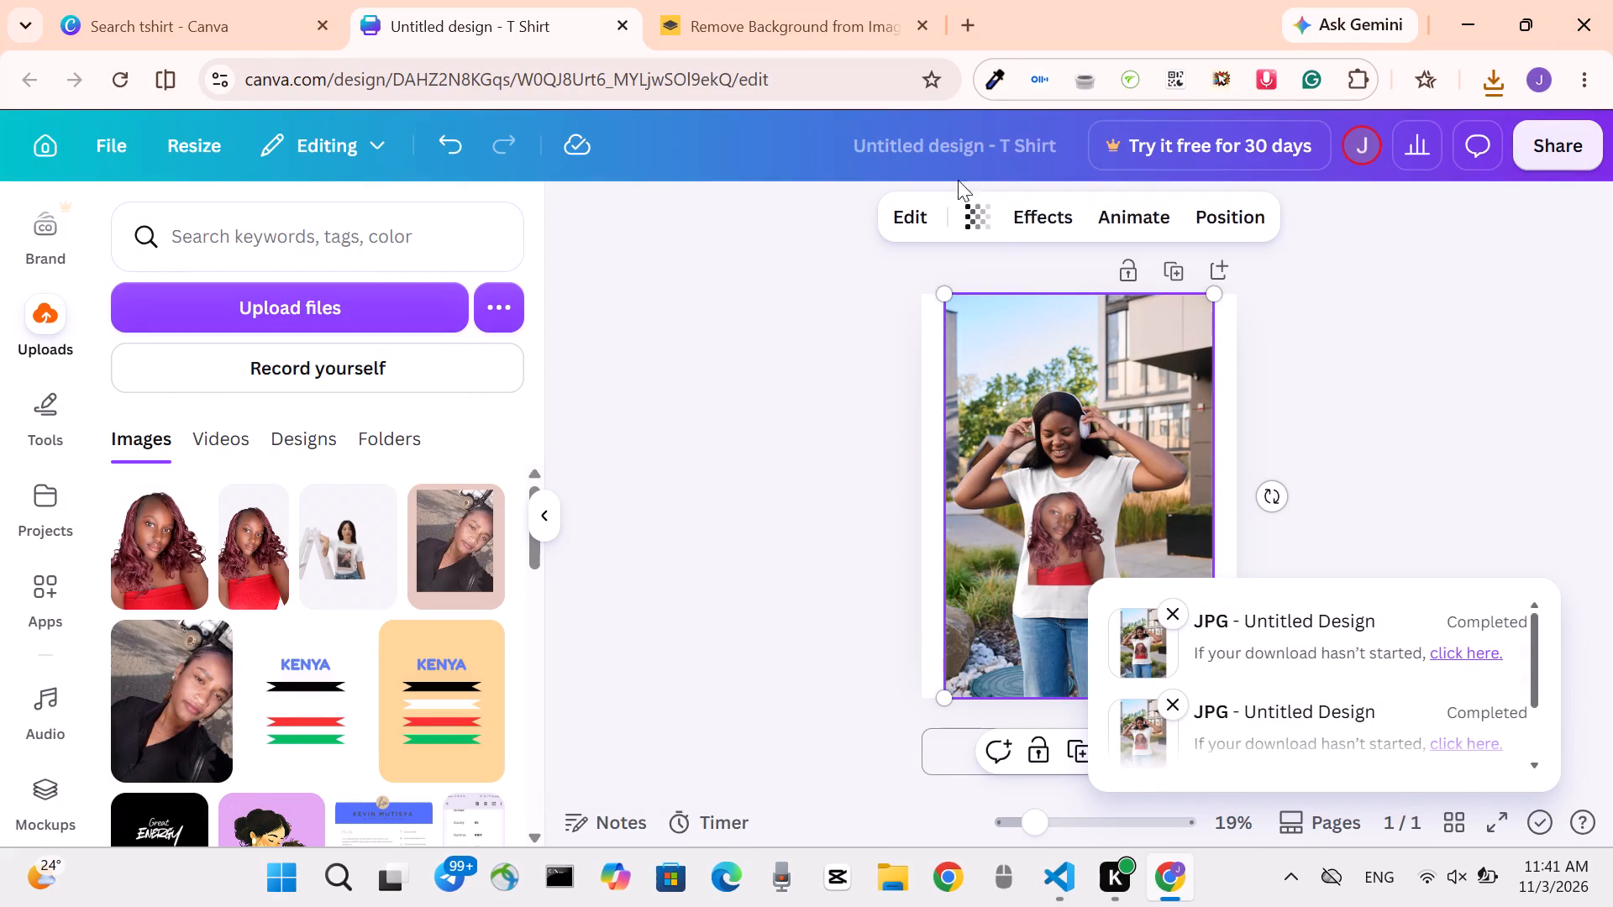
# Close the Untitled design - T Shirt browser tab.
pyautogui.click(623, 23)
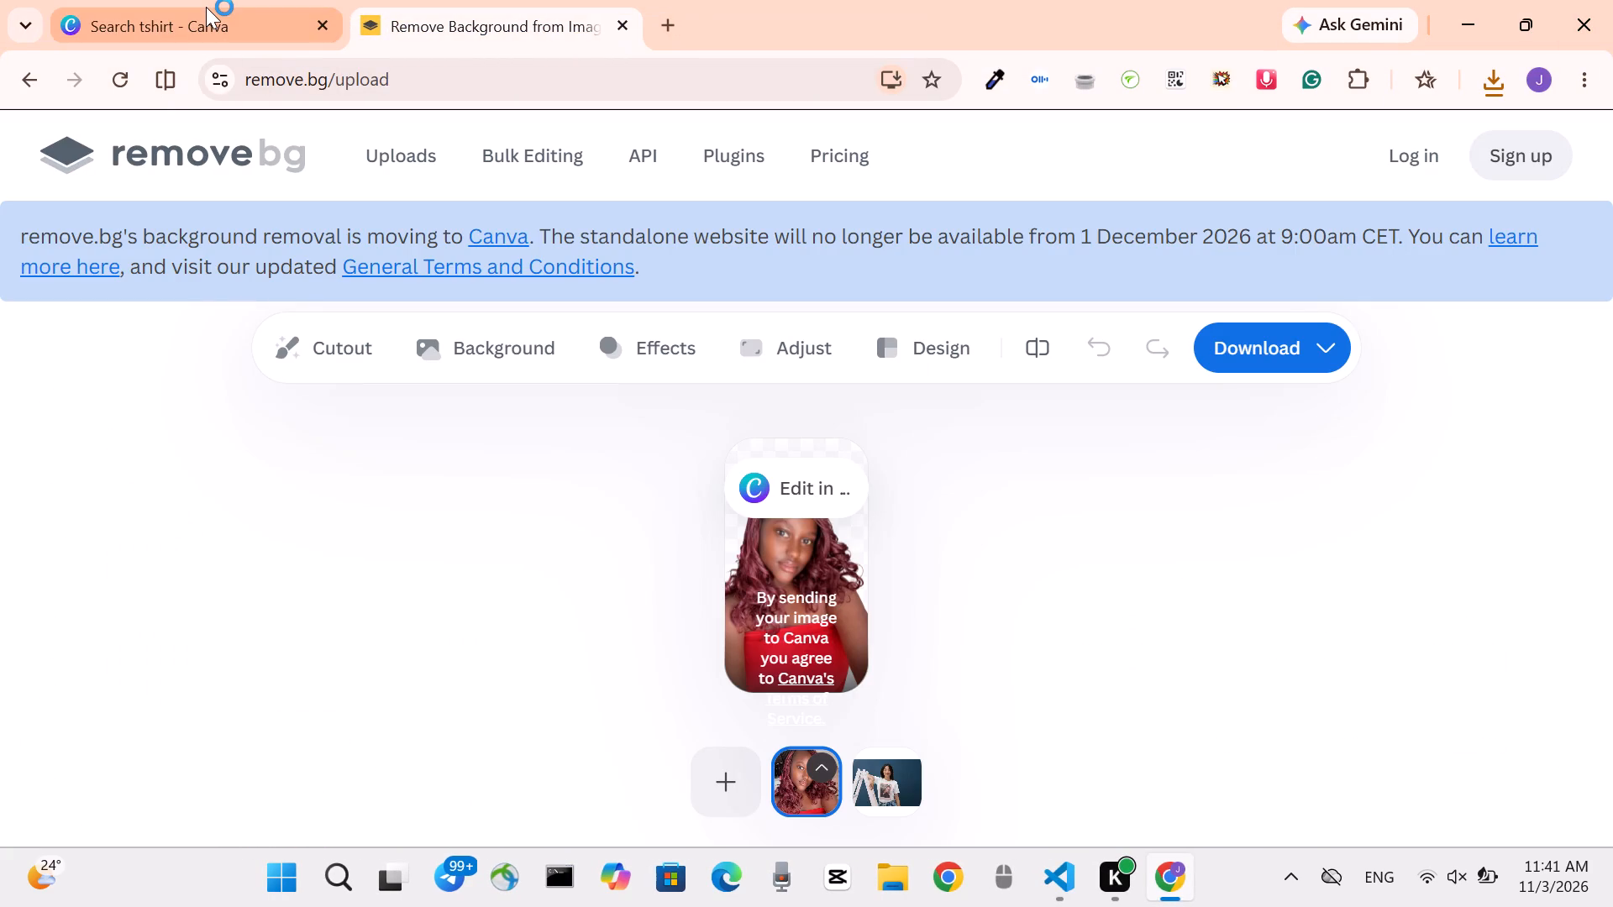
# Close the I Love Me T-shirt preview on the template search page and search the templates for "tshirt design template".
pyautogui.click(206, 7)
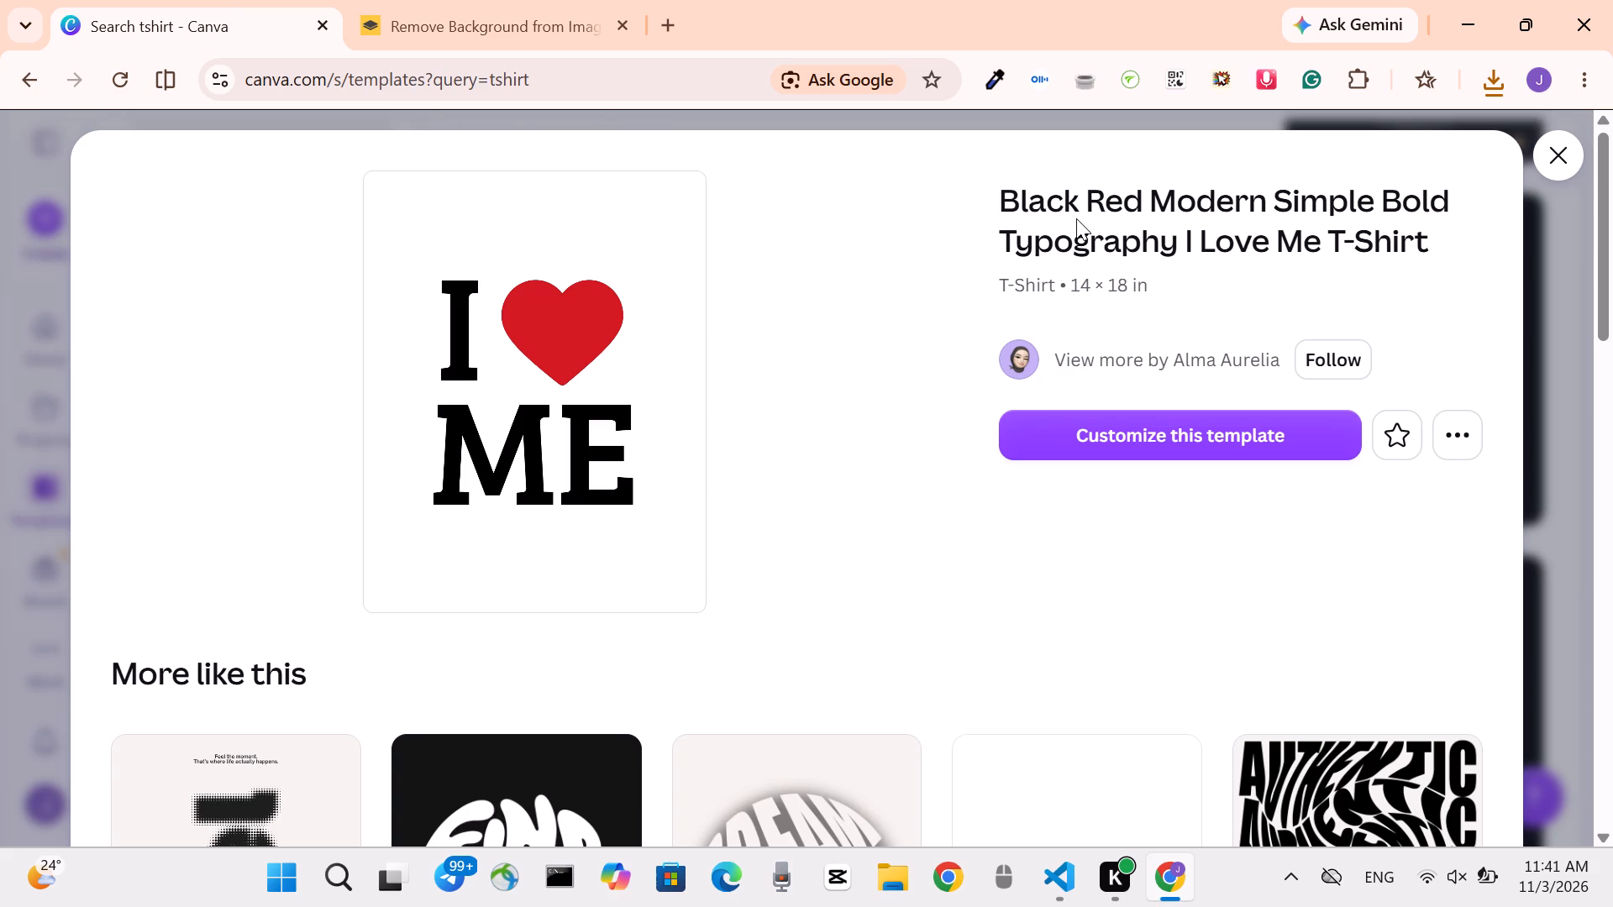
pyautogui.click(1575, 144)
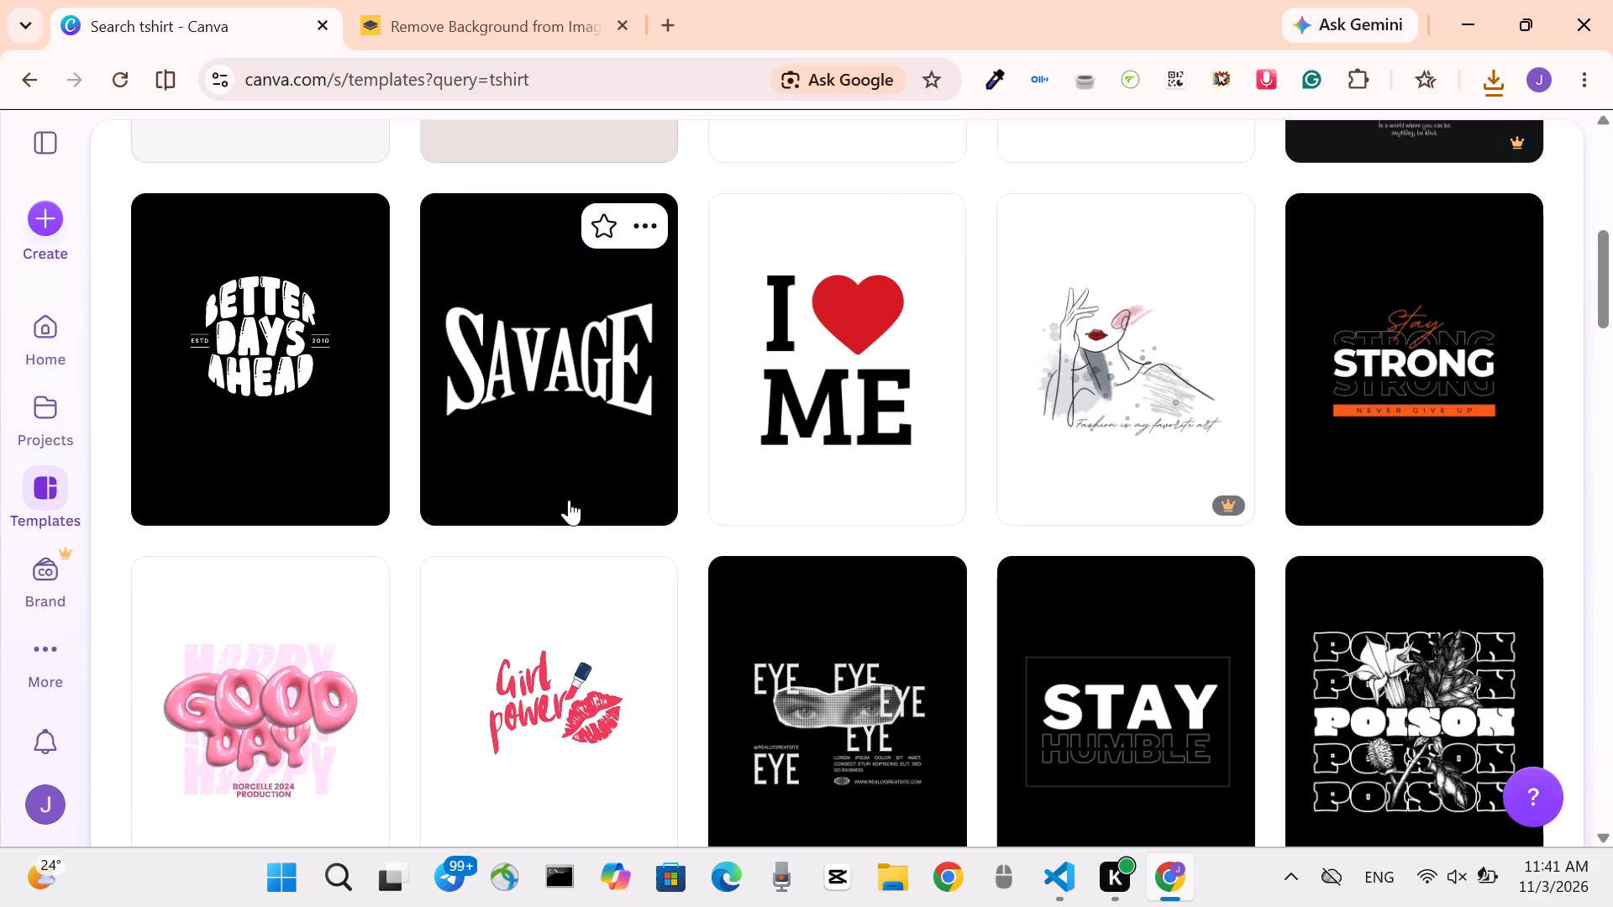
pyautogui.scroll(-1, 771, 585)
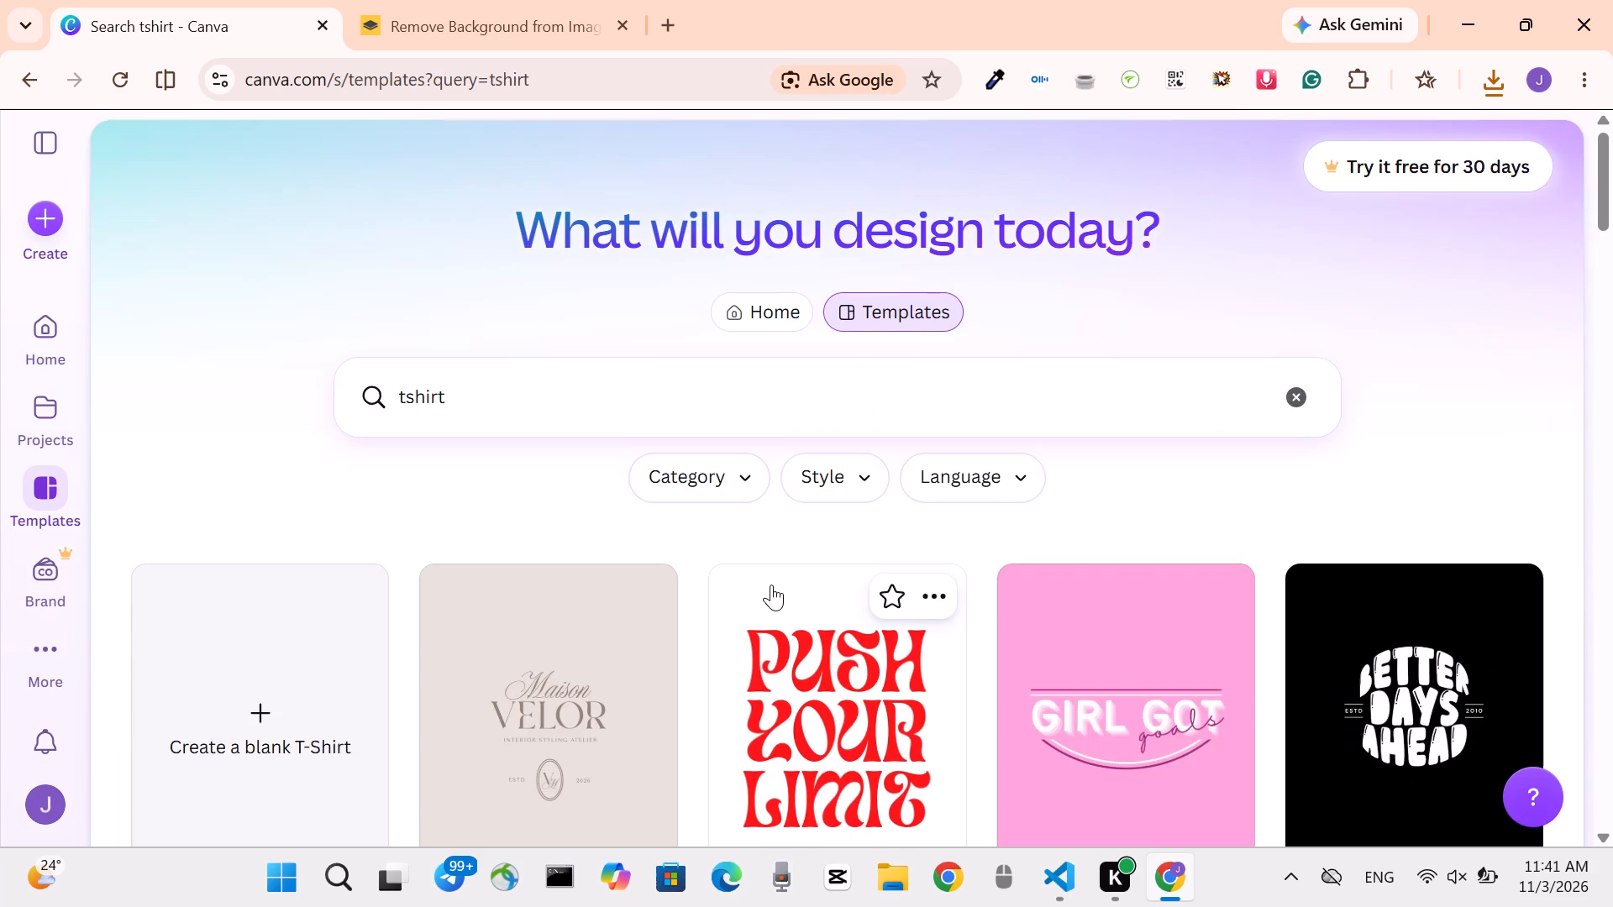
pyautogui.scroll(-3, 771, 585)
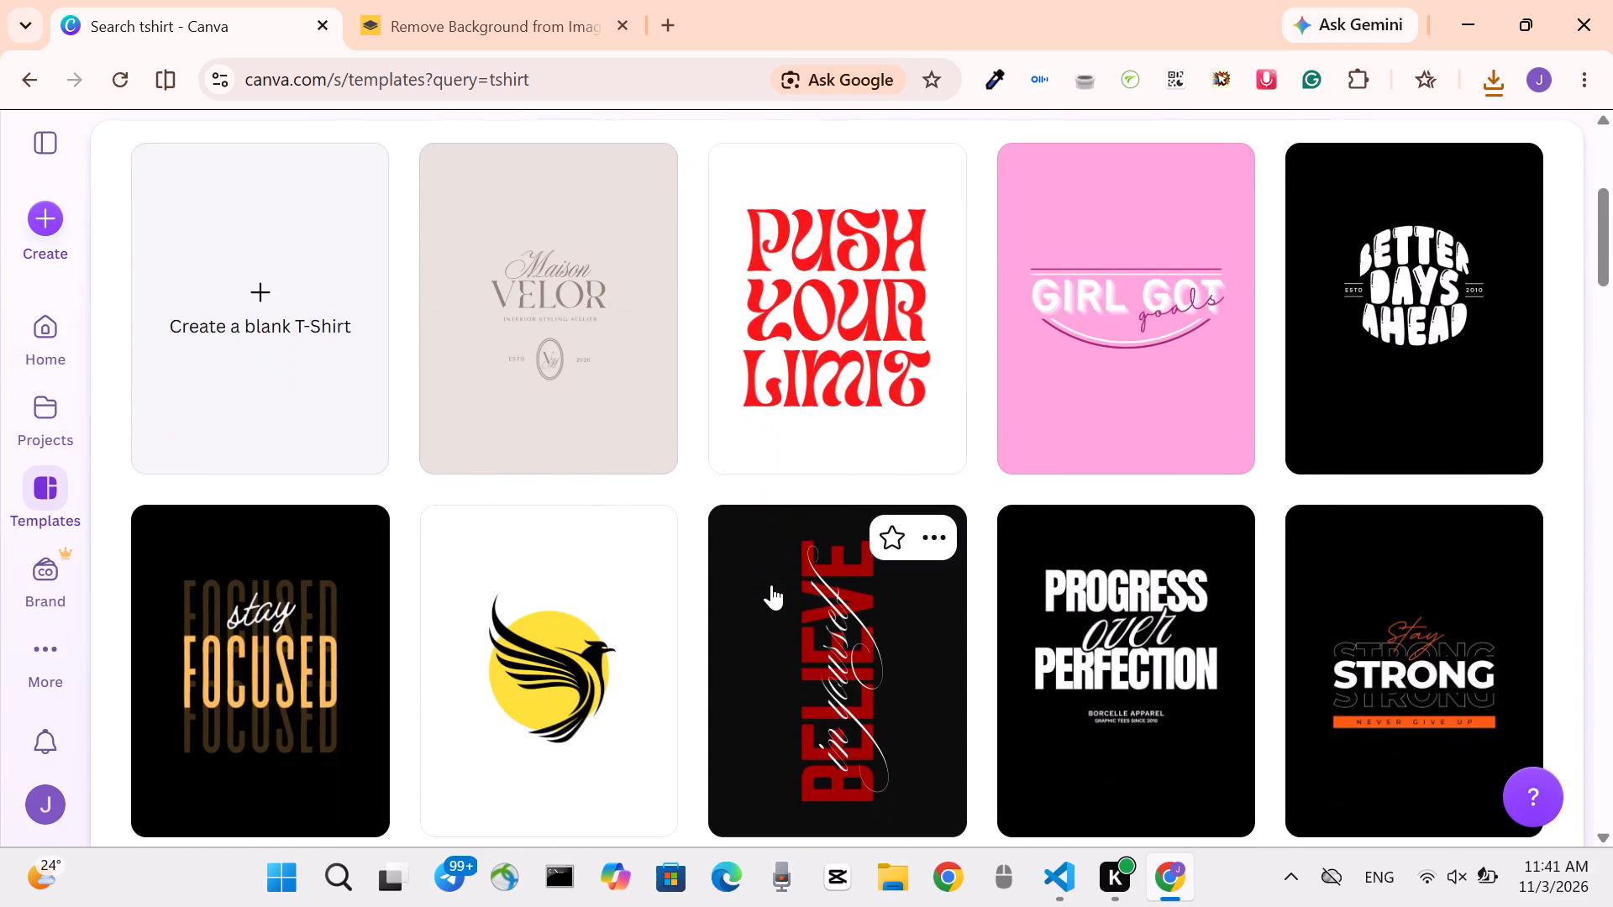
pyautogui.scroll(4, 771, 585)
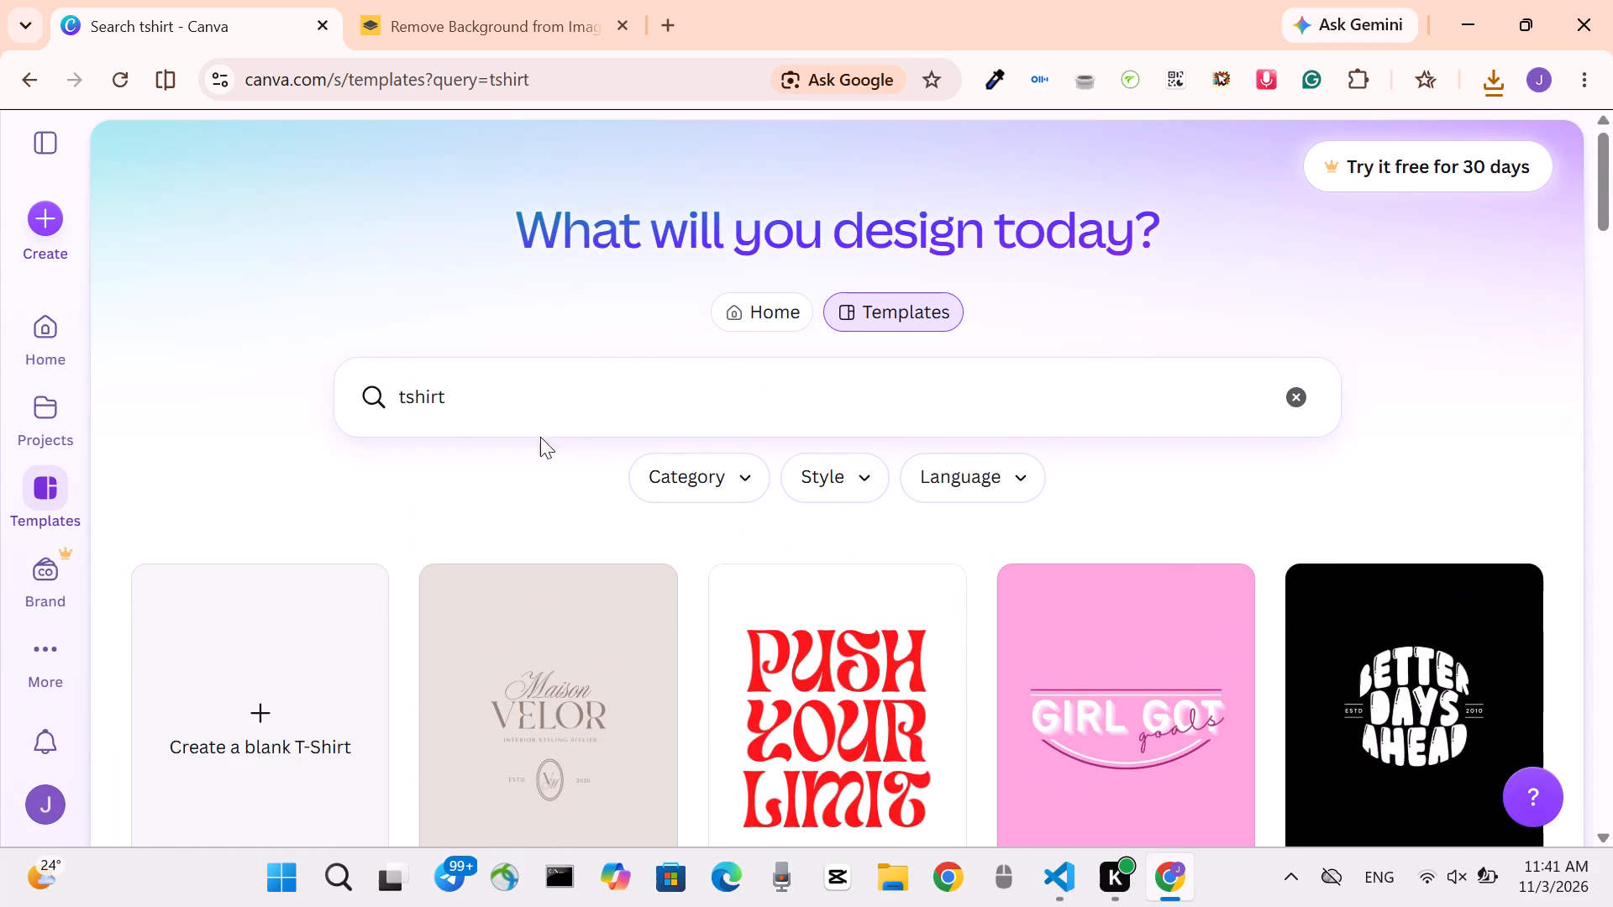
pyautogui.click(526, 405)
pyautogui.press('Return')
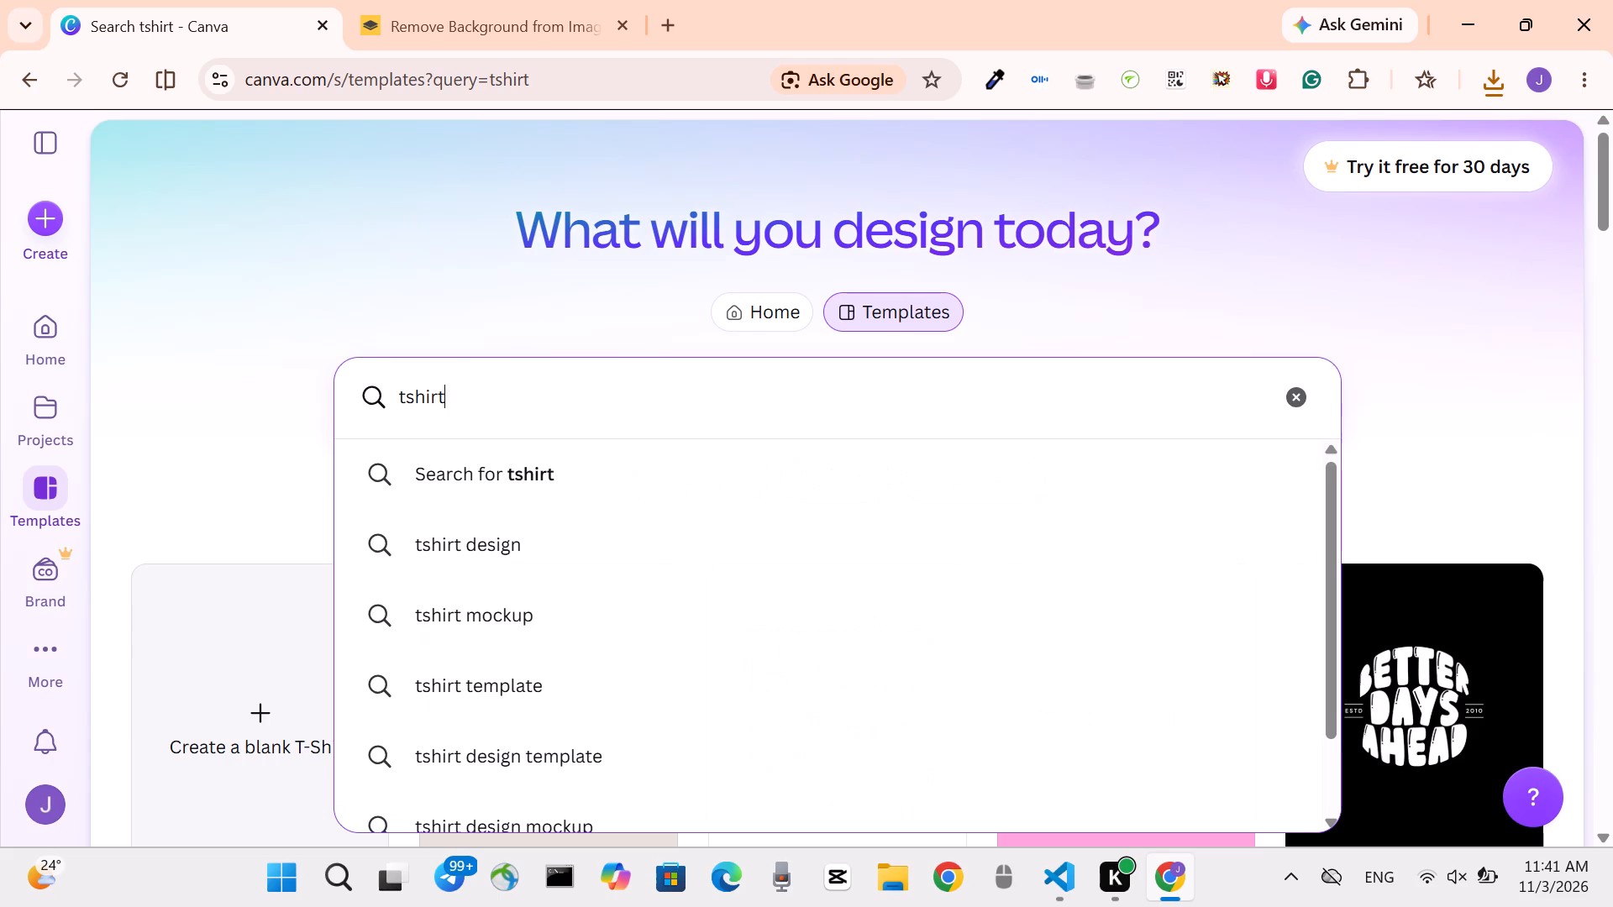
pyautogui.click(535, 753)
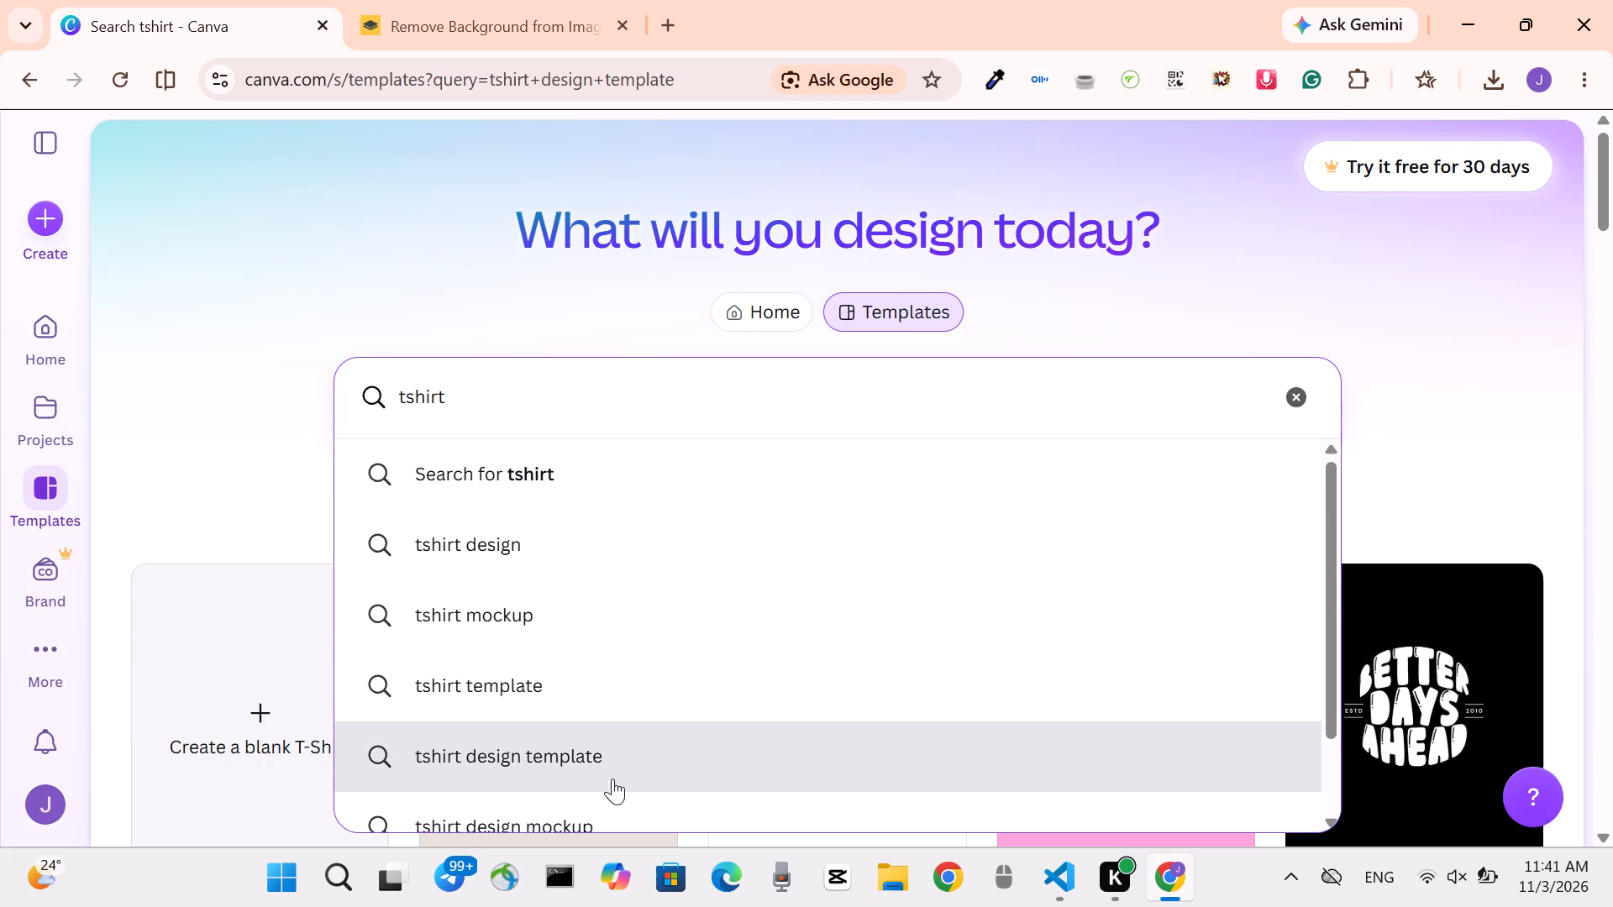
pyautogui.click(568, 763)
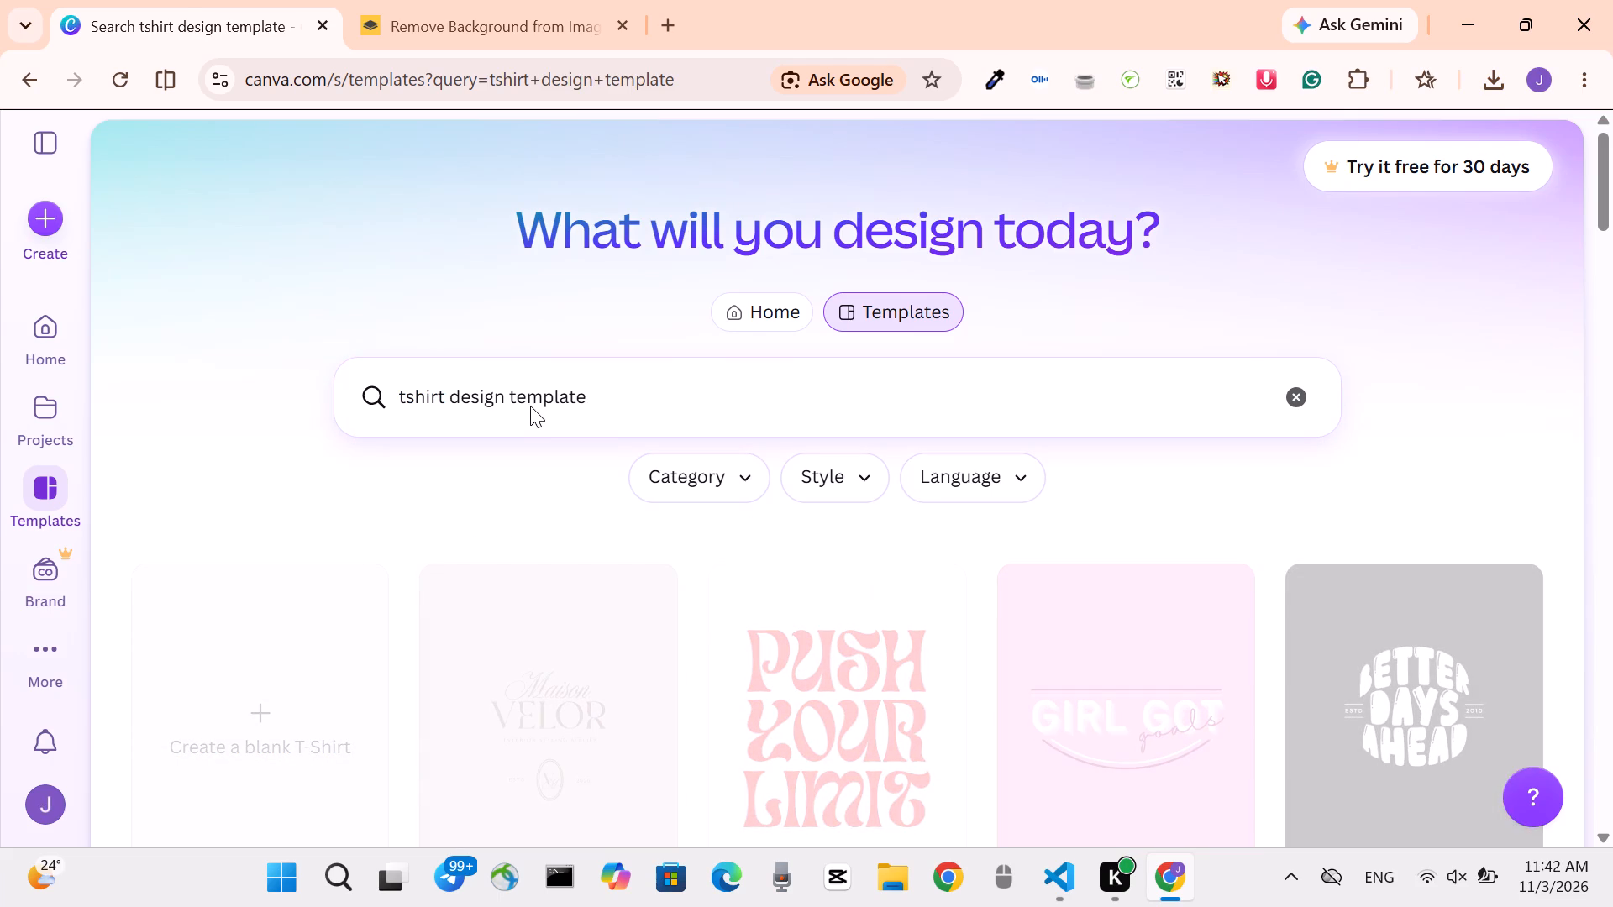
# Browse the T-shirt design template results for a design to customize.
pyautogui.scroll(-2, 551, 531)
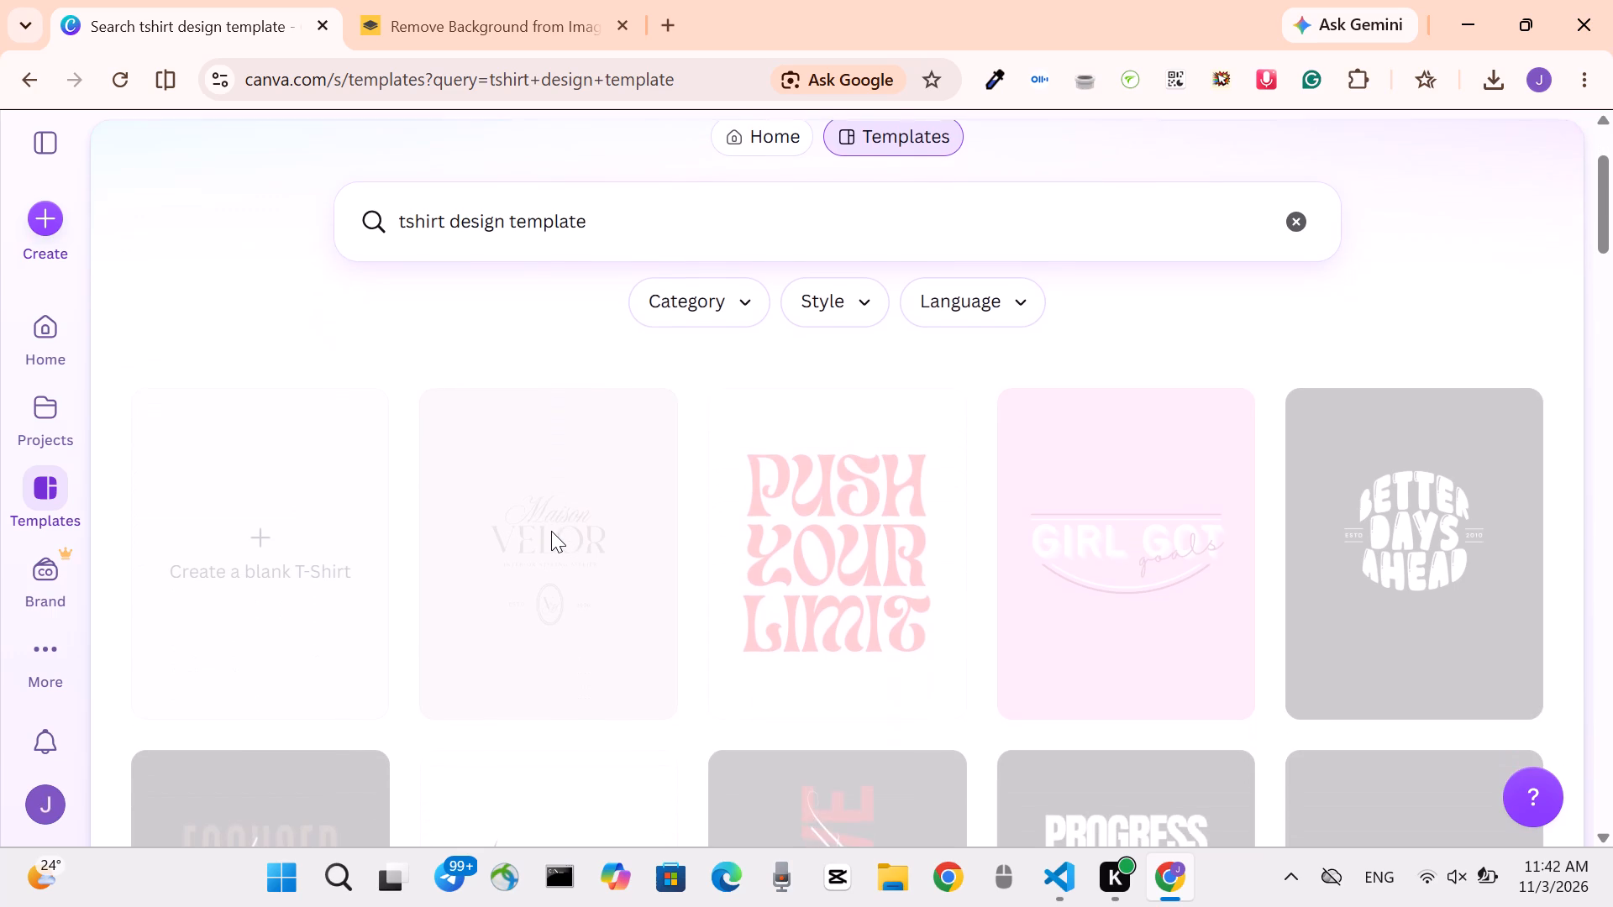
pyautogui.scroll(-1, 551, 531)
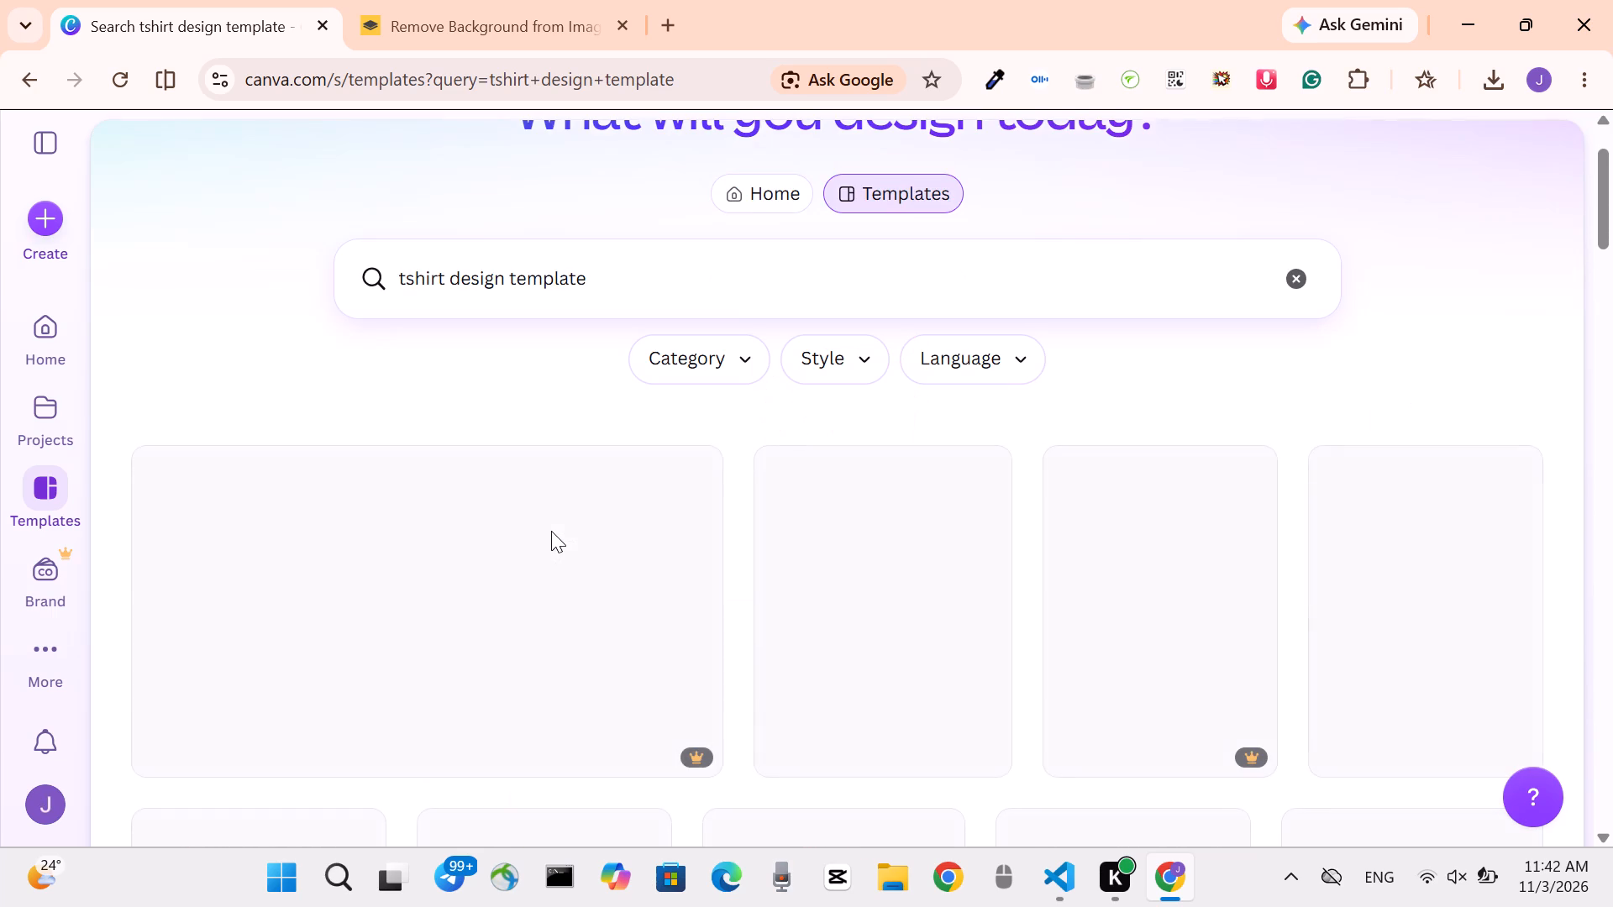
pyautogui.scroll(-4, 551, 531)
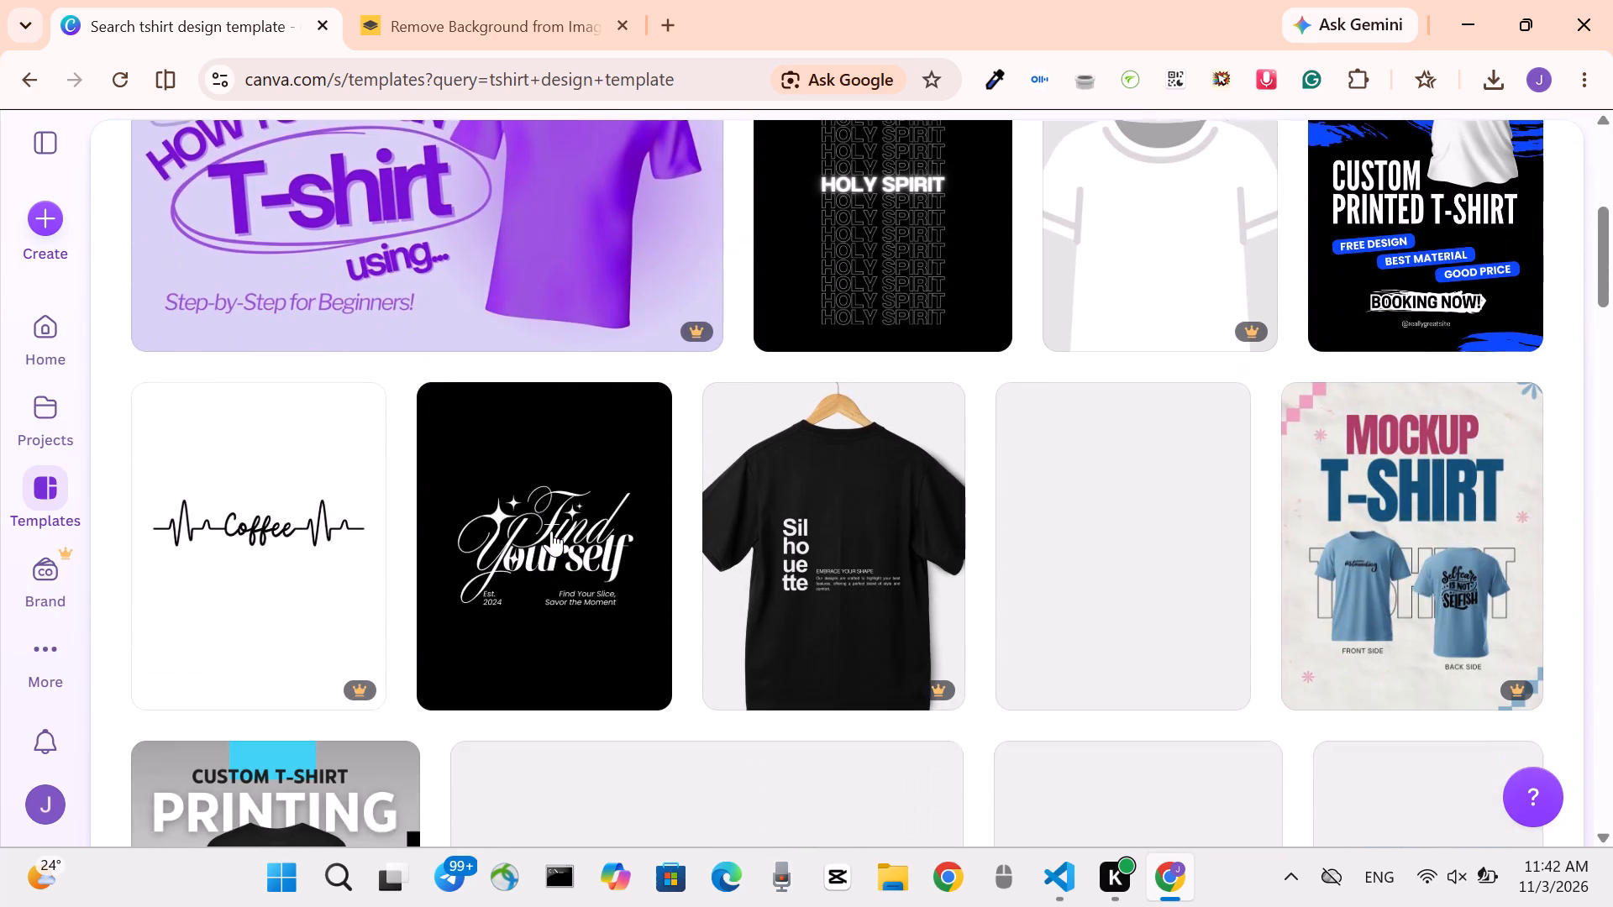
pyautogui.scroll(-2, 551, 531)
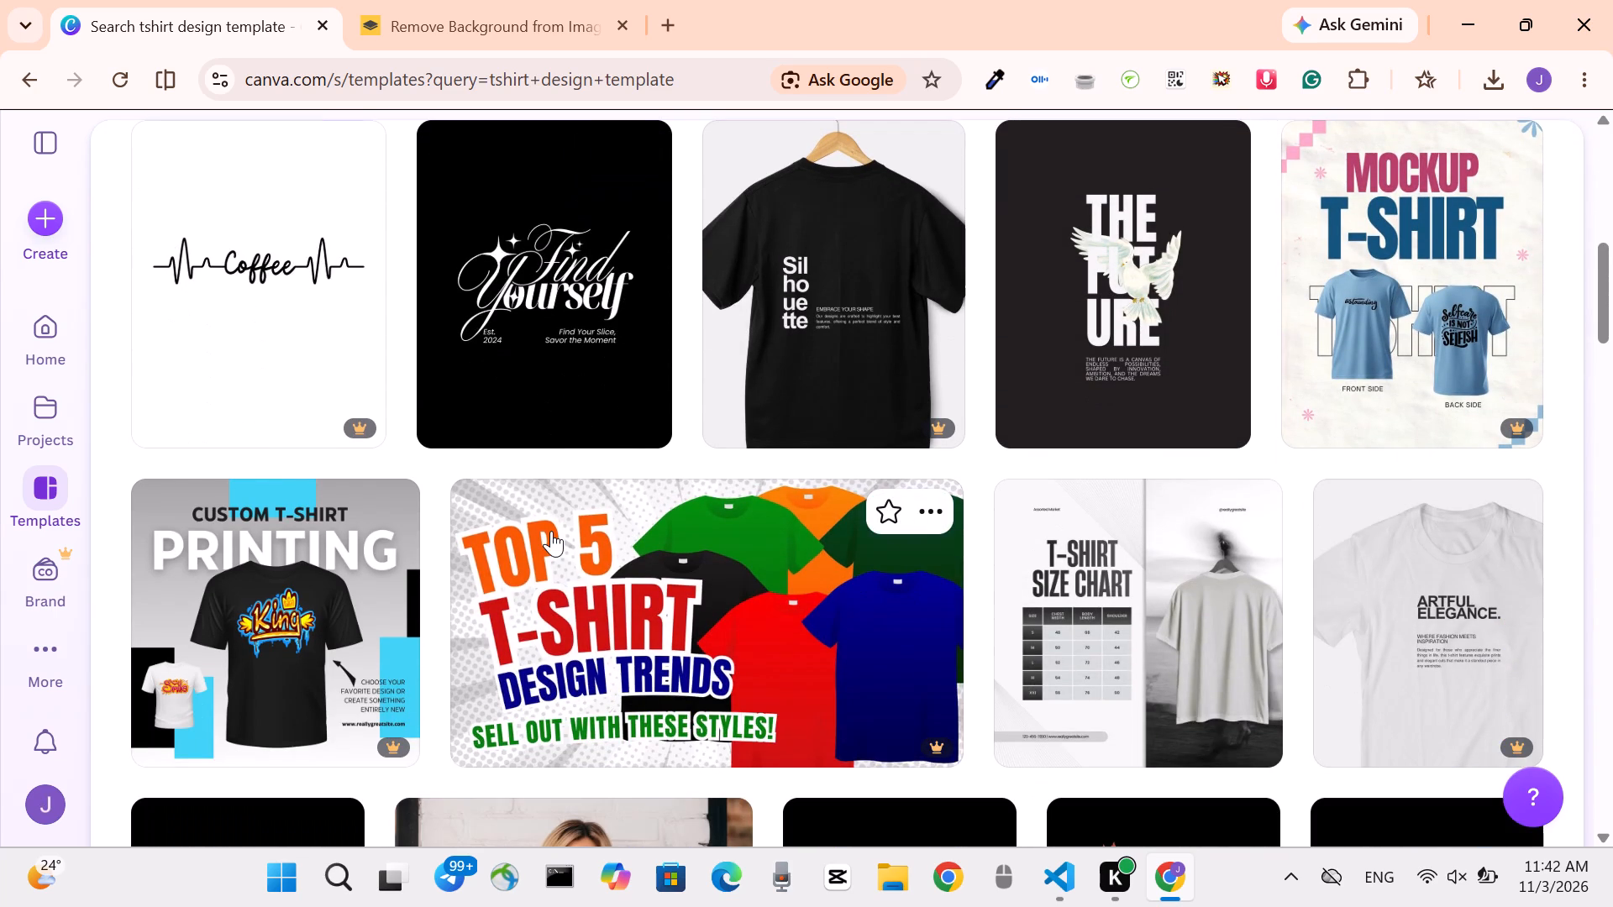
pyautogui.scroll(-1, 551, 531)
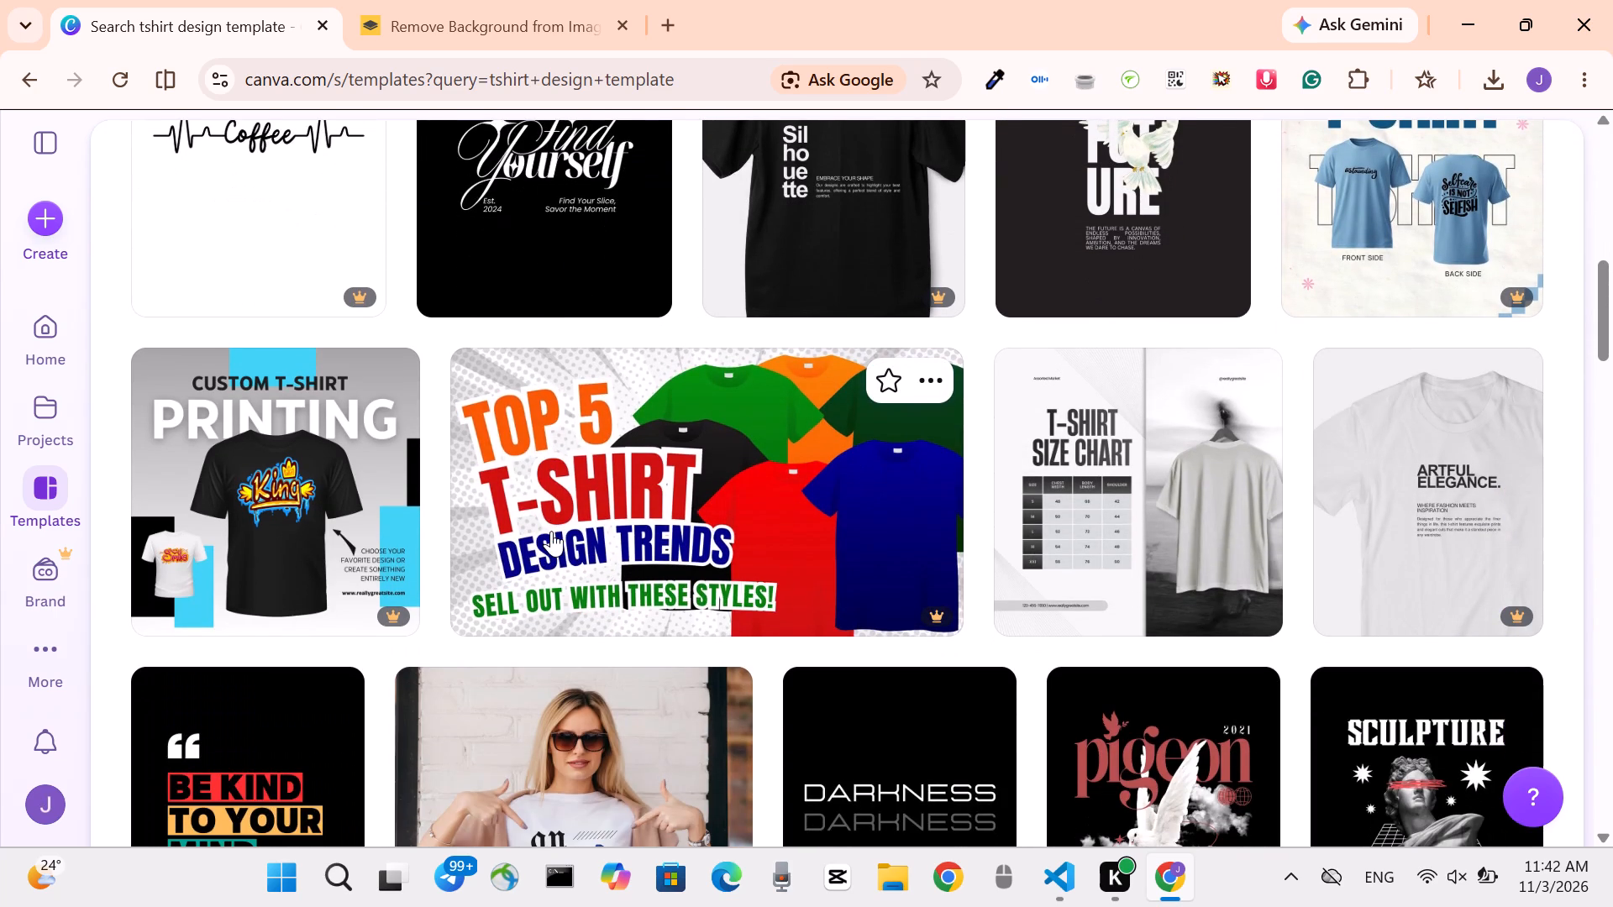
pyautogui.scroll(-4, 551, 531)
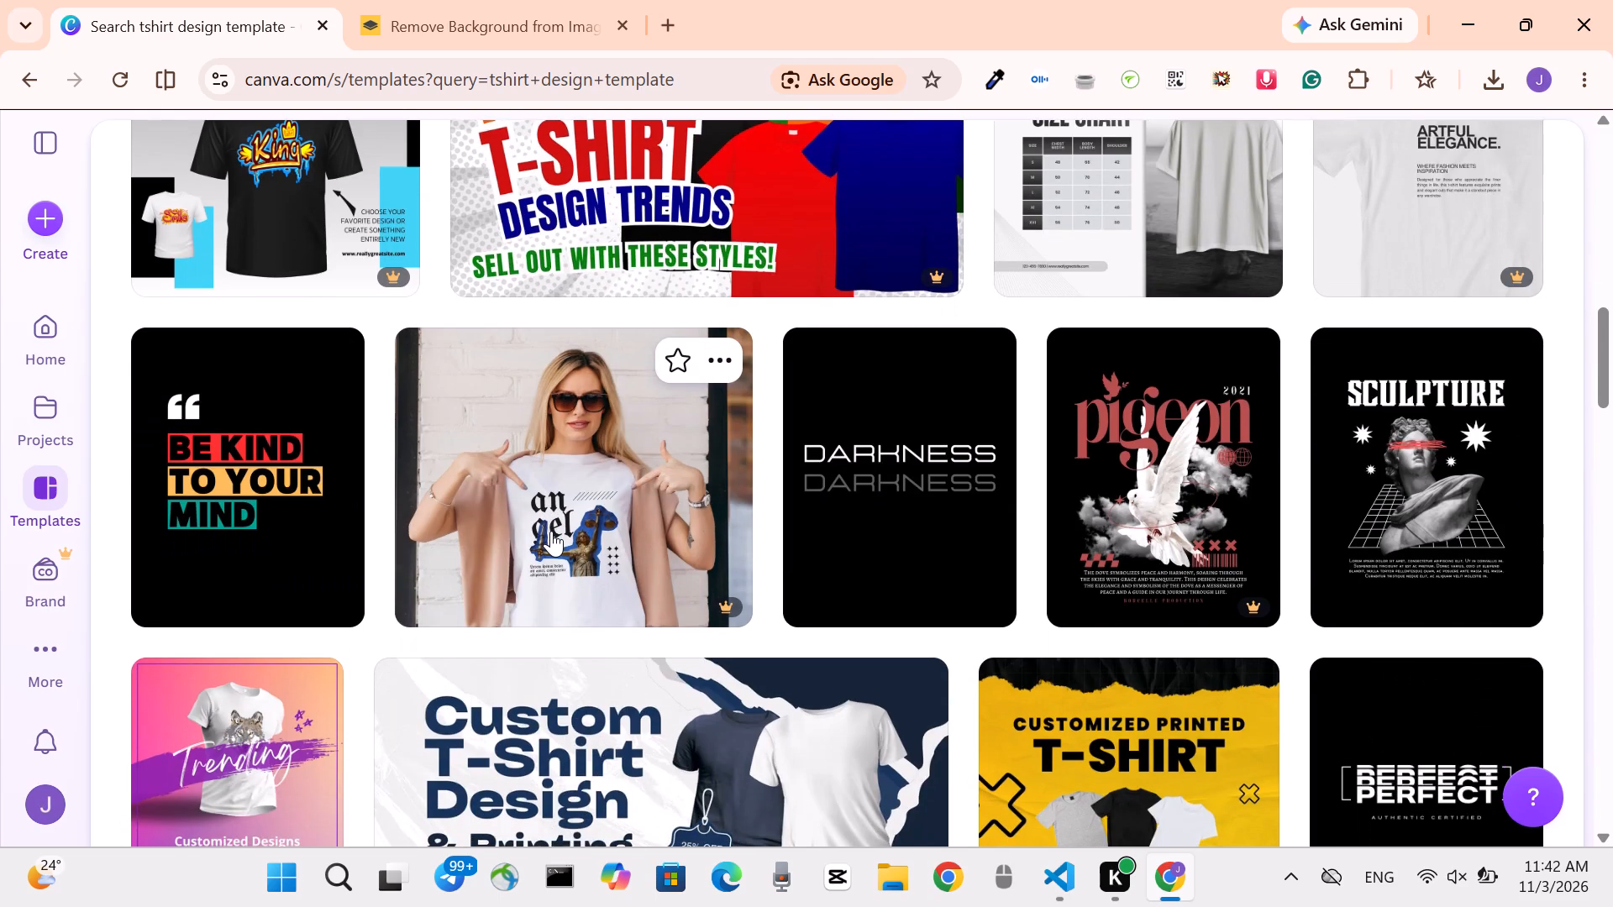
pyautogui.scroll(-4, 551, 531)
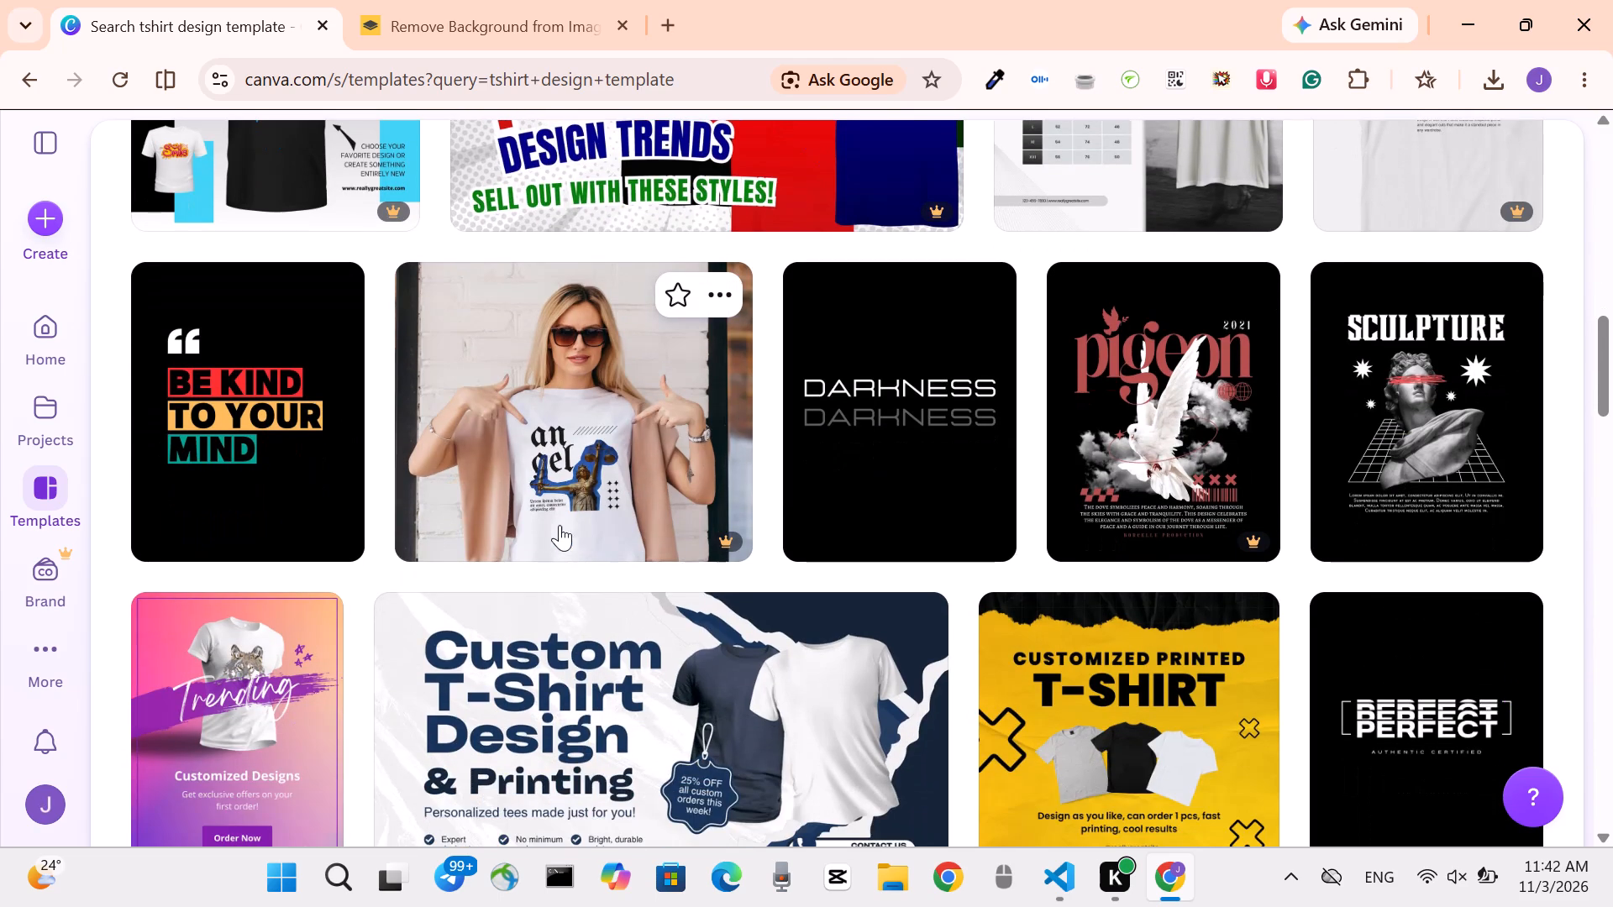
pyautogui.scroll(-2, 1163, 593)
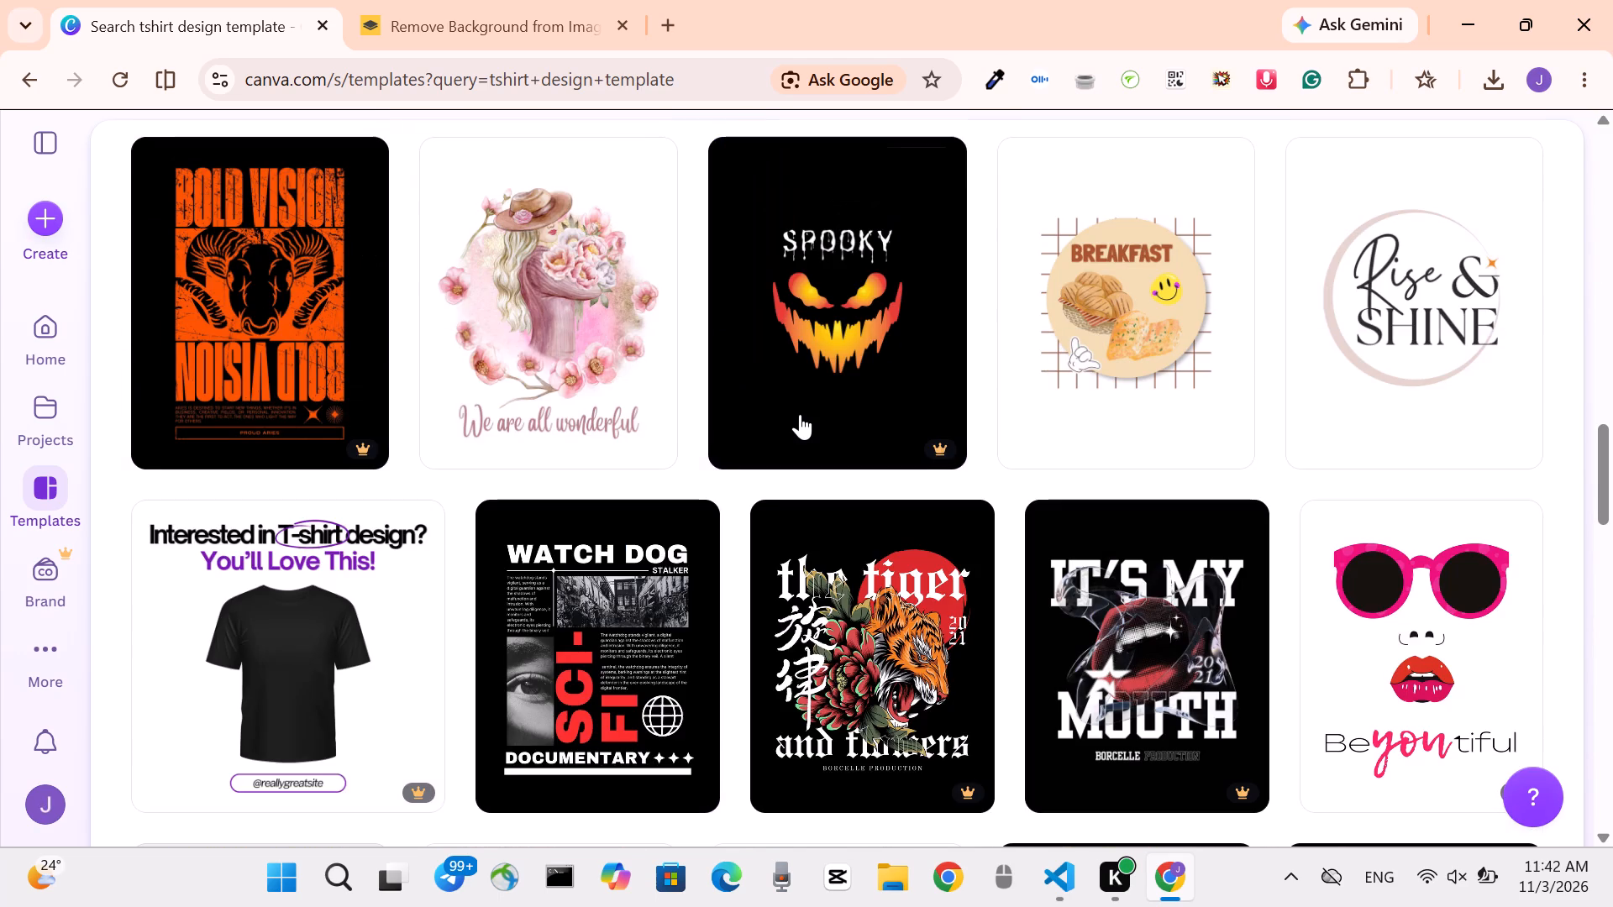
pyautogui.scroll(-1, 800, 414)
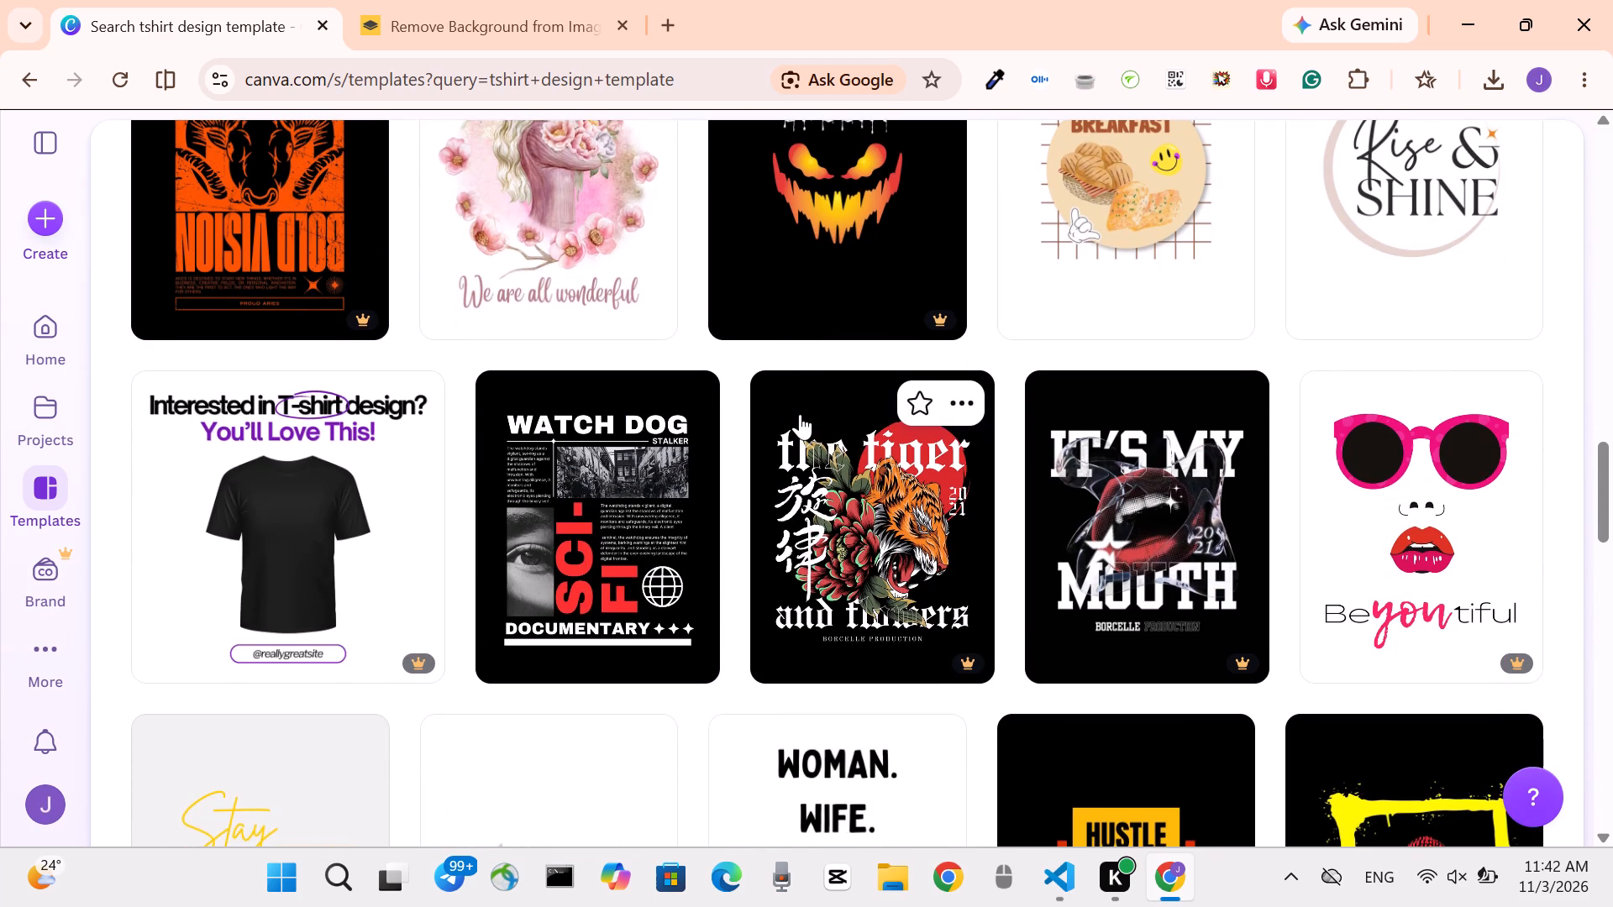
pyautogui.scroll(-5, 800, 414)
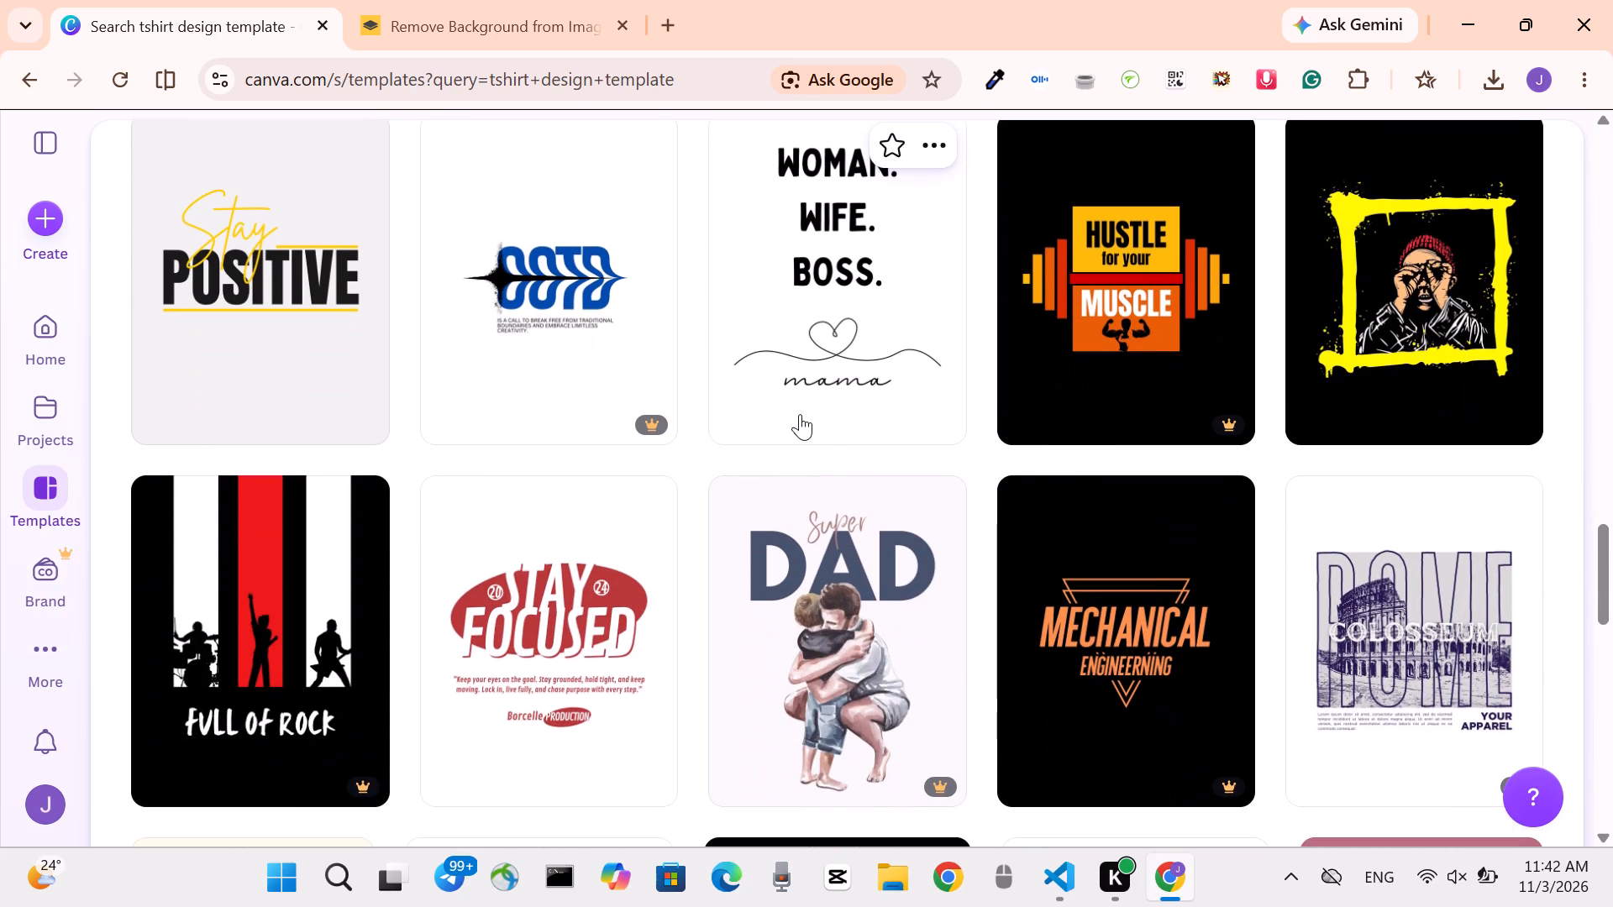
# Open the Modern Stay Positive T-Shirt template for customization as a new design.
pyautogui.click(304, 255)
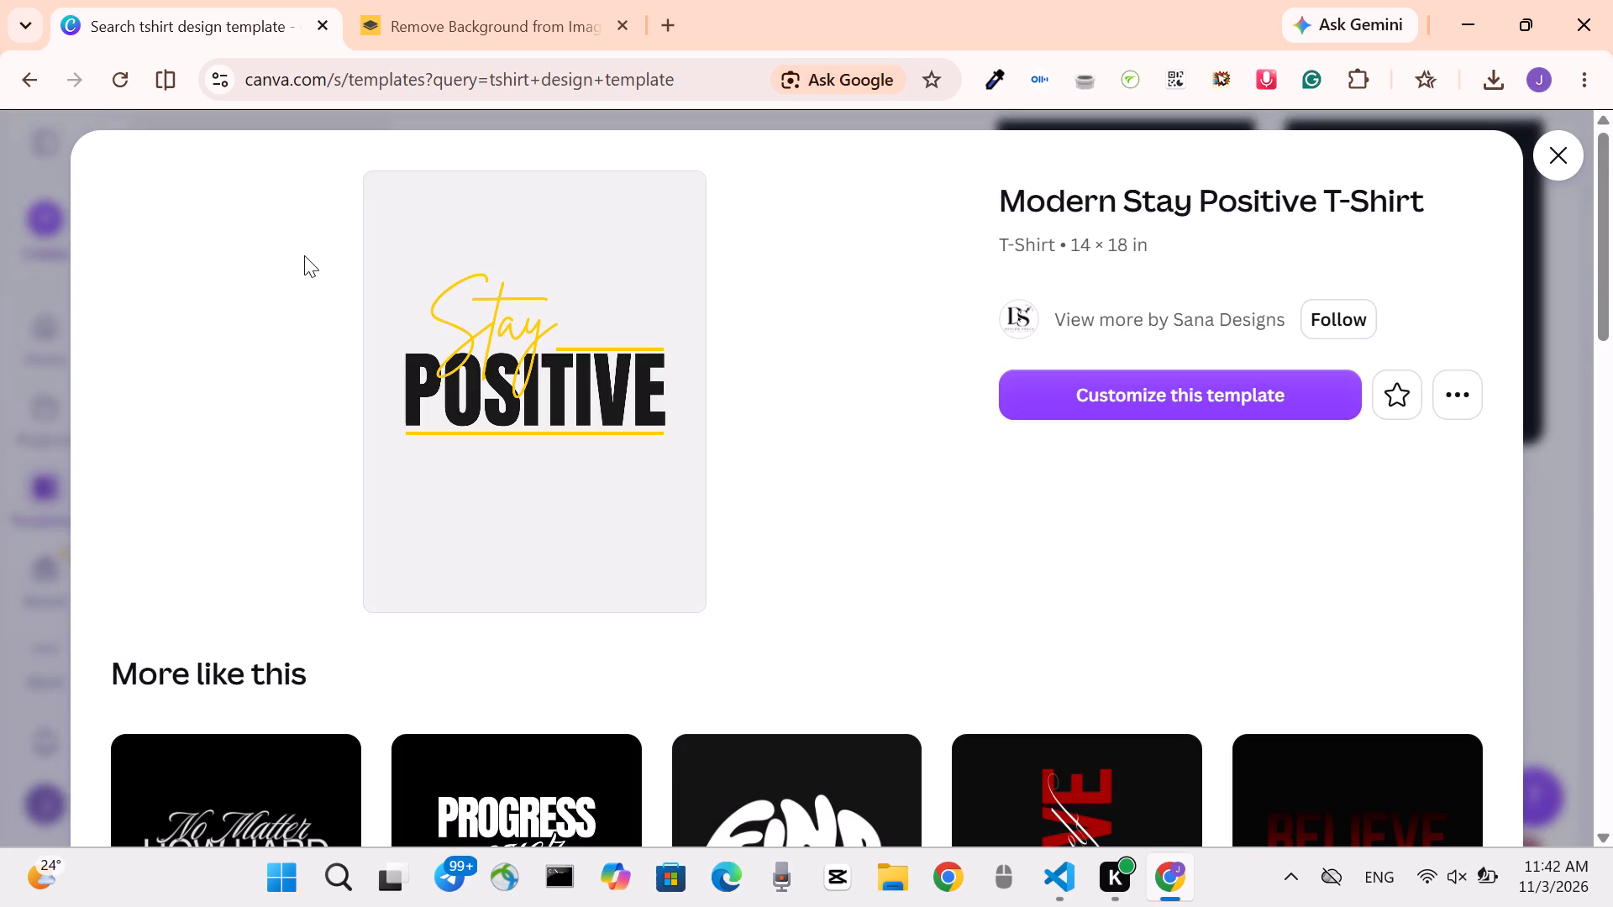
pyautogui.click(1147, 378)
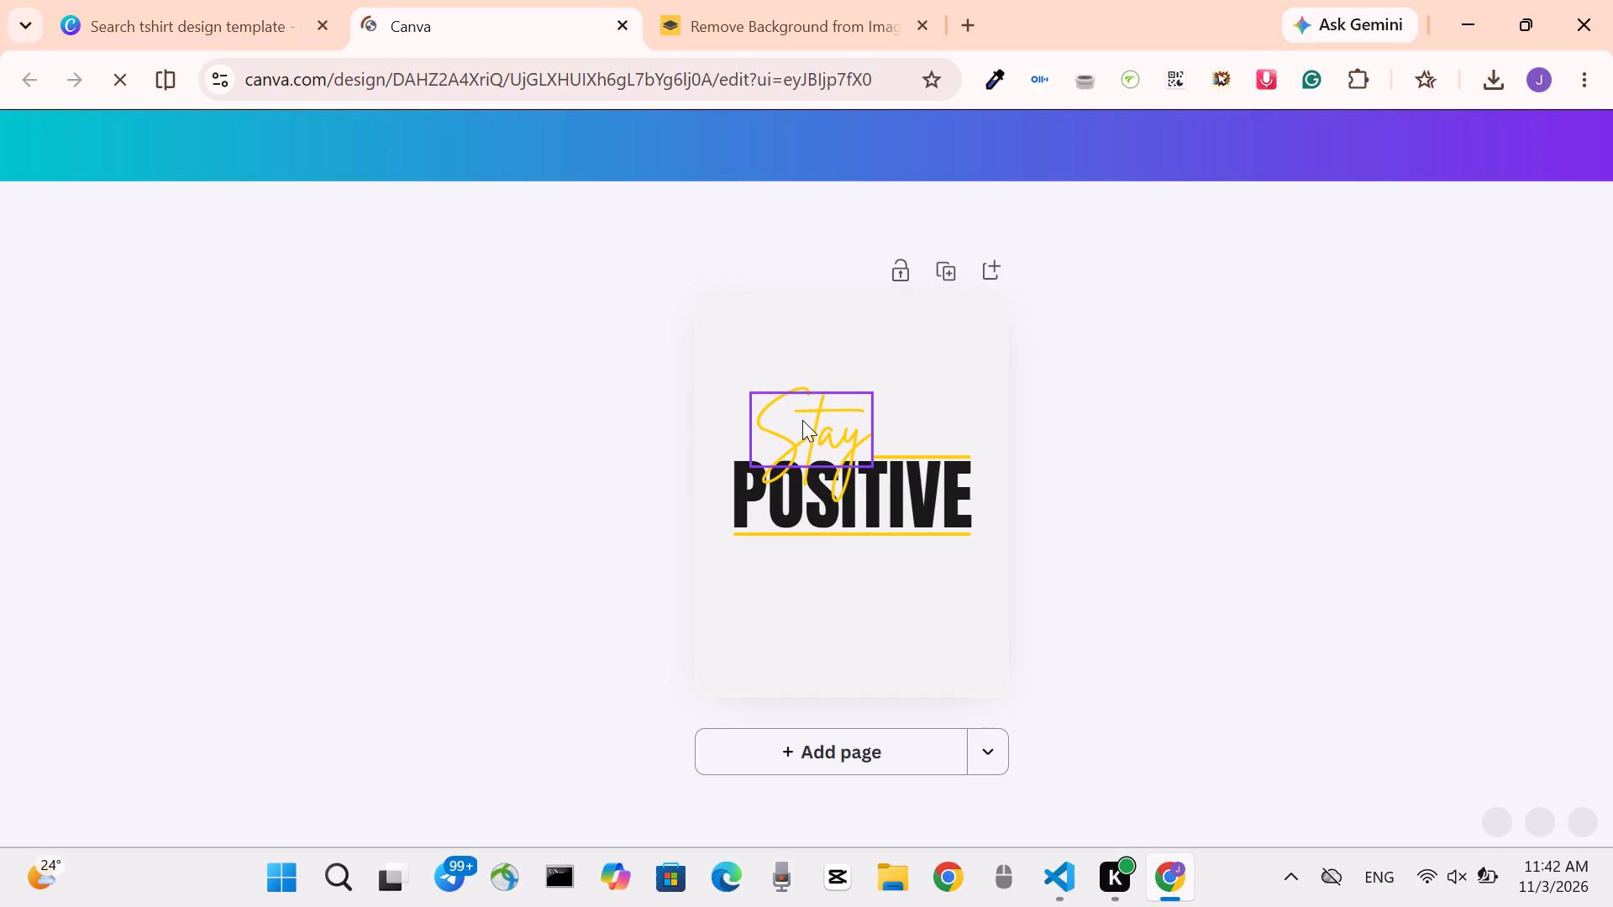
# Delete the black POSITIVE text from the Modern Stay Positive T-Shirt design.
pyautogui.click(802, 420)
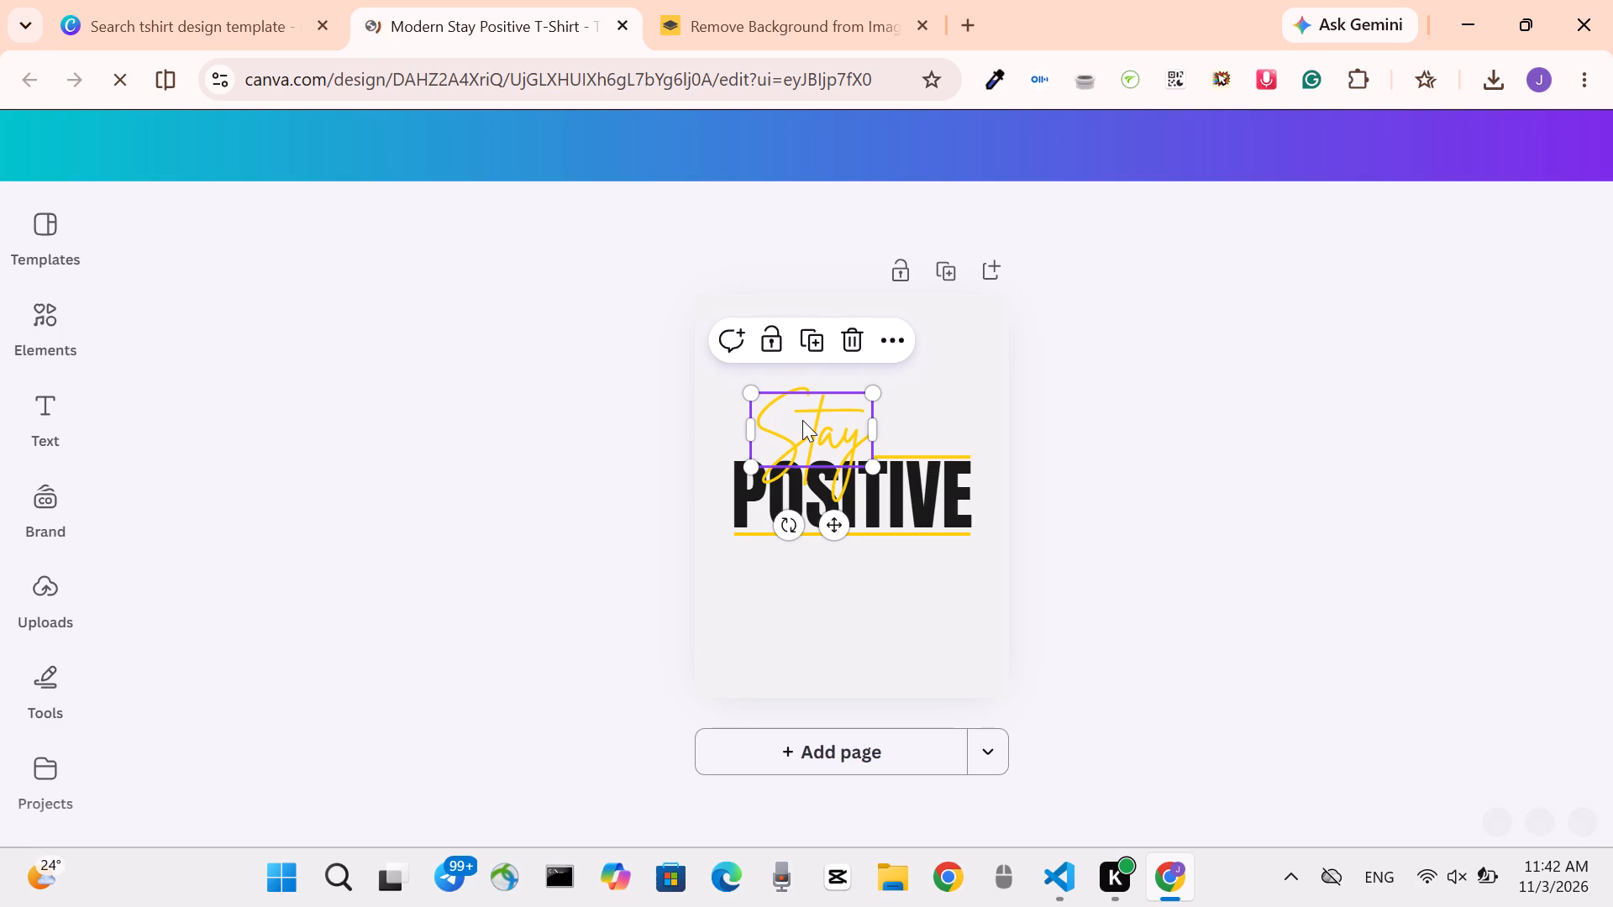
pyautogui.click(898, 536)
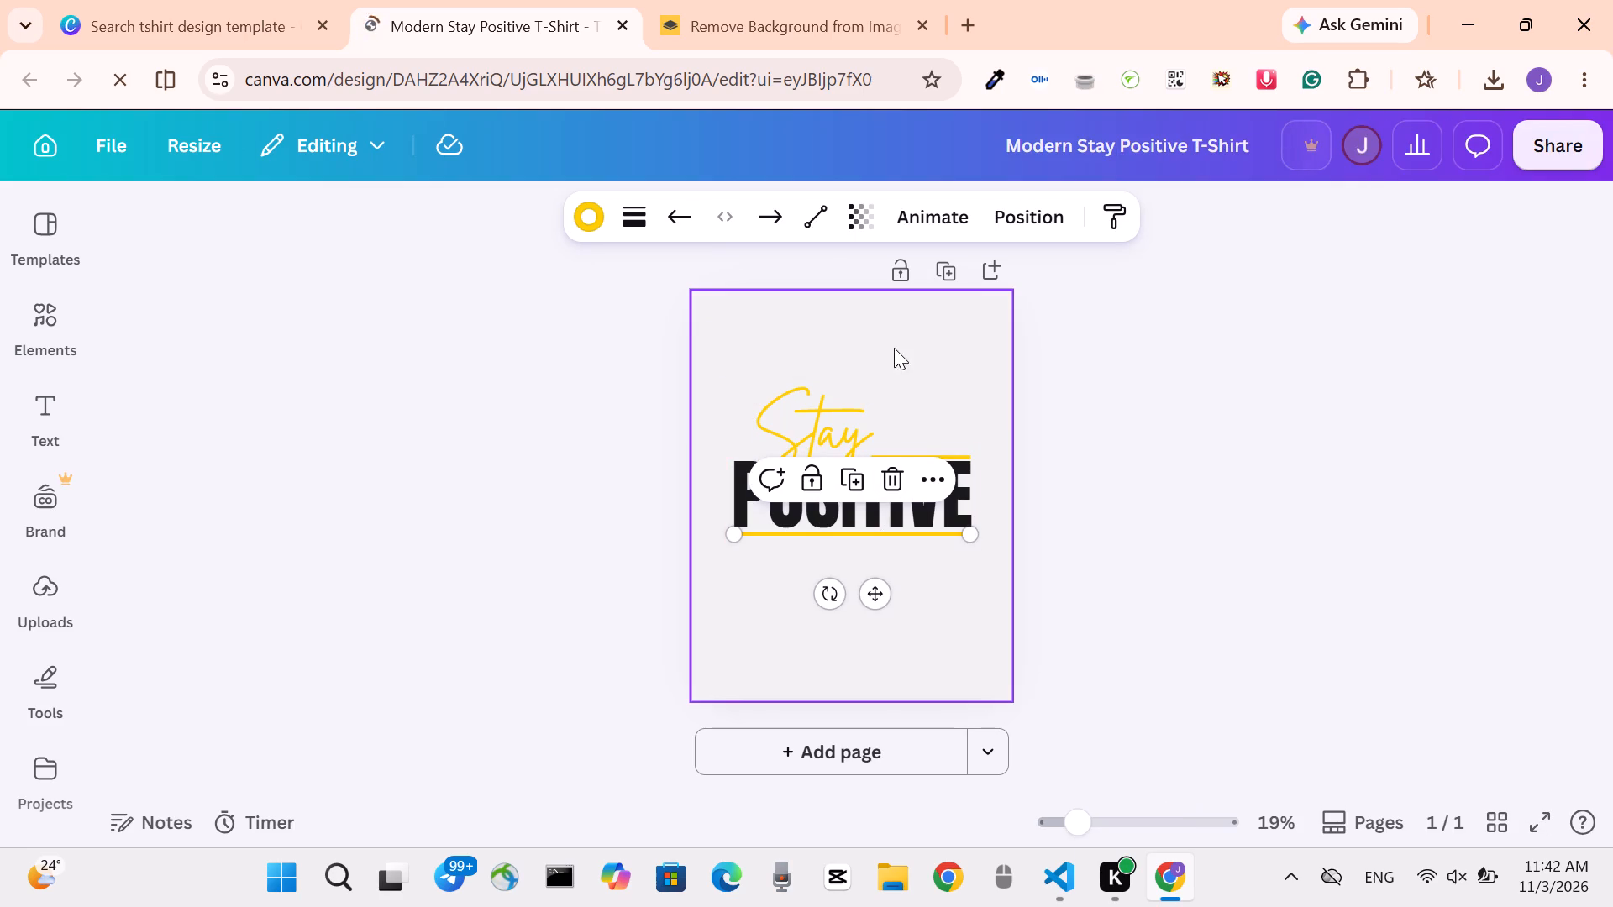
pyautogui.click(839, 402)
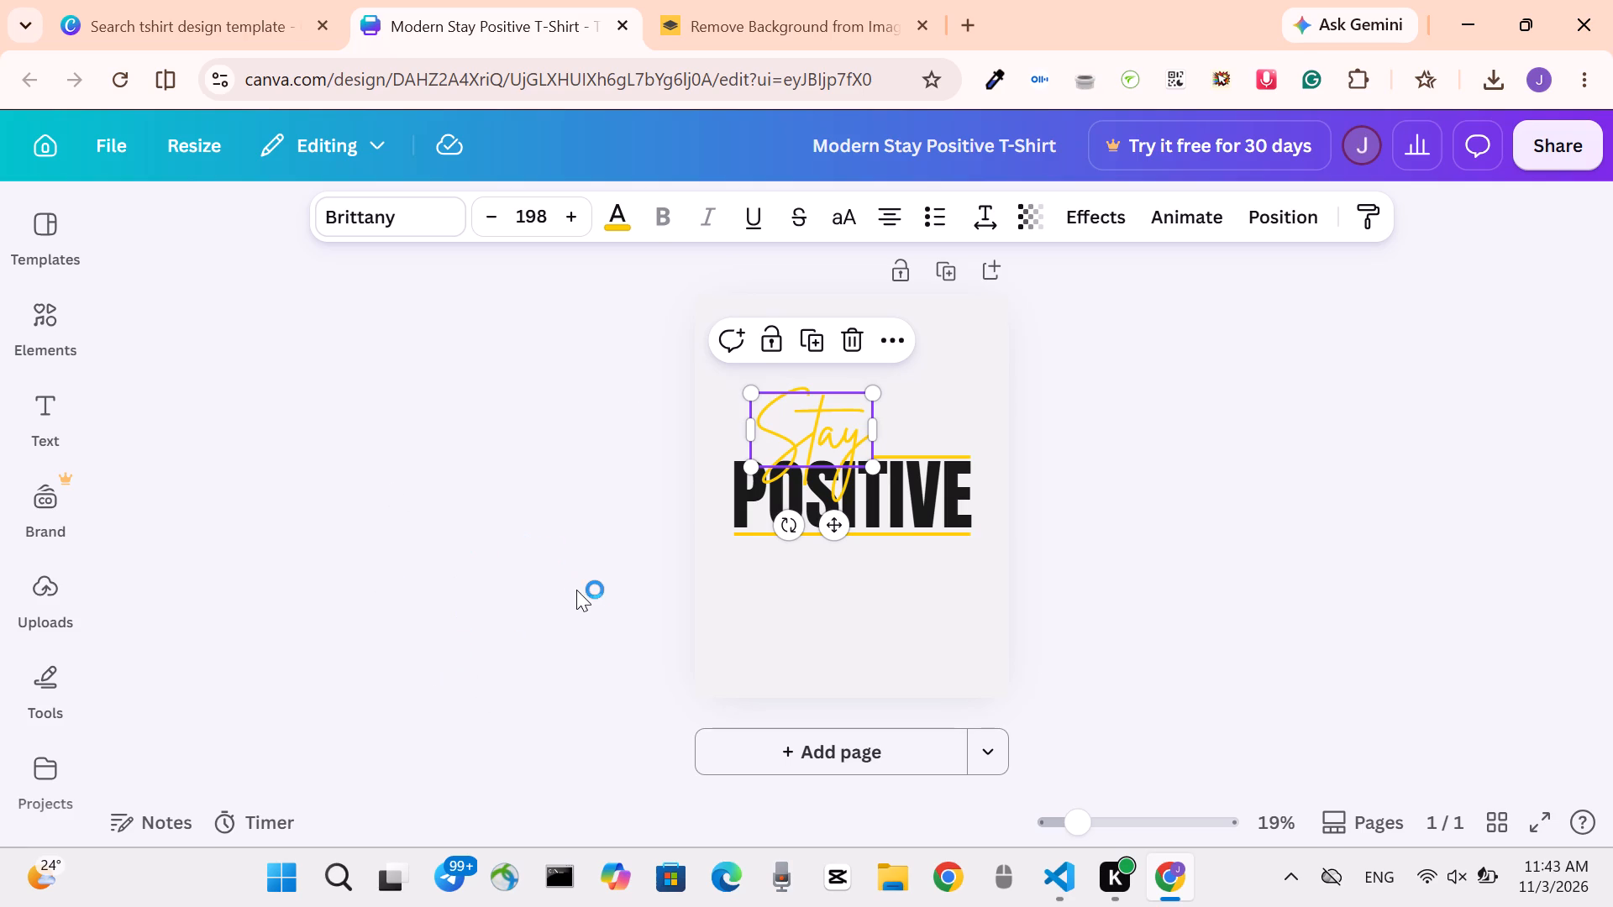
pyautogui.click(876, 485)
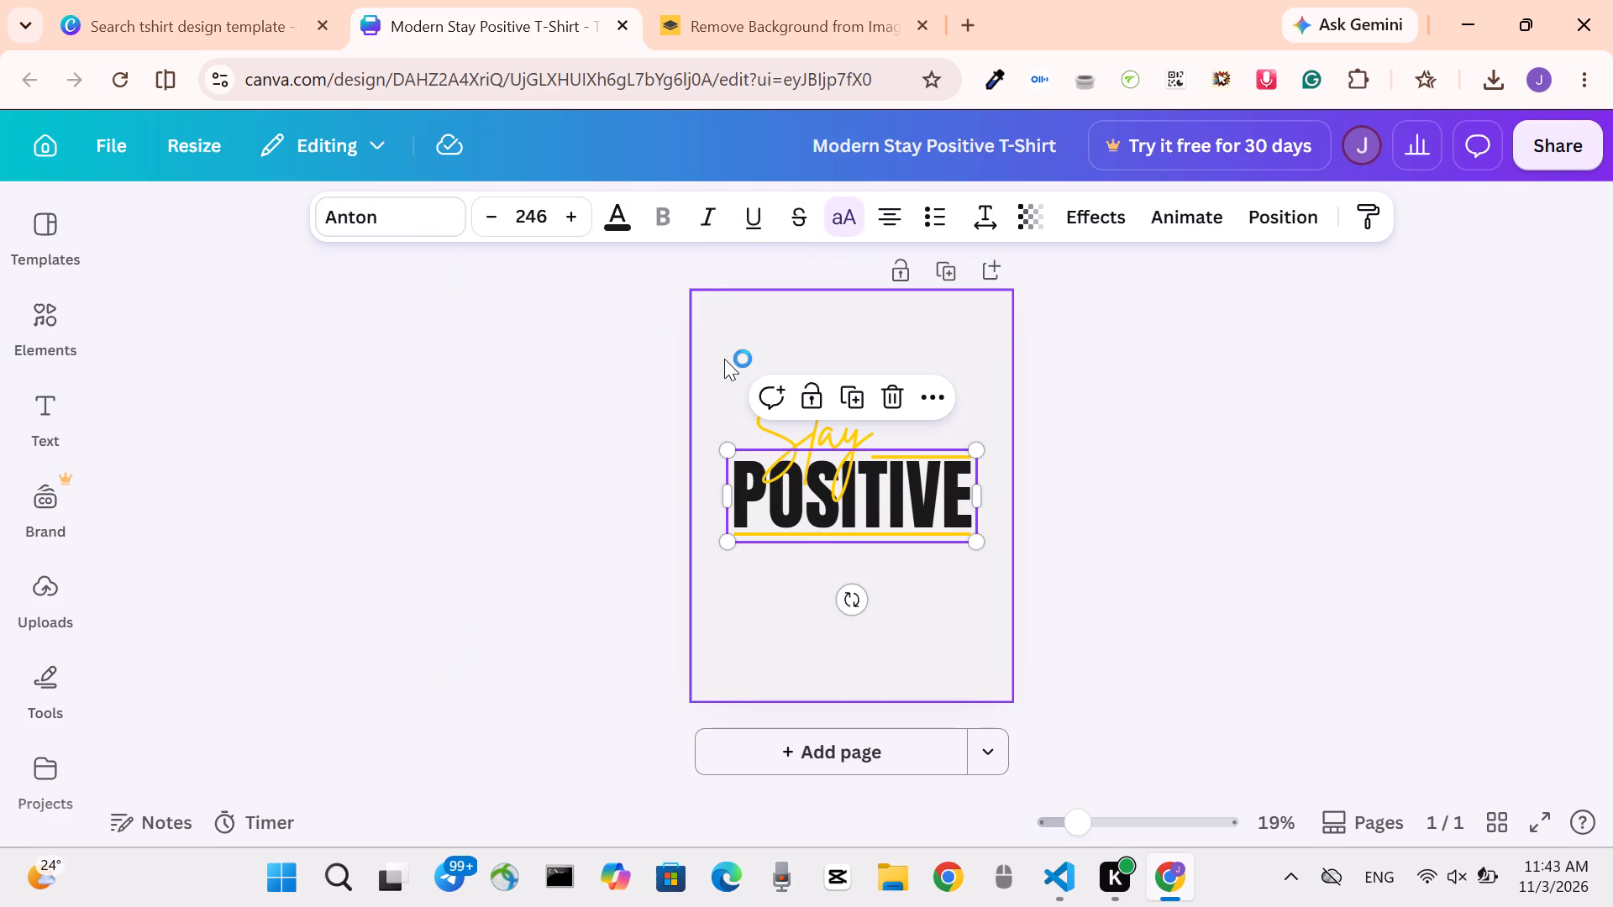
pyautogui.click(893, 391)
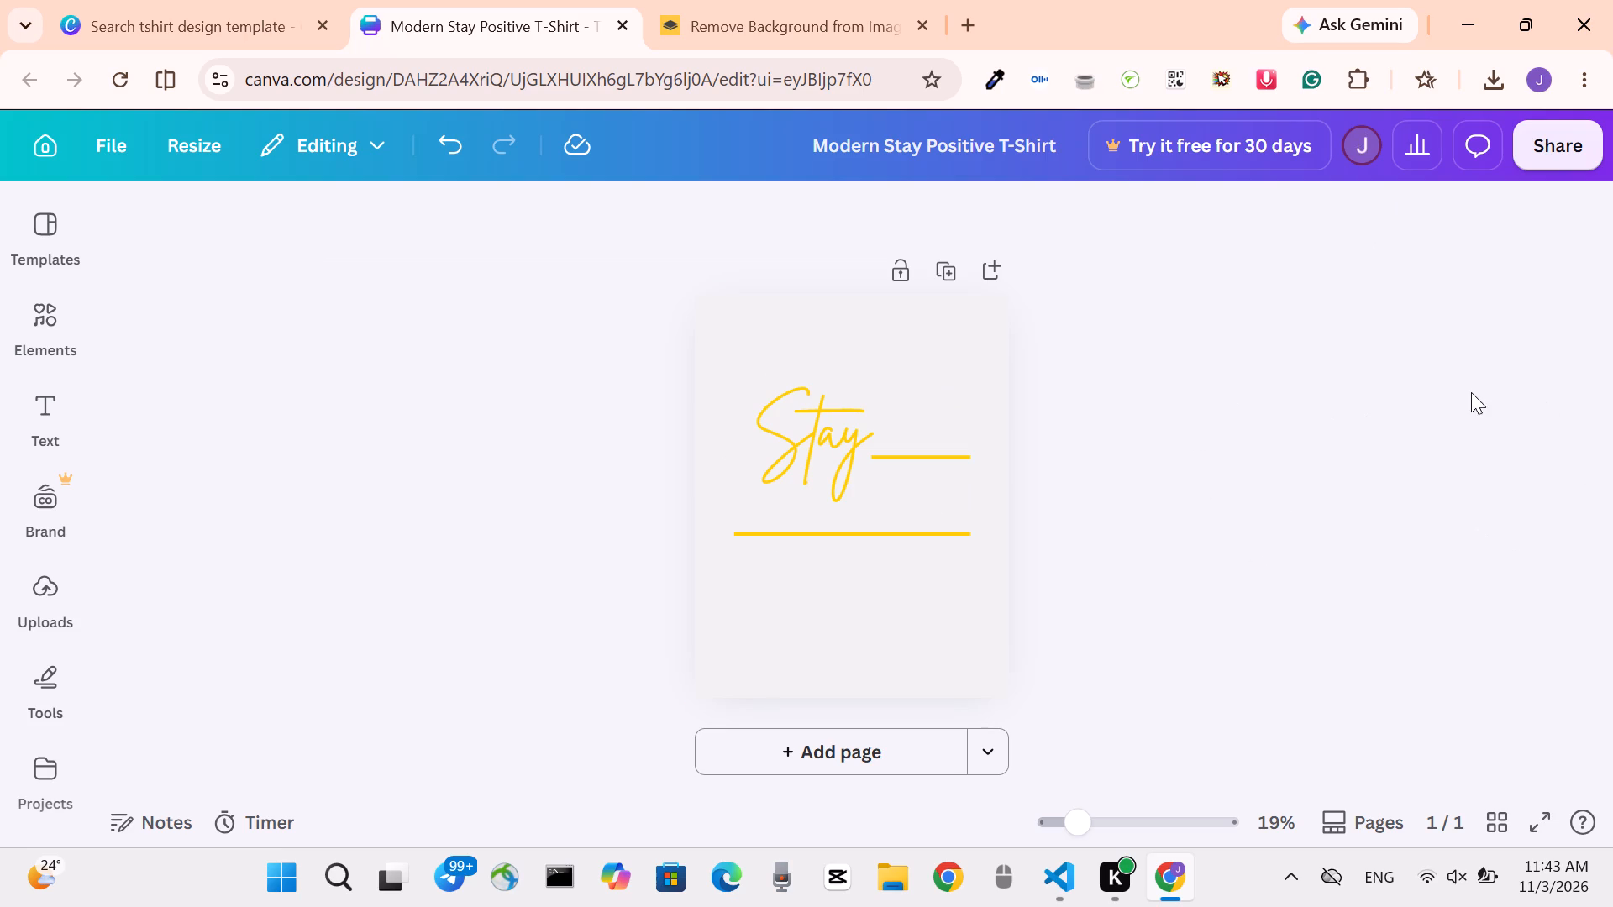
pyautogui.click(891, 438)
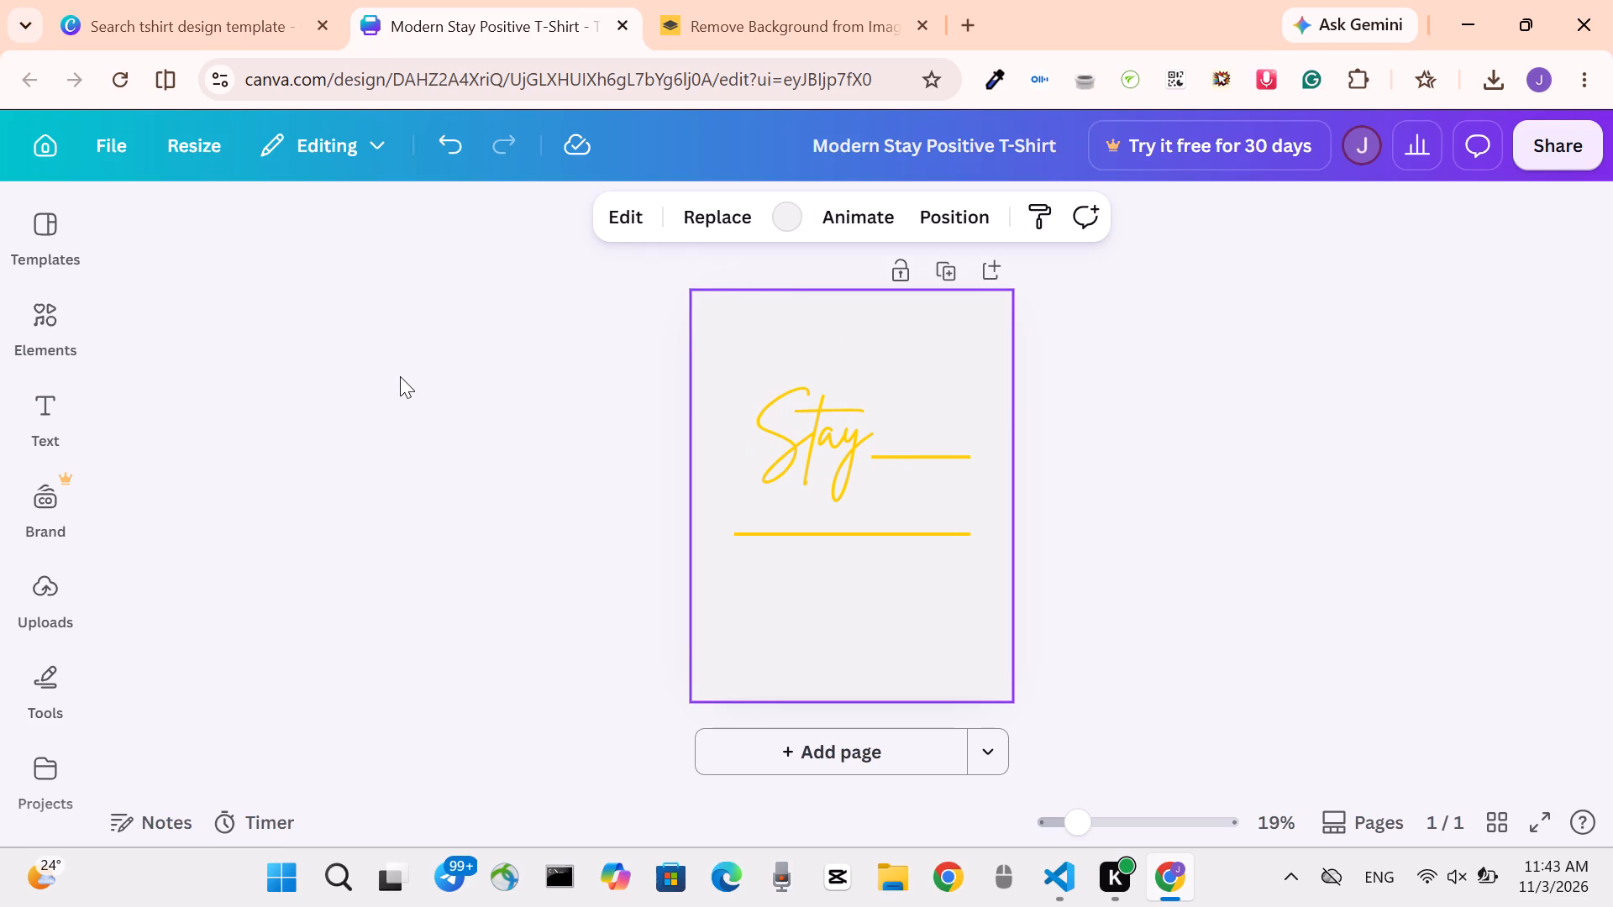
pyautogui.scroll(-2, 400, 376)
# Return to the template search page, close the Stay Positive preview, and search the templates for "tshirt".
pyautogui.click(191, 27)
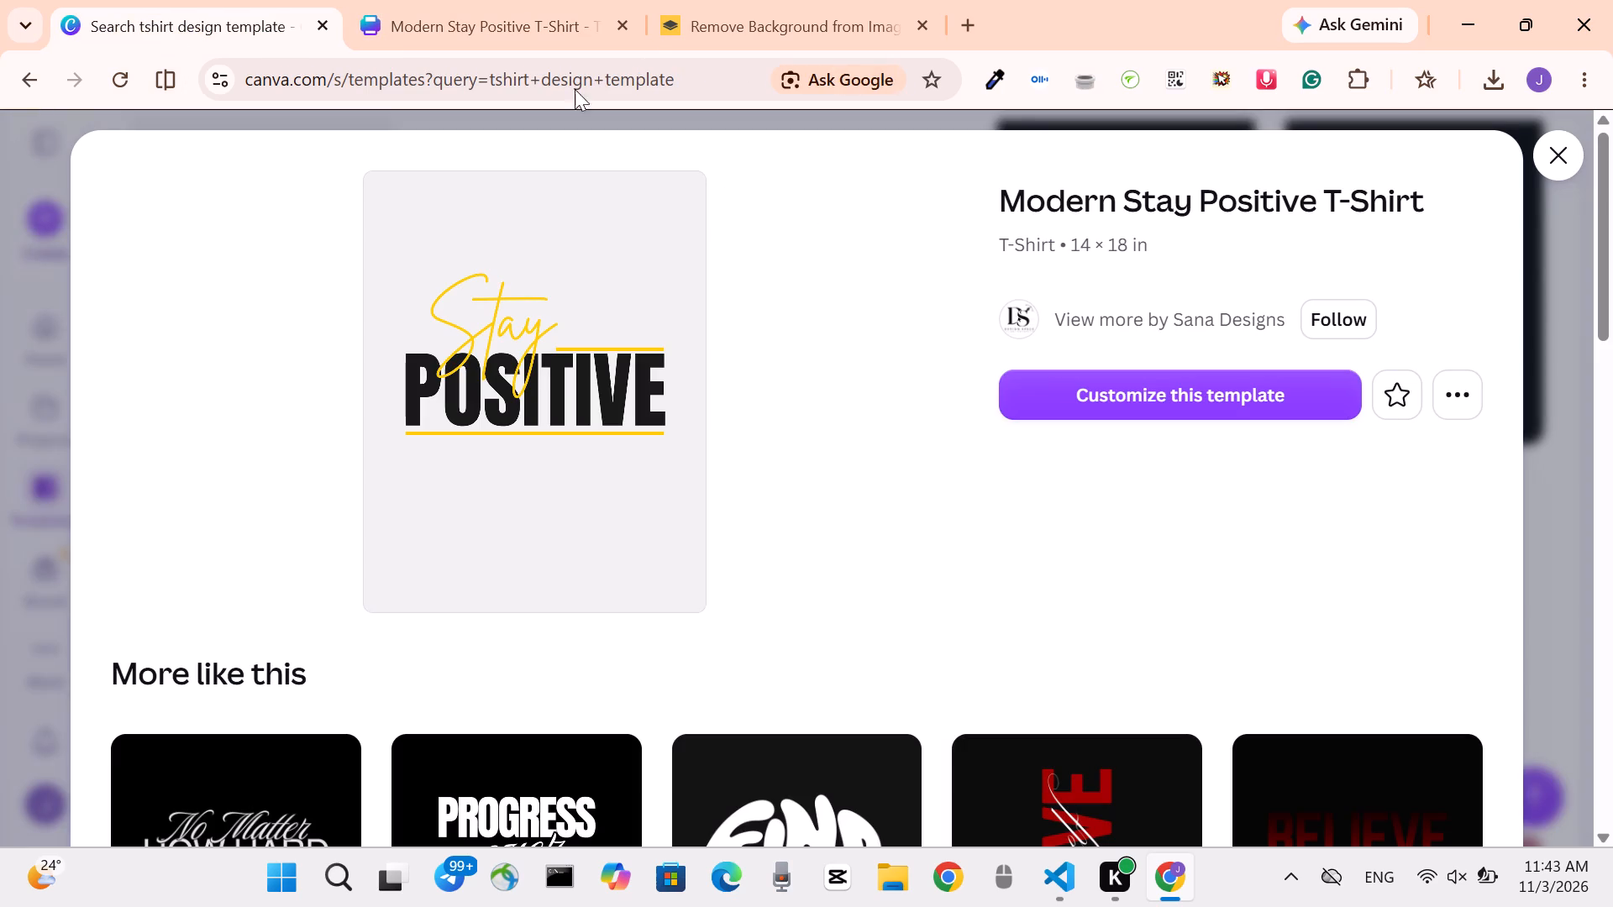
pyautogui.click(1559, 153)
pyautogui.scroll(18, 716, 364)
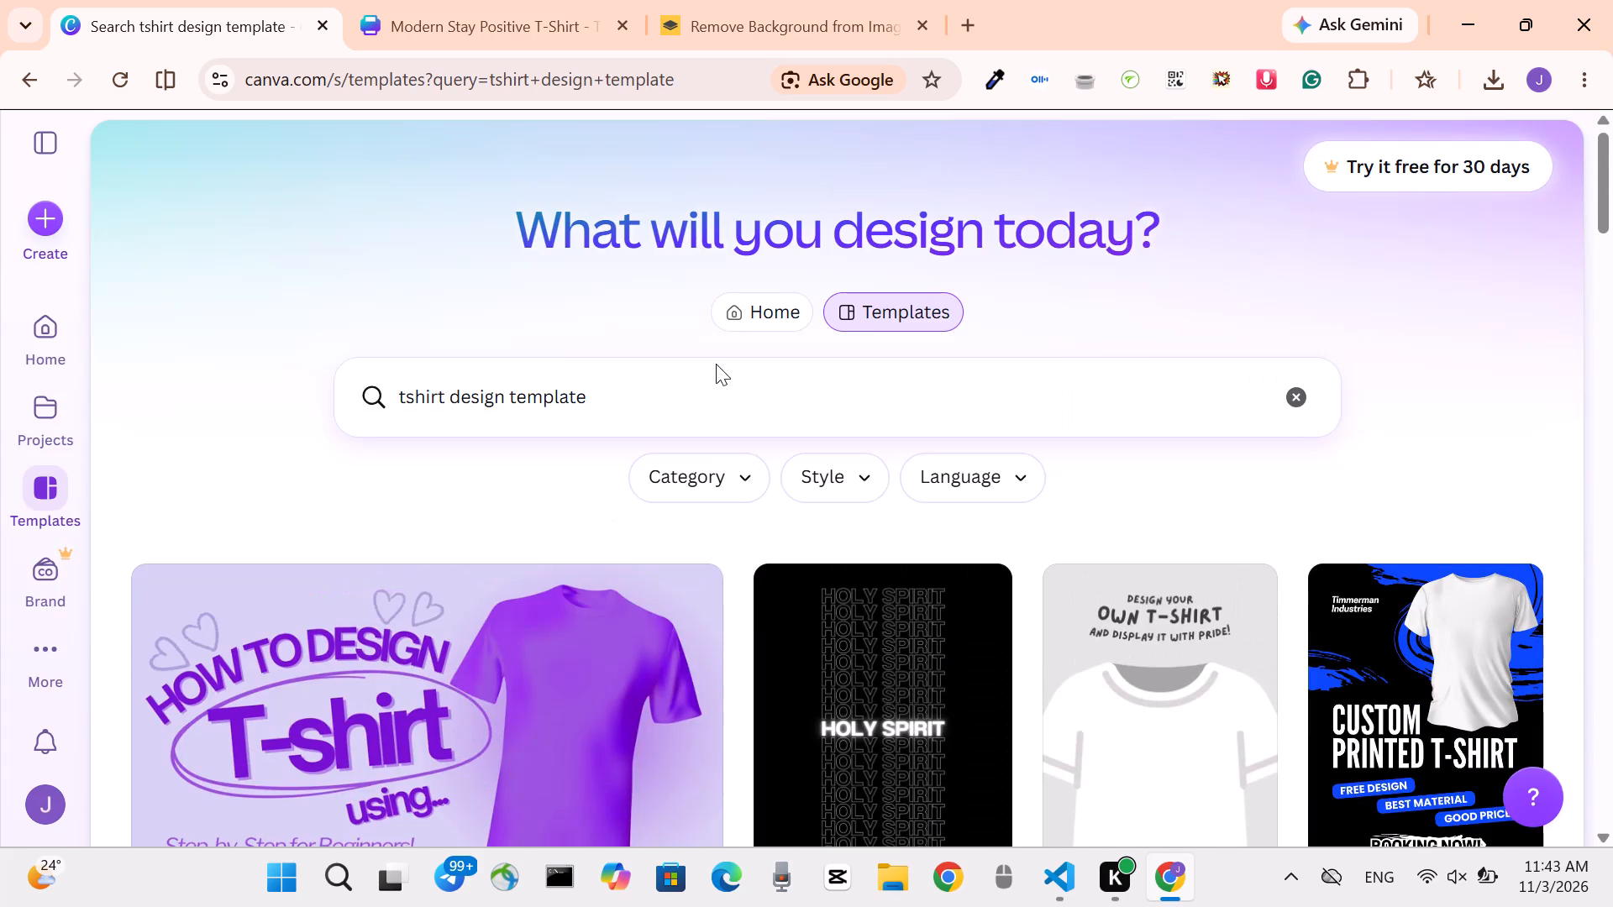
pyautogui.click(685, 407)
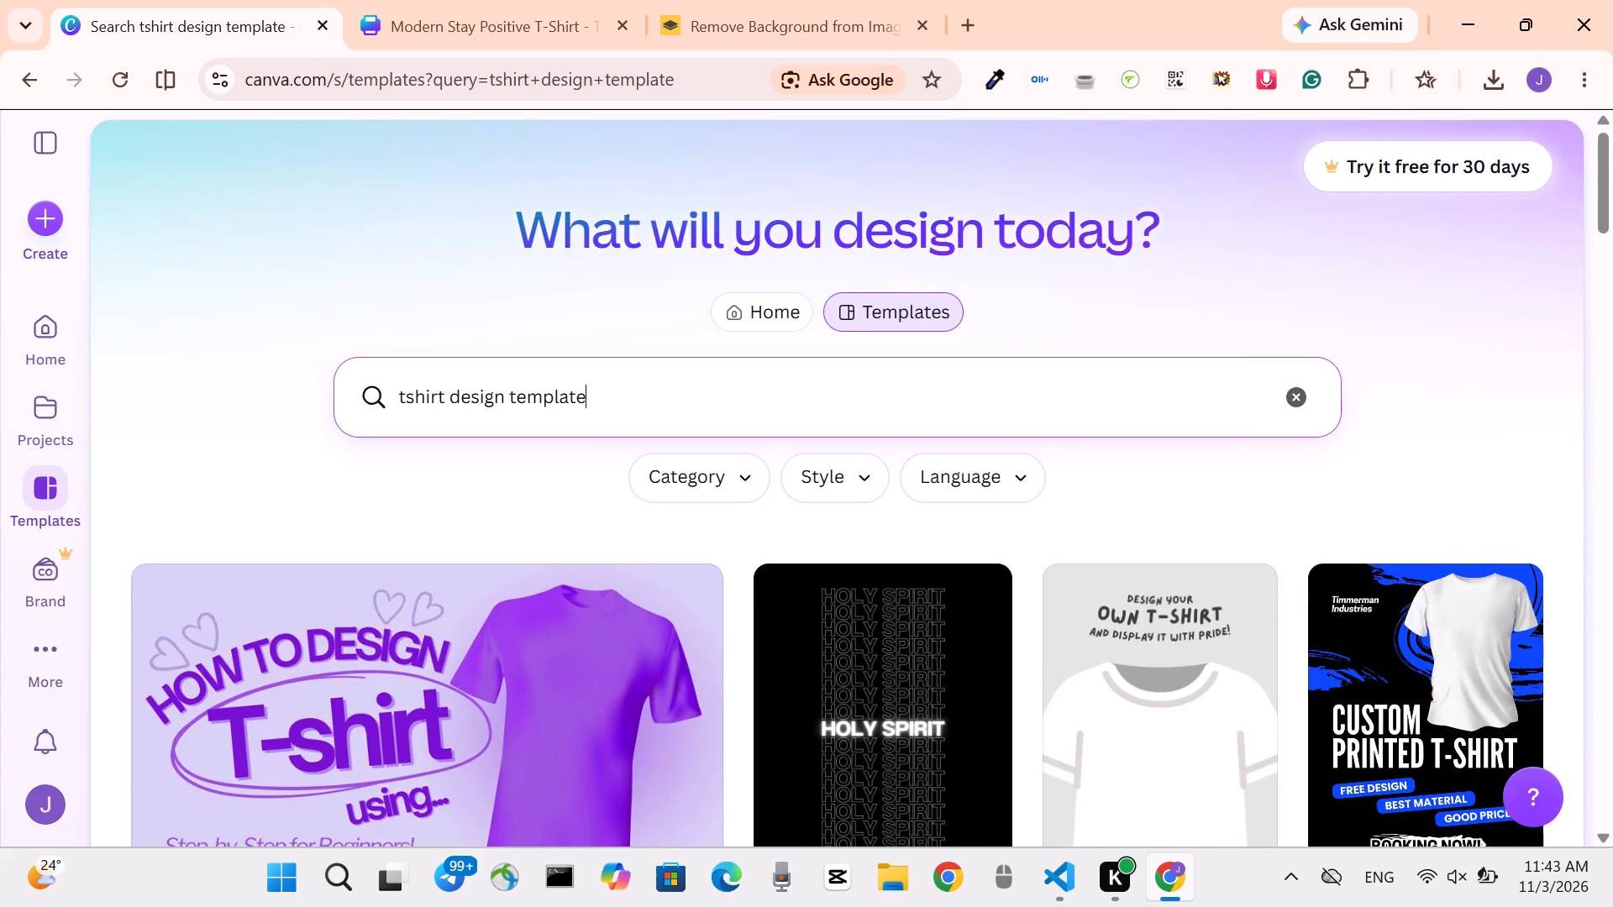
pyautogui.press('BackSpace')
pyautogui.press('BackSpace')
pyautogui.press('BackSpace')
pyautogui.press('BackSpace')
pyautogui.press('BackSpace')
pyautogui.press('BackSpace')
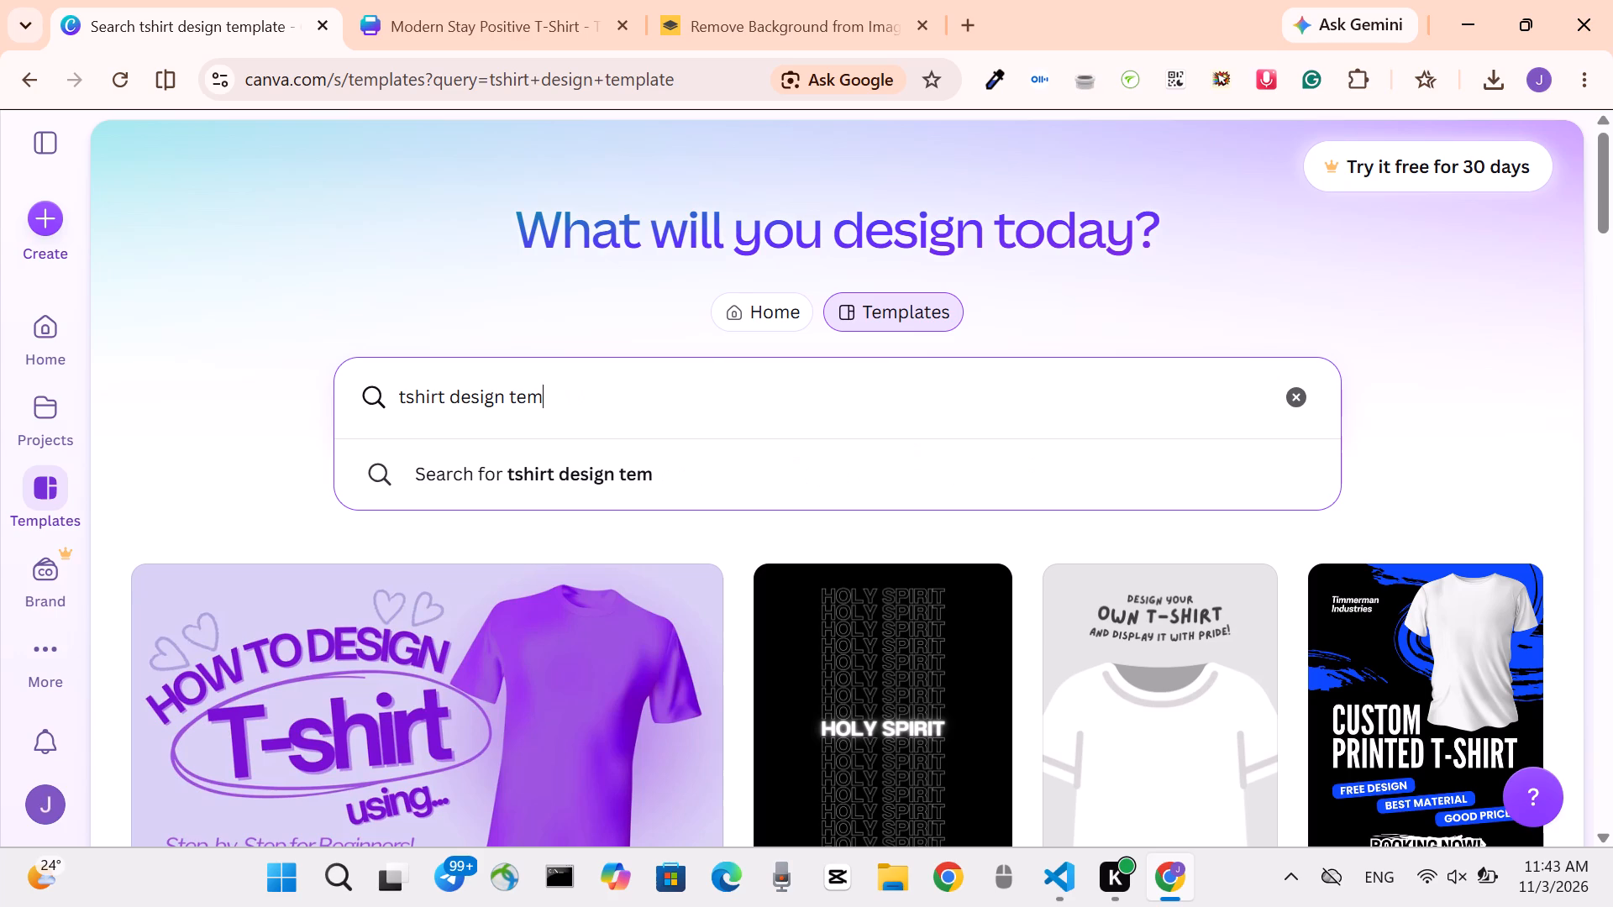
pyautogui.press('BackSpace')
pyautogui.press('BackSpace')
pyautogui.press('BackSpace')
pyautogui.press('BackSpace')
pyautogui.press('BackSpace')
pyautogui.press('BackSpace')
pyautogui.press('BackSpace')
pyautogui.press('BackSpace')
pyautogui.press('BackSpace')
pyautogui.press('BackSpace')
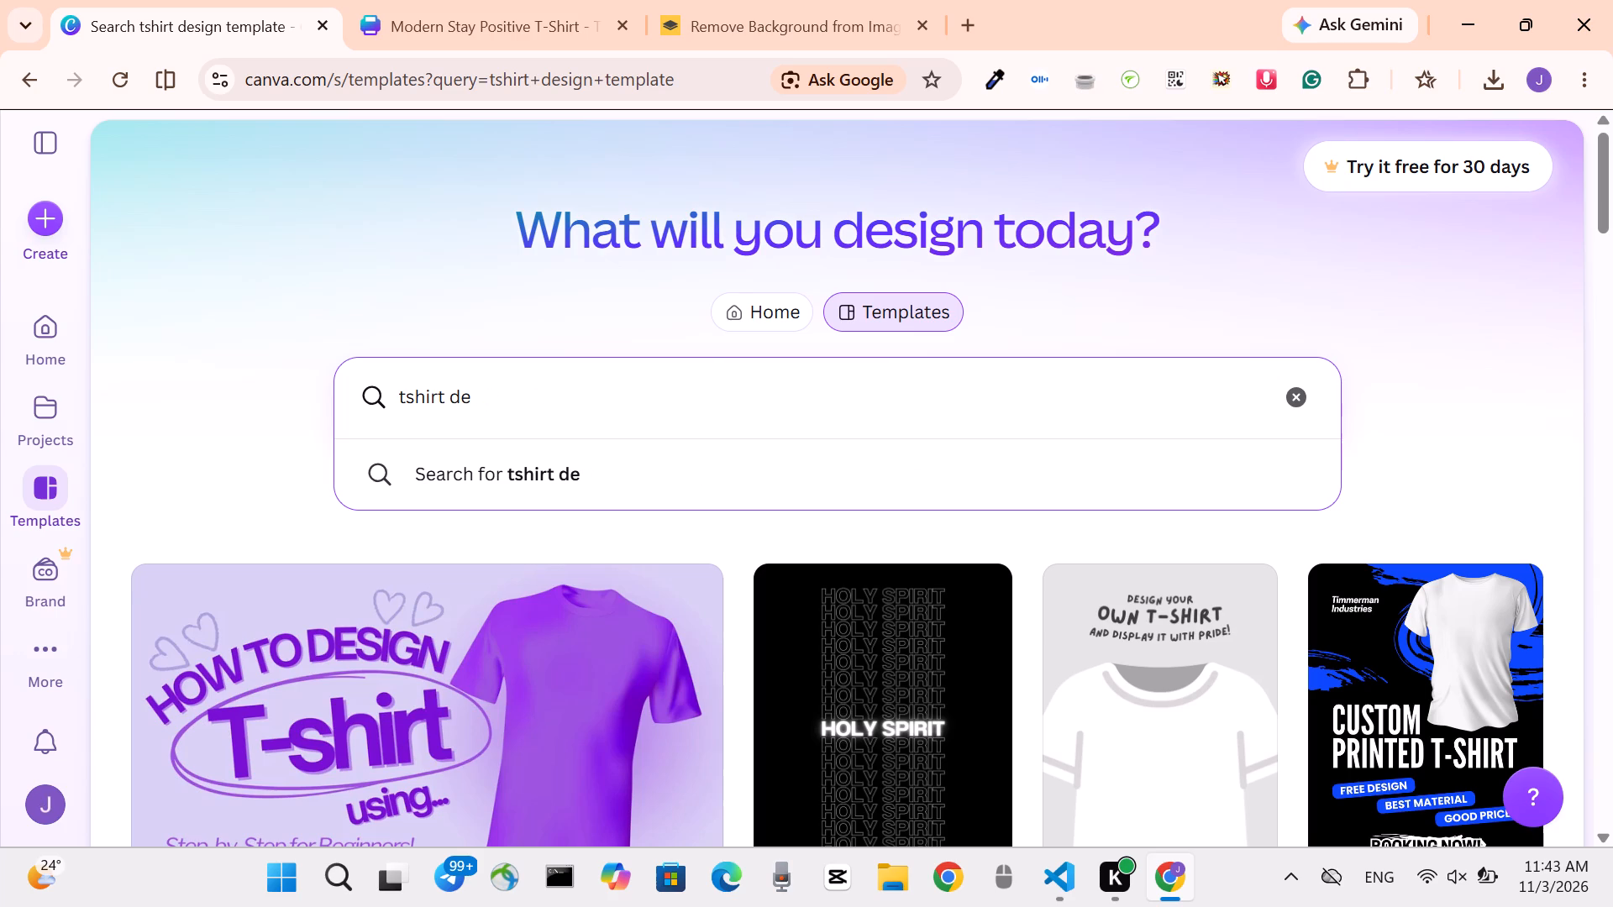
pyautogui.press('Return')
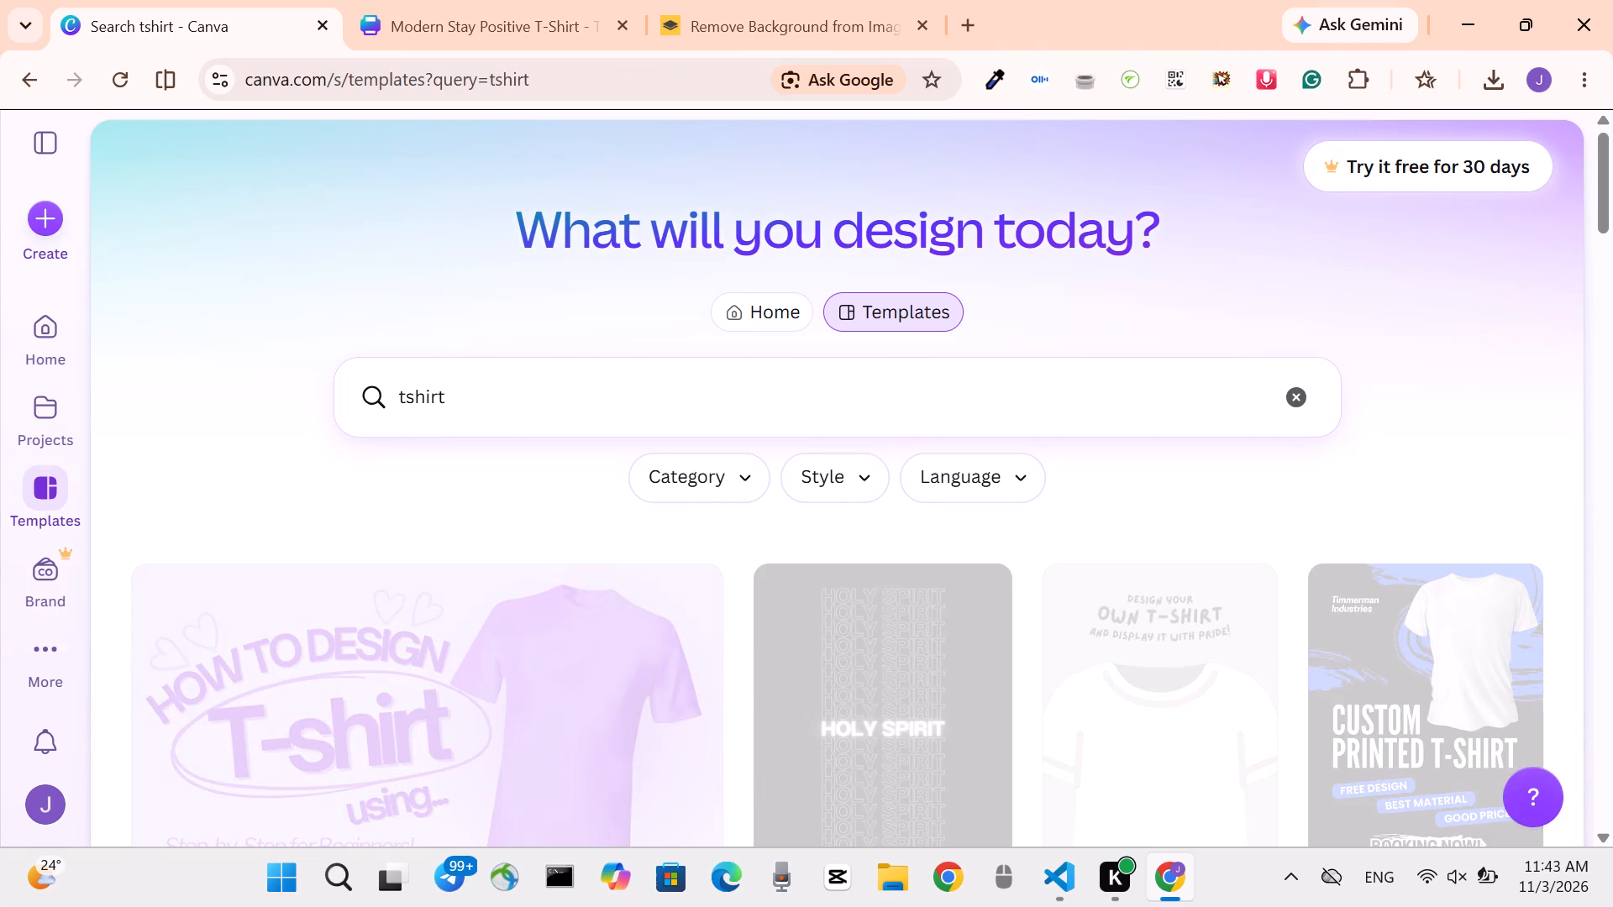
# Create a blank T-Shirt design from the tshirt template results.
pyautogui.scroll(-2, 724, 661)
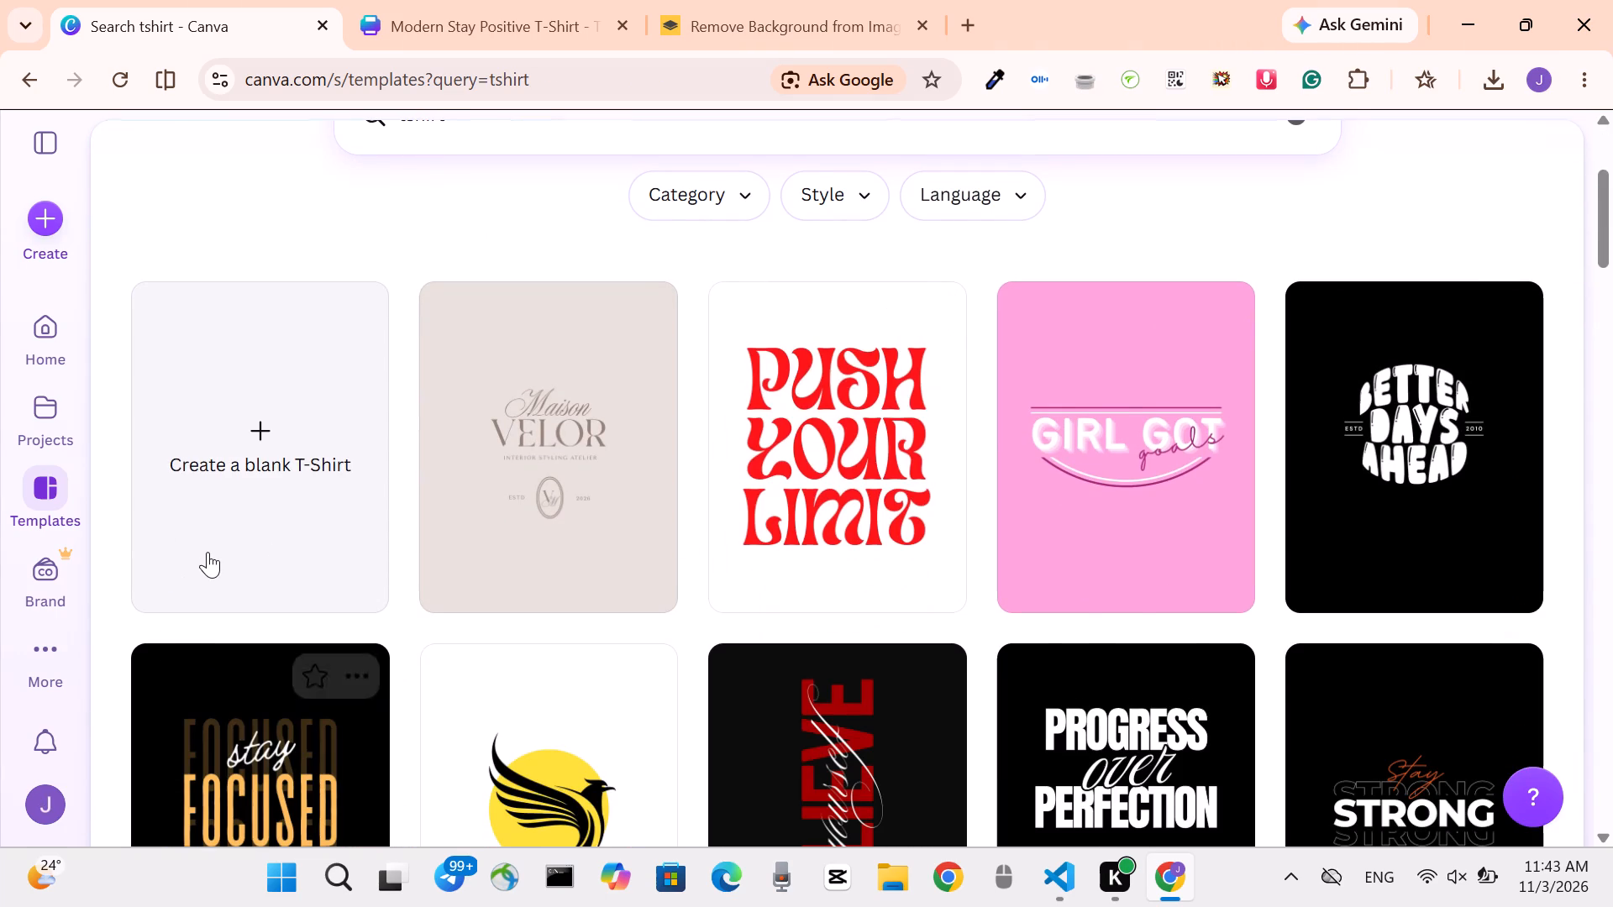
pyautogui.click(212, 548)
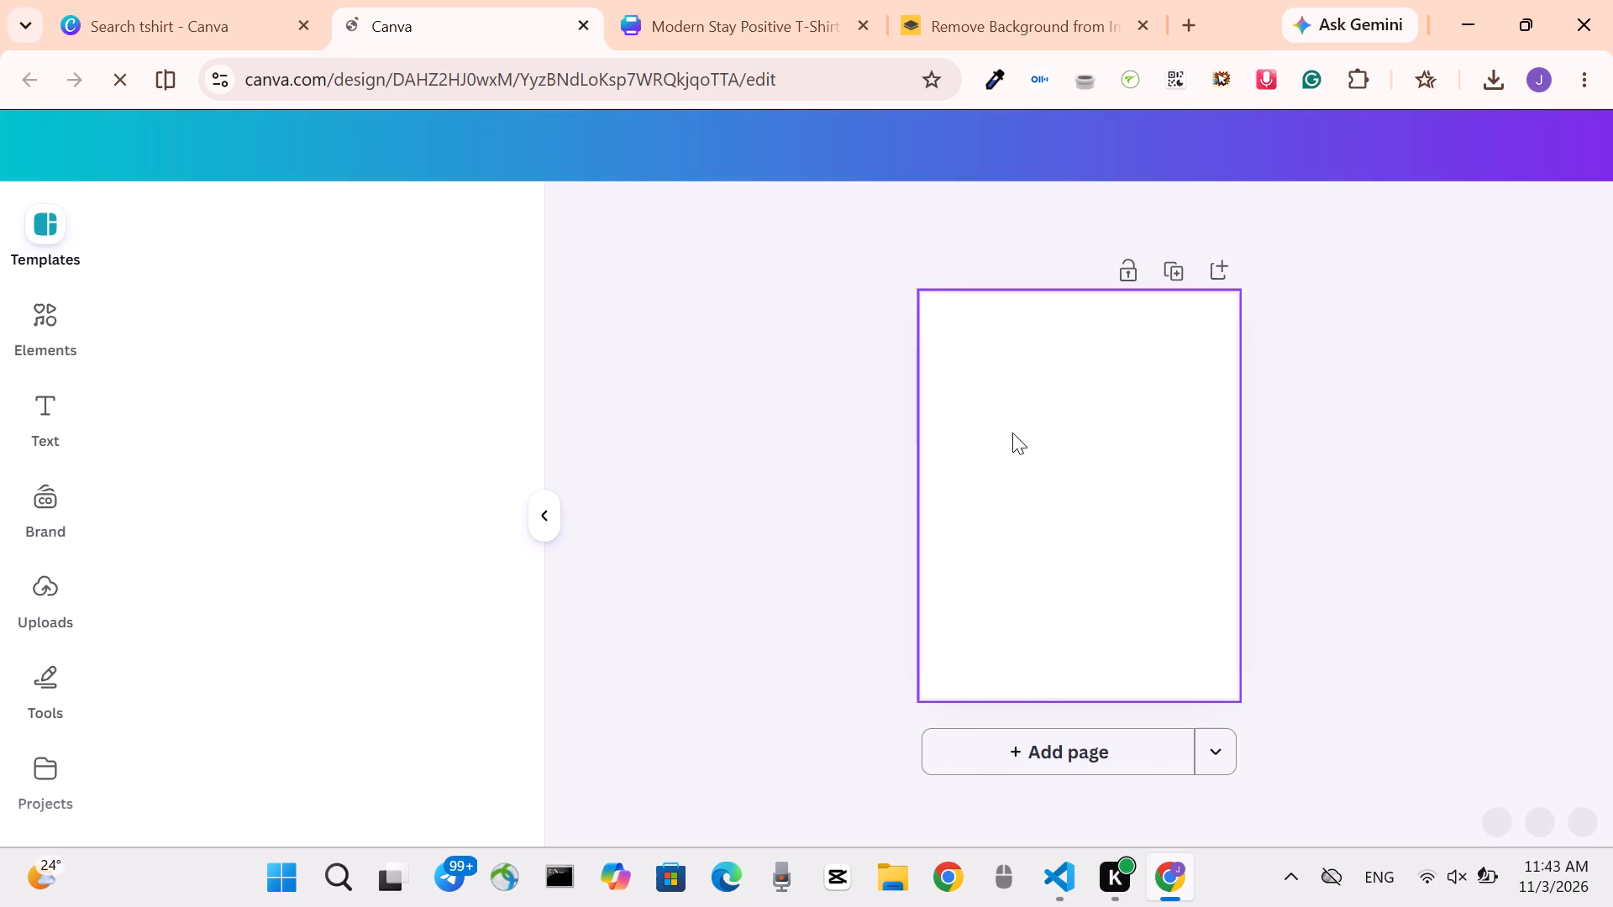
# Set the blank T-Shirt page's background color to solid black.
pyautogui.click(1012, 433)
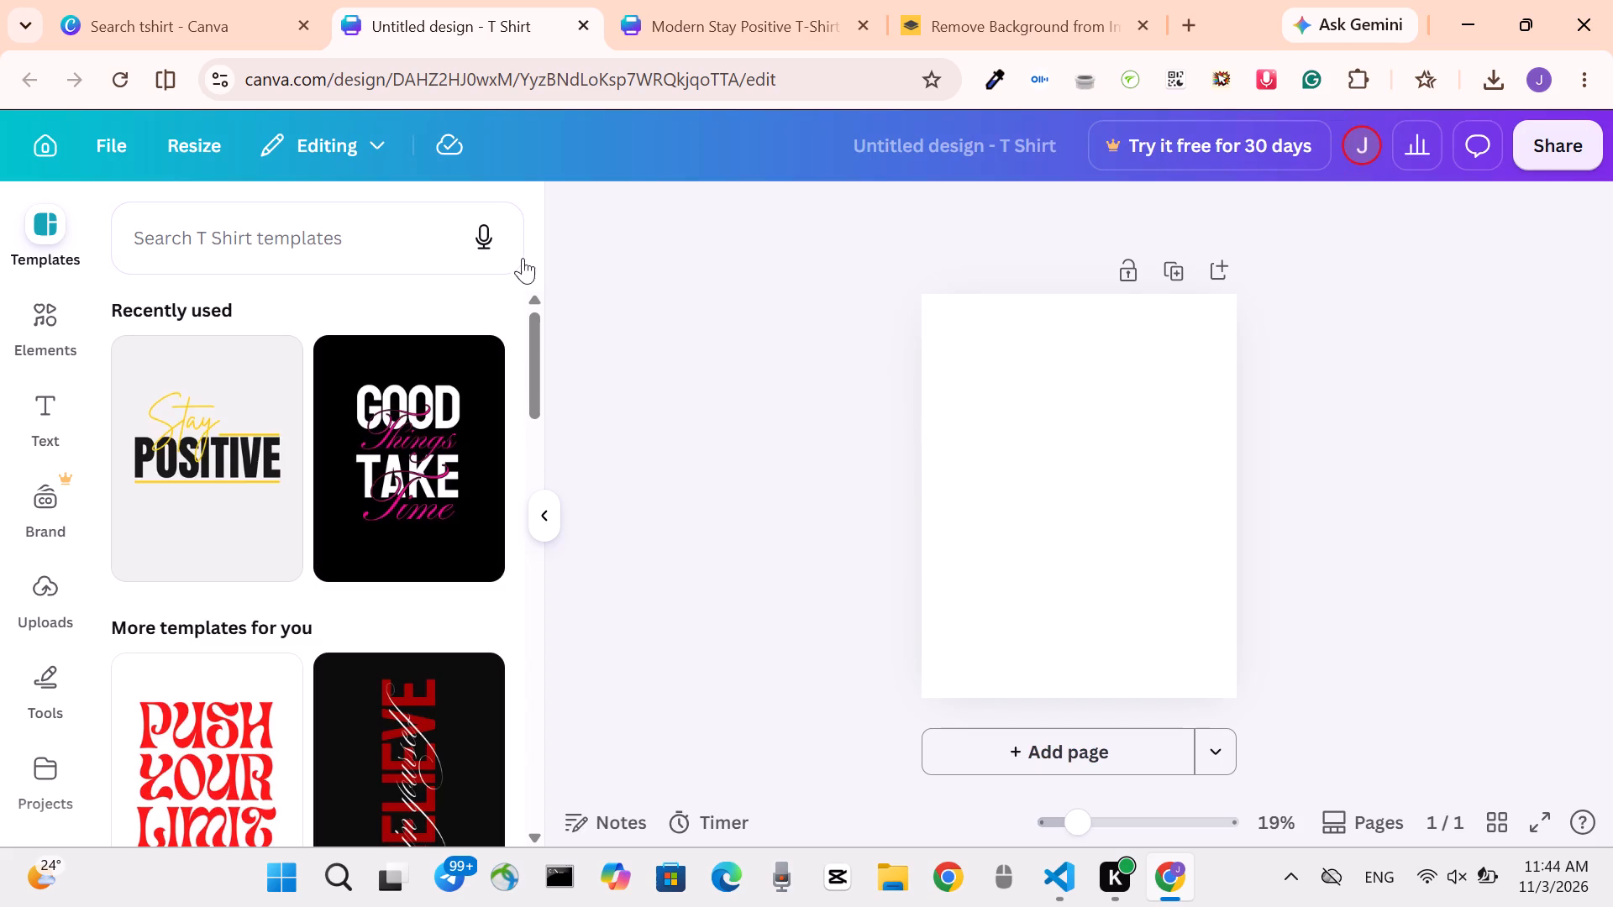
pyautogui.click(1074, 406)
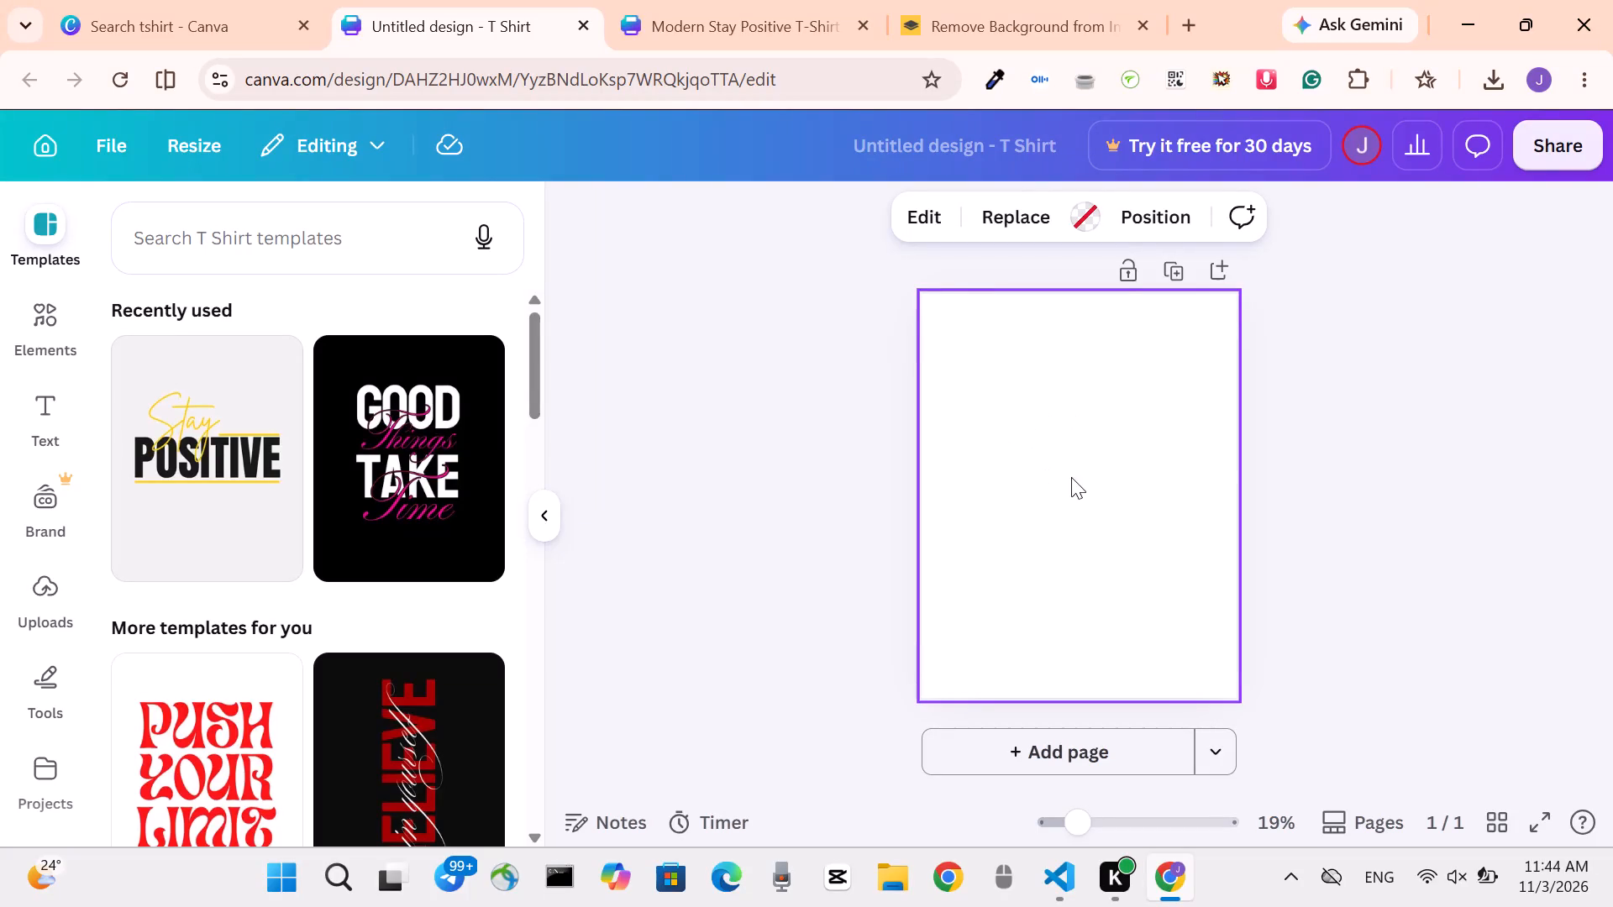
pyautogui.click(1084, 469)
pyautogui.click(1085, 396)
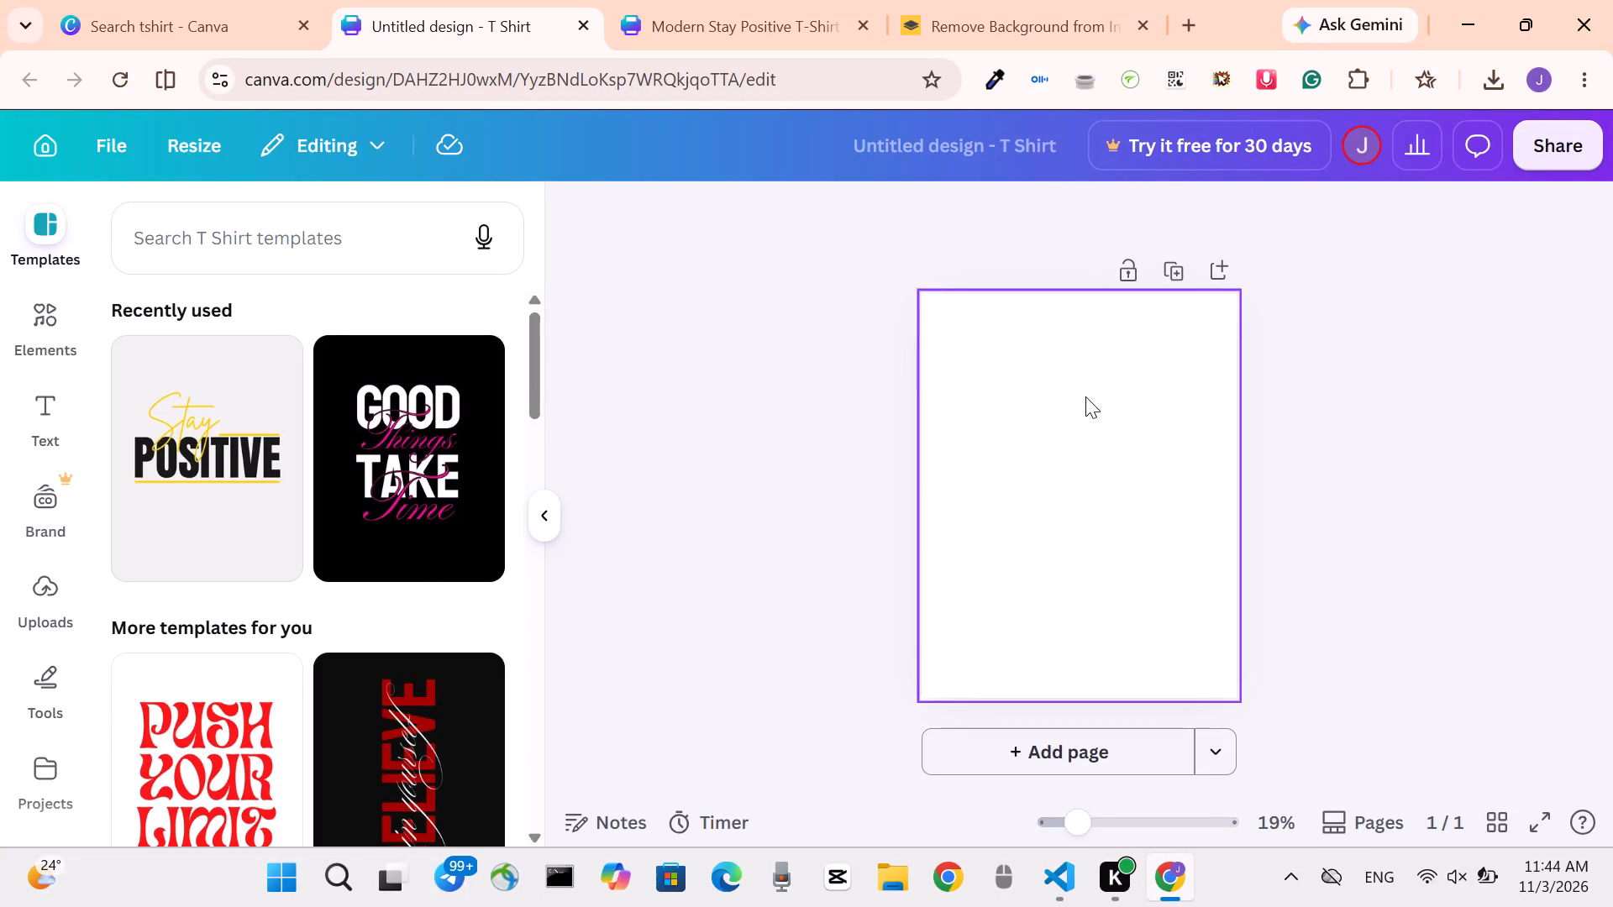
pyautogui.click(1088, 208)
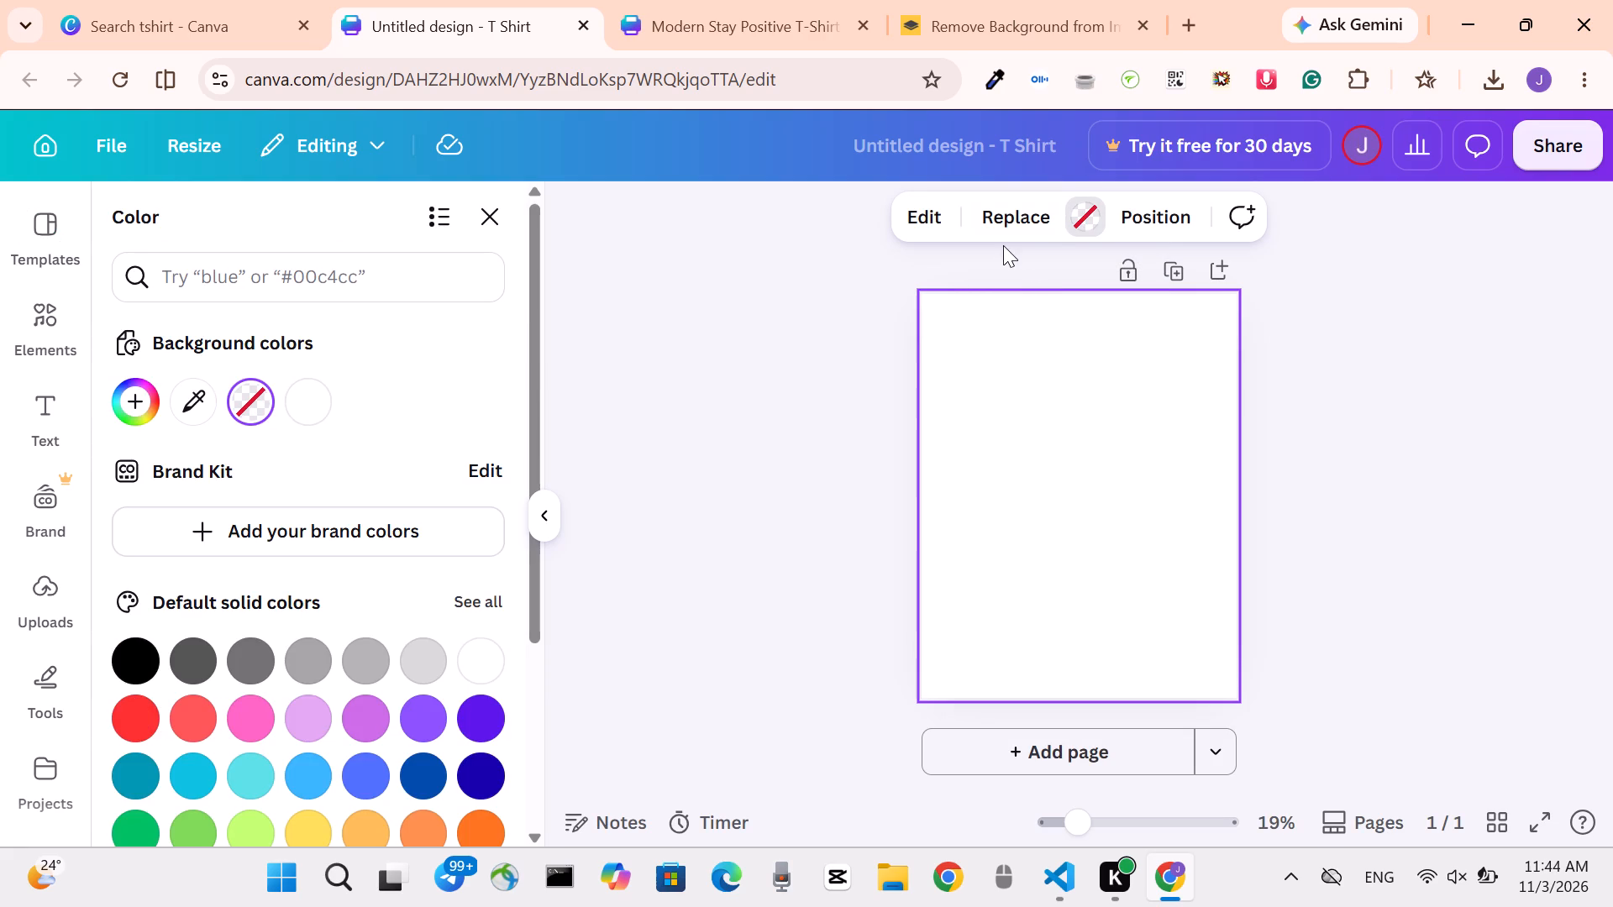
pyautogui.click(137, 658)
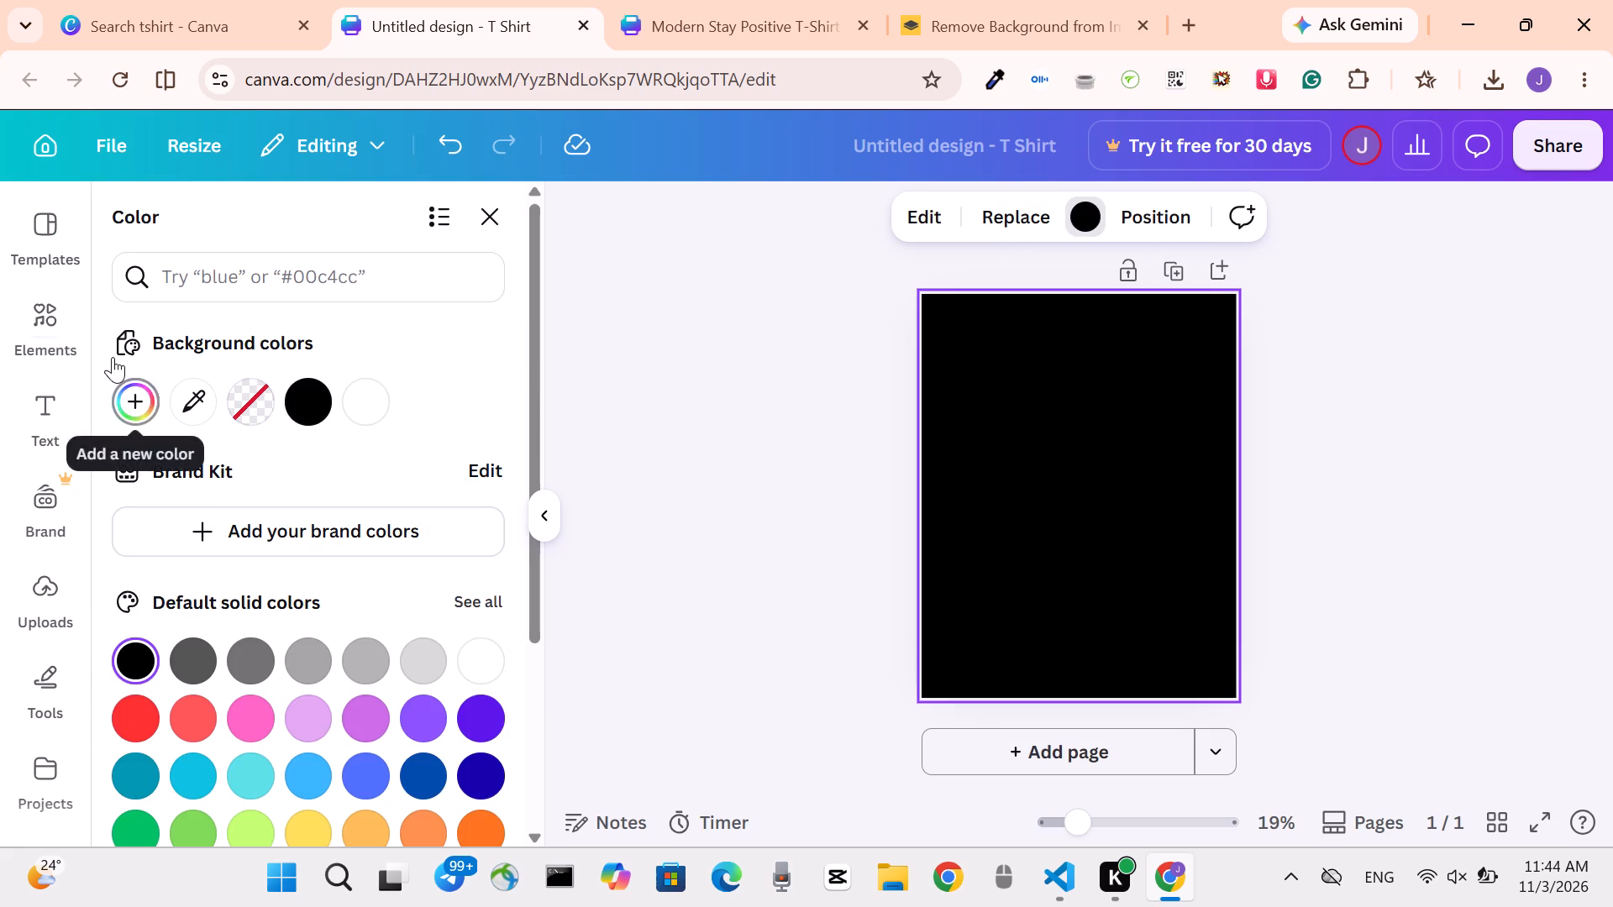
# Add a text box reading LIVE at the center of the black page.
pyautogui.click(40, 412)
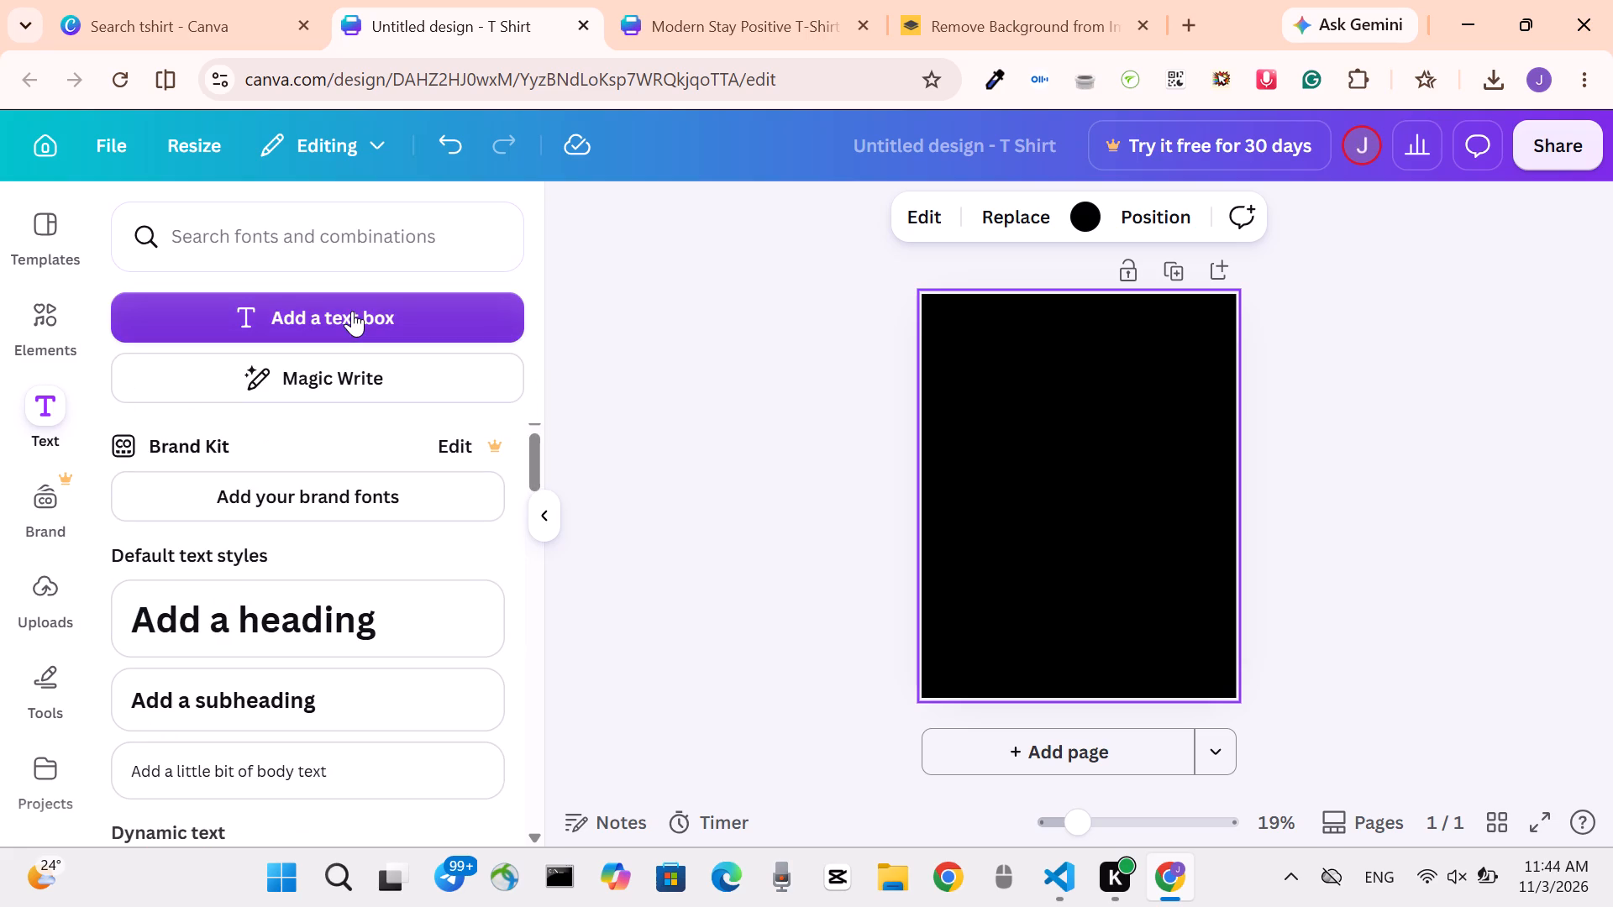
pyautogui.click(352, 311)
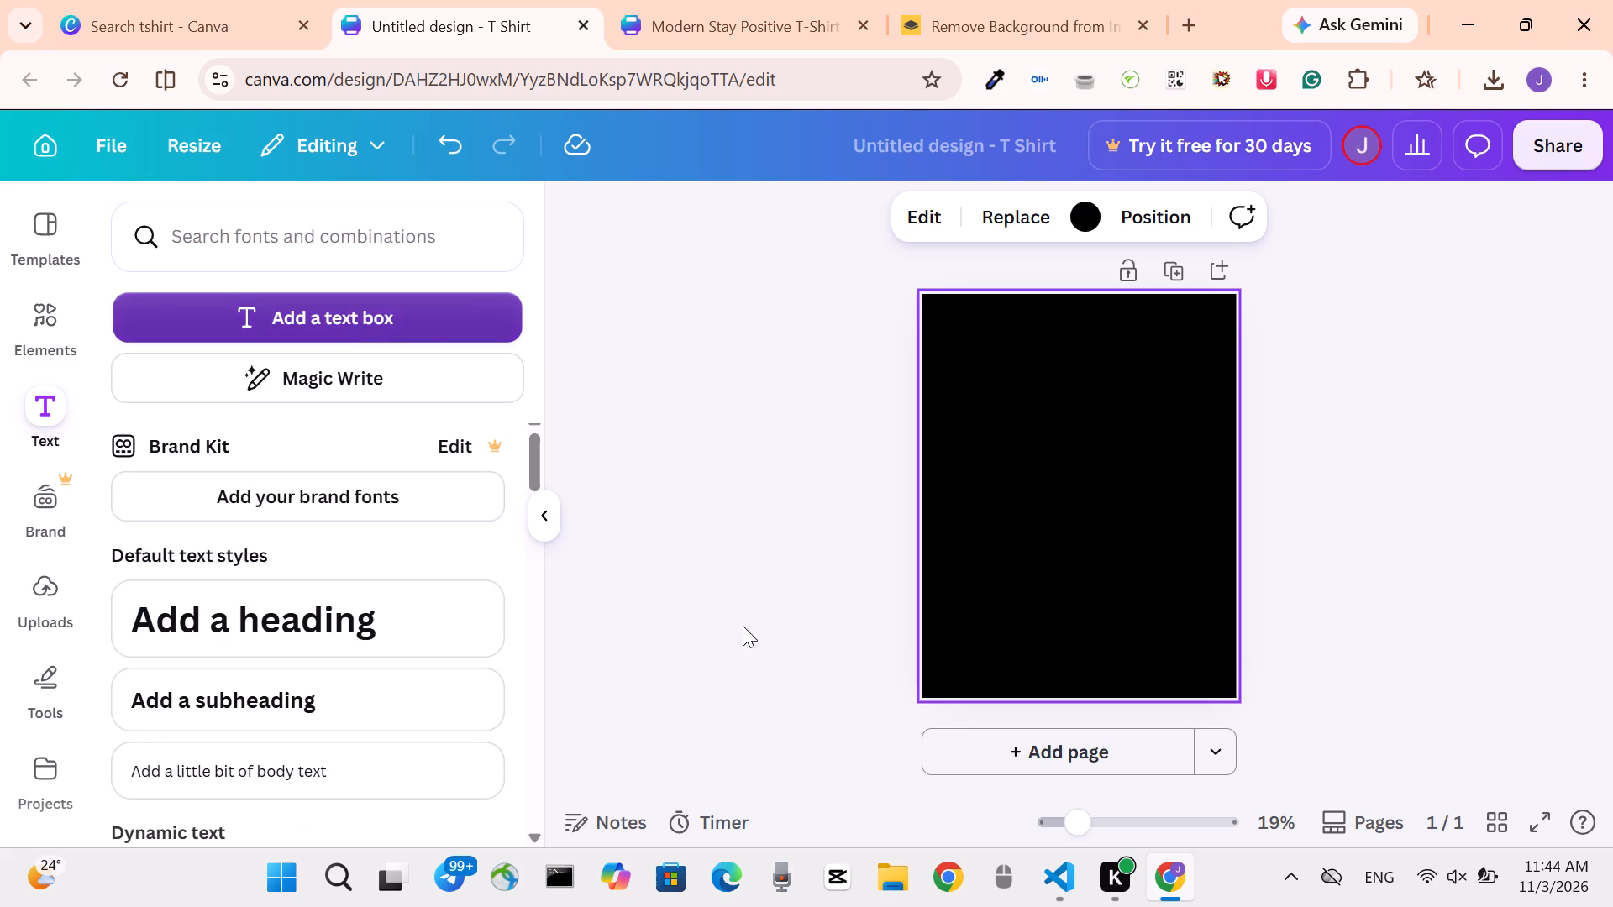
pyautogui.press('BackSpace')
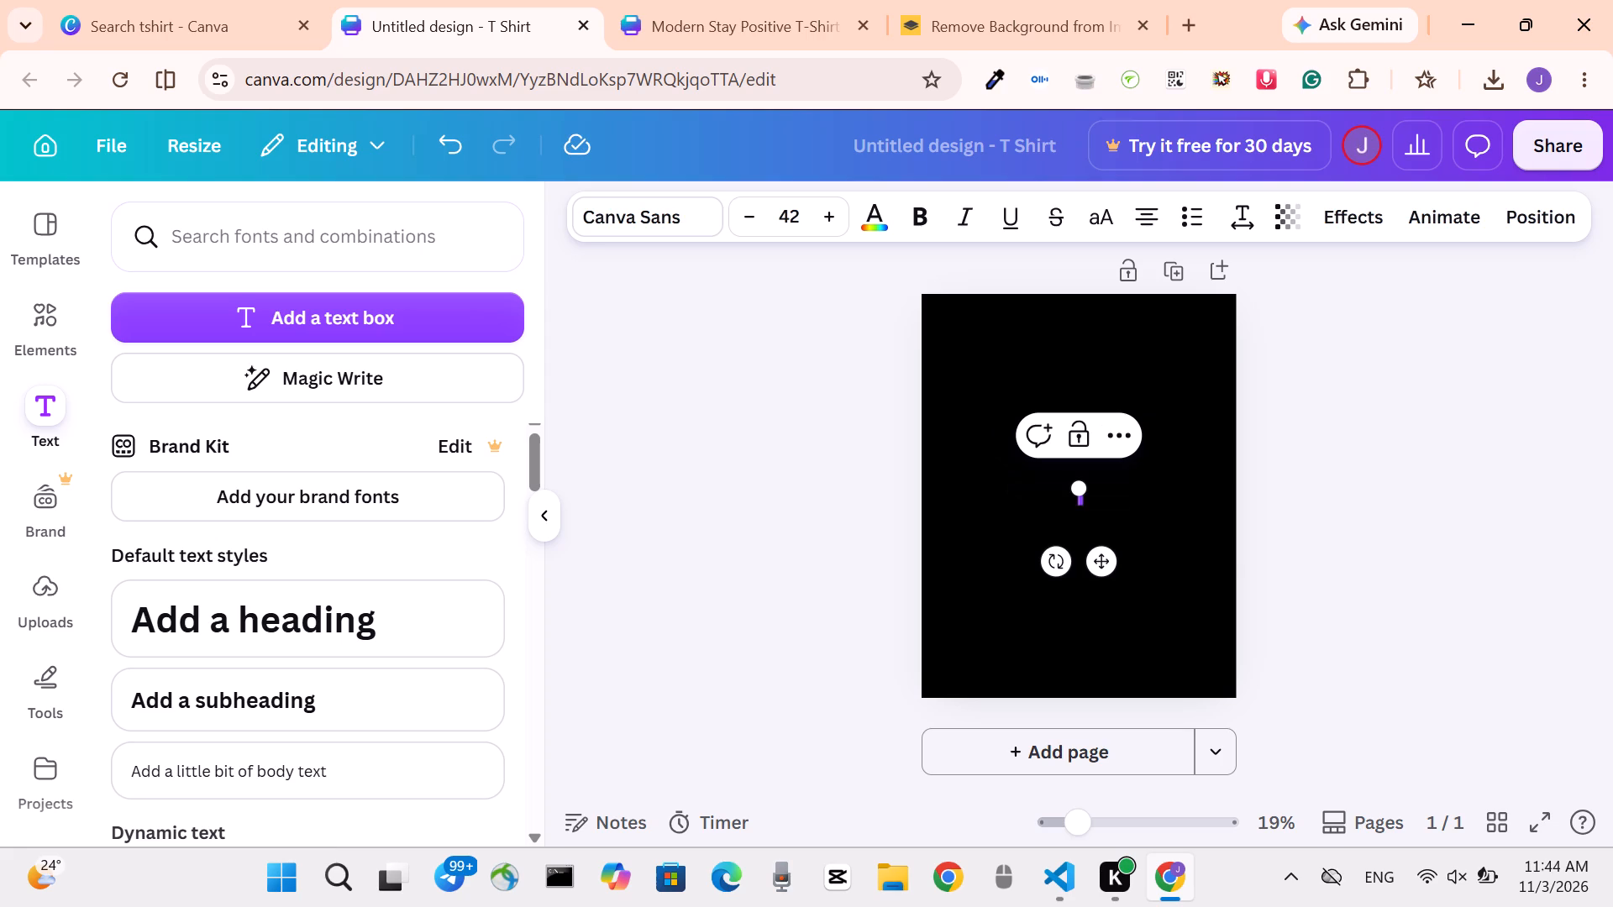
pyautogui.write('LIVE')
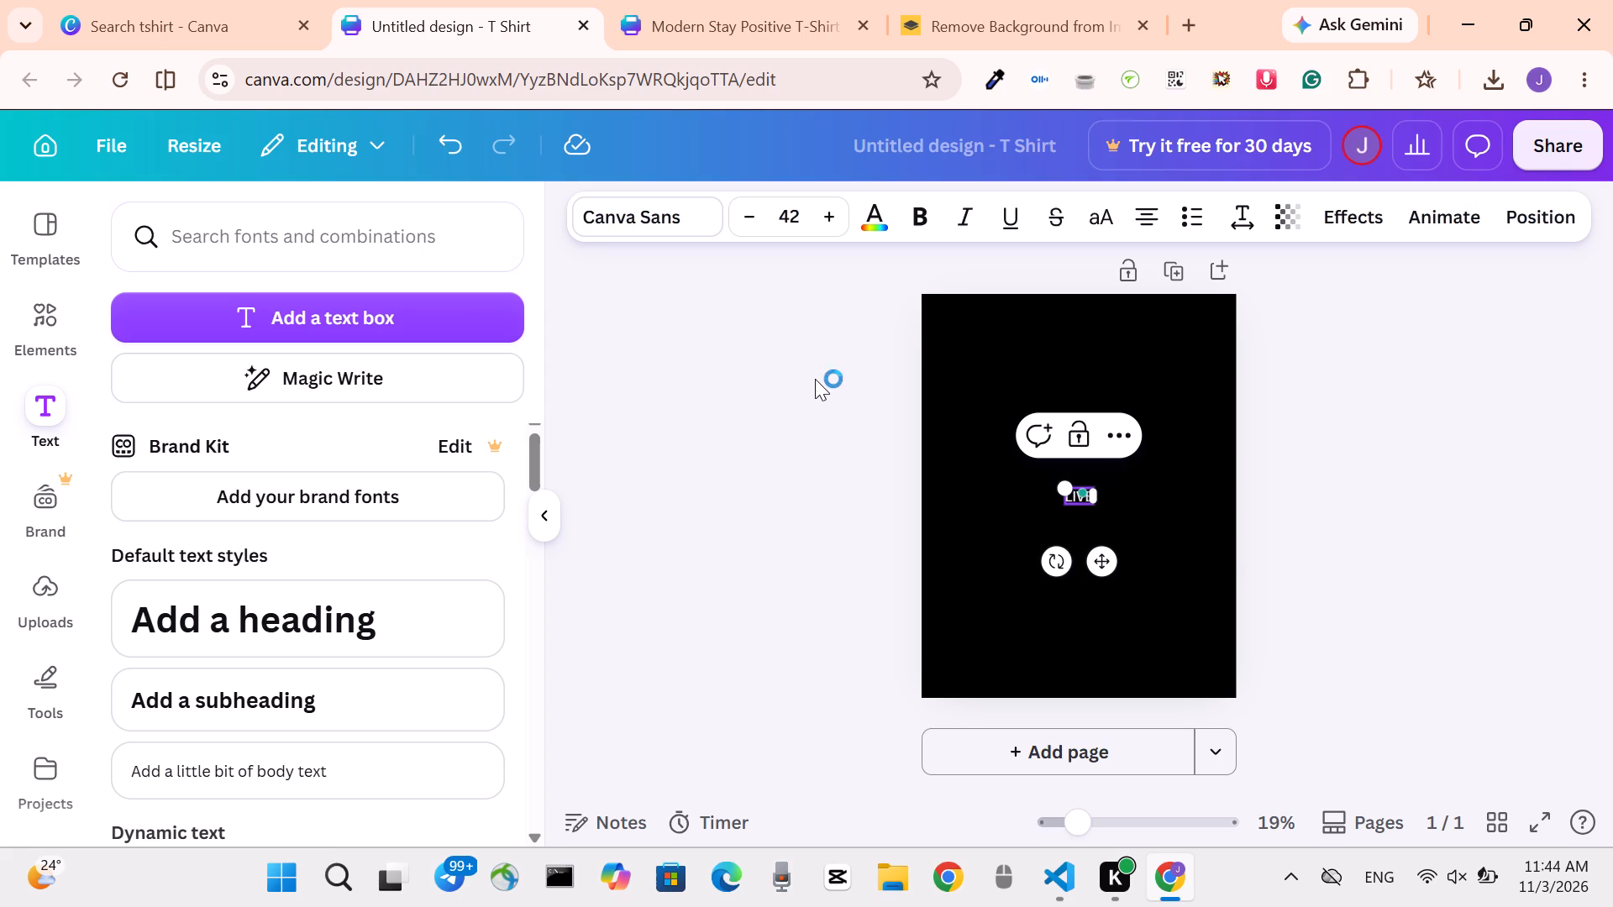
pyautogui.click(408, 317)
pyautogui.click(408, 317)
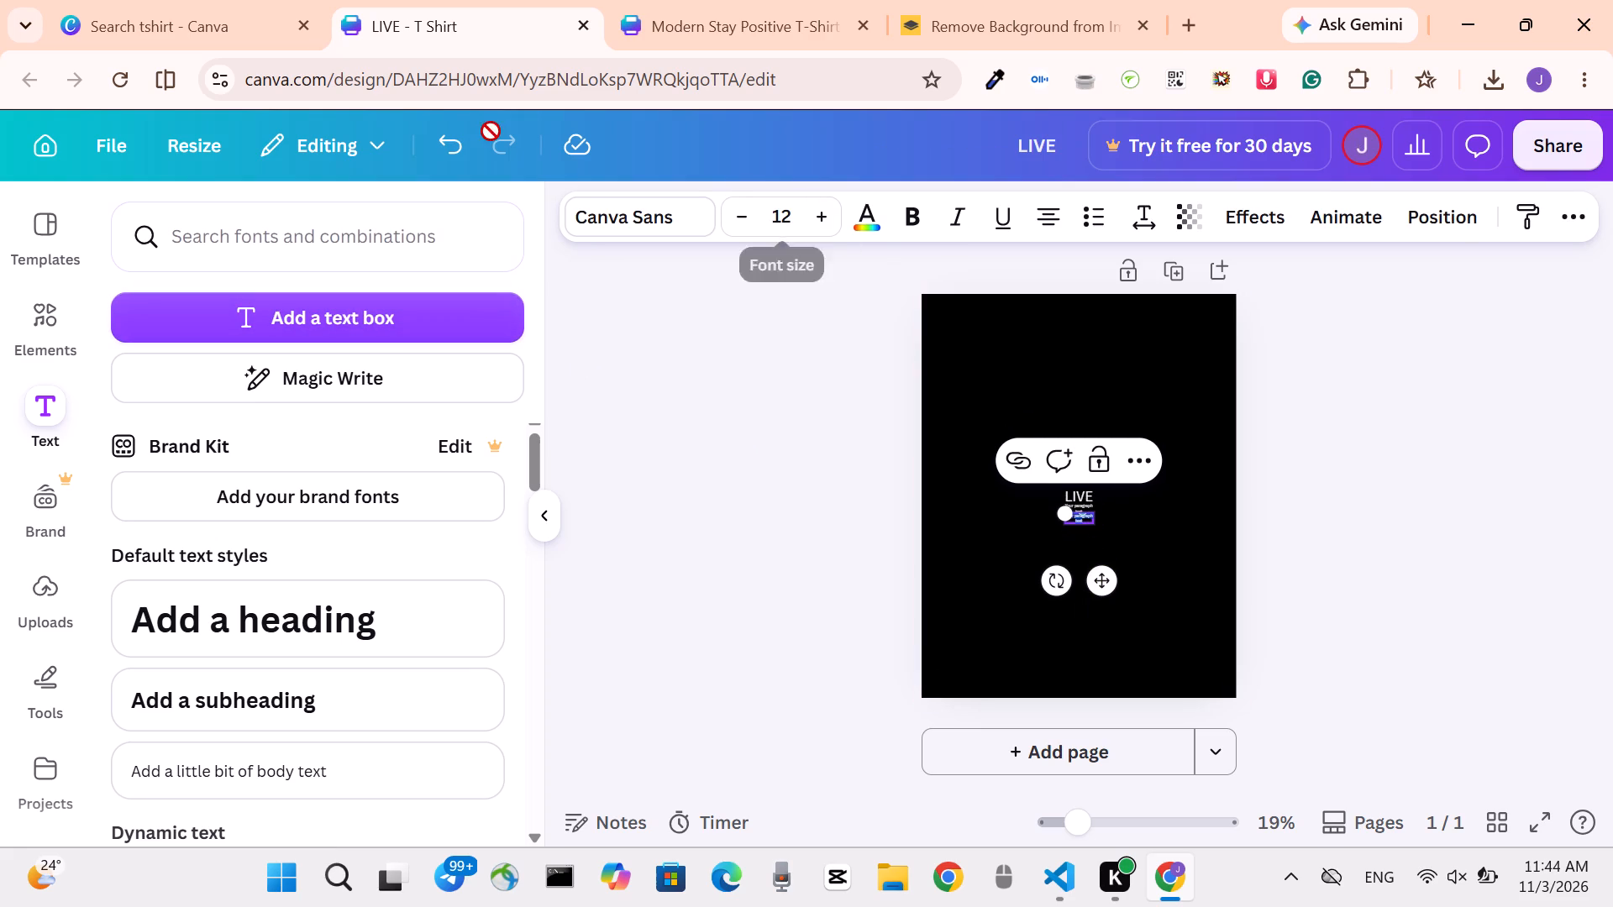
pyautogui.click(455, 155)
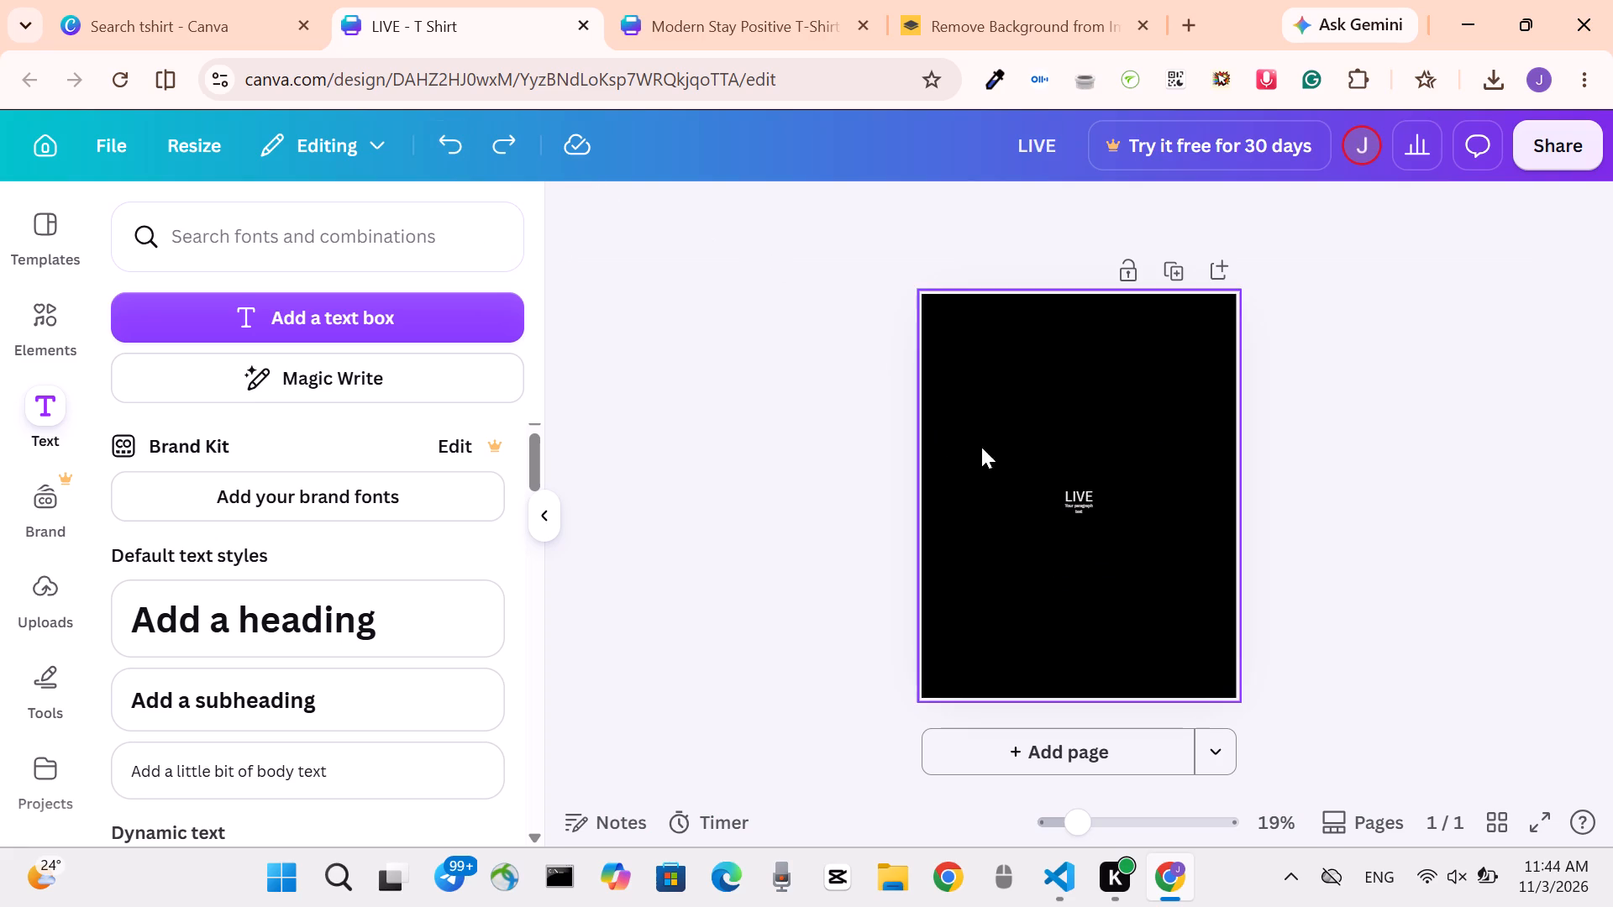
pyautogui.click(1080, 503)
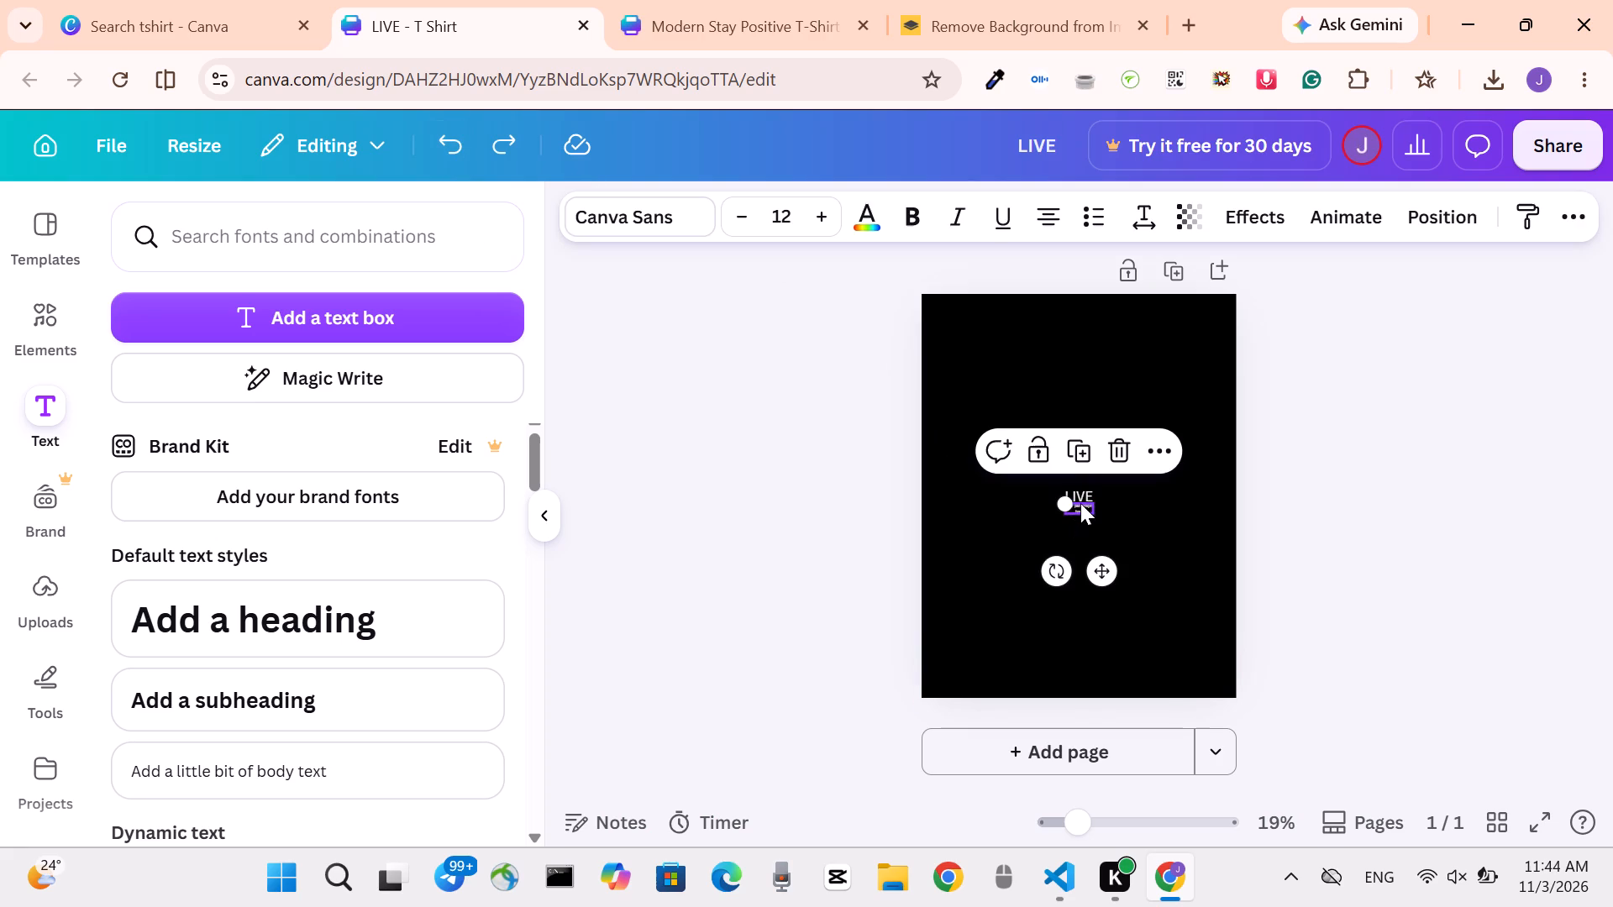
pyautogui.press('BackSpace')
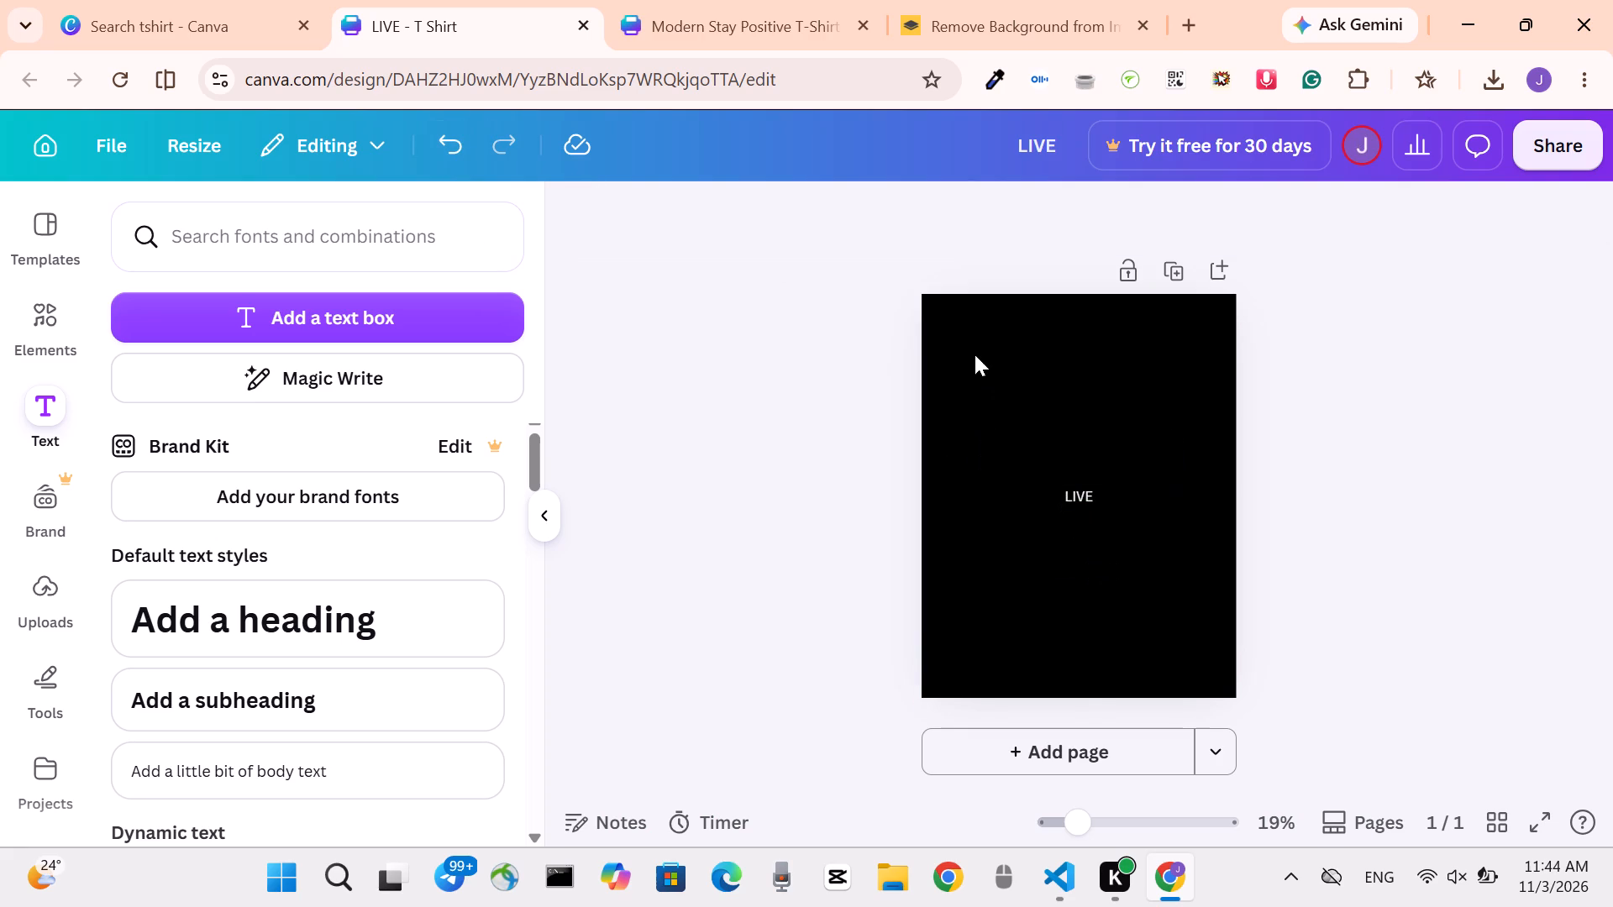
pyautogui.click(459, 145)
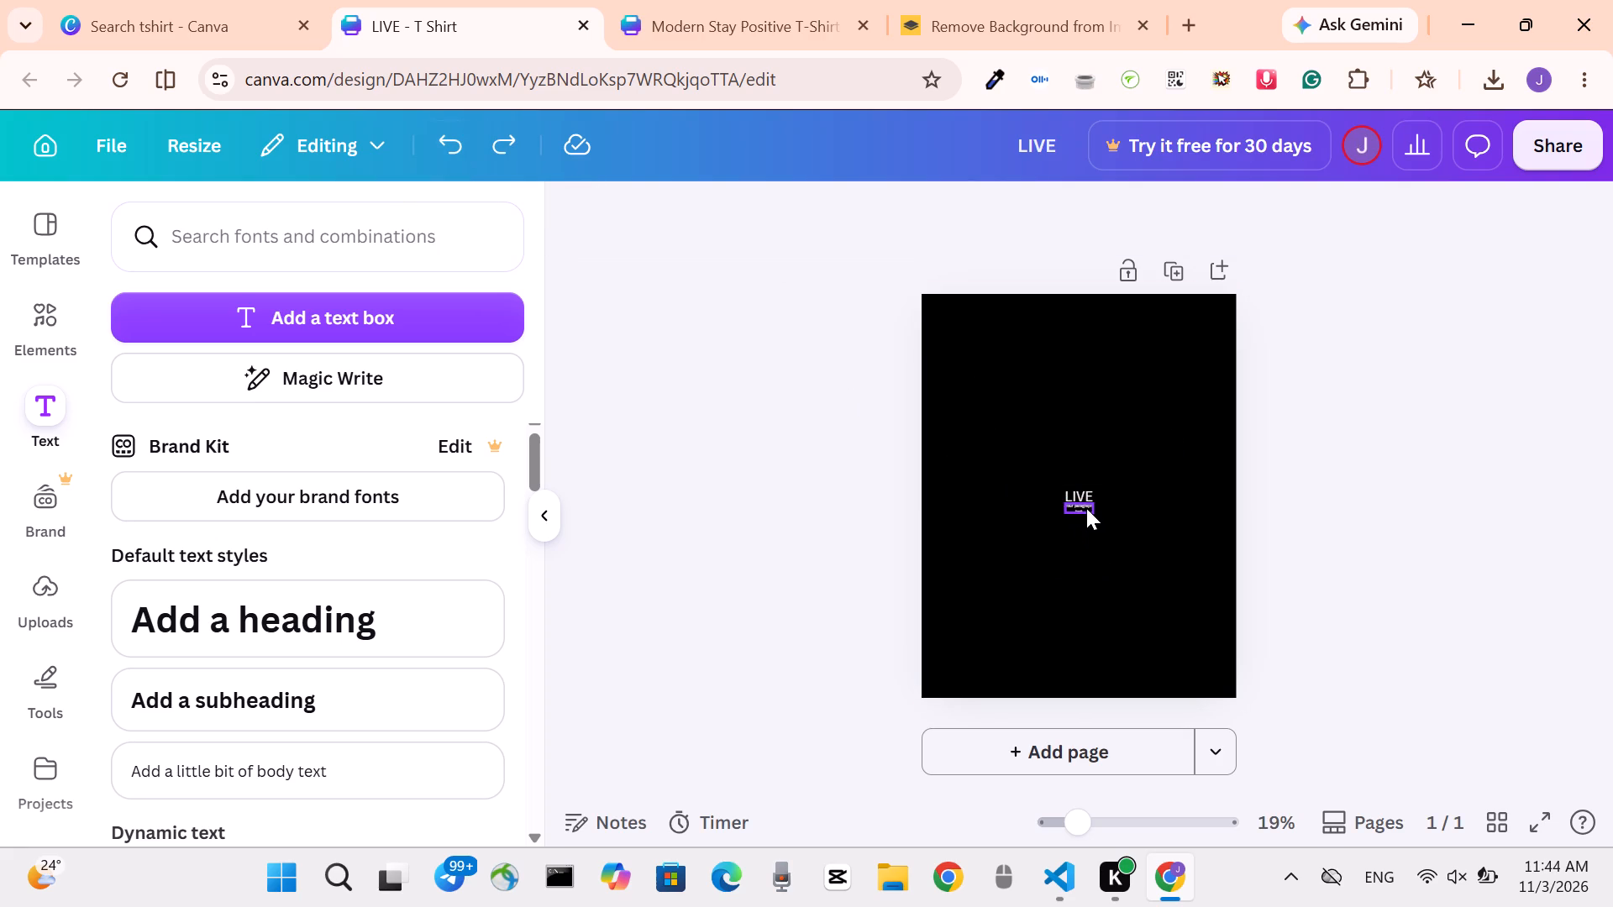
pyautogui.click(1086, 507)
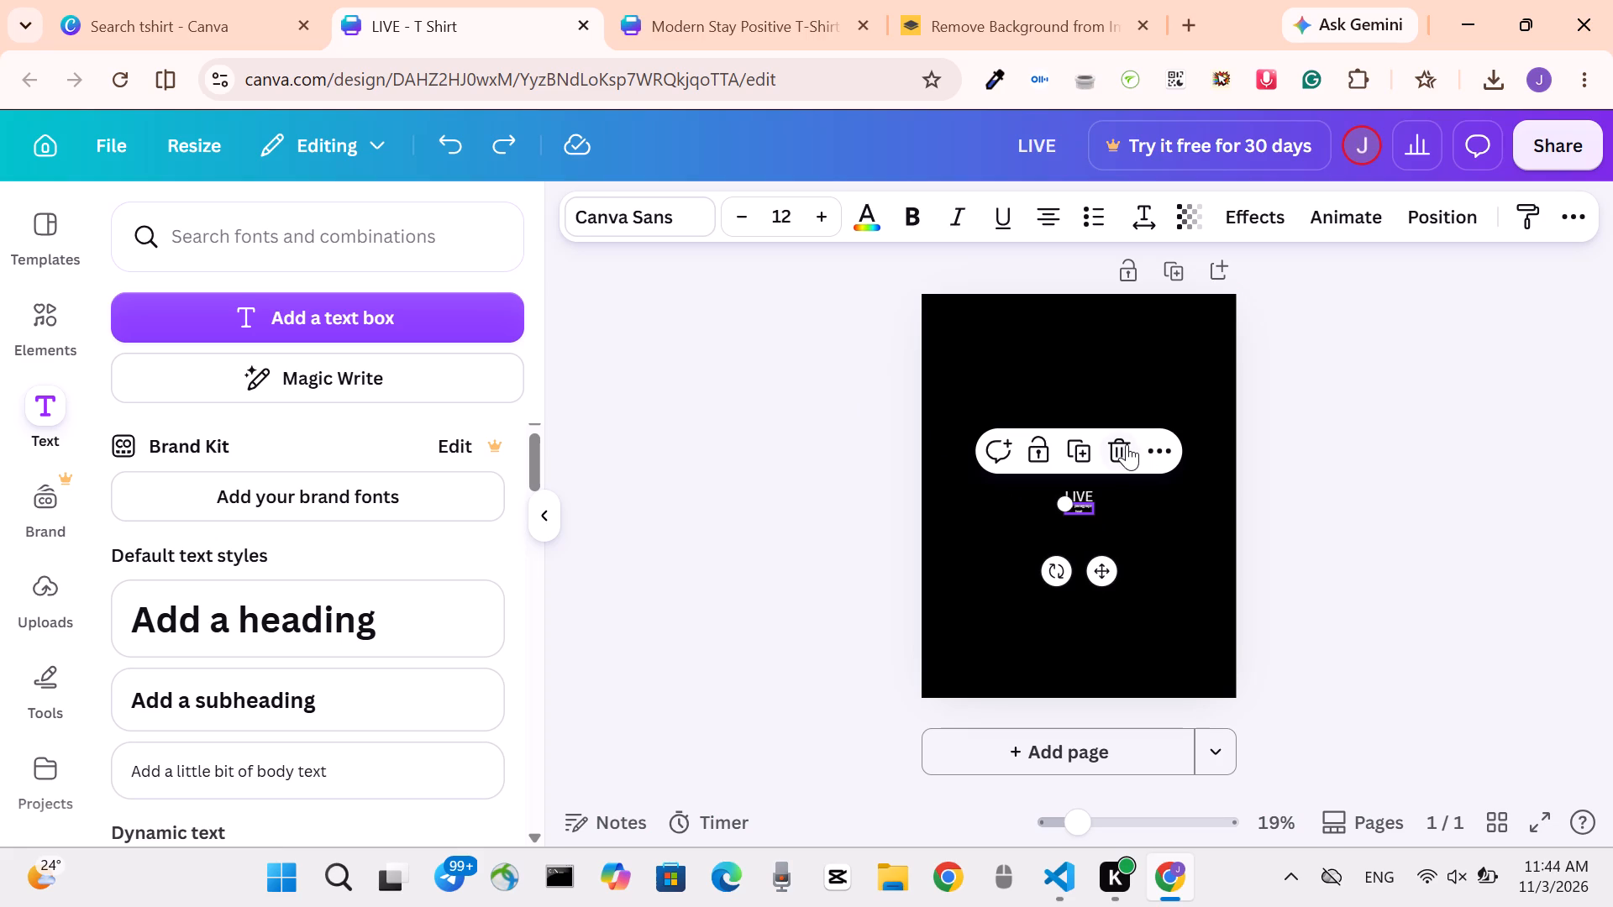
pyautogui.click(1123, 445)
# Duplicate the LIVE text twice, placing one copy just below the original and the other above it.
pyautogui.click(1079, 497)
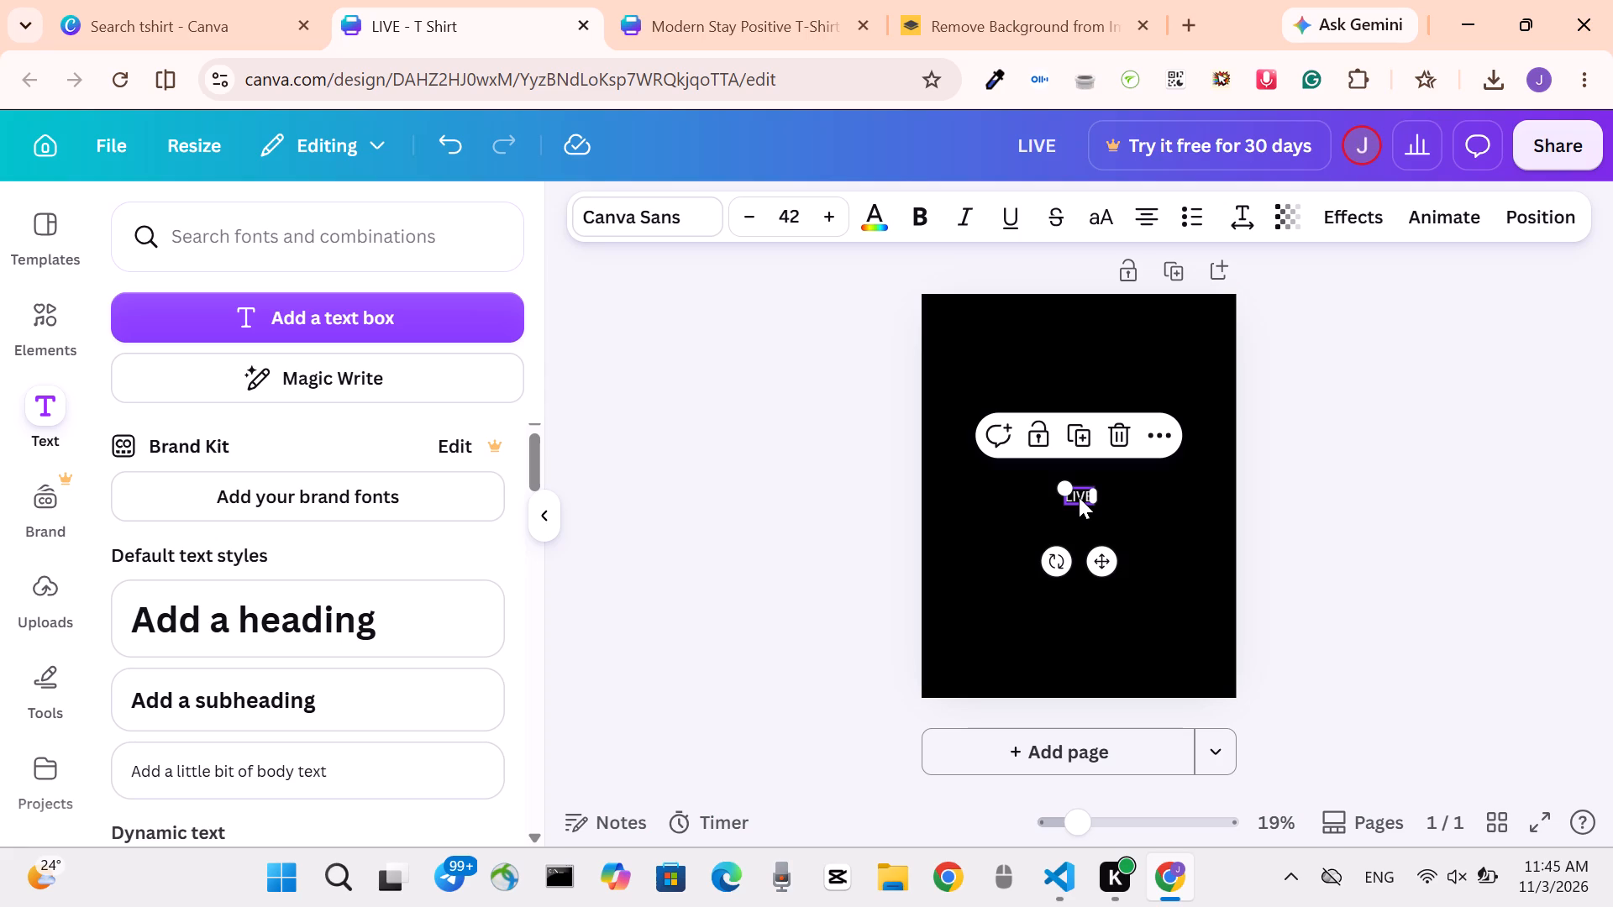
pyautogui.keyDown('alt'); pyautogui.moveTo(1076, 492); pyautogui.dragTo(1076, 517); pyautogui.keyUp('alt')
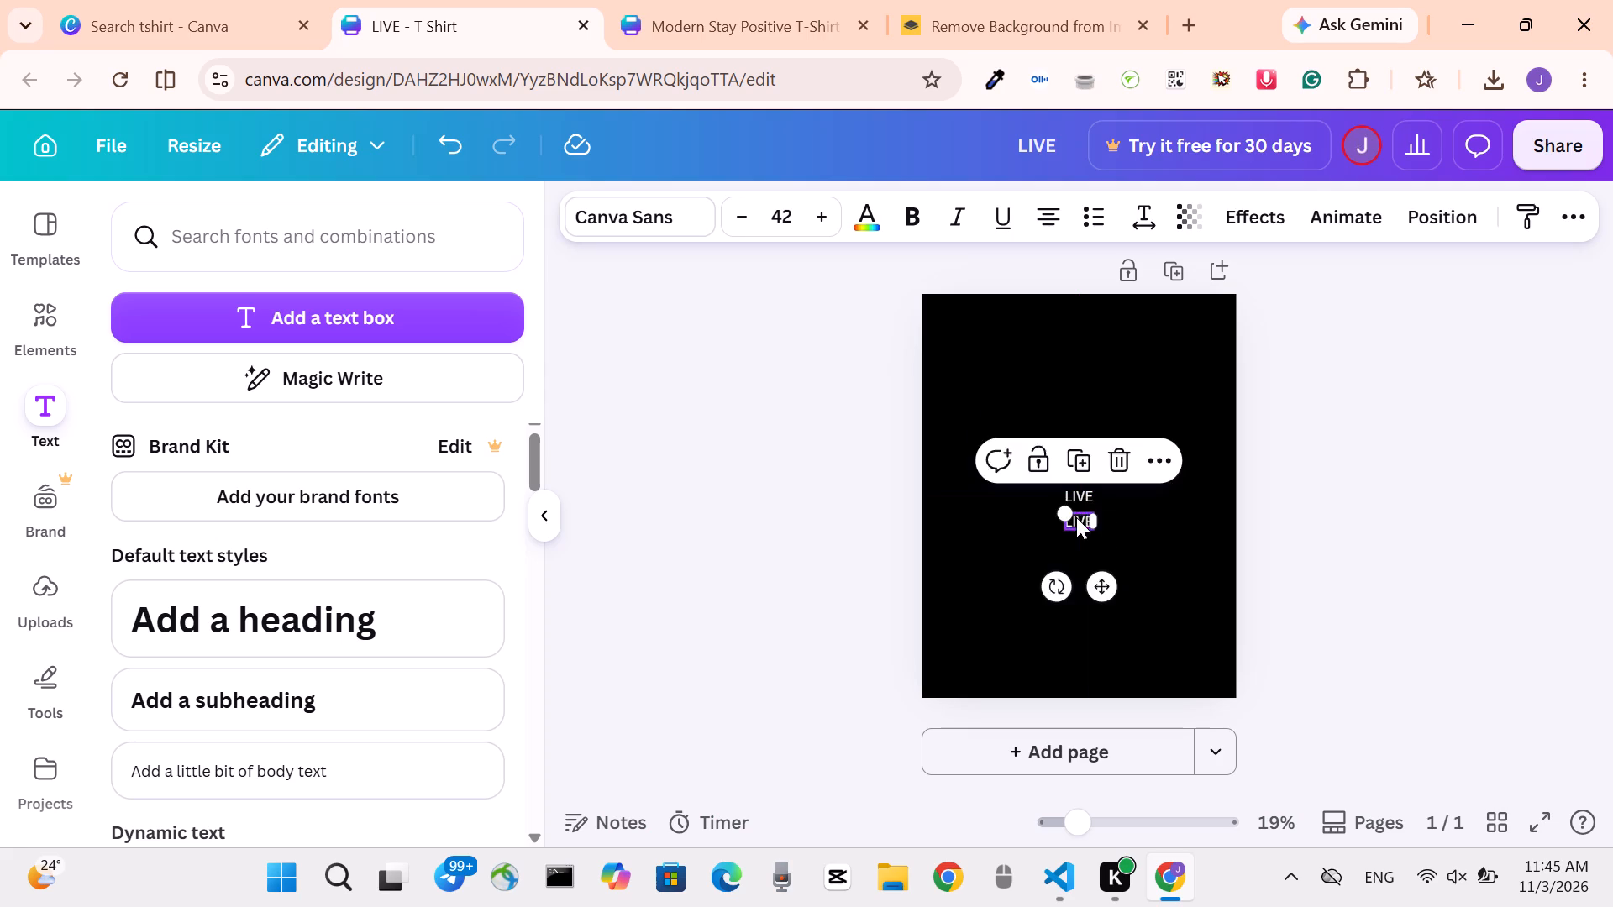
pyautogui.keyDown('alt'); pyautogui.moveTo(1074, 495); pyautogui.dragTo(1073, 453); pyautogui.keyUp('alt')
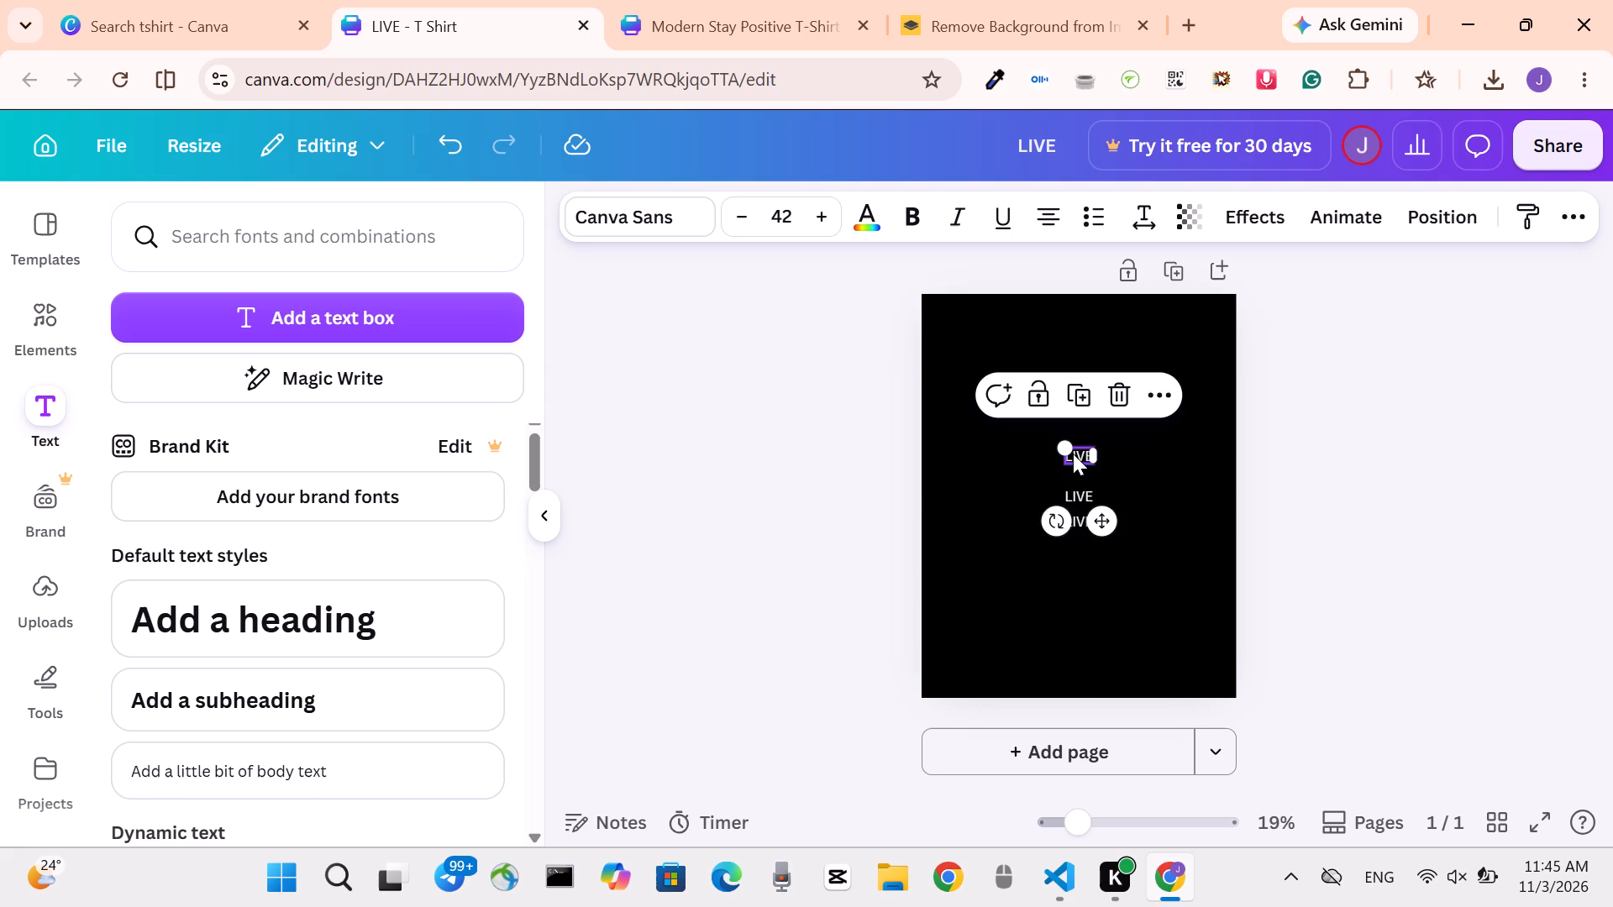
# Change the middle LIVE text to LAUGH.
pyautogui.click(1080, 487)
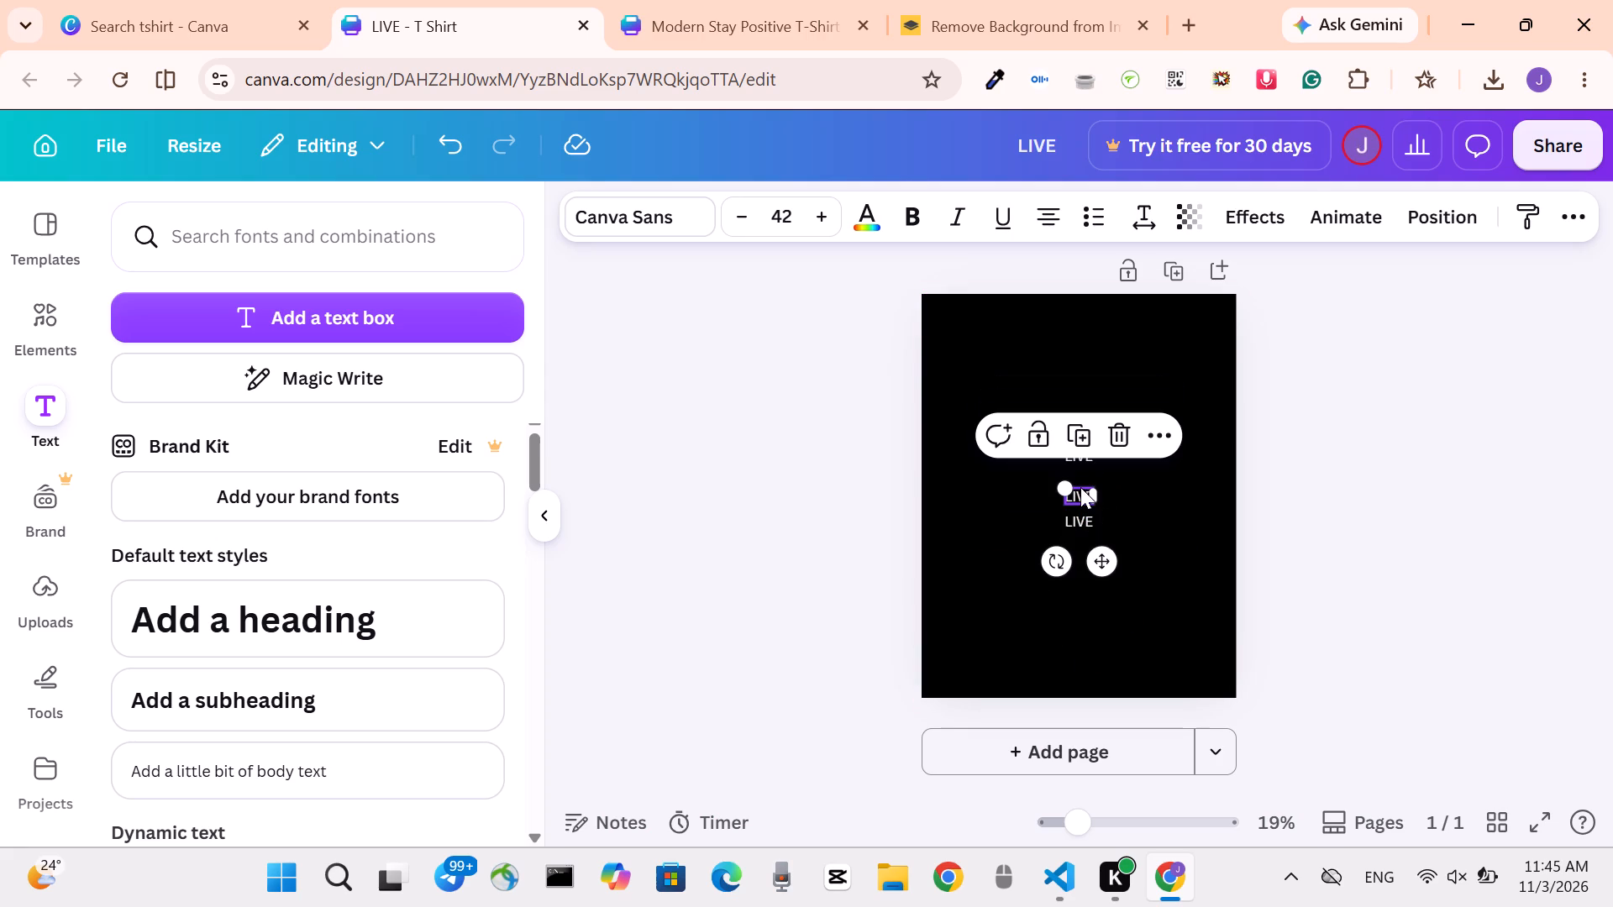
pyautogui.click(1080, 490)
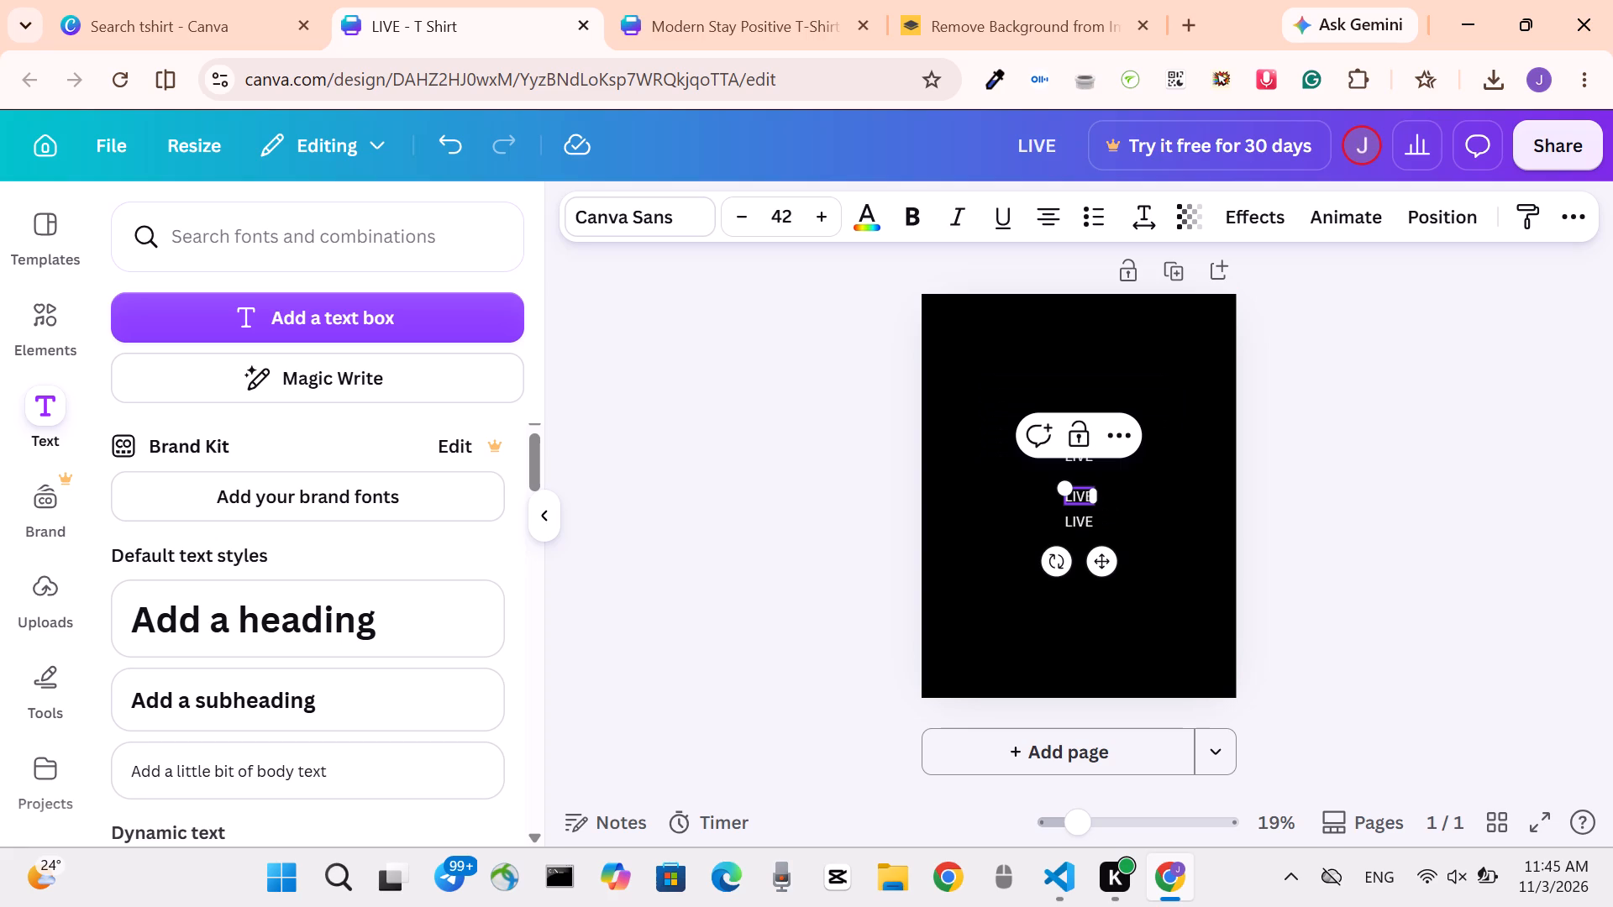
pyautogui.press('Right')
pyautogui.press('Right')
pyautogui.press('Right')
pyautogui.press('Right')
pyautogui.press('Right')
pyautogui.press('BackSpace')
pyautogui.press('Right')
pyautogui.press('Right')
pyautogui.press('BackSpace')
pyautogui.press('BackSpace')
pyautogui.write('AUGH')
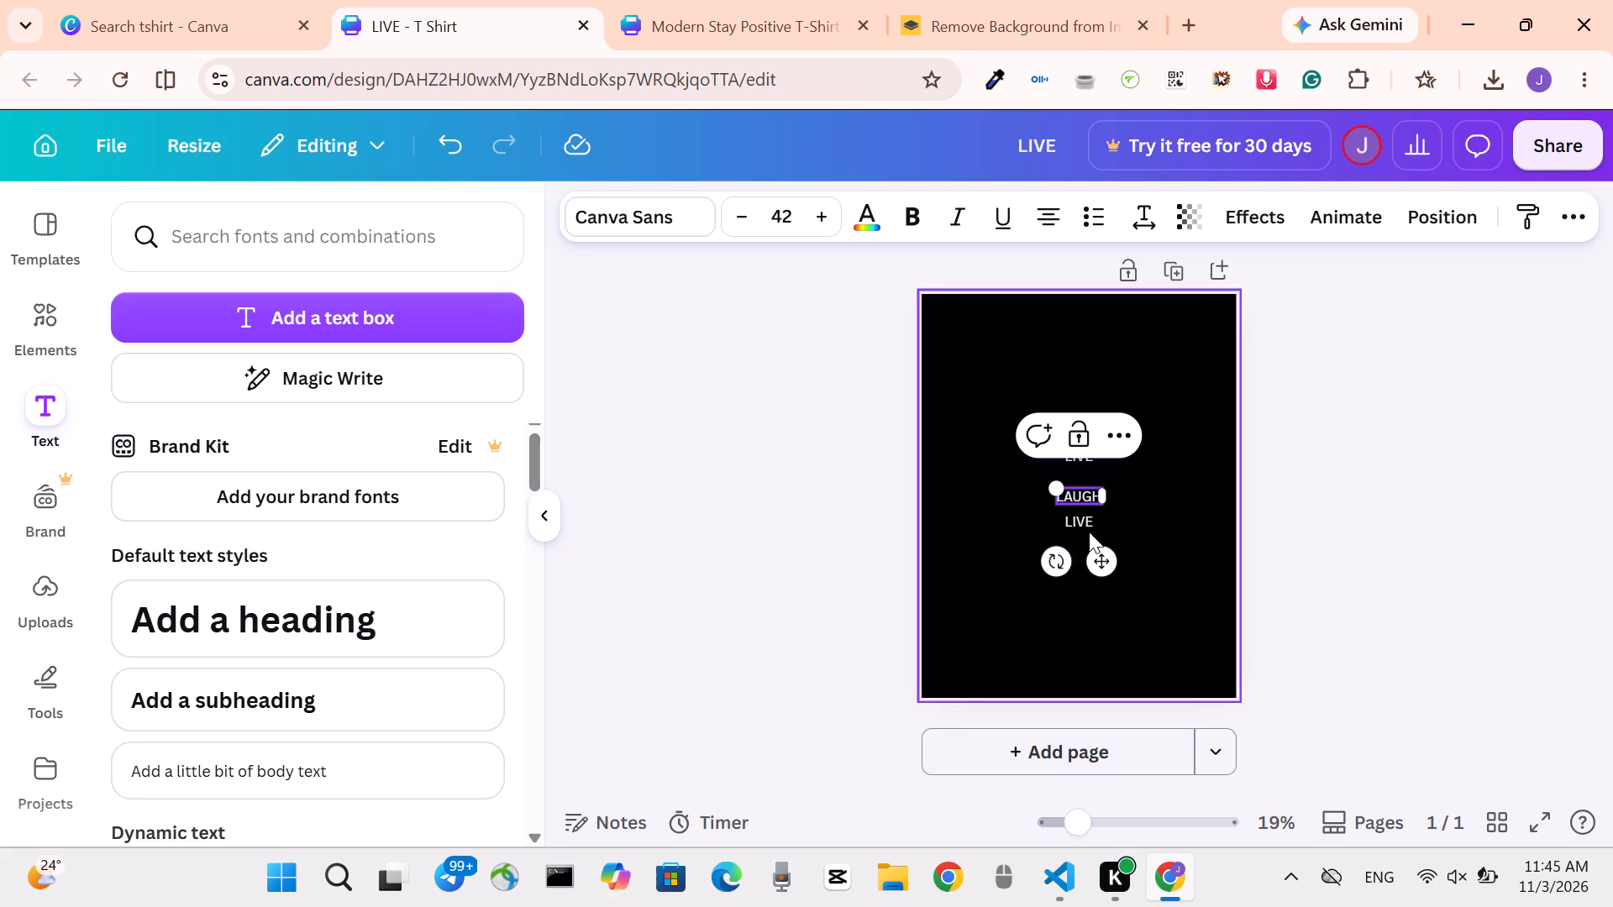
# Change the bottom LIVE text to LOVE.
pyautogui.click(1089, 524)
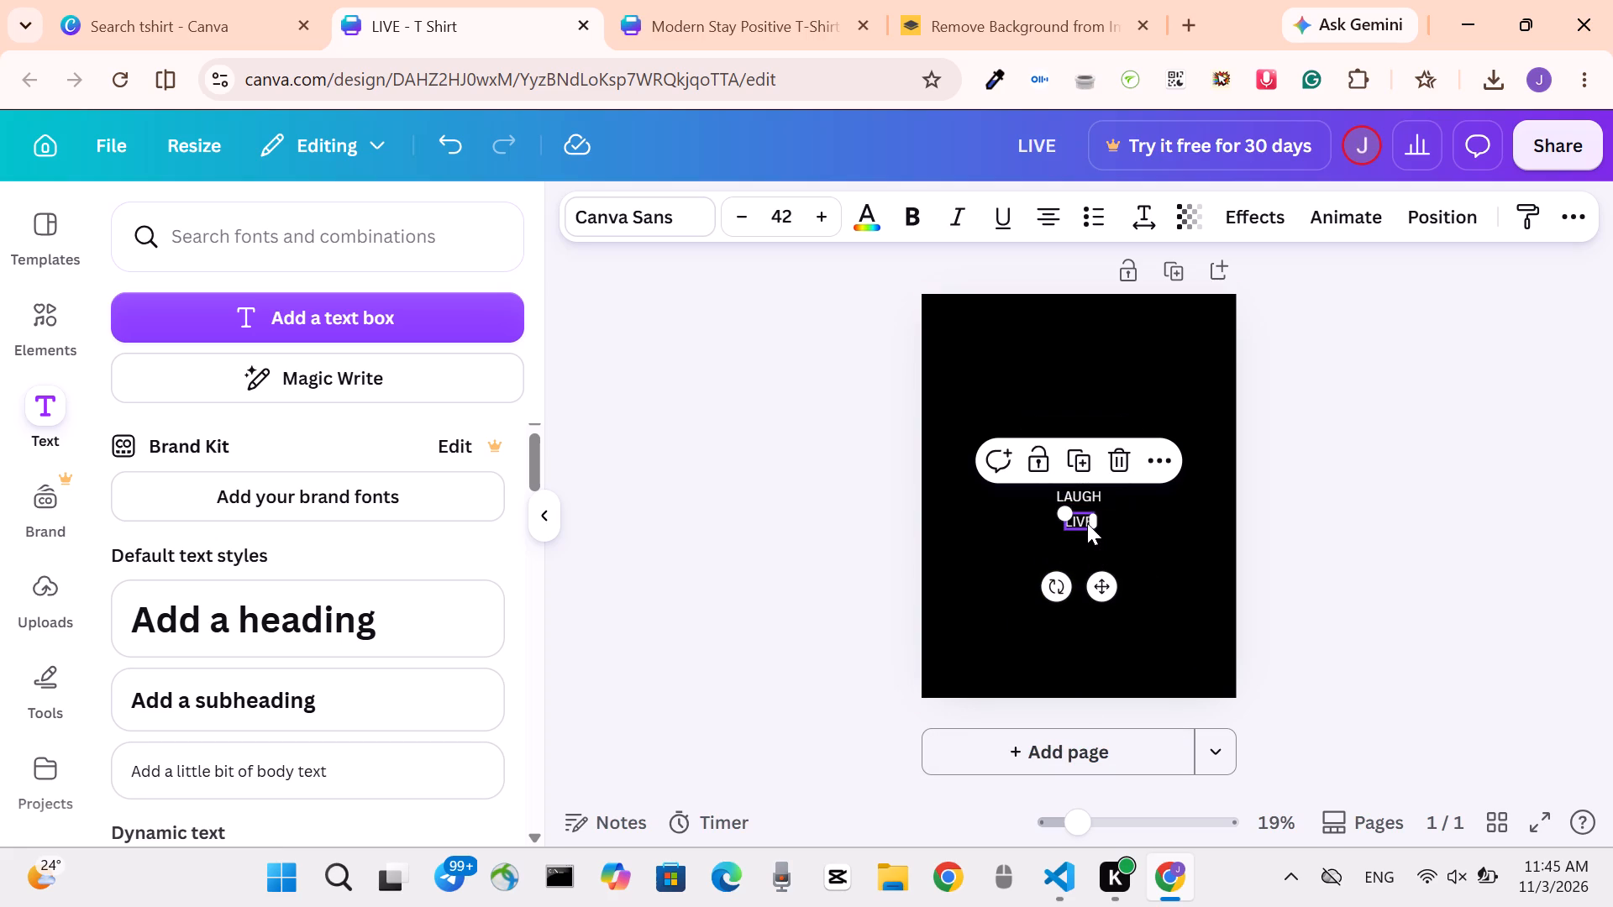
pyautogui.click(1086, 523)
pyautogui.click(1086, 523)
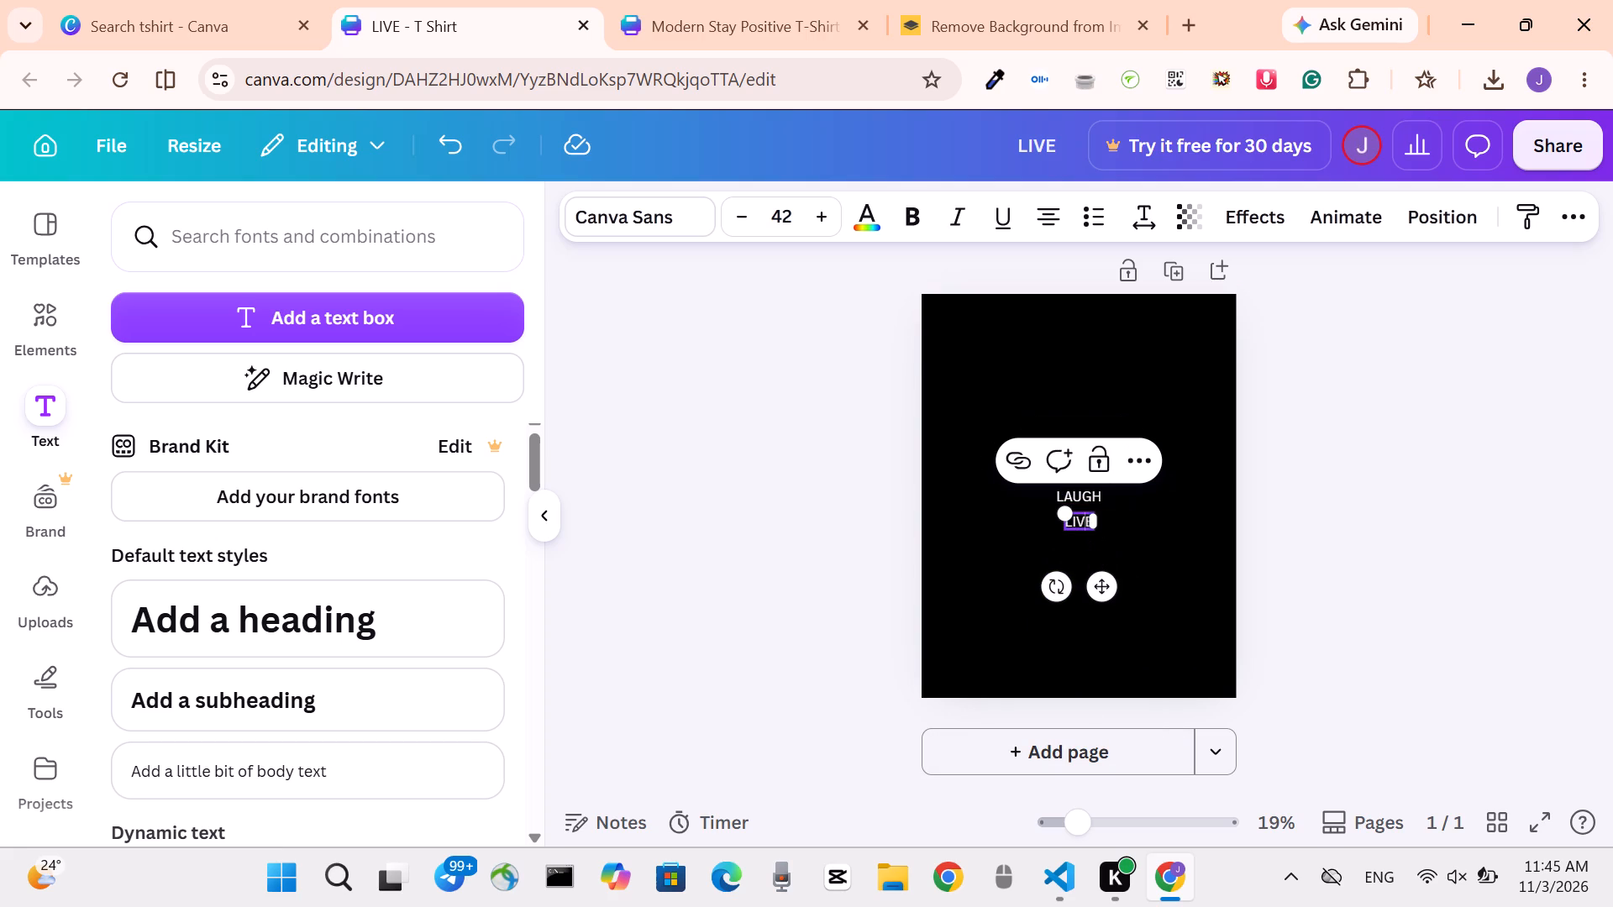
pyautogui.press('BackSpace')
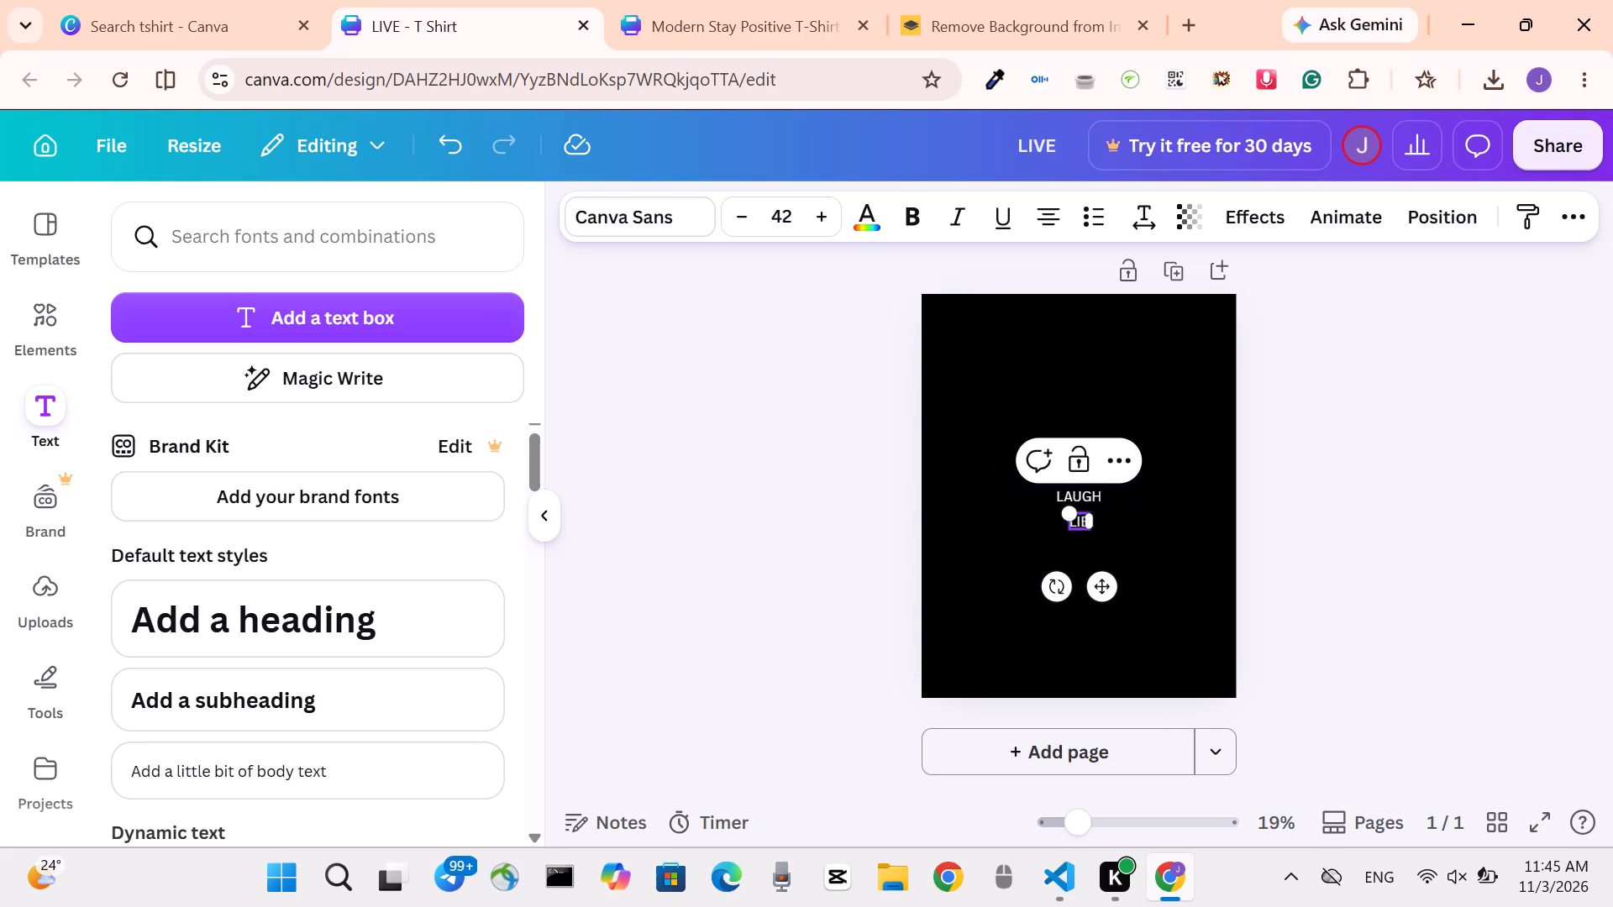
pyautogui.press('Right')
pyautogui.press('Return')
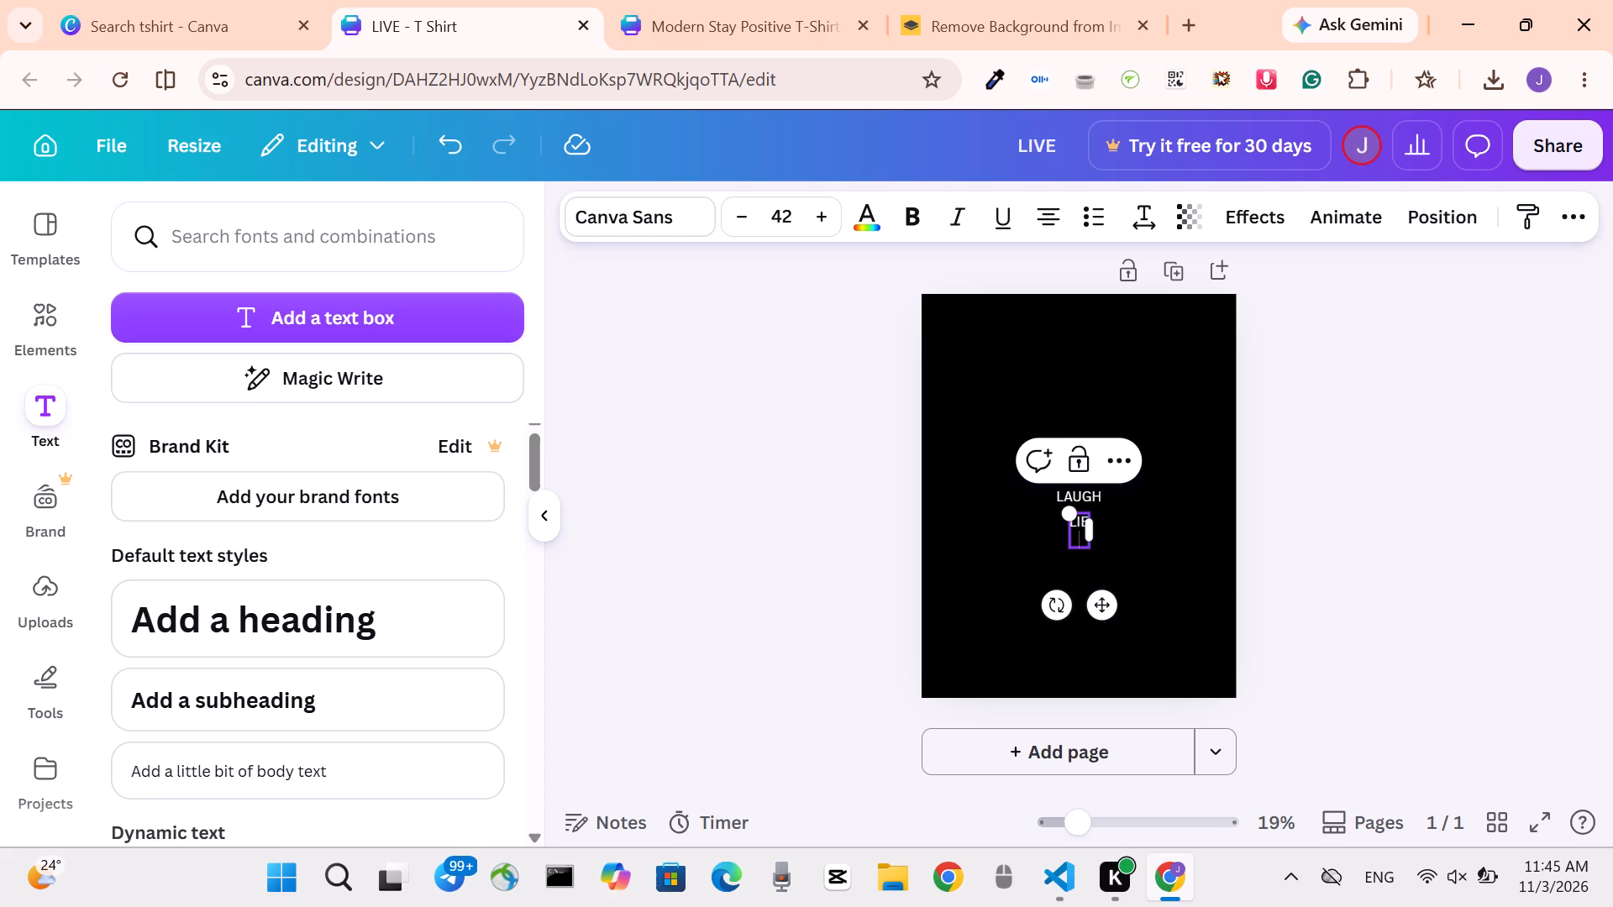
pyautogui.press('BackSpace')
pyautogui.press('BackSpace')
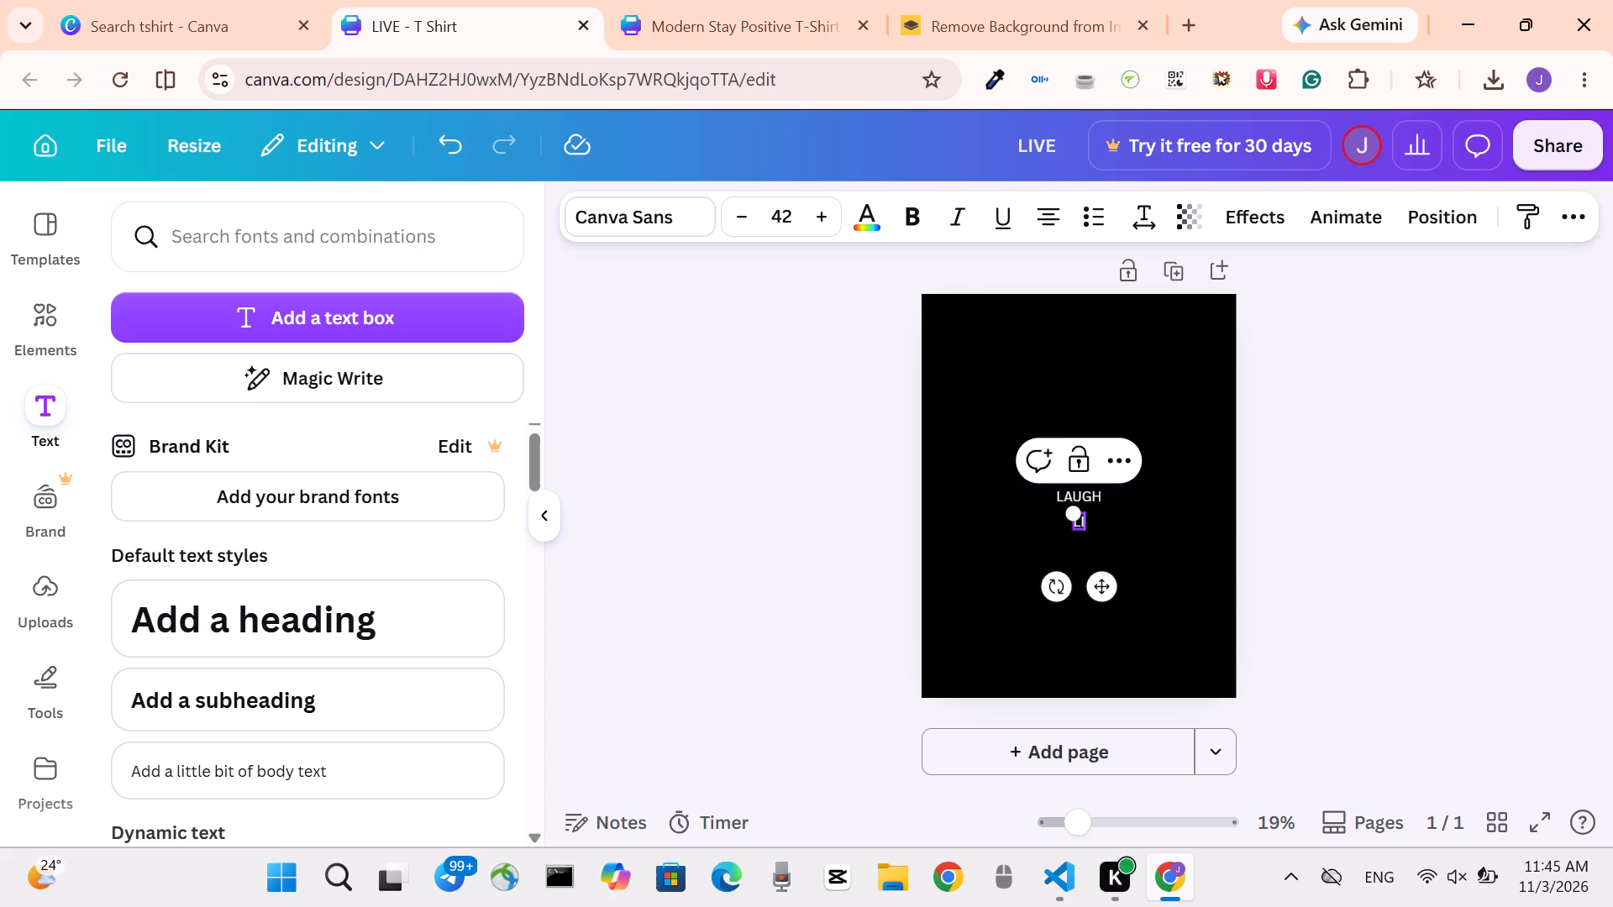
pyautogui.press('Right')
pyautogui.press('BackSpace')
pyautogui.write('OVE')
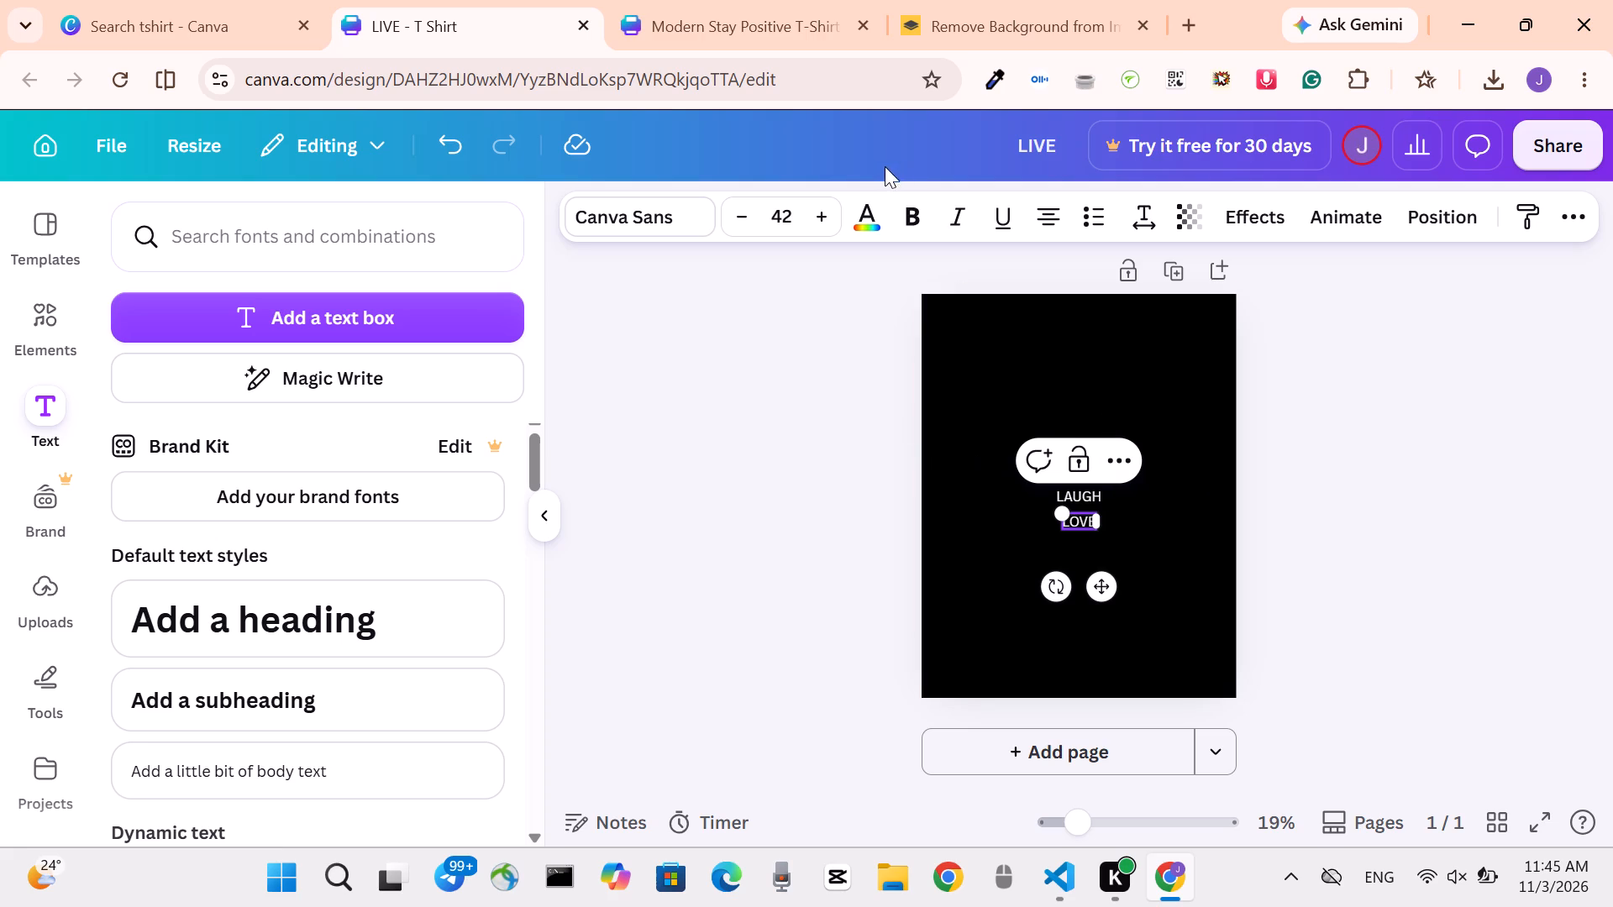
# Set the LOVE text's font size to 80.
pyautogui.tripleClick(818, 214)
pyautogui.tripleClick(818, 214)
pyautogui.doubleClick(818, 214)
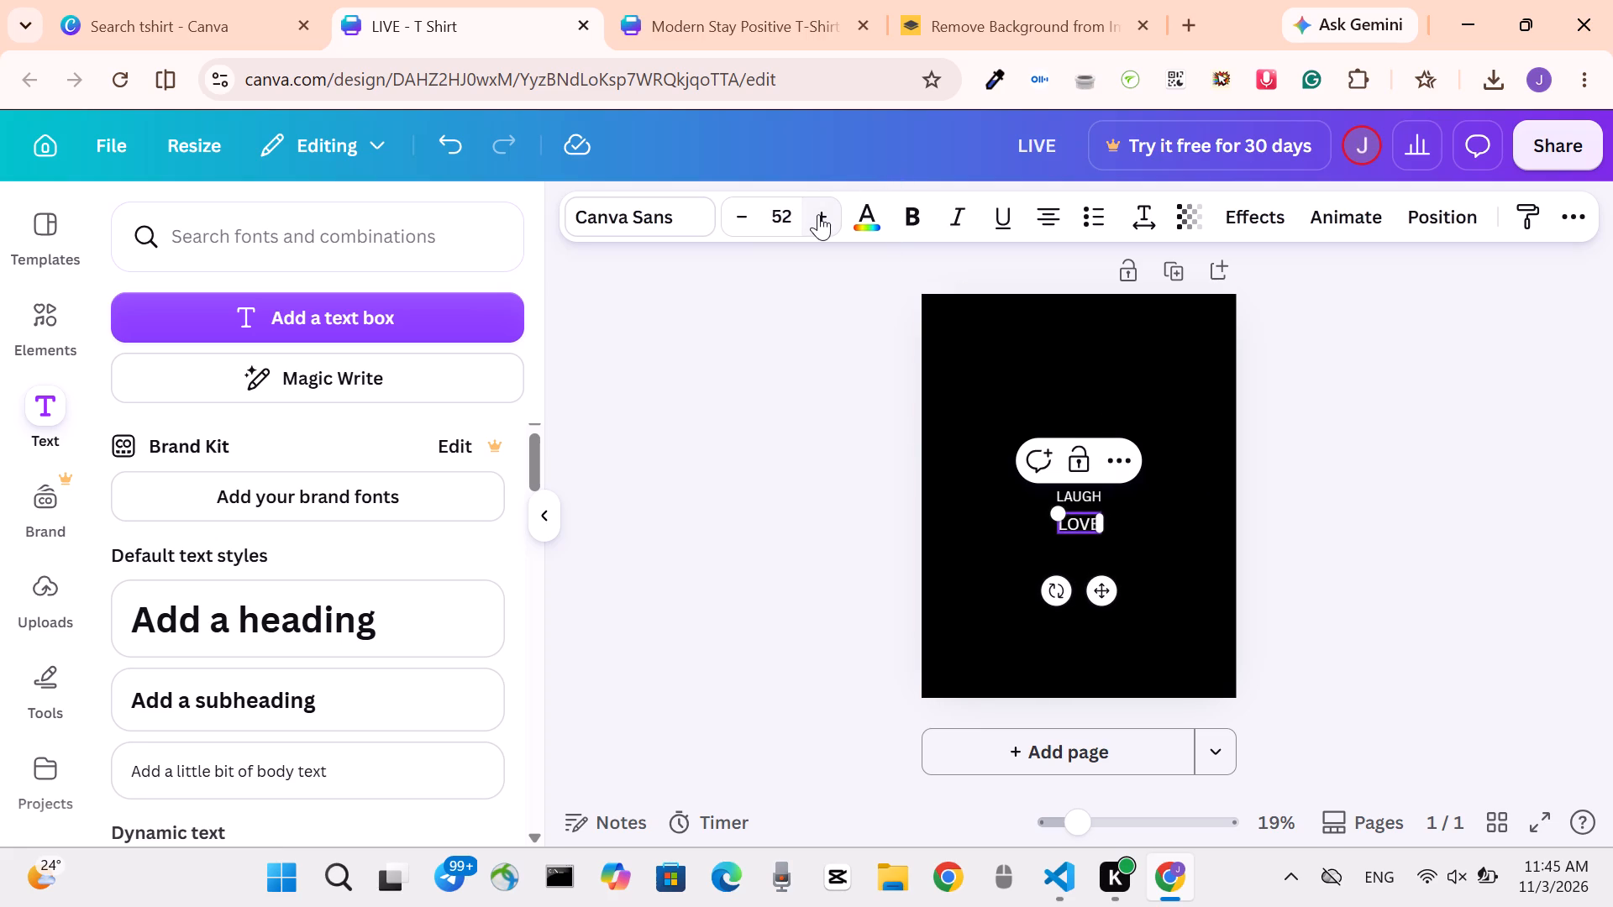
pyautogui.tripleClick(818, 214)
pyautogui.tripleClick(818, 214)
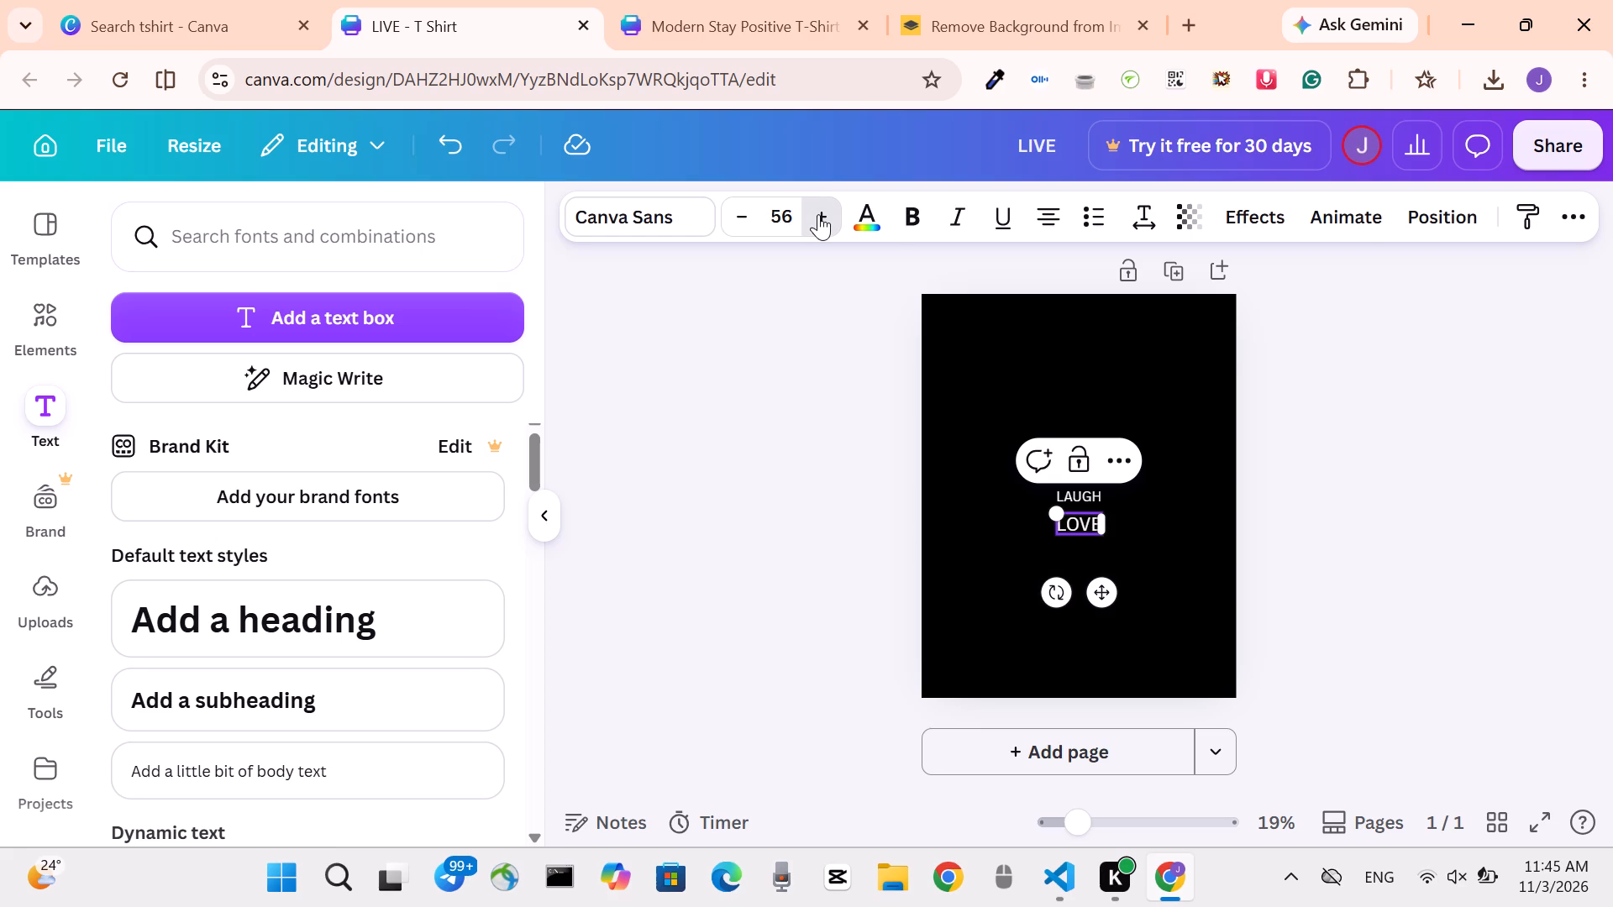
pyautogui.moveTo(818, 214); pyautogui.dragTo(794, 210)
pyautogui.click(794, 210)
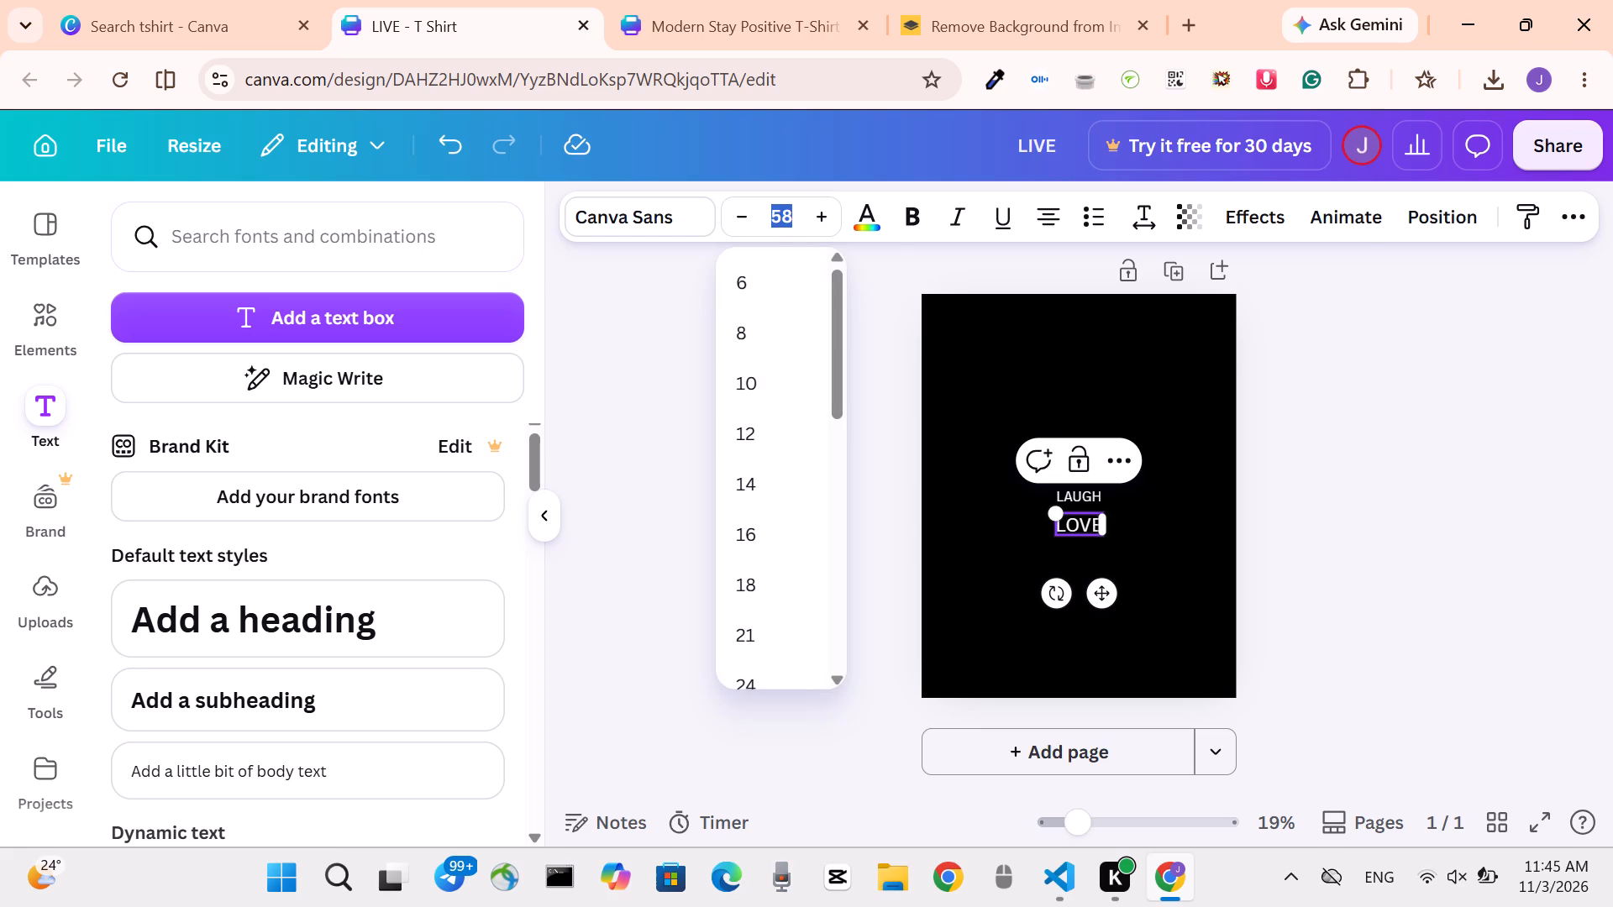
pyautogui.press('BackSpace')
pyautogui.scroll(-7, 797, 399)
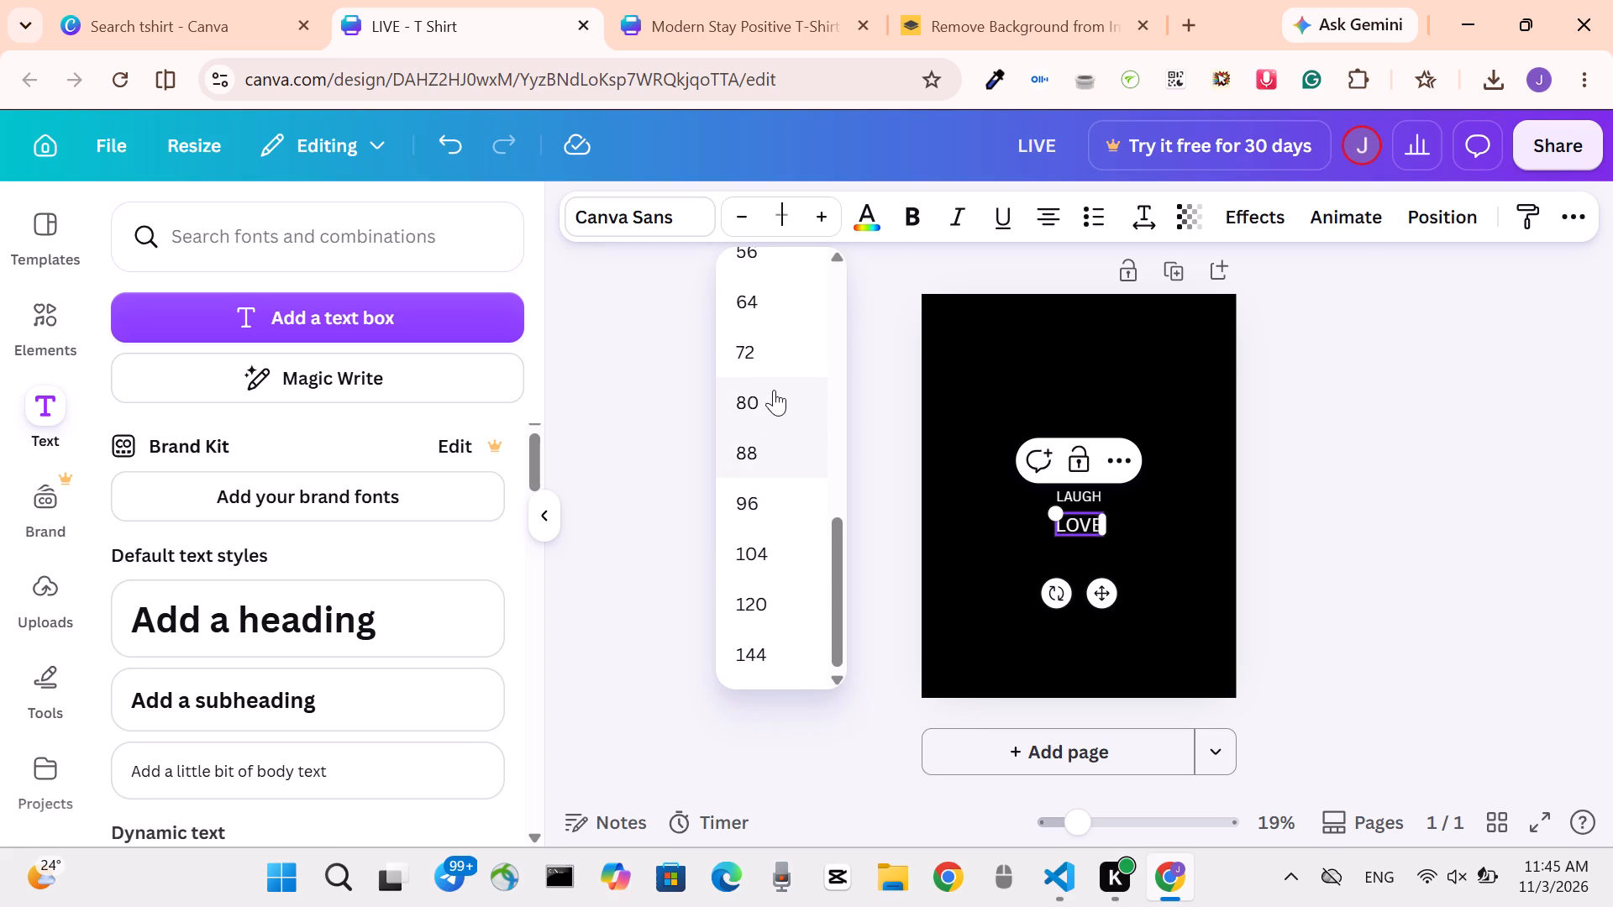
pyautogui.click(775, 389)
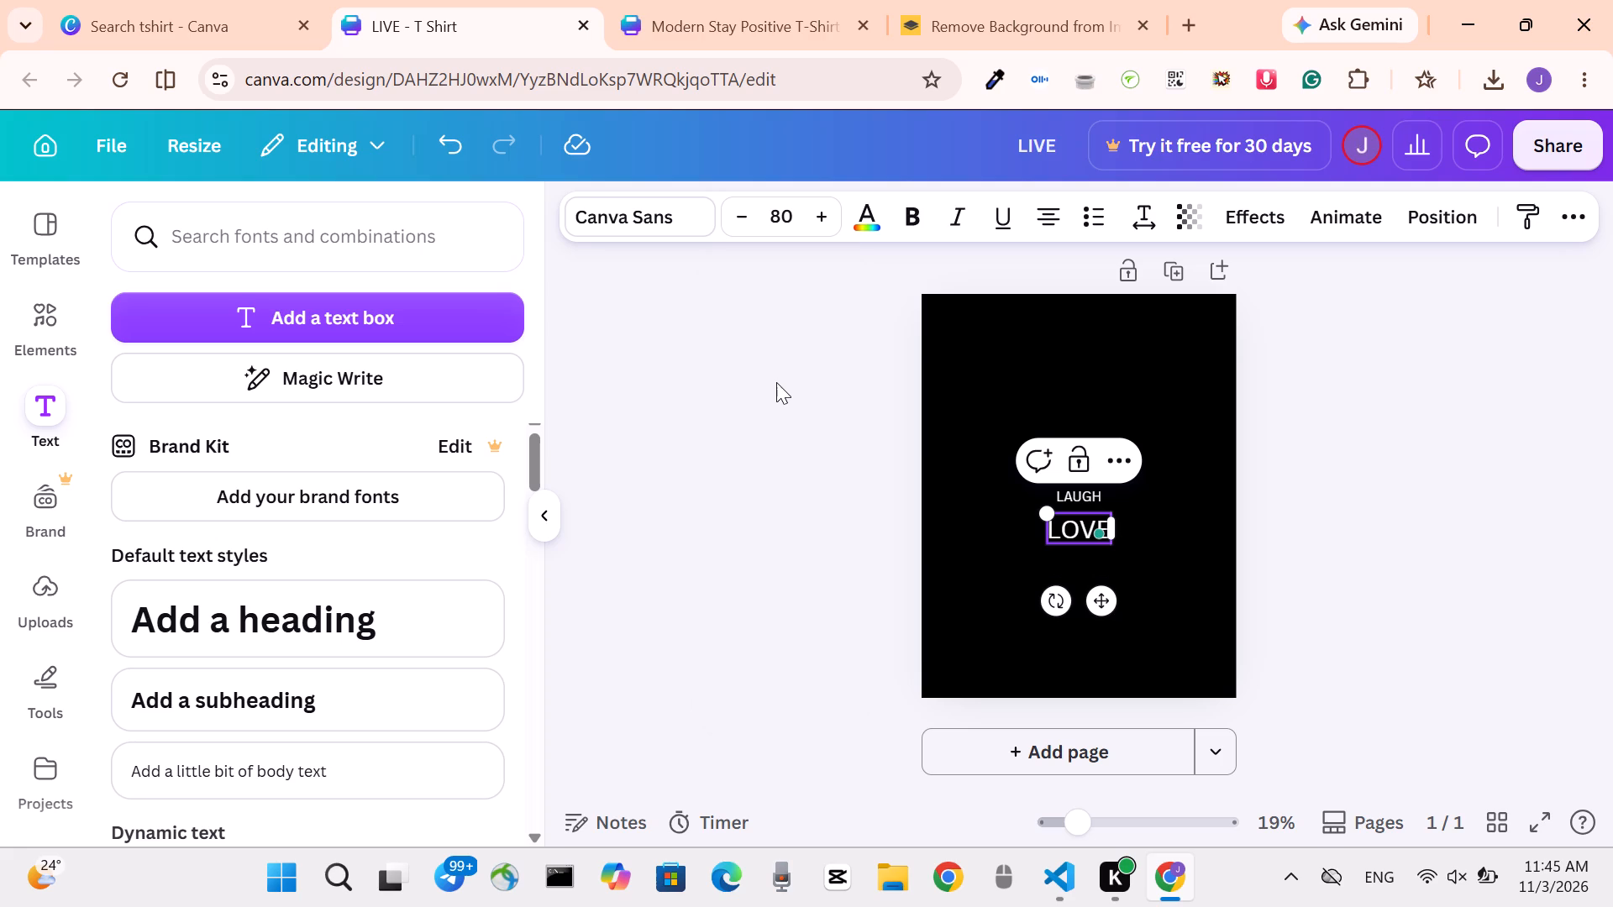
# Increase the LOVE text's font size to 101.
pyautogui.click(826, 215)
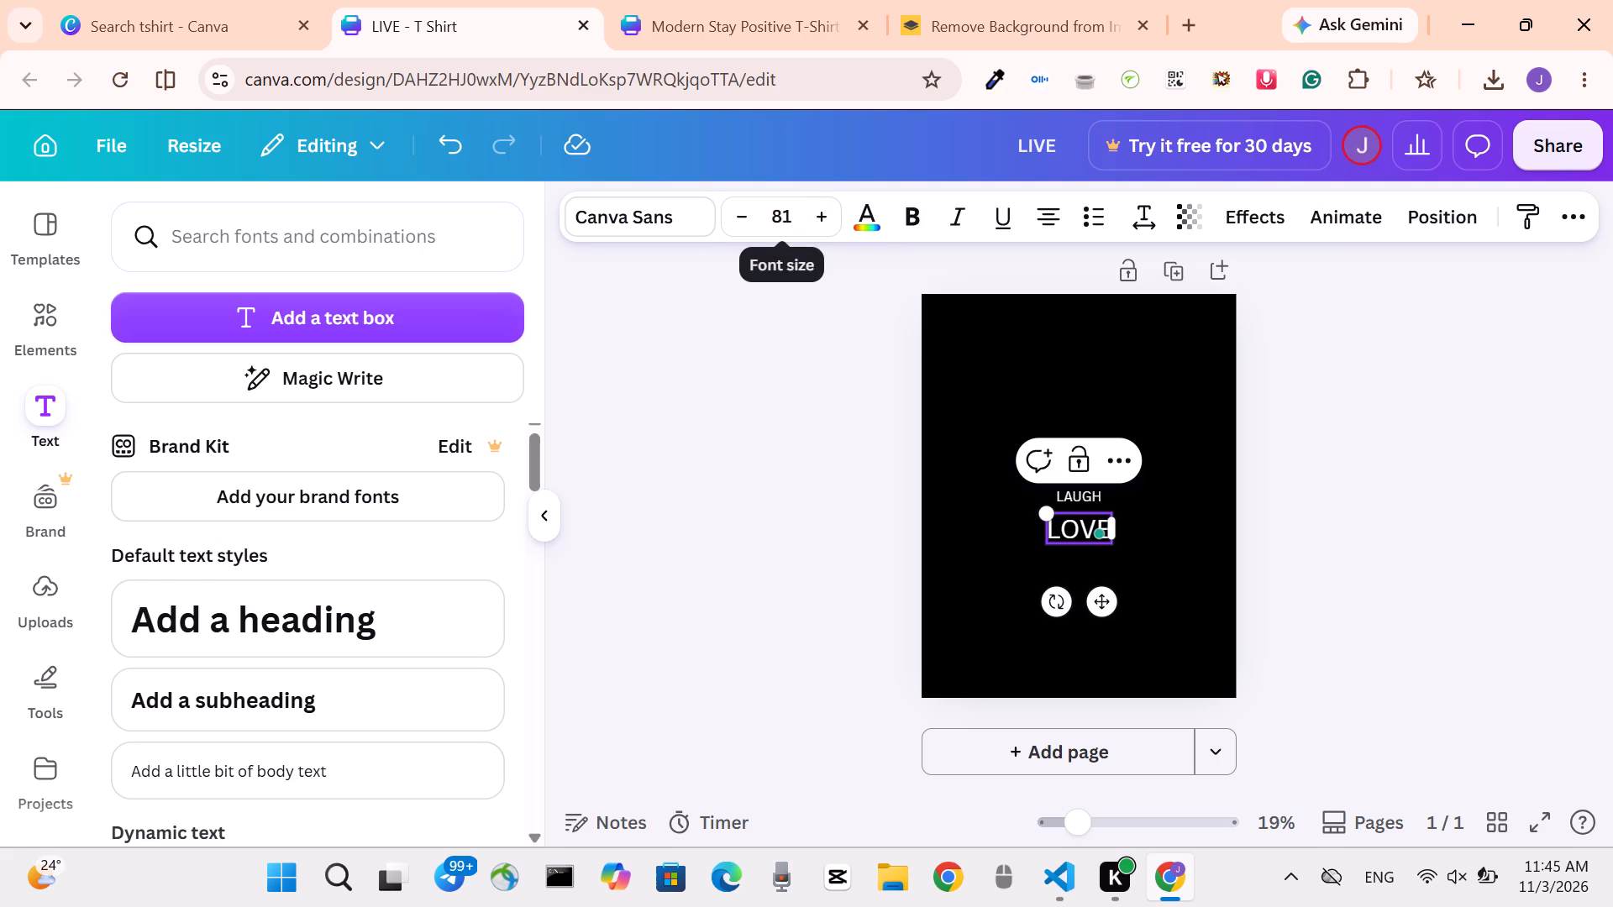
pyautogui.tripleClick(826, 220)
pyautogui.tripleClick(826, 220)
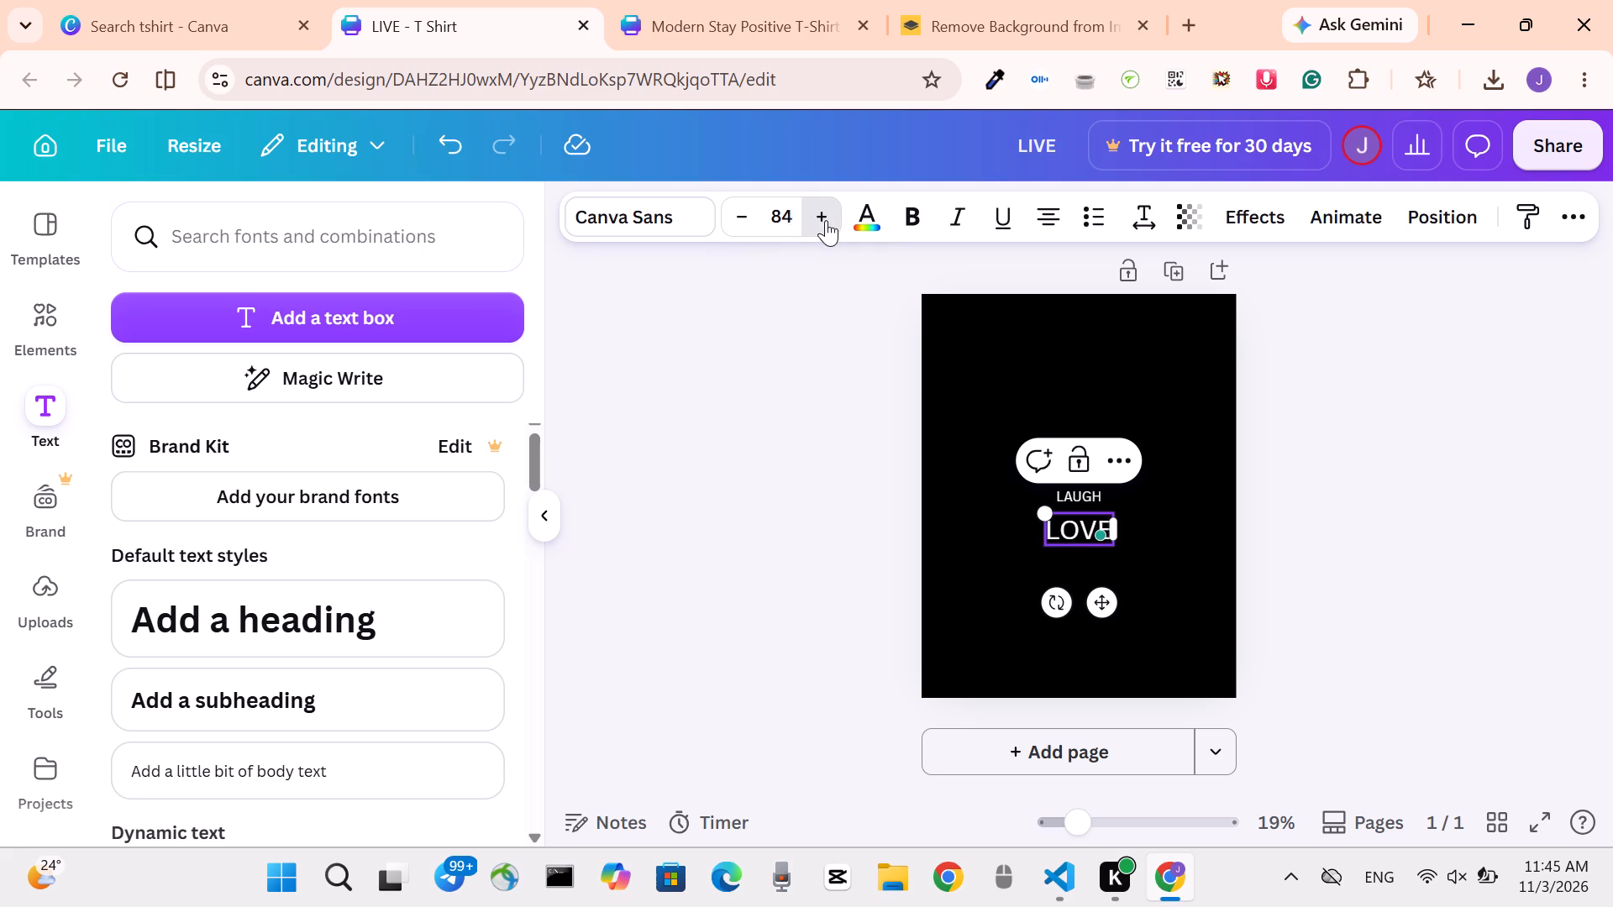
pyautogui.tripleClick(826, 220)
pyautogui.tripleClick(826, 220)
pyautogui.tripleClick(826, 220)
pyautogui.doubleClick(826, 220)
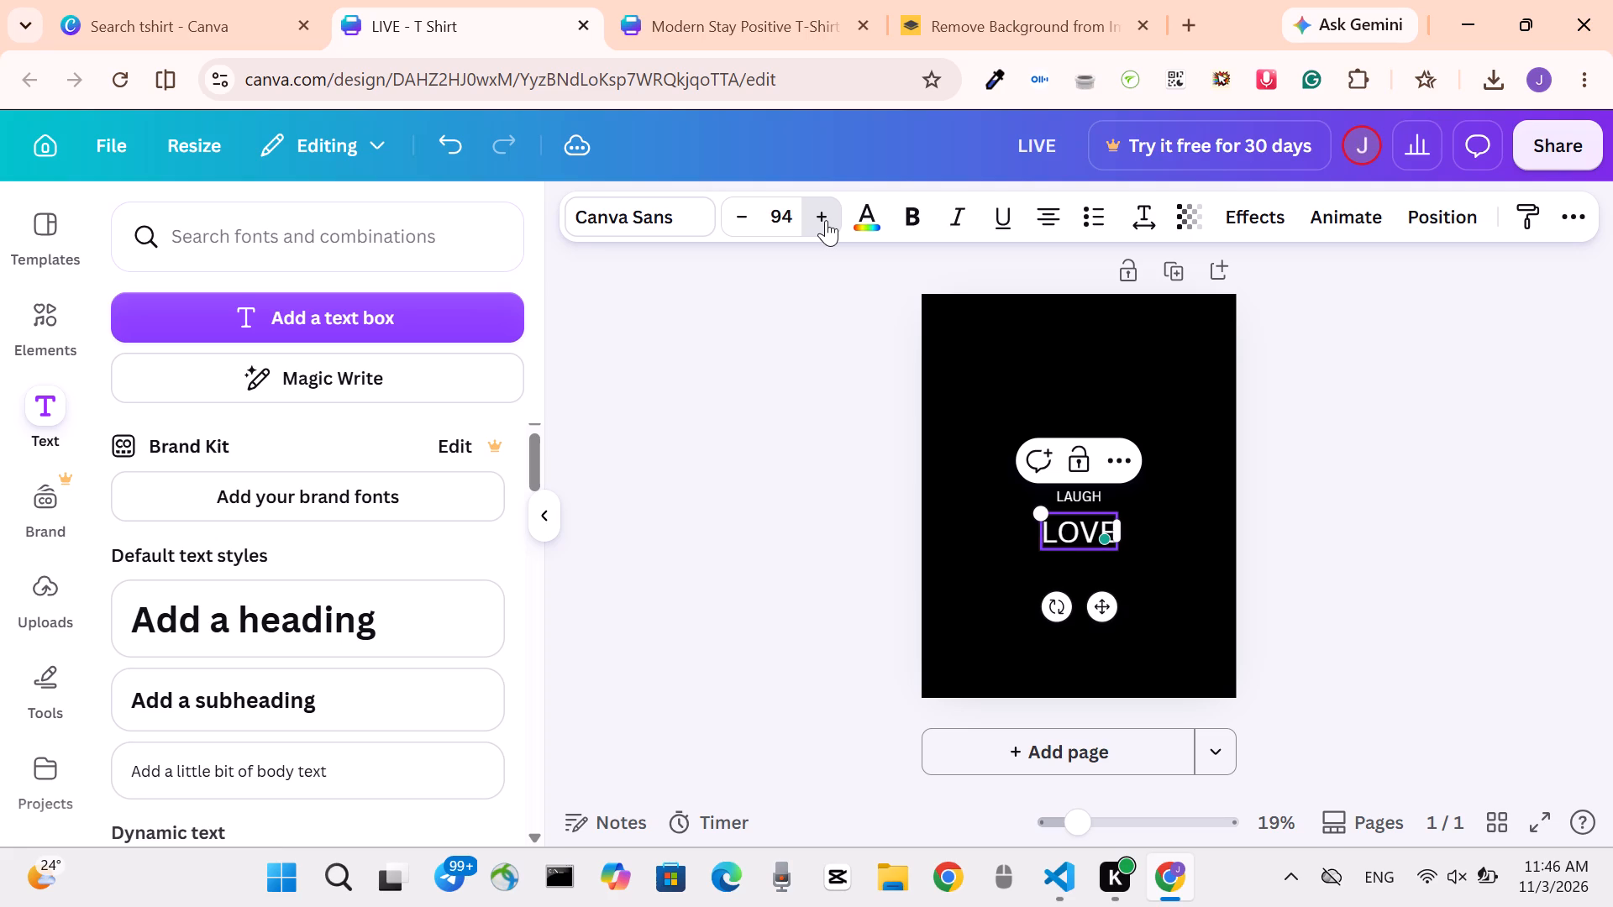
pyautogui.tripleClick(826, 220)
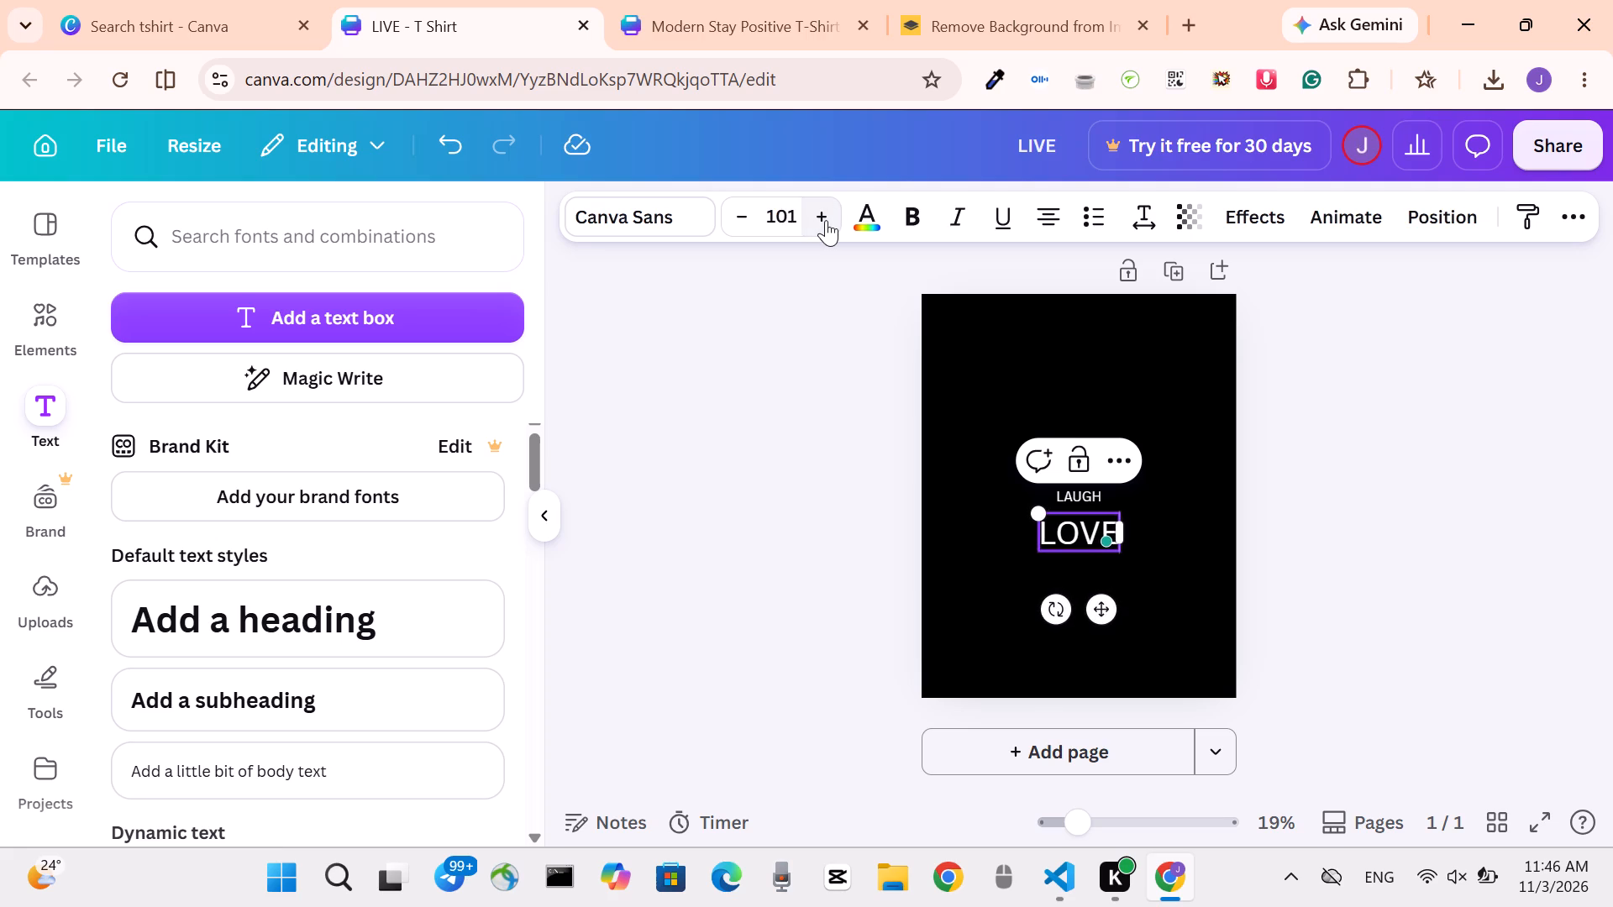
# Set the LAUGH text's font size to 100.
pyautogui.click(1079, 494)
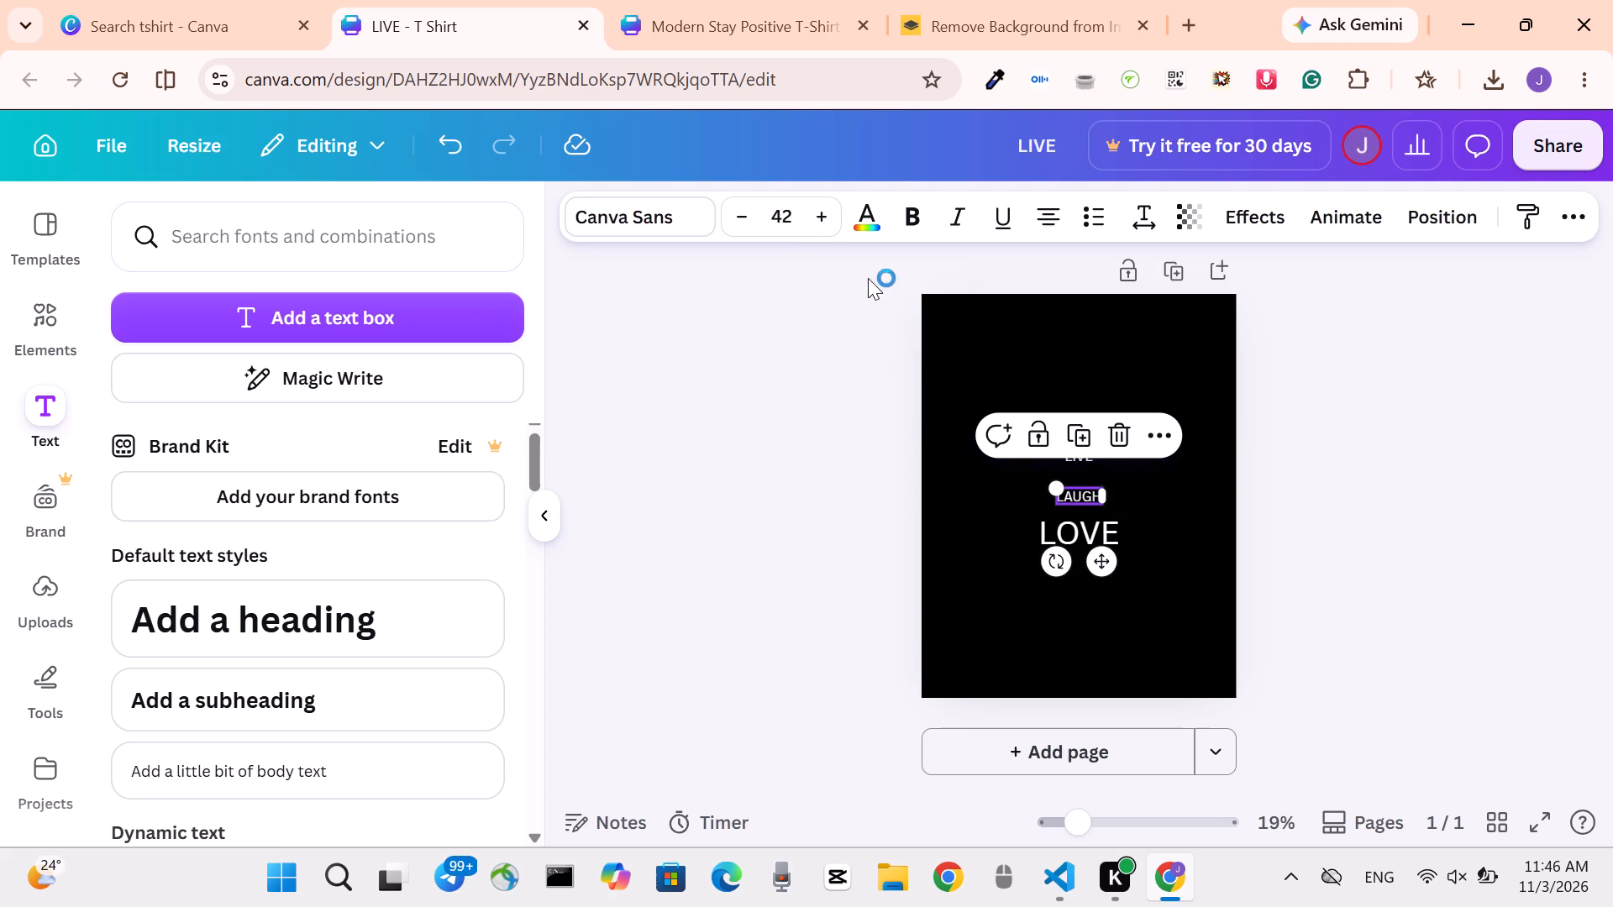
pyautogui.click(791, 215)
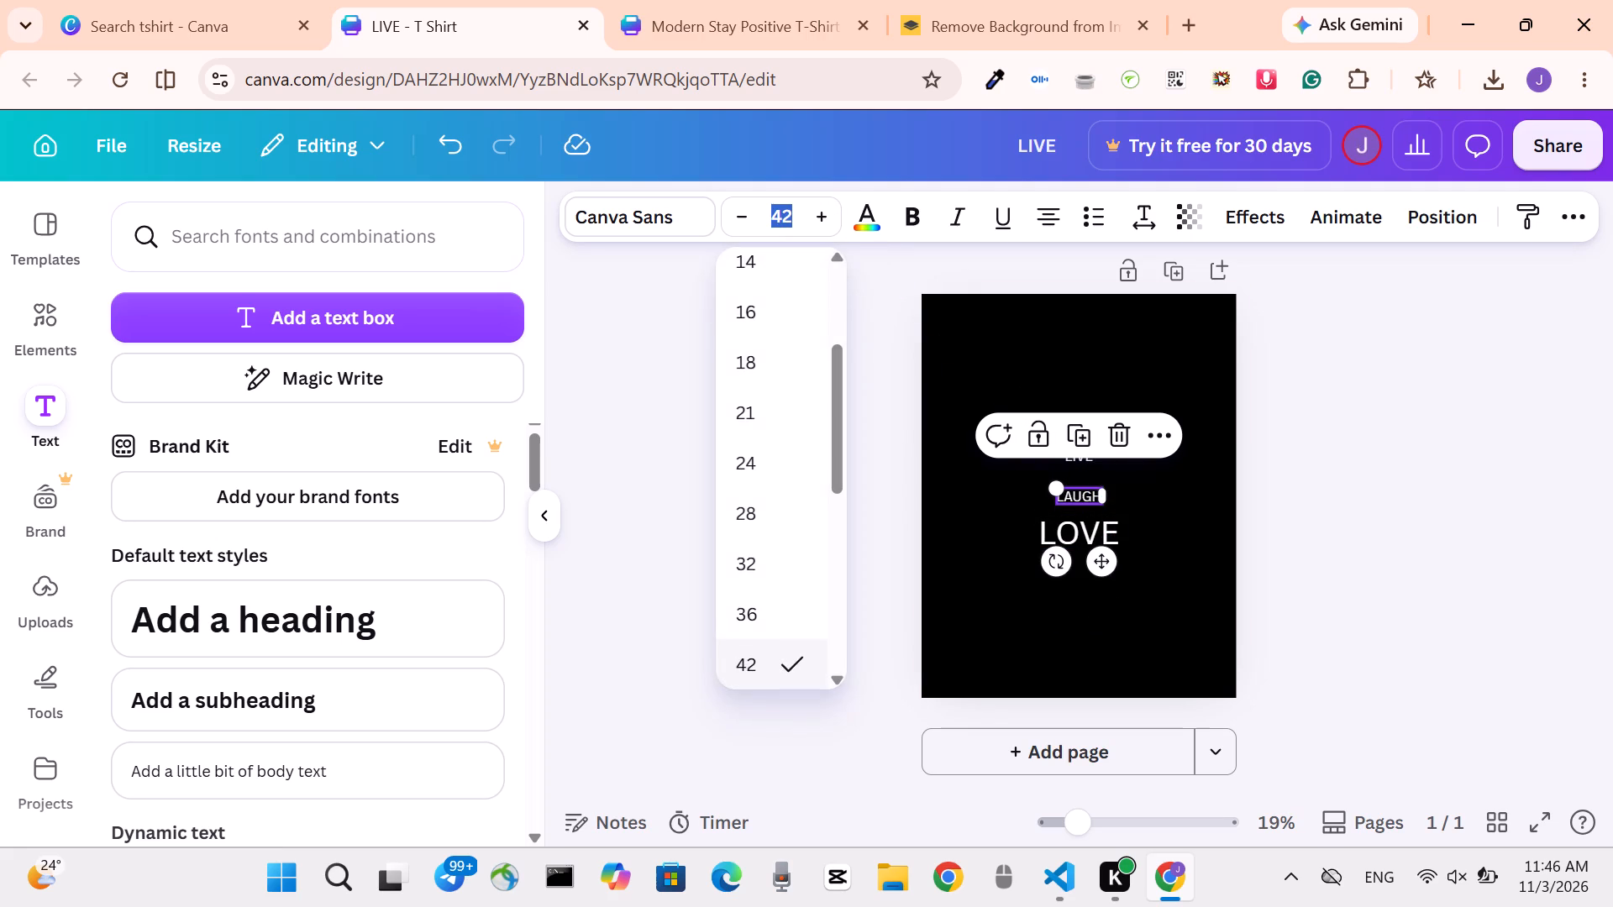
pyautogui.scroll(-5, 791, 440)
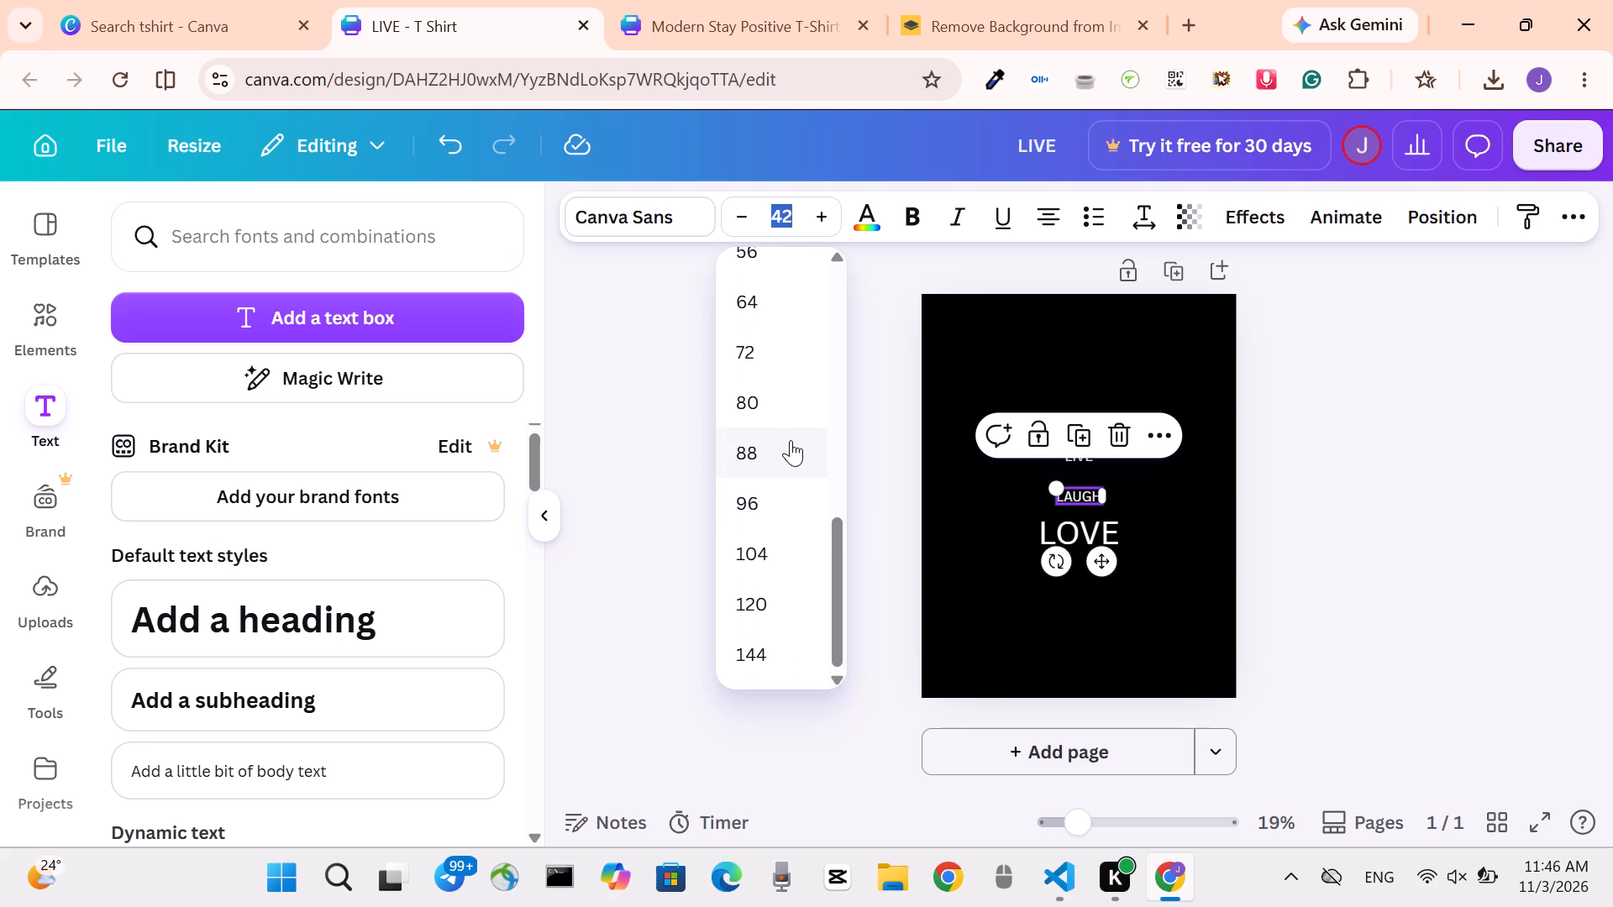
pyautogui.click(748, 511)
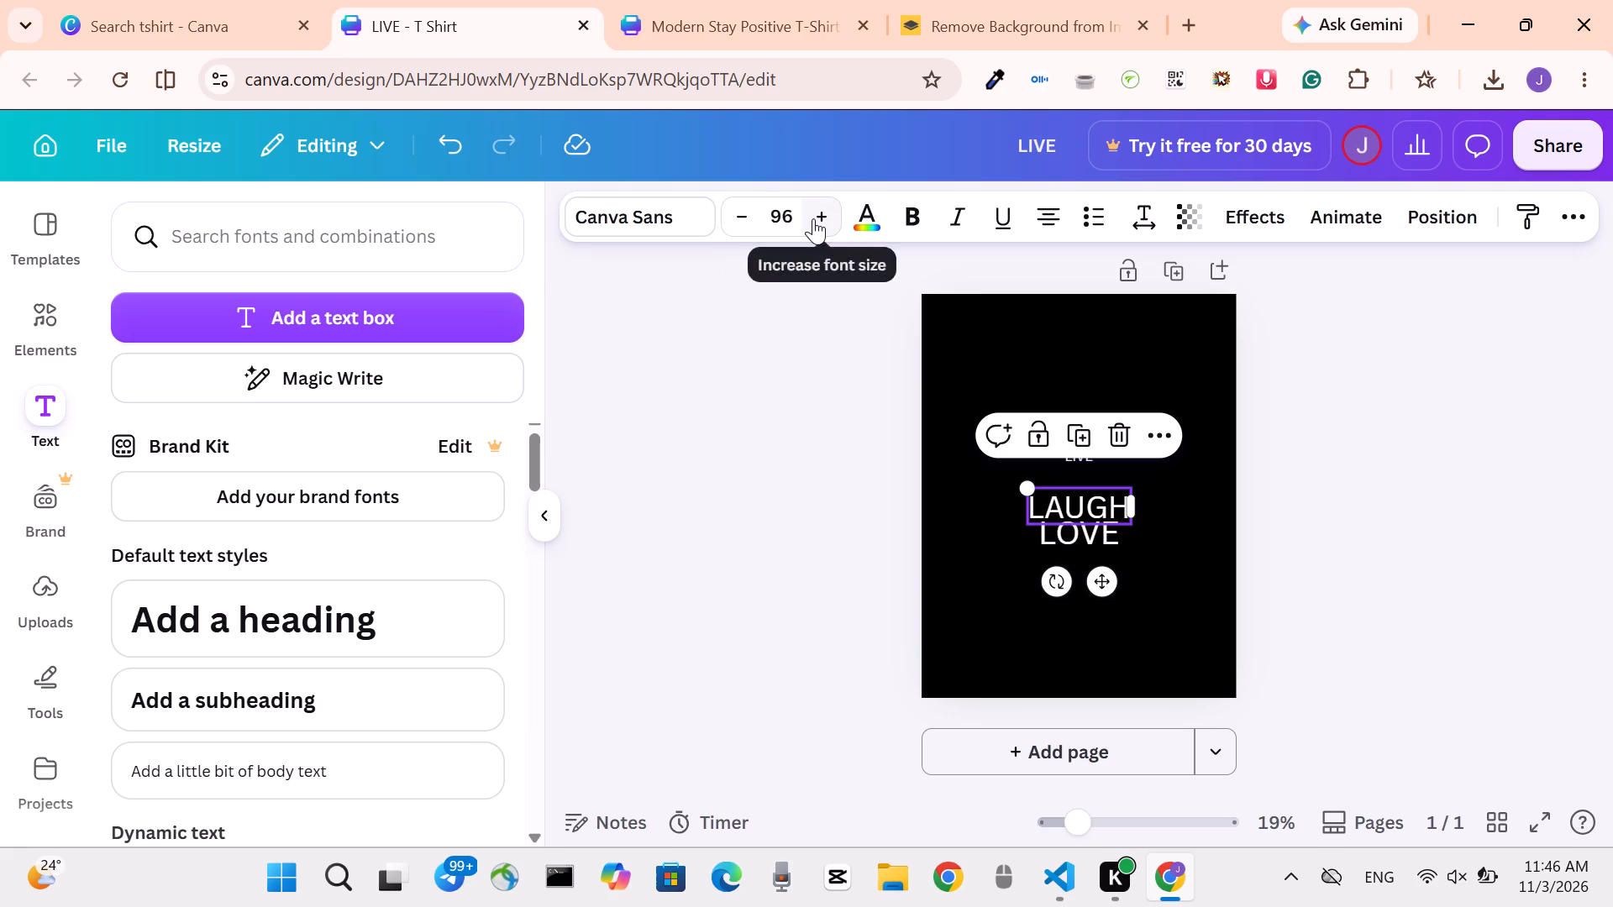
pyautogui.doubleClick(813, 218)
pyautogui.click(813, 218)
pyautogui.click(813, 218)
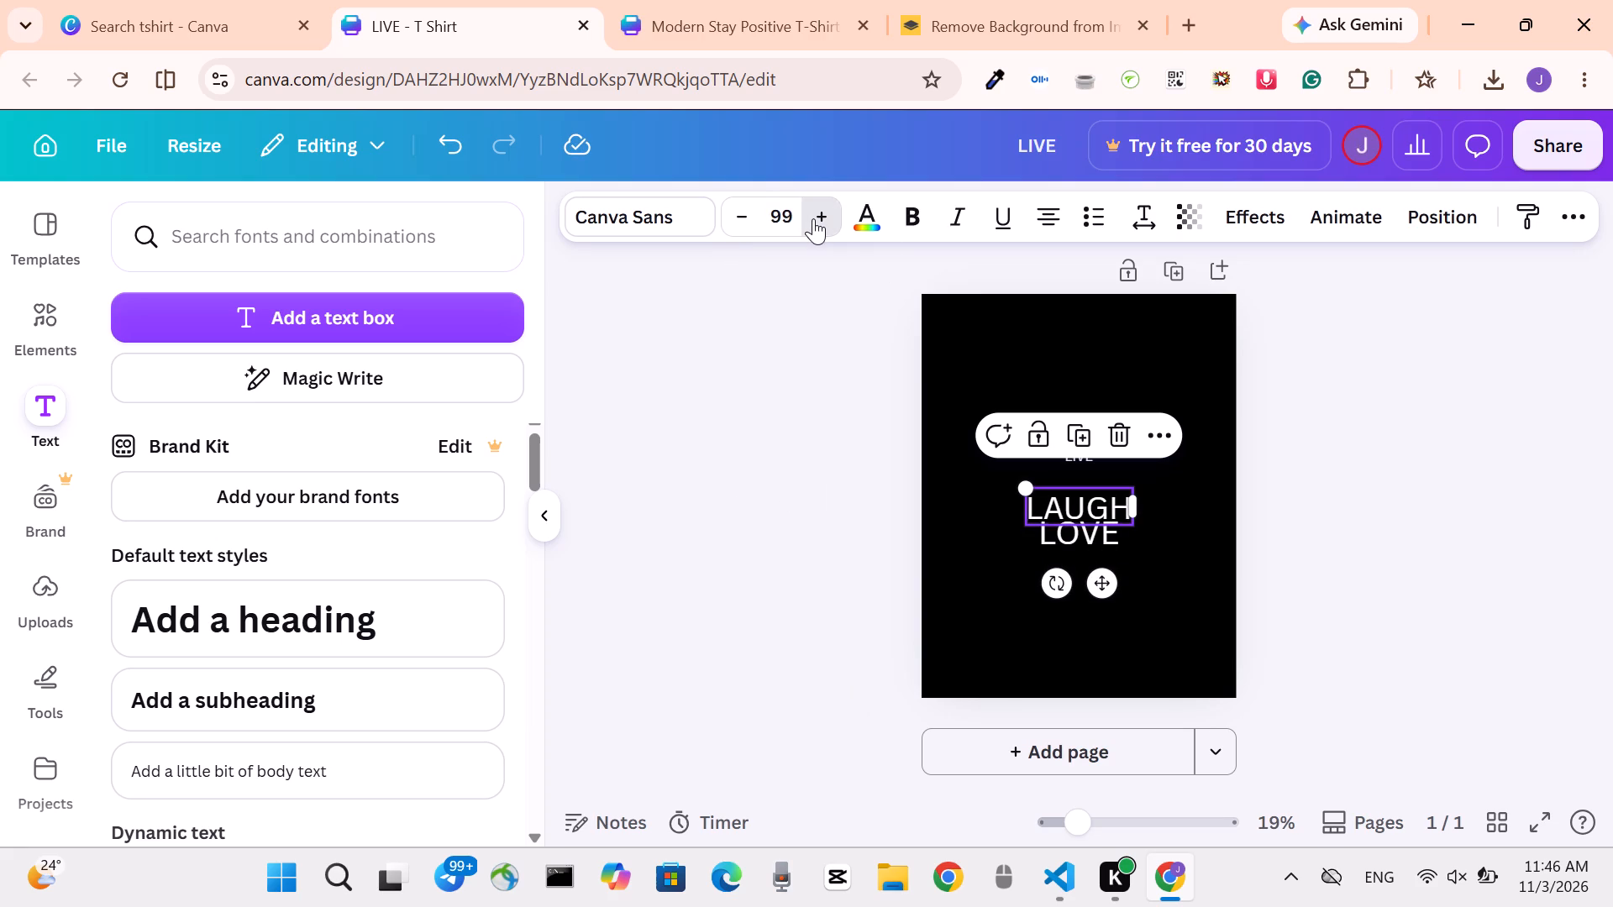
# Set the LIVE text's font size to 100.
pyautogui.click(1087, 464)
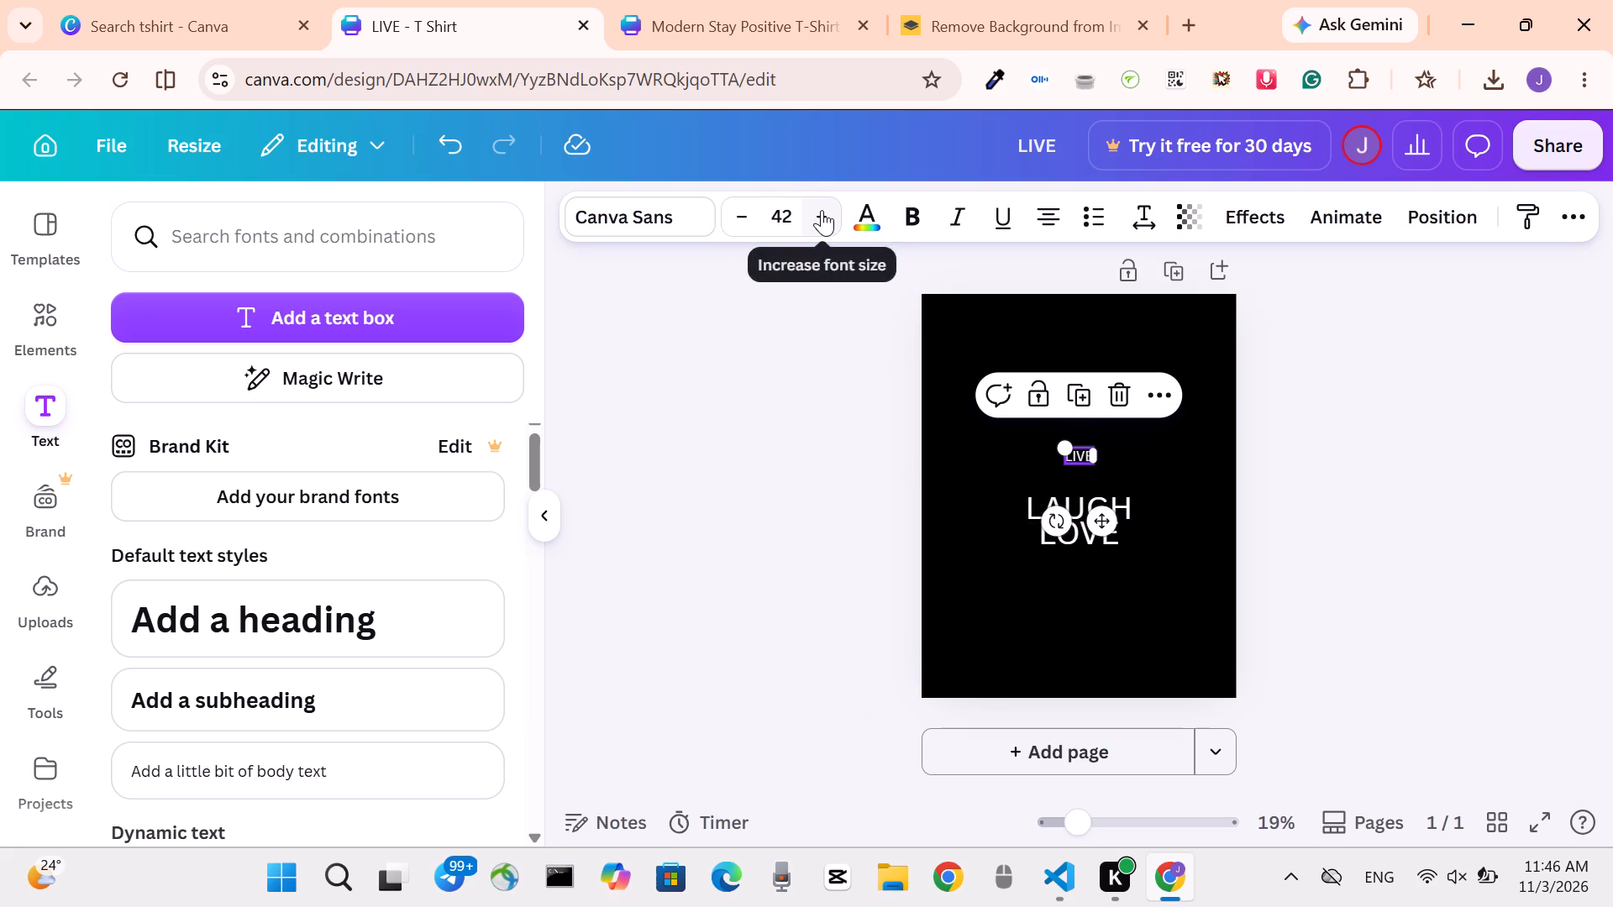
pyautogui.click(780, 210)
pyautogui.scroll(-4, 781, 561)
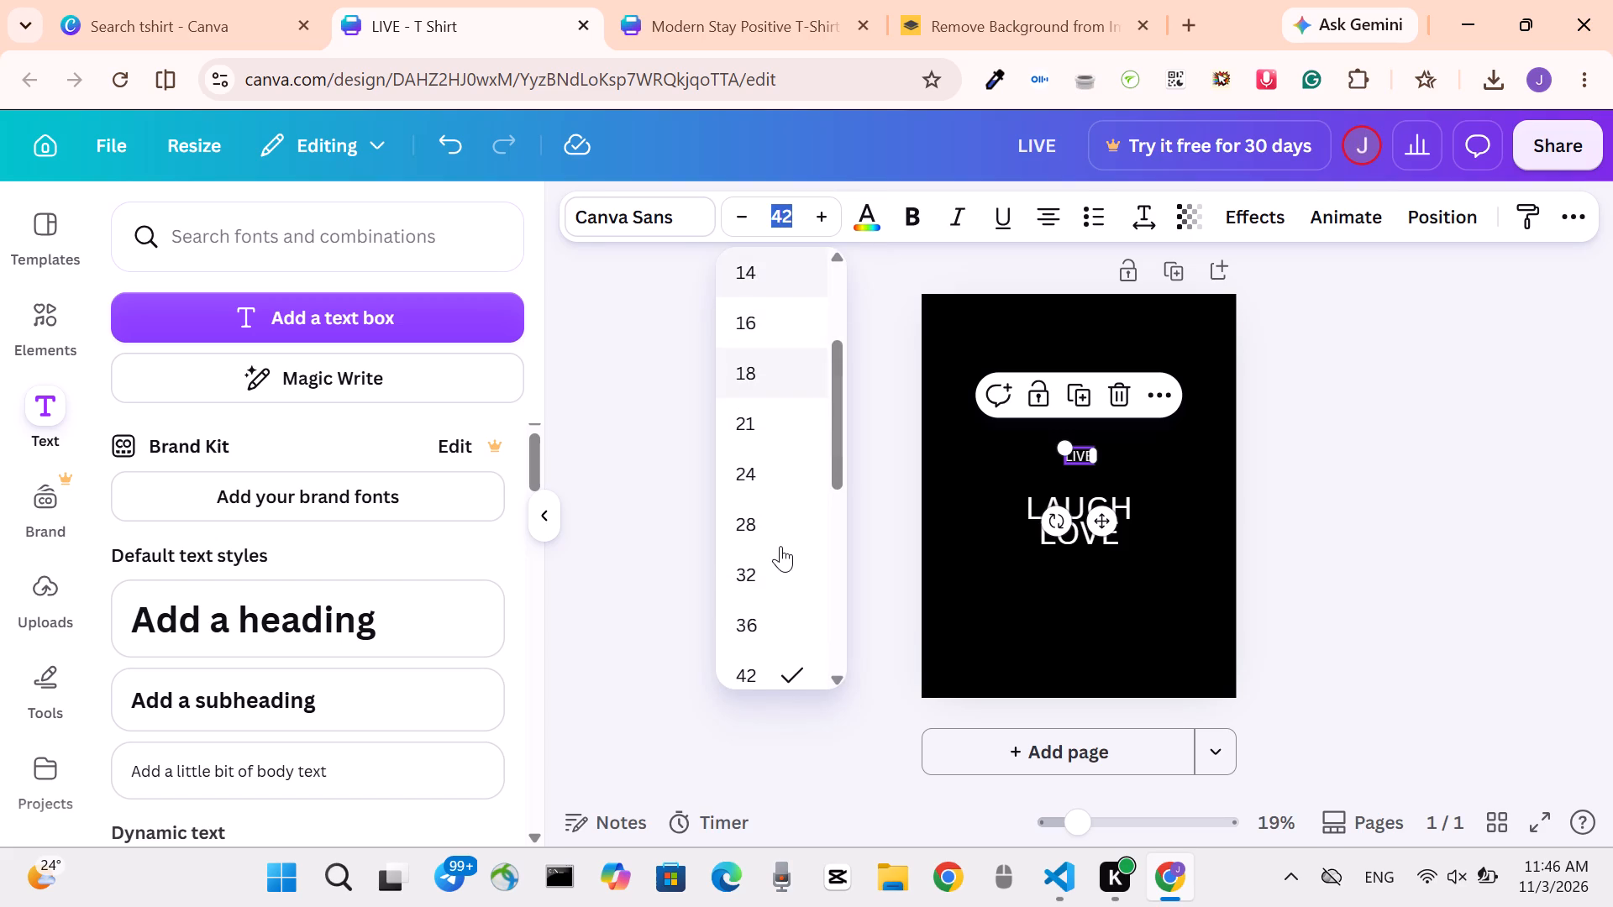
pyautogui.click(742, 619)
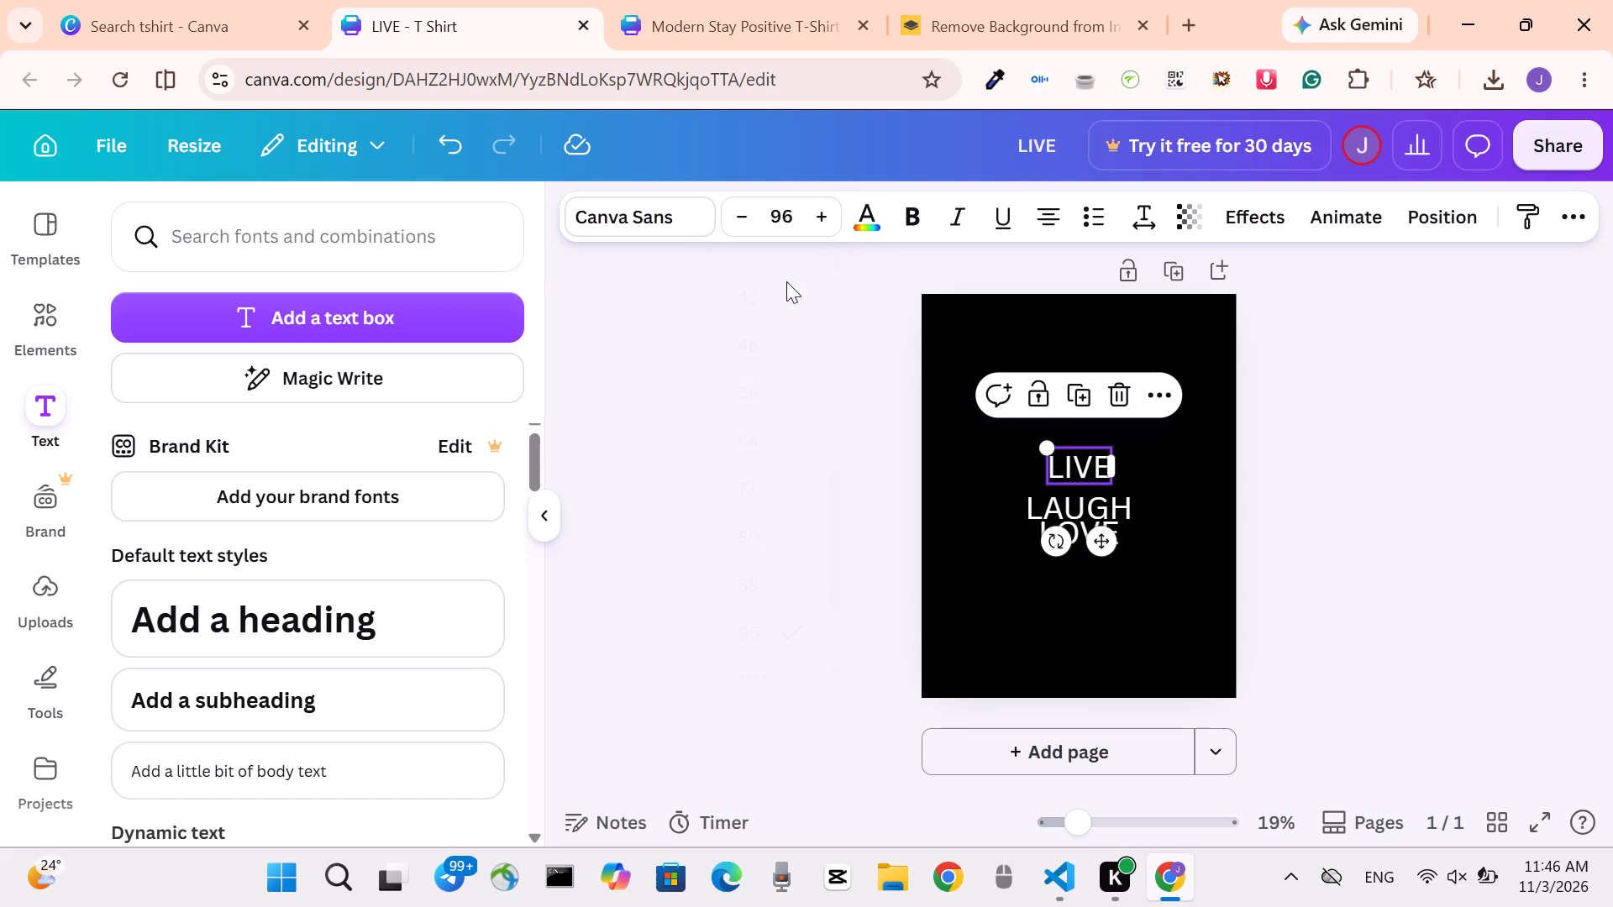
pyautogui.tripleClick(827, 205)
pyautogui.click(827, 205)
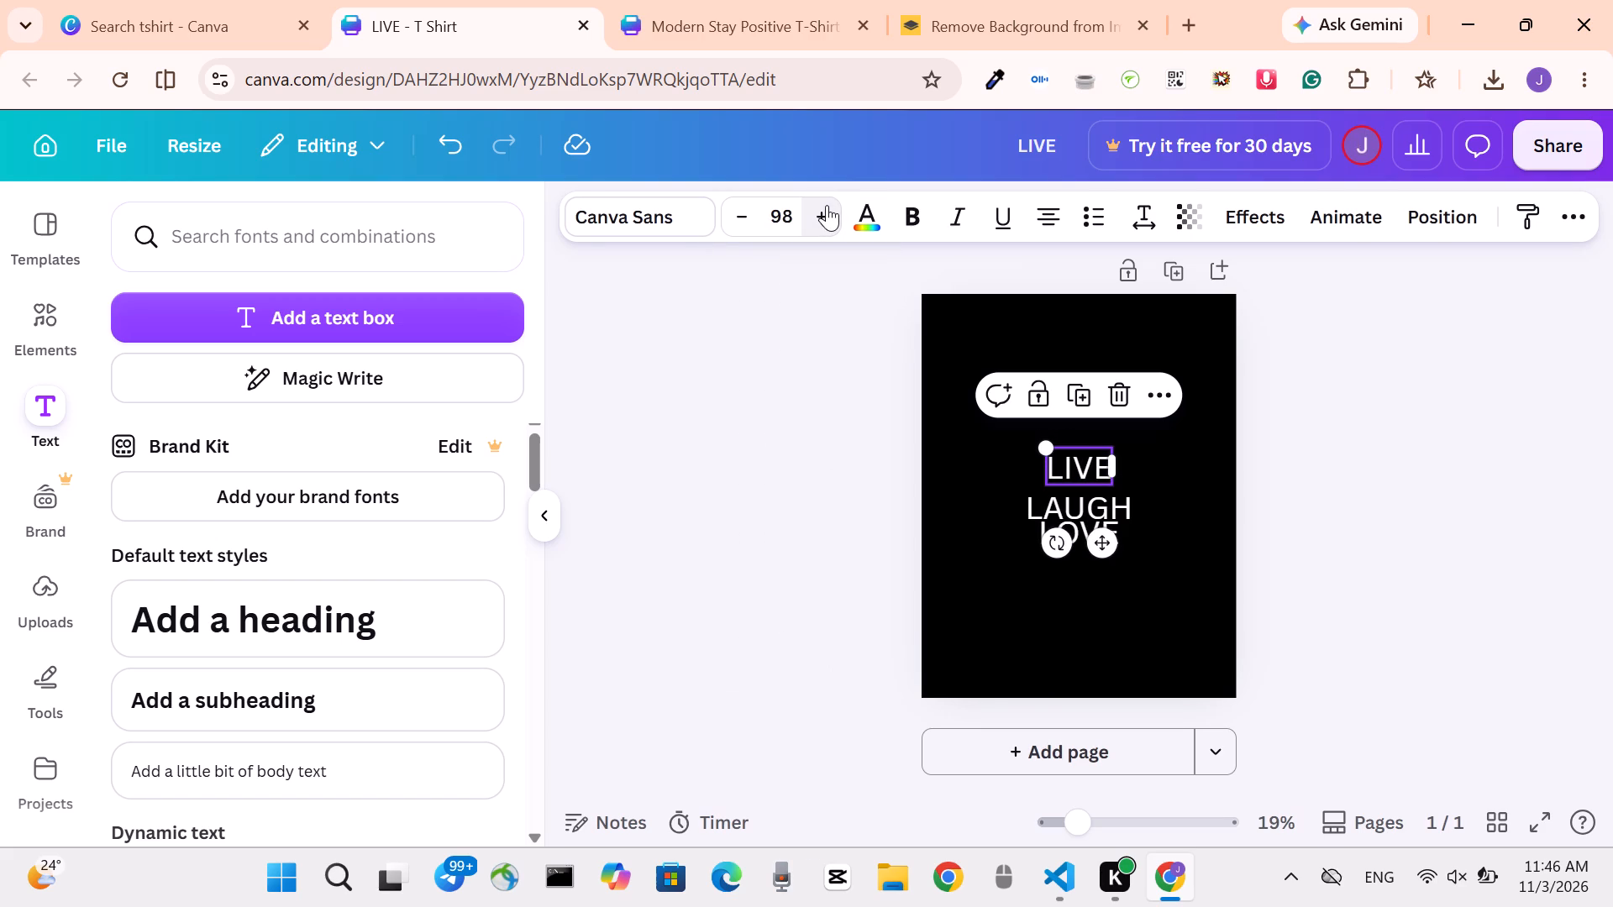
pyautogui.click(1162, 498)
# Move LIVE and LAUGH upward so the three centred words are evenly spaced above one another, with LOVE at the bottom.
pyautogui.moveTo(1066, 468); pyautogui.dragTo(1066, 443)
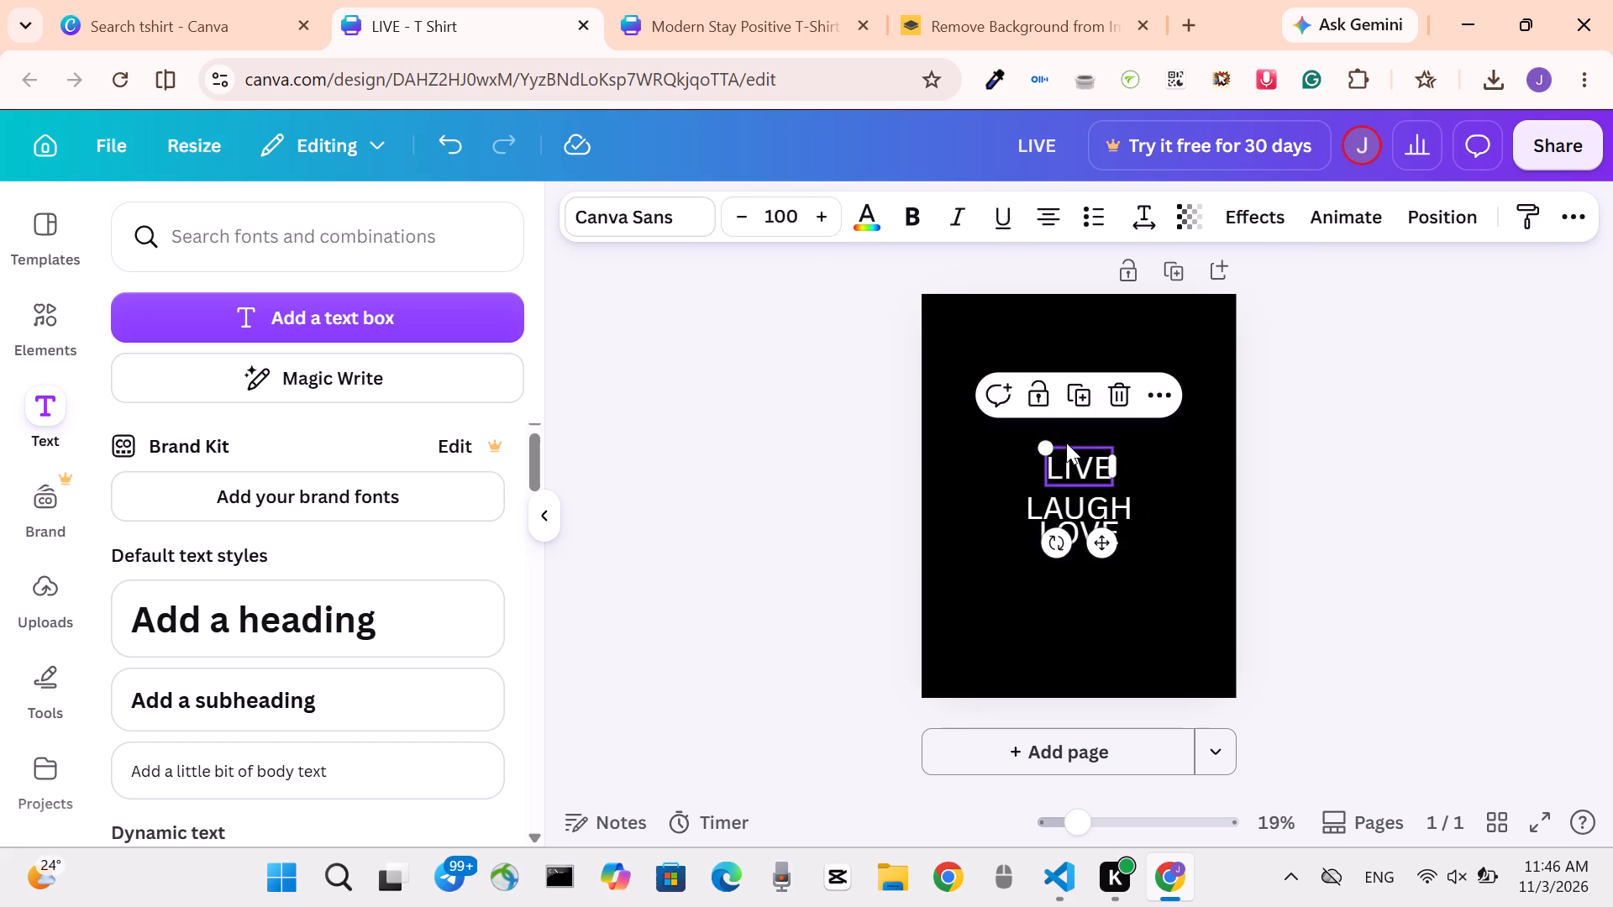
pyautogui.moveTo(1066, 443); pyautogui.dragTo(1064, 386)
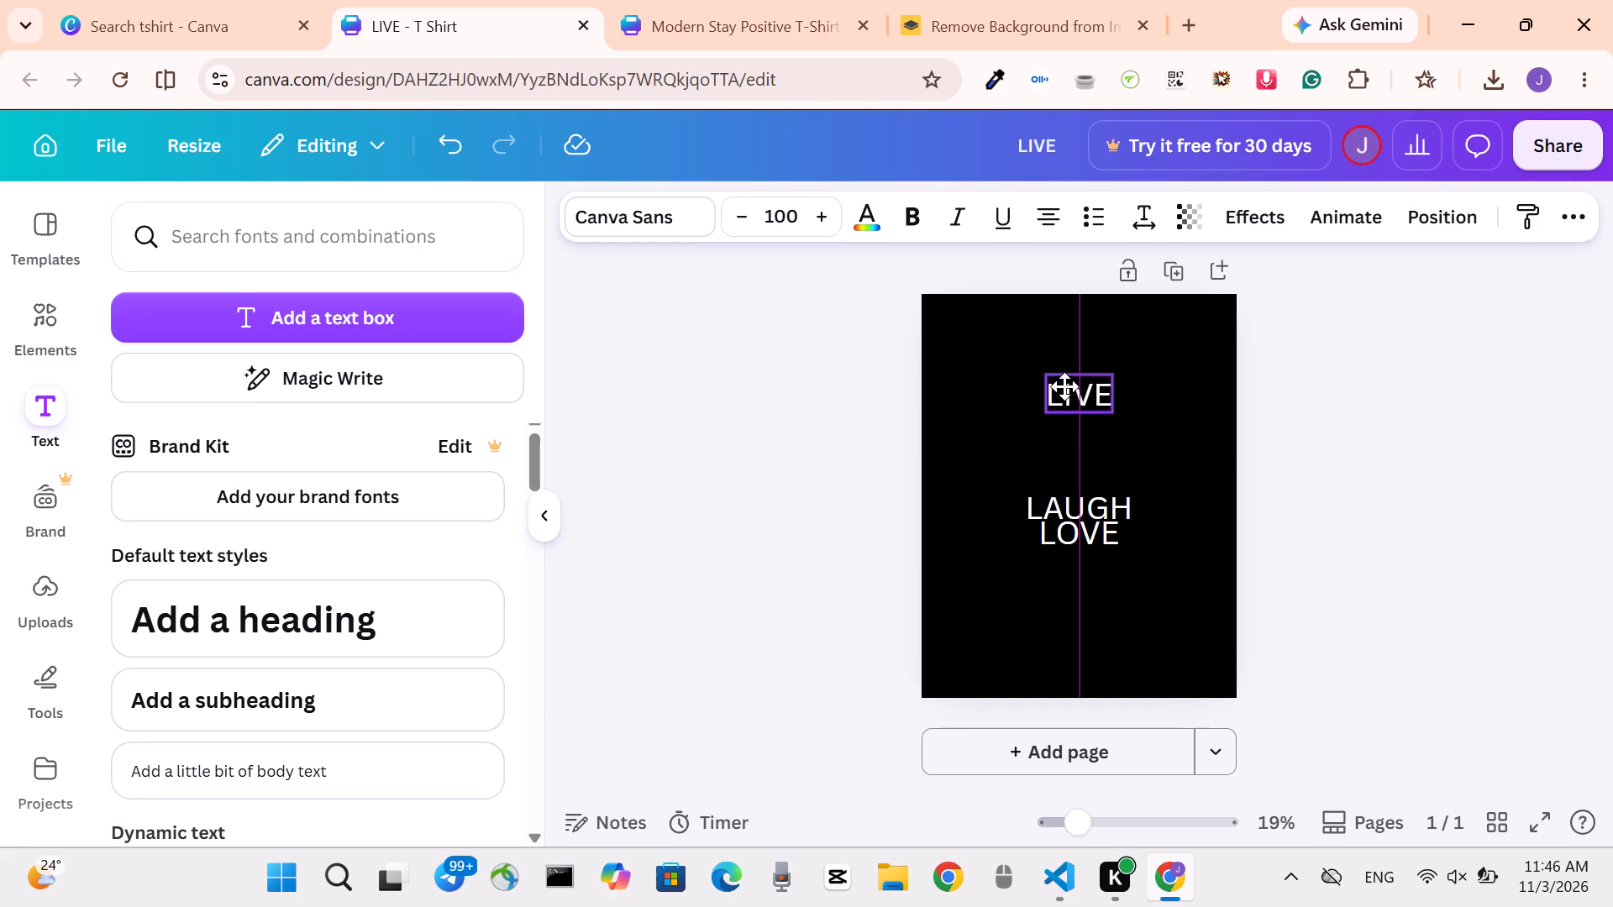
pyautogui.moveTo(1064, 386); pyautogui.dragTo(1064, 414)
pyautogui.moveTo(1078, 492); pyautogui.dragTo(1078, 467)
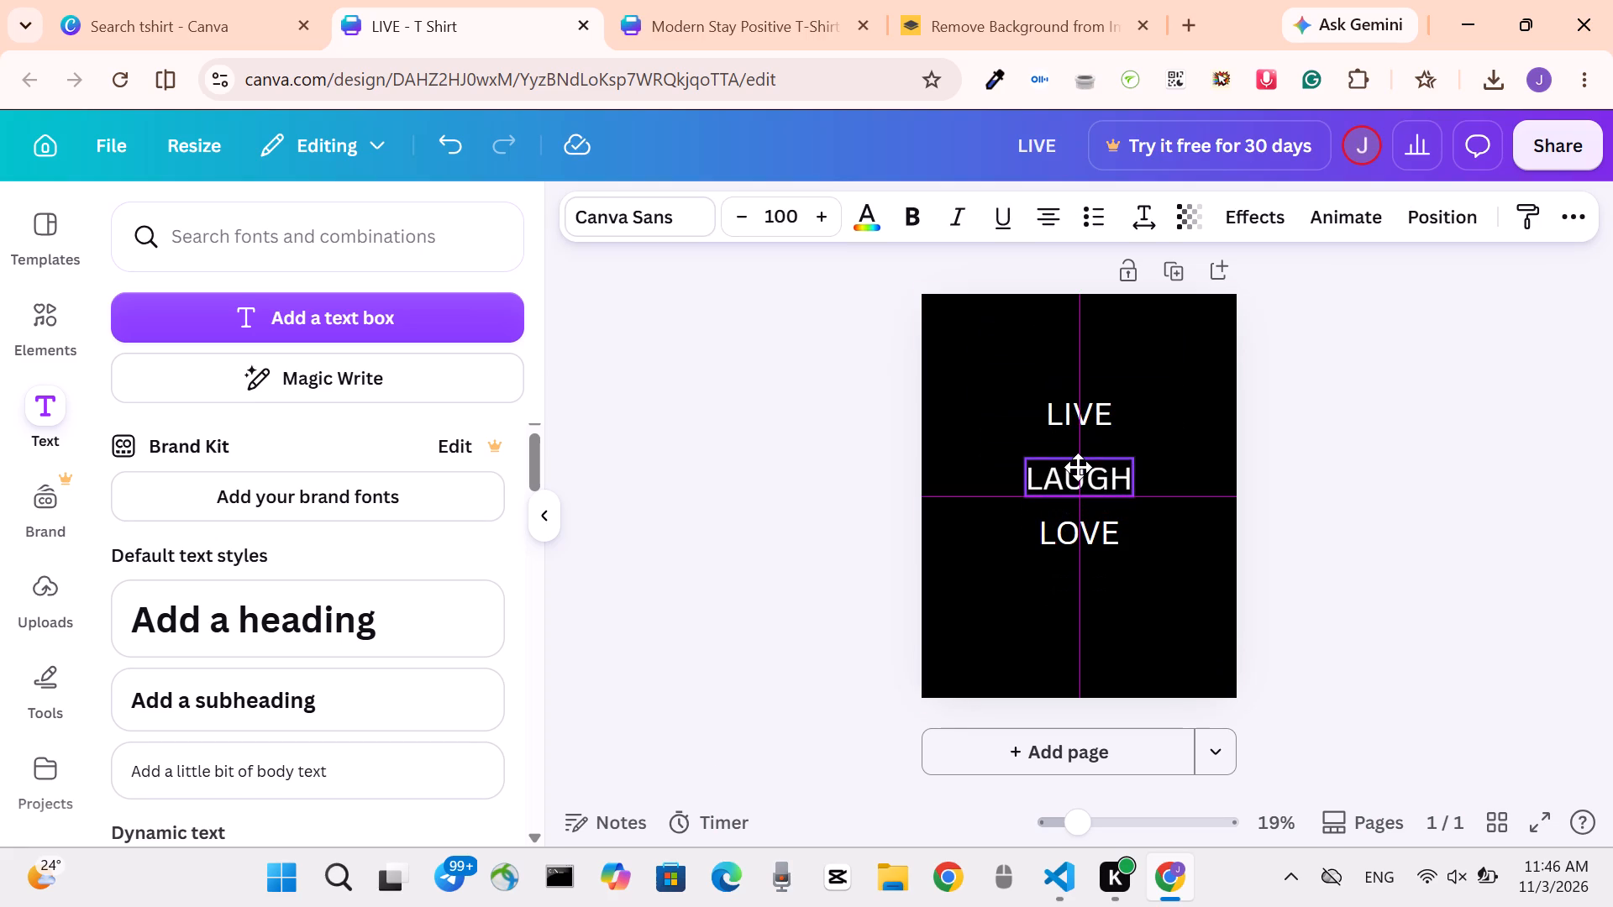
pyautogui.moveTo(1078, 467); pyautogui.dragTo(1078, 459)
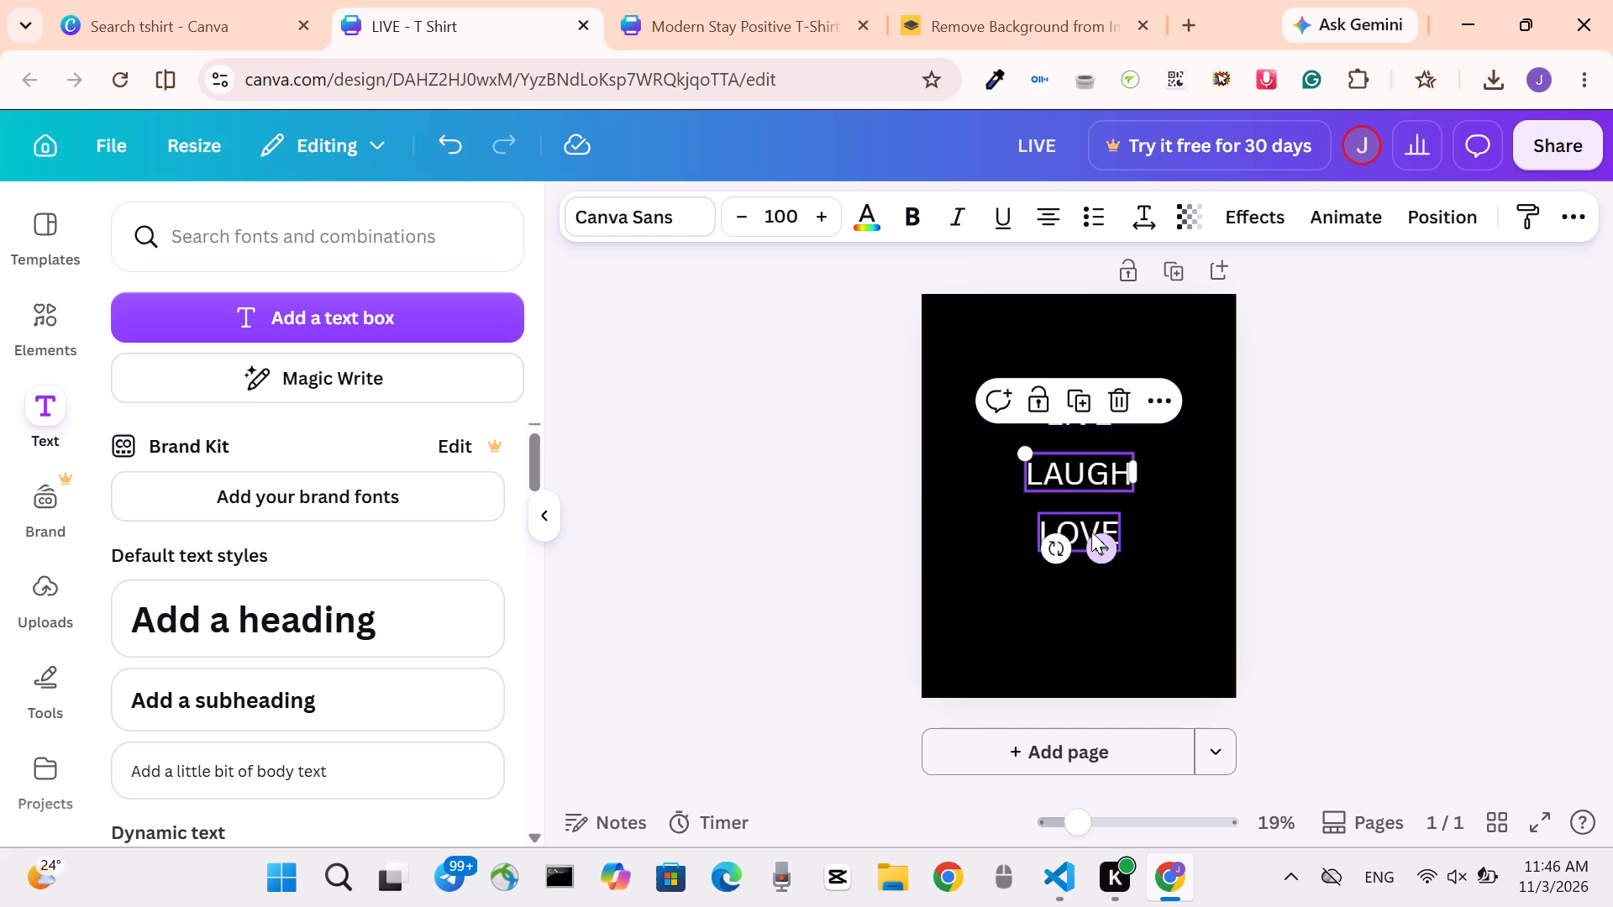
pyautogui.doubleClick(1091, 532)
pyautogui.click(1177, 543)
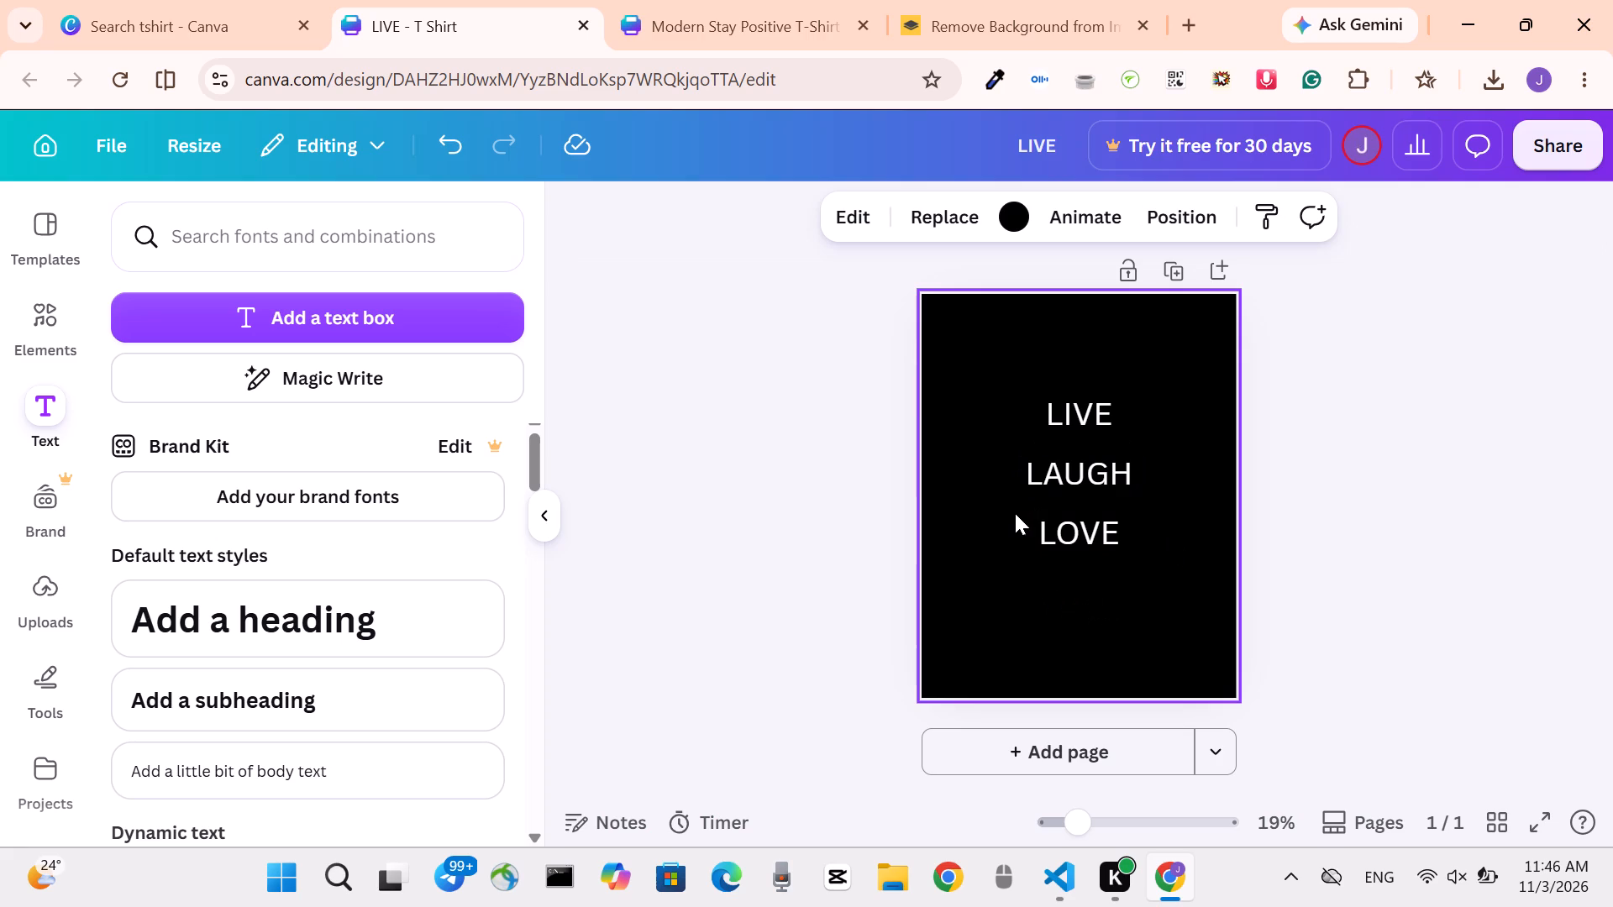
# Increase the LIVE text's font size to 110.
pyautogui.click(1083, 408)
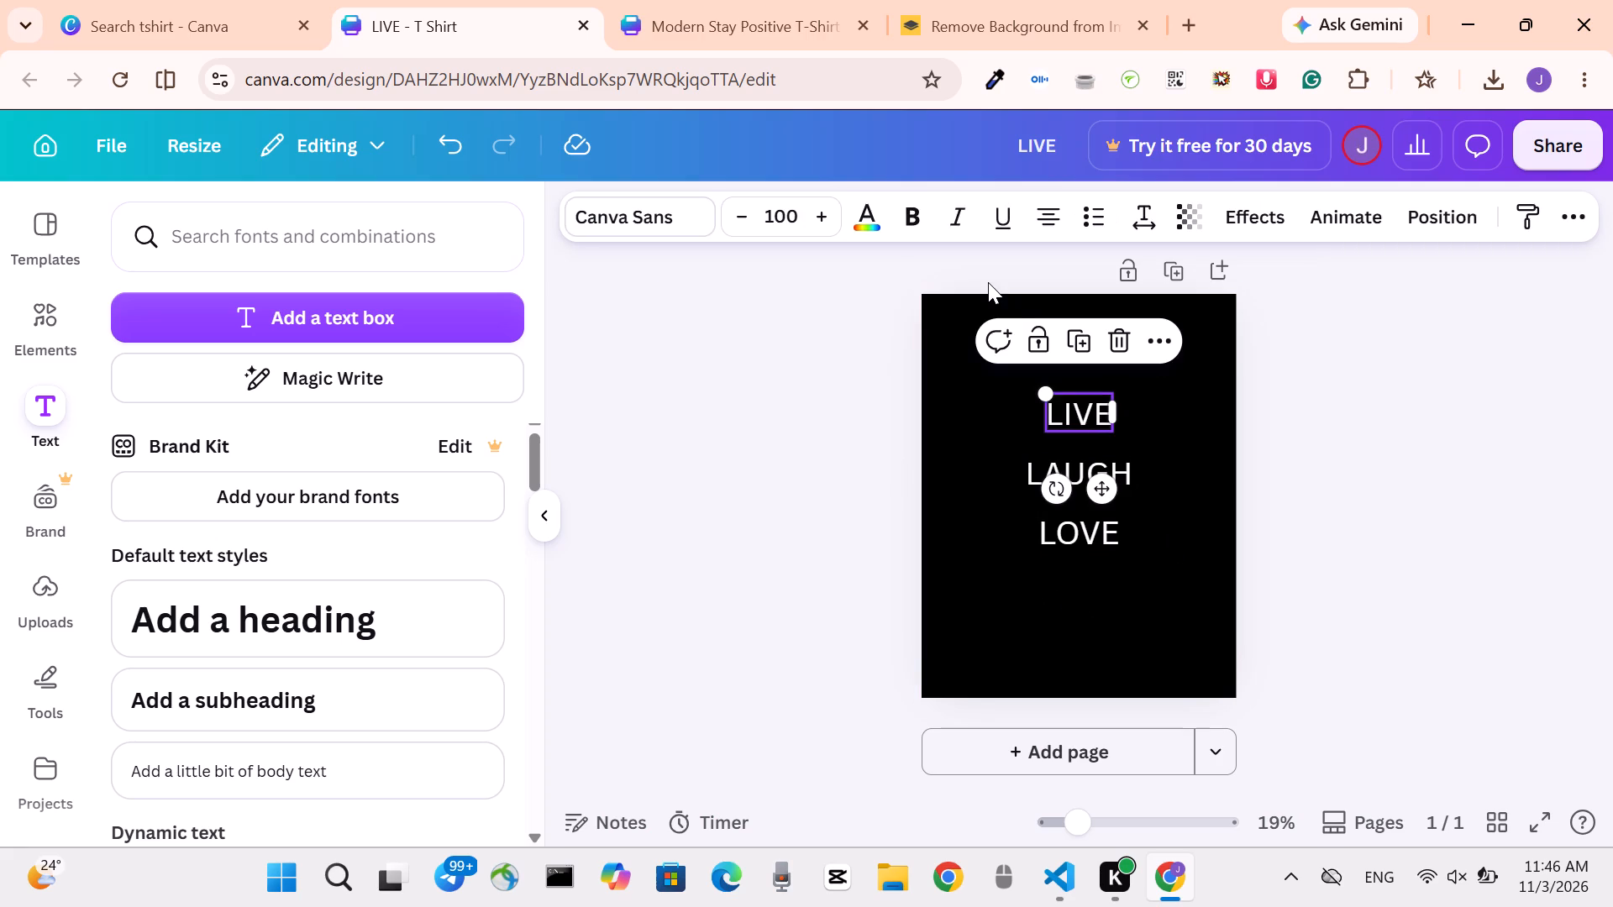
pyautogui.click(816, 217)
pyautogui.tripleClick(816, 217)
pyautogui.tripleClick(816, 217)
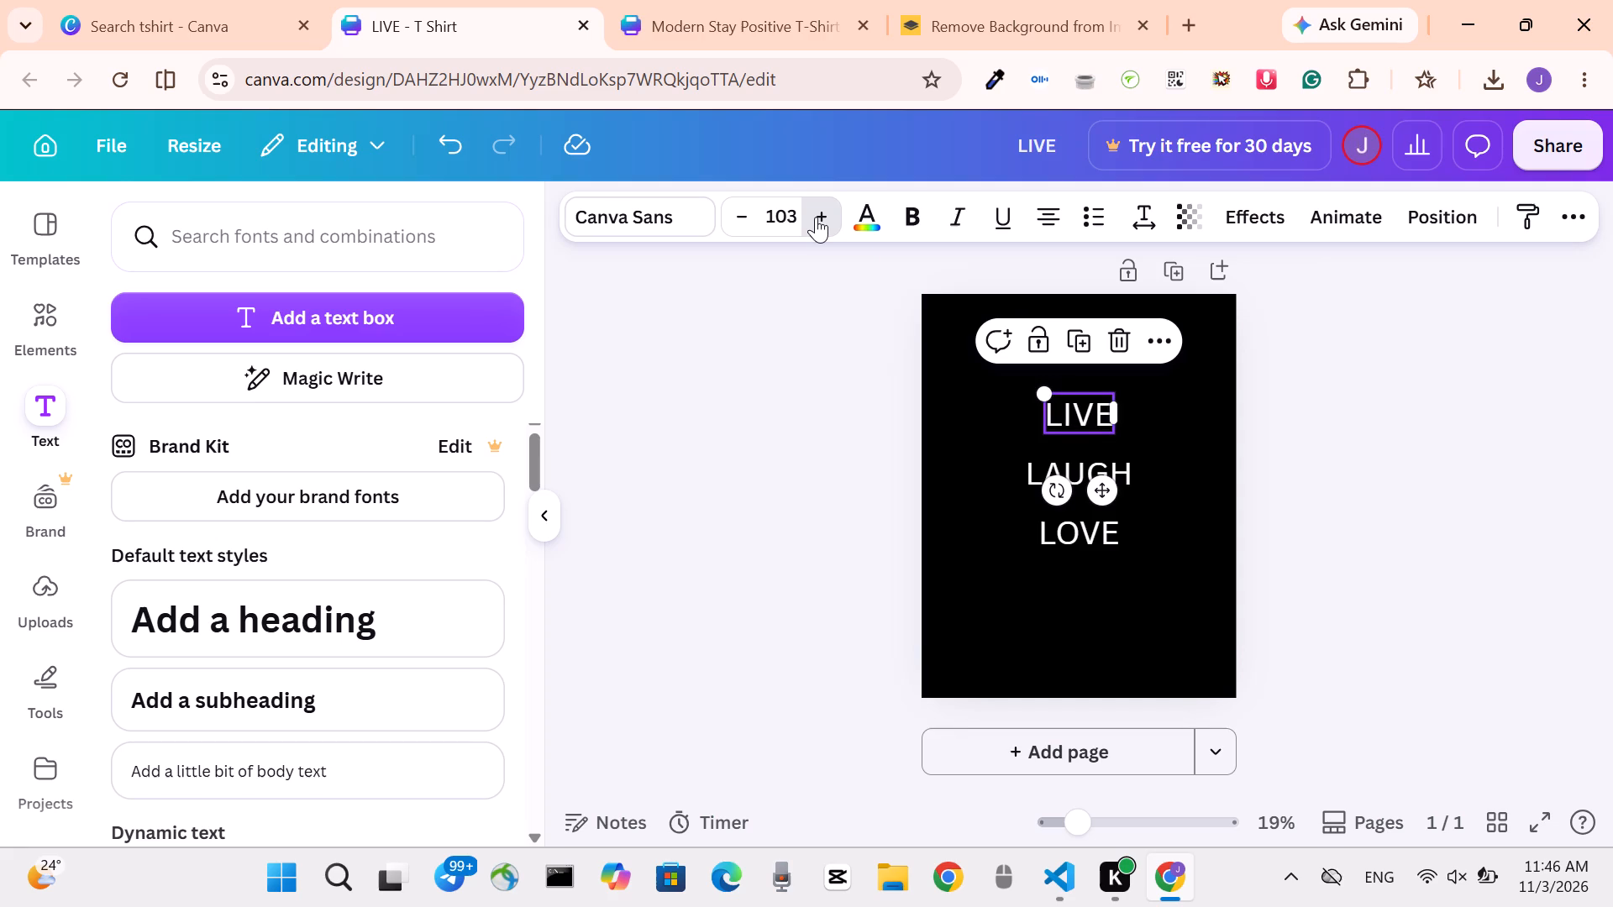
pyautogui.tripleClick(816, 217)
pyautogui.click(816, 217)
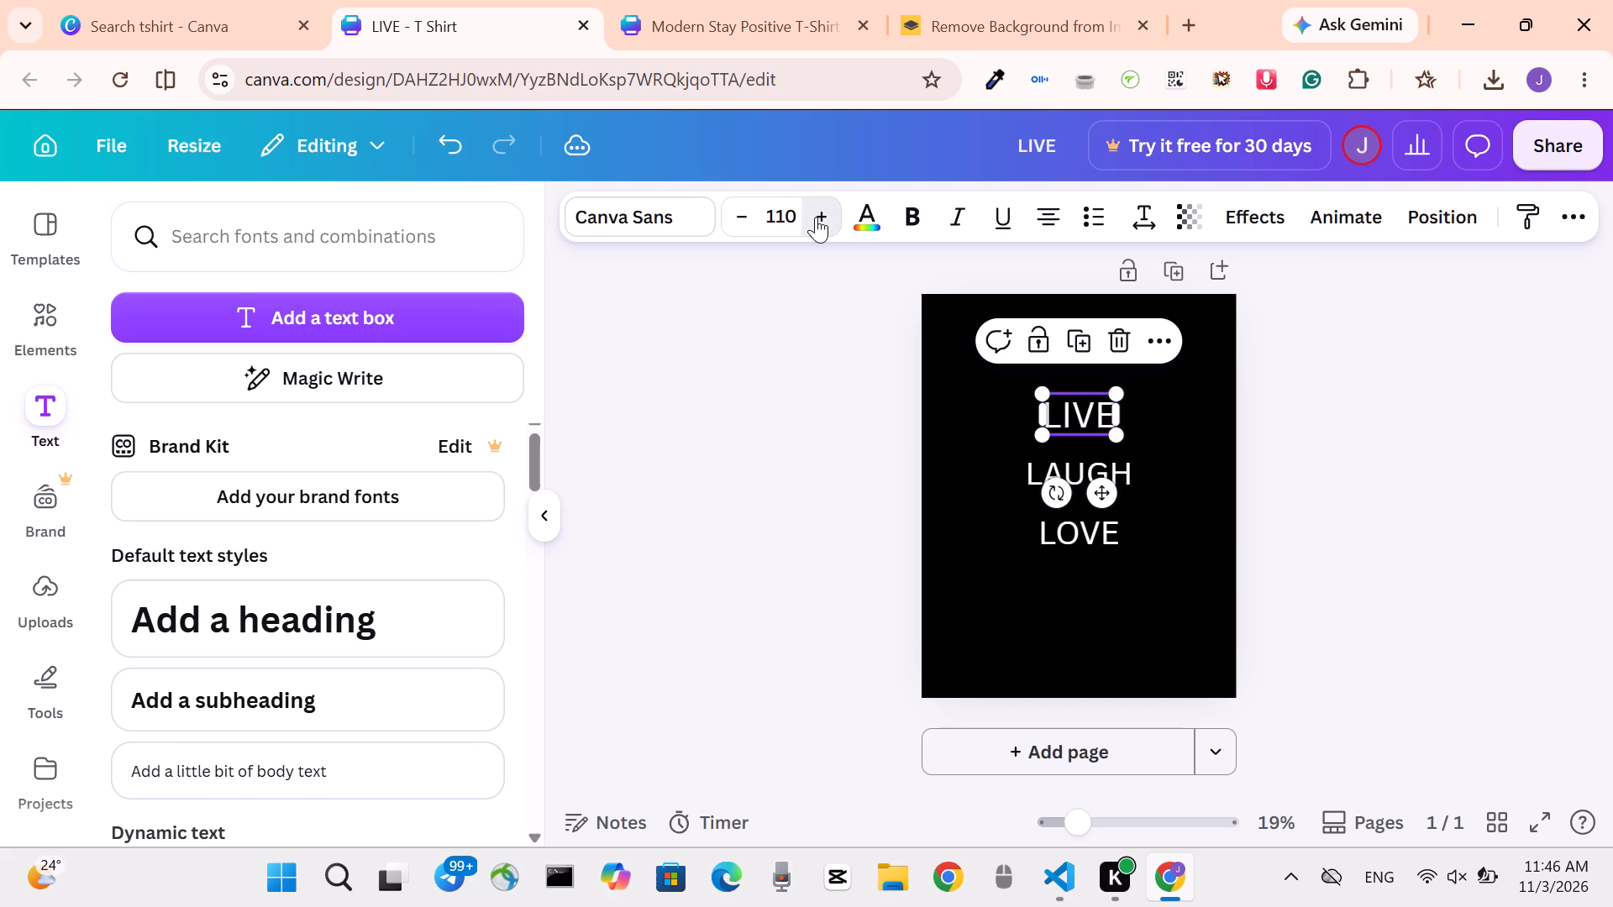
pyautogui.click(738, 217)
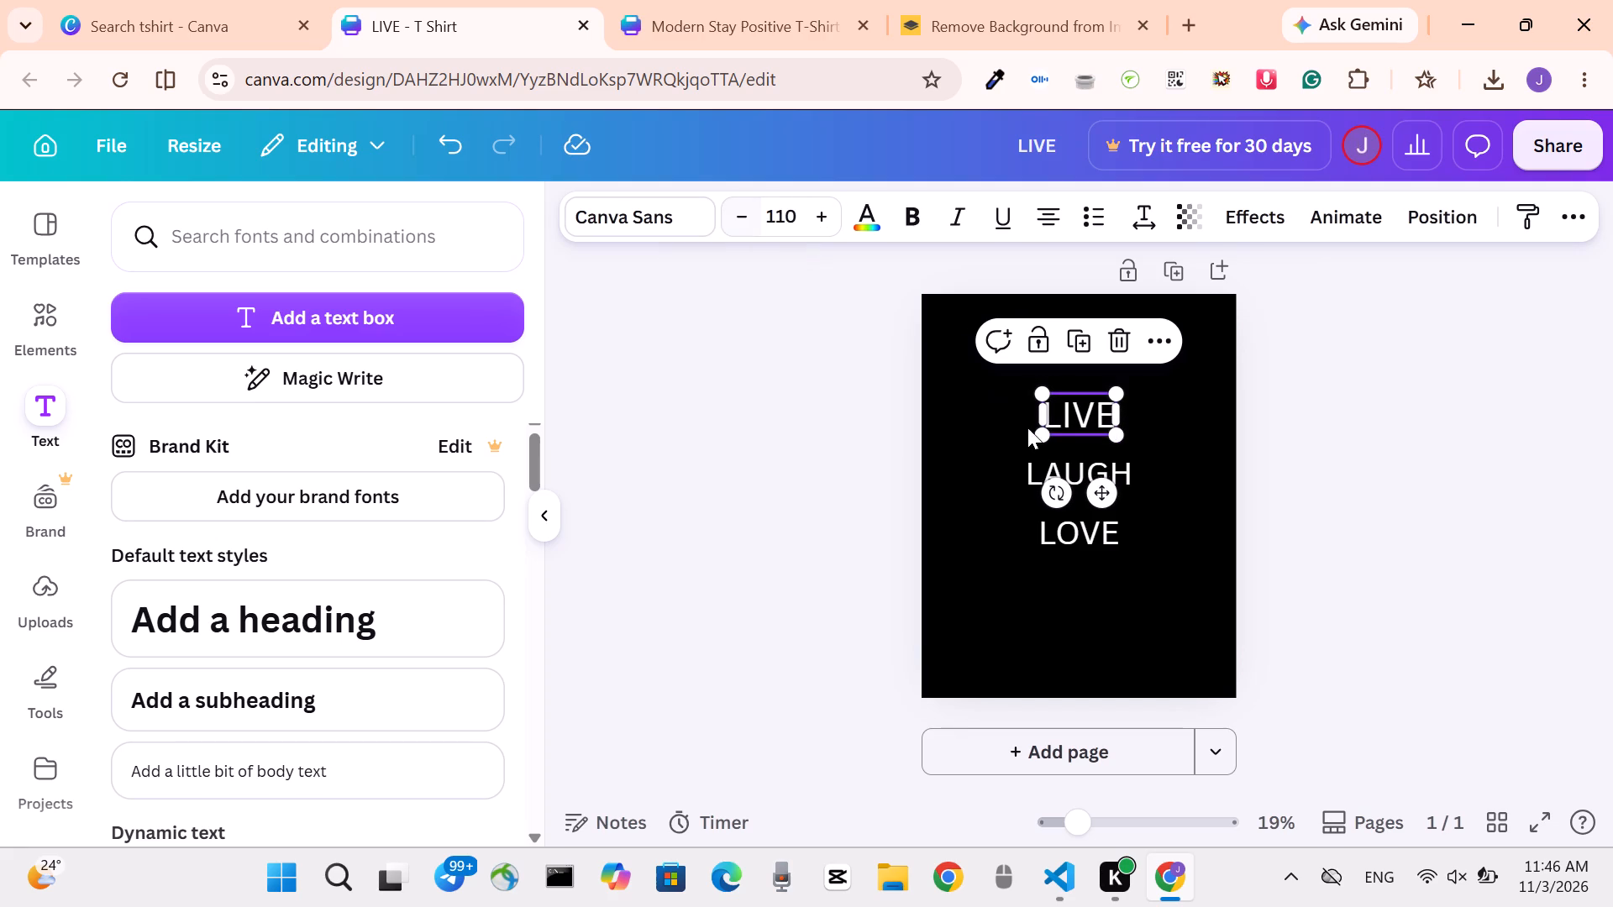
# Increase the LAUGH text's font size to 110.
pyautogui.click(1074, 459)
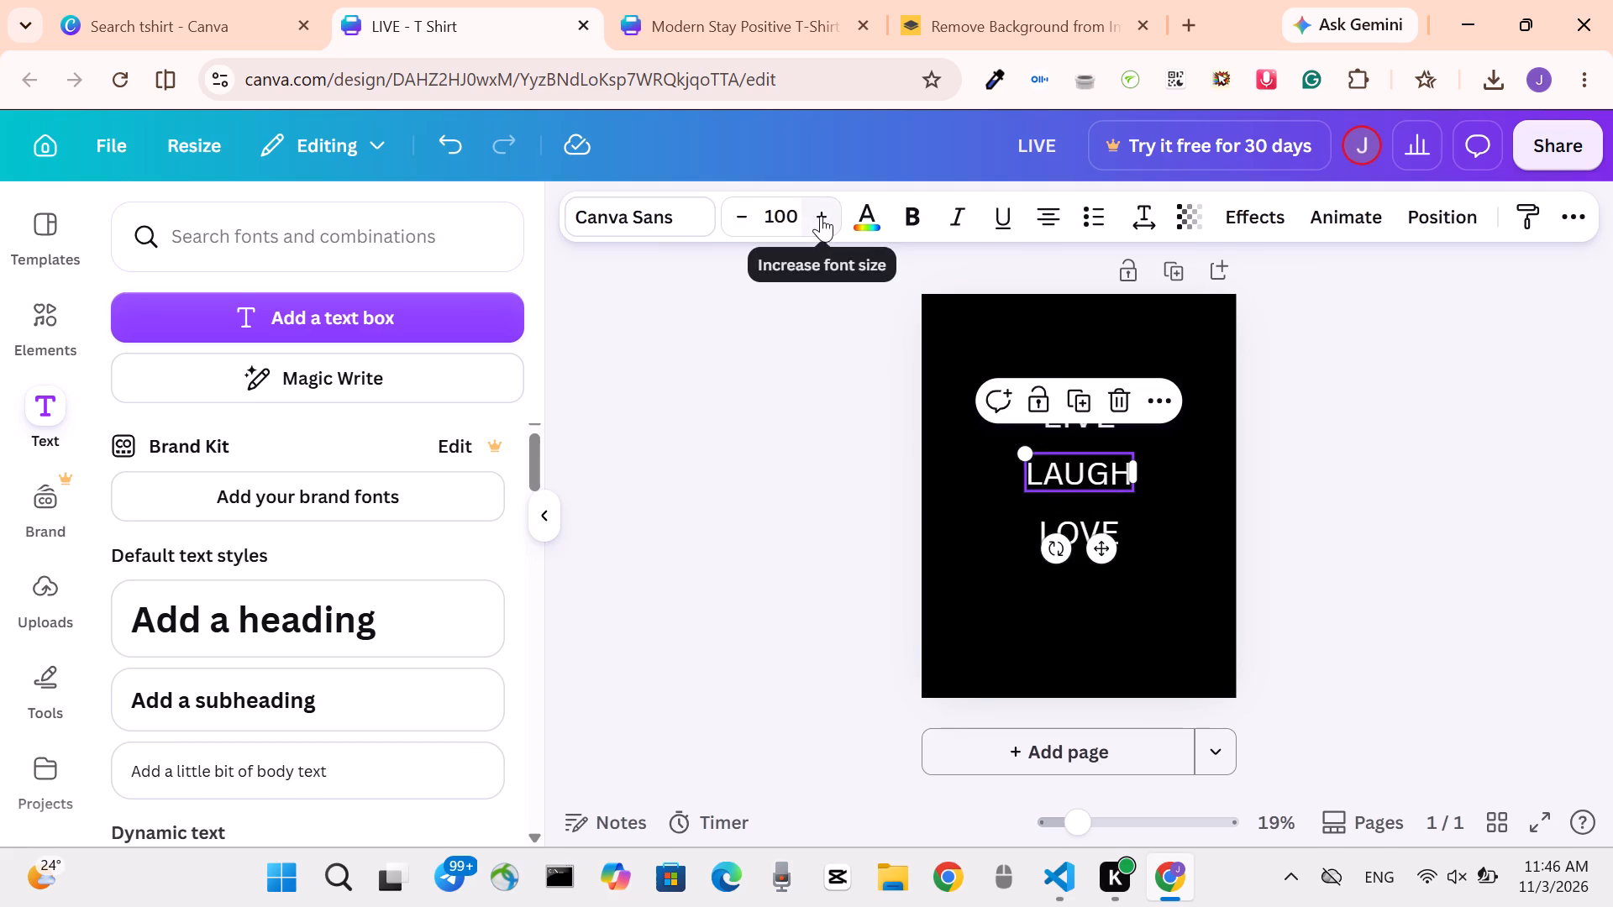
pyautogui.tripleClick(822, 218)
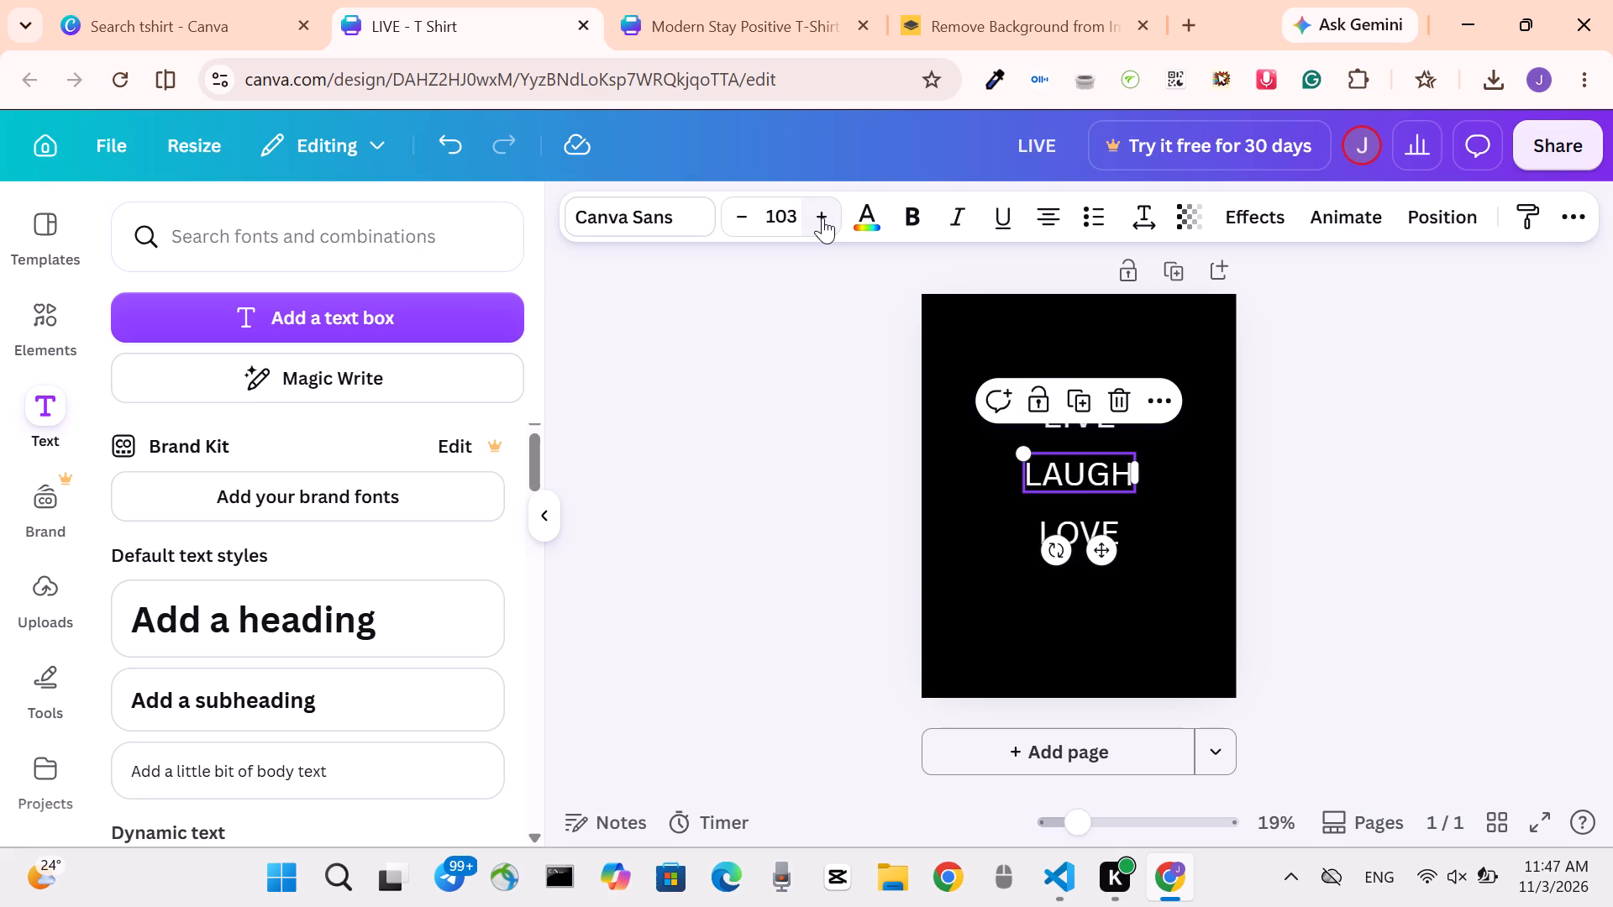
pyautogui.click(822, 218)
pyautogui.tripleClick(822, 218)
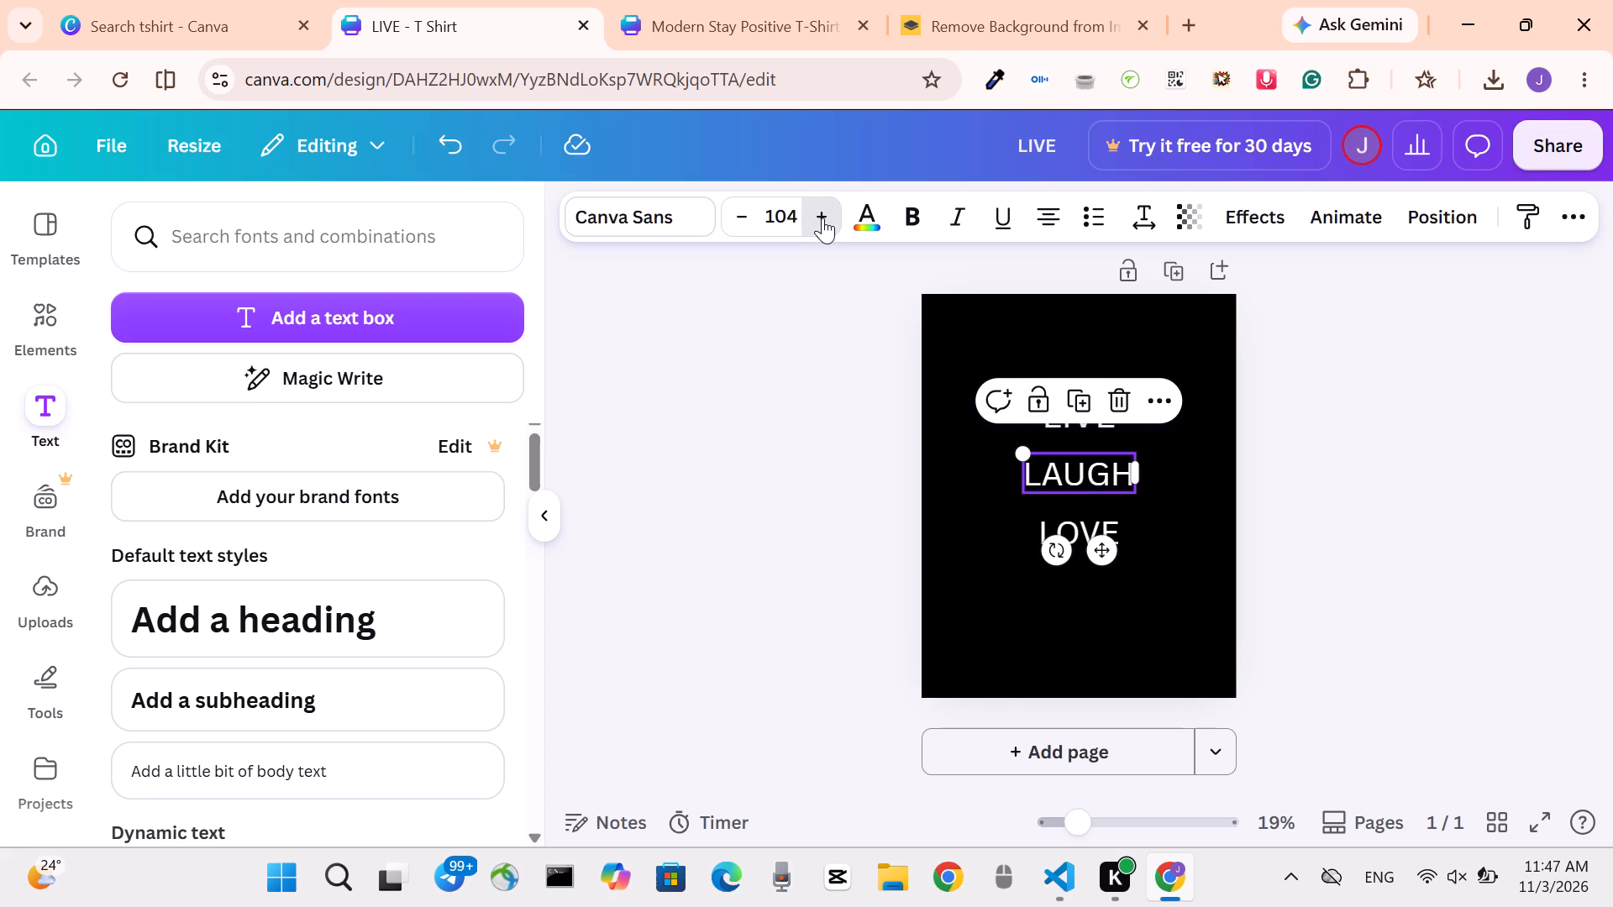
pyautogui.click(822, 218)
pyautogui.click(822, 218)
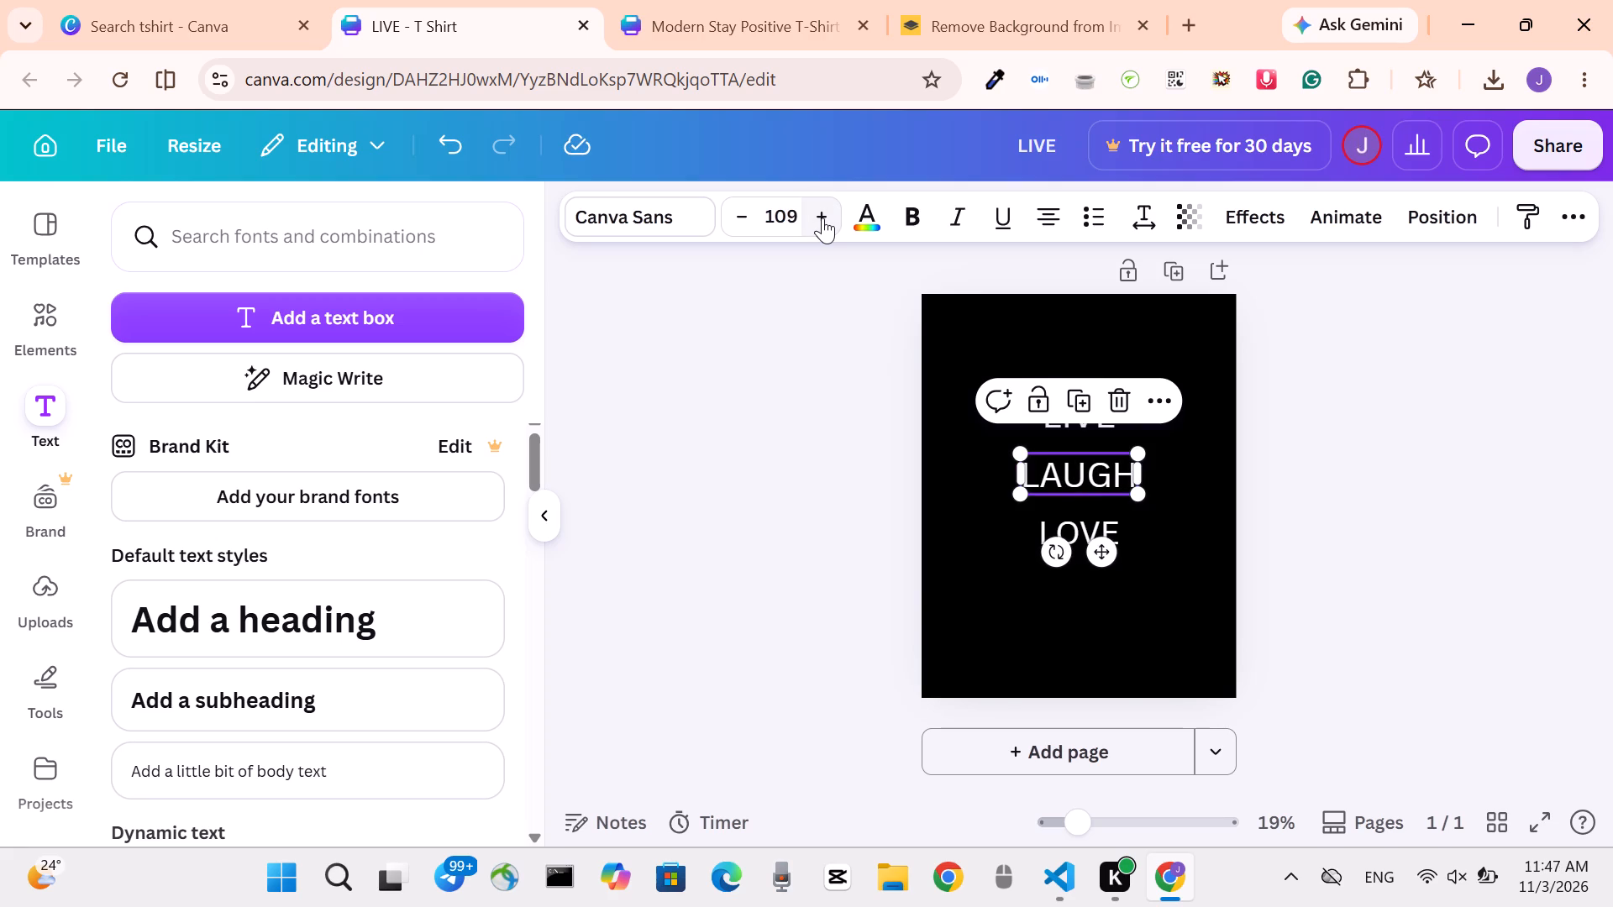
pyautogui.click(822, 218)
# Increase the LOVE text's font size to 110.
pyautogui.click(1081, 520)
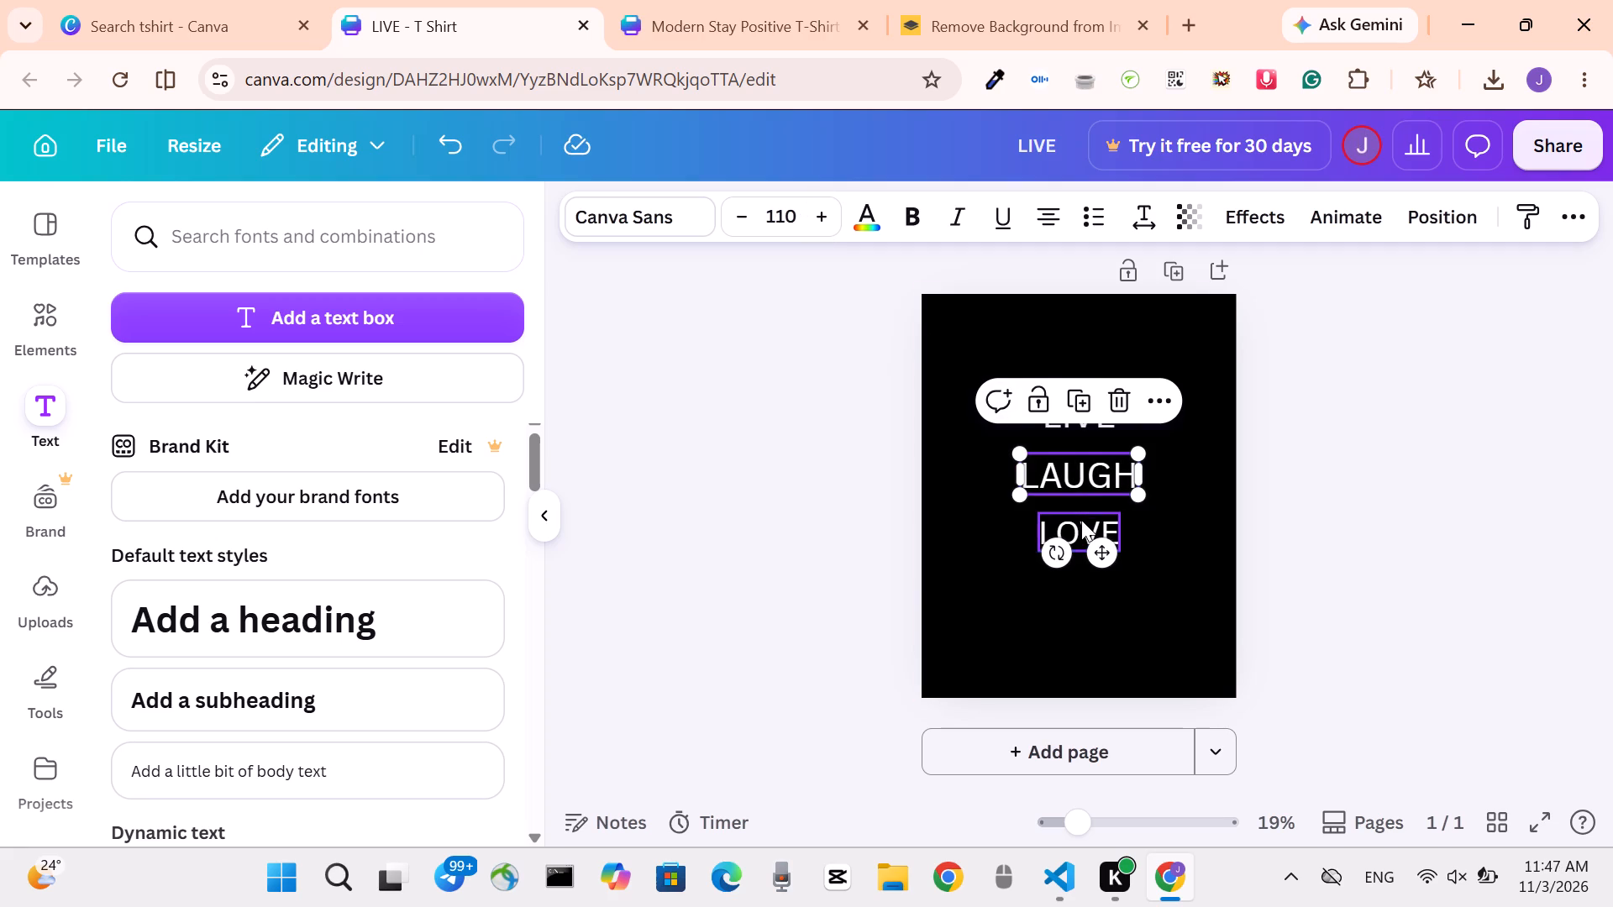
pyautogui.tripleClick(817, 228)
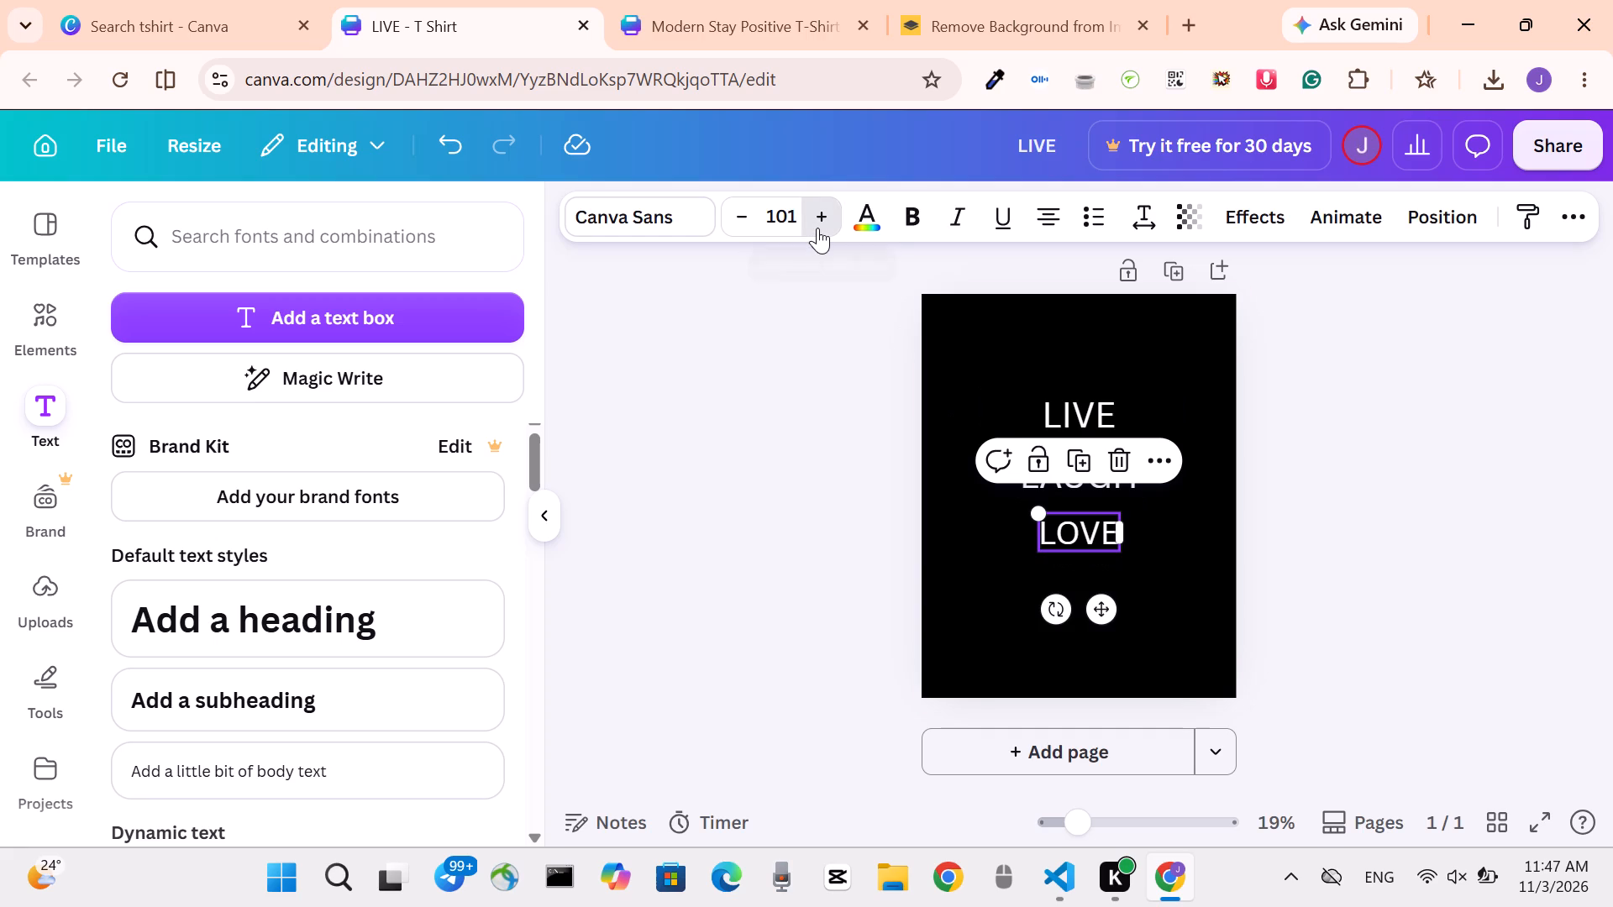
pyautogui.click(817, 228)
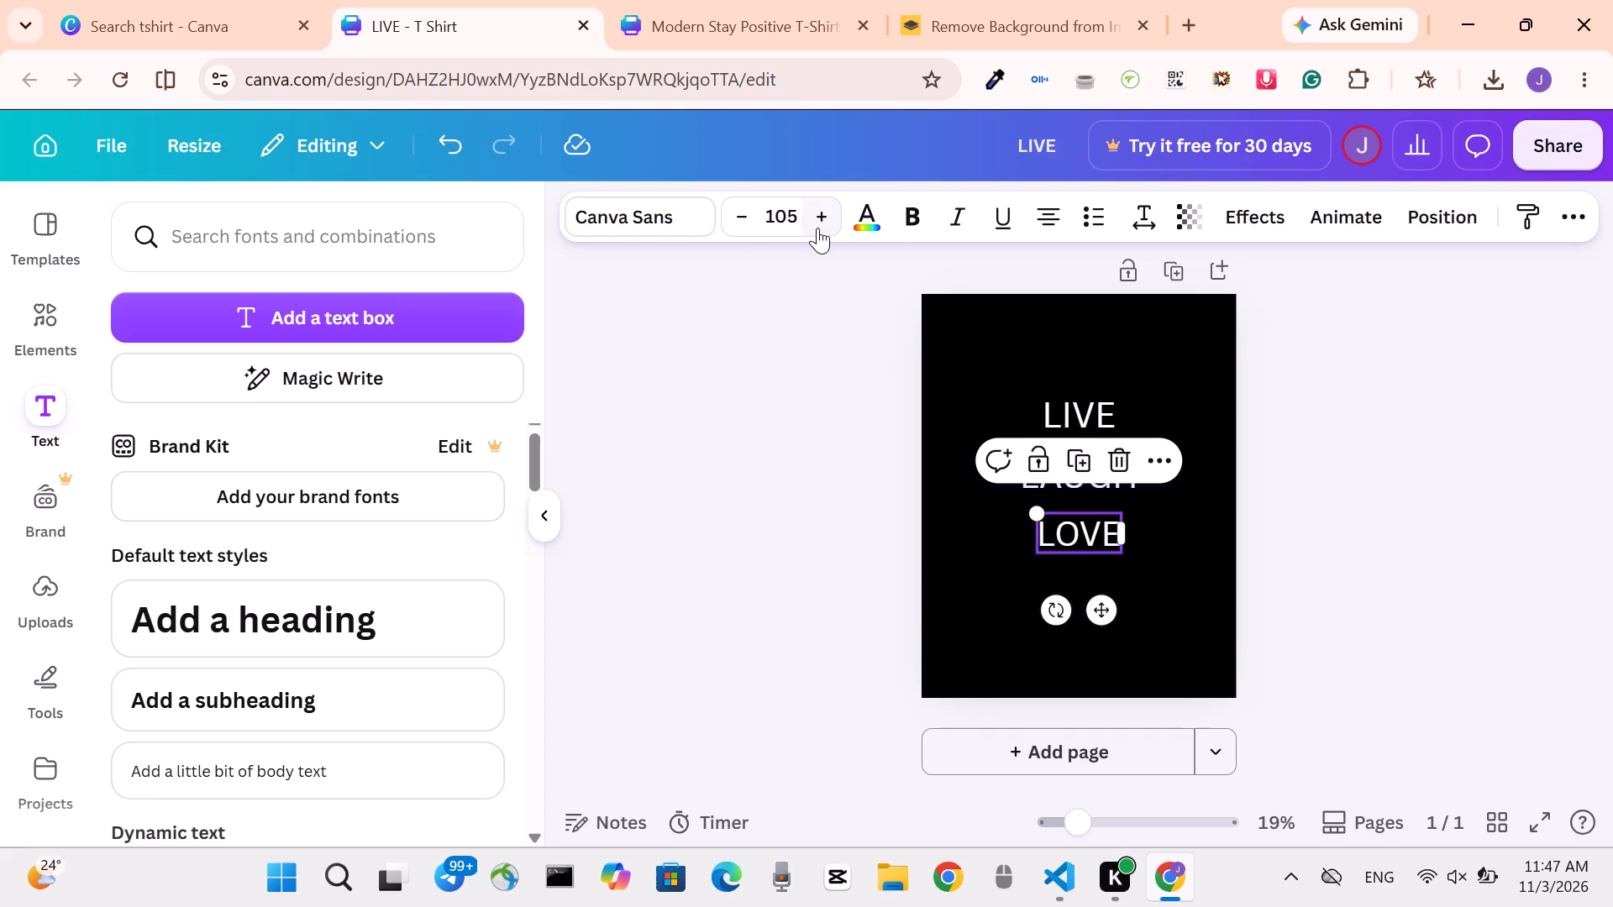
pyautogui.click(817, 228)
pyautogui.tripleClick(817, 228)
pyautogui.click(817, 228)
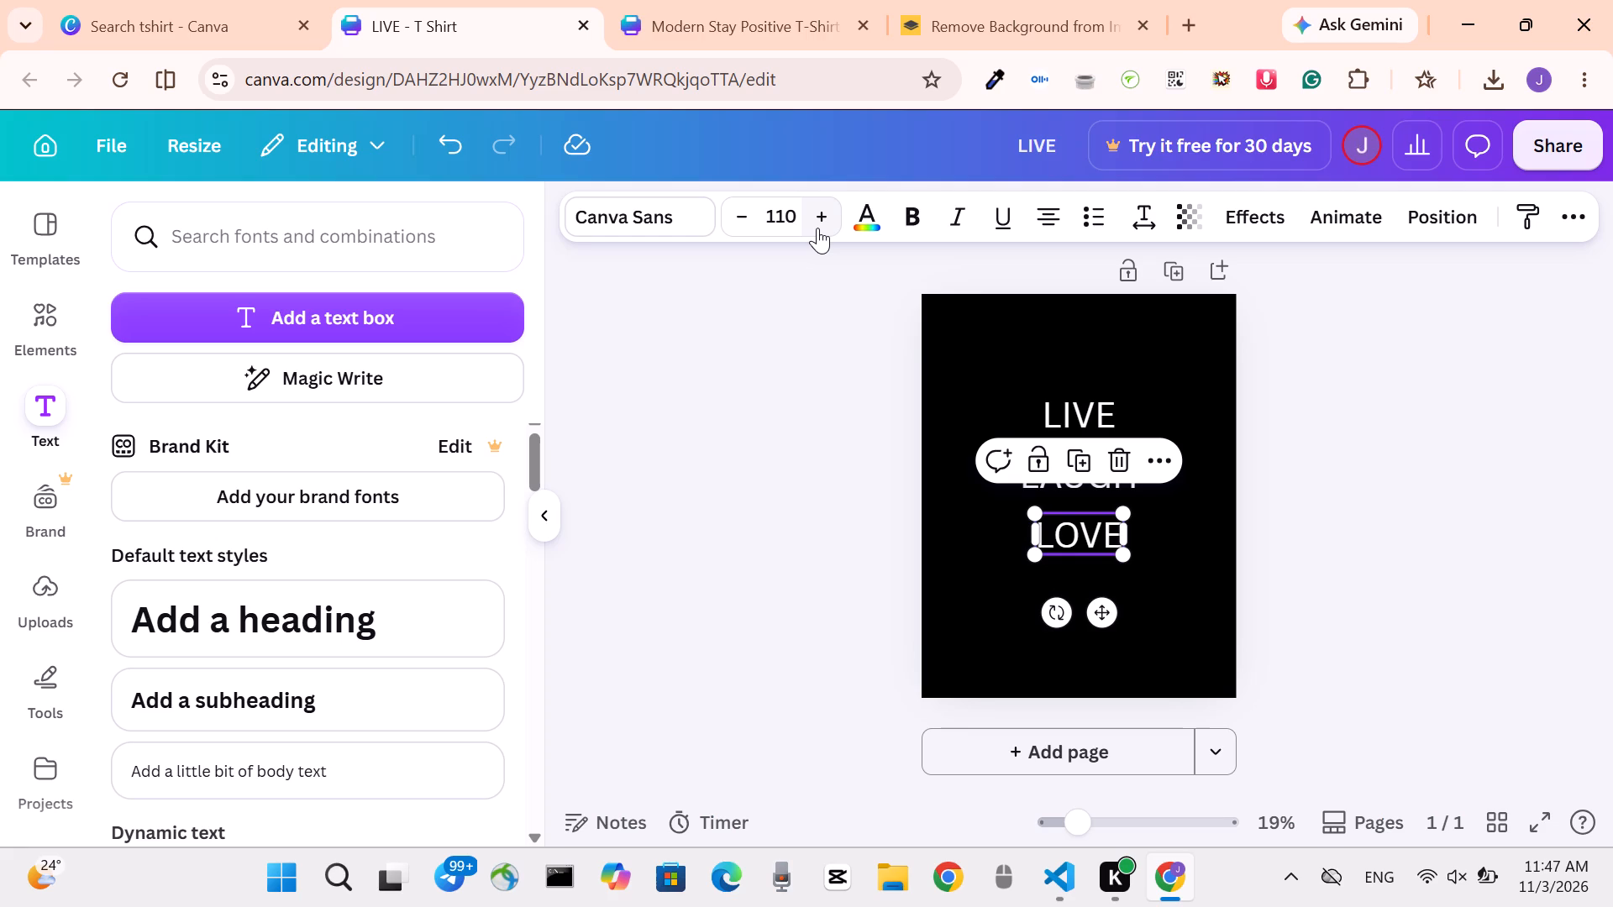
pyautogui.click(1001, 385)
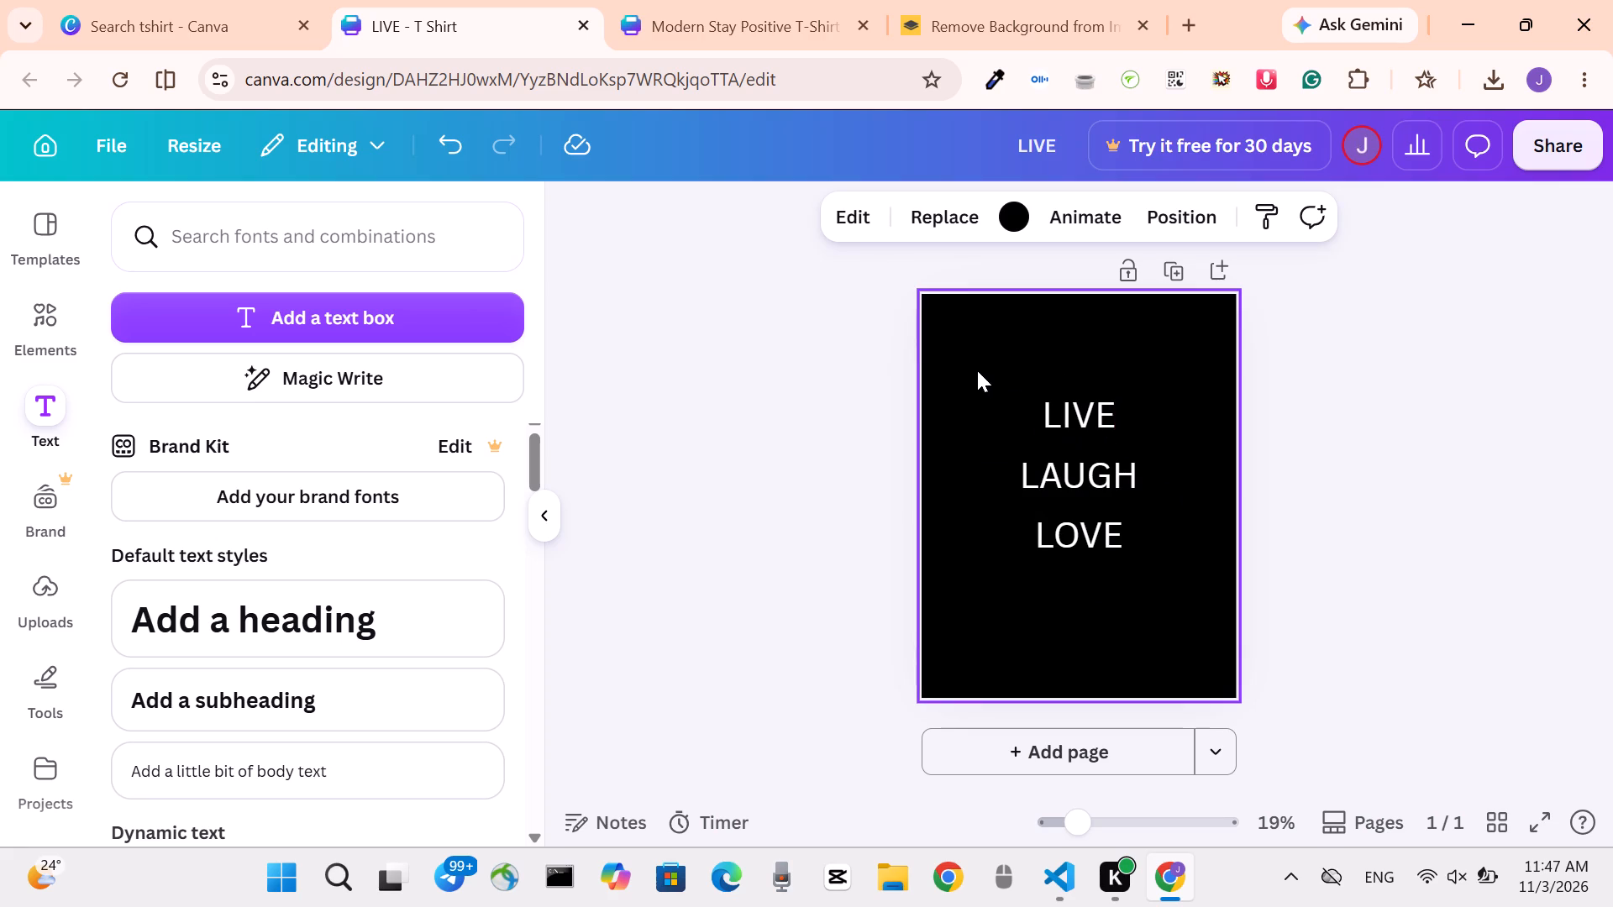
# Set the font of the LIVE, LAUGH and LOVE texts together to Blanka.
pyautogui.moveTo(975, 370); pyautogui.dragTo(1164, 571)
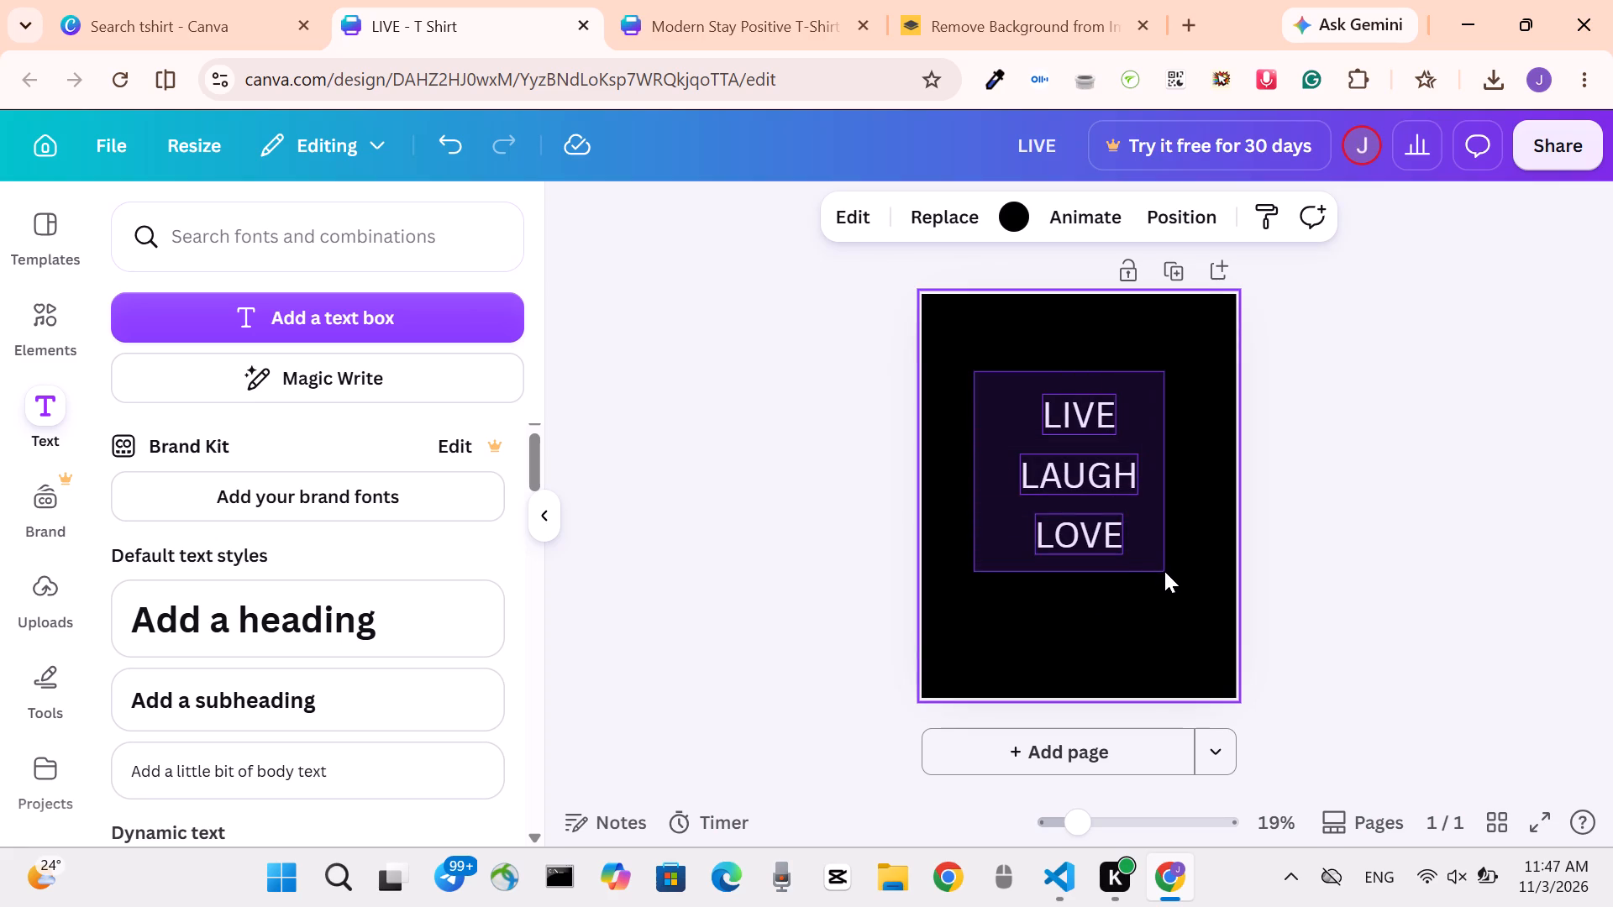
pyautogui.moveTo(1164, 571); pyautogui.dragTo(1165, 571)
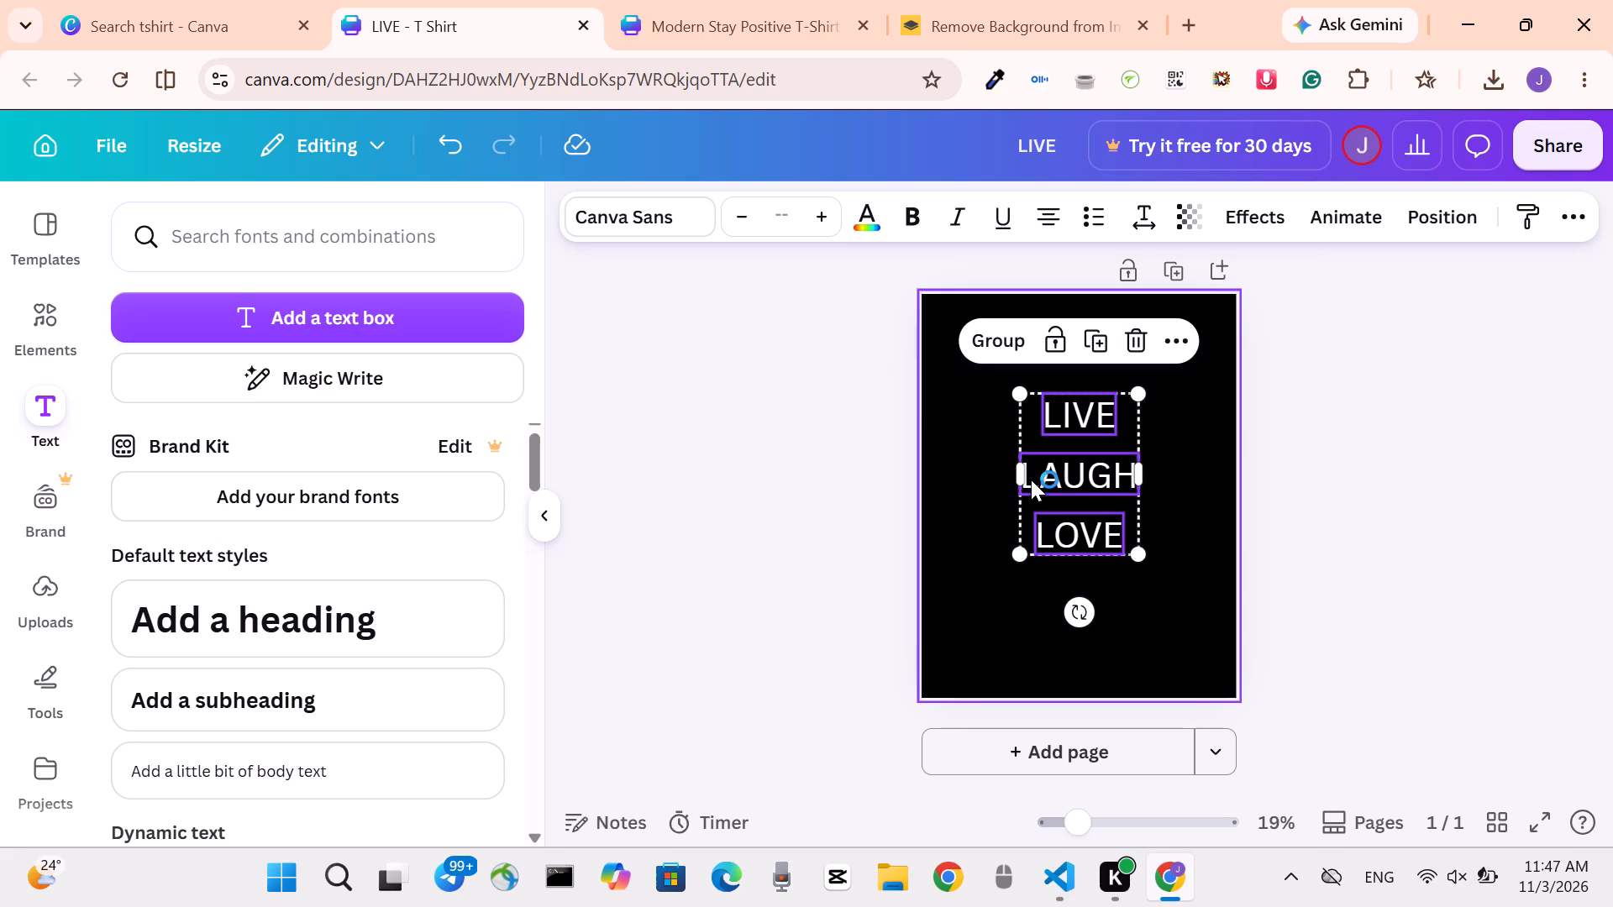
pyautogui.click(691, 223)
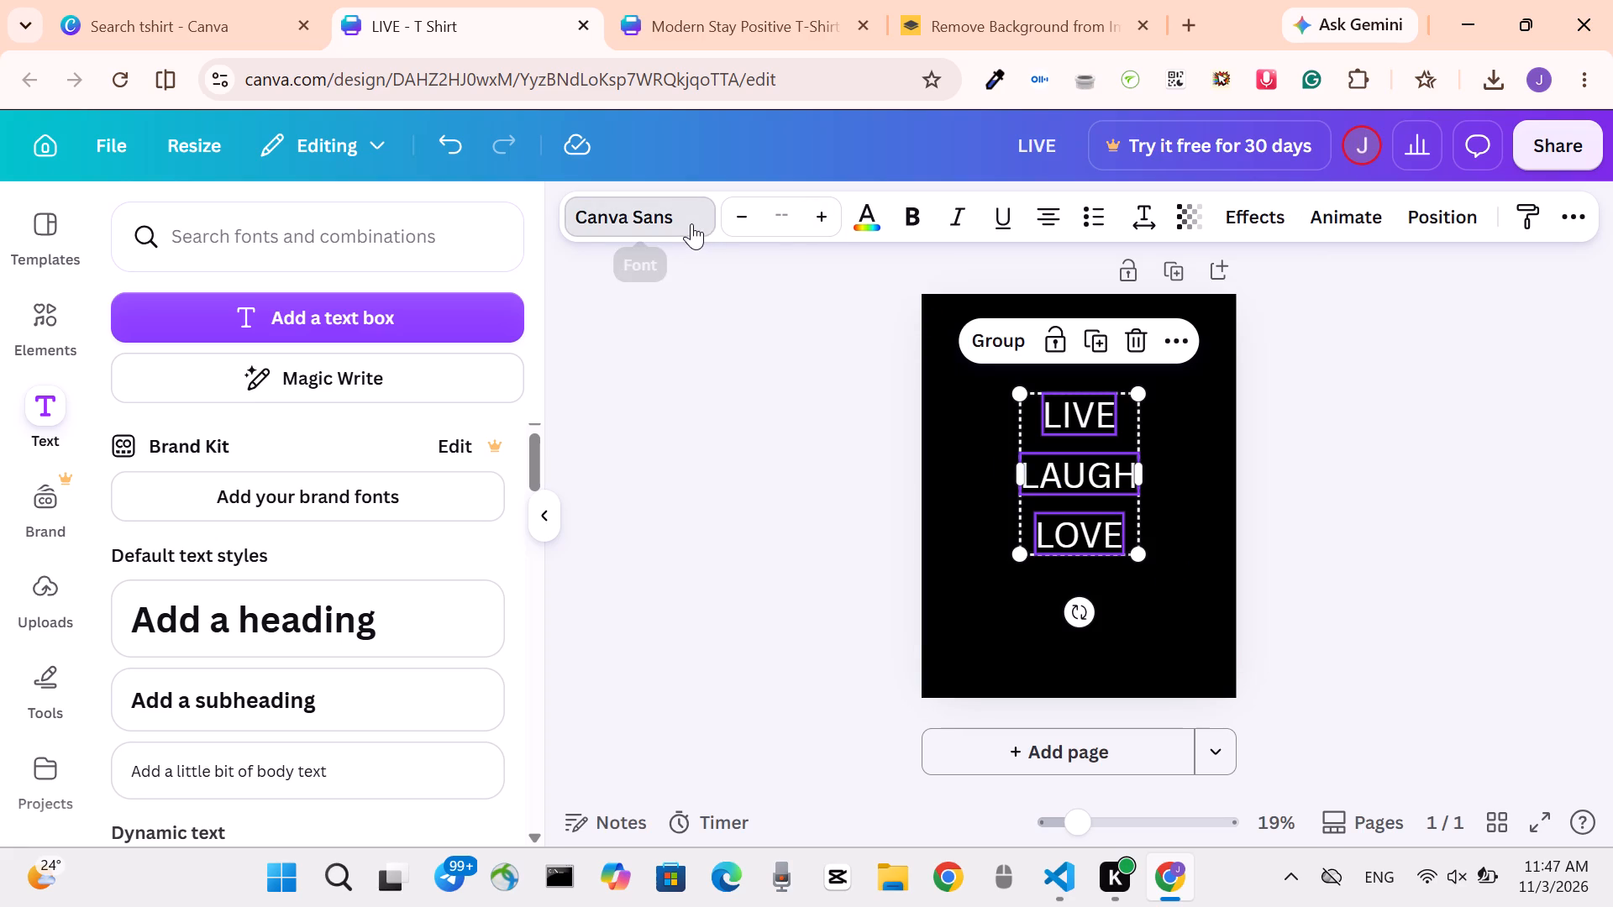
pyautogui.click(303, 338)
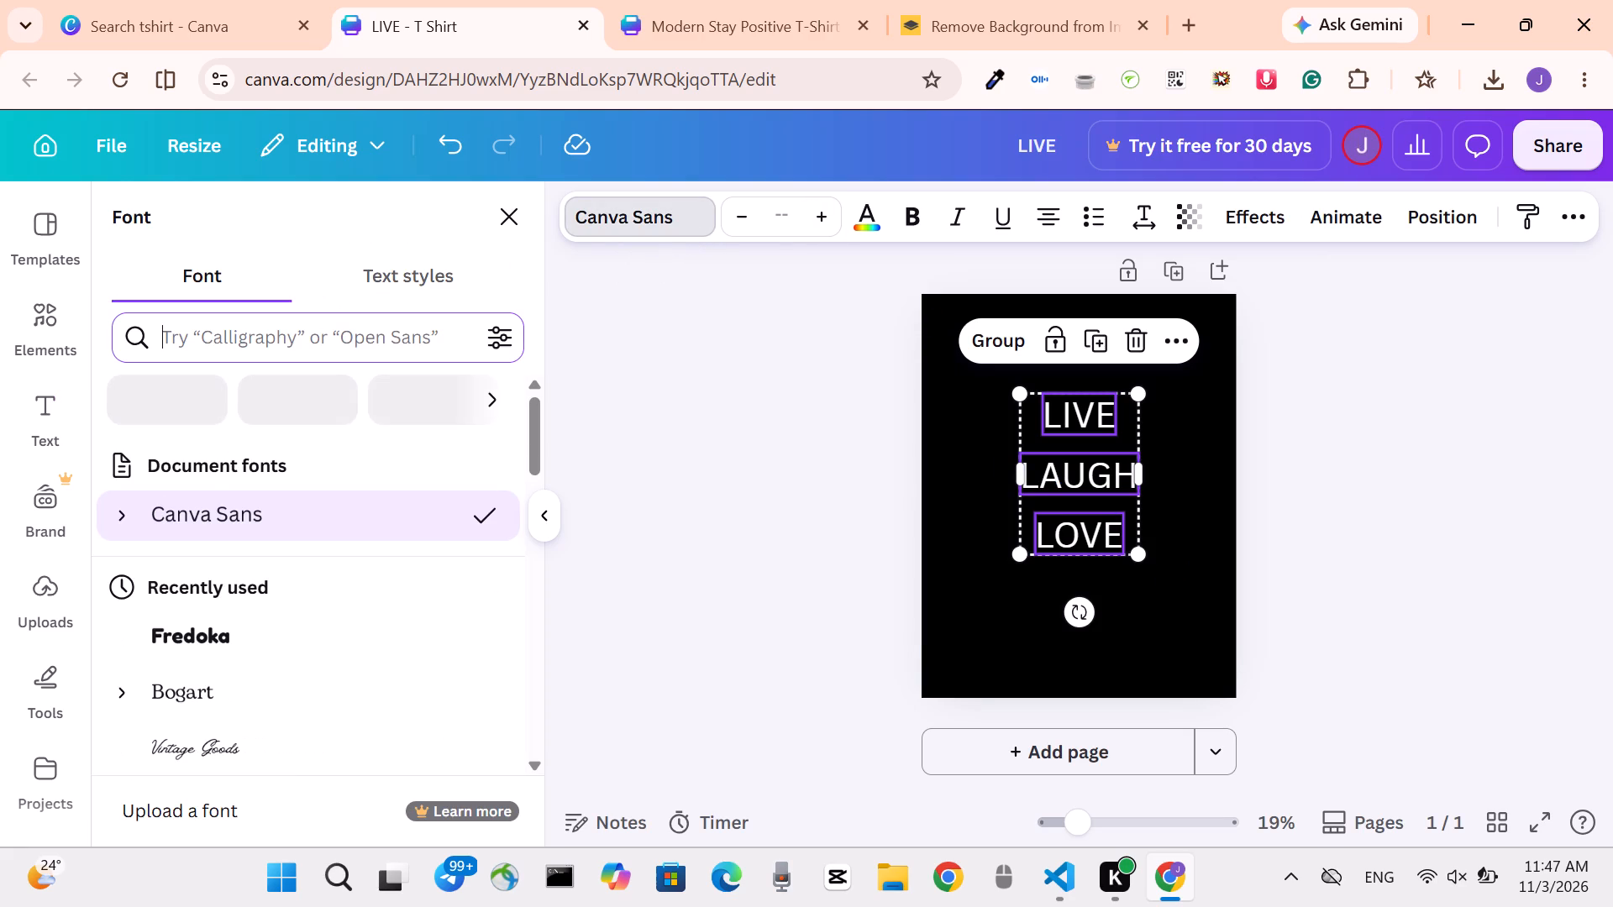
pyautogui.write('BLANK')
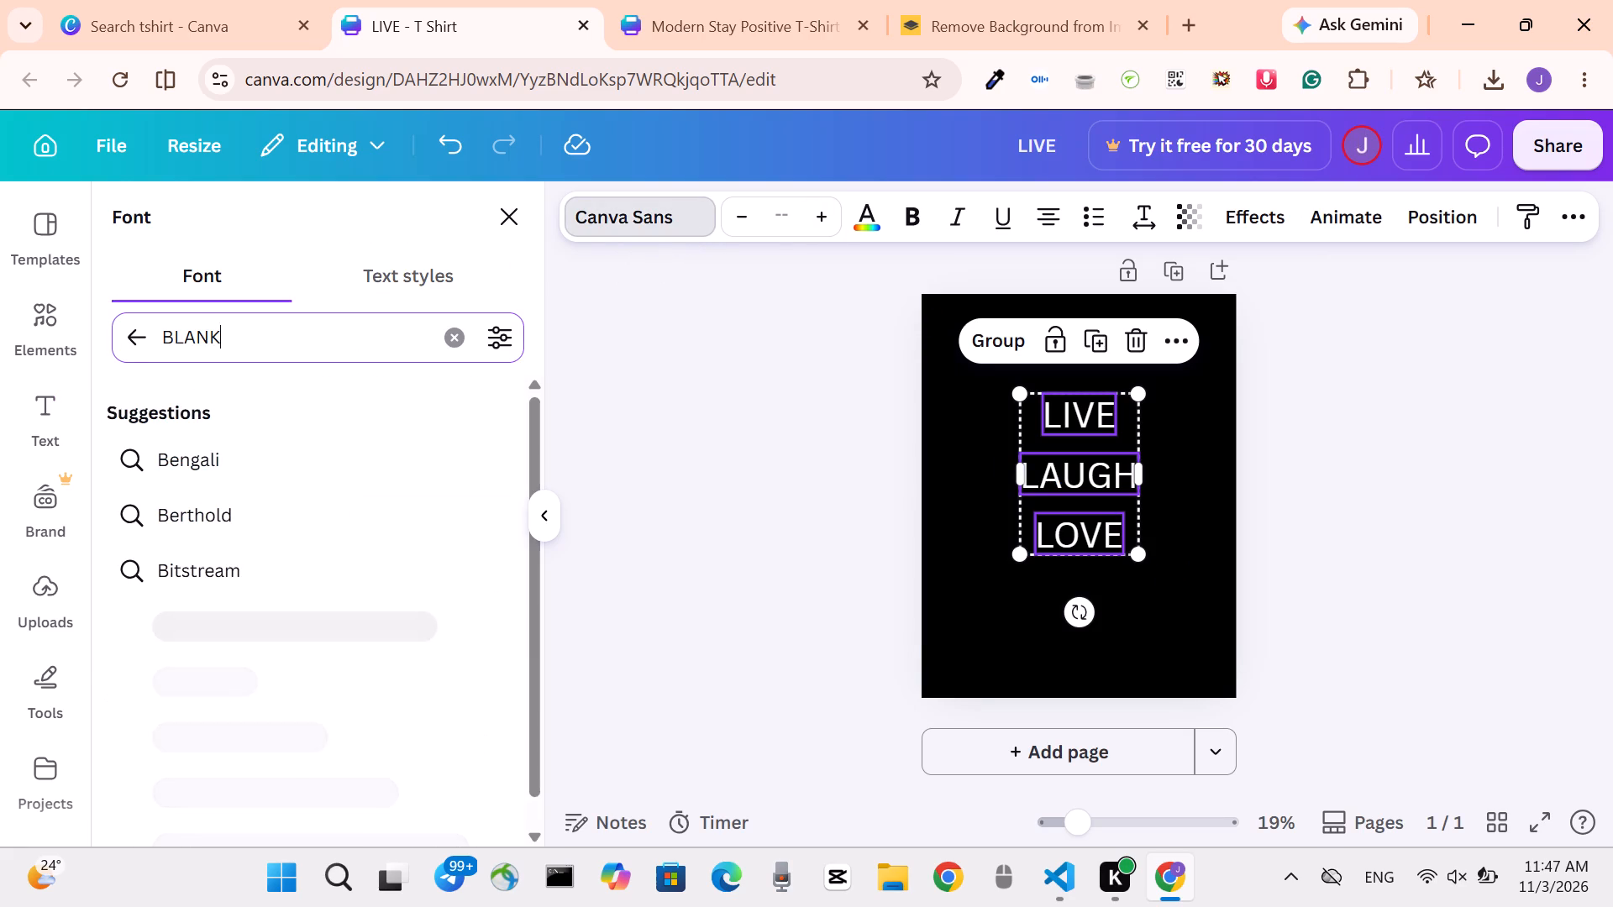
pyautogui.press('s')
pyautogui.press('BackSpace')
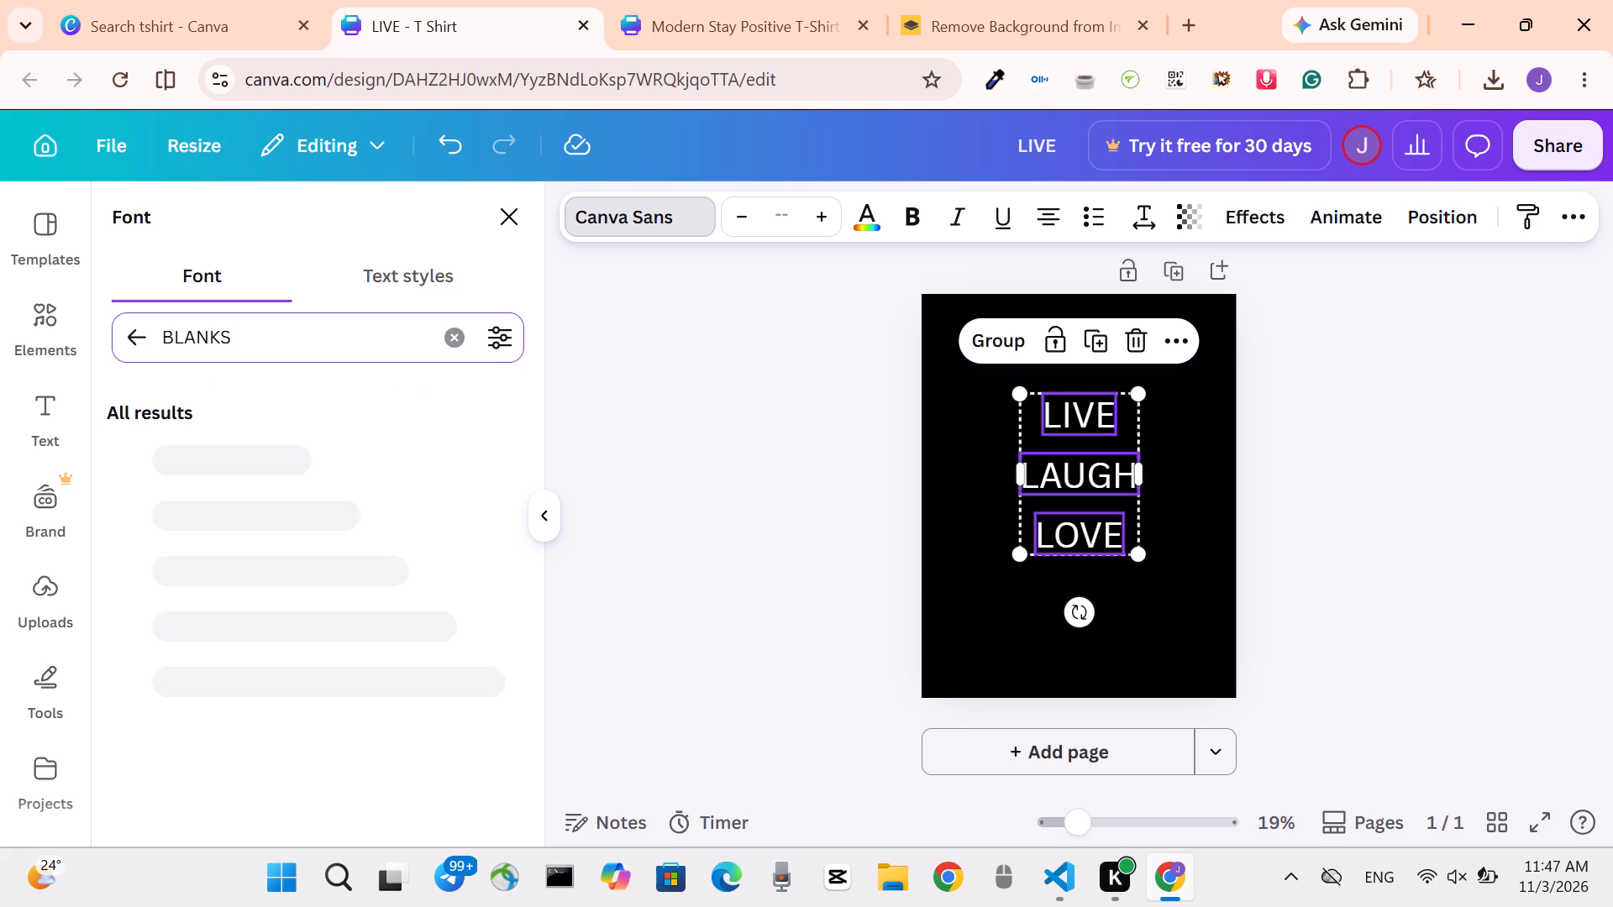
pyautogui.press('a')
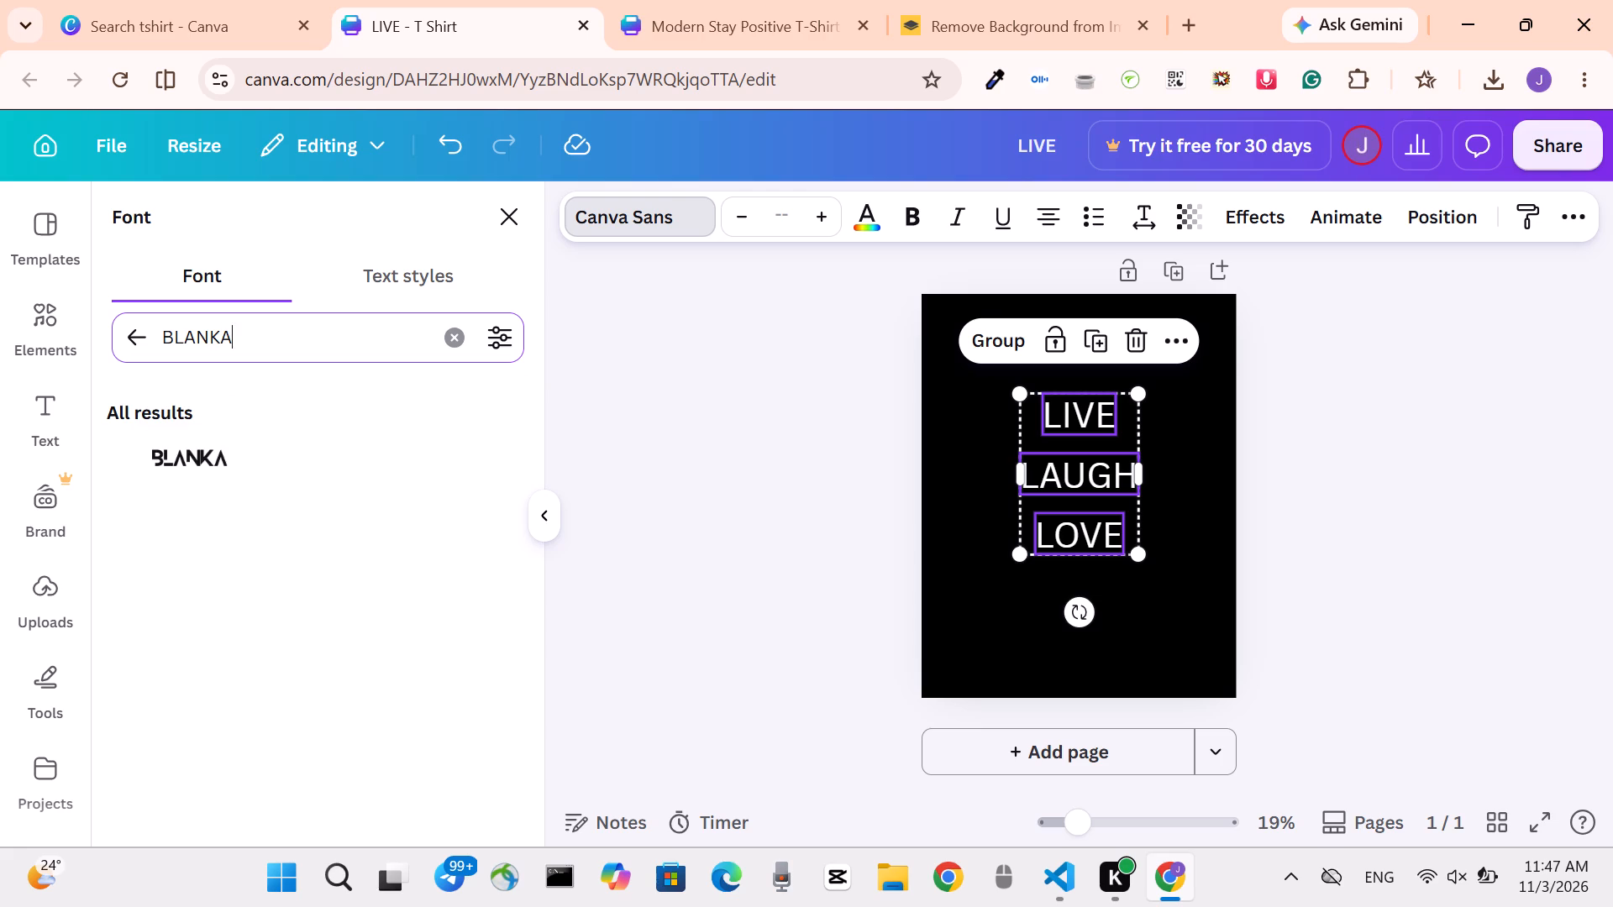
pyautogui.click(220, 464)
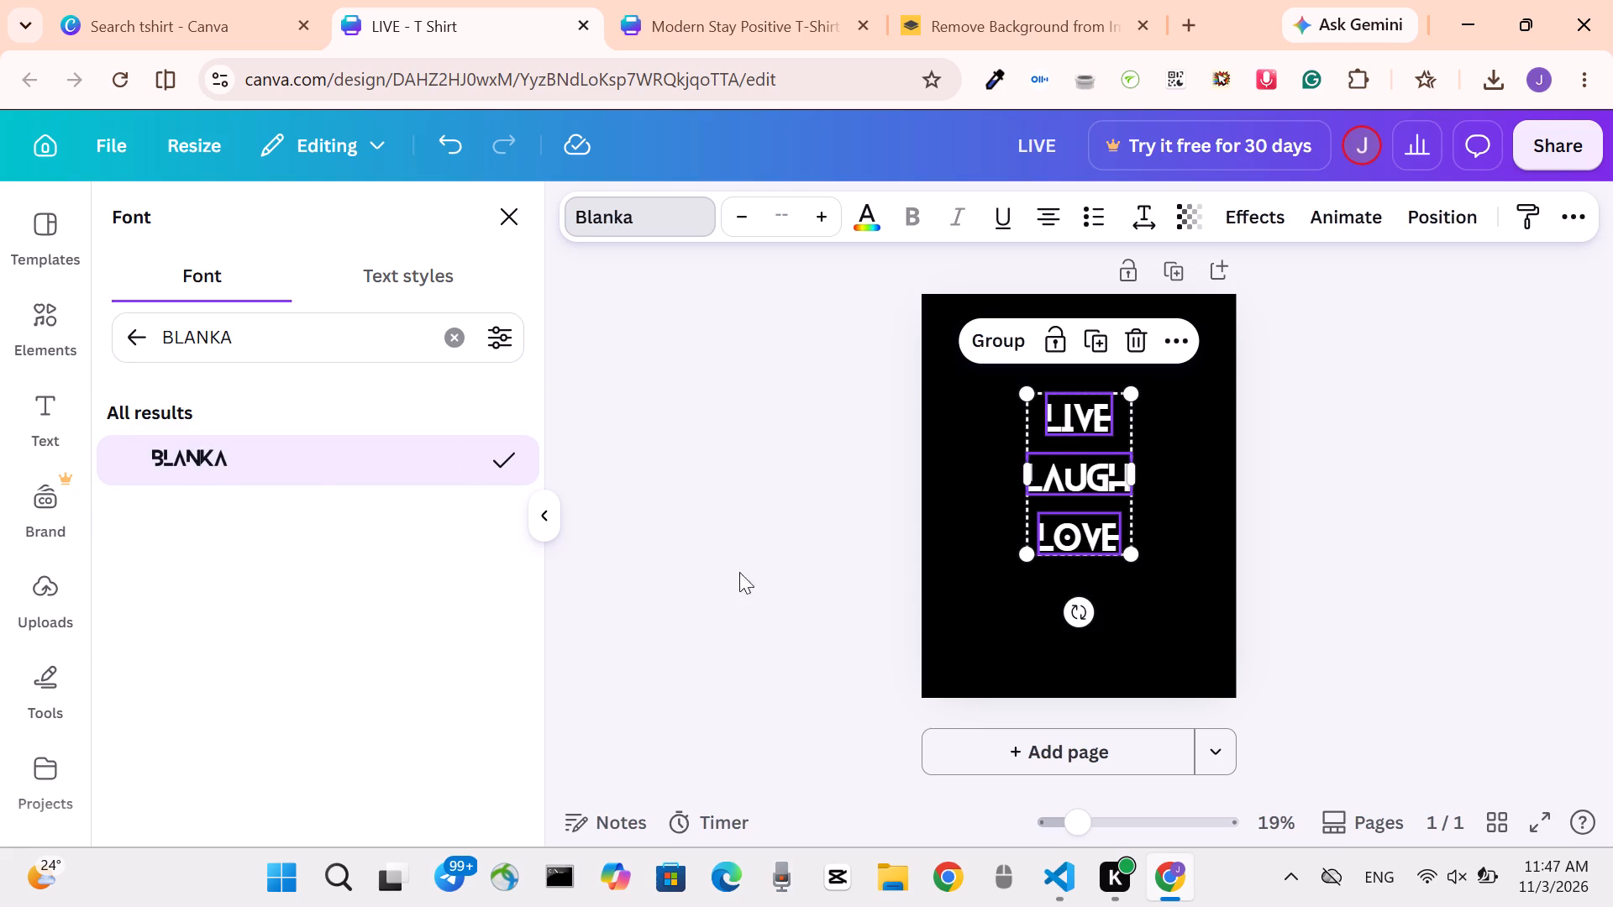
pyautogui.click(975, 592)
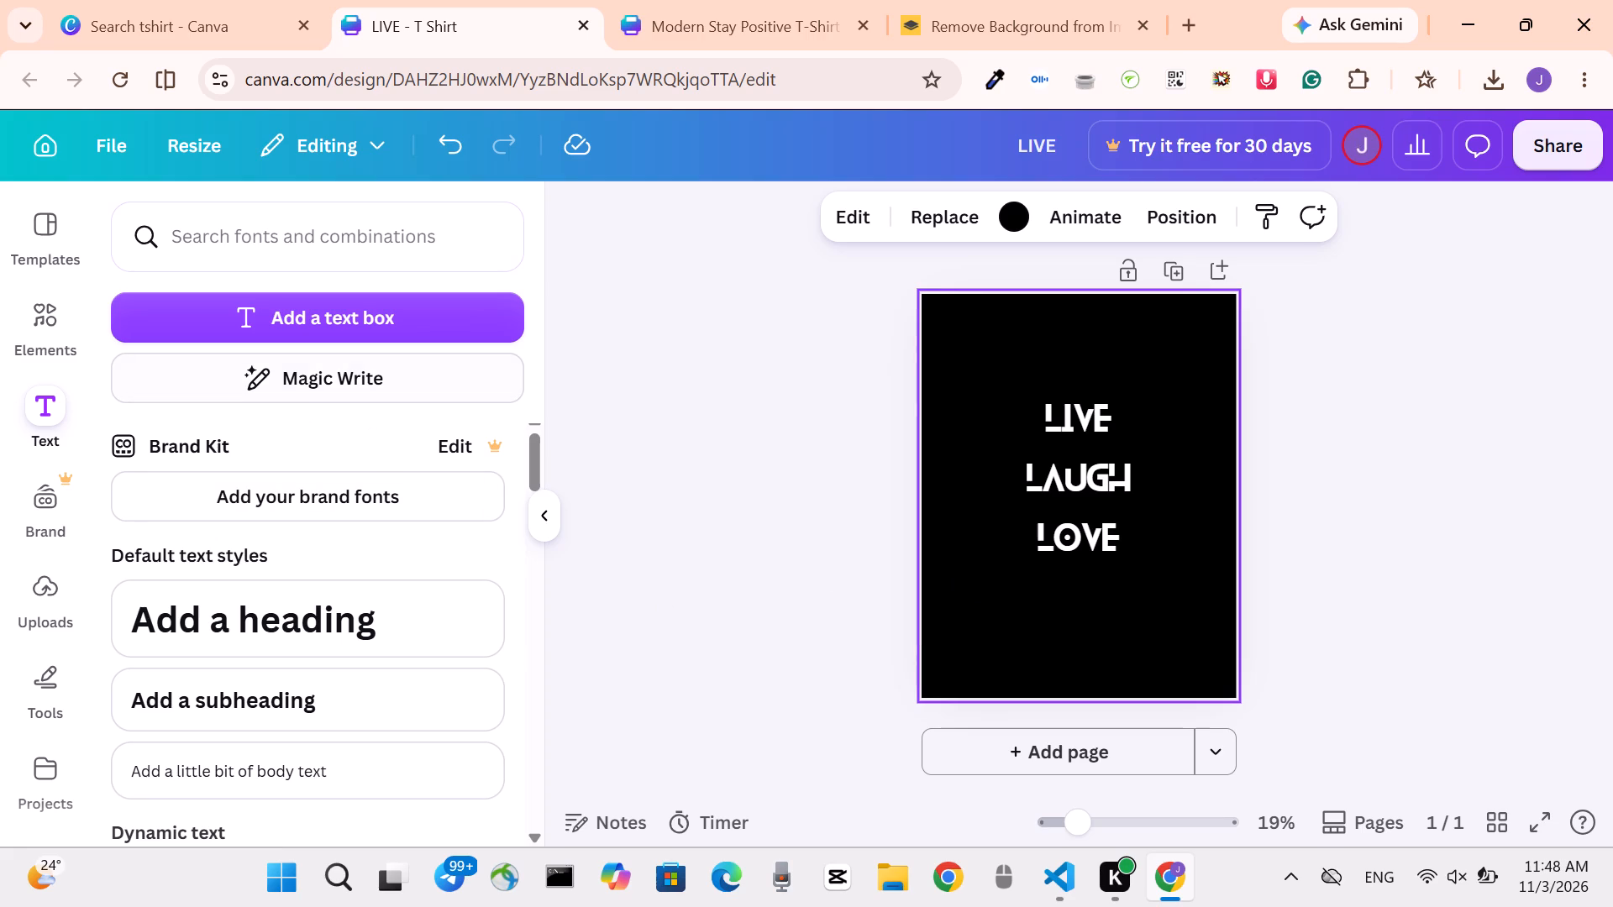
# Change the font of the LIVE, LAUGH and LOVE texts together to Blank.
pyautogui.scroll(-2, 334, 465)
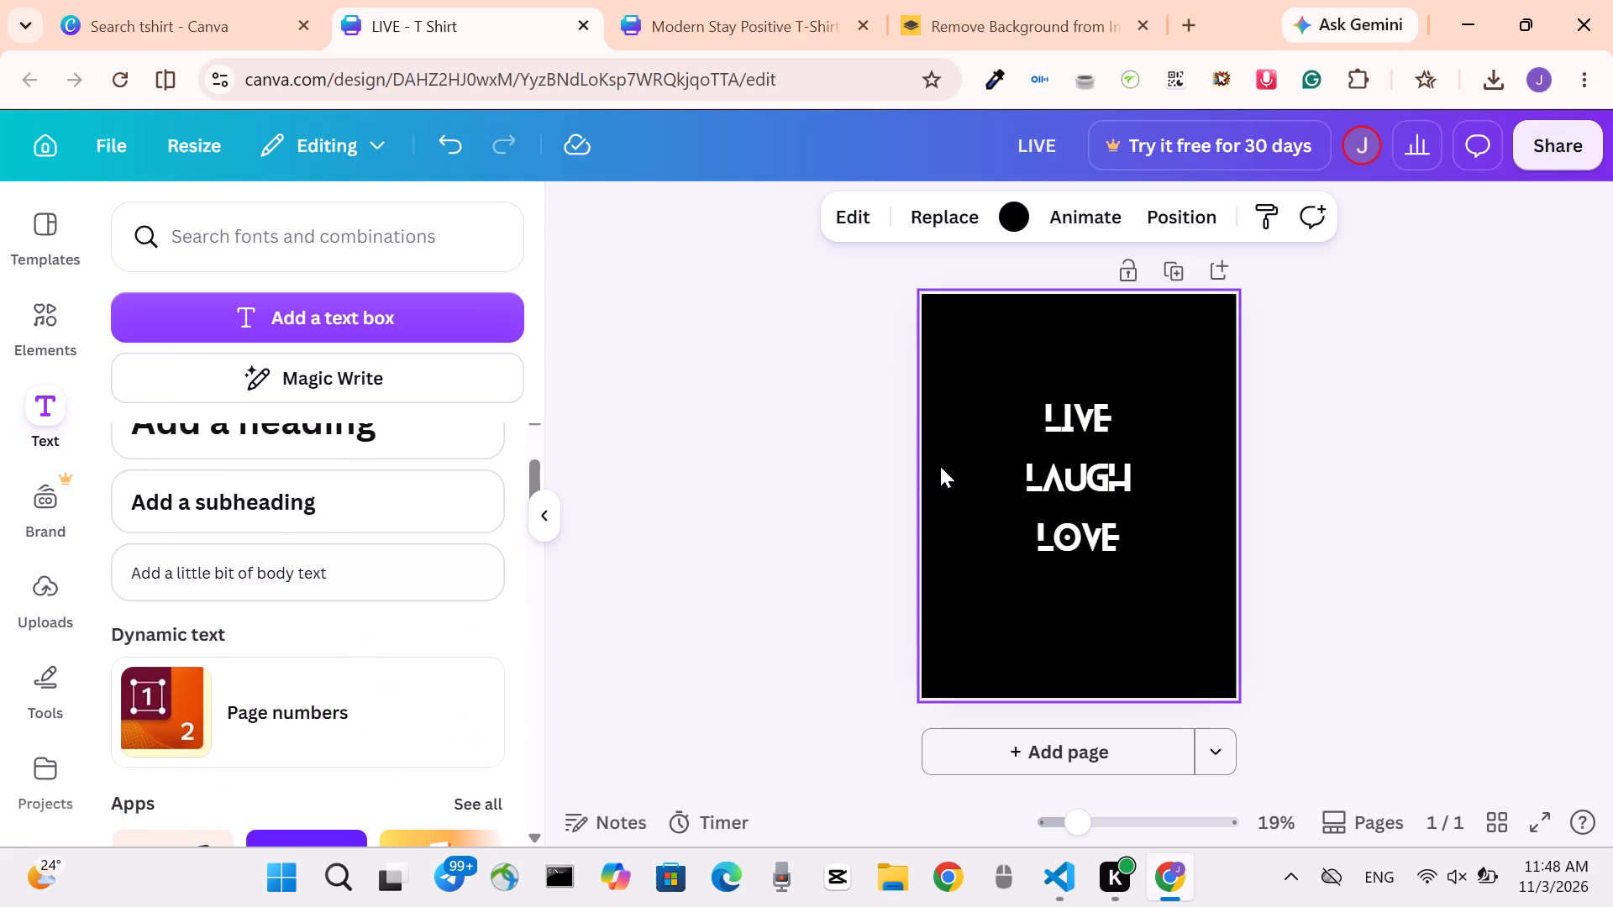
pyautogui.moveTo(998, 394); pyautogui.dragTo(1183, 569)
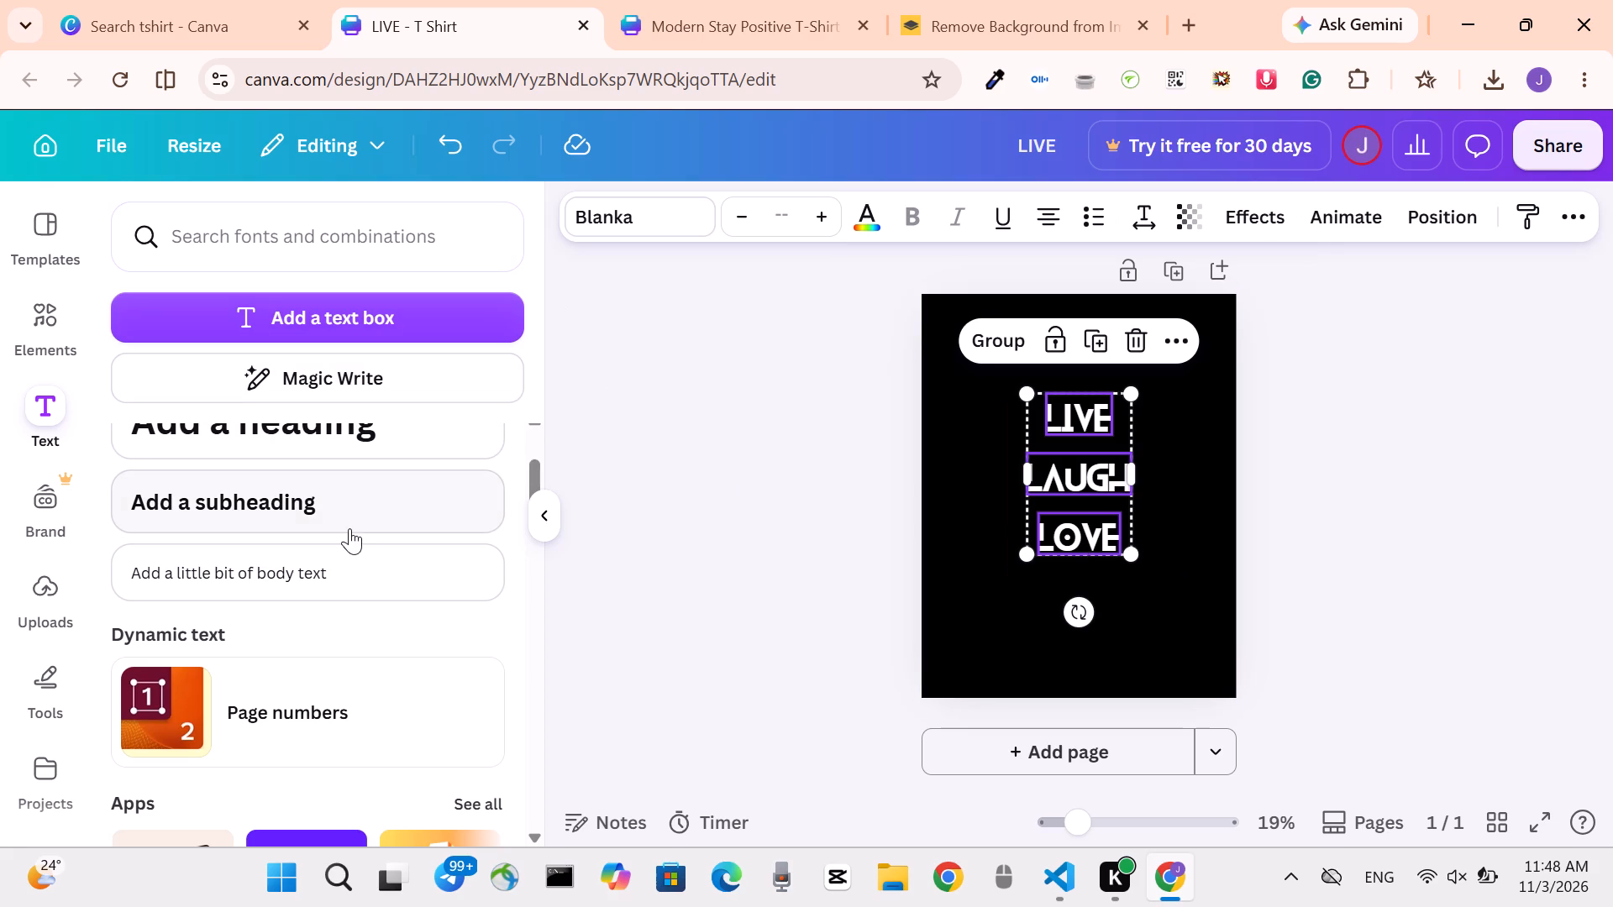
pyautogui.scroll(2, 349, 528)
pyautogui.click(623, 227)
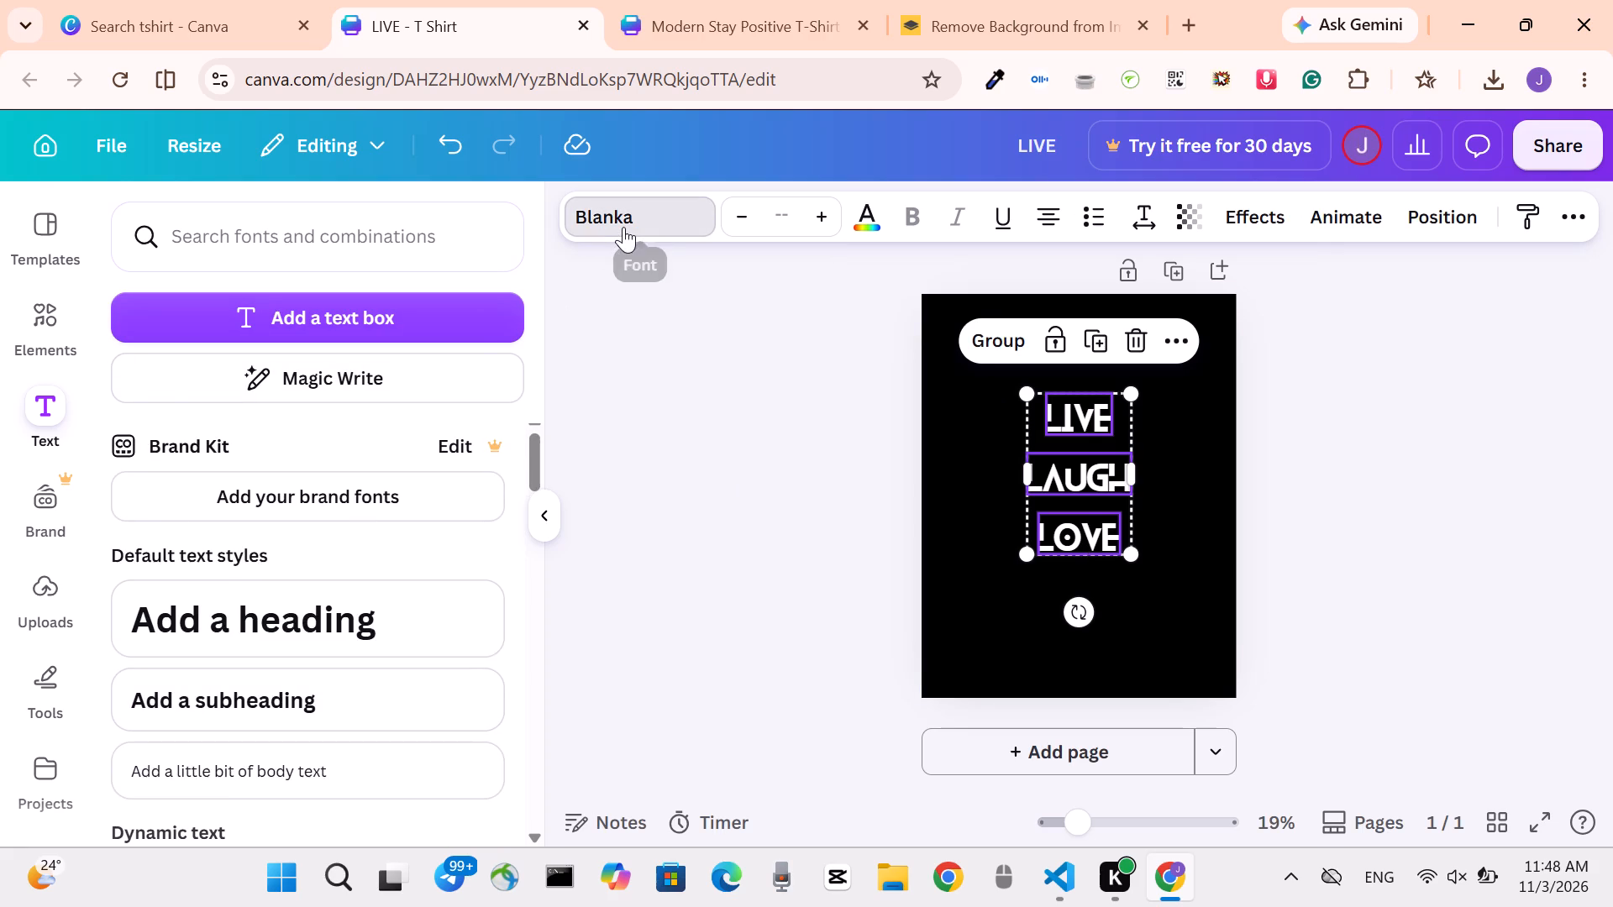
pyautogui.click(514, 452)
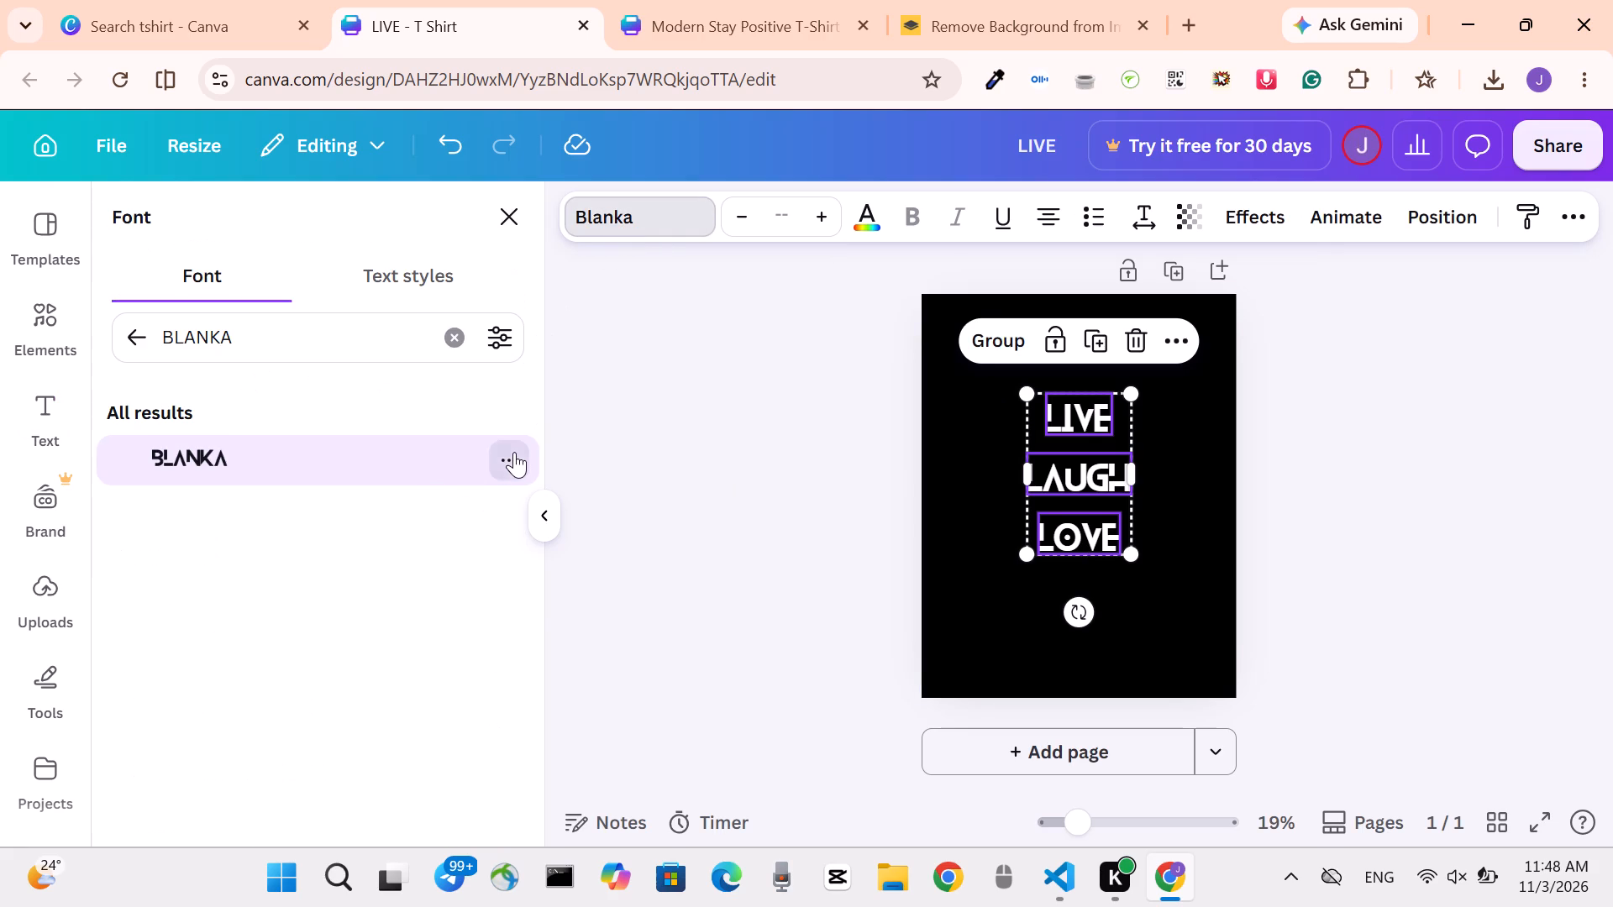
pyautogui.click(383, 596)
pyautogui.click(211, 283)
pyautogui.click(244, 342)
pyautogui.press('BackSpace')
pyautogui.press('BackSpace')
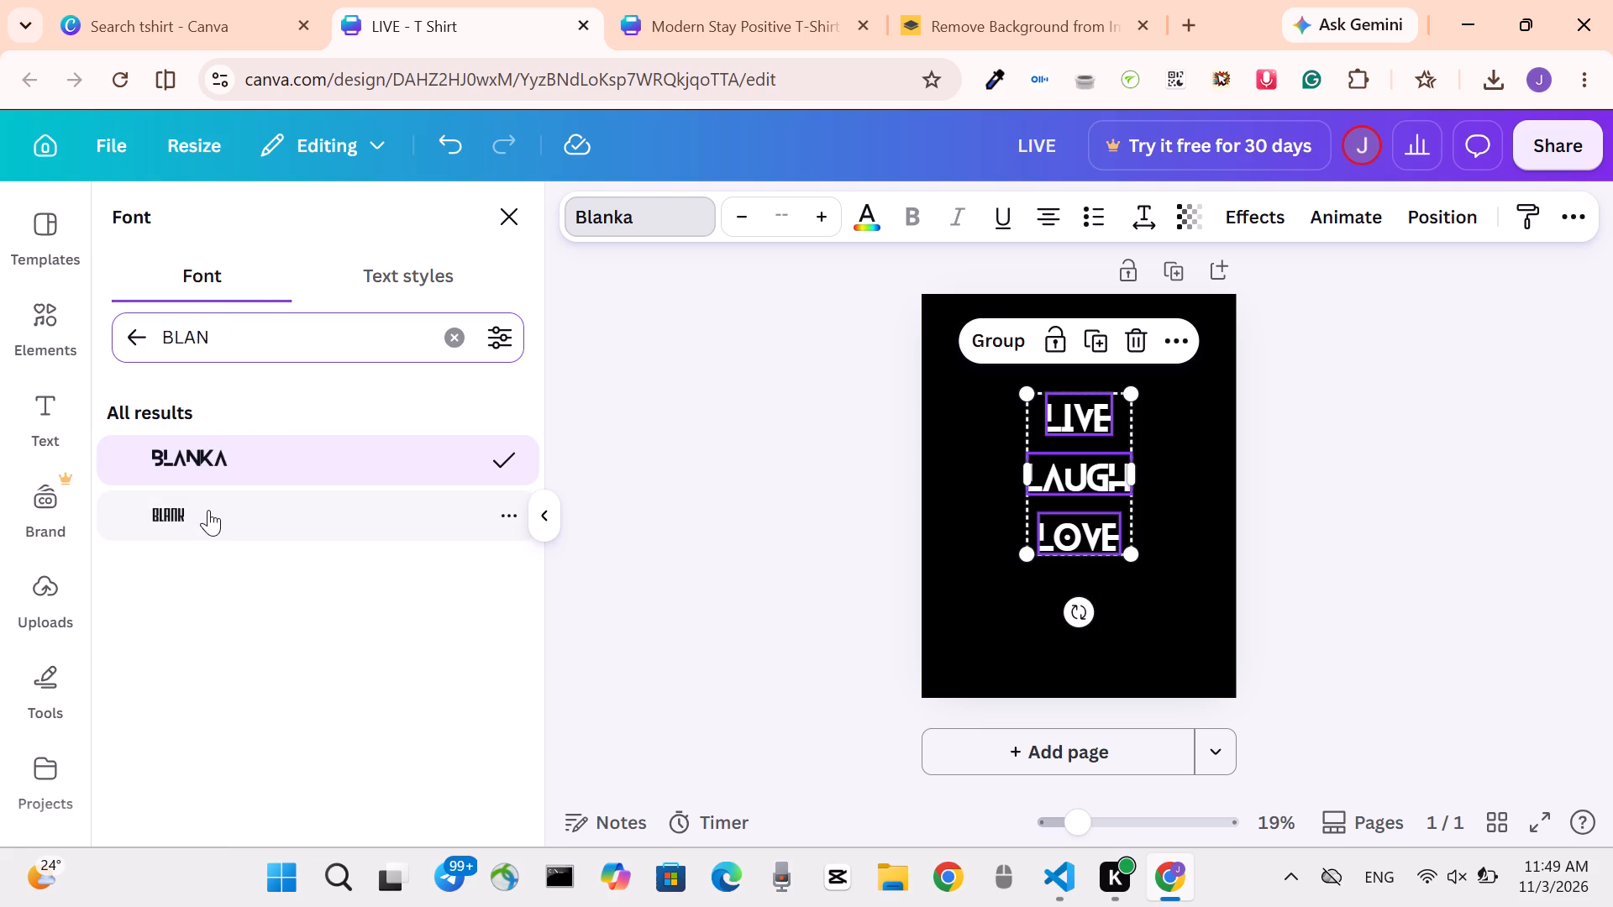
pyautogui.click(208, 510)
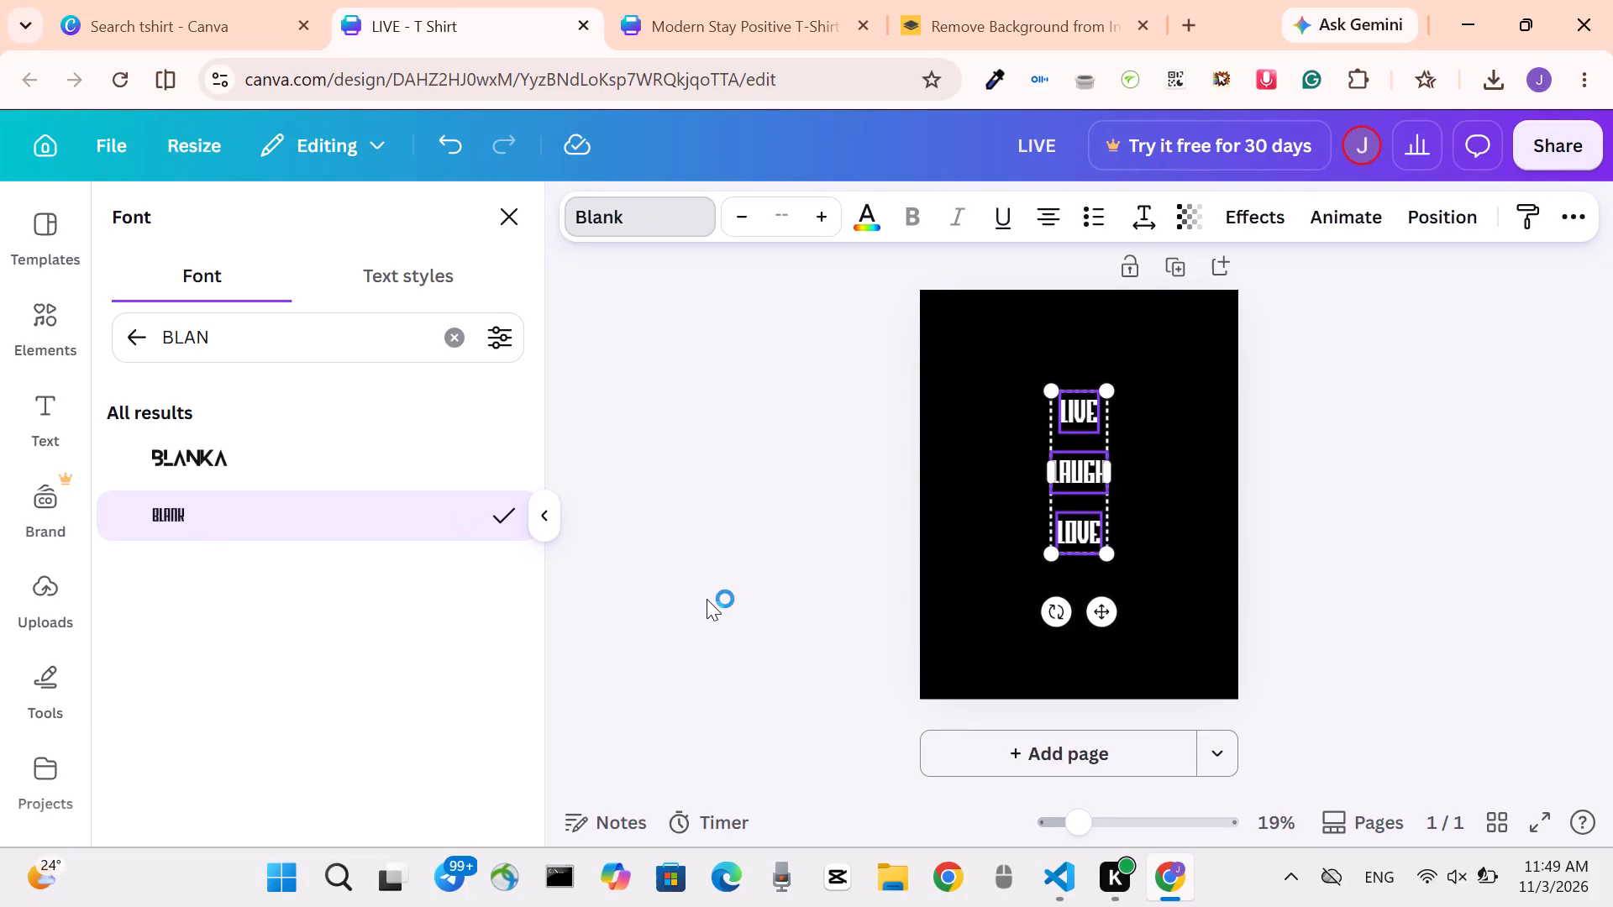
# Enlarge LIVE, LAUGH and LOVE together to font size 140 and widen their text boxes.
pyautogui.moveTo(1118, 534); pyautogui.dragTo(1142, 548)
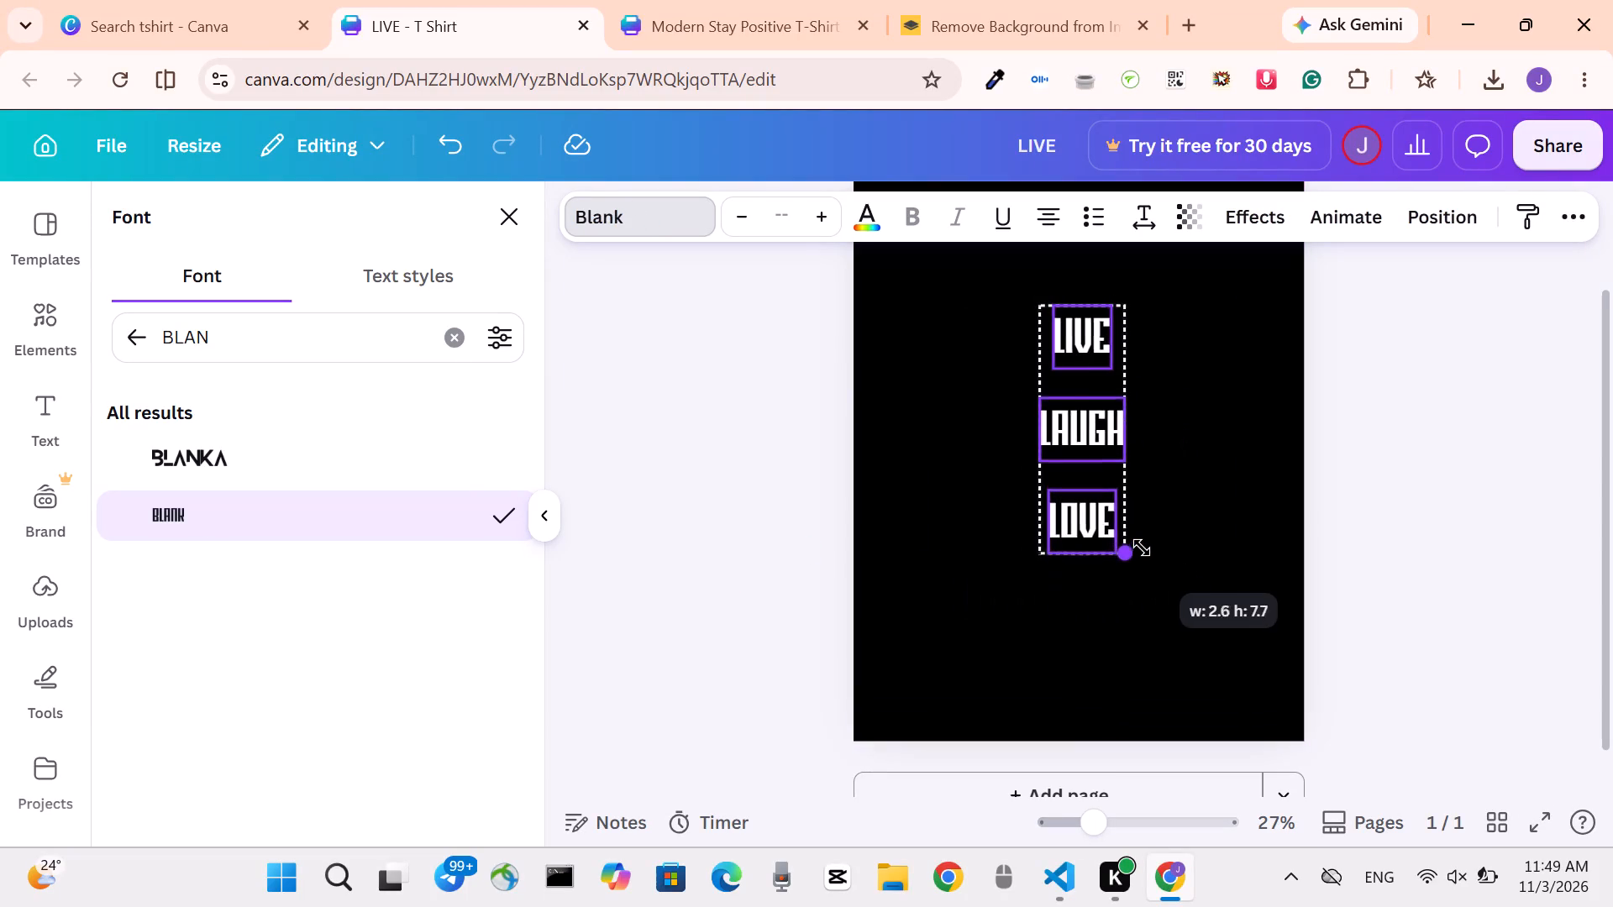
pyautogui.moveTo(1142, 548); pyautogui.dragTo(1136, 553)
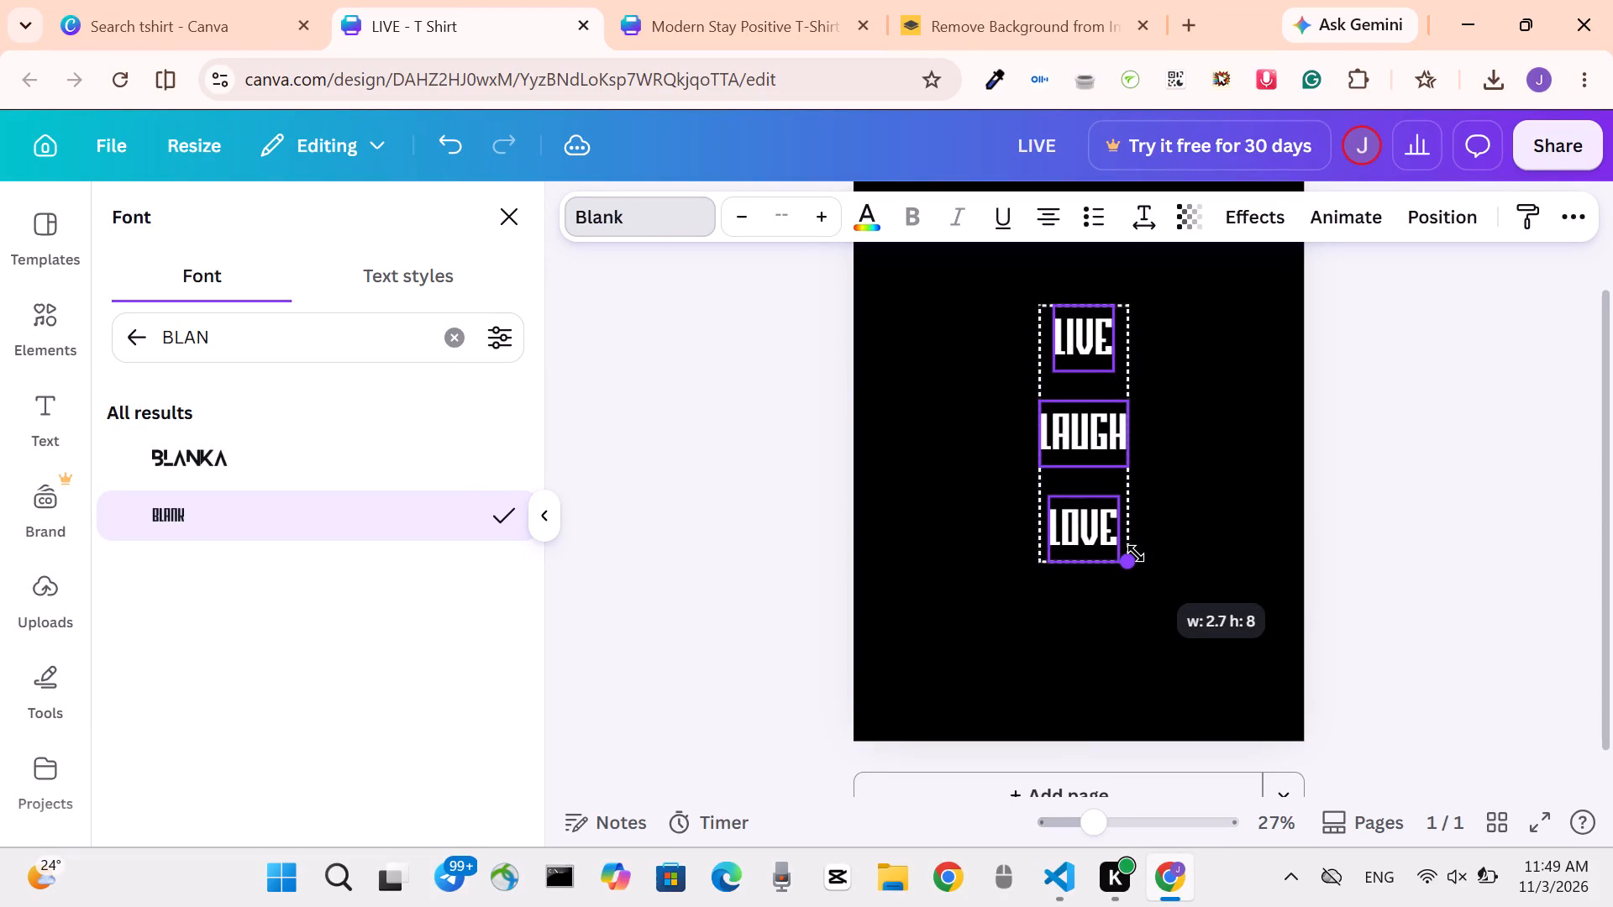
pyautogui.moveTo(1136, 553); pyautogui.dragTo(1135, 552)
pyautogui.moveTo(1127, 427); pyautogui.dragTo(1150, 424)
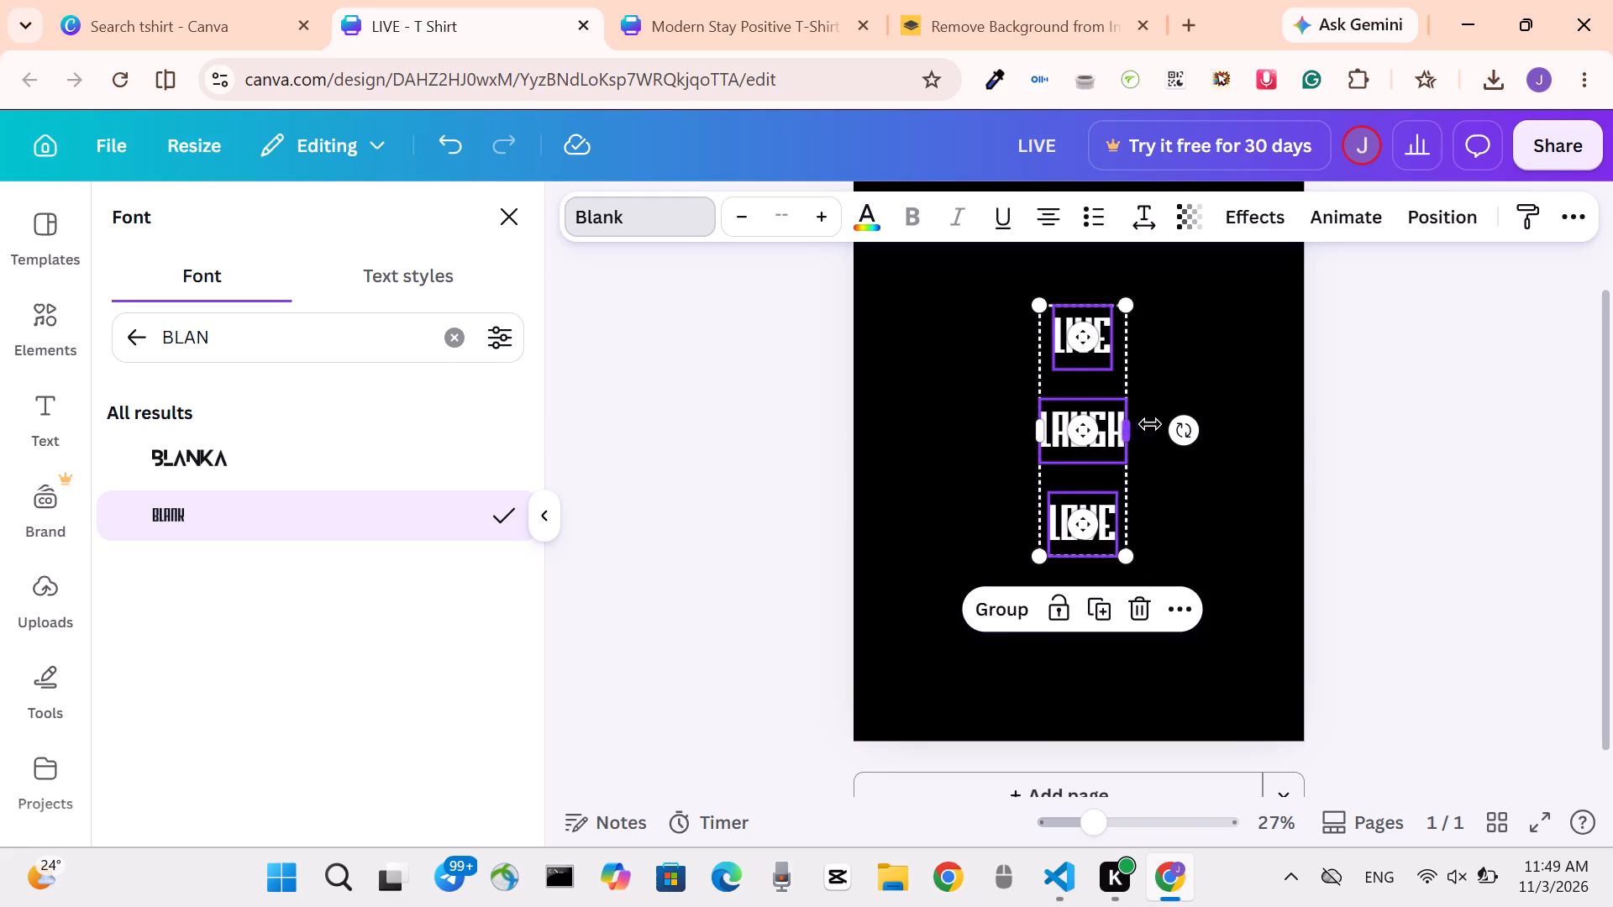
pyautogui.moveTo(1150, 424); pyautogui.dragTo(1200, 425)
pyautogui.click(1200, 425)
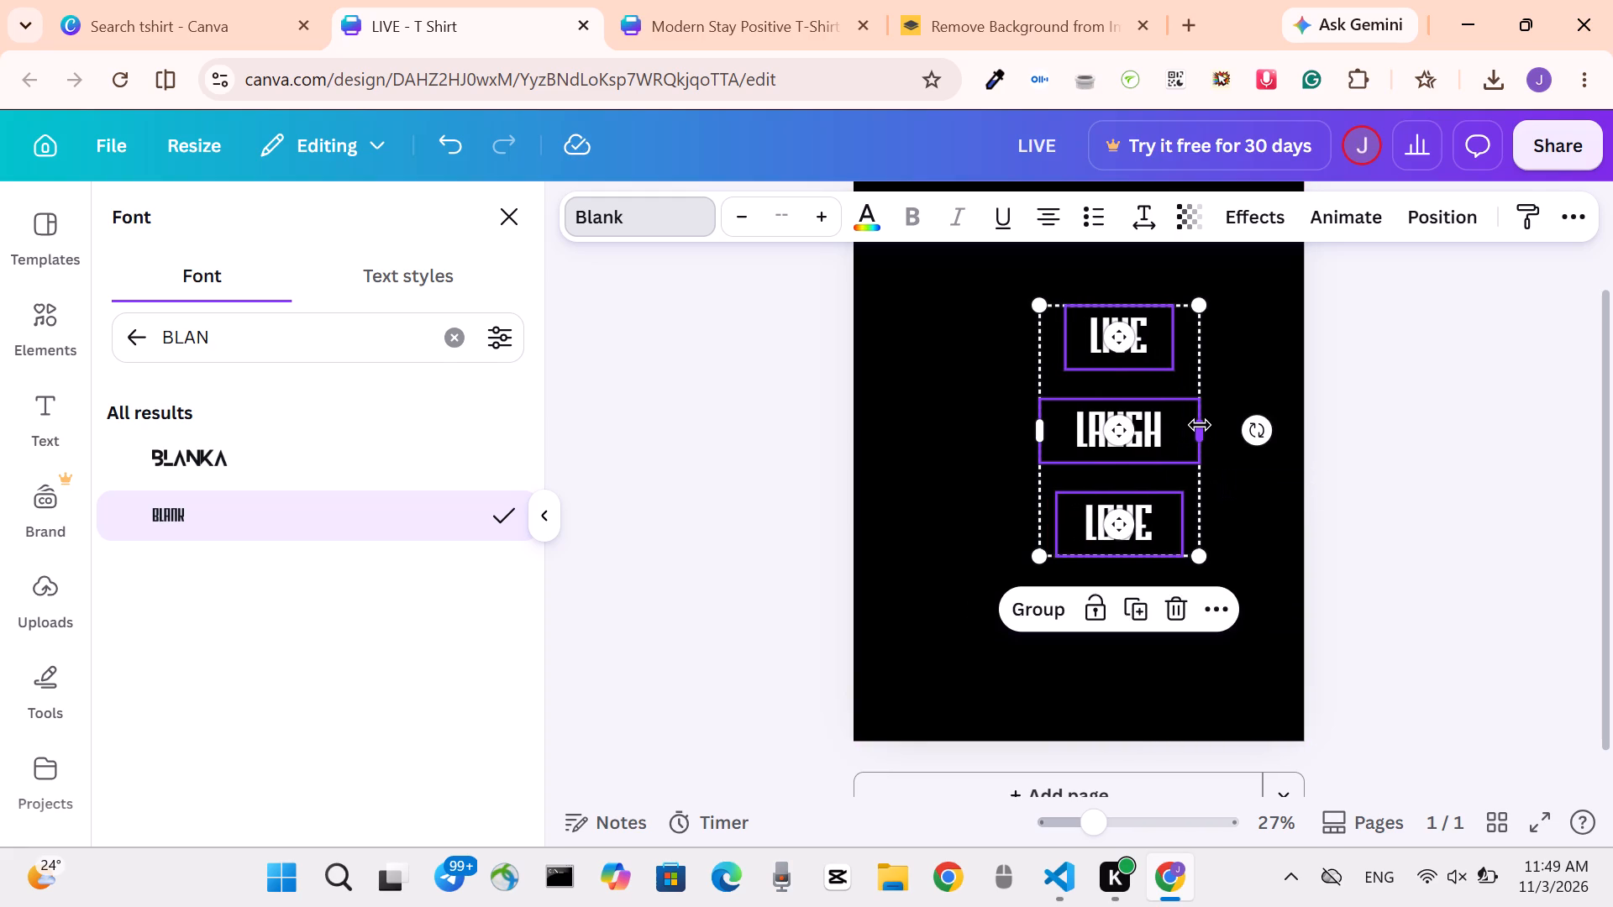
pyautogui.hscroll(-1, 1200, 425)
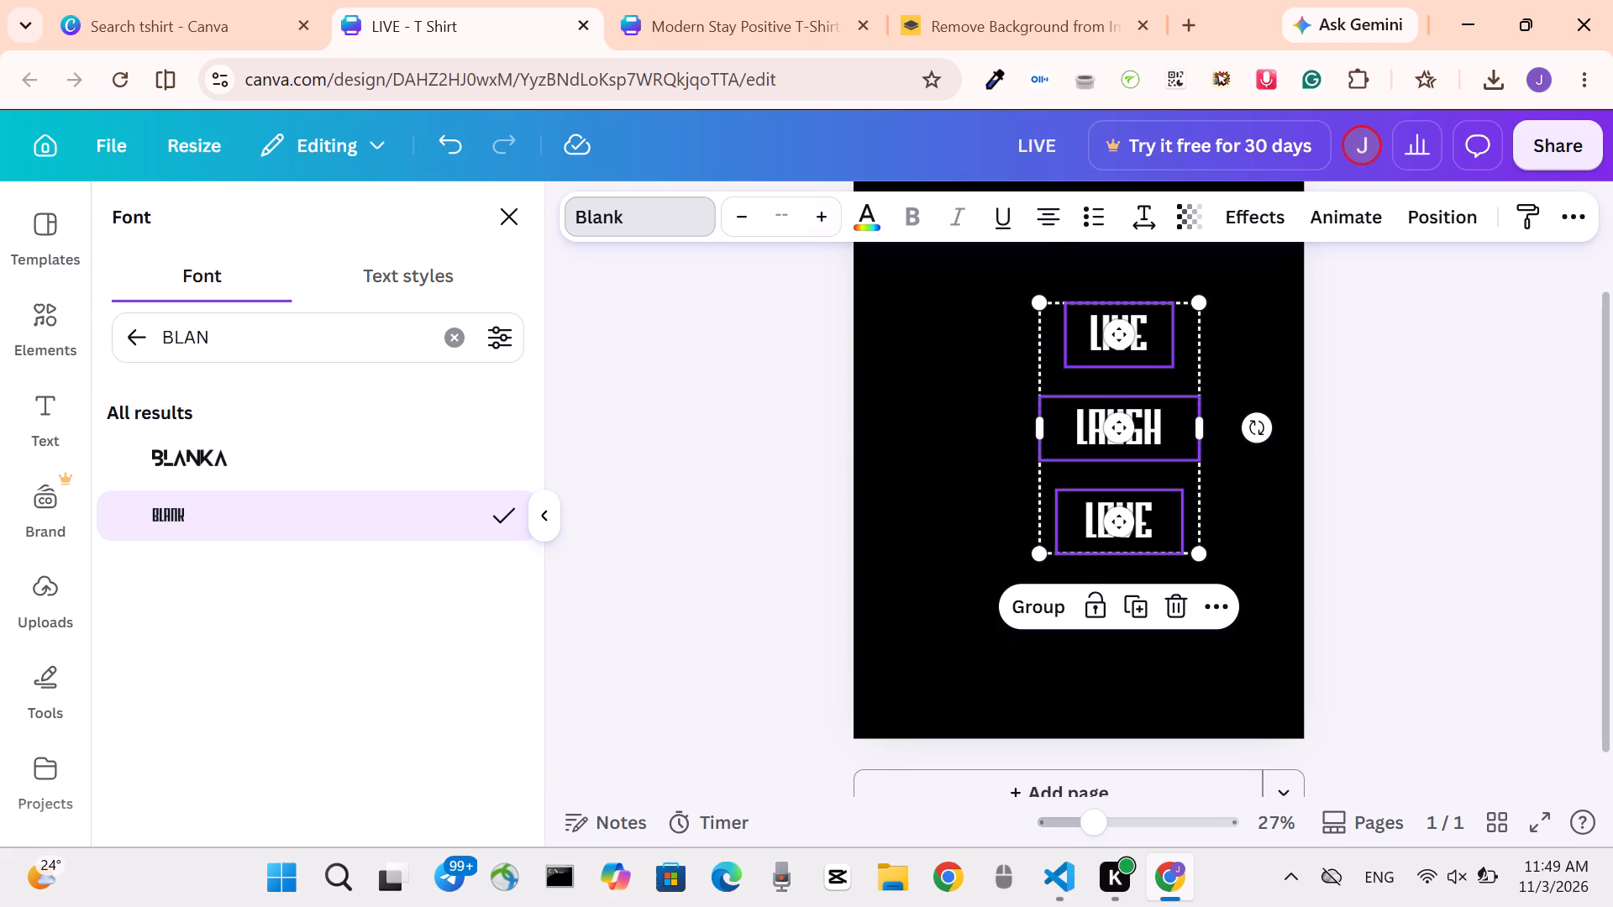
pyautogui.hscroll(-1, 791, 204)
pyautogui.moveTo(1203, 555); pyautogui.dragTo(1233, 595)
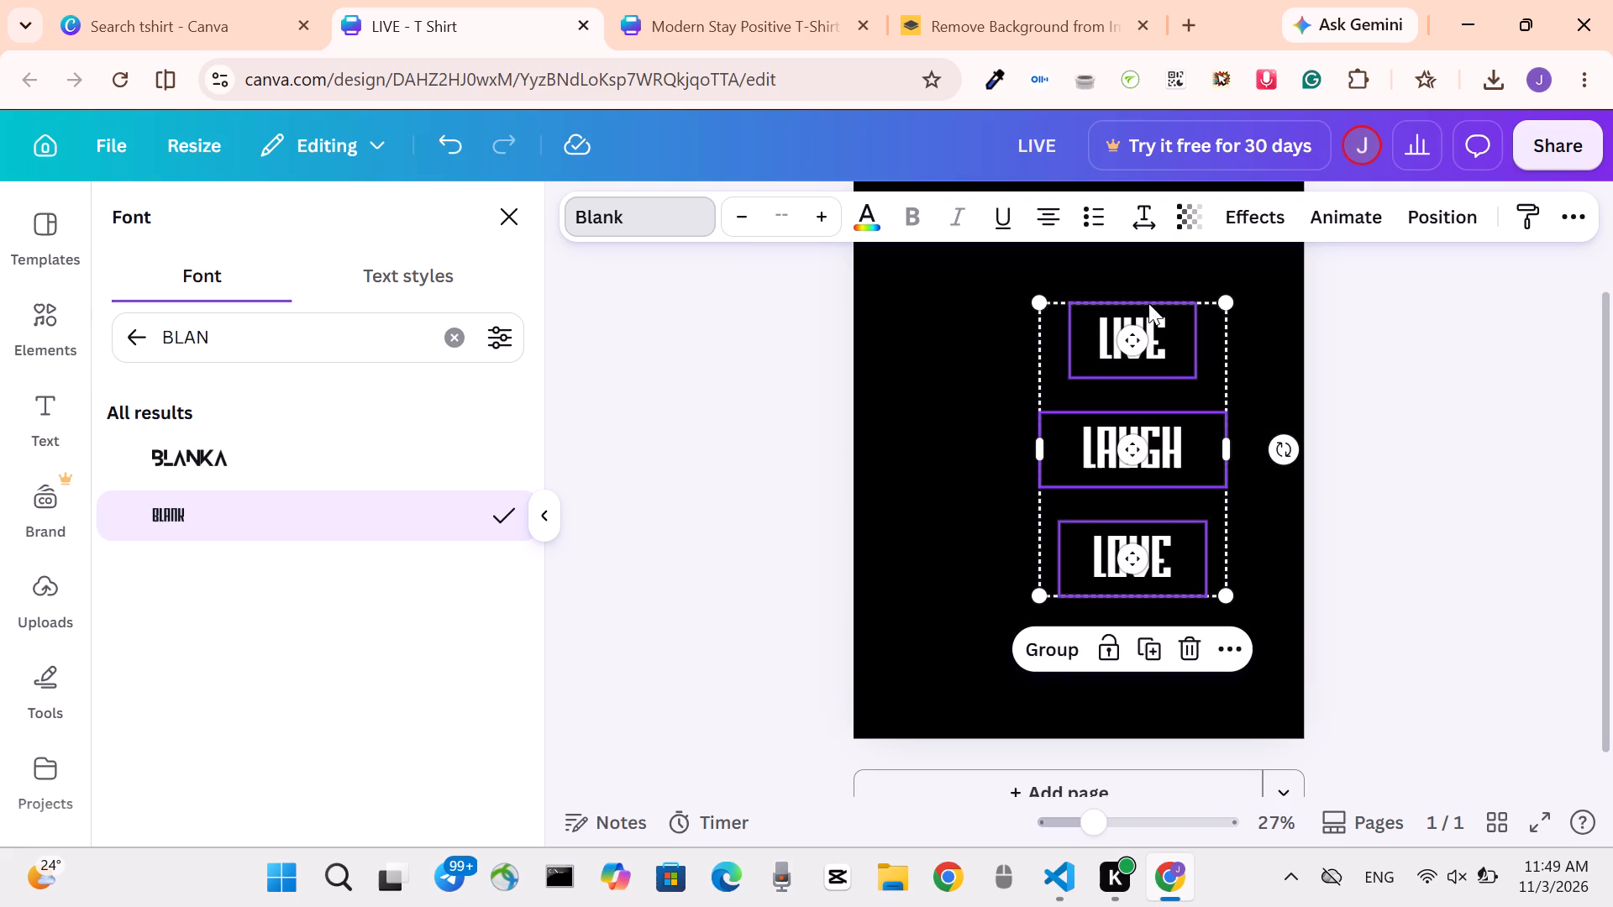
# Move the three stacked words together so they are centred horizontally on the black page.
pyautogui.click(1442, 223)
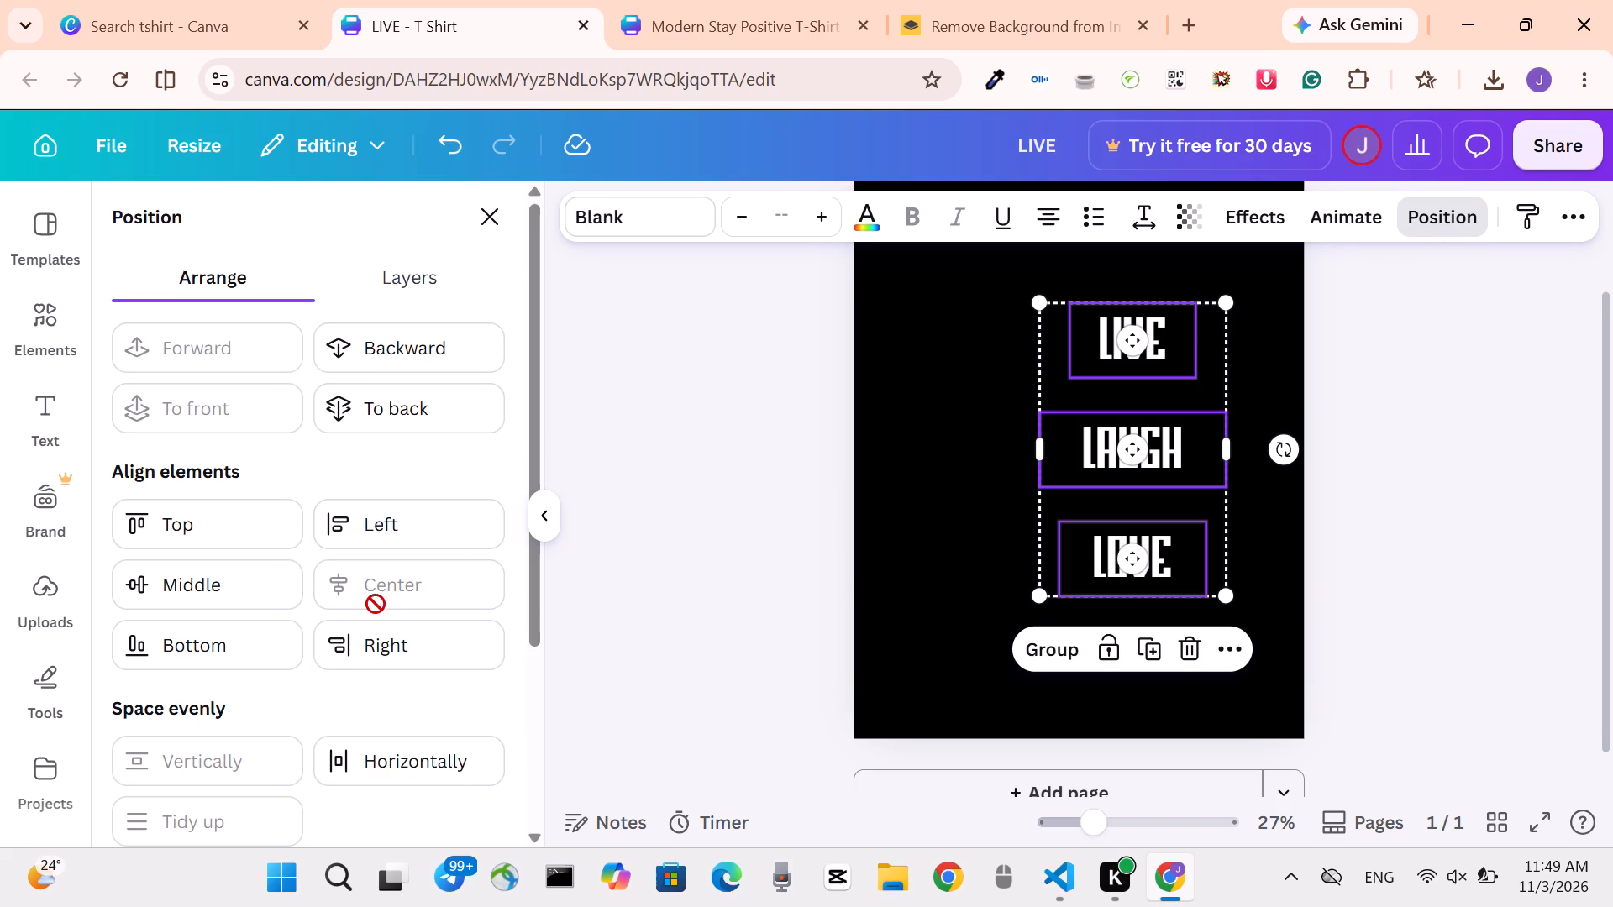
pyautogui.click(376, 604)
pyautogui.moveTo(1112, 401); pyautogui.dragTo(1108, 401)
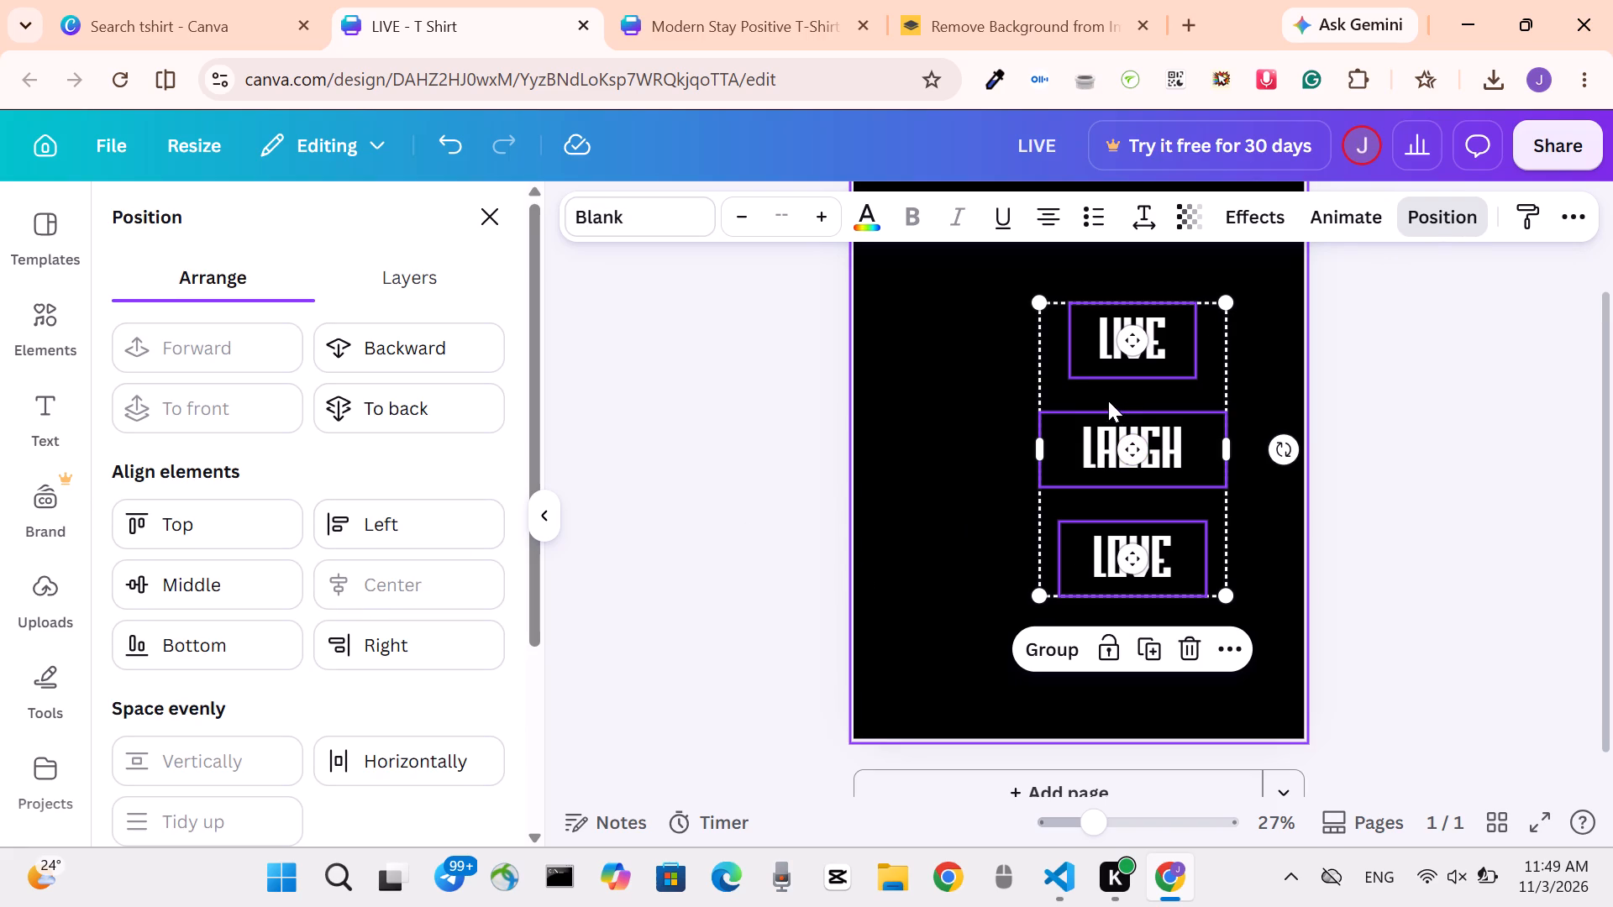
pyautogui.moveTo(1108, 401); pyautogui.dragTo(1065, 400)
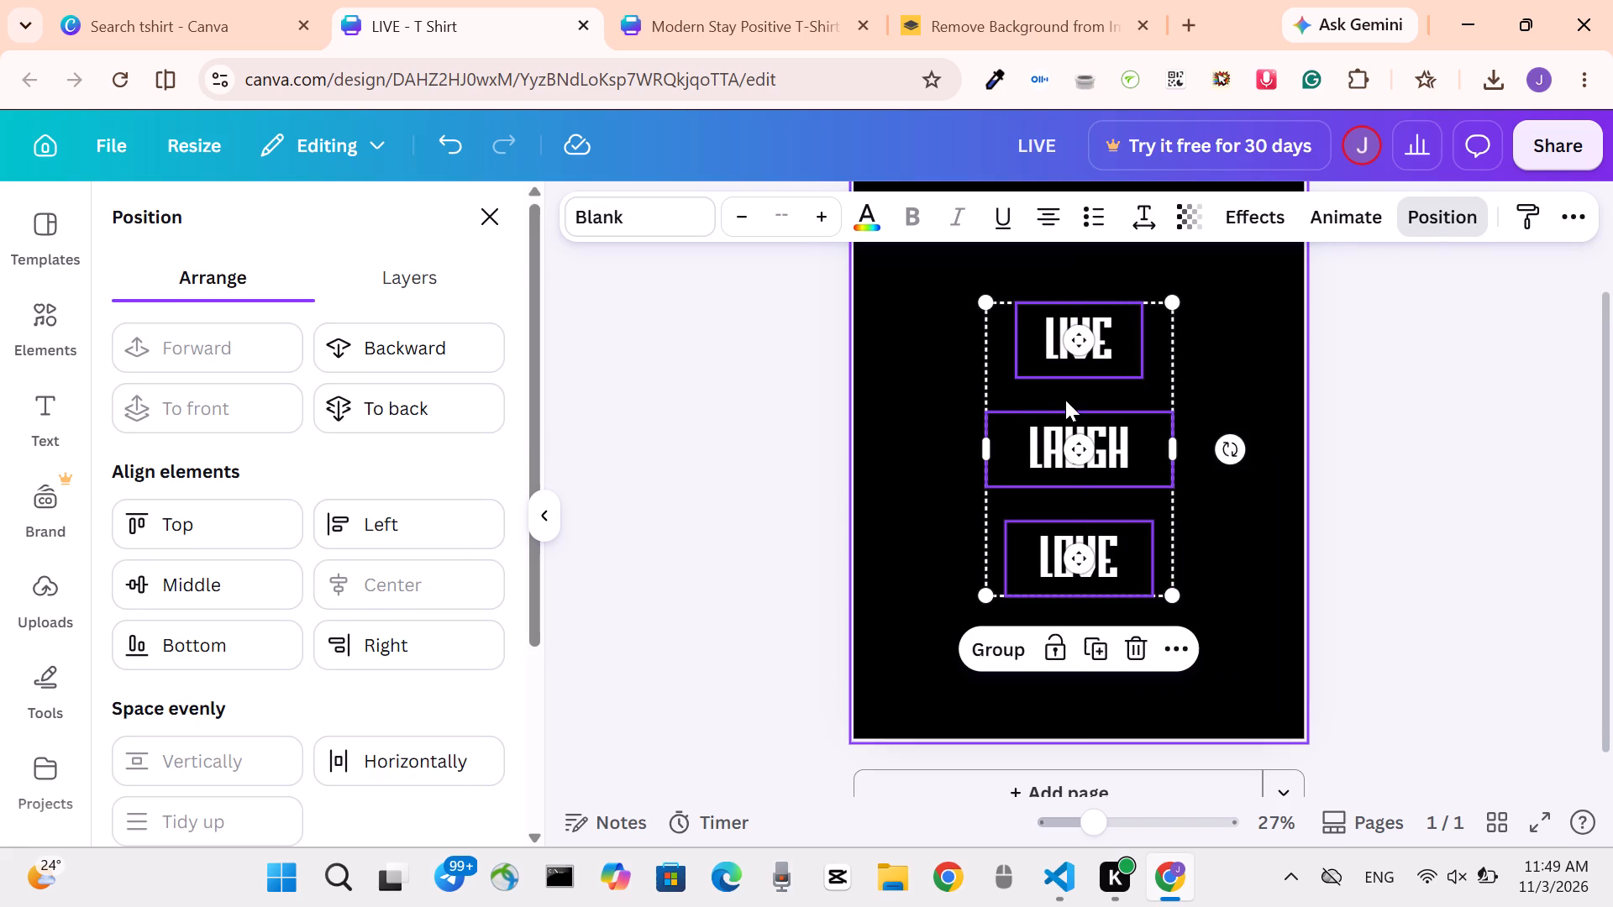
pyautogui.click(1260, 345)
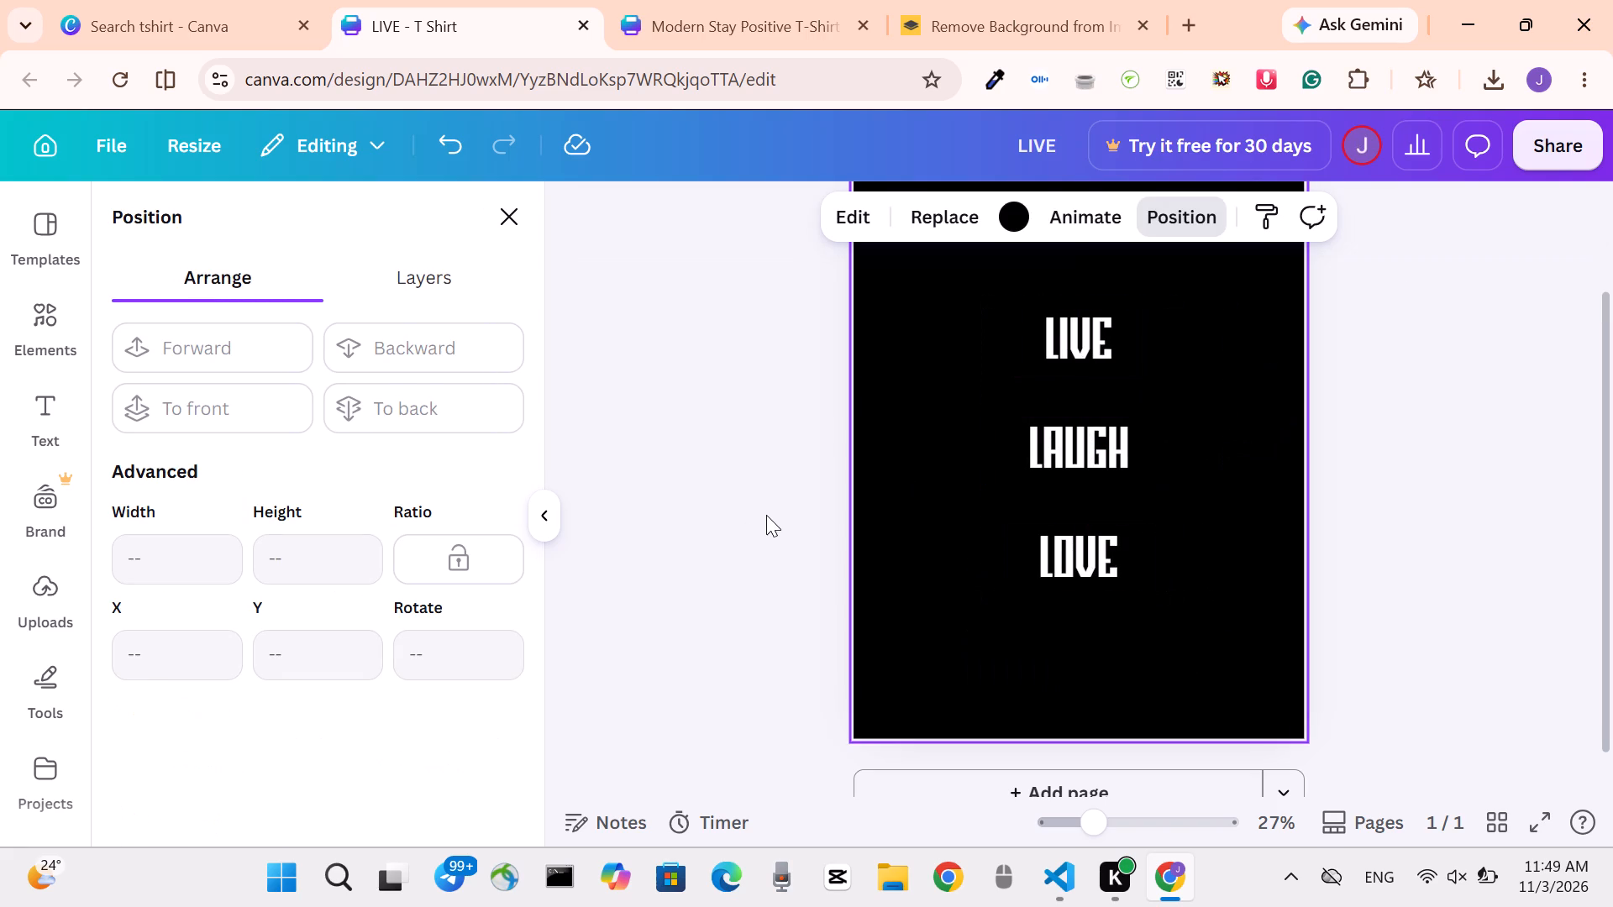
pyautogui.click(938, 512)
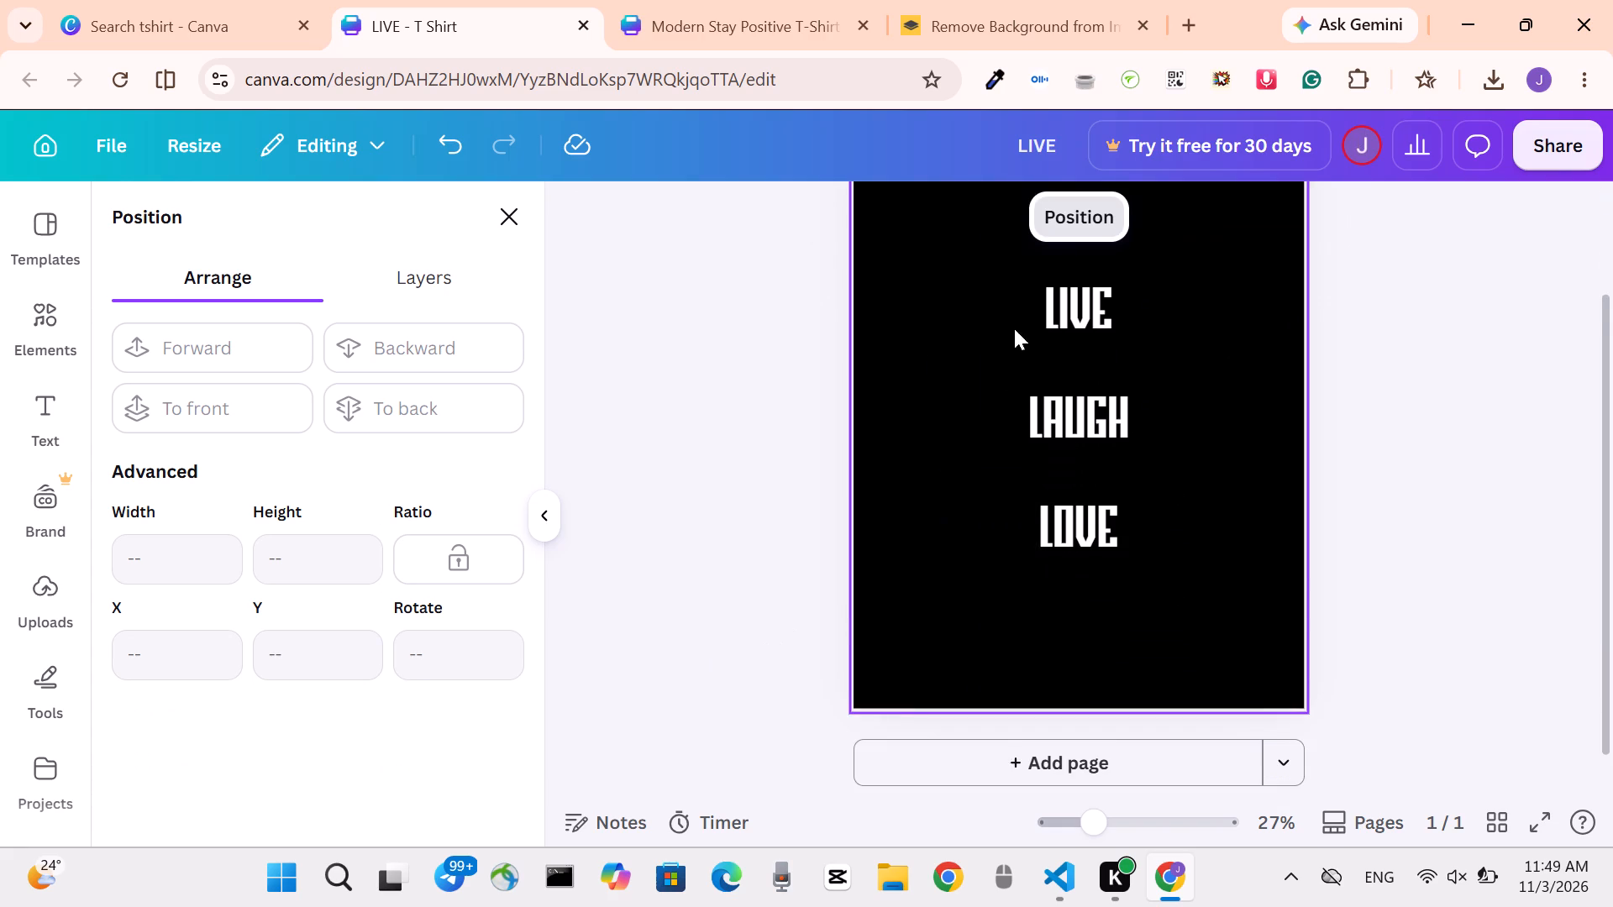
# Examine the text effects offered for the LIVE text, from the basic styles to the Shape and Advanced groups.
pyautogui.click(1063, 295)
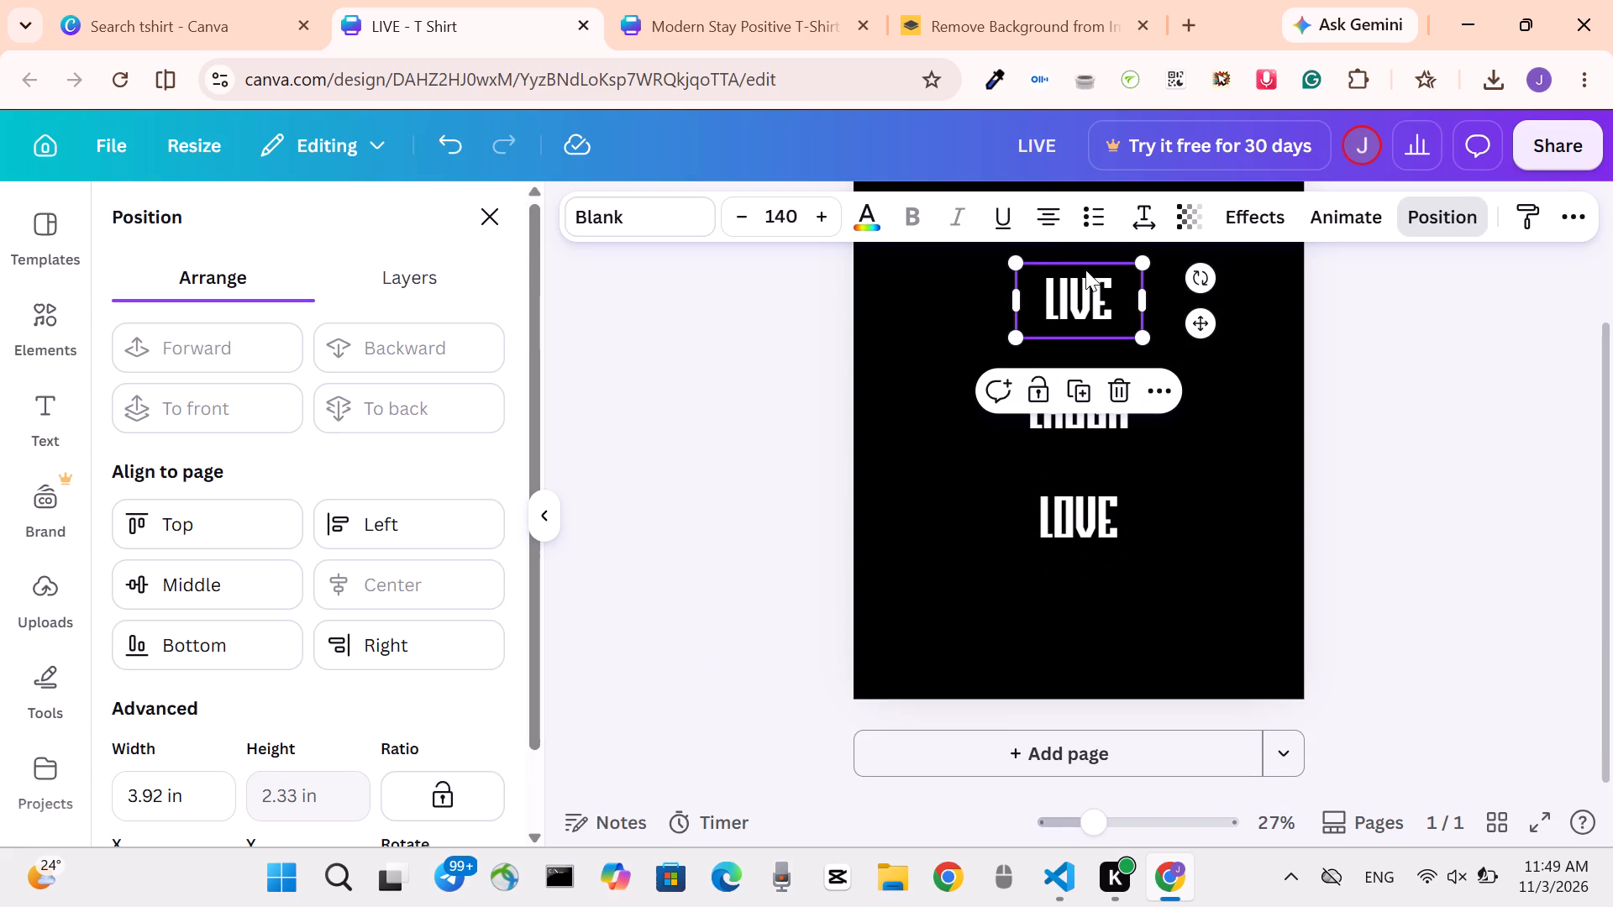
pyautogui.click(1258, 201)
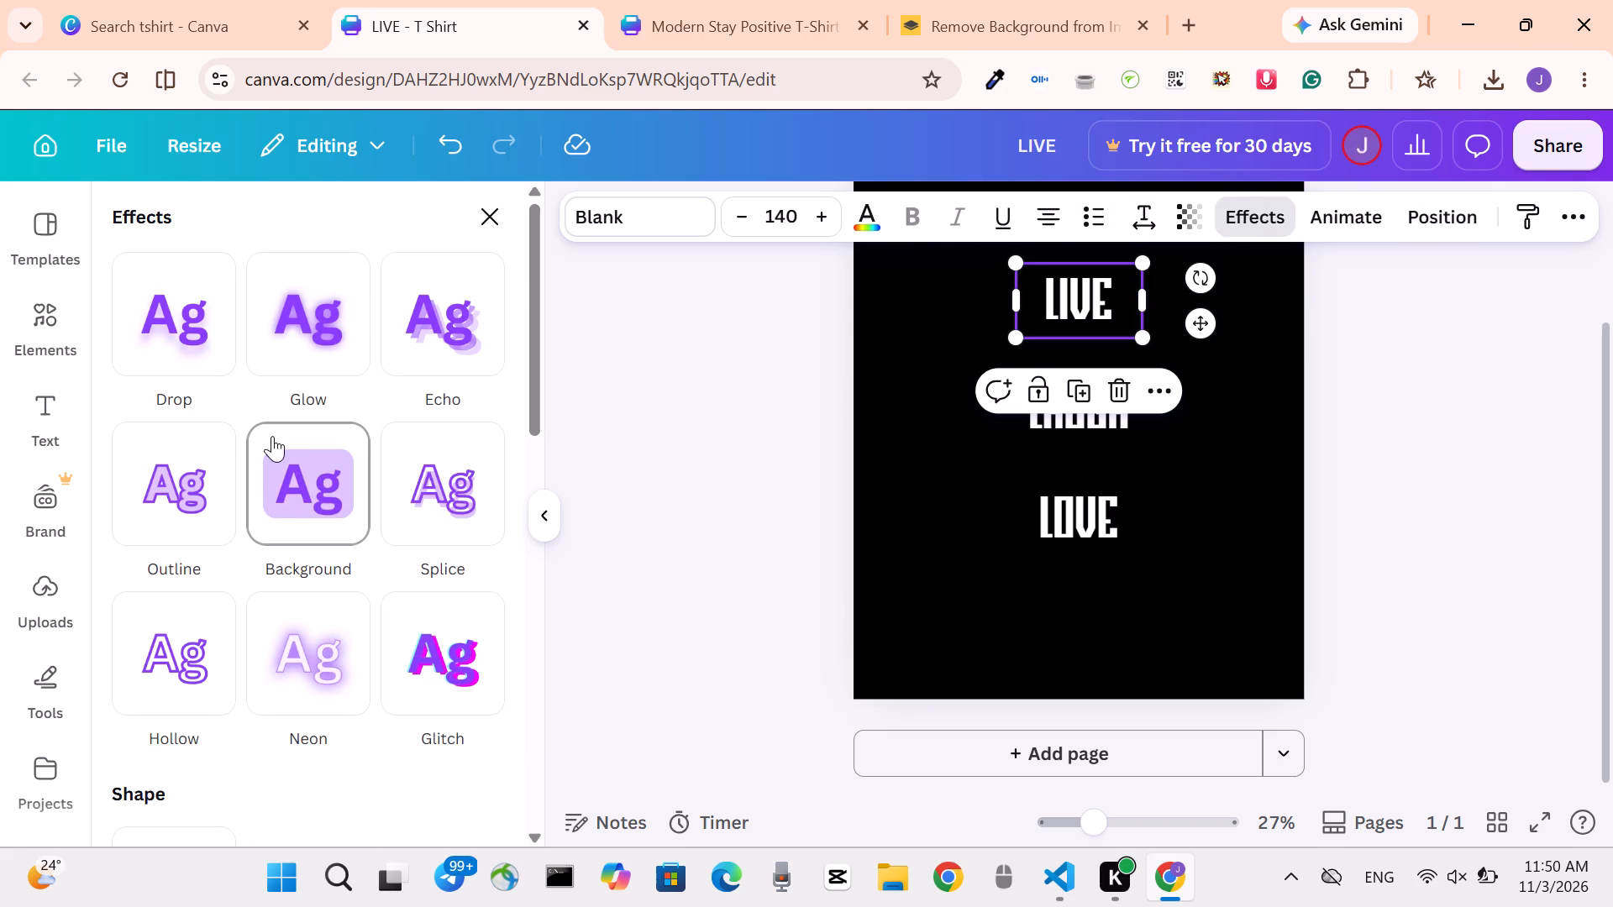
pyautogui.scroll(-6, 272, 436)
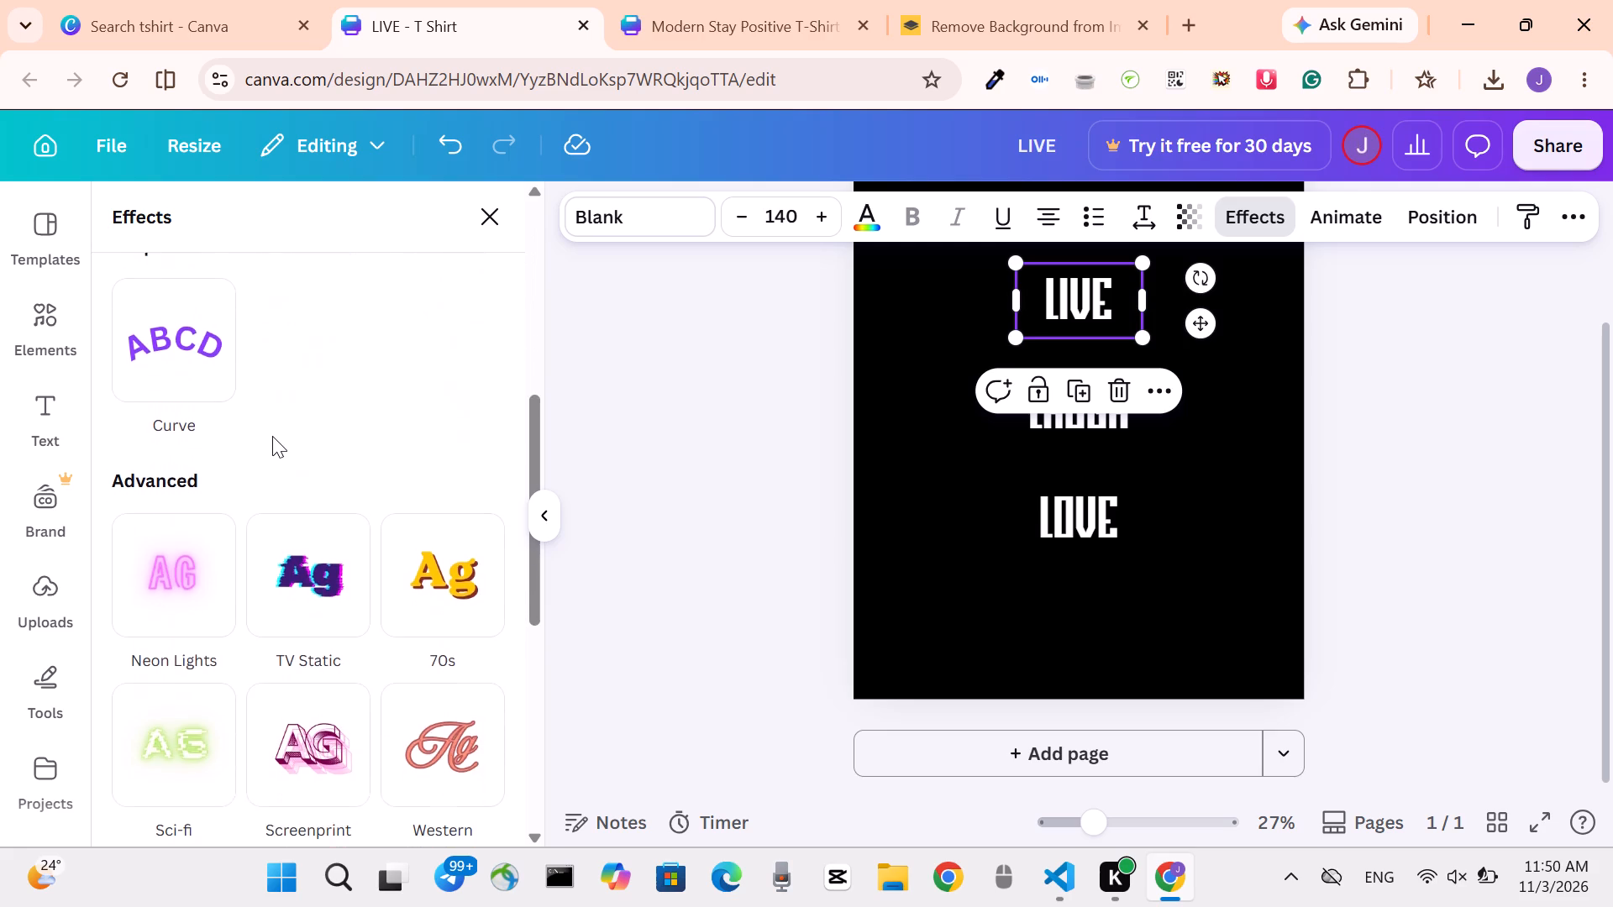
pyautogui.scroll(-1, 272, 436)
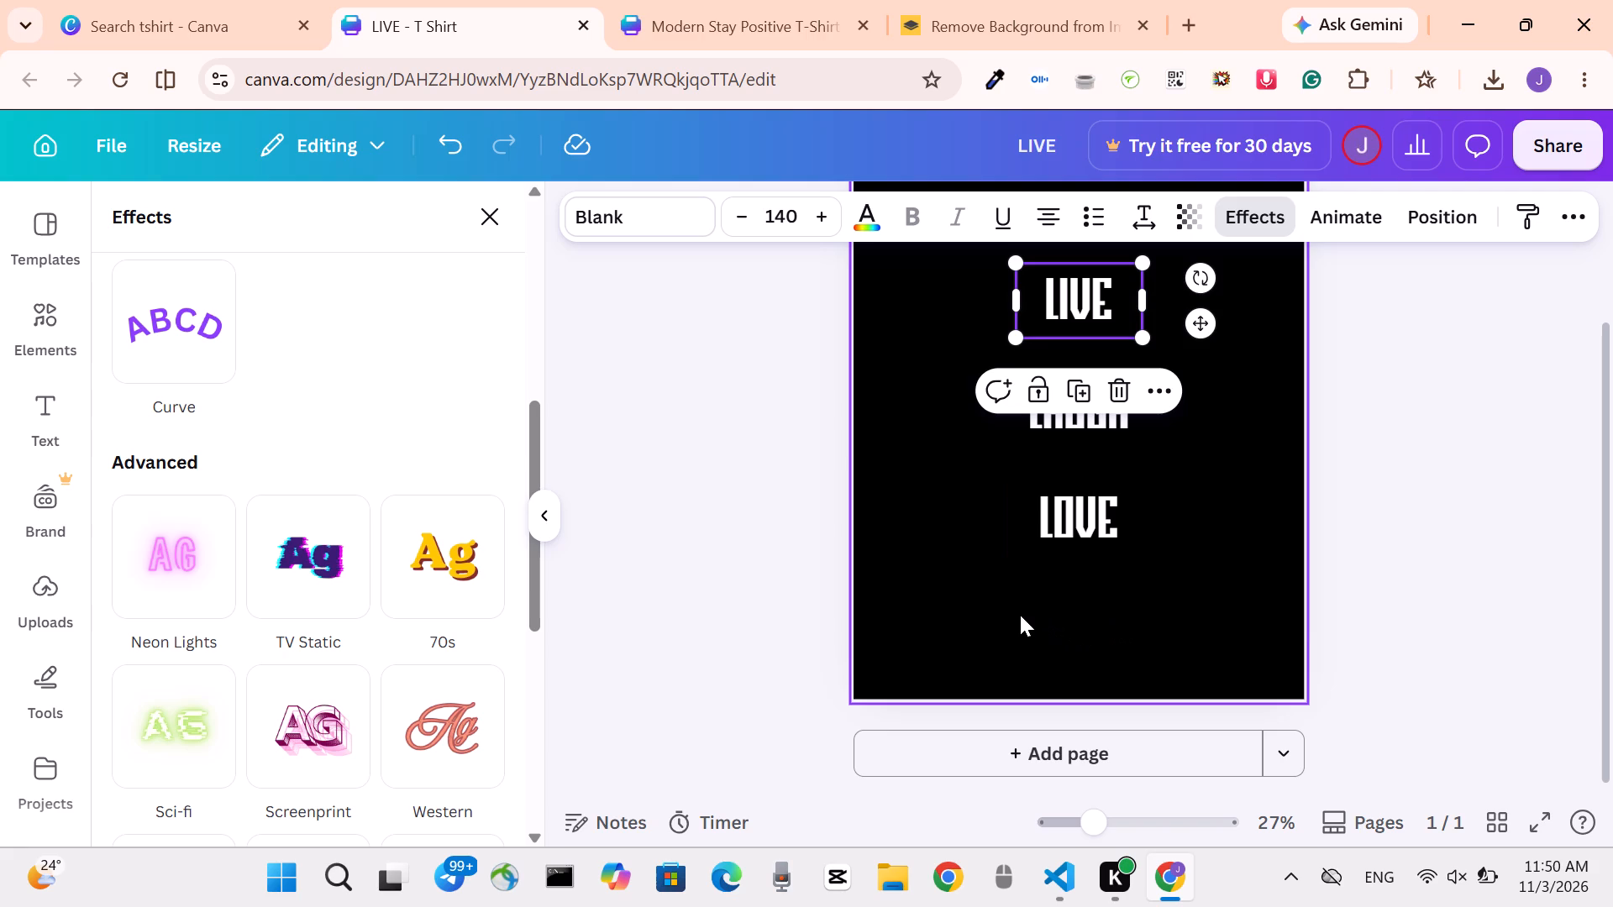
pyautogui.scroll(1, 1032, 501)
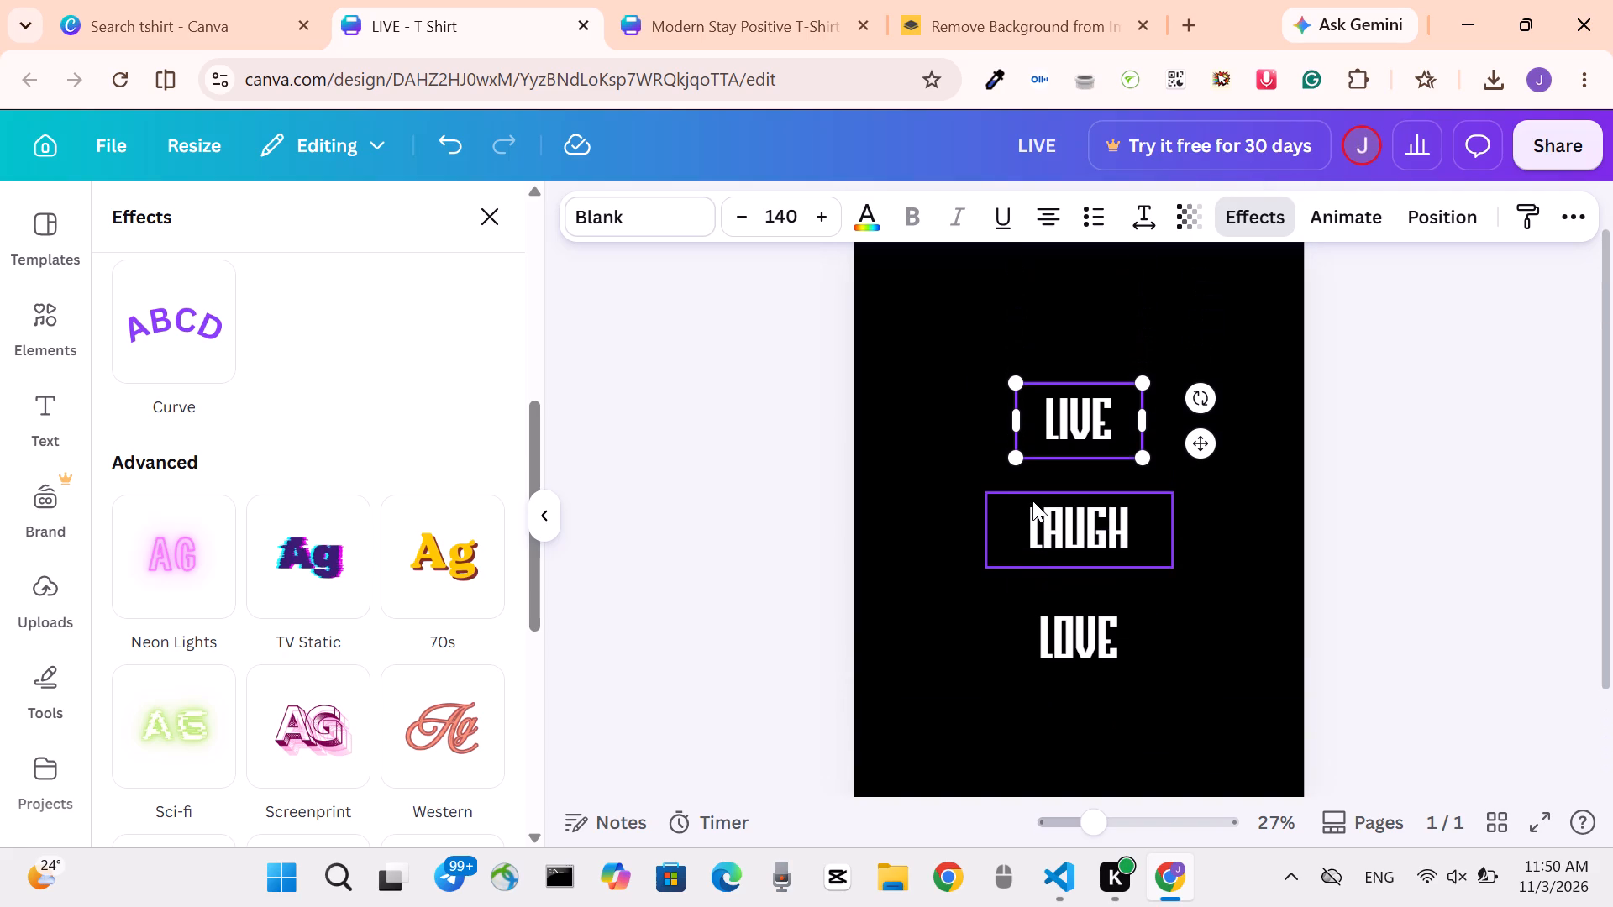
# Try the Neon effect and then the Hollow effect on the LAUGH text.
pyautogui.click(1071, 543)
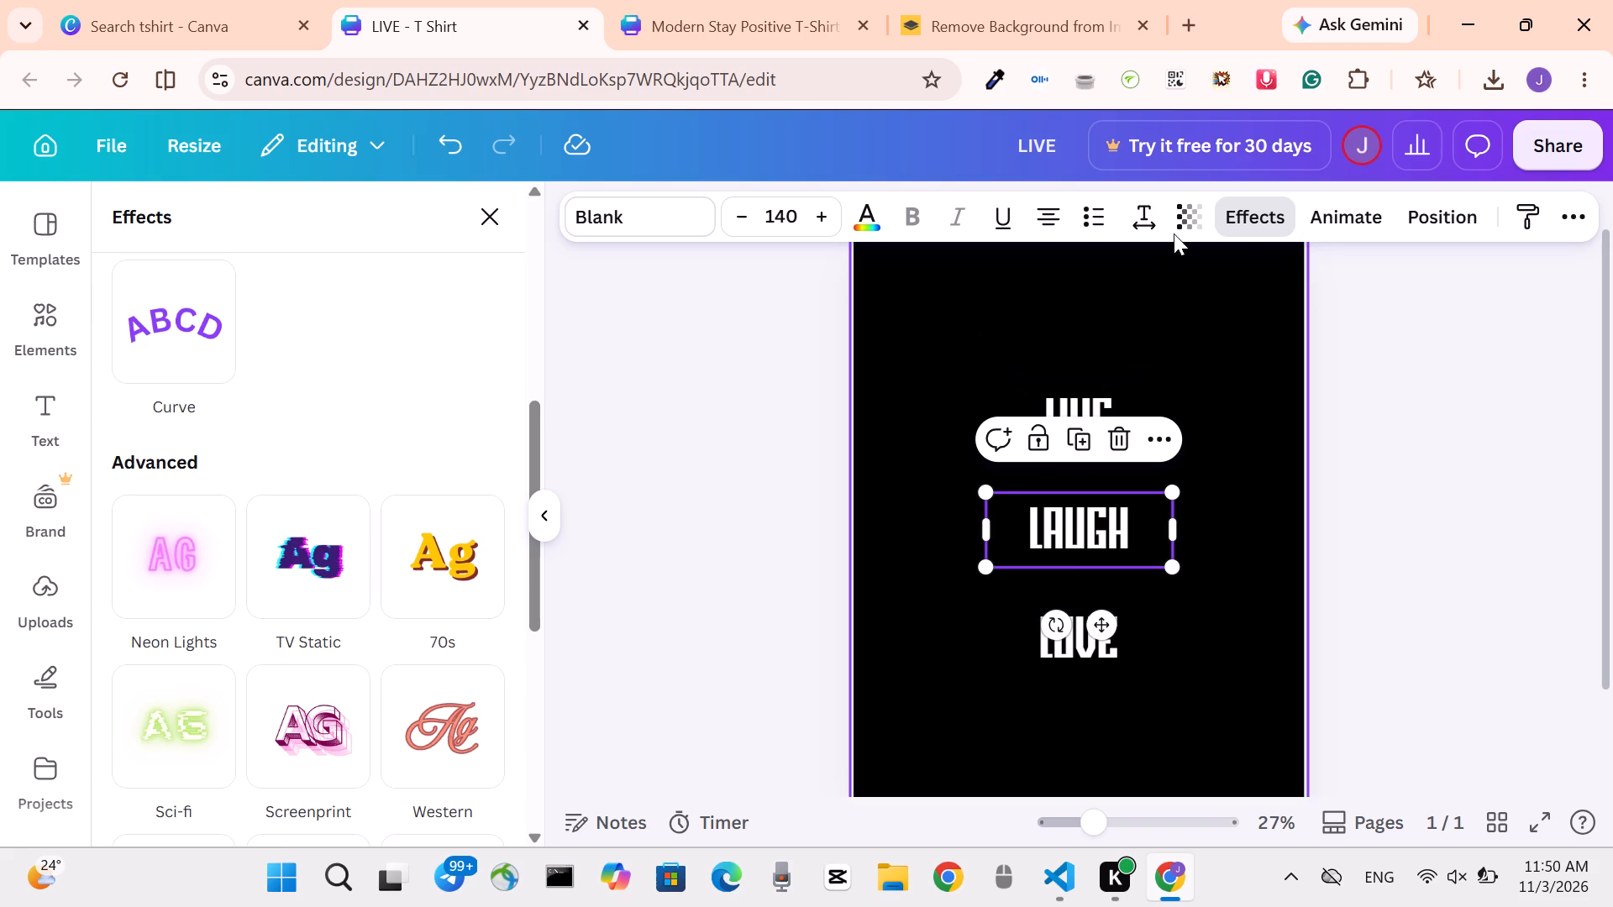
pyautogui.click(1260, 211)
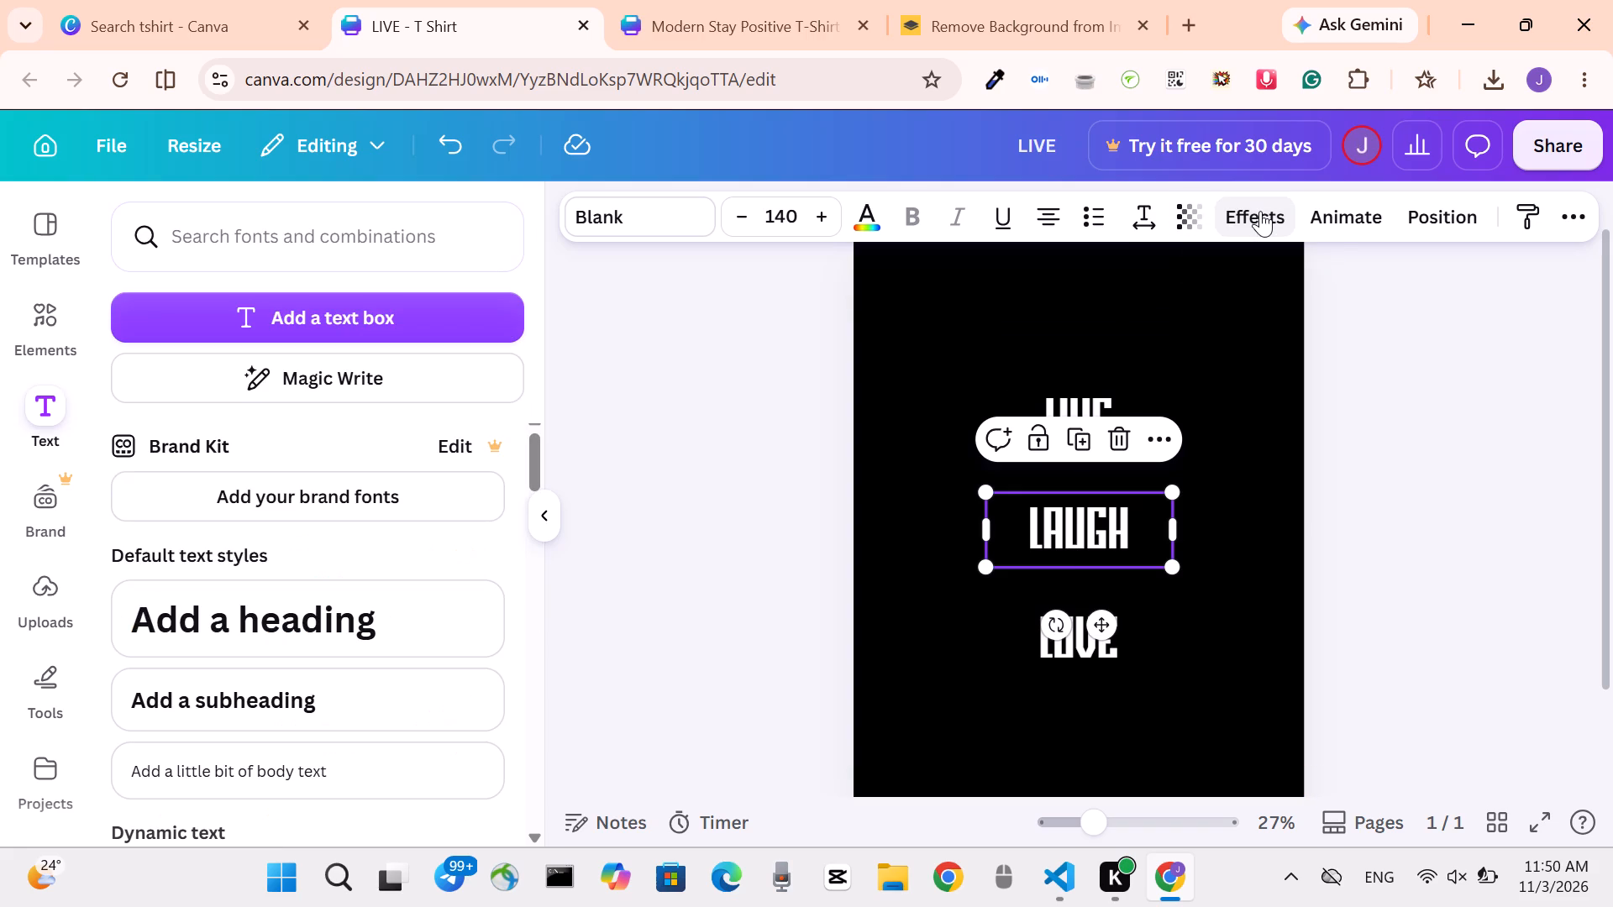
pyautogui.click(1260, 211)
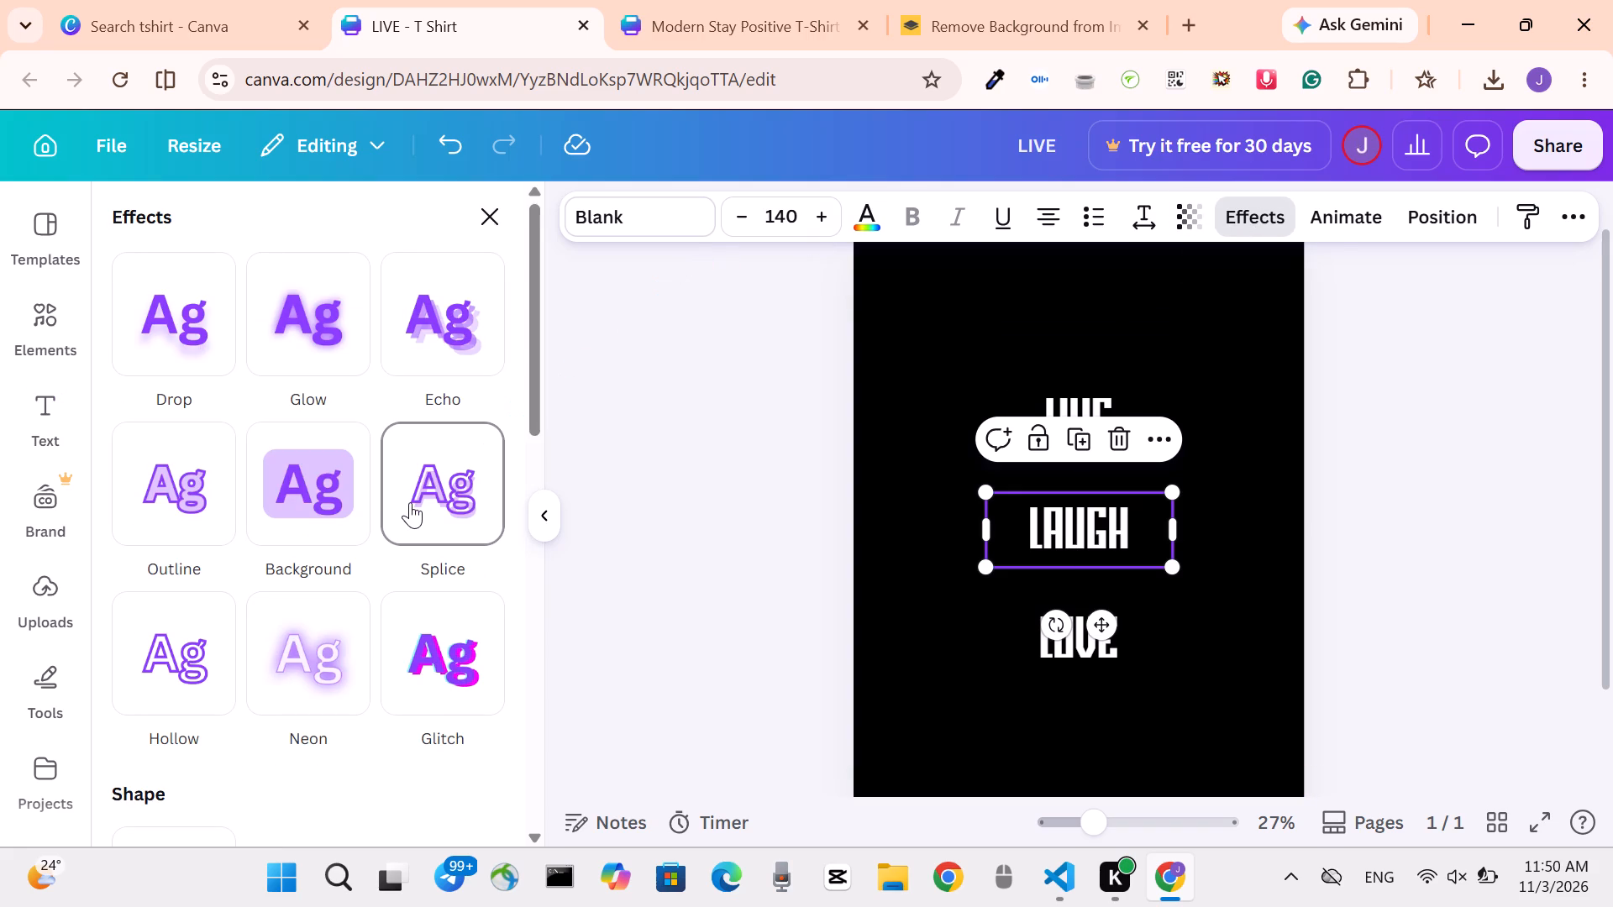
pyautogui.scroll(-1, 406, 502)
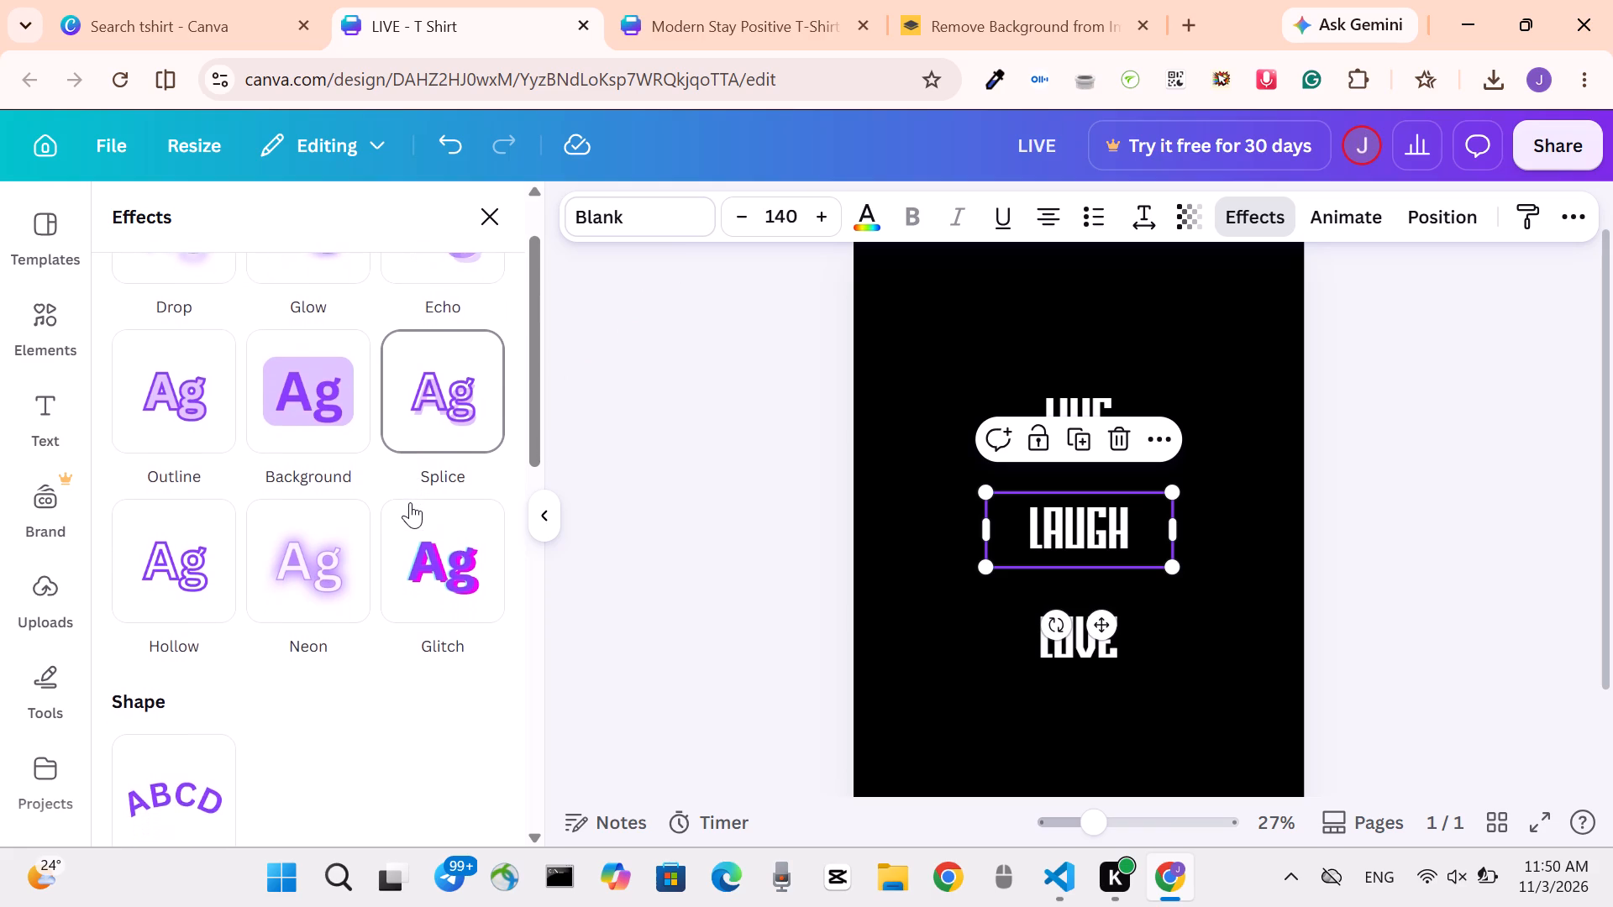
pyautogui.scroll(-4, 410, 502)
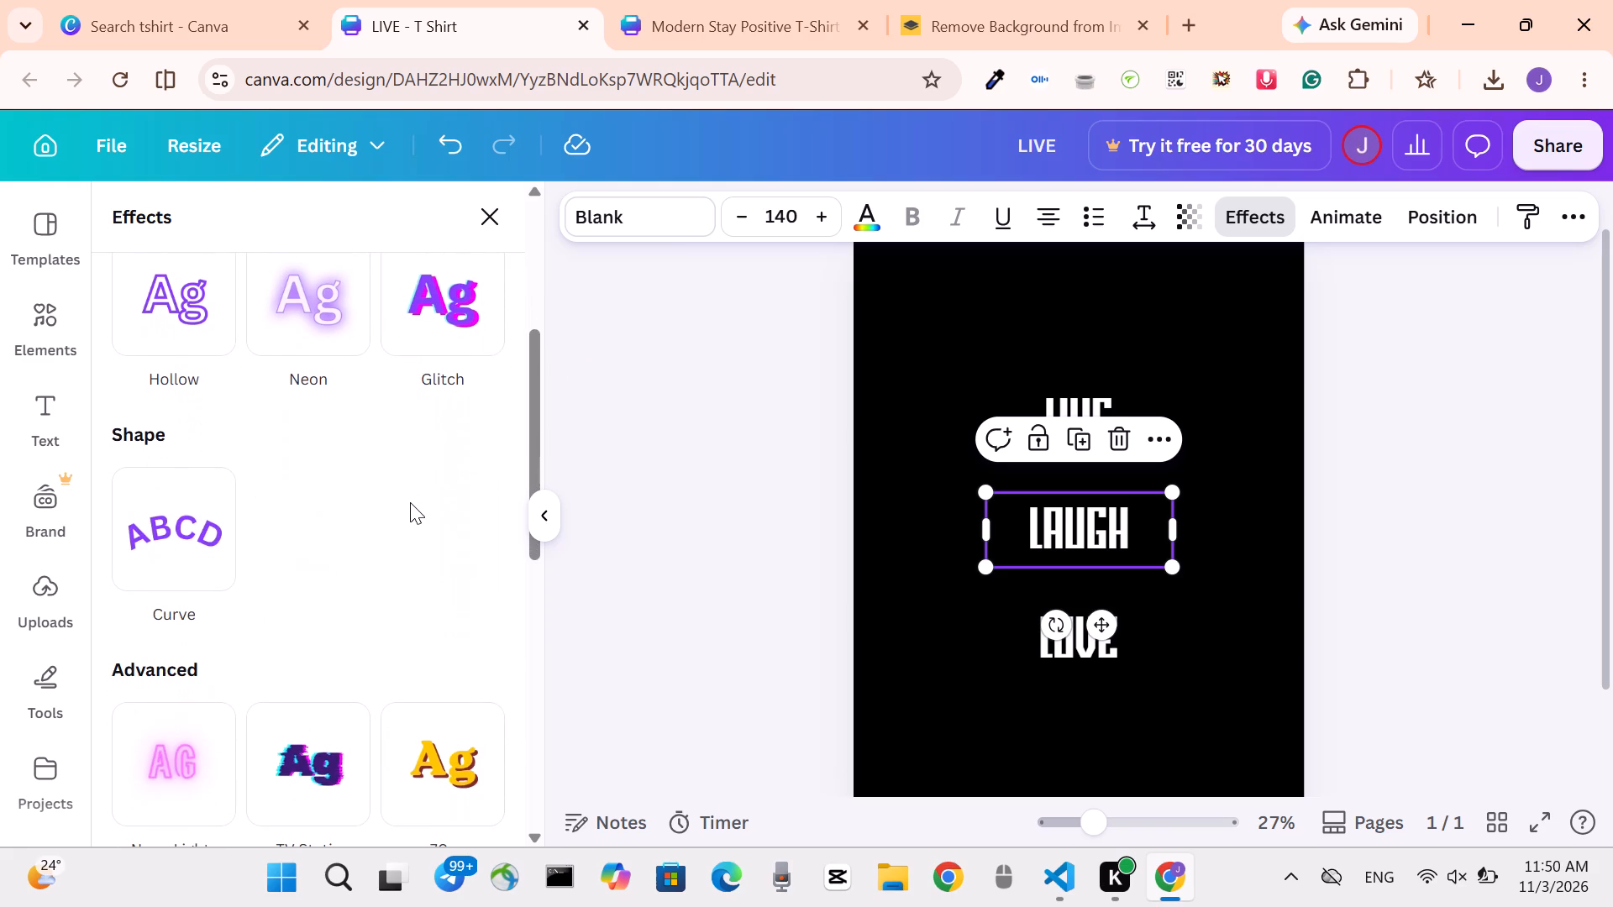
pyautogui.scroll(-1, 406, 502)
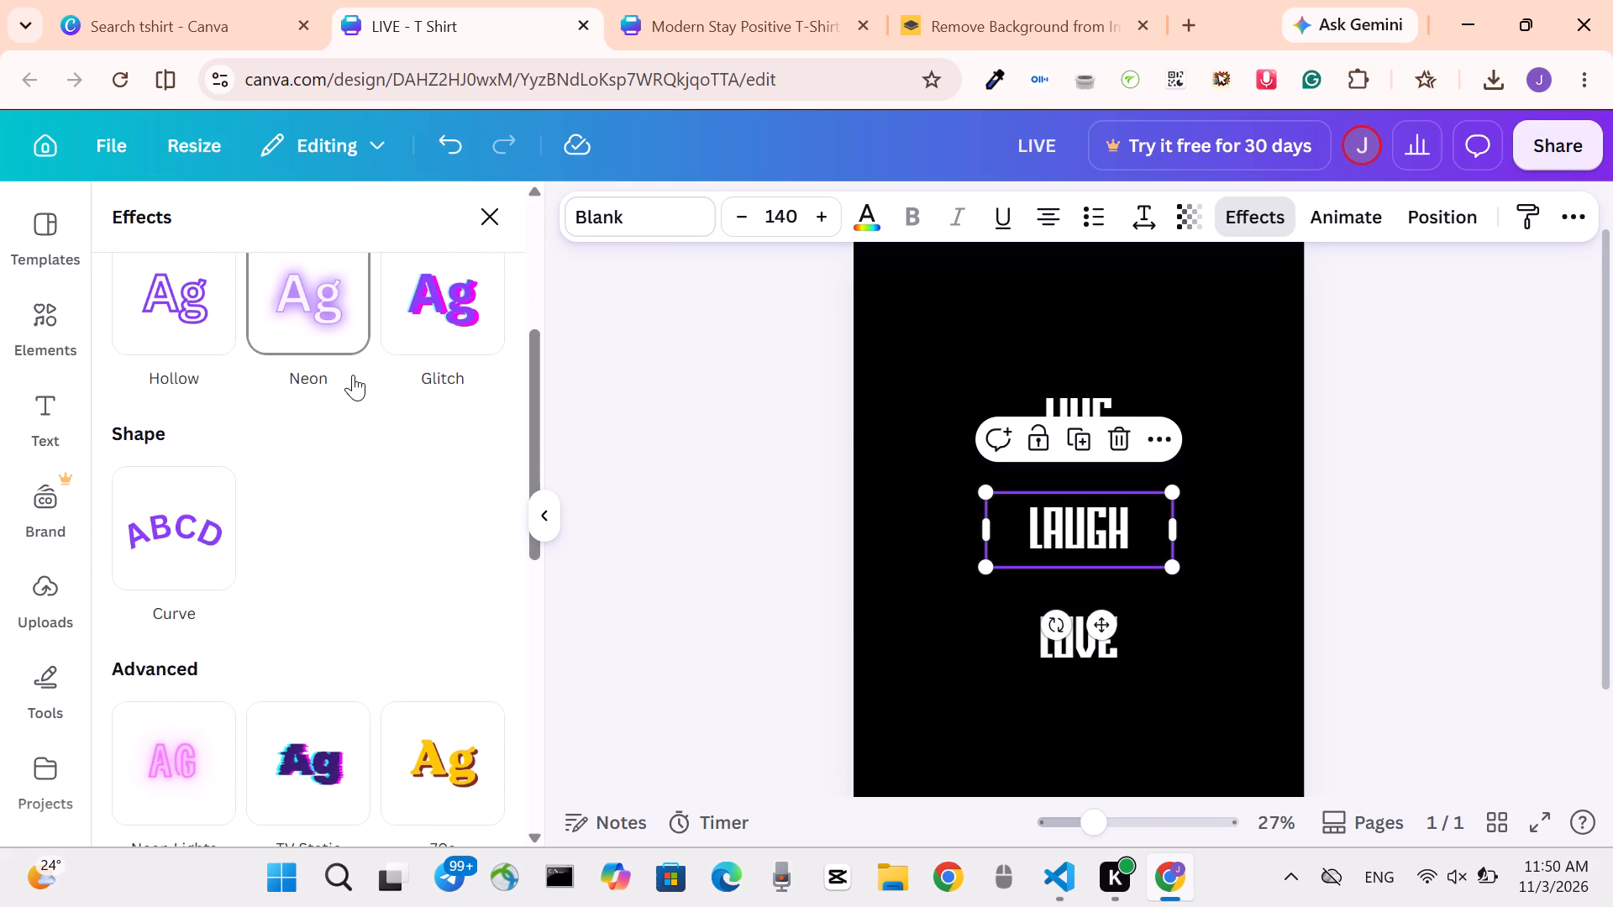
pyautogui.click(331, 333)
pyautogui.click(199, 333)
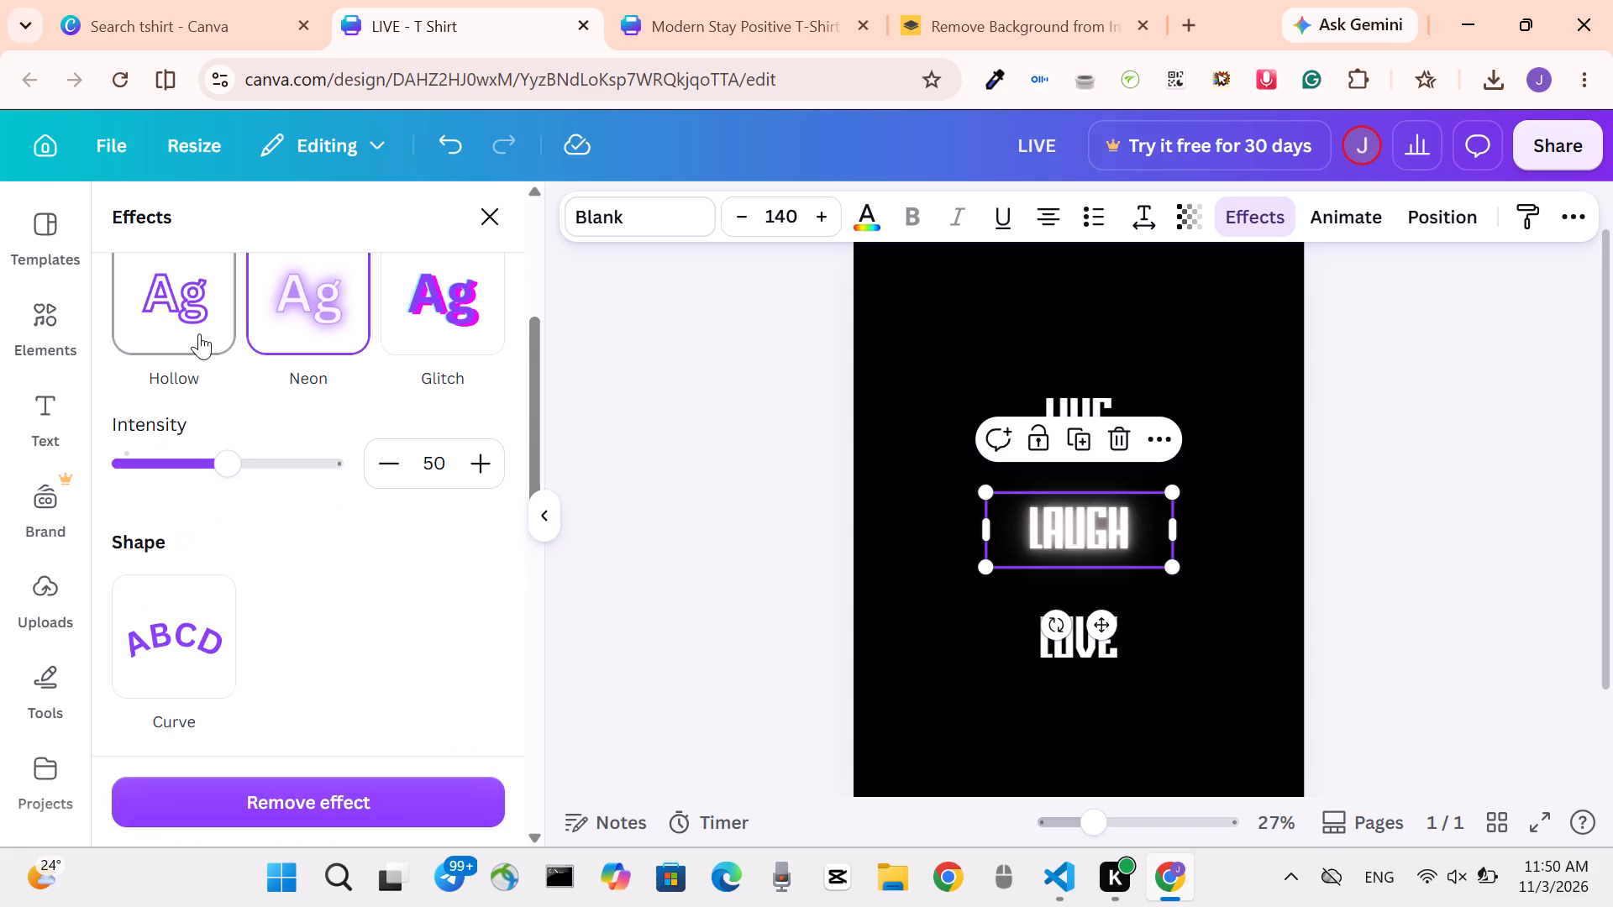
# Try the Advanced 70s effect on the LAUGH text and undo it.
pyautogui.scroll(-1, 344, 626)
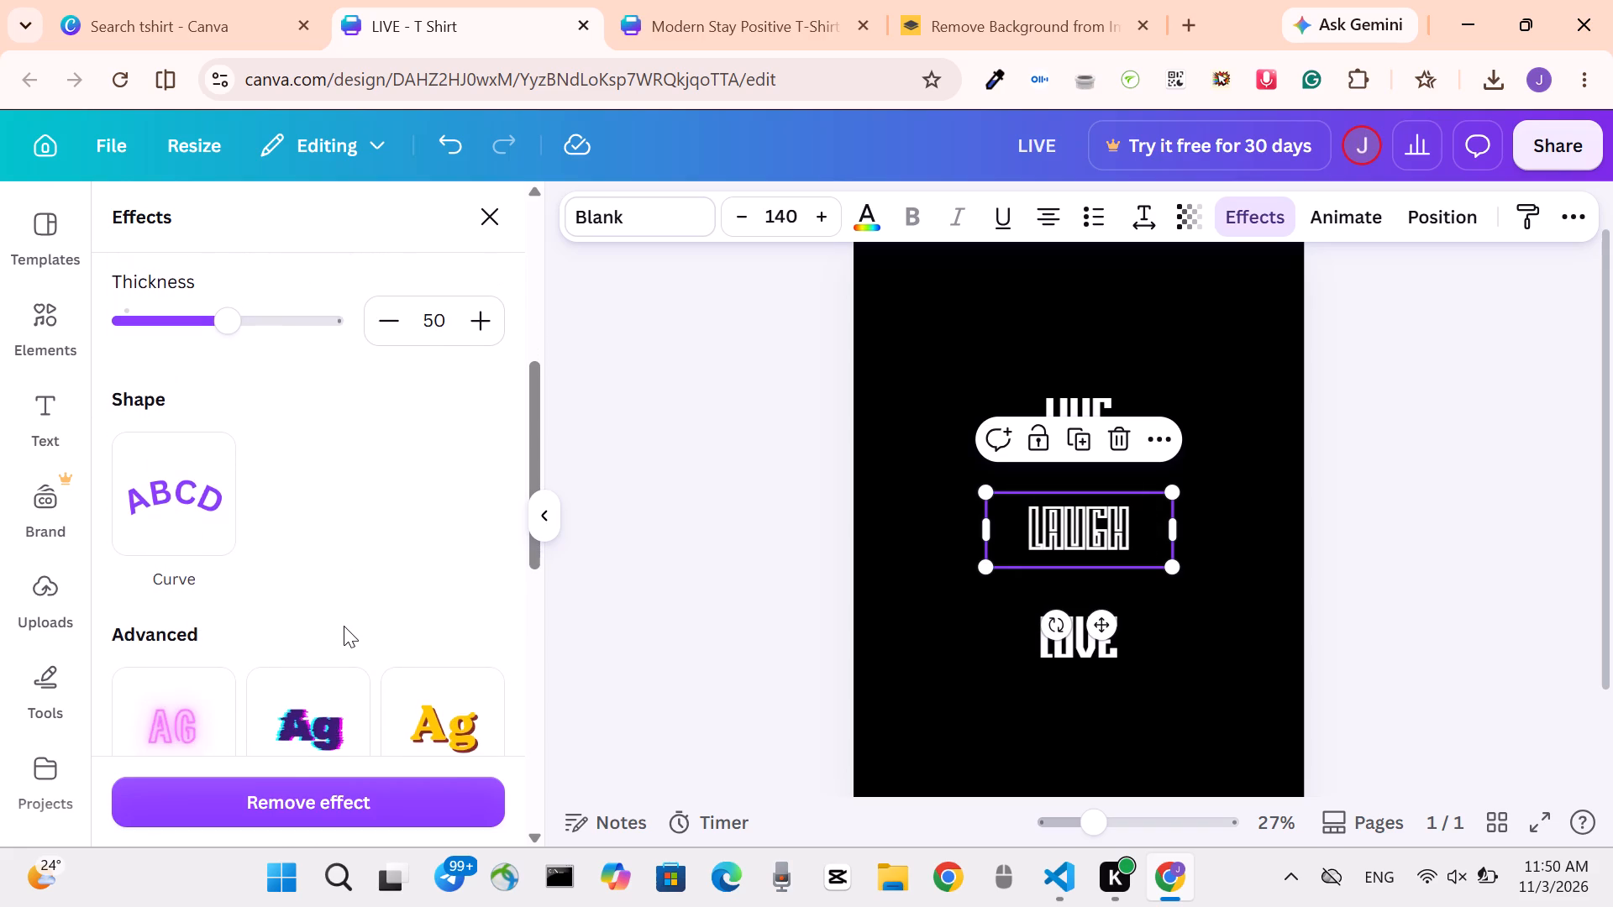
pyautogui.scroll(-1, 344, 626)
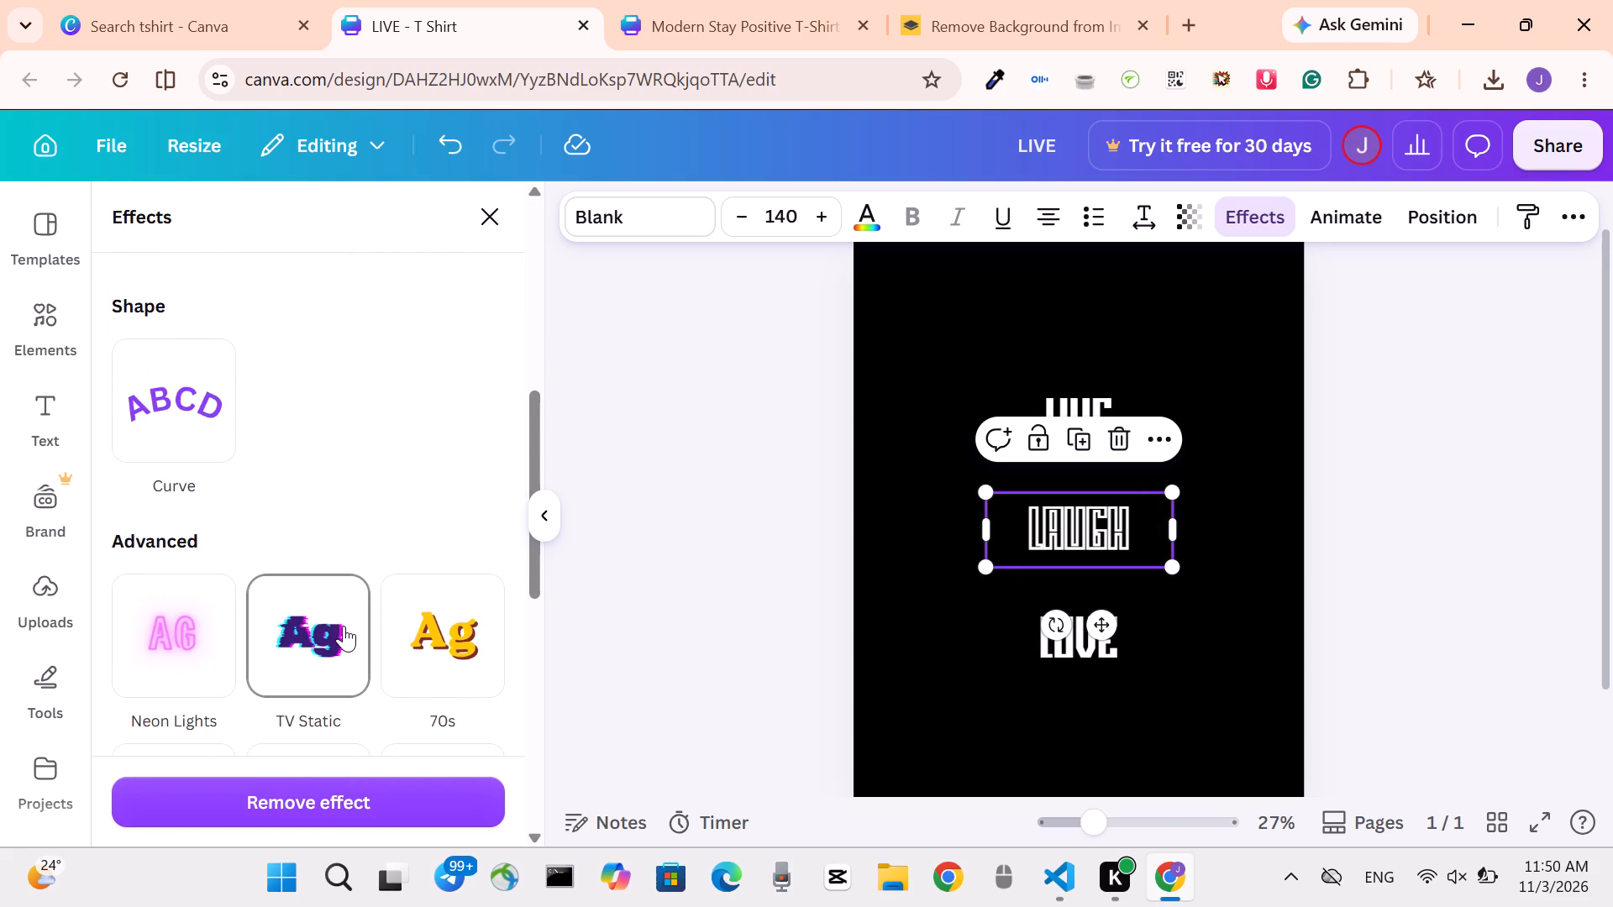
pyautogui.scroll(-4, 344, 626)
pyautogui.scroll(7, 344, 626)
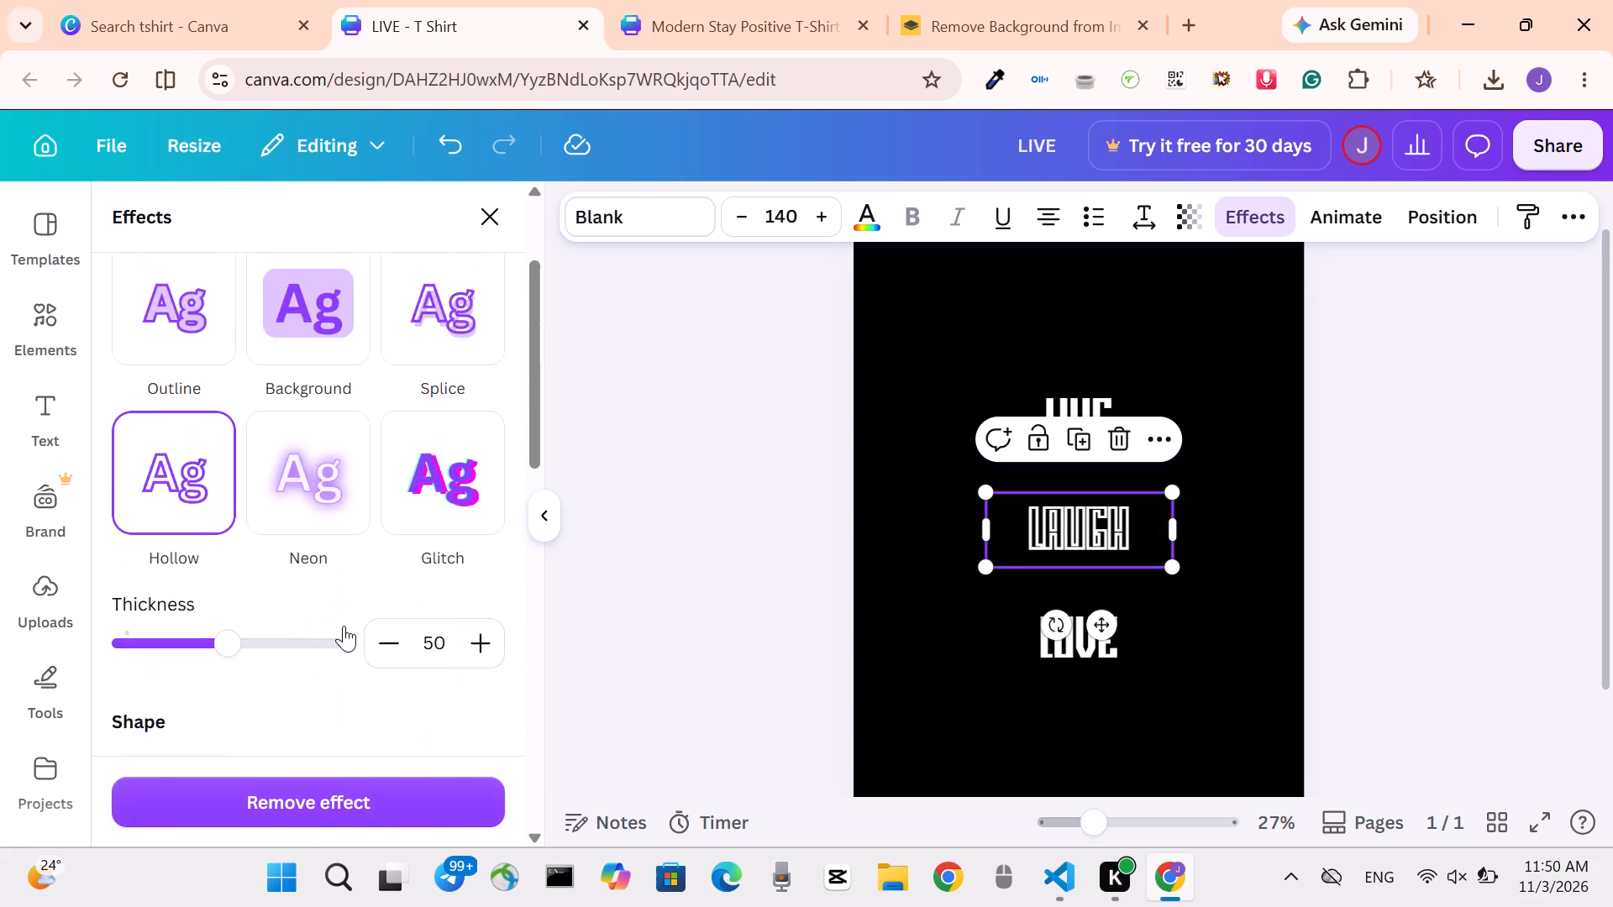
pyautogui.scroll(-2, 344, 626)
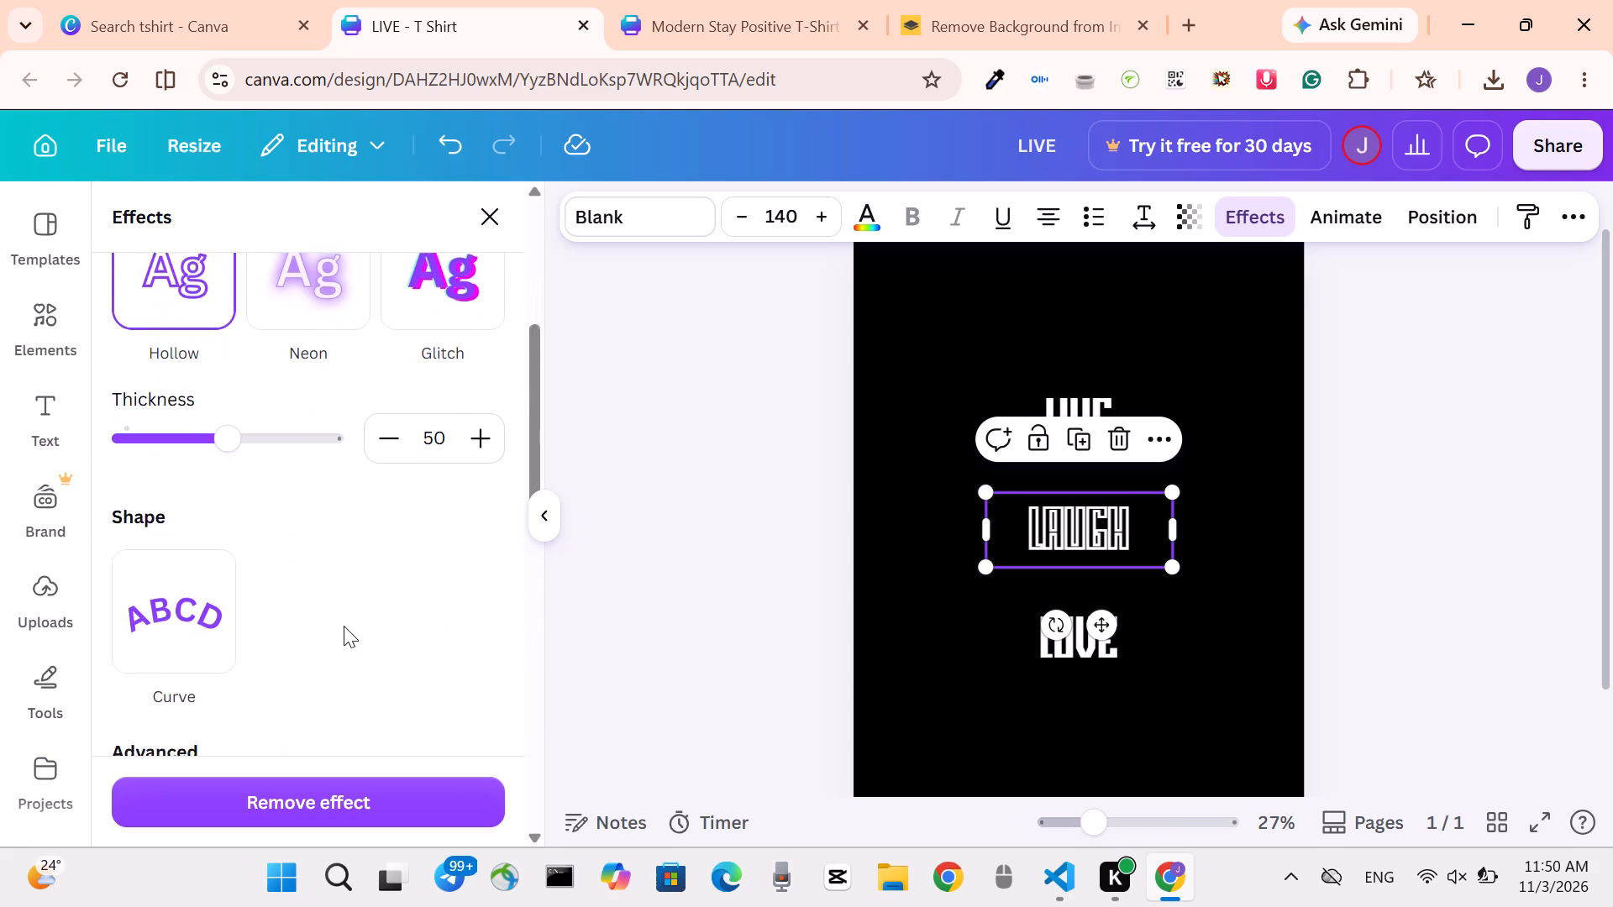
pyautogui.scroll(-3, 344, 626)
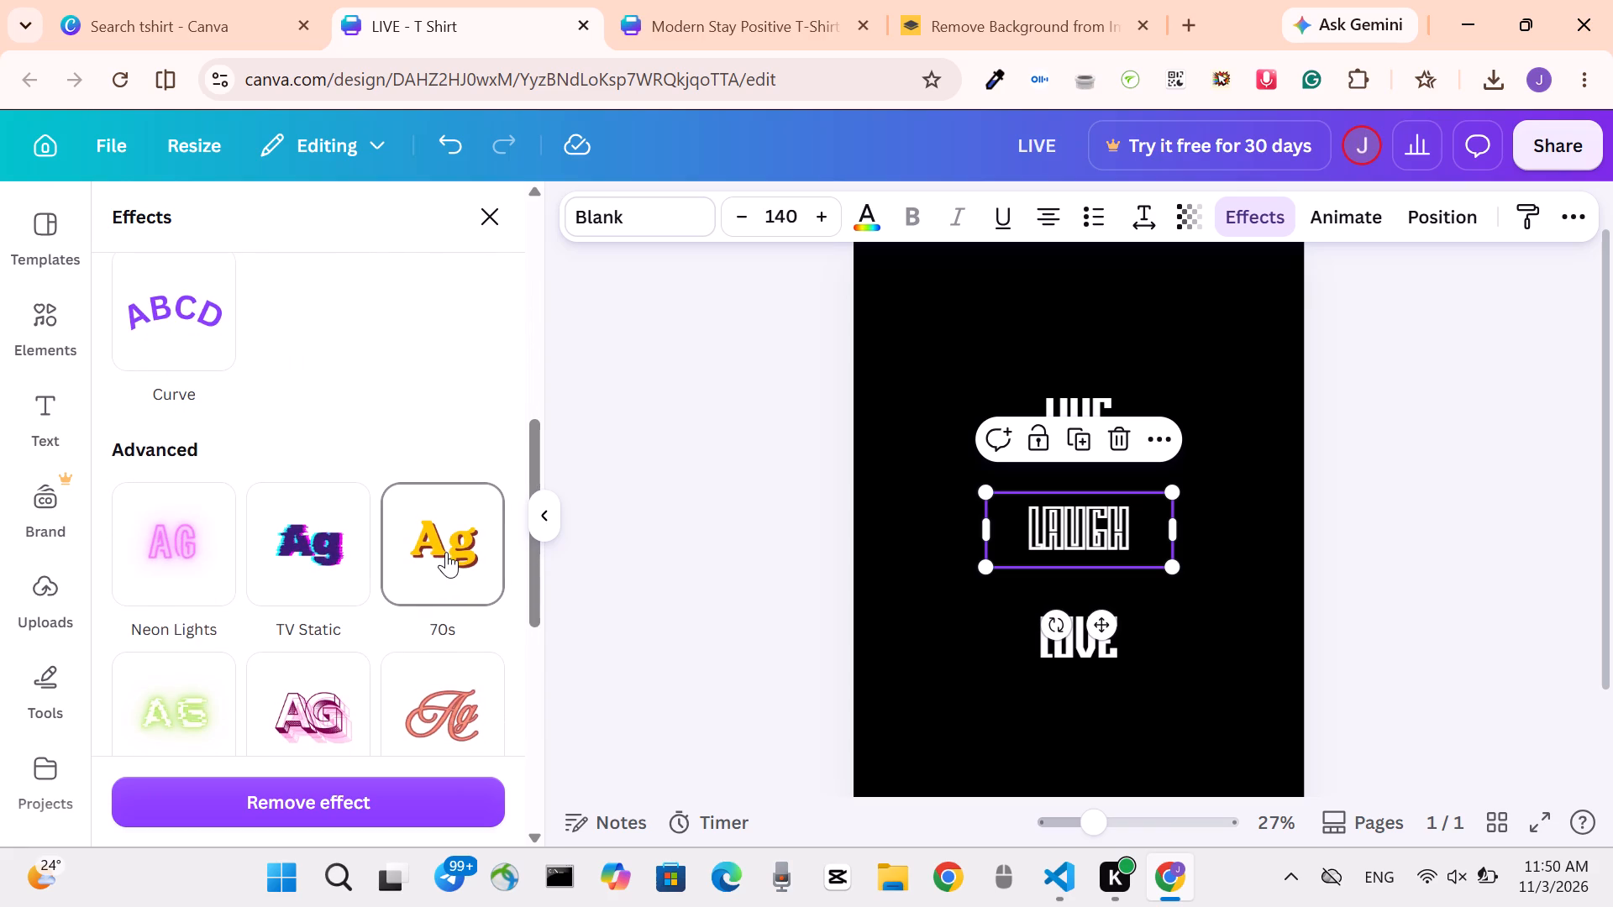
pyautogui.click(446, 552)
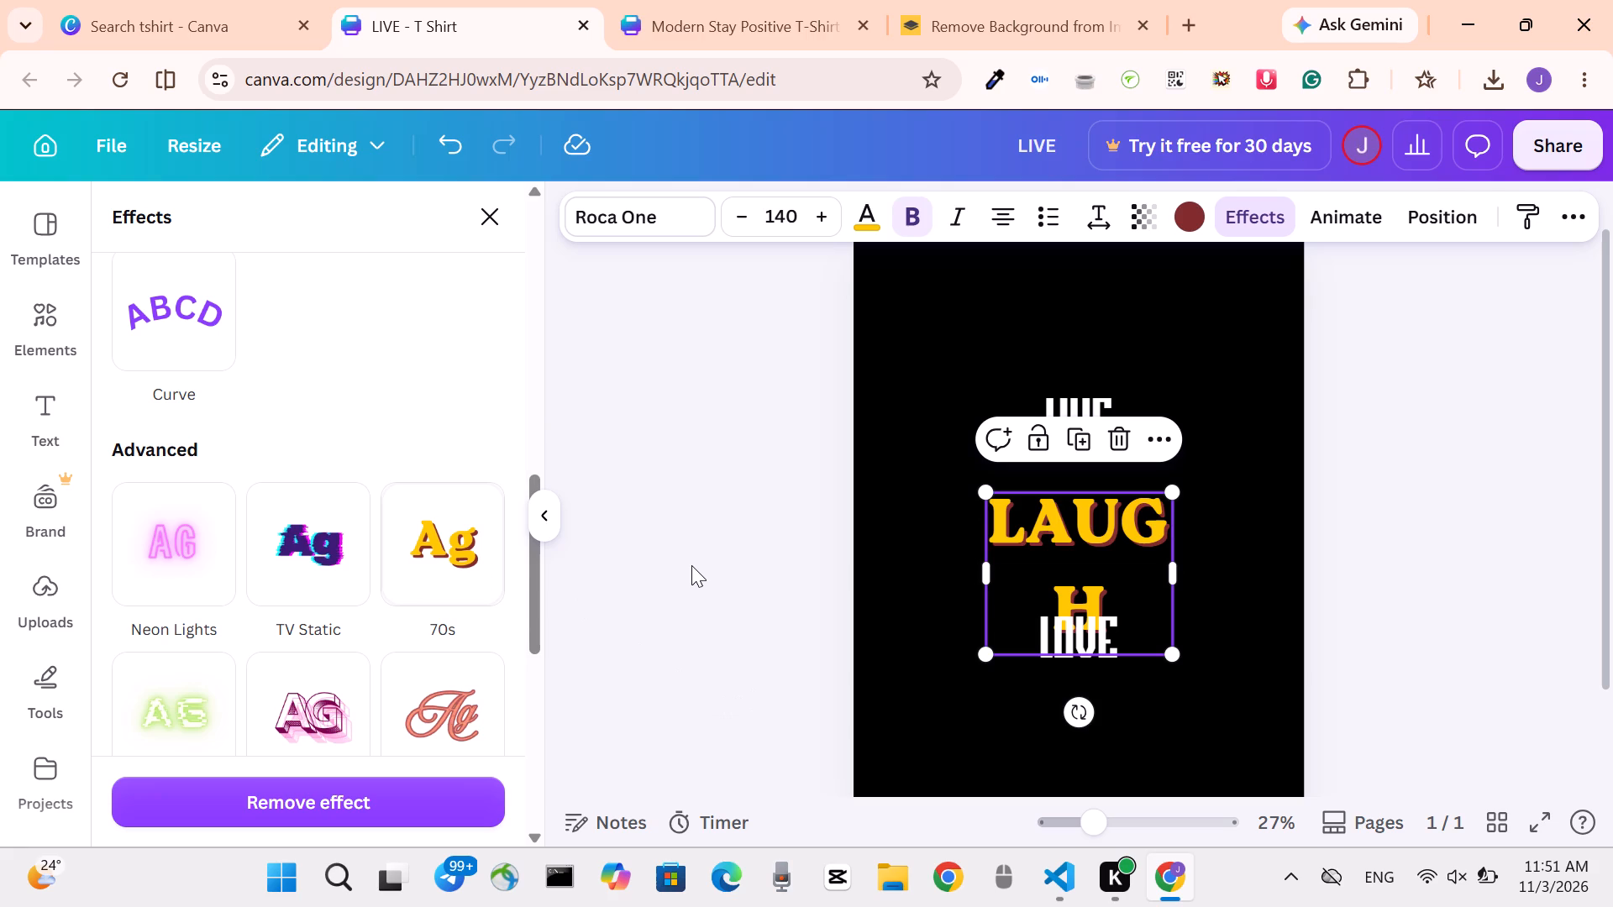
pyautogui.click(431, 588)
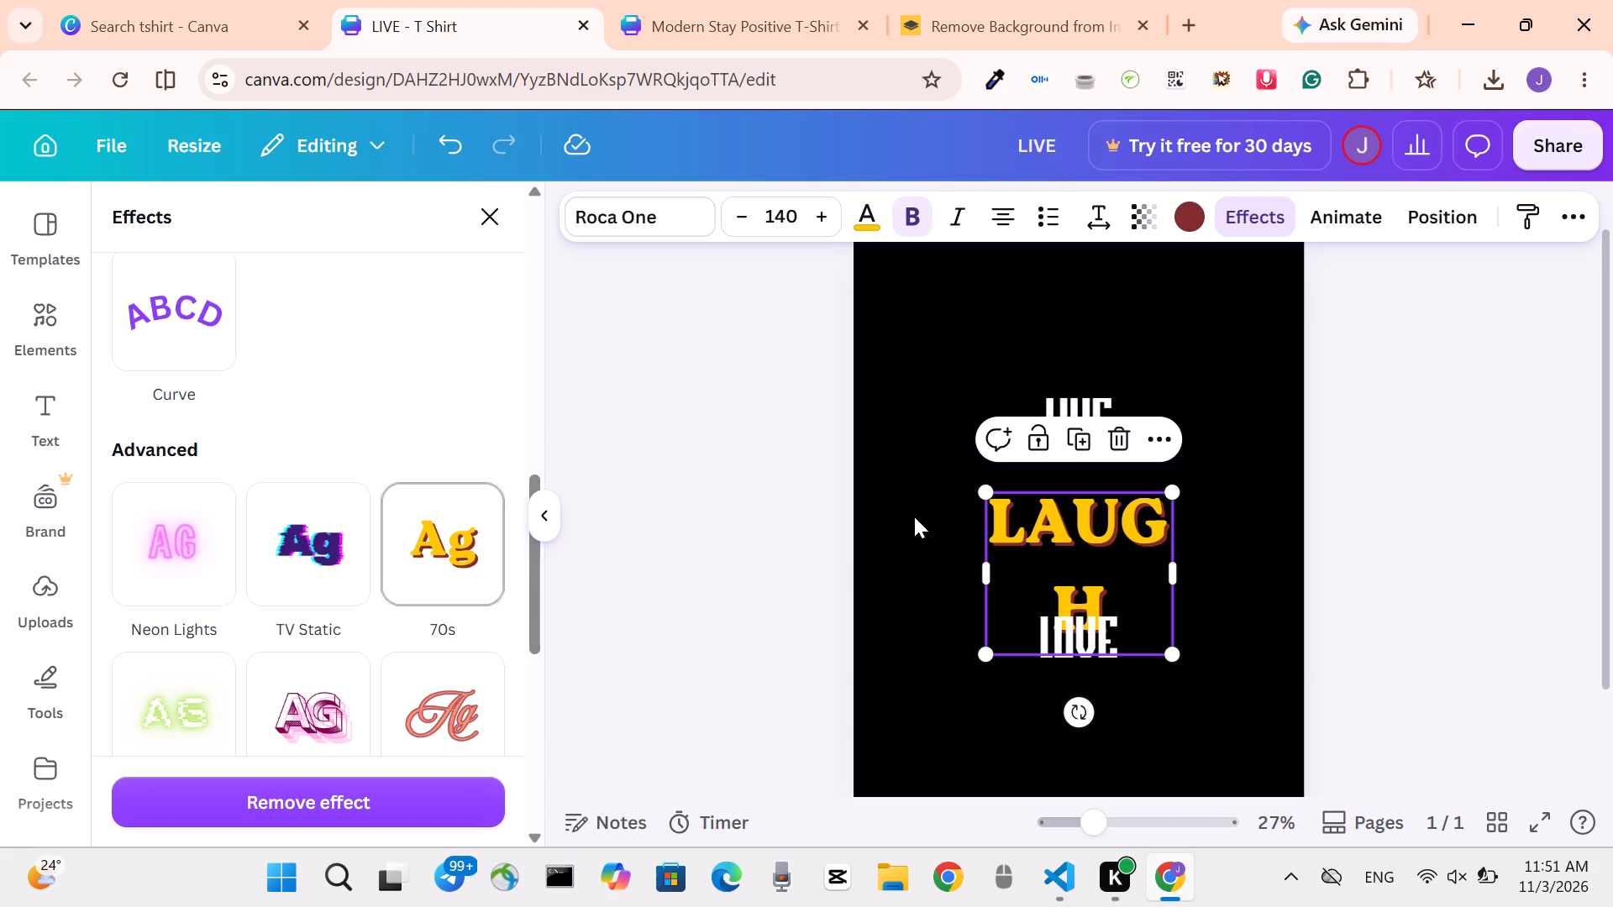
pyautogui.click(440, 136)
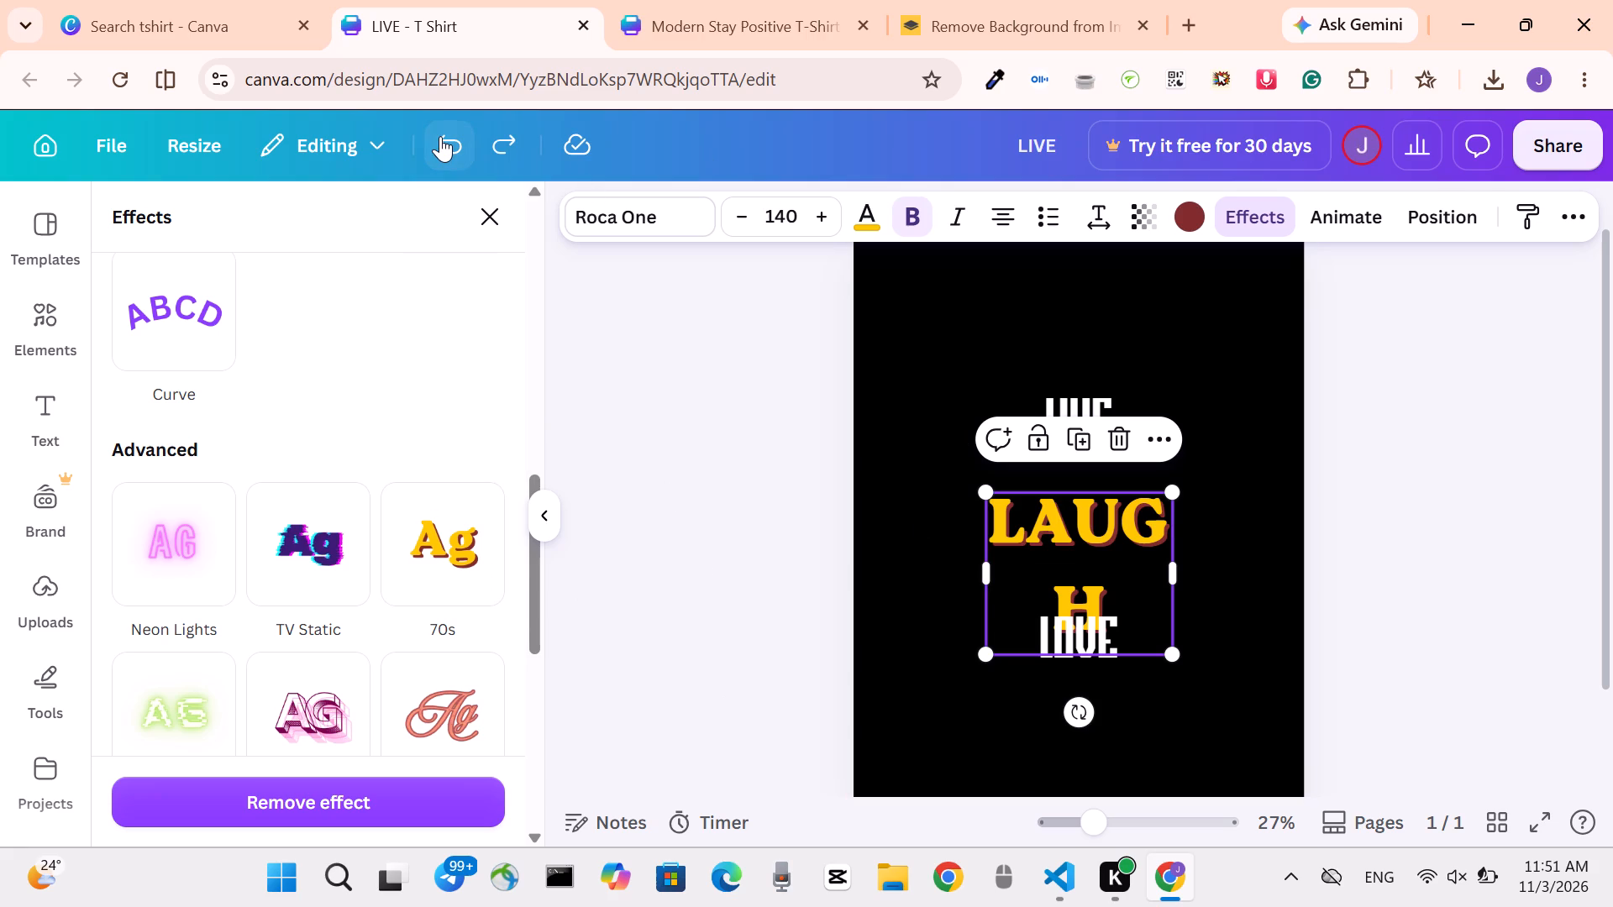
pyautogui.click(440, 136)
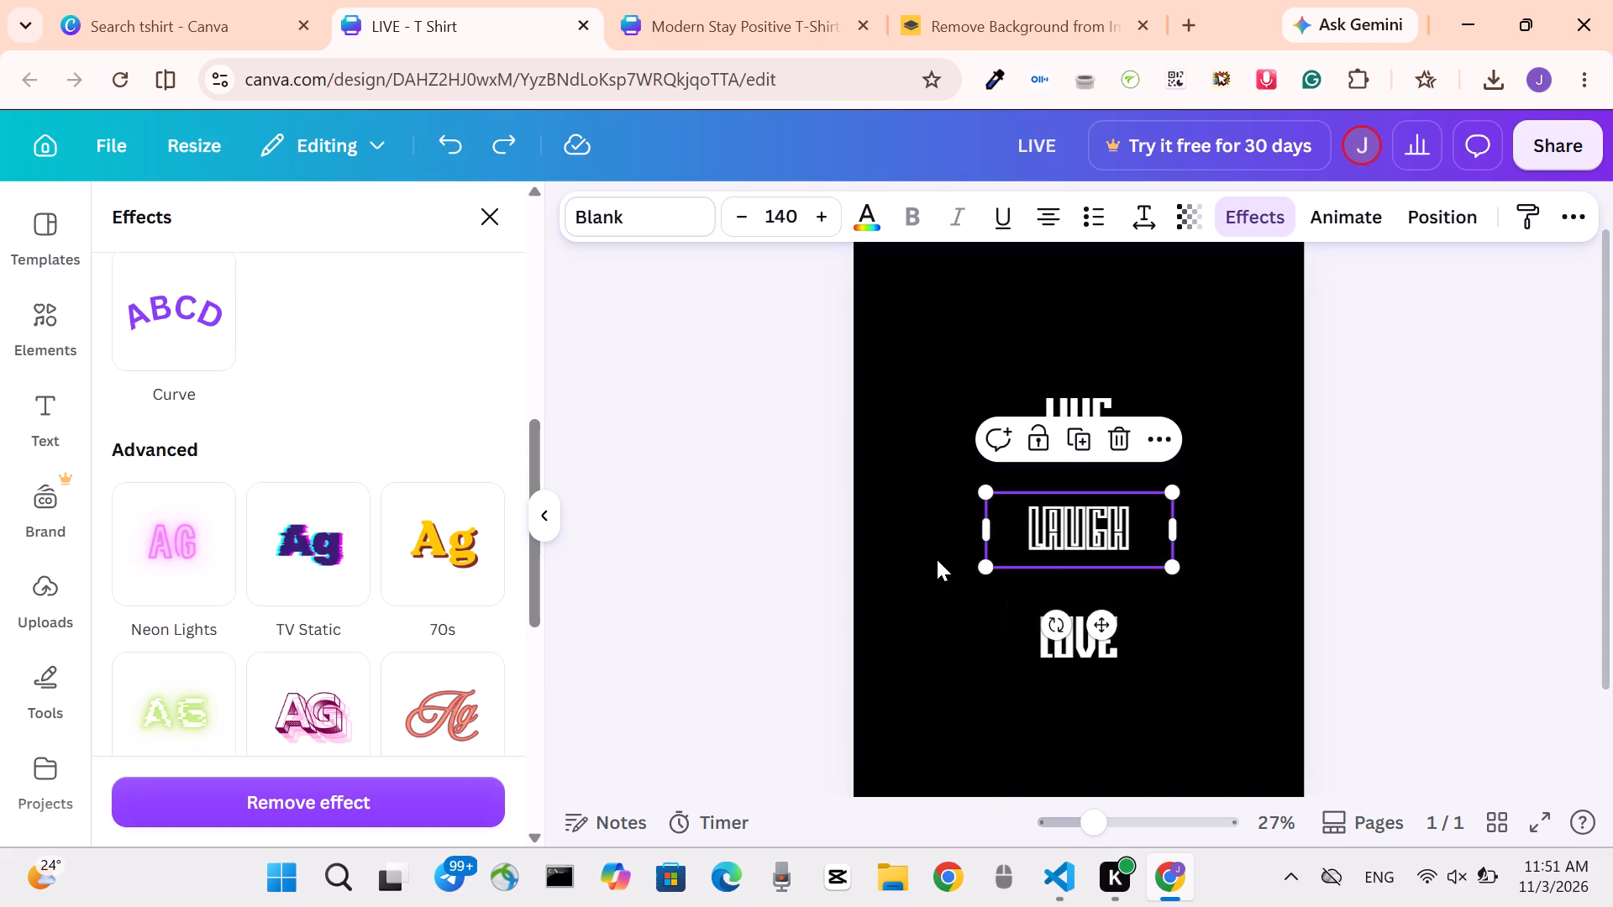
# Examine the full range of basic, Shape and Advanced text effects available for the LAUGH text.
pyautogui.scroll(-2, 937, 559)
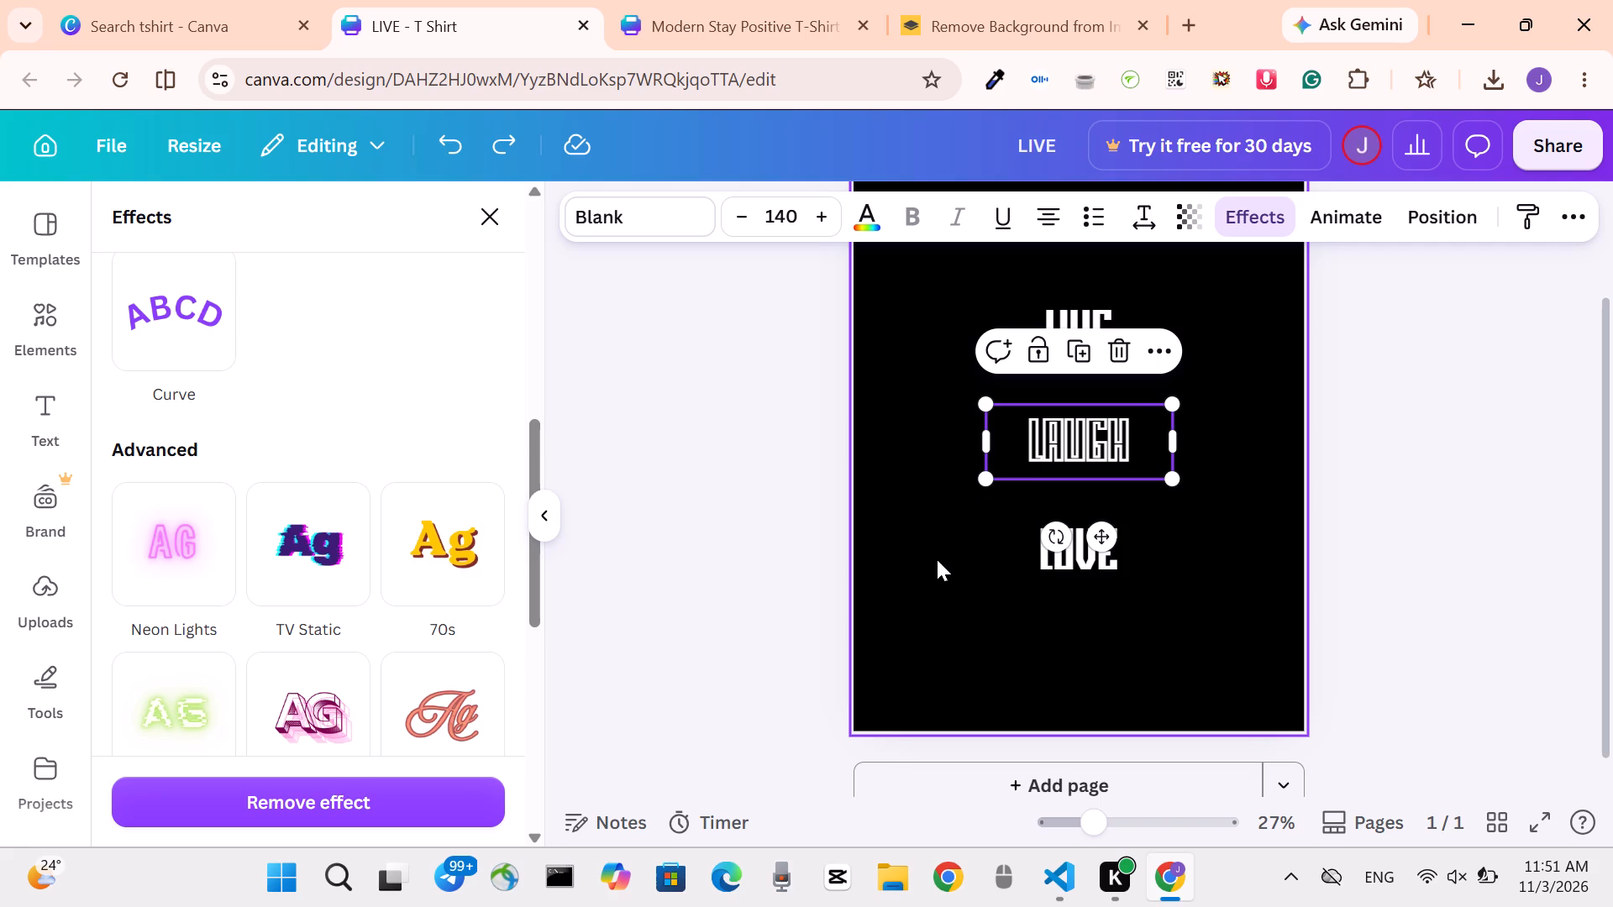
pyautogui.scroll(1, 244, 511)
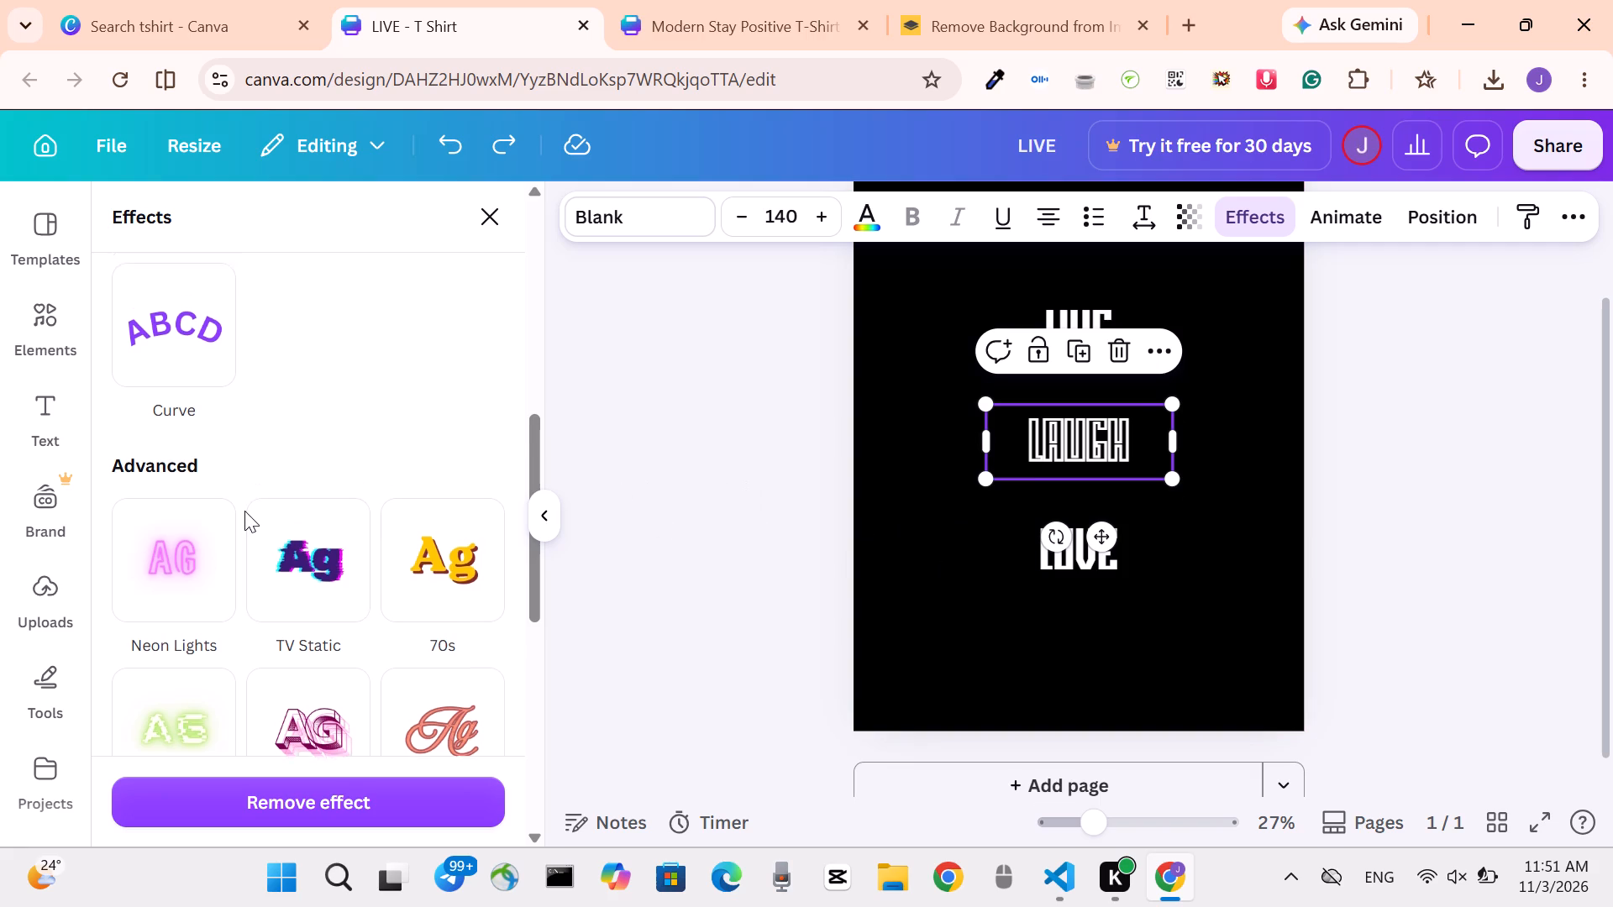
pyautogui.scroll(4, 244, 511)
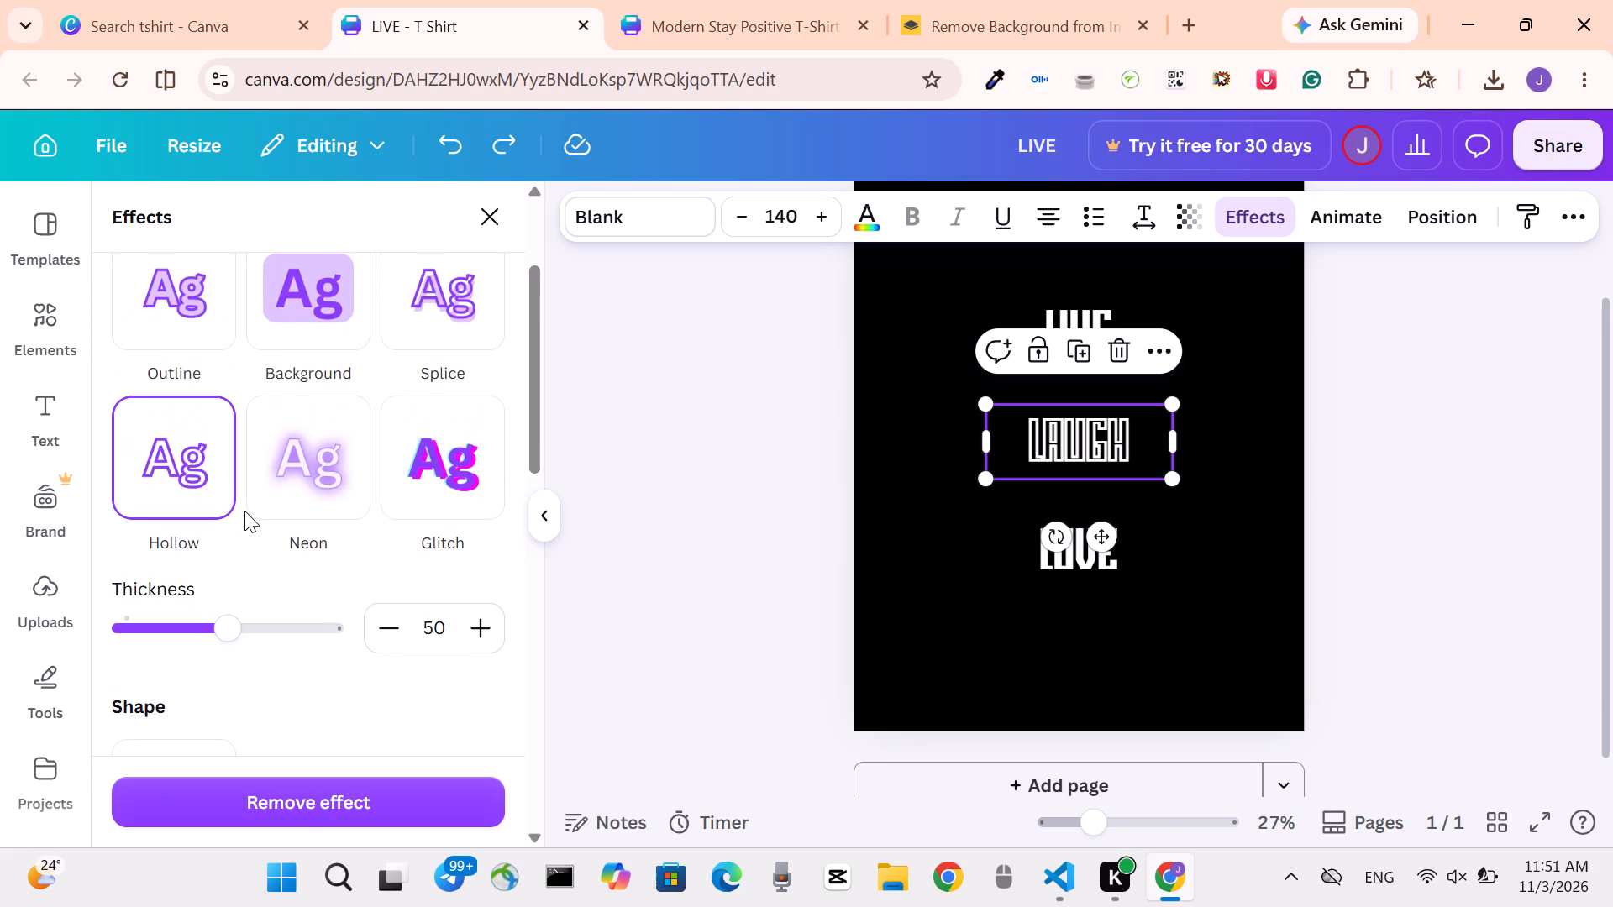
pyautogui.scroll(4, 244, 511)
pyautogui.scroll(-2, 244, 511)
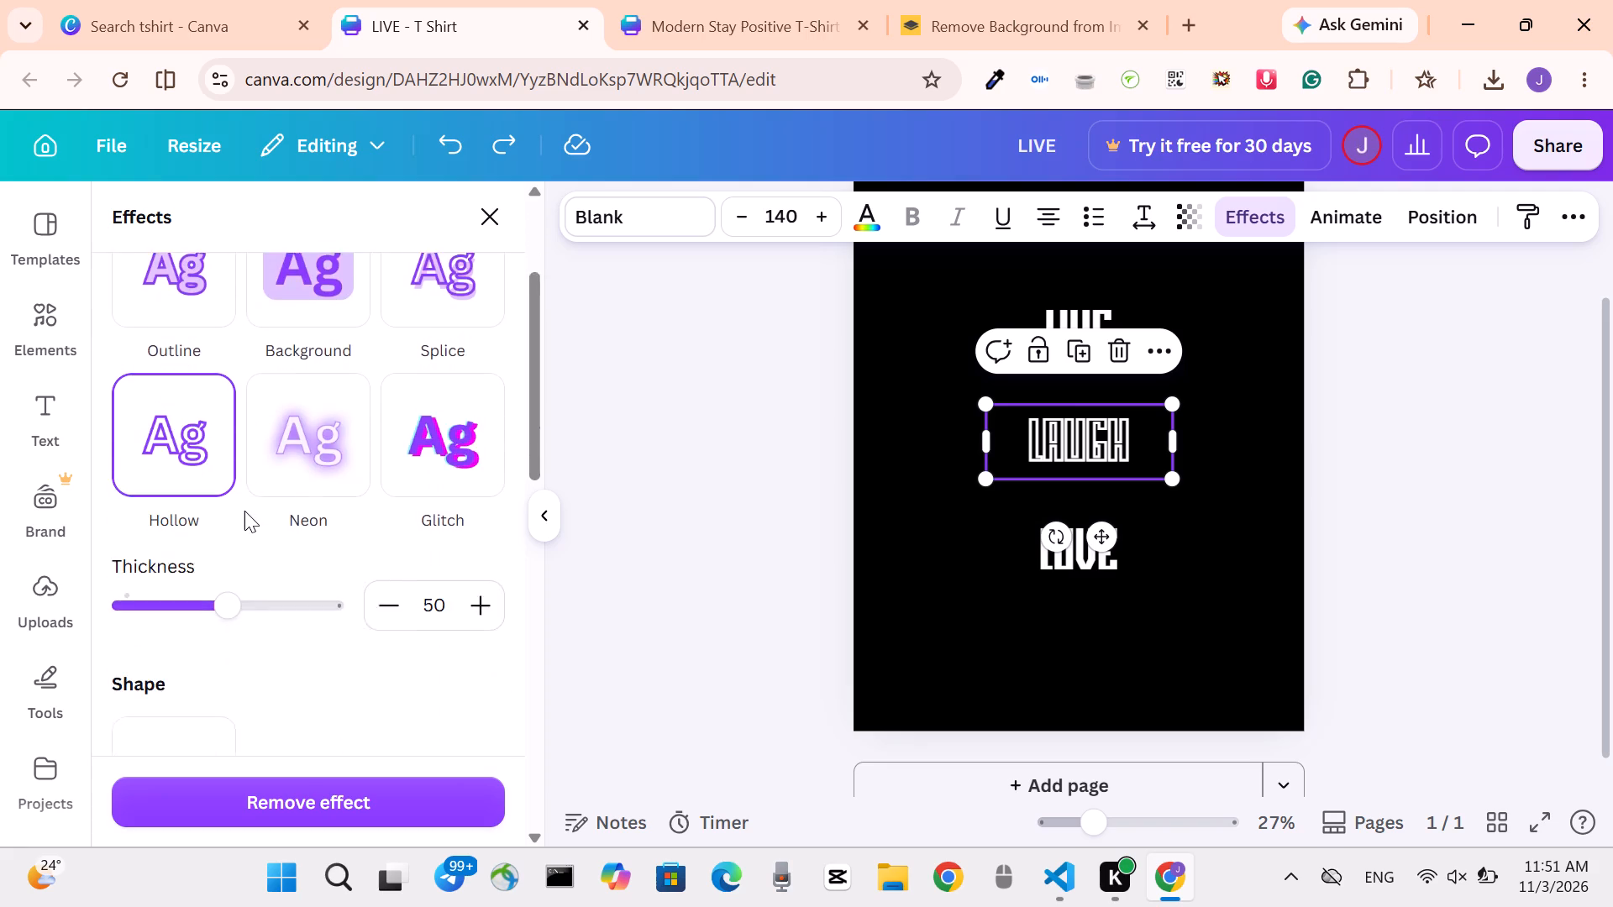
pyautogui.scroll(-4, 244, 511)
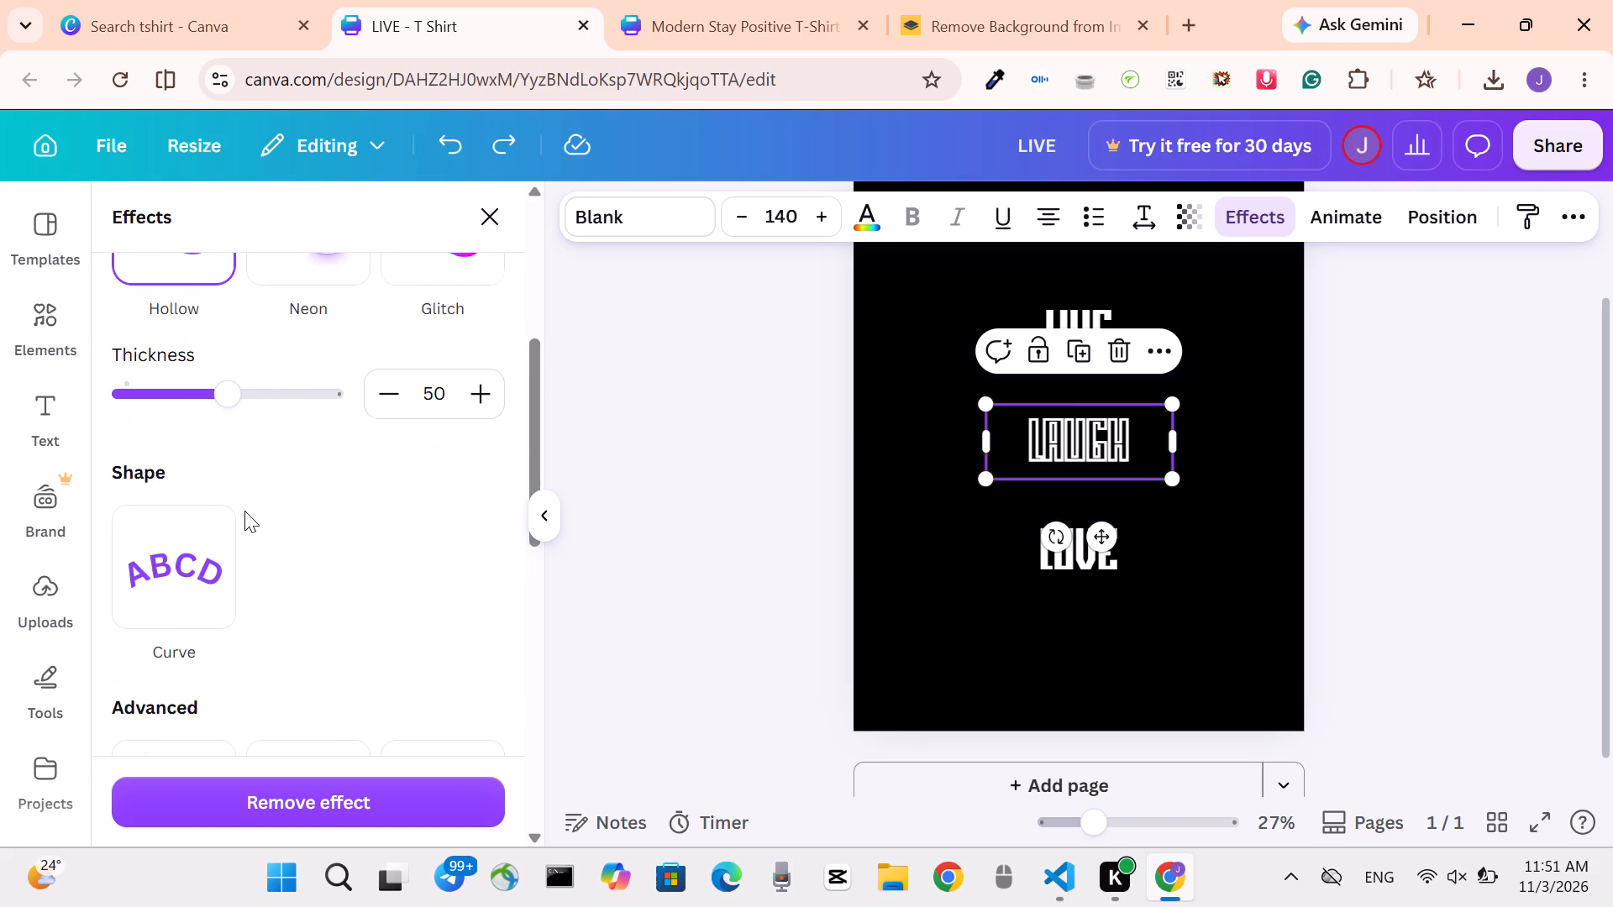
pyautogui.scroll(-4, 244, 511)
pyautogui.scroll(1, 244, 511)
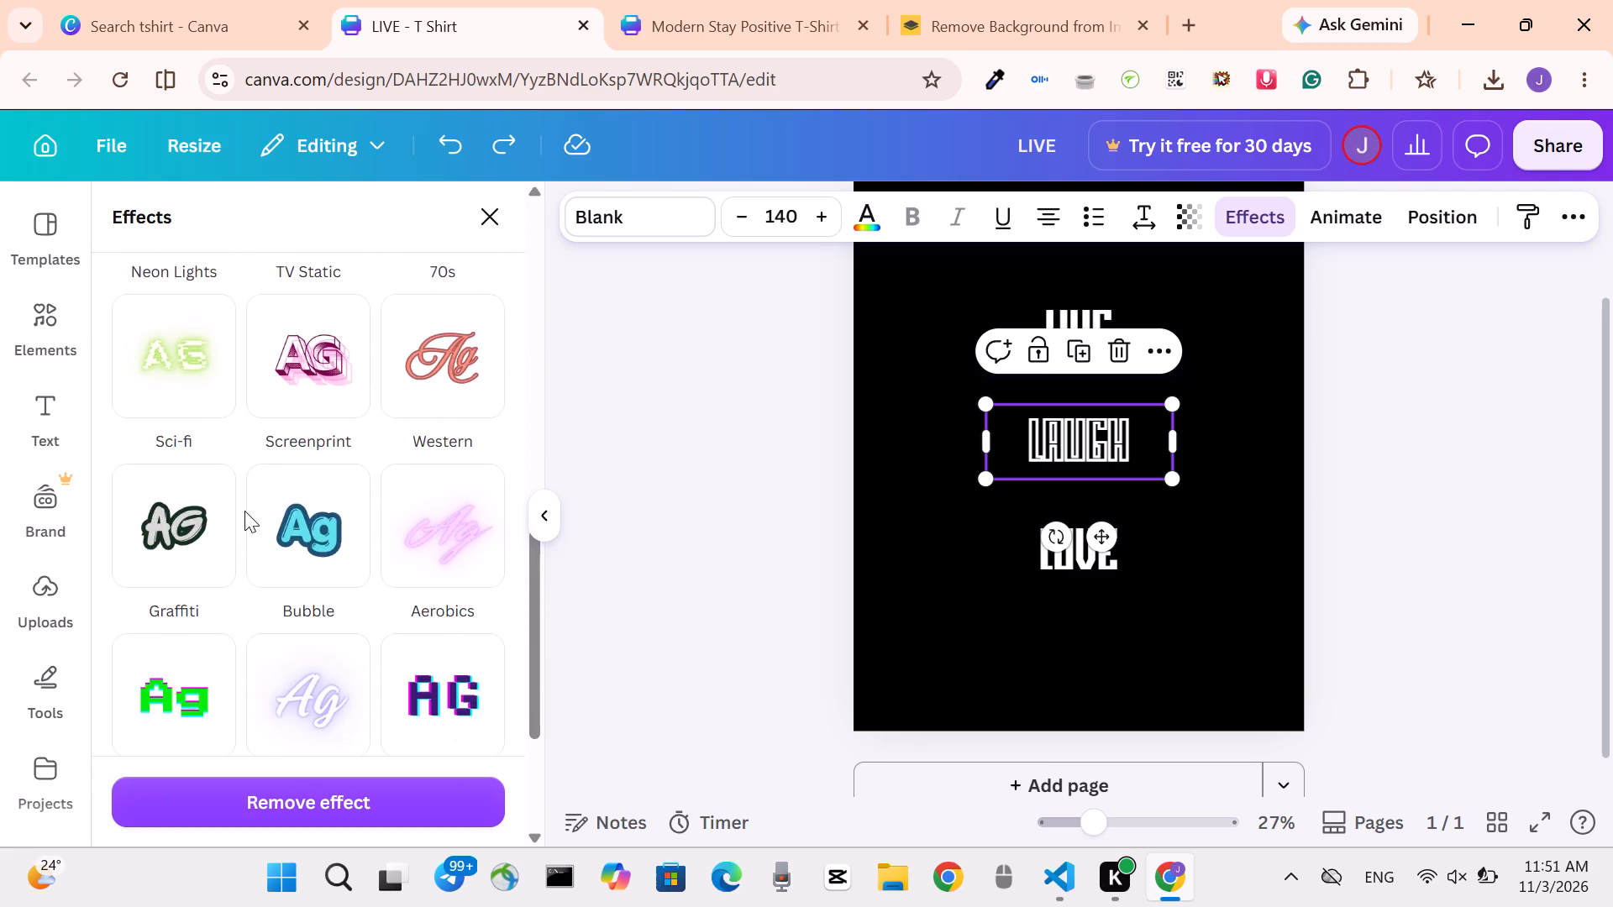
pyautogui.scroll(1, 244, 511)
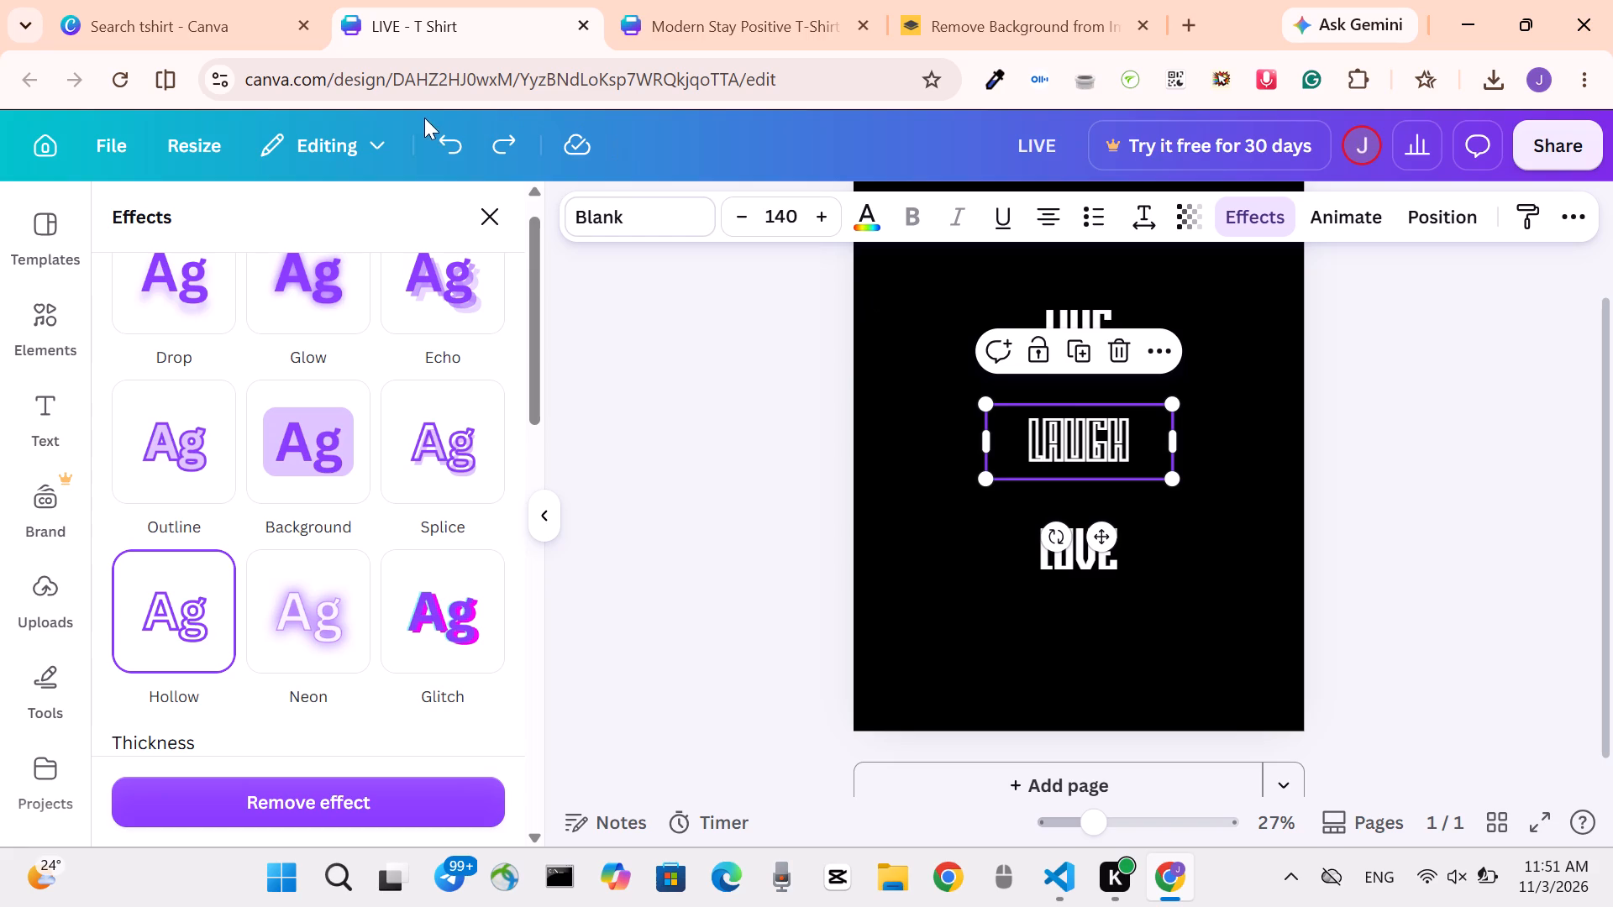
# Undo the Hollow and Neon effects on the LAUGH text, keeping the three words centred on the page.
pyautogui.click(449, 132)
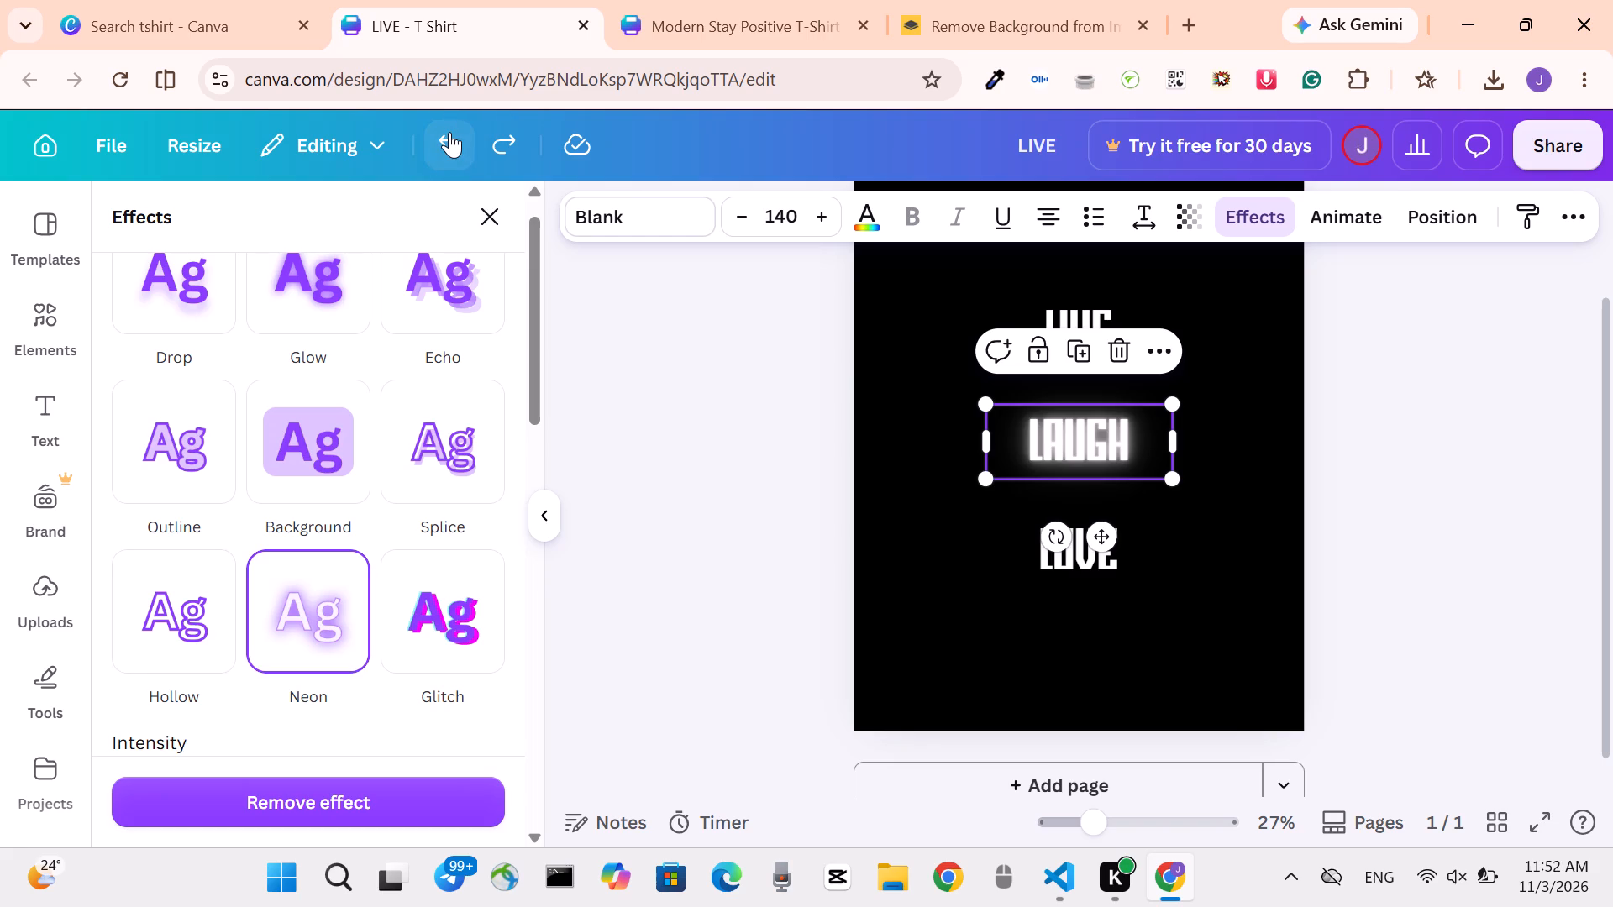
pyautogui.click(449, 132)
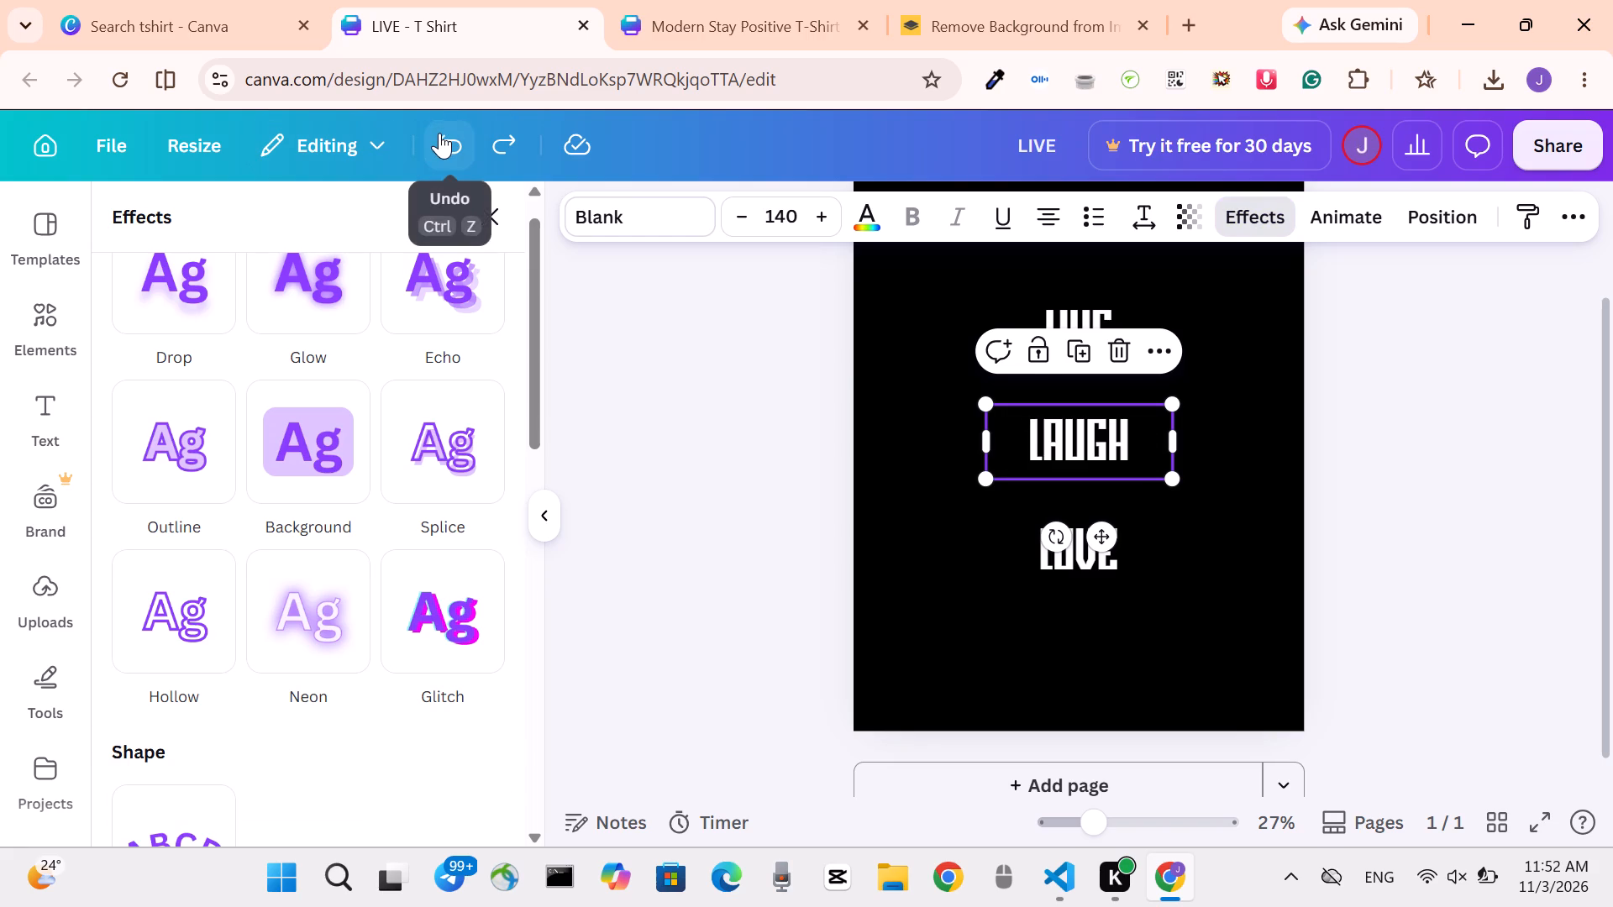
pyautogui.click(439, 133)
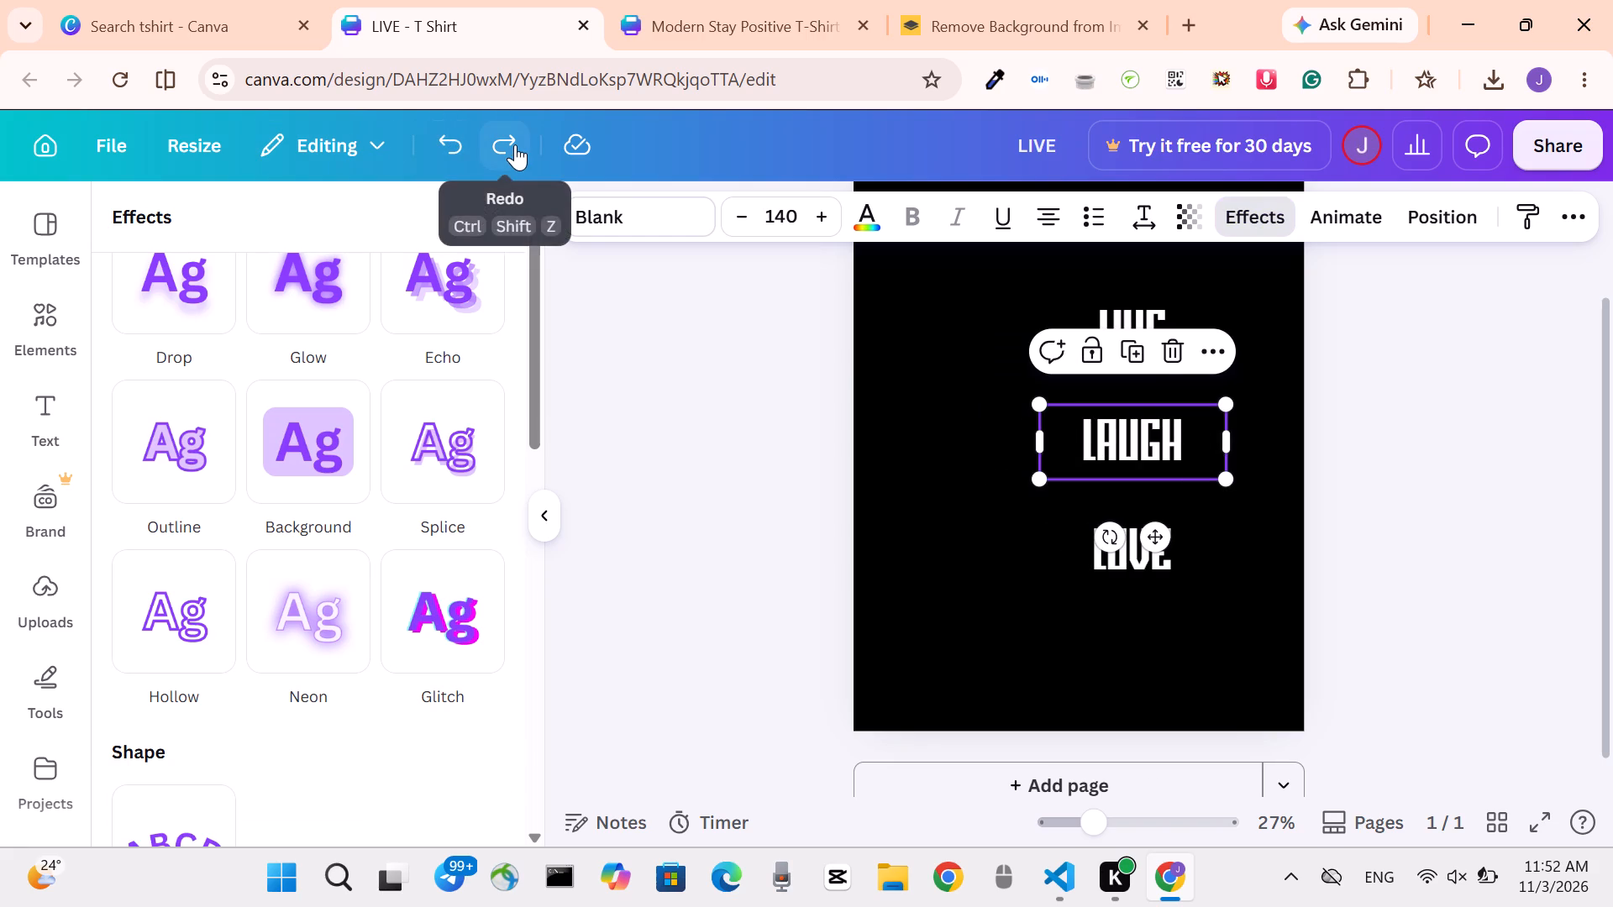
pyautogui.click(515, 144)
# Apply the Hollow text effect to the LAUGH text.
pyautogui.scroll(1, 298, 579)
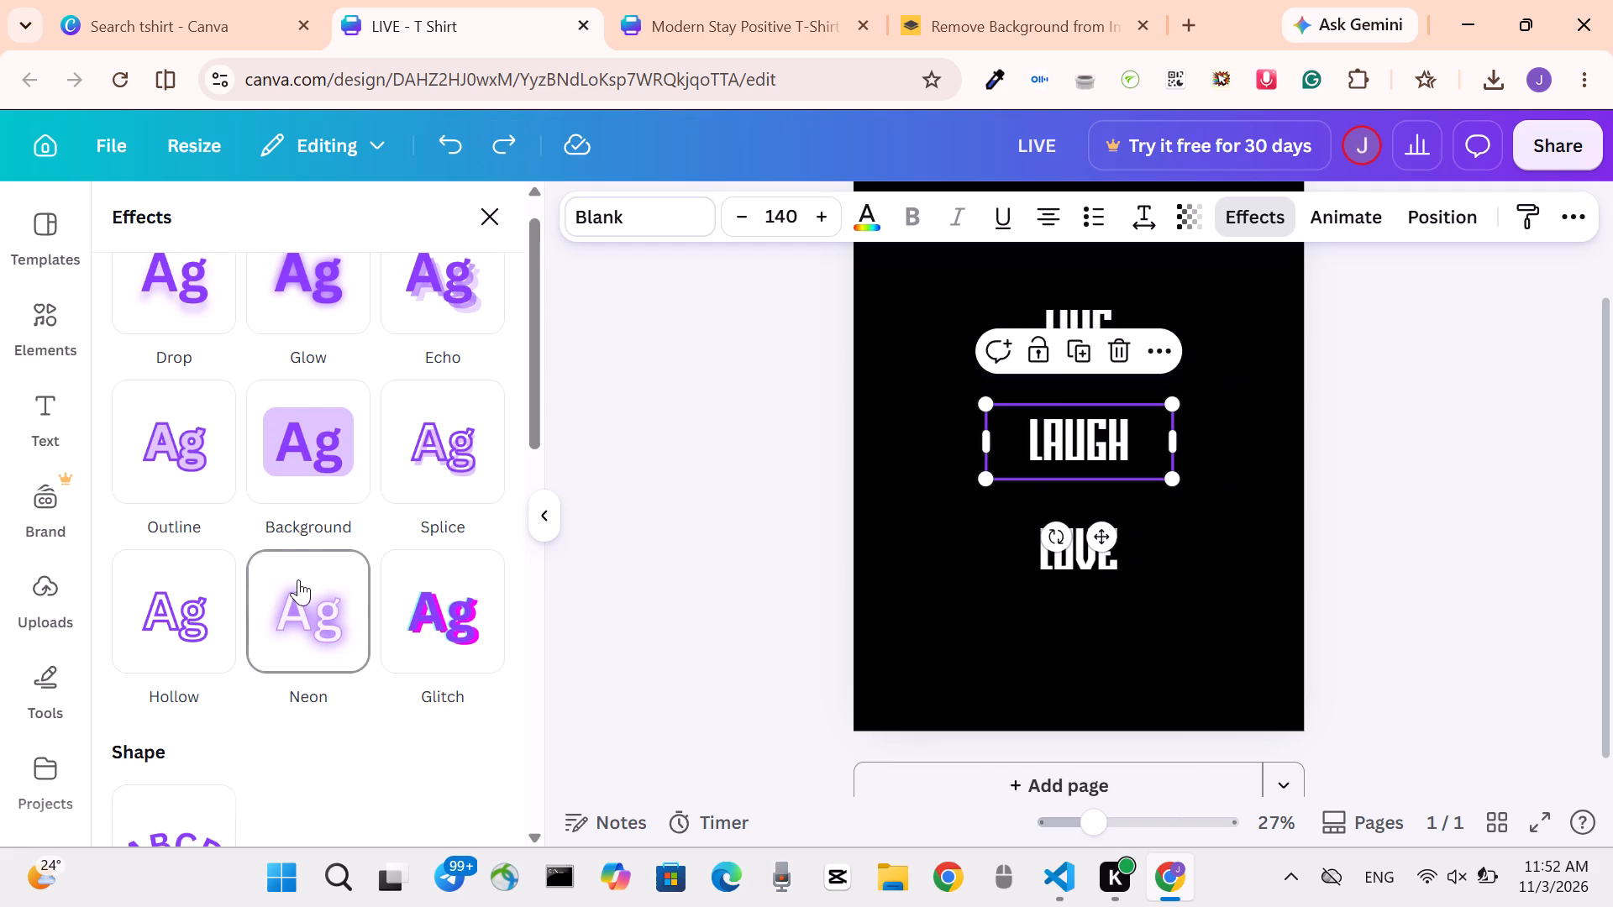
pyautogui.scroll(2, 298, 579)
pyautogui.scroll(-2, 298, 579)
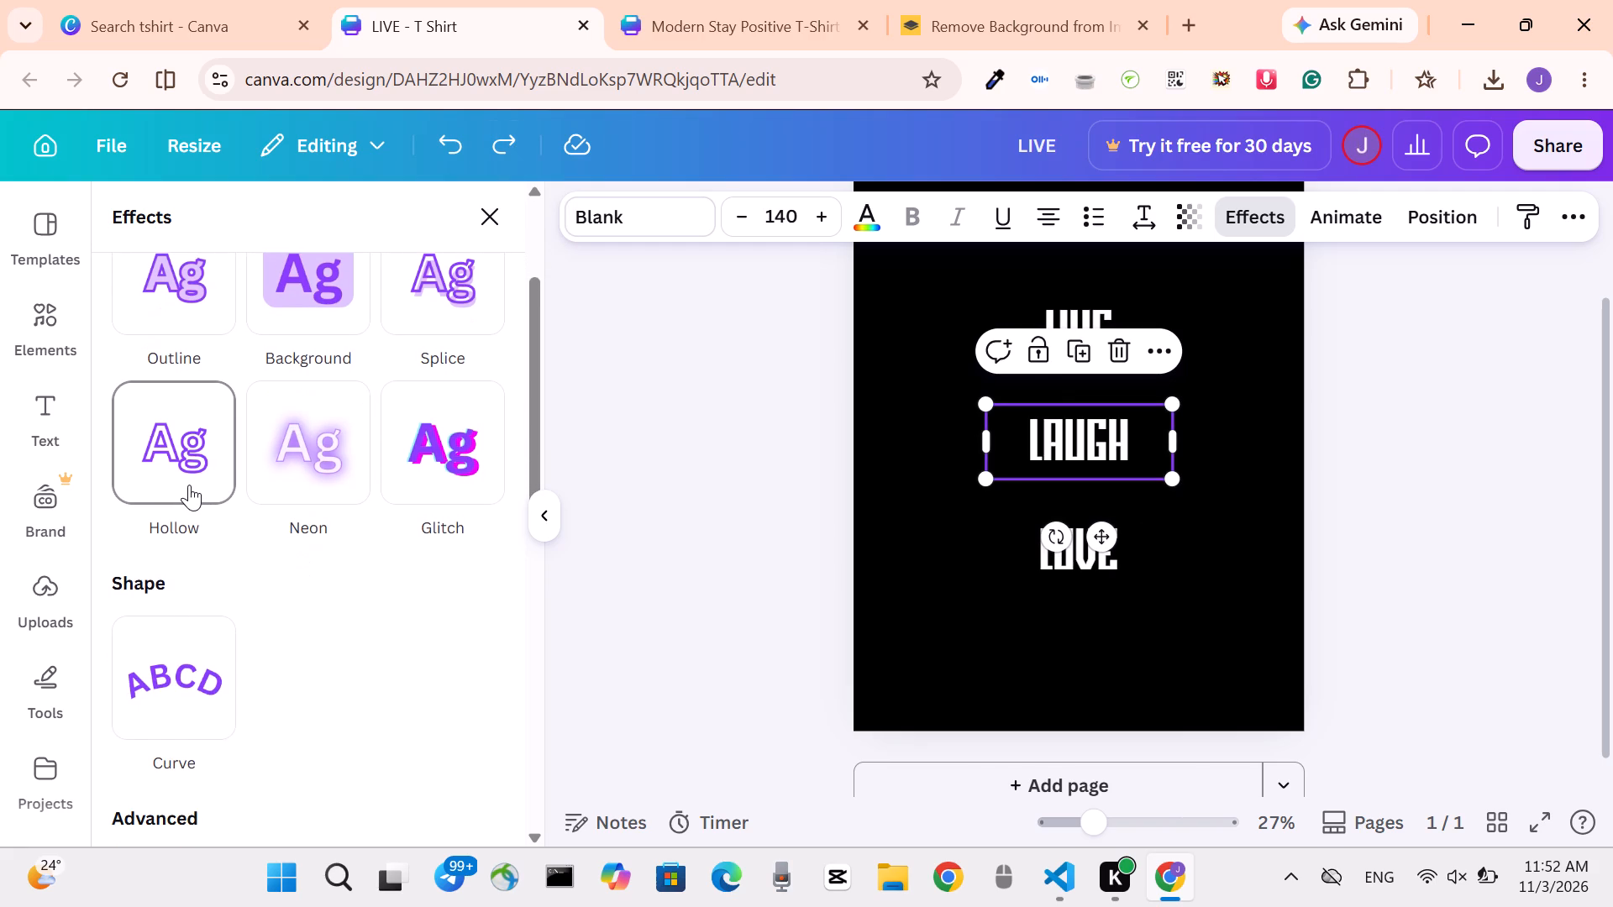
pyautogui.scroll(-3, 189, 485)
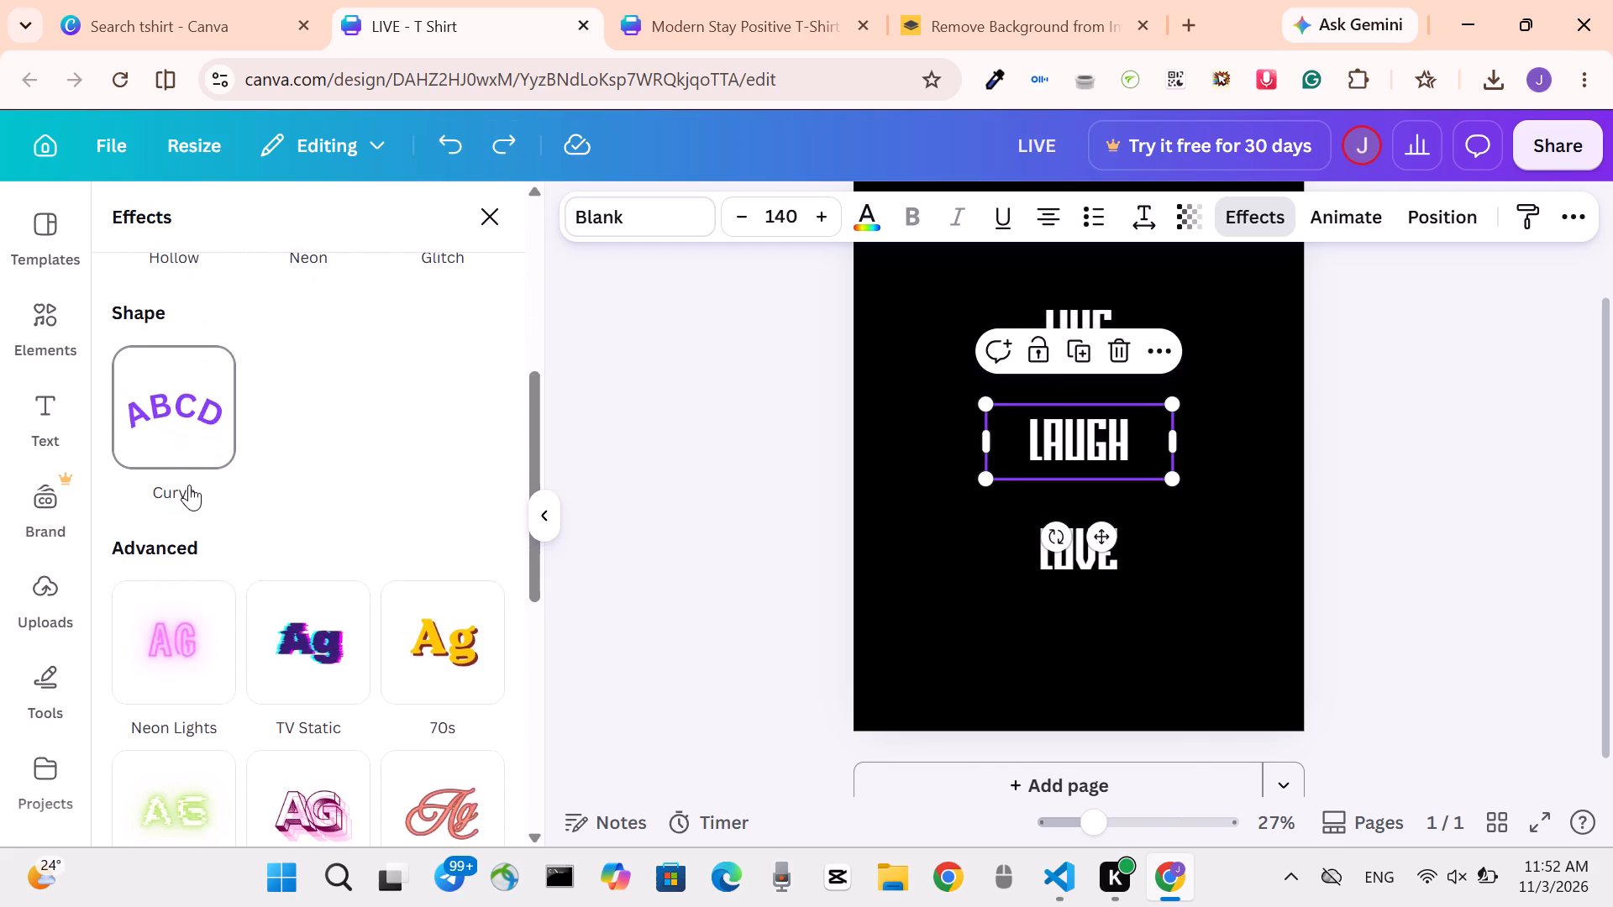
pyautogui.hscroll(-1, 189, 485)
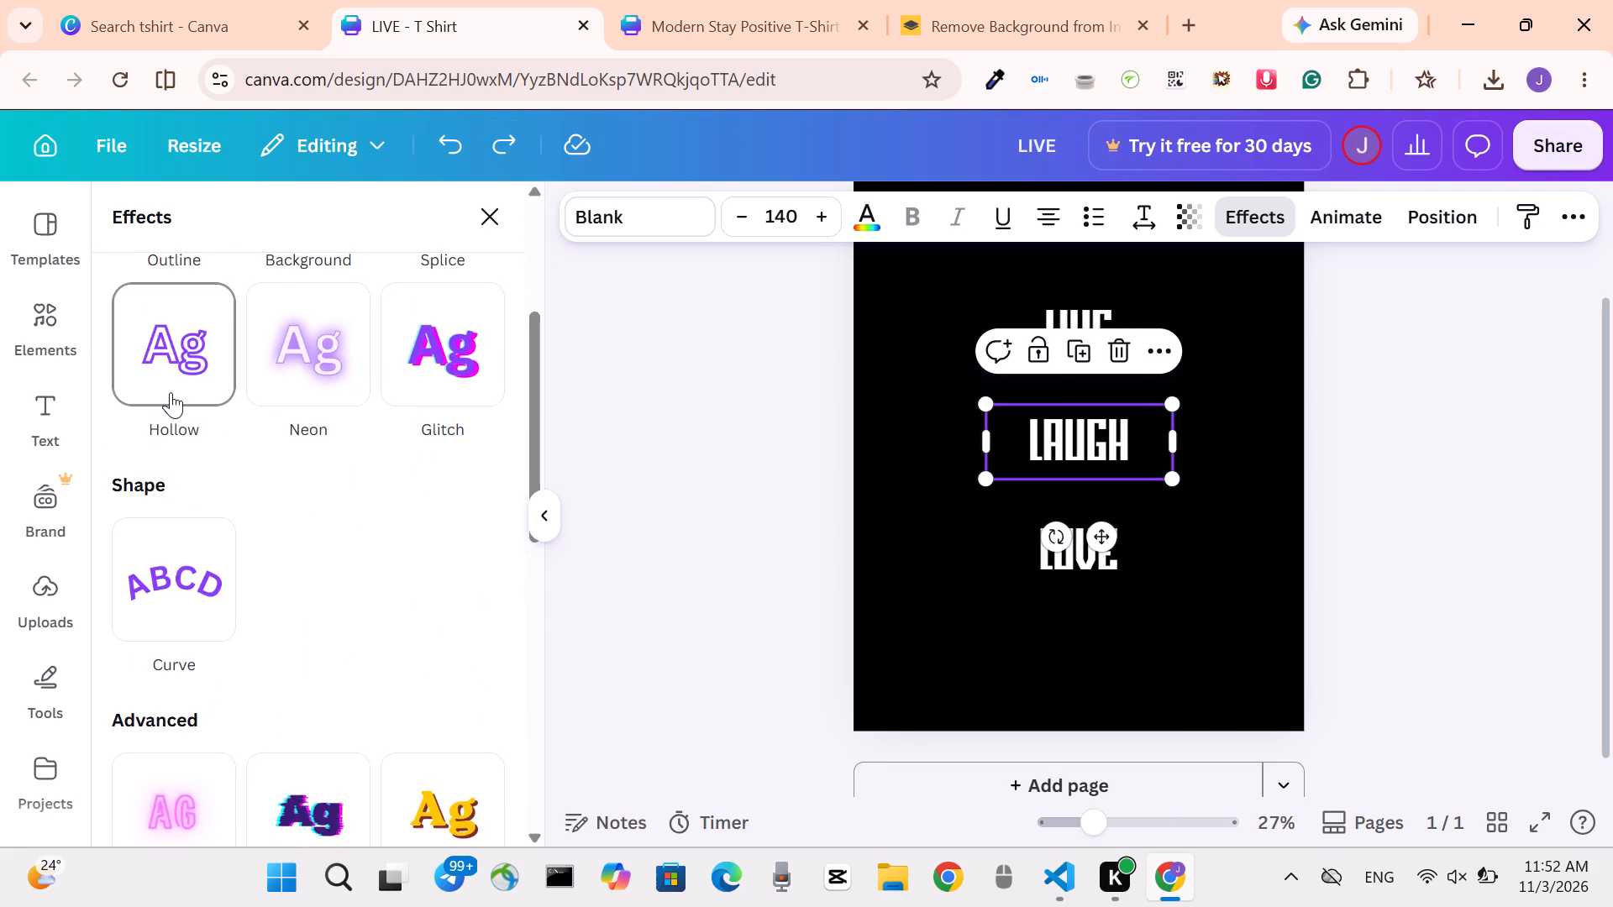
pyautogui.click(171, 392)
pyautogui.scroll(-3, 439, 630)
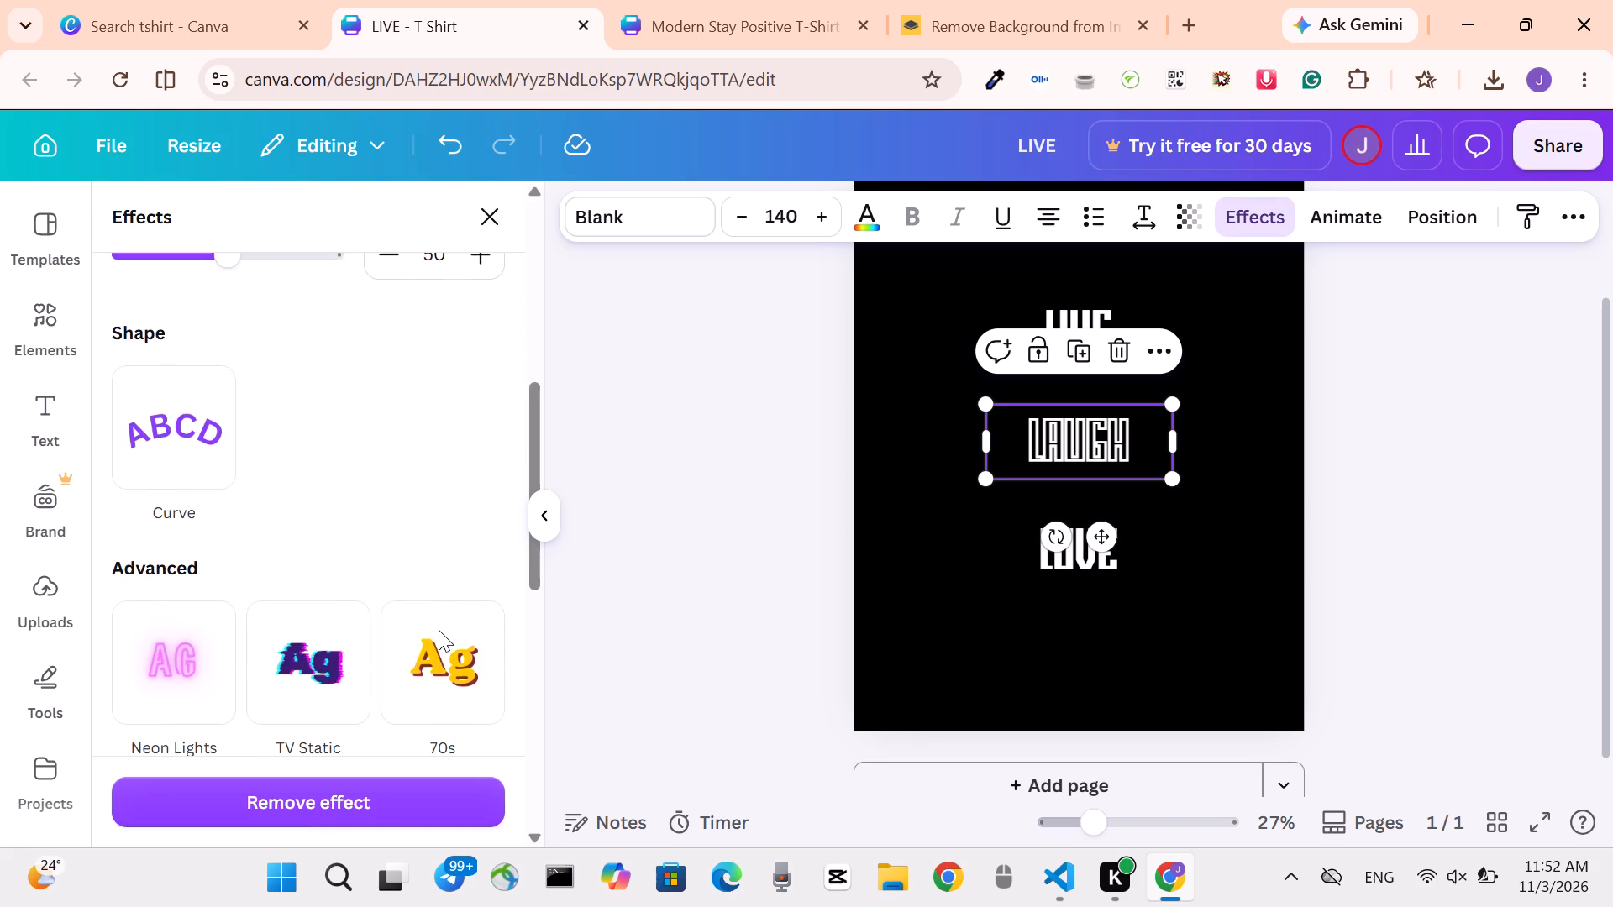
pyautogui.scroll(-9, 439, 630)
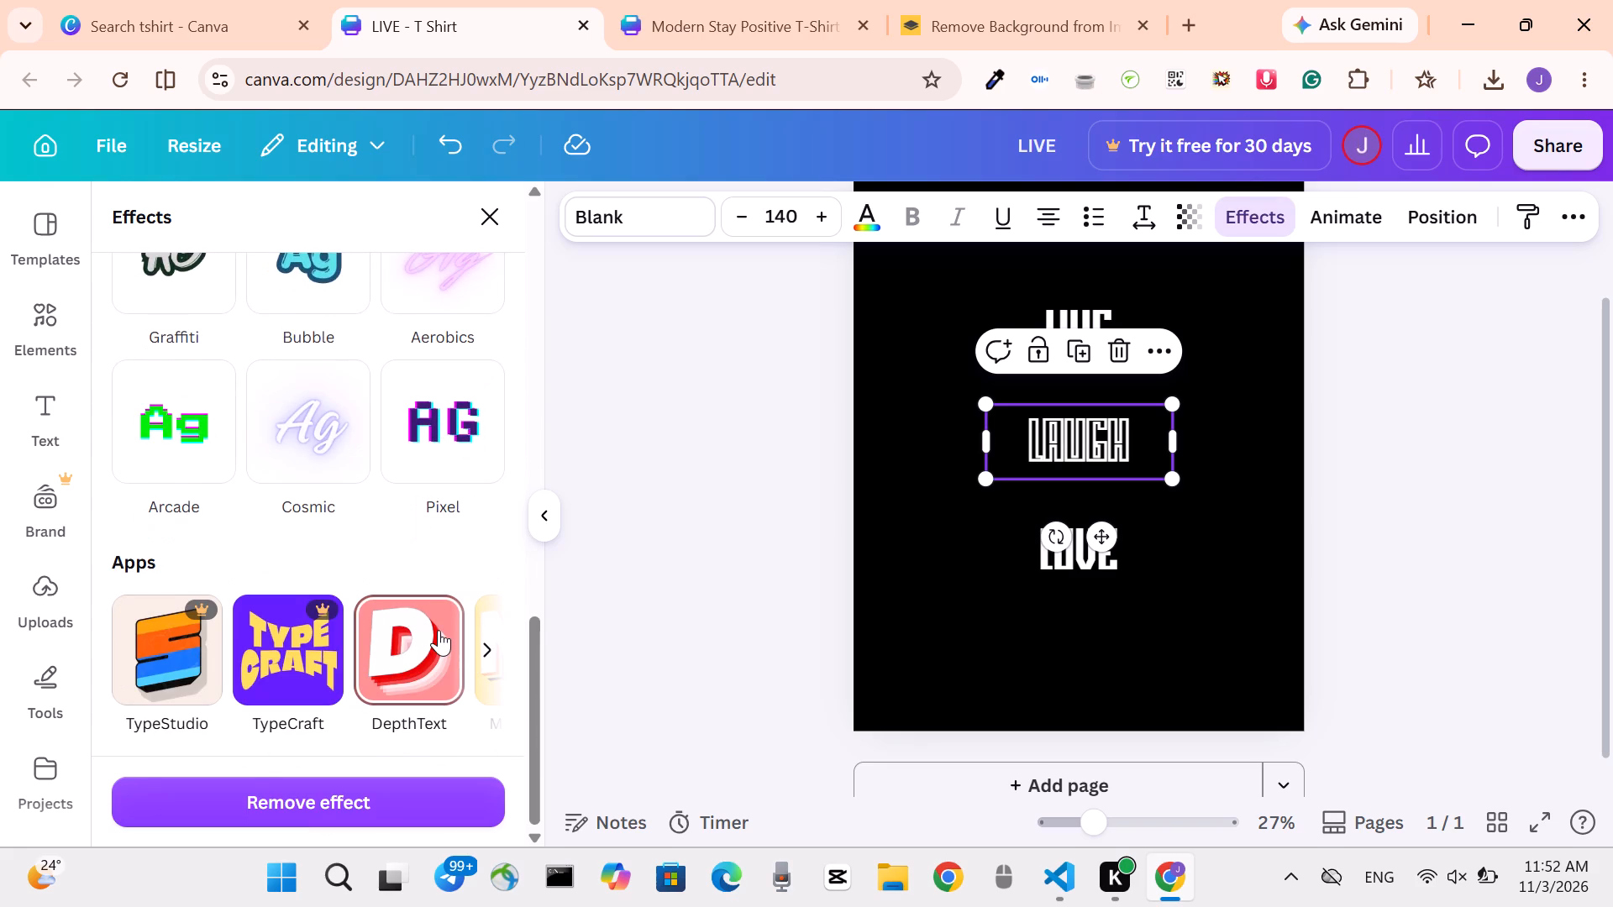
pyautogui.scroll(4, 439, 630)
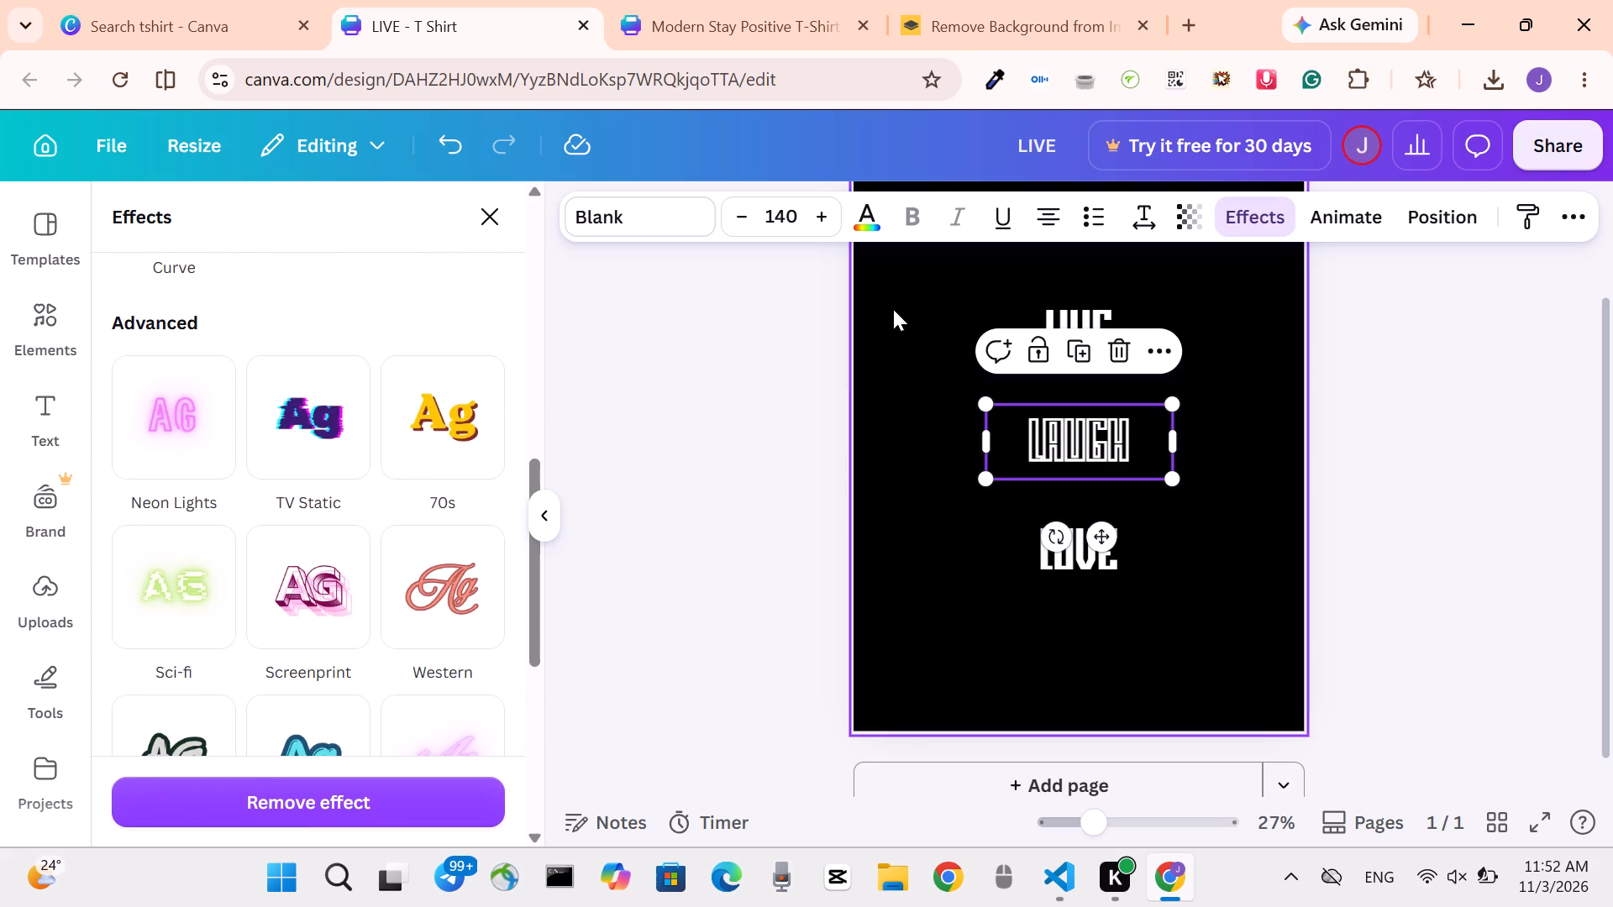
# Change the LAUGH text colour to the yellow default solid colour.
pyautogui.click(871, 224)
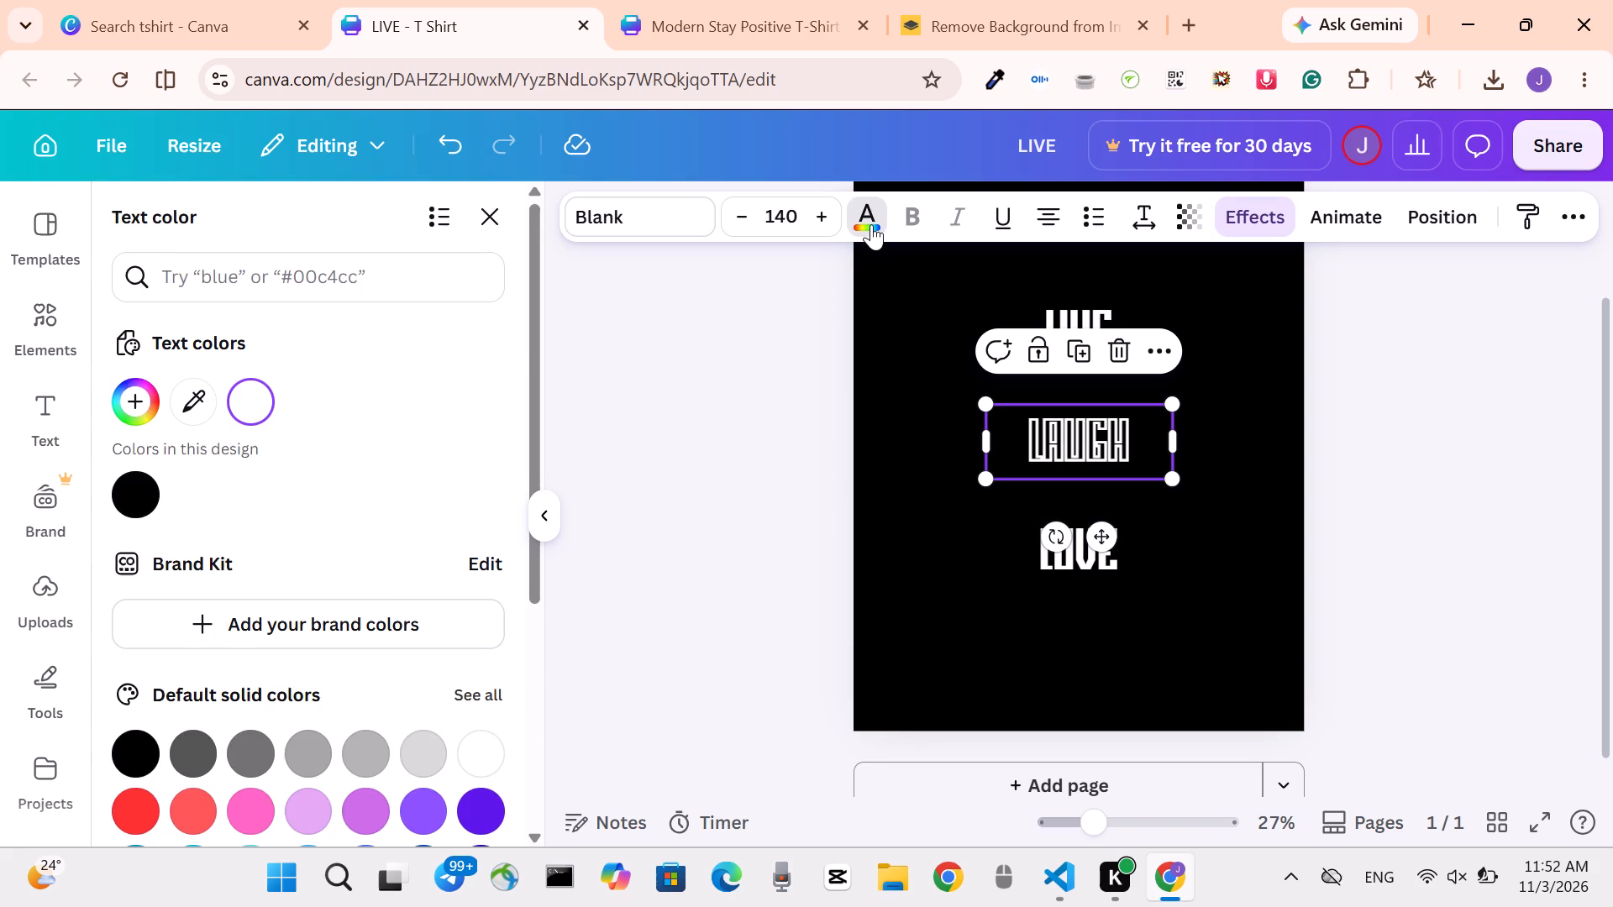
pyautogui.scroll(-3, 348, 718)
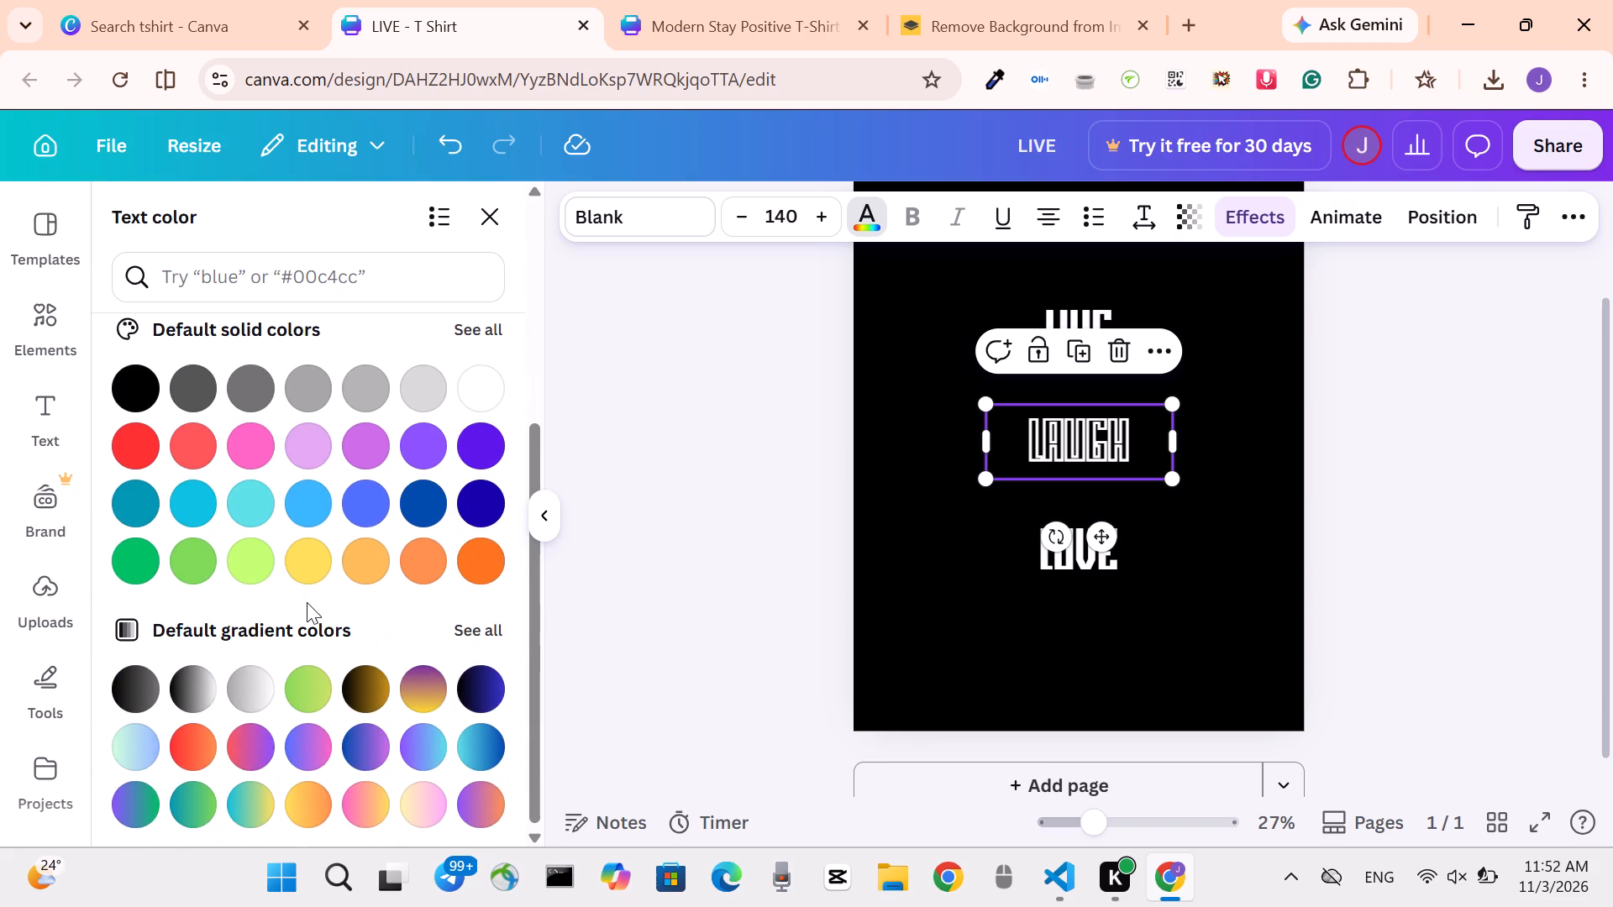
pyautogui.click(313, 561)
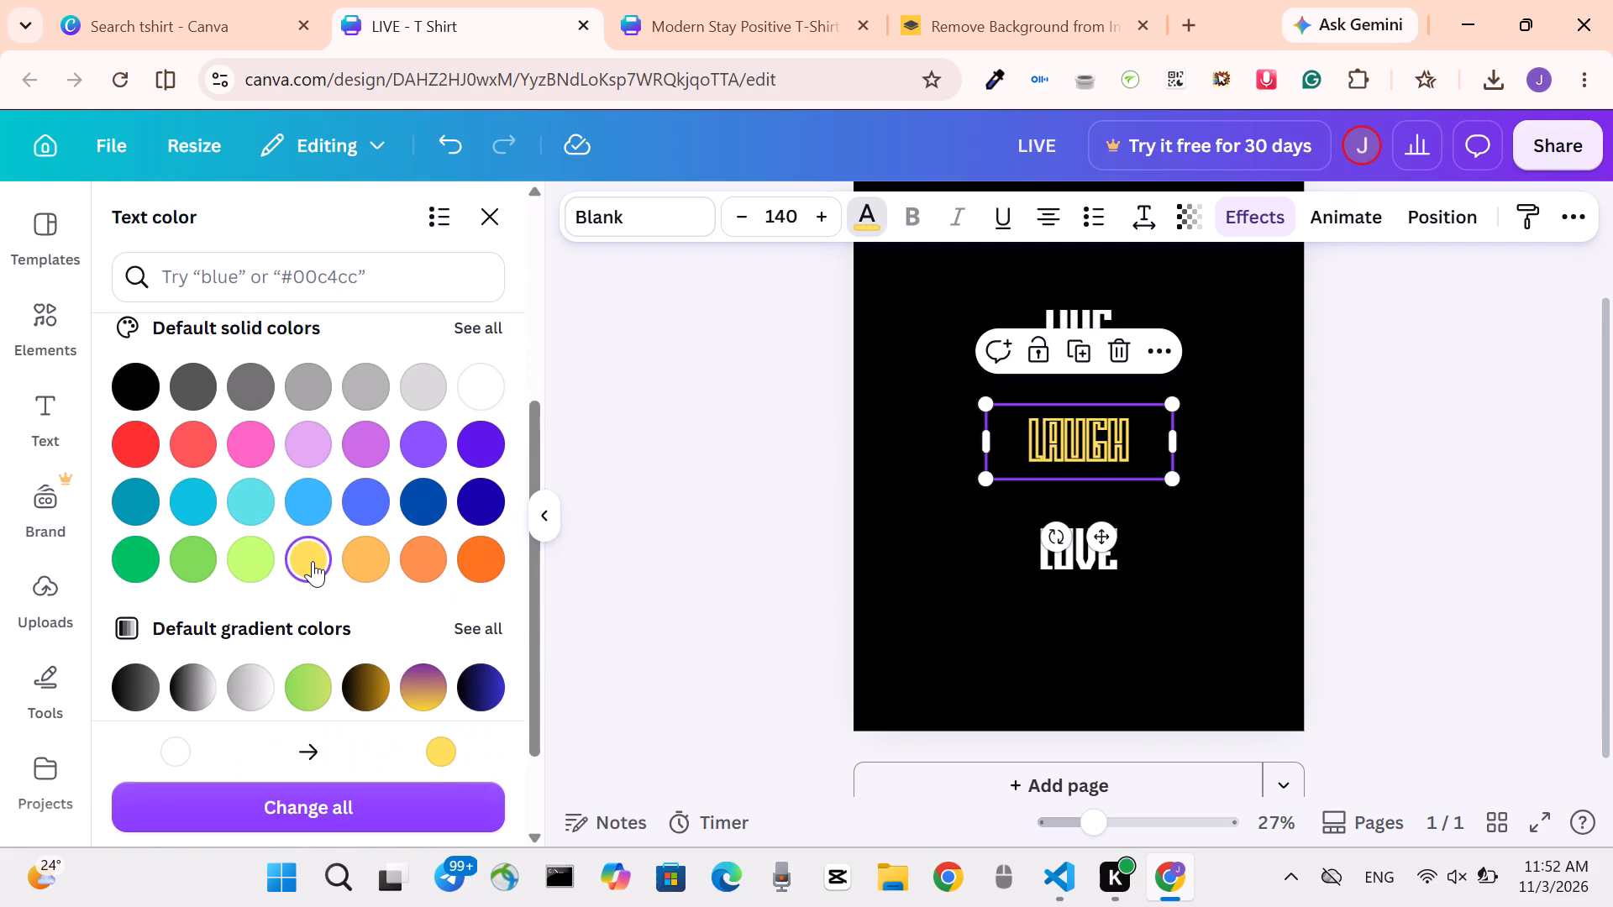
pyautogui.click(634, 406)
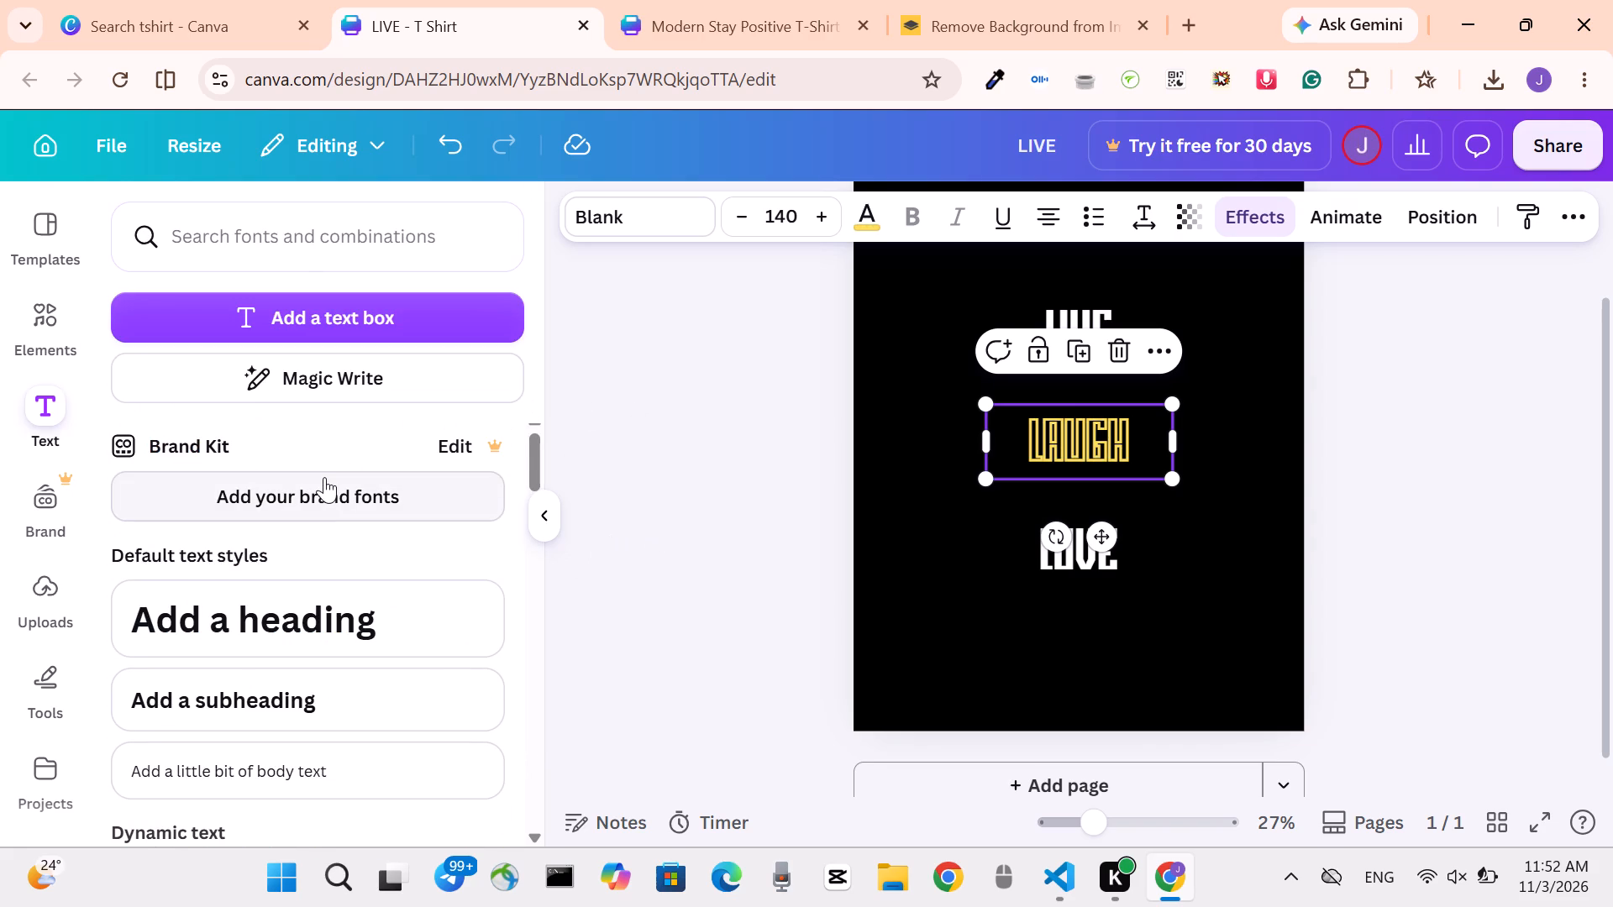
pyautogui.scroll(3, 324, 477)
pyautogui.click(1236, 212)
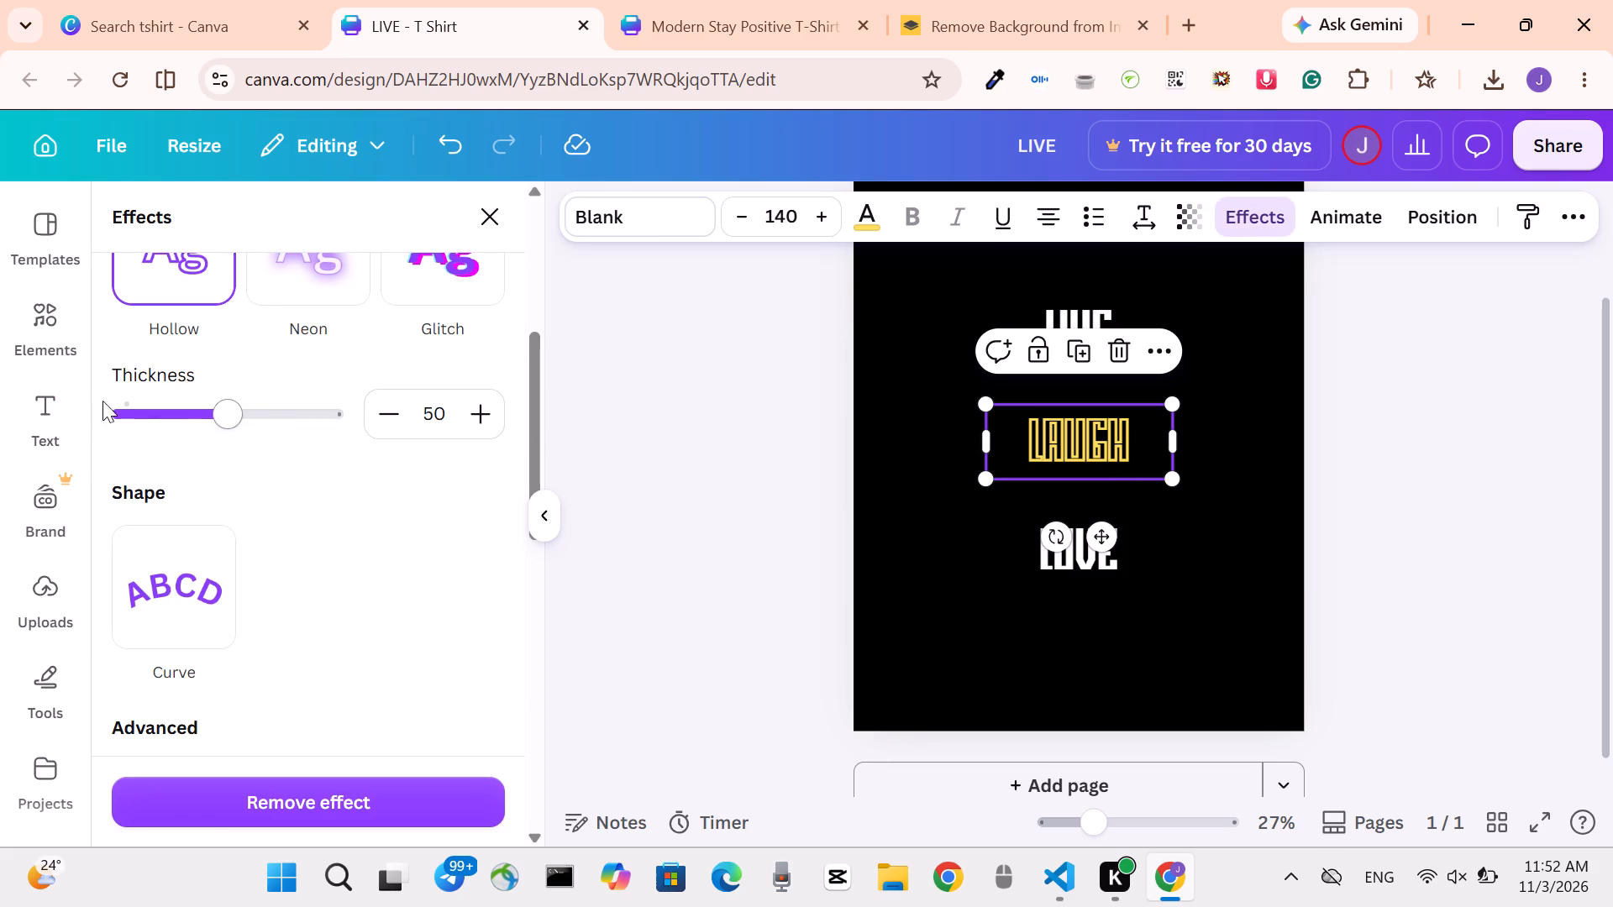
# Add a plain dotted line and a dotted arrow line, moving the arrow to the page's left side between LIVE and LAUGH.
pyautogui.click(48, 341)
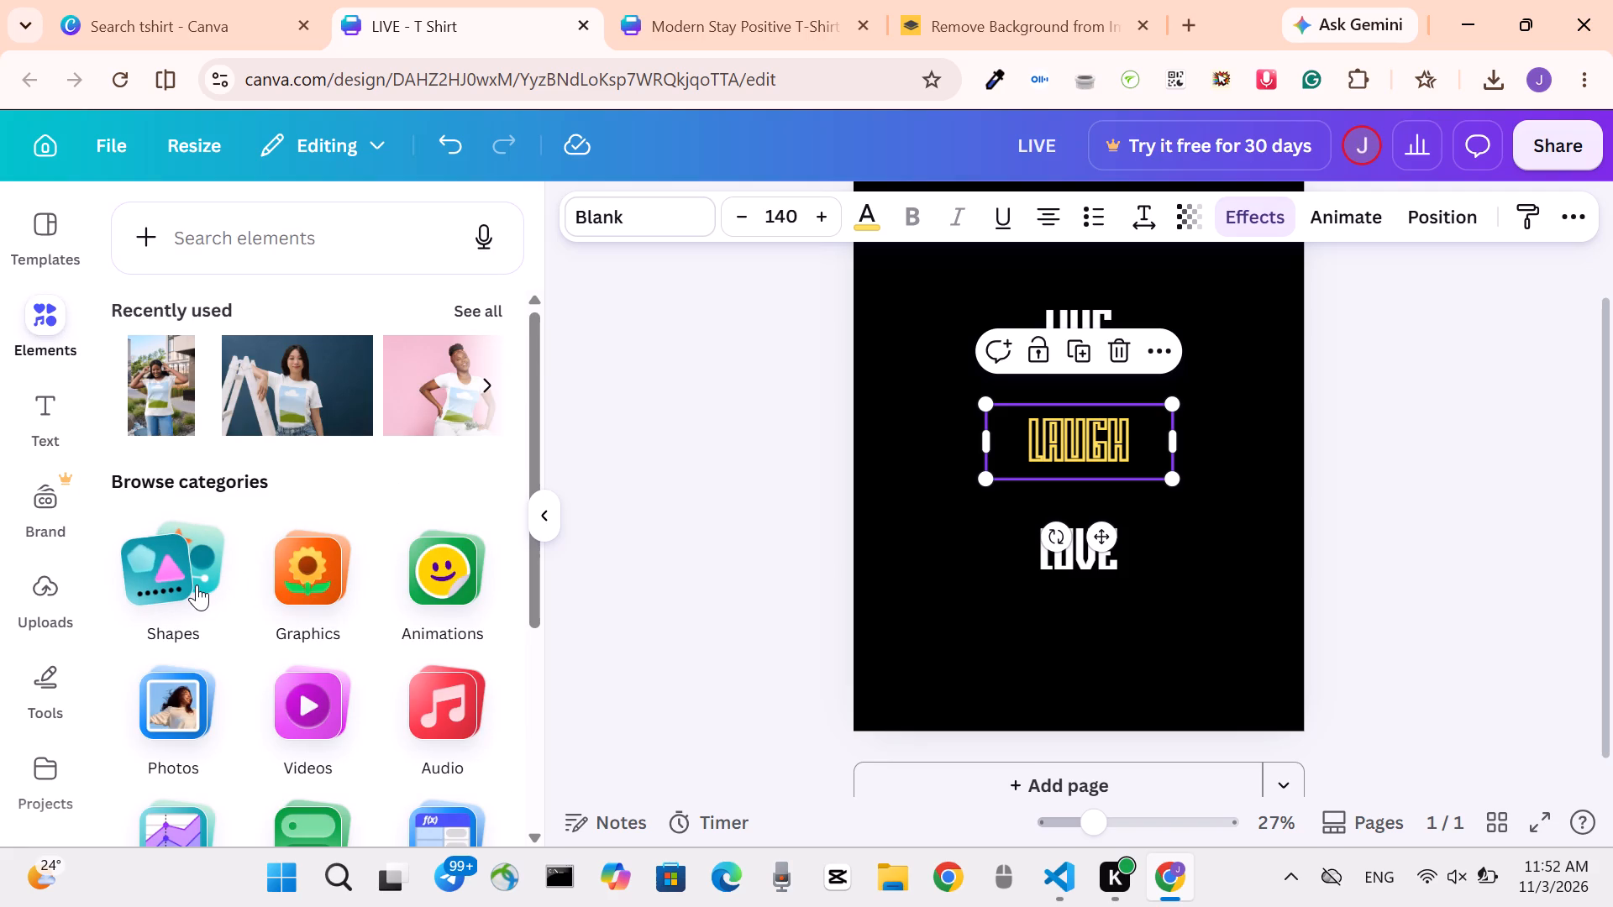
pyautogui.click(197, 585)
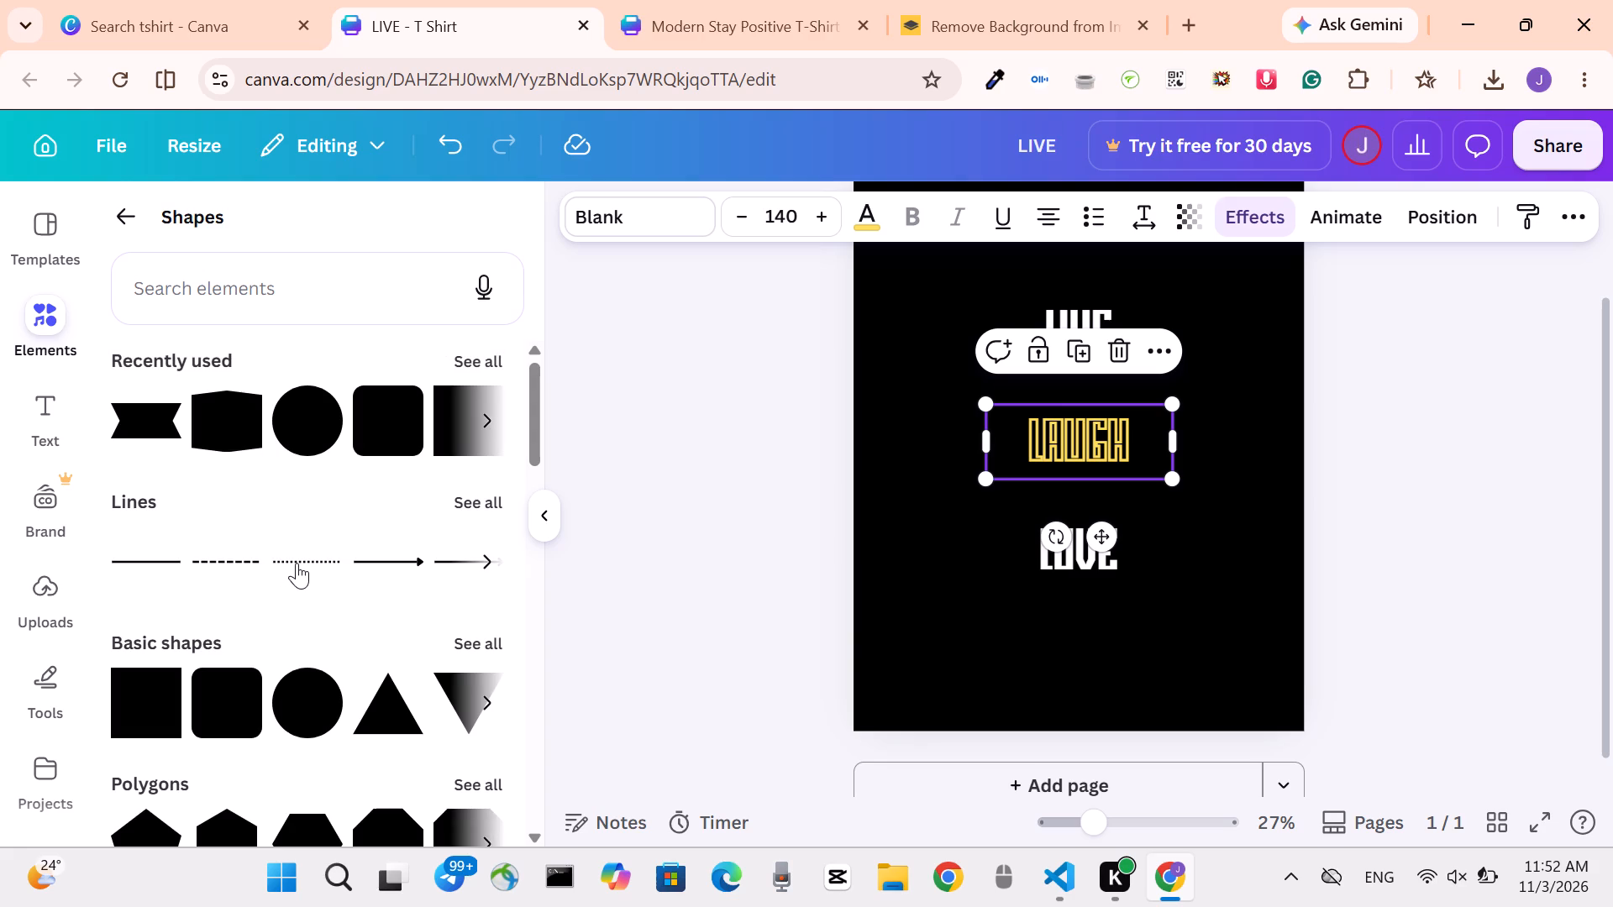
pyautogui.click(297, 563)
pyautogui.click(467, 490)
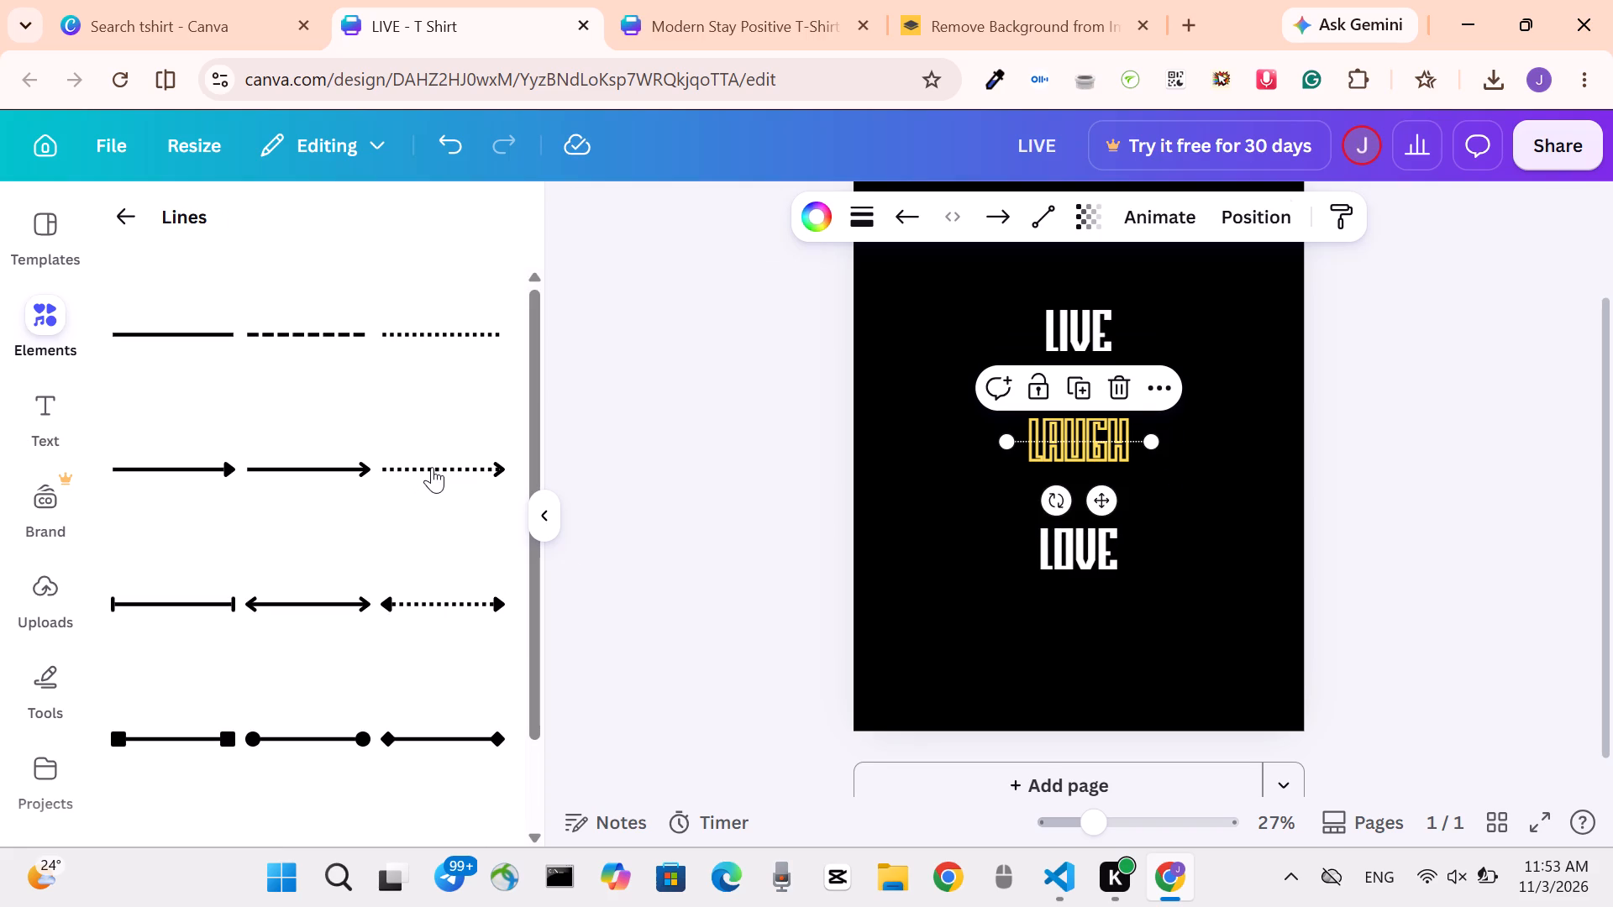
pyautogui.click(432, 467)
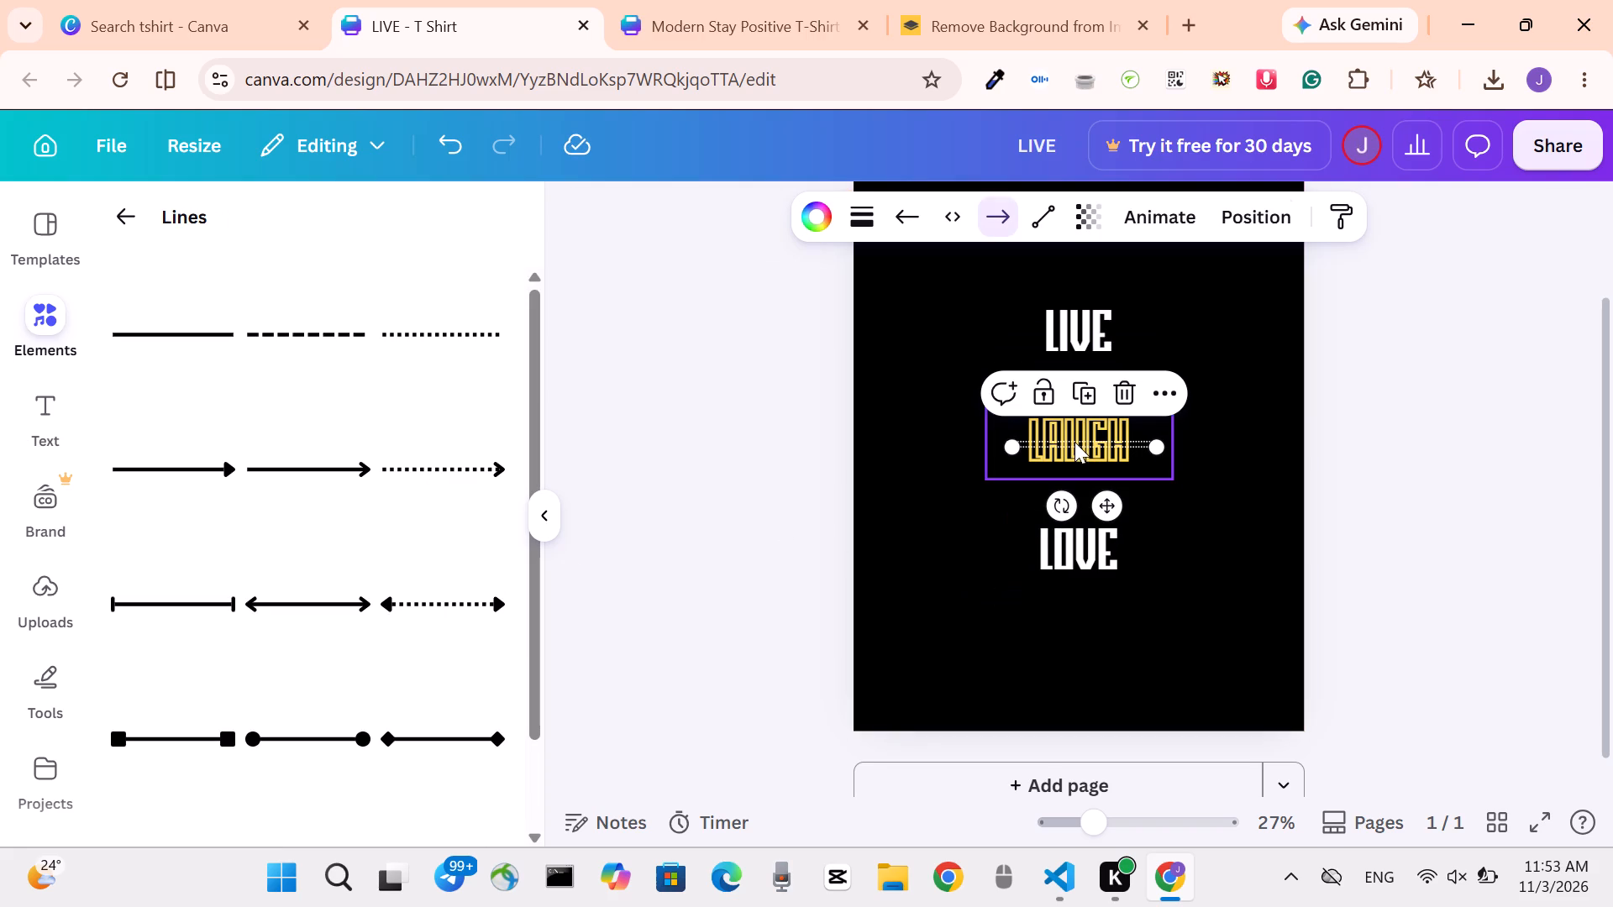
pyautogui.moveTo(1070, 442); pyautogui.dragTo(1009, 396)
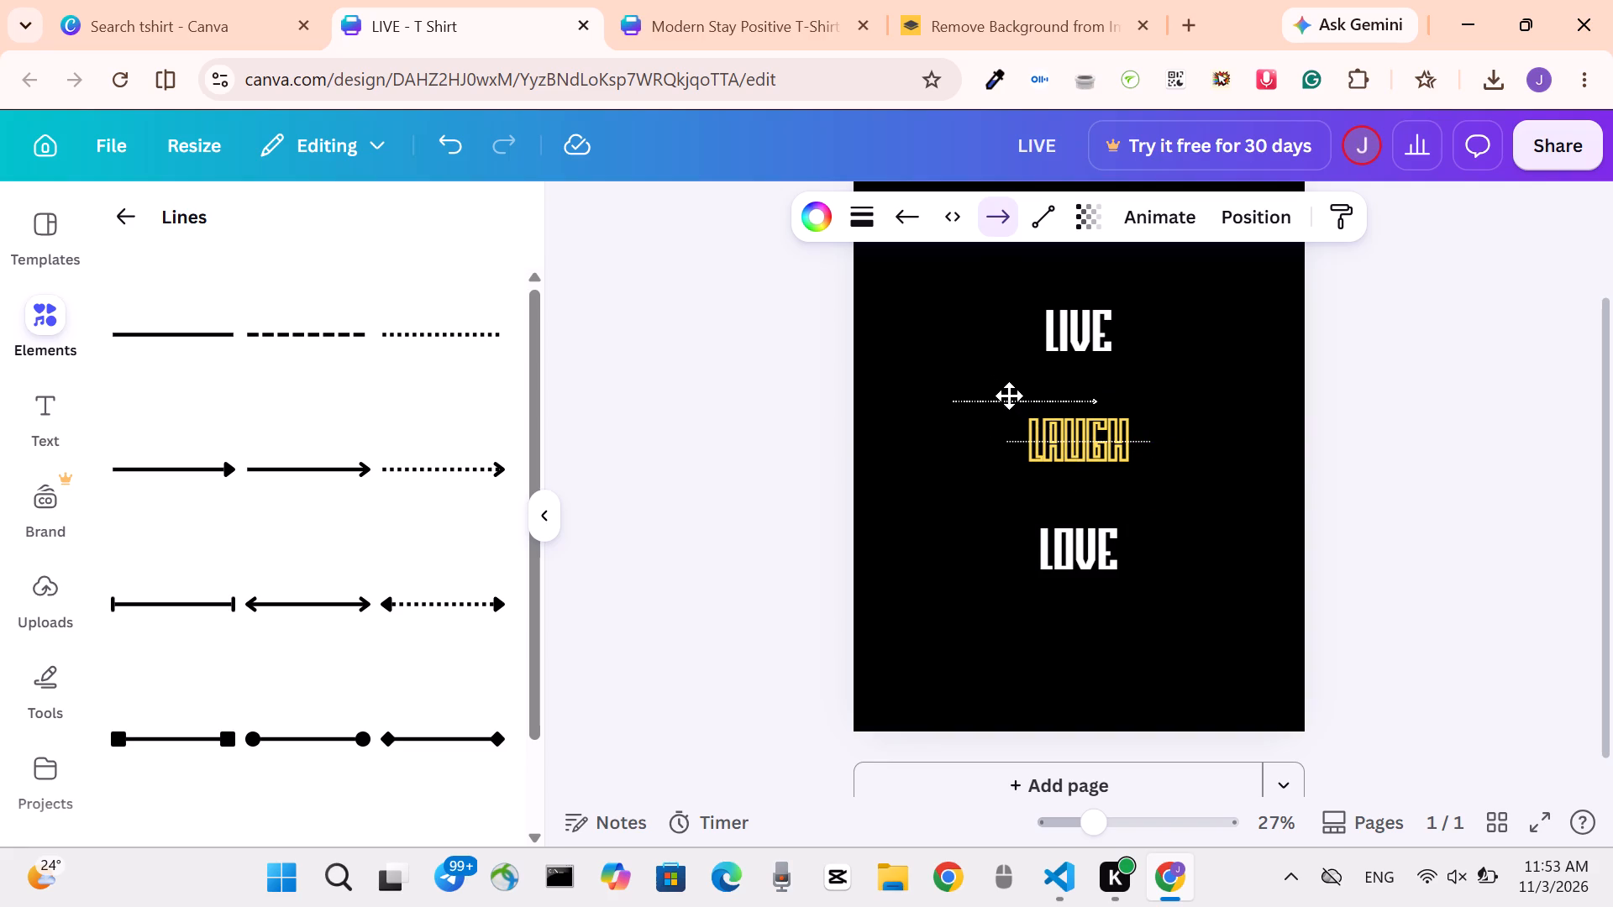
pyautogui.moveTo(1009, 396); pyautogui.dragTo(922, 381)
# Delete the plain dotted line crossing the LAUGH text.
pyautogui.click(1112, 440)
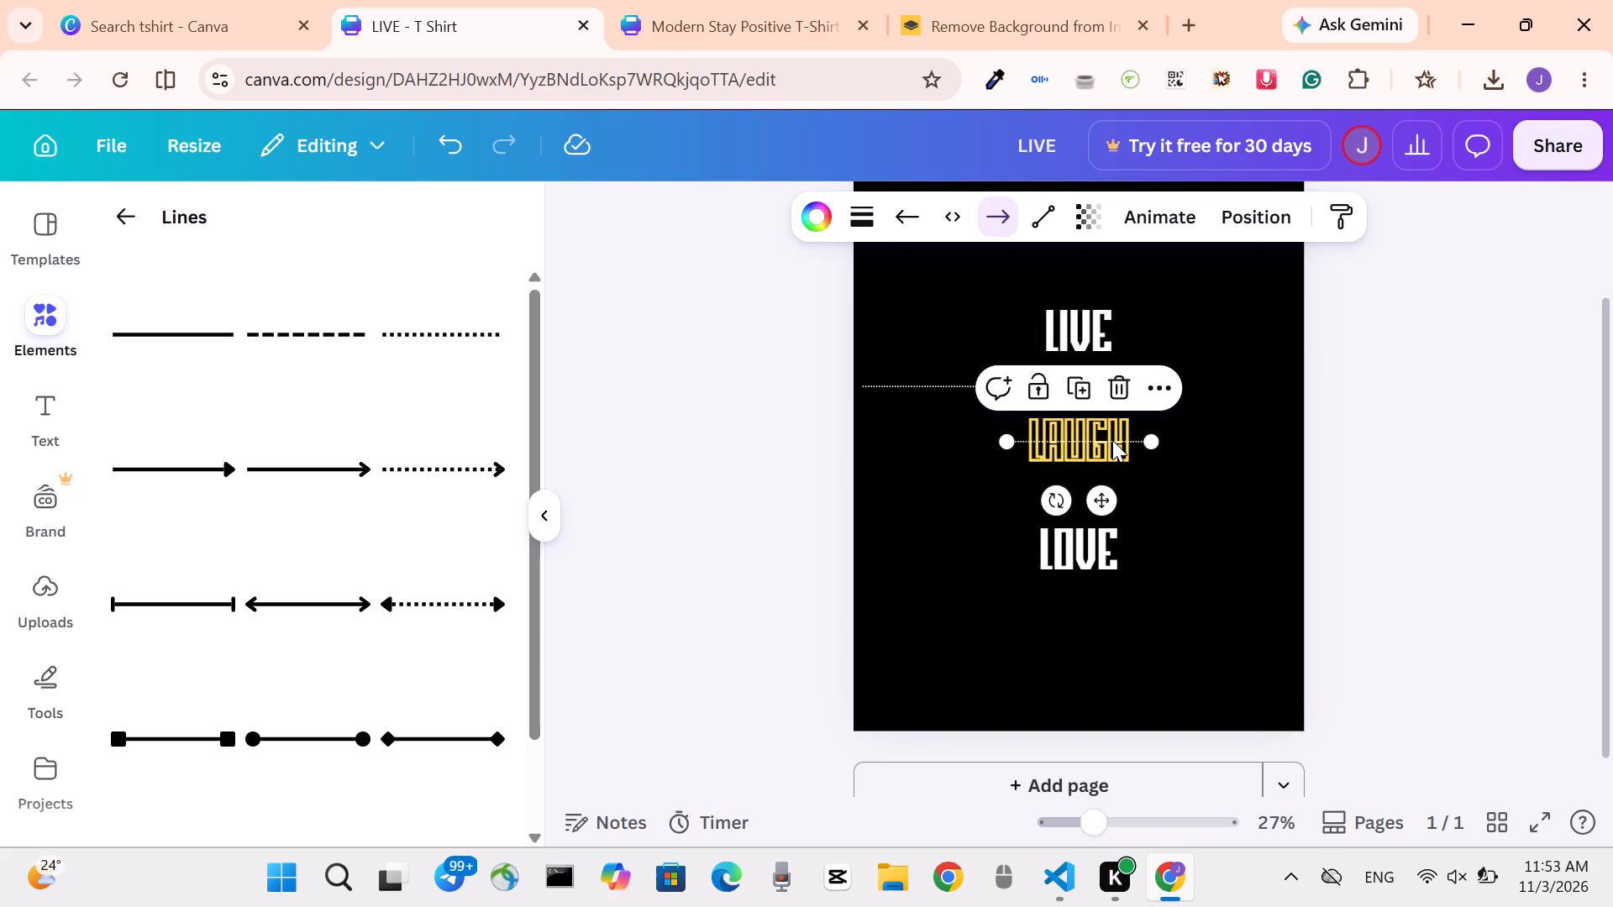
pyautogui.click(1131, 394)
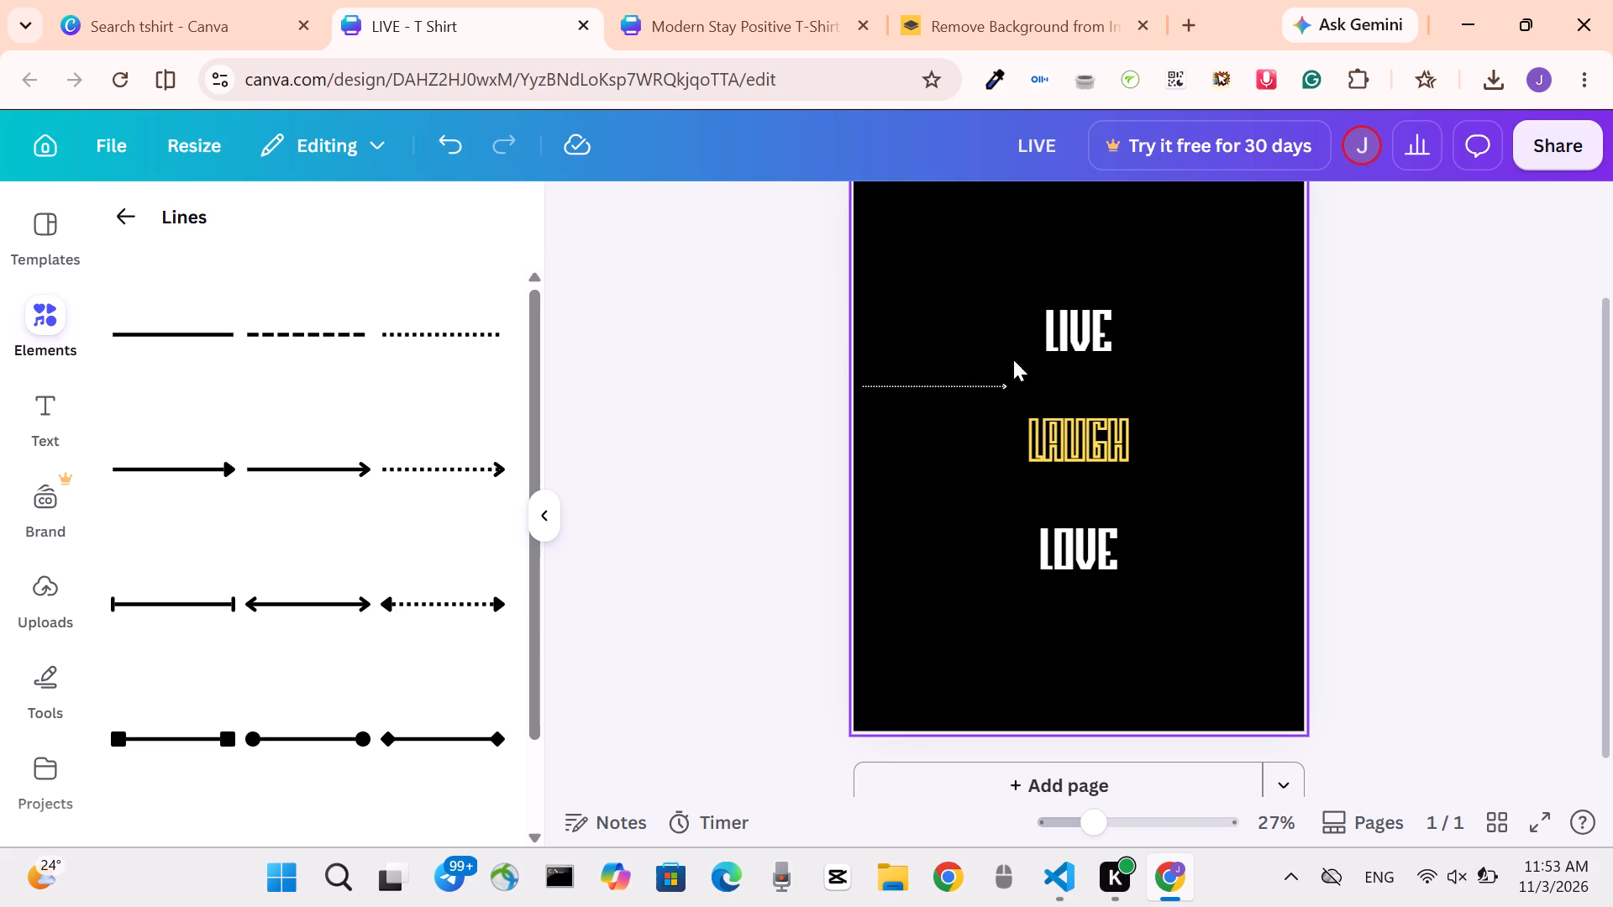
# Duplicate the dotted arrow line three times.
pyautogui.click(925, 380)
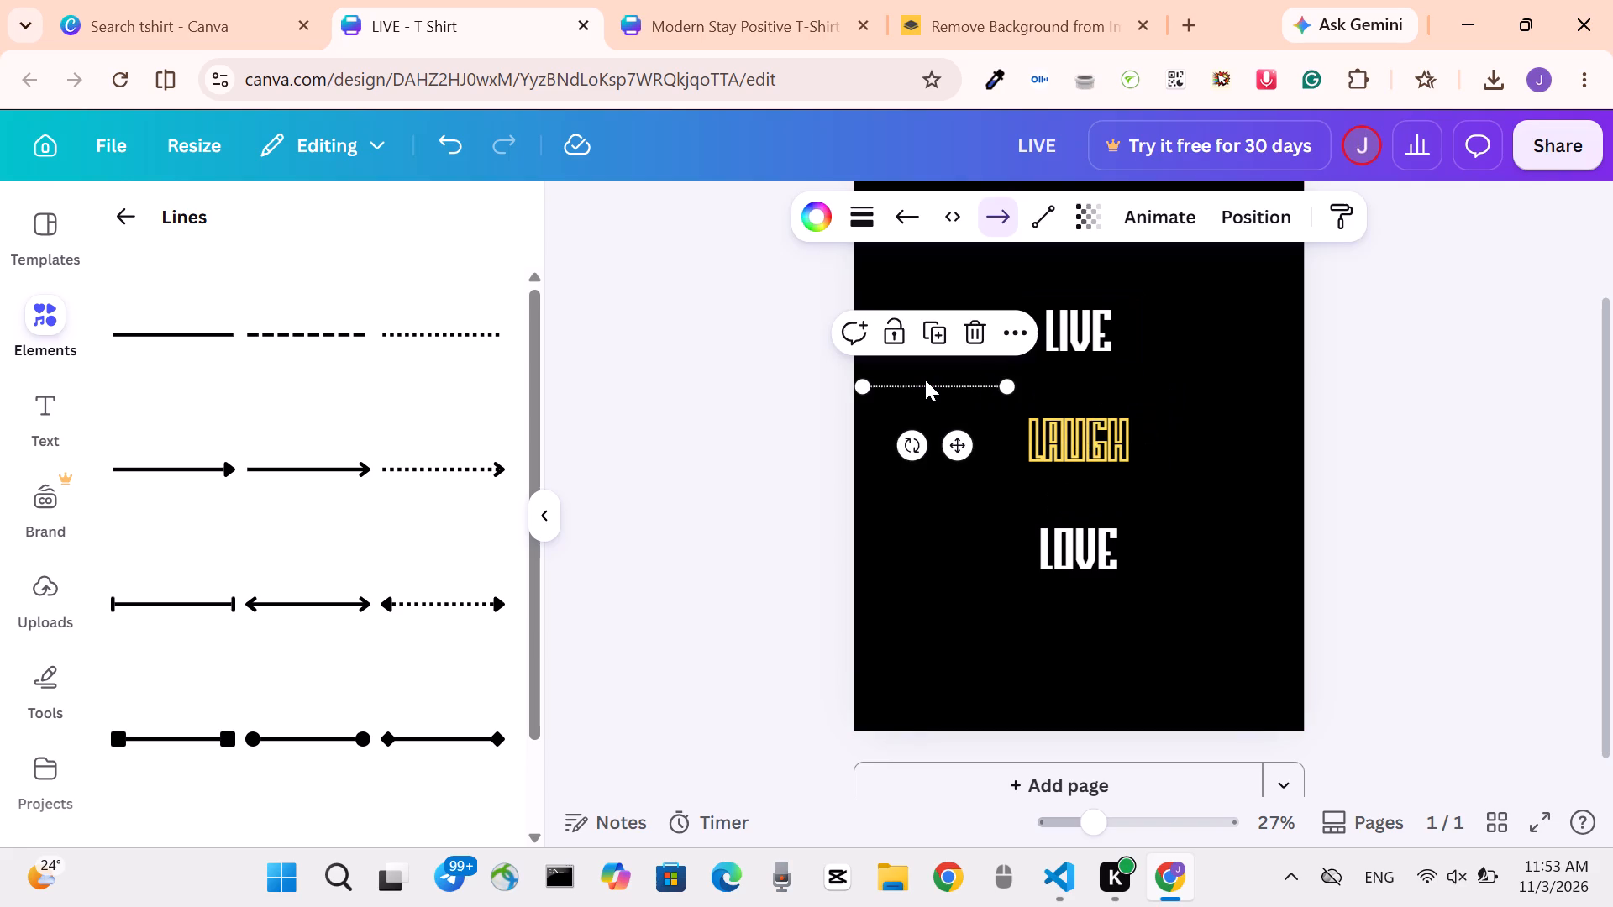
pyautogui.click(943, 333)
pyautogui.click(943, 333)
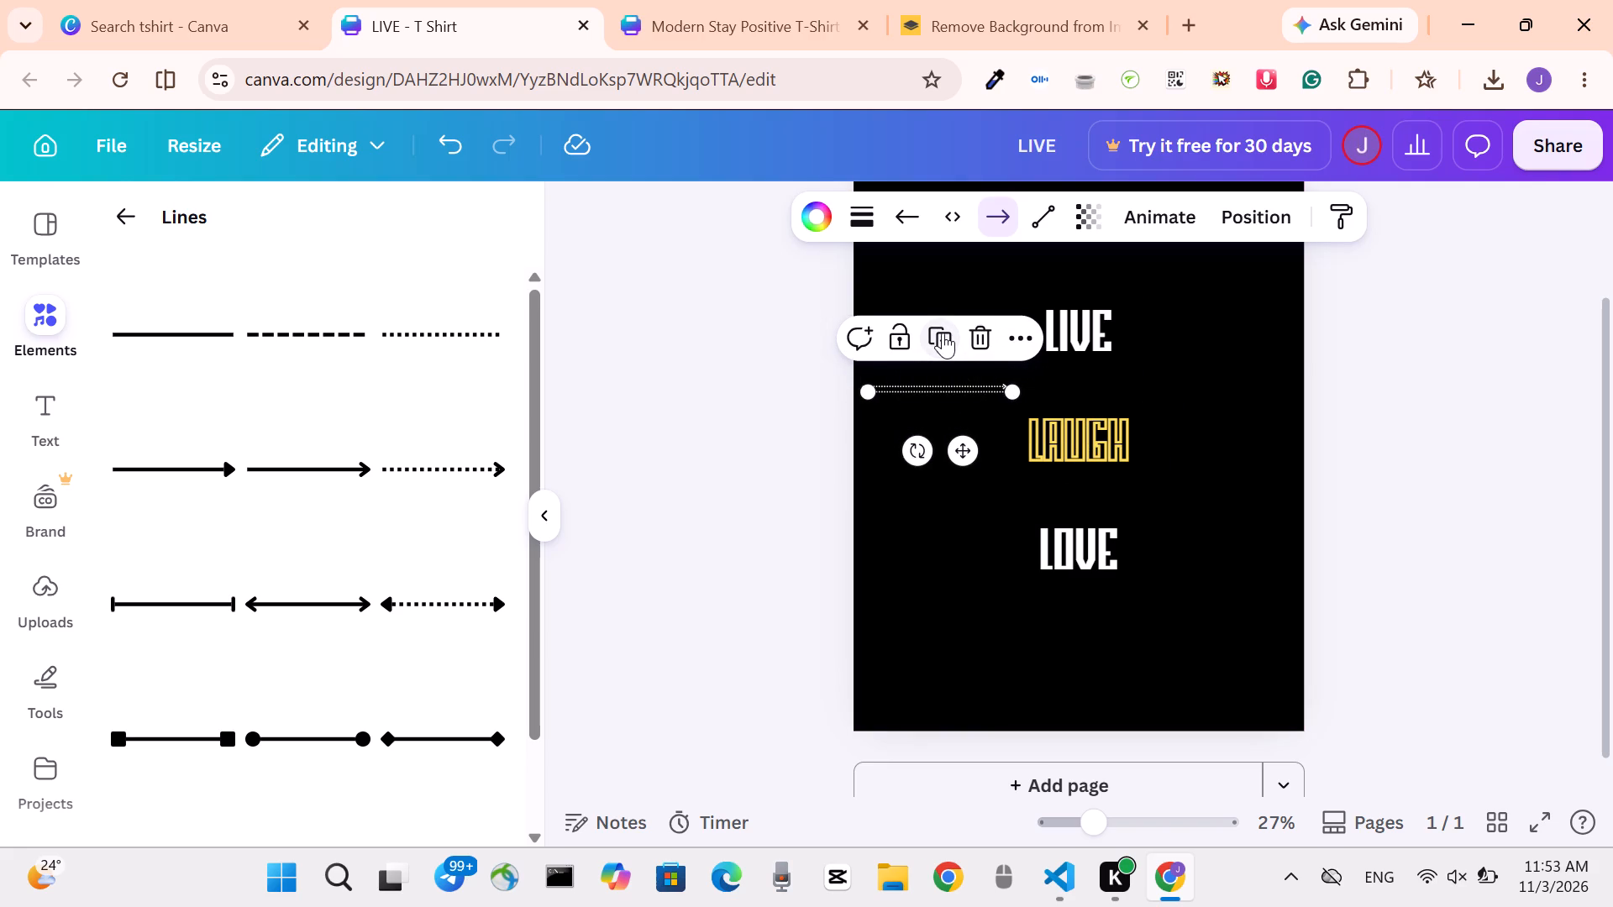
pyautogui.click(943, 333)
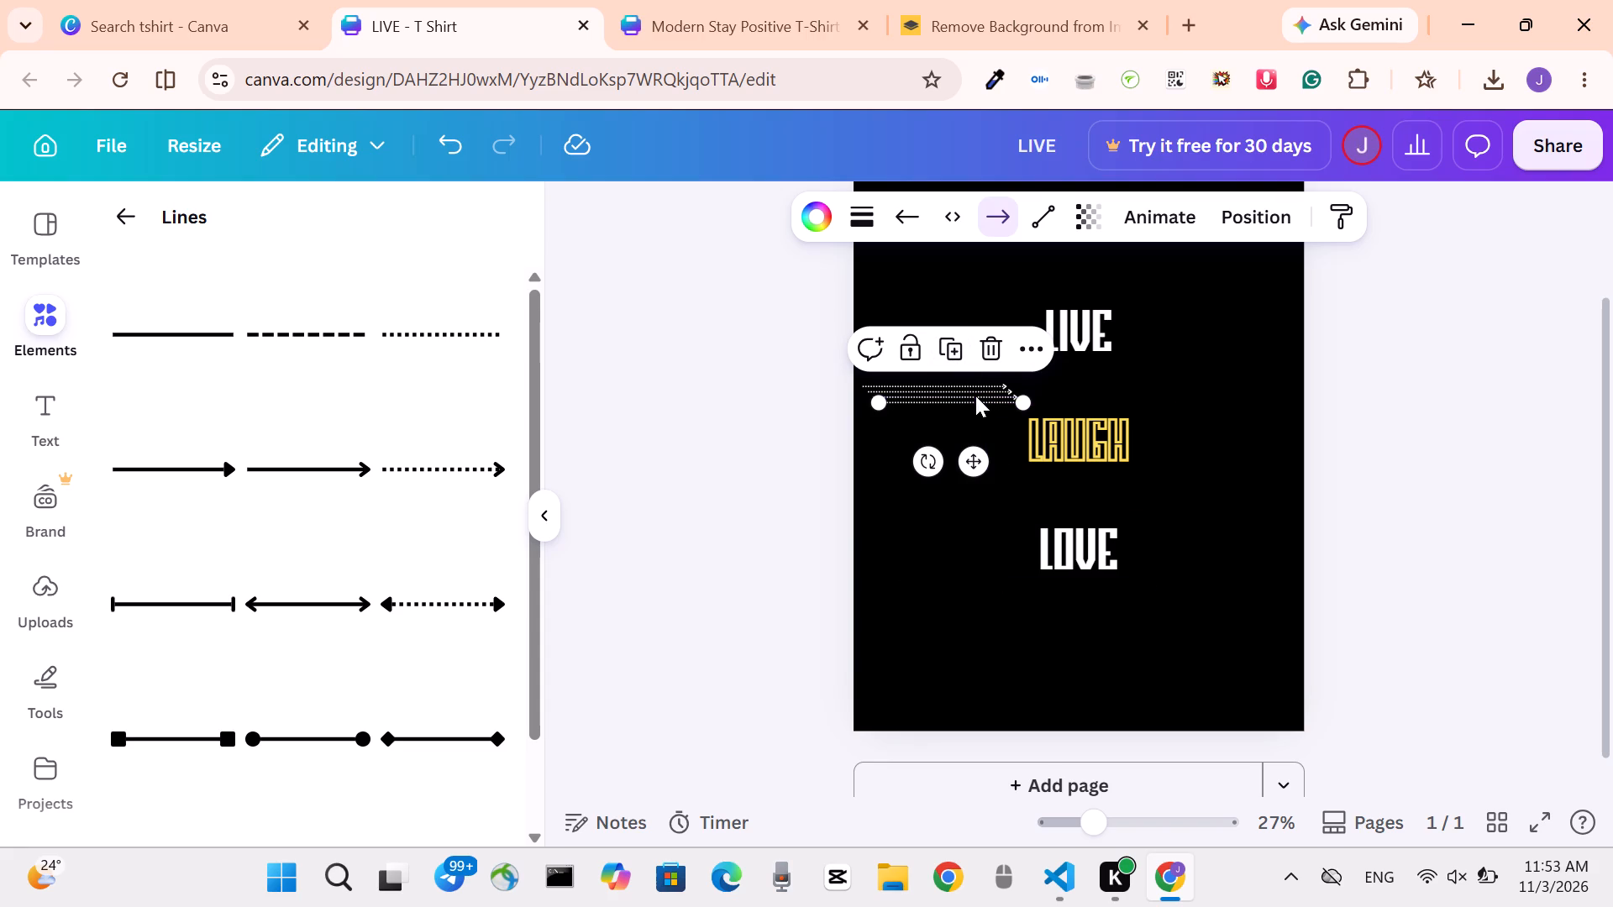
# Move one dotted arrow copy to the right side of the page, above the LIVE text.
pyautogui.moveTo(975, 402); pyautogui.dragTo(1059, 476)
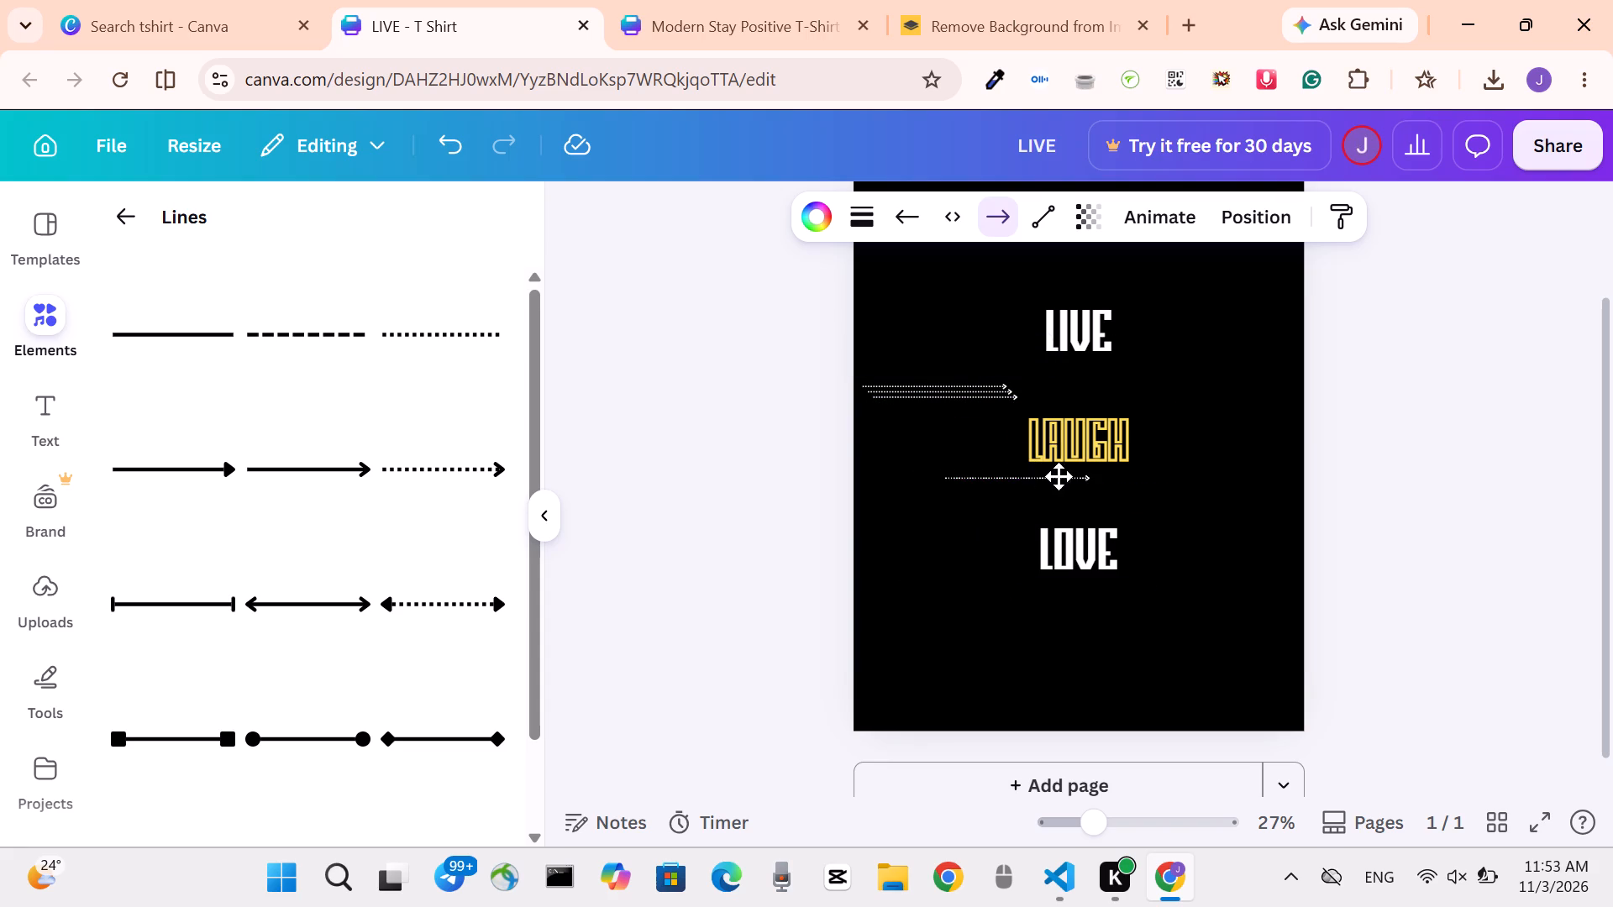
pyautogui.moveTo(1059, 476); pyautogui.dragTo(1216, 265)
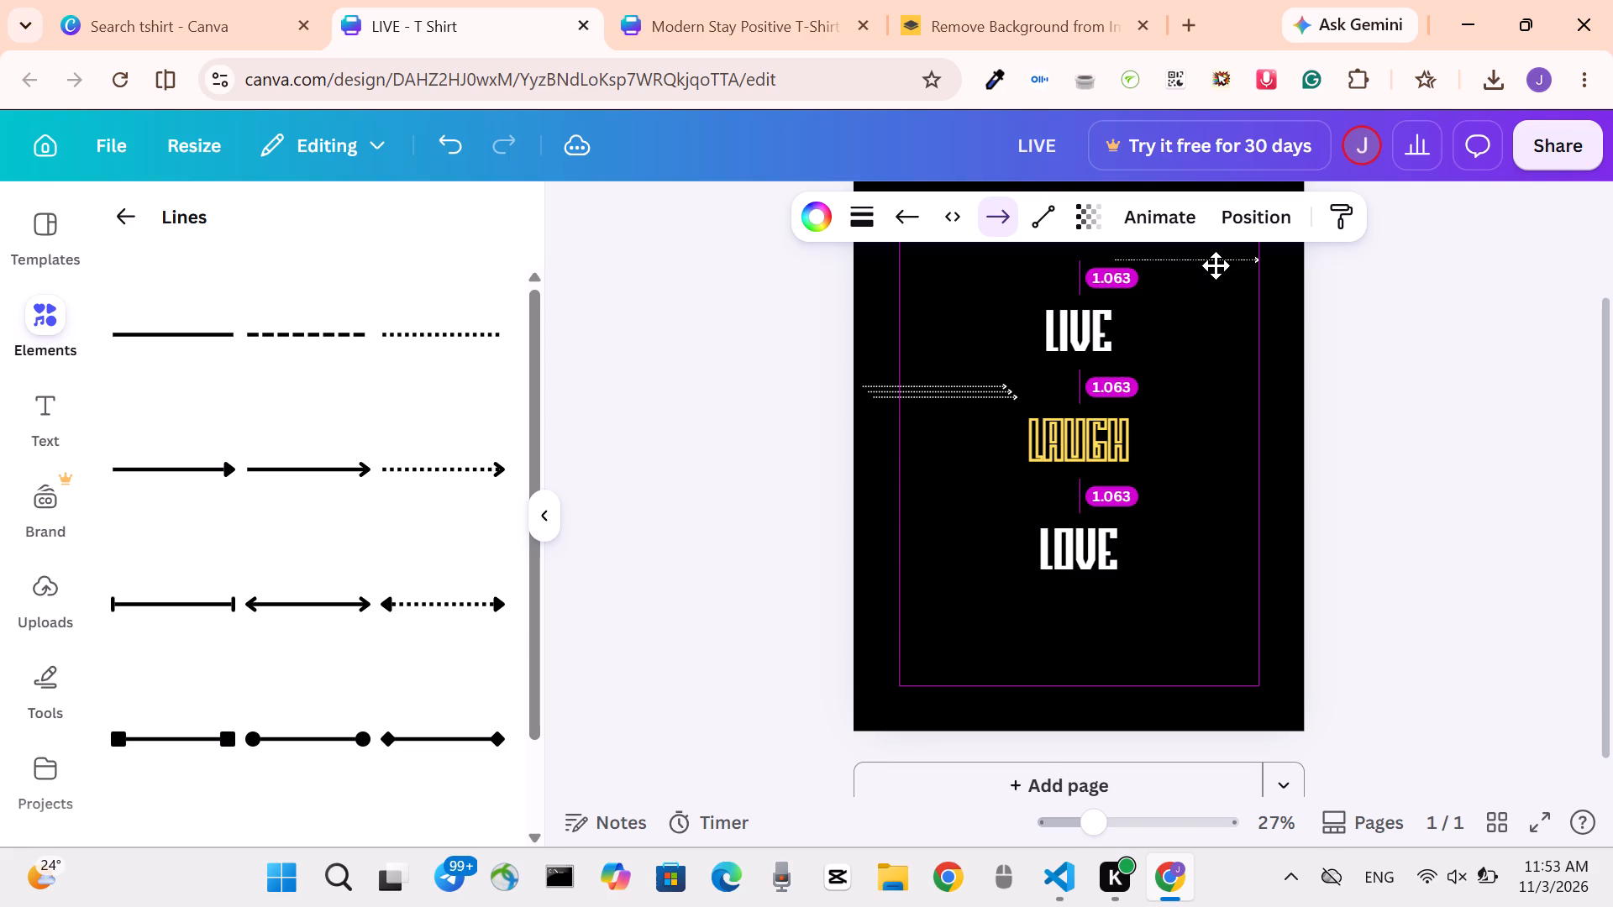
pyautogui.moveTo(1216, 265); pyautogui.dragTo(1216, 265)
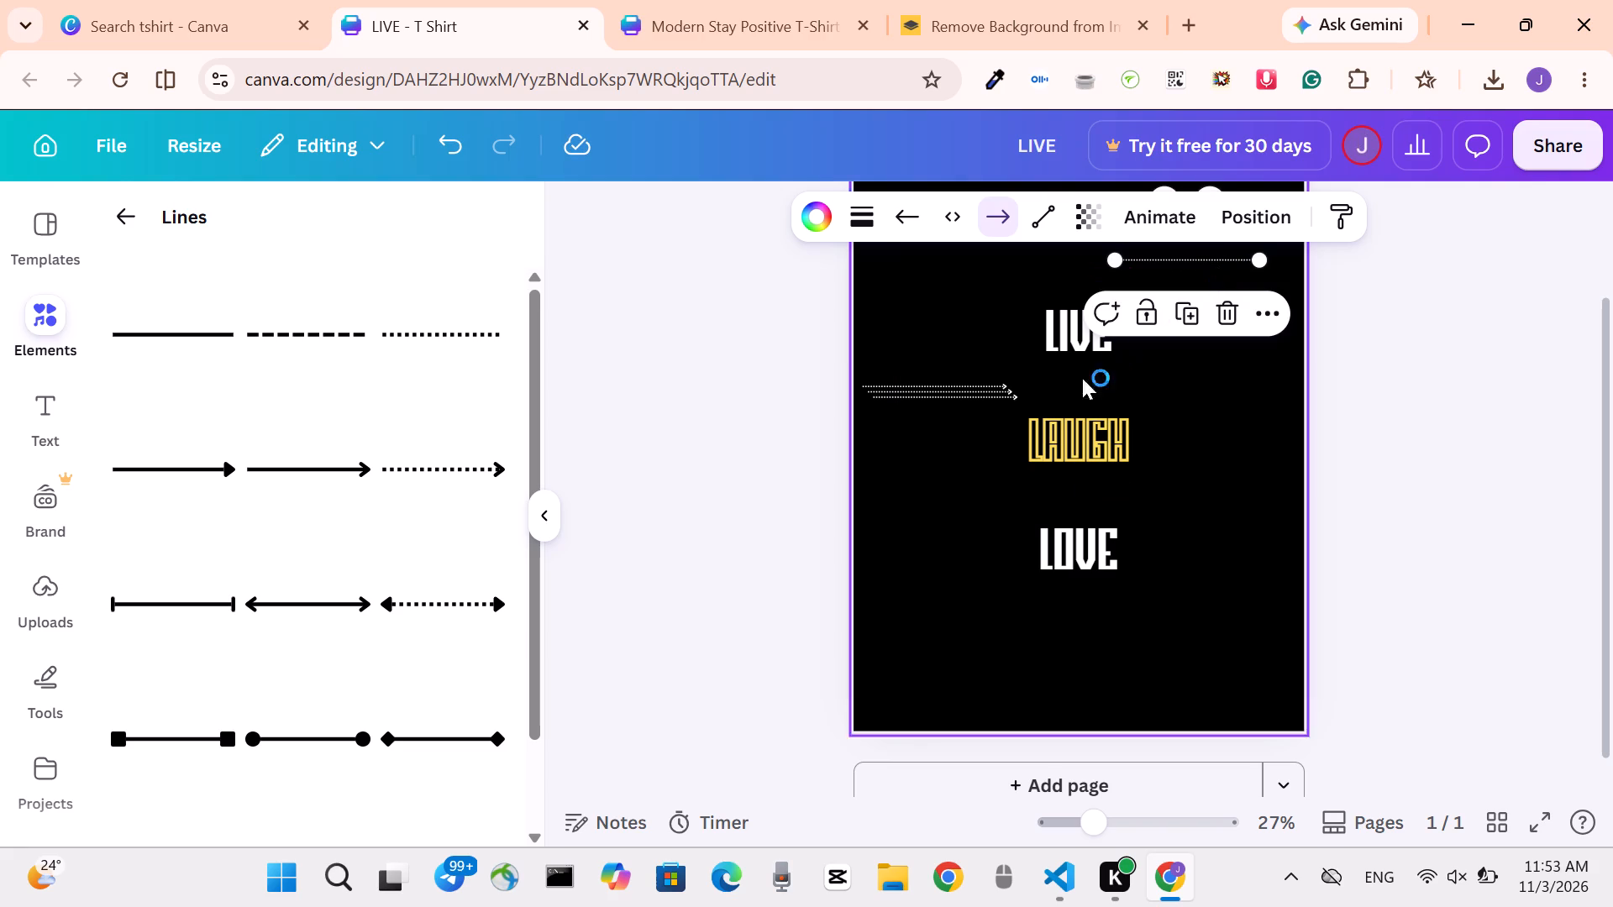
# Move a second dotted arrow copy to the right side of the page, between LAUGH and LOVE and just above LOVE.
pyautogui.moveTo(994, 396); pyautogui.dragTo(1057, 447)
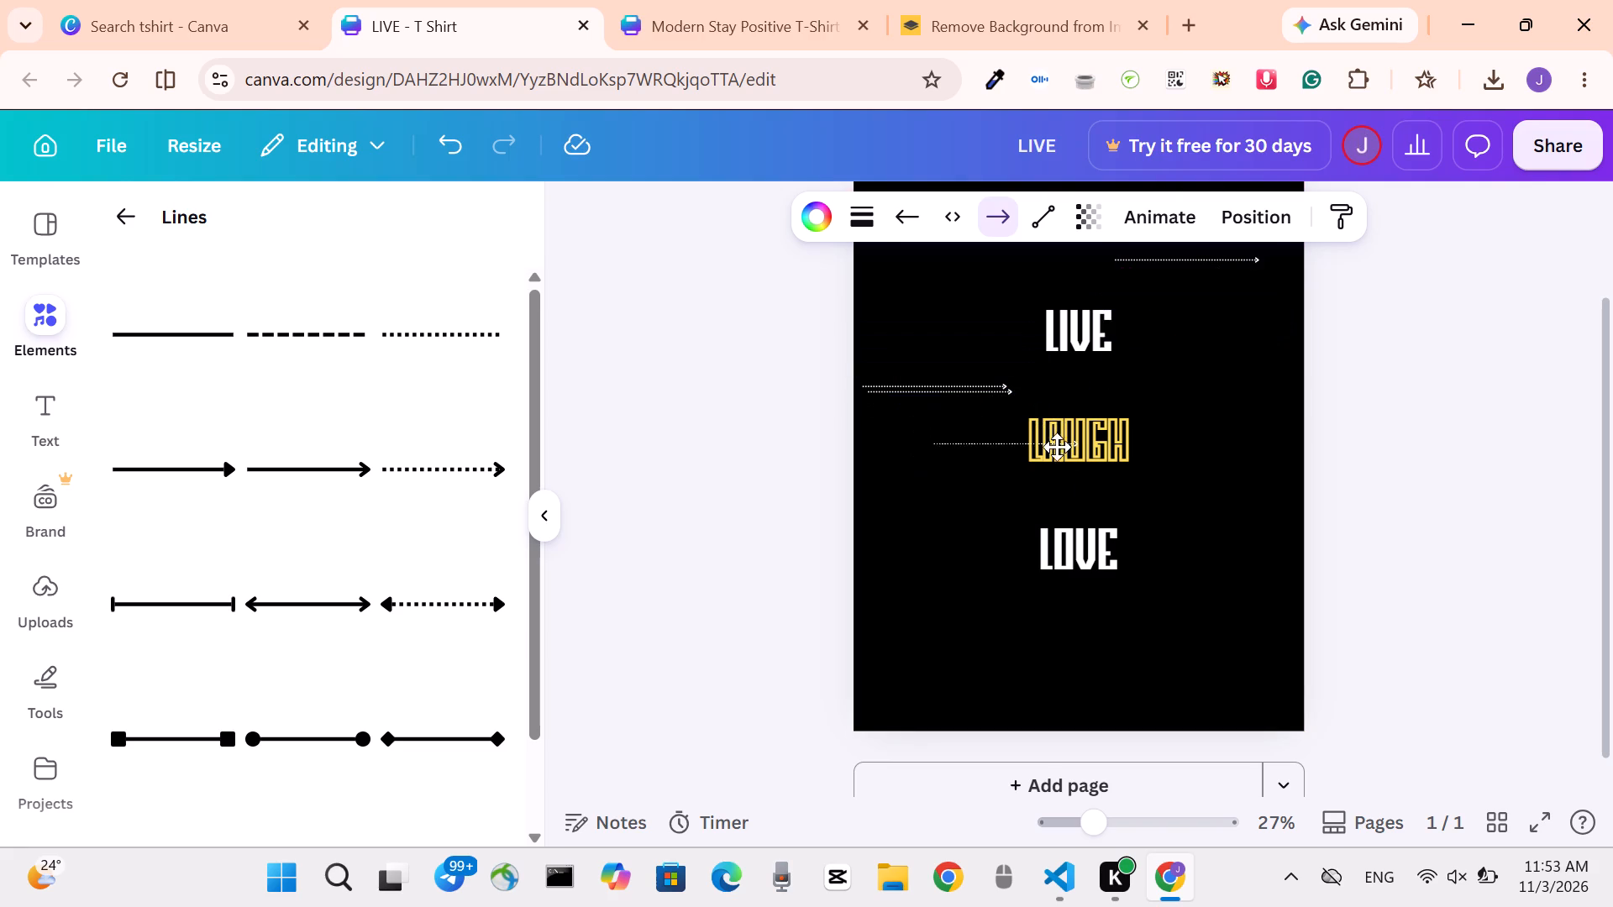
pyautogui.moveTo(1057, 447); pyautogui.dragTo(1171, 478)
pyautogui.moveTo(1171, 478); pyautogui.dragTo(1243, 497)
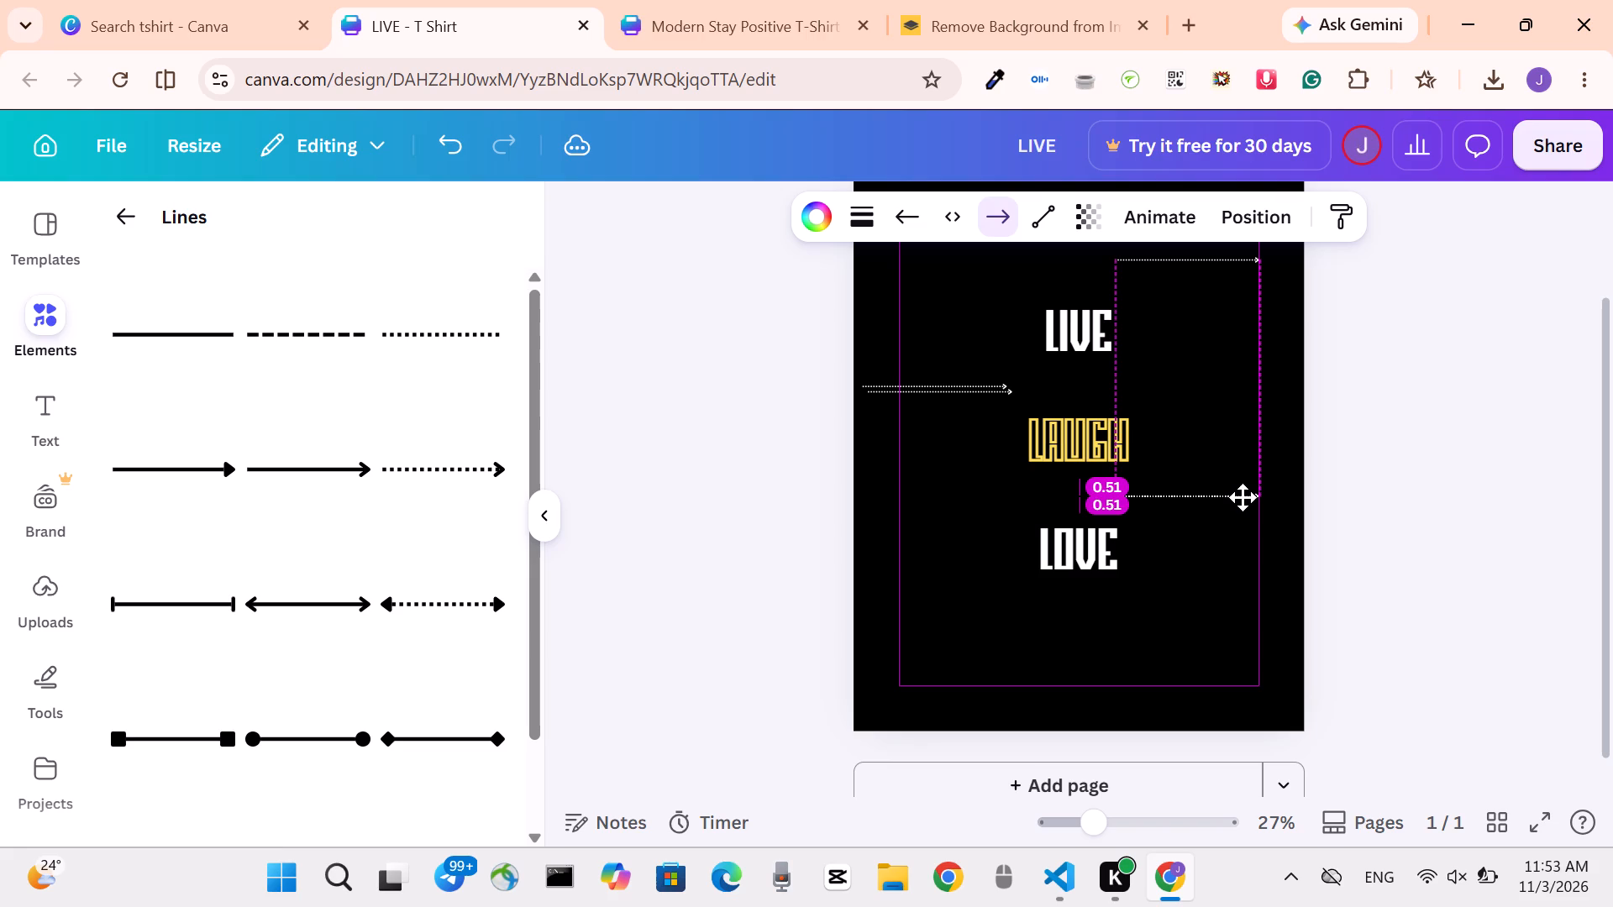
pyautogui.moveTo(1243, 497); pyautogui.dragTo(1245, 507)
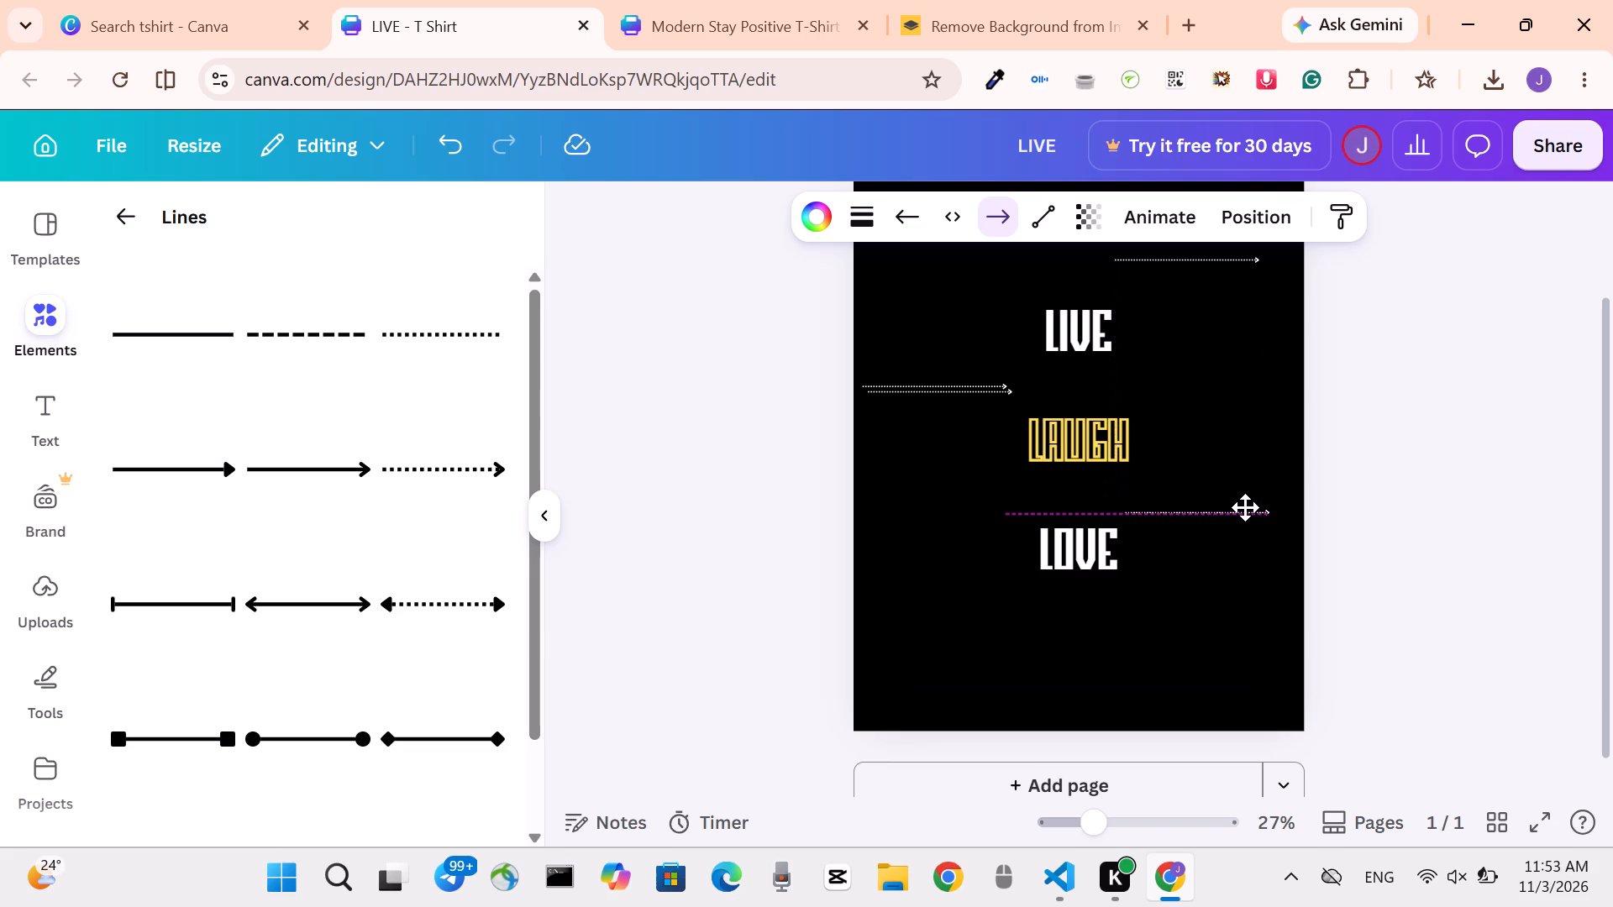
pyautogui.moveTo(1245, 507); pyautogui.dragTo(1253, 498)
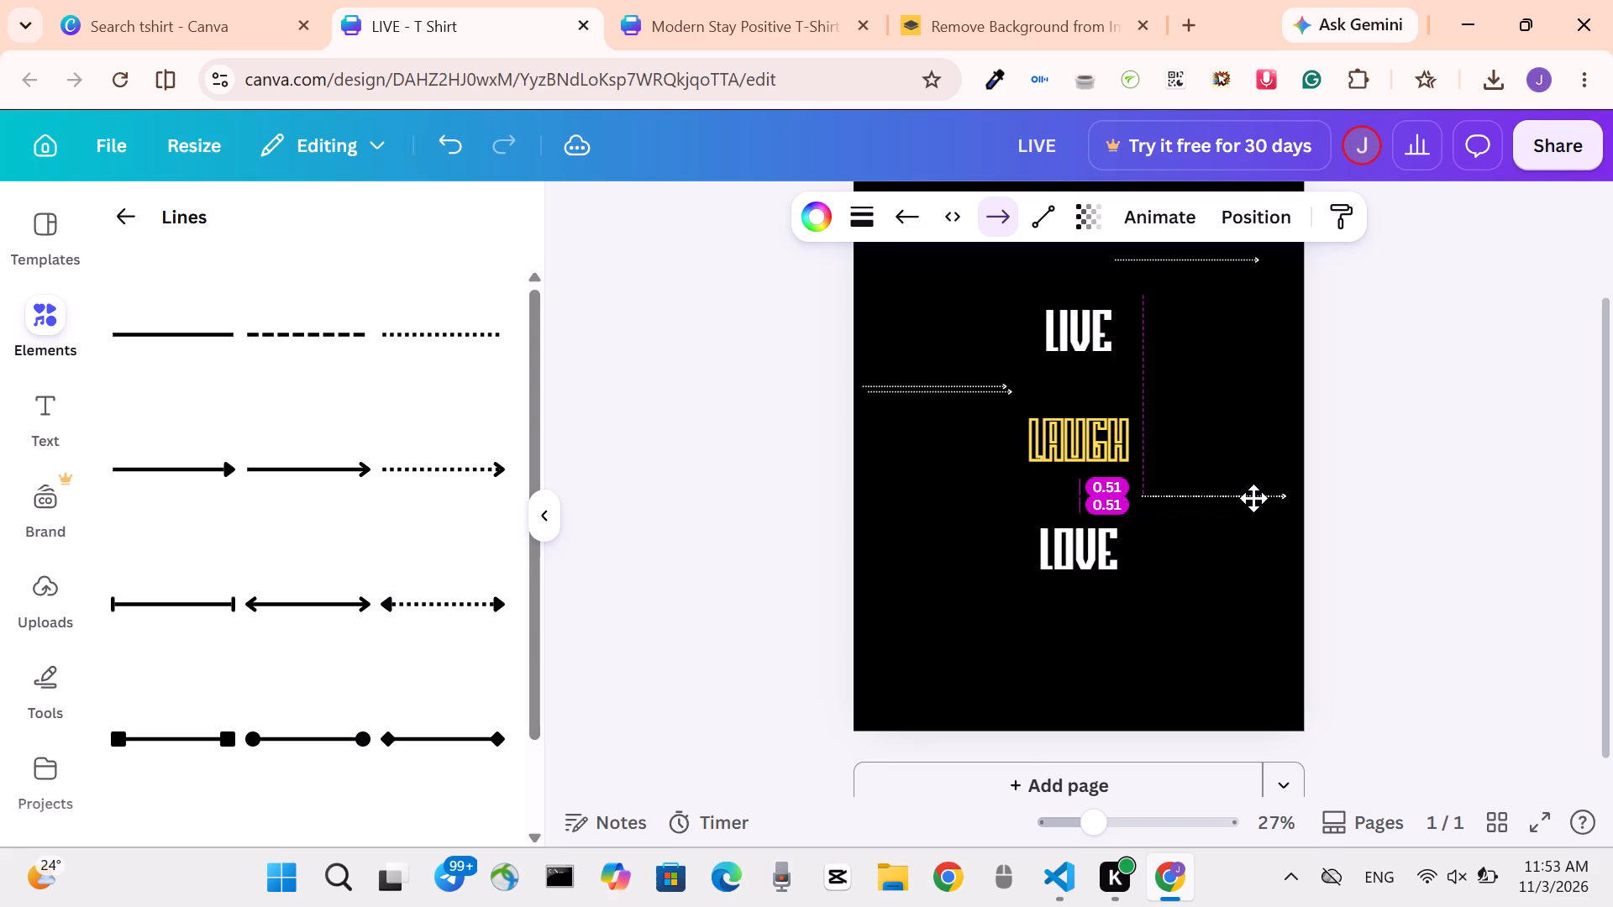
pyautogui.moveTo(1253, 498); pyautogui.dragTo(1253, 499)
pyautogui.moveTo(1253, 499); pyautogui.dragTo(1253, 514)
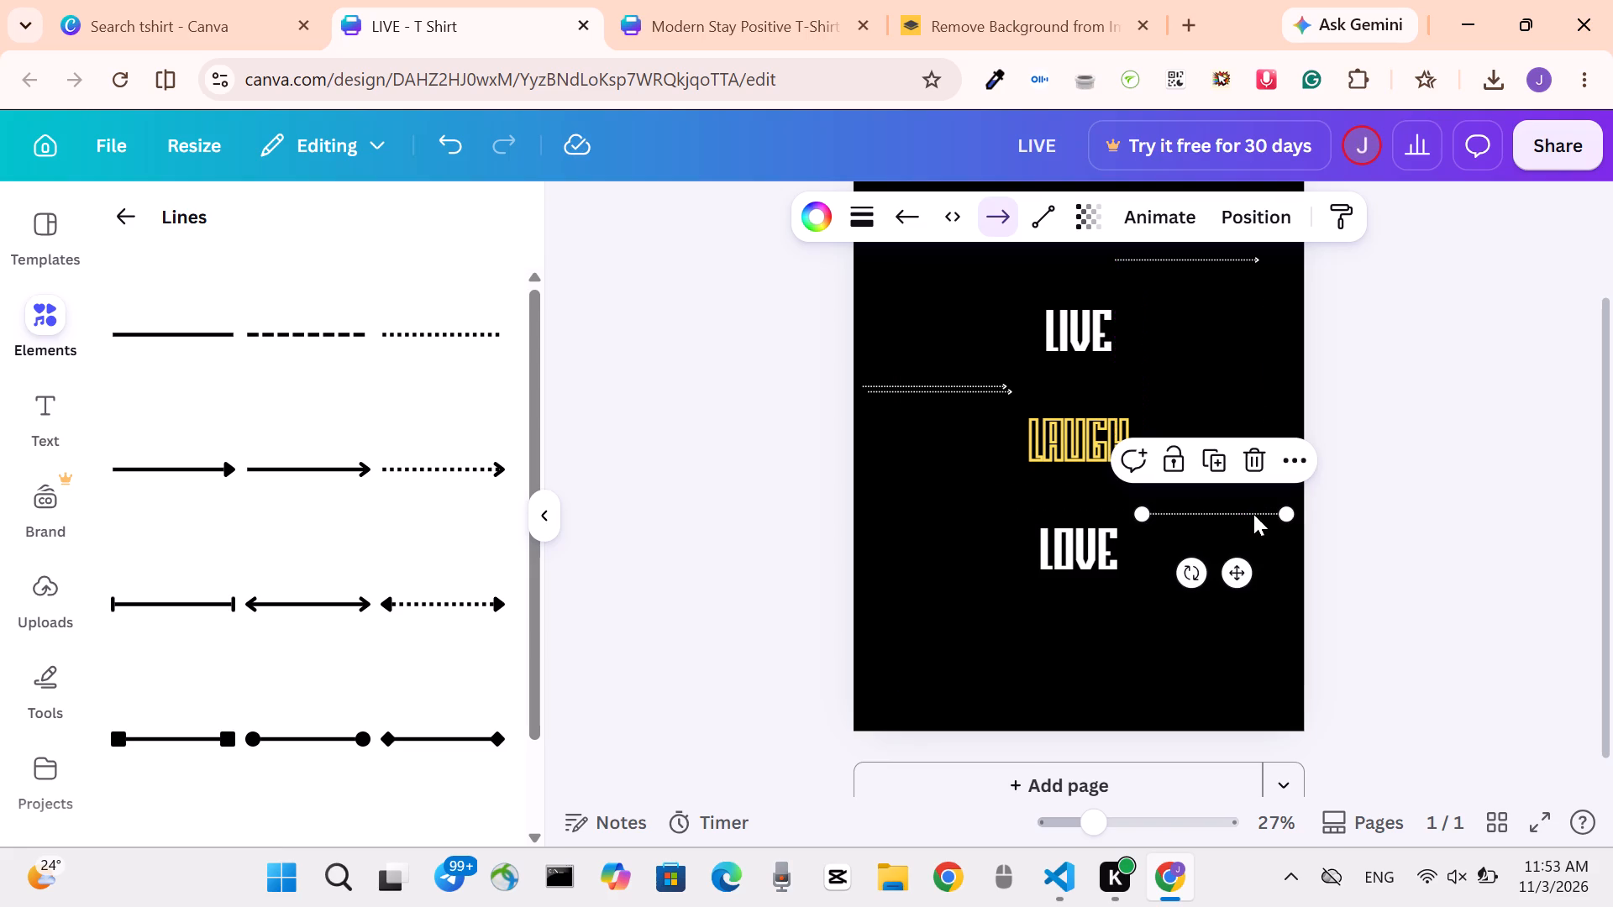
# Move the overlapping dotted arrow copy beside LAUGH down to the left side of the page, just below the level of LOVE.
pyautogui.moveTo(1004, 393); pyautogui.dragTo(996, 572)
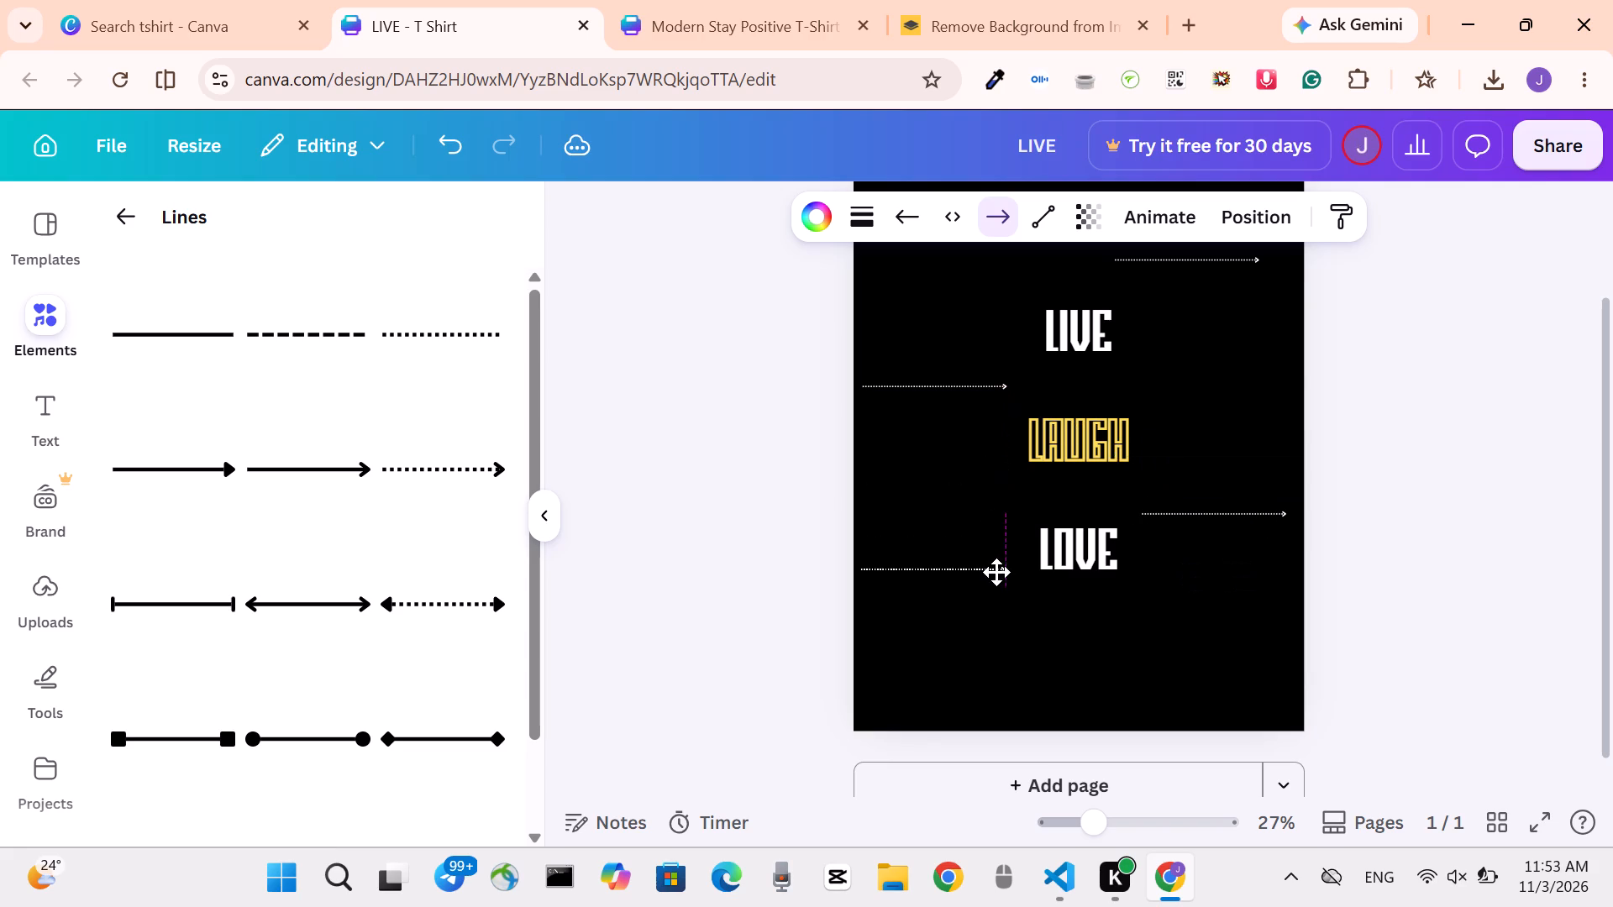
pyautogui.moveTo(996, 572); pyautogui.dragTo(1001, 576)
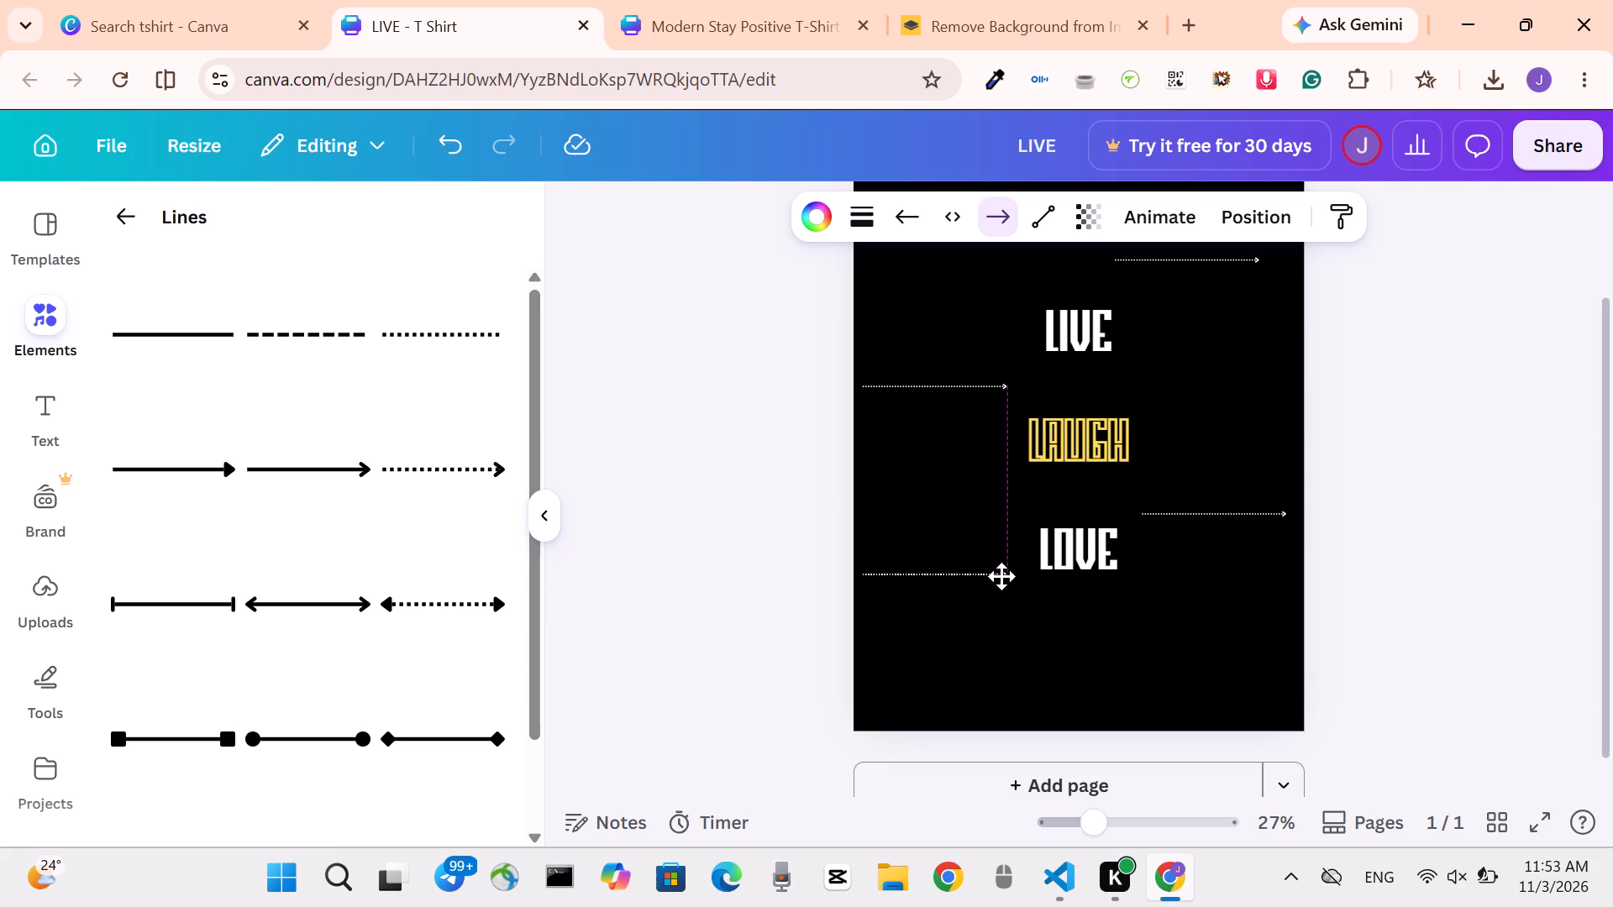
pyautogui.moveTo(1001, 576); pyautogui.dragTo(1000, 601)
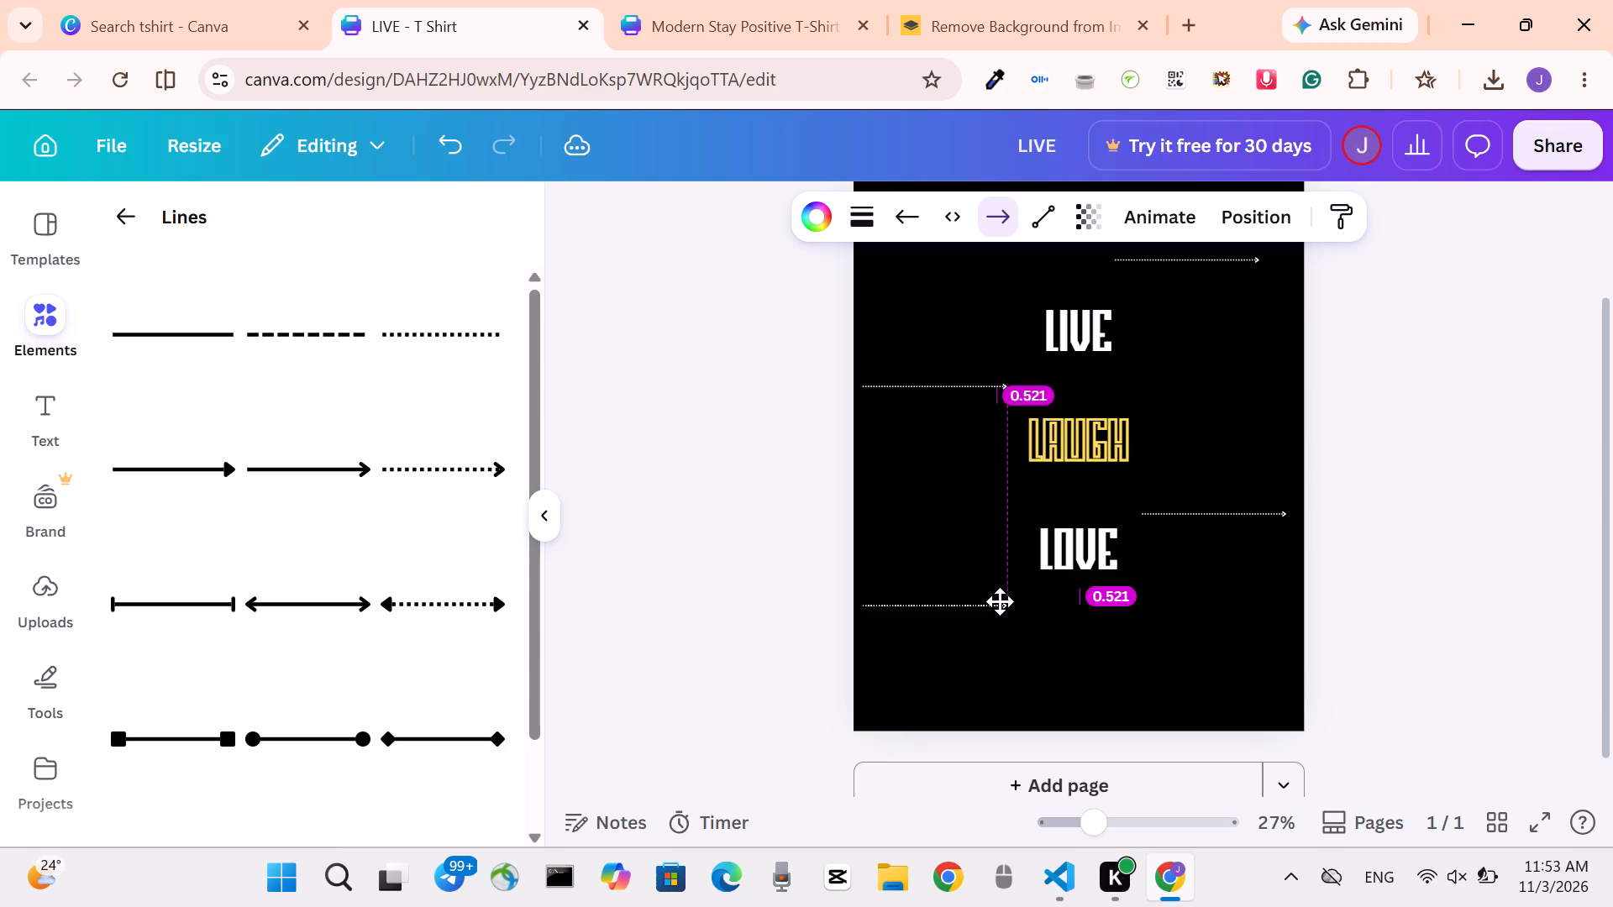
pyautogui.moveTo(1000, 601); pyautogui.dragTo(994, 600)
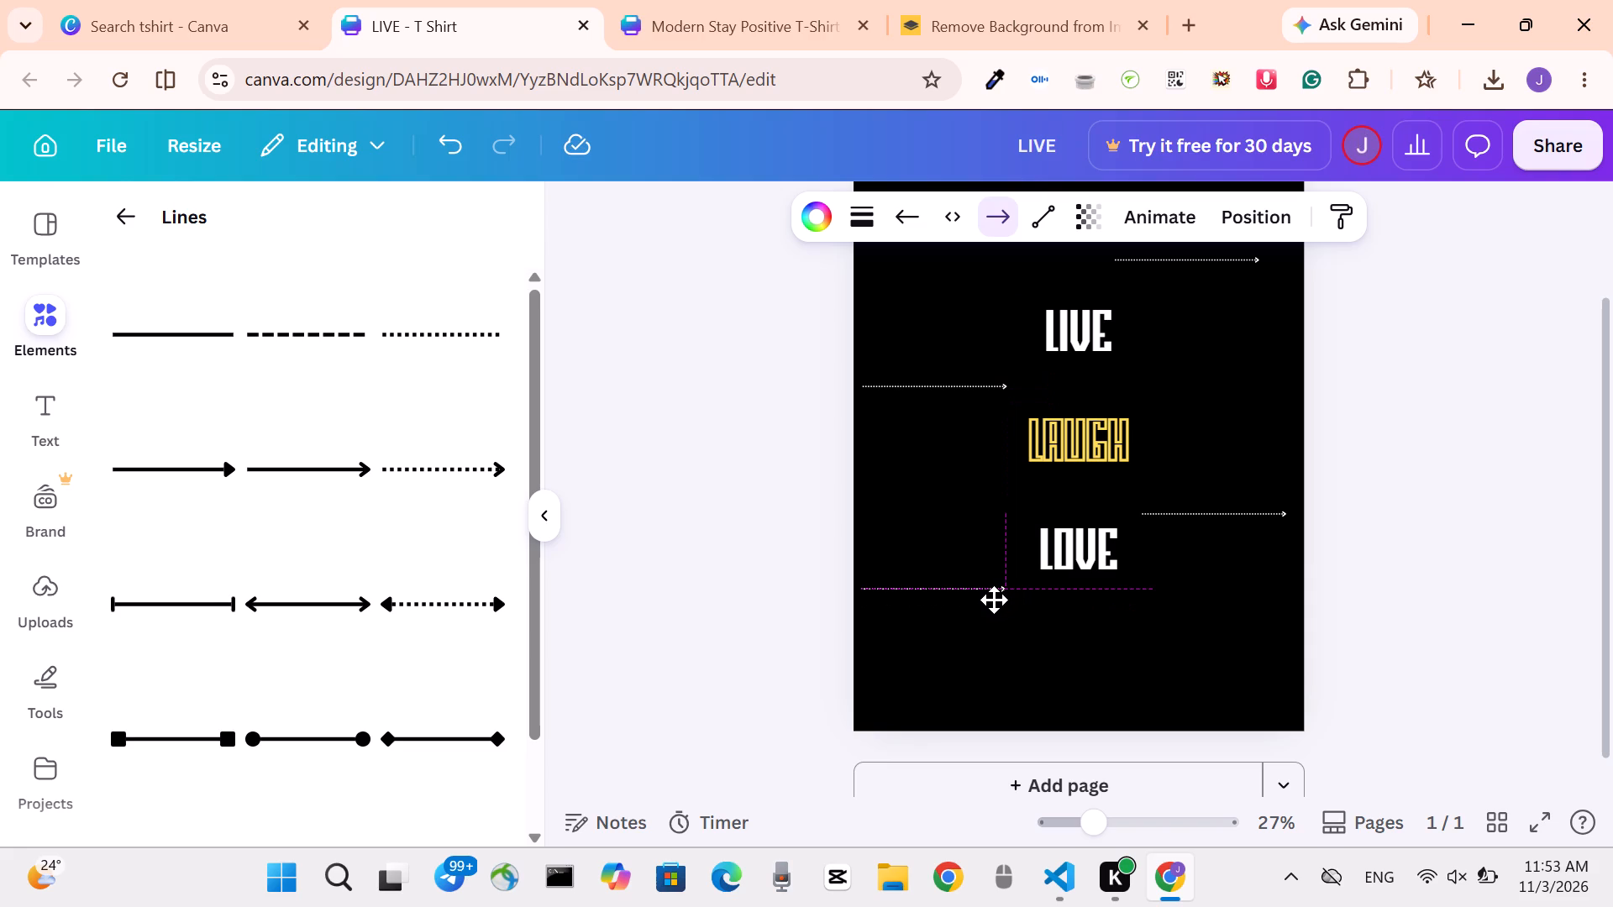
pyautogui.moveTo(994, 600); pyautogui.dragTo(1010, 597)
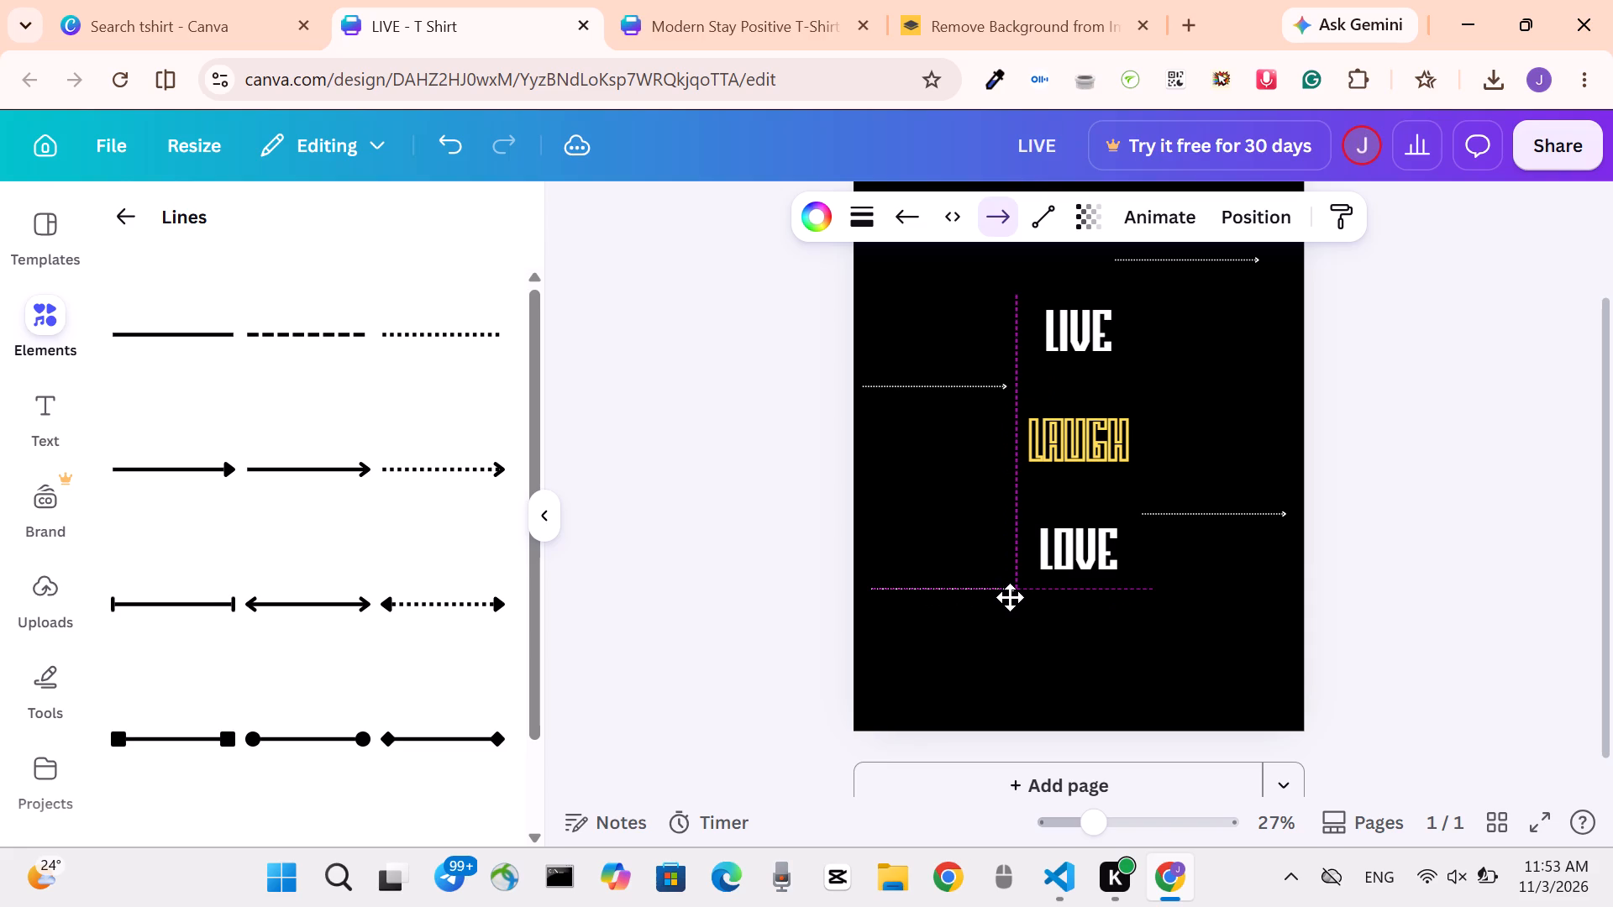
pyautogui.moveTo(1010, 597); pyautogui.dragTo(1011, 597)
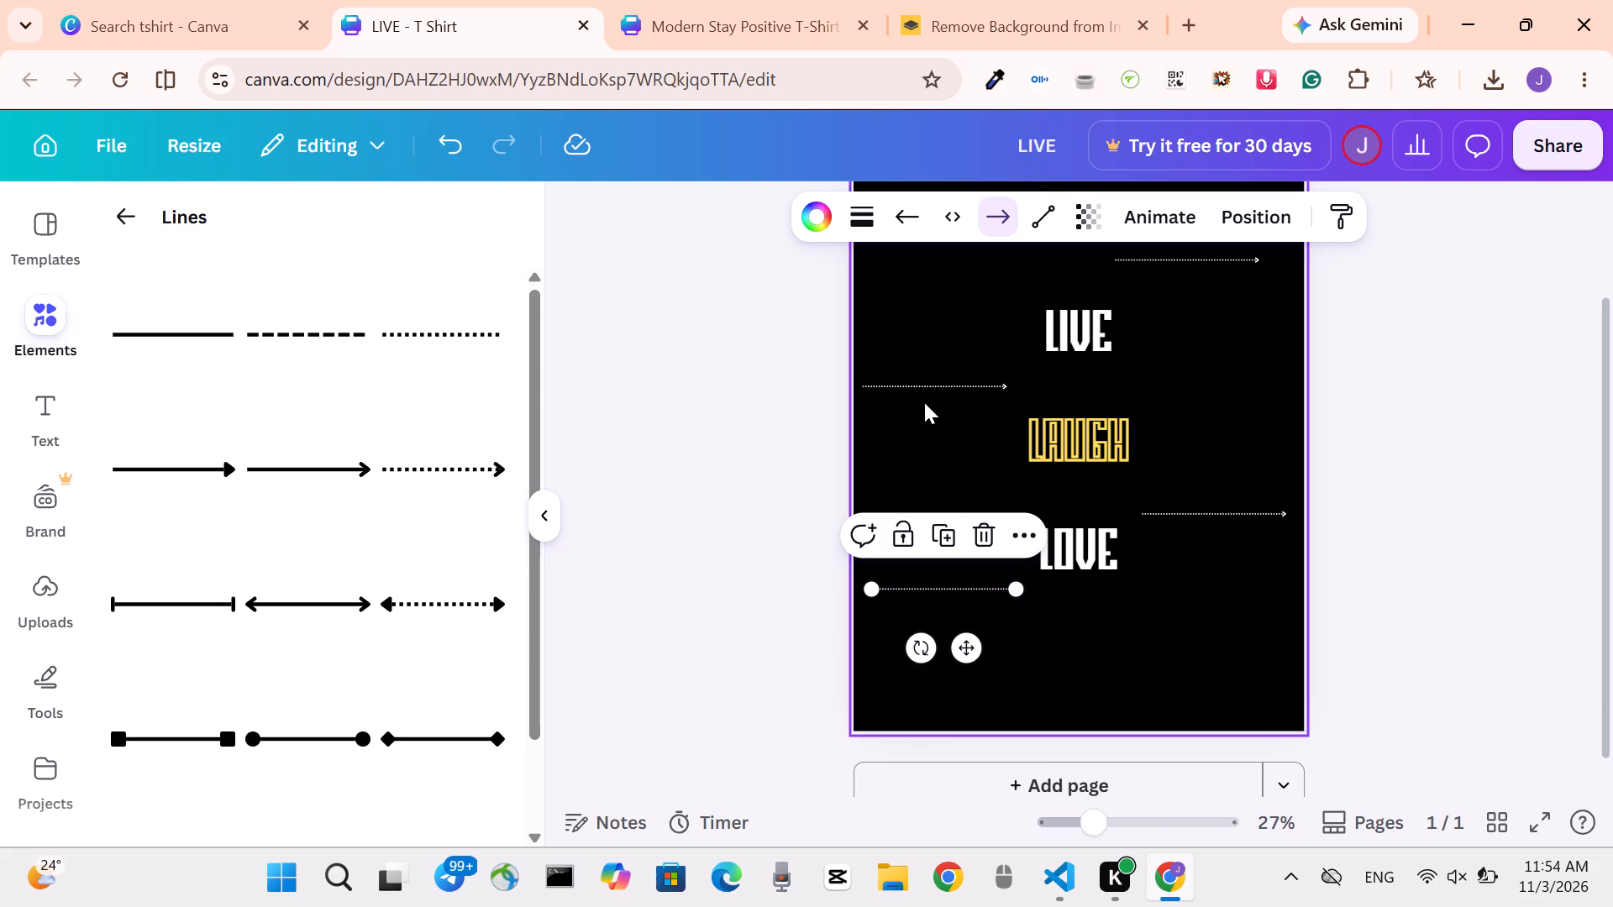
# Move the left dotted arrow between LIVE and LAUGH slightly down, aligning it horizontally with the arrow below LOVE.
pyautogui.moveTo(930, 384); pyautogui.dragTo(949, 396)
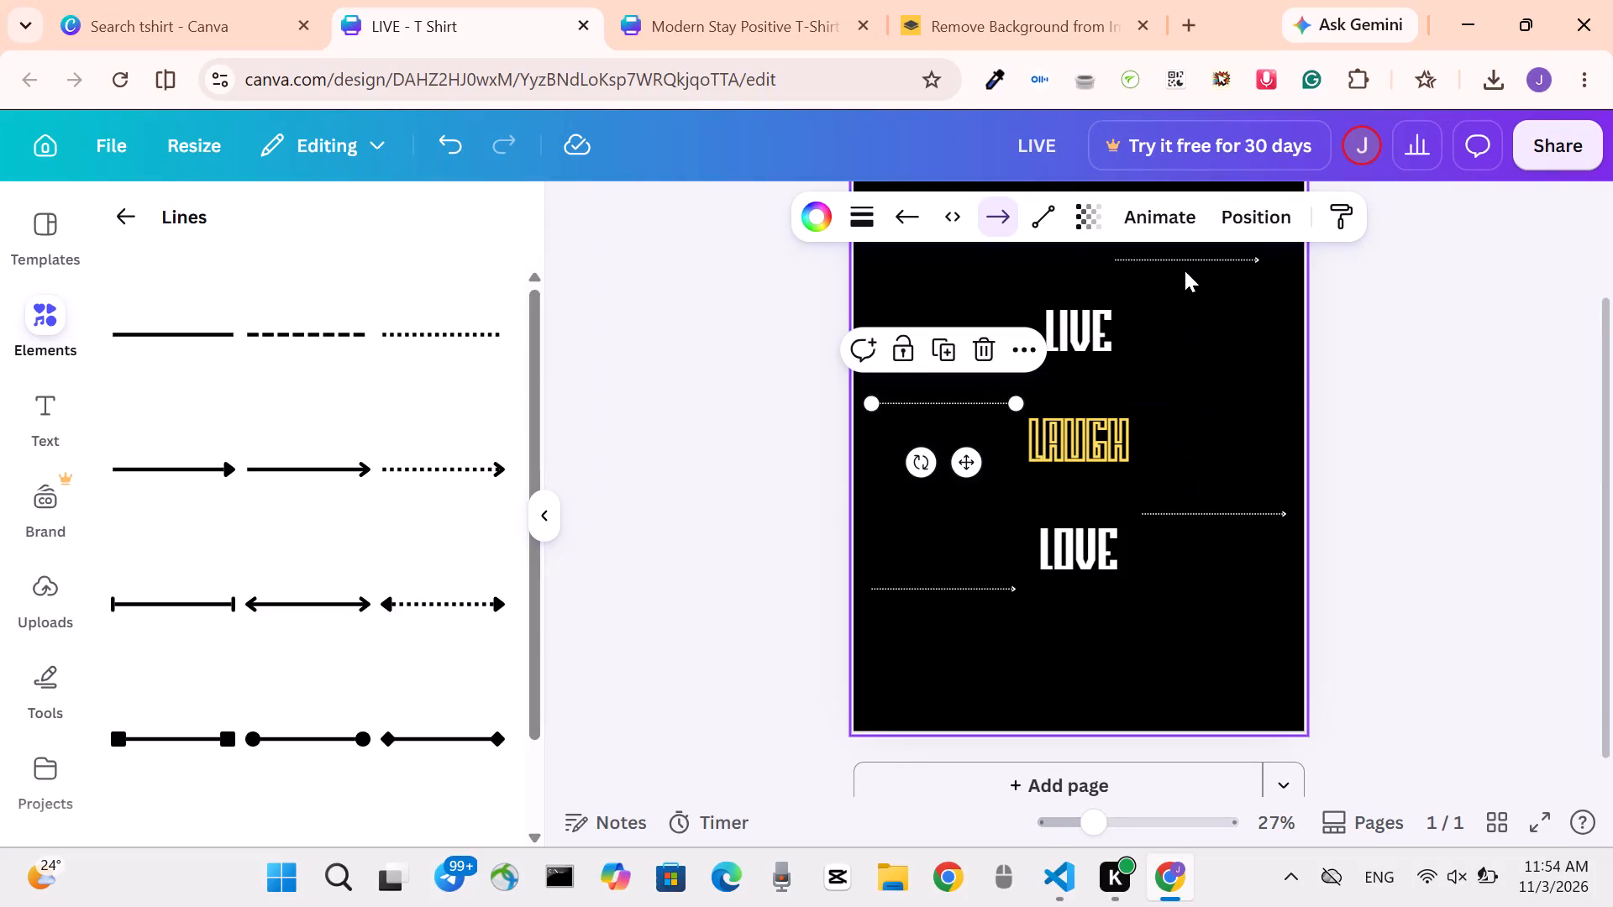
# Move the top right dotted arrow down to just above LIVE, lining up its ends with the right arrow above LOVE.
pyautogui.moveTo(1188, 256); pyautogui.dragTo(1200, 266)
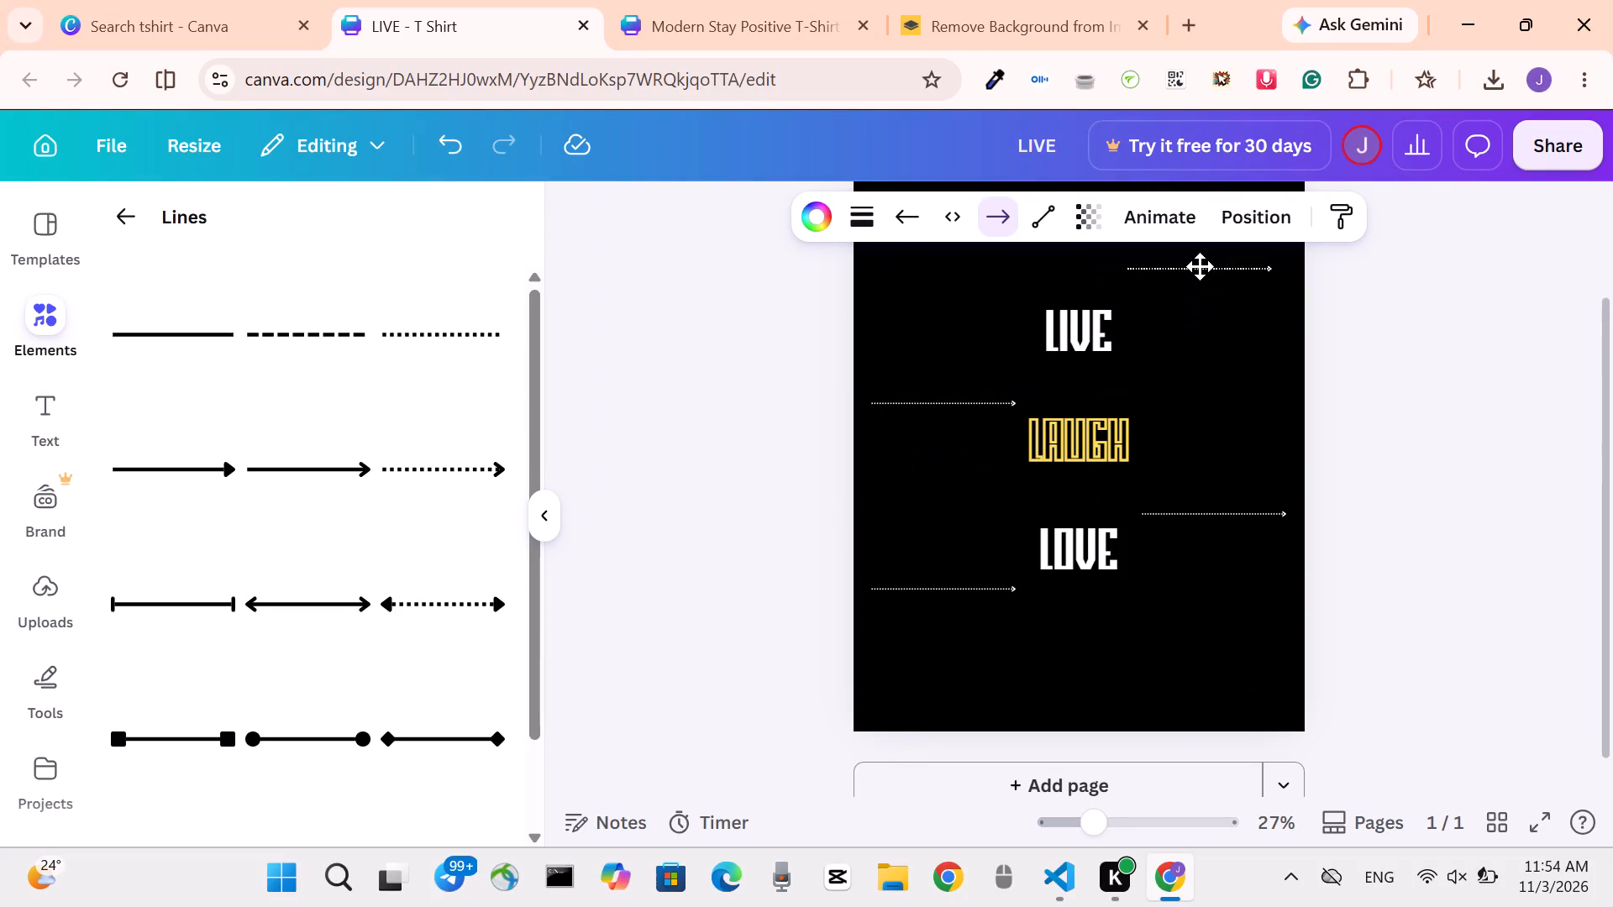
pyautogui.moveTo(1200, 266); pyautogui.dragTo(1211, 279)
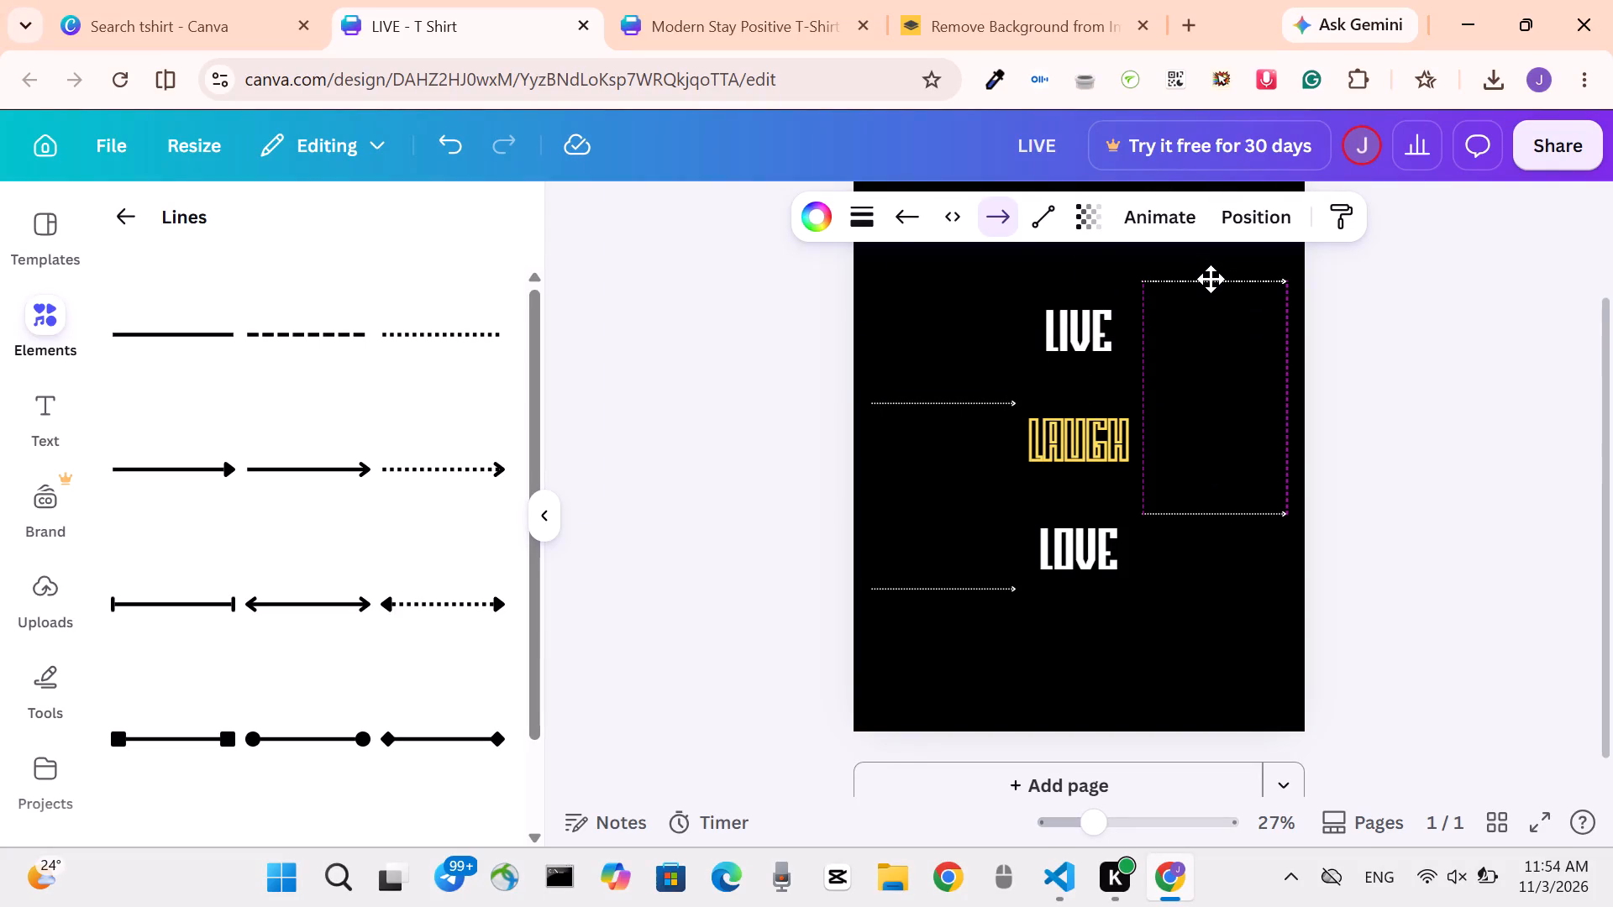
pyautogui.moveTo(1211, 279); pyautogui.dragTo(1213, 290)
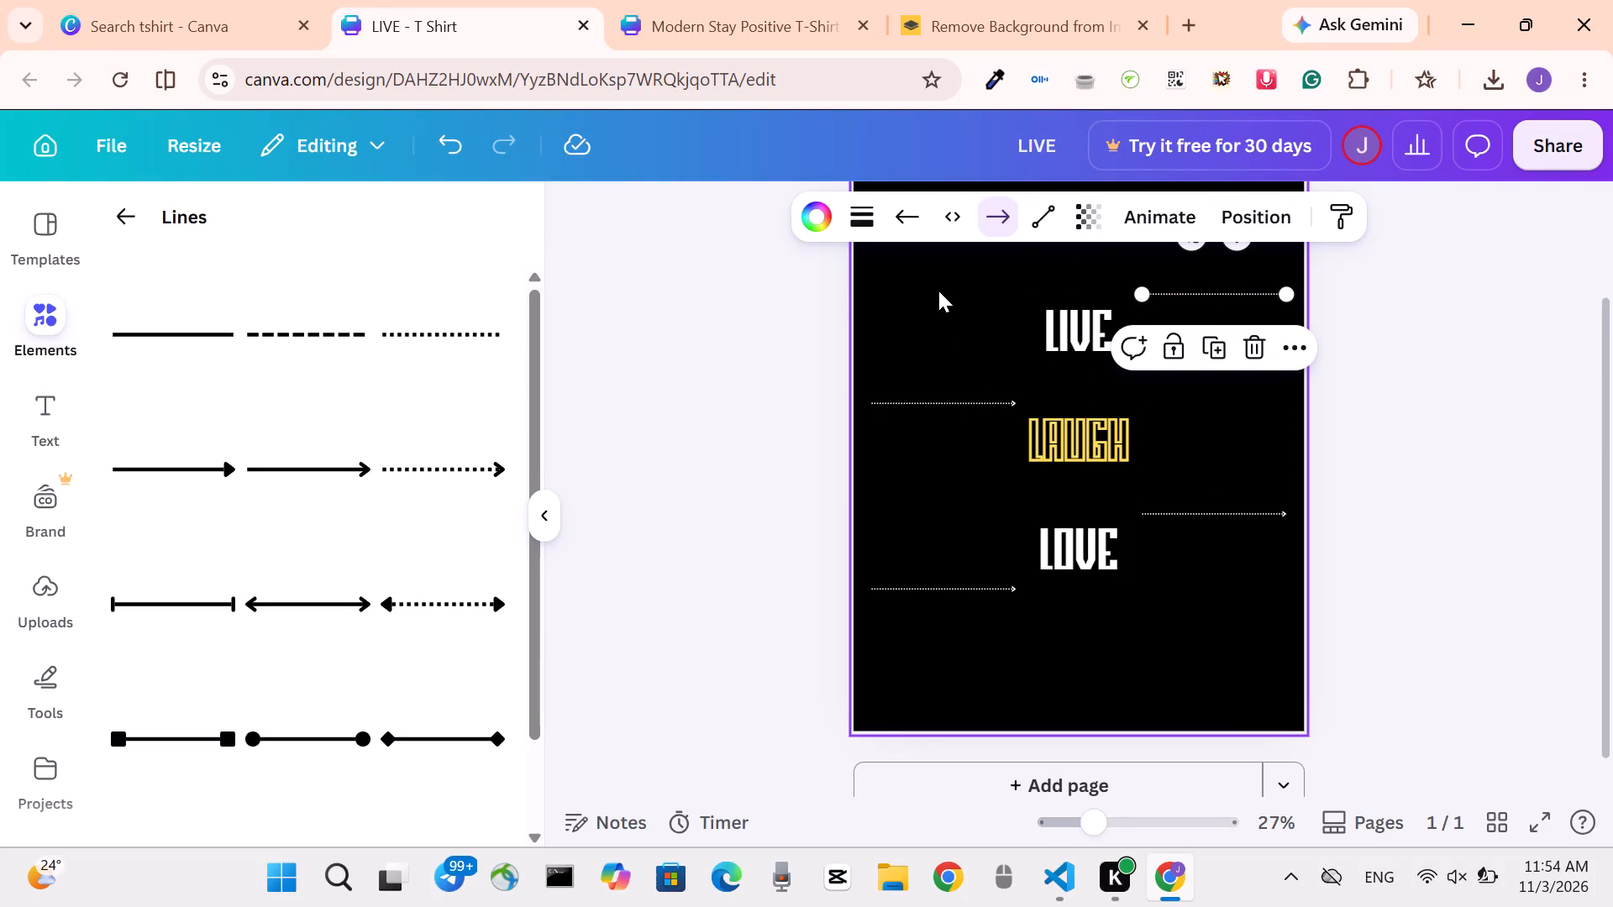
pyautogui.click(938, 291)
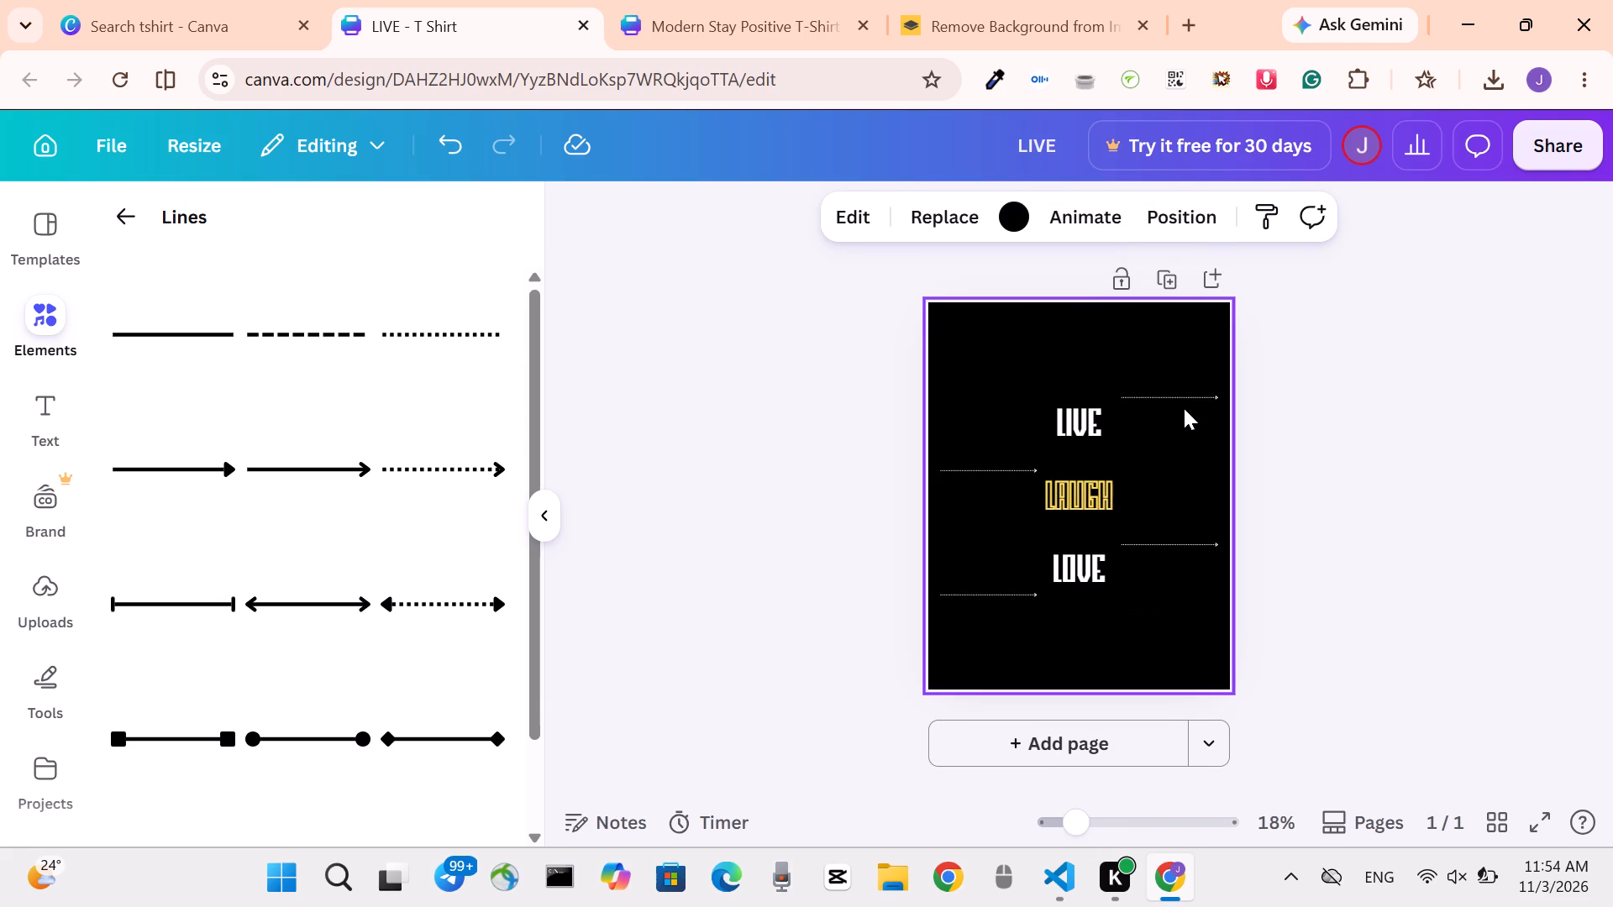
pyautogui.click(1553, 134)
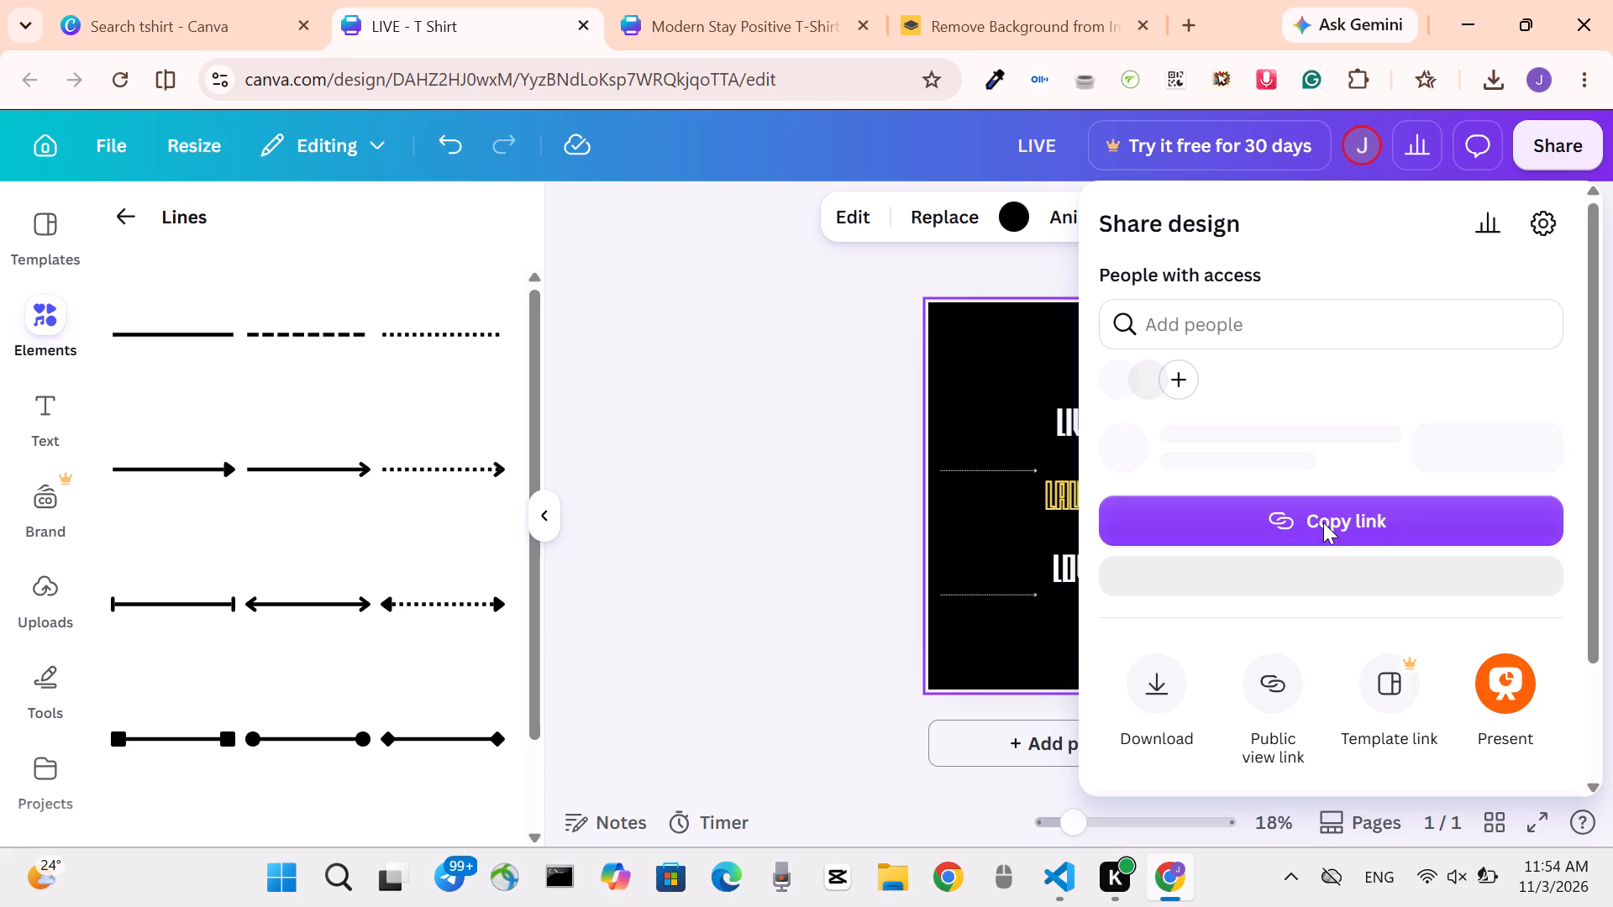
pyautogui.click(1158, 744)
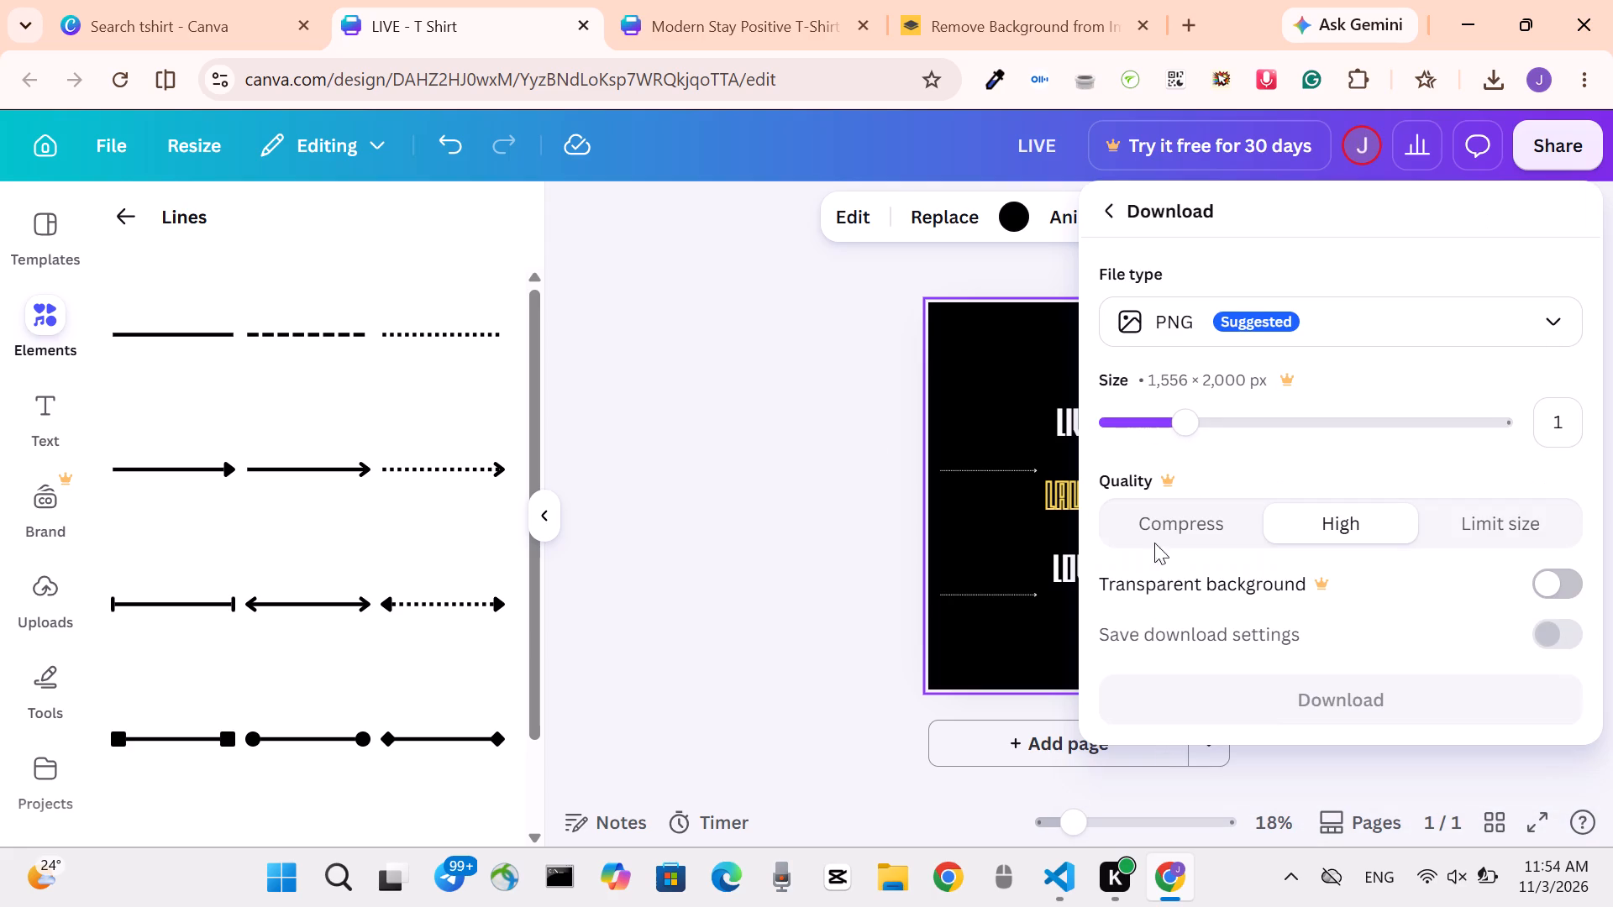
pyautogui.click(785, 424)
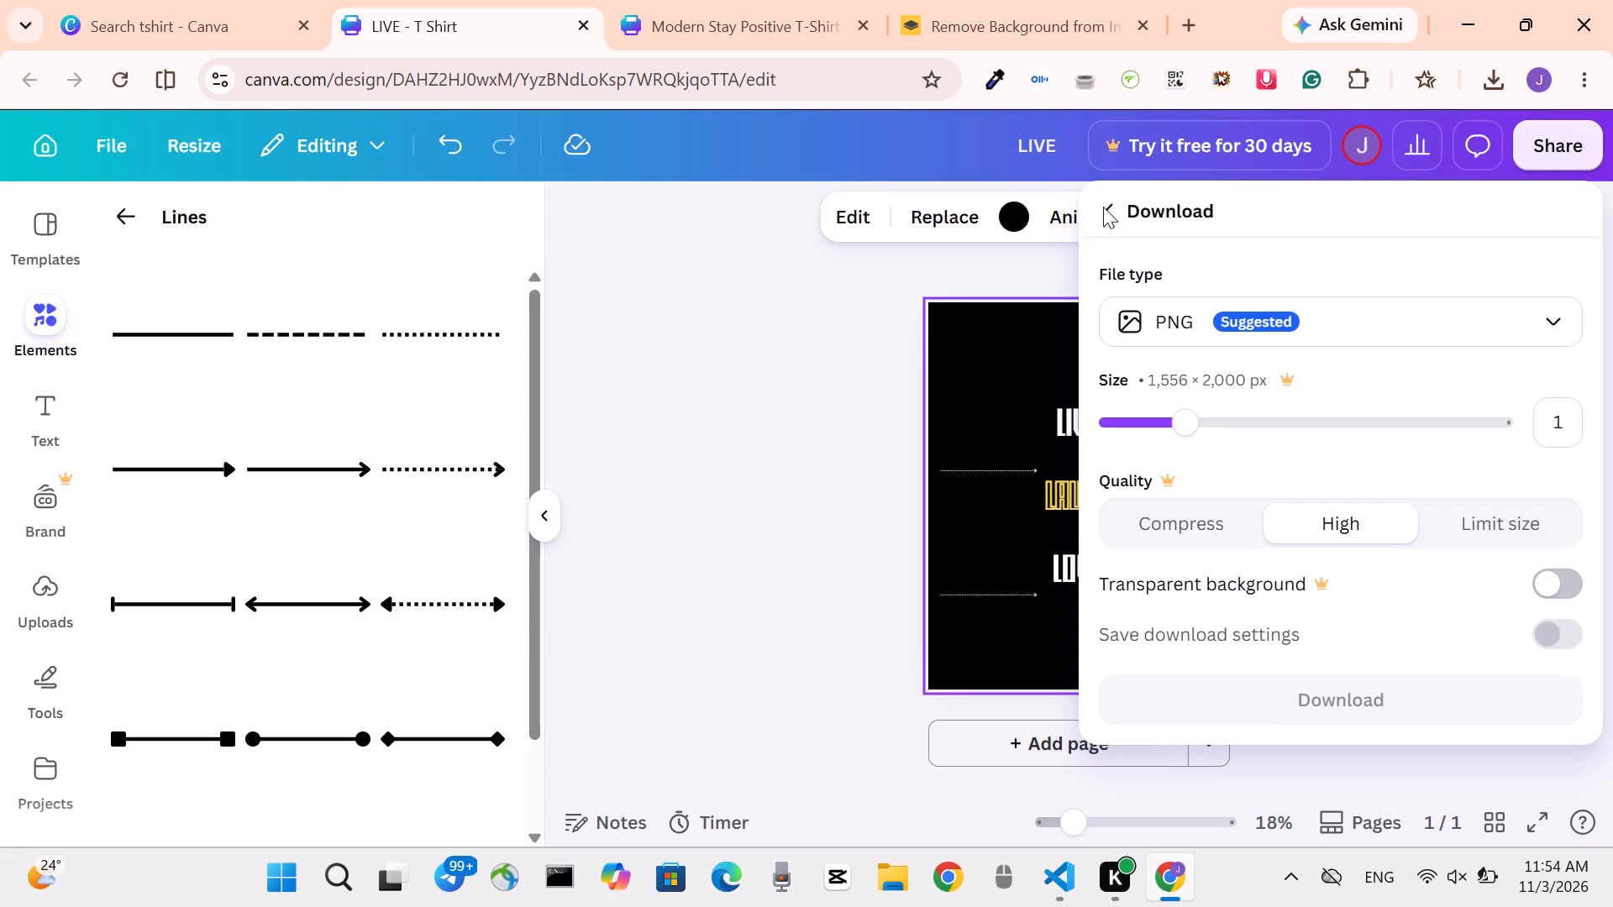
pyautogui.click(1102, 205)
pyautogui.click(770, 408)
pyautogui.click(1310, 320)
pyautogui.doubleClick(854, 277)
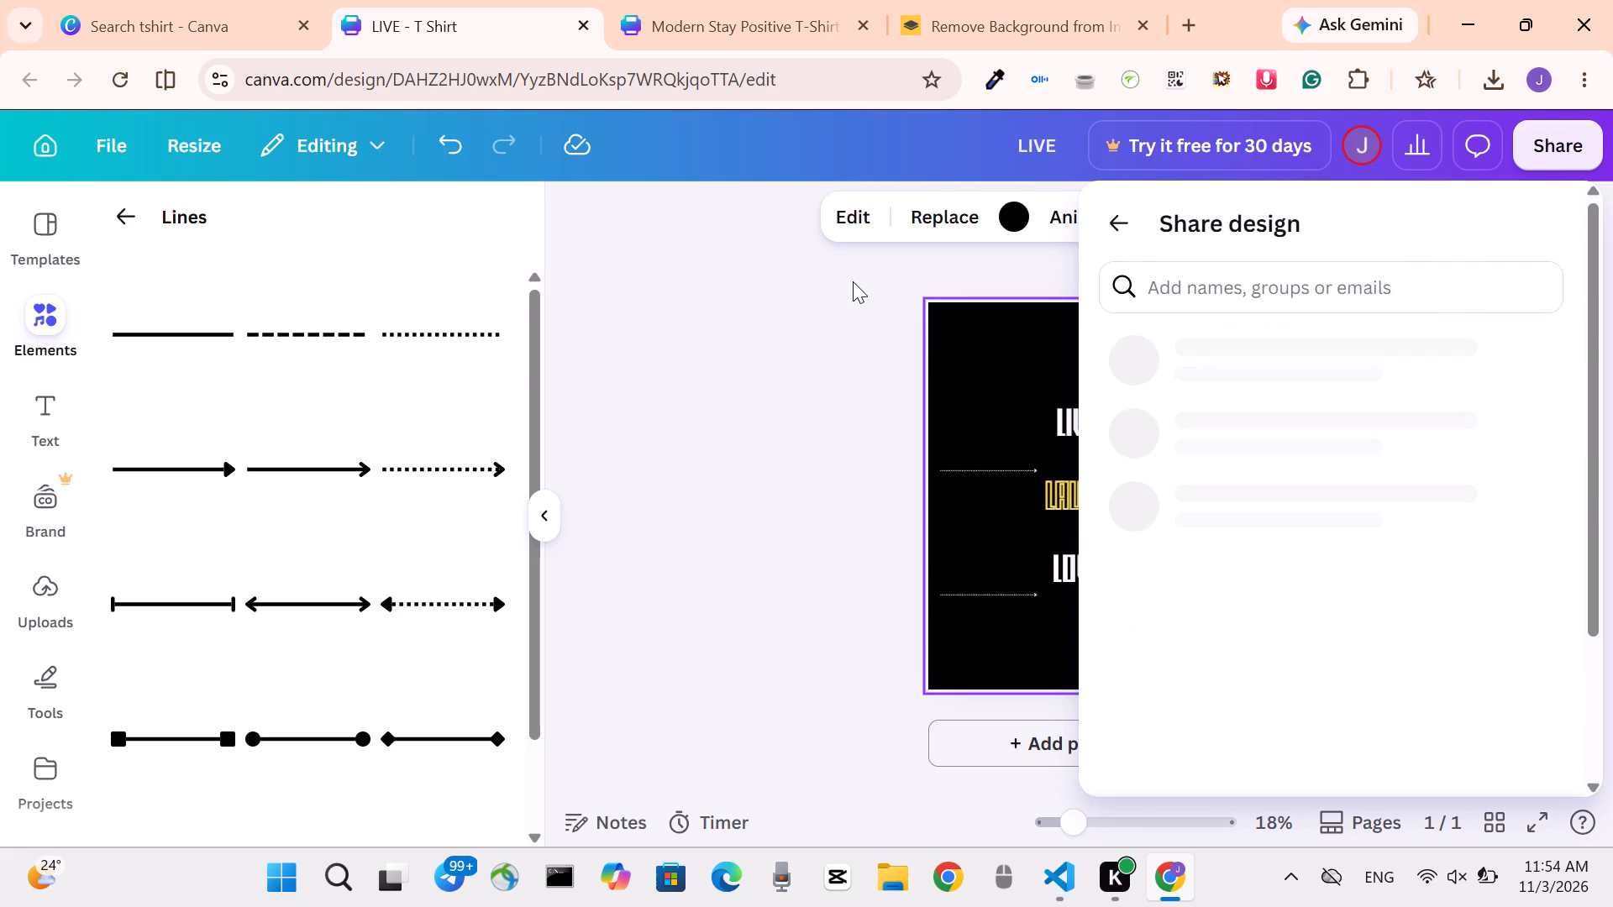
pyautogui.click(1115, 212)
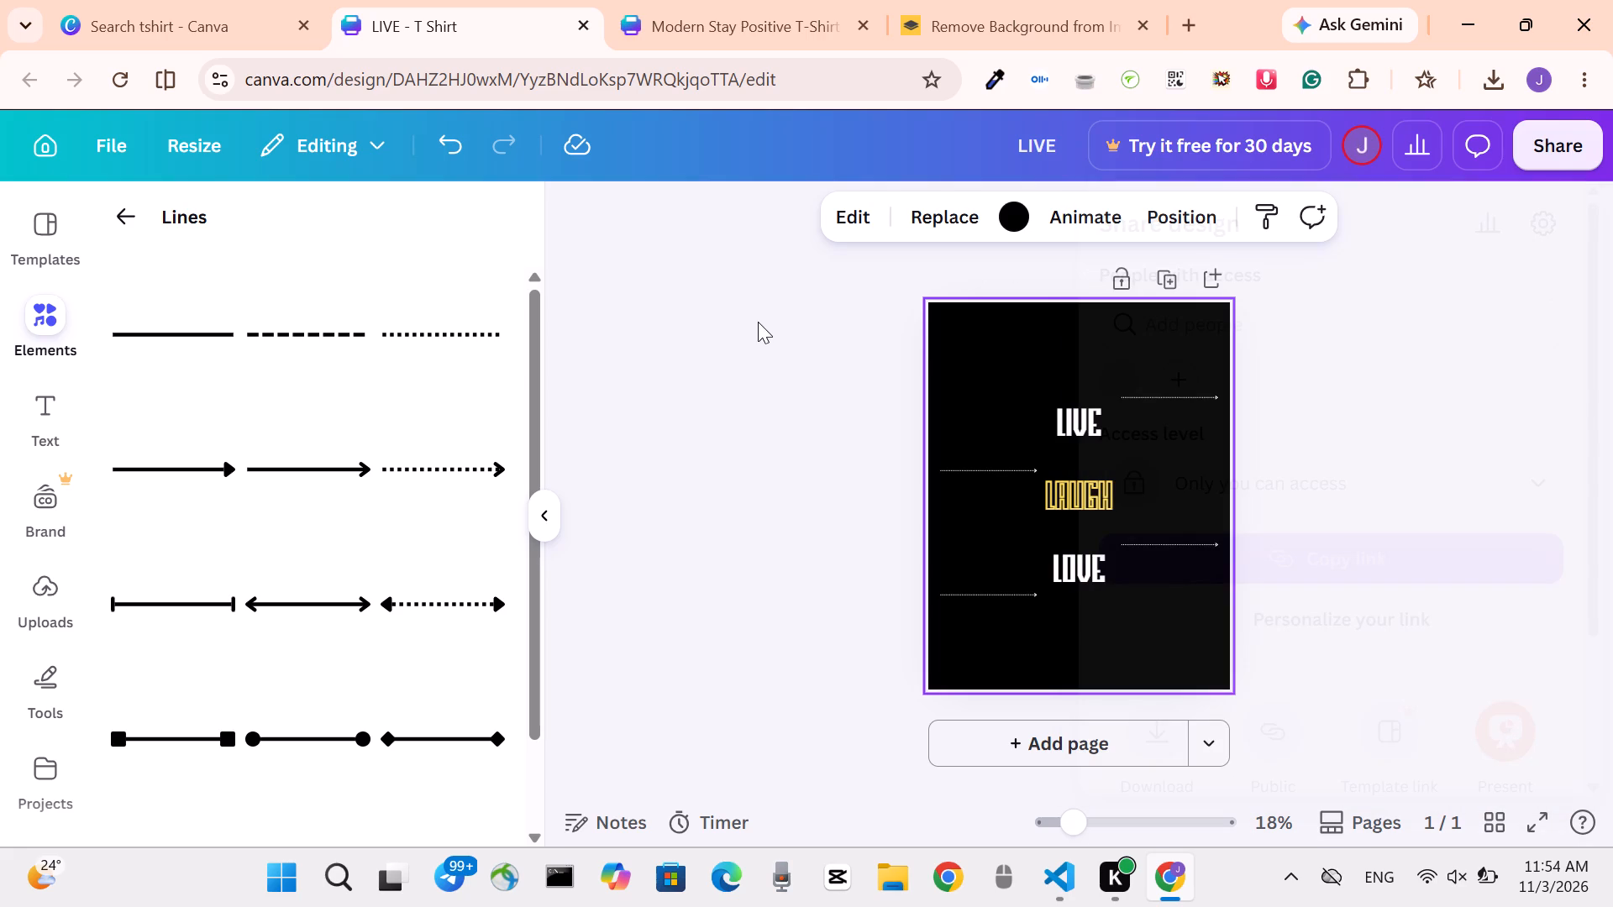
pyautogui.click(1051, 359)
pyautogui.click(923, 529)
# Download the LIVE LAUGH LOVE design as a JPG at medium quality.
pyautogui.click(1548, 135)
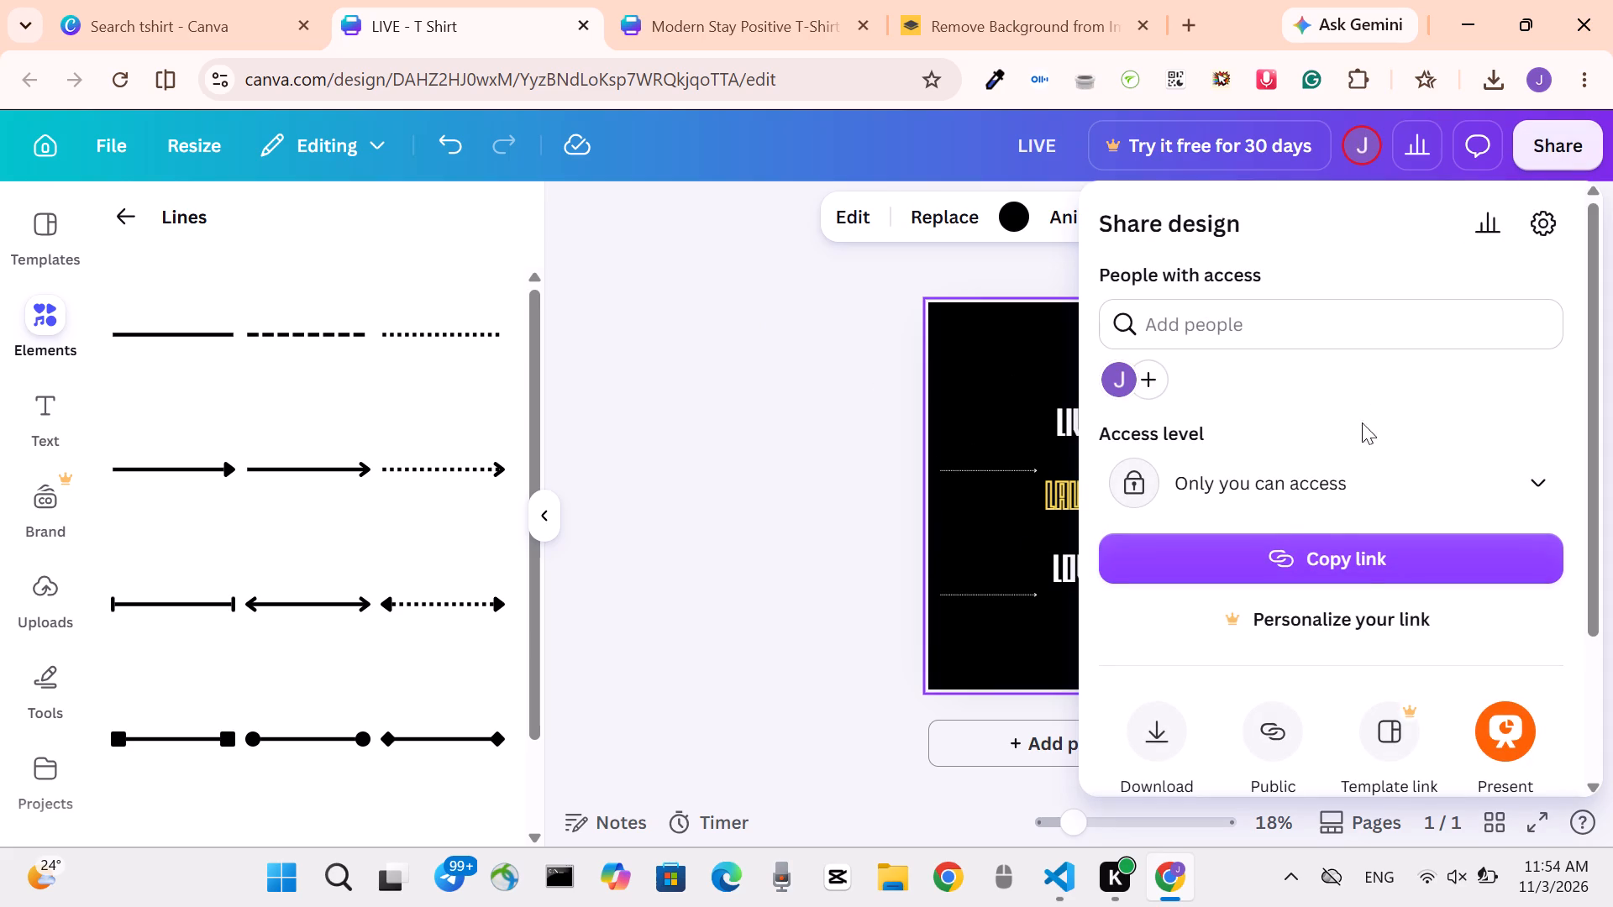
pyautogui.click(1159, 729)
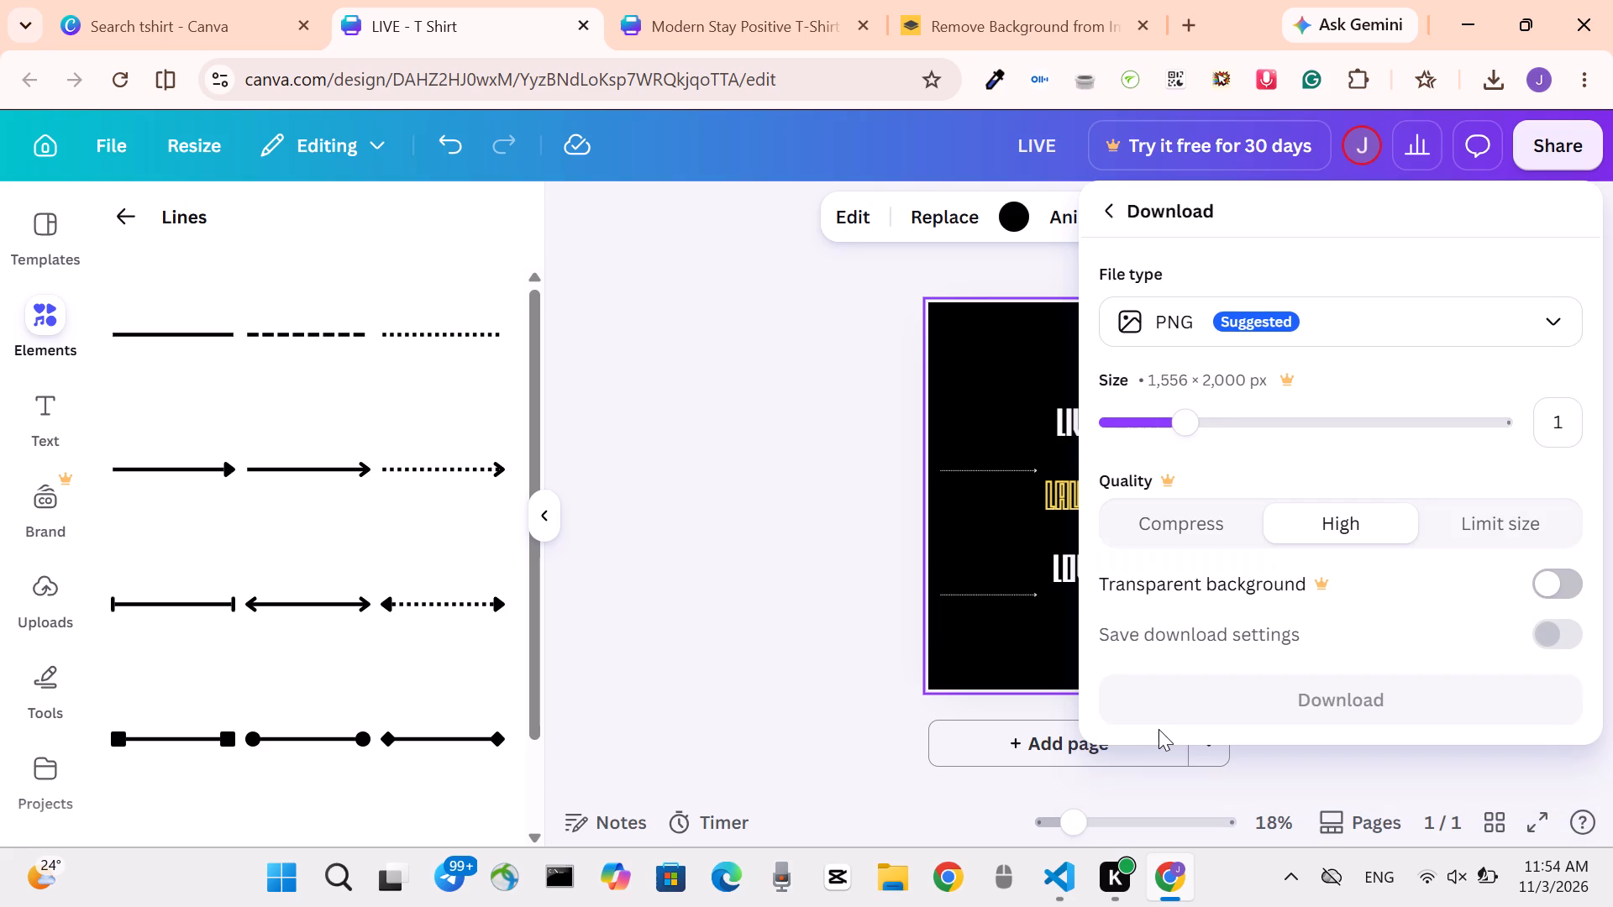
pyautogui.click(1368, 333)
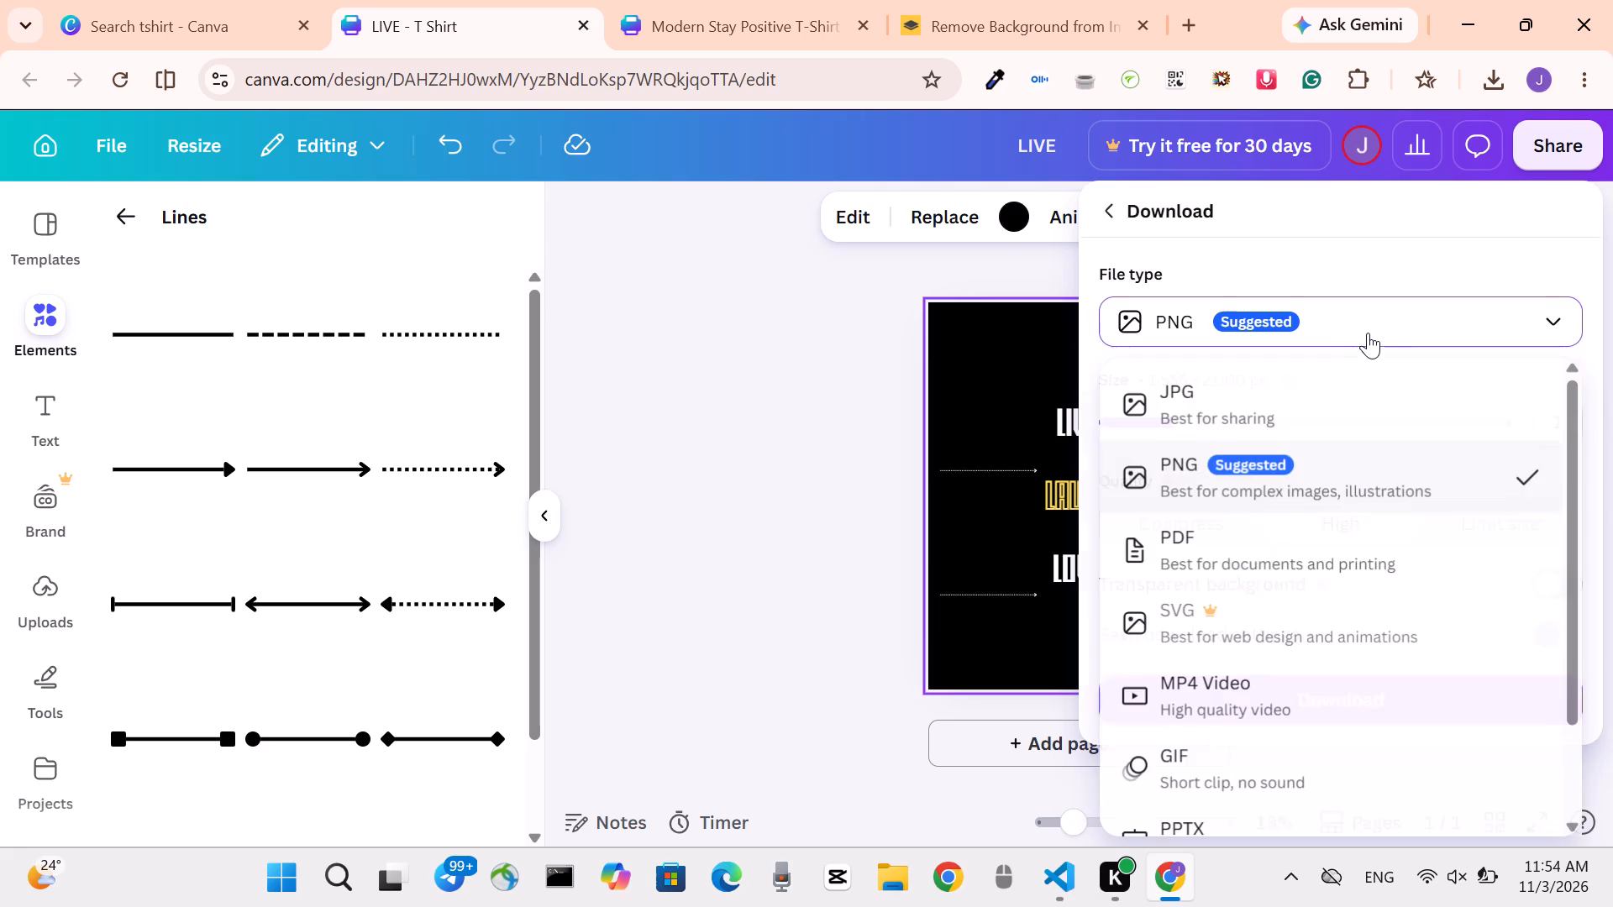
pyautogui.click(1261, 406)
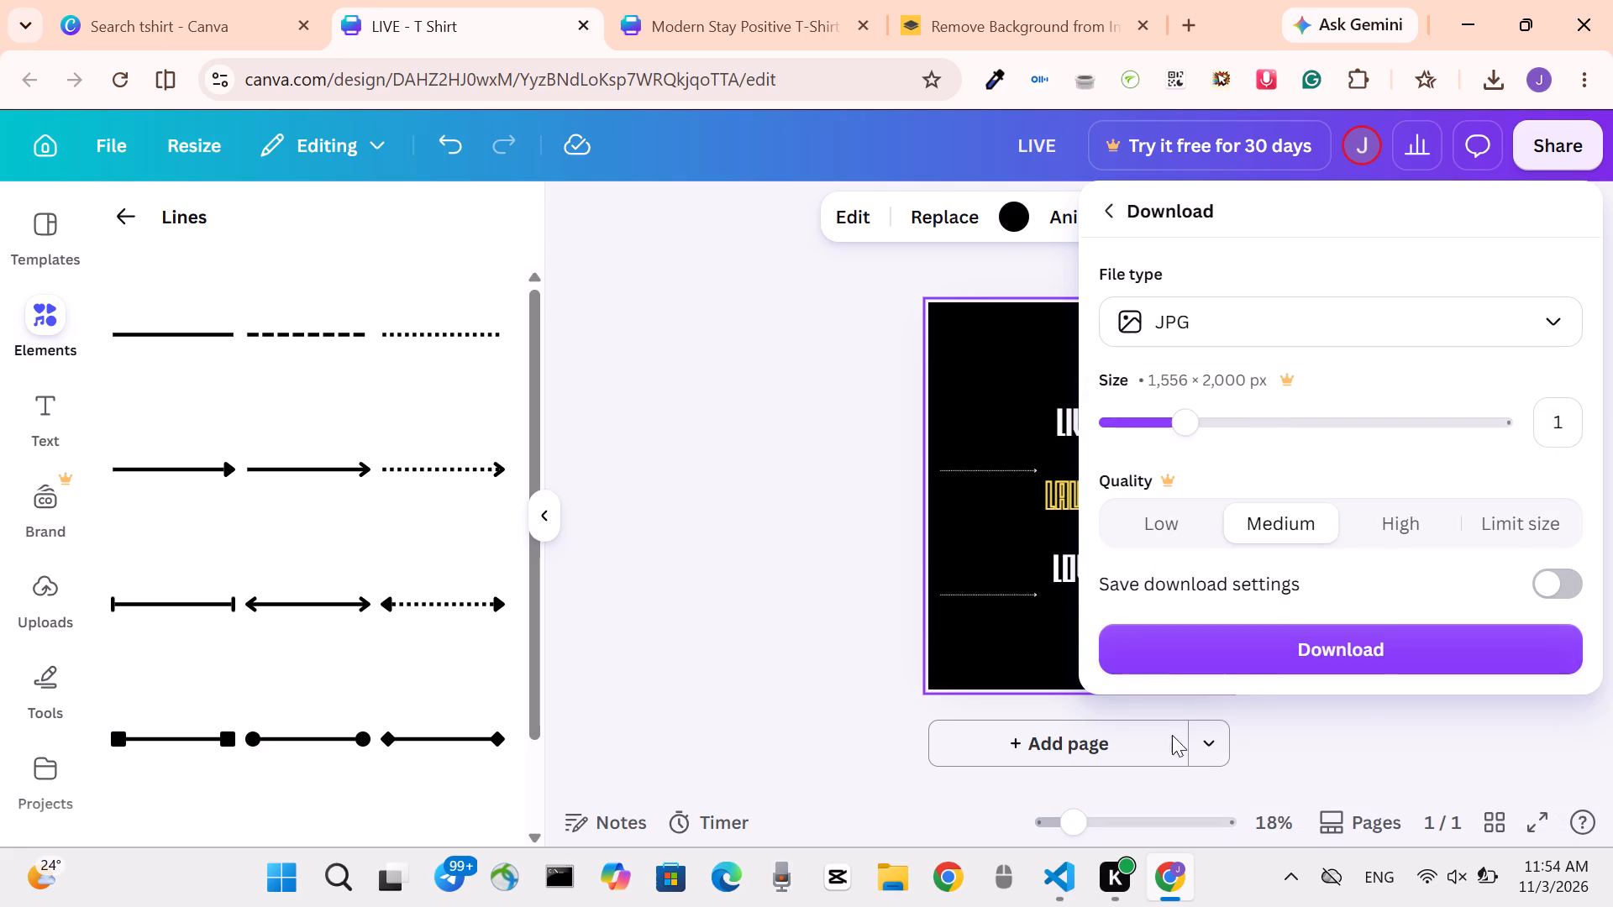
pyautogui.click(1264, 652)
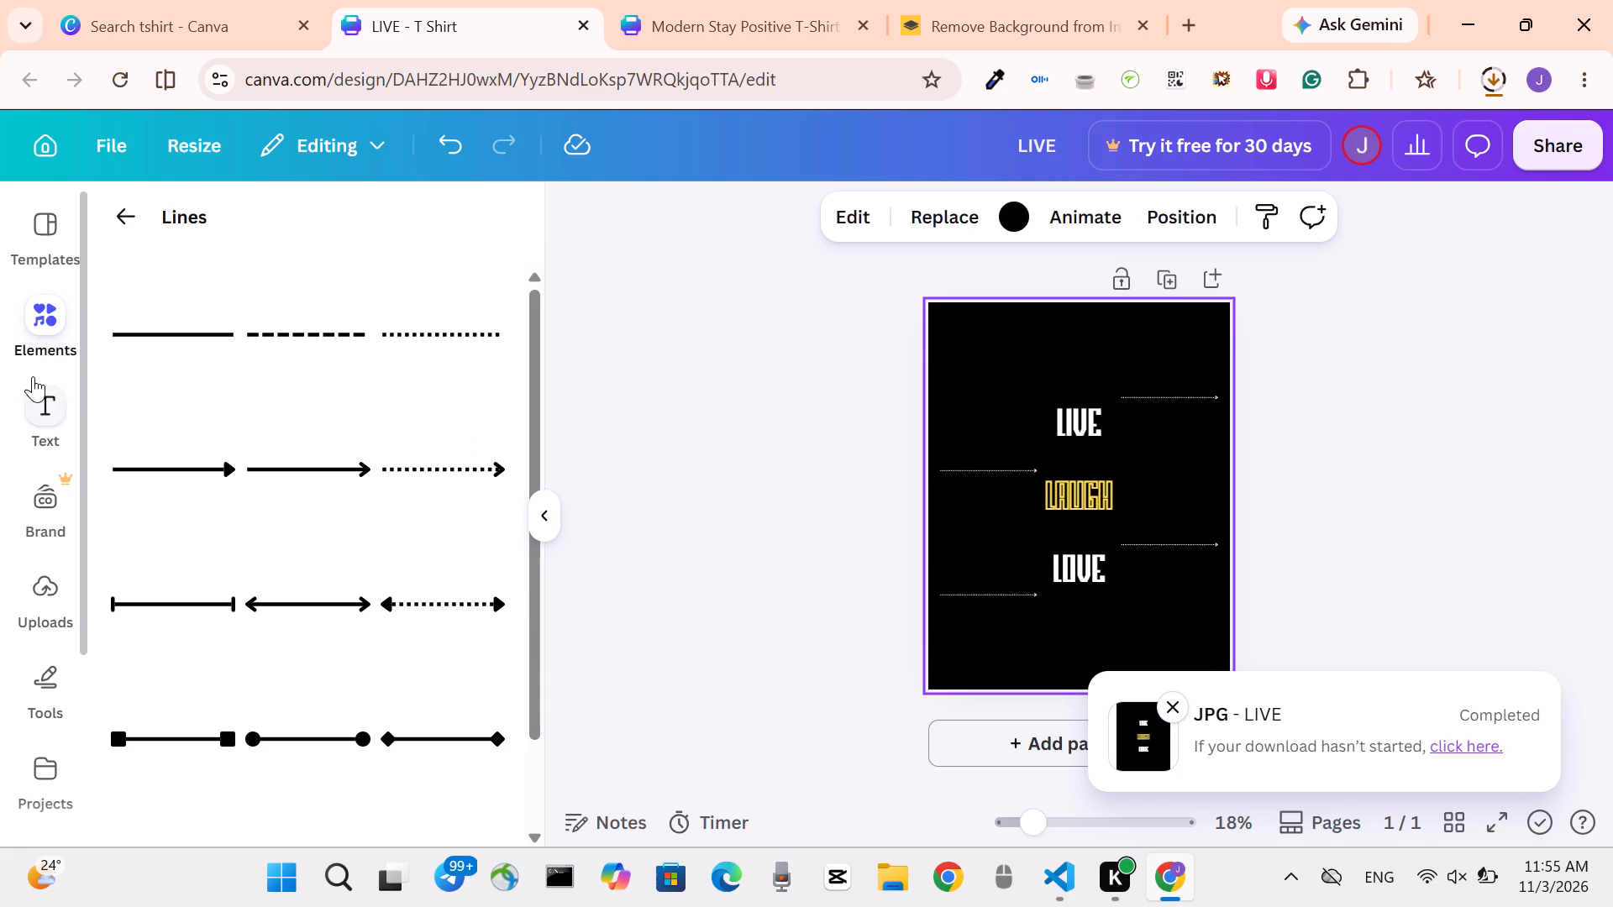
# Return to the home page and create a new custom-size design of 1000 × 1000 px.
pyautogui.click(36, 137)
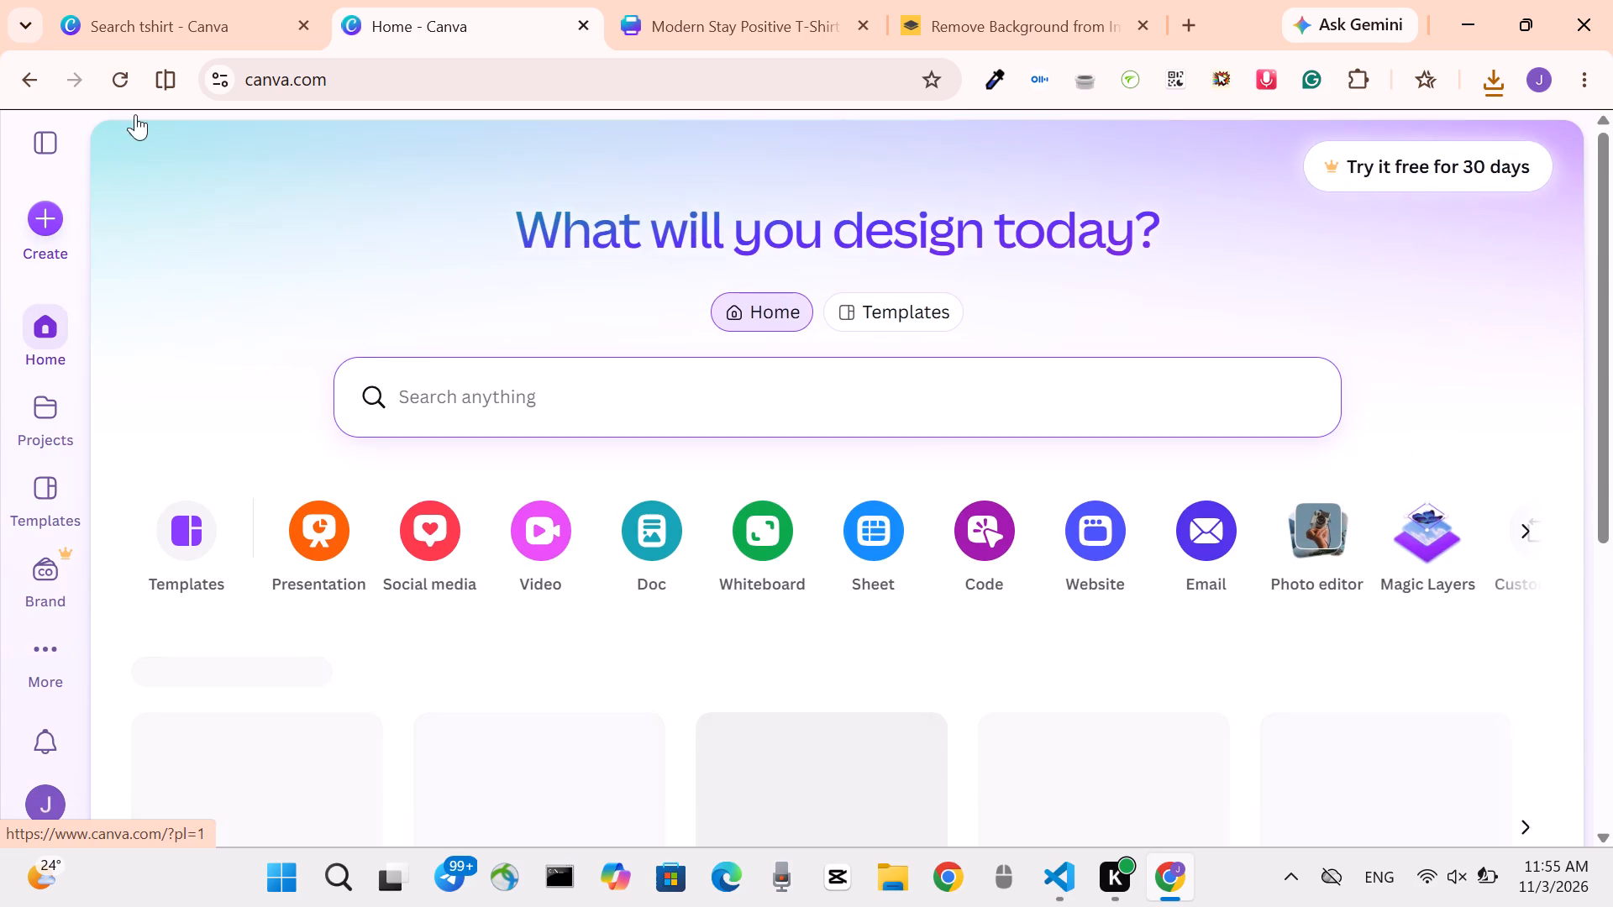
pyautogui.scroll(-2, 429, 322)
pyautogui.scroll(1, 429, 322)
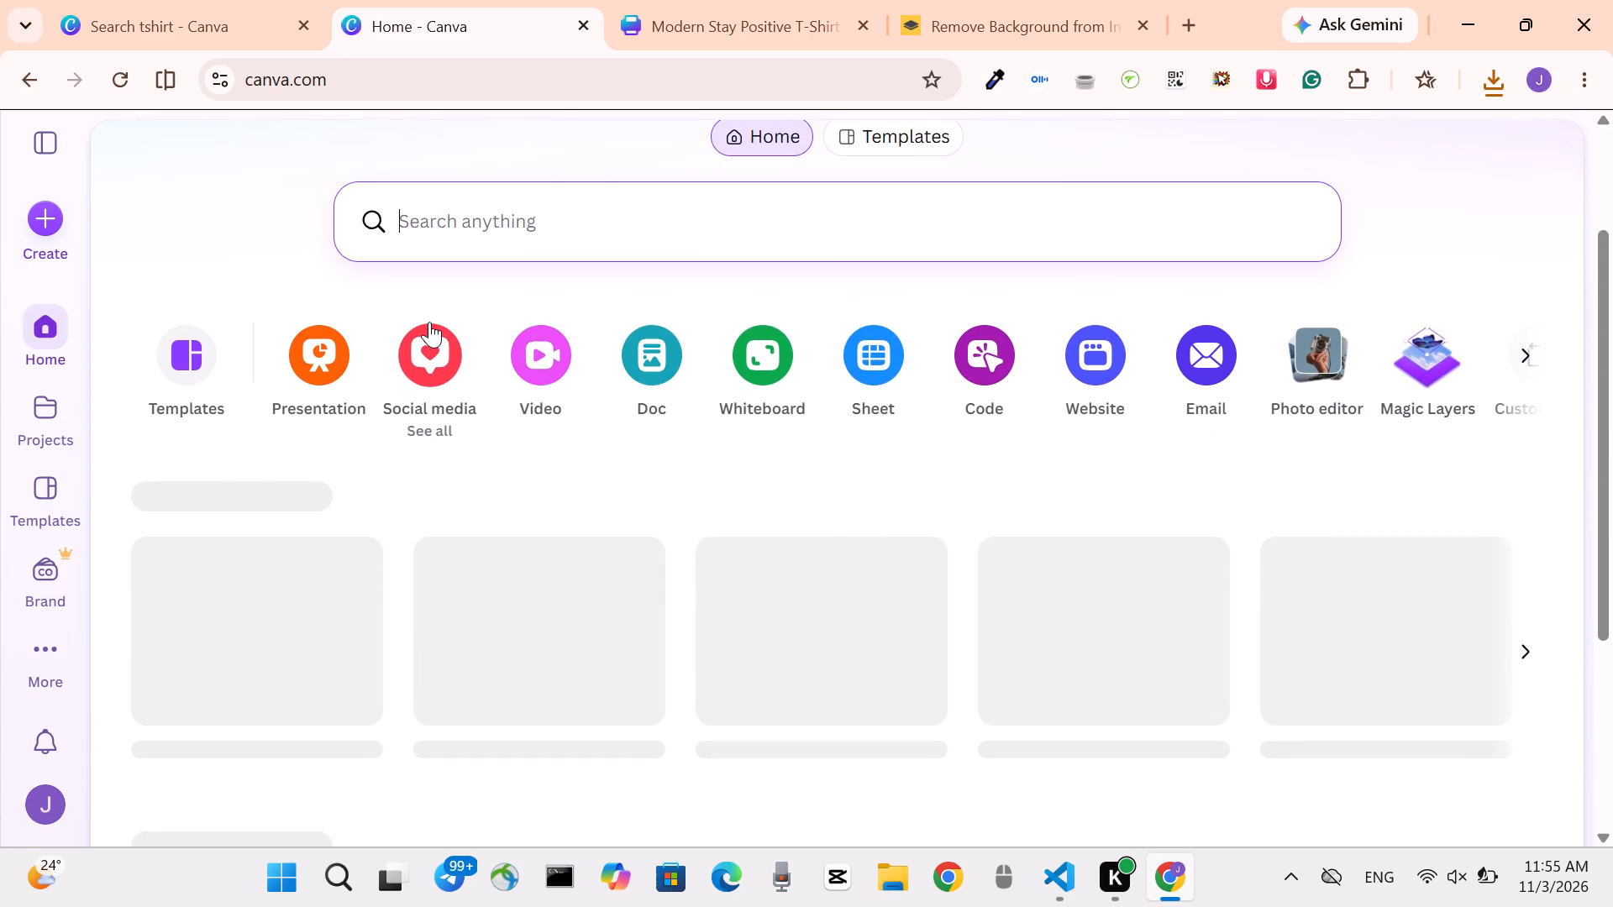
pyautogui.scroll(1, 429, 322)
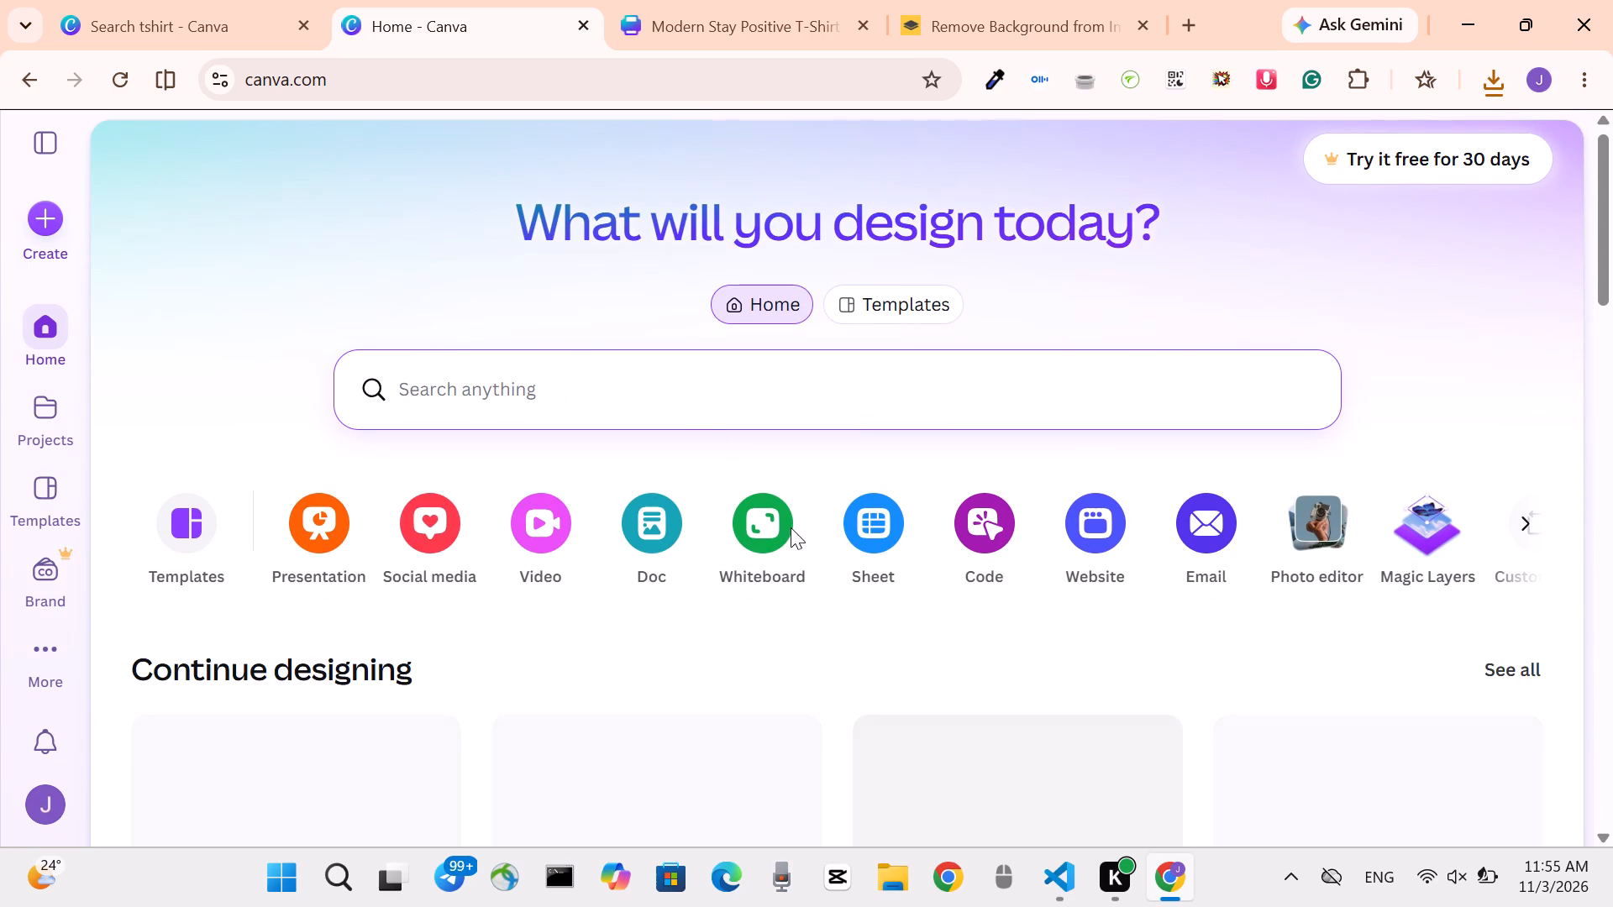
pyautogui.scroll(-2, 792, 558)
pyautogui.scroll(1, 792, 558)
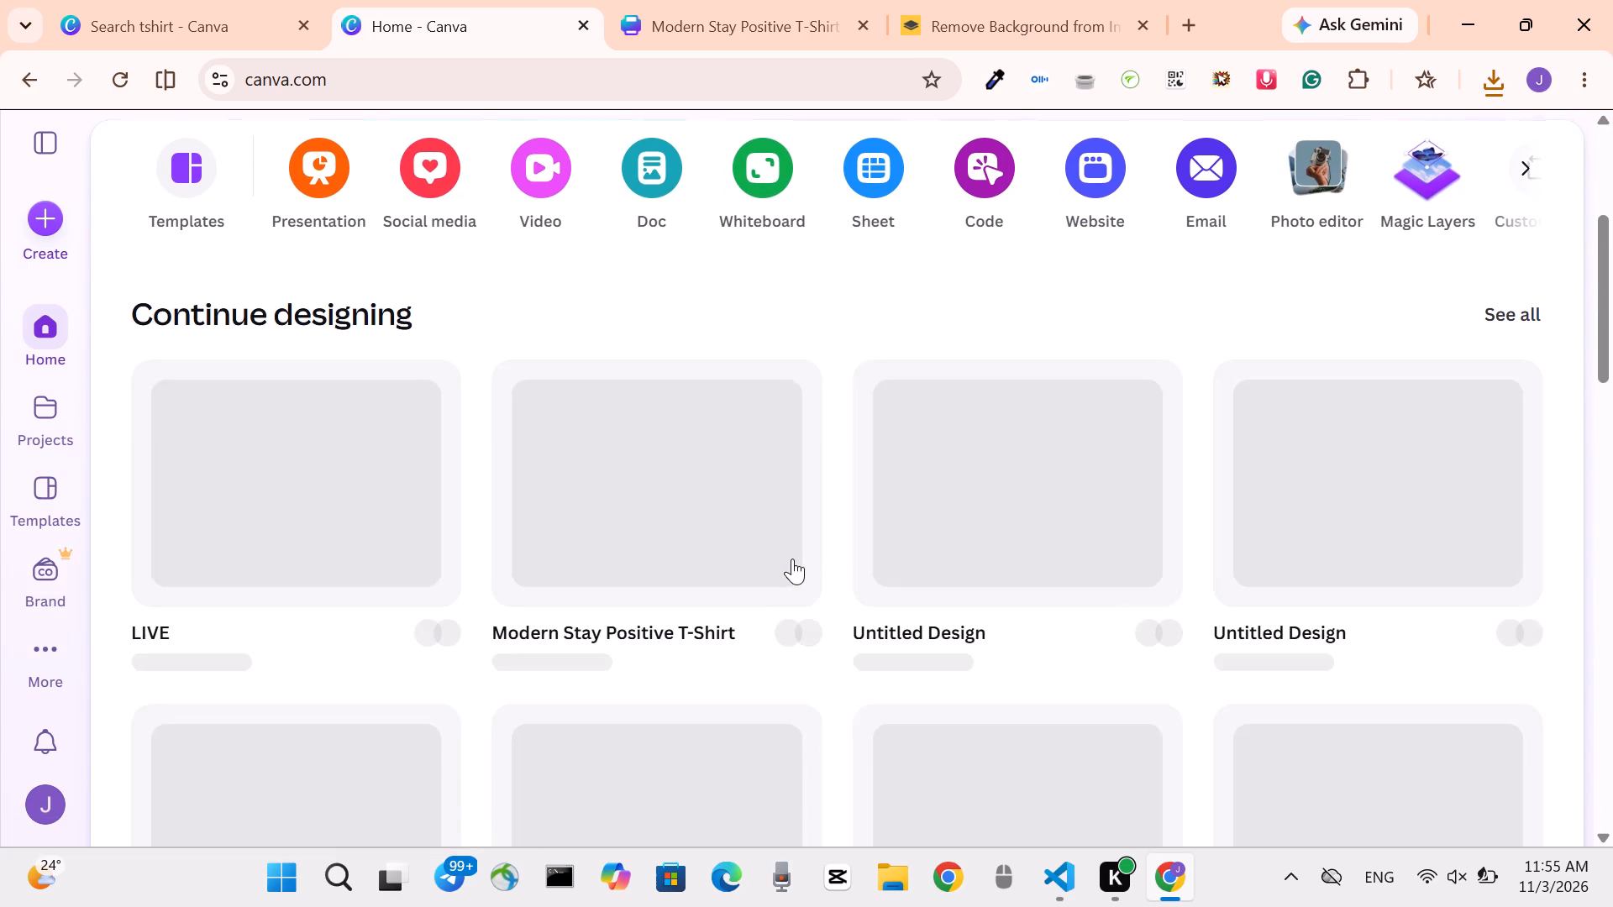
pyautogui.scroll(1, 792, 558)
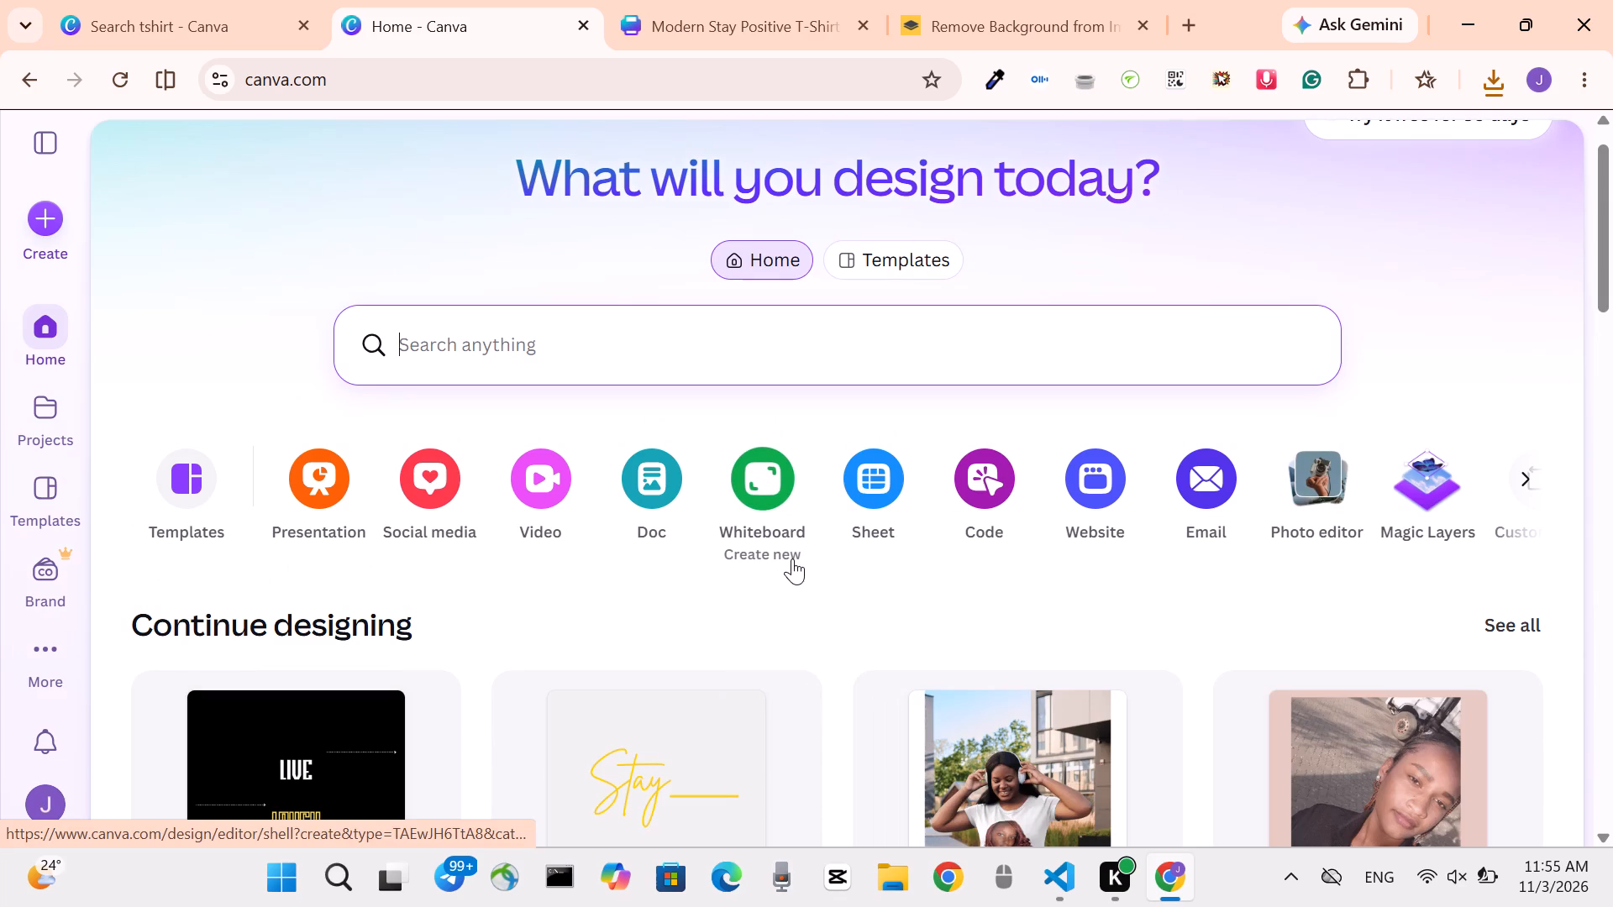
pyautogui.click(1521, 476)
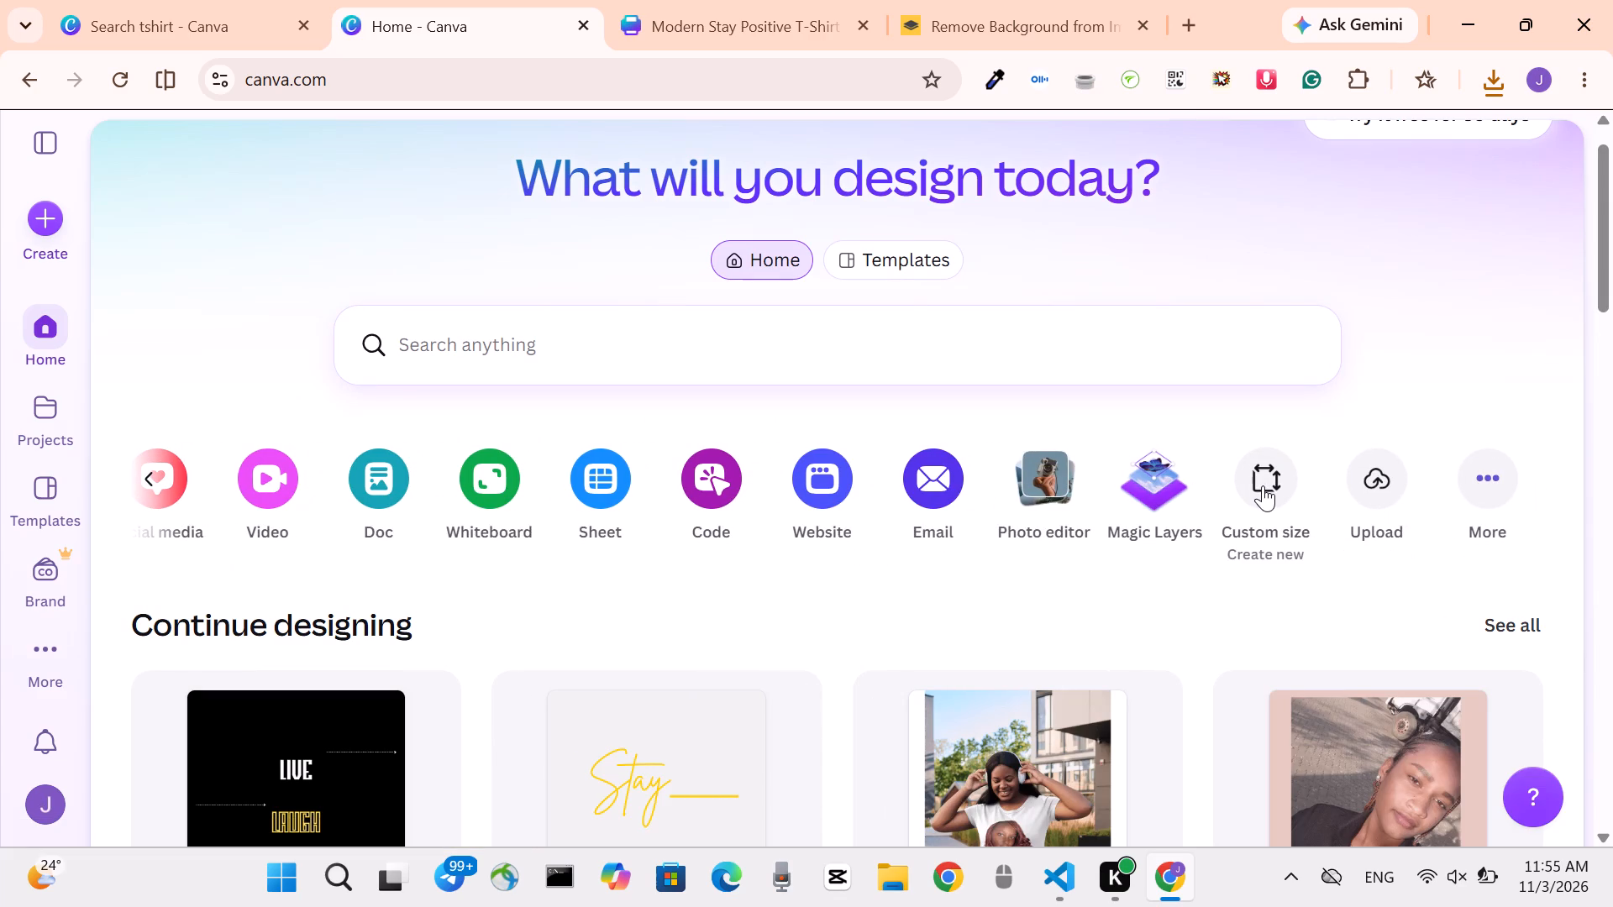
pyautogui.click(1263, 485)
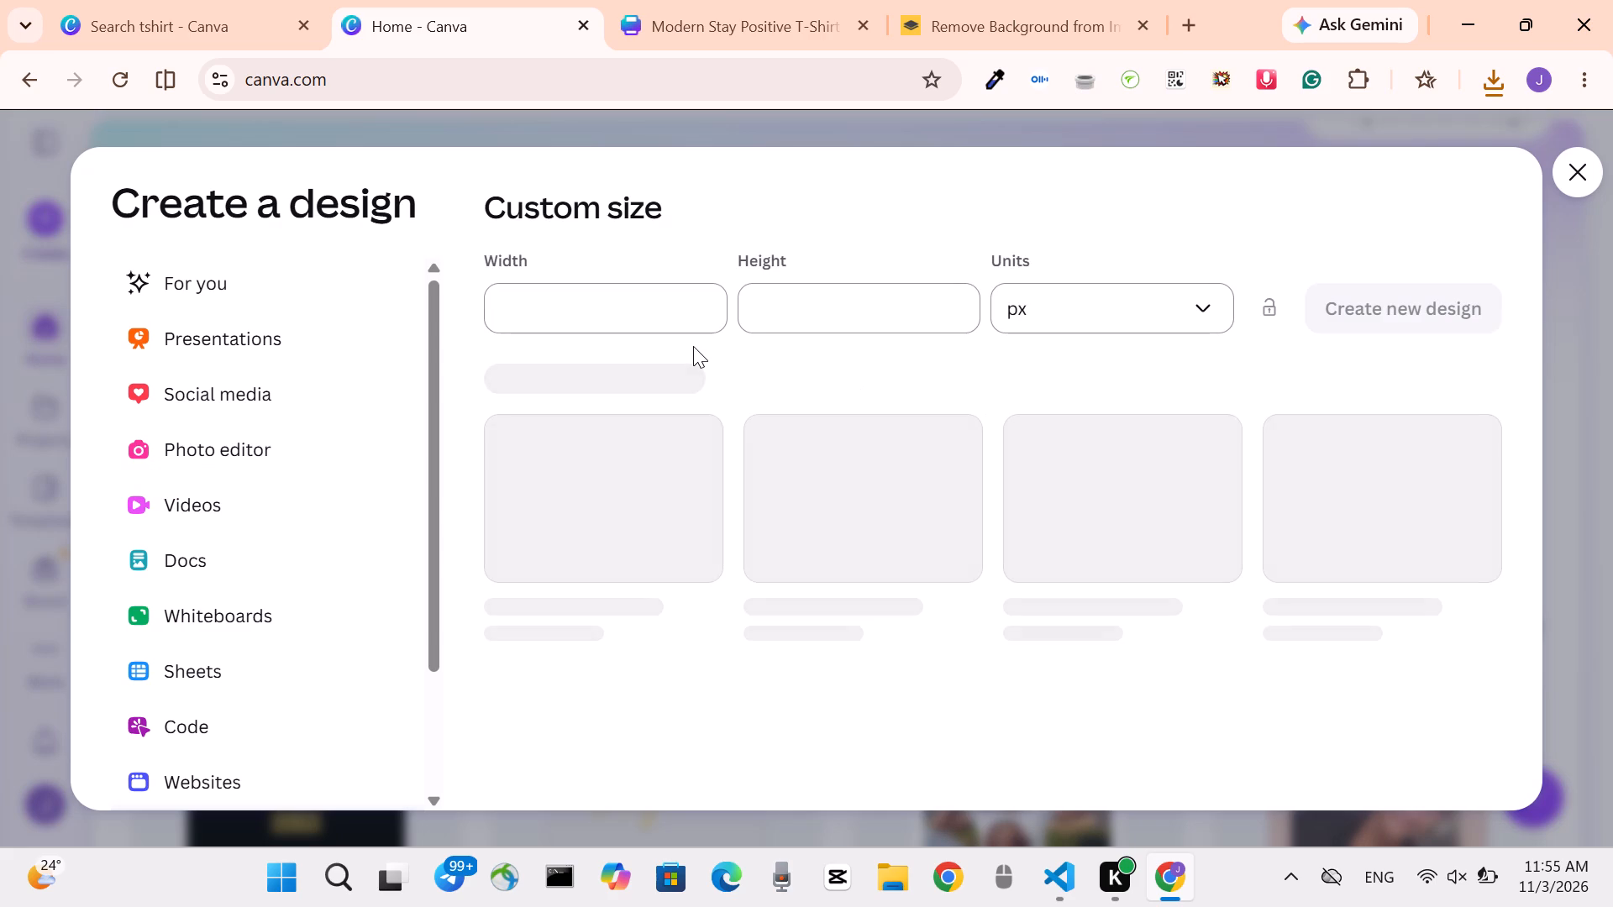
pyautogui.click(617, 301)
pyautogui.click(595, 302)
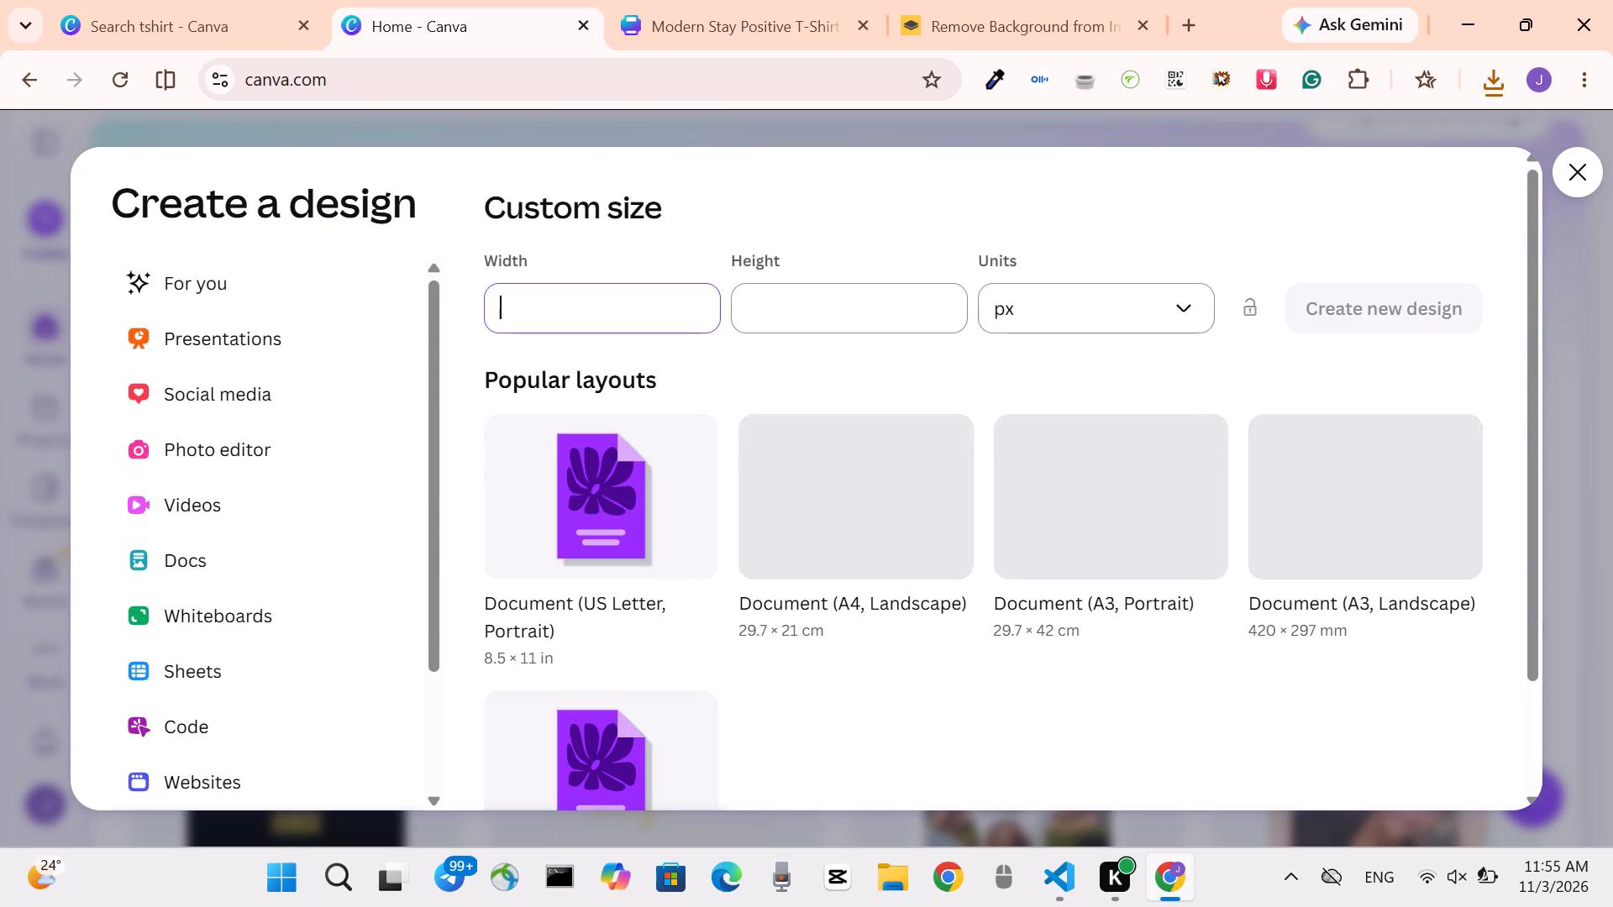
pyautogui.write('10000')
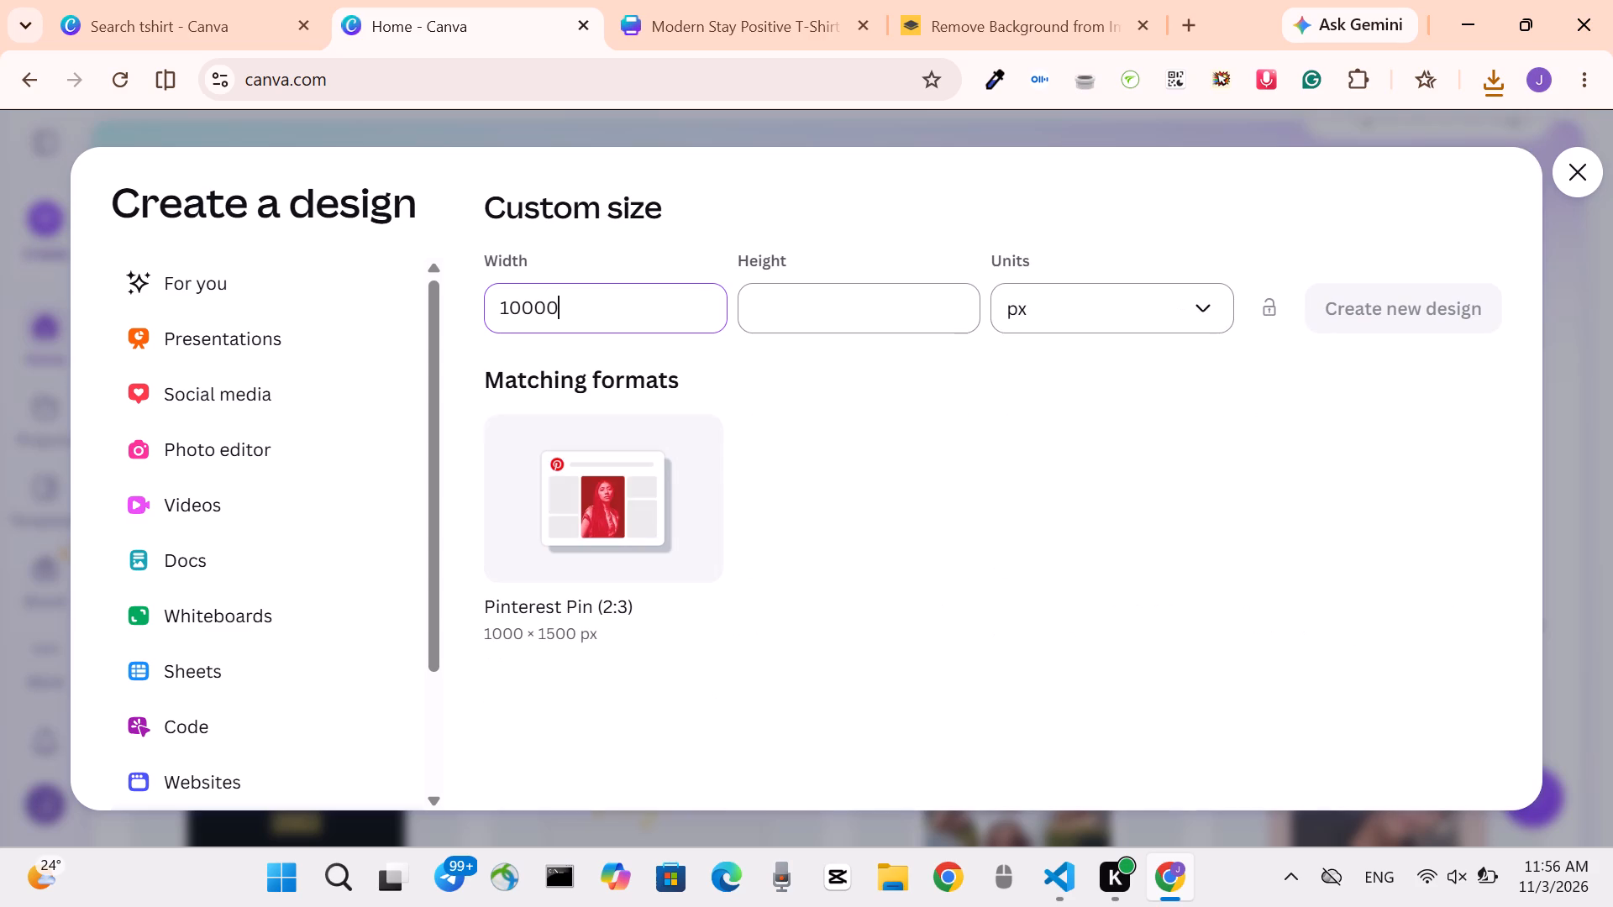
pyautogui.click(794, 298)
pyautogui.write('1000')
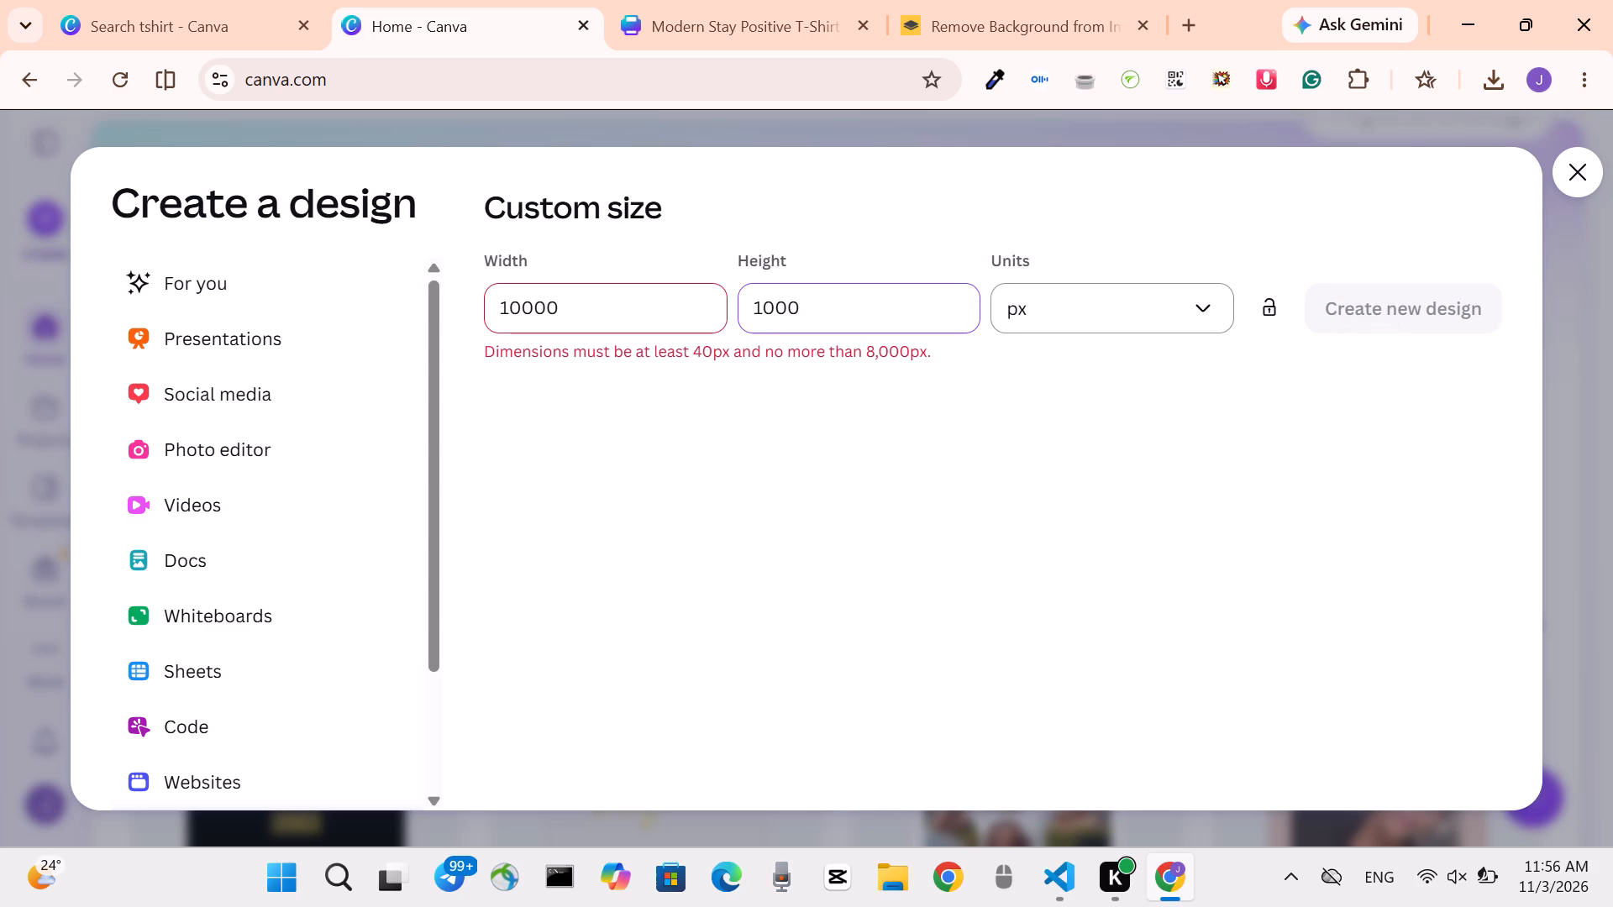
pyautogui.click(575, 315)
pyautogui.press('BackSpace')
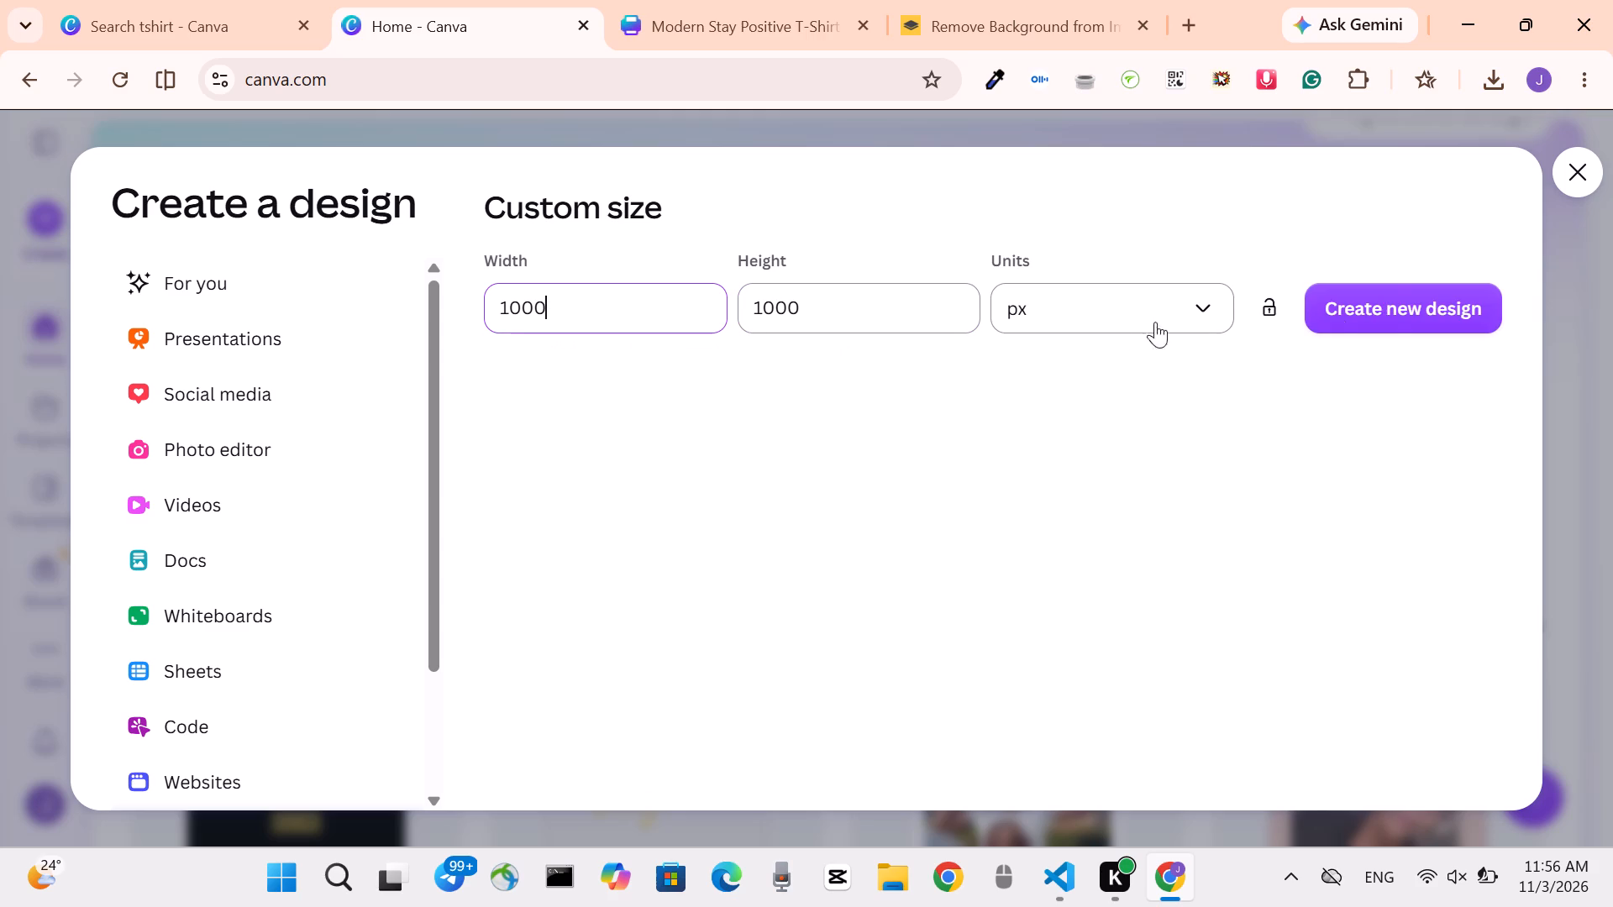
pyautogui.click(1395, 296)
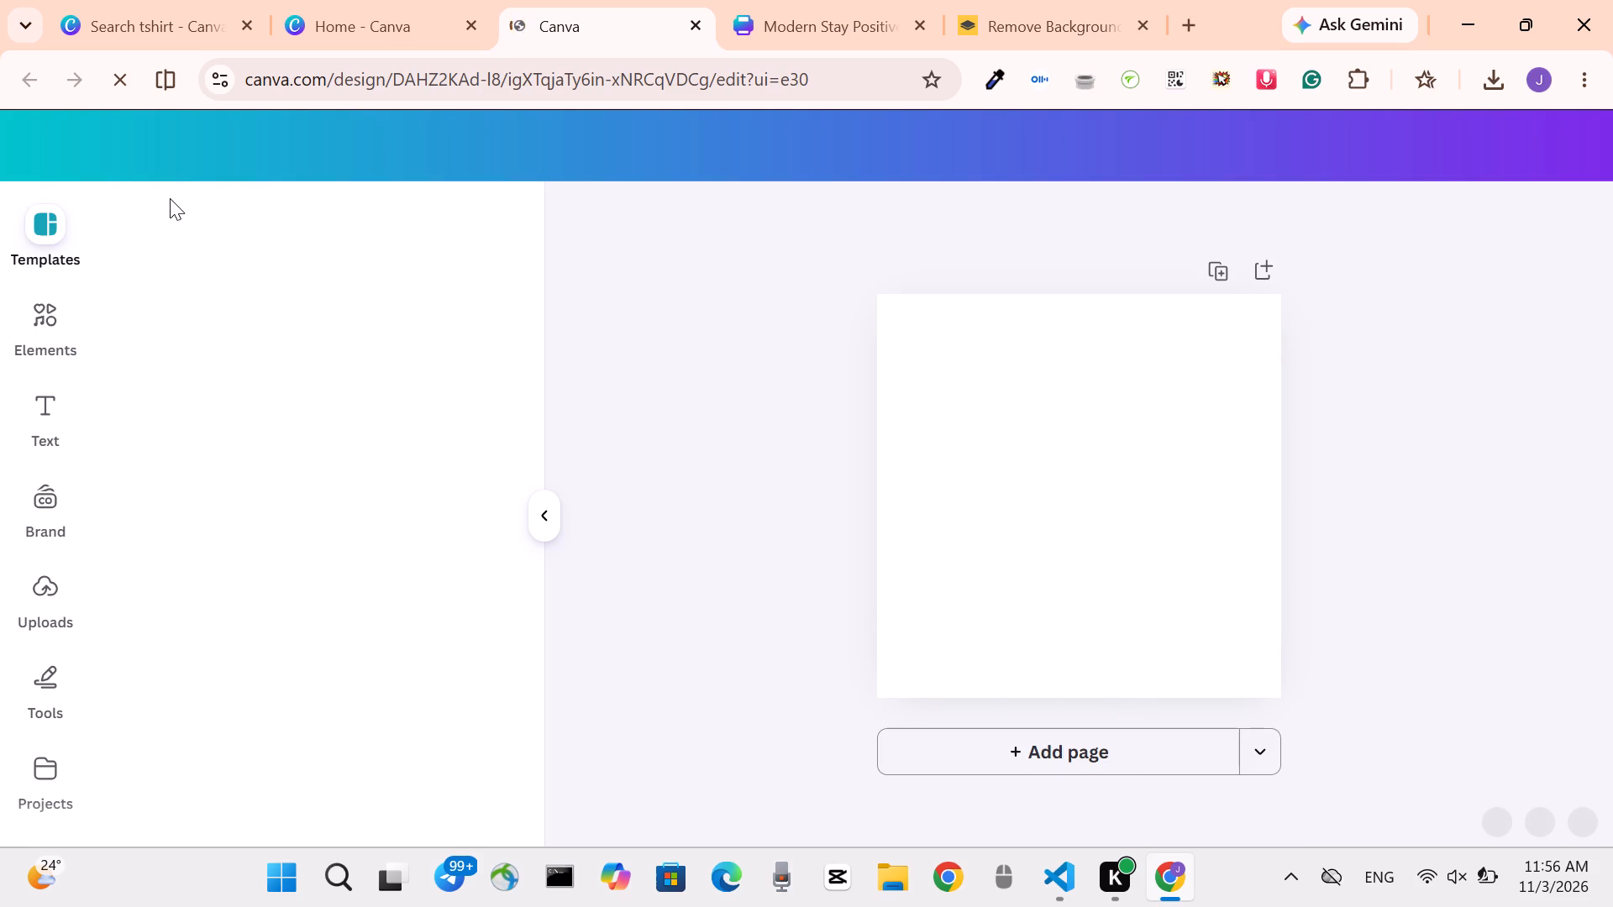
# Upload the LIVE image from the Downloads folder to the design's uploads.
pyautogui.click(43, 576)
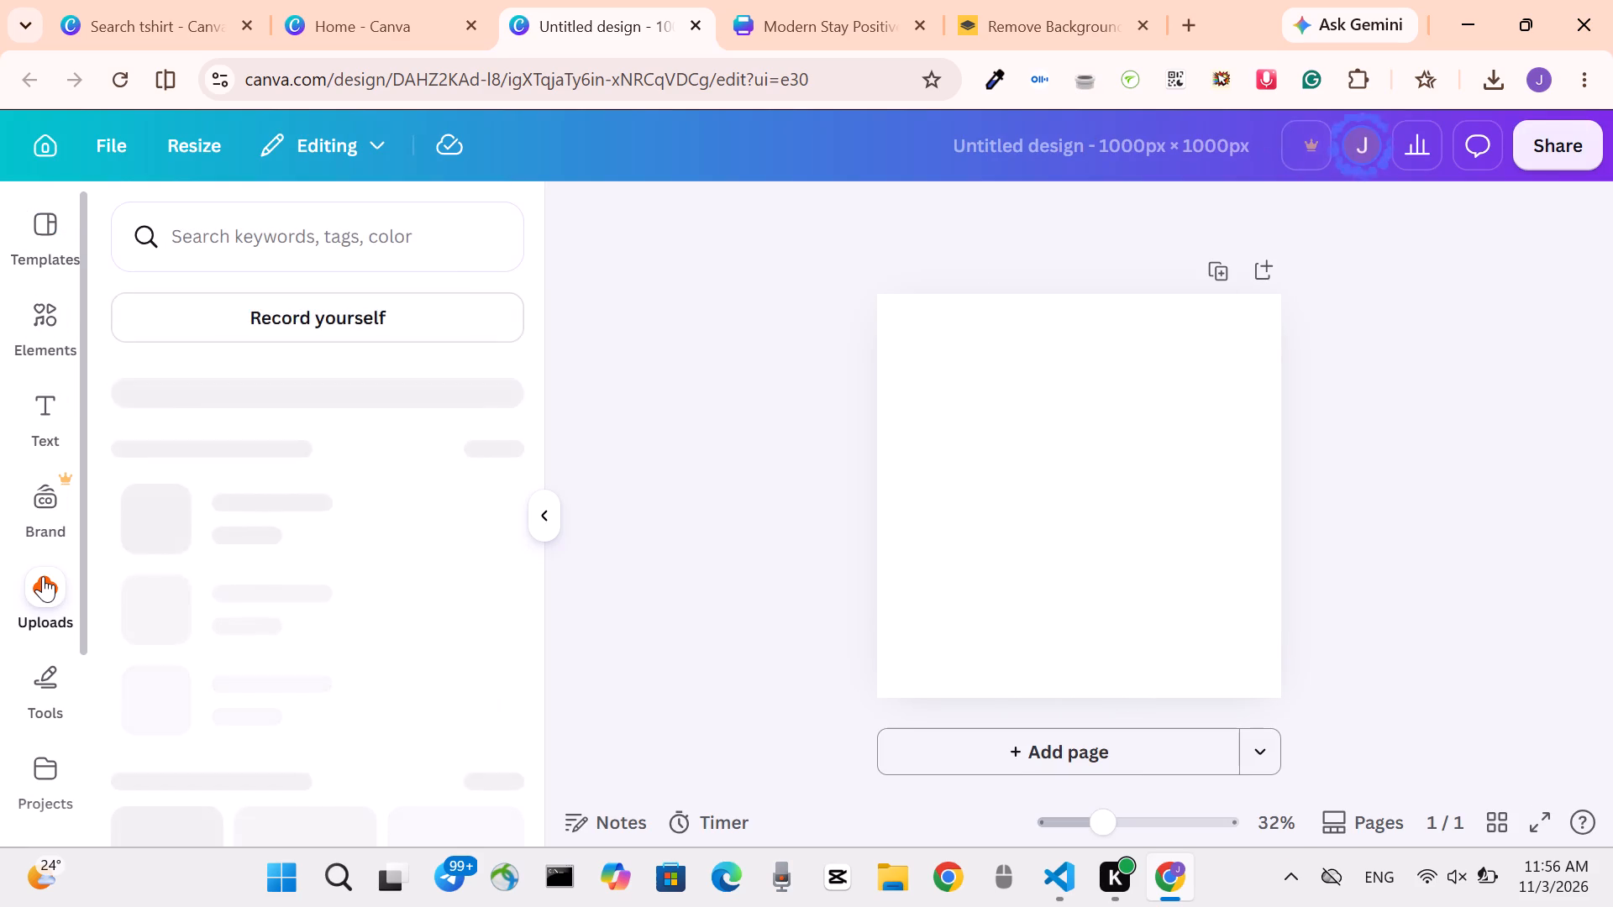
pyautogui.click(338, 322)
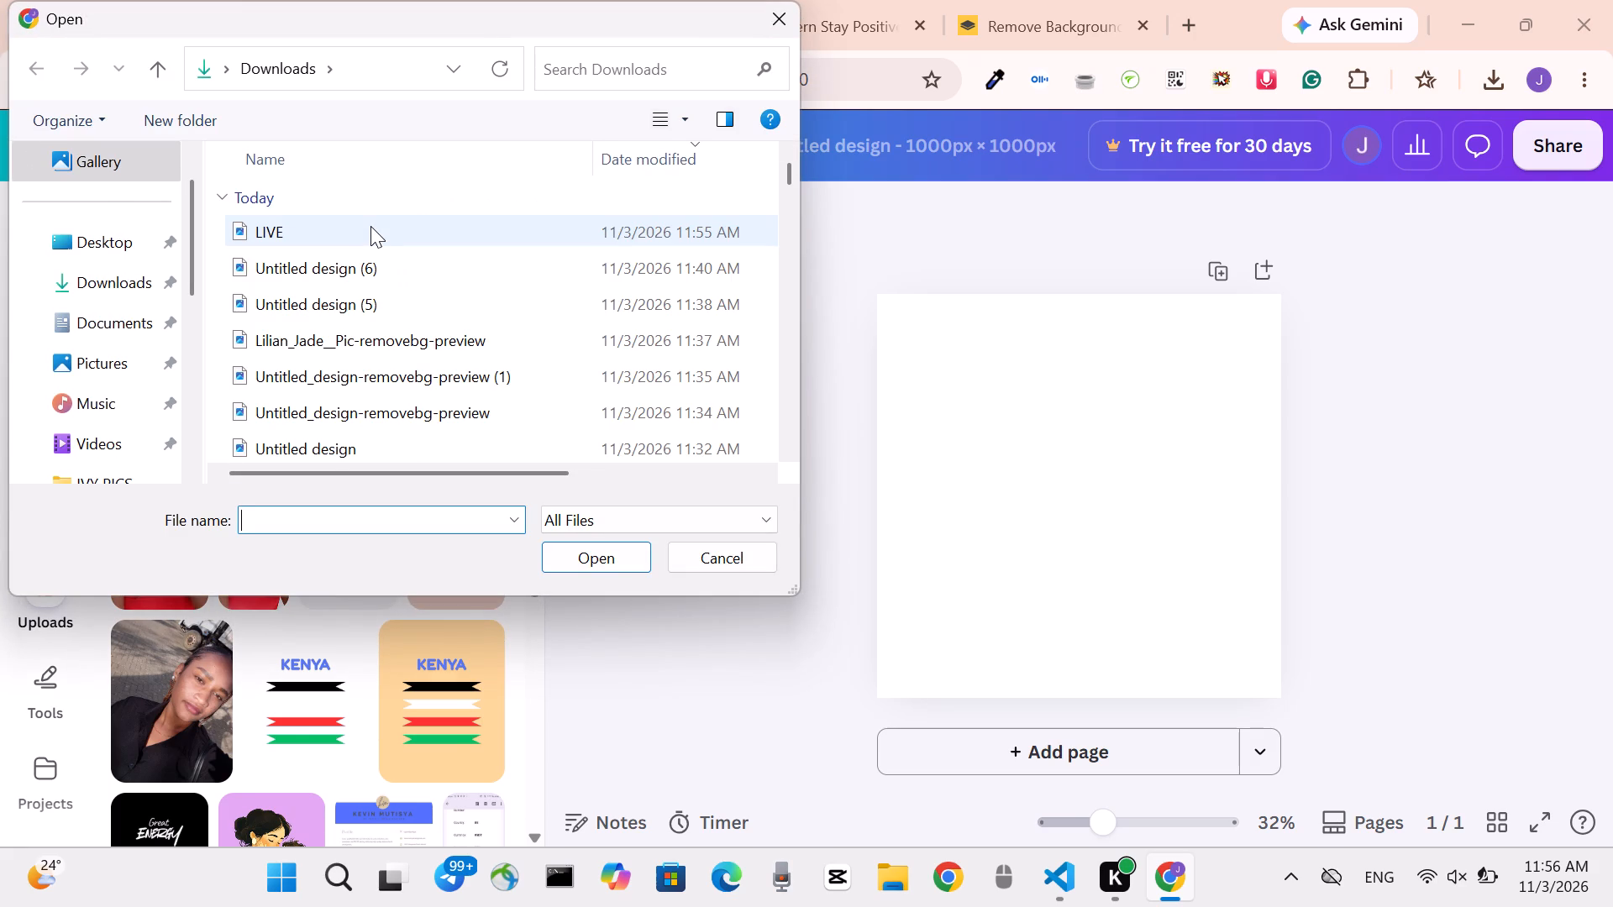
pyautogui.click(351, 226)
pyautogui.click(572, 555)
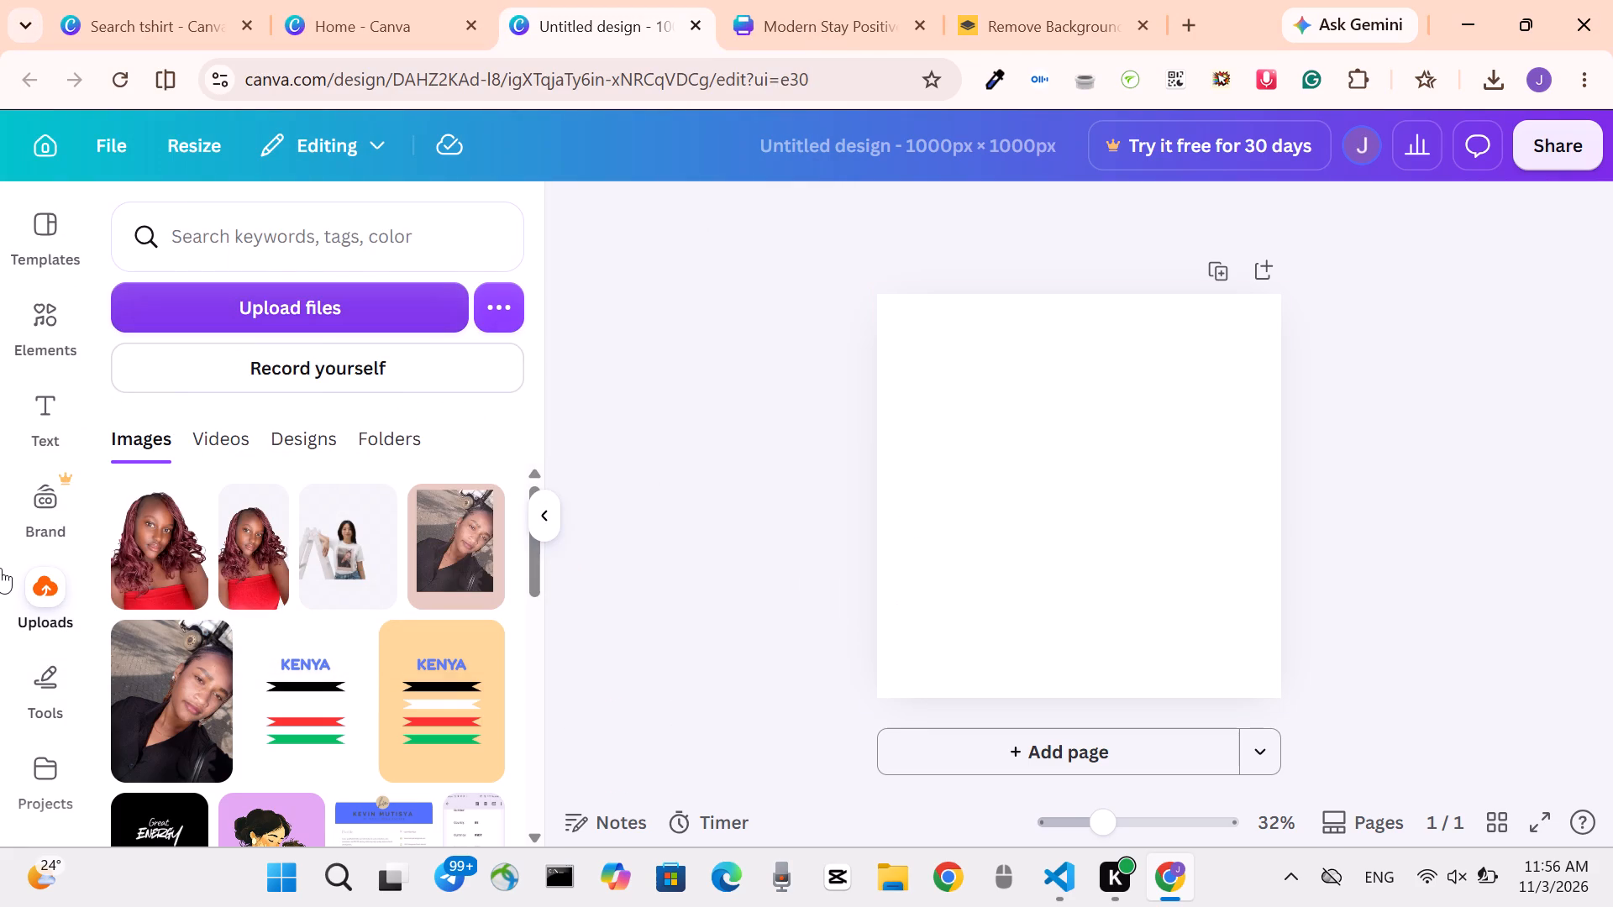
# Search the apps for "mock", pick the Mockups suggestion and open the Mockups app.
pyautogui.scroll(-3, 68, 716)
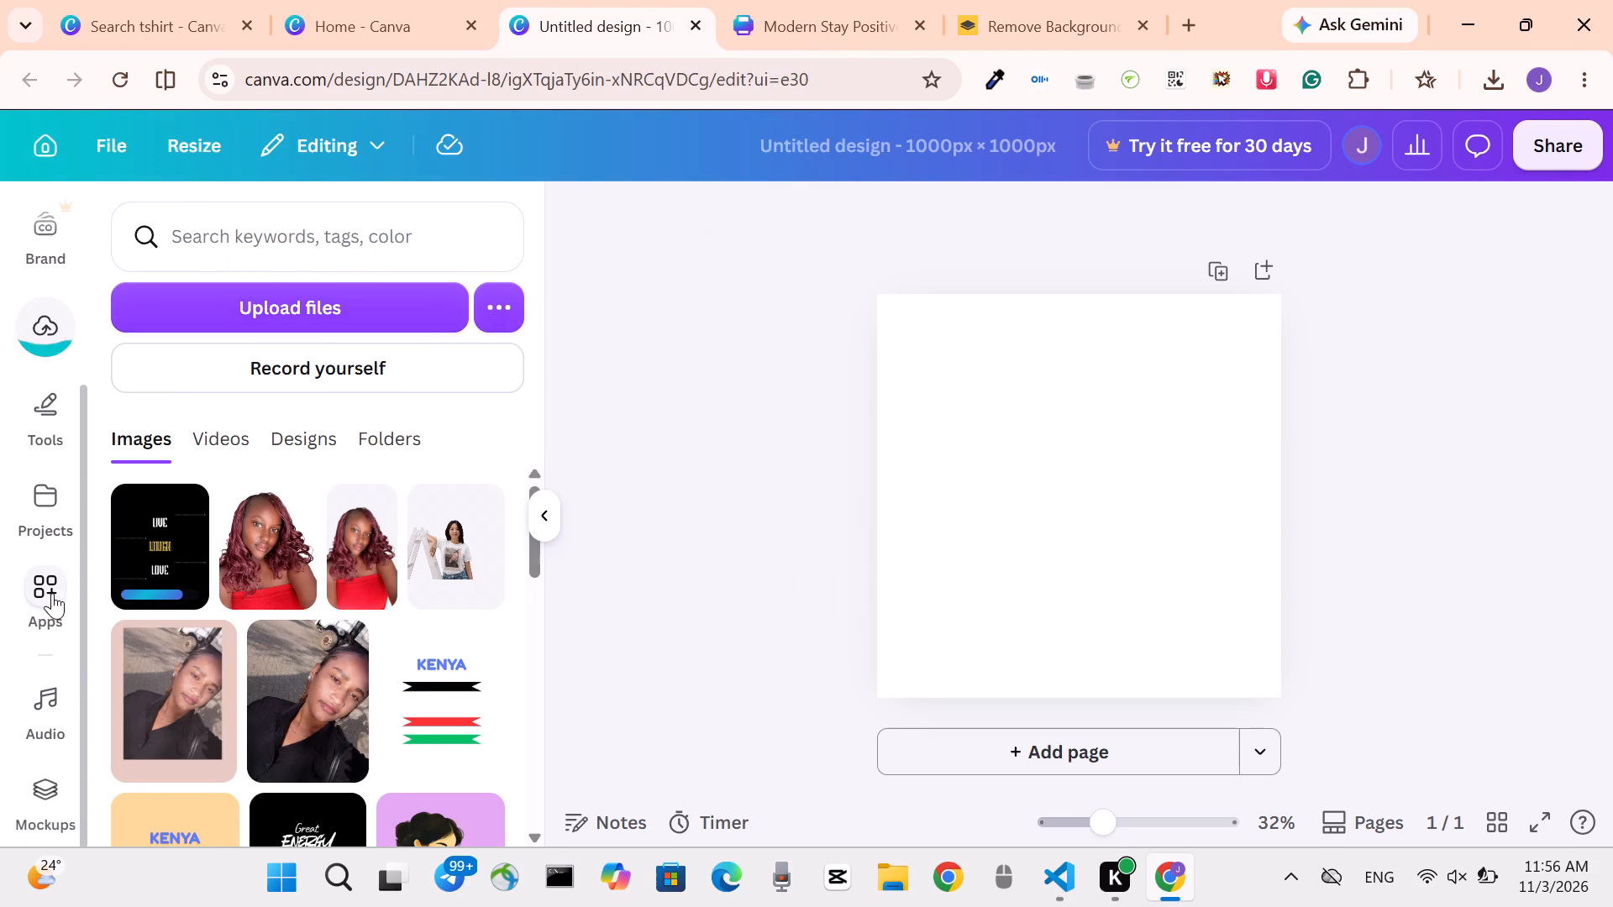
pyautogui.click(52, 590)
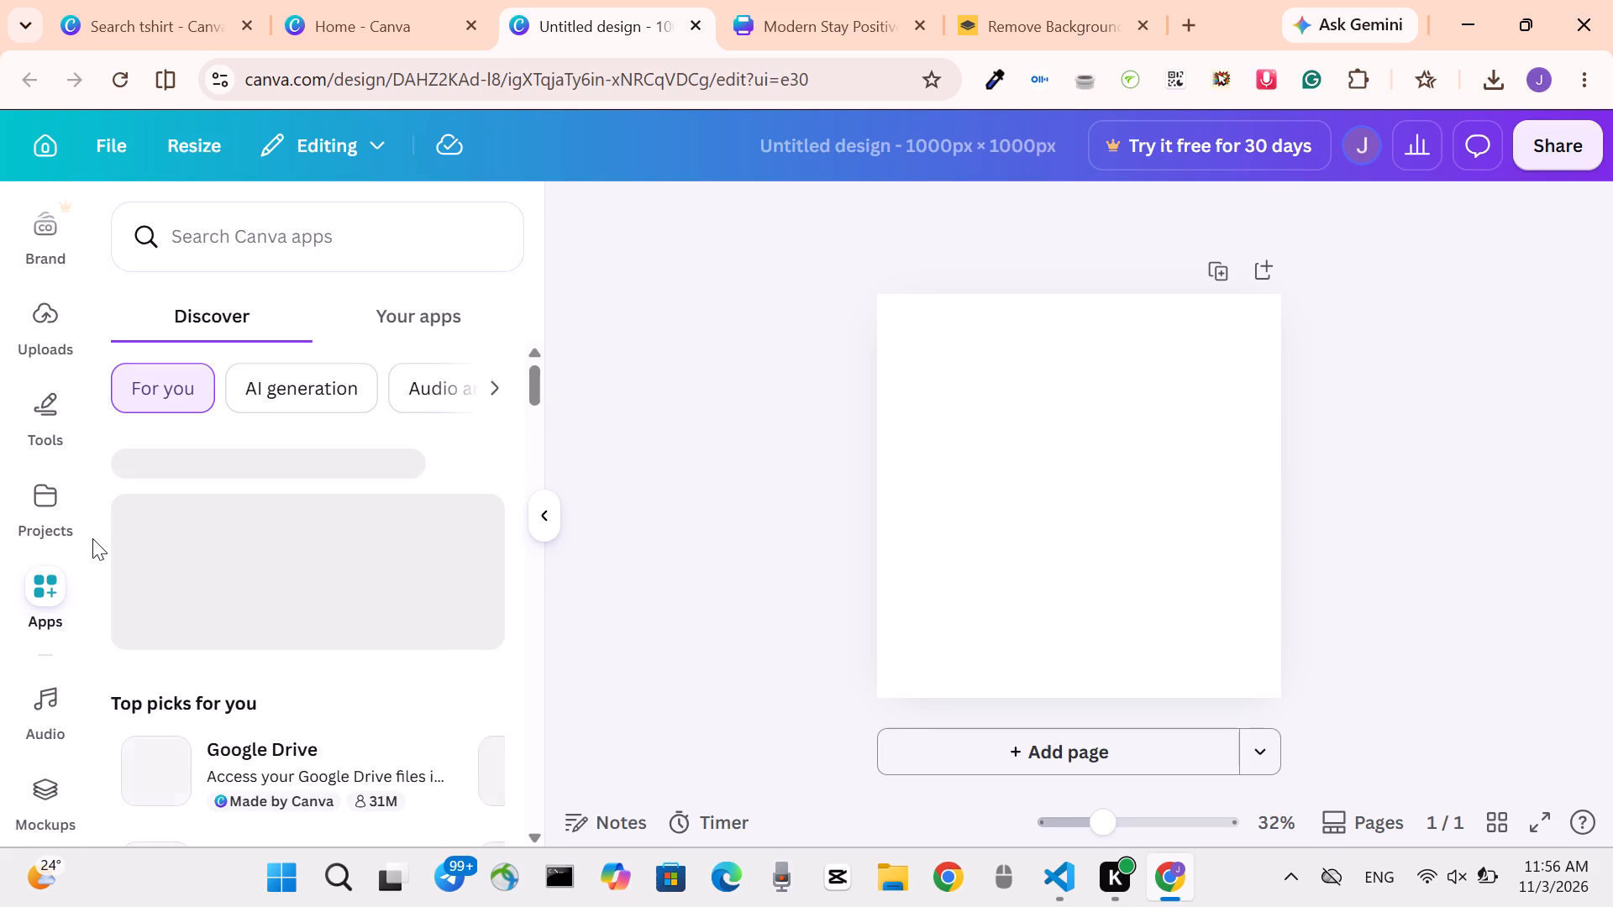
pyautogui.scroll(-2, 232, 641)
pyautogui.scroll(1, 232, 641)
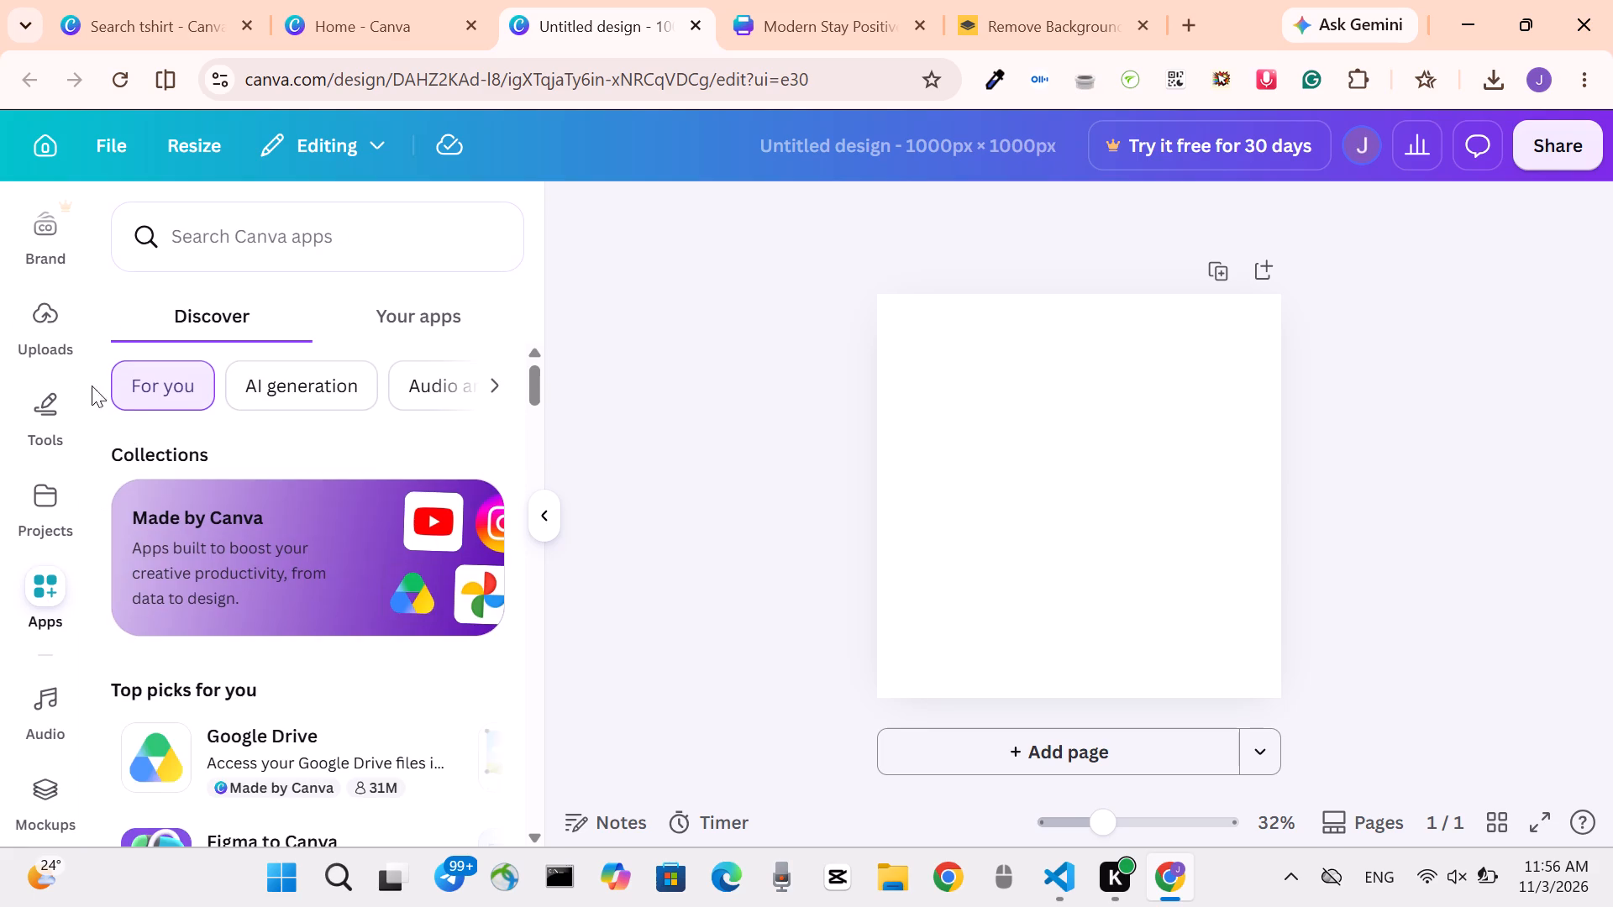
pyautogui.click(291, 241)
pyautogui.write('mock')
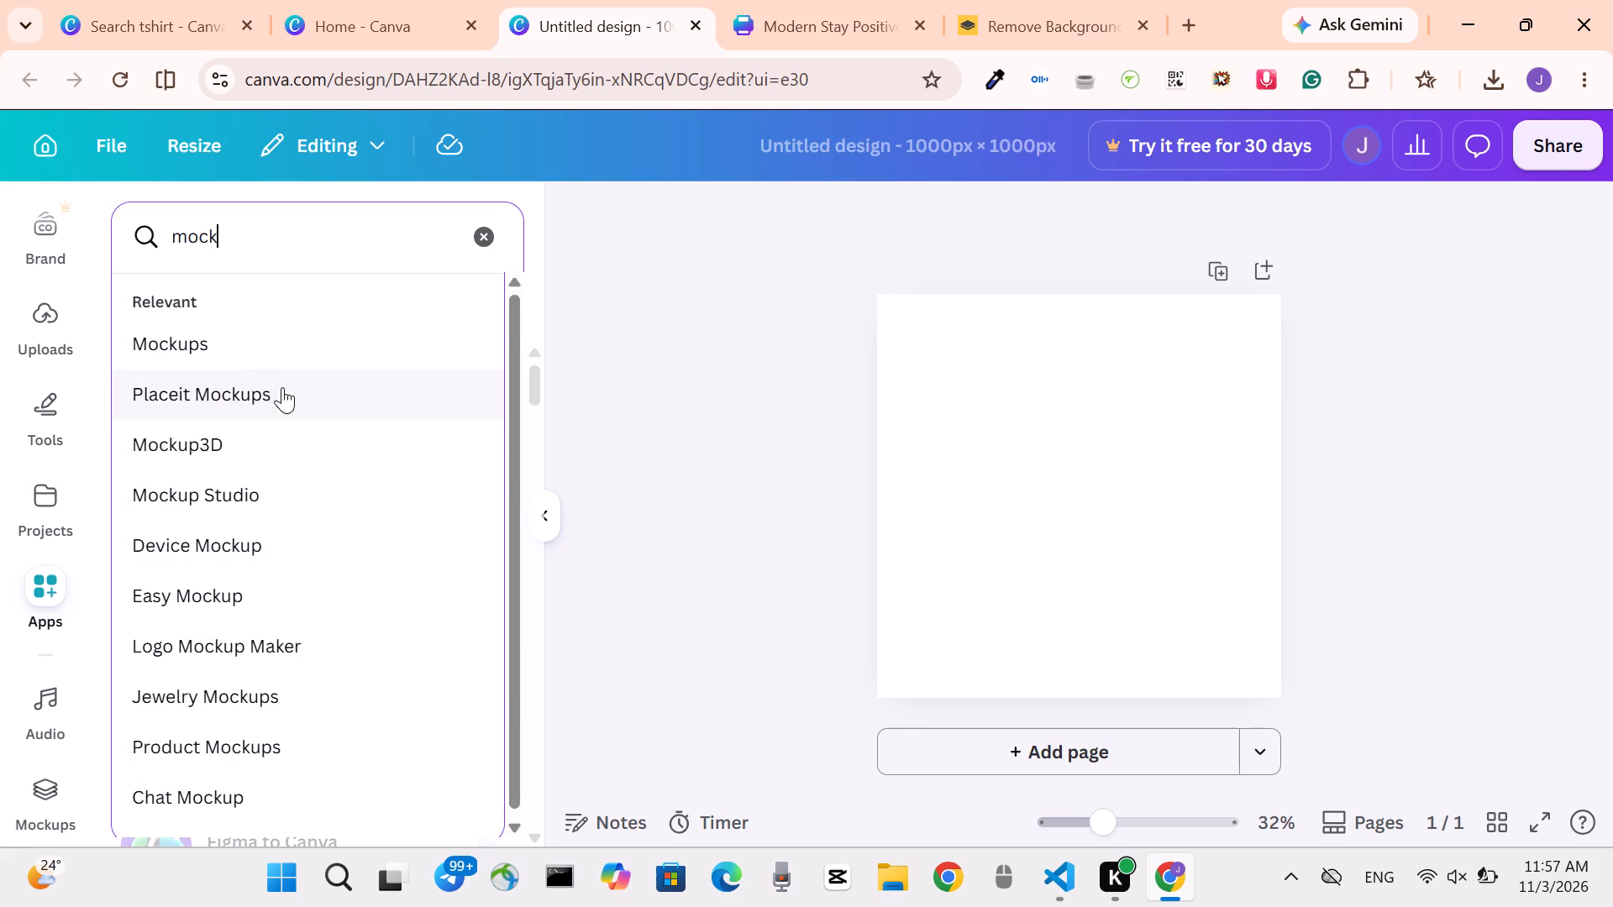
pyautogui.click(246, 338)
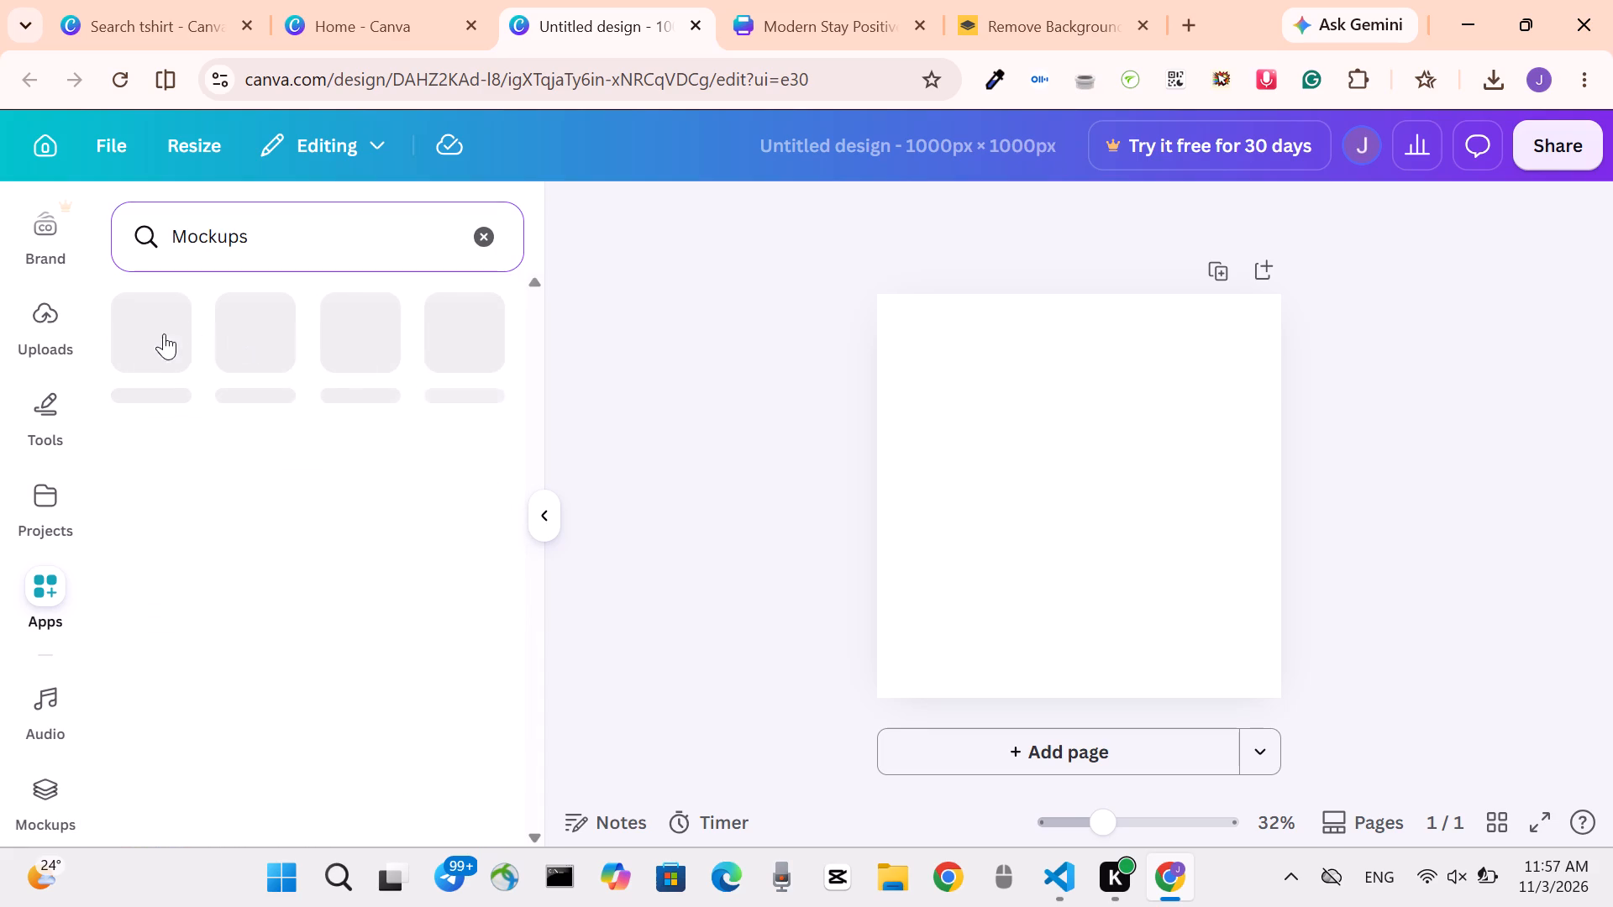
pyautogui.click(164, 333)
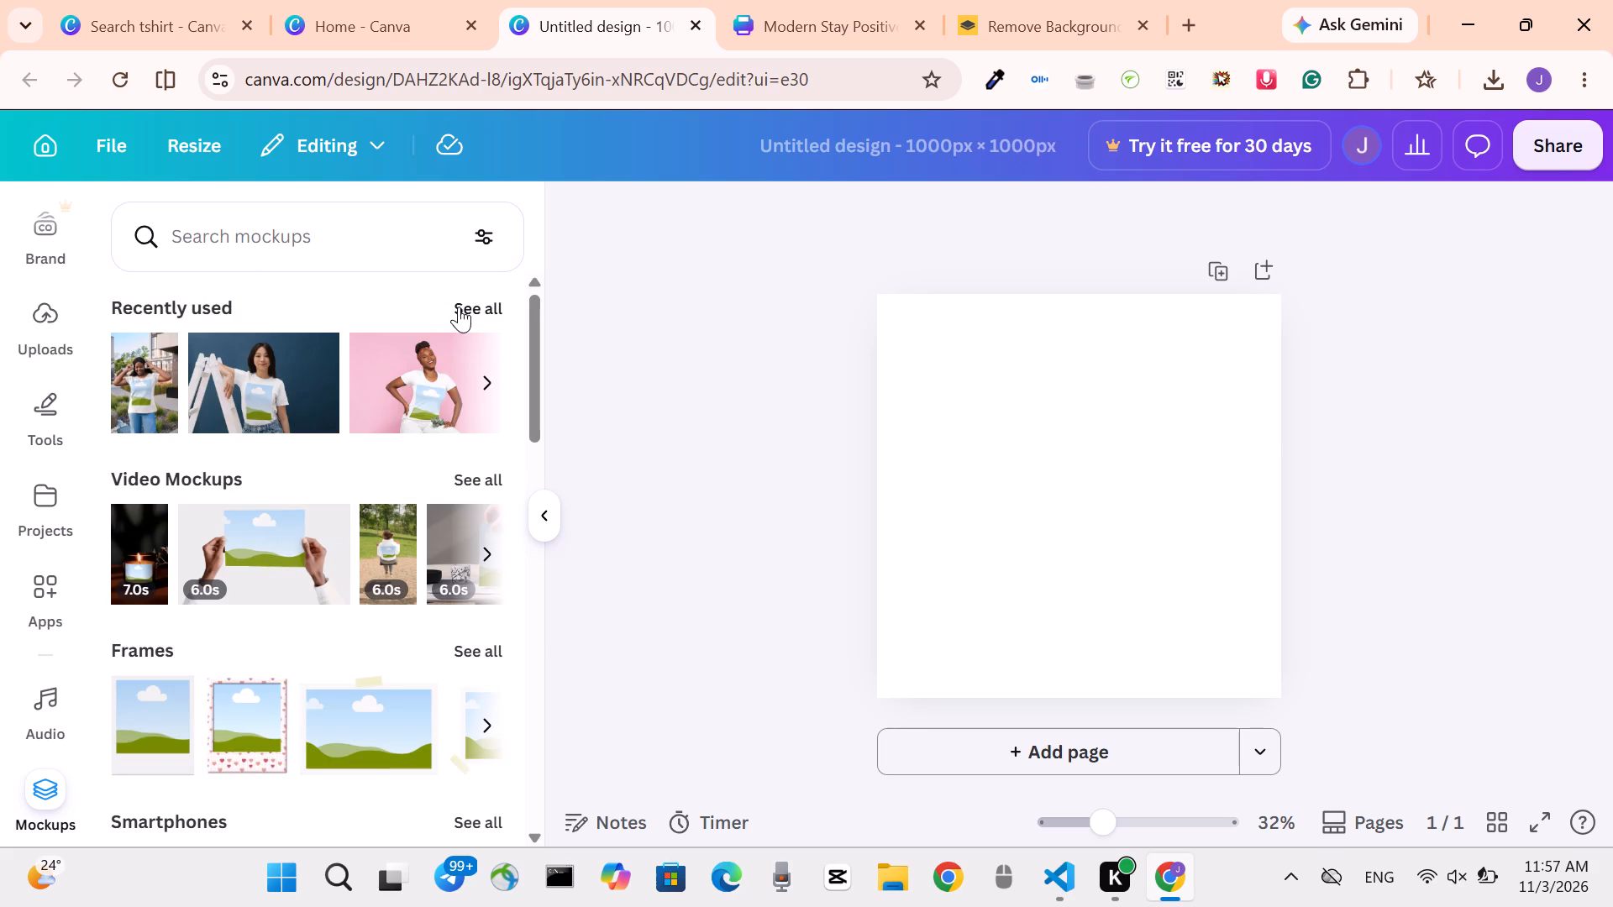
# Browse all Apparel mockups and add the one of the man in a white sweatshirt talking on his phone.
pyautogui.scroll(-1, 462, 307)
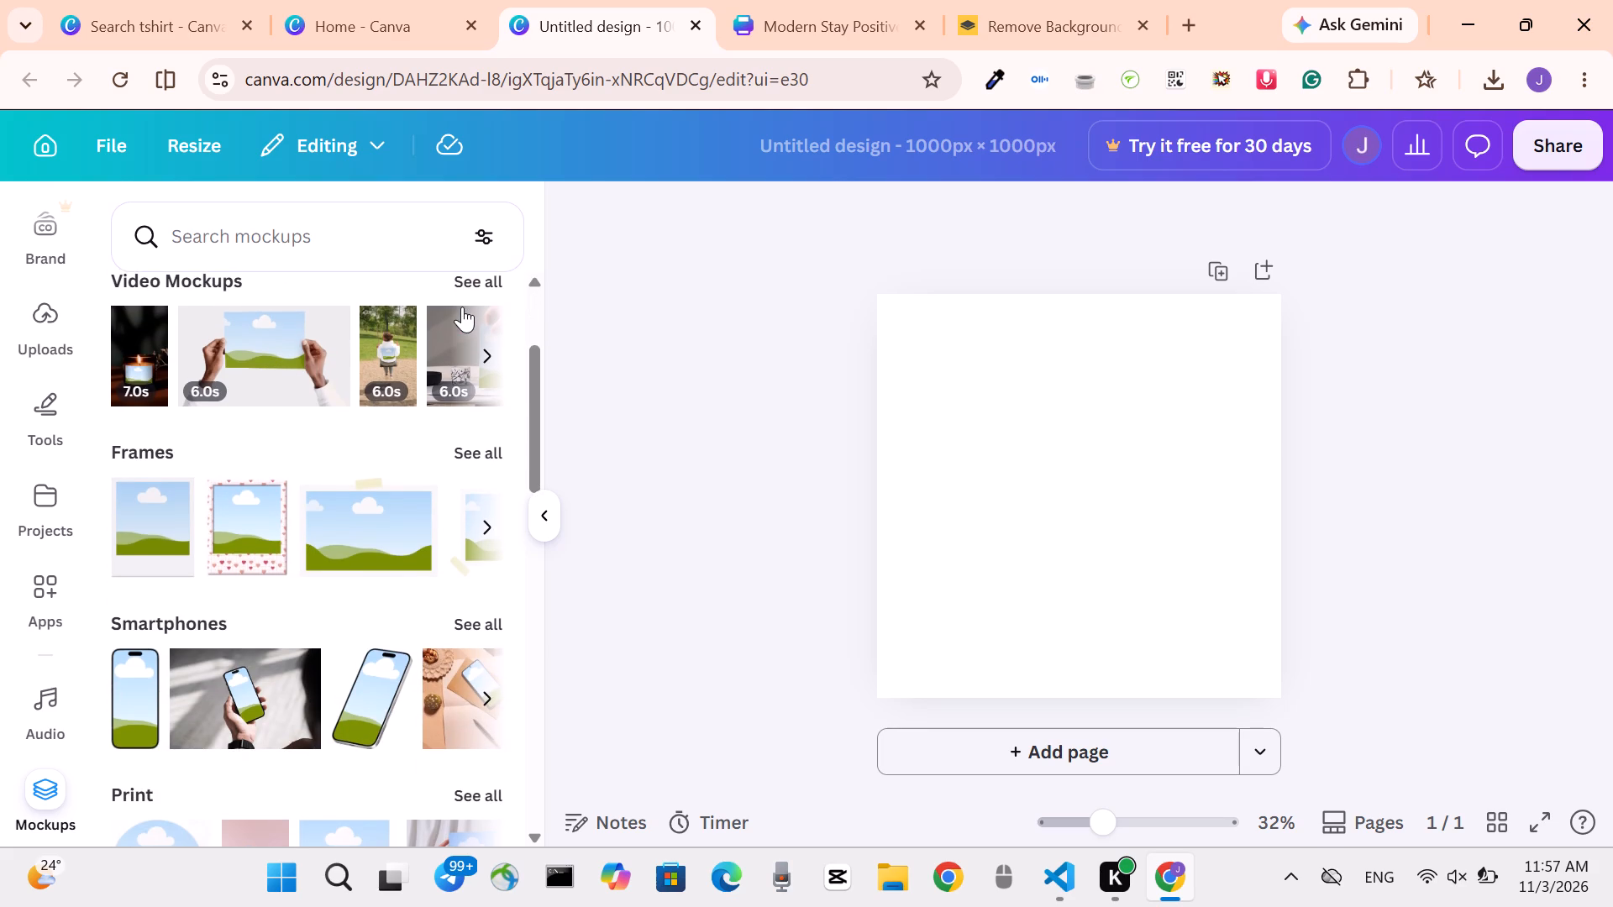
pyautogui.scroll(-1, 462, 307)
pyautogui.scroll(-1, 502, 634)
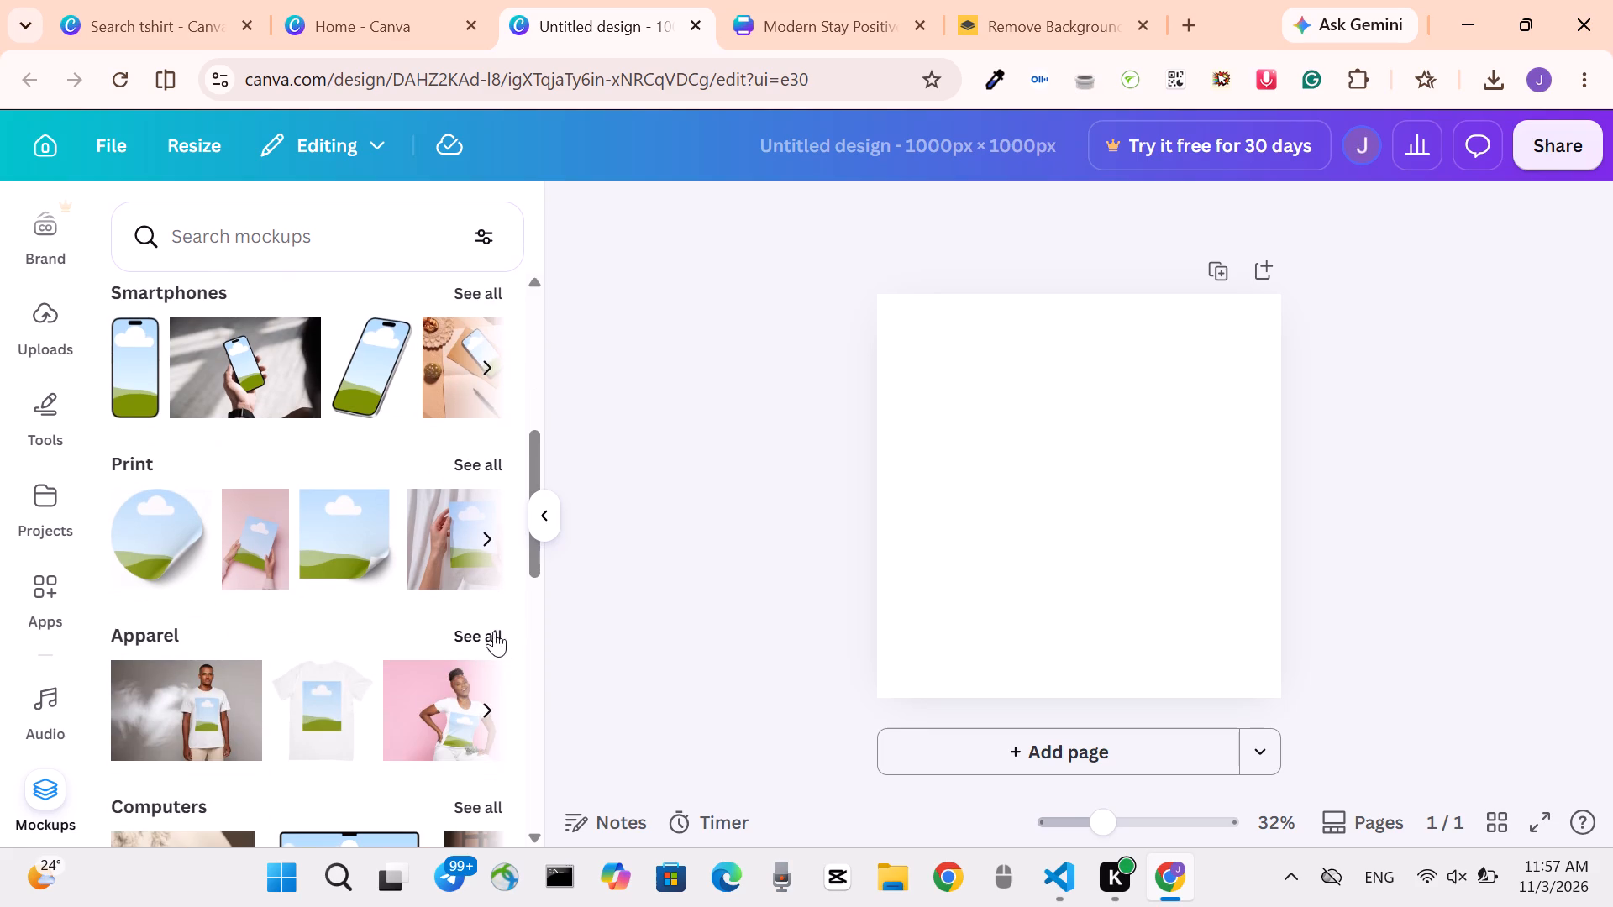
pyautogui.click(491, 630)
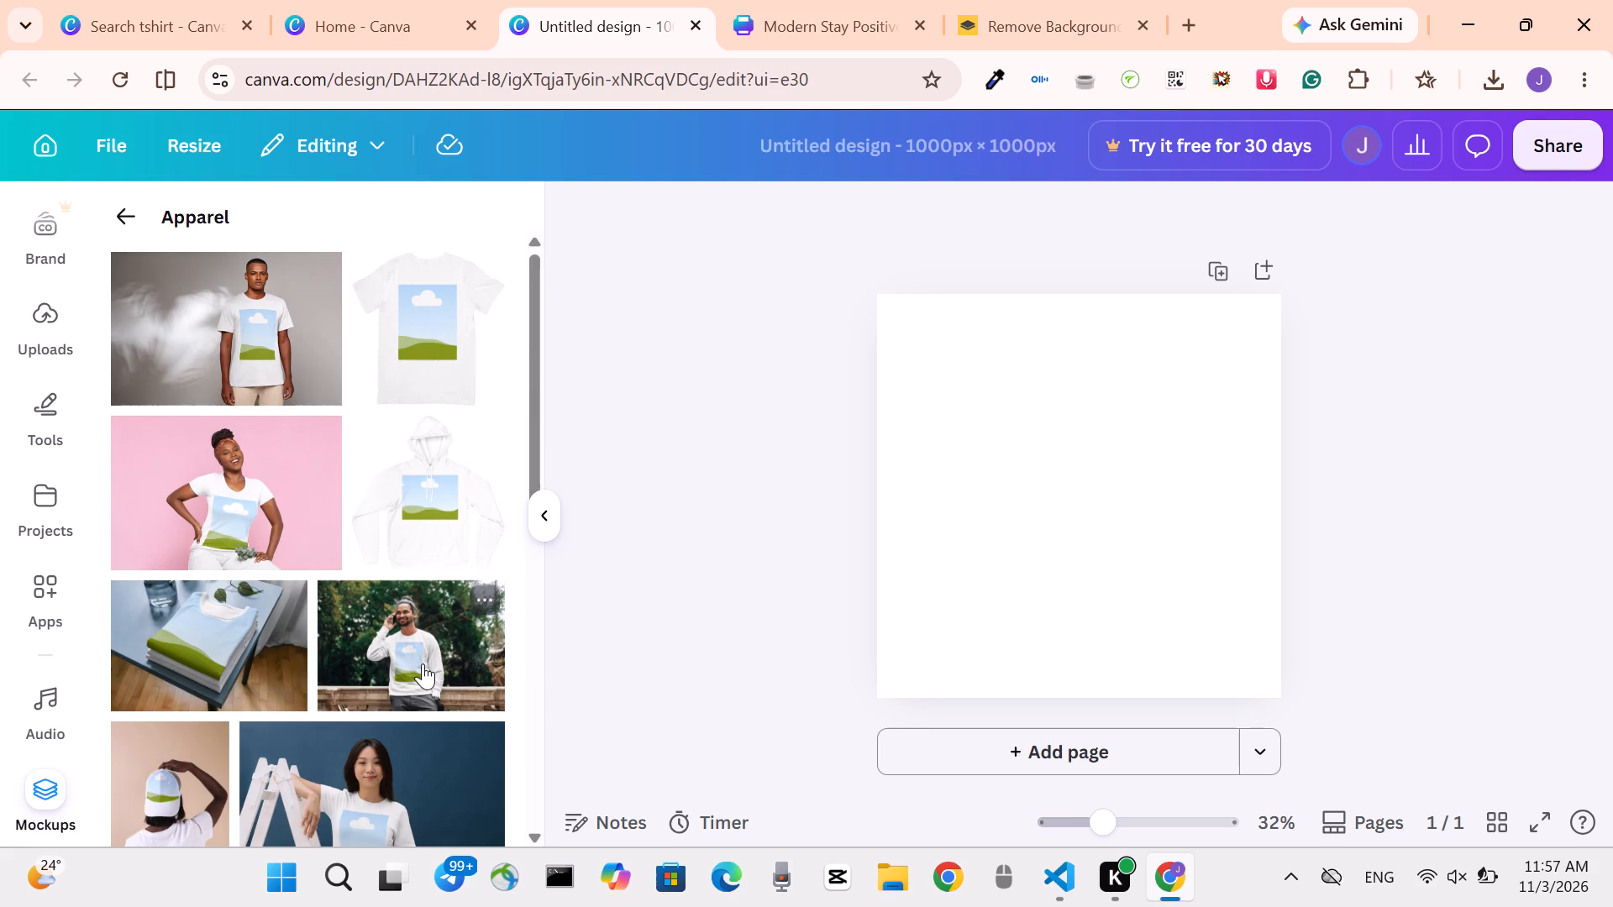
pyautogui.scroll(-4, 423, 663)
pyautogui.scroll(2, 423, 663)
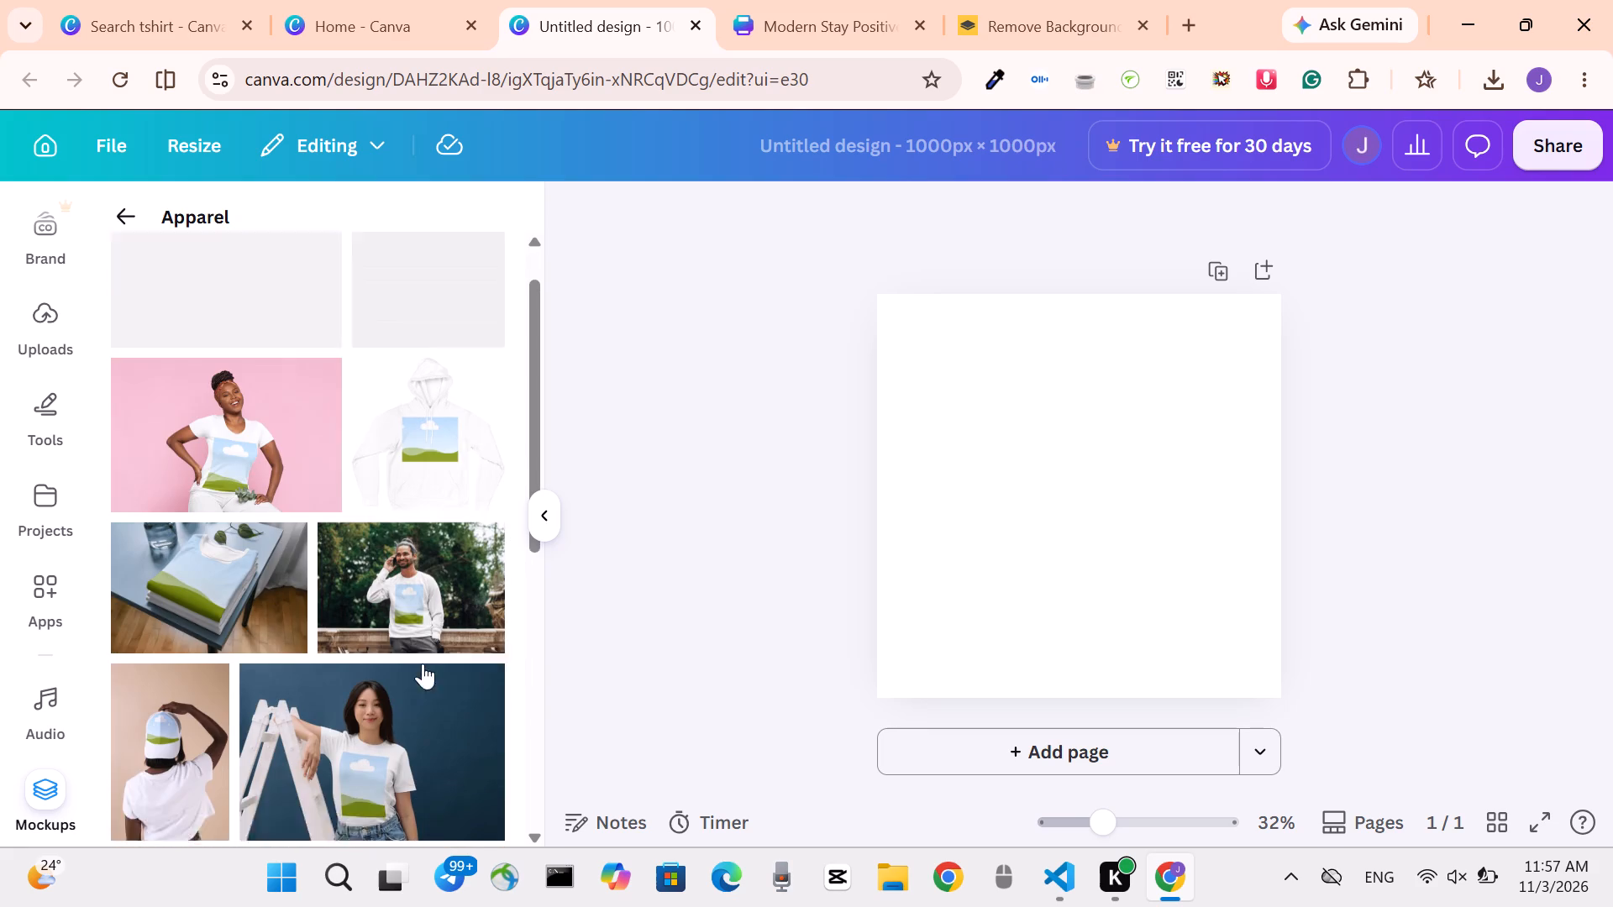
pyautogui.scroll(1, 423, 663)
pyautogui.click(423, 663)
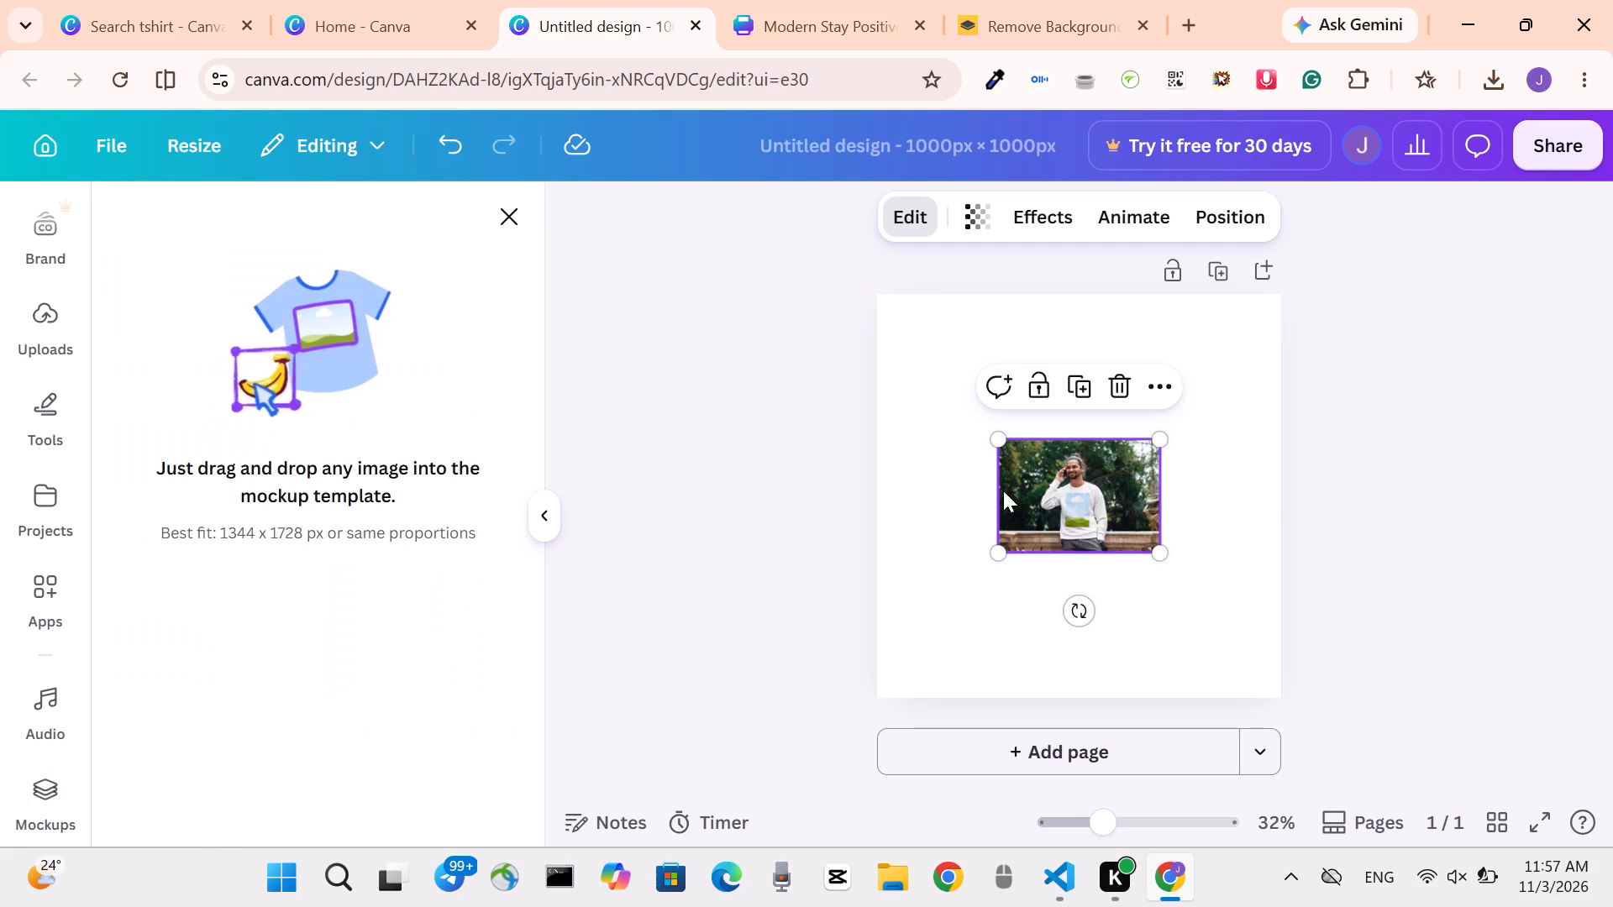
# Enlarge the sweatshirt mockup until it covers the whole square page, with the man near the centre.
pyautogui.moveTo(1002, 430); pyautogui.dragTo(941, 430)
pyautogui.hscroll(-1, 968, 430)
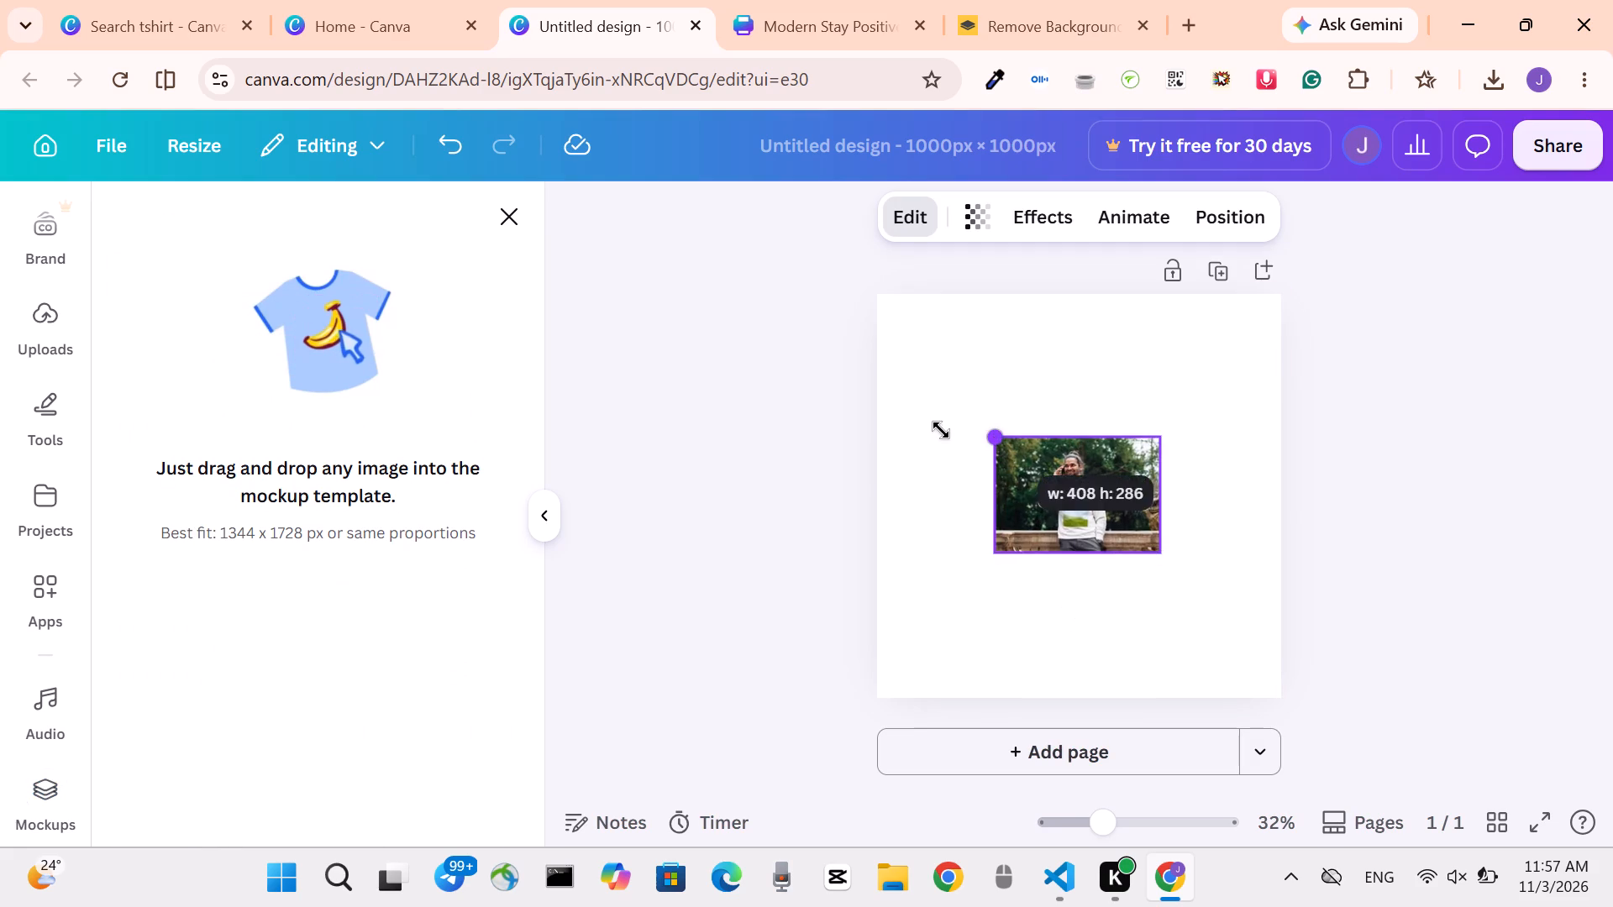
pyautogui.hscroll(-1, 941, 430)
pyautogui.moveTo(941, 430); pyautogui.dragTo(828, 421)
pyautogui.hscroll(-1, 828, 421)
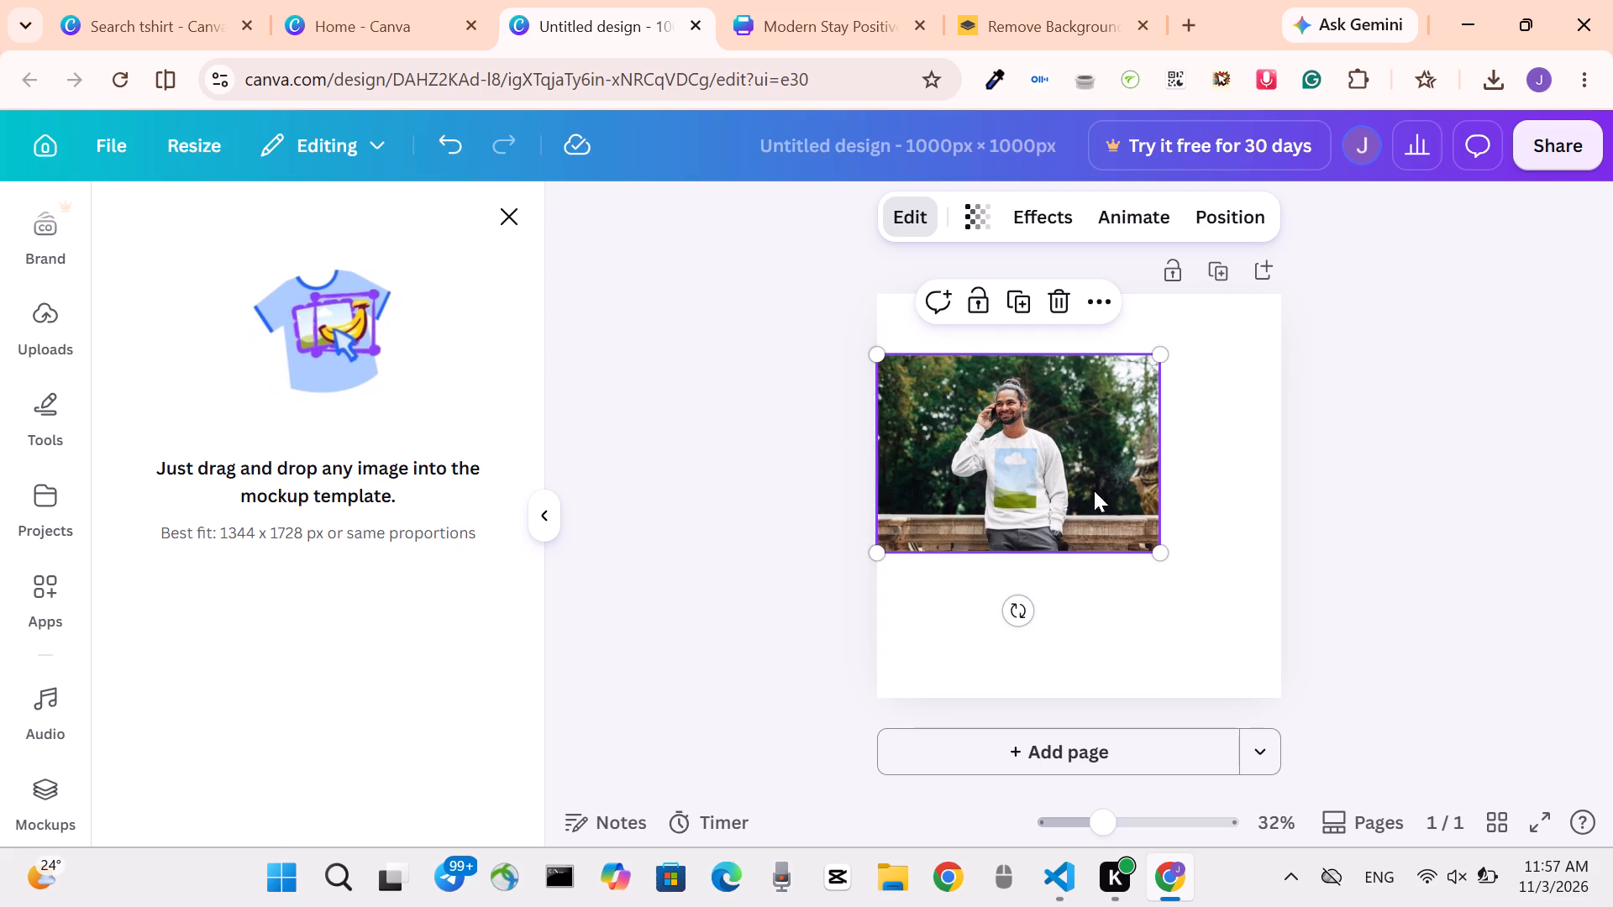
pyautogui.moveTo(1156, 550); pyautogui.dragTo(1268, 638)
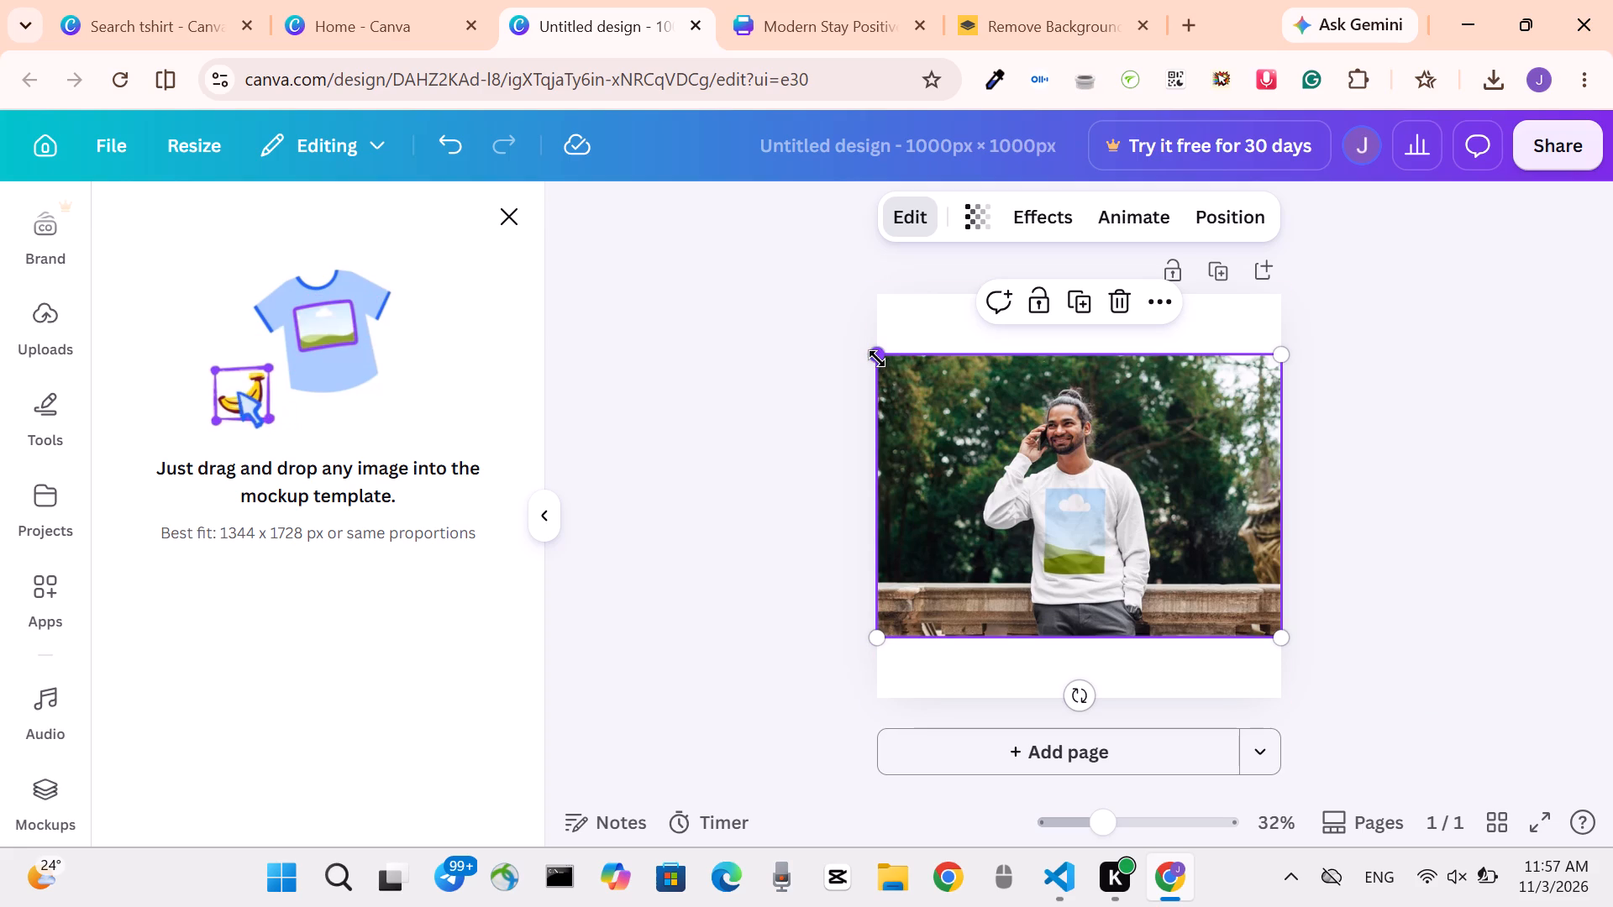
pyautogui.moveTo(877, 359); pyautogui.dragTo(830, 235)
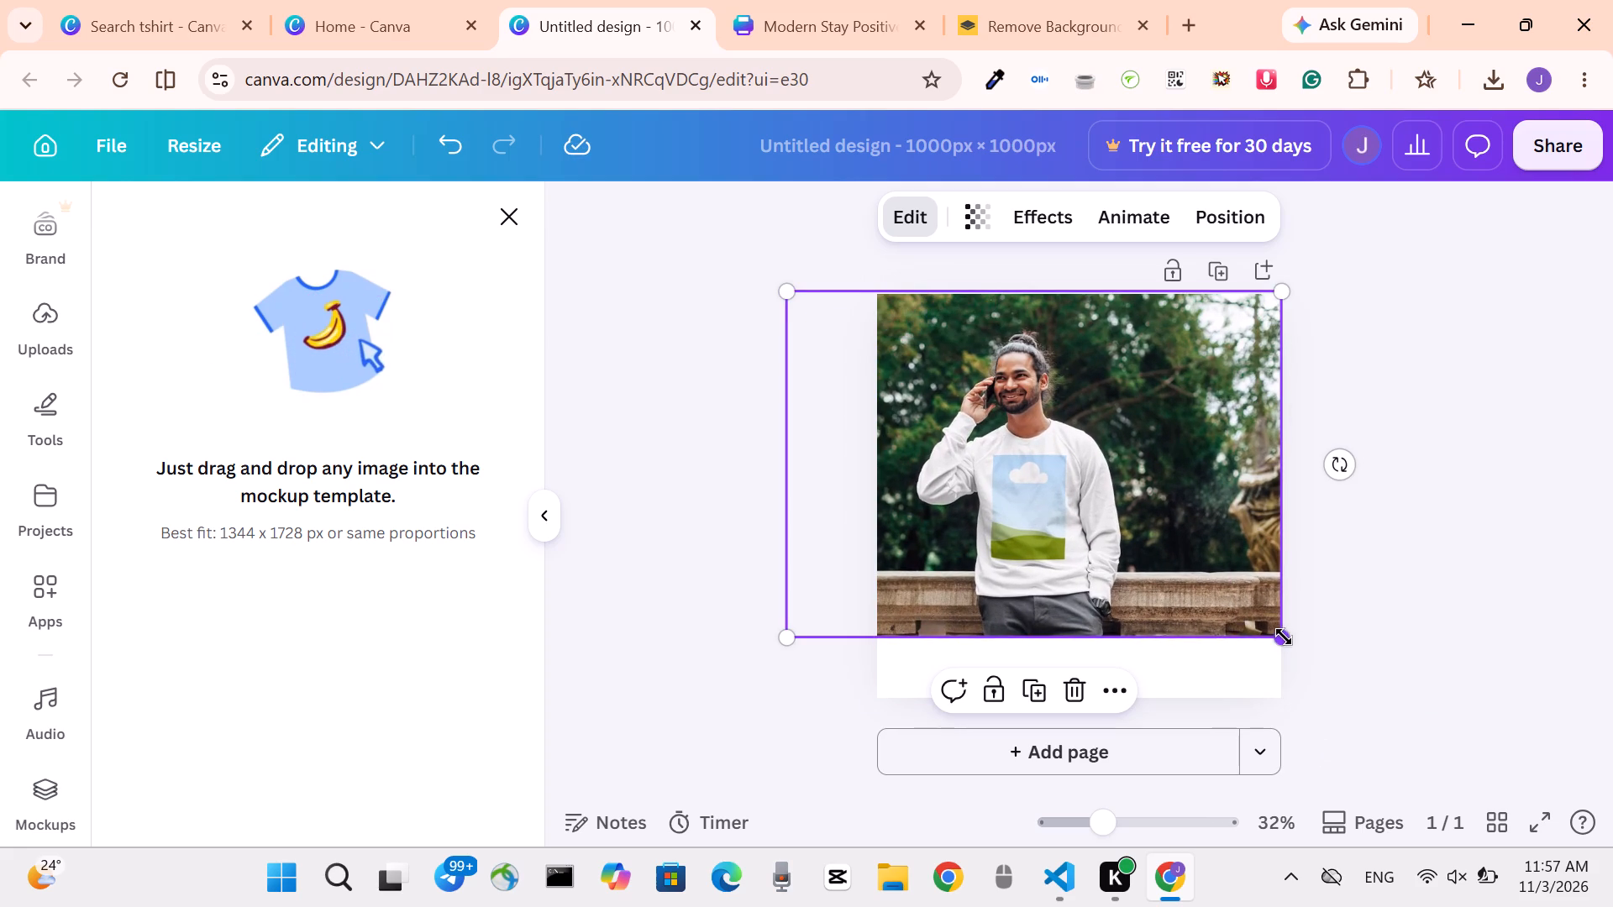
pyautogui.moveTo(1280, 633); pyautogui.dragTo(1347, 716)
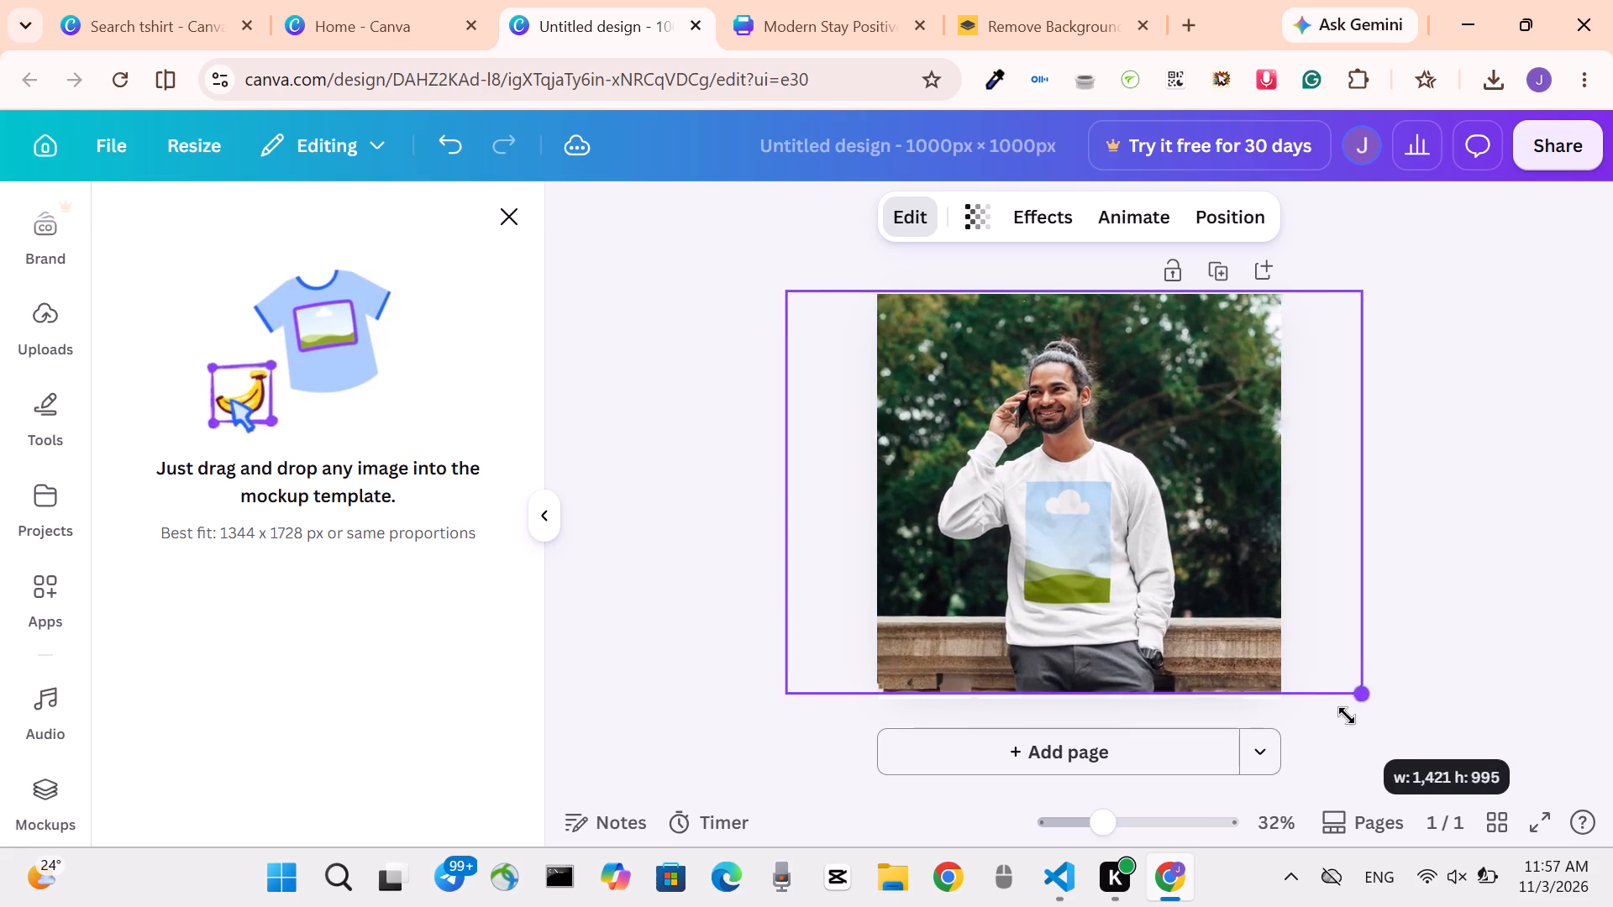
pyautogui.moveTo(1347, 716); pyautogui.dragTo(1351, 718)
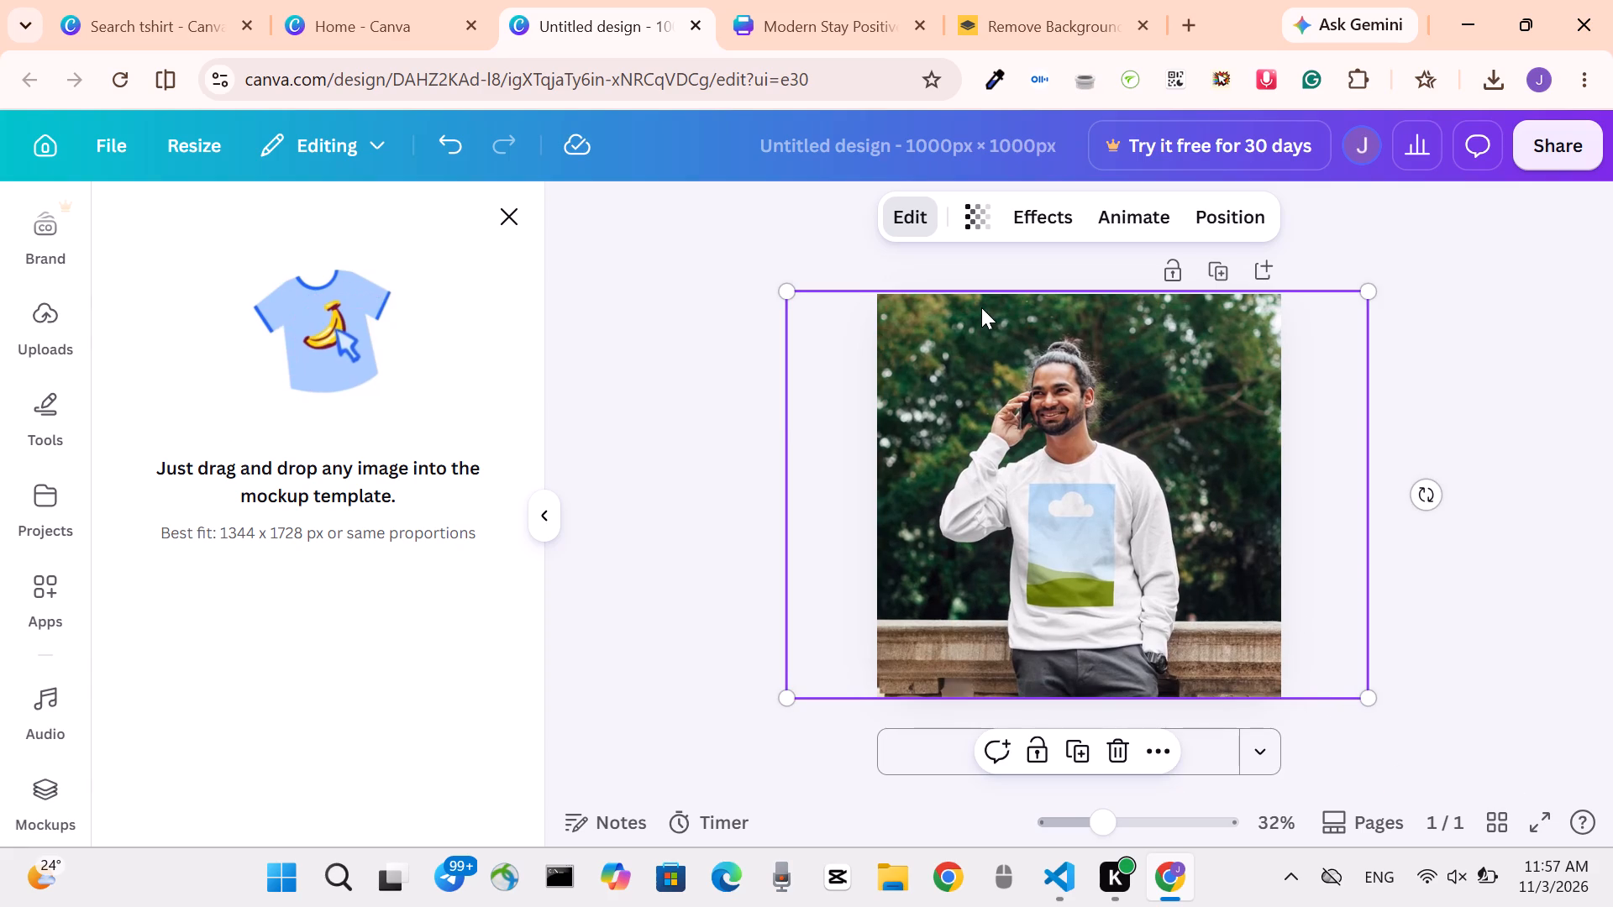
pyautogui.click(981, 307)
pyautogui.click(882, 248)
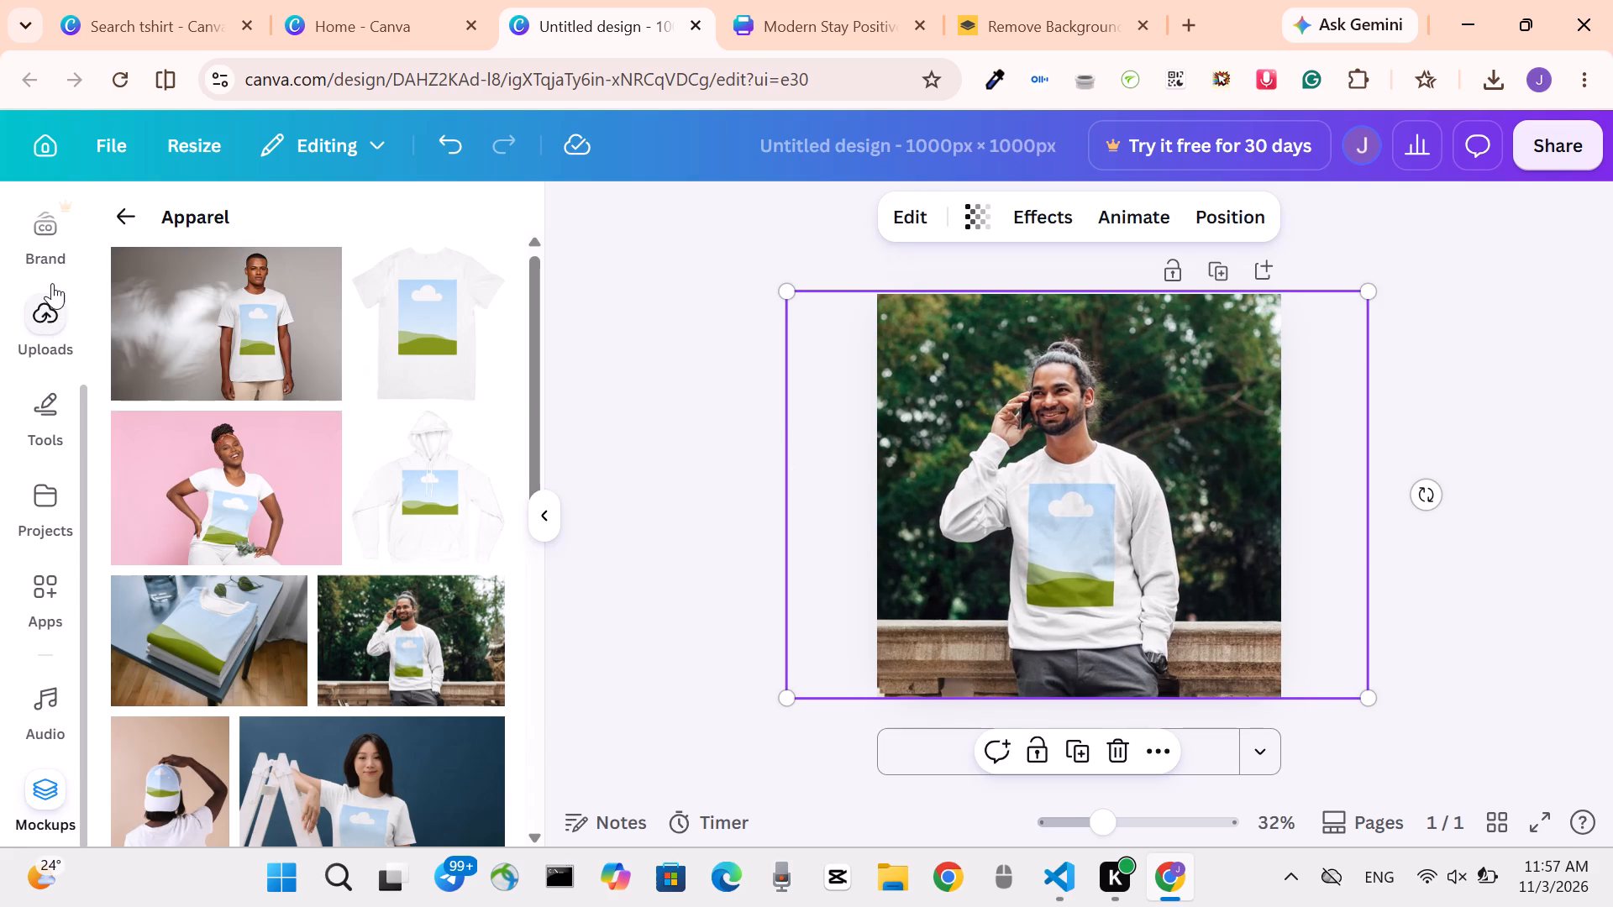
# Place the uploaded LIVE LAUGH LOVE image into the print area of the man's white sweatshirt mockup.
pyautogui.click(50, 311)
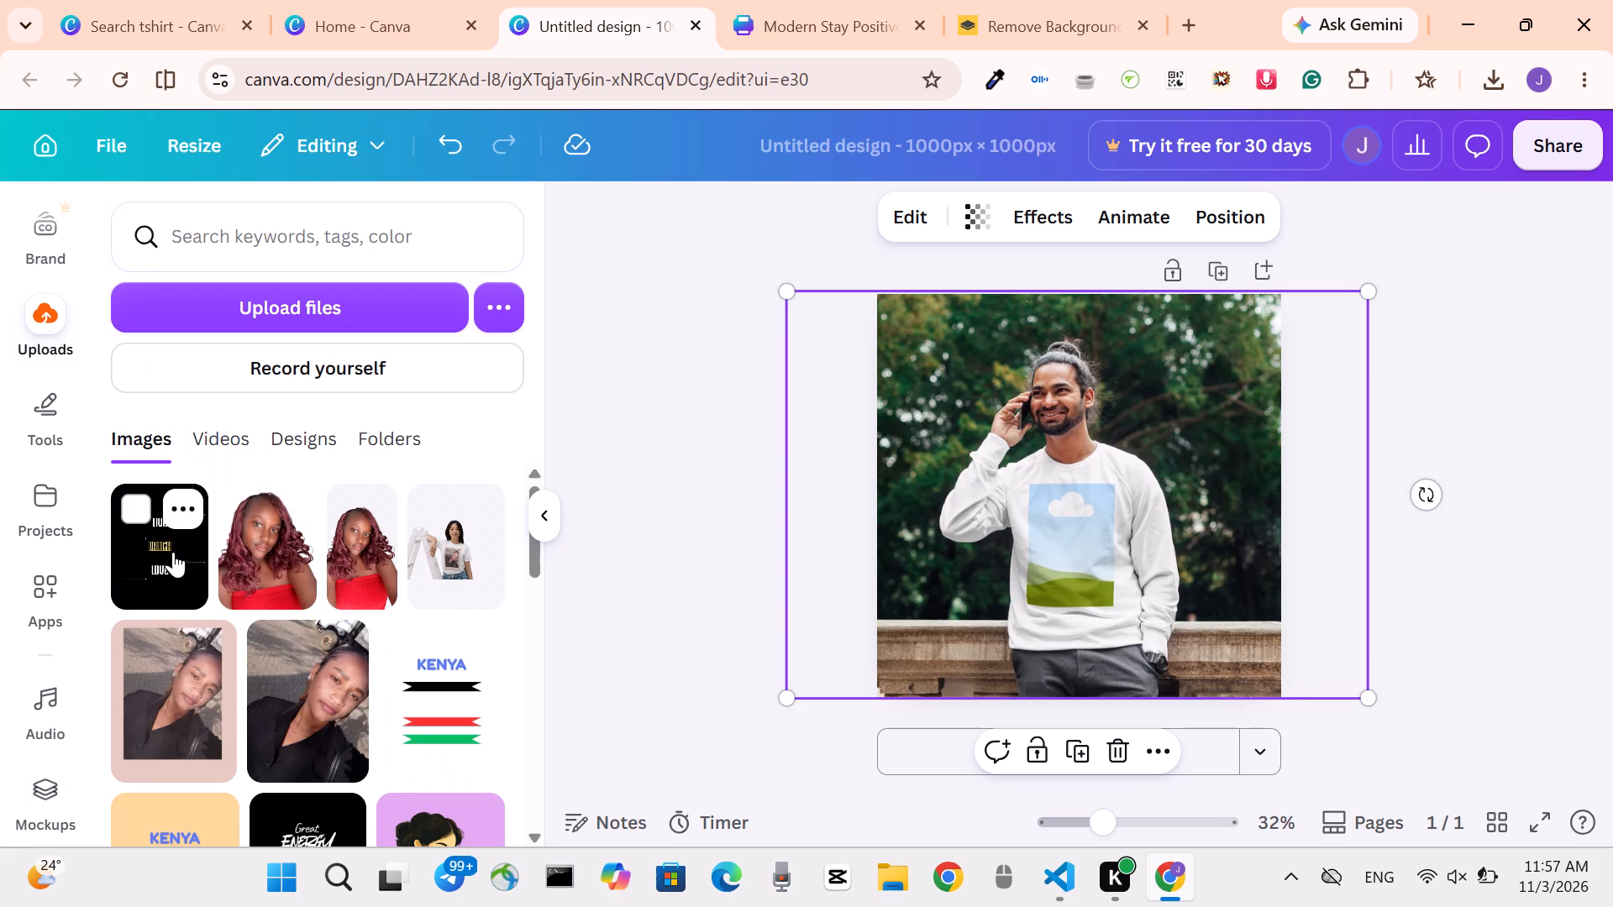
pyautogui.moveTo(166, 551); pyautogui.dragTo(1057, 549)
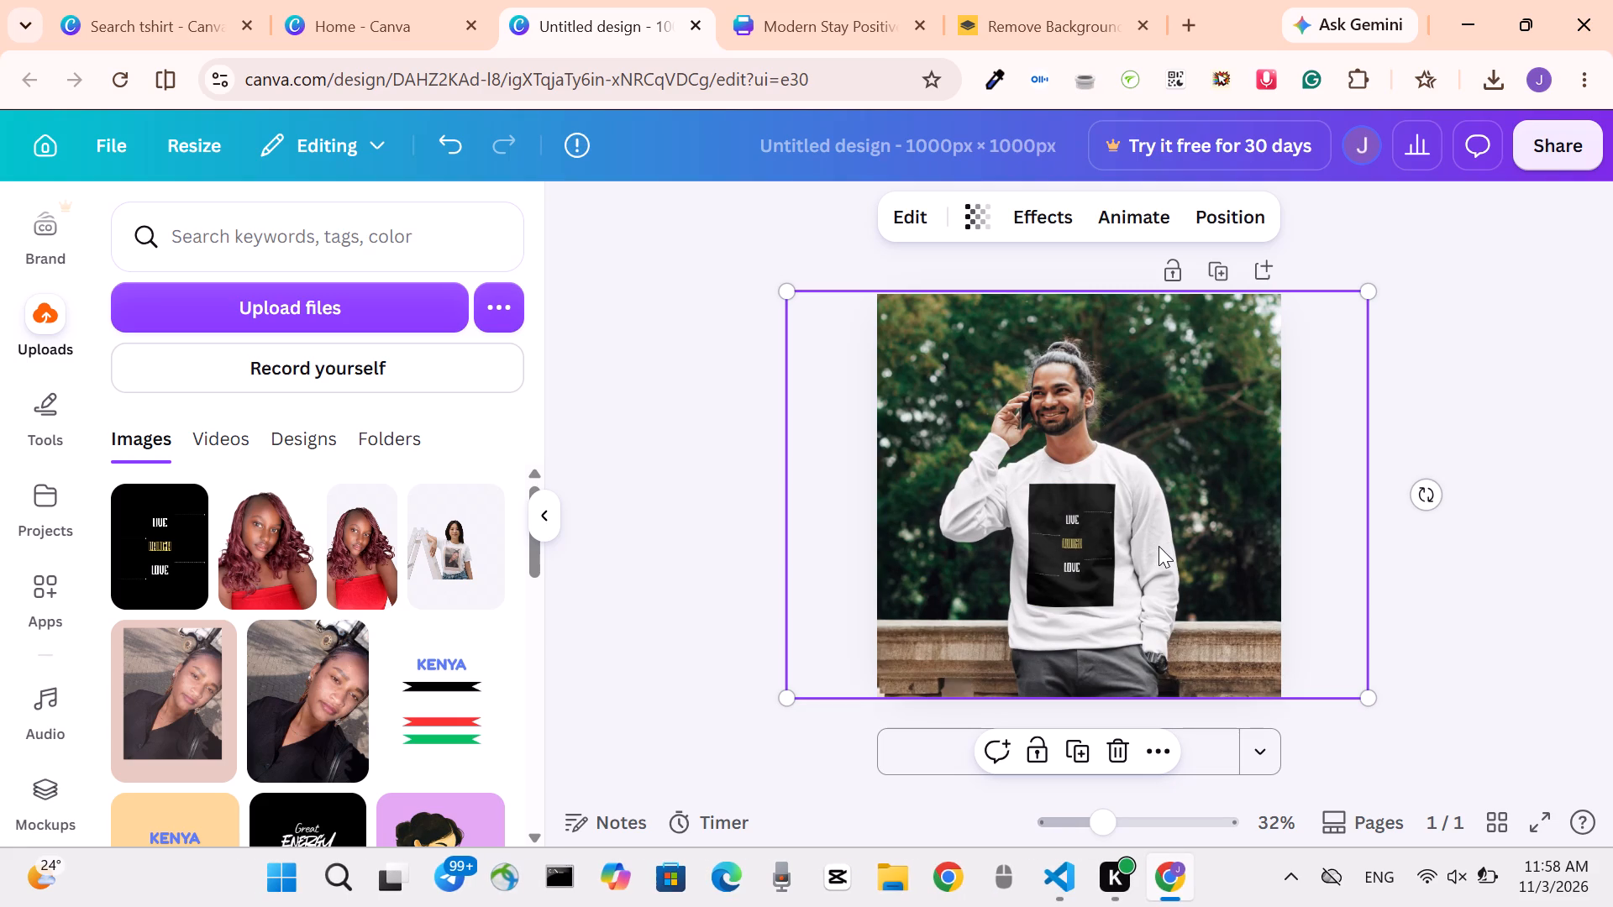
# Examine the LIVE LAUGH LOVE print on the sweatshirt up close.
pyautogui.moveTo(1126, 820); pyautogui.dragTo(1142, 820)
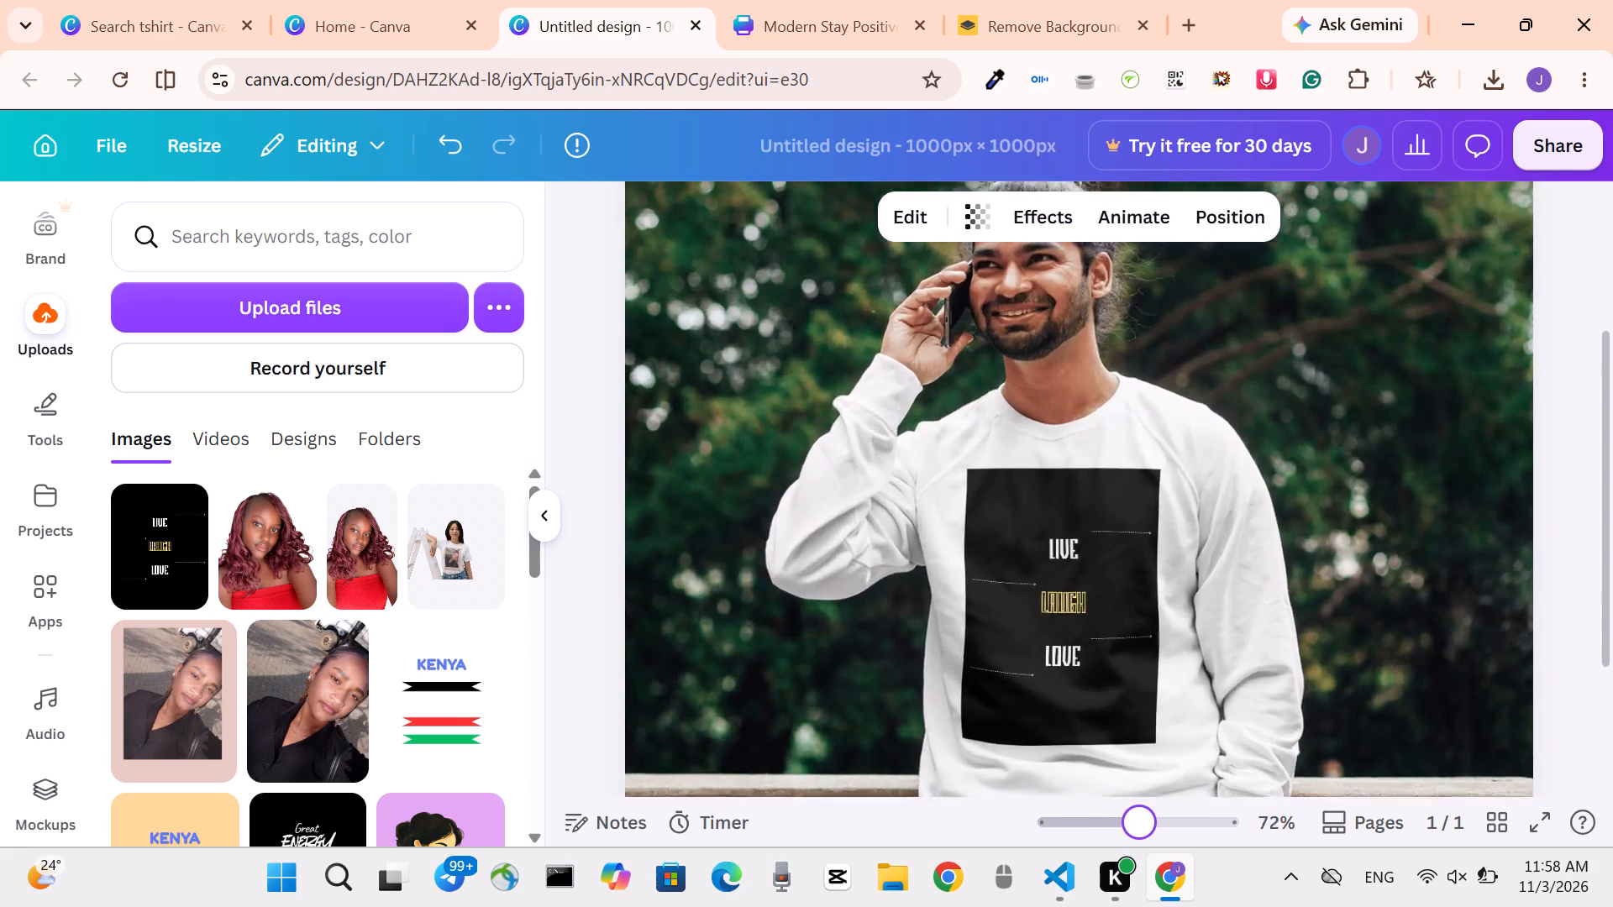
pyautogui.moveTo(1142, 820); pyautogui.dragTo(1149, 826)
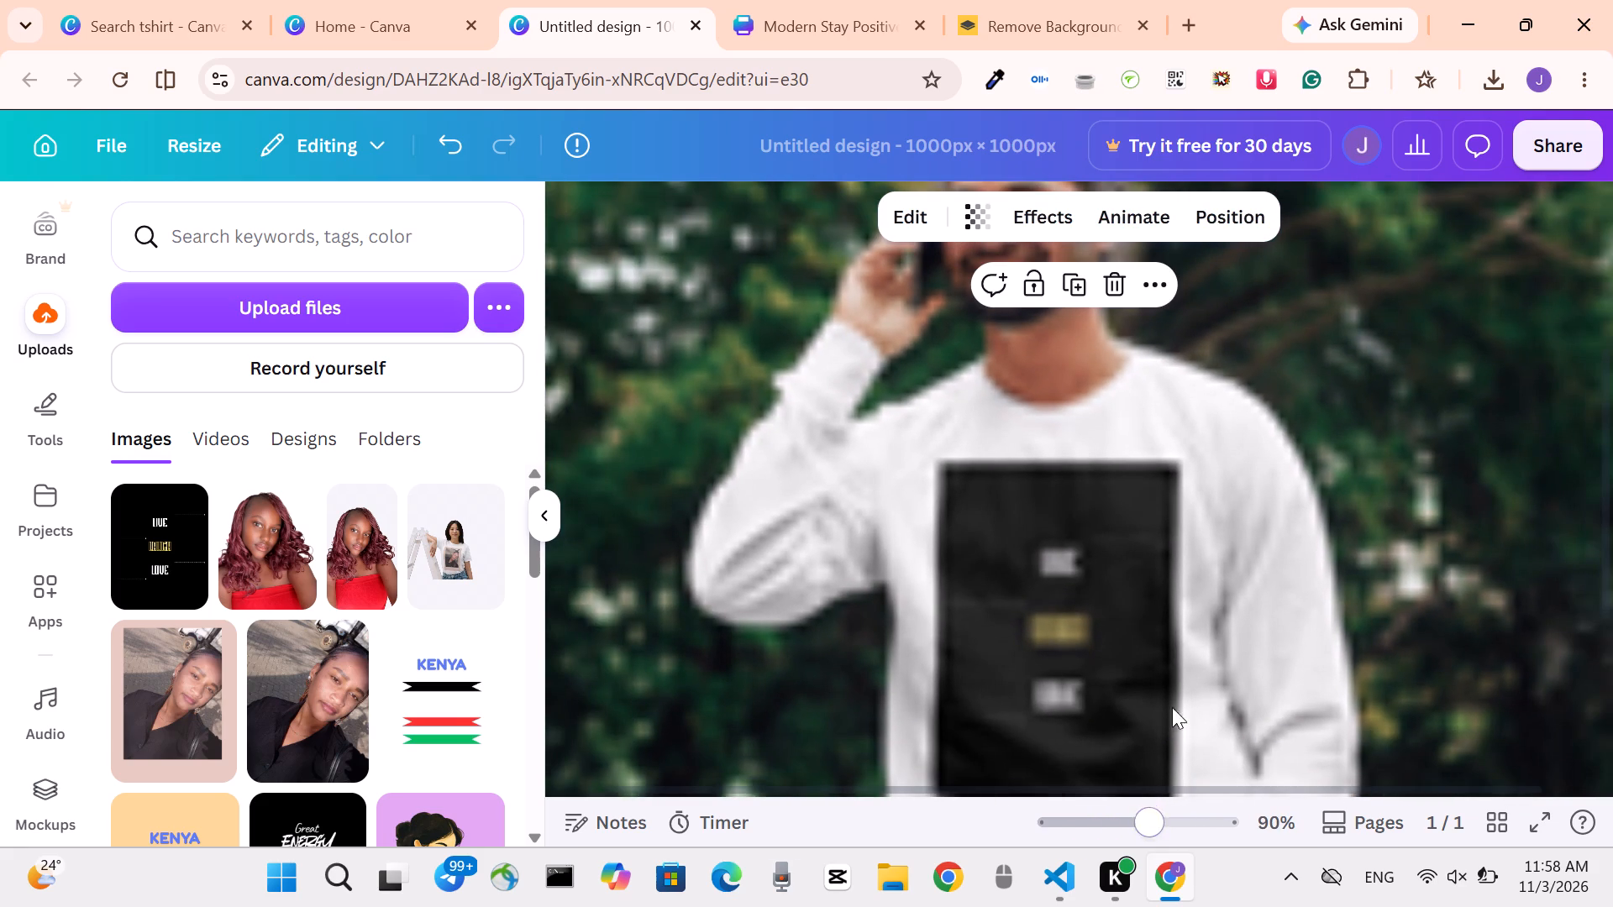
pyautogui.scroll(-3, 1183, 618)
pyautogui.click(1183, 618)
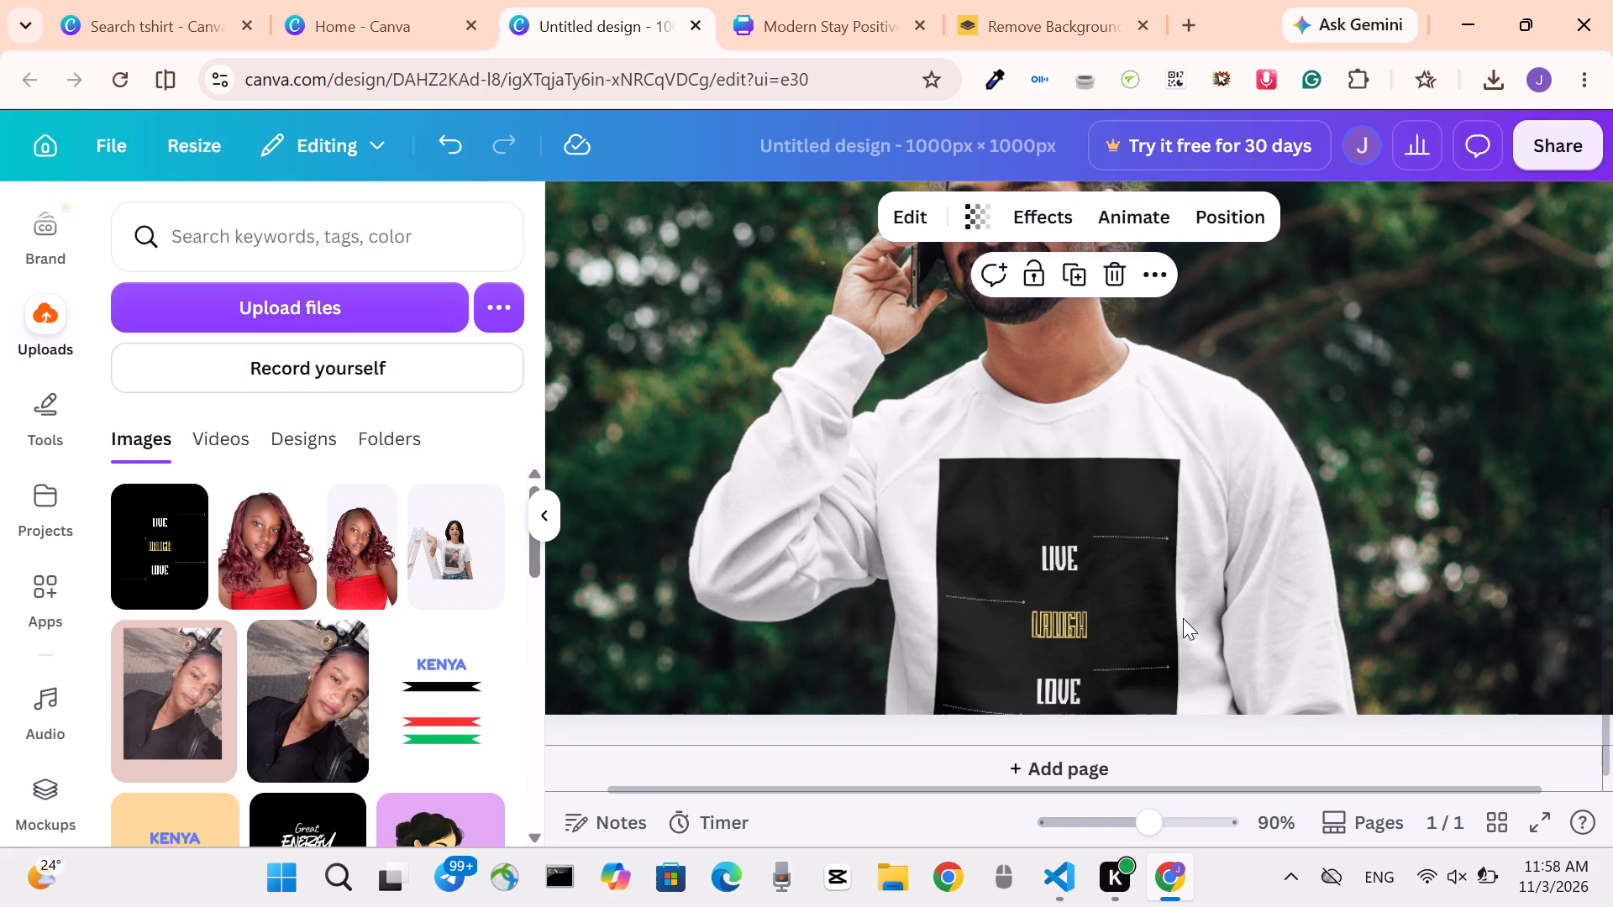
pyautogui.scroll(-1, 1187, 566)
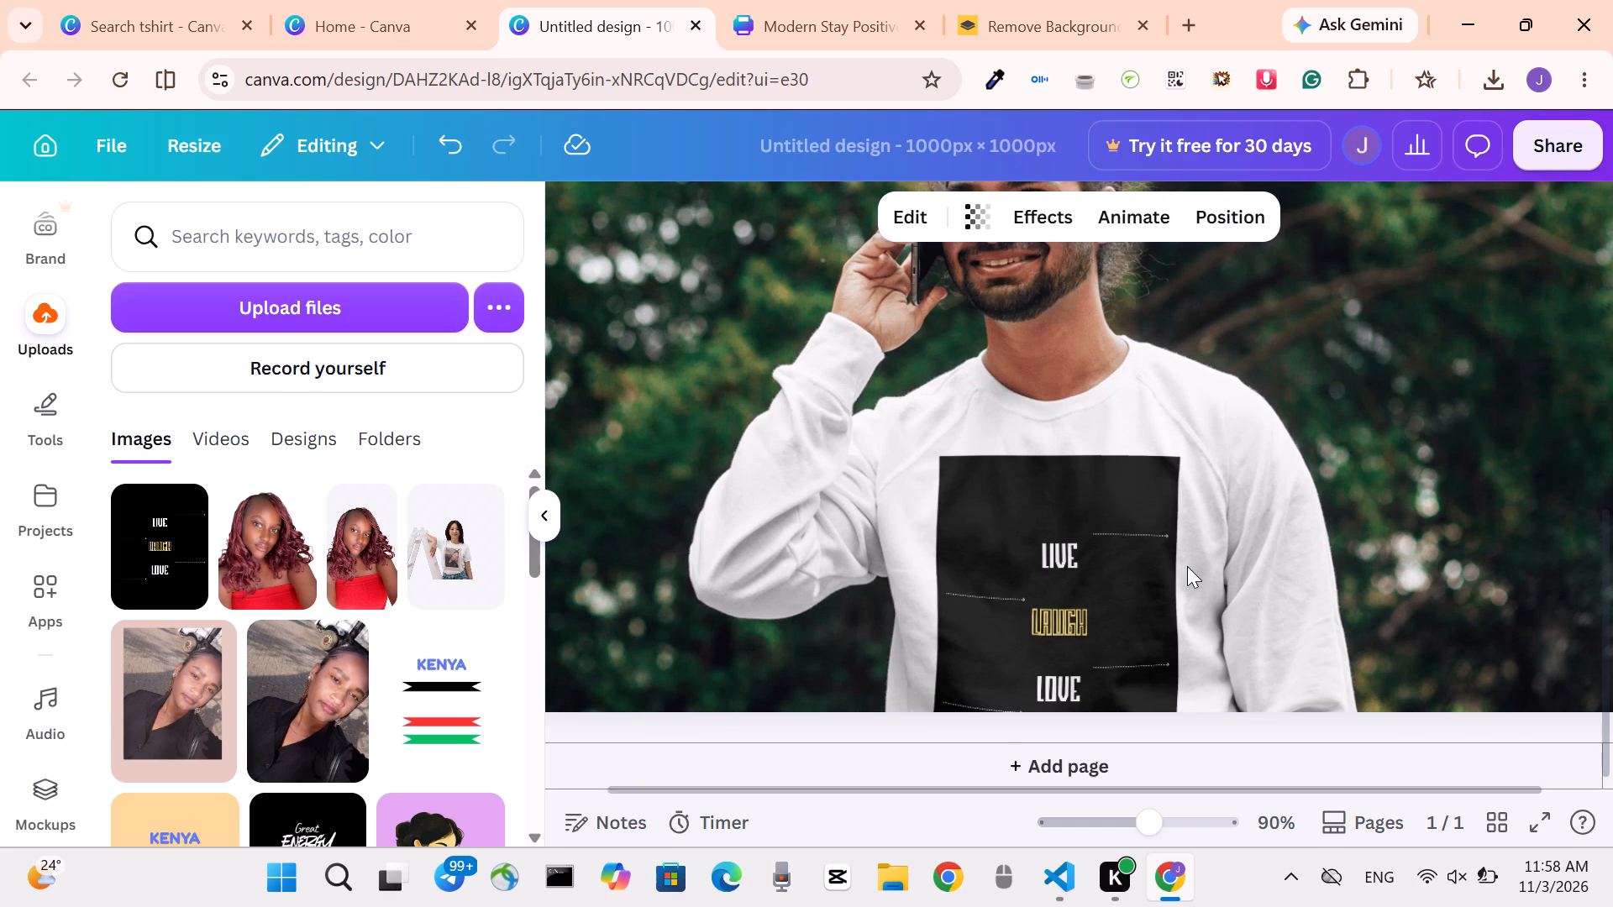
pyautogui.scroll(-1, 1187, 566)
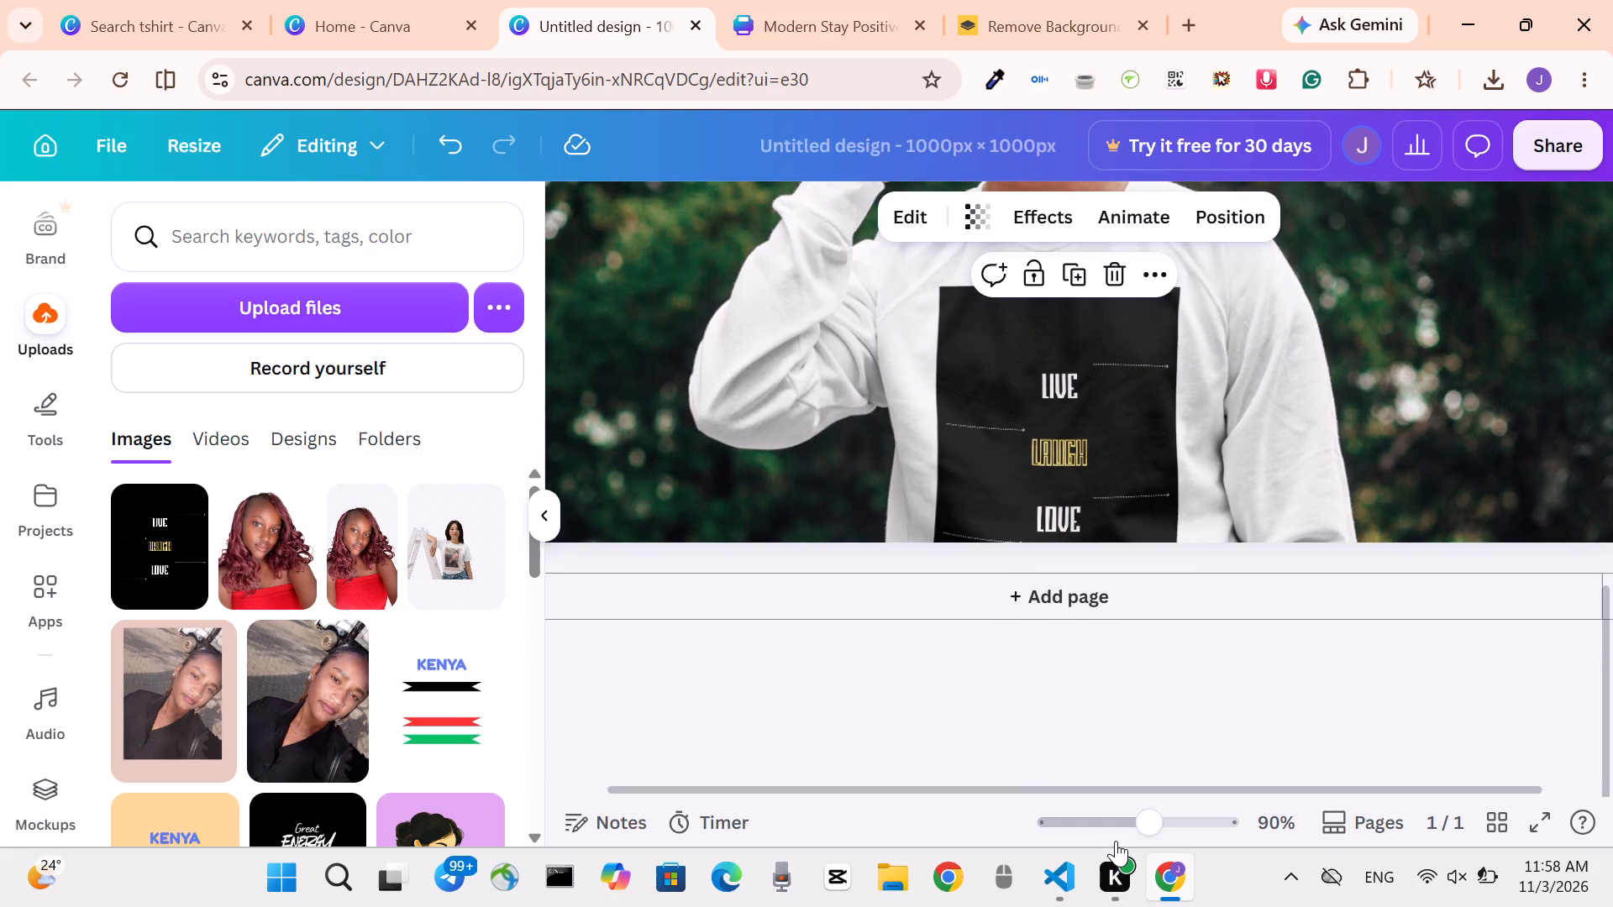
pyautogui.moveTo(1143, 834); pyautogui.dragTo(1074, 824)
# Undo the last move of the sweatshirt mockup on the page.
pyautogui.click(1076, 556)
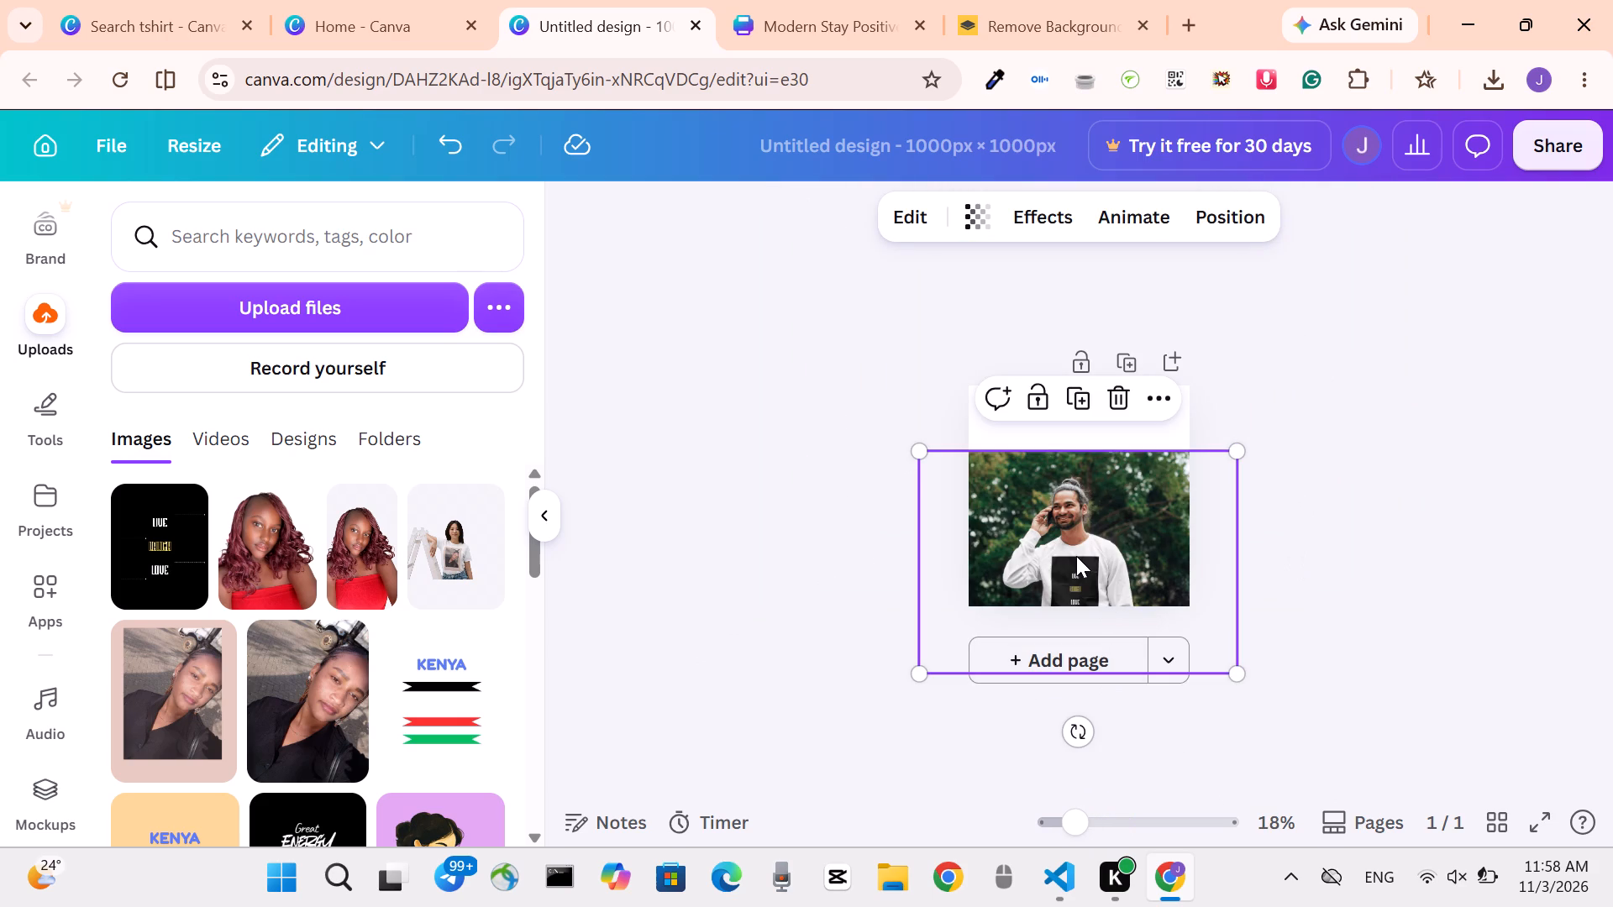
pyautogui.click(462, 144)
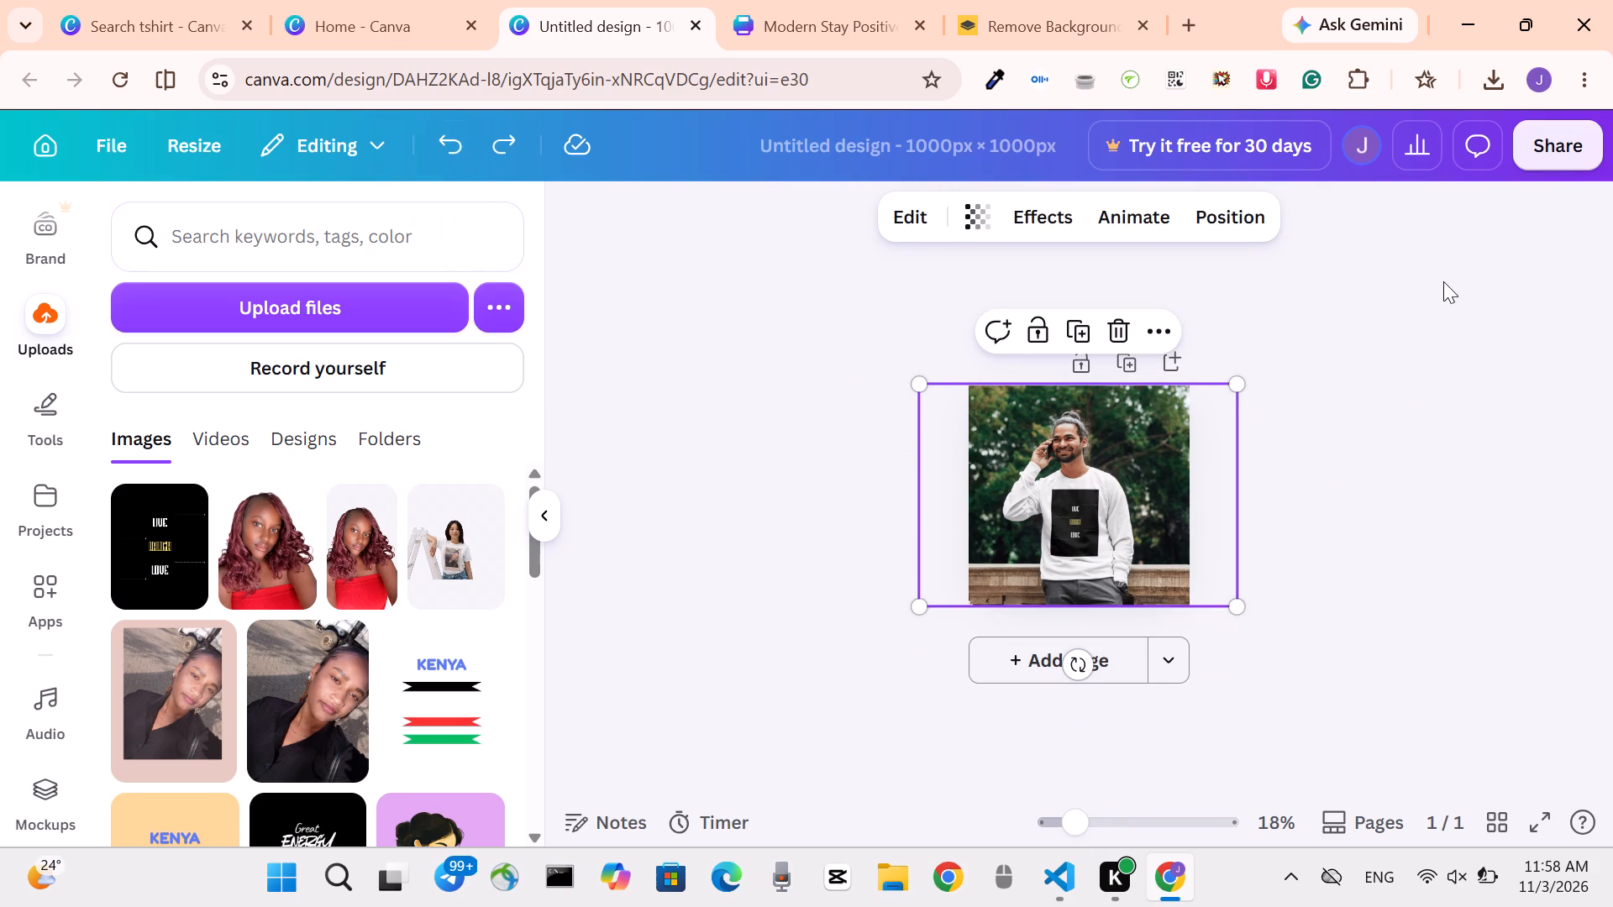
# Download the sweatshirt mockup design as a PNG at 1,000 × 1,000 px.
pyautogui.click(1574, 138)
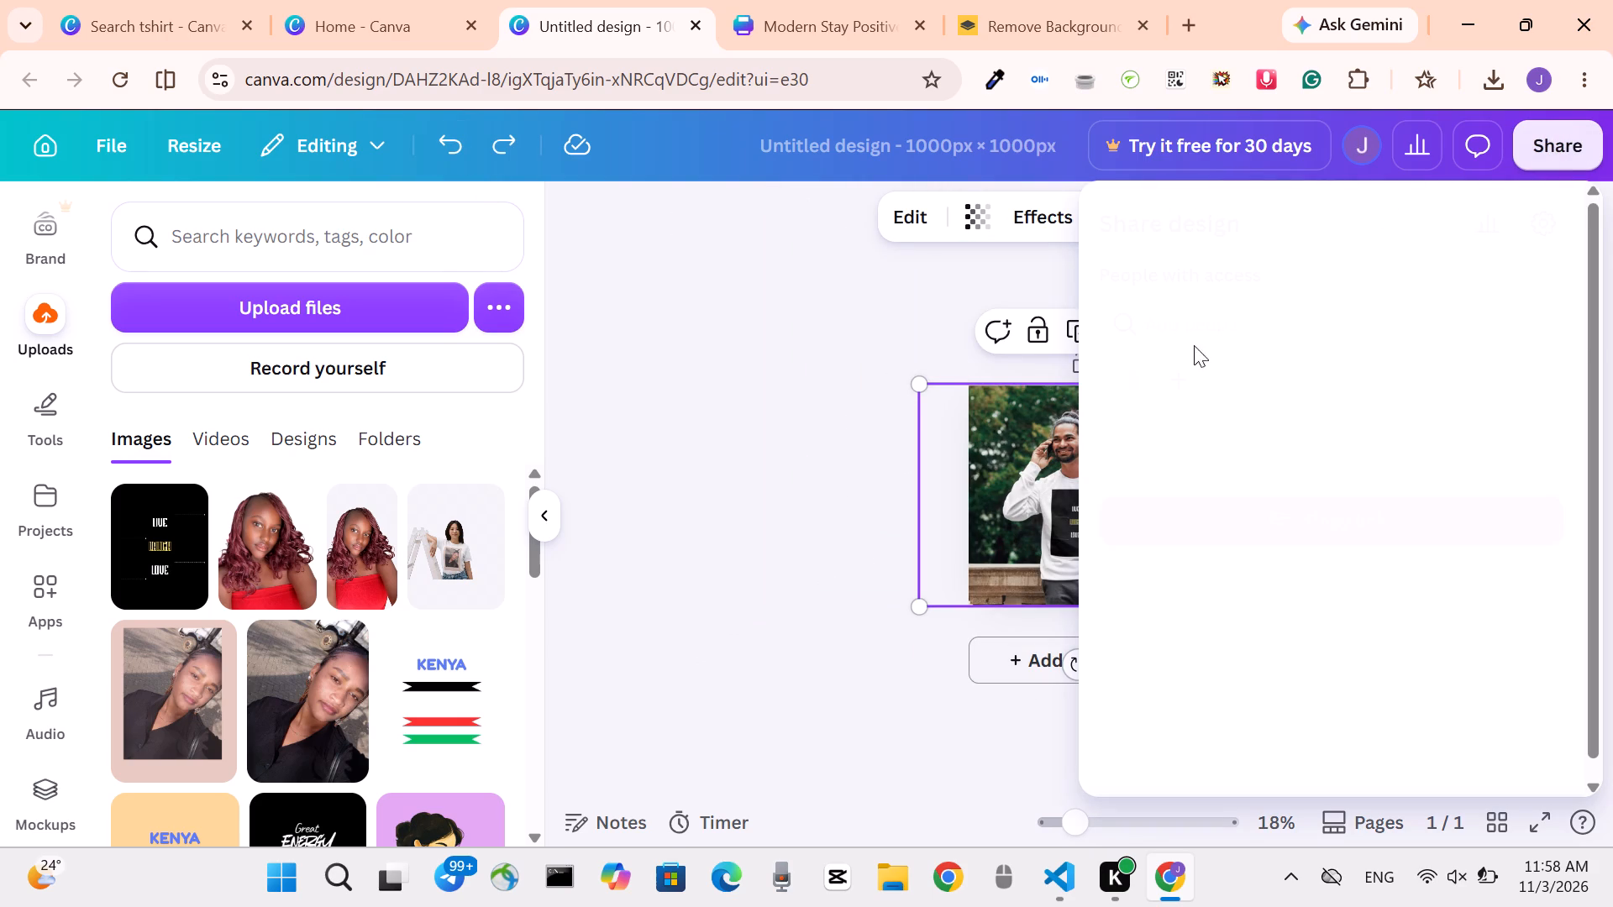
pyautogui.click(1157, 700)
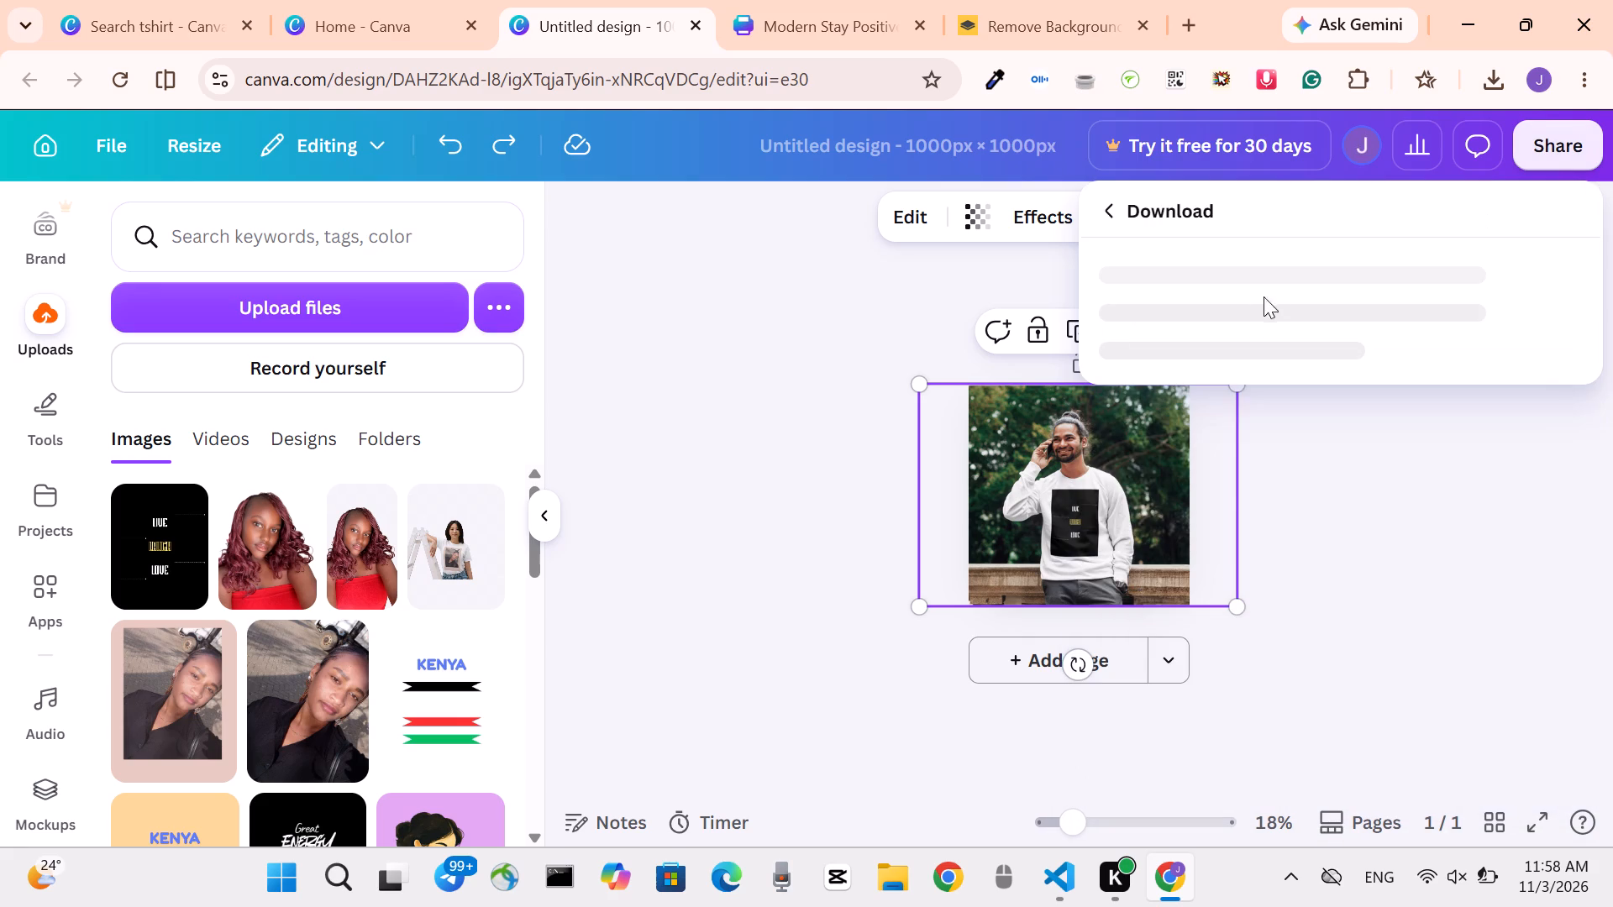
pyautogui.click(1224, 310)
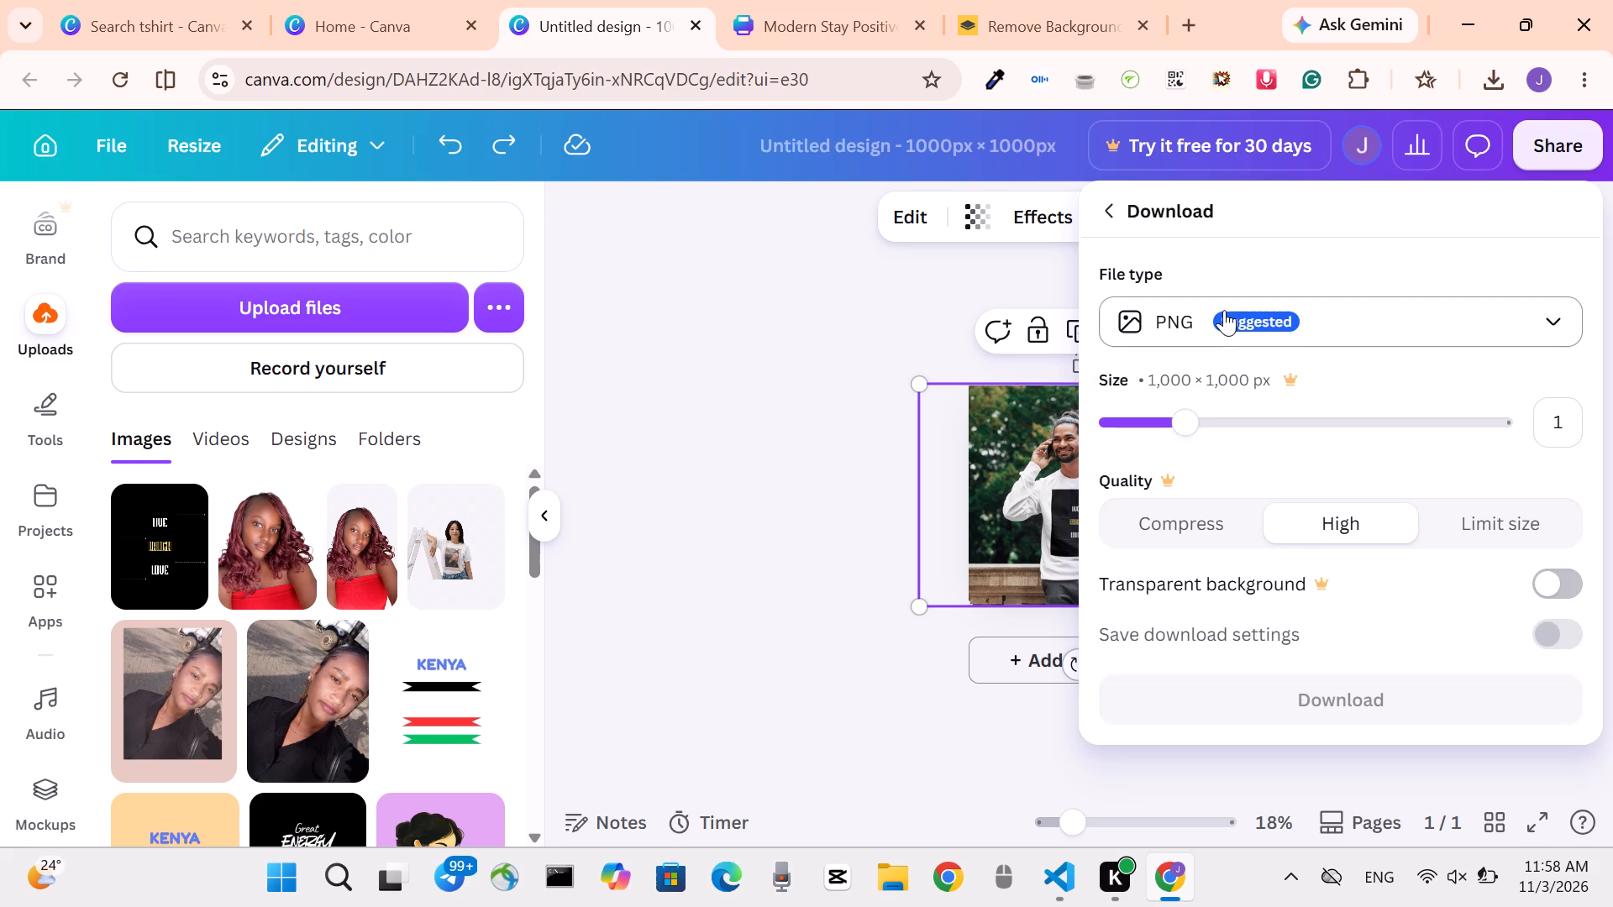
pyautogui.click(1224, 310)
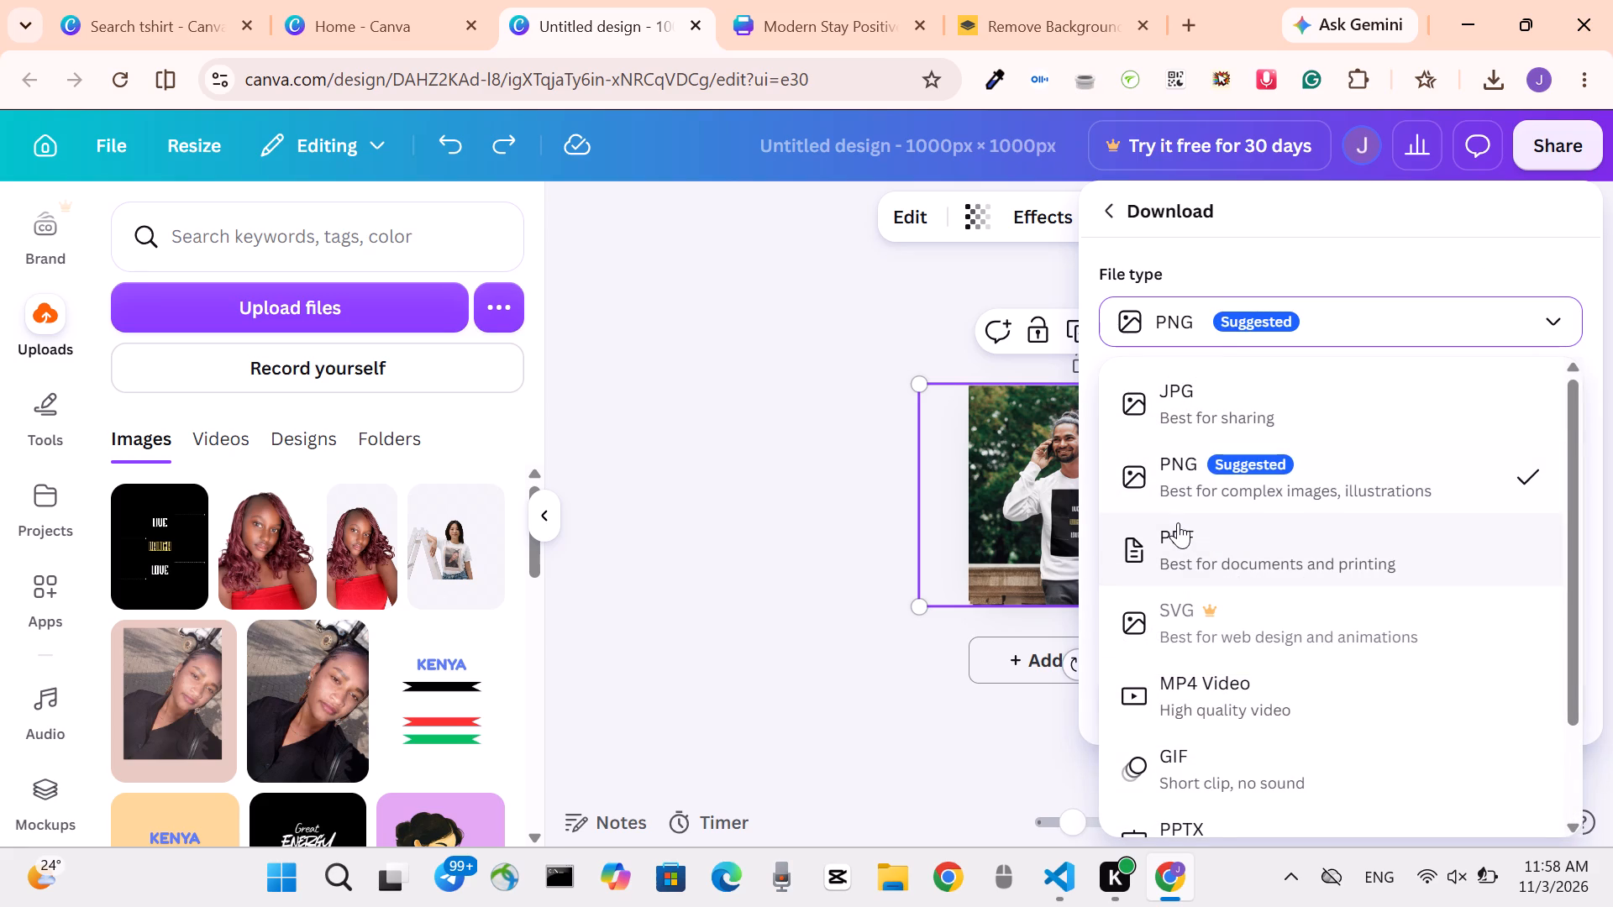
pyautogui.click(1209, 373)
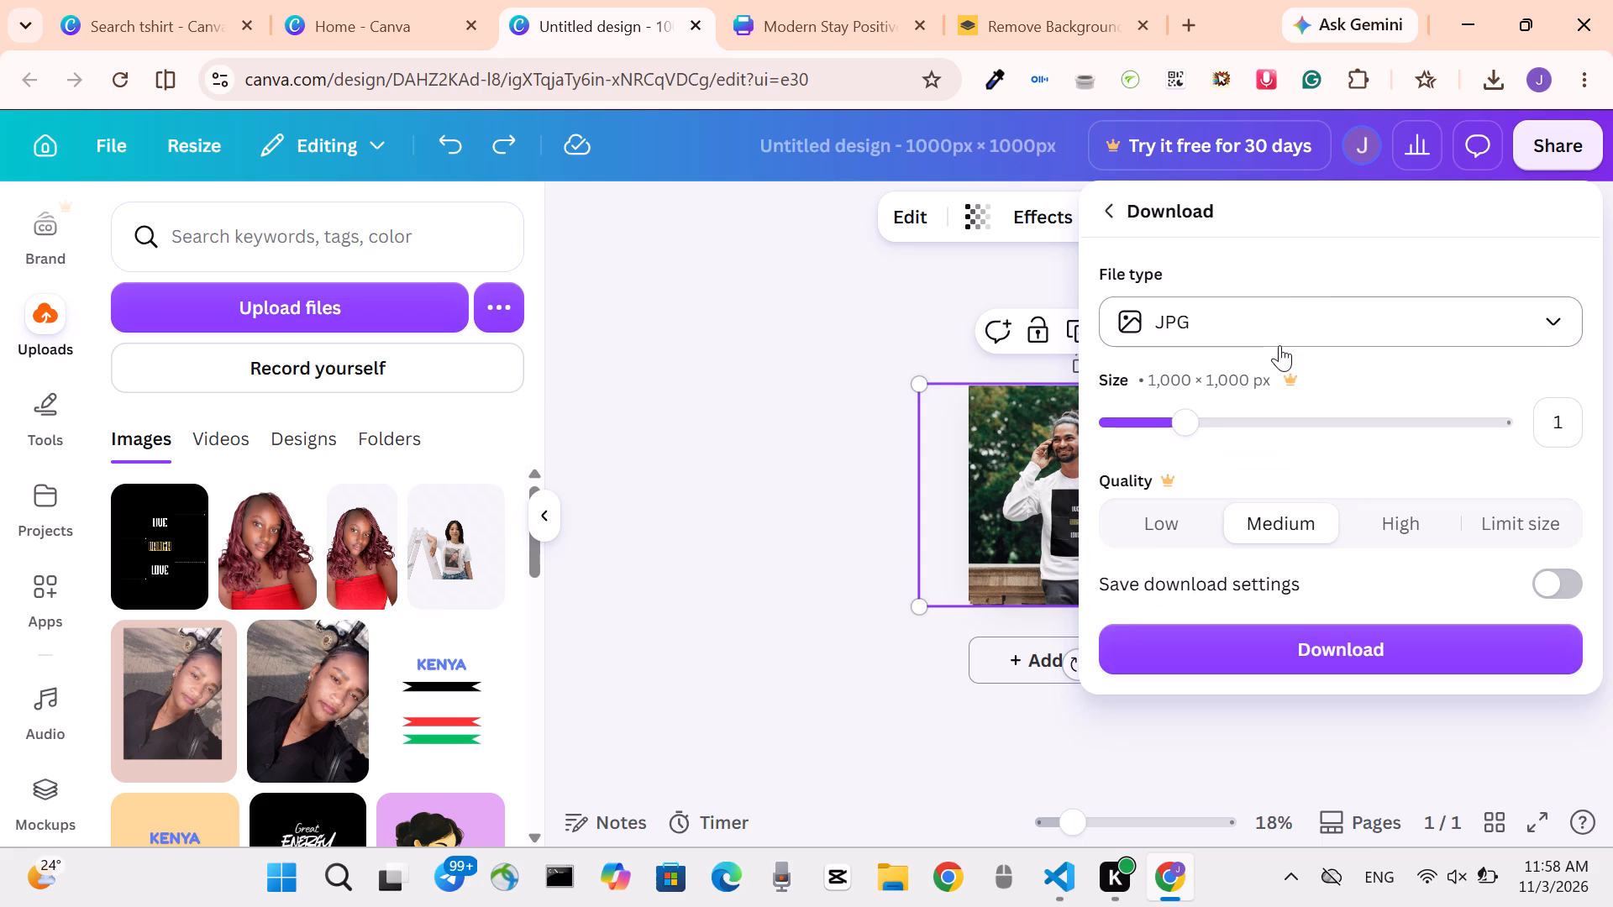
pyautogui.click(1279, 345)
pyautogui.click(1202, 473)
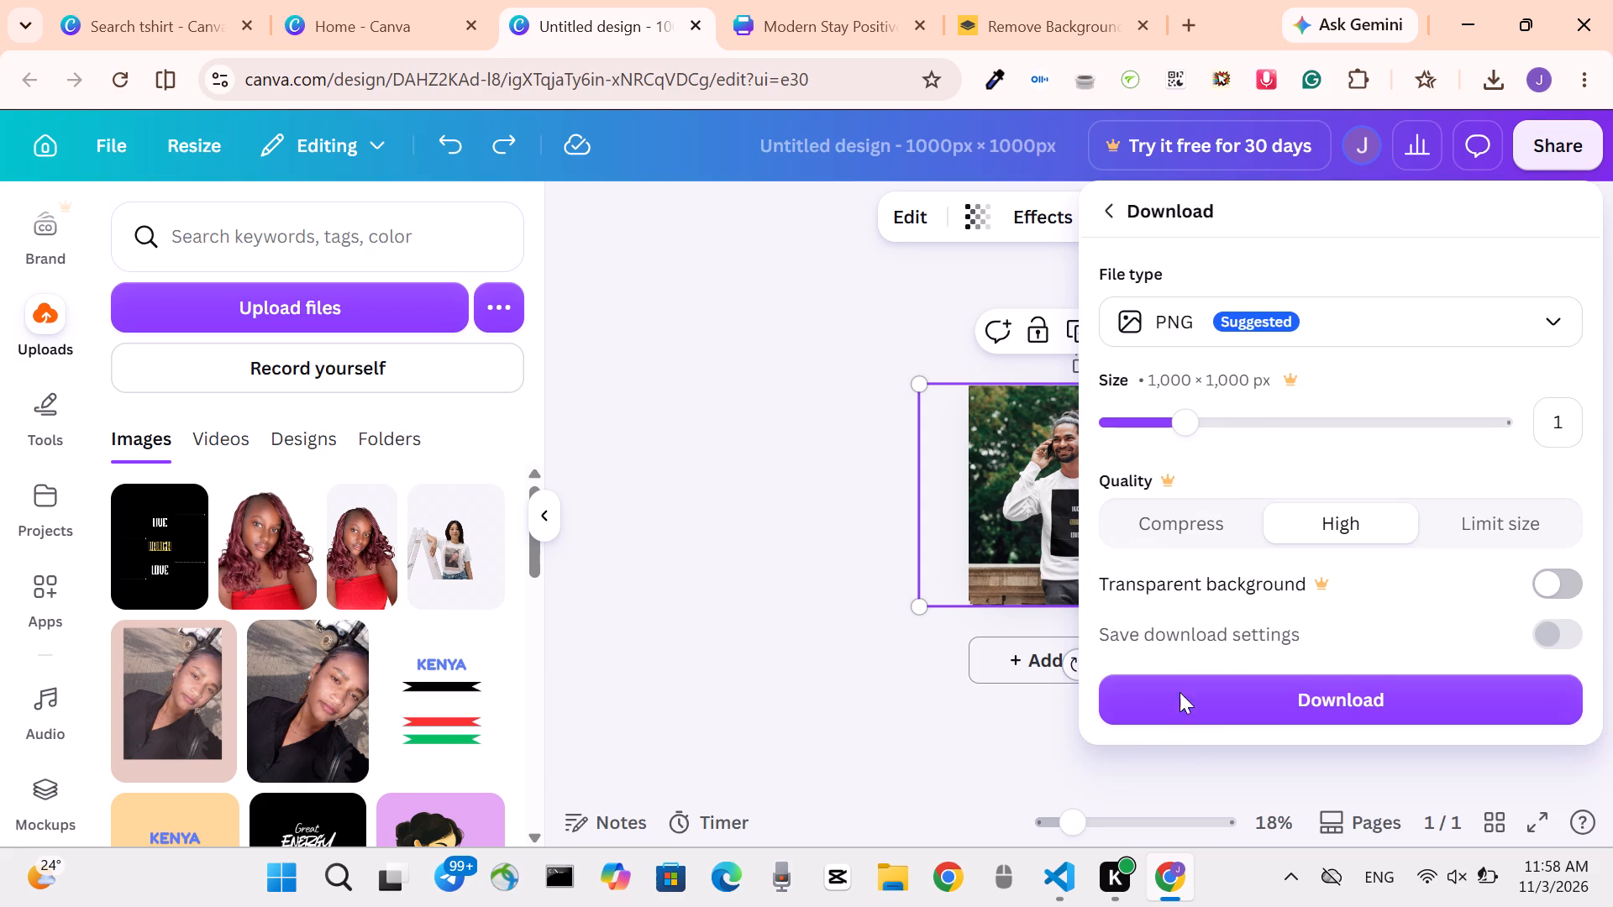
pyautogui.click(1210, 693)
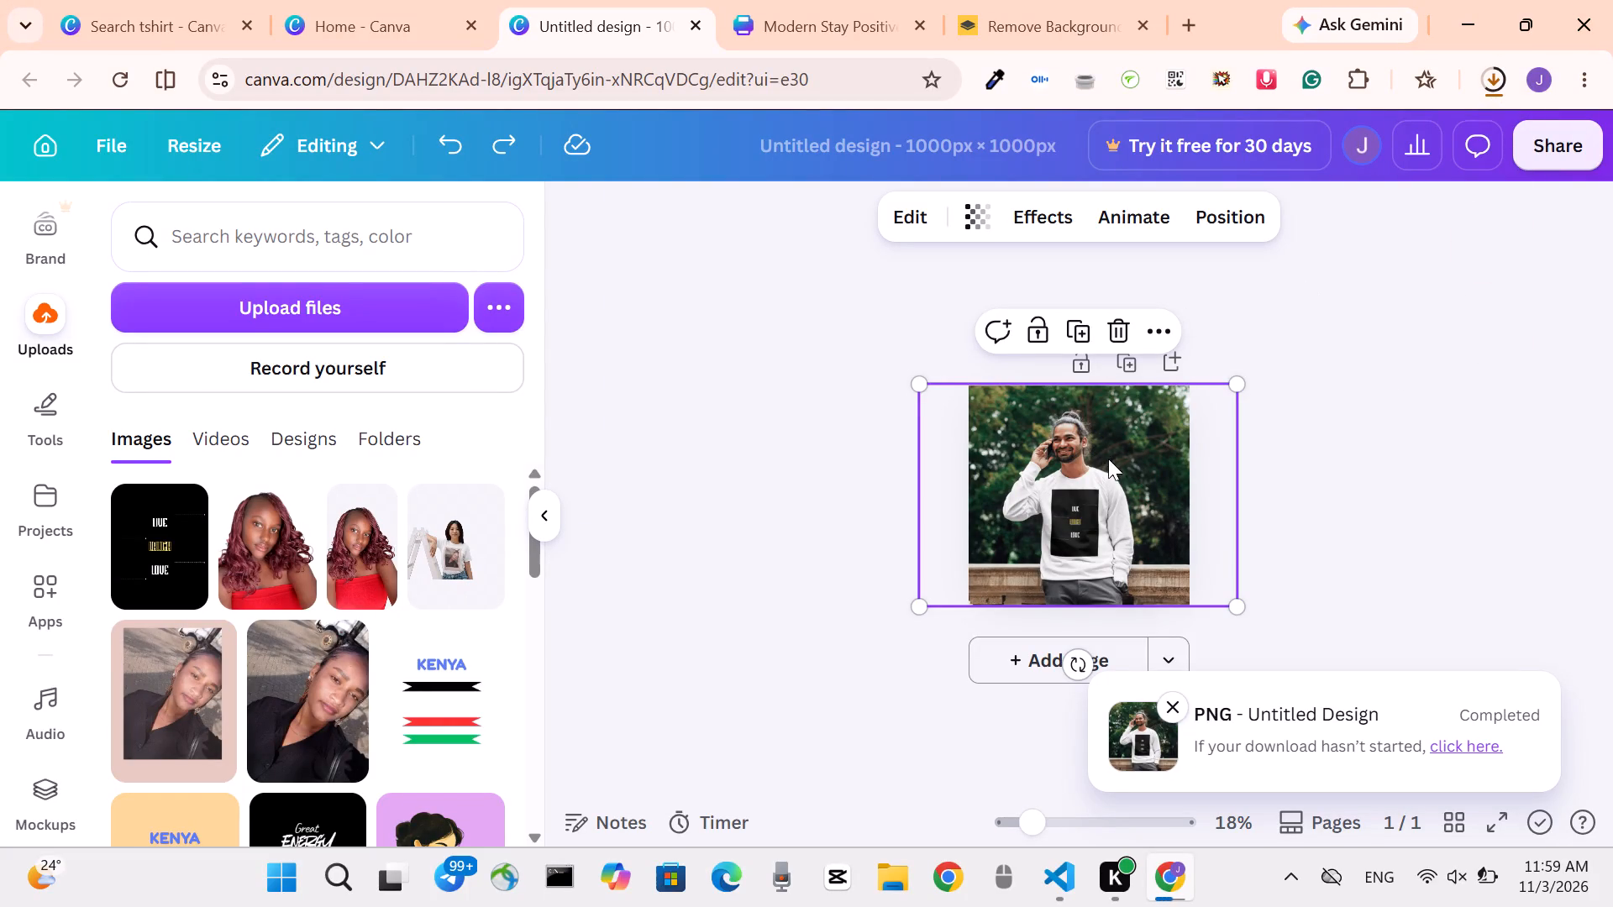
# Close the browser tabs of the Canva home page and the Modern Stay Positive design.
pyautogui.click(478, 30)
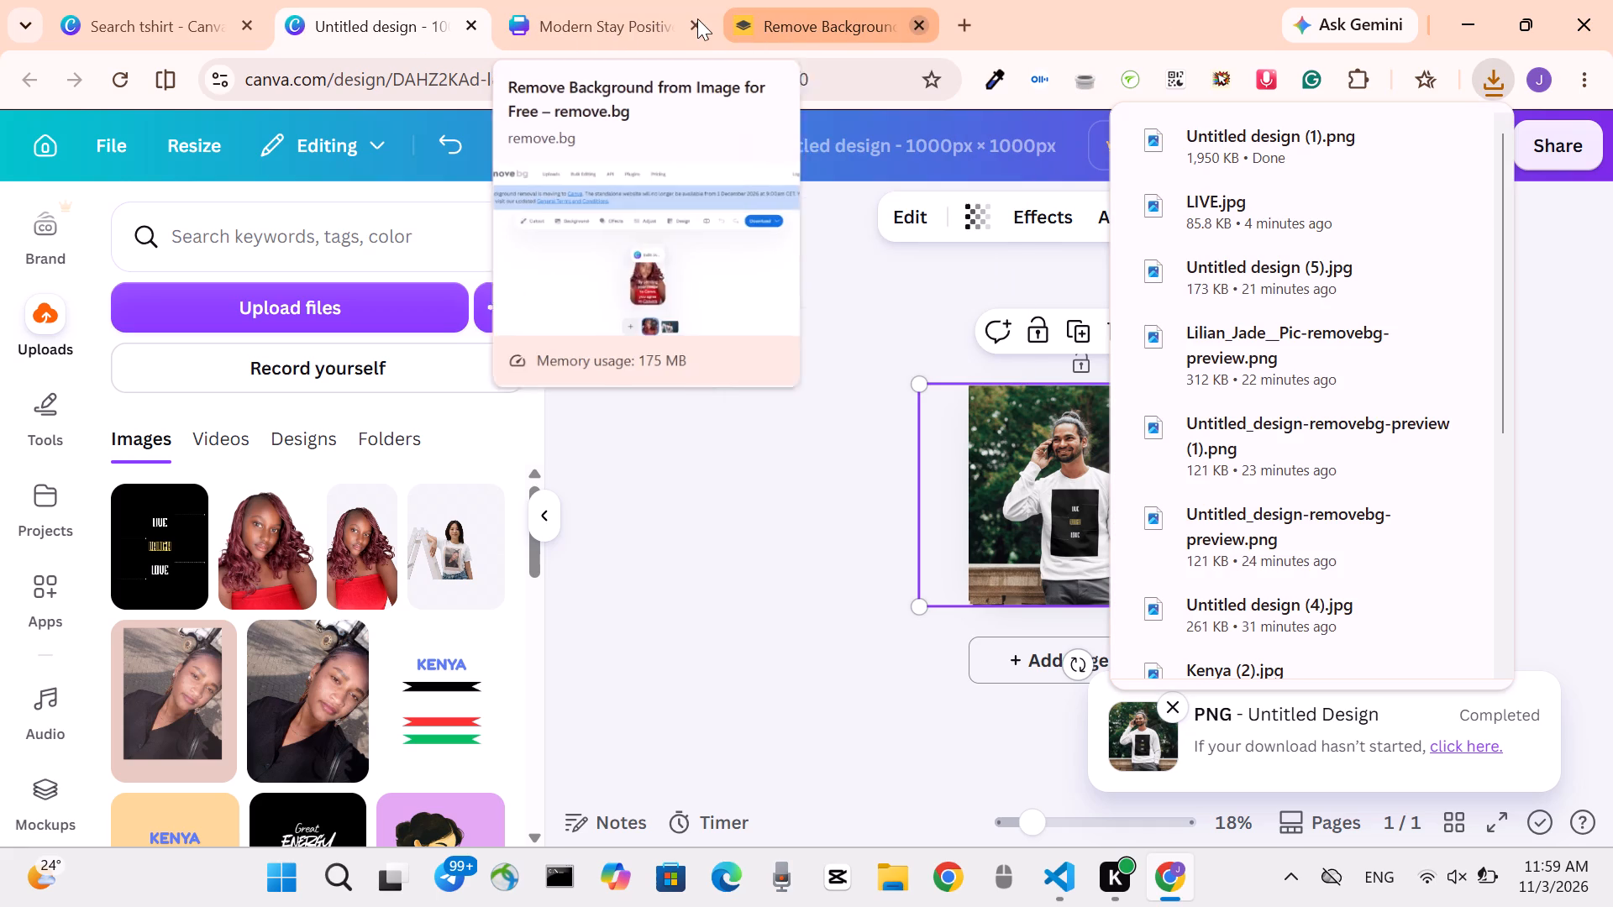
pyautogui.click(697, 18)
# Open the downloaded Untitled design (1).png in Photos at full window size, examine the mockup, and close it.
pyautogui.click(1487, 85)
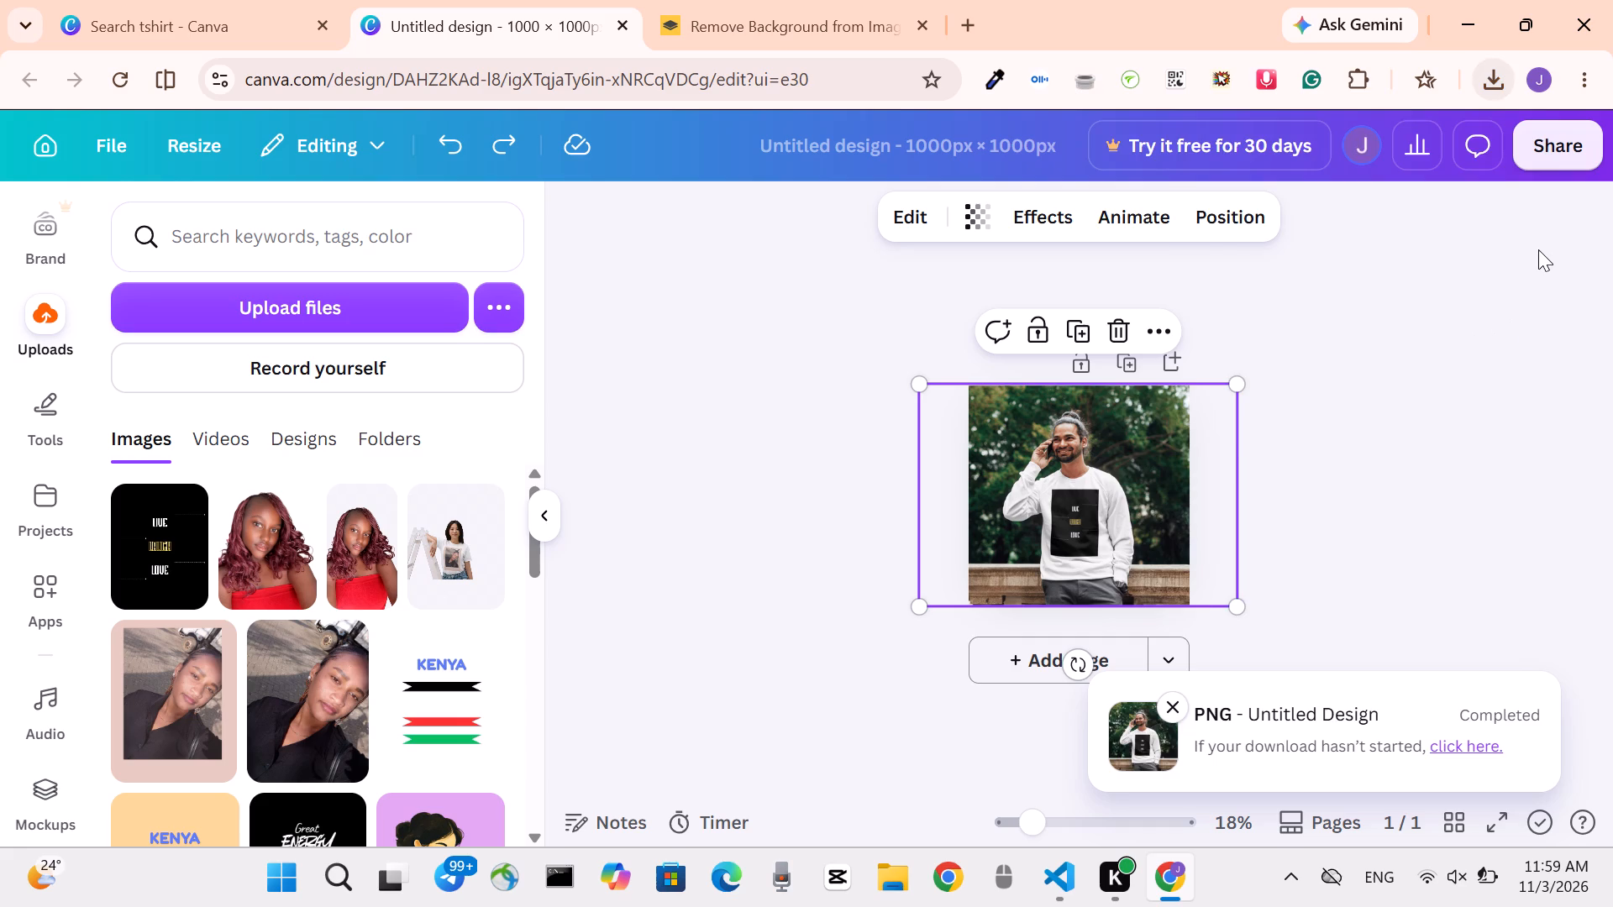
pyautogui.click(1448, 191)
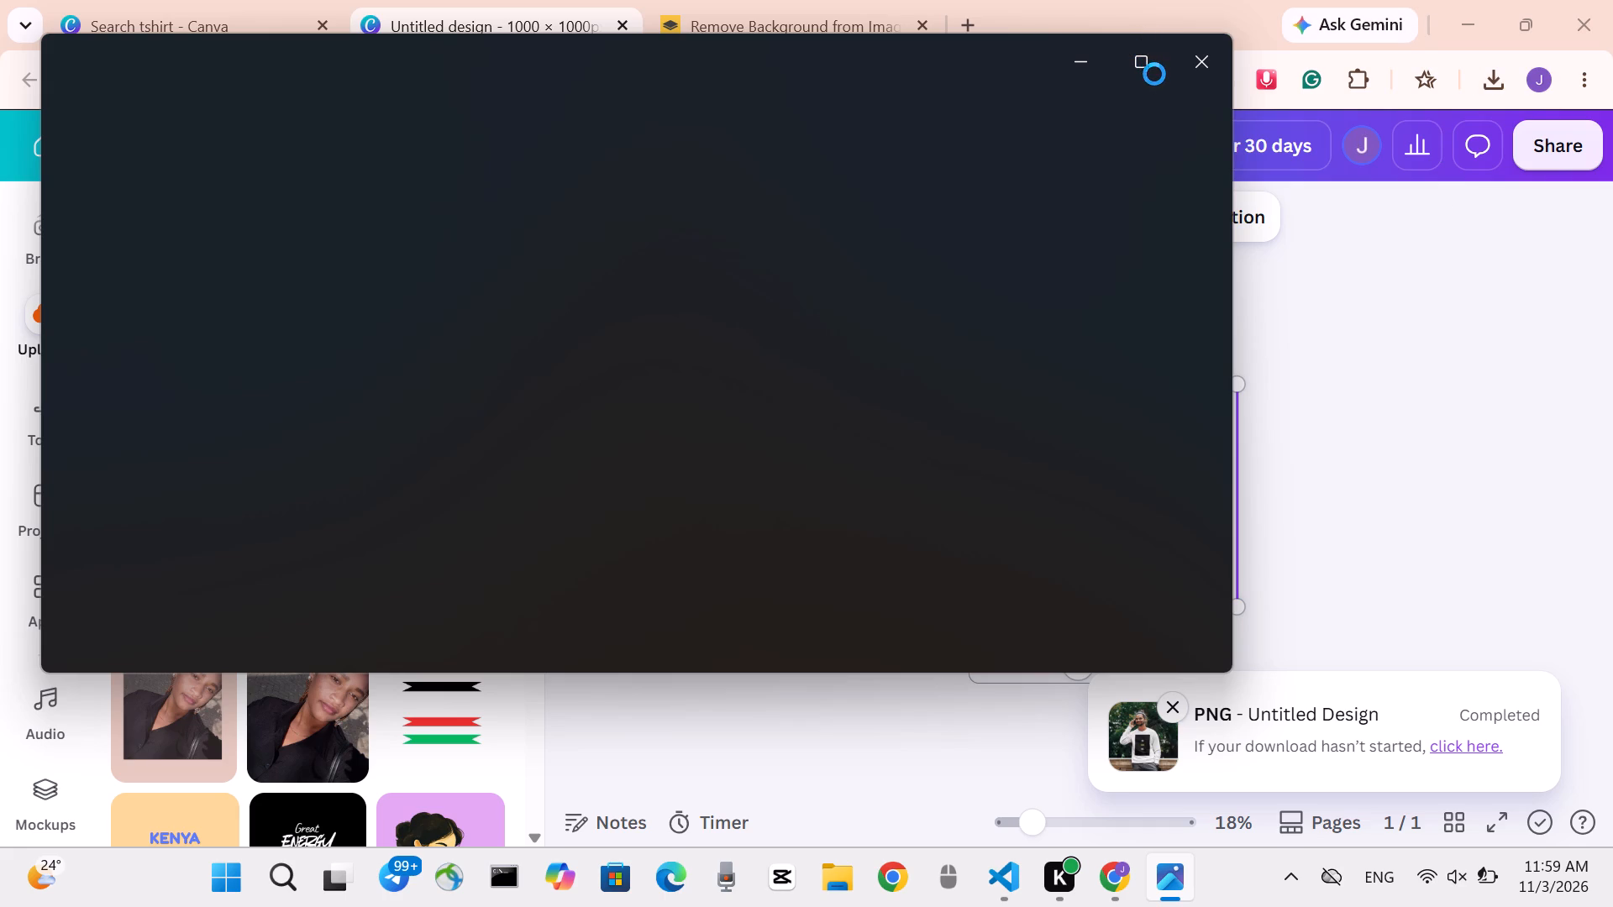
pyautogui.click(1138, 53)
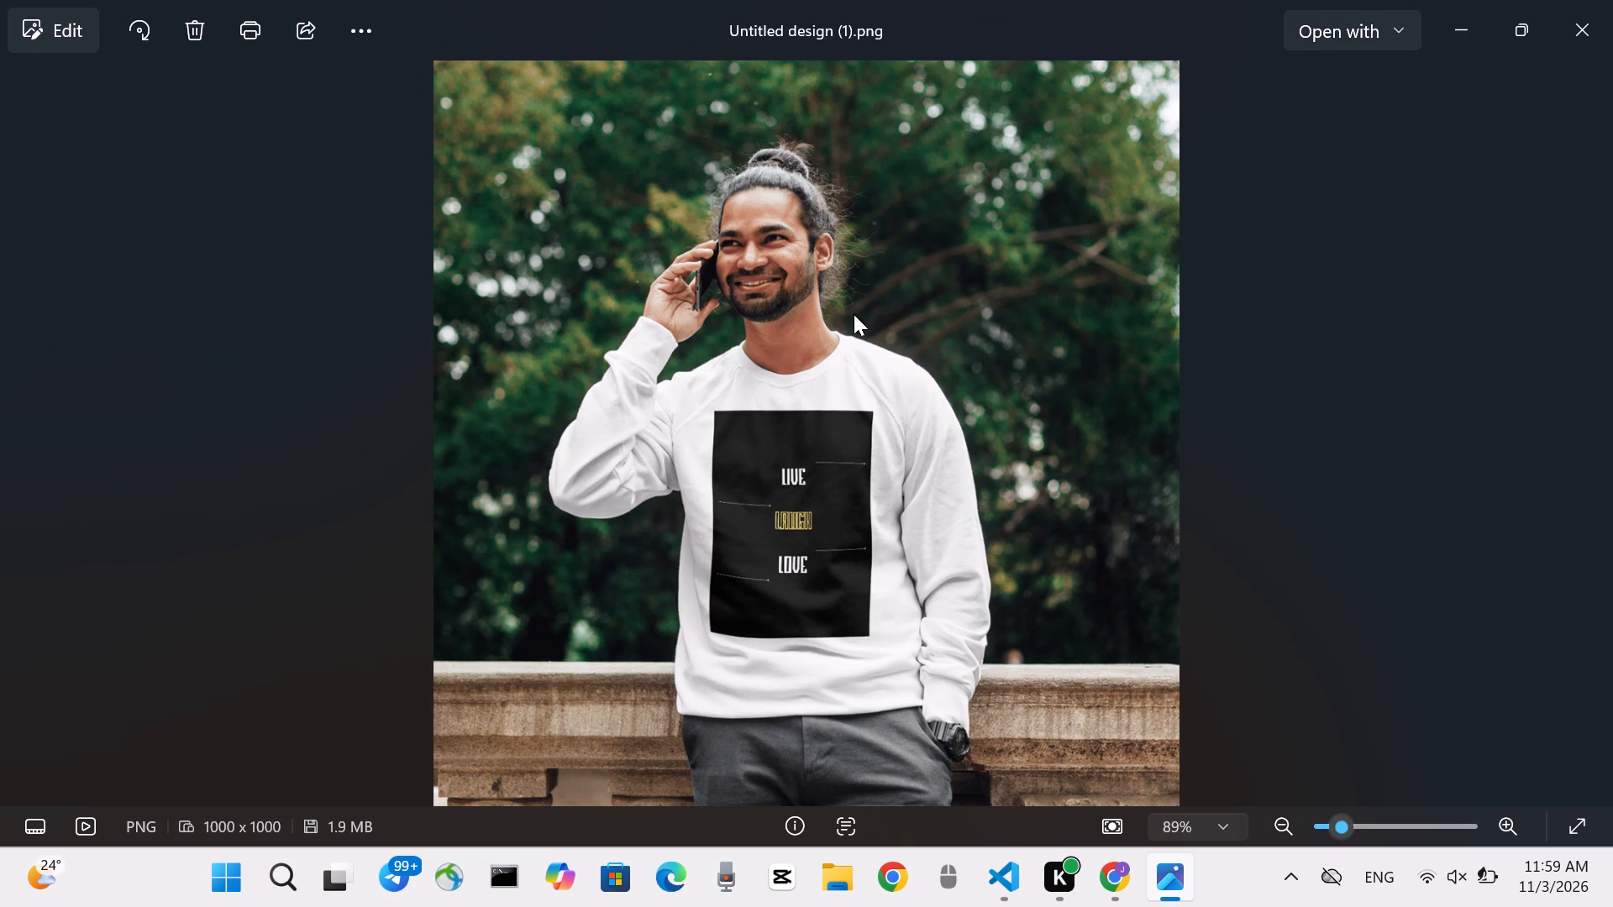
pyautogui.click(1592, 34)
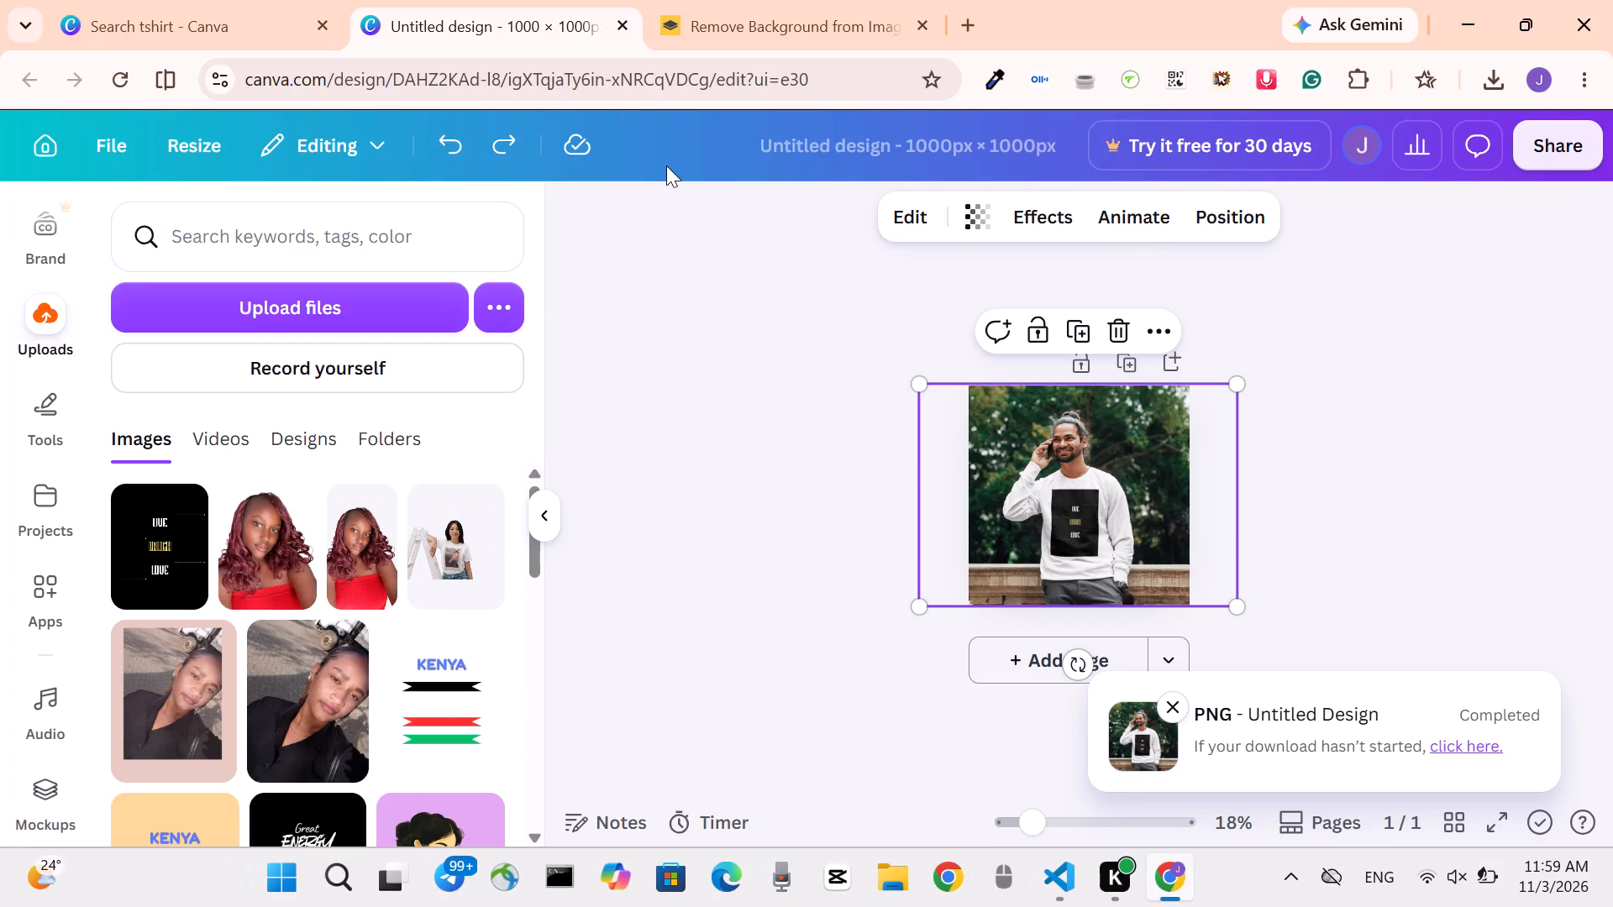
# Close the browser tab of the 1000 × 1000 px mockup design.
pyautogui.click(627, 18)
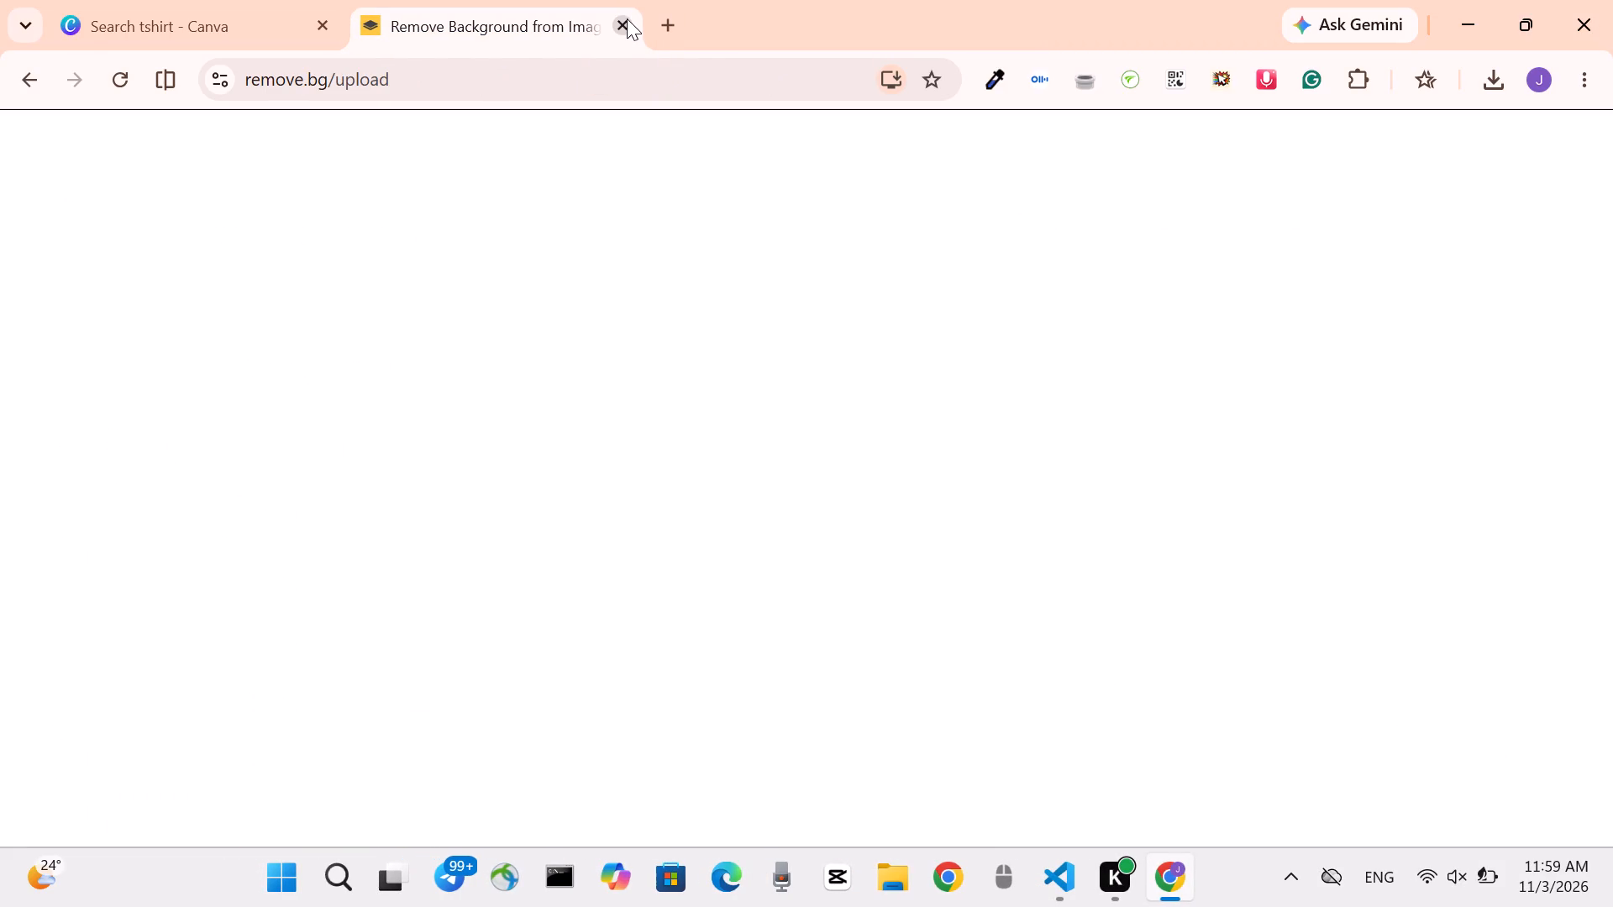
# Reload the Canva tshirt template search and create a blank T-Shirt design from it.
pyautogui.click(166, 26)
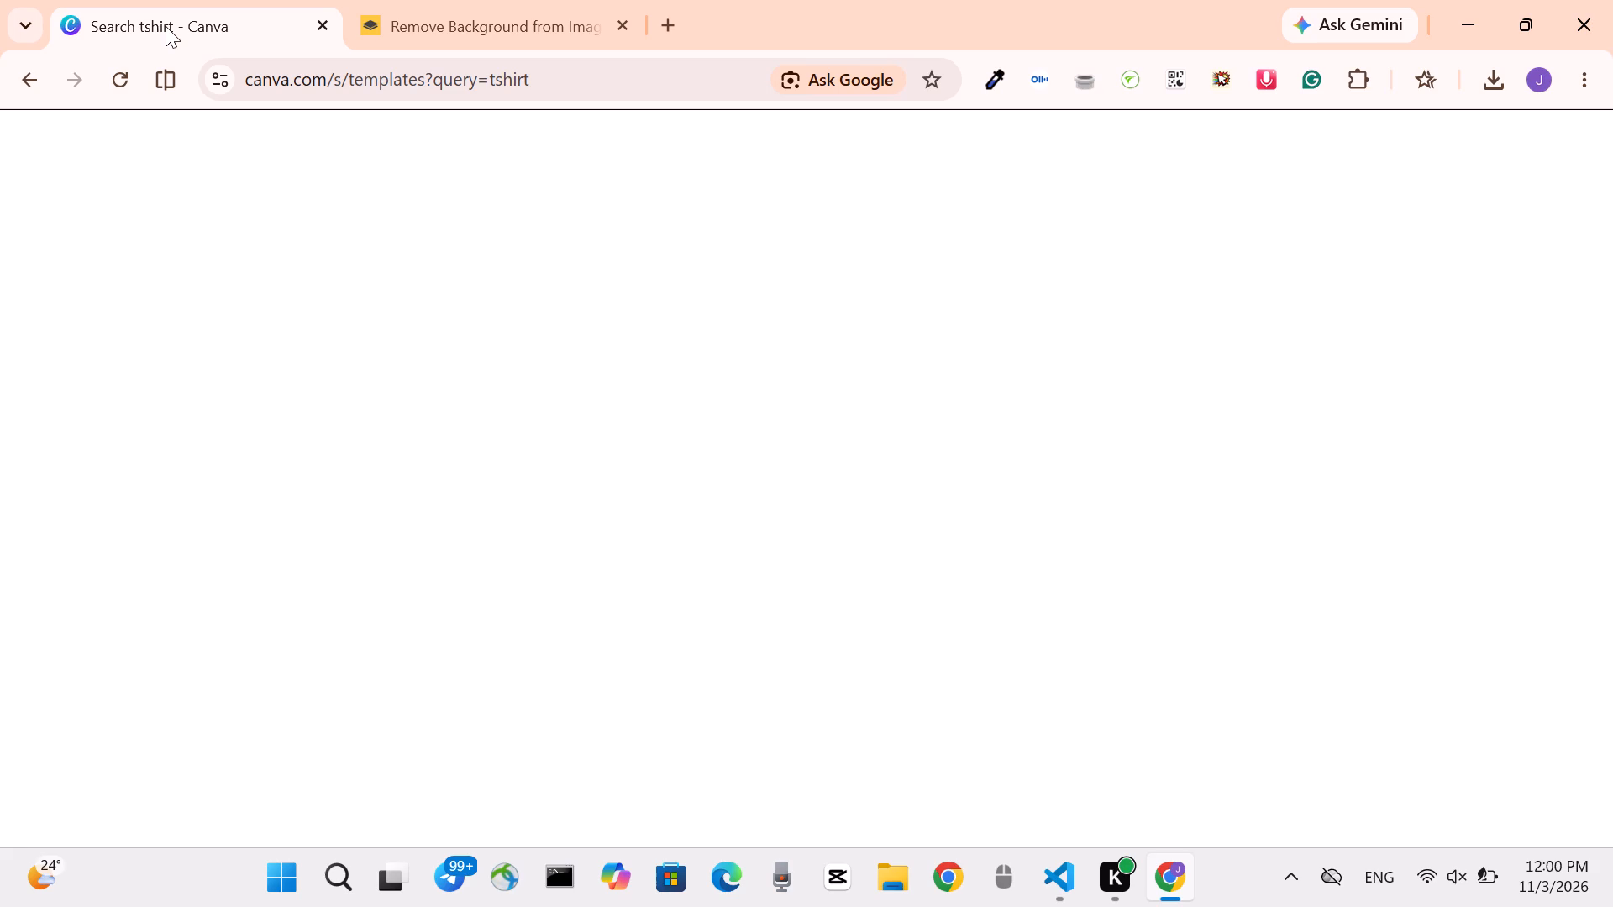
pyautogui.click(123, 71)
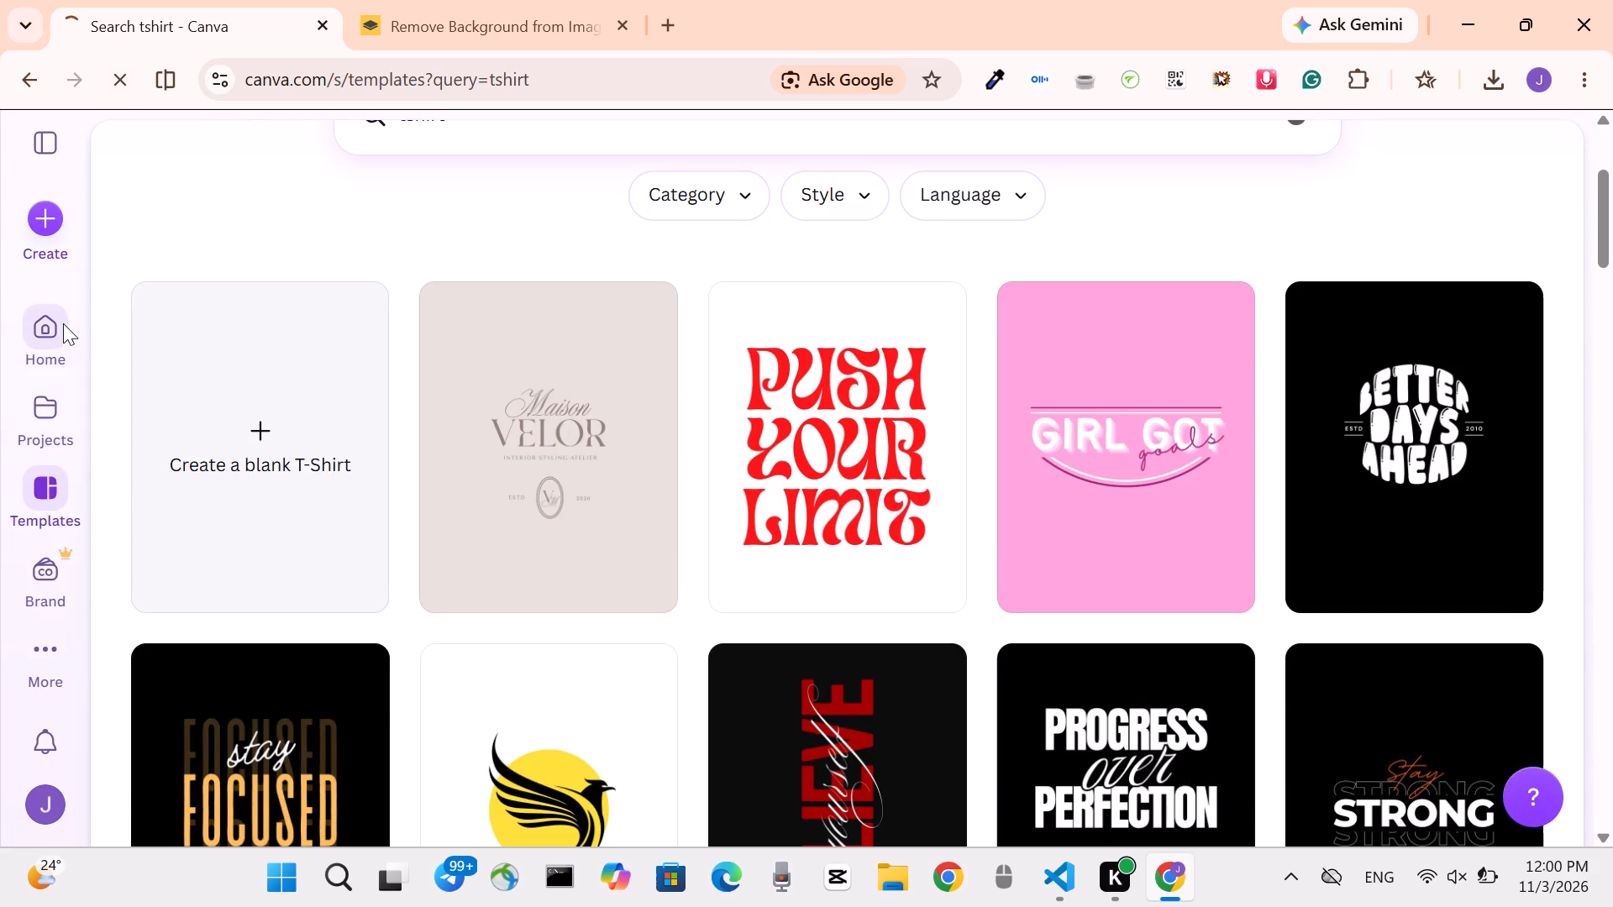
pyautogui.scroll(3, 496, 376)
pyautogui.scroll(-2, 496, 376)
pyautogui.click(50, 329)
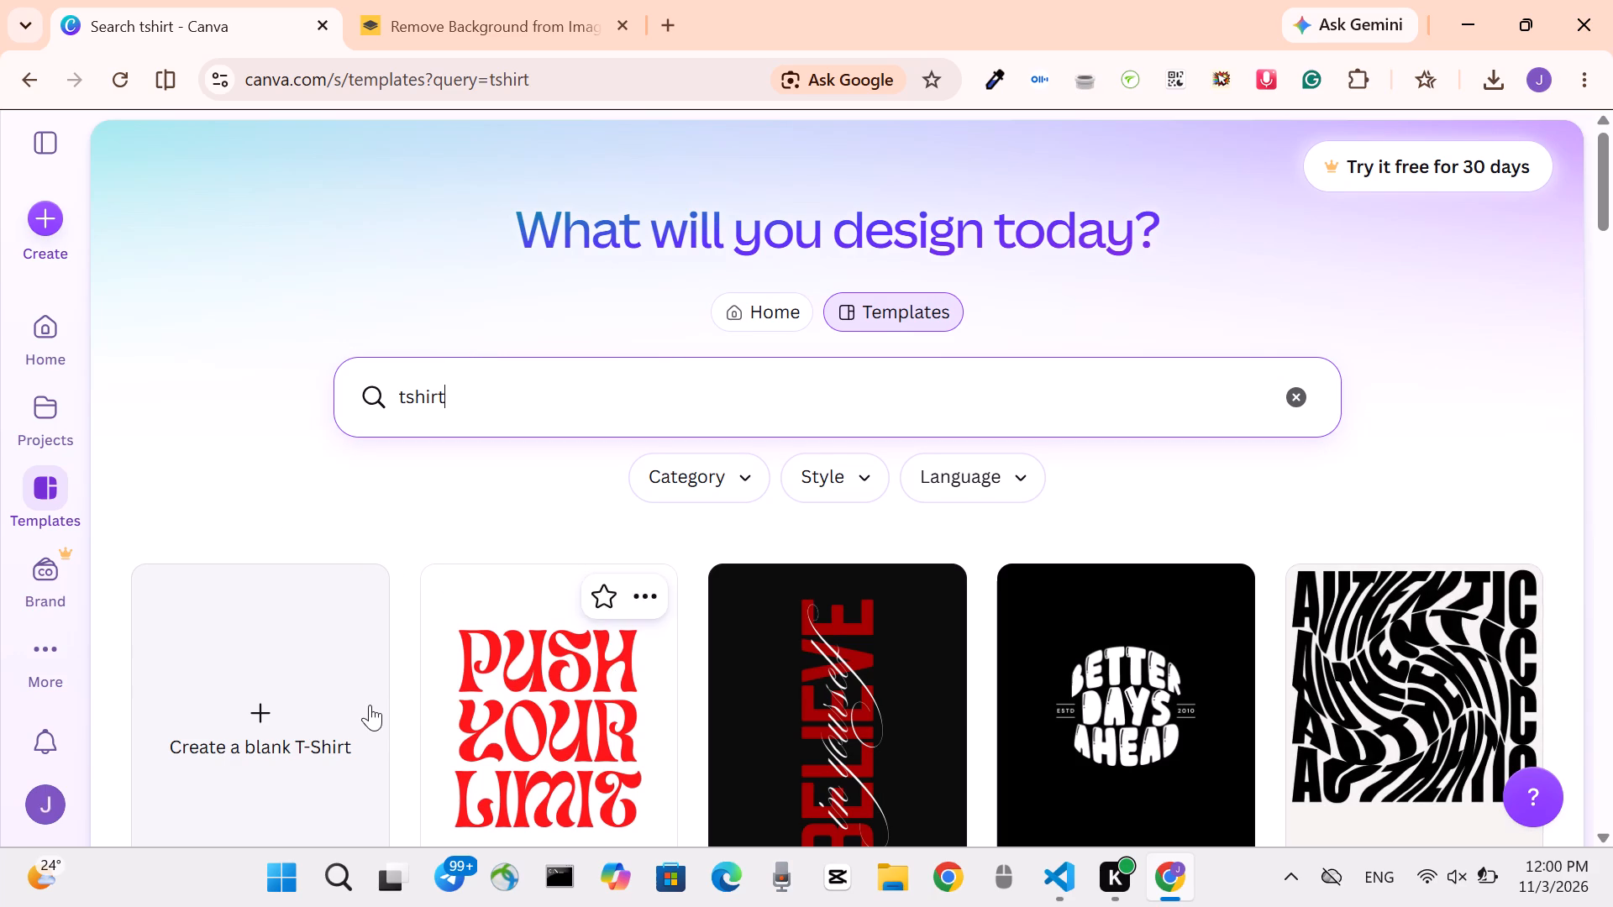
pyautogui.scroll(-3, 365, 705)
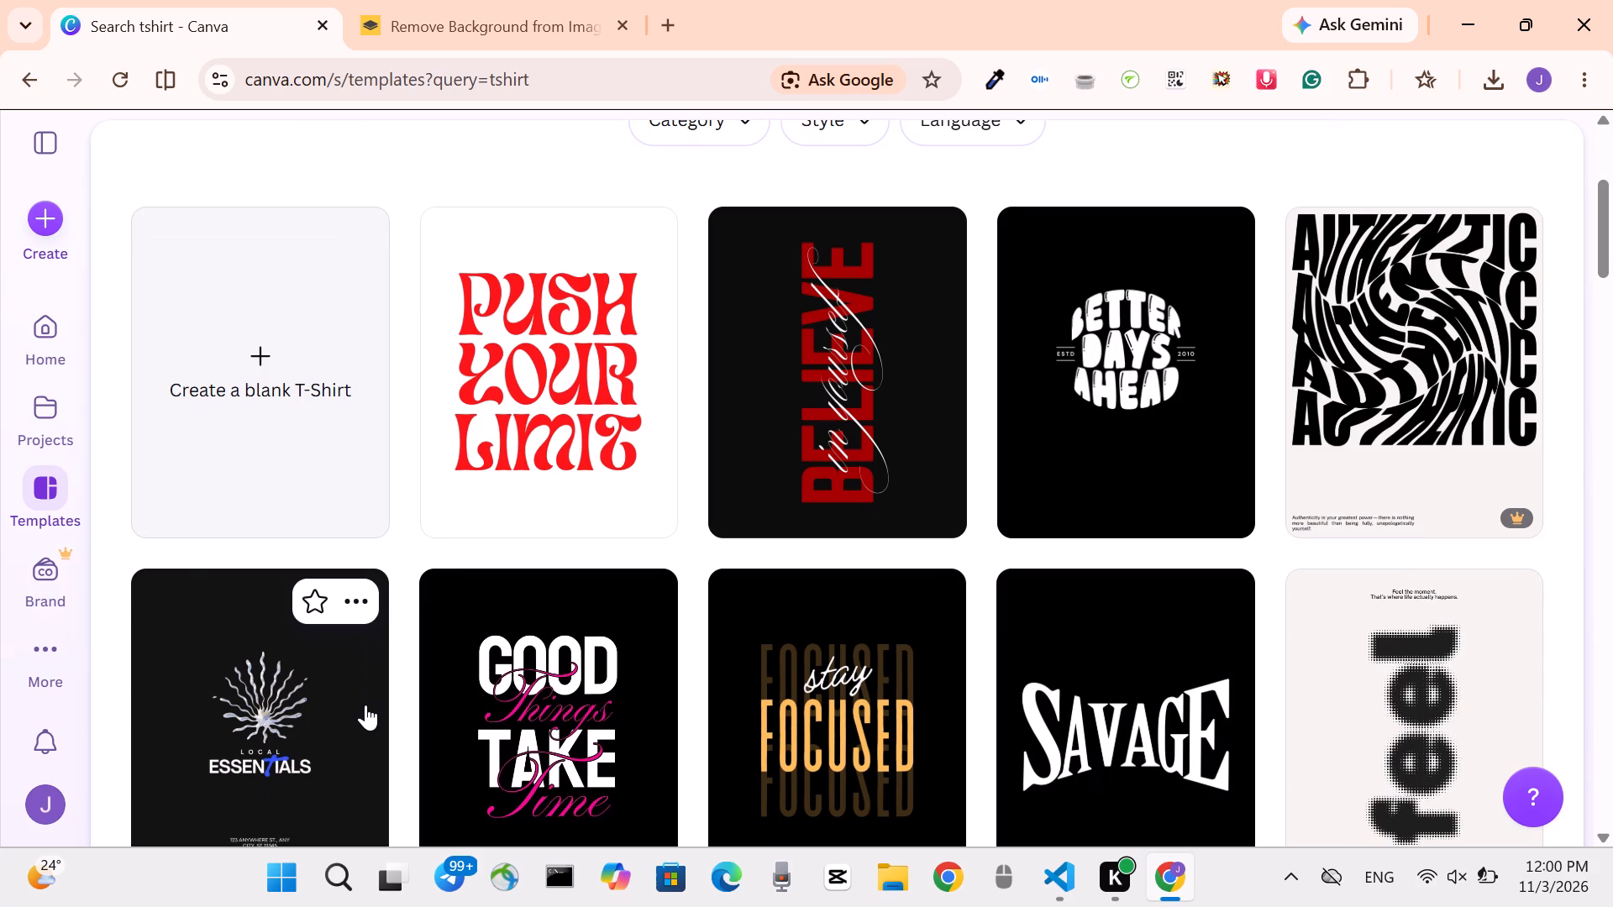
pyautogui.scroll(-2, 332, 674)
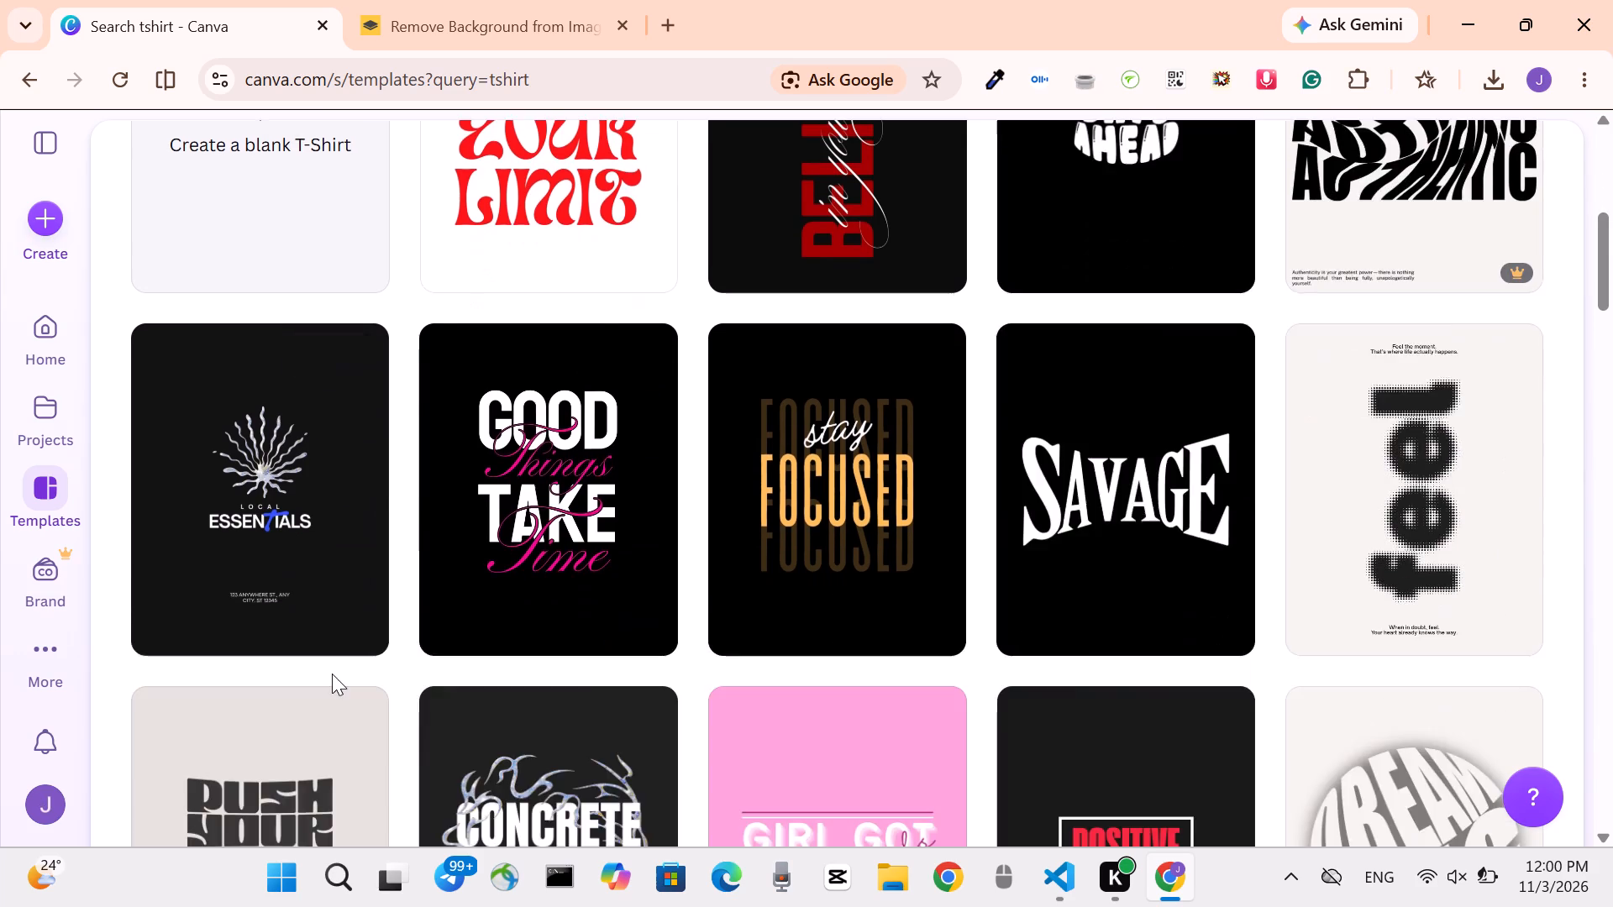
pyautogui.scroll(2, 332, 674)
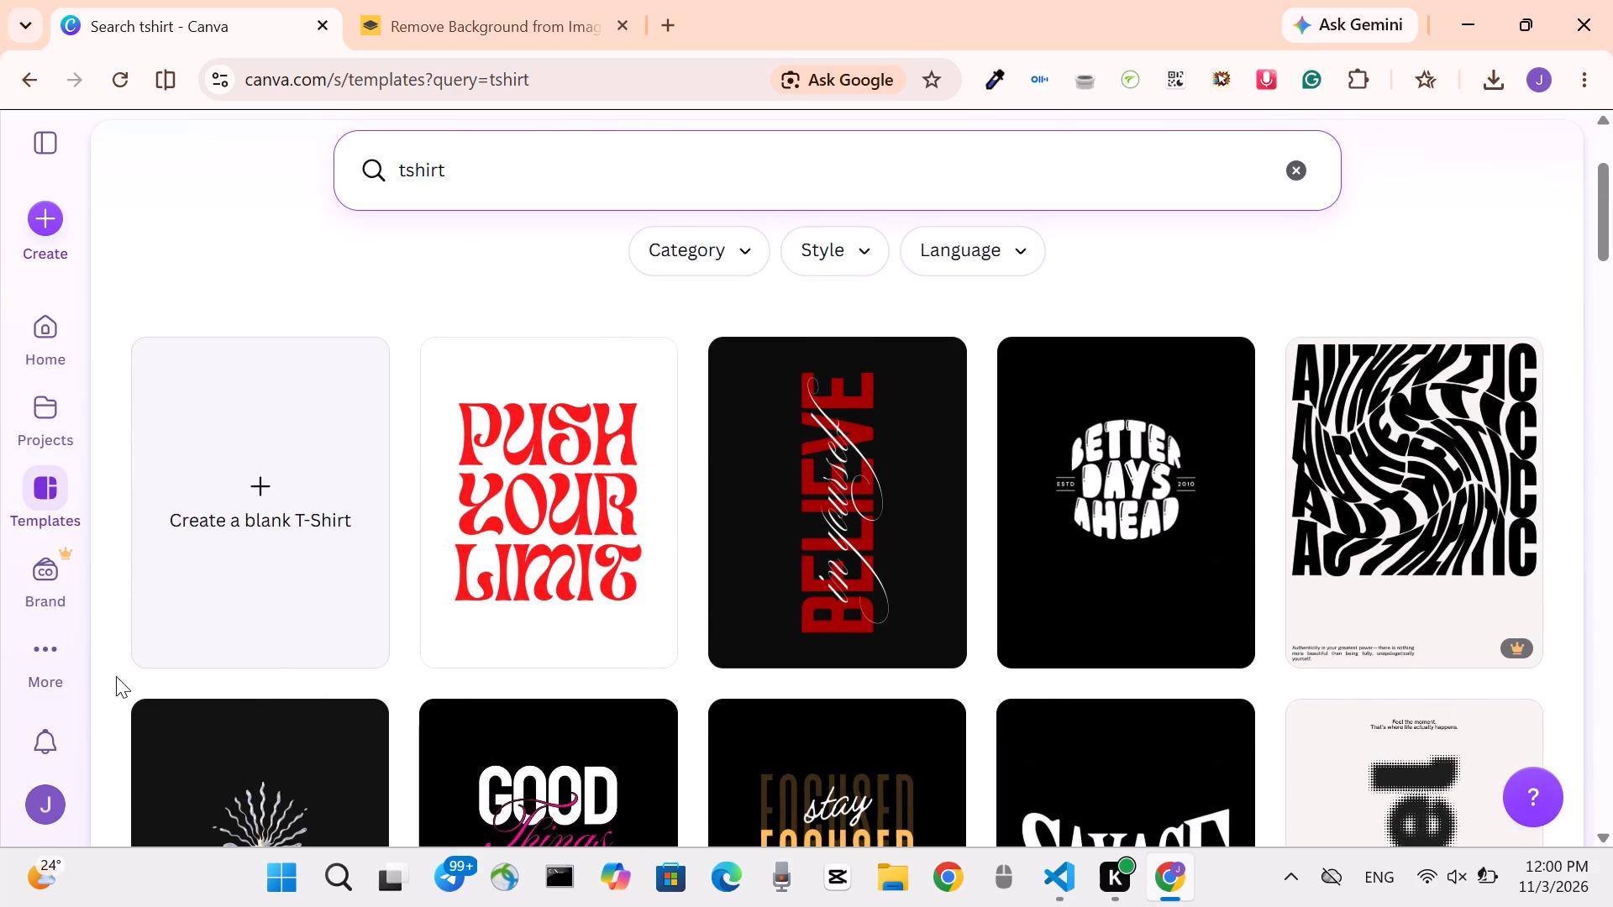
pyautogui.click(229, 597)
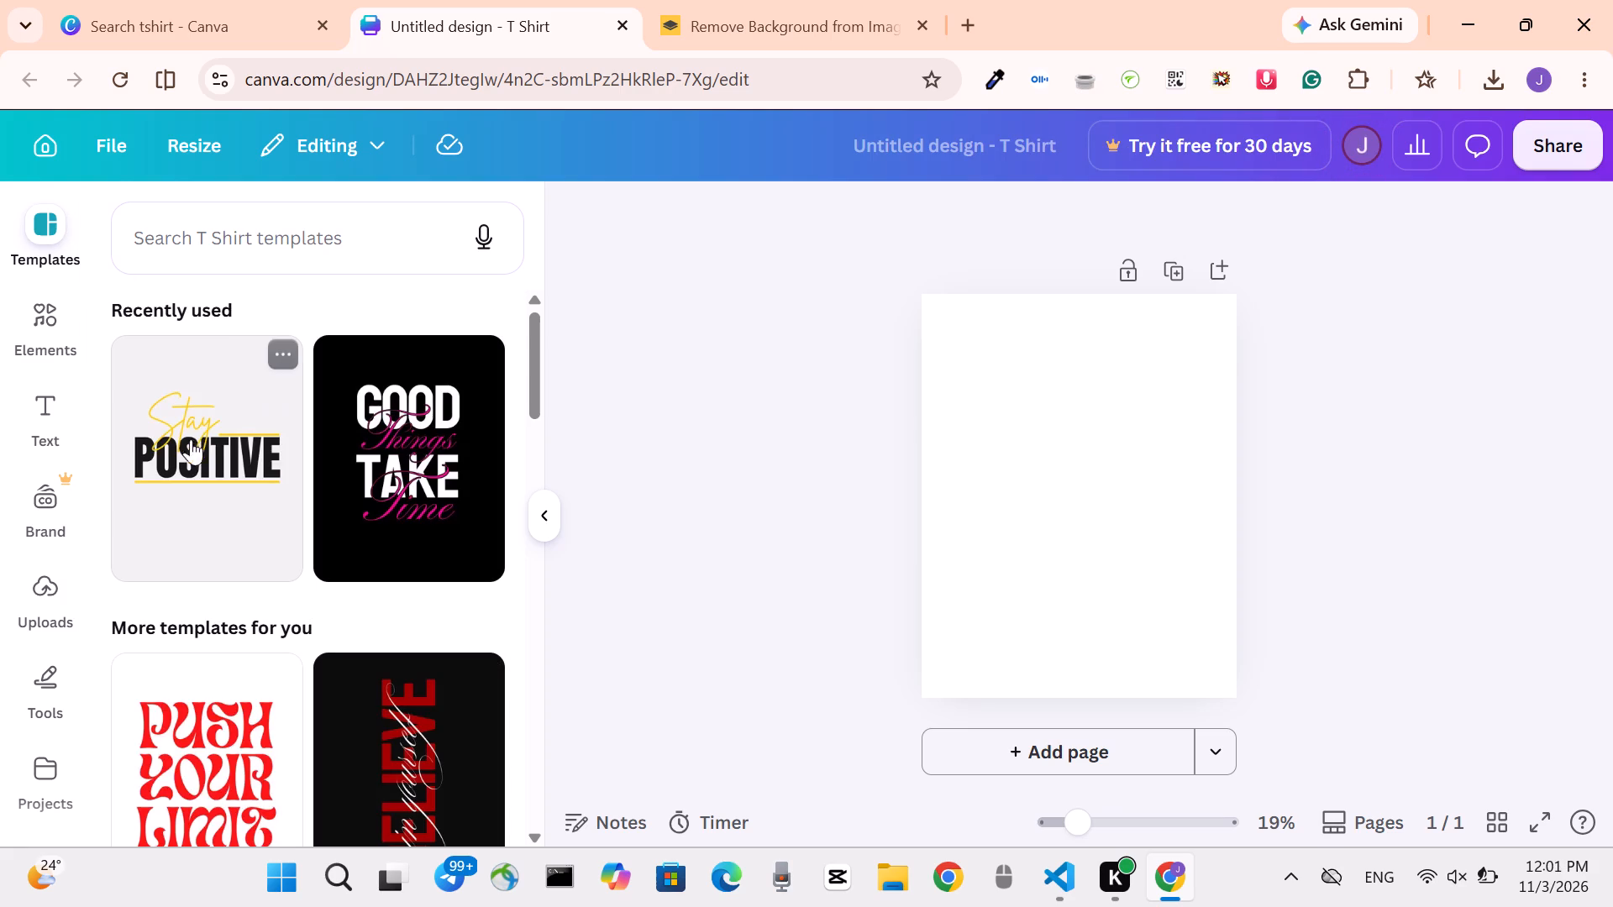
# Browse the T Shirt templates offered for the blank design.
pyautogui.scroll(-2, 183, 443)
pyautogui.scroll(2, 183, 443)
pyautogui.scroll(-4, 183, 443)
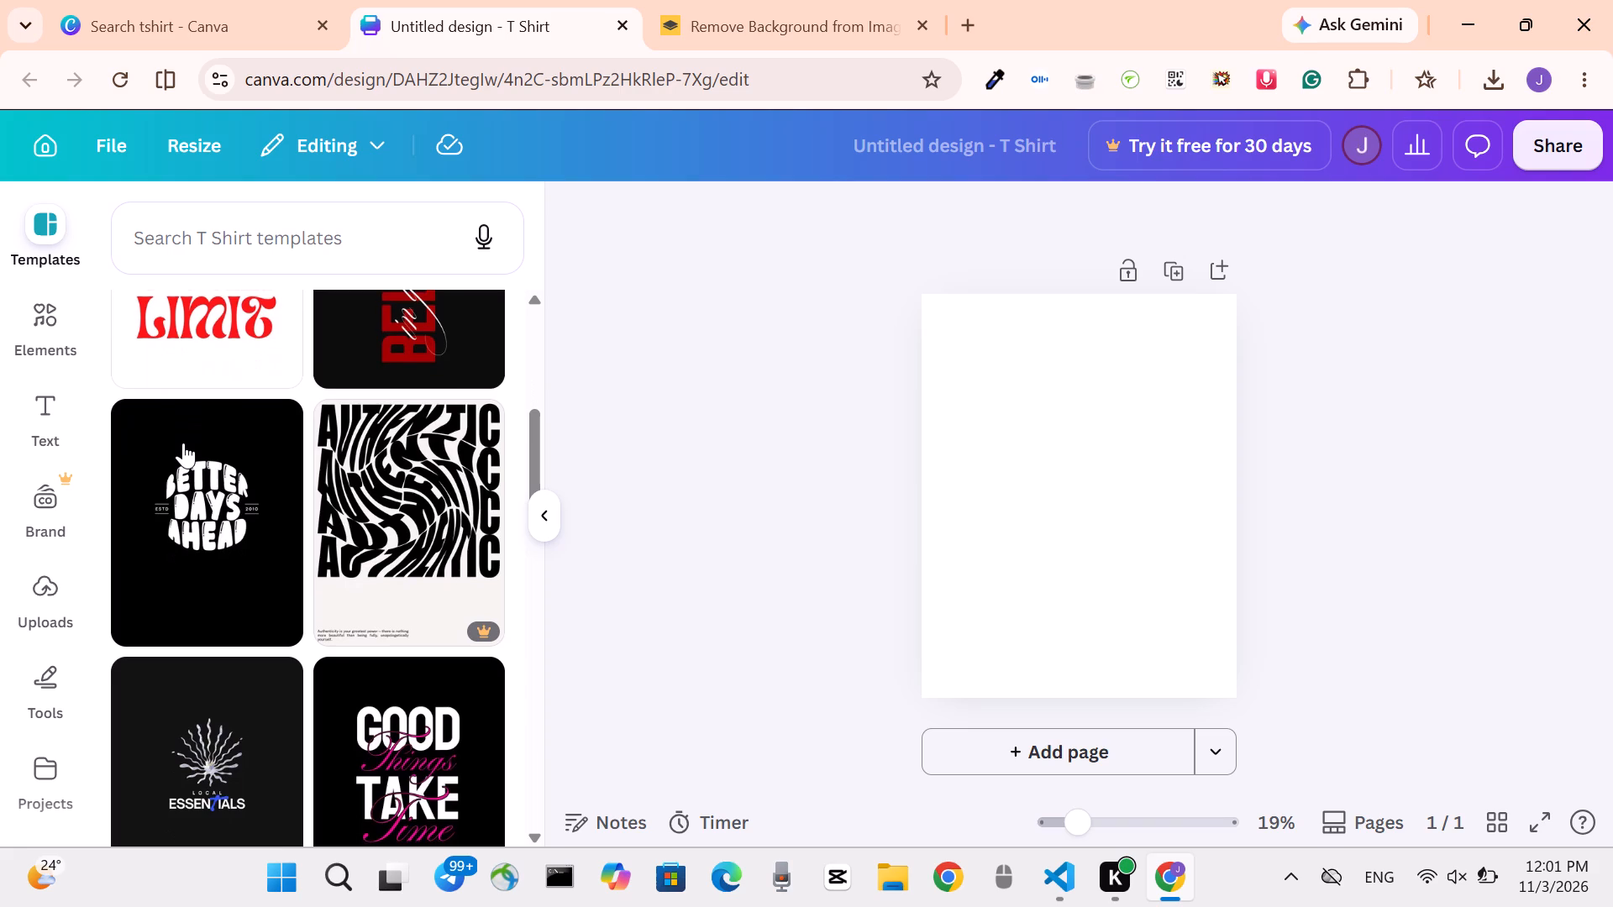
pyautogui.scroll(-1, 183, 443)
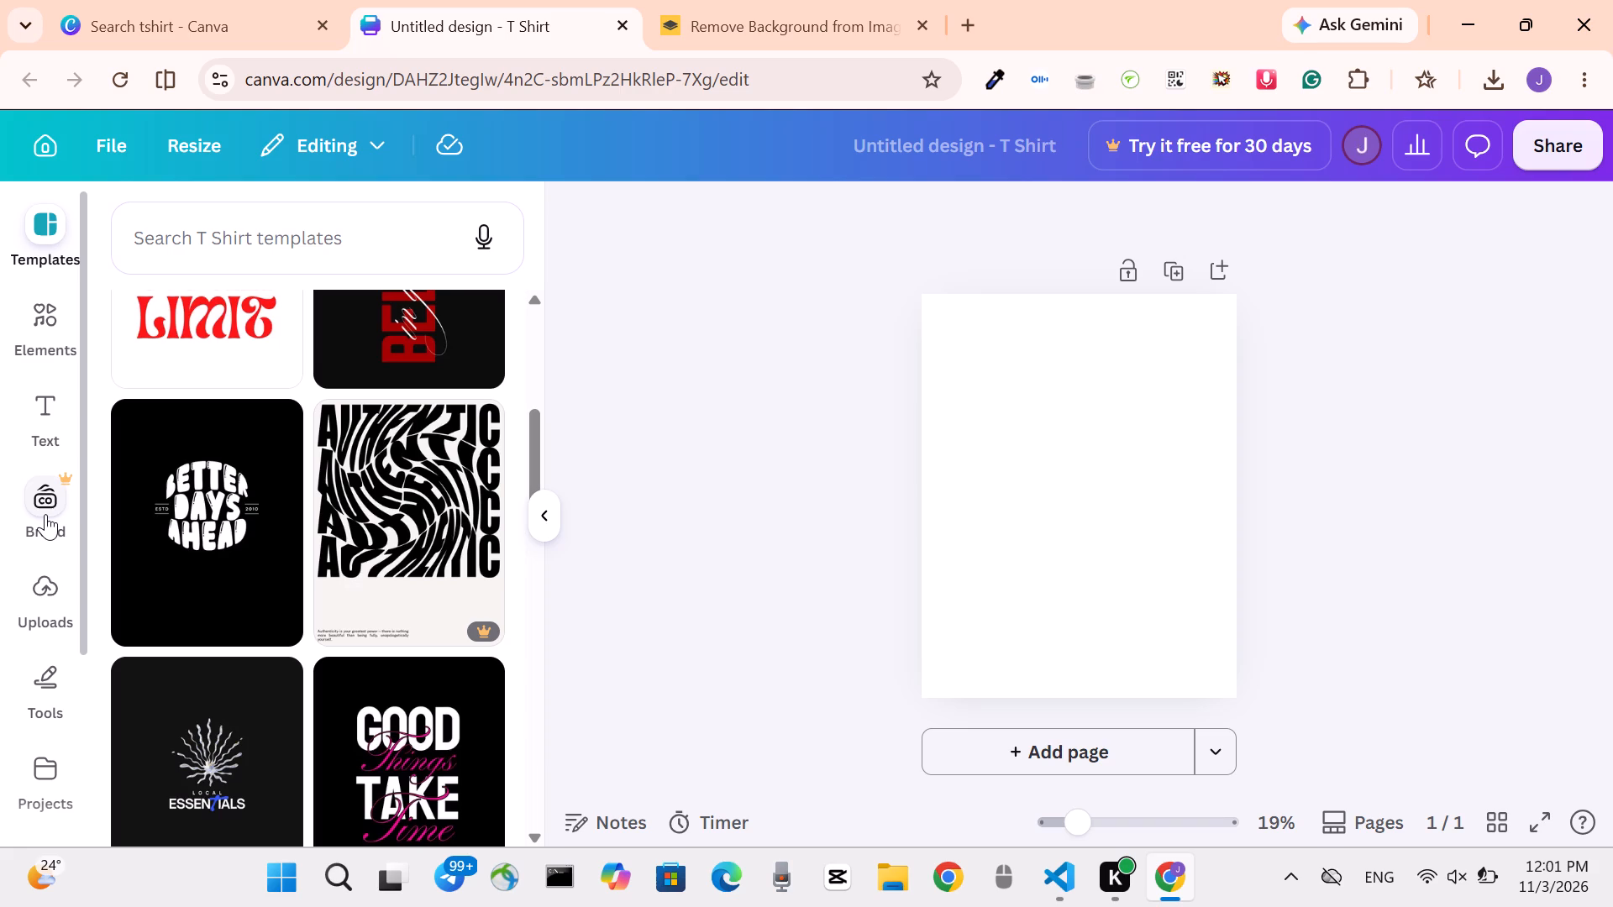
# Browse the element categories and the full set of recently used elements for something to add to the blank T-shirt design.
pyautogui.click(33, 333)
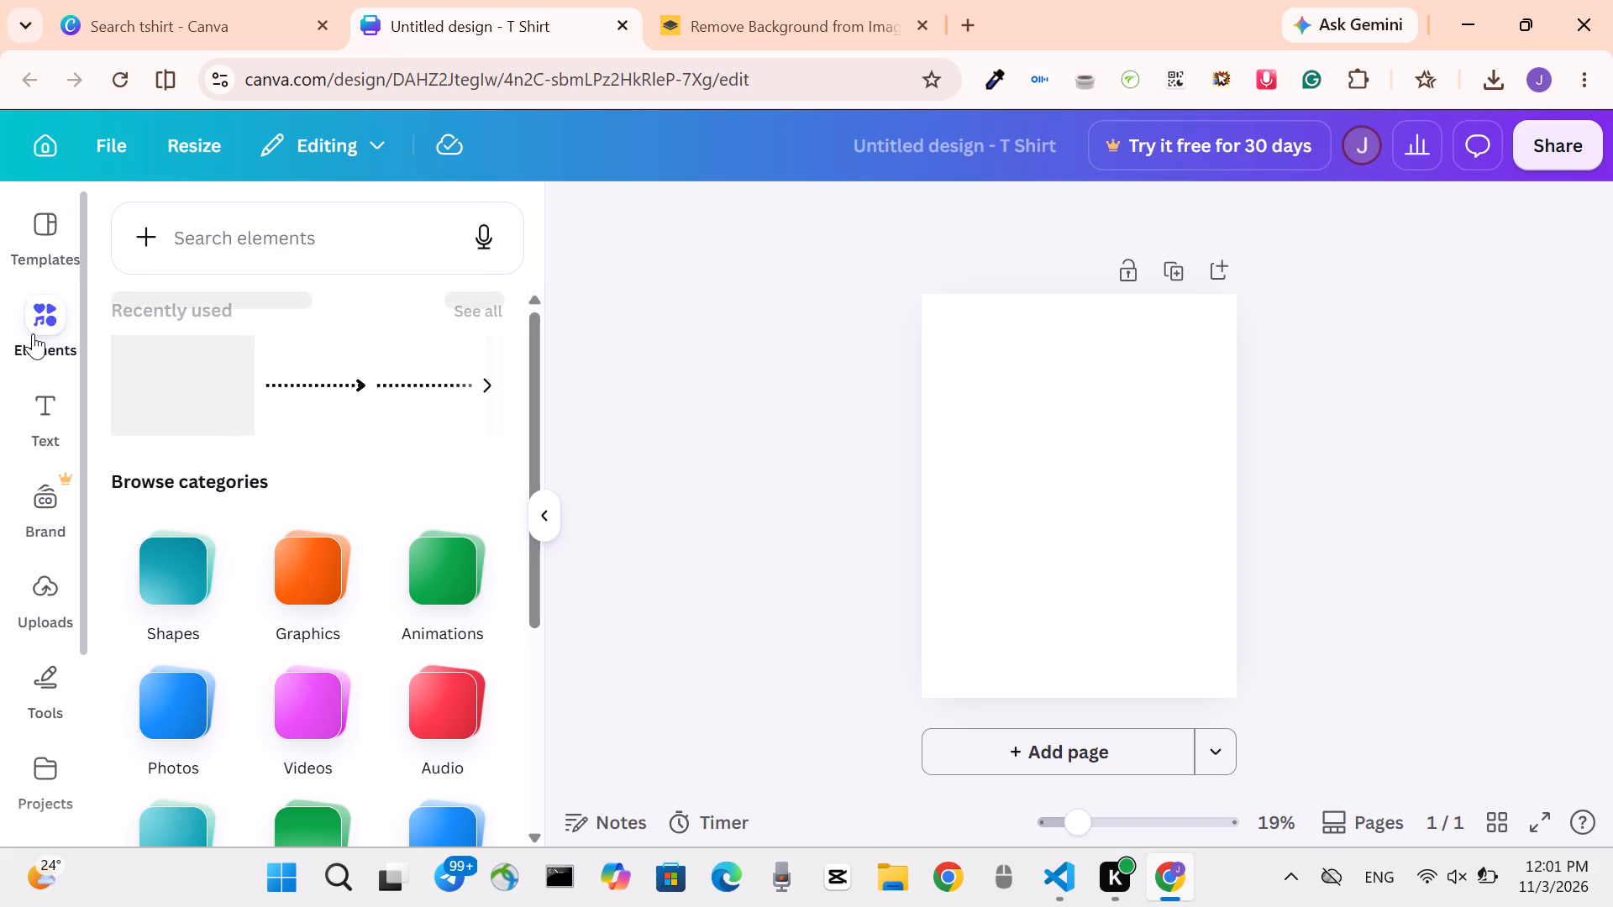
pyautogui.scroll(-4, 334, 558)
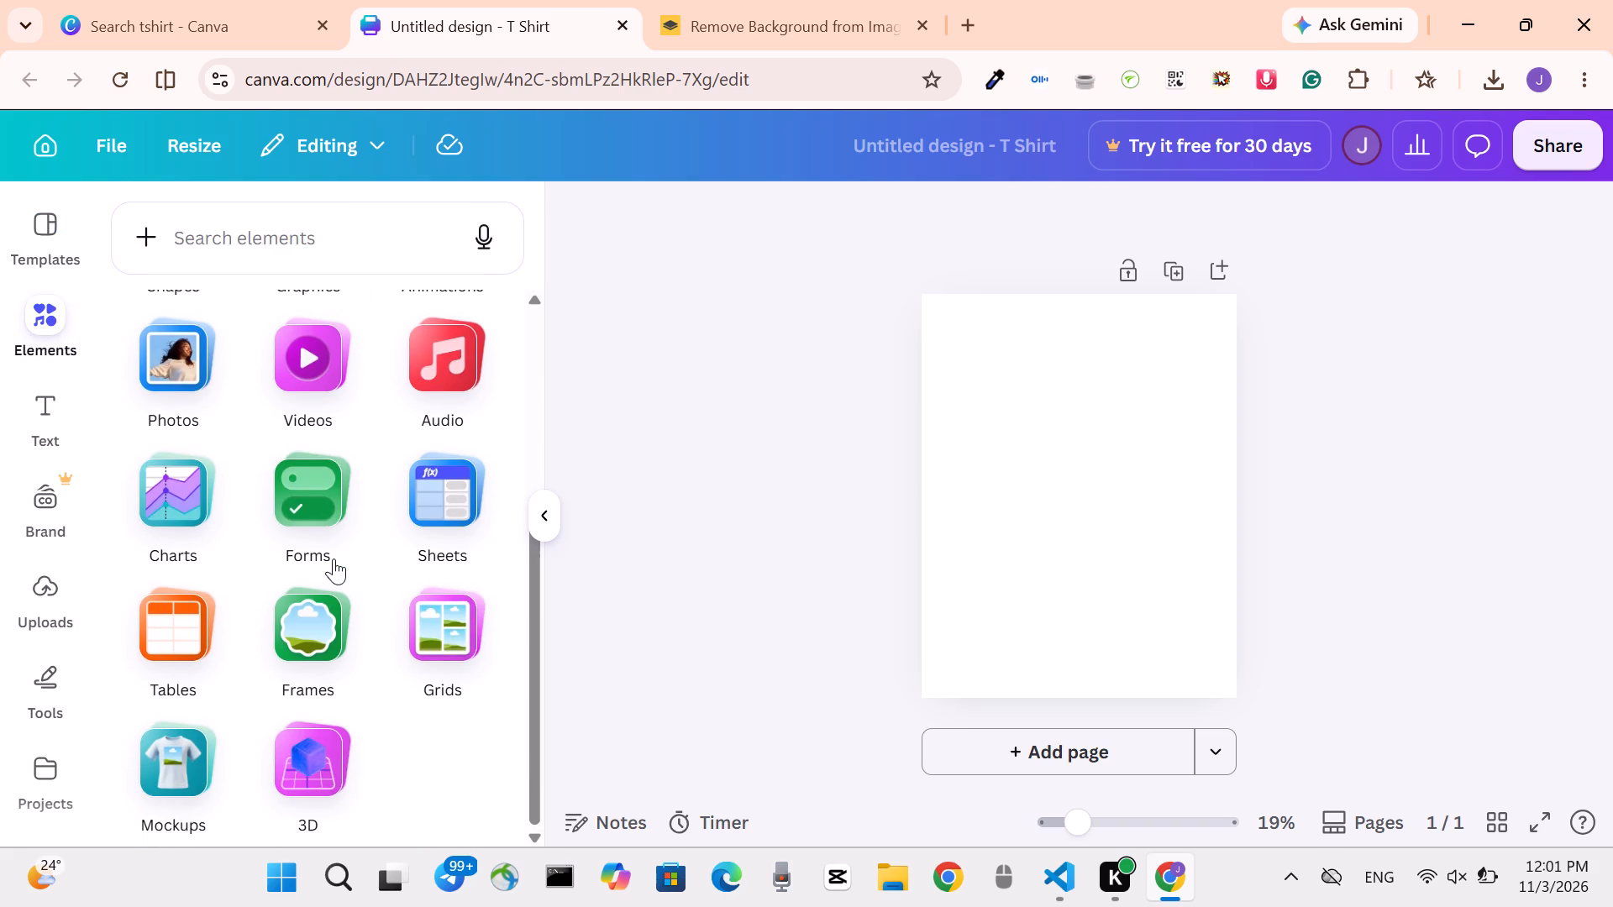
pyautogui.scroll(-3, 334, 558)
pyautogui.scroll(3, 334, 558)
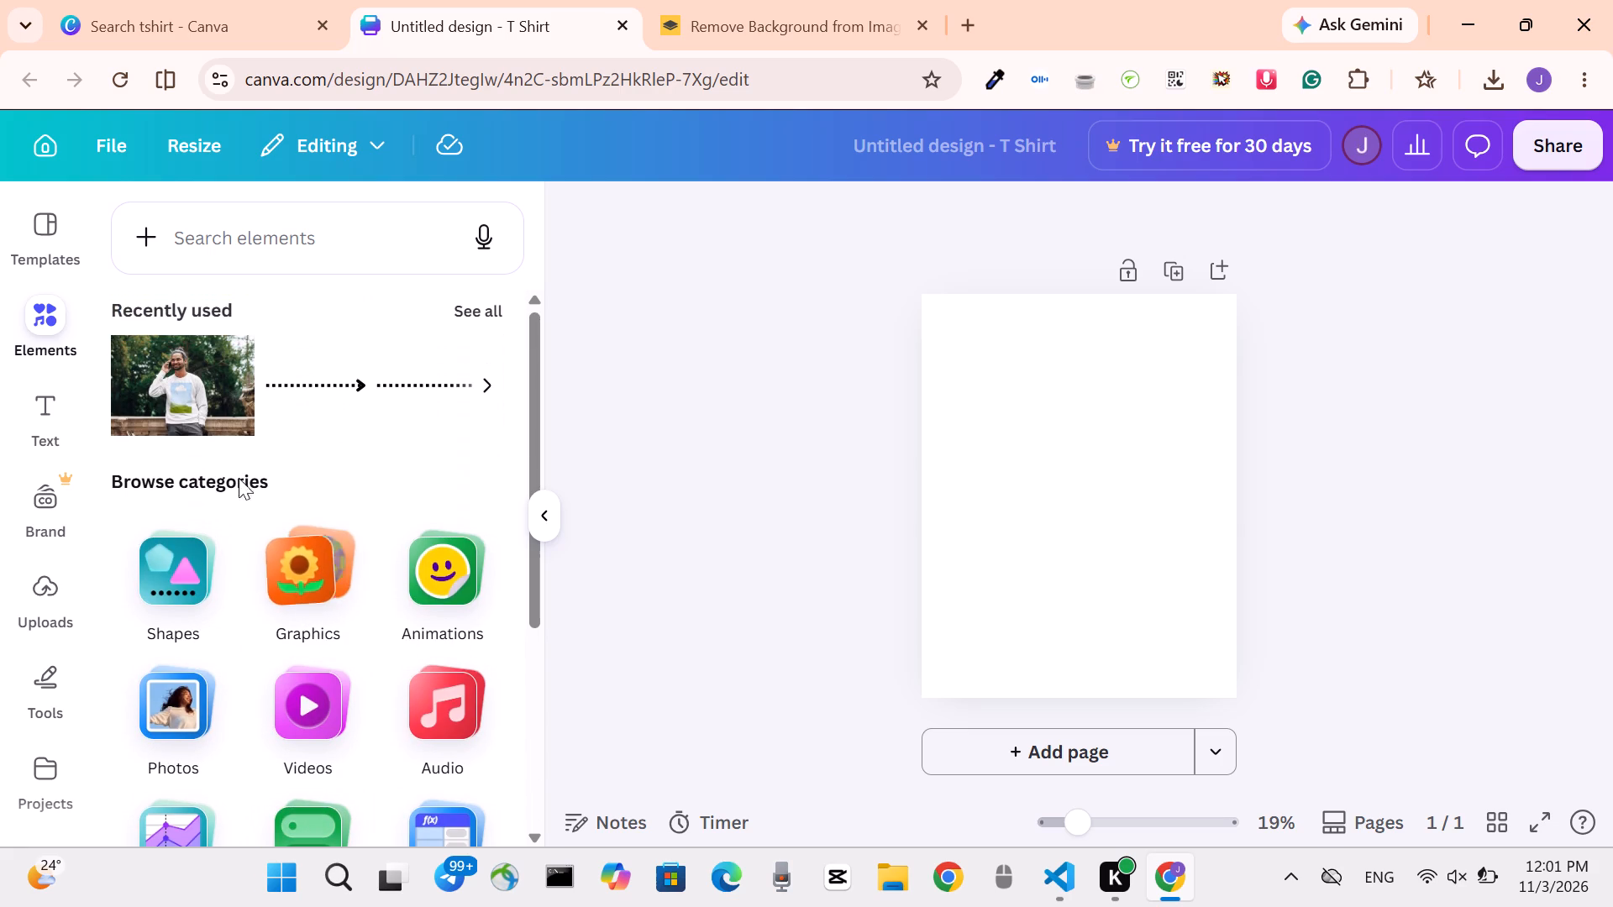
pyautogui.click(491, 296)
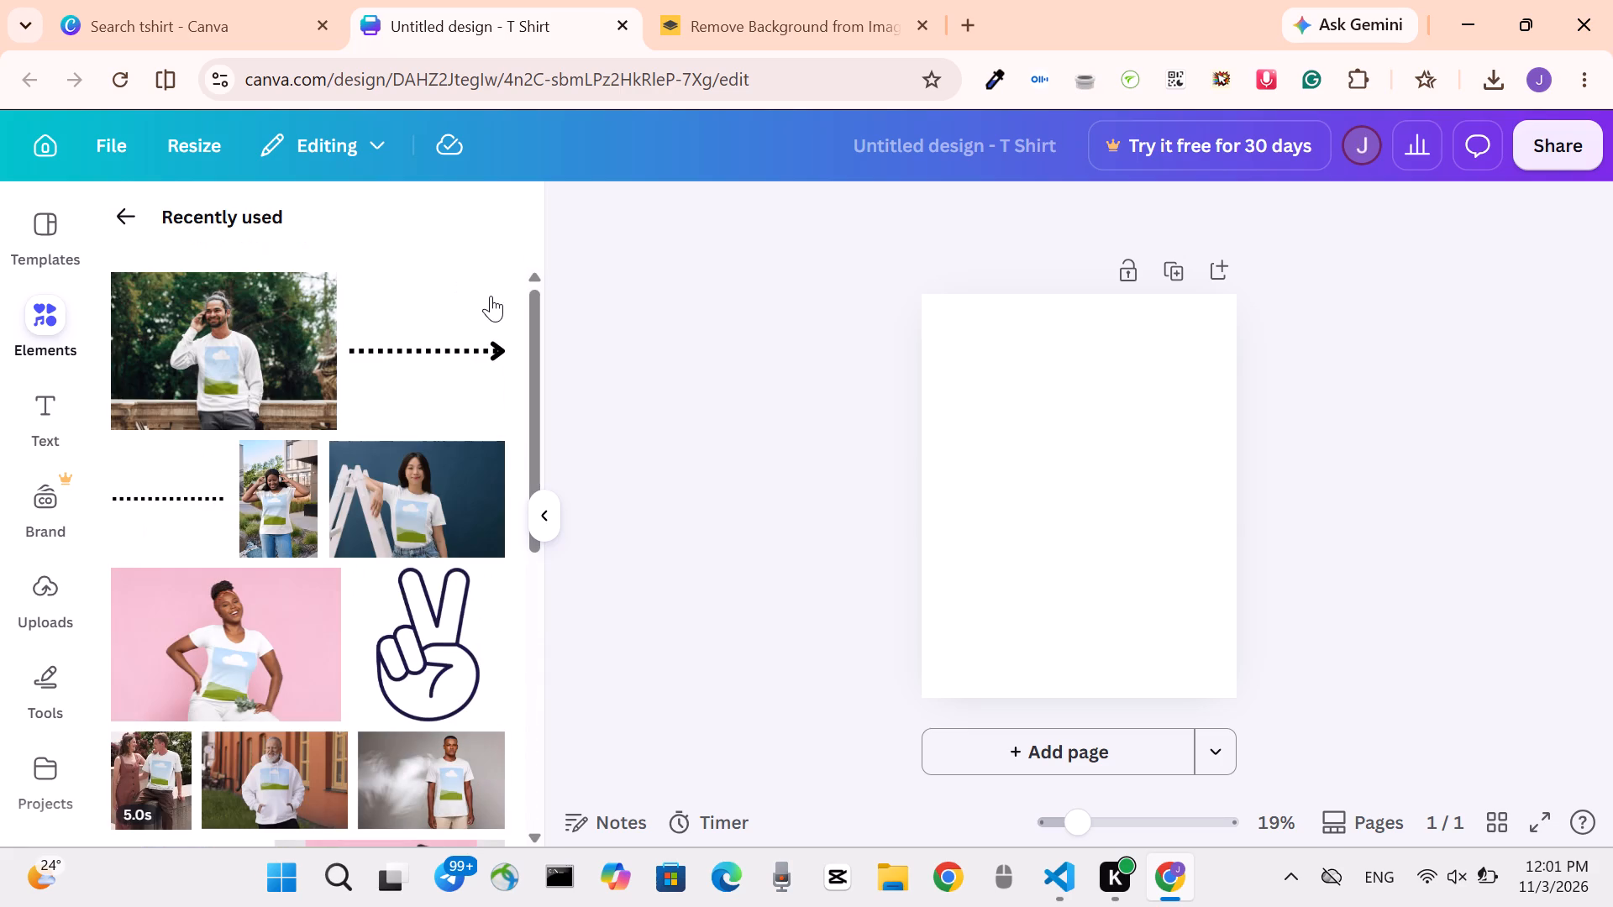
pyautogui.scroll(-4, 278, 506)
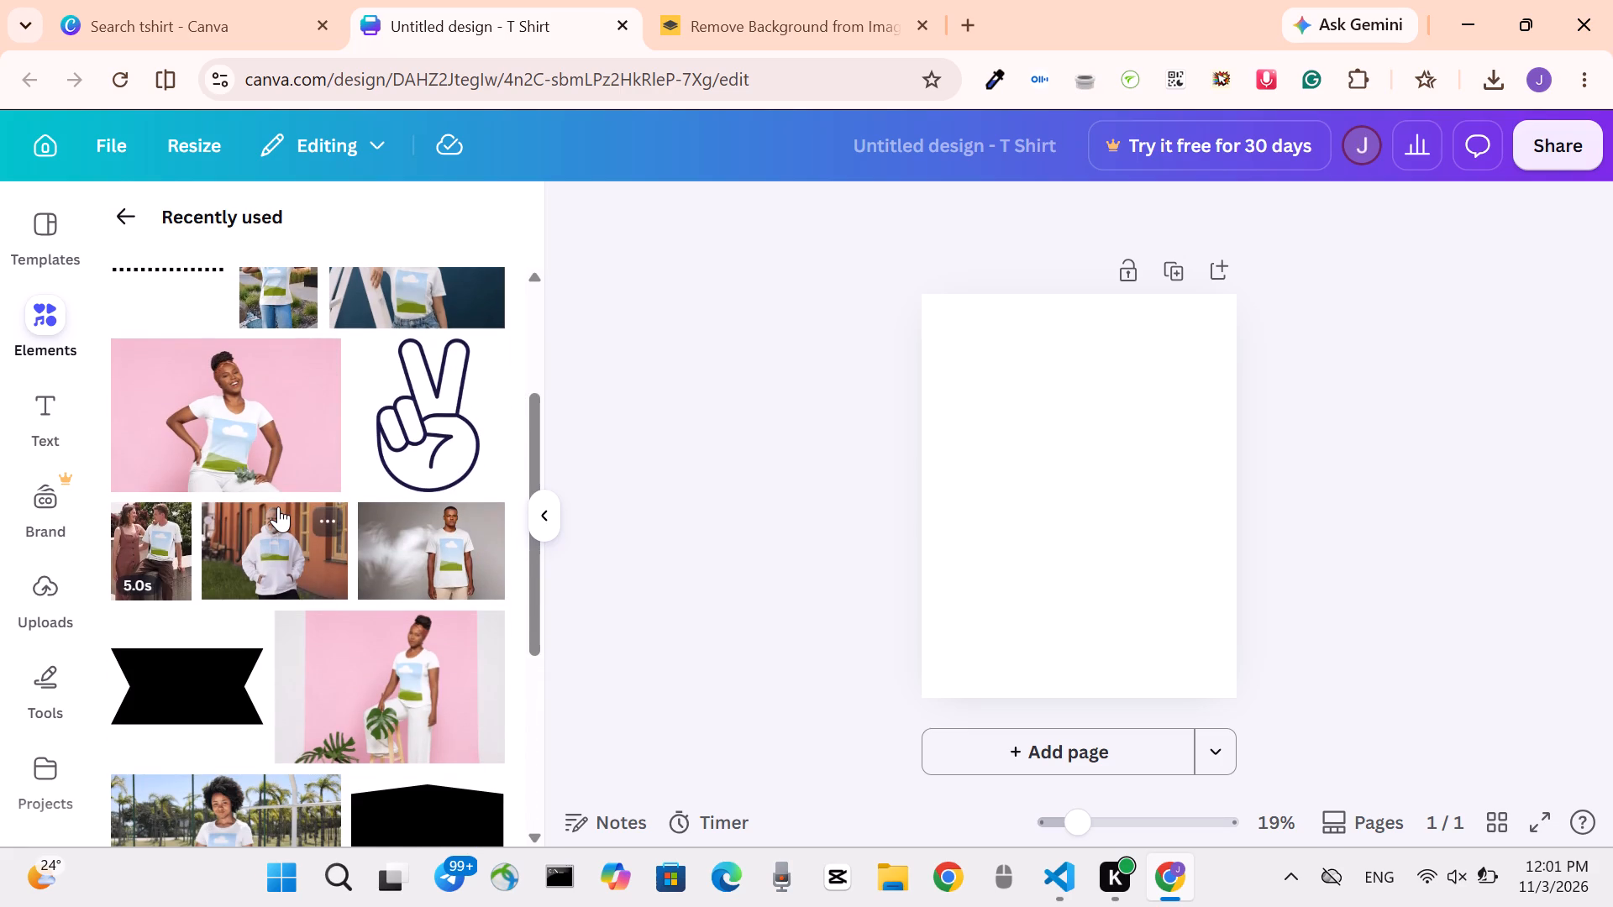
pyautogui.scroll(-2, 241, 534)
pyautogui.scroll(5, 241, 534)
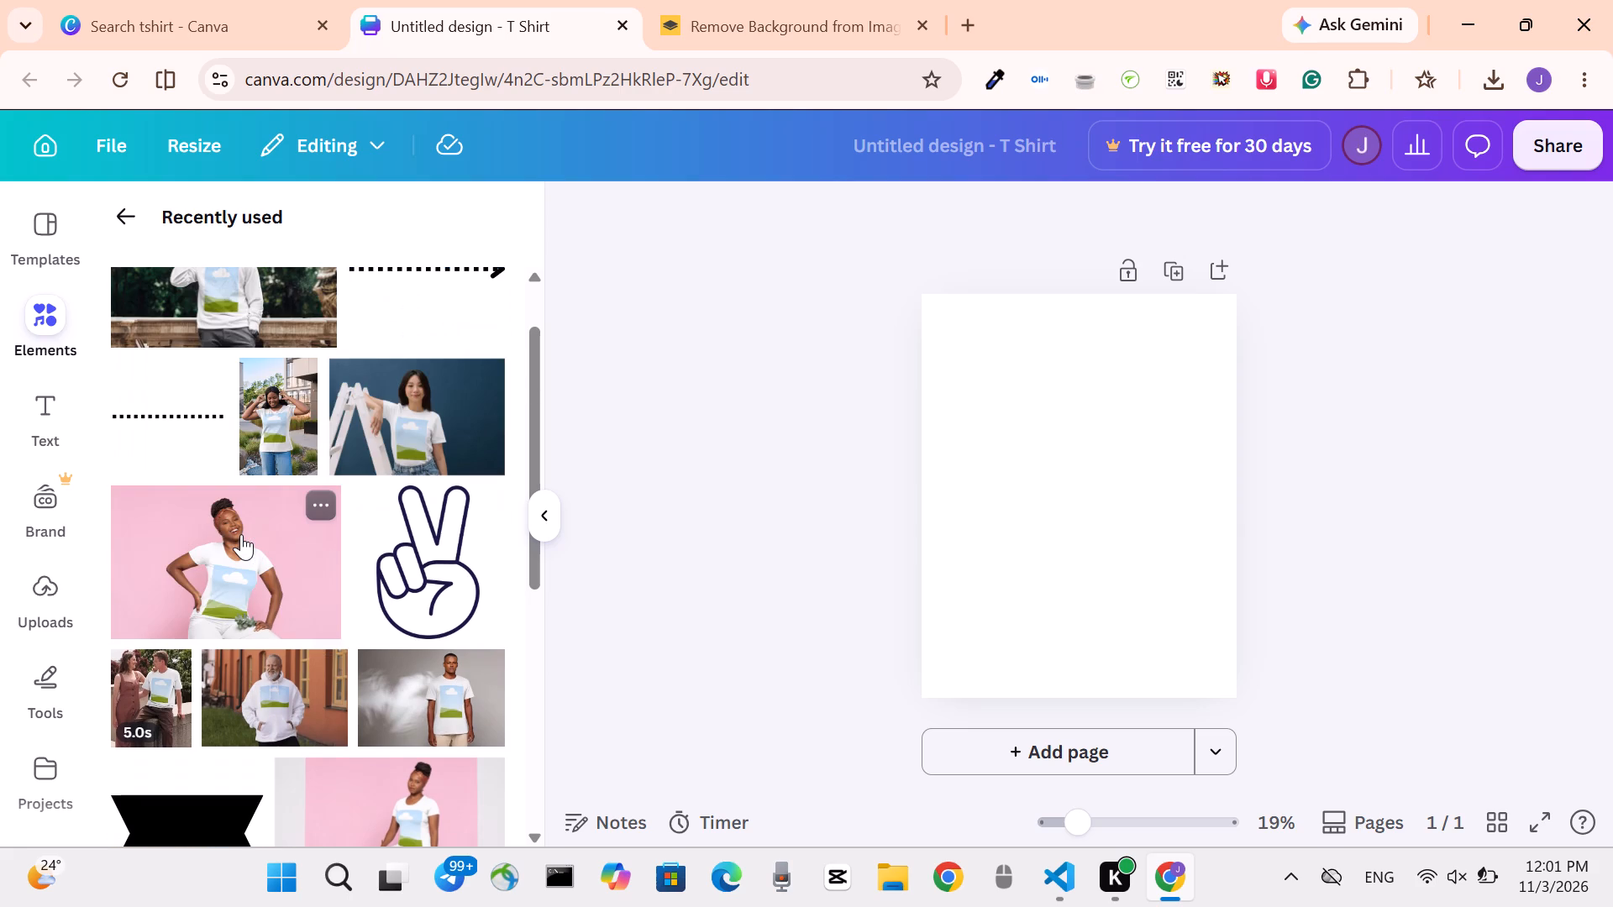
pyautogui.scroll(4, 286, 414)
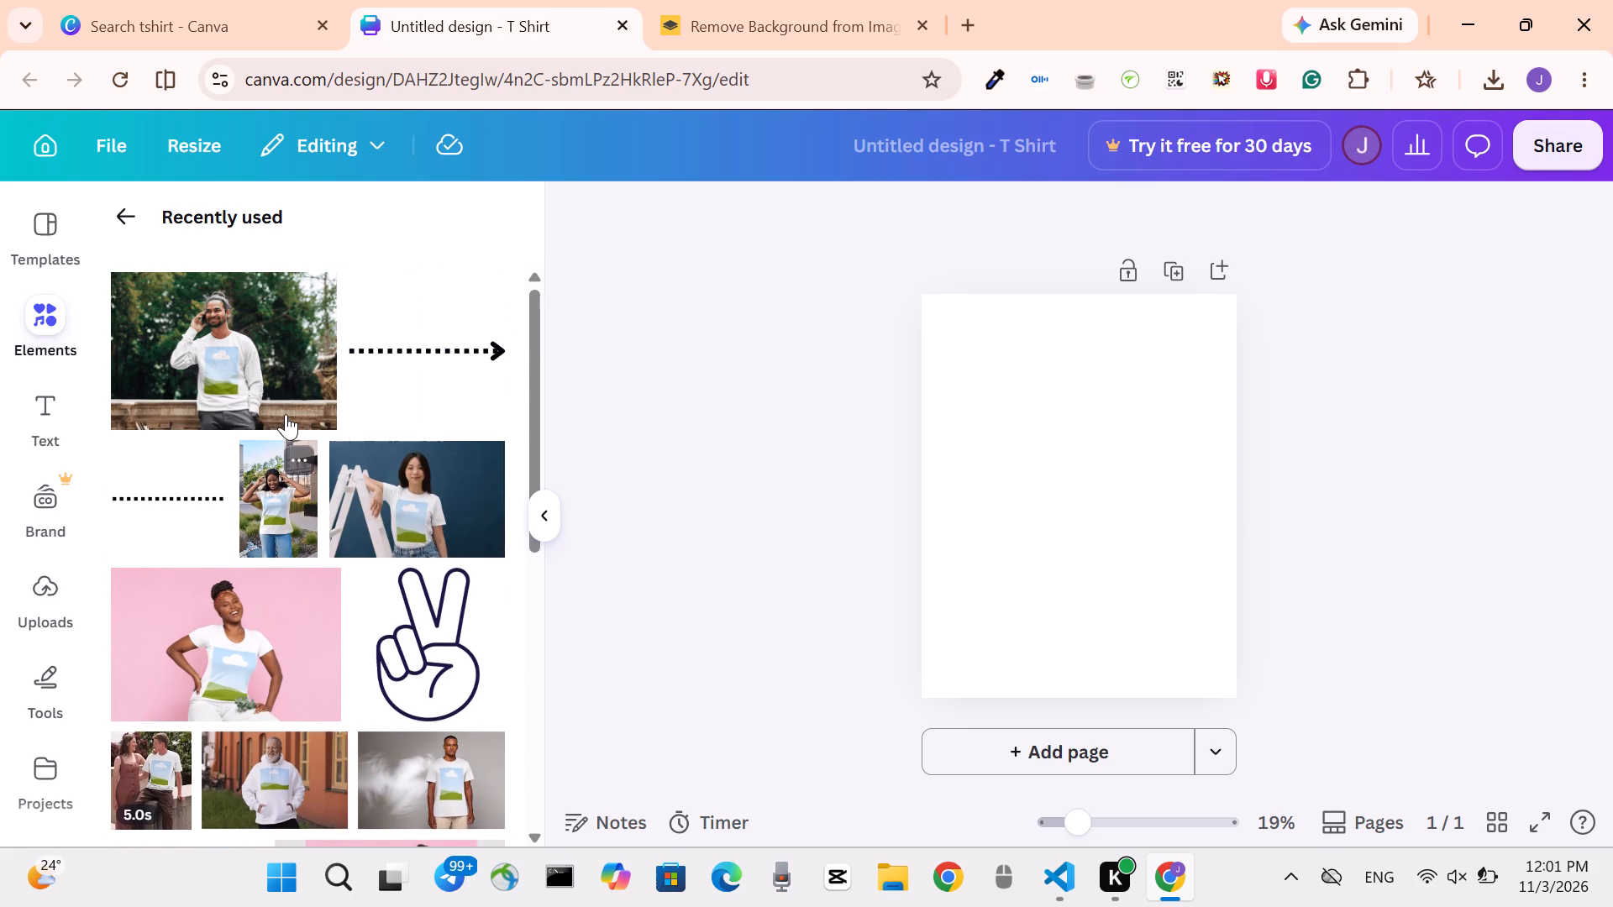
pyautogui.scroll(3, 286, 414)
pyautogui.scroll(-1, 277, 295)
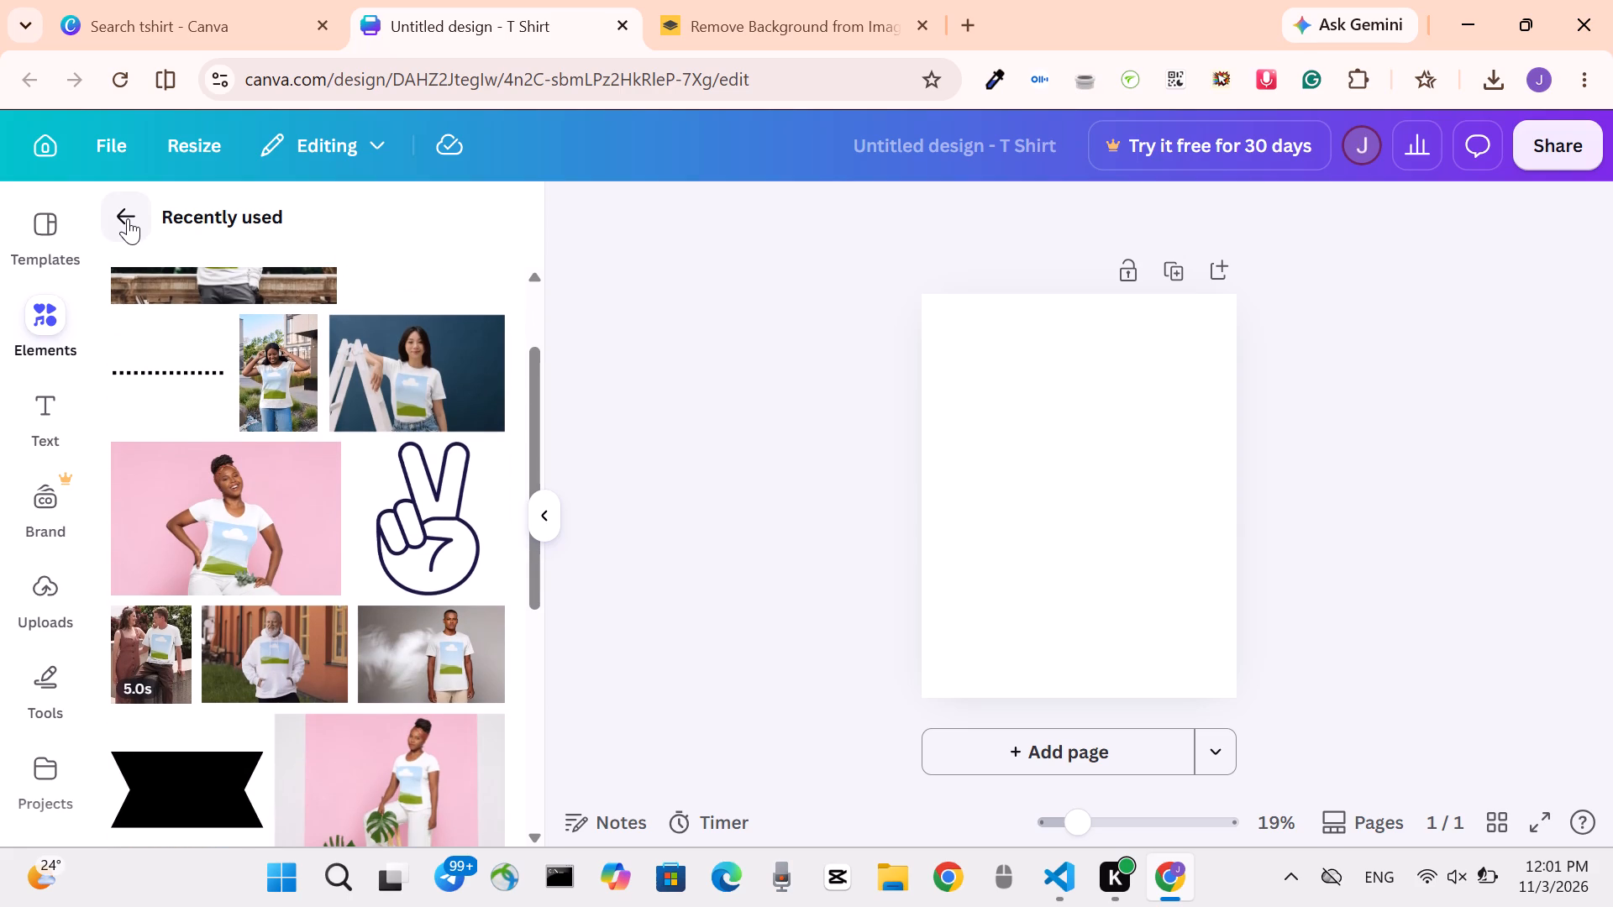
pyautogui.click(128, 218)
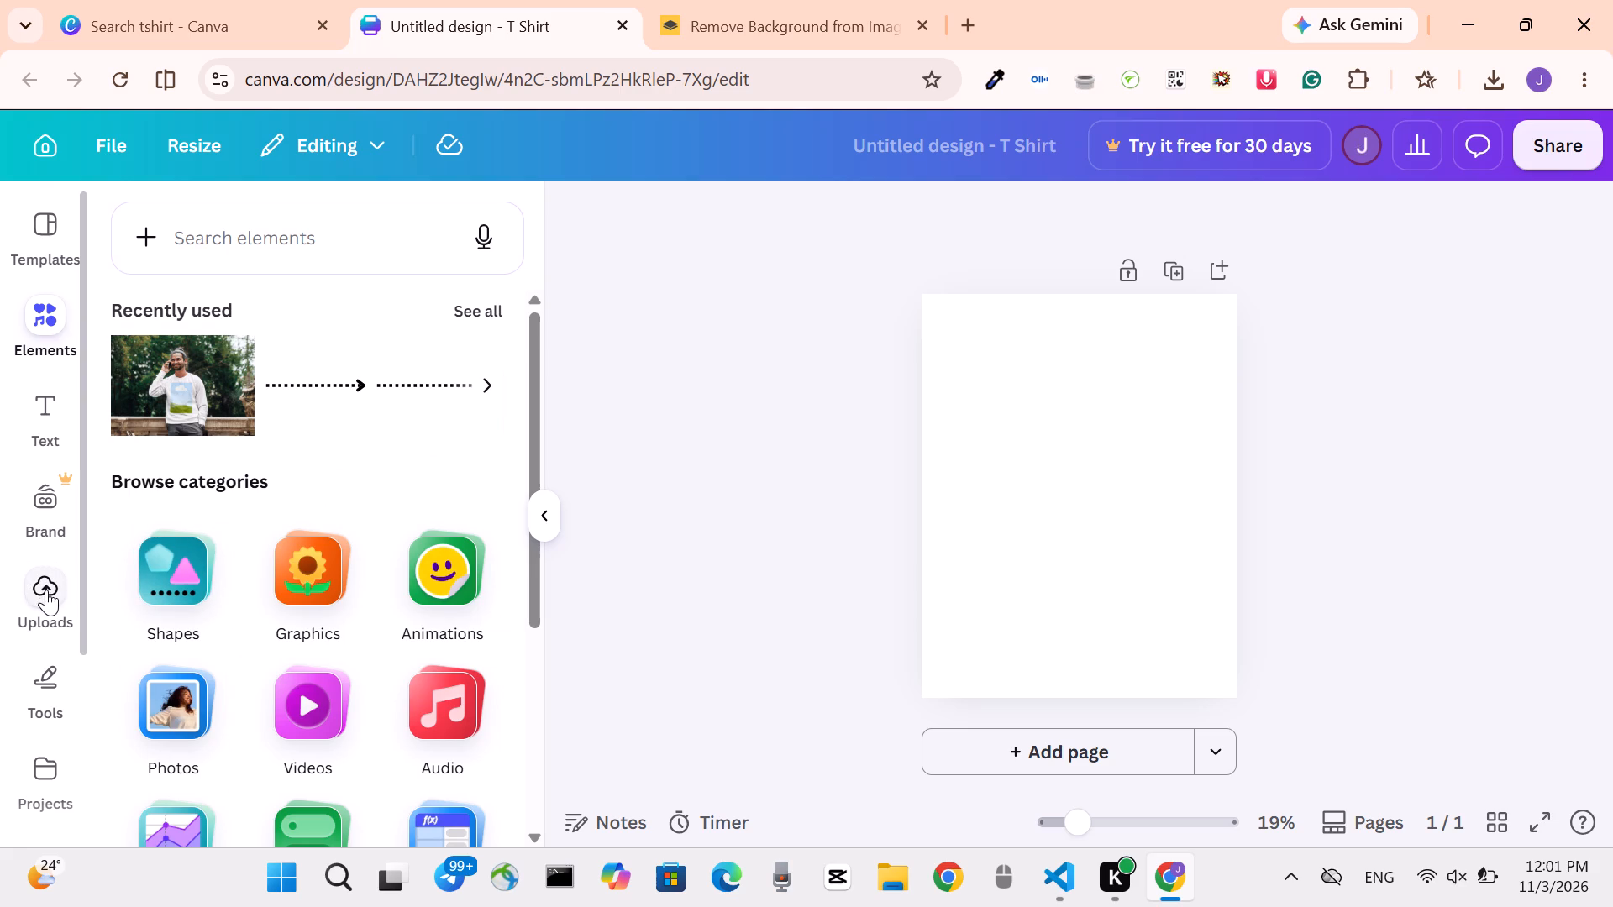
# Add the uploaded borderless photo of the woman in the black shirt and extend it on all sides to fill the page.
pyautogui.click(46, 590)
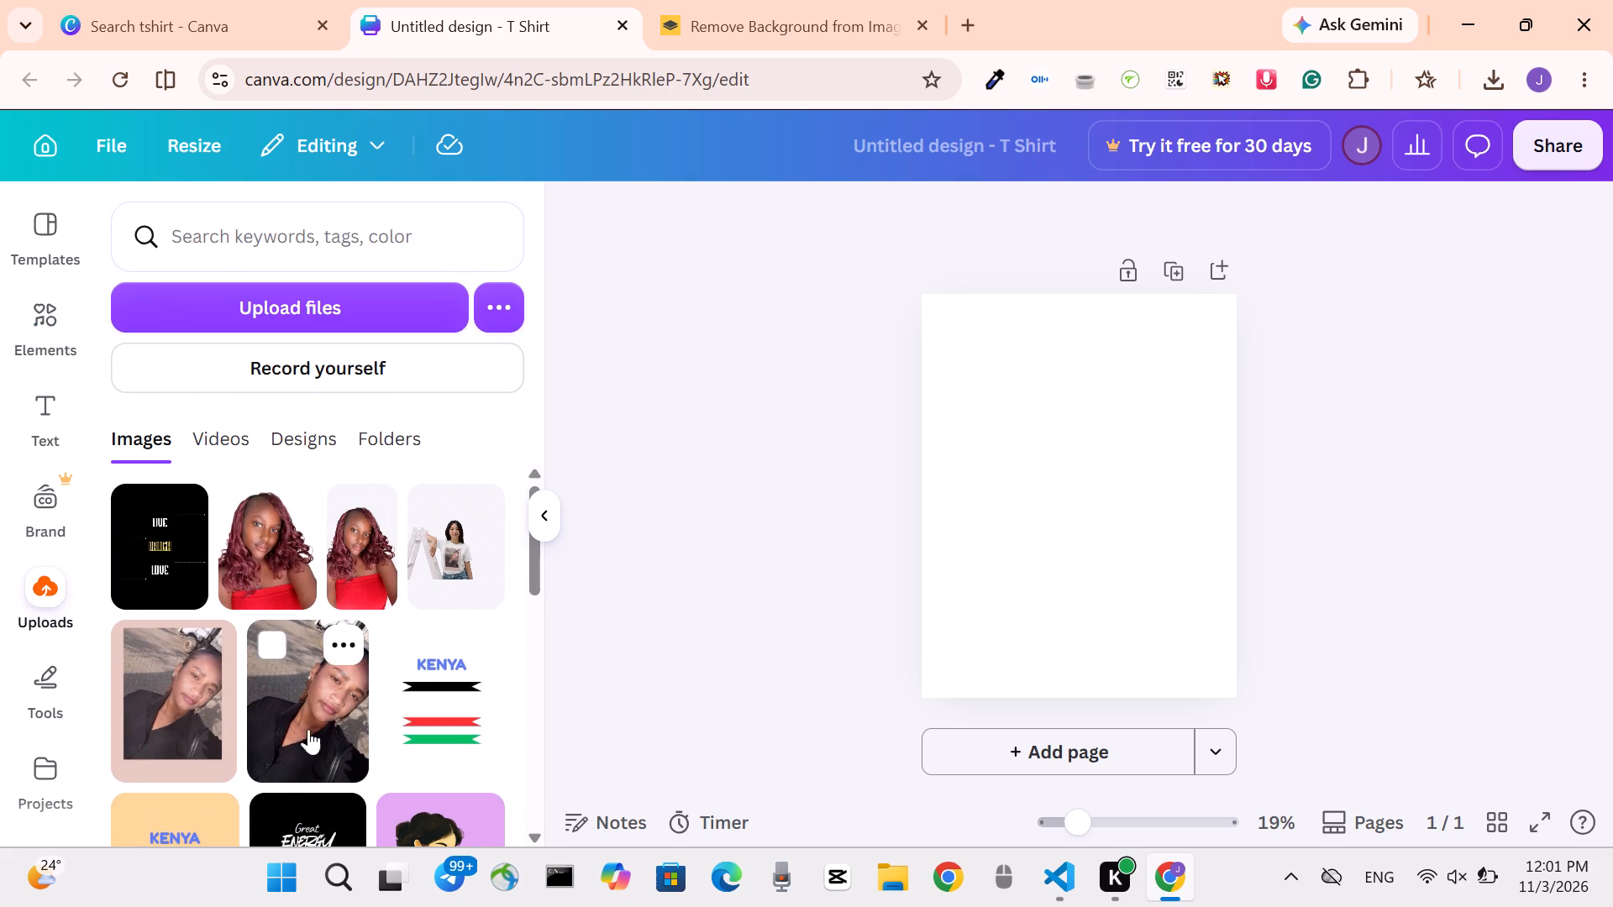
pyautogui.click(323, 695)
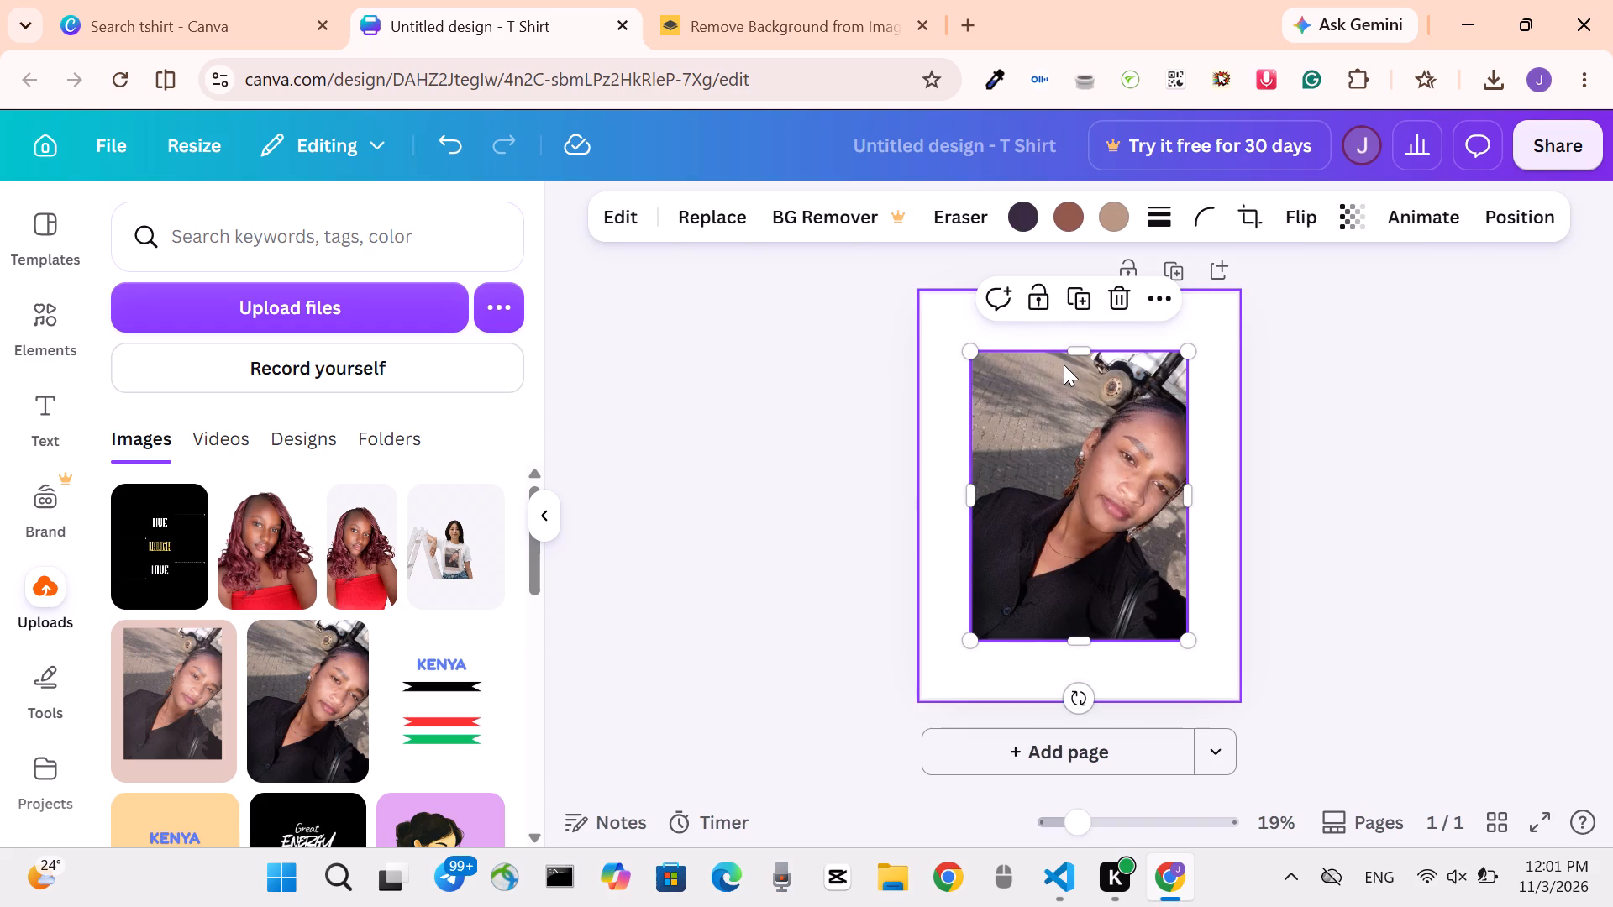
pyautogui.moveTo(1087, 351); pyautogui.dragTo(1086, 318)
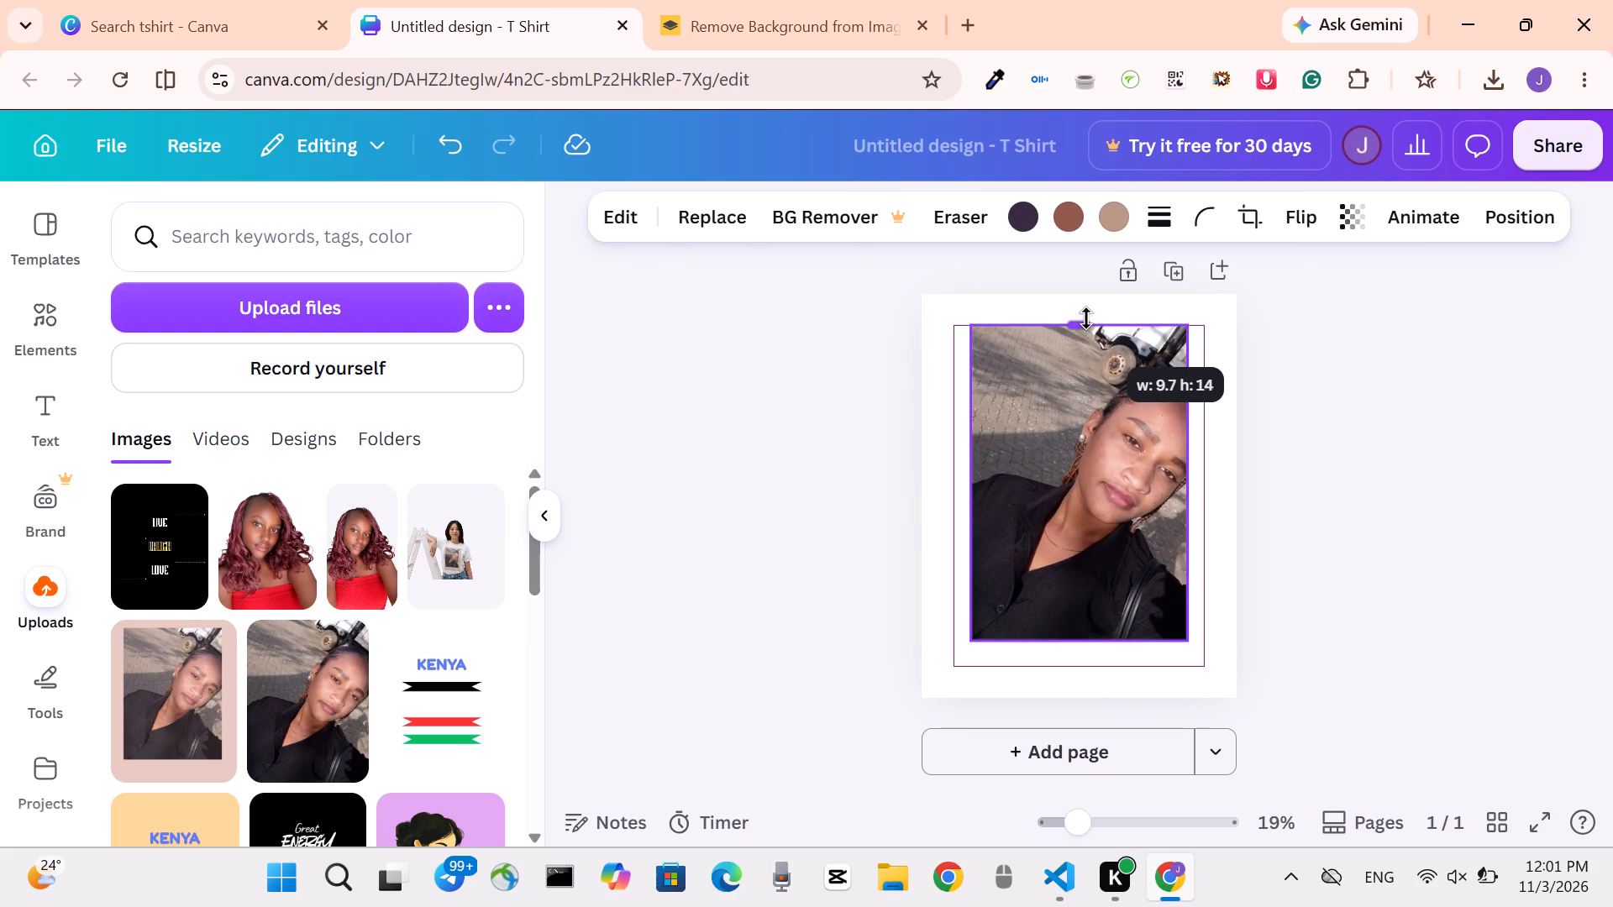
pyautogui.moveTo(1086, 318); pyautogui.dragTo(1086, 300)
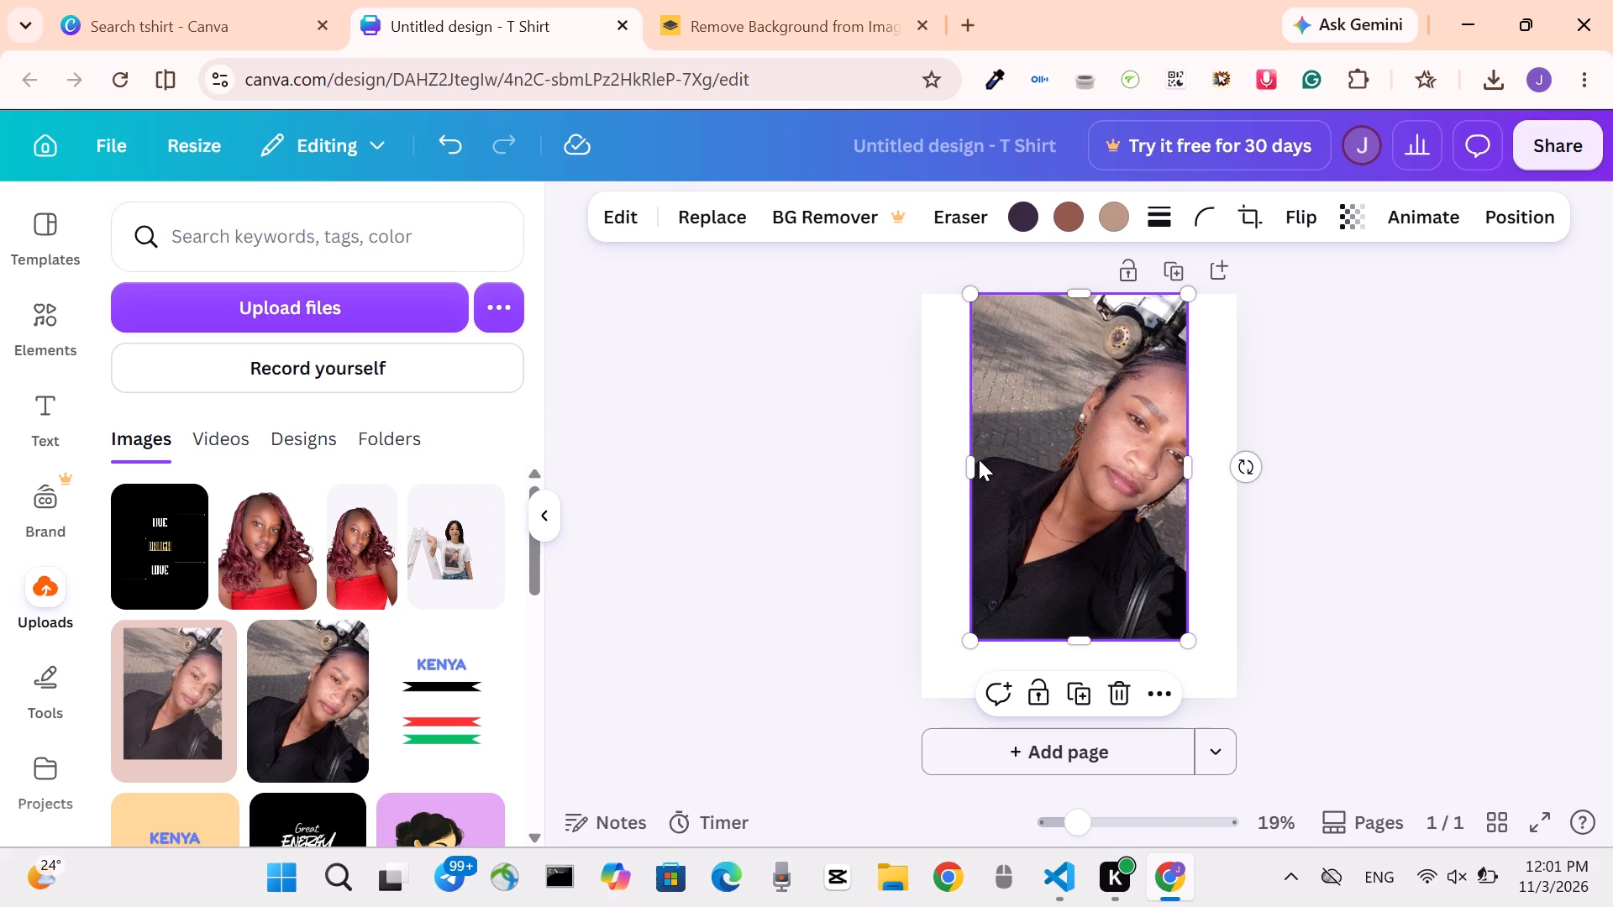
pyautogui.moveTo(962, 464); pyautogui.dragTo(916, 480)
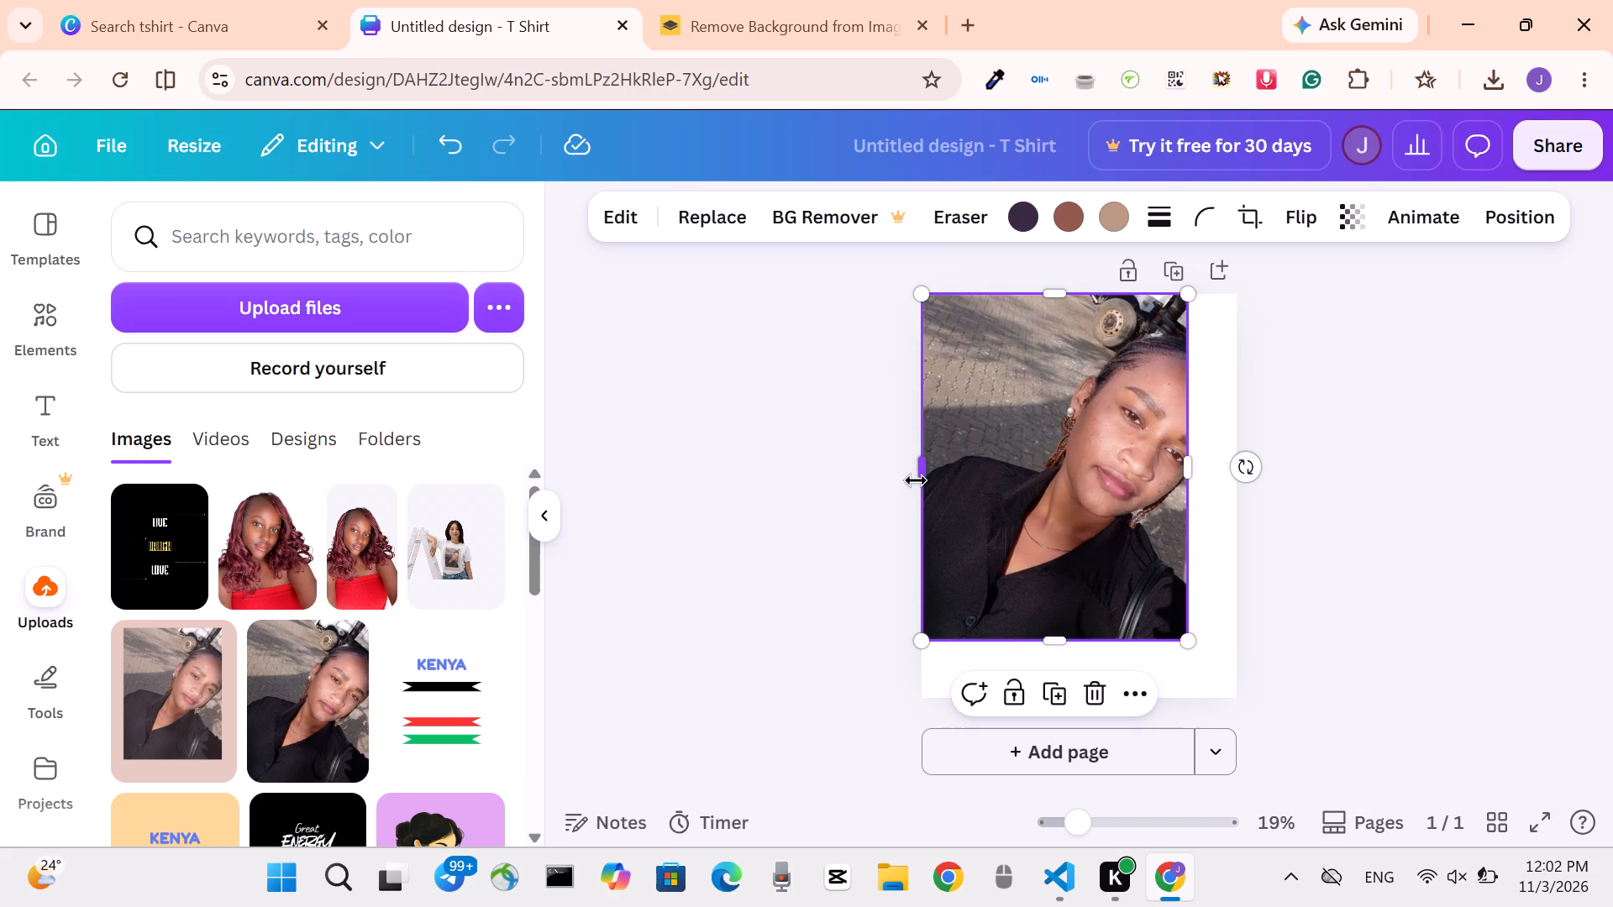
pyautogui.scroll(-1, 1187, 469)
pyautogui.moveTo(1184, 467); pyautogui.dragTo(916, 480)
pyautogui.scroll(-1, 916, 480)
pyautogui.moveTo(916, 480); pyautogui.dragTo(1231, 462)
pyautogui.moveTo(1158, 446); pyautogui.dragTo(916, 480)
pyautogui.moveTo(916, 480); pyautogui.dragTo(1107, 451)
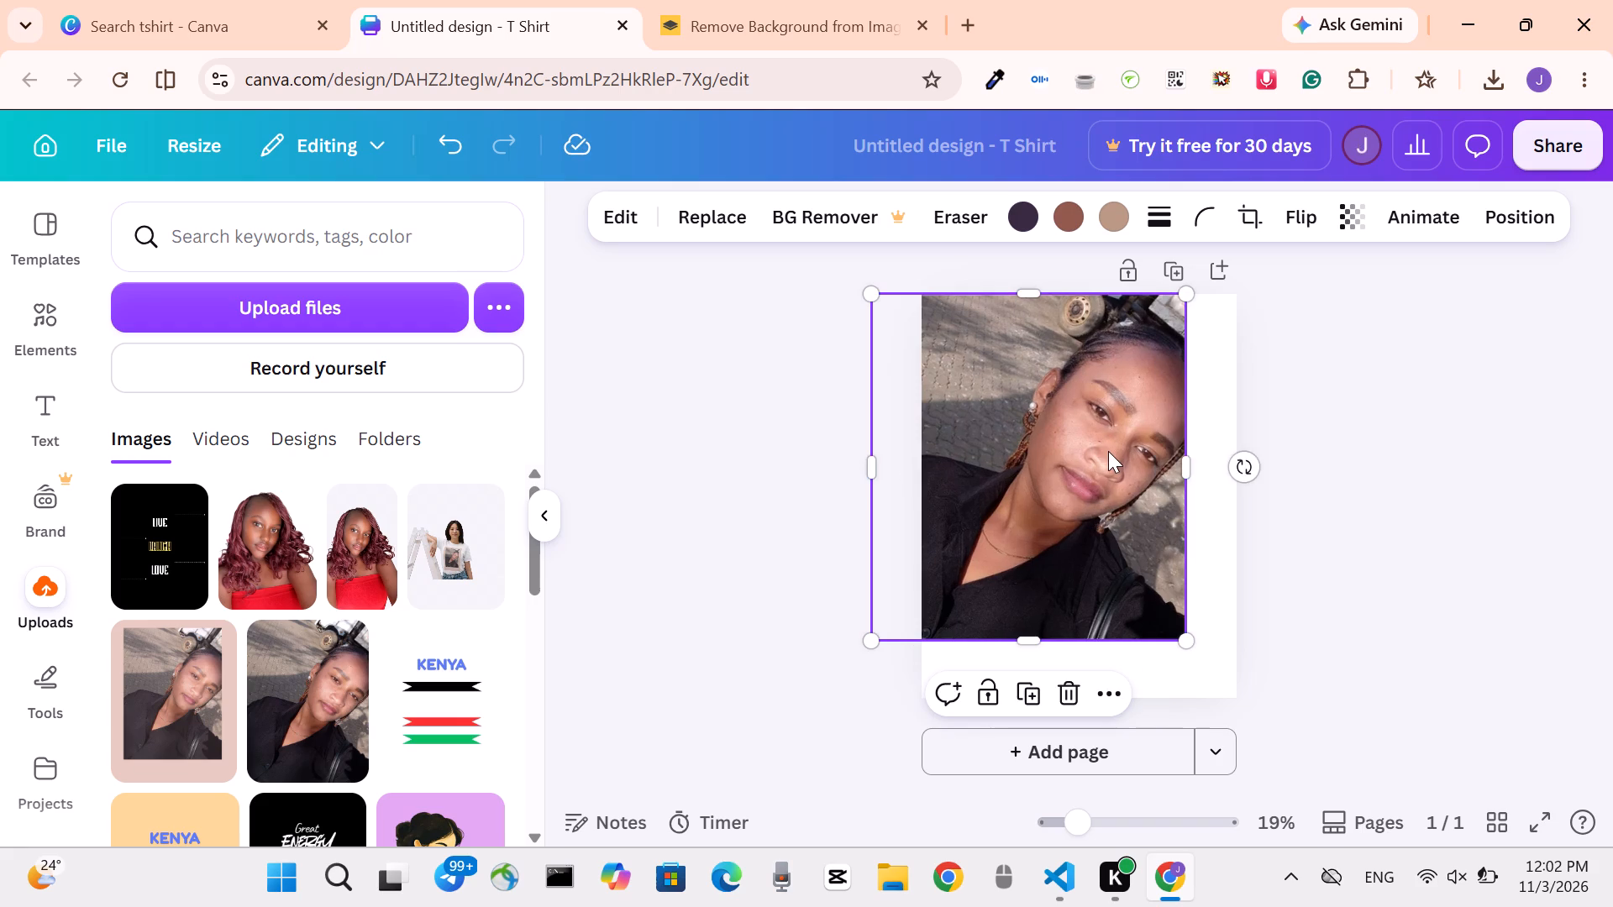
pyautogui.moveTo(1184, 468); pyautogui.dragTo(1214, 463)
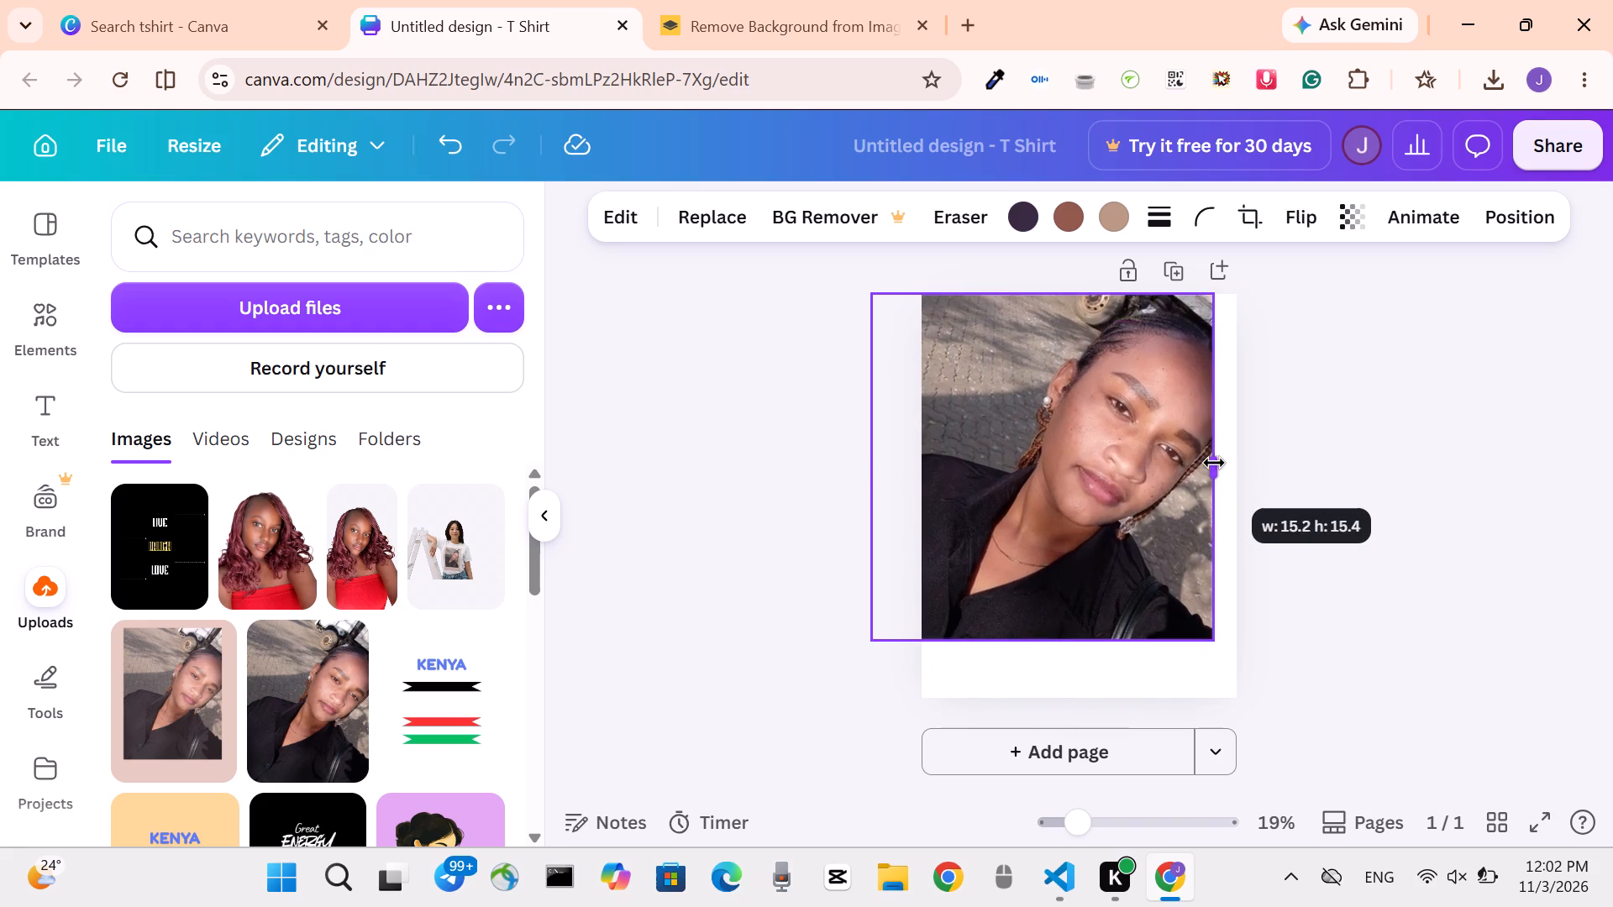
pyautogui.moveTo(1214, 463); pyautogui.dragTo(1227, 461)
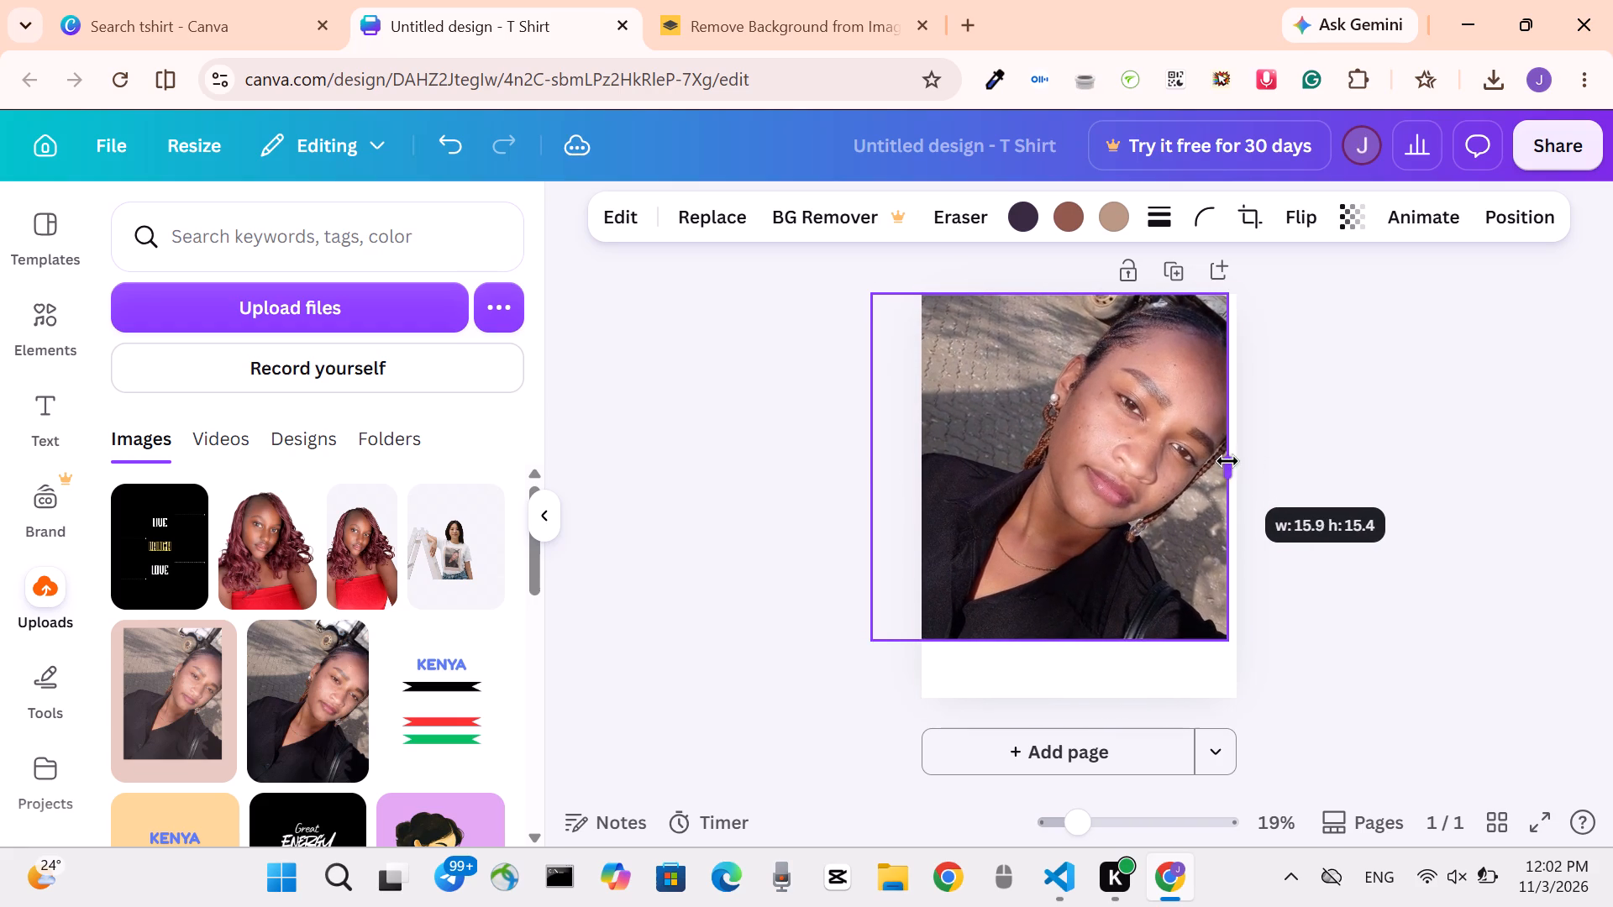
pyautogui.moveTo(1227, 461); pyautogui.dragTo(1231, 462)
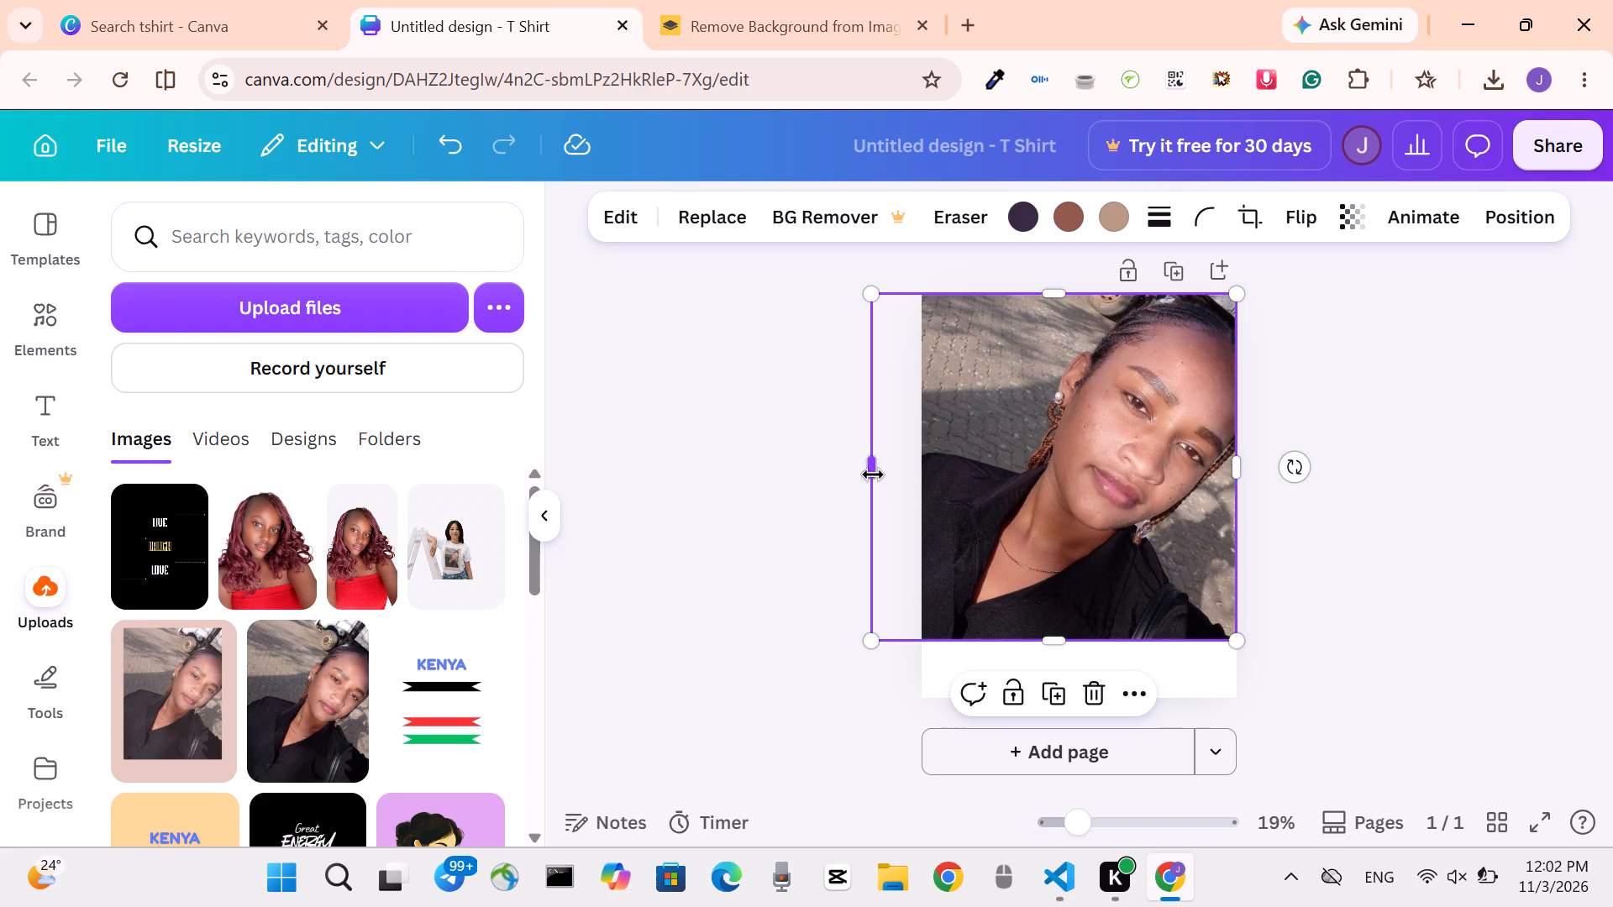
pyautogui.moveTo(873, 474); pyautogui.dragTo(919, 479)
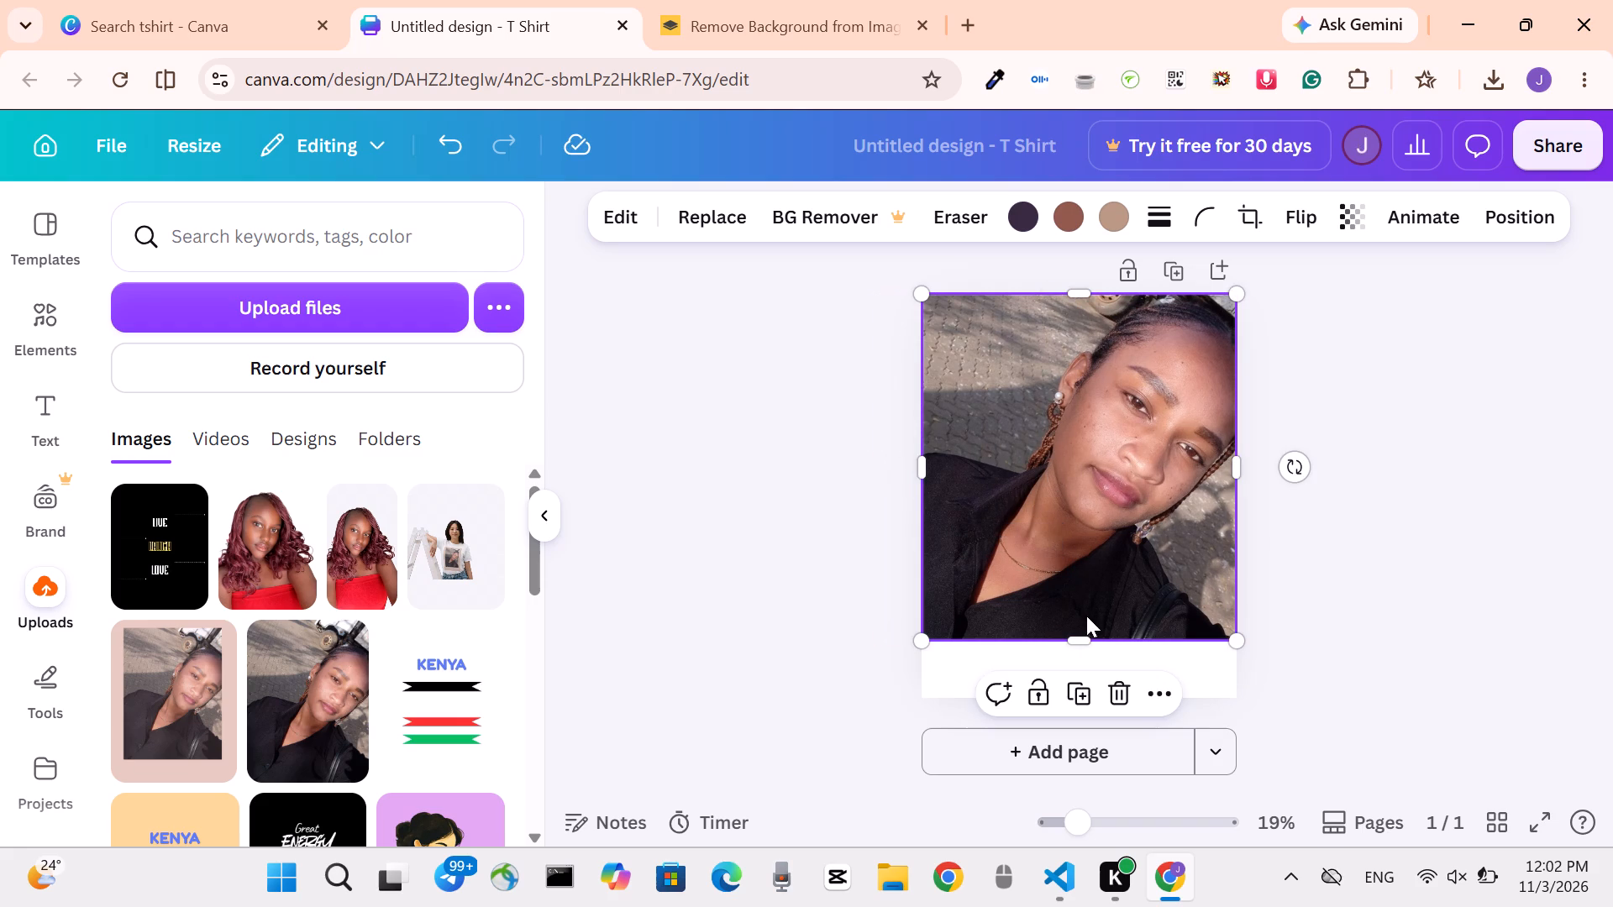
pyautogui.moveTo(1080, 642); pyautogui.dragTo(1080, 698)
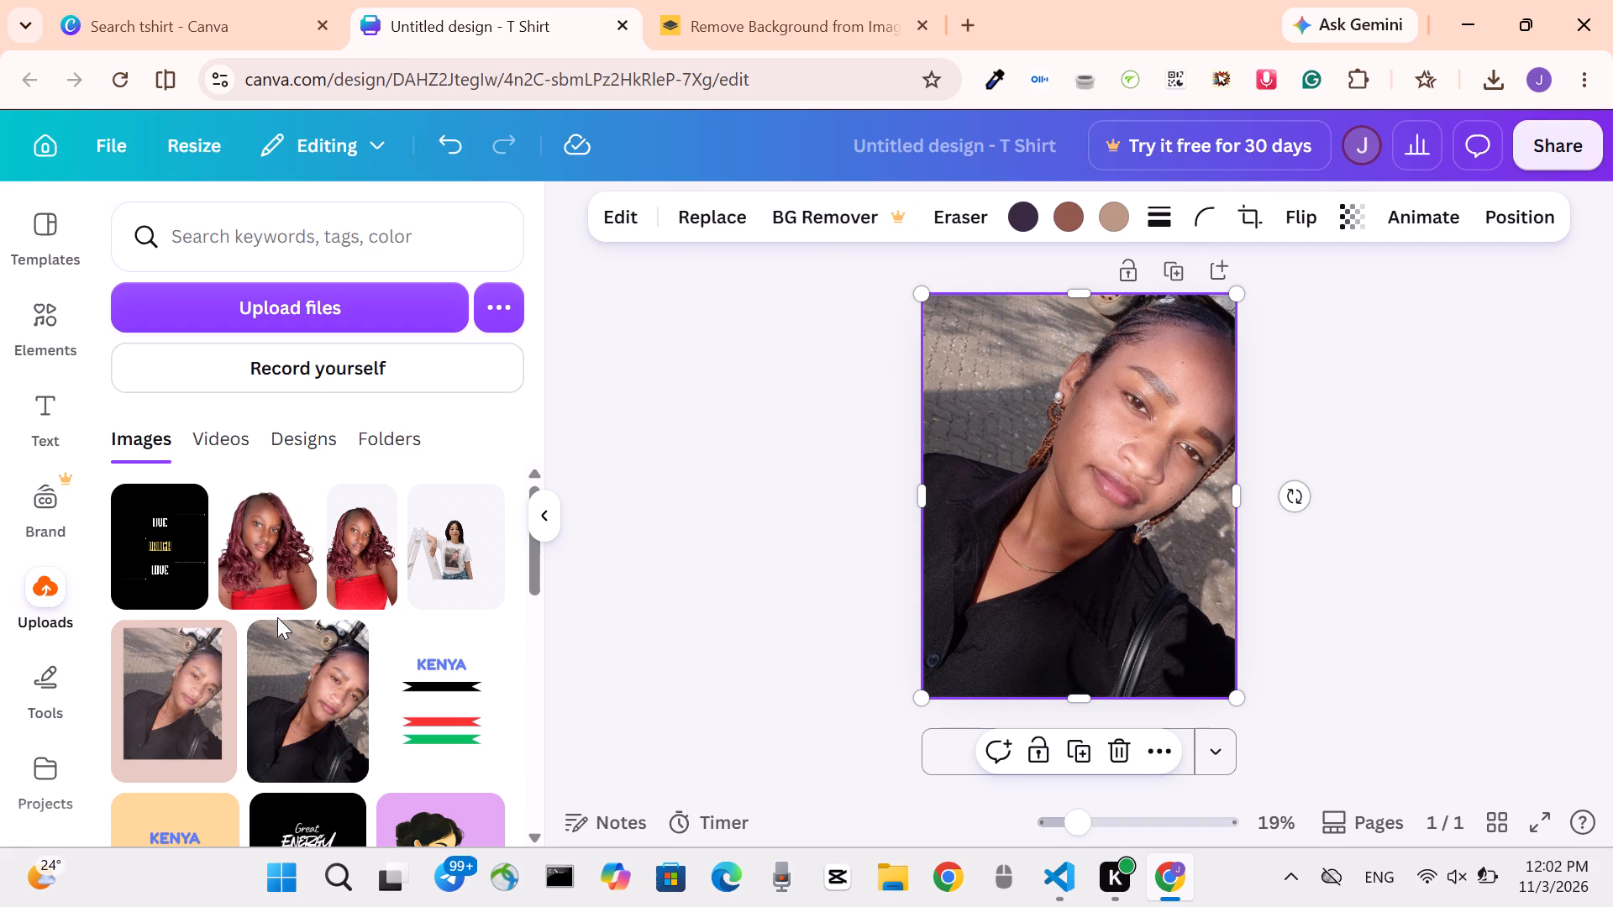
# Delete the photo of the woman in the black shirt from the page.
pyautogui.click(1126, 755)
# Add the wider uploaded cut-out portrait of the woman in the red top and extend it on all sides to fill the page.
pyautogui.click(275, 562)
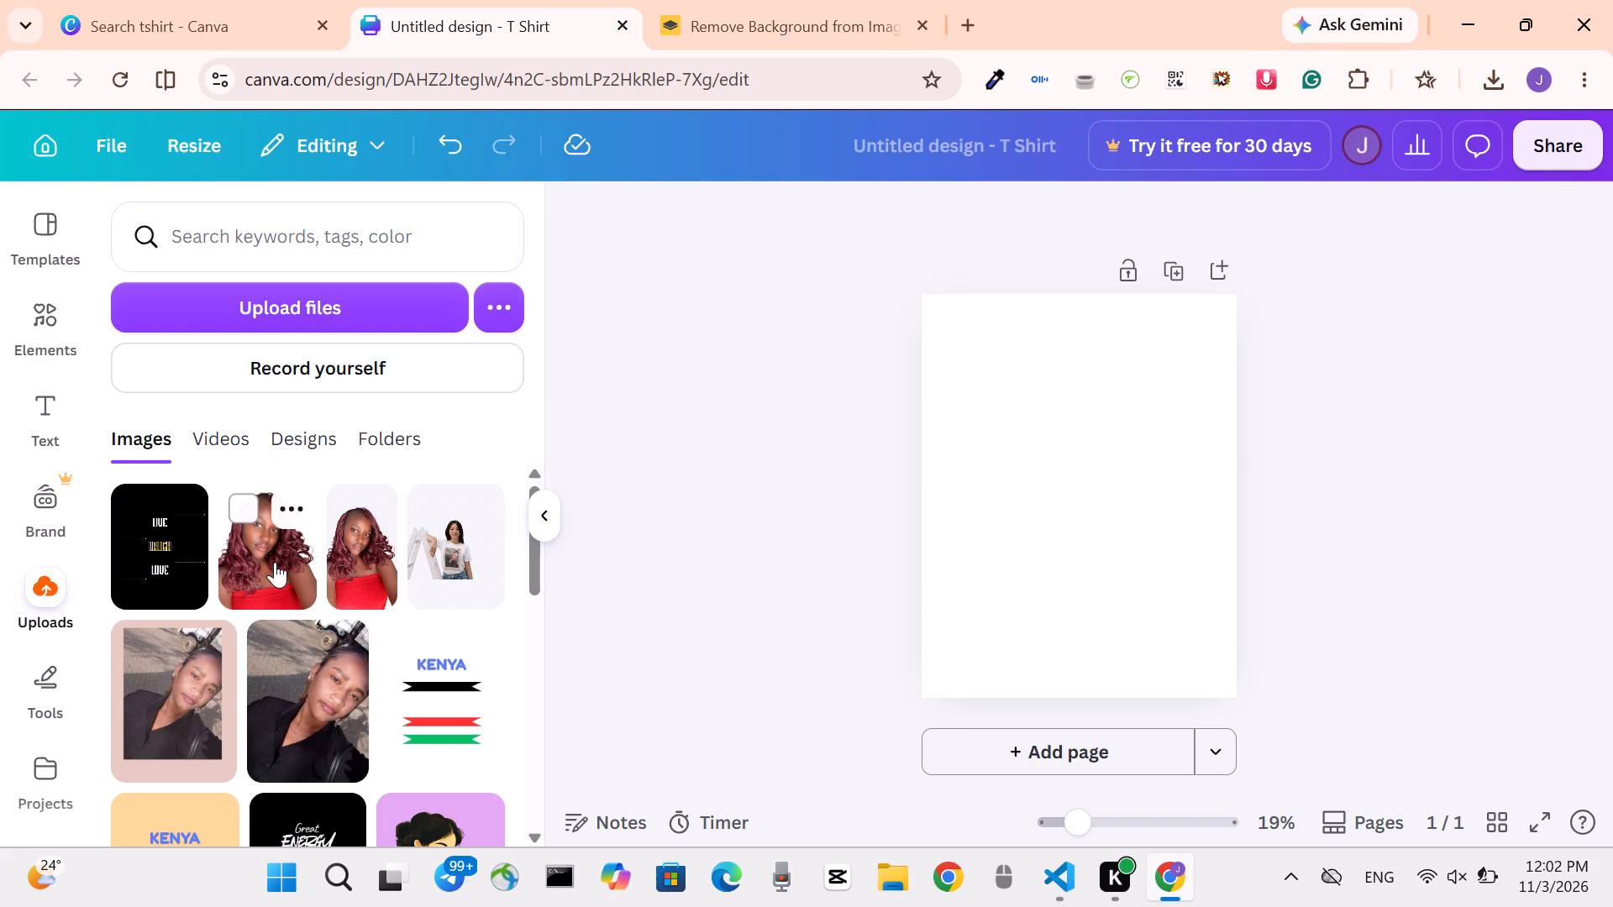
pyautogui.moveTo(1084, 349); pyautogui.dragTo(1082, 325)
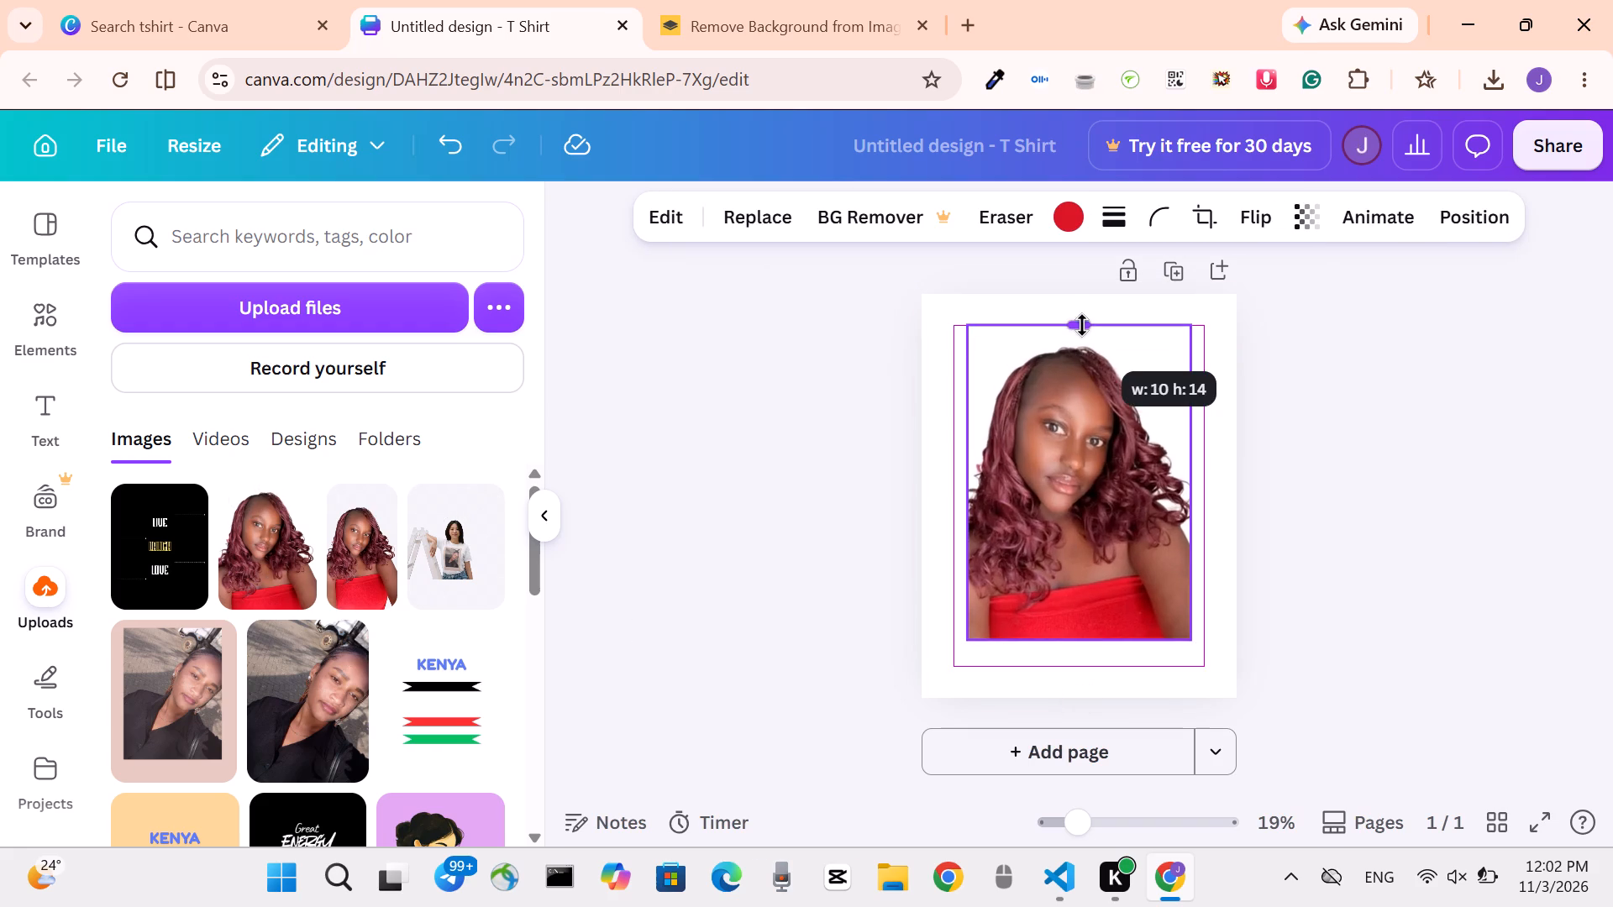
pyautogui.moveTo(1082, 325); pyautogui.dragTo(1082, 298)
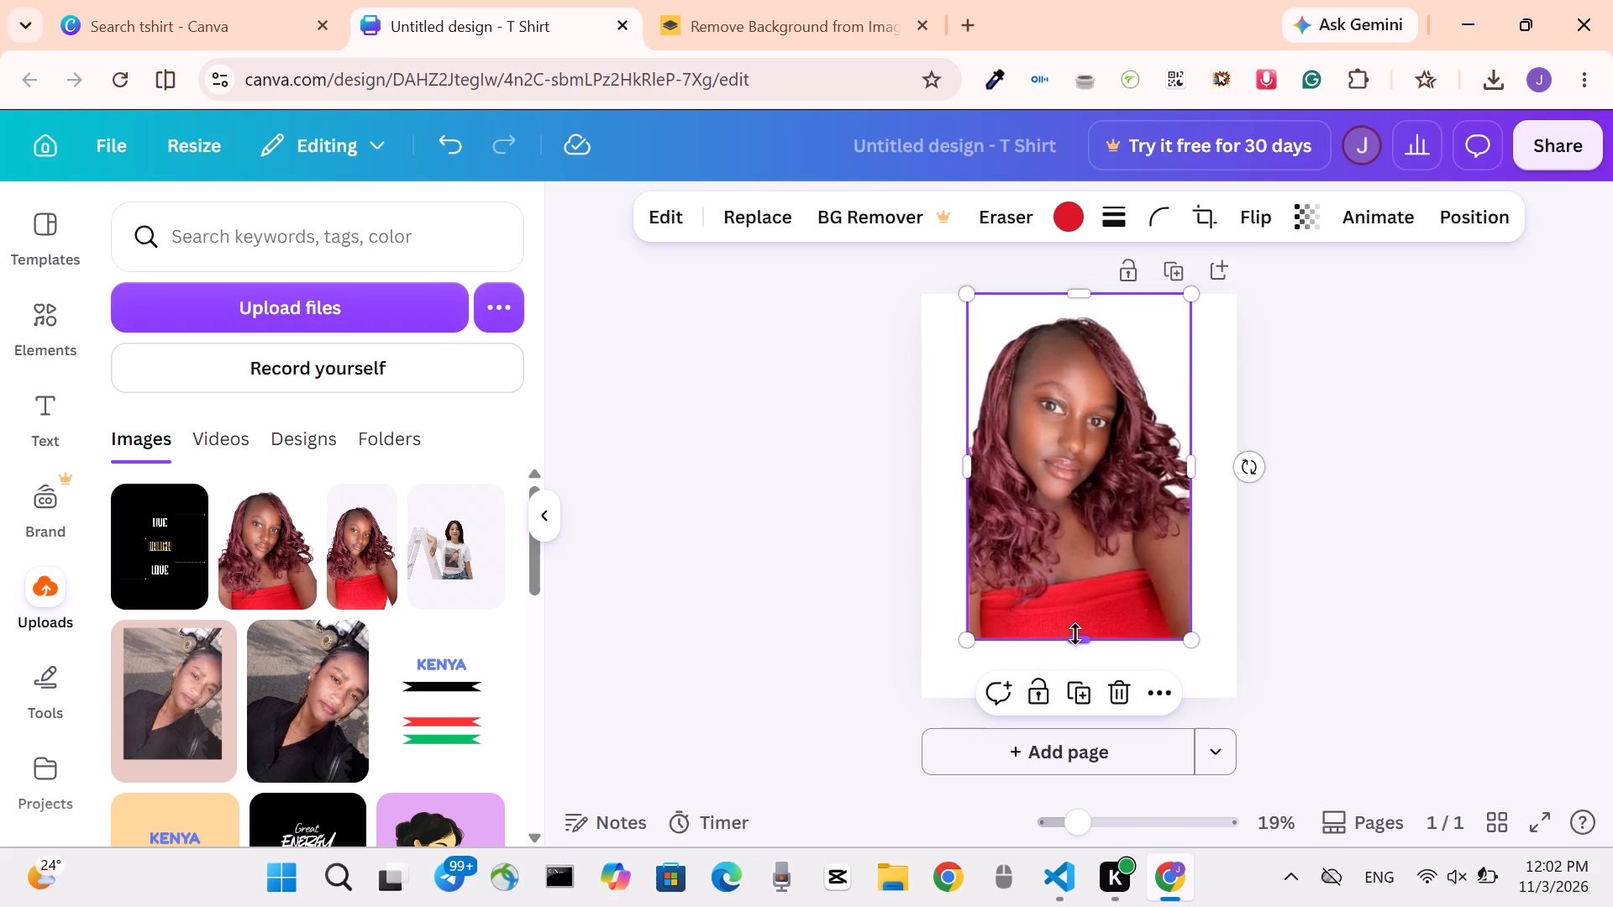
pyautogui.moveTo(1077, 634); pyautogui.dragTo(1086, 695)
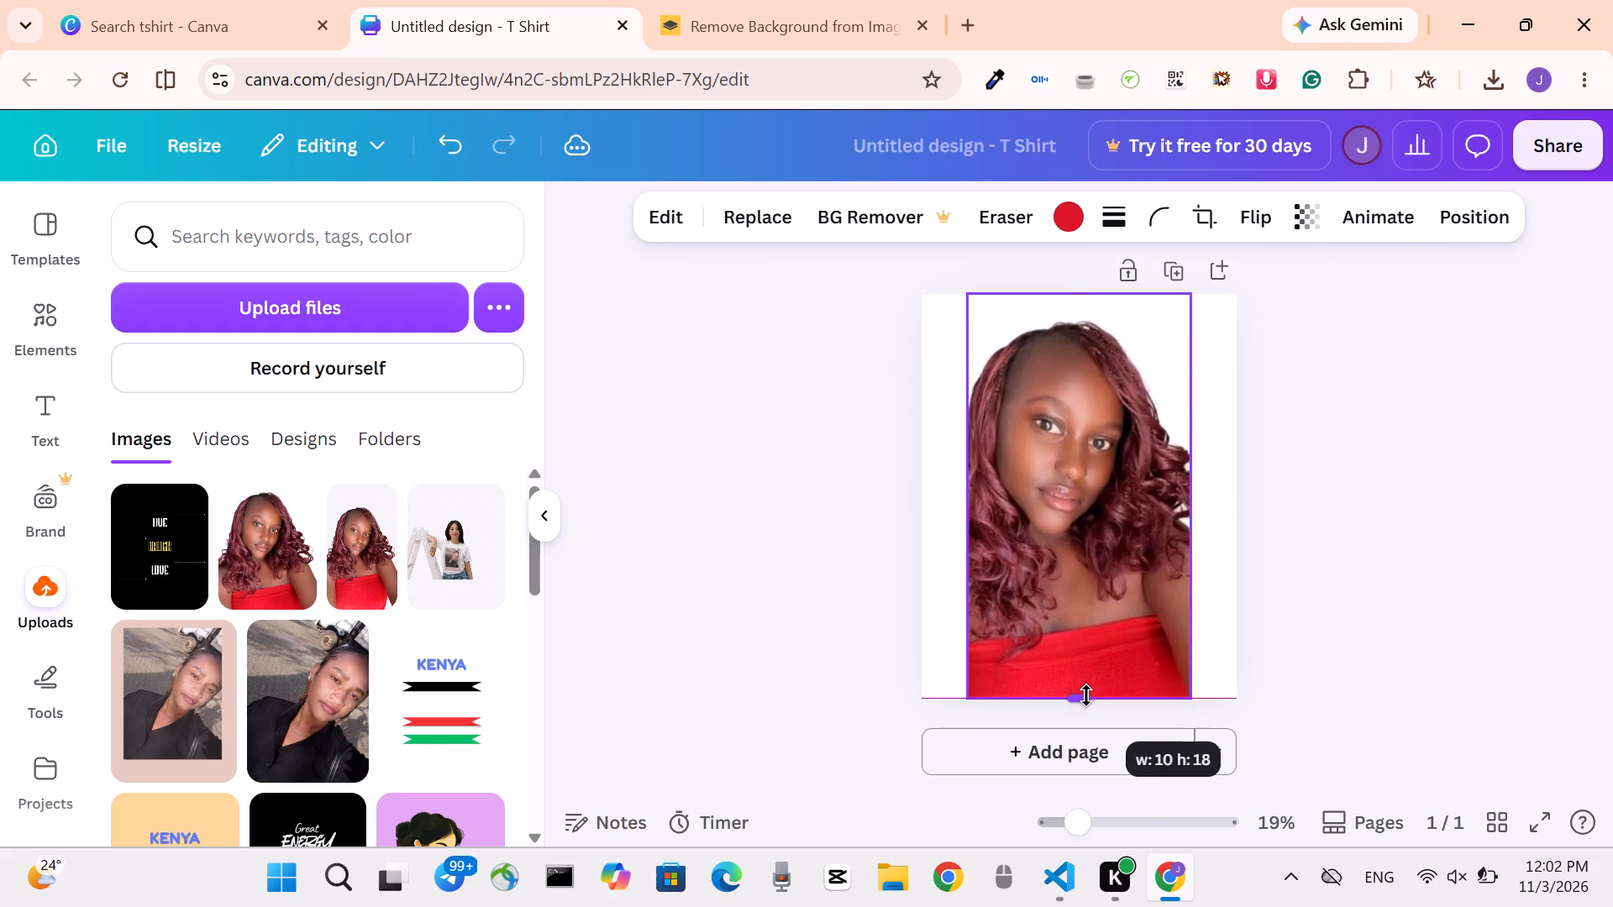
pyautogui.moveTo(1086, 695); pyautogui.dragTo(1086, 695)
pyautogui.moveTo(973, 500); pyautogui.dragTo(931, 502)
pyautogui.moveTo(1192, 495); pyautogui.dragTo(1241, 499)
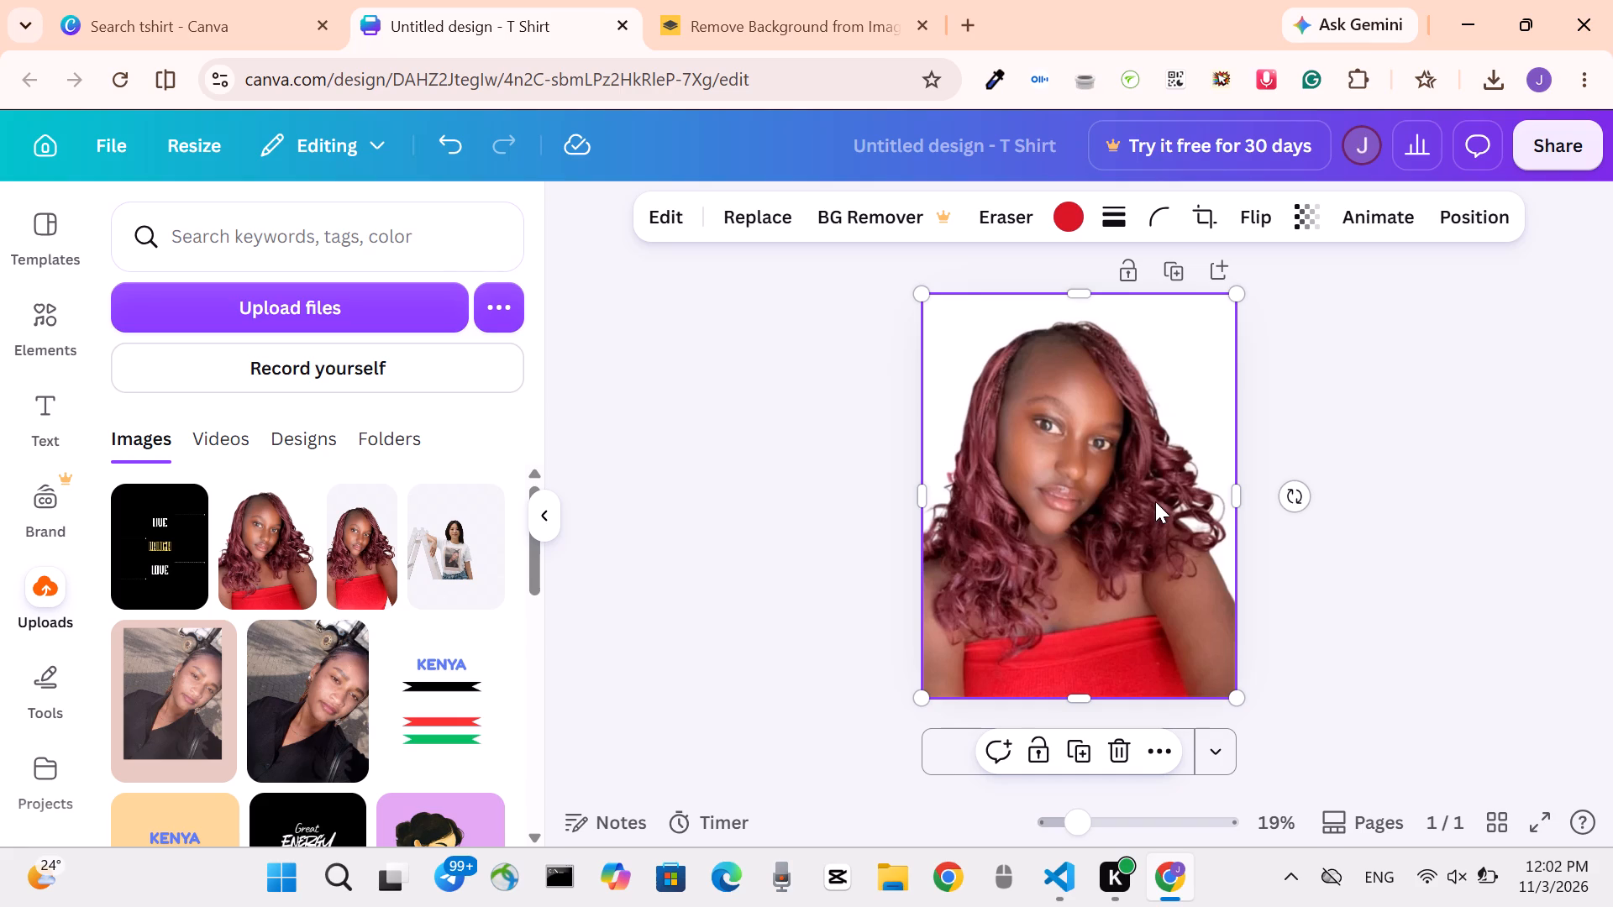
# Search Google in a new browser tab for "cartoon filter online free".
pyautogui.click(964, 22)
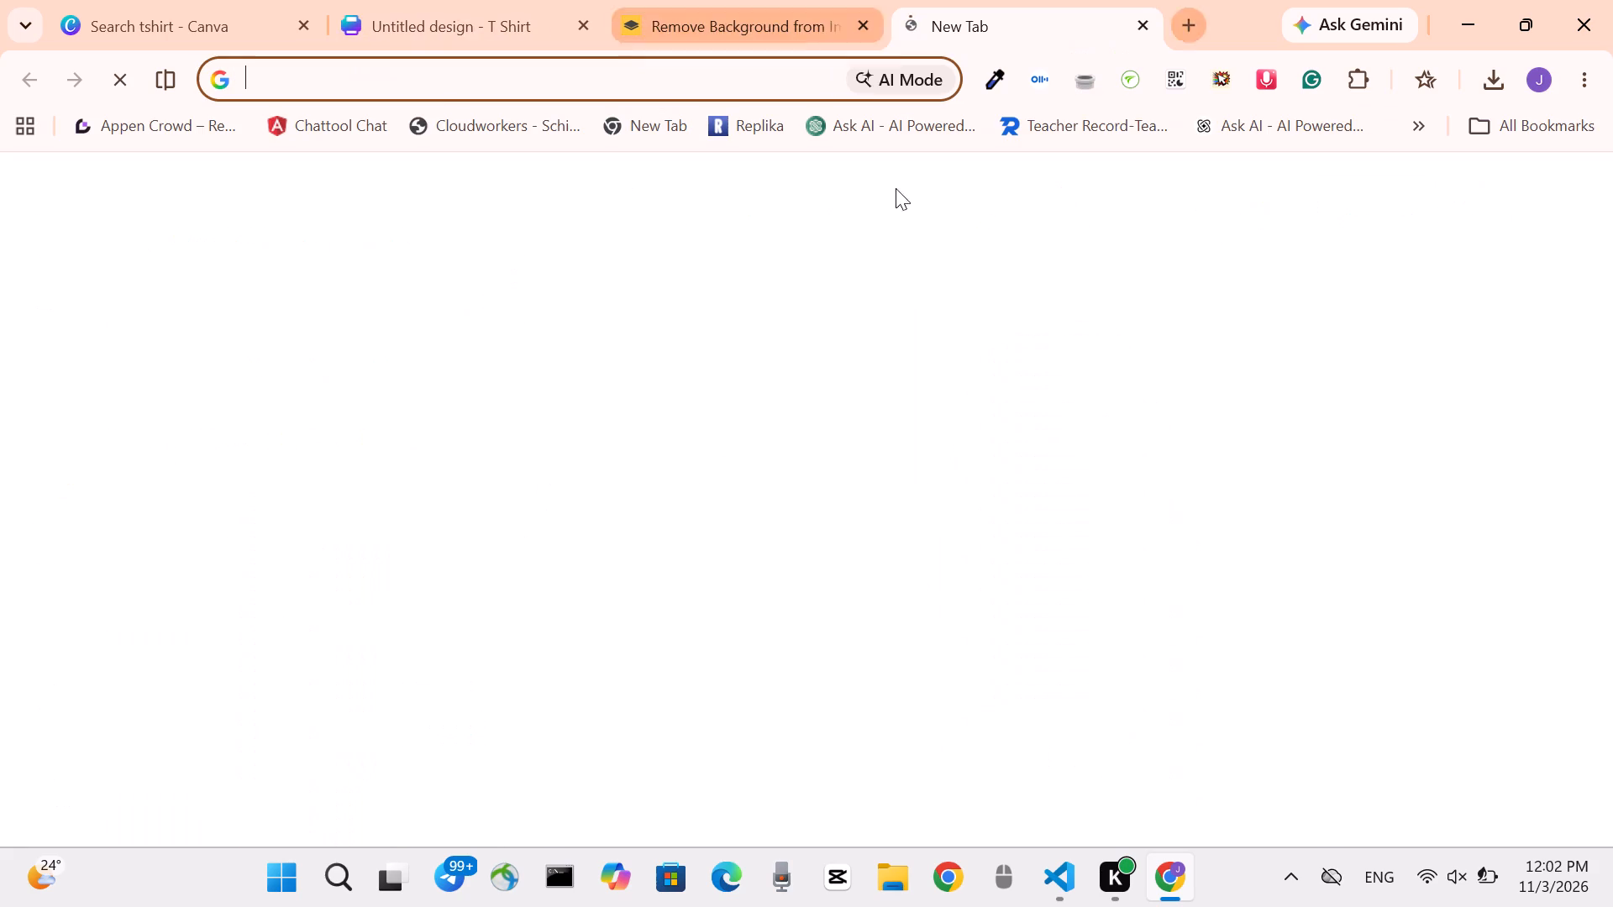
pyautogui.click(427, 87)
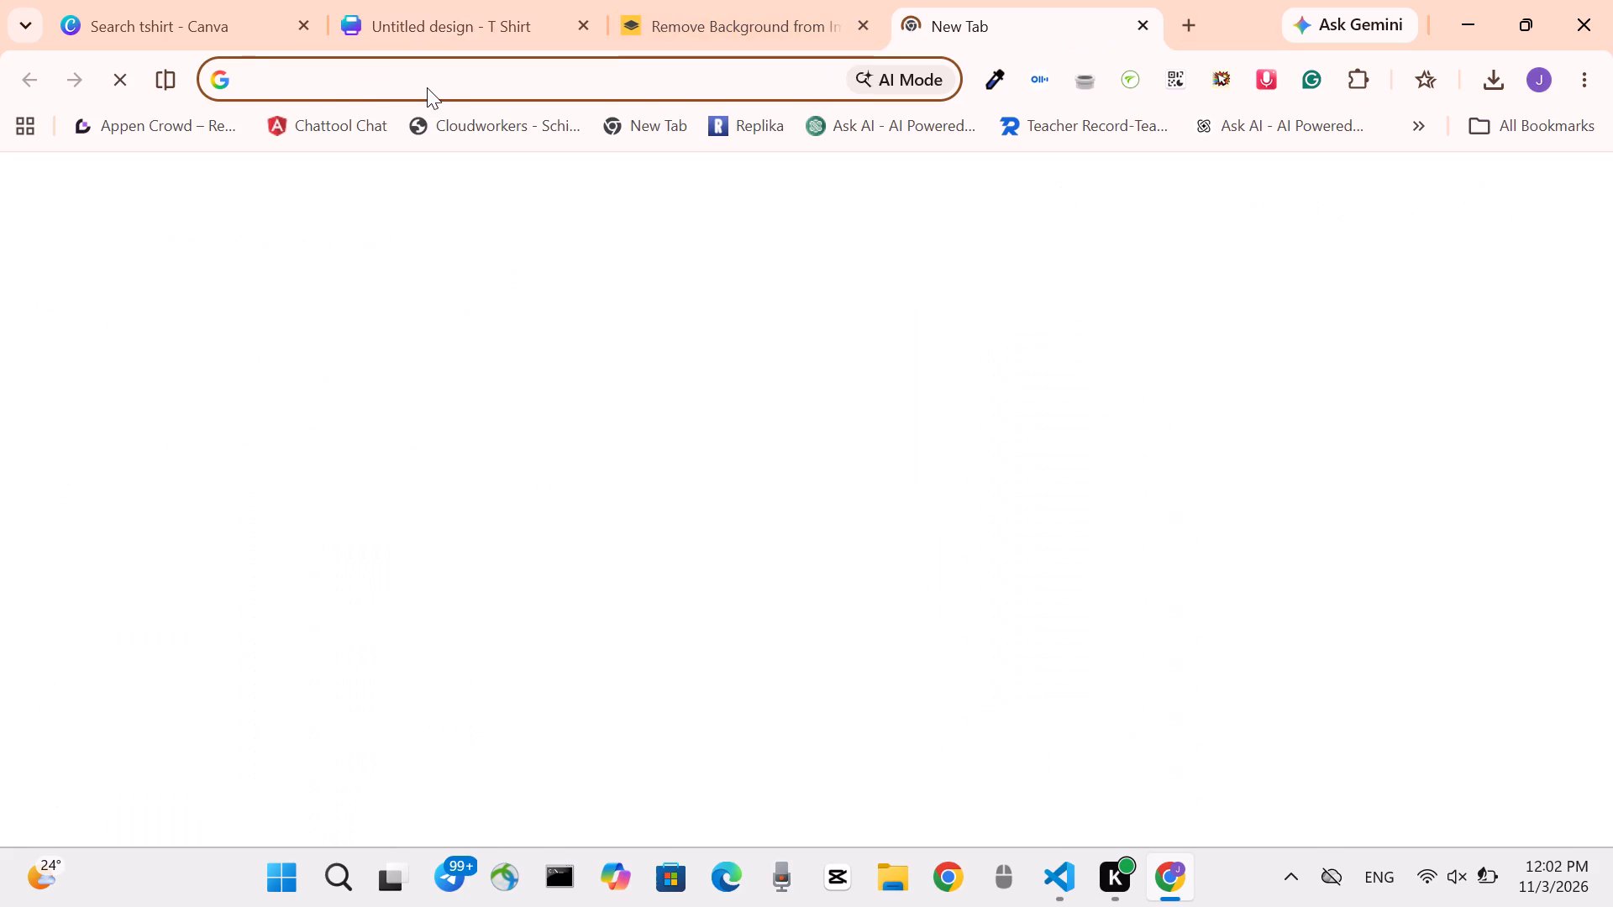
pyautogui.click(336, 80)
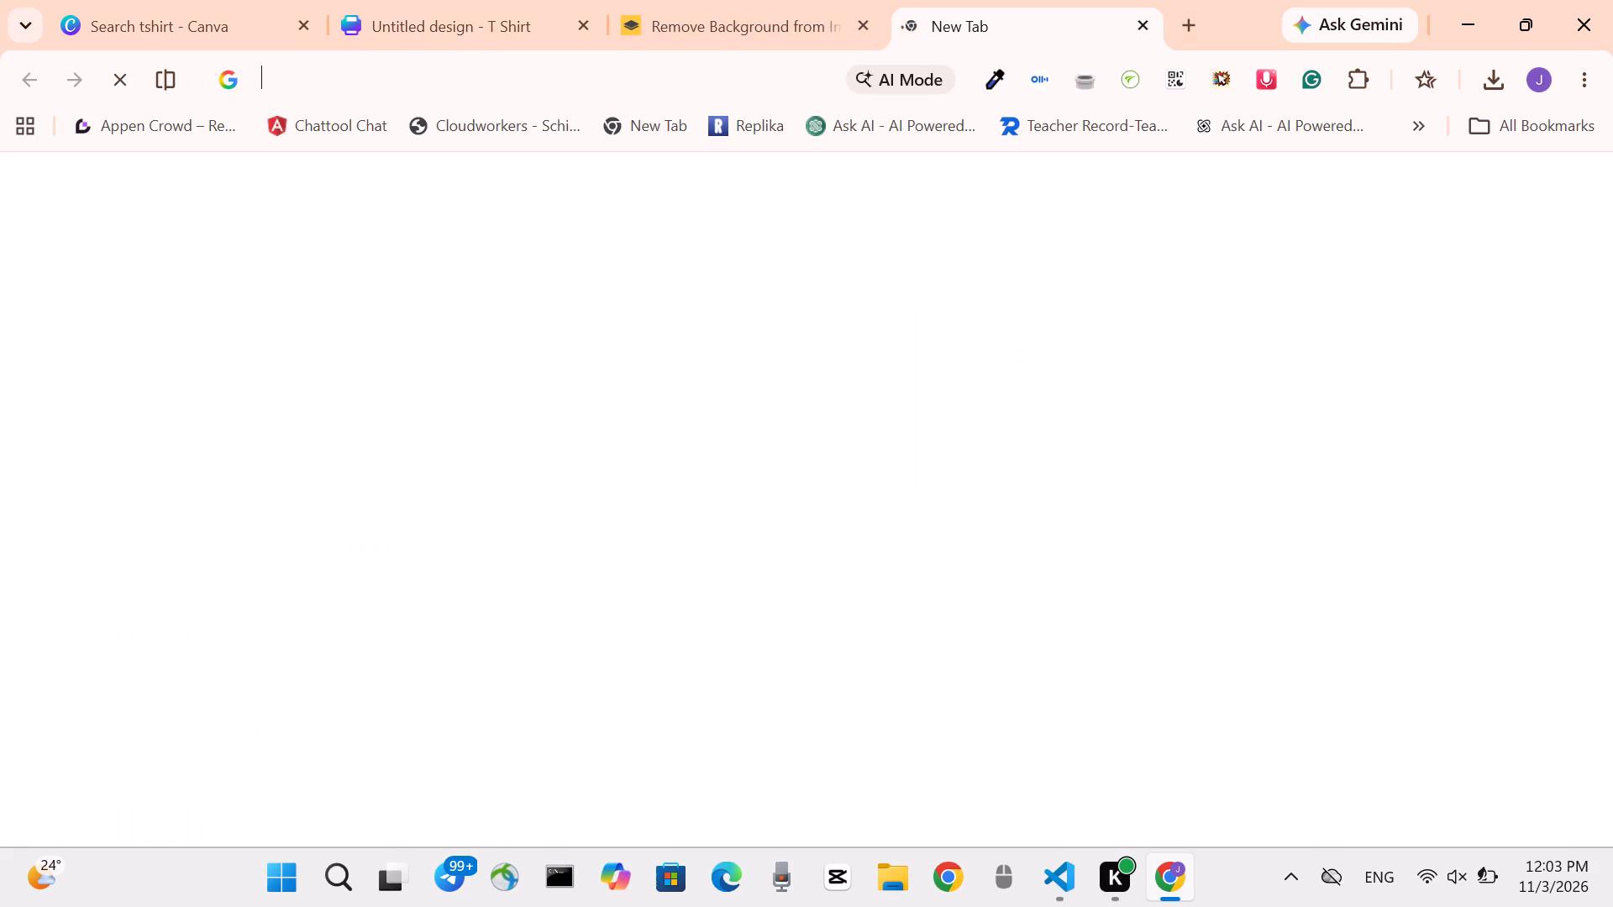
pyautogui.write('cartoo')
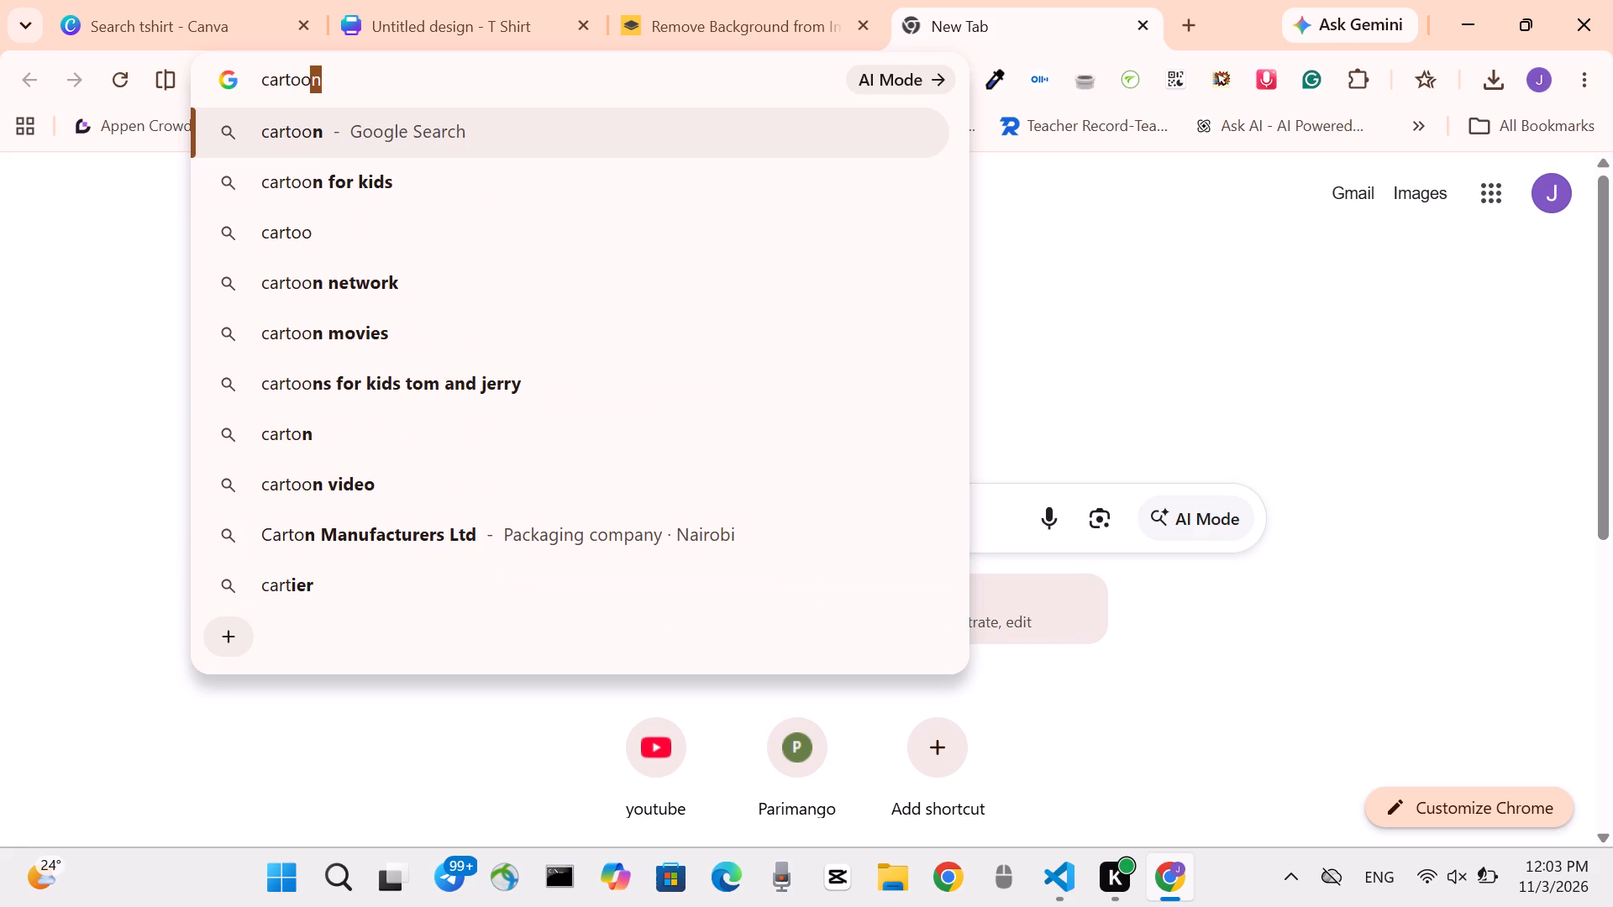
pyautogui.write('n')
pyautogui.press('space')
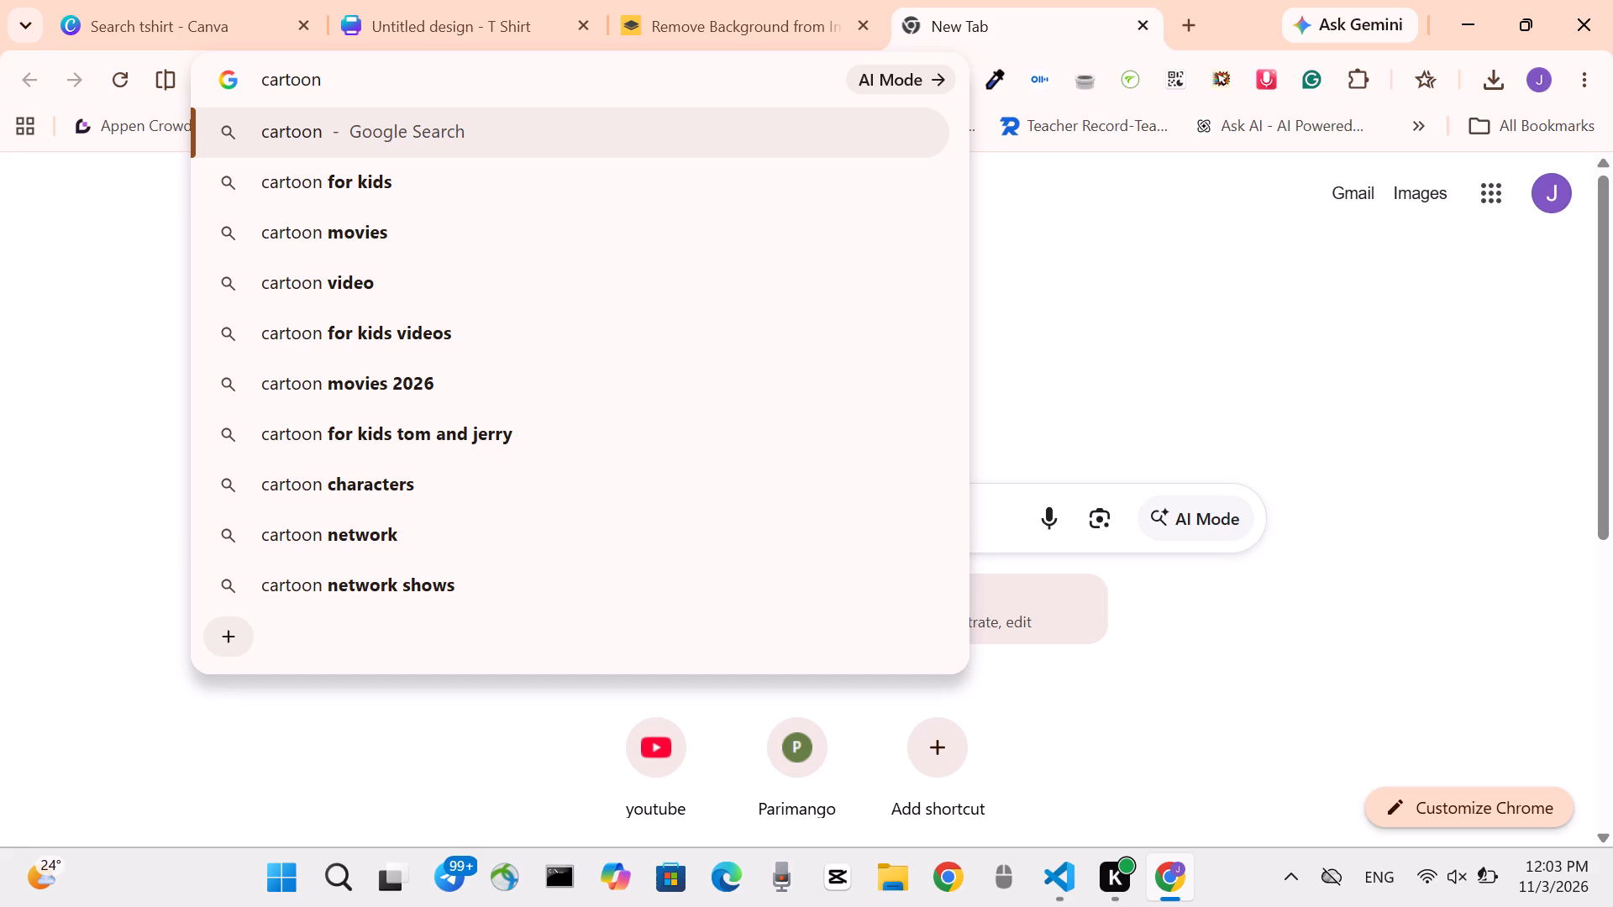
pyautogui.write('filter')
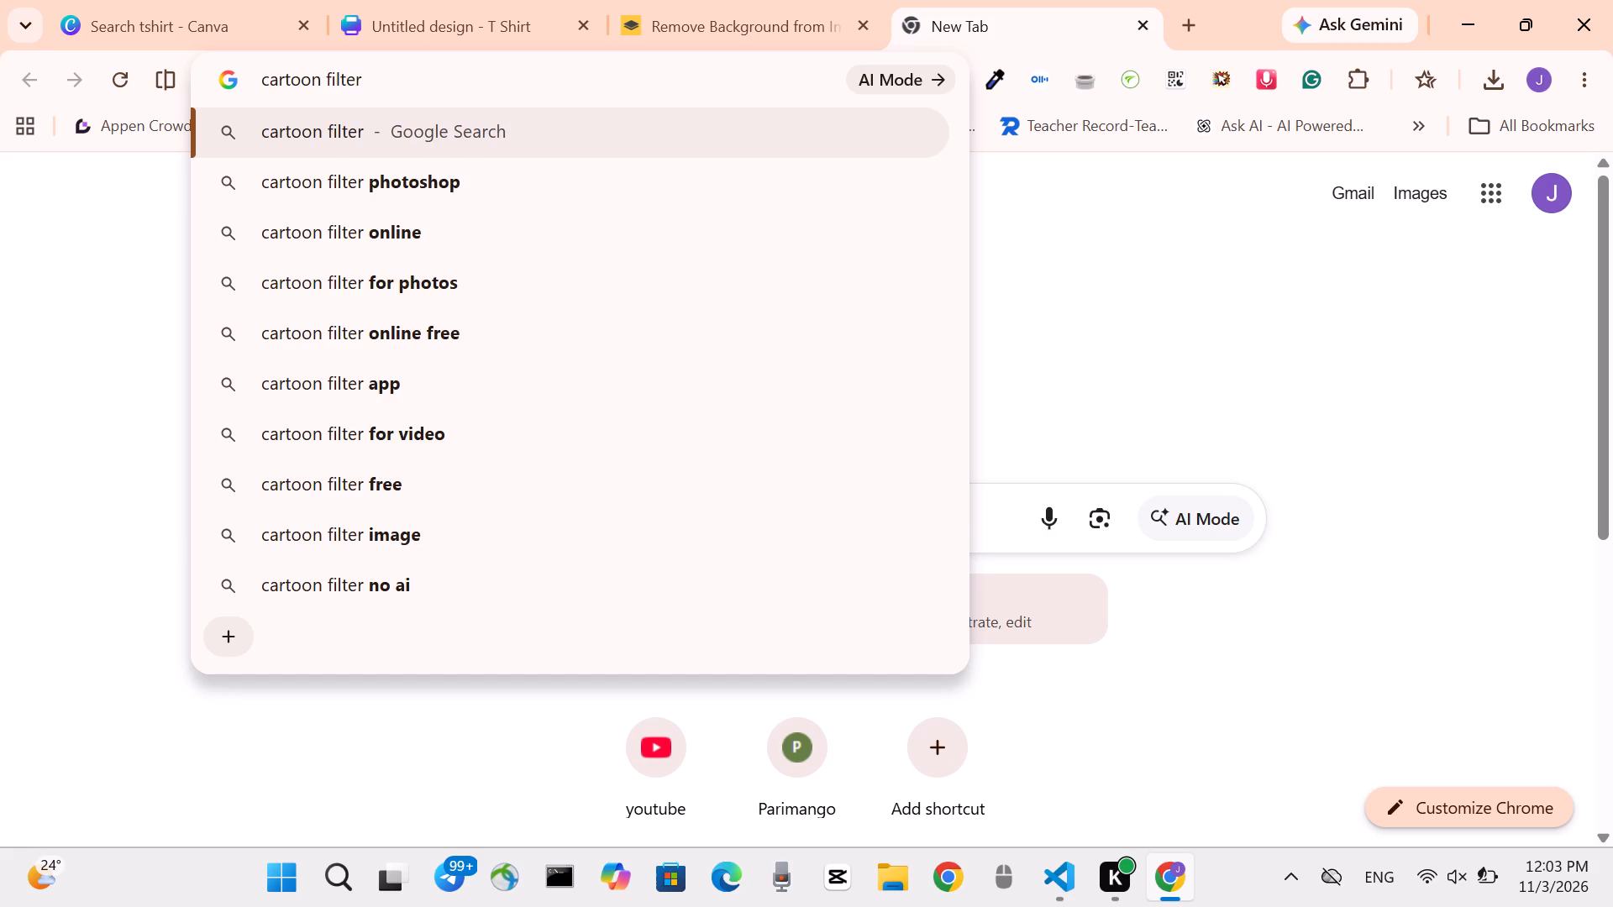
pyautogui.click(336, 320)
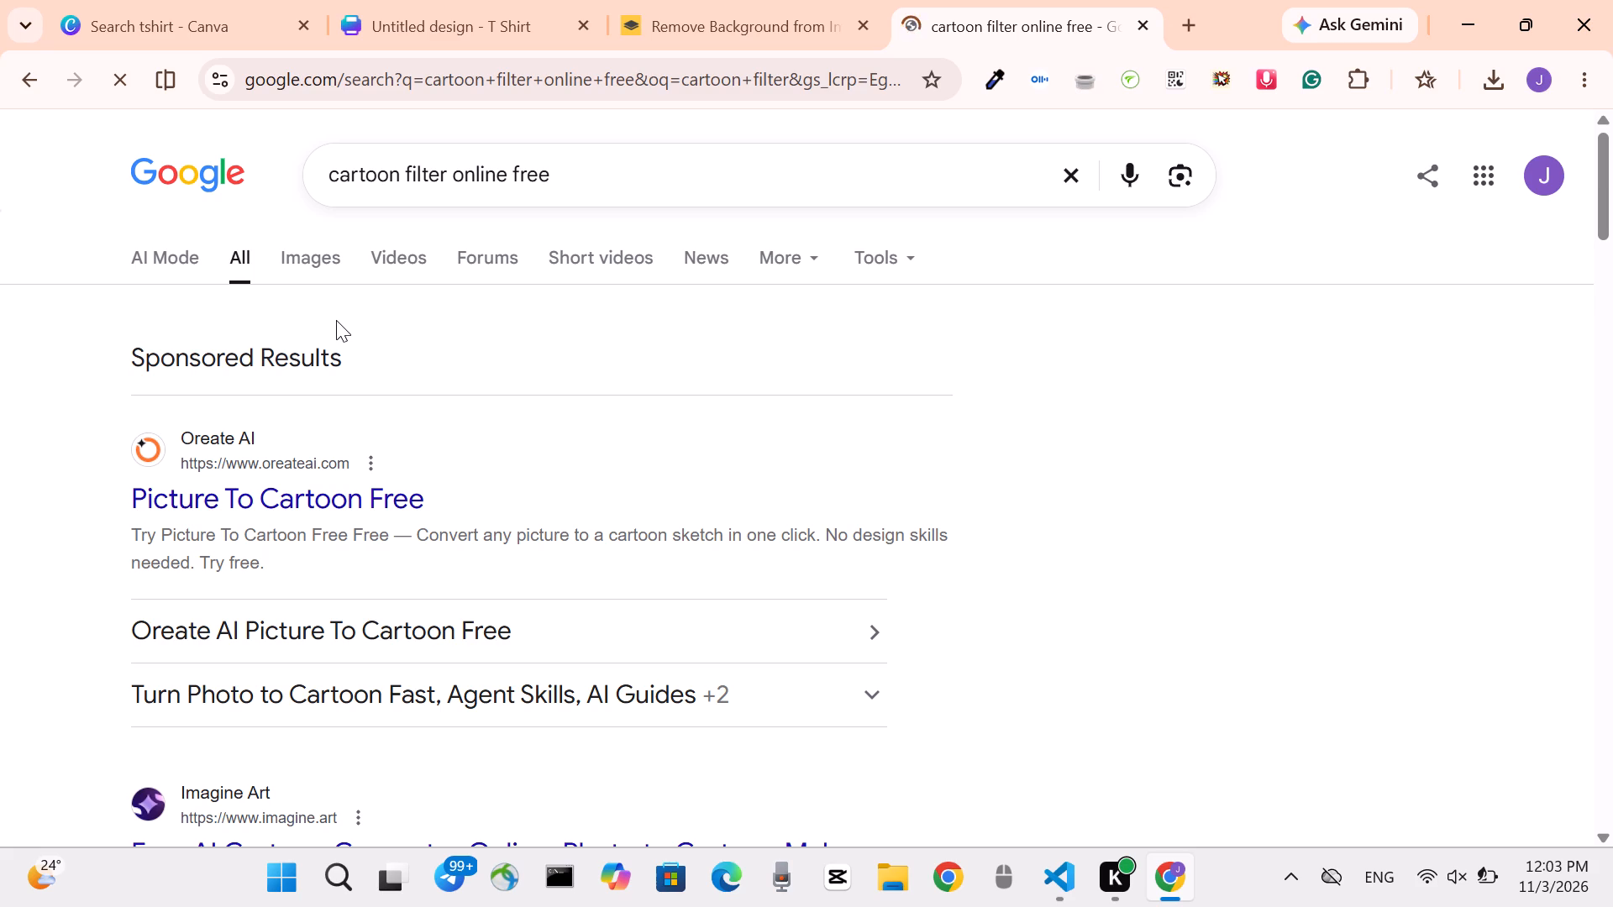
# Open Fotor's Photo to Cartoon converter from the search results and accept its cookies.
pyautogui.scroll(-1, 369, 517)
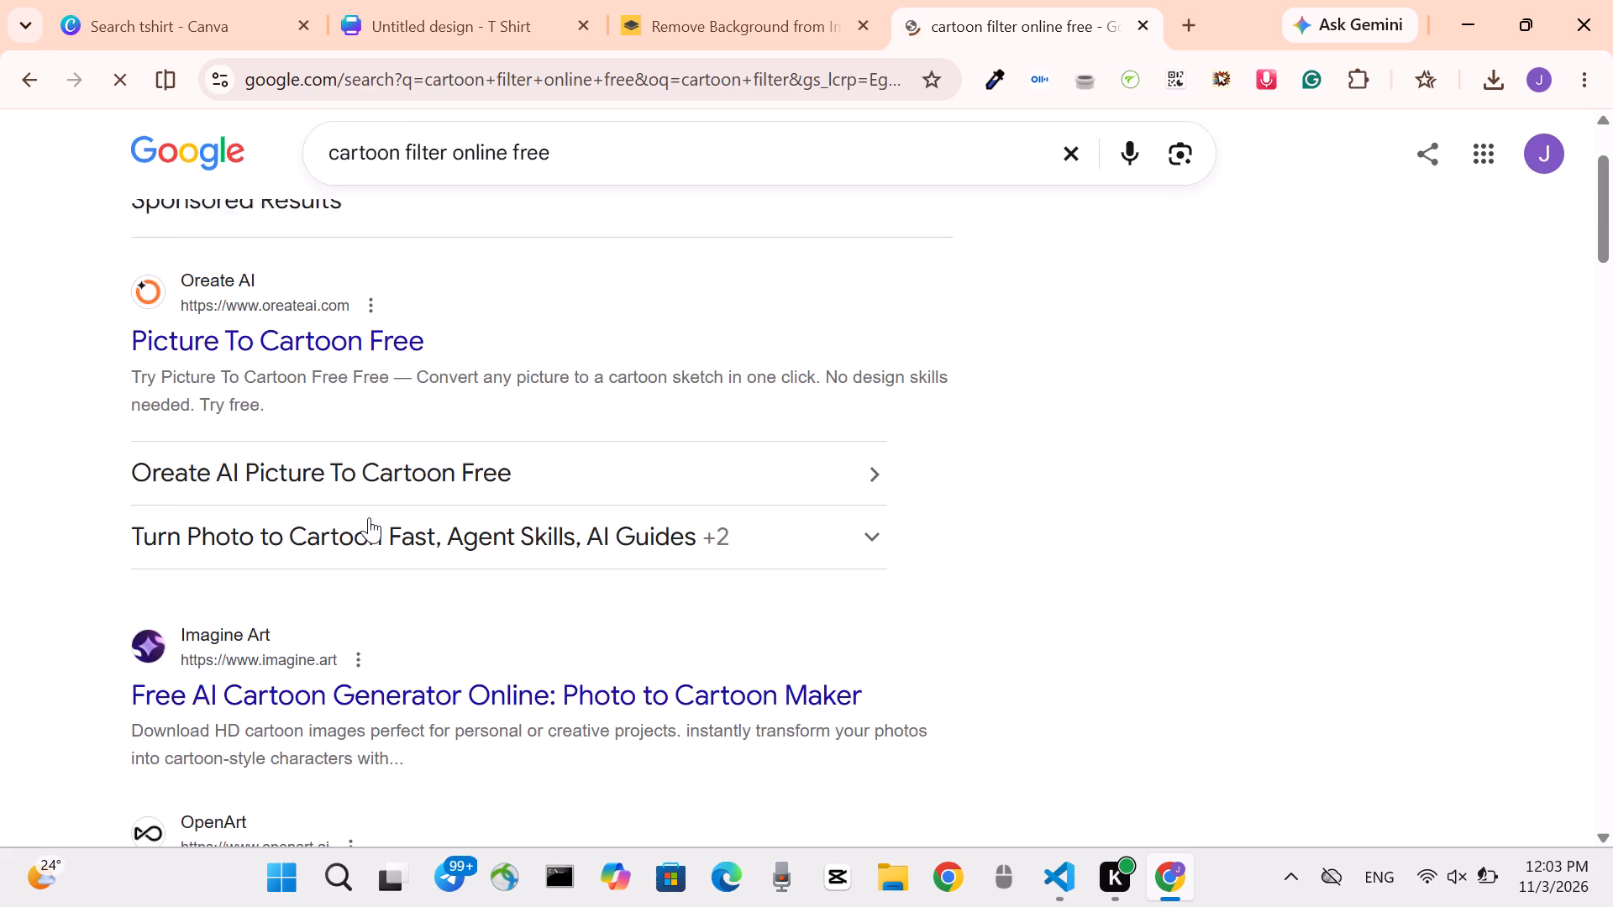
pyautogui.scroll(-8, 369, 517)
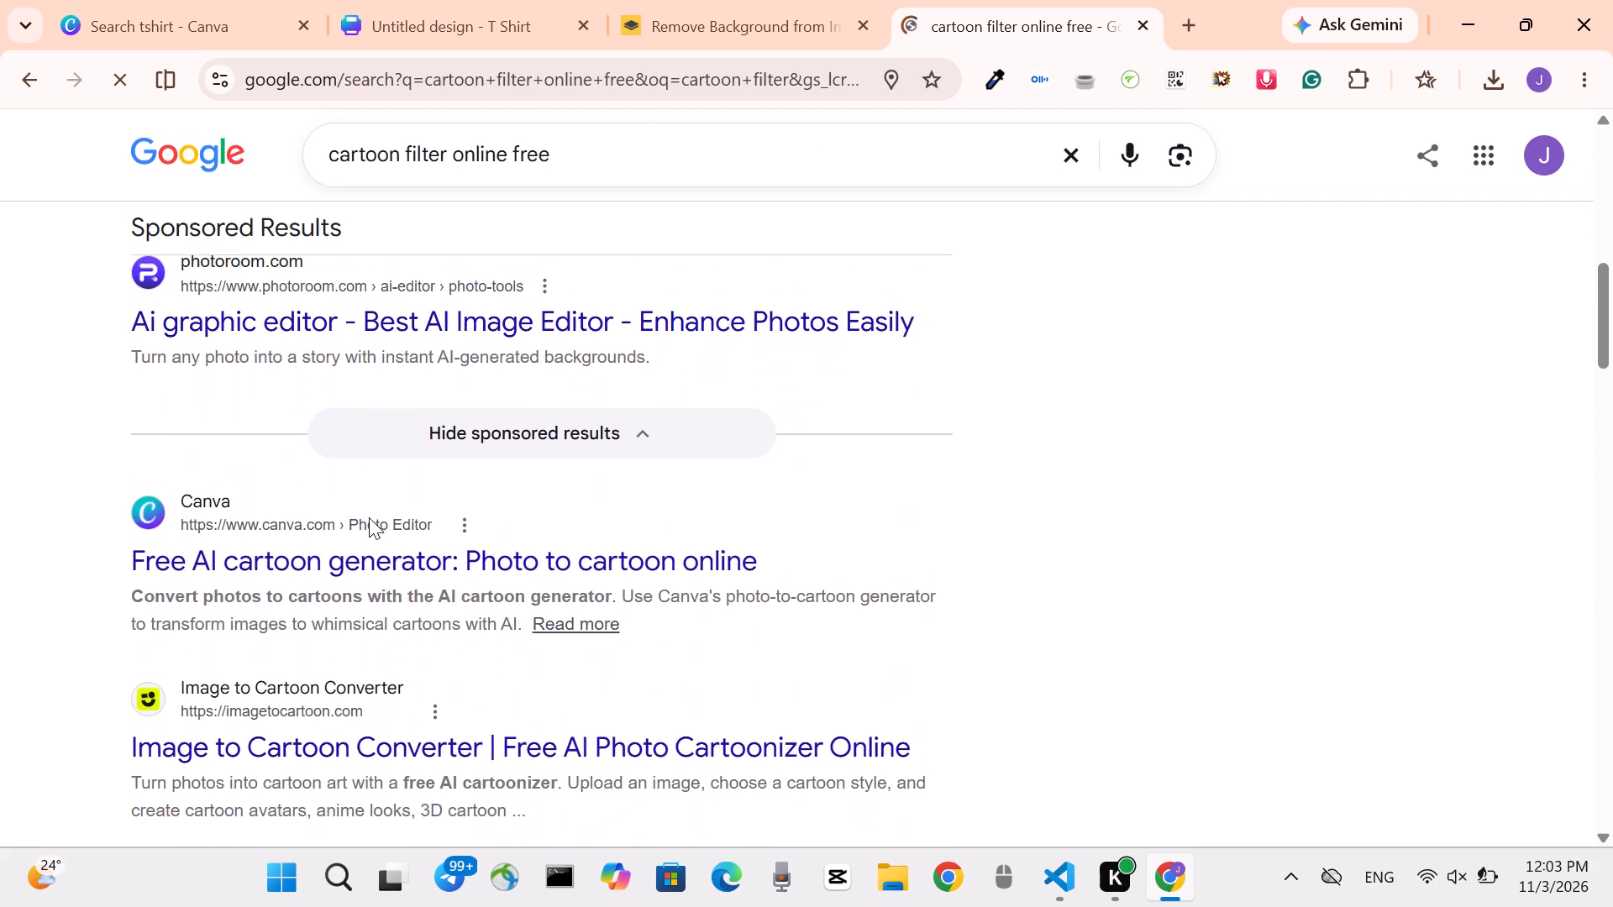
pyautogui.scroll(-5, 369, 517)
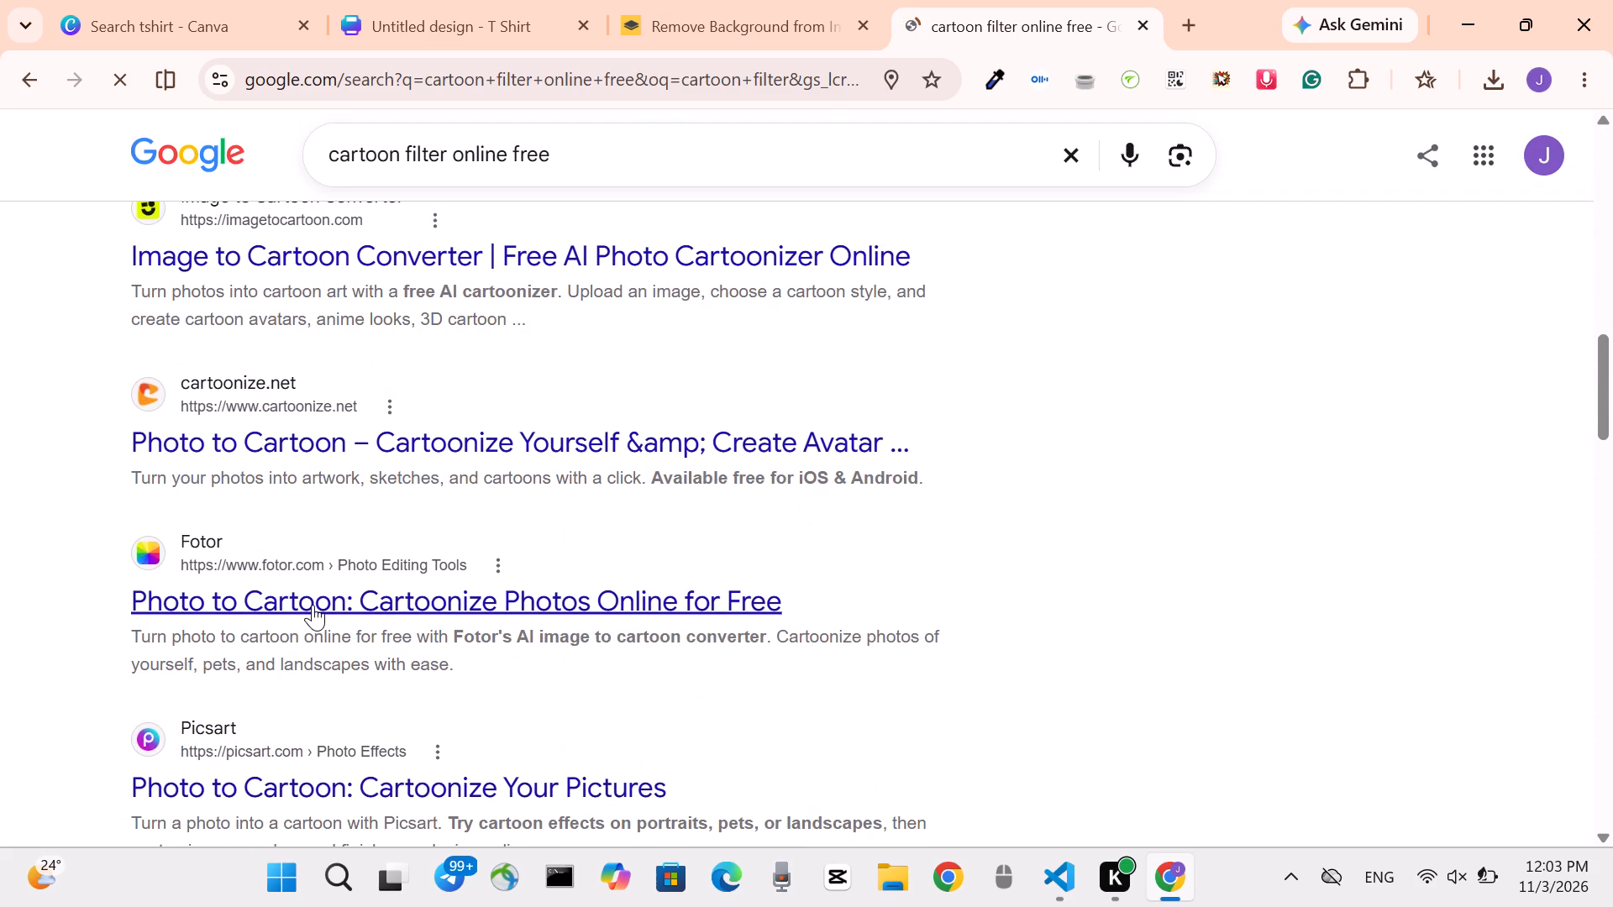
pyautogui.click(313, 605)
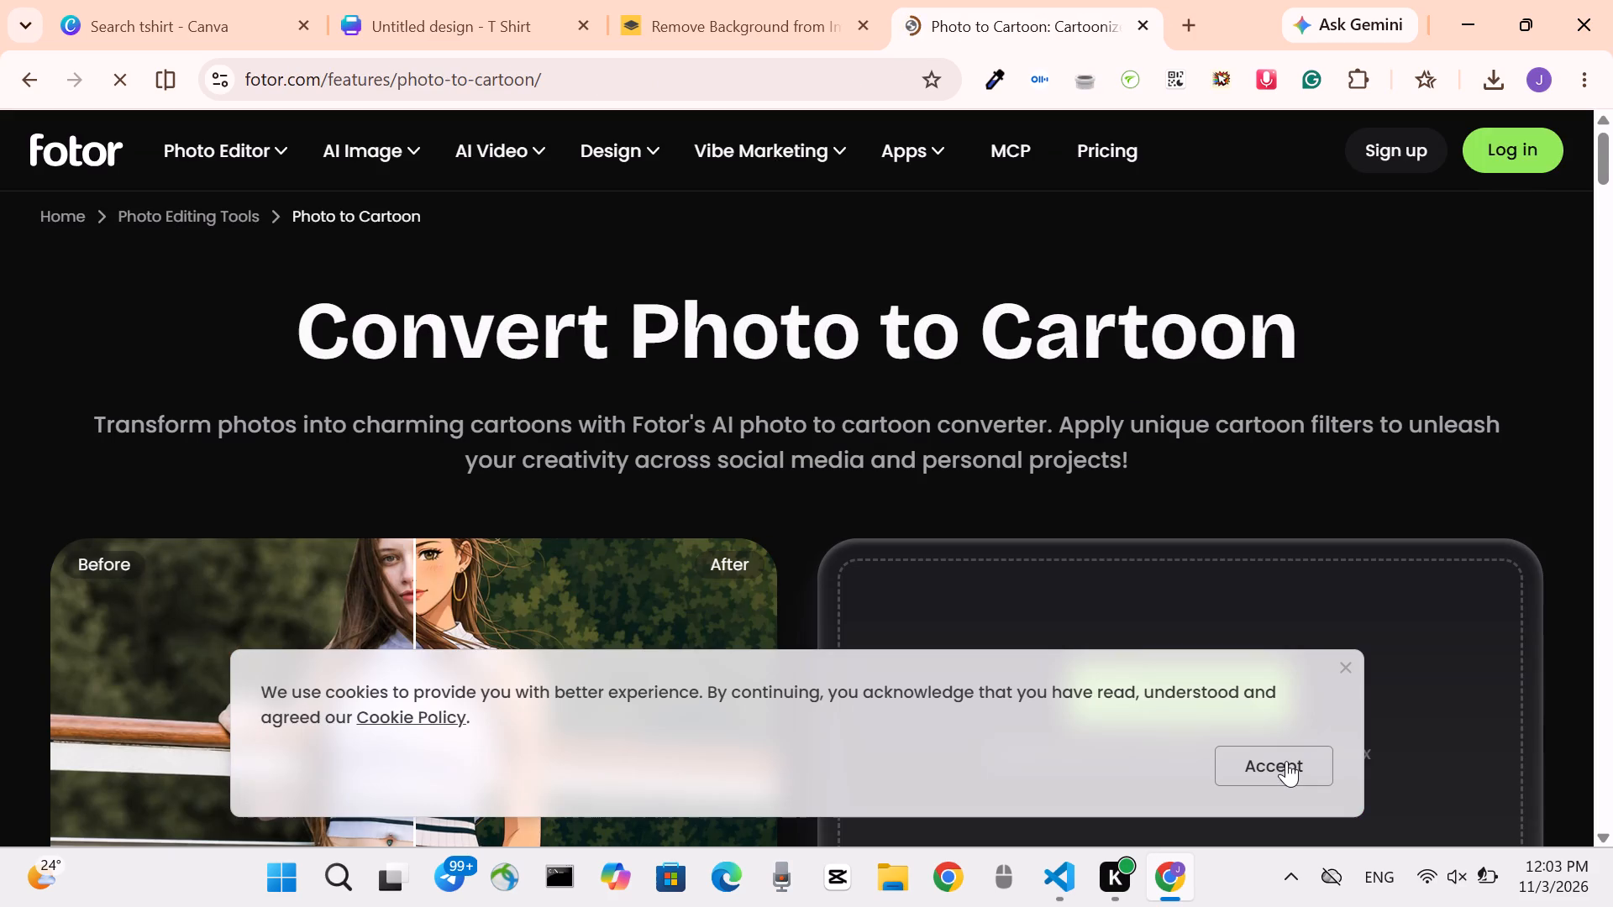
pyautogui.click(1286, 761)
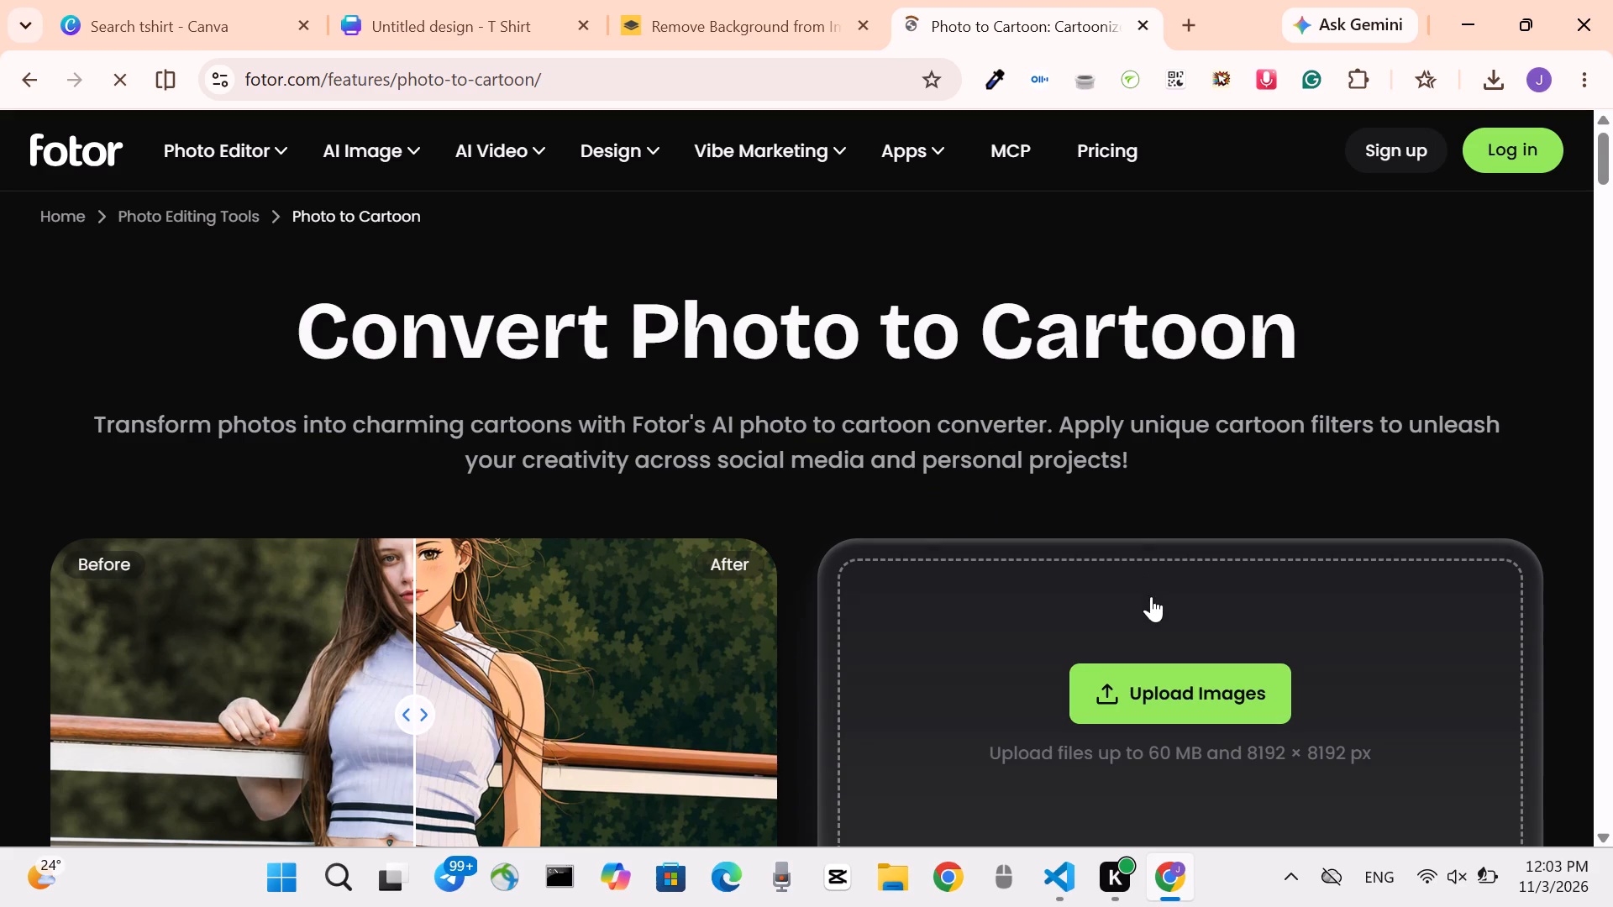
# Upload the background-removed portrait of the woman in the red top from Downloads to the cartoon converter, dismissing the Google sign-in prompt.
pyautogui.click(1152, 673)
pyautogui.scroll(-2, 1080, 399)
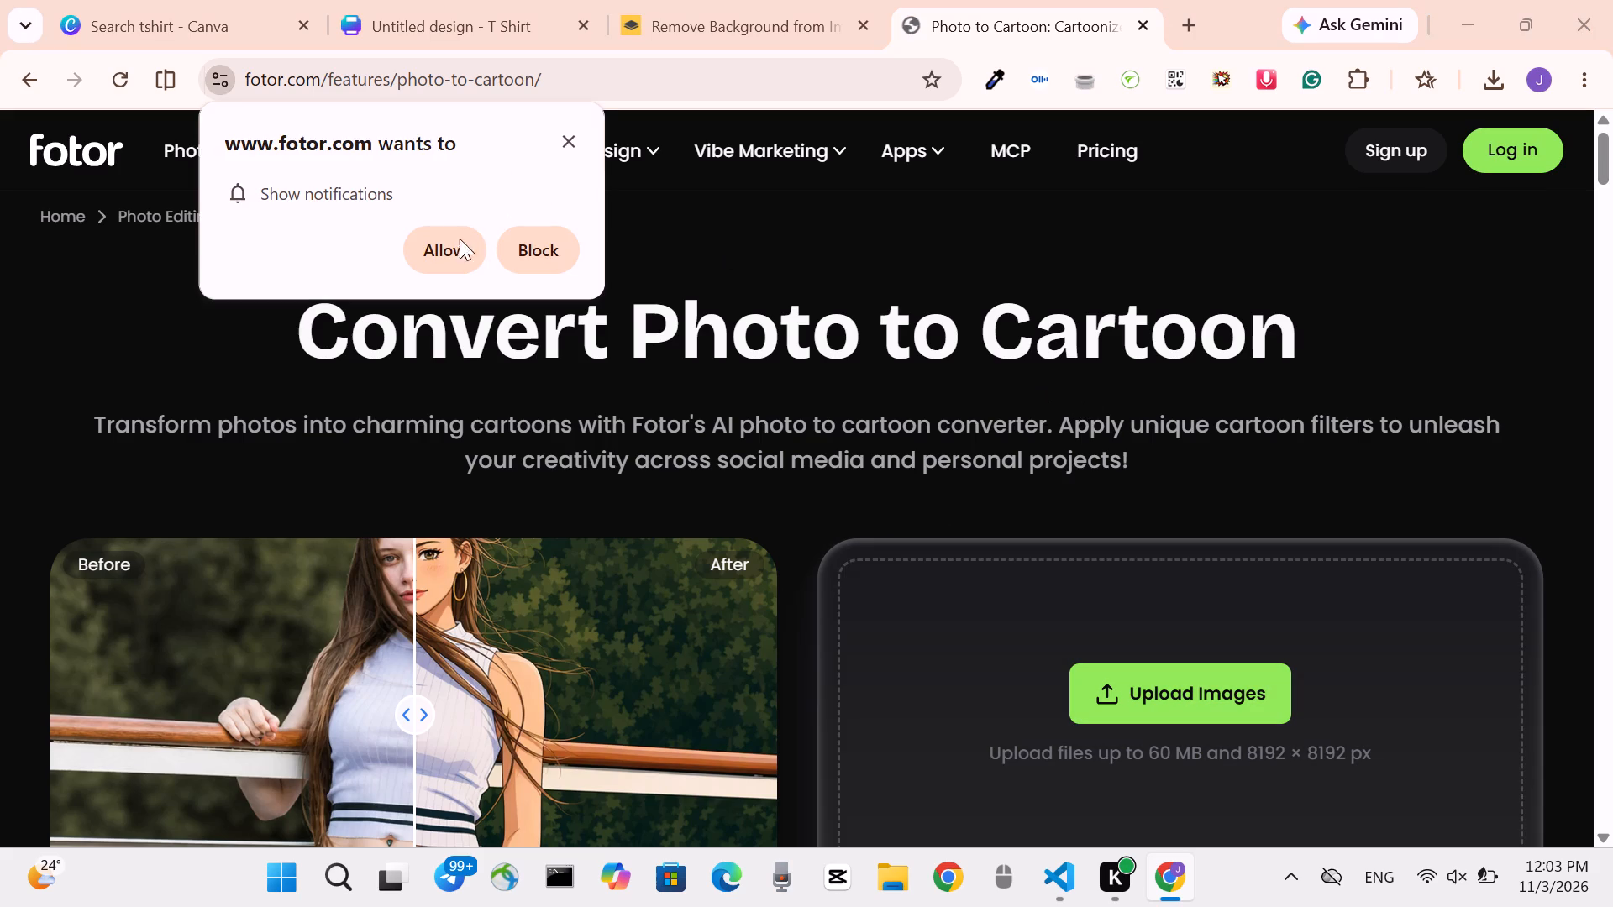
pyautogui.click(432, 250)
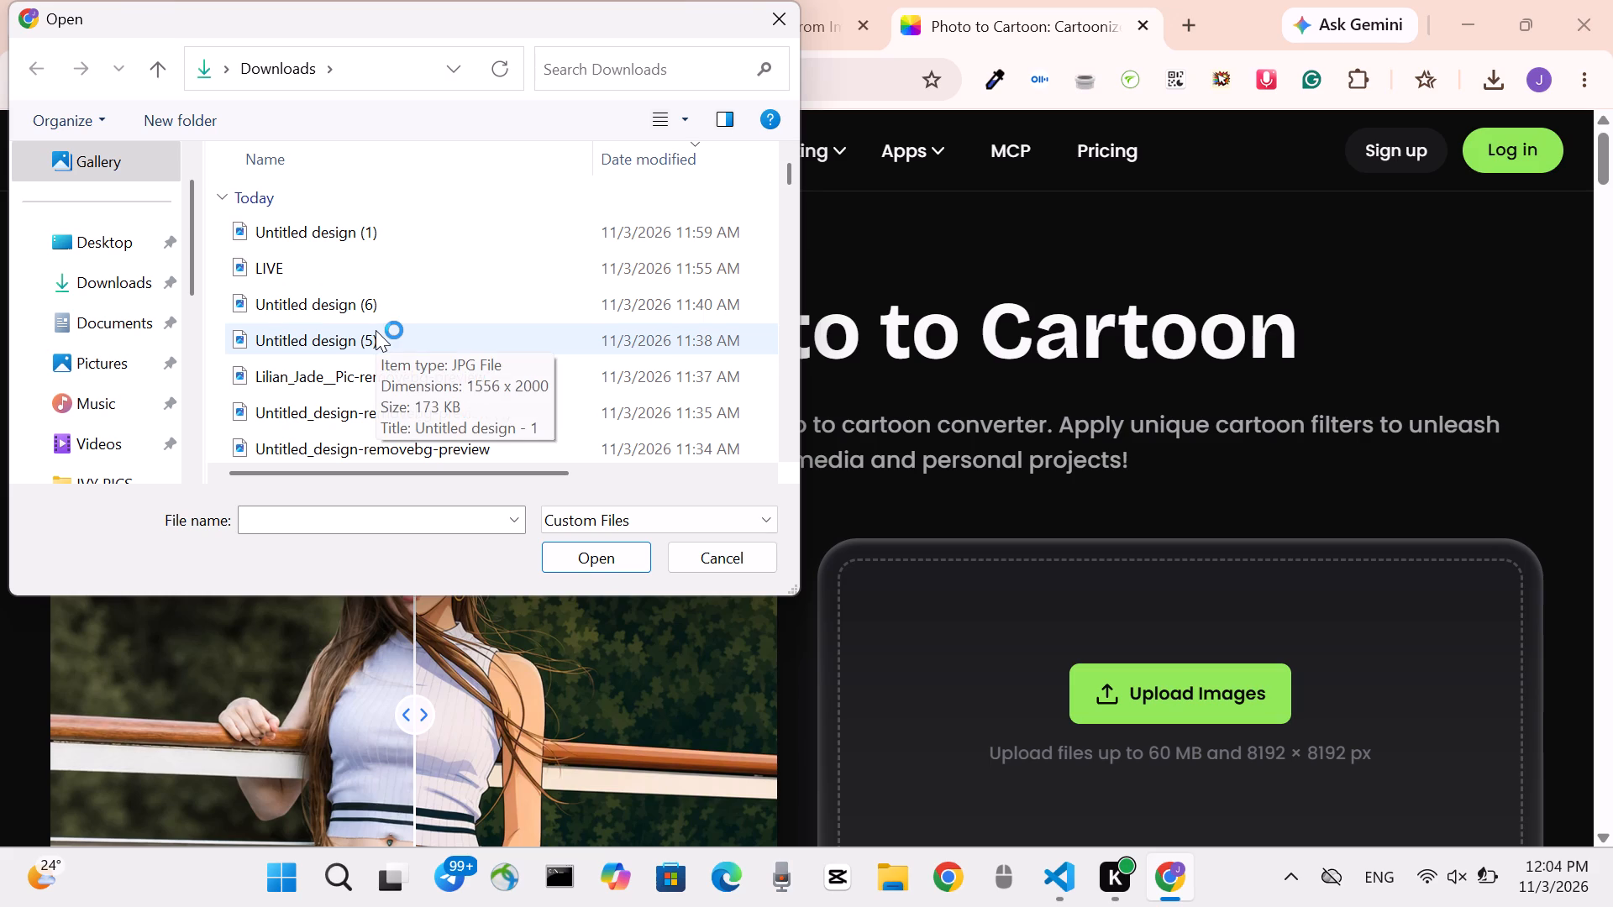
pyautogui.scroll(-1, 376, 330)
pyautogui.click(321, 303)
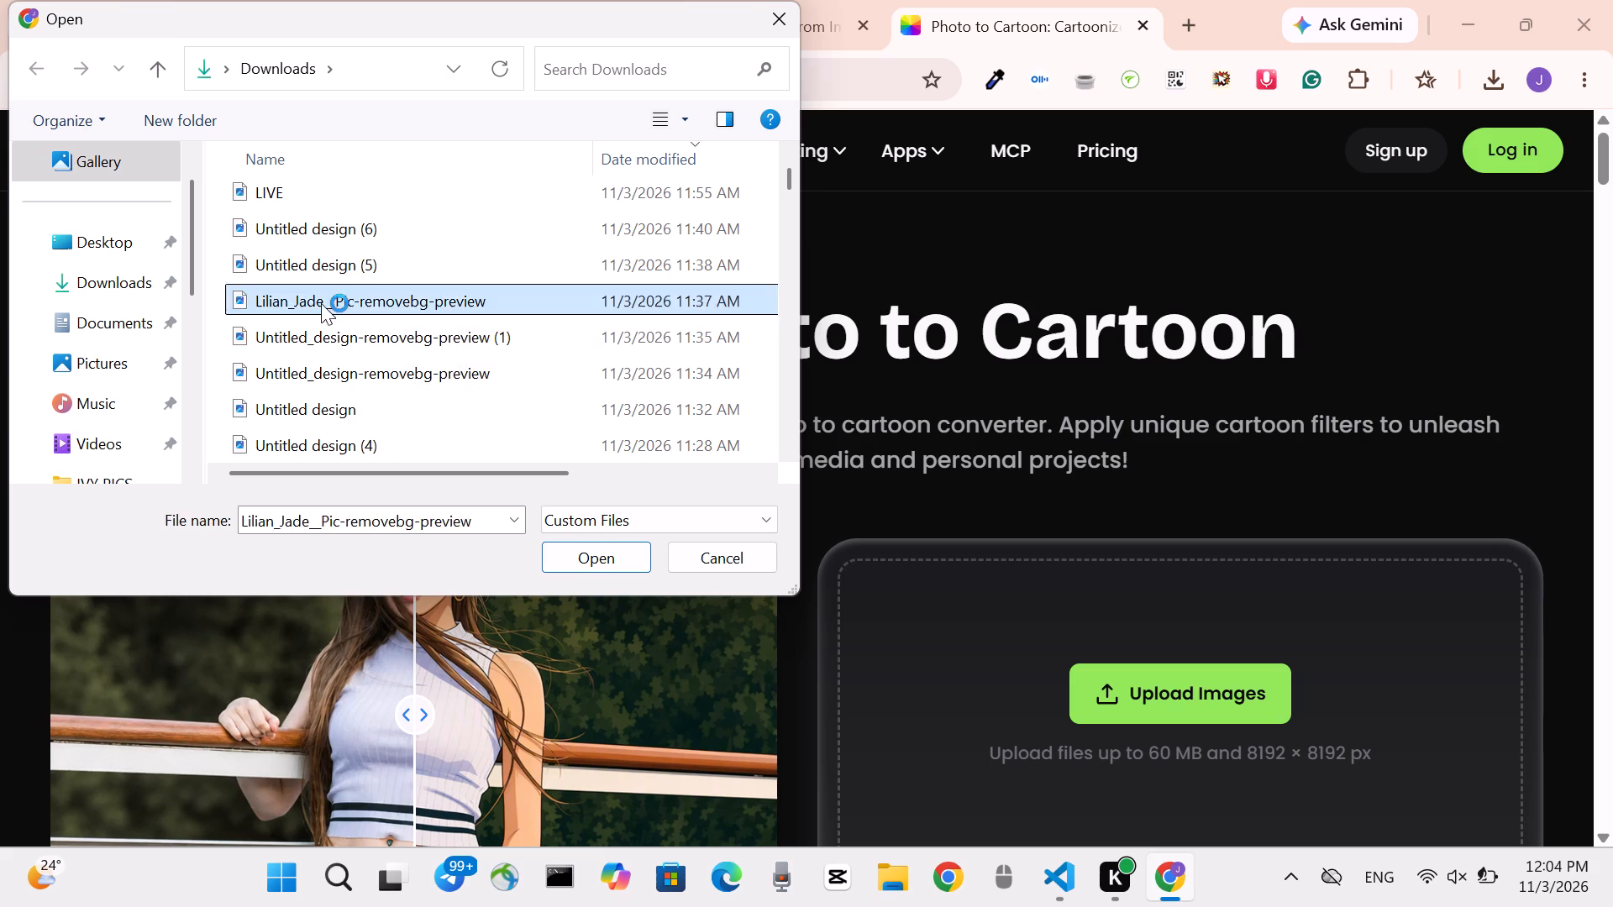
pyautogui.click(582, 558)
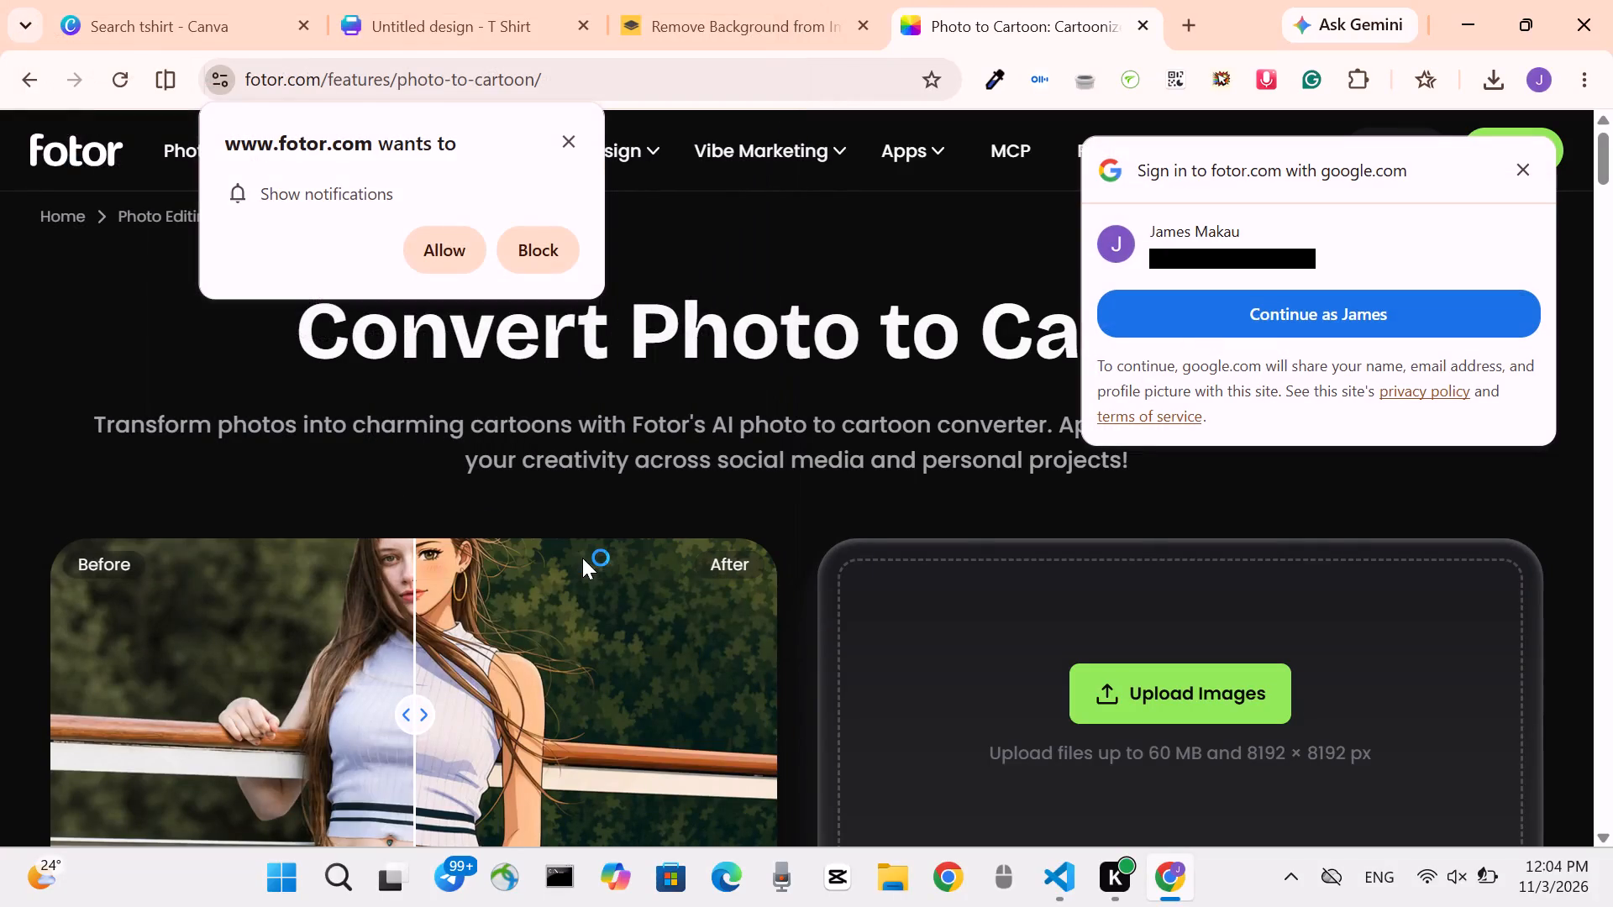
pyautogui.click(1525, 176)
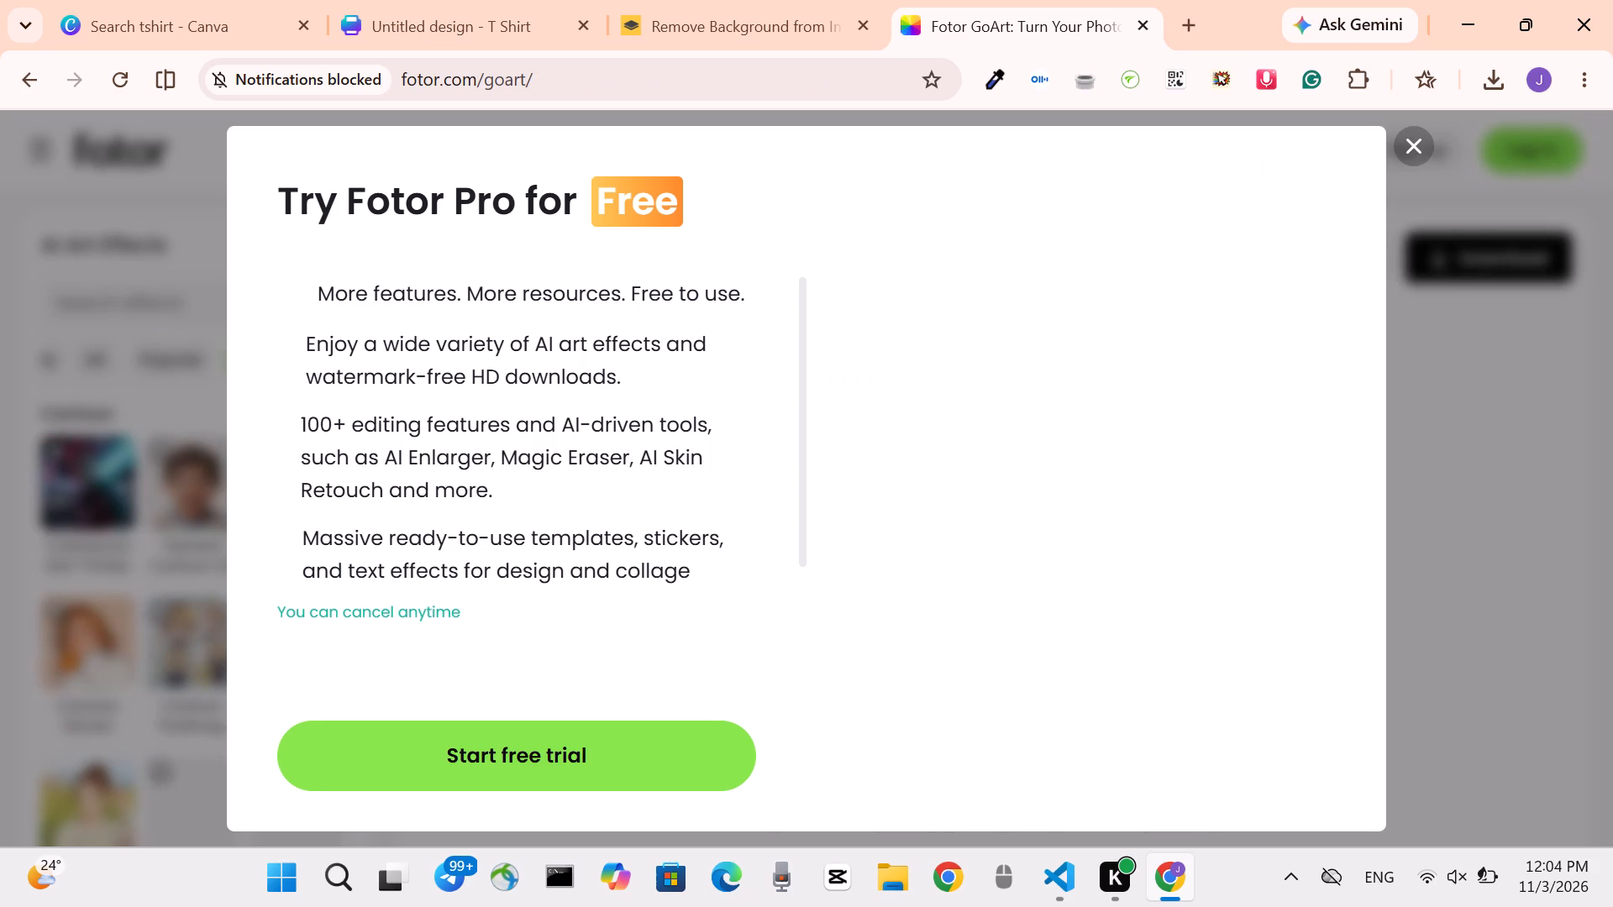
# Look over the Fotor Pro free trial offer and dismiss it to reach the AI Art Effects editor.
pyautogui.scroll(-1, 424, 562)
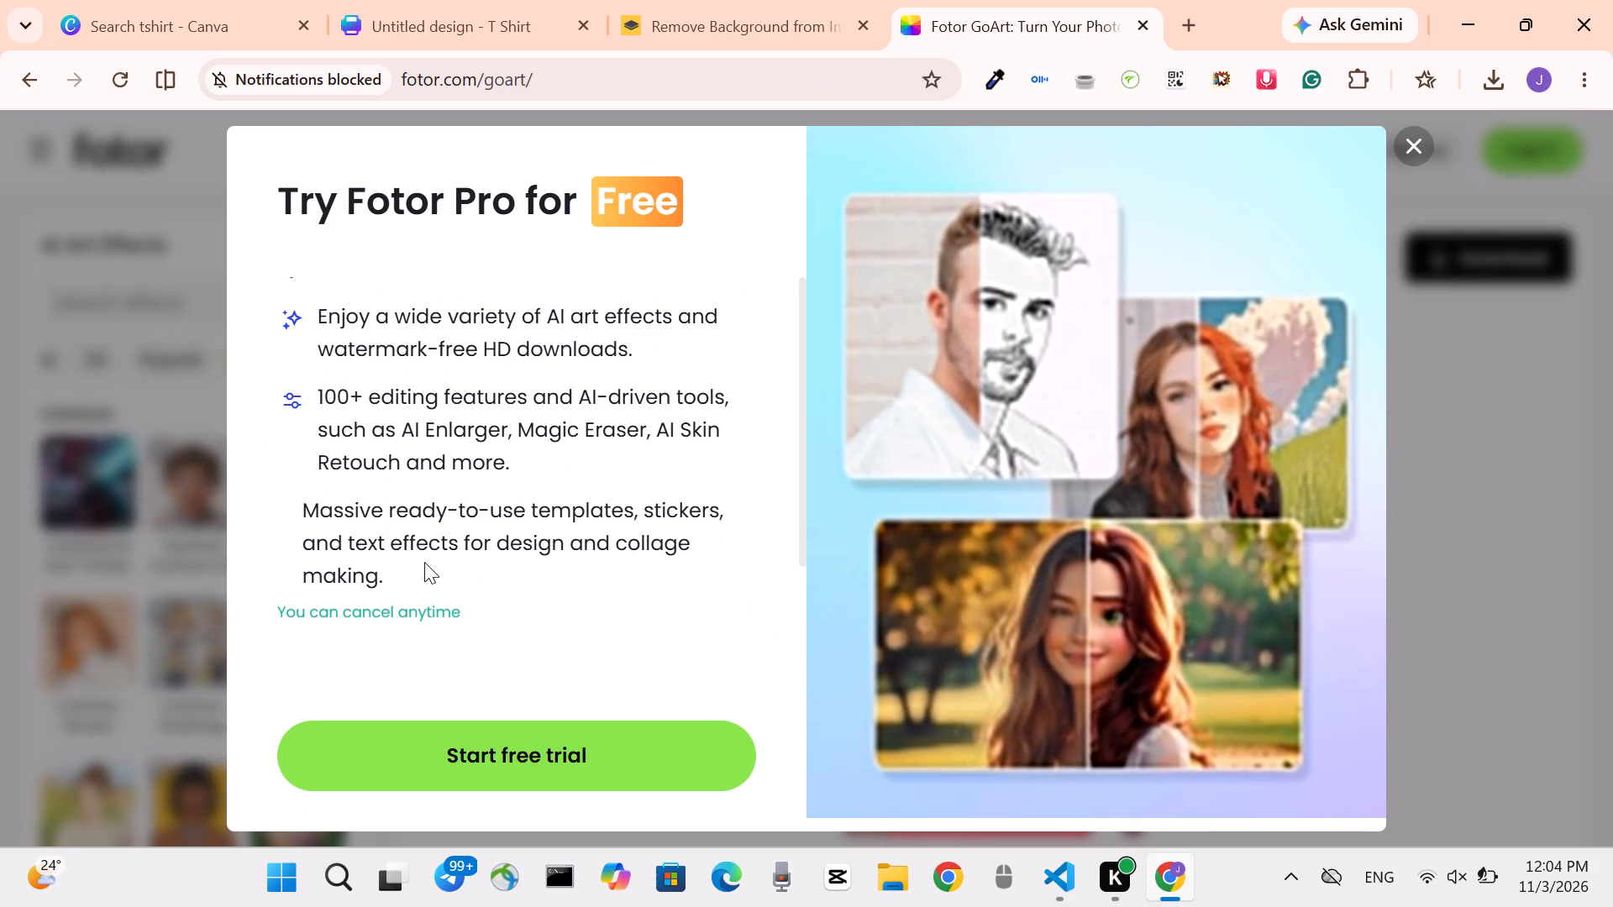
pyautogui.scroll(-3, 424, 562)
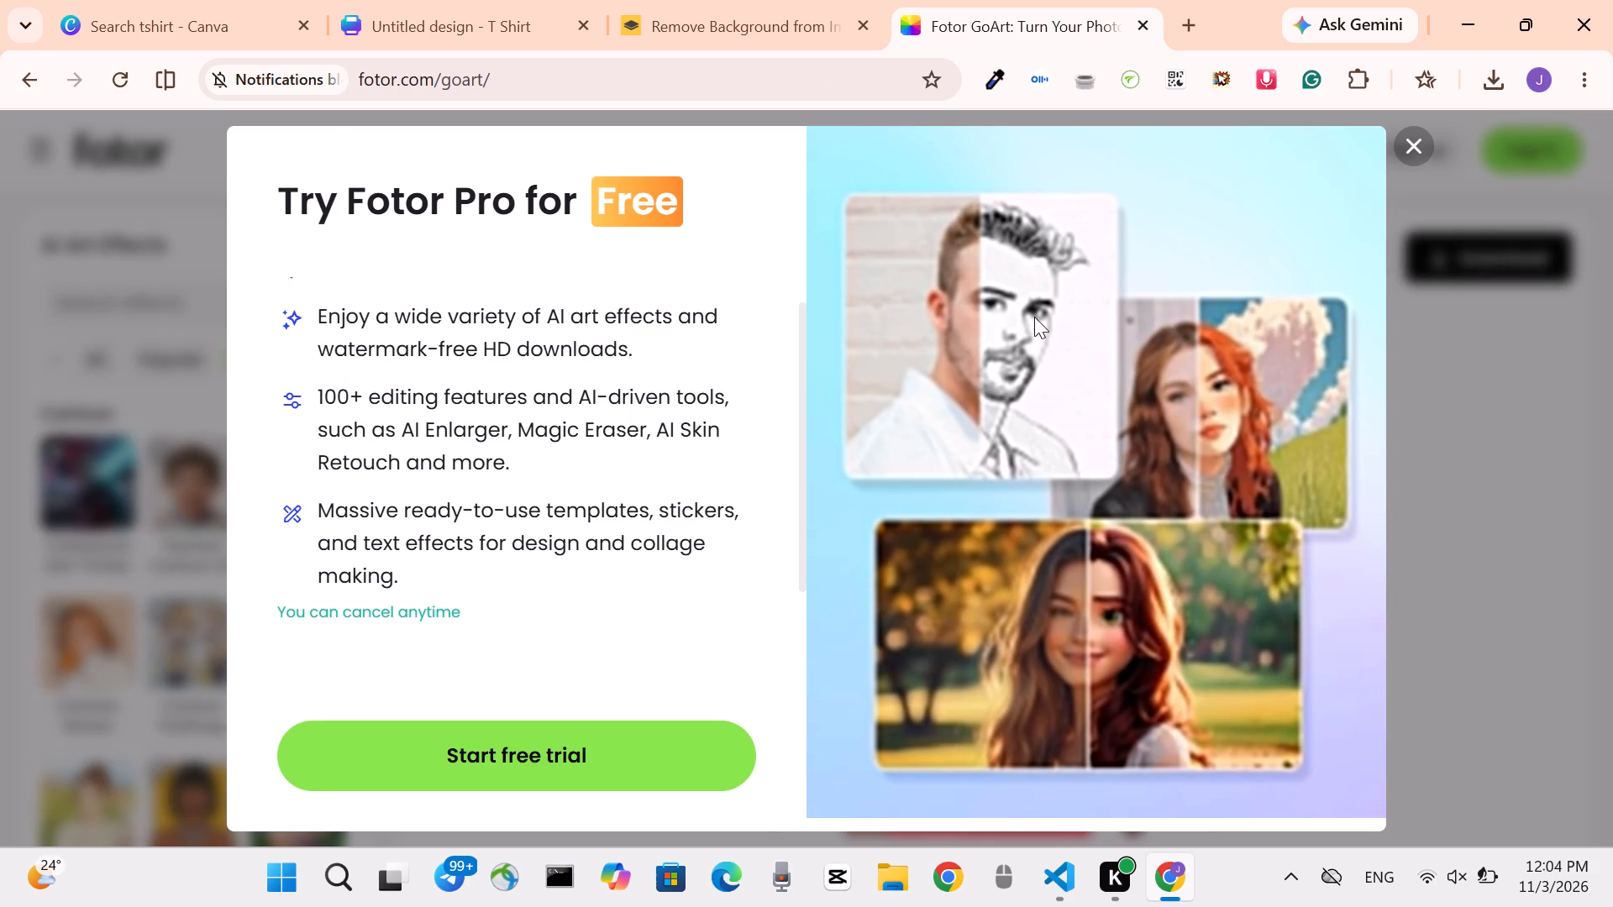
pyautogui.click(1414, 144)
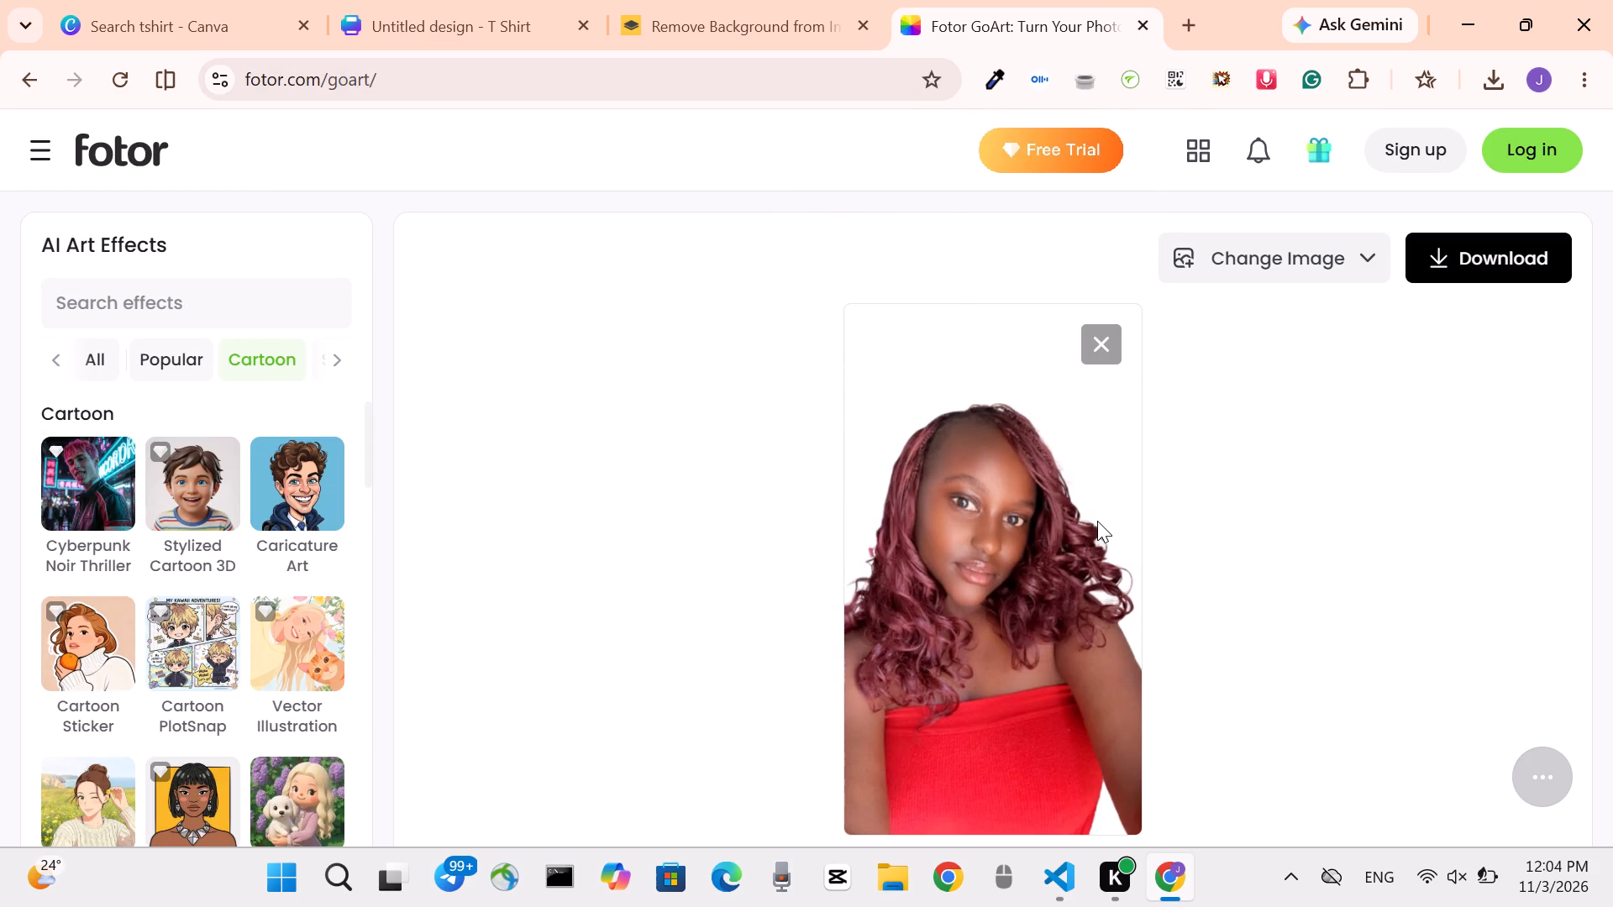
# Download the portrait of the woman in the red top as an HD image at 1620 × 2880 px.
pyautogui.scroll(-2, 1097, 521)
pyautogui.scroll(-1, 880, 600)
pyautogui.click(1457, 252)
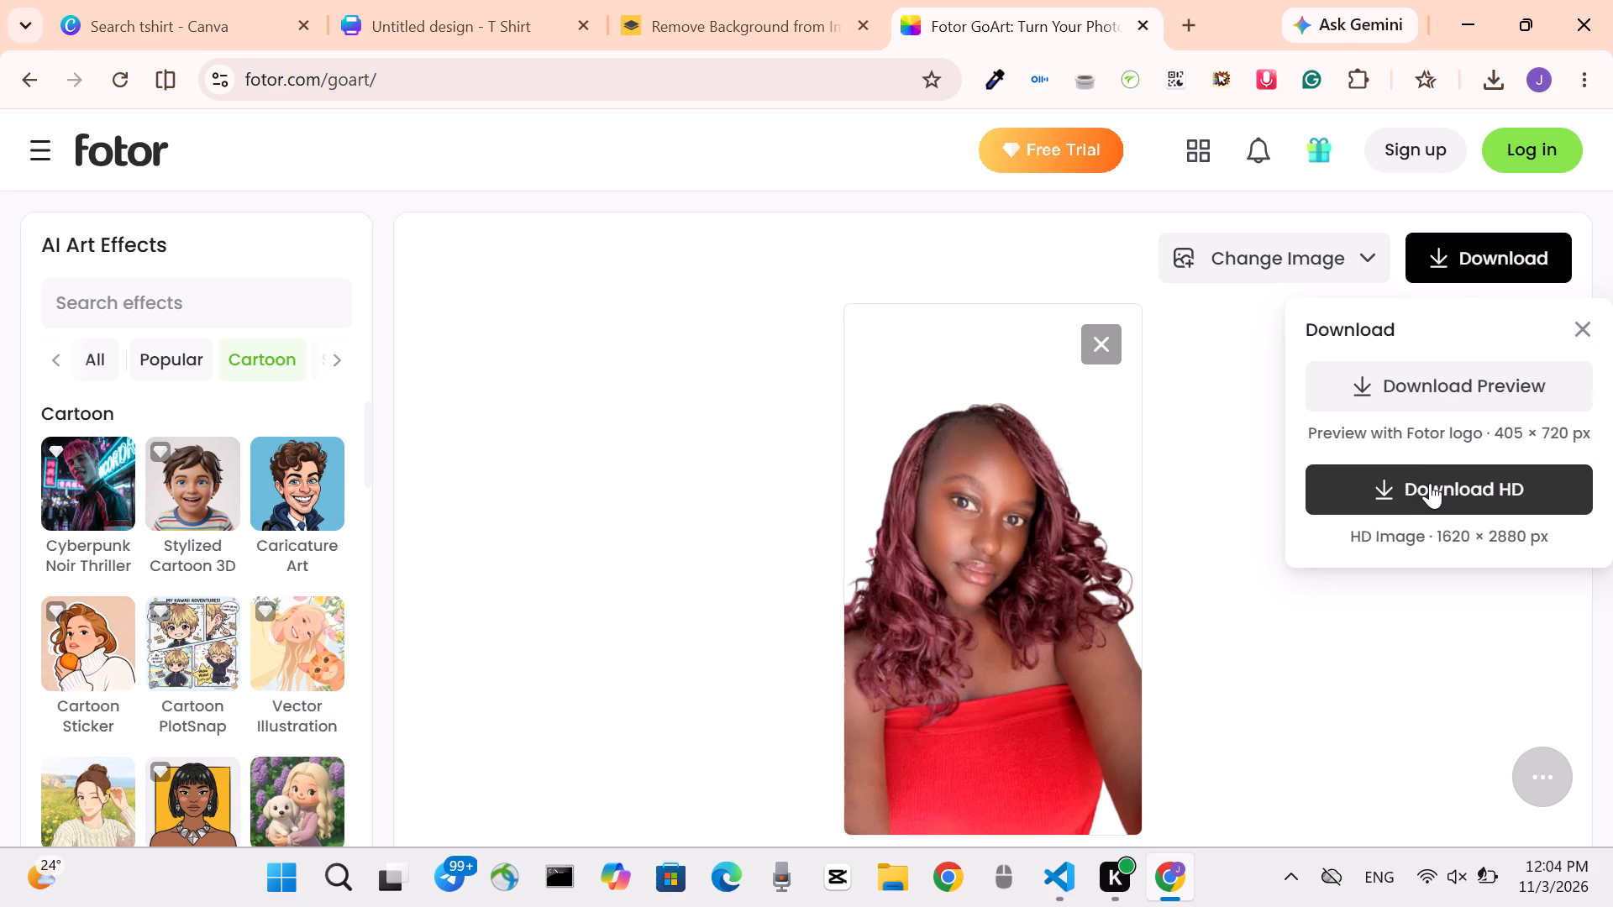
pyautogui.click(1441, 439)
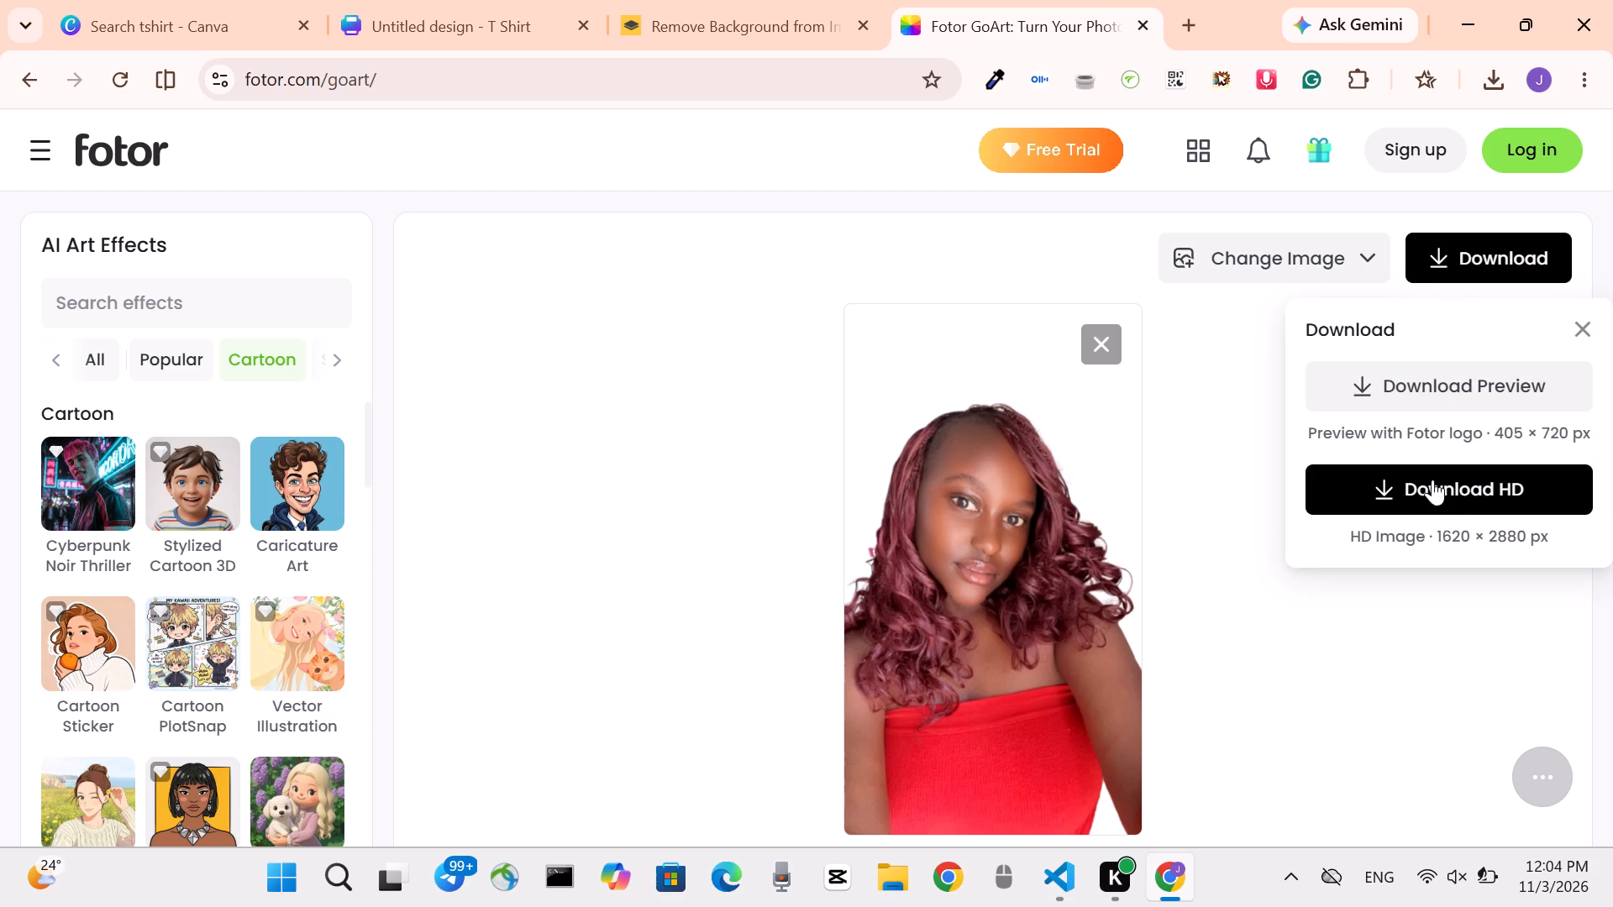
pyautogui.click(1436, 490)
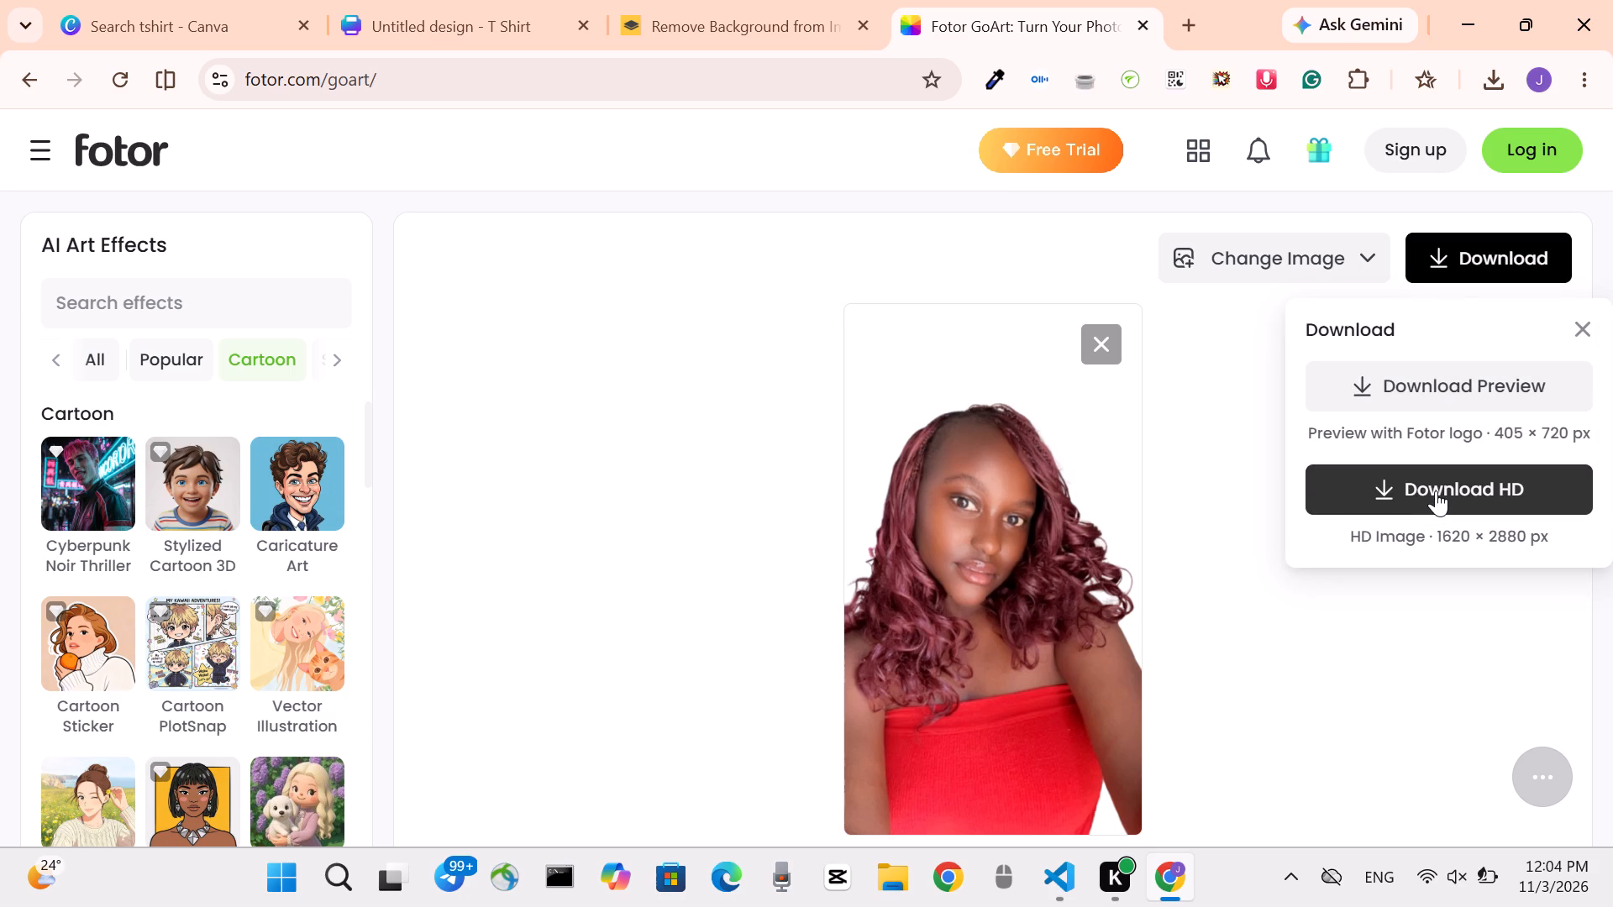
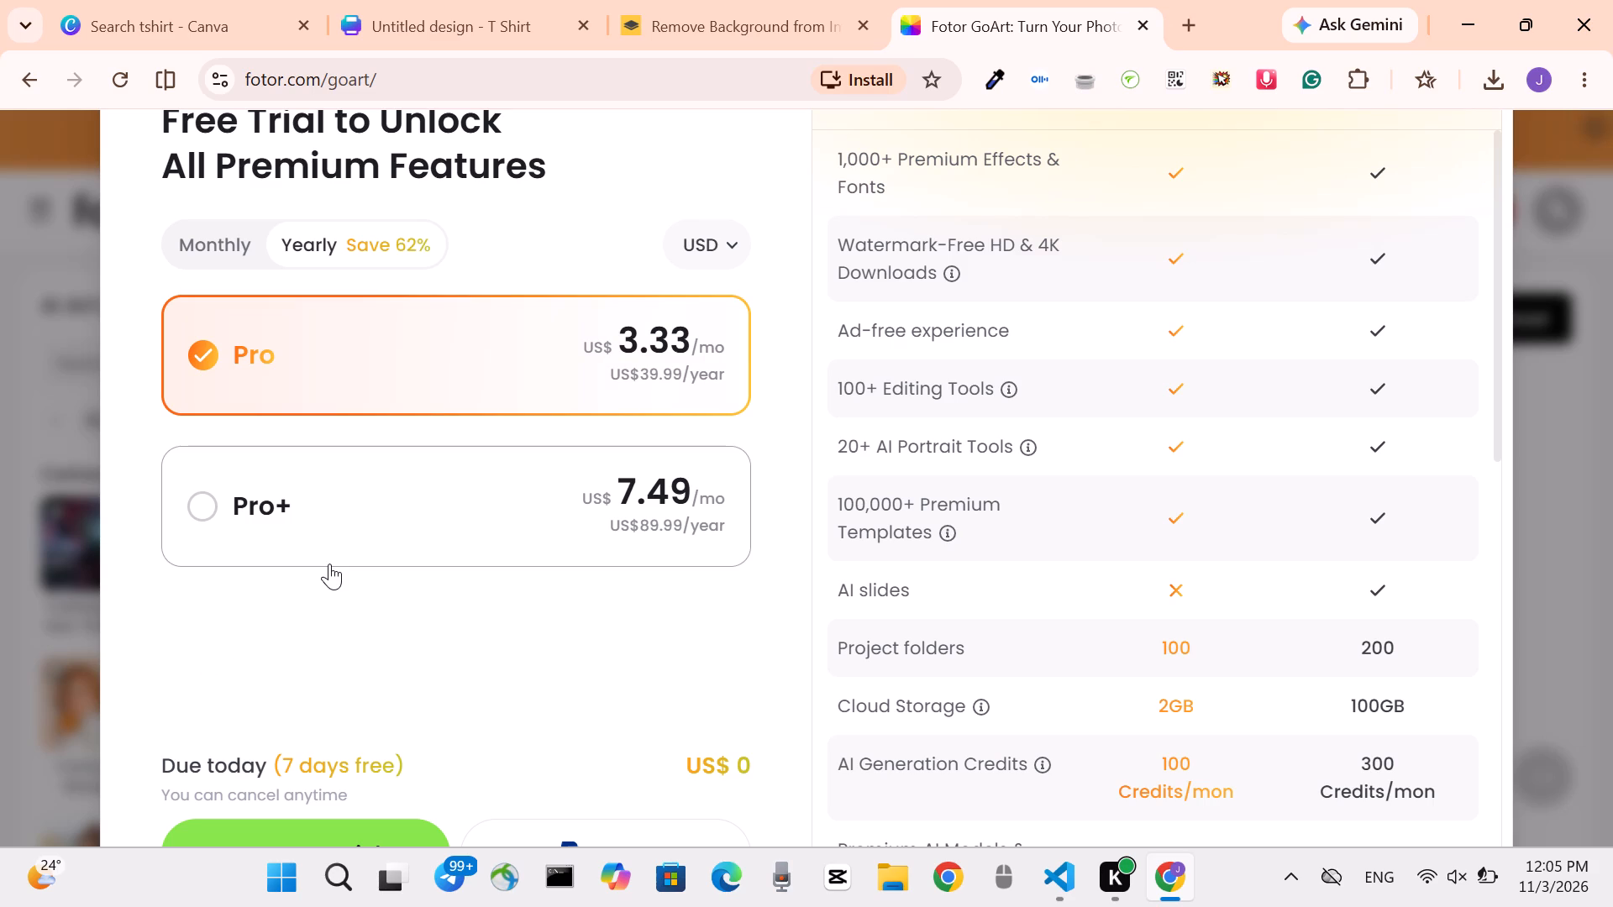
# Leave Fotor for the "cartoon filter online free" search results and open the PhotoCartoon.net free photo-to-cartoon converter.
pyautogui.scroll(-3, 329, 564)
pyautogui.click(31, 71)
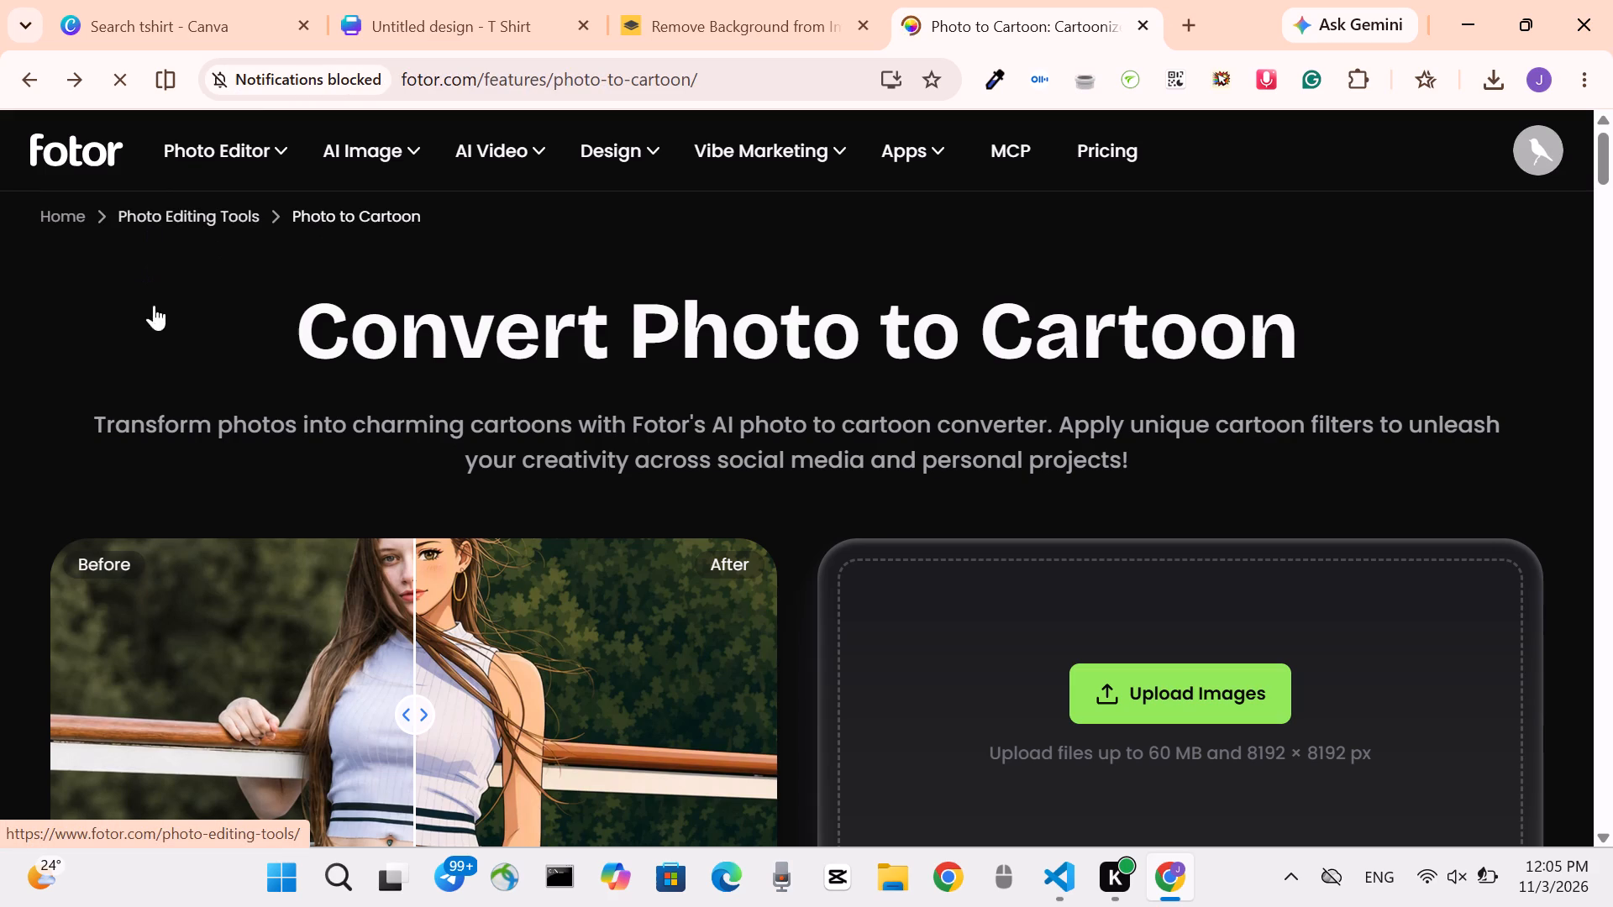
pyautogui.scroll(3, 188, 337)
pyautogui.click(31, 69)
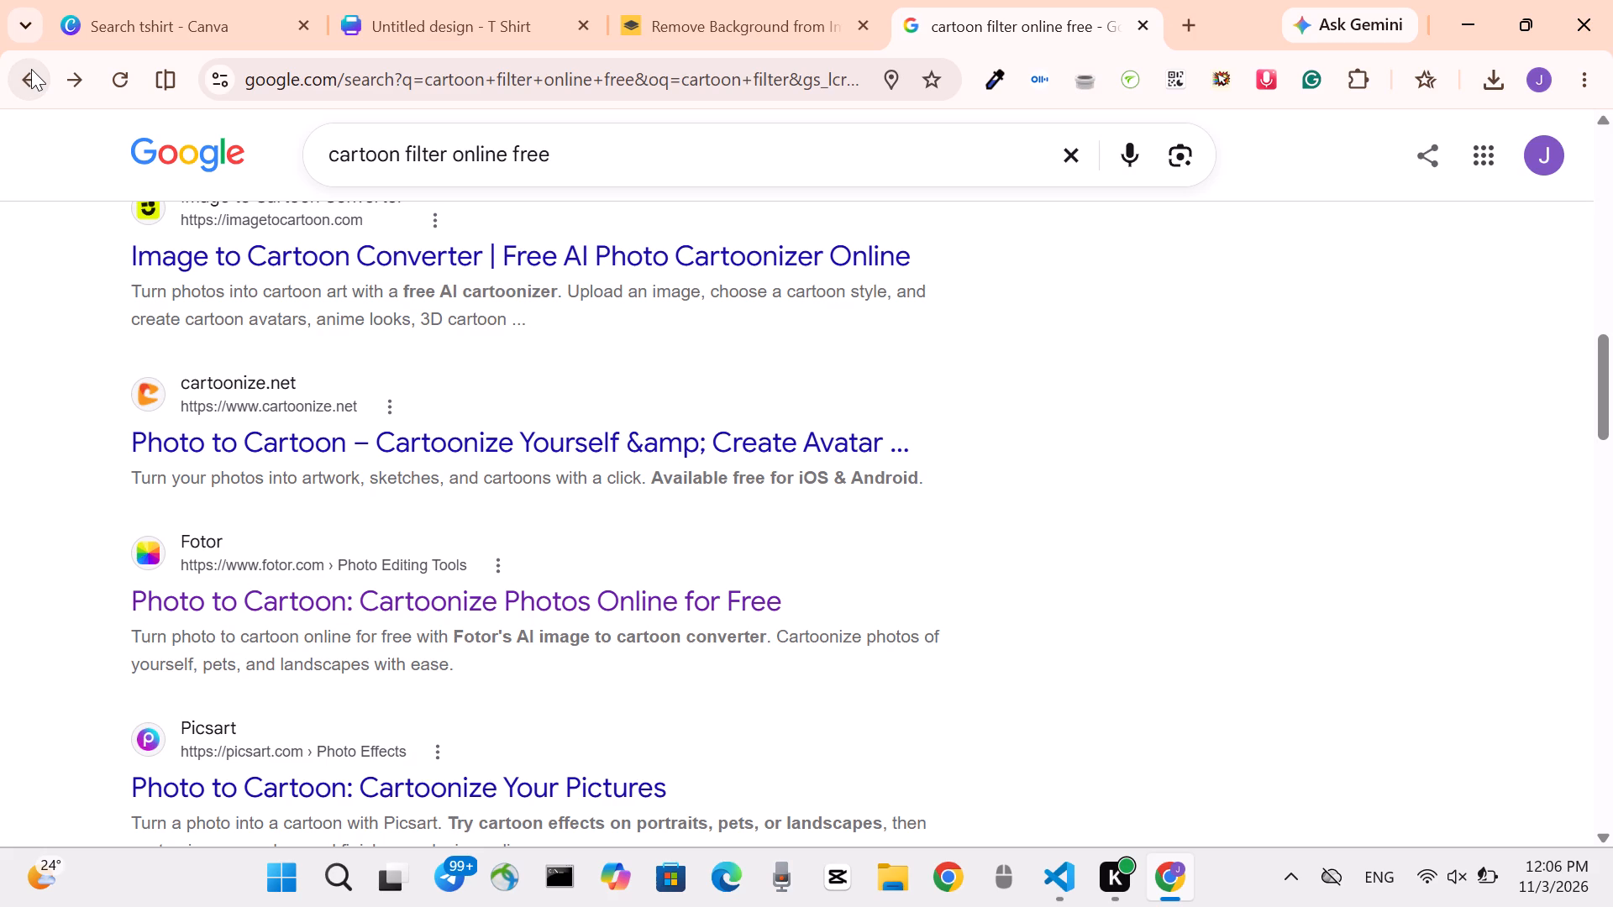
pyautogui.scroll(-1, 344, 541)
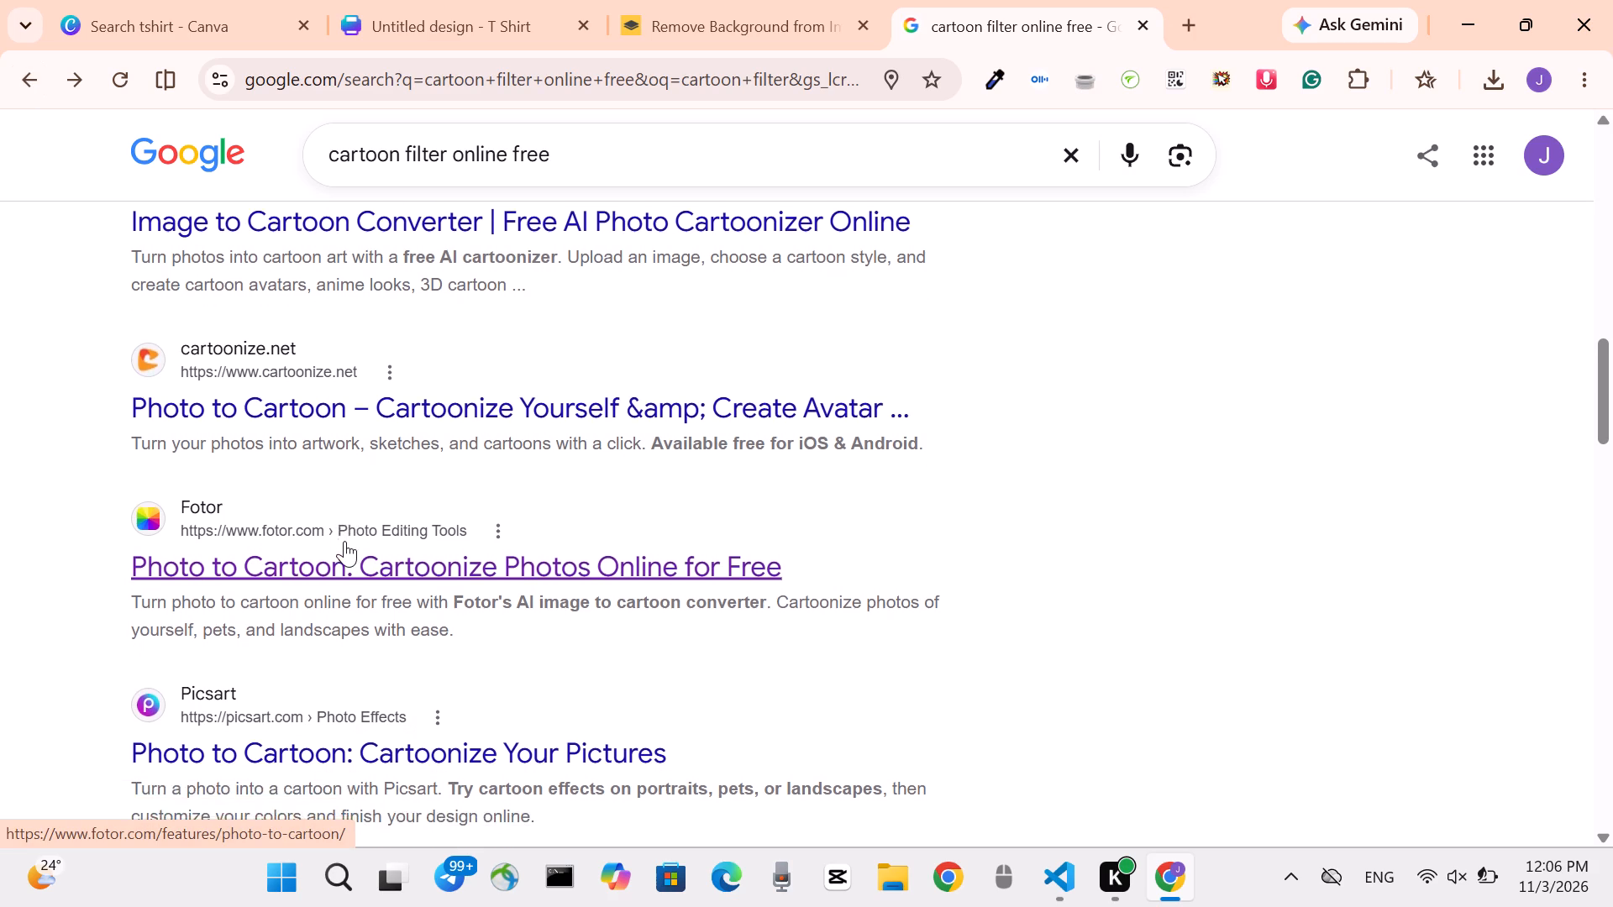
pyautogui.scroll(-5, 344, 541)
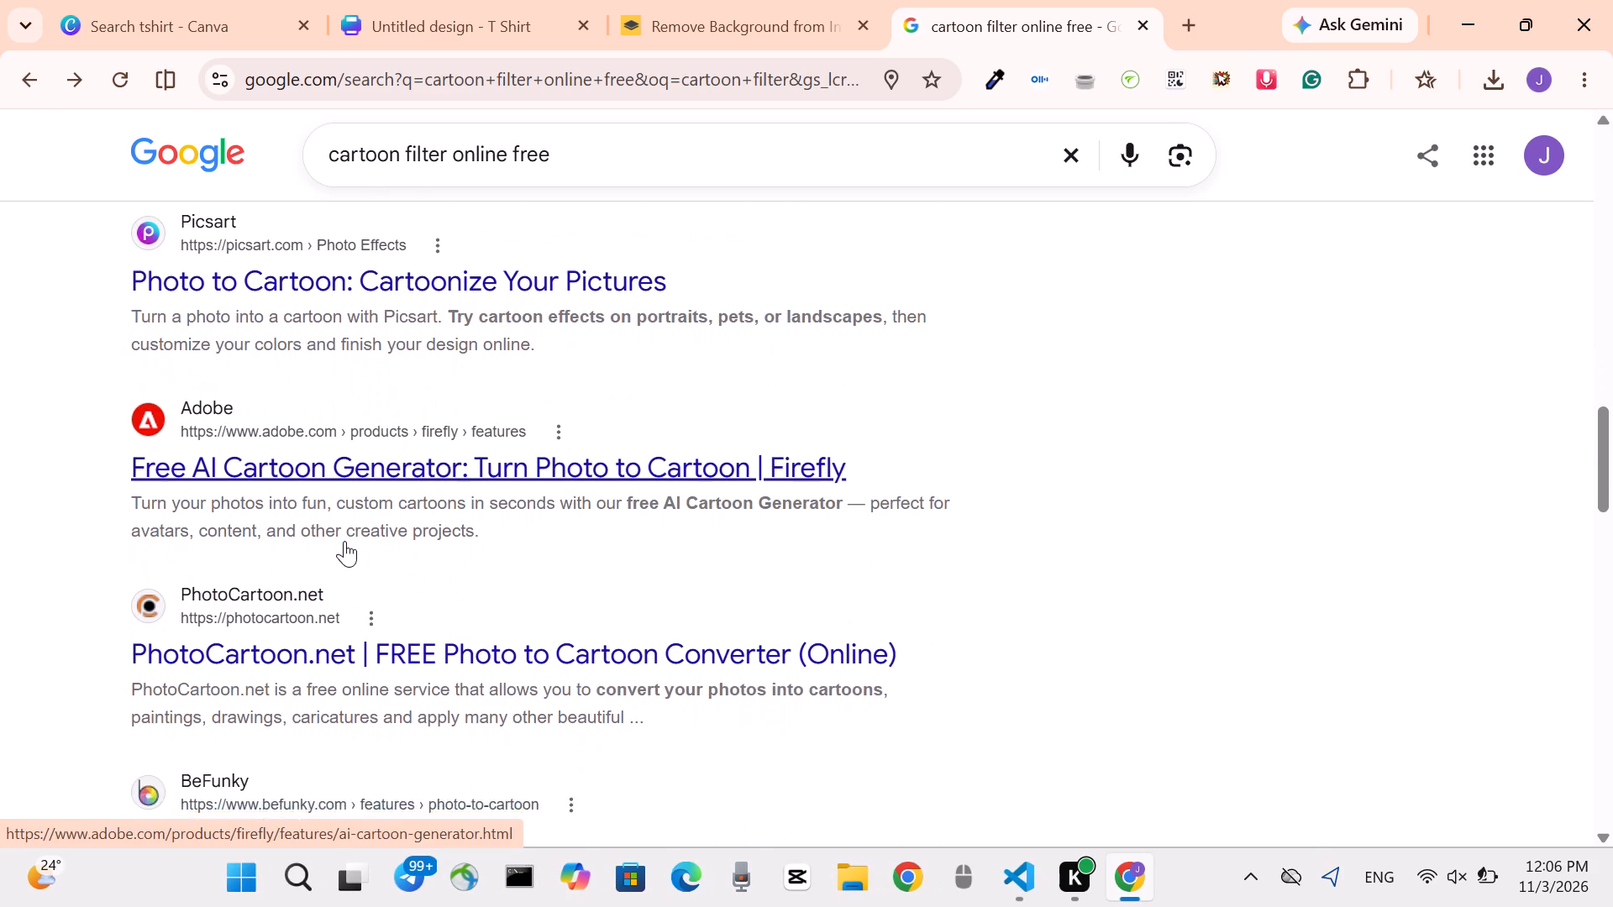
pyautogui.scroll(-2, 344, 541)
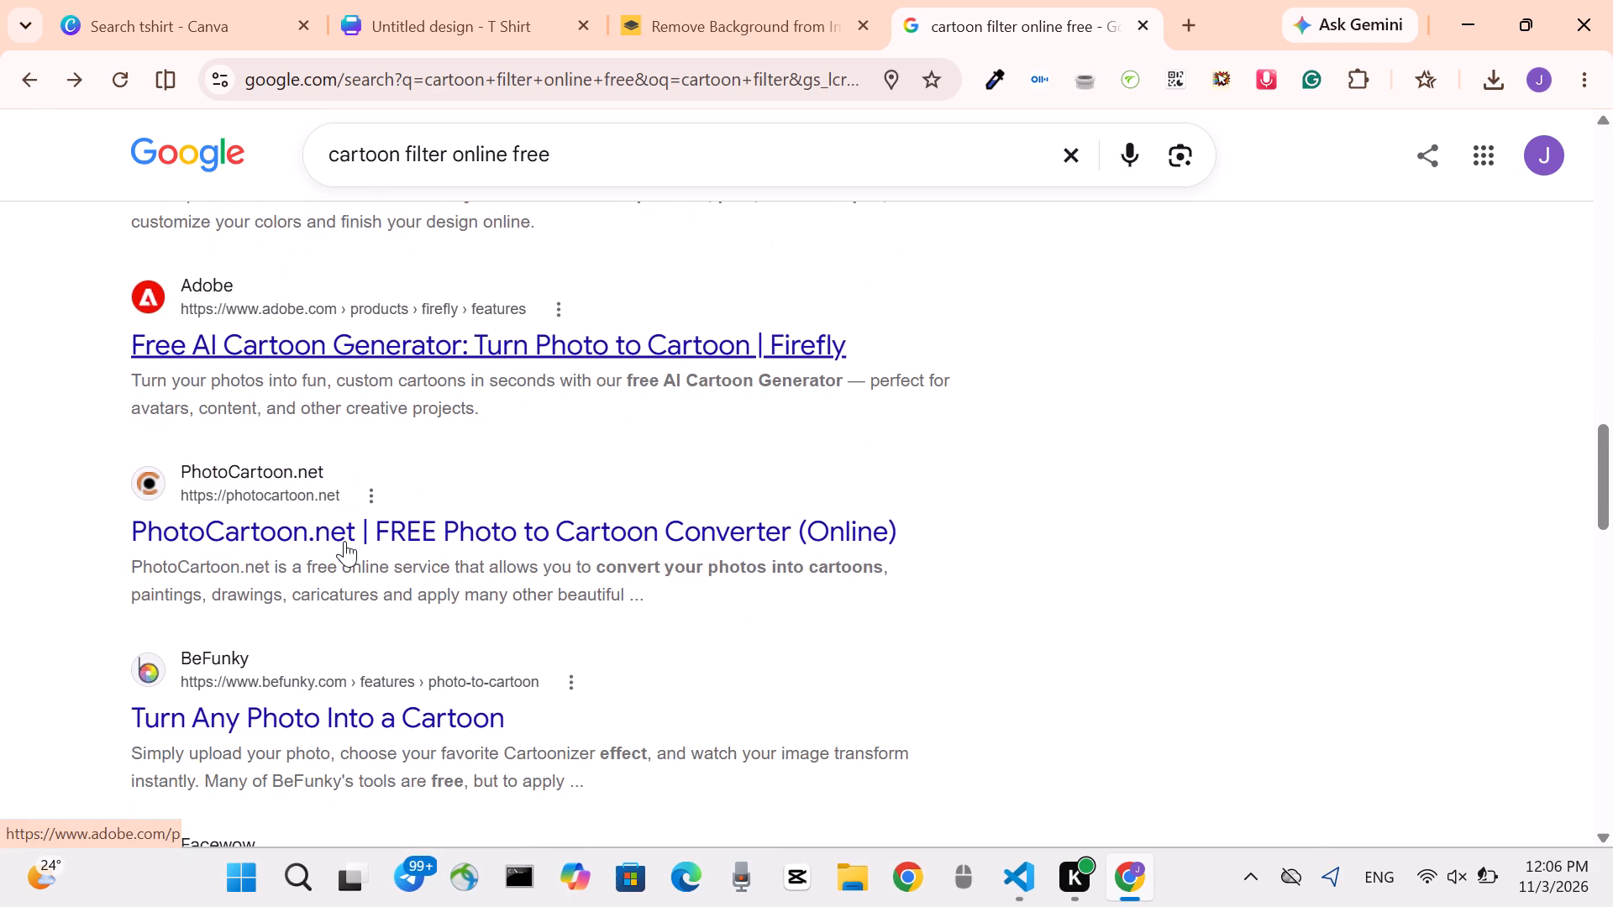
pyautogui.click(449, 529)
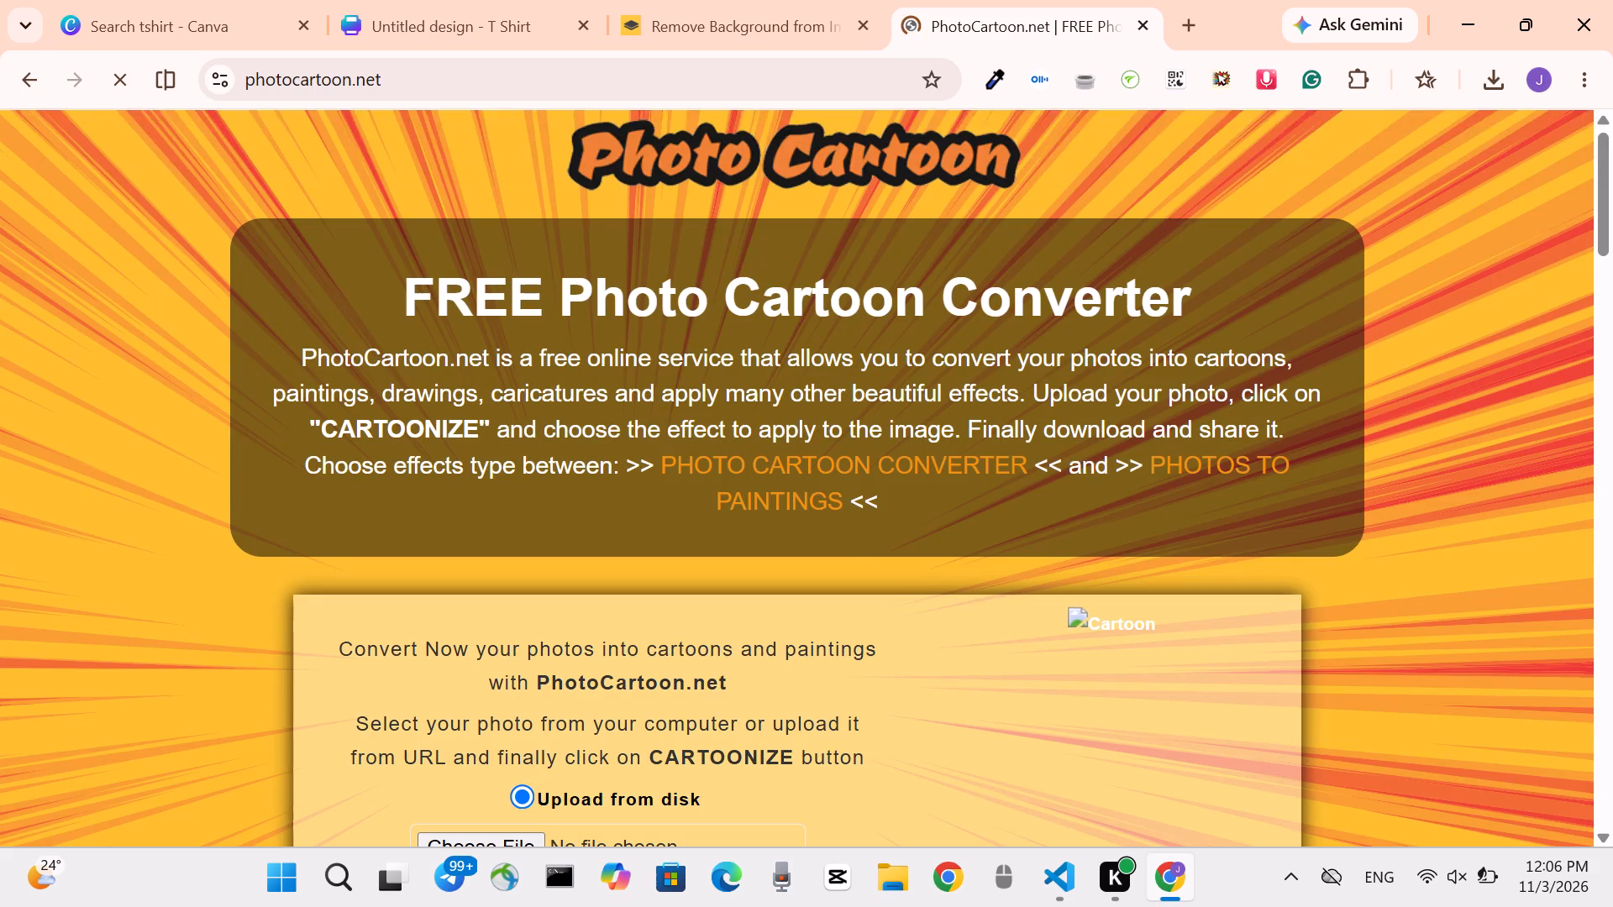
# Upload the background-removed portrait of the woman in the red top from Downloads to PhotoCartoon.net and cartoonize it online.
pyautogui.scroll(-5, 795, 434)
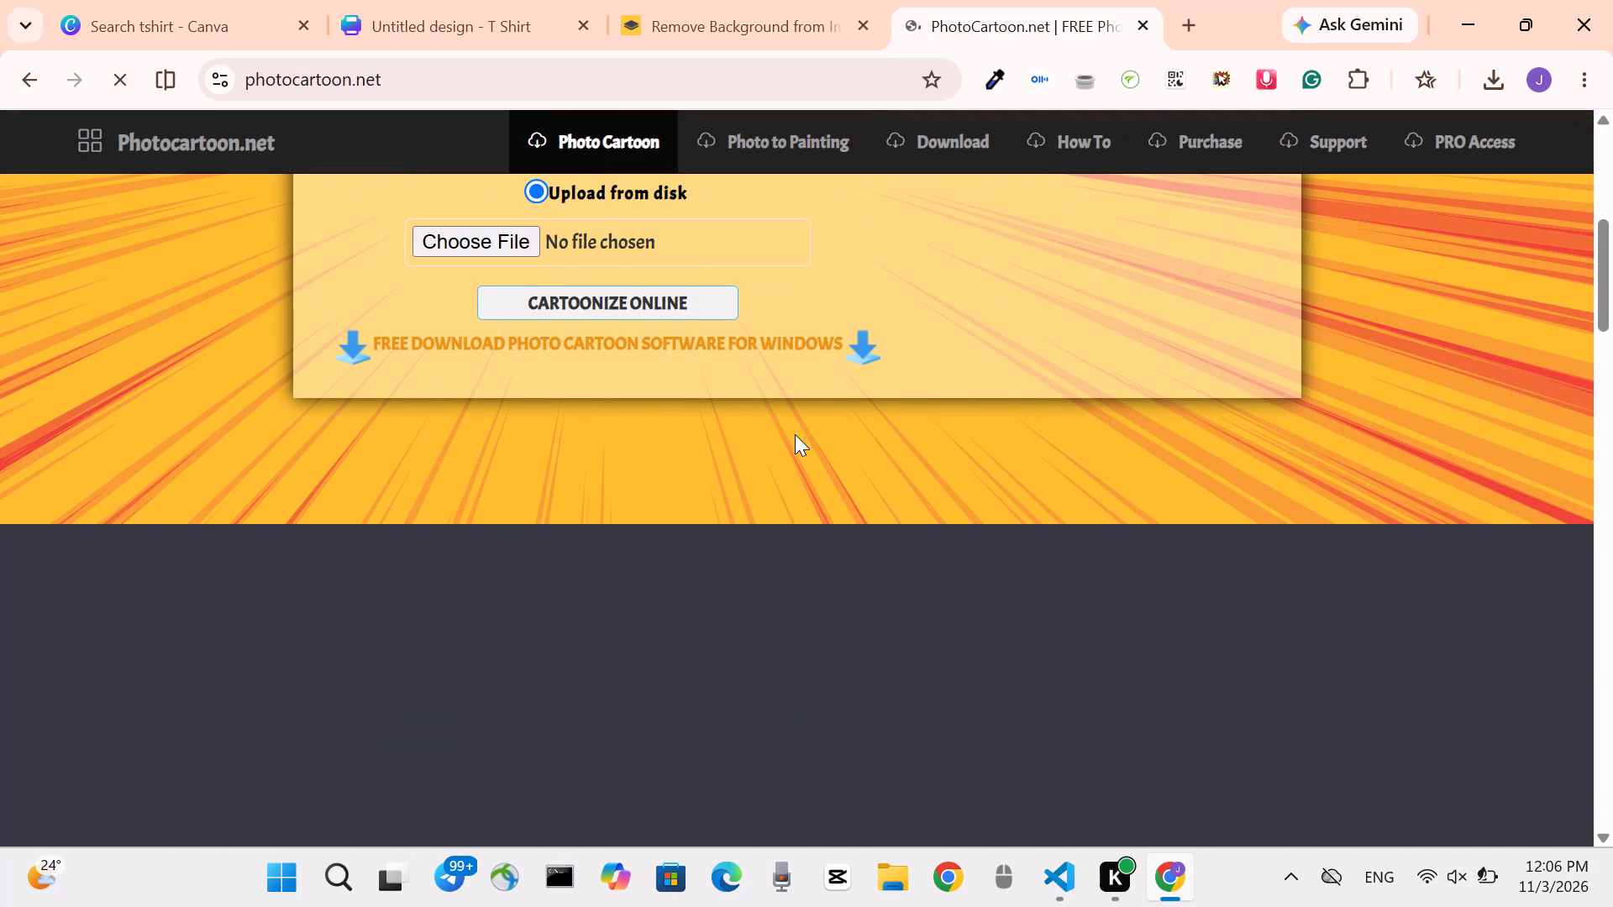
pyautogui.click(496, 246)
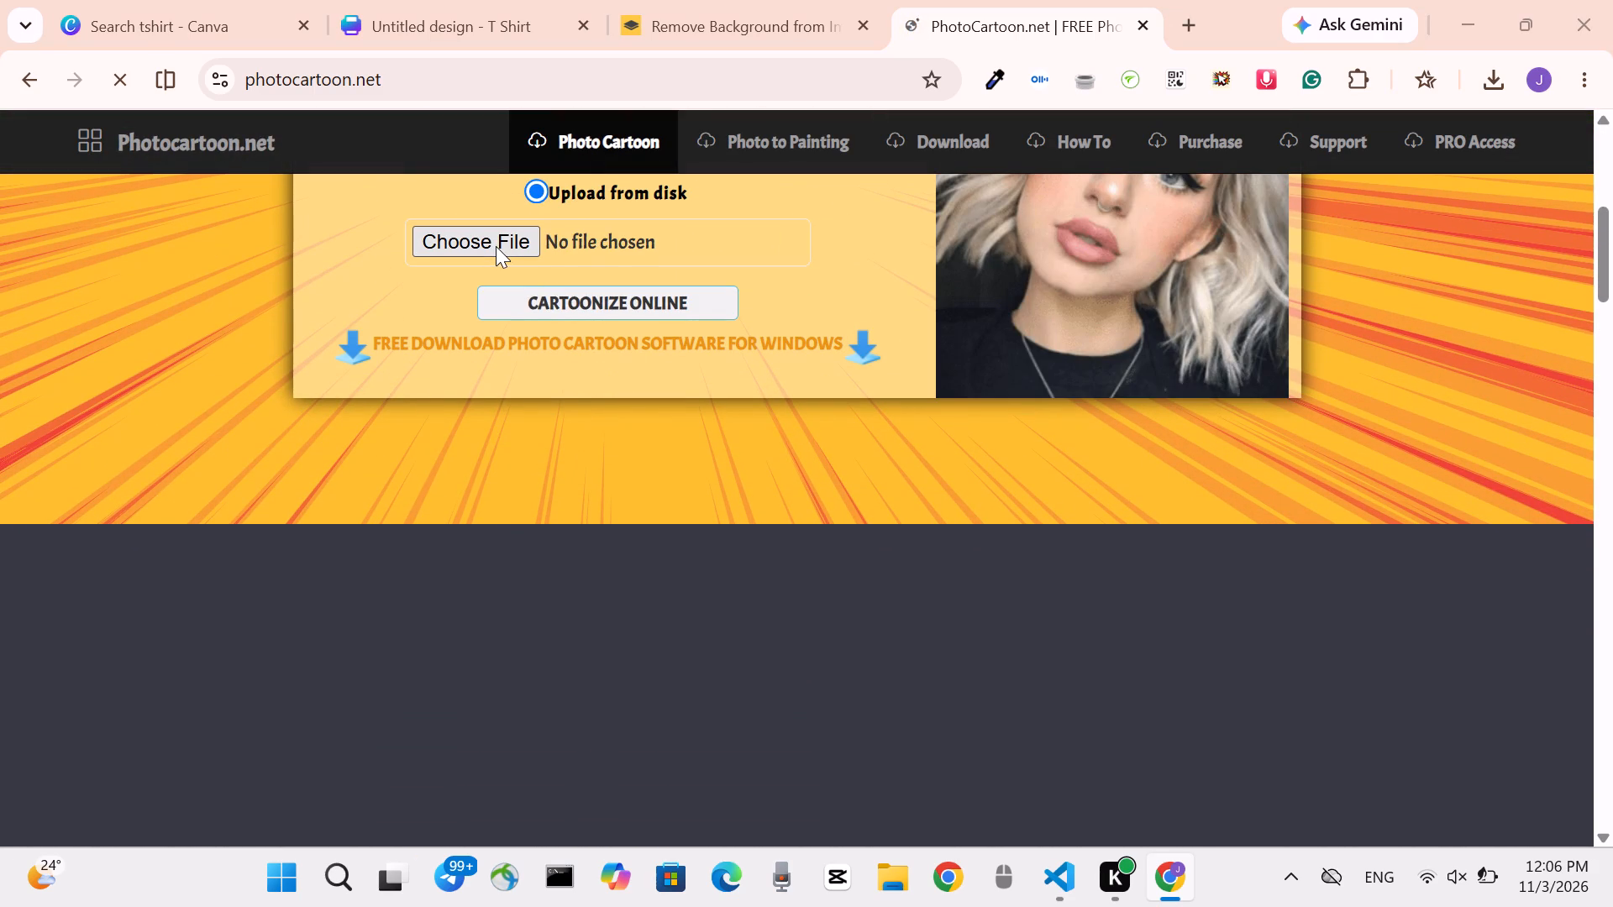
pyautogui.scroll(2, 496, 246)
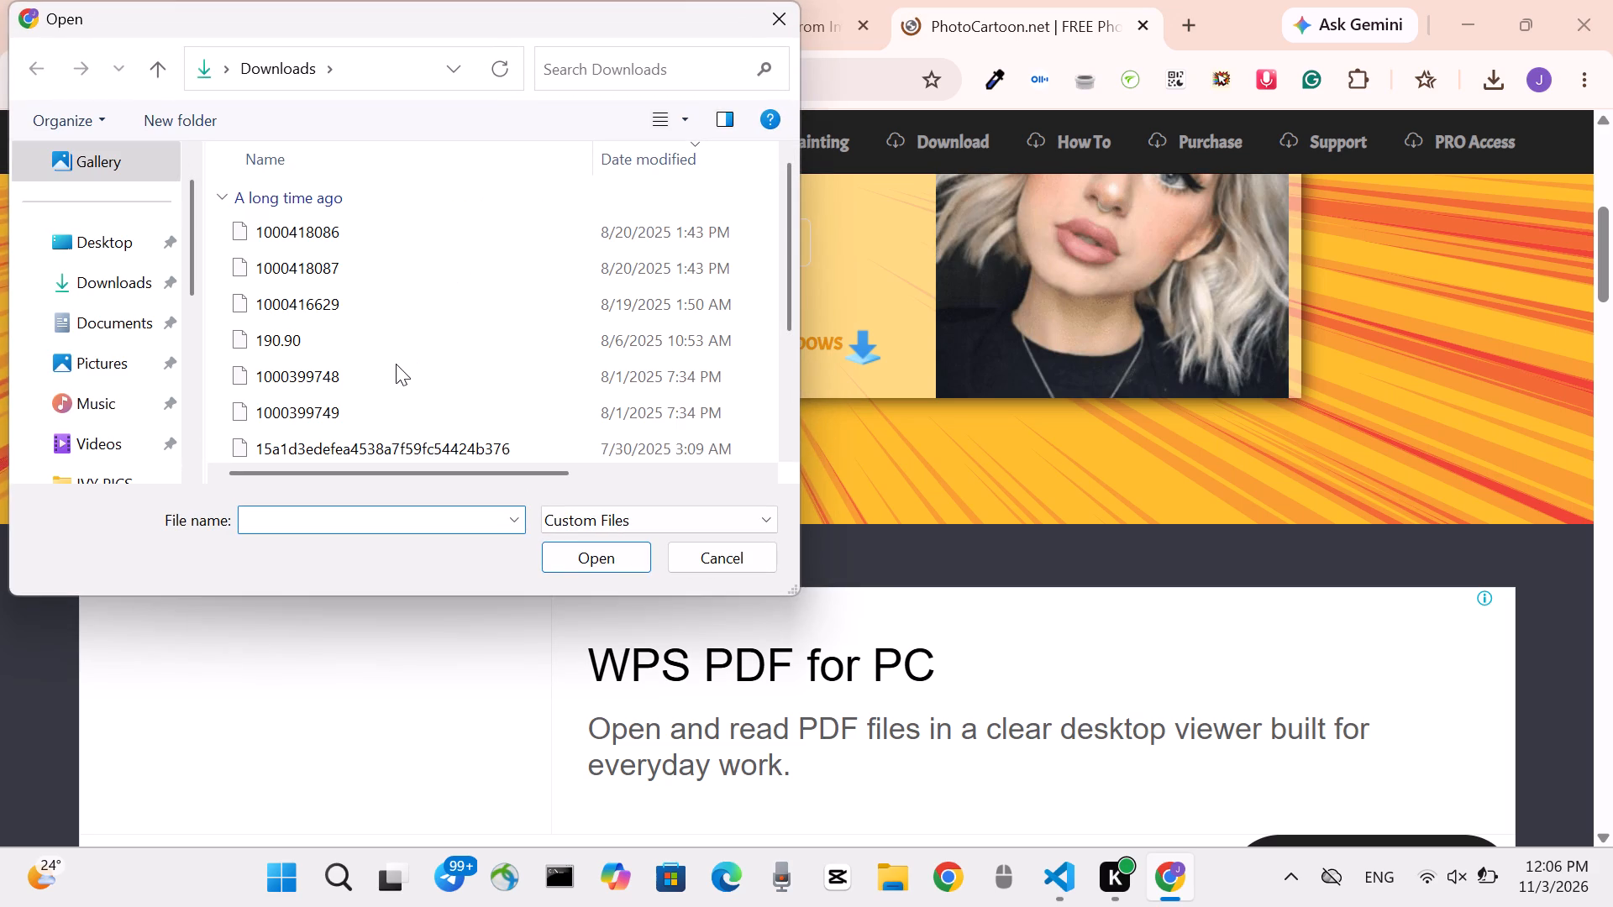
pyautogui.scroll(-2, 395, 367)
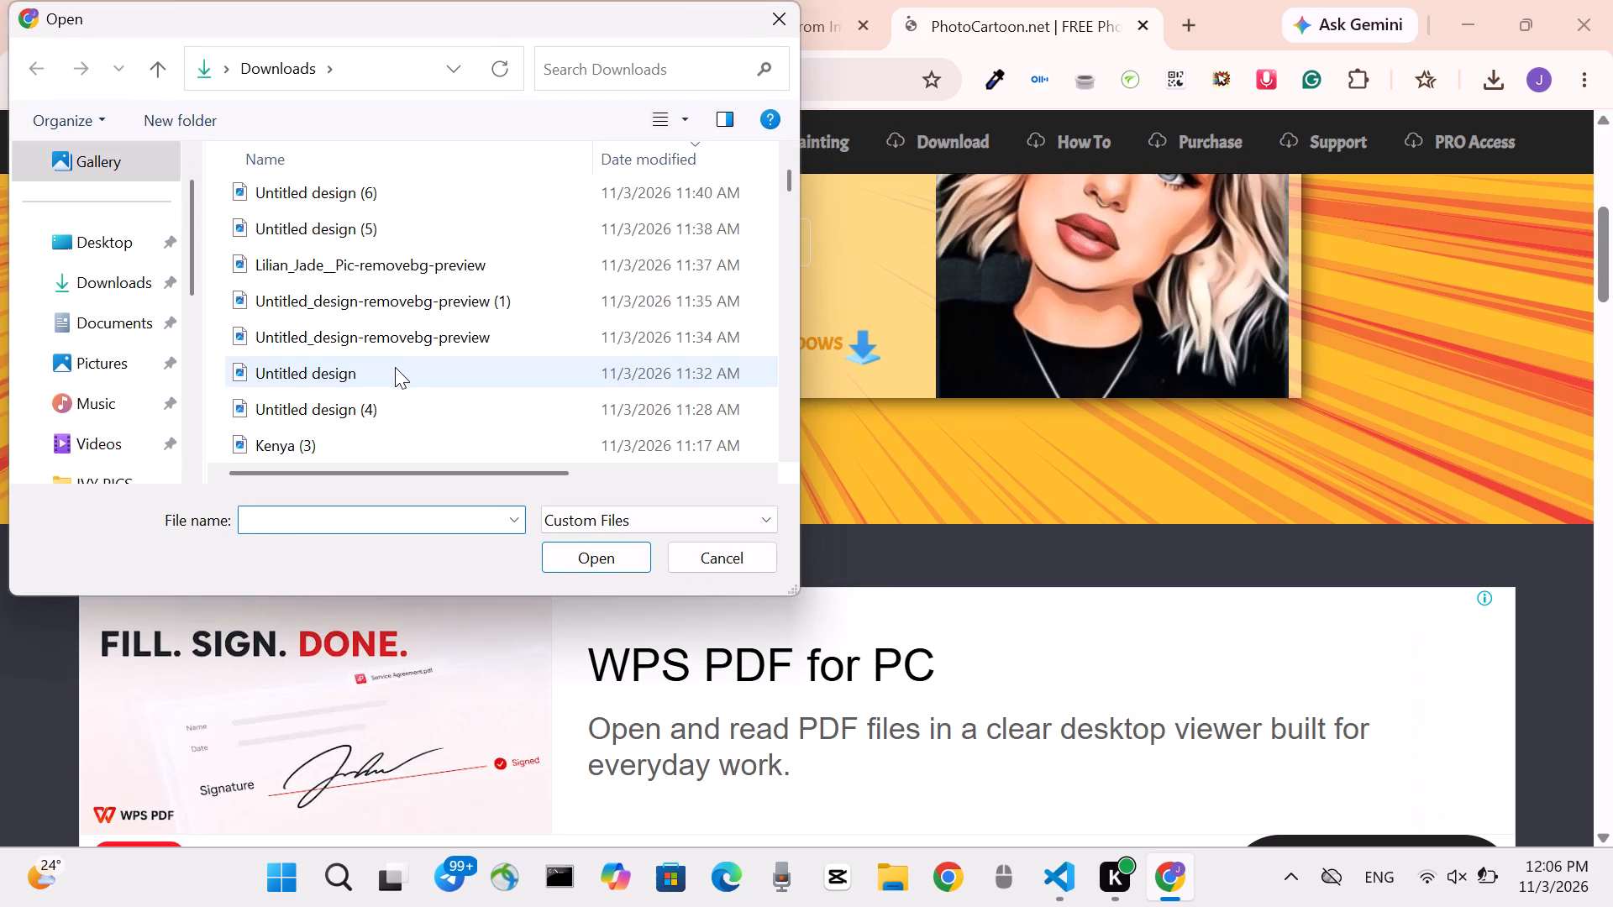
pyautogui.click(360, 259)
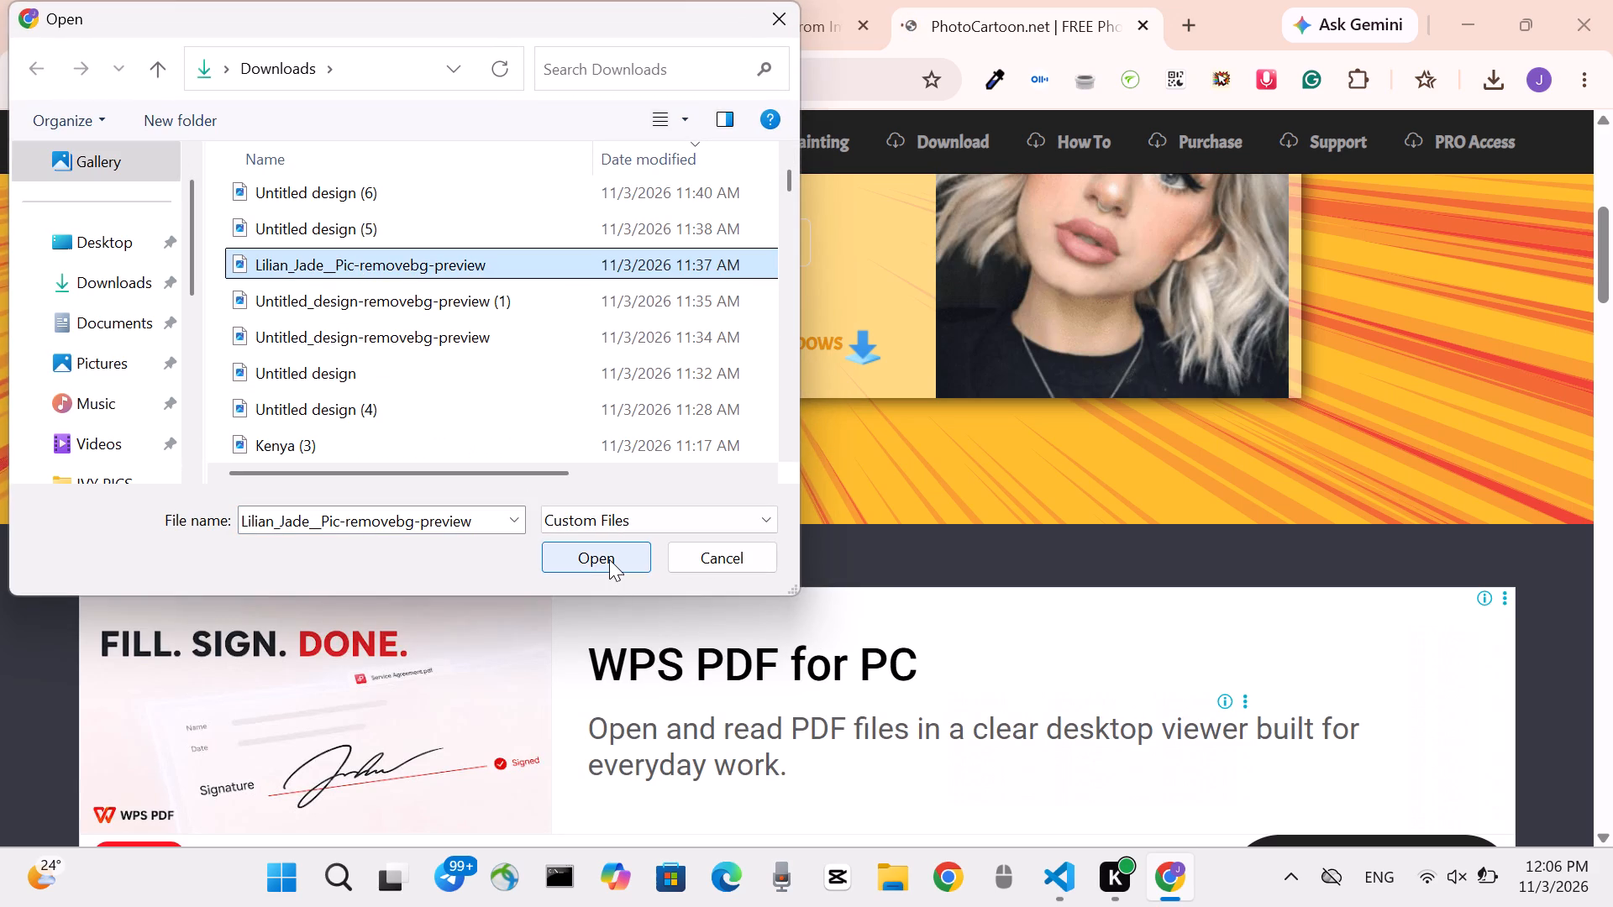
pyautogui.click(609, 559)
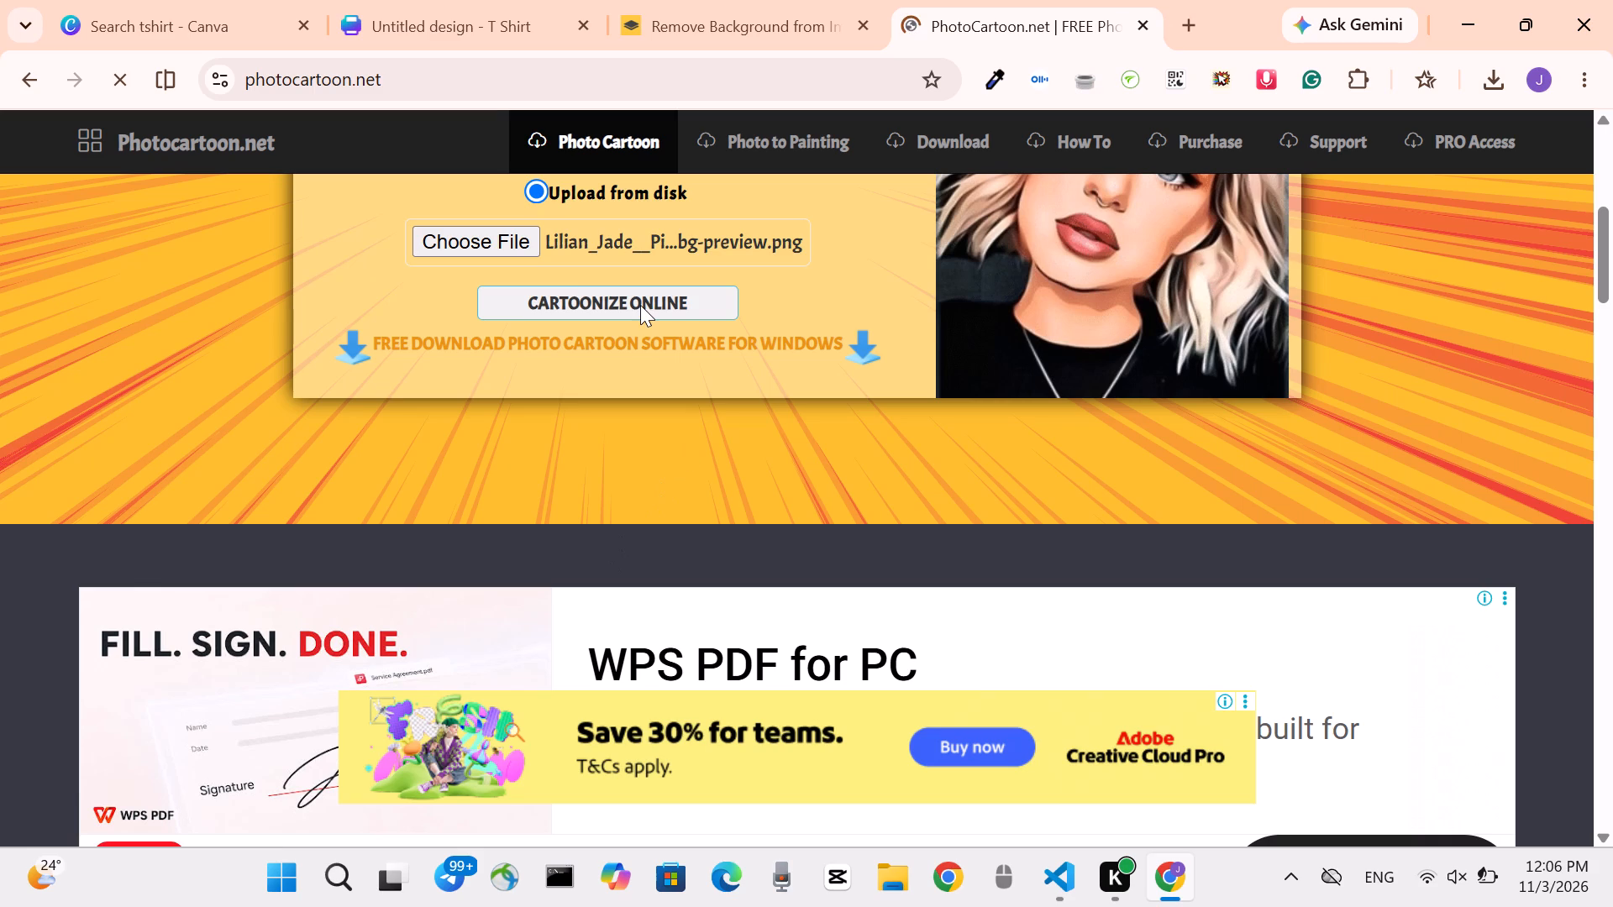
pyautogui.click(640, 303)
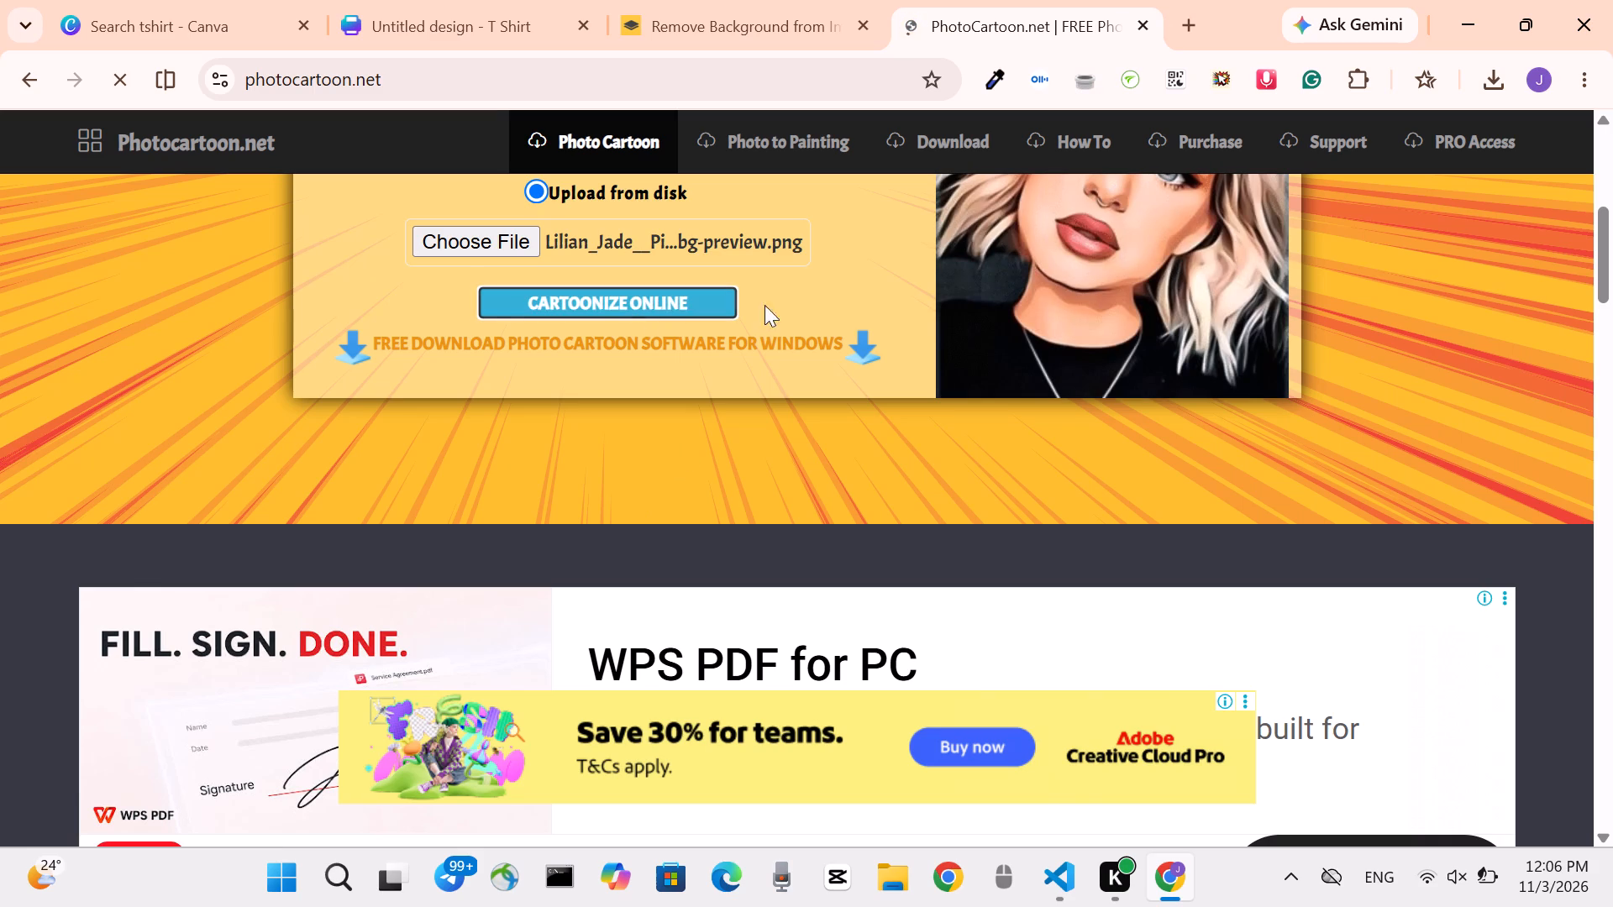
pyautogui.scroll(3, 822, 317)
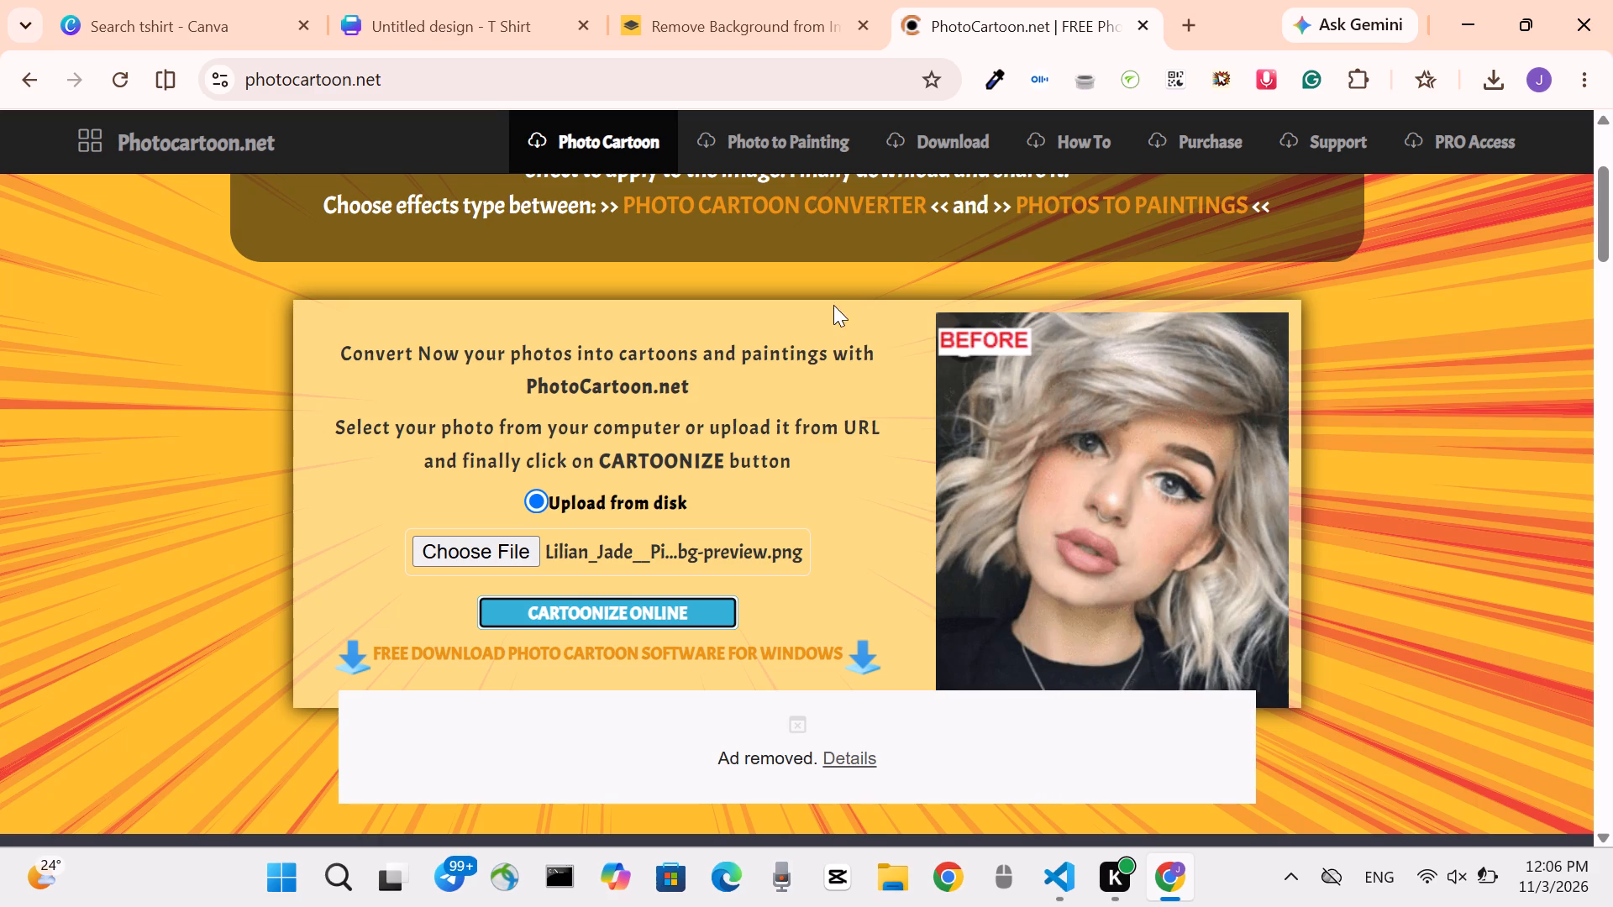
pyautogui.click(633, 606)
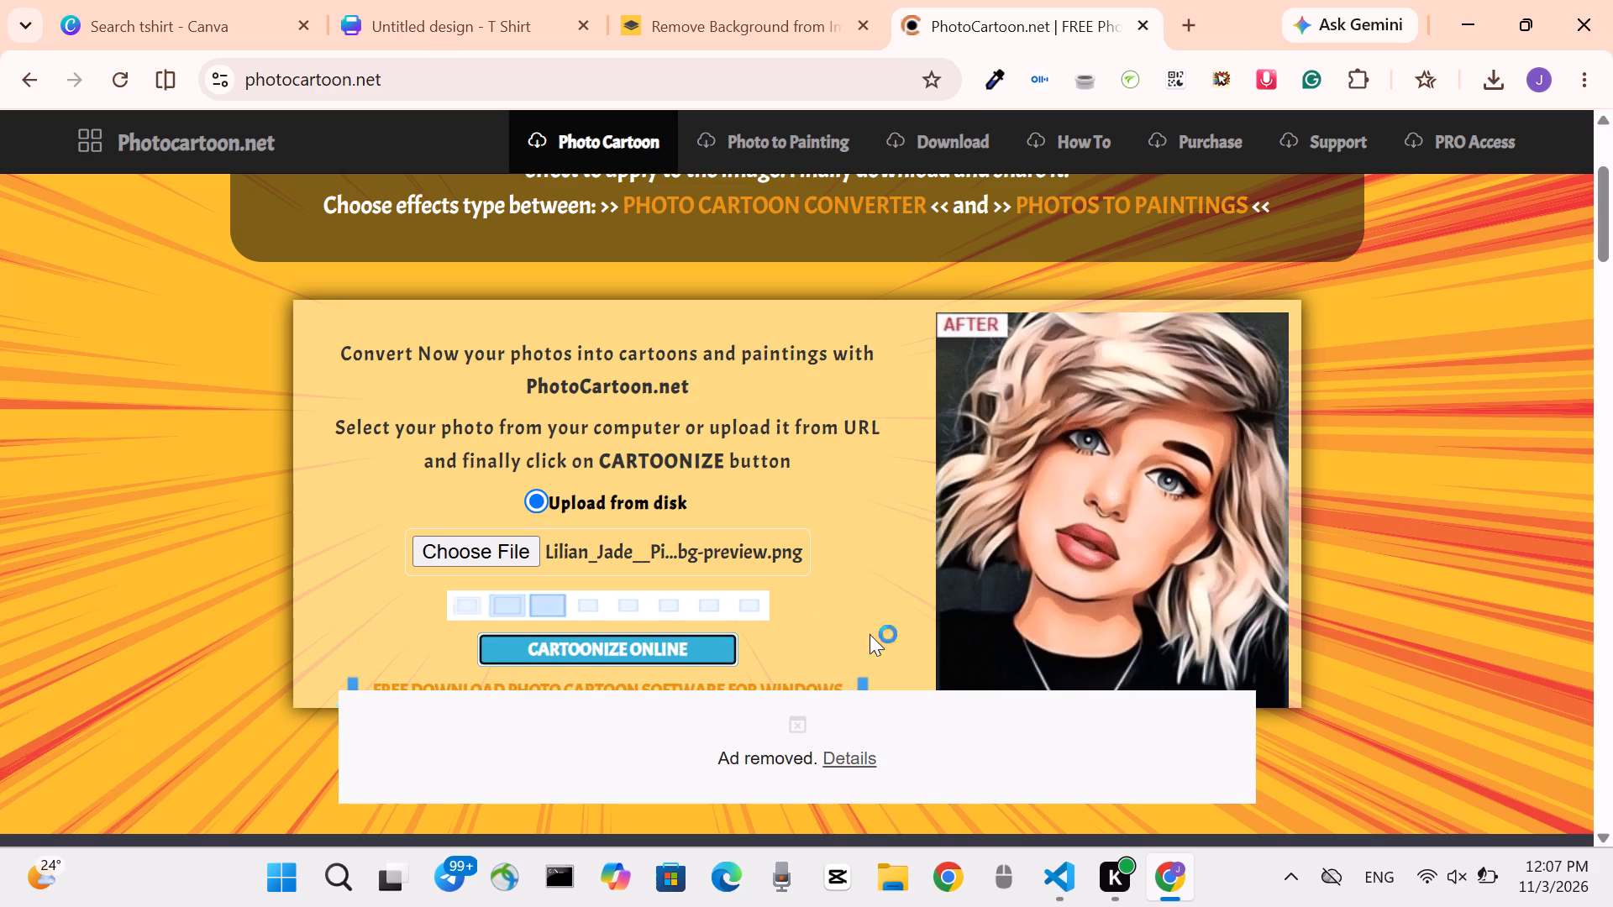
# Examine the cartoonized portrait on PhotoCartoon.net against the original, along with its adjustment, download and watermark-removal options.
pyautogui.scroll(-1, 876, 585)
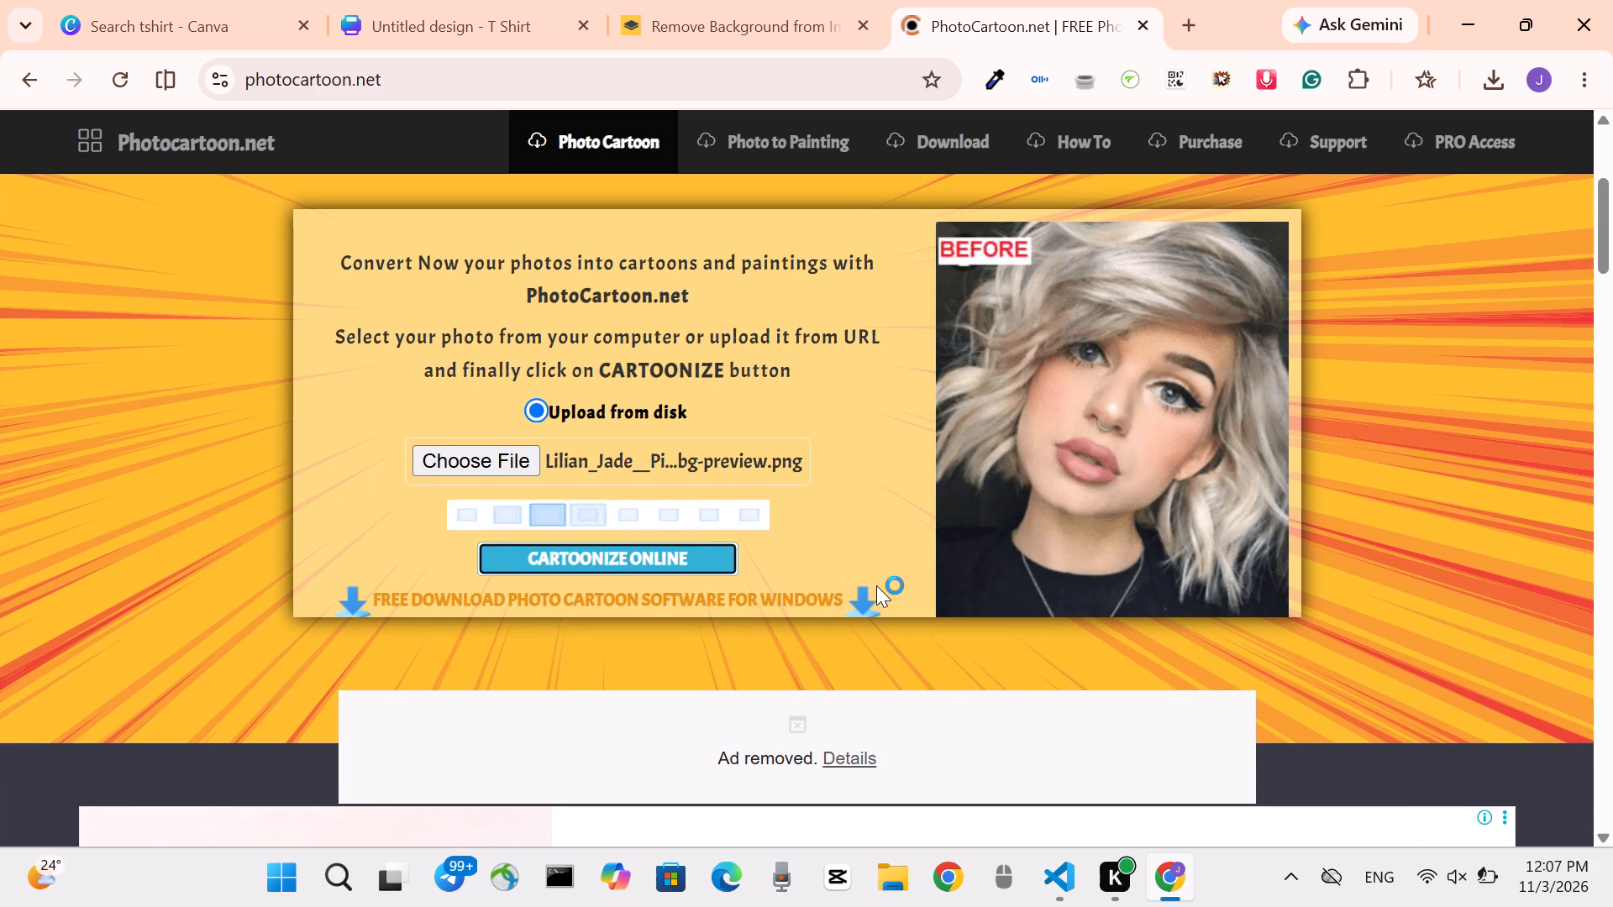
pyautogui.scroll(-8, 876, 585)
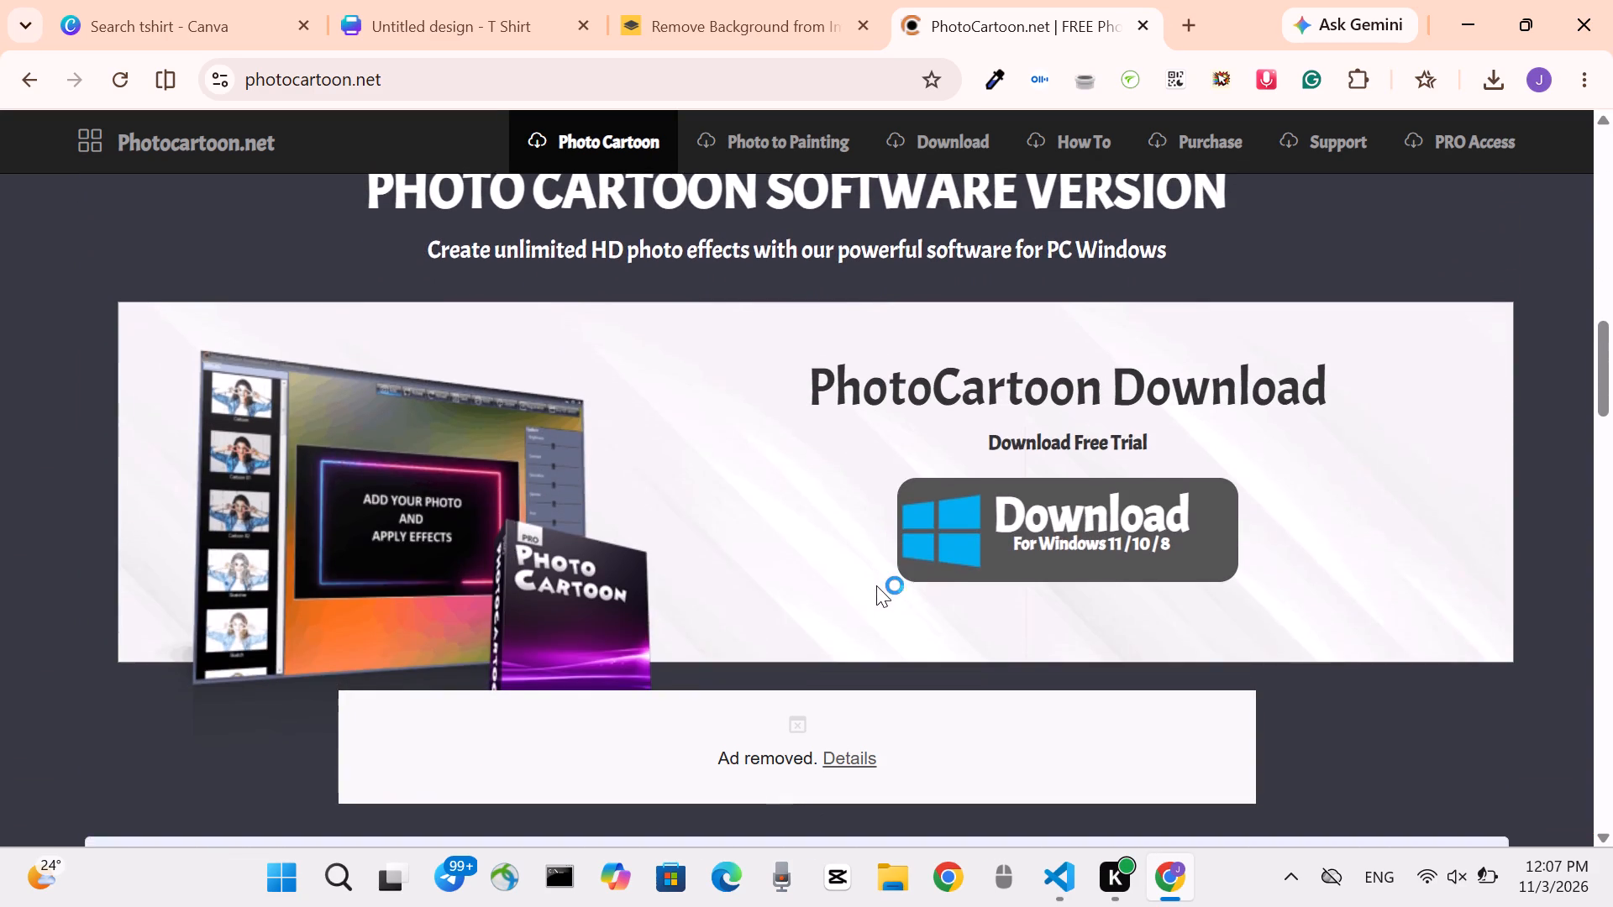
pyautogui.scroll(6, 876, 585)
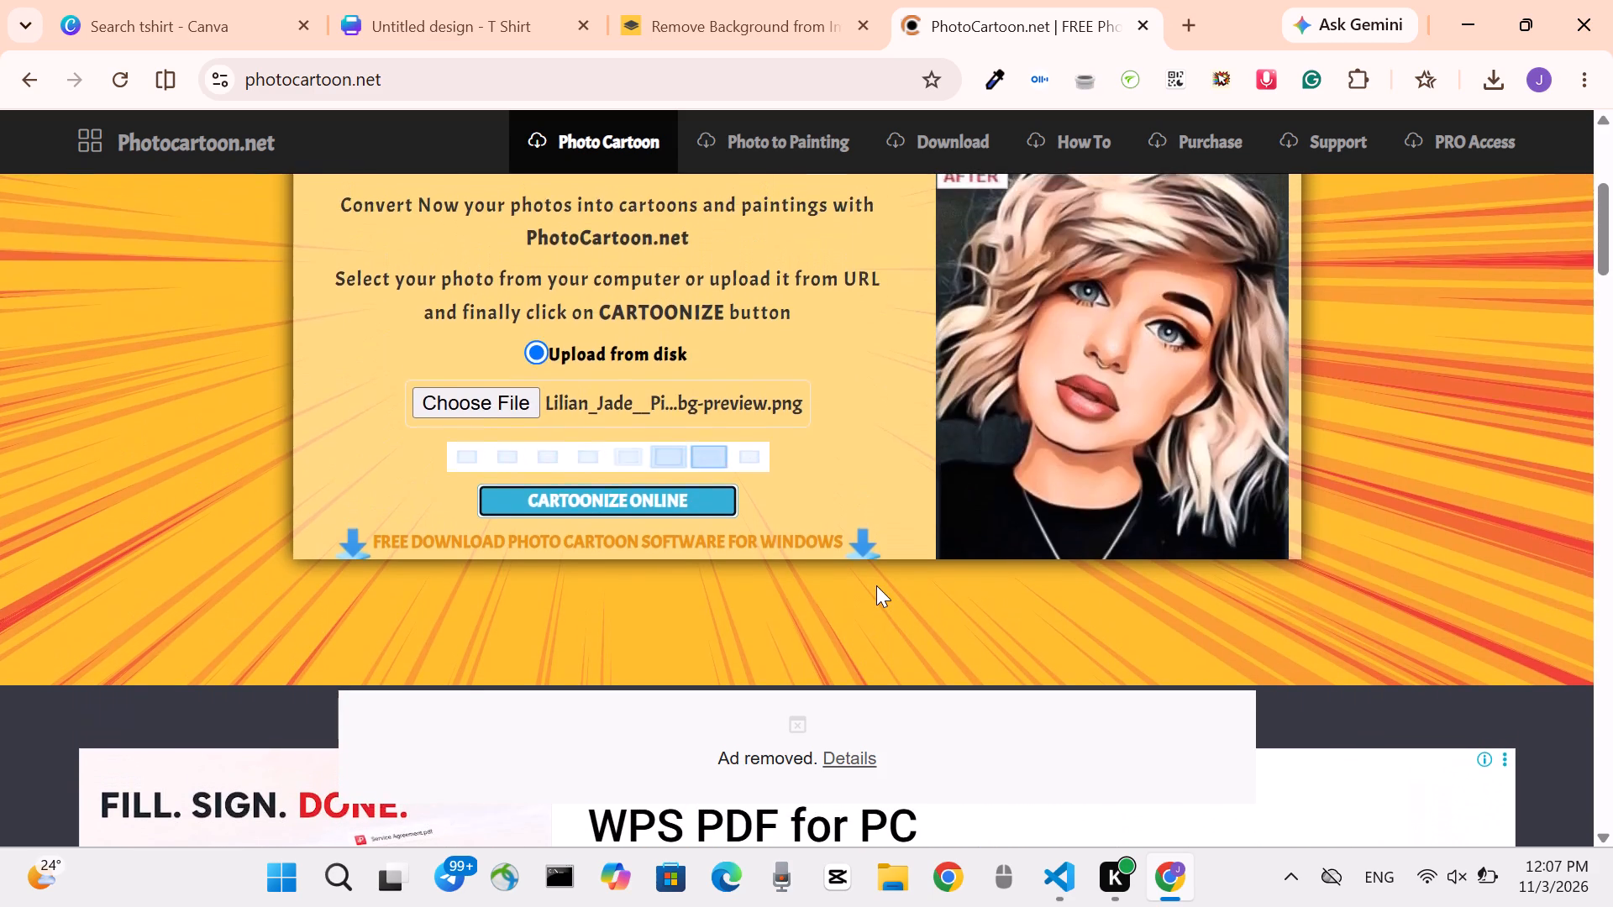
pyautogui.scroll(3, 876, 585)
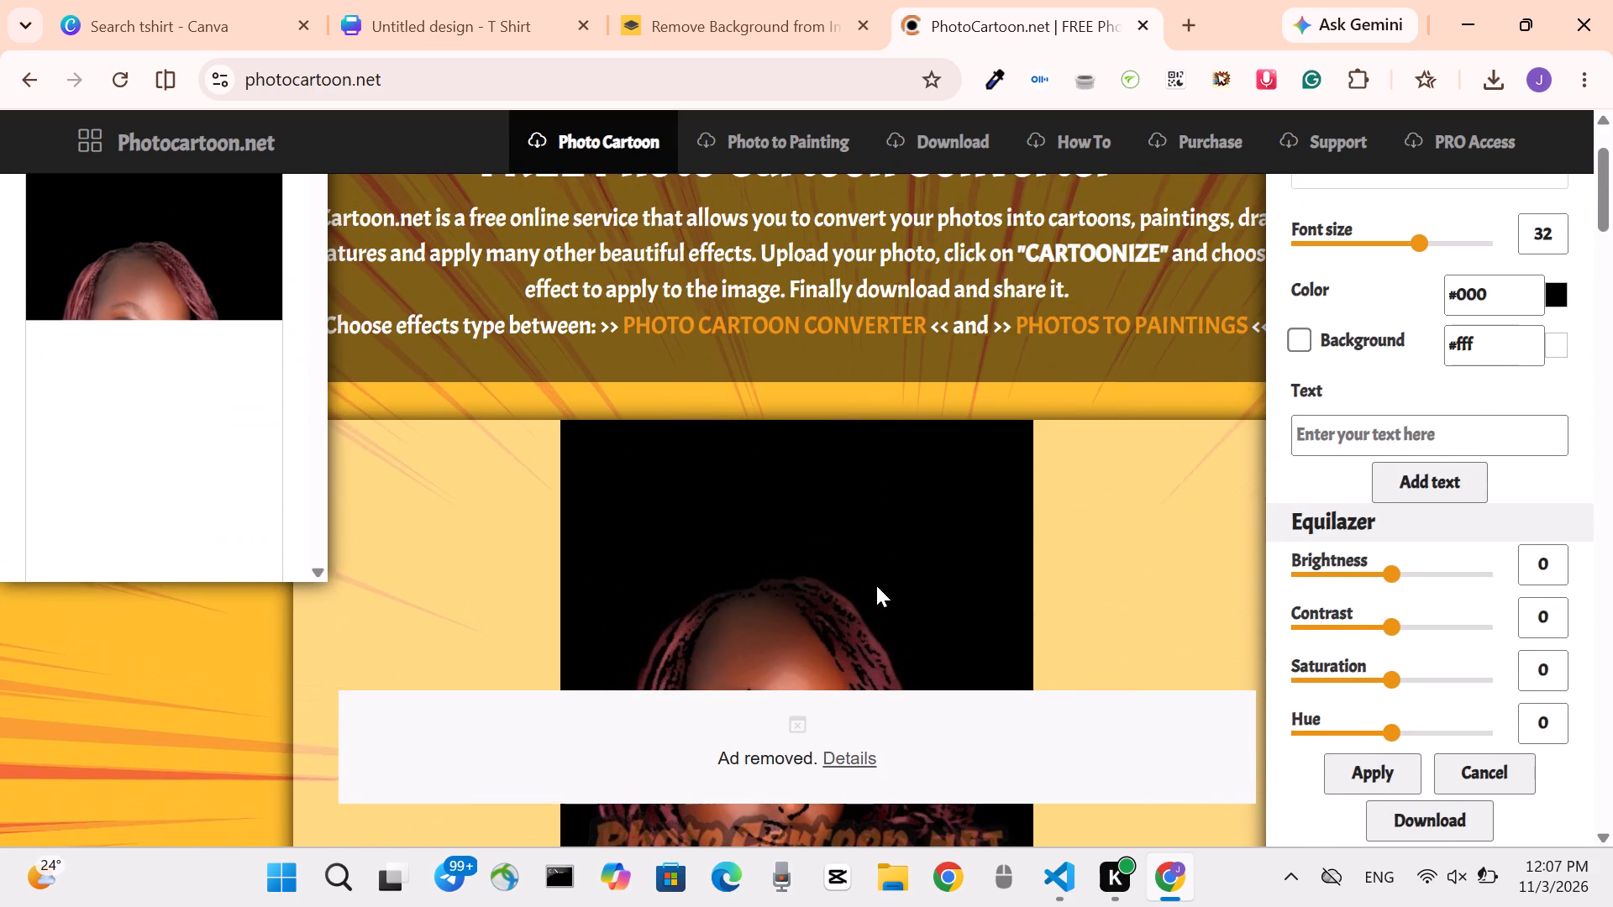
pyautogui.scroll(3, 876, 585)
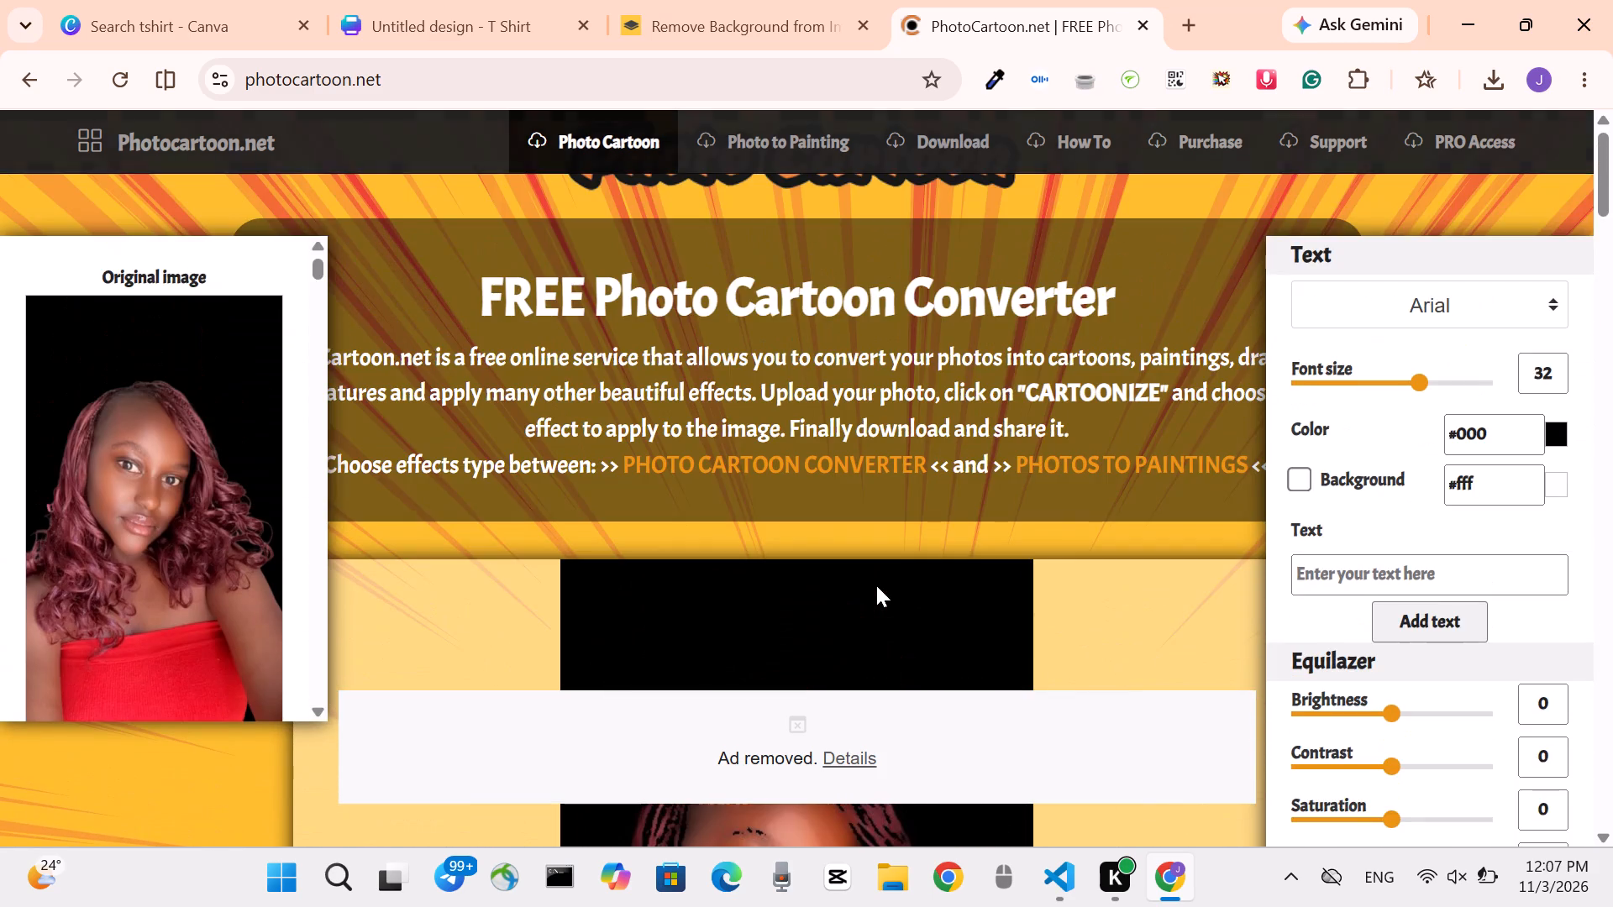
pyautogui.scroll(-5, 876, 585)
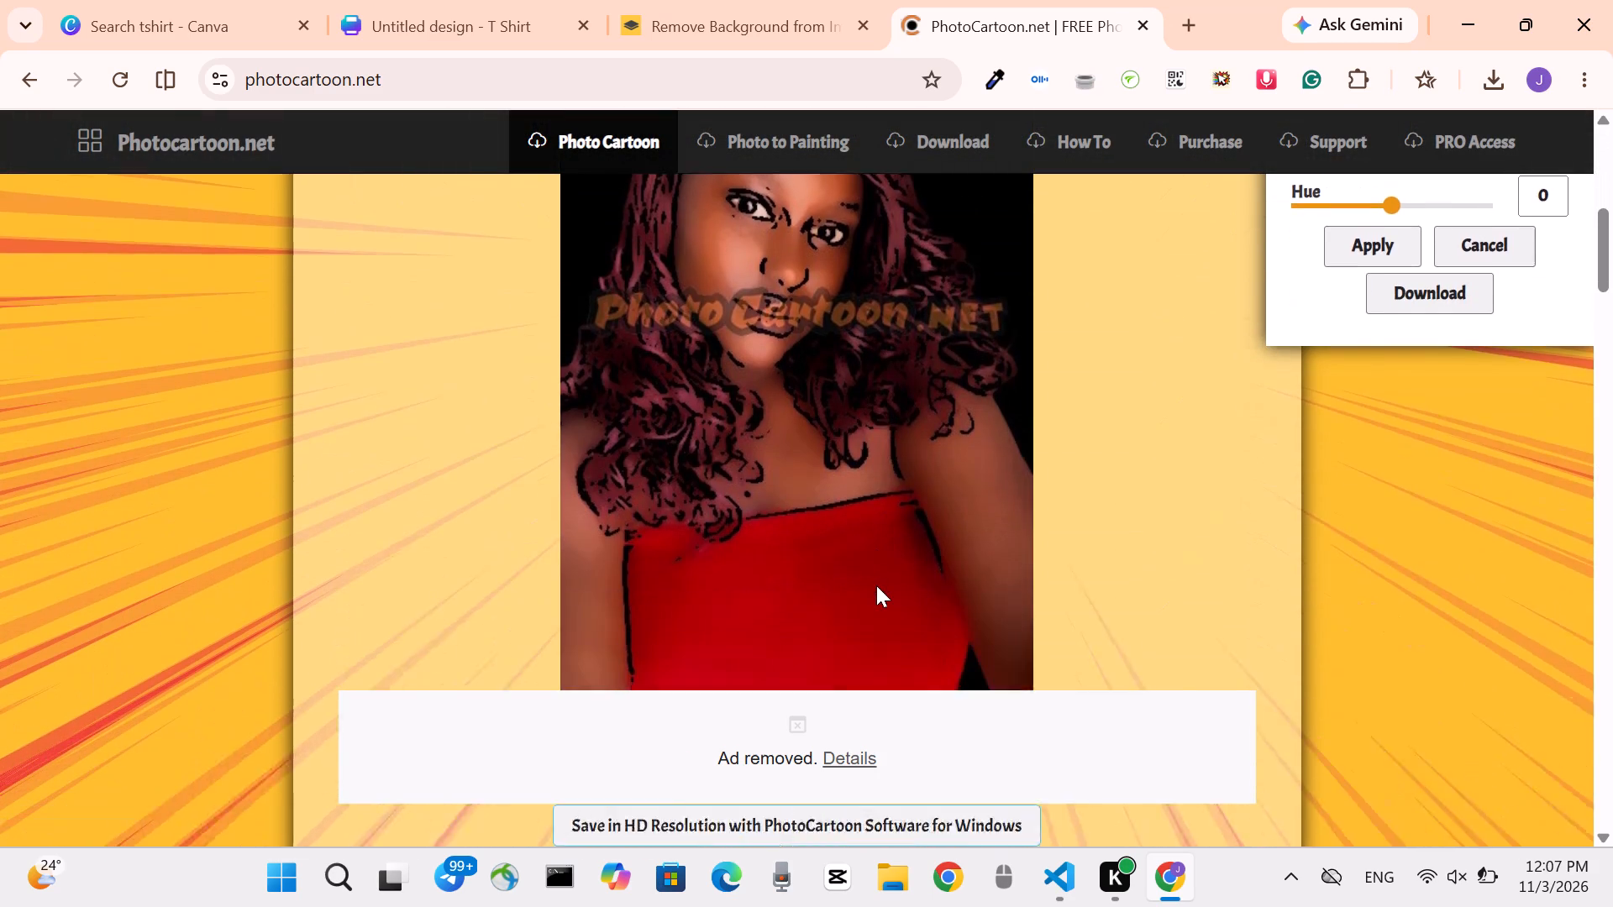
pyautogui.scroll(-1, 876, 585)
pyautogui.scroll(2, 876, 585)
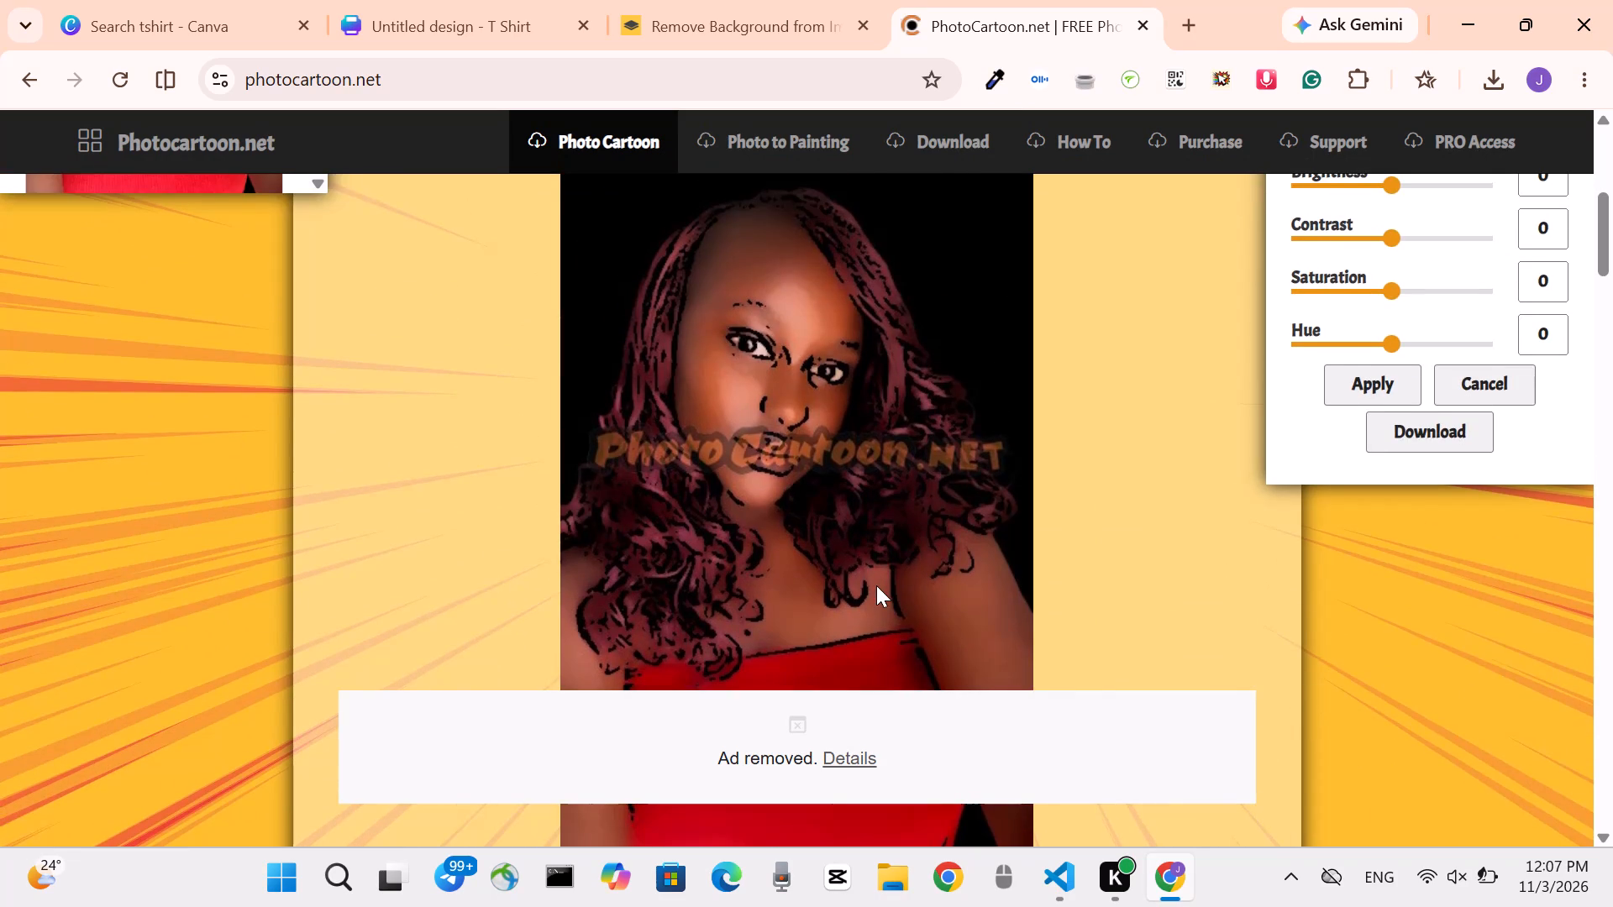
pyautogui.scroll(-2, 876, 585)
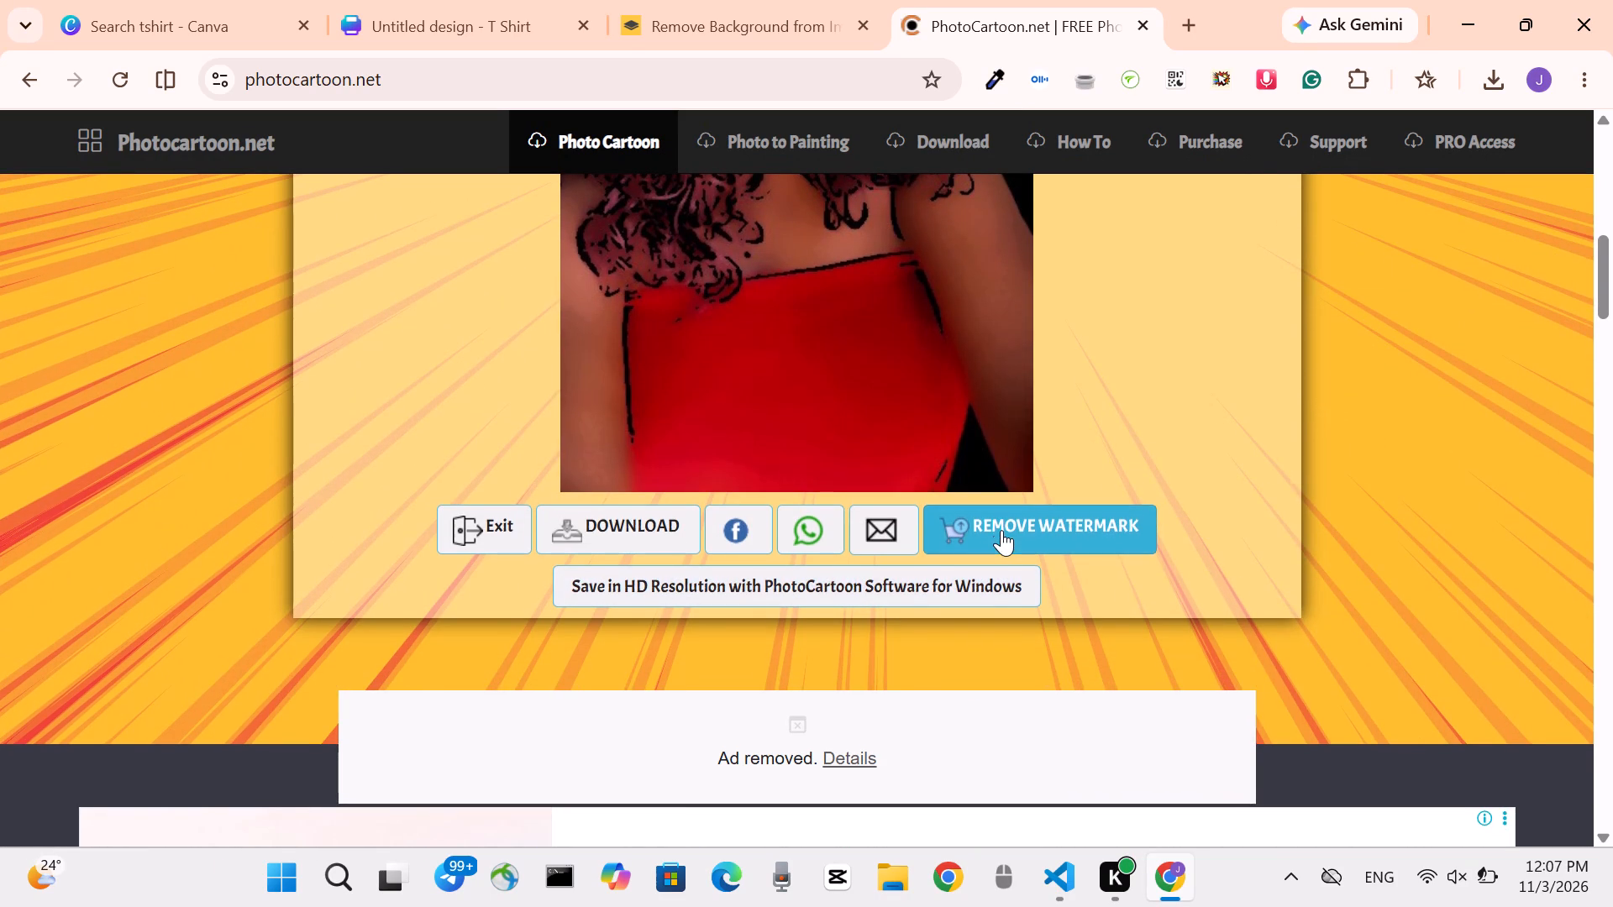
pyautogui.scroll(3, 1001, 530)
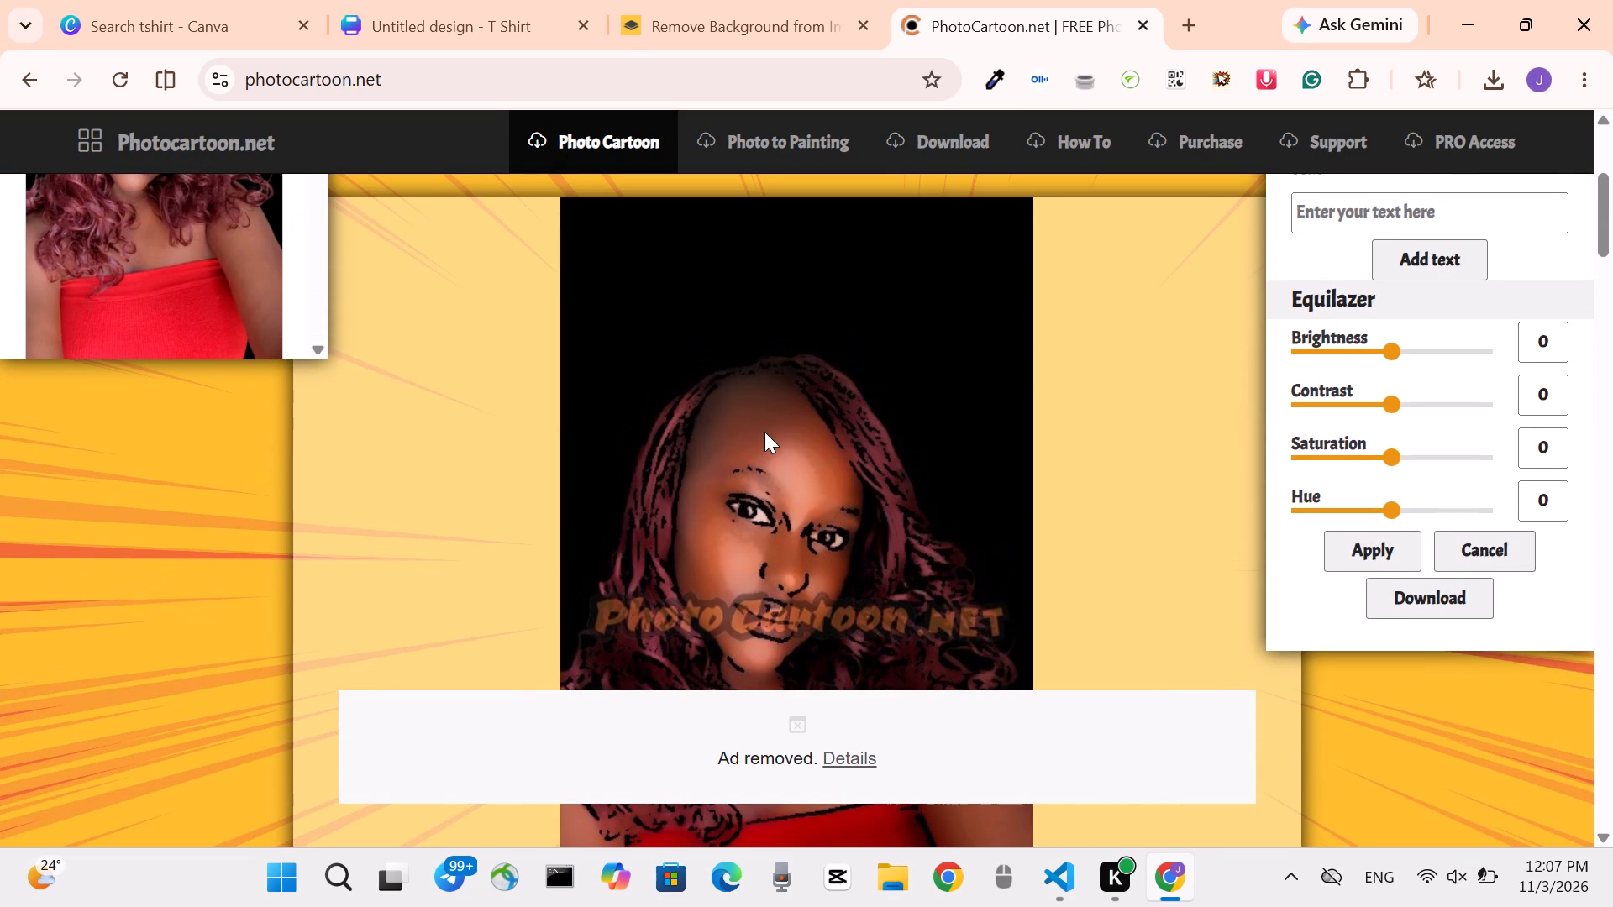
# Return to the search results and open BeFunky's photo-to-cartoon editor, dismissing the reading-mode tip and the Google sign-in prompt.
pyautogui.click(35, 87)
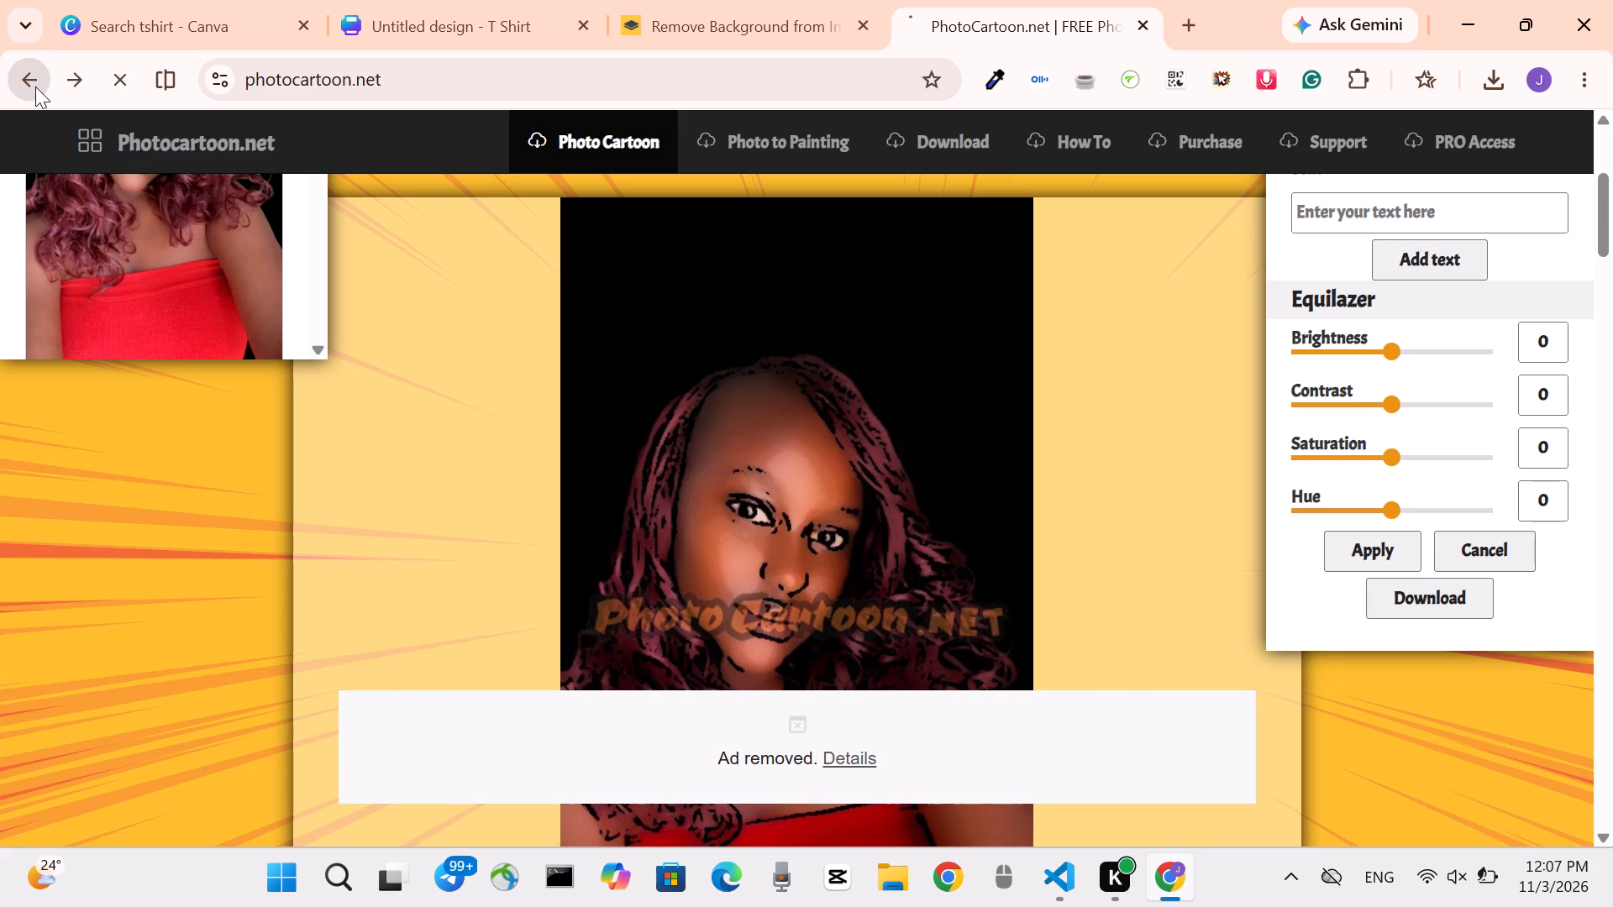
pyautogui.scroll(-1, 417, 383)
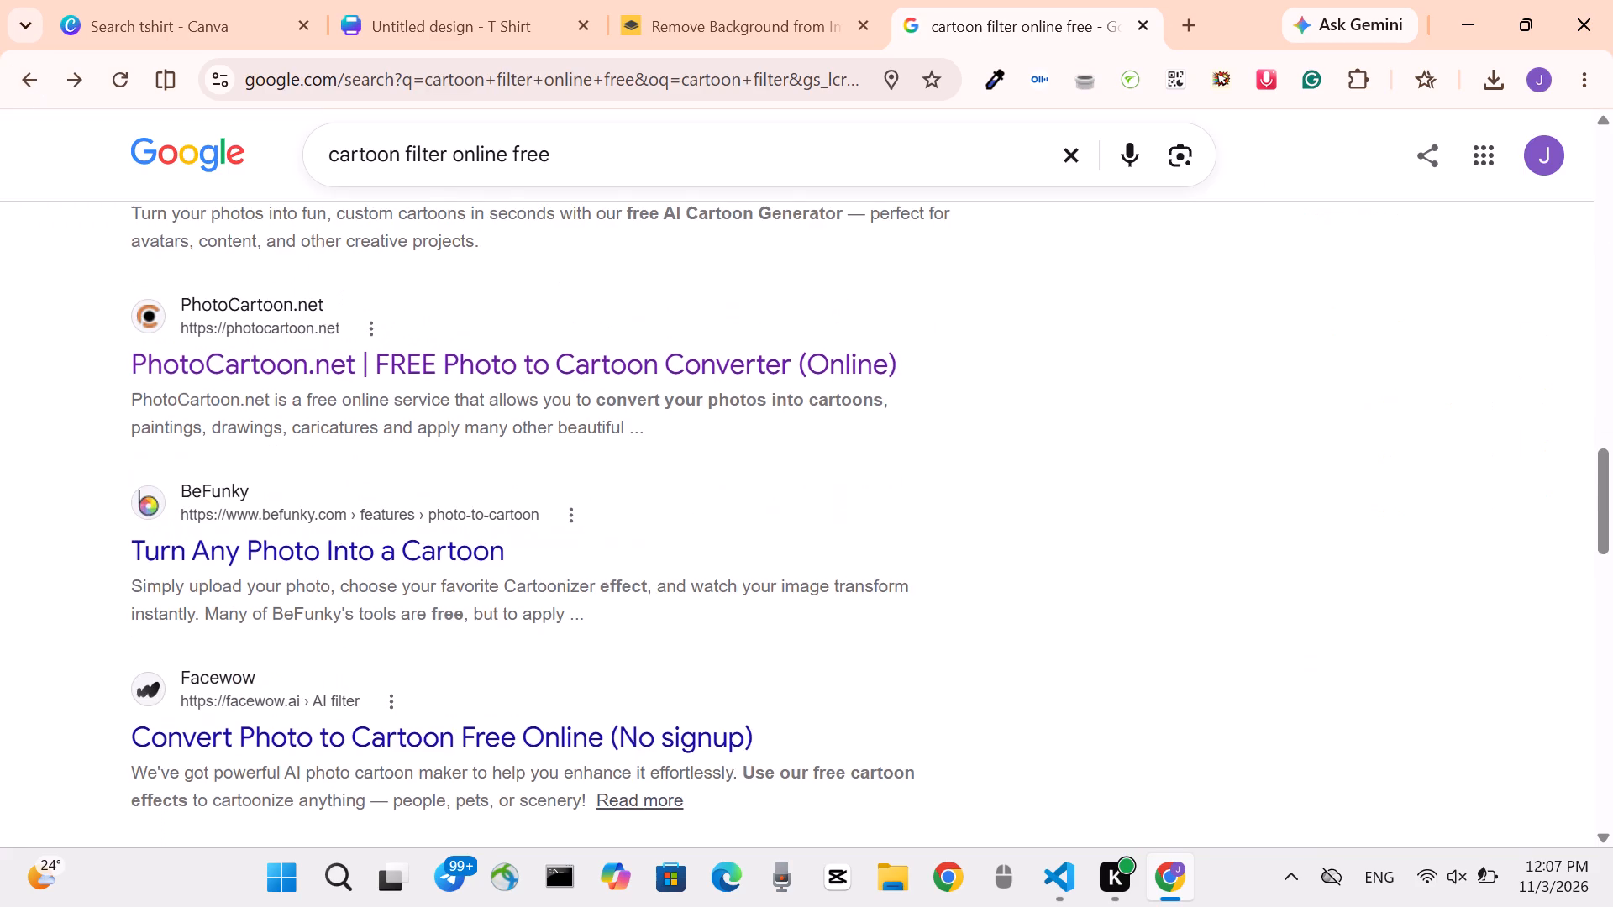
pyautogui.scroll(-2, 417, 383)
pyautogui.click(369, 440)
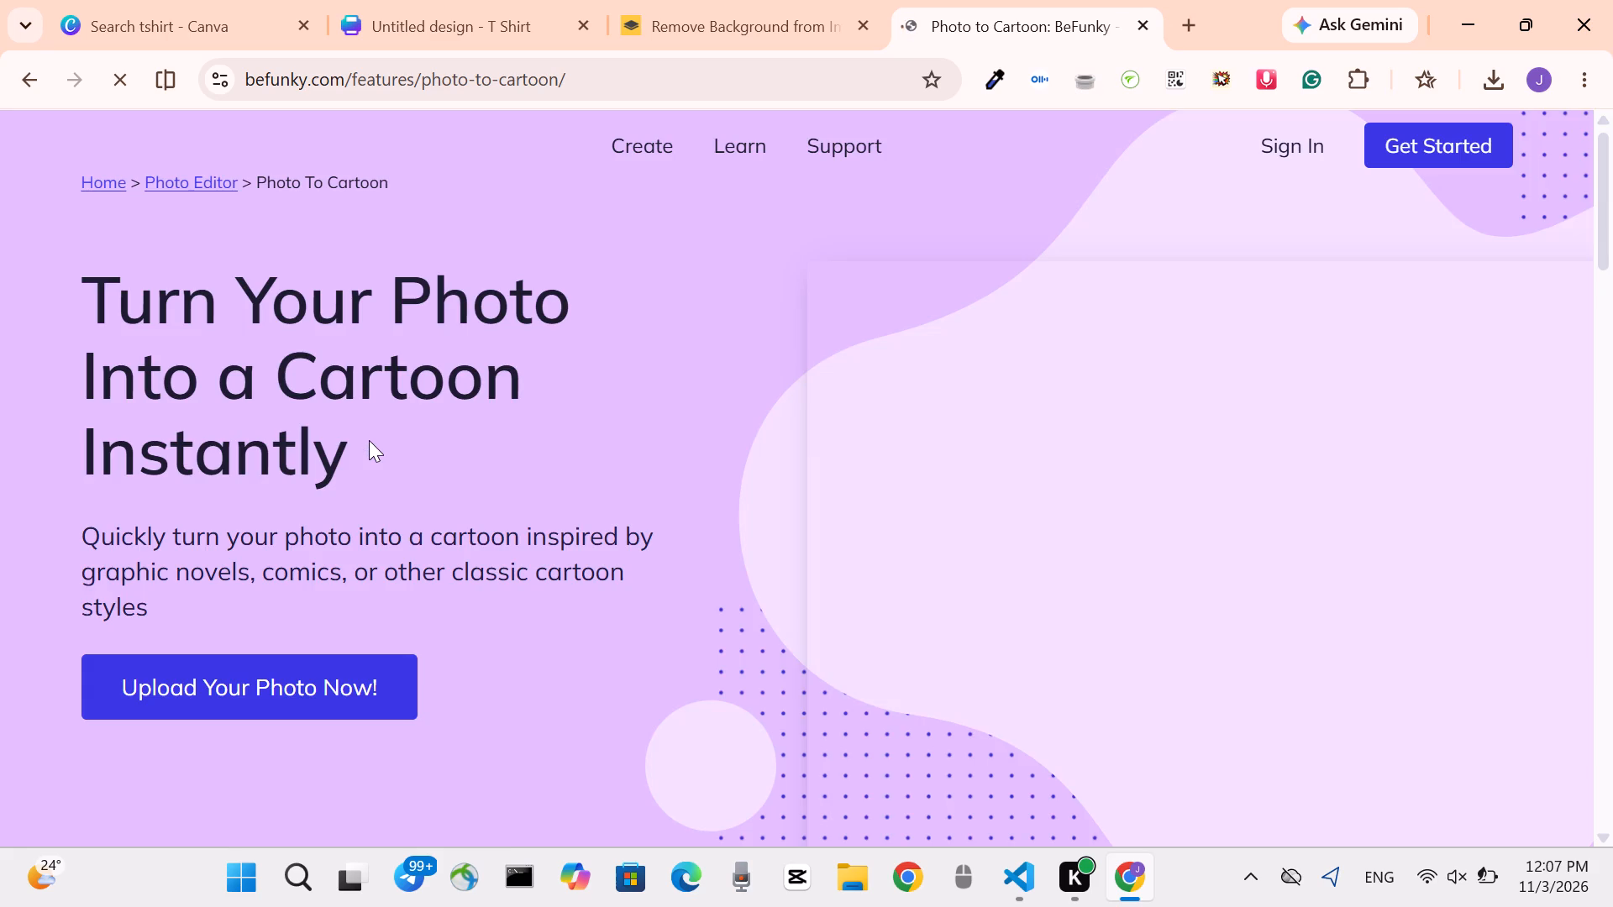
pyautogui.click(313, 678)
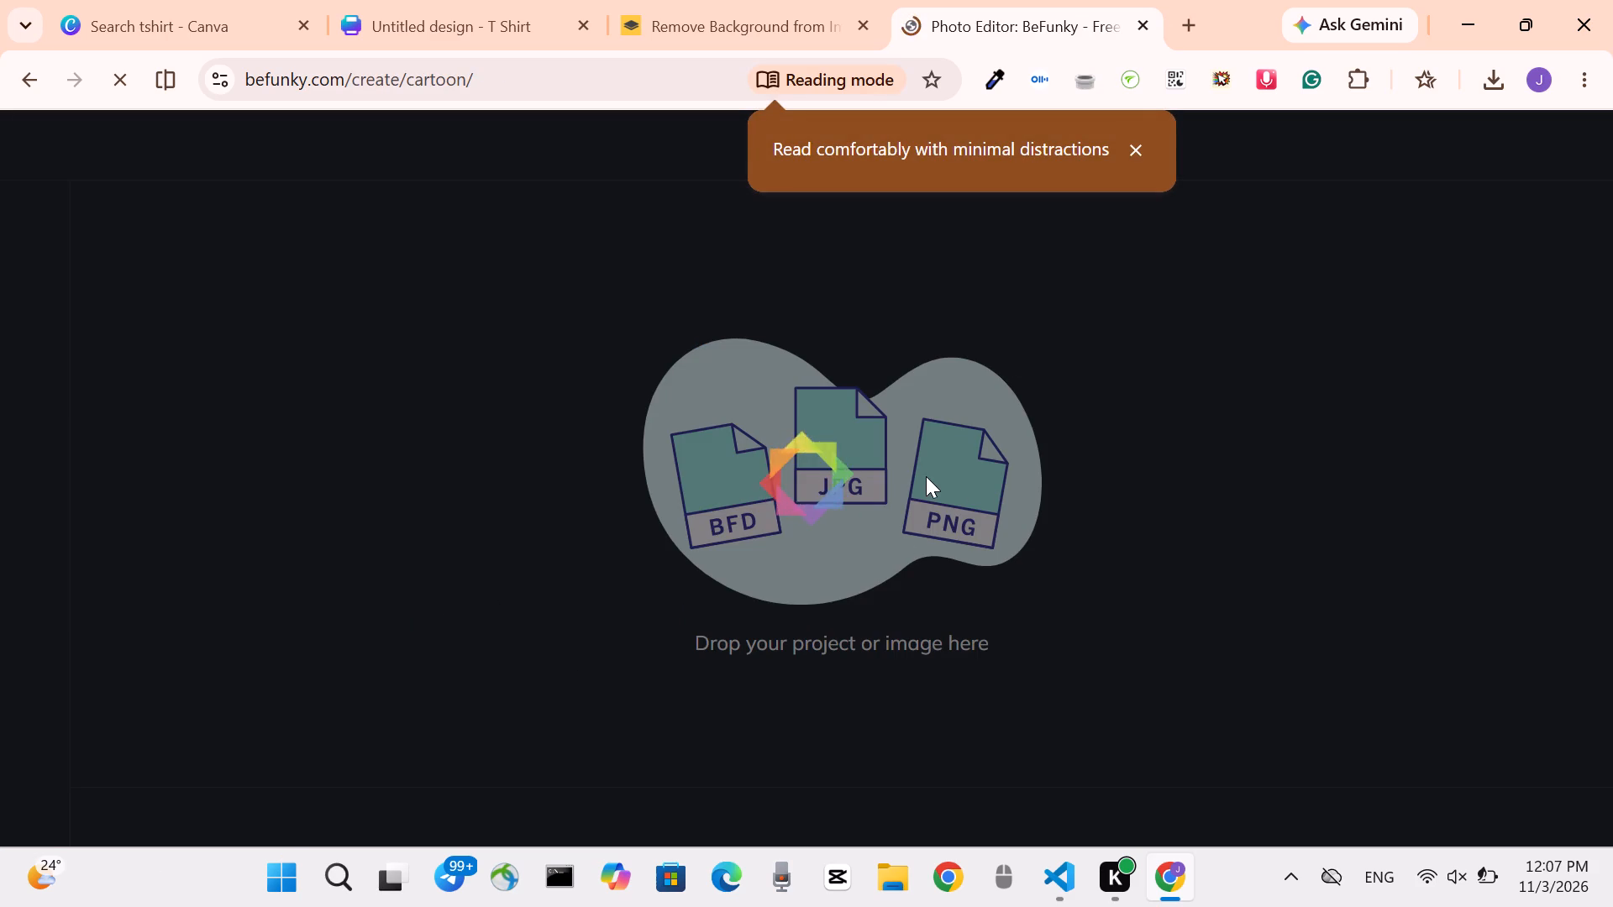
pyautogui.click(1133, 150)
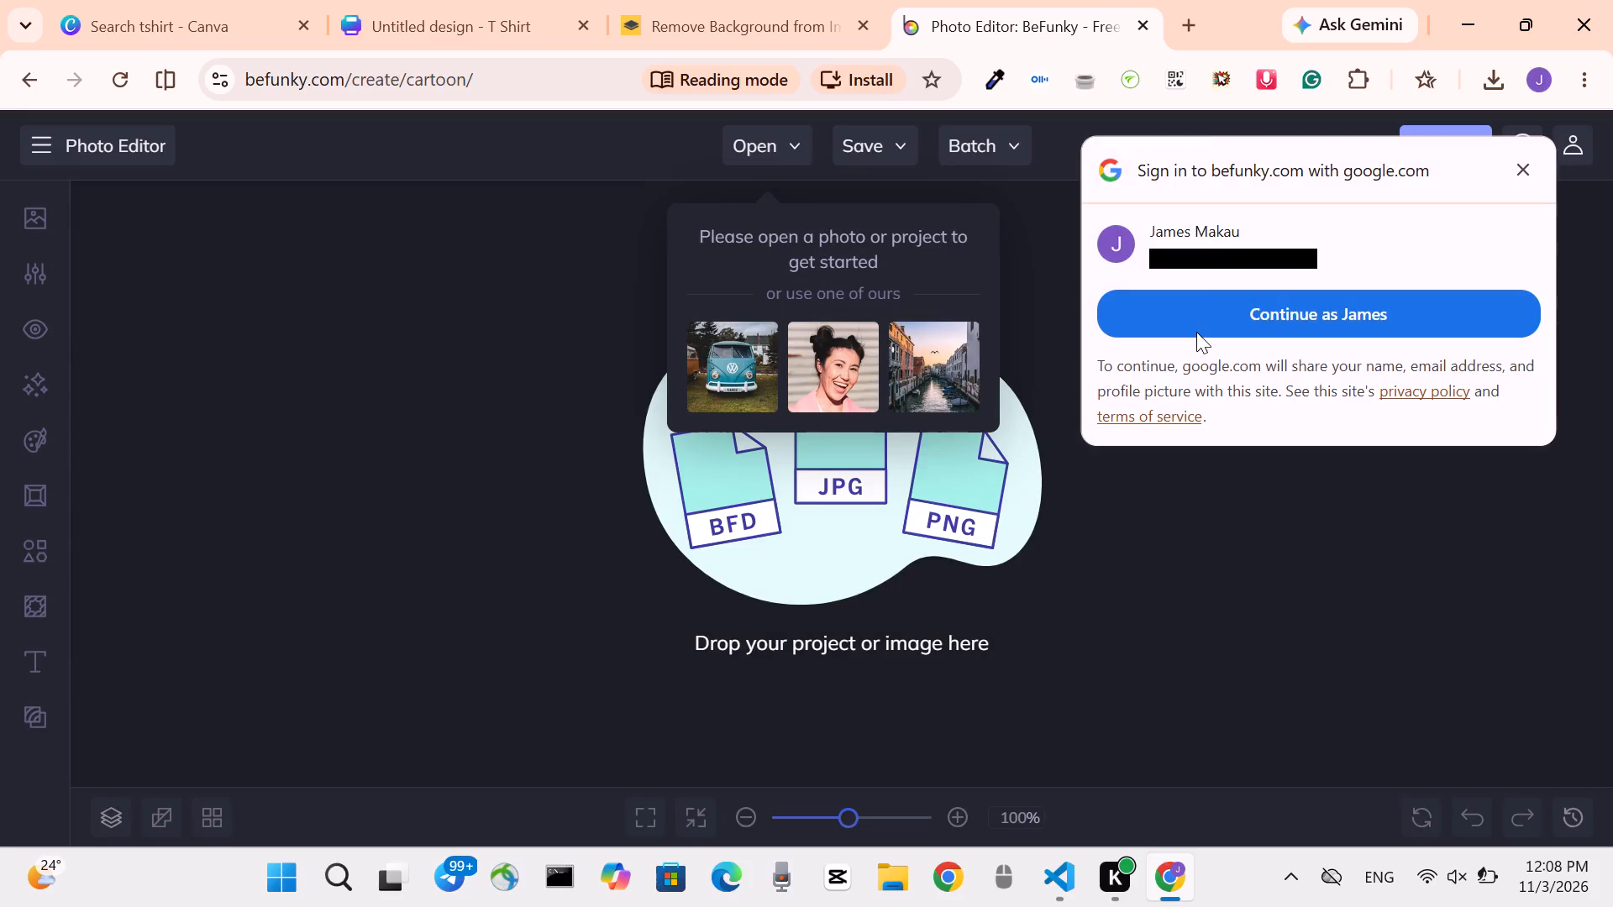
pyautogui.click(1522, 166)
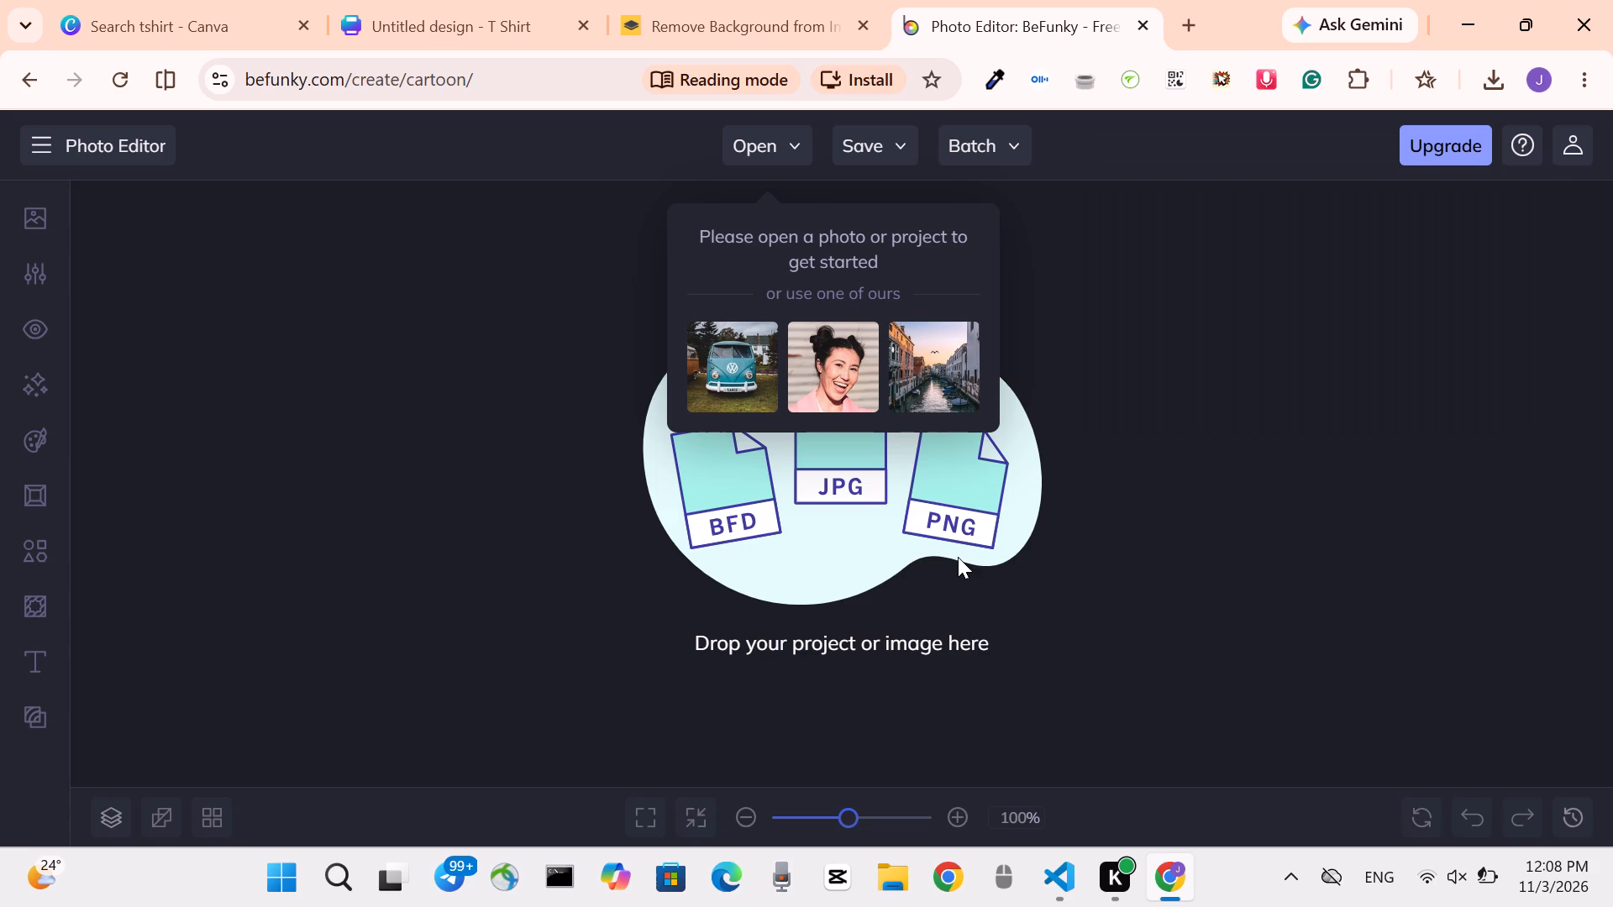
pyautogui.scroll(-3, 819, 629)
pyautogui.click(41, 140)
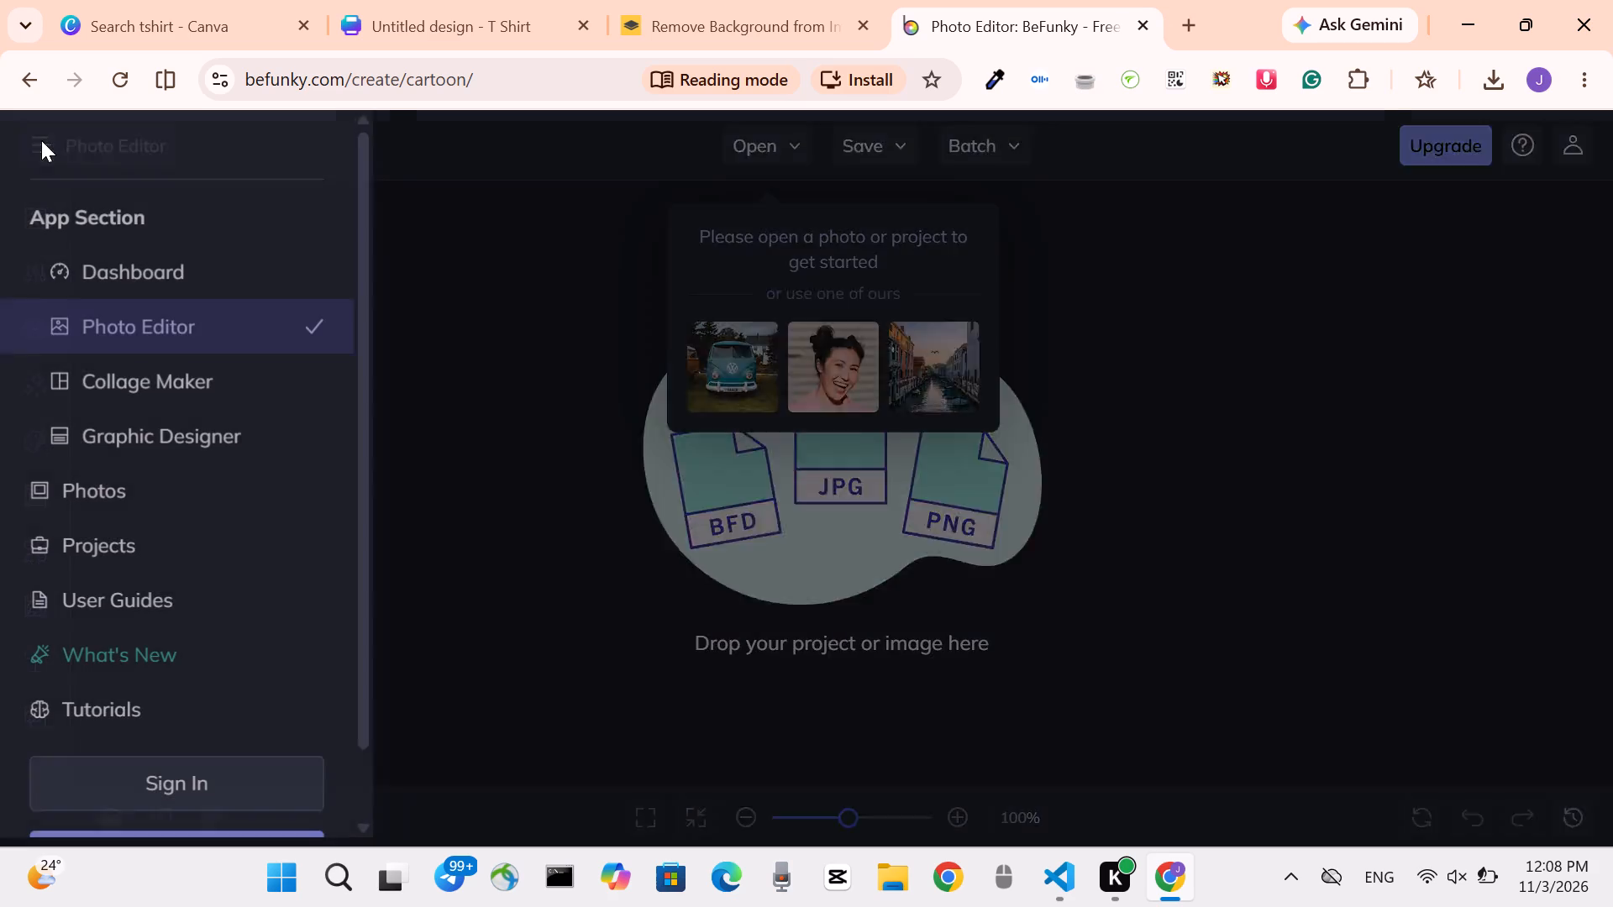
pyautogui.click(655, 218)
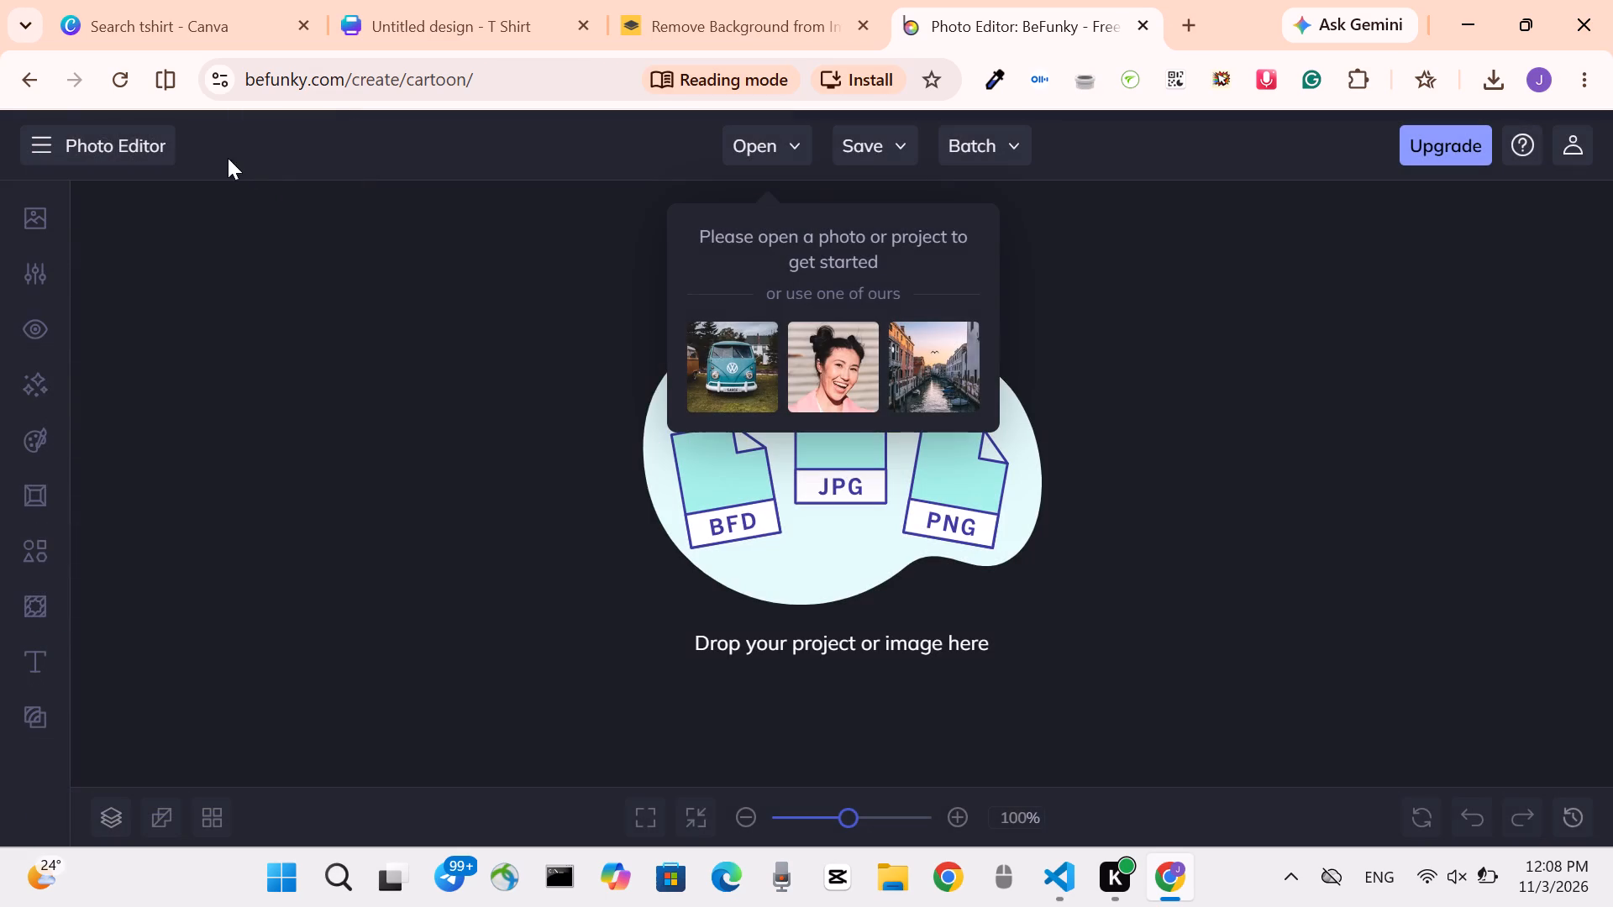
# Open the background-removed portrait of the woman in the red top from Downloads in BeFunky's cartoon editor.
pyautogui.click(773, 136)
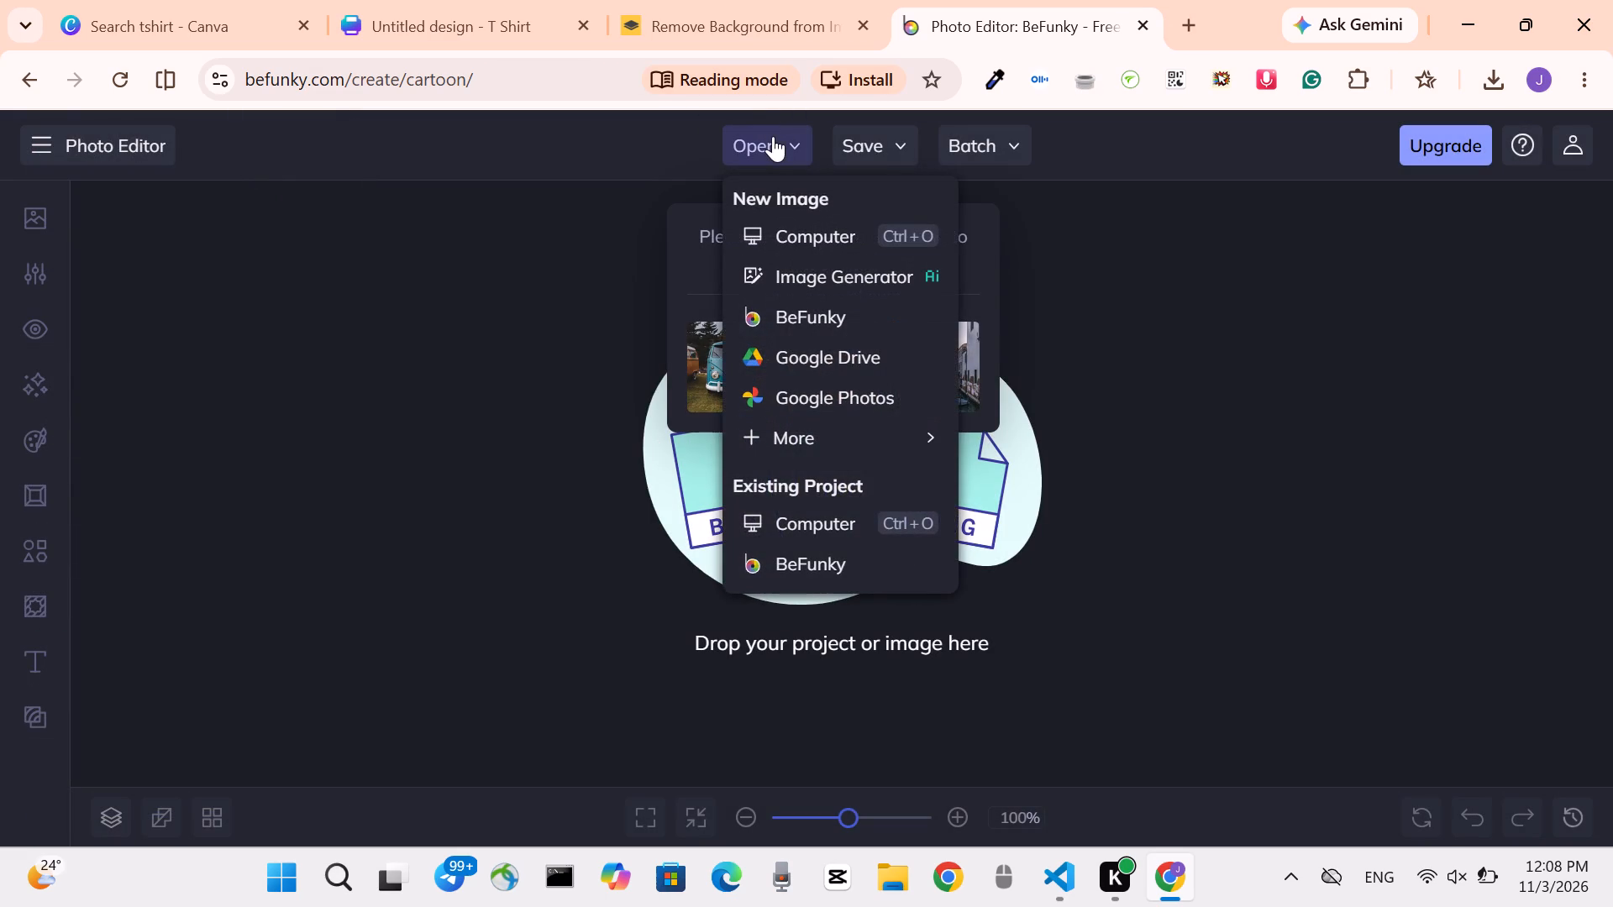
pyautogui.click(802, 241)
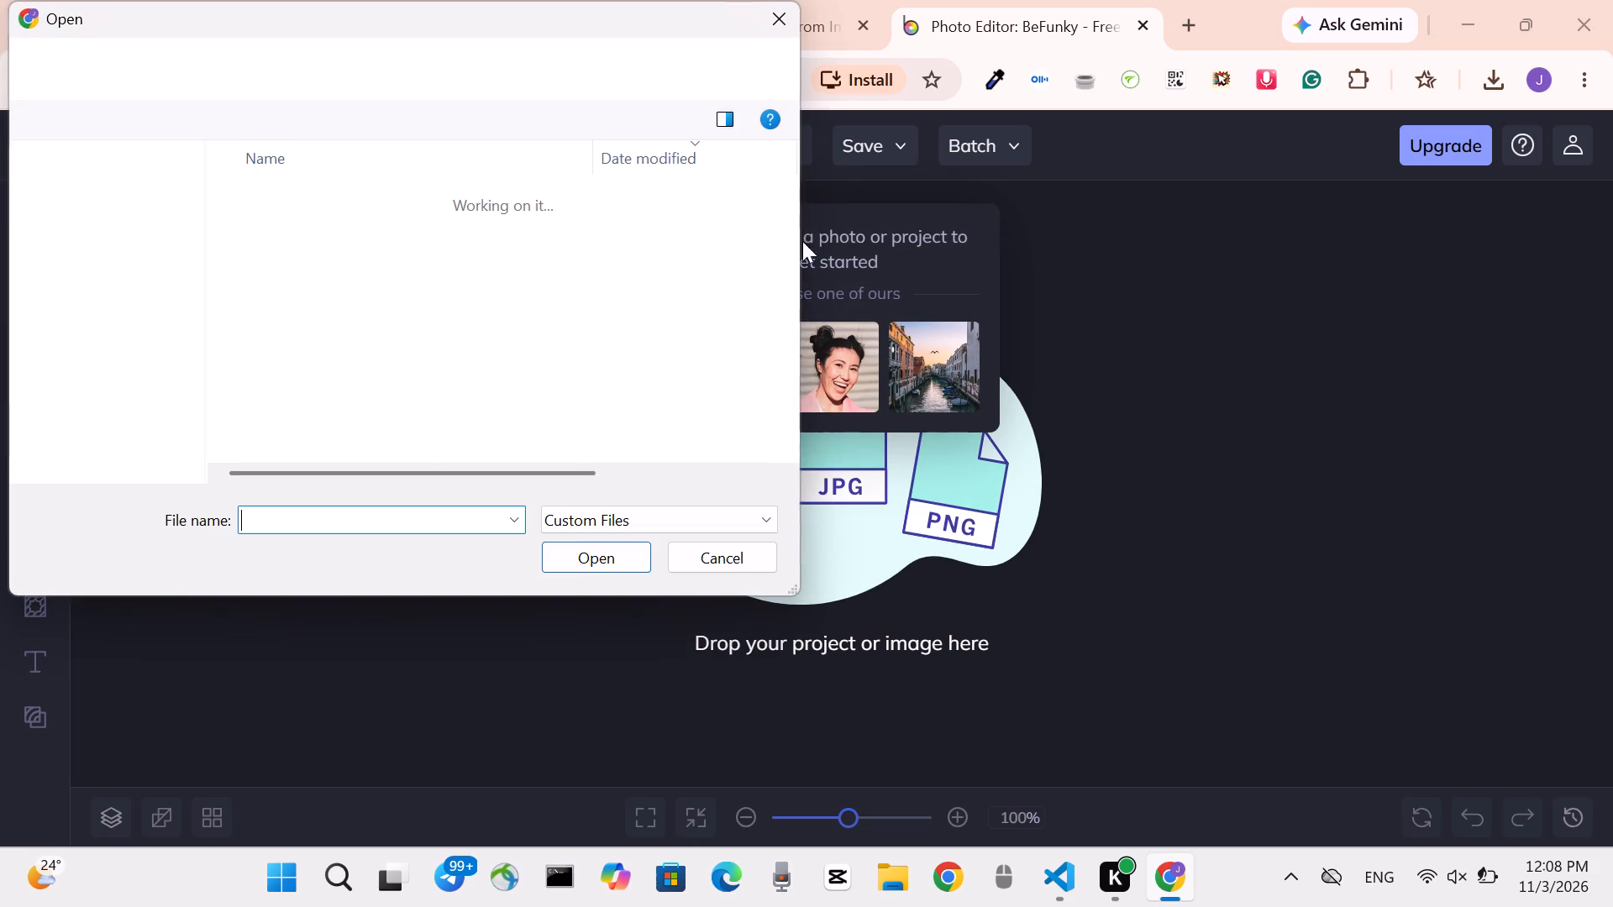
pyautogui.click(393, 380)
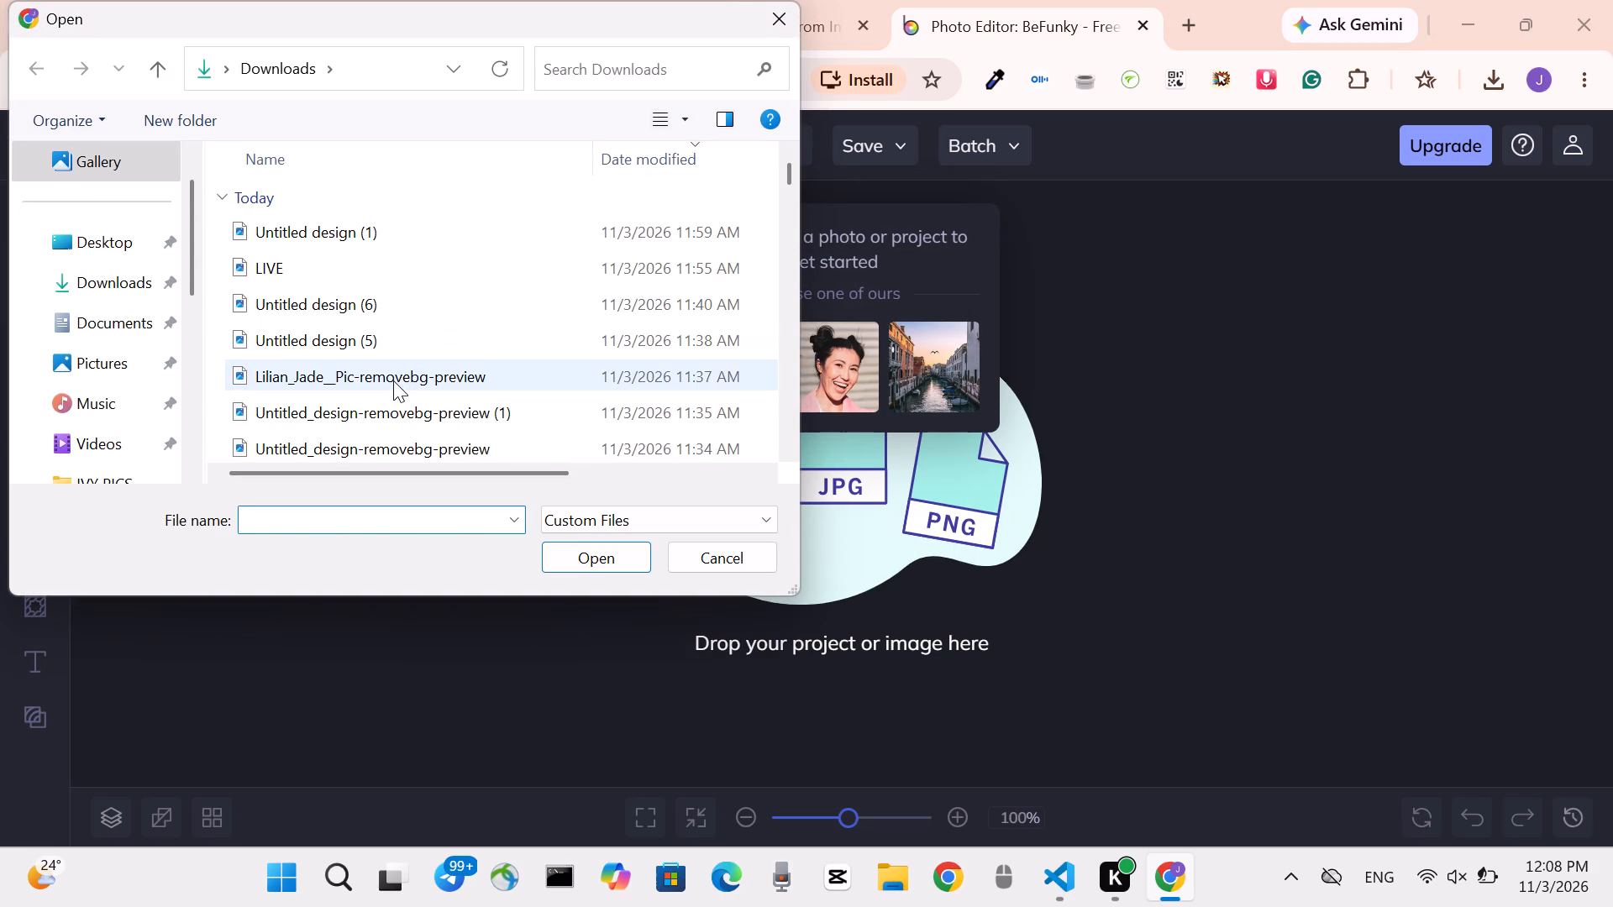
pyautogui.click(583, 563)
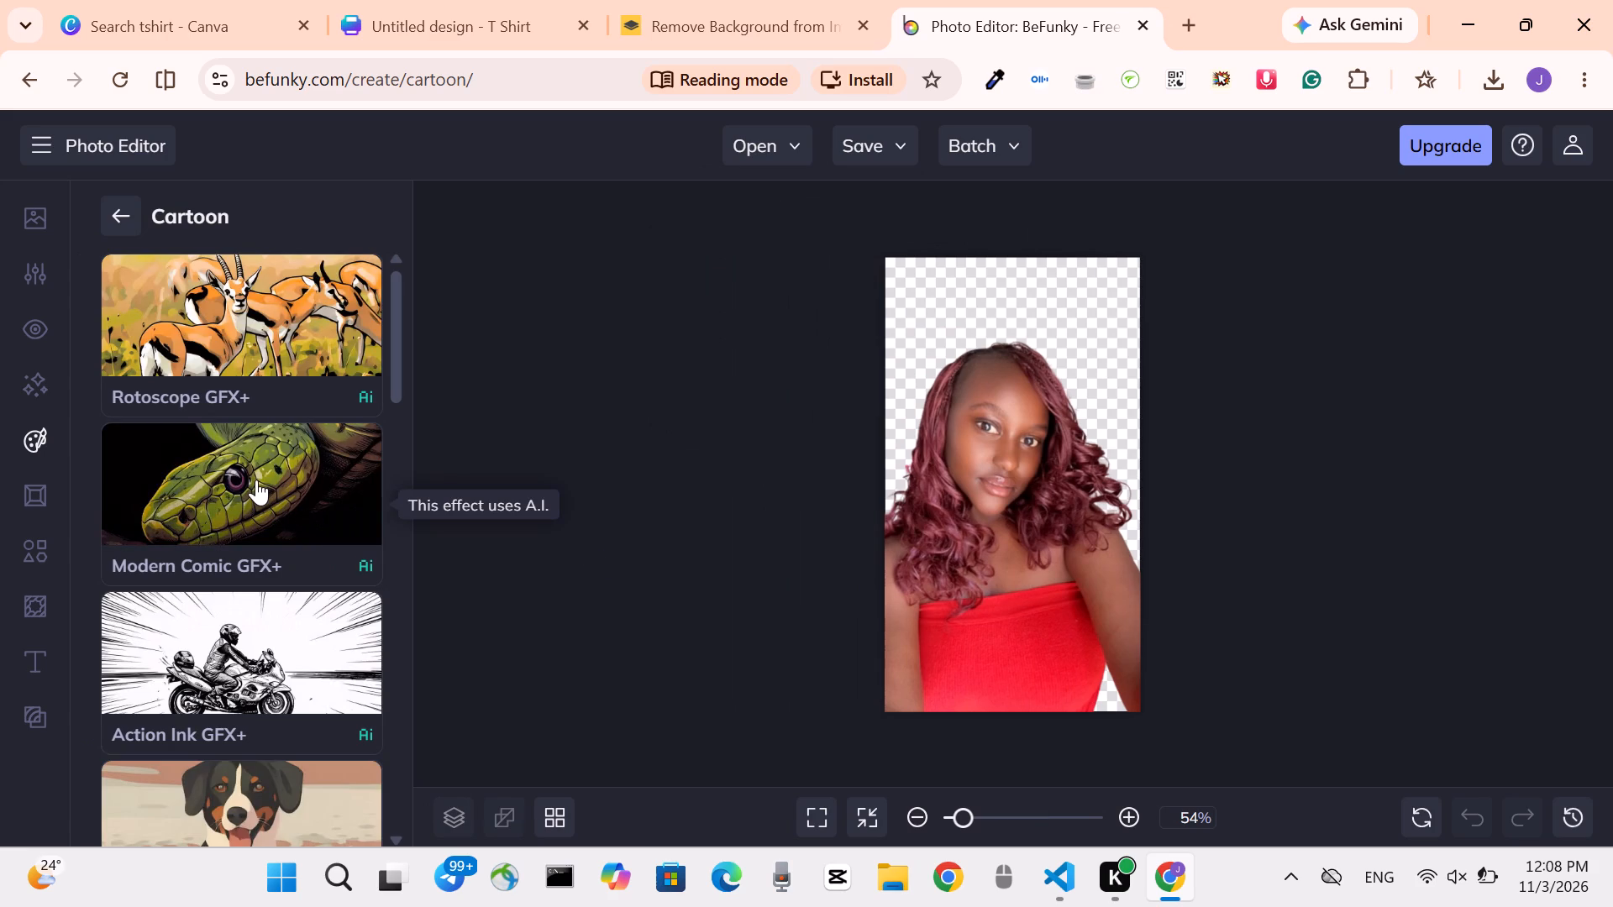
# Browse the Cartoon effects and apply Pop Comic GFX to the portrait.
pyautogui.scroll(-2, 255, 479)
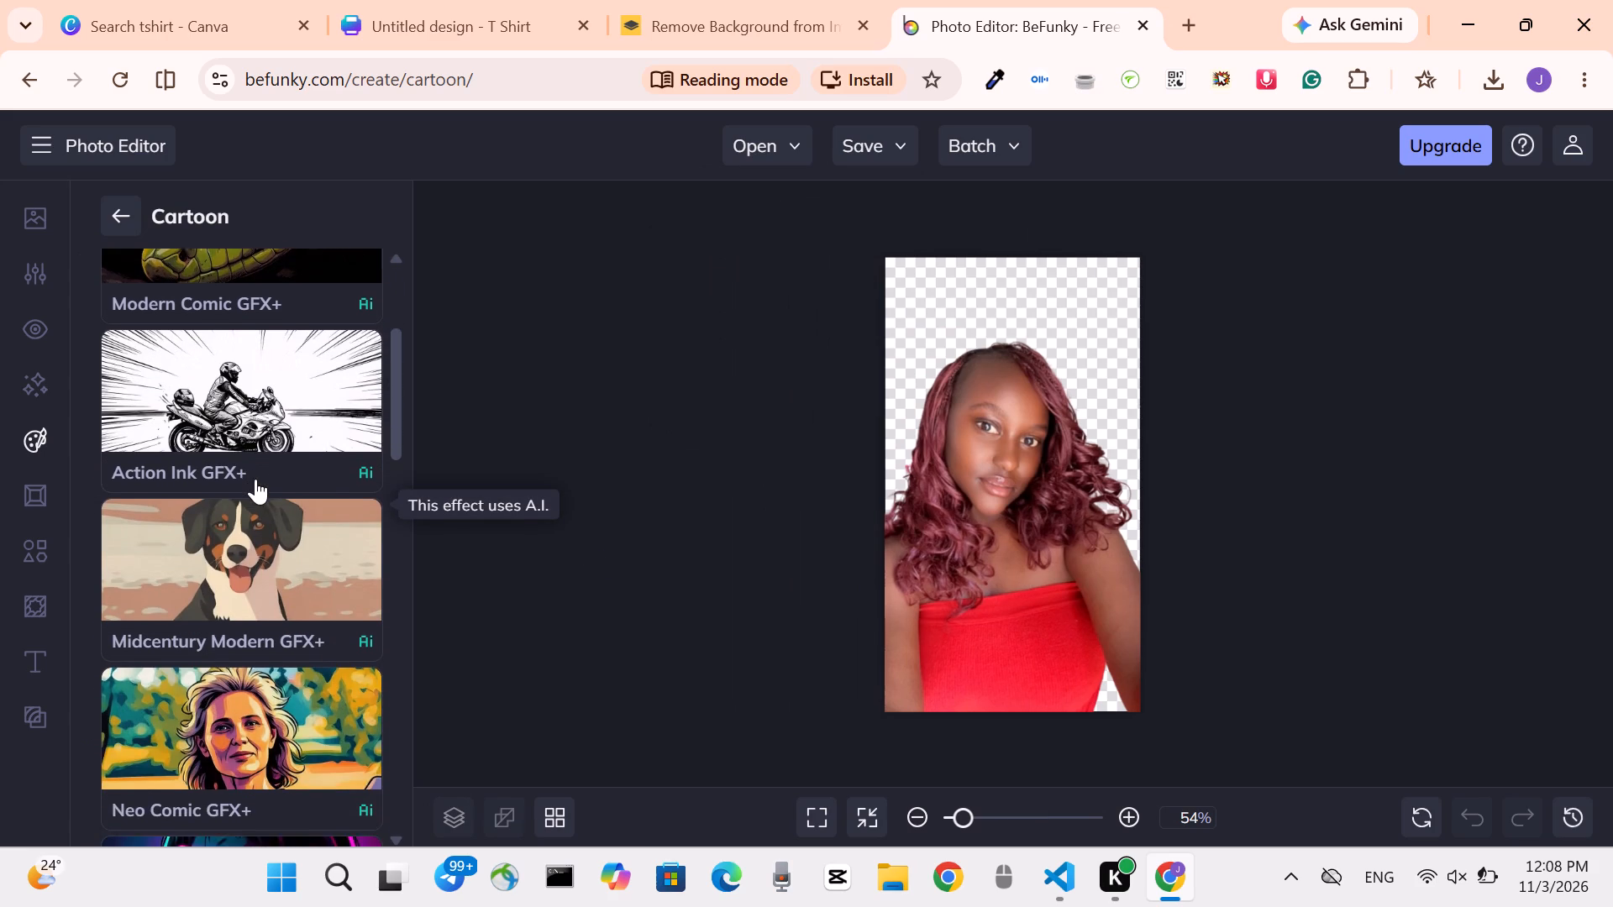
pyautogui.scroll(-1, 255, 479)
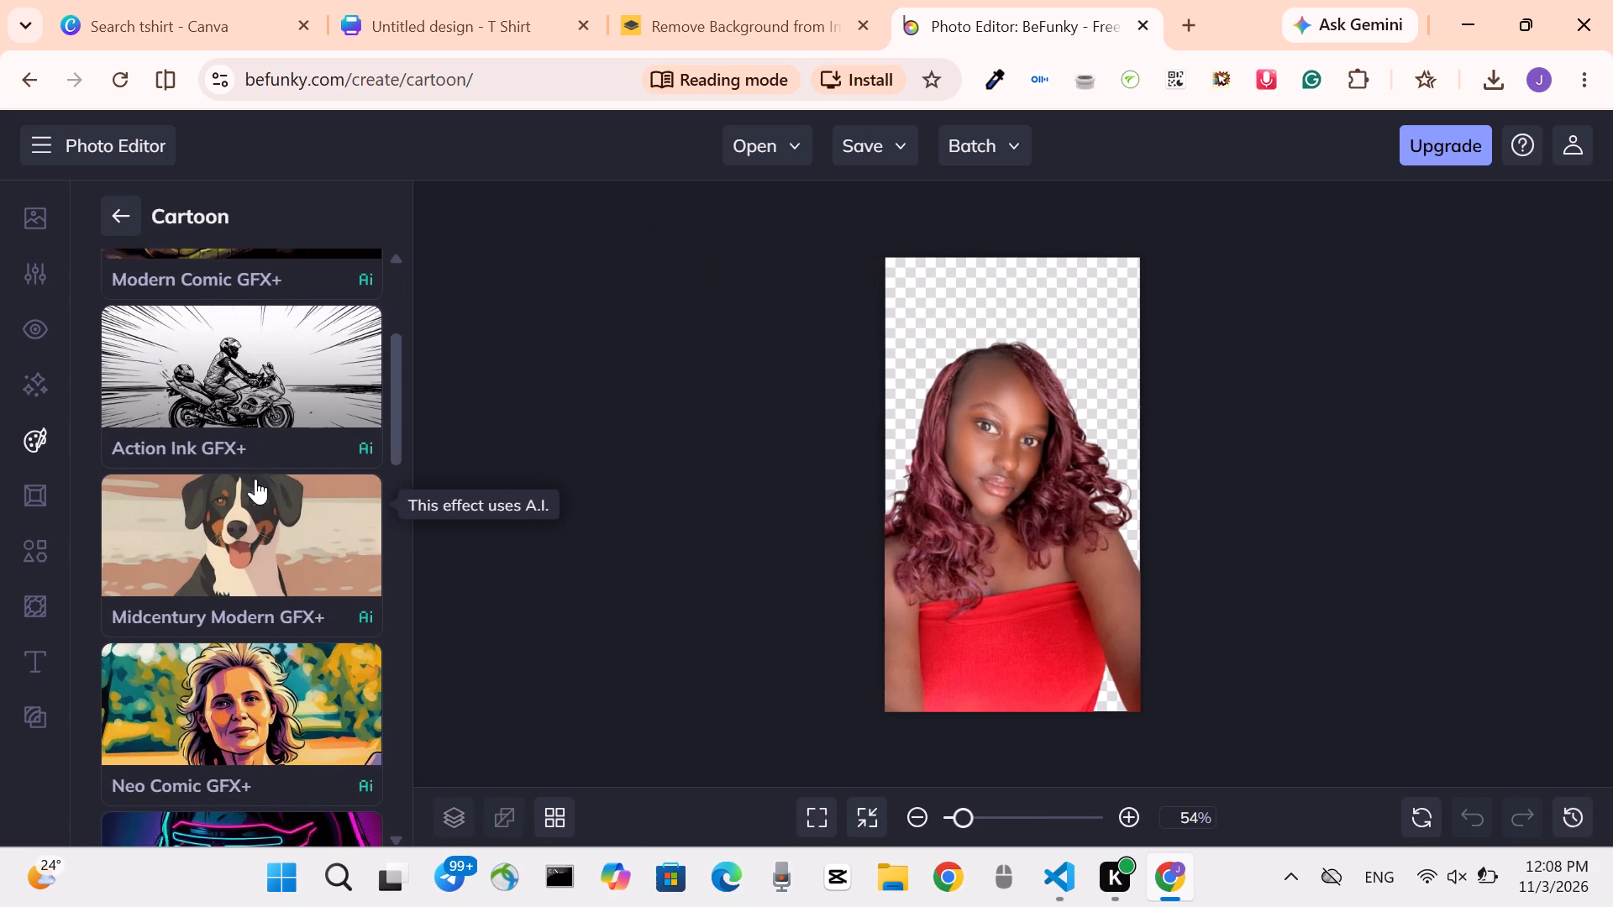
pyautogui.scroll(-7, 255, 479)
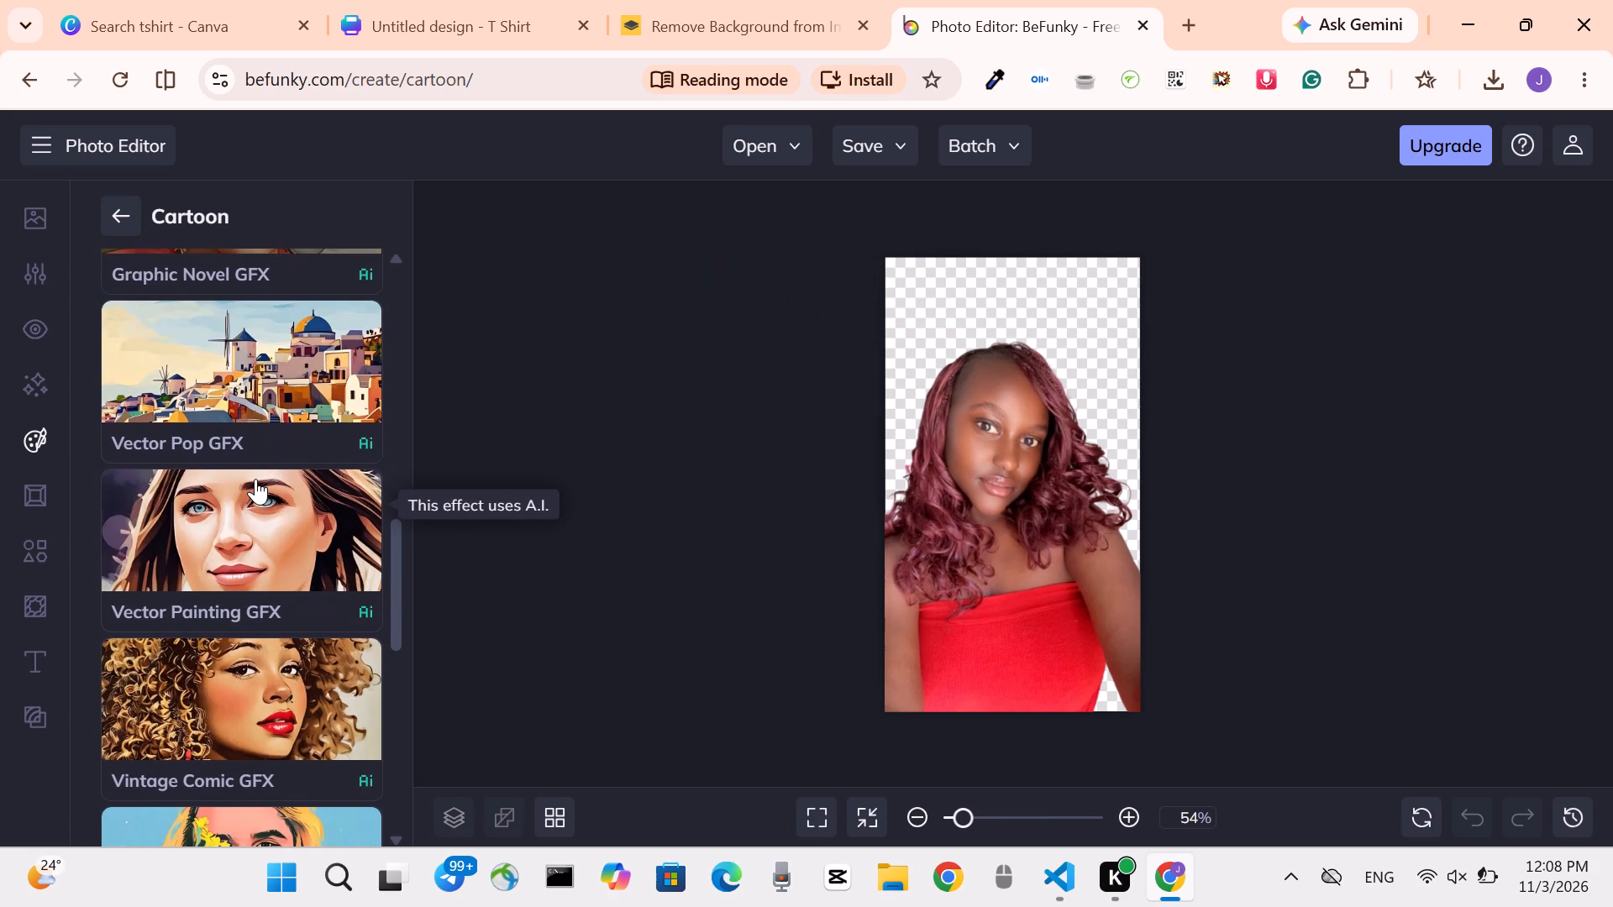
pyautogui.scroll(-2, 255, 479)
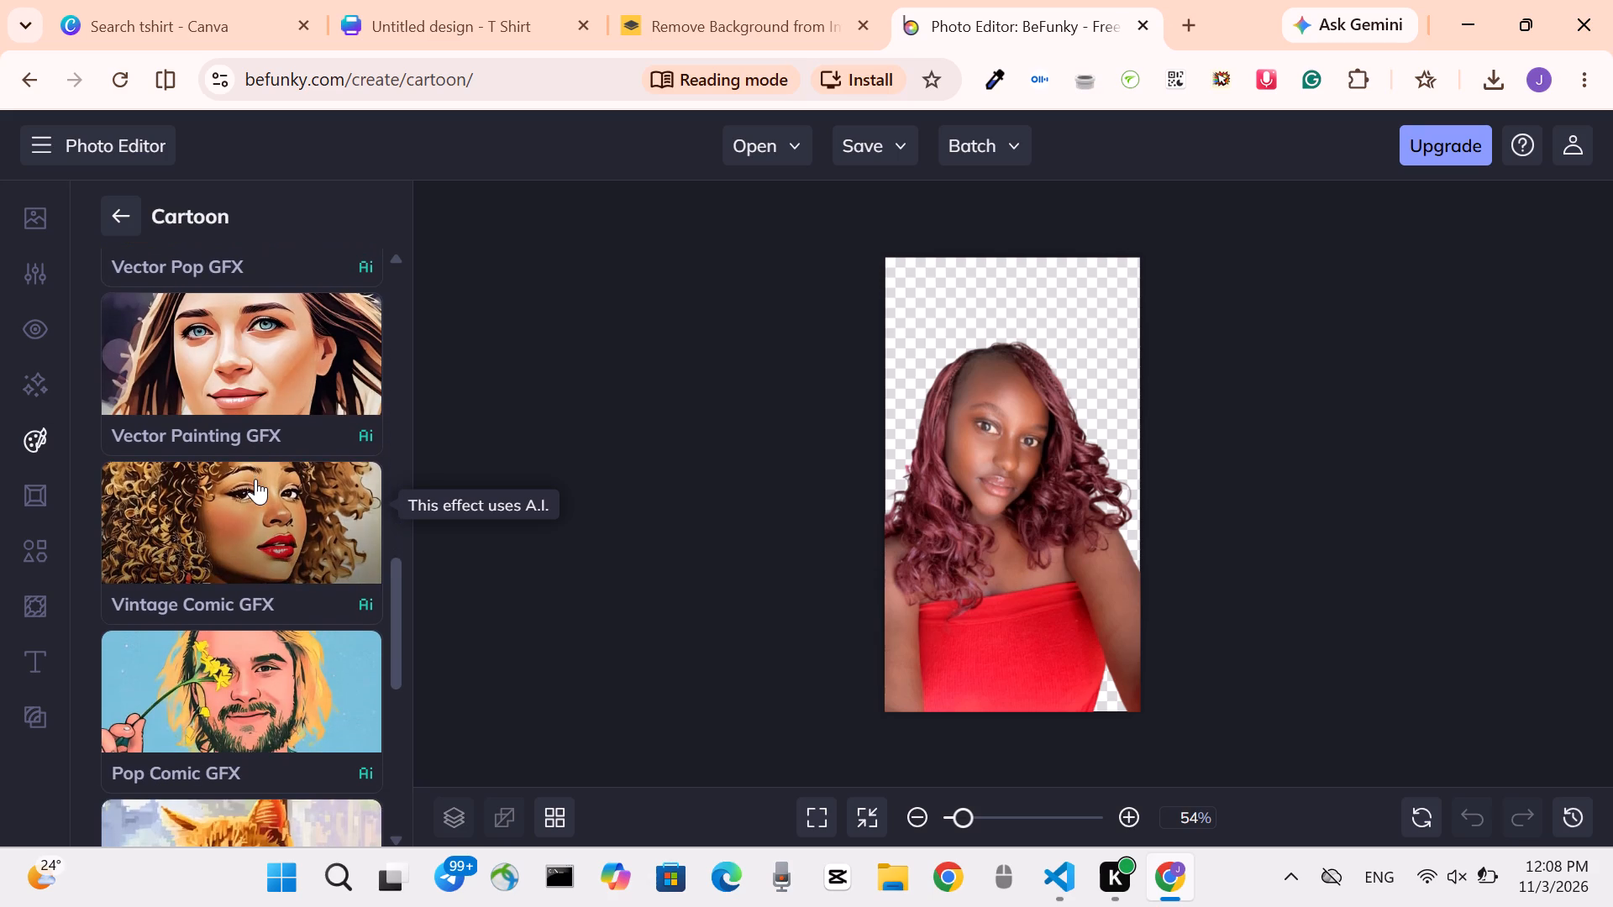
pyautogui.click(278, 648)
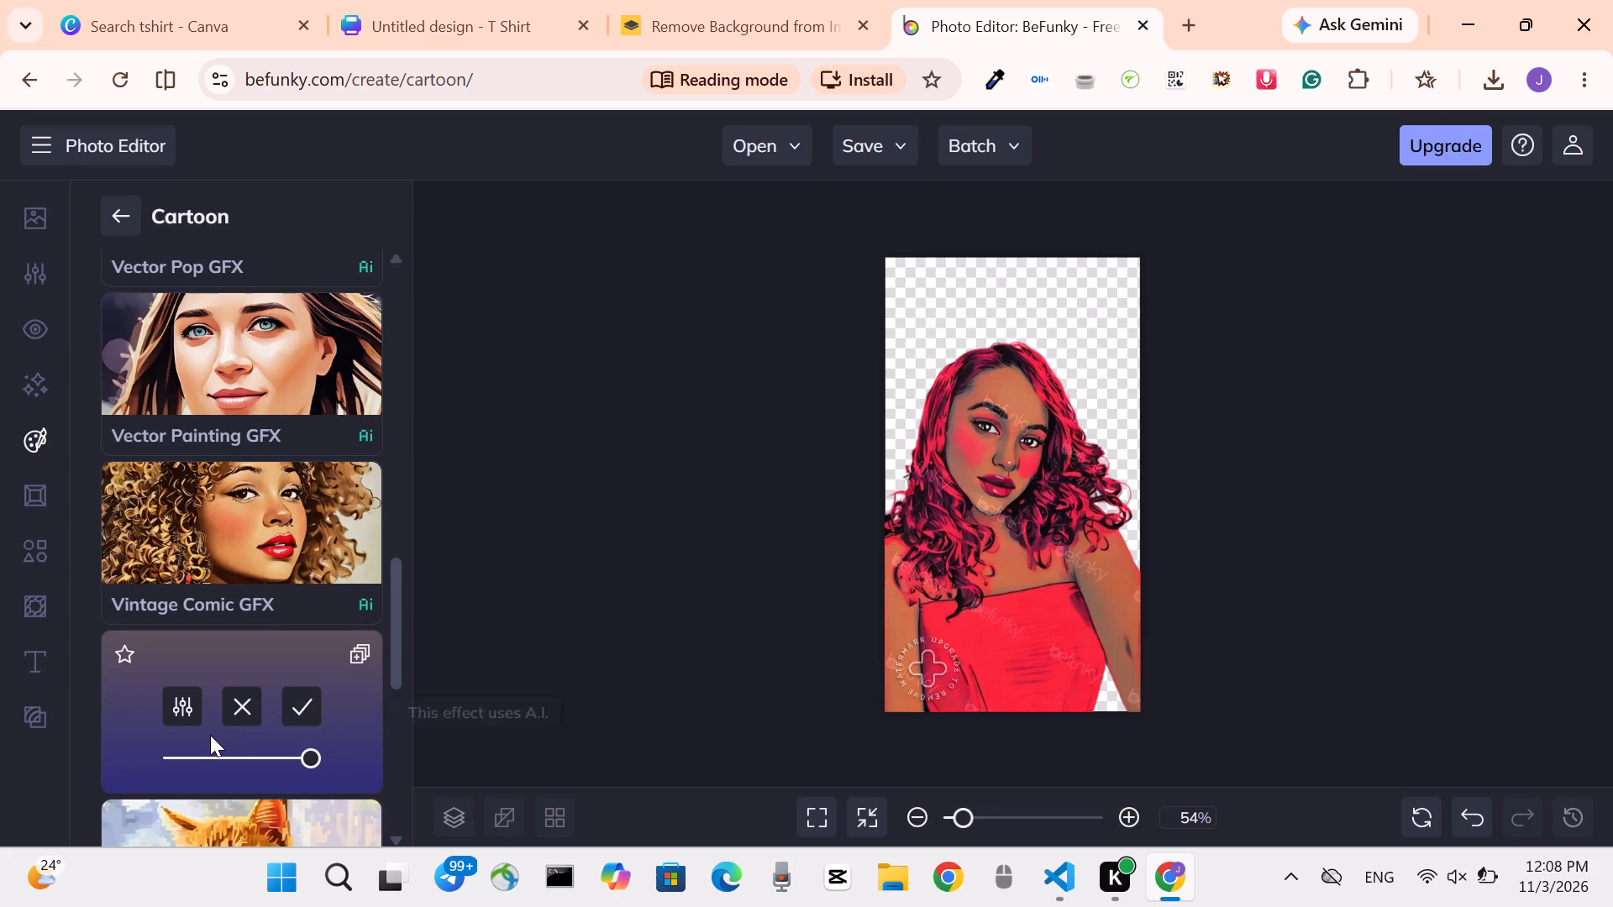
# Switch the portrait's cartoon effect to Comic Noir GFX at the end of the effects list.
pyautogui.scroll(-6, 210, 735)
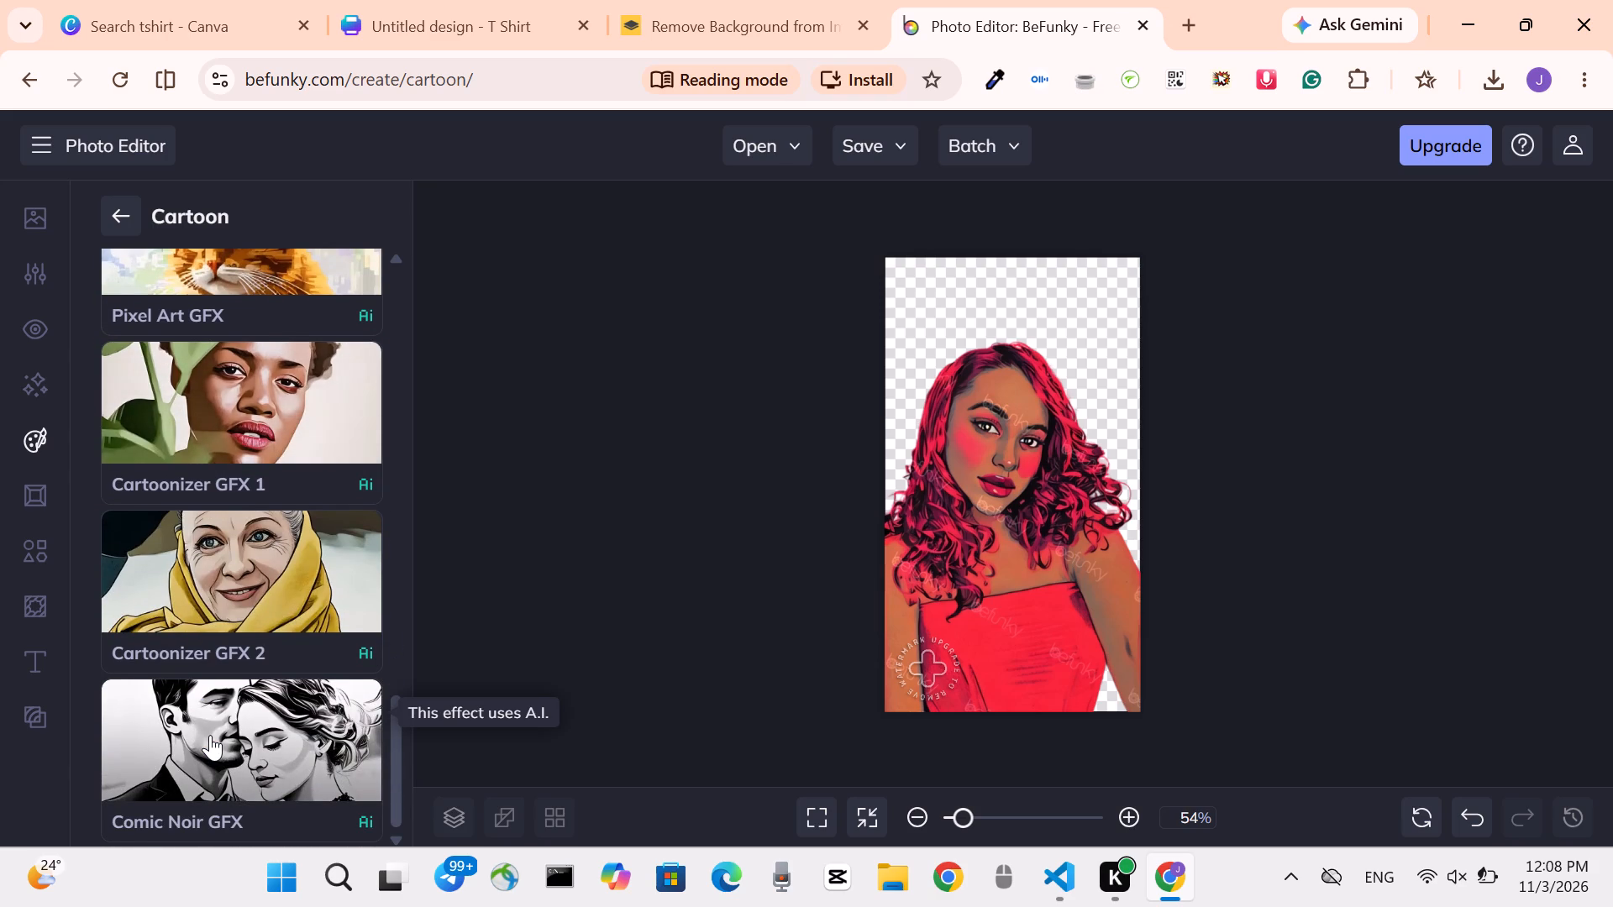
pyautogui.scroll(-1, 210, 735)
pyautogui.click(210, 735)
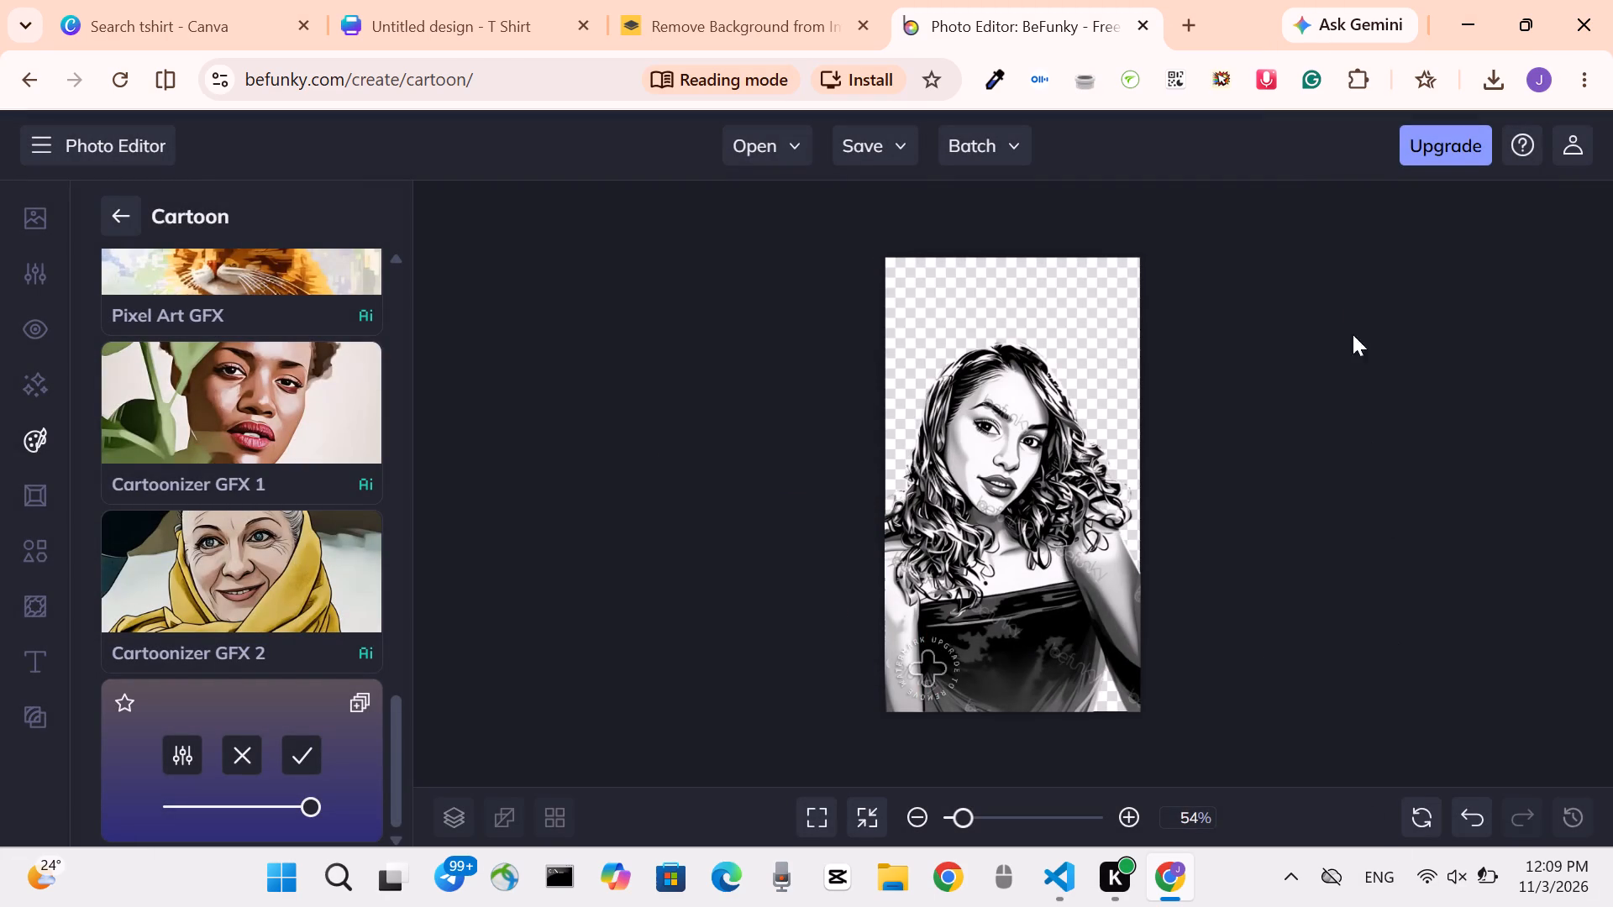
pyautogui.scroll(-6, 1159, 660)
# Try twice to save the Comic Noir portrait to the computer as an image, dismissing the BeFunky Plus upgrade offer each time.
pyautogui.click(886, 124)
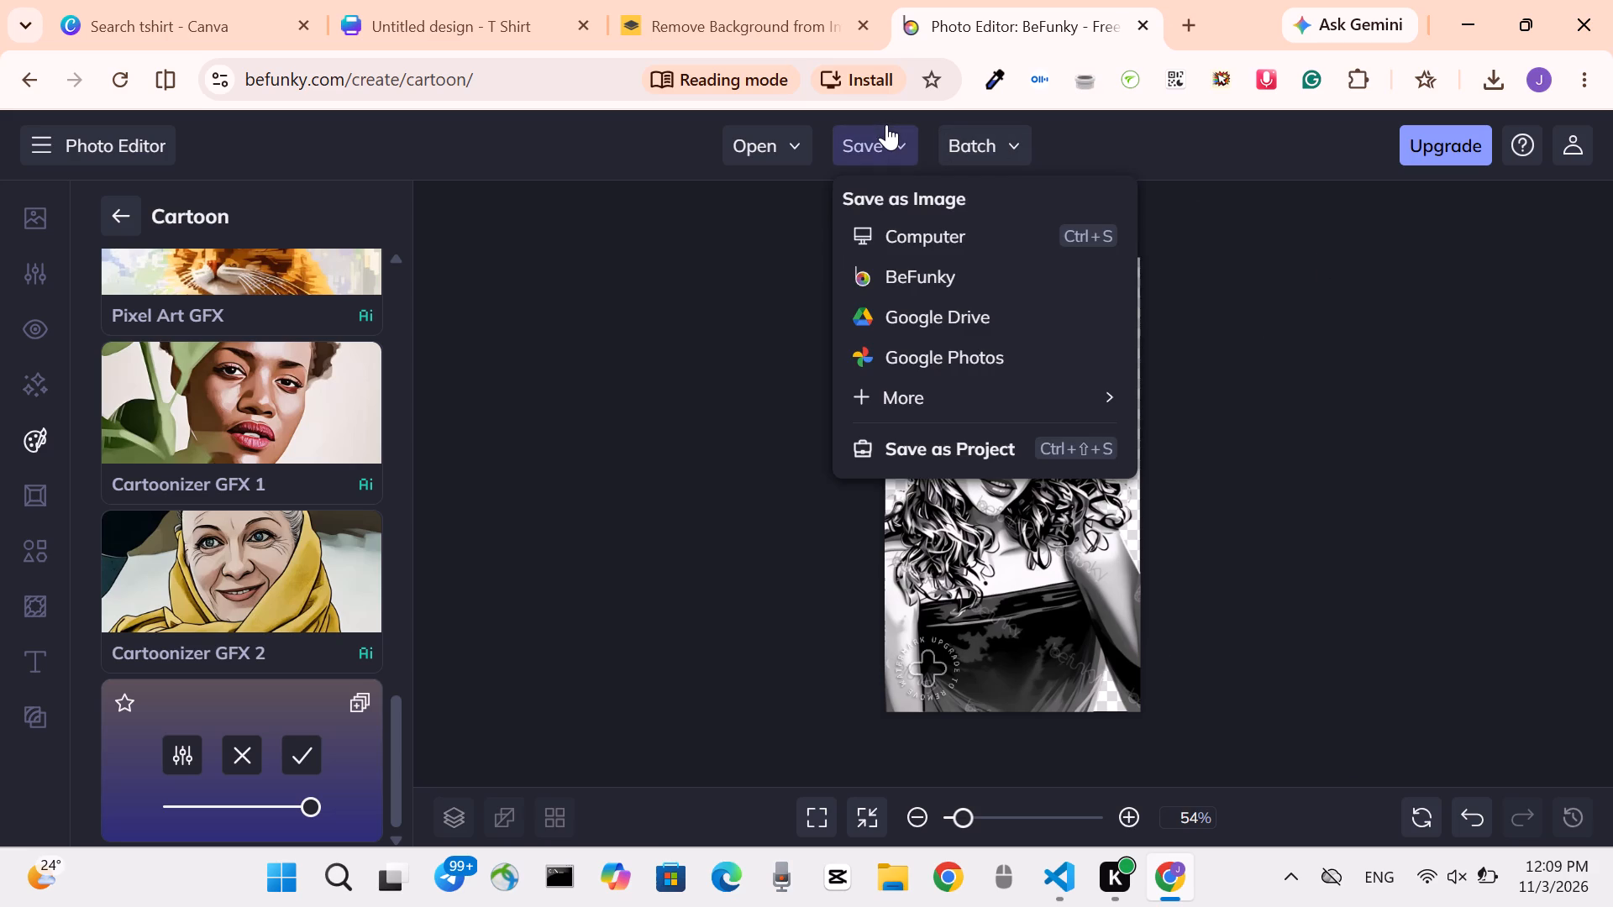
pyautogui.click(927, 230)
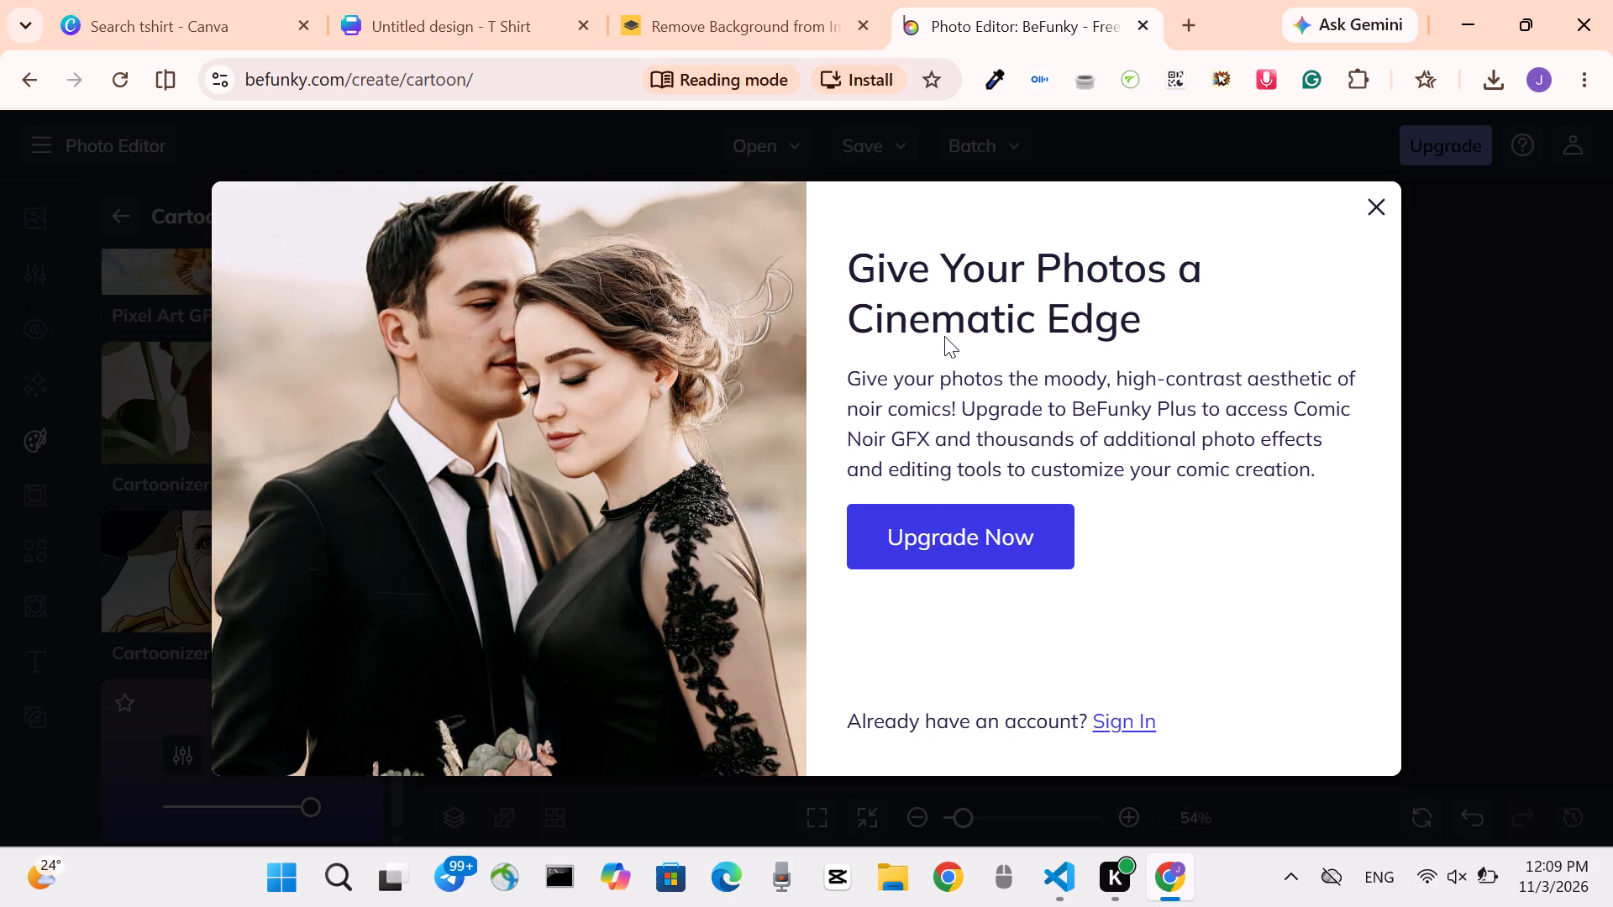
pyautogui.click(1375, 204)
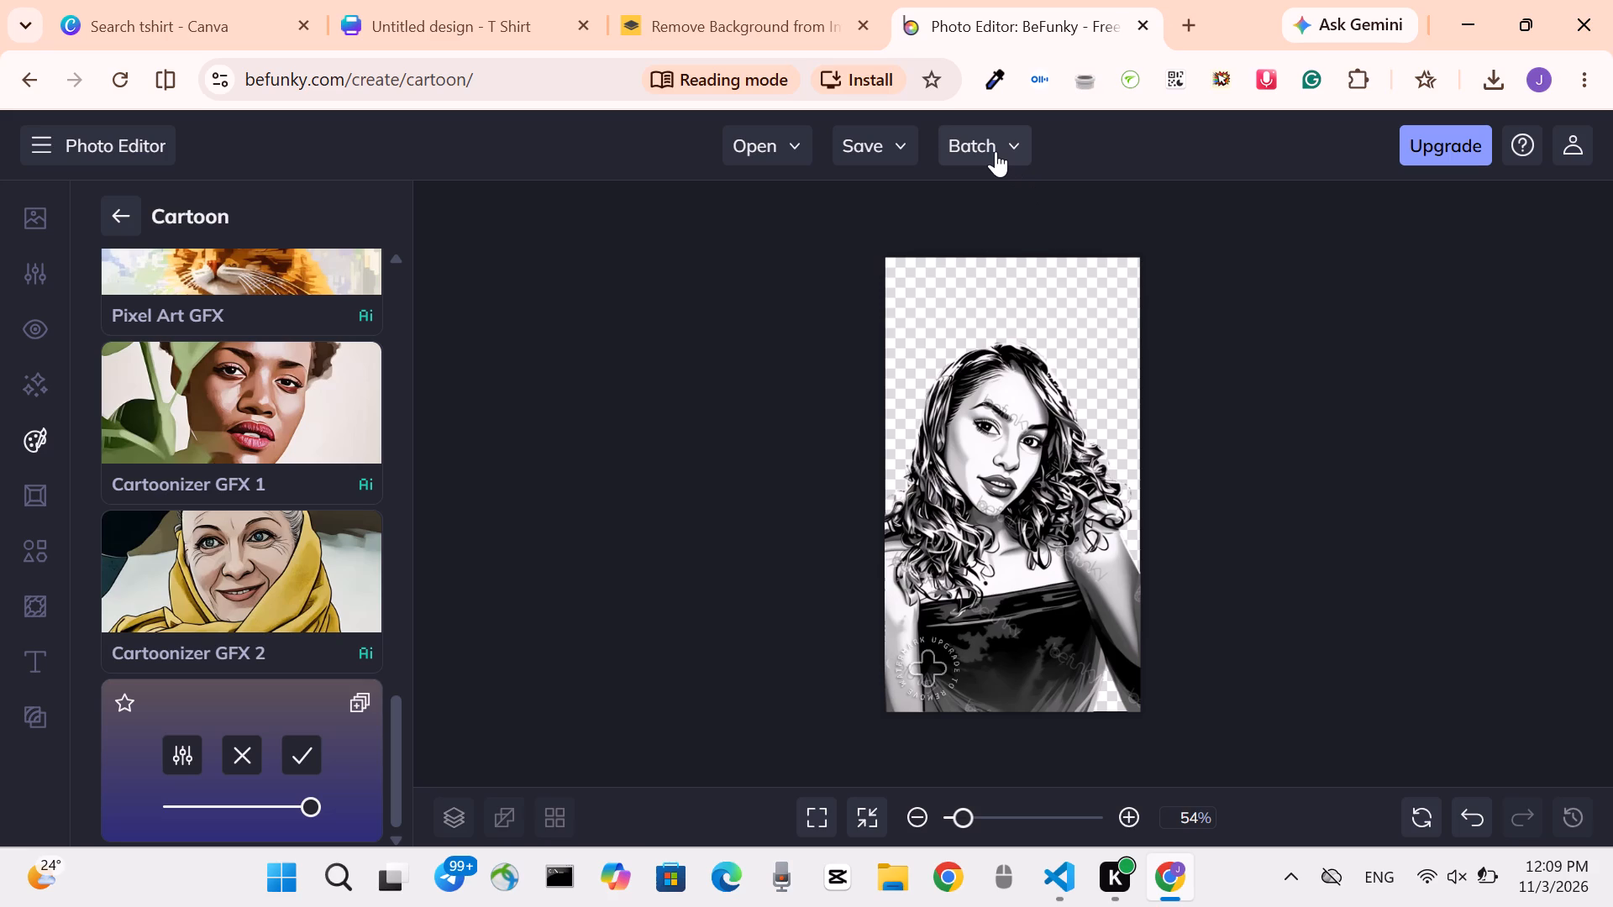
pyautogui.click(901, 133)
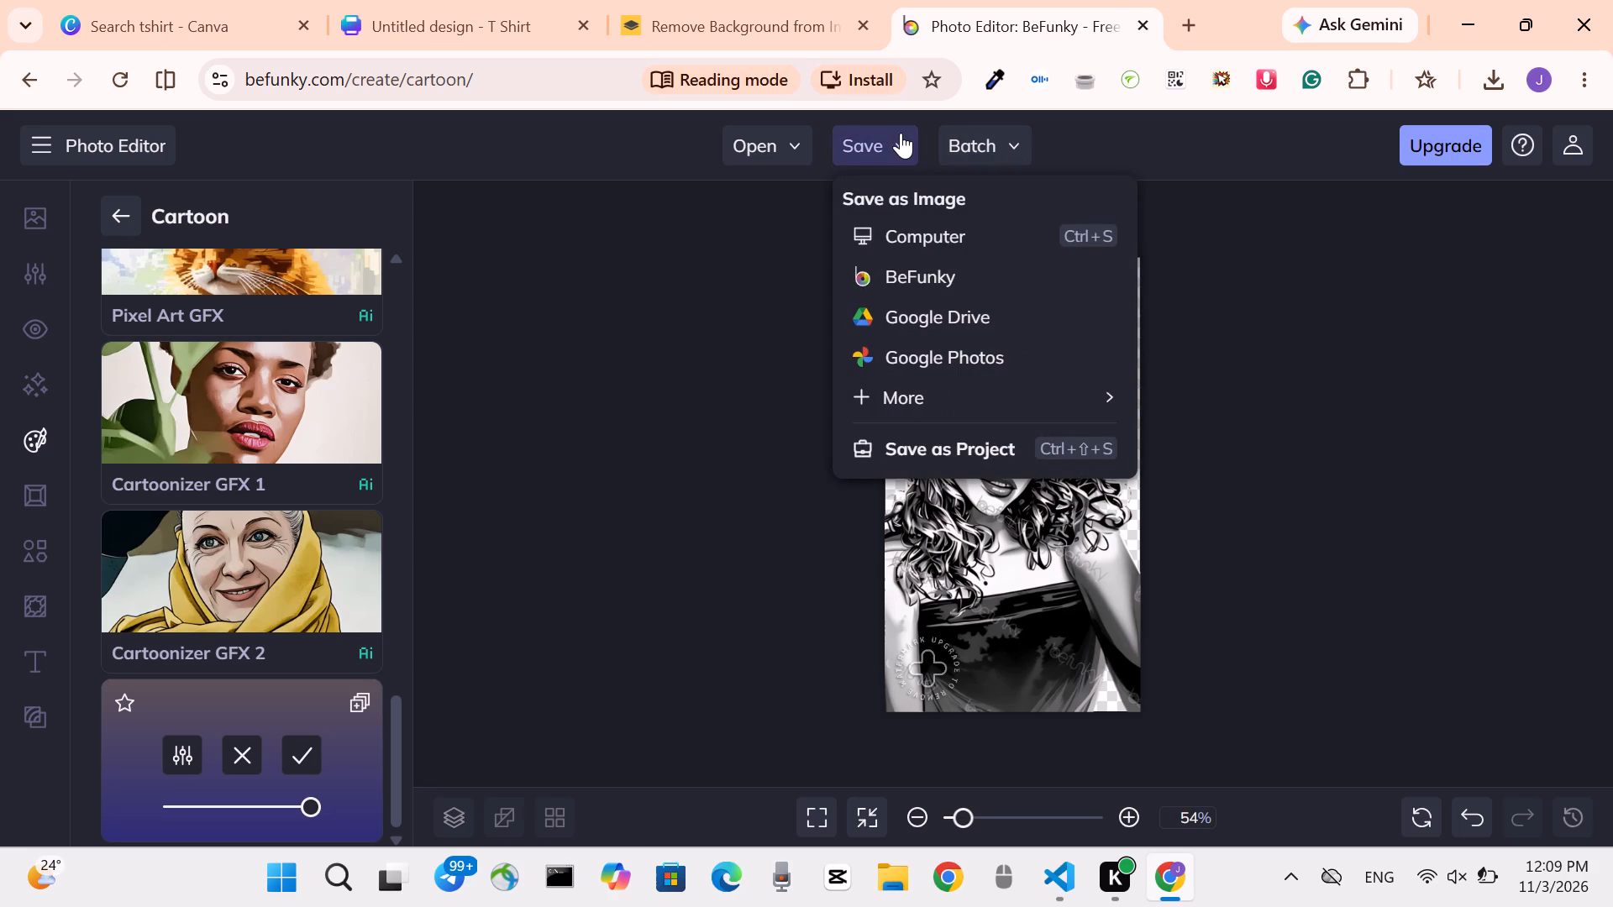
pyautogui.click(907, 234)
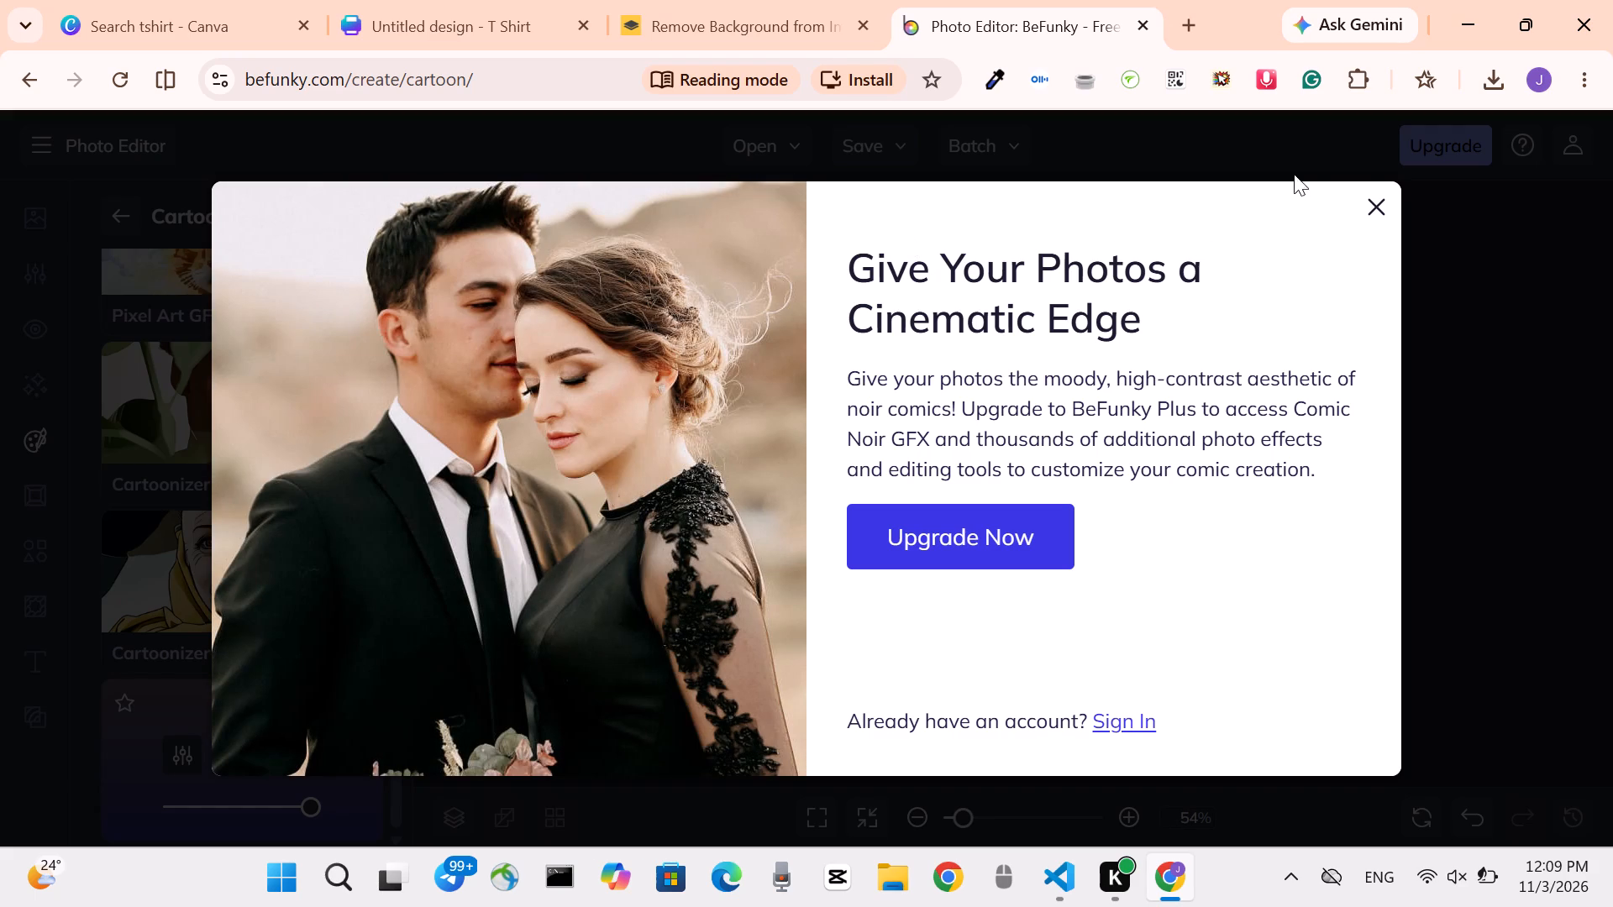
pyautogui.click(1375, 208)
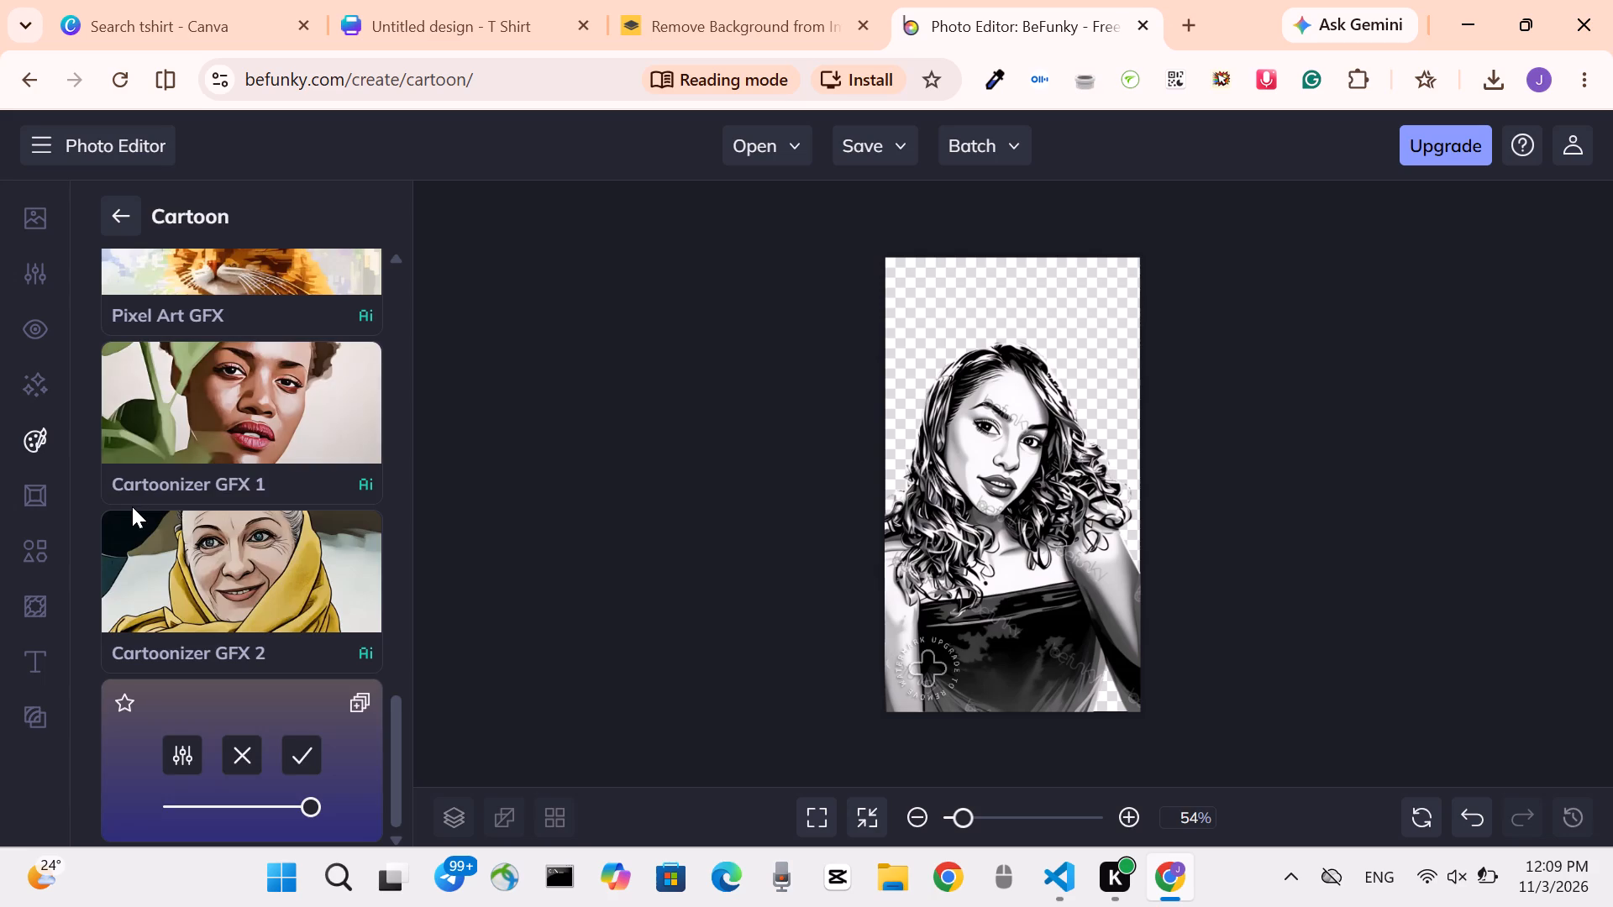
# Look through the Cartoon effects list again for another option, and close BeFunky to return to the Canva T-shirt design.
pyautogui.scroll(11, 132, 506)
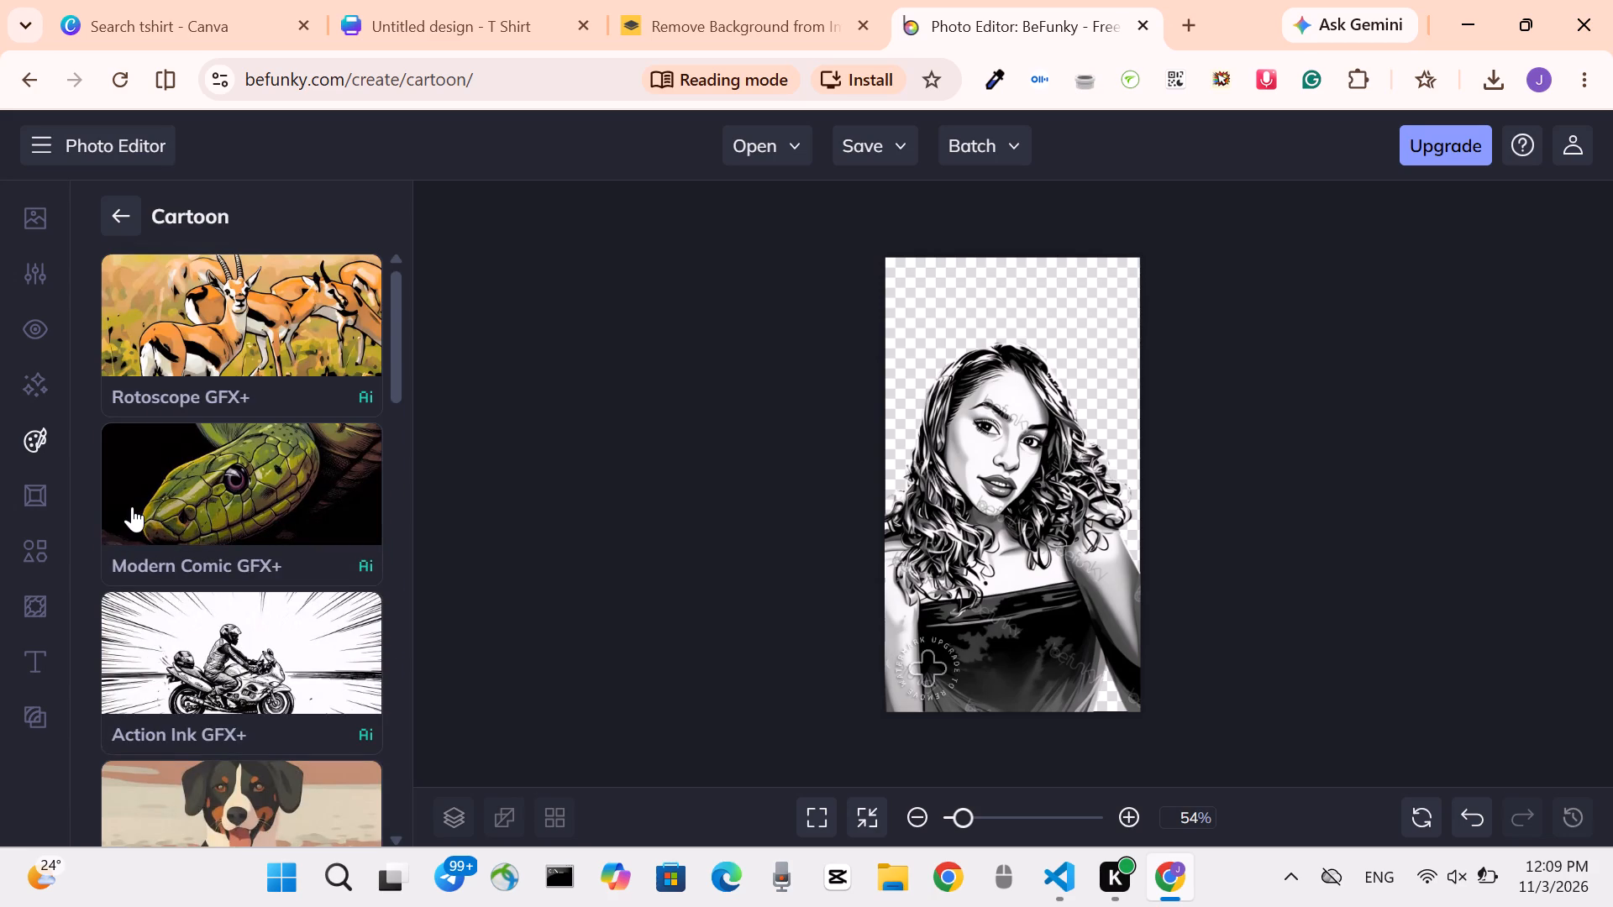
pyautogui.scroll(-15, 251, 343)
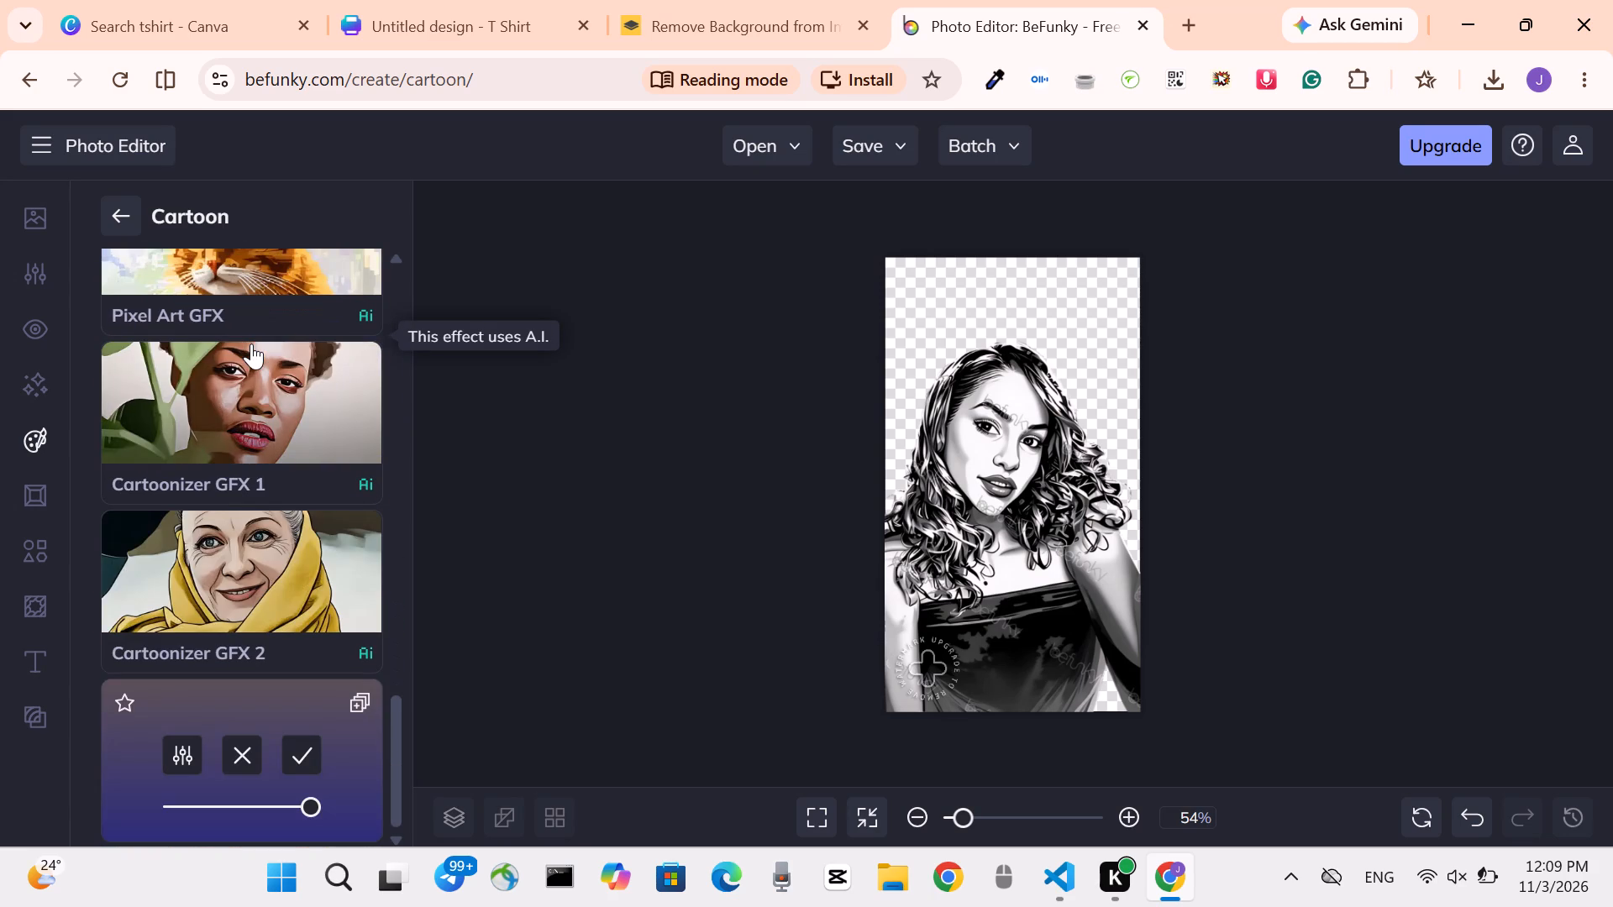
pyautogui.scroll(-2, 251, 343)
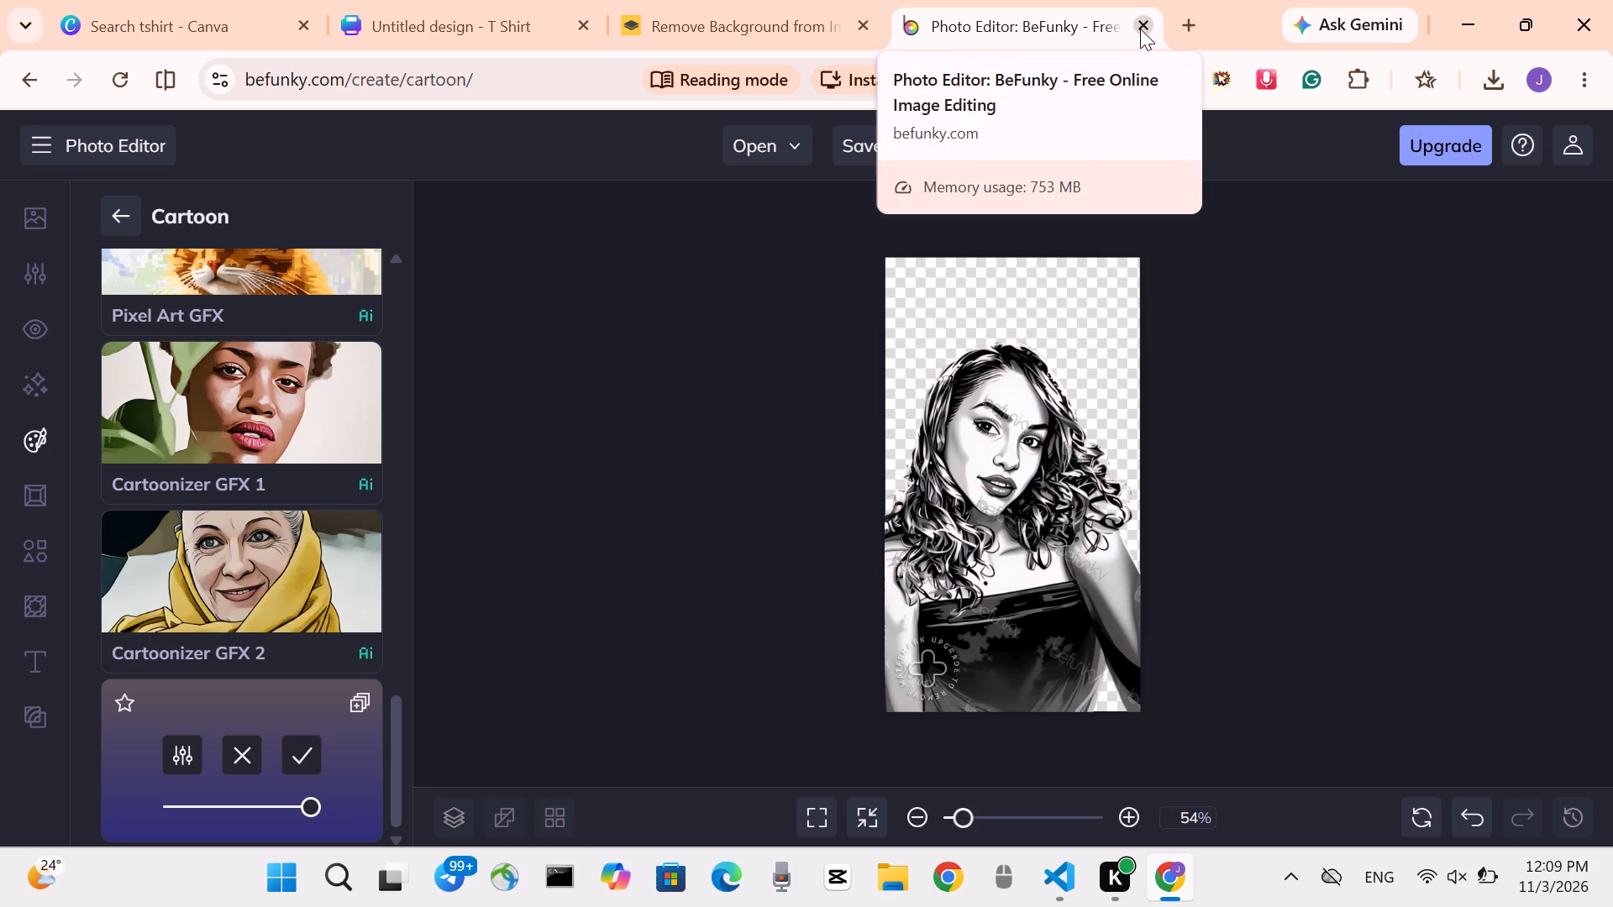
pyautogui.click(1140, 29)
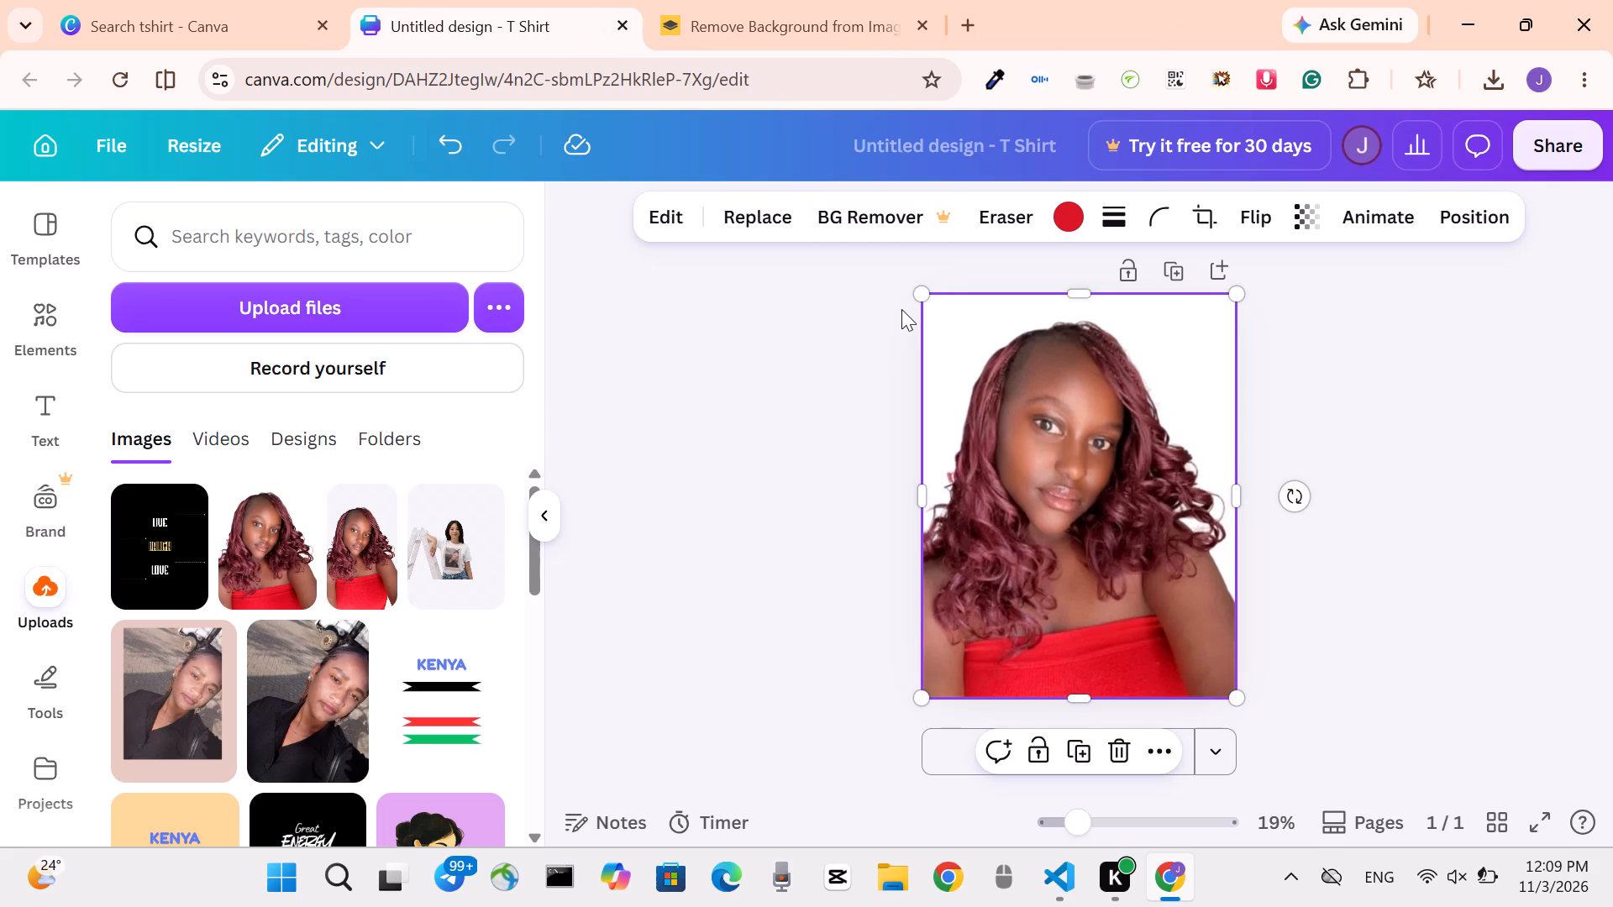
pyautogui.click(830, 4)
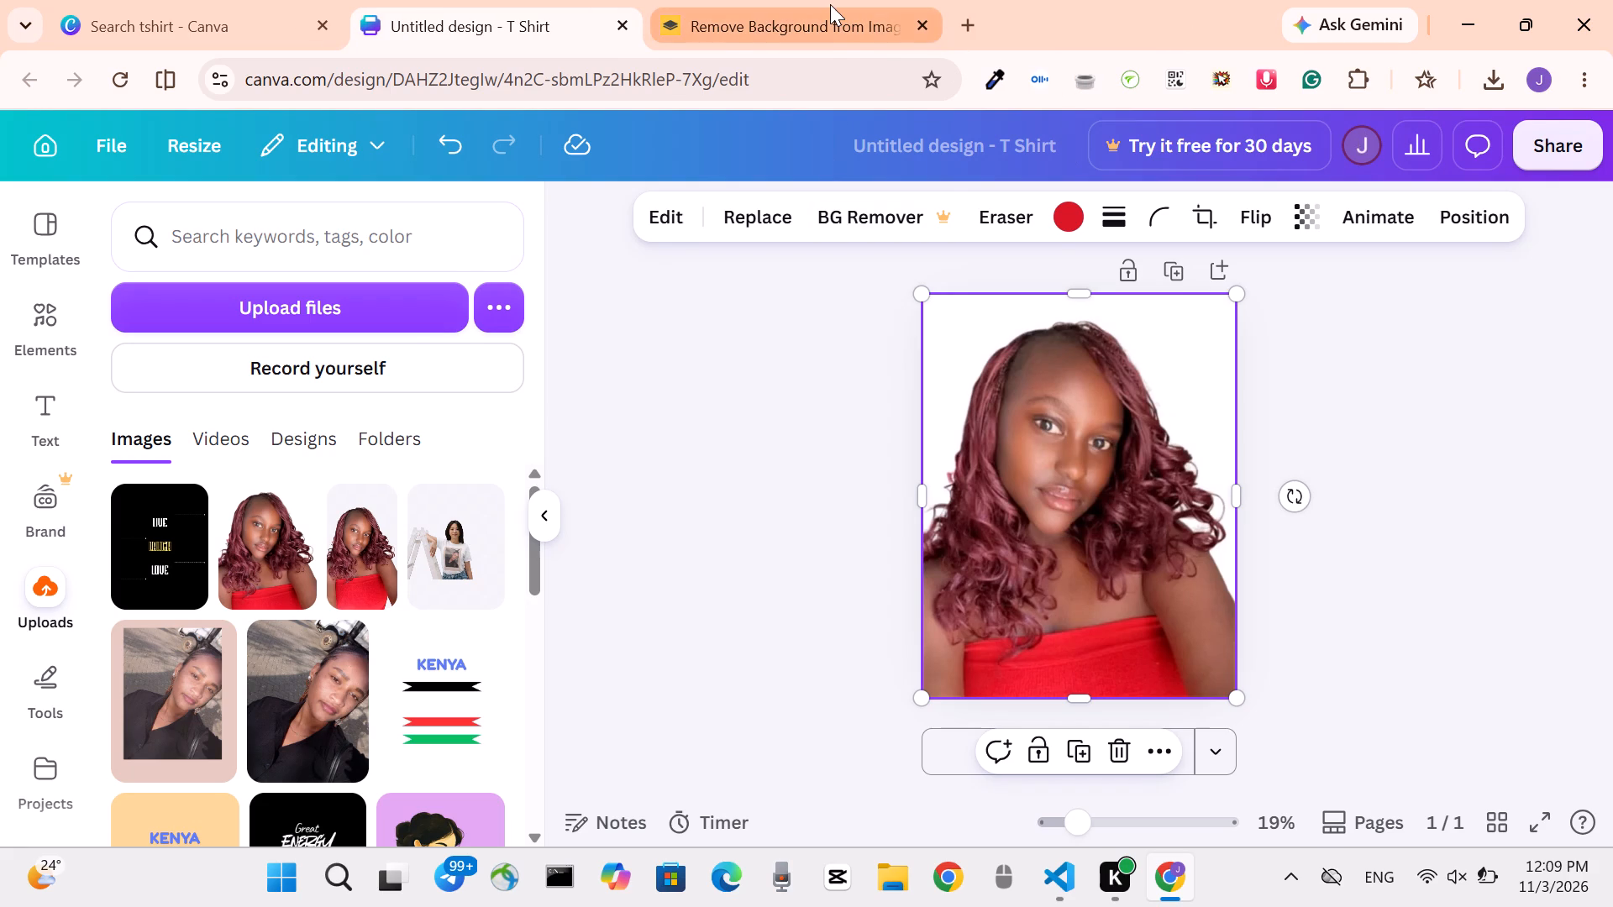
pyautogui.click(451, 0)
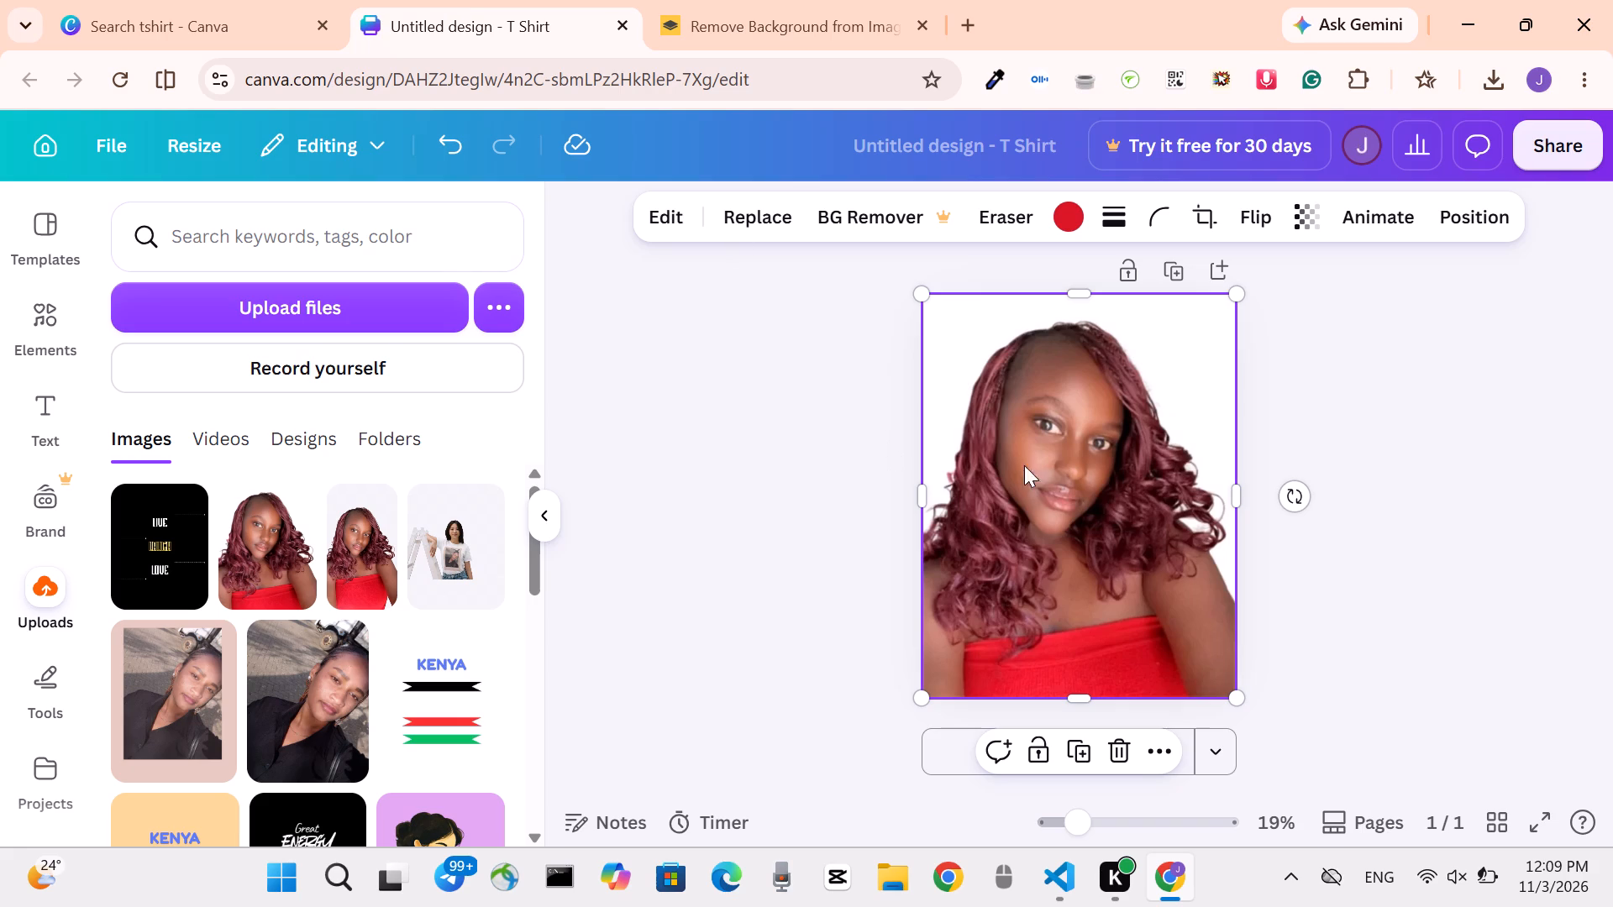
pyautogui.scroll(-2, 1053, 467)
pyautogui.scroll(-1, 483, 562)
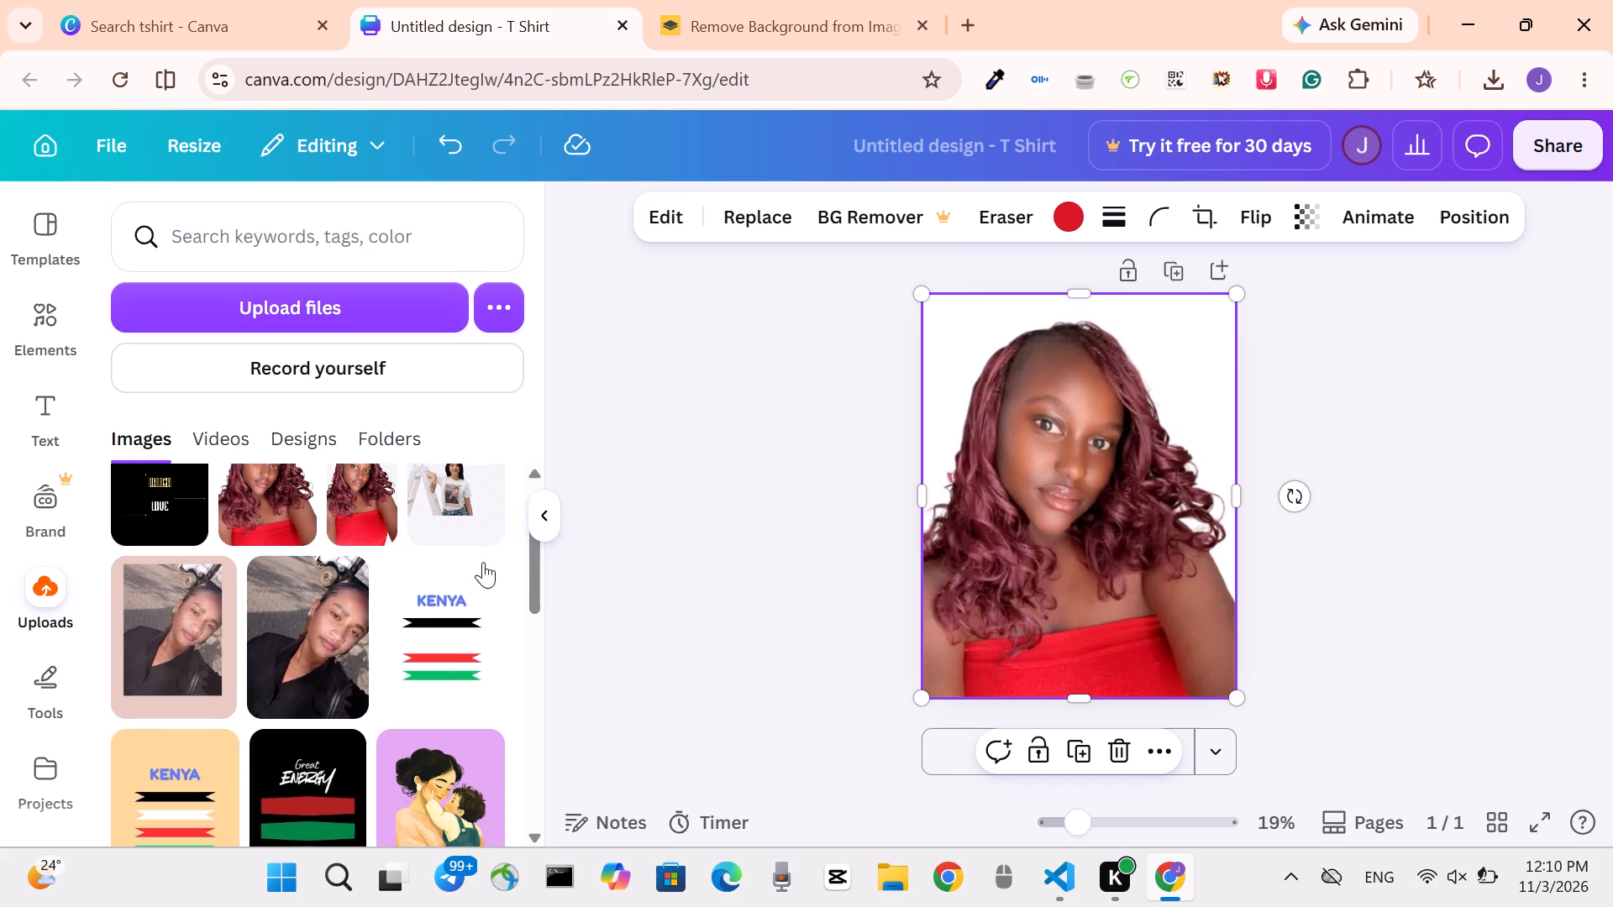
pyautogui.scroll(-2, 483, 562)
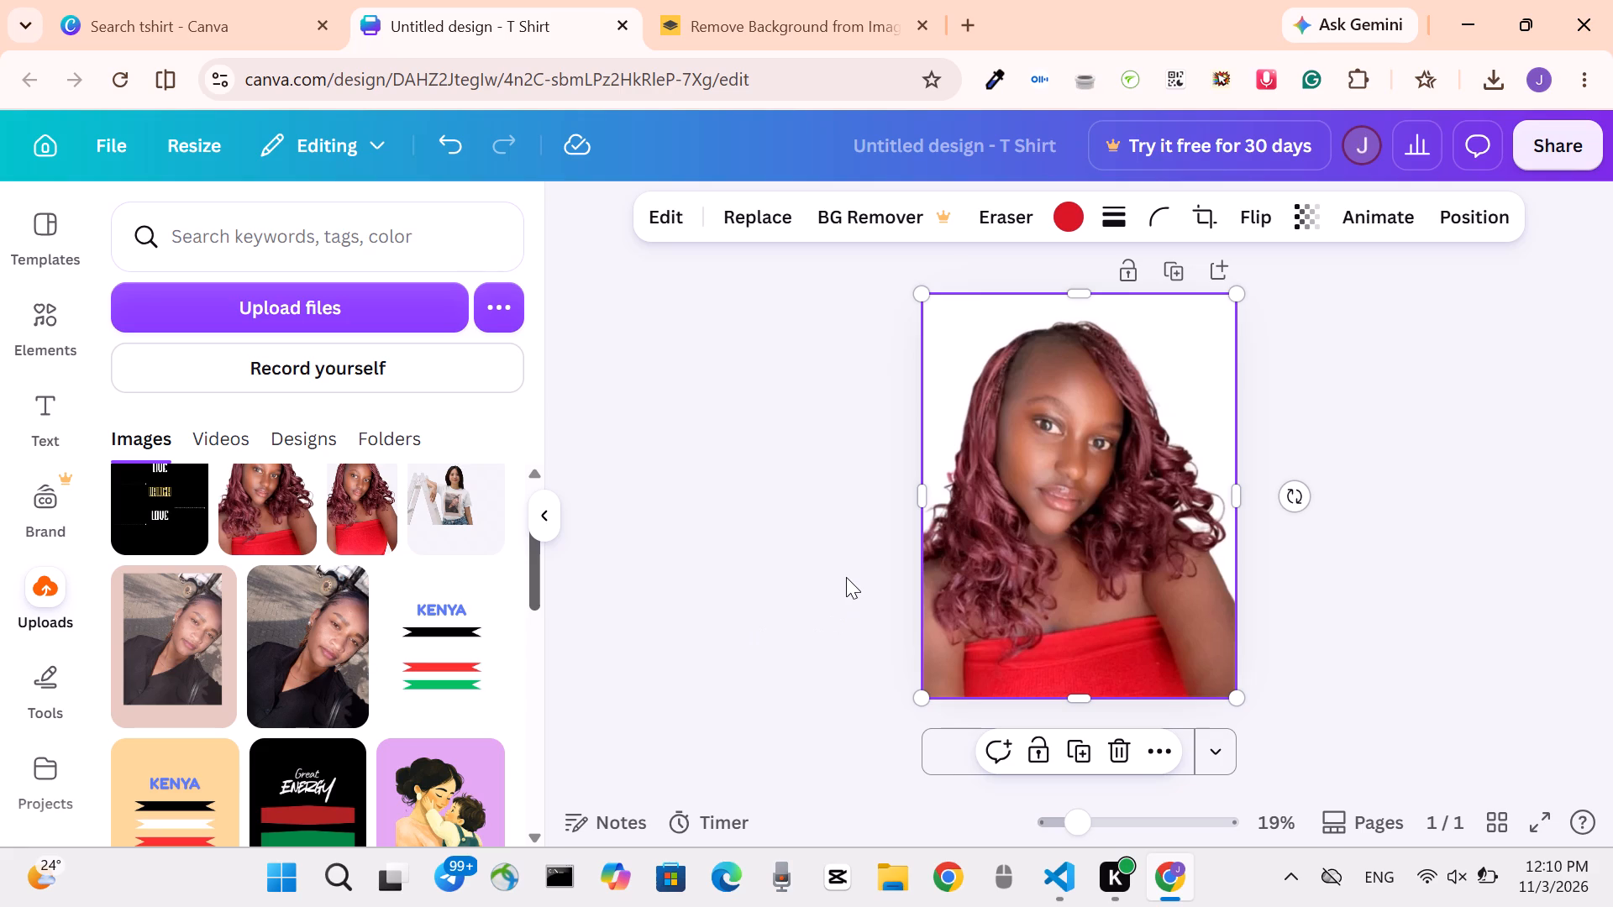
# Look through the portrait's image editing options, including the Tools, Style Match and Filters sections, and close them.
pyautogui.click(673, 223)
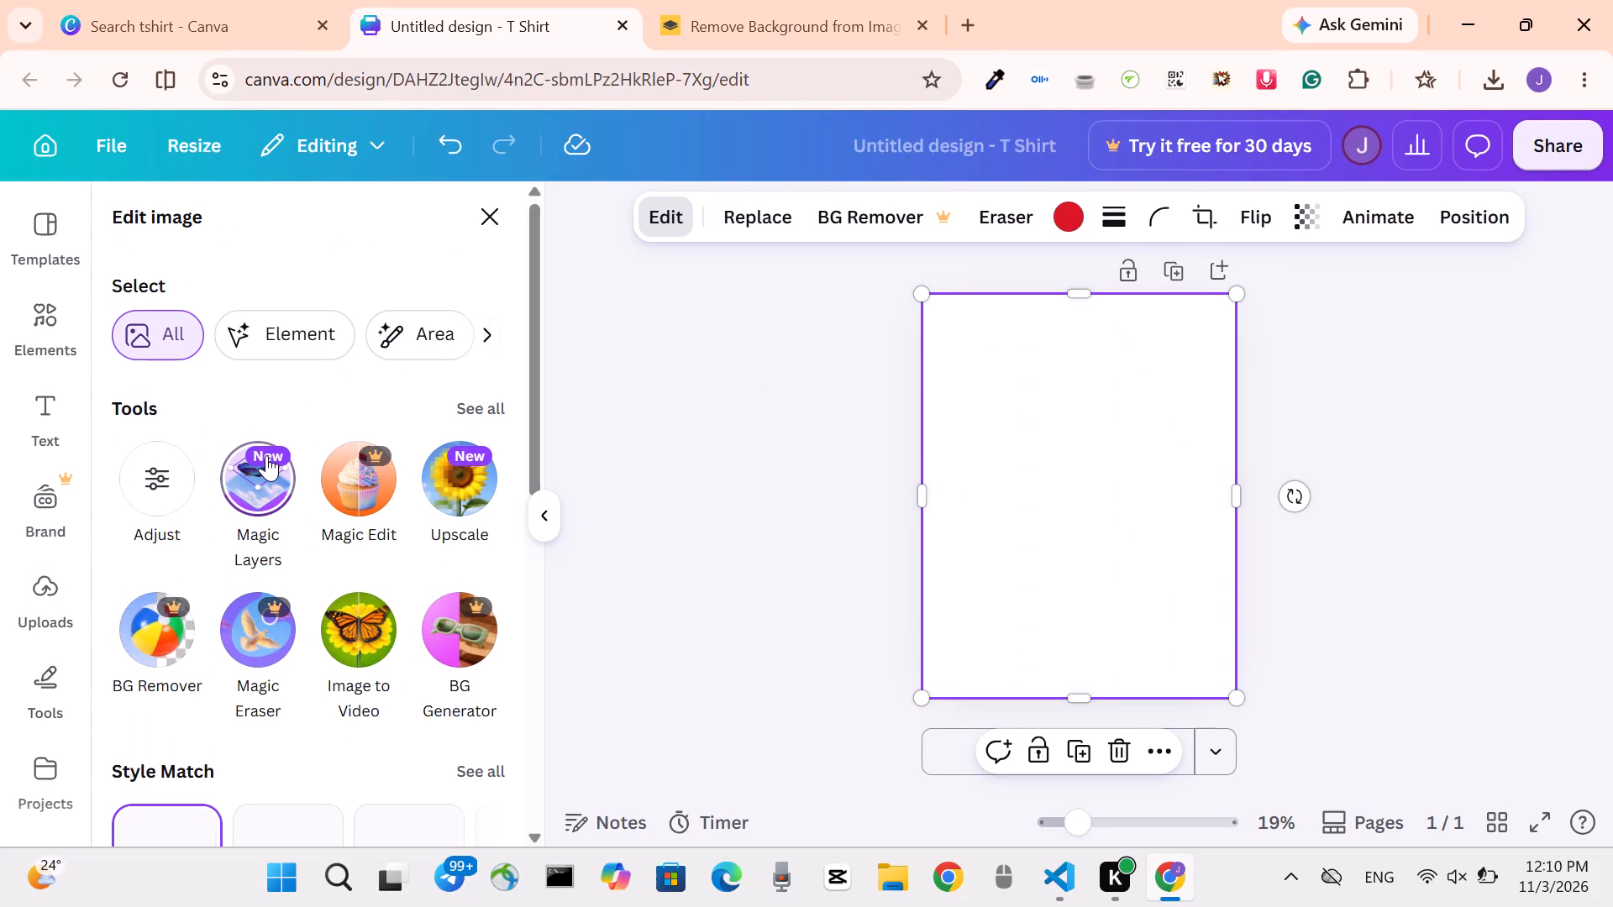
pyautogui.scroll(-1, 266, 455)
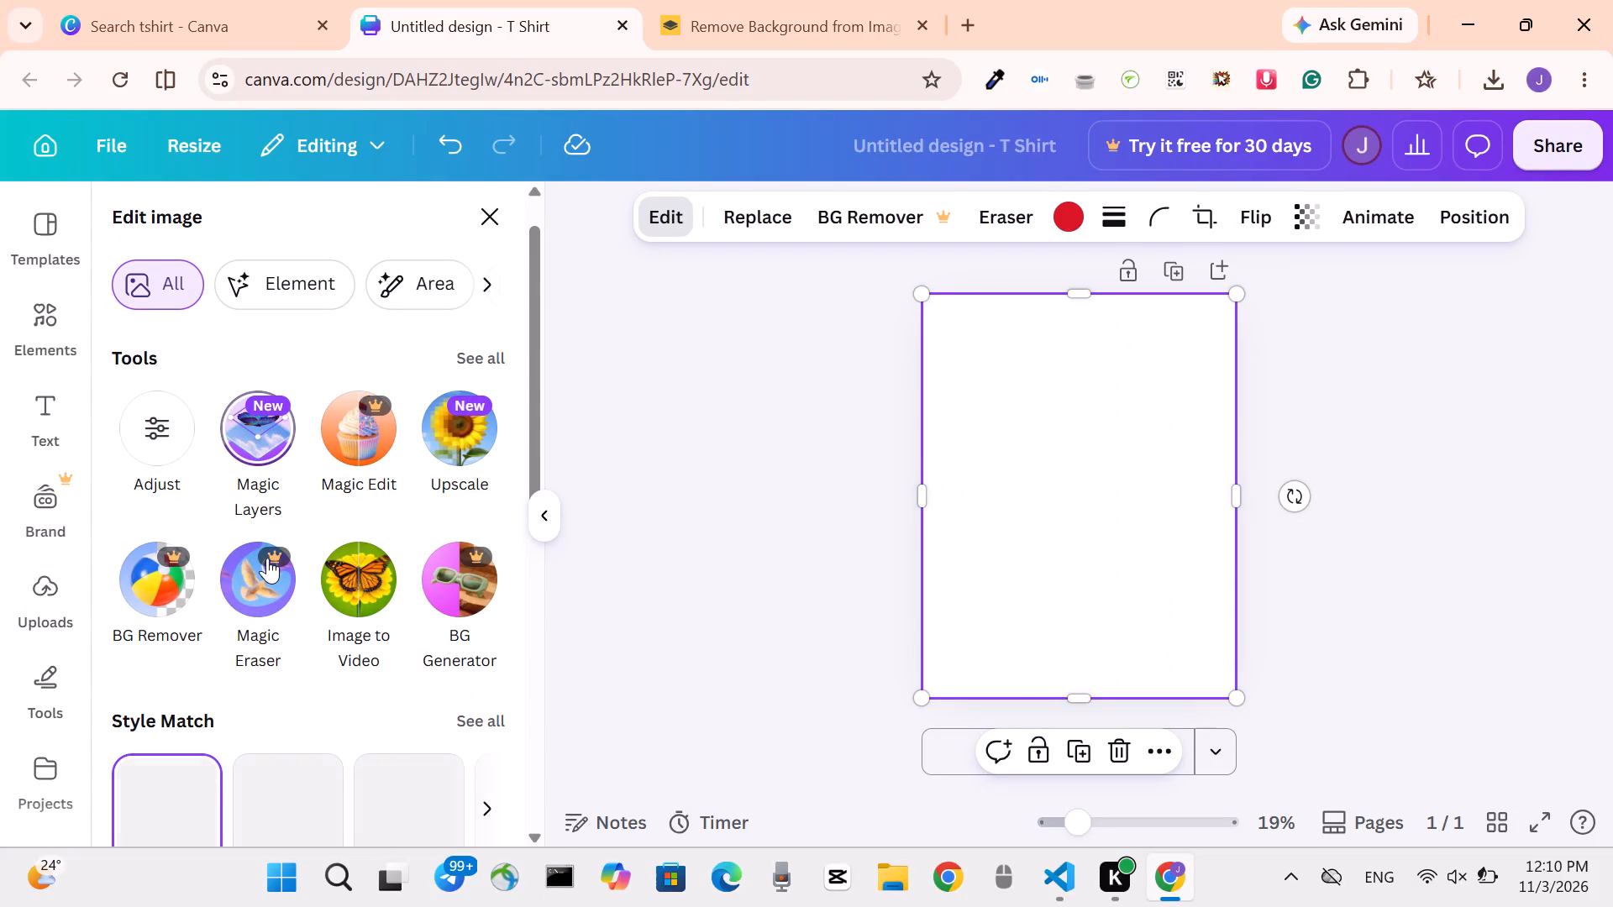
pyautogui.scroll(-5, 255, 558)
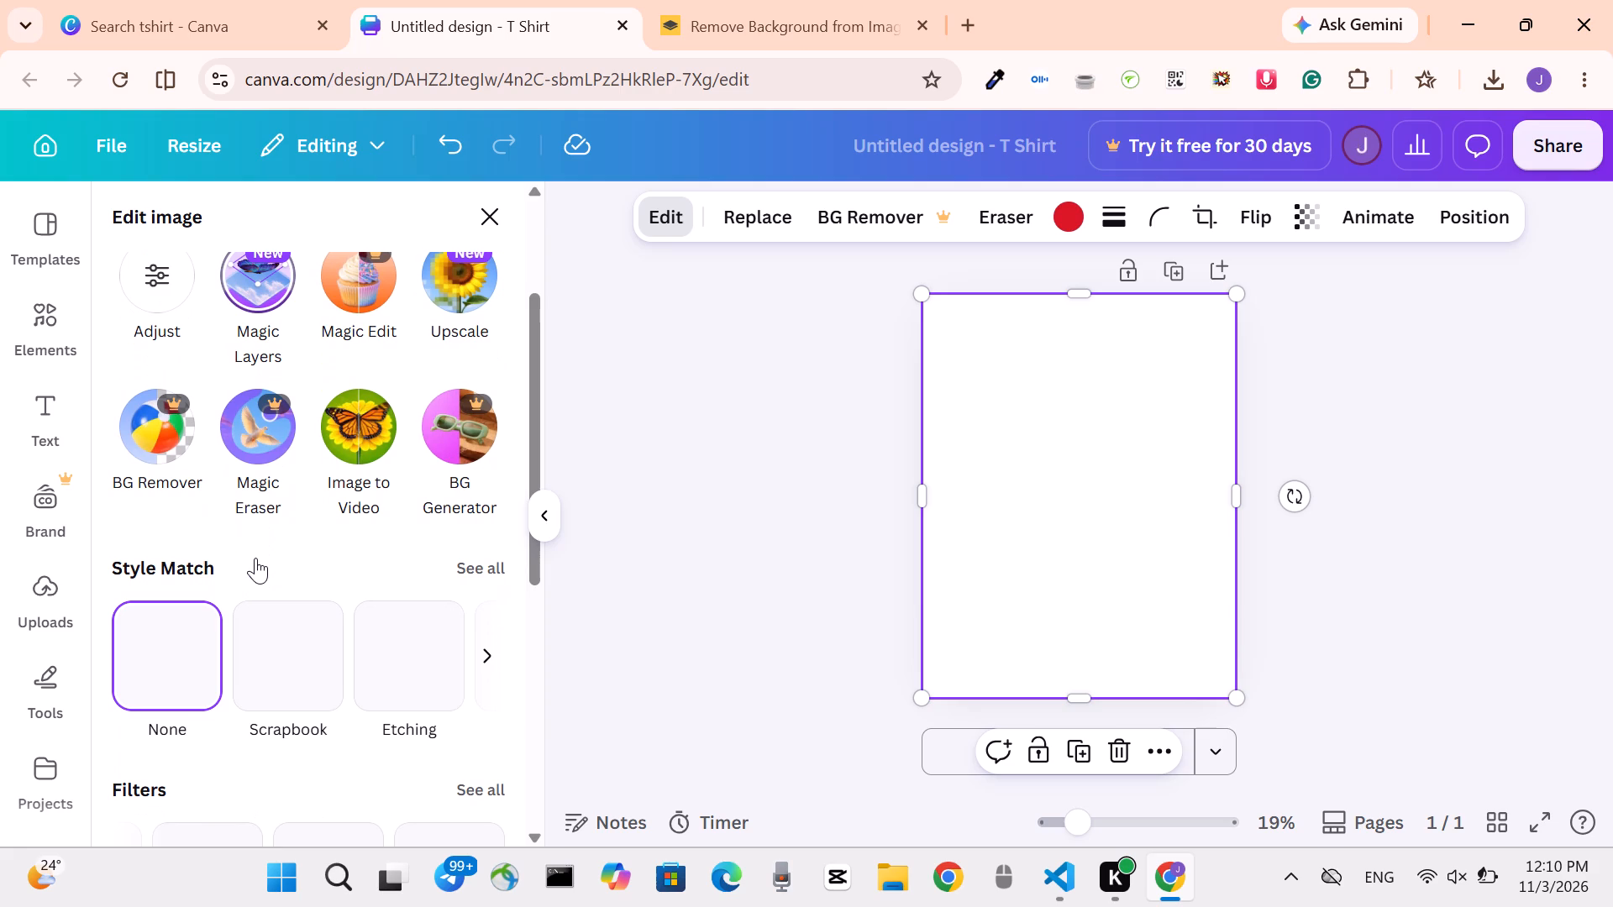
pyautogui.scroll(3, 255, 558)
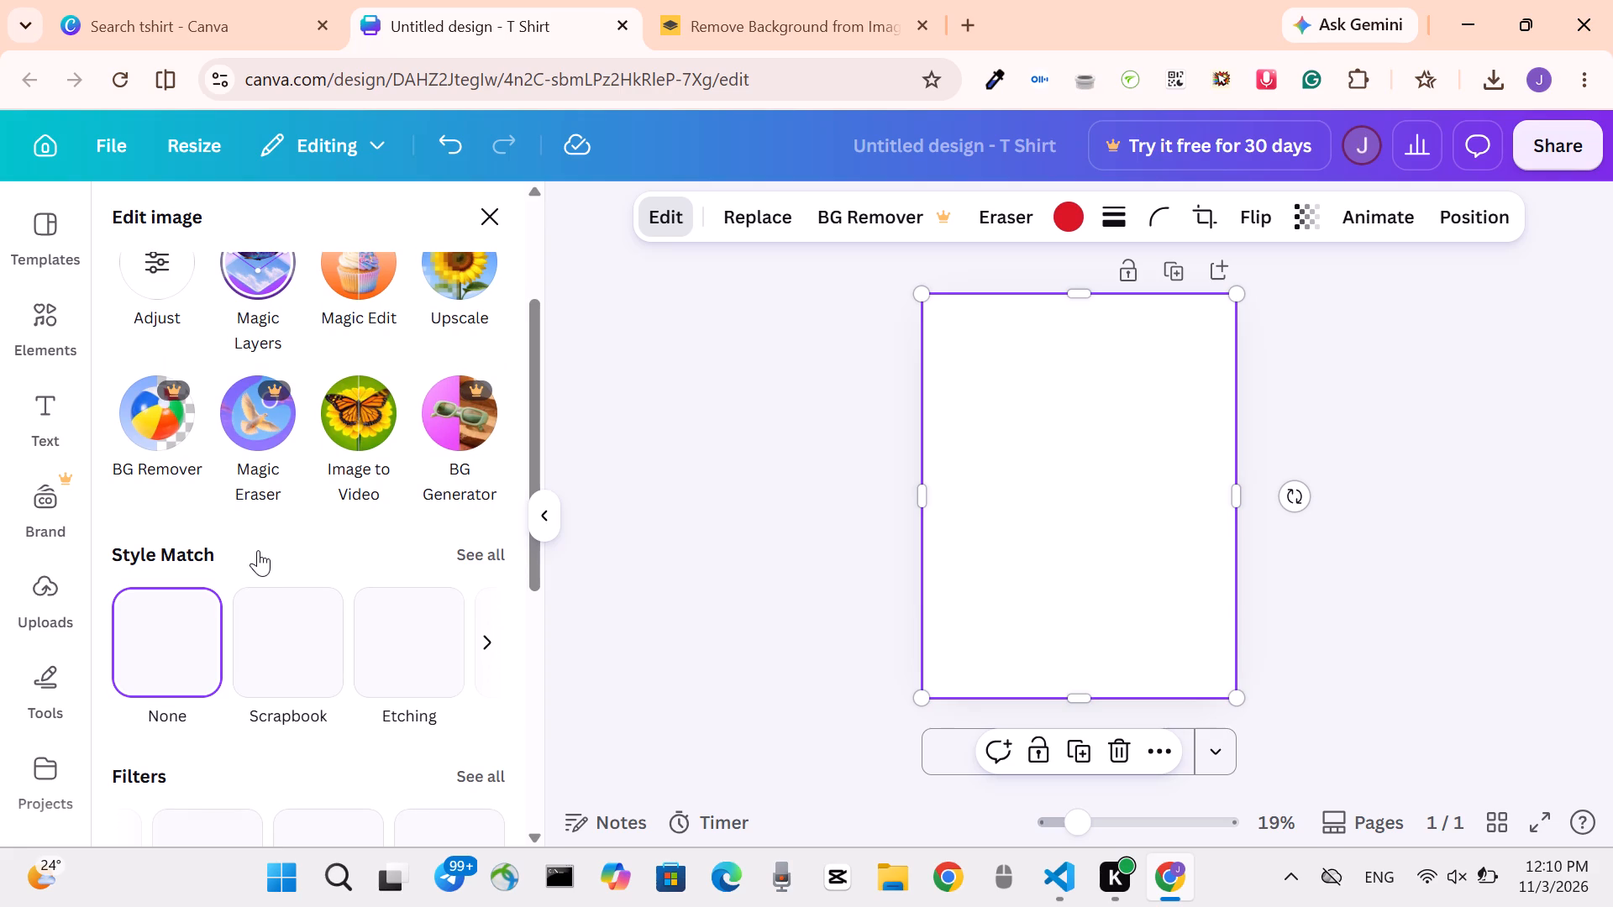
pyautogui.click(1084, 209)
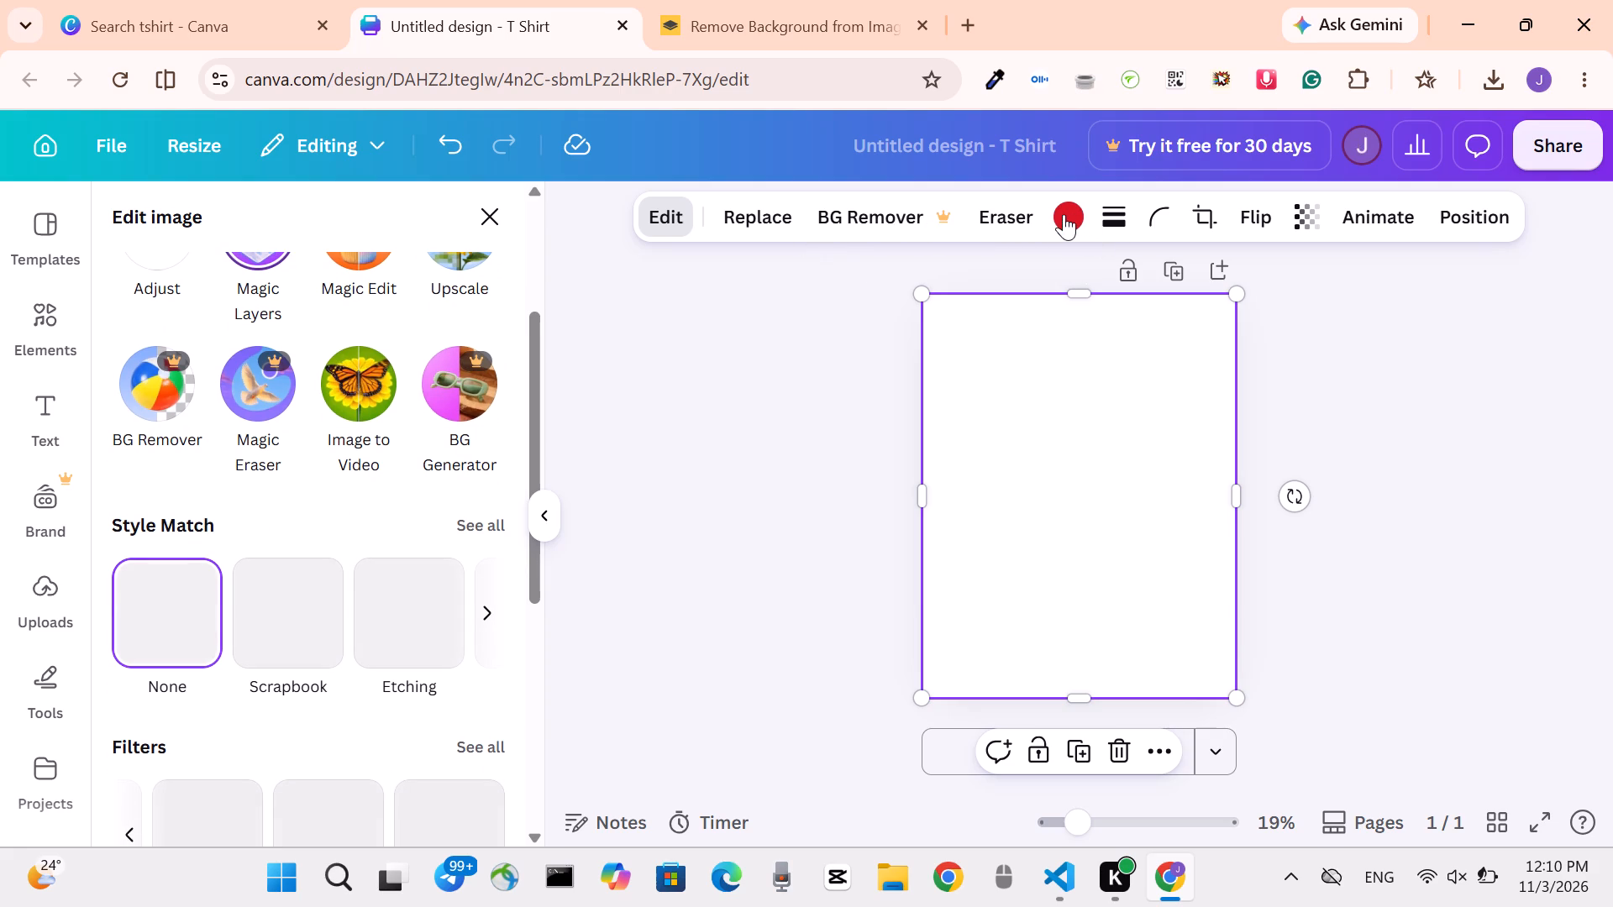
pyautogui.click(1064, 214)
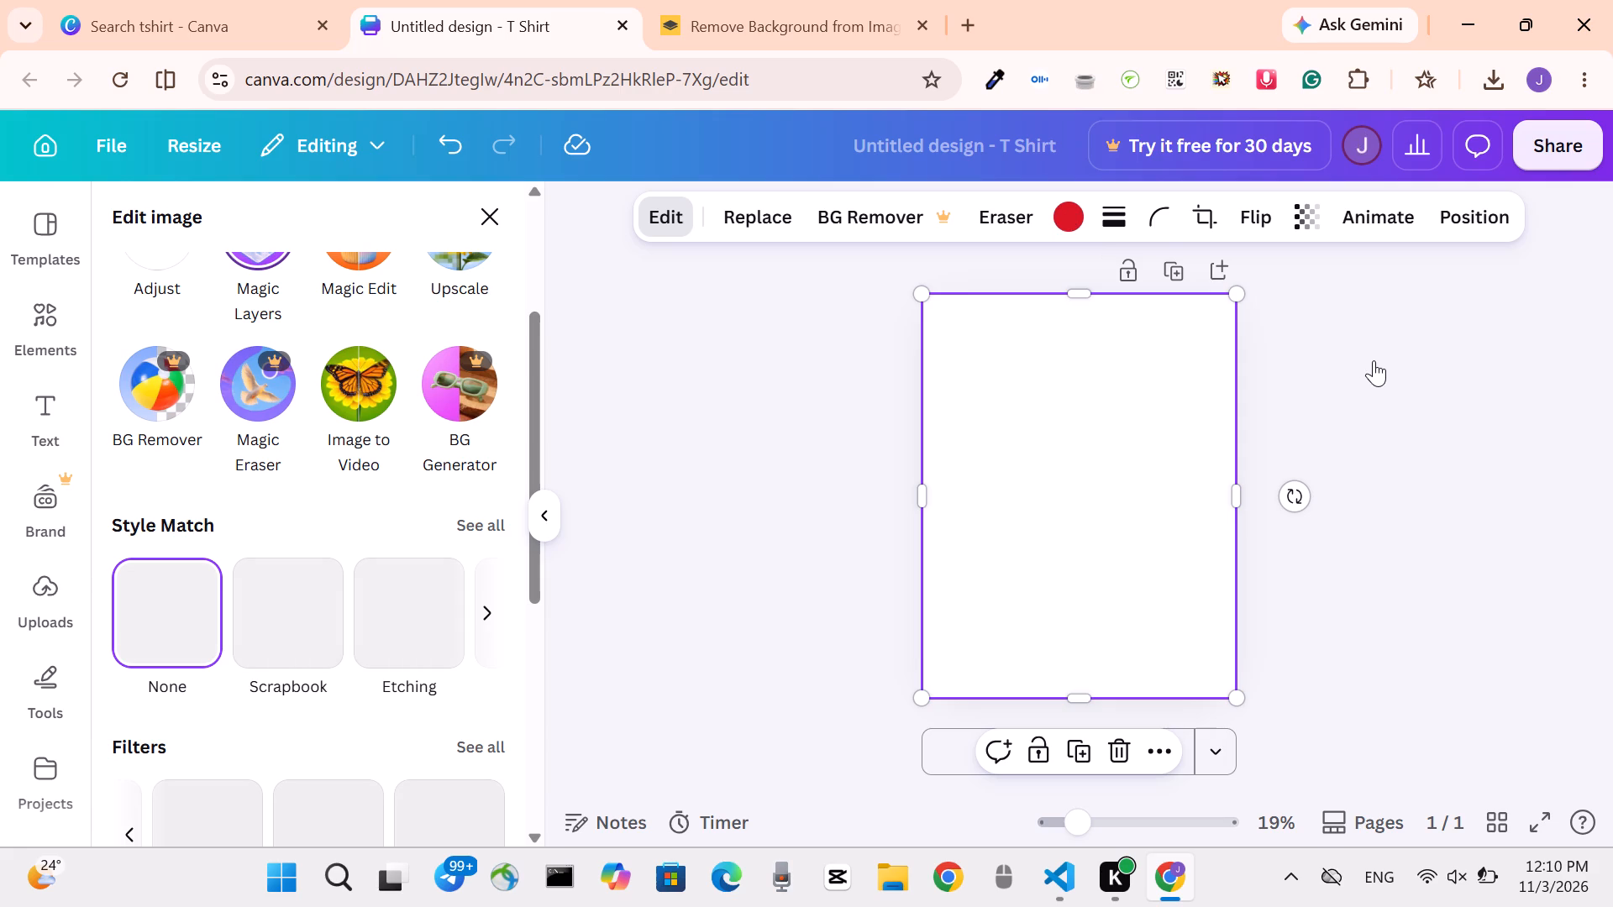
pyautogui.click(1374, 360)
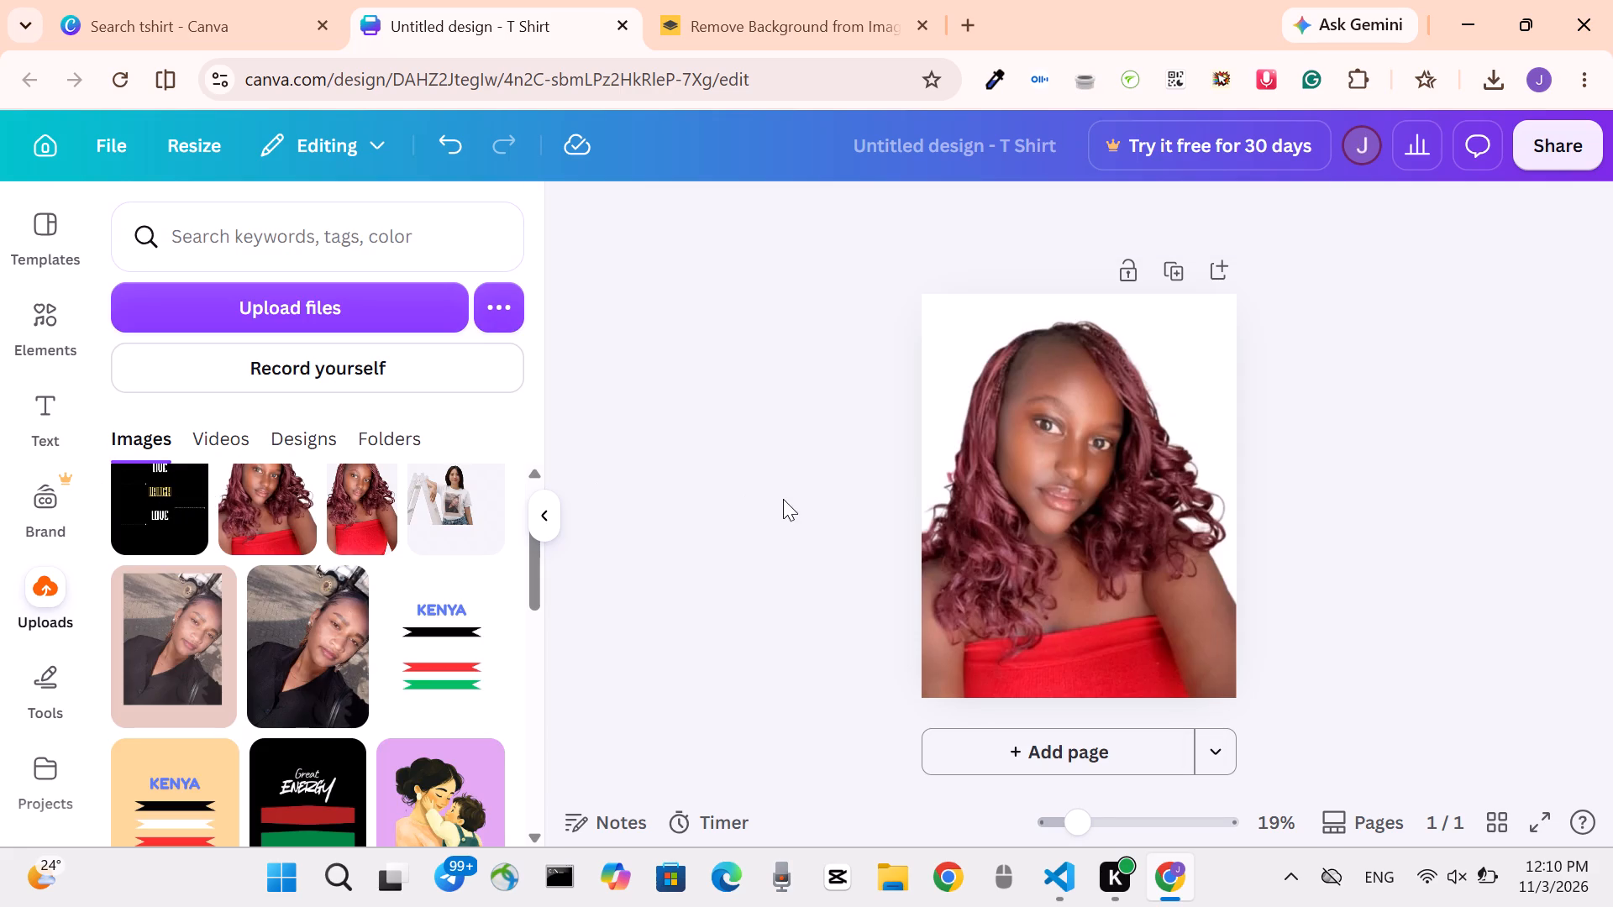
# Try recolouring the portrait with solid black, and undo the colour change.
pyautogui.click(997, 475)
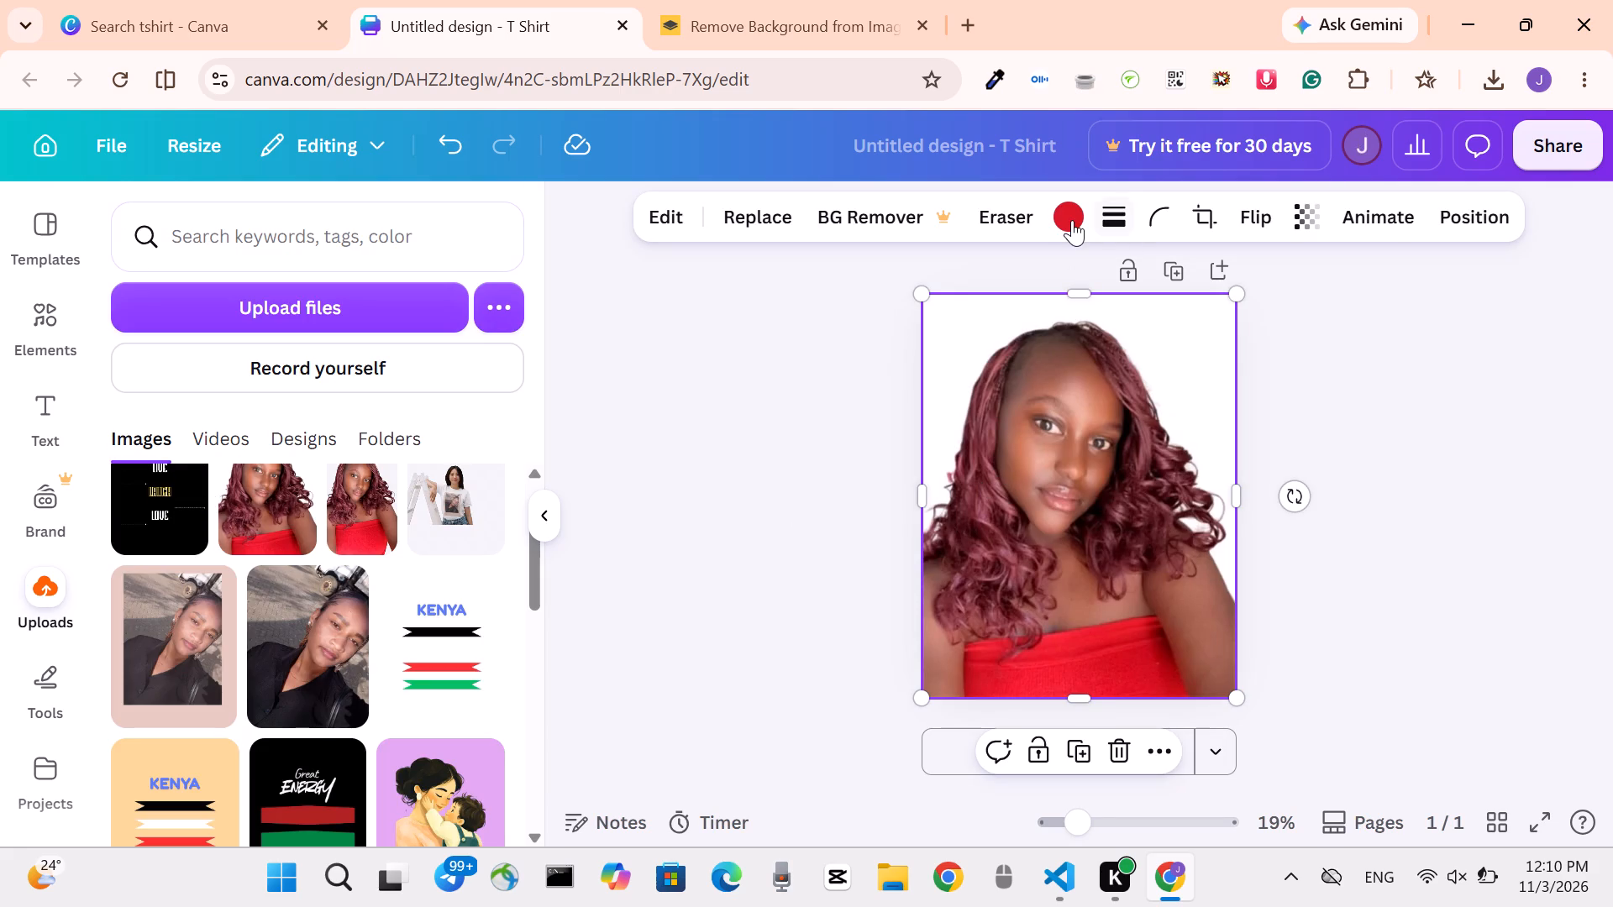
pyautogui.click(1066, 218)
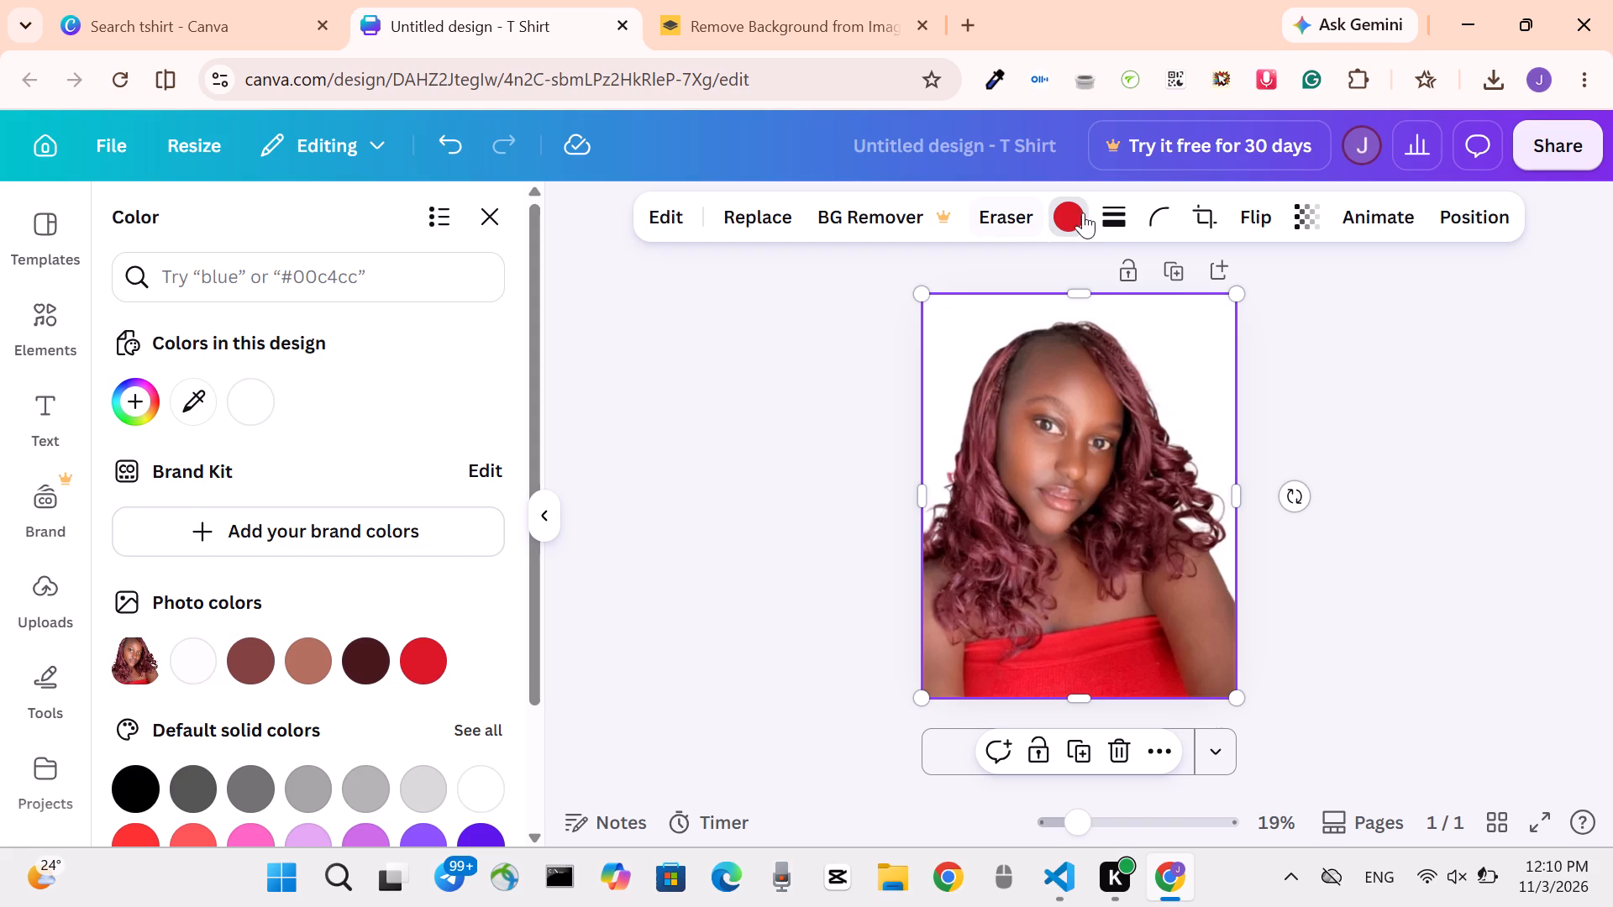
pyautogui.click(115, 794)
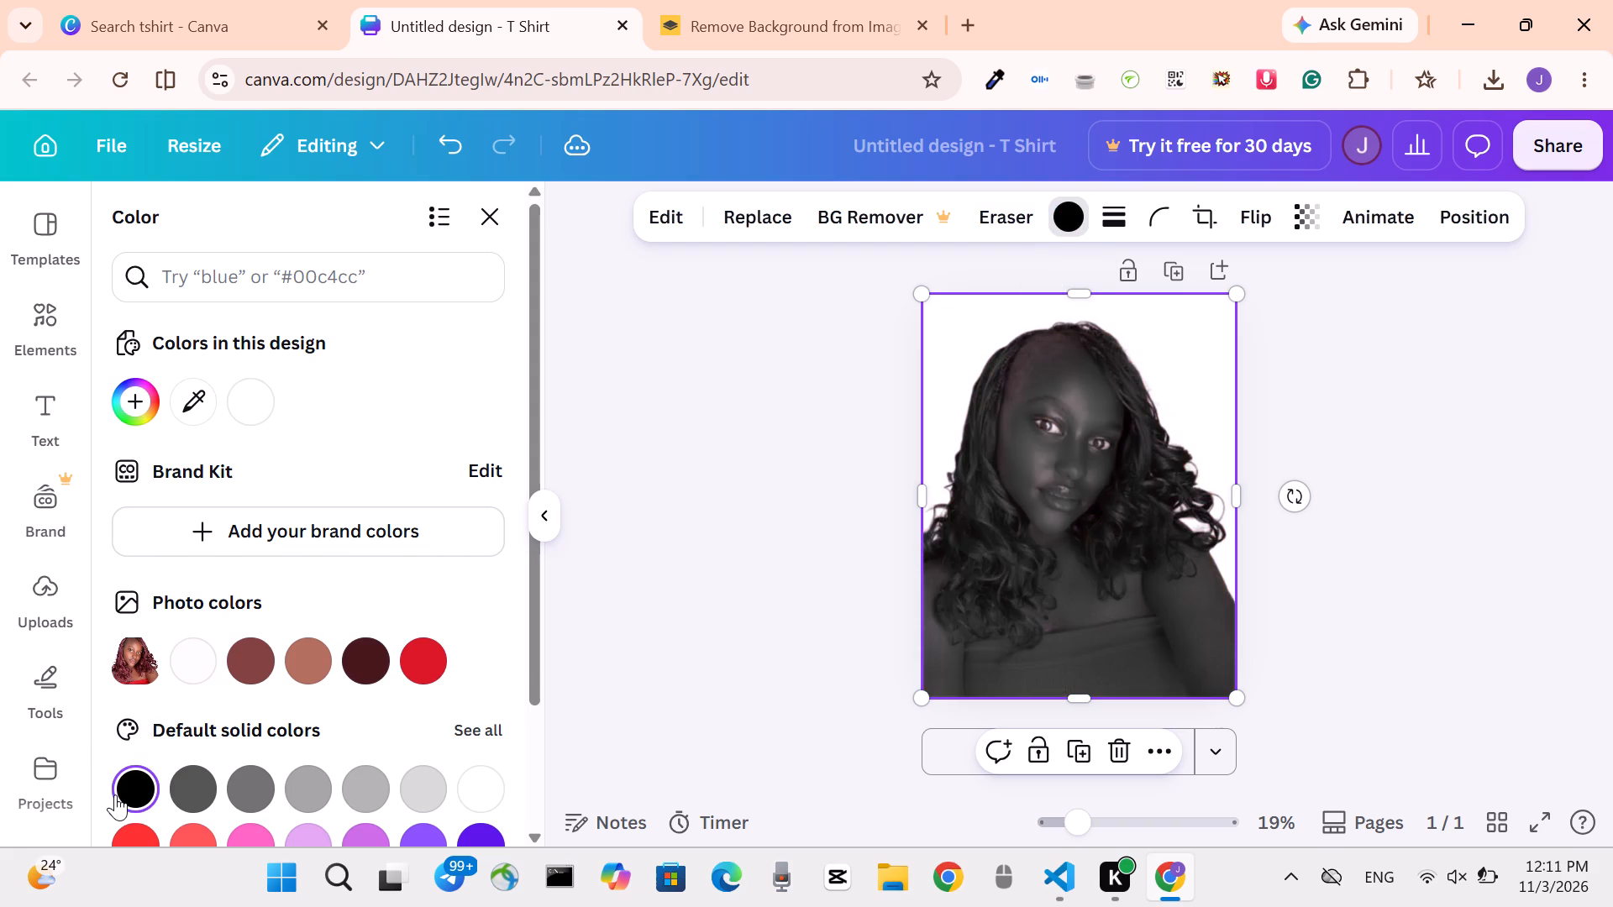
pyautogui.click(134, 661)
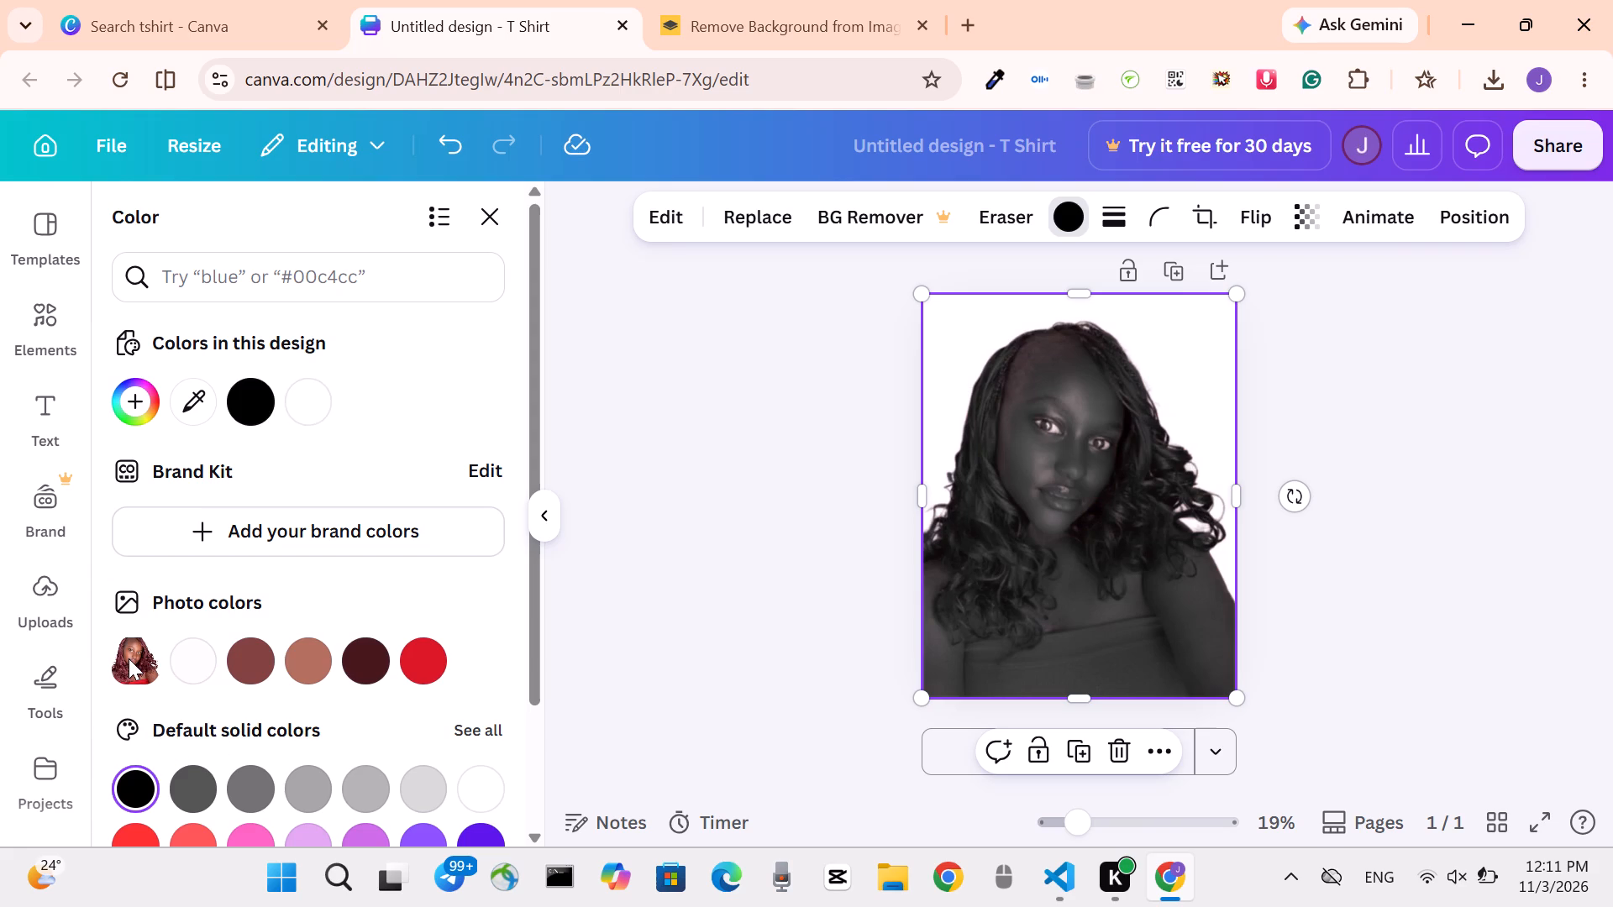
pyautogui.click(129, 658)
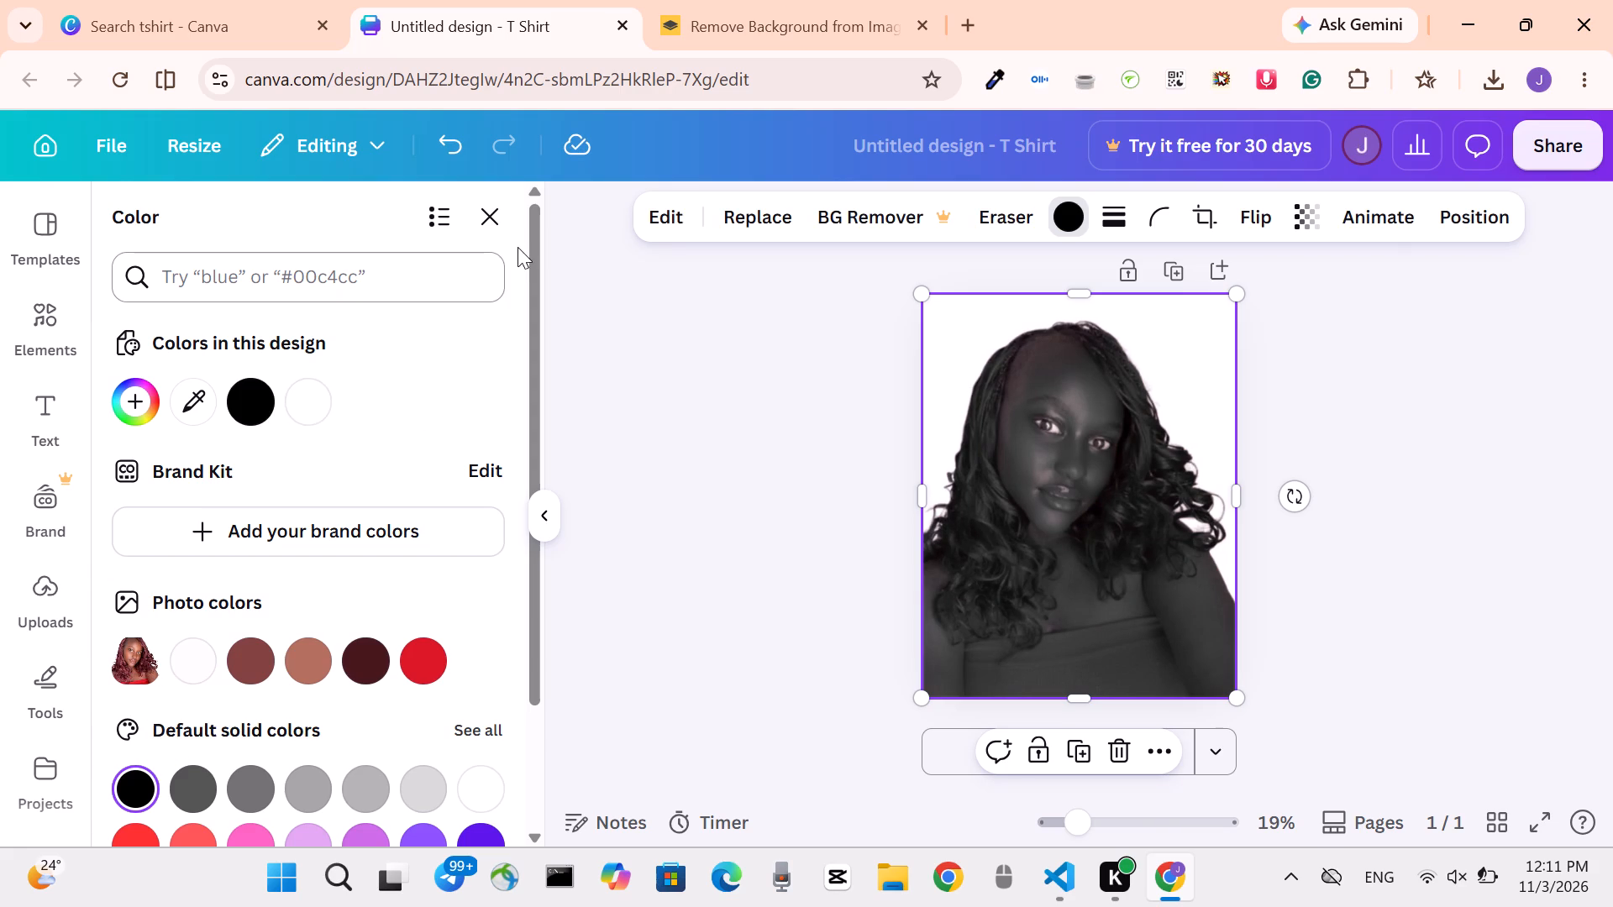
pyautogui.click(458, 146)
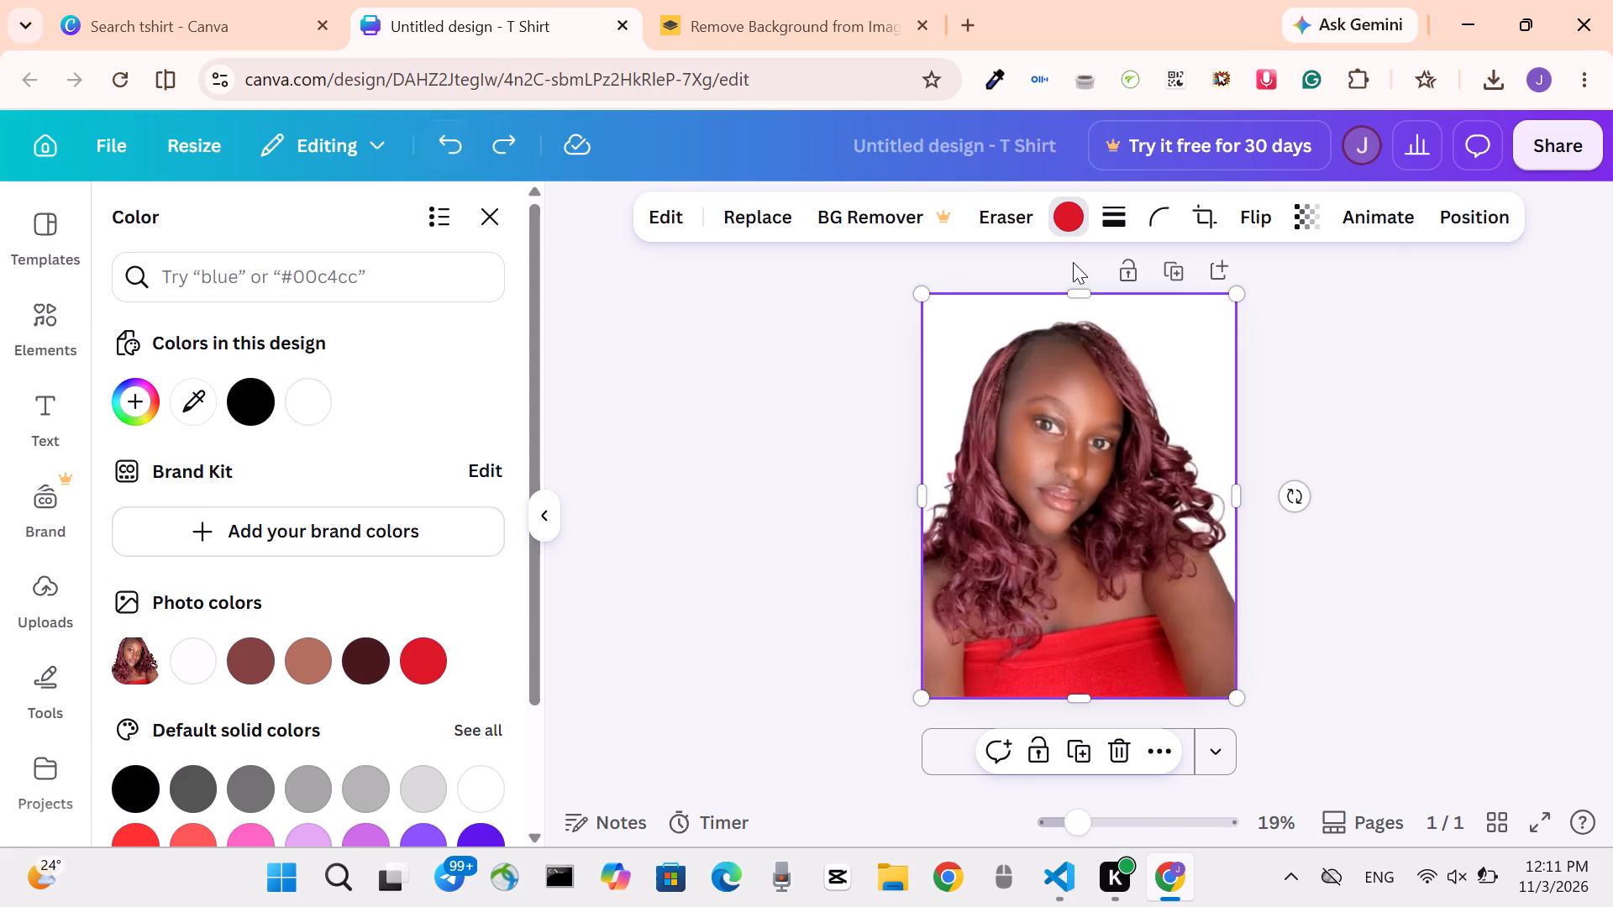
# Crop the portrait on all four sides to a head-and-hair frame of about 8.45 by 11.16 in.
pyautogui.moveTo(1066, 295); pyautogui.dragTo(1086, 324)
pyautogui.click(1051, 307)
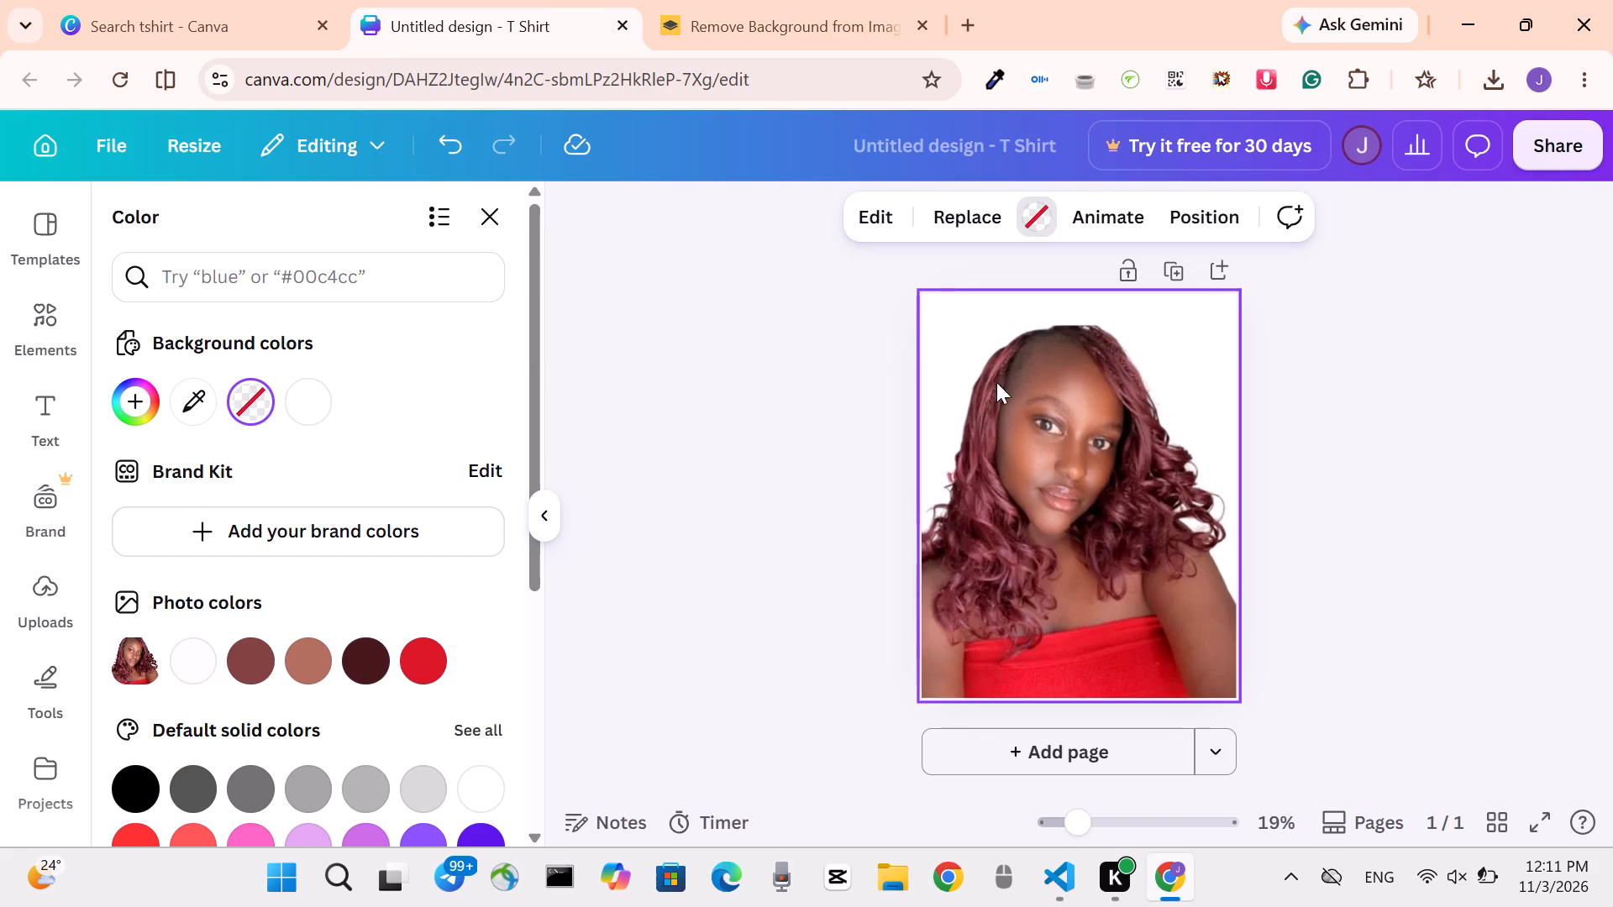
pyautogui.click(1083, 406)
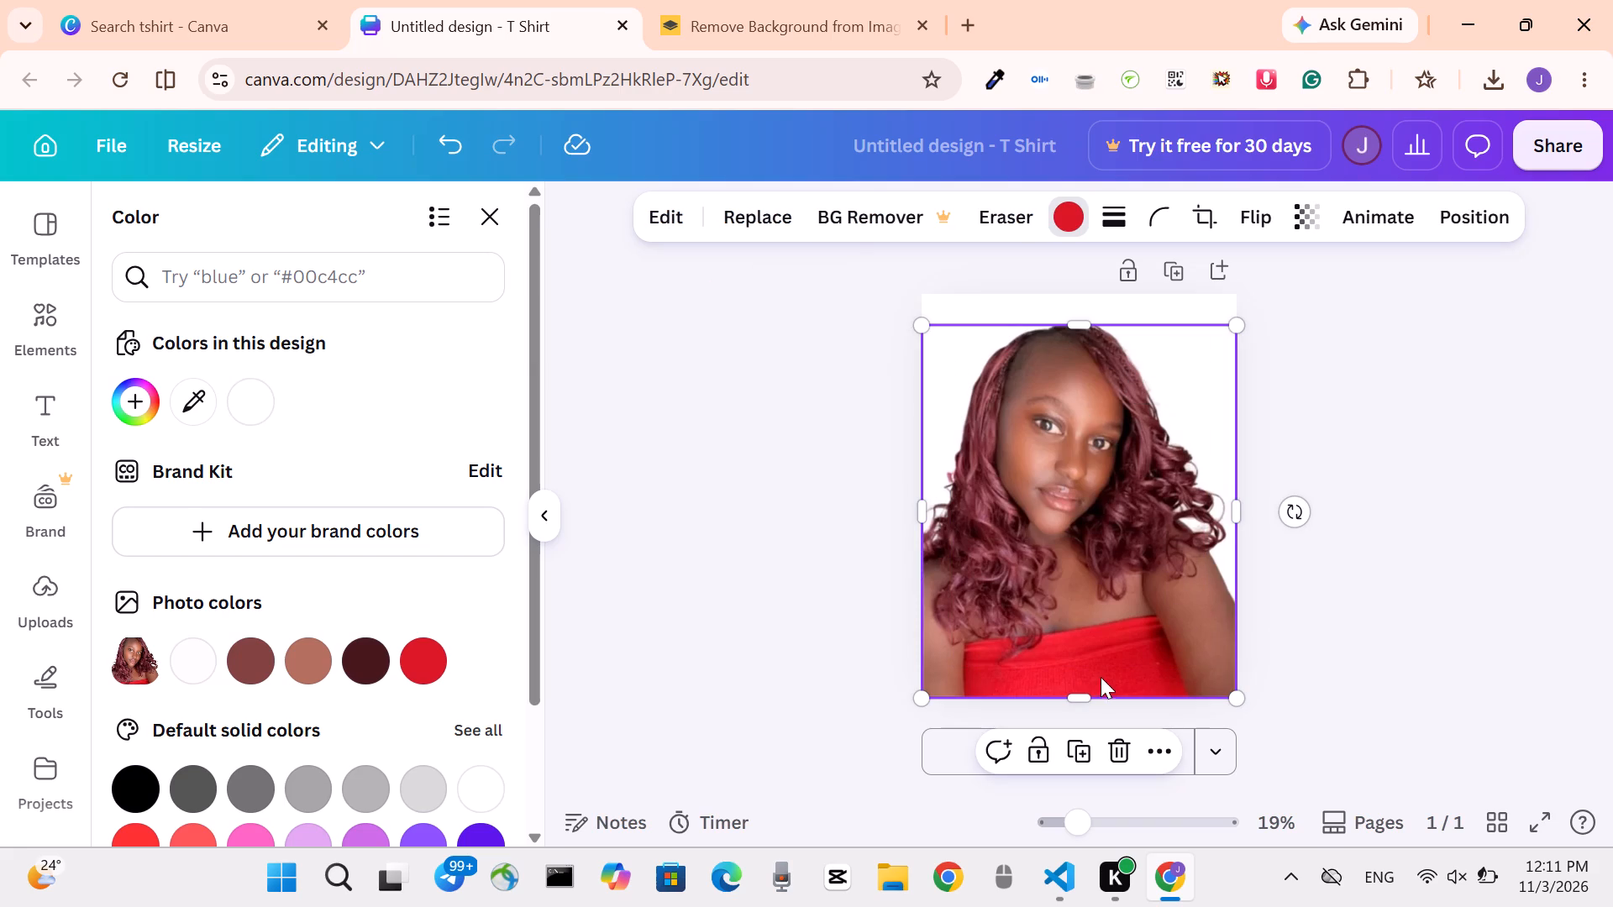
pyautogui.moveTo(1083, 696); pyautogui.dragTo(1077, 564)
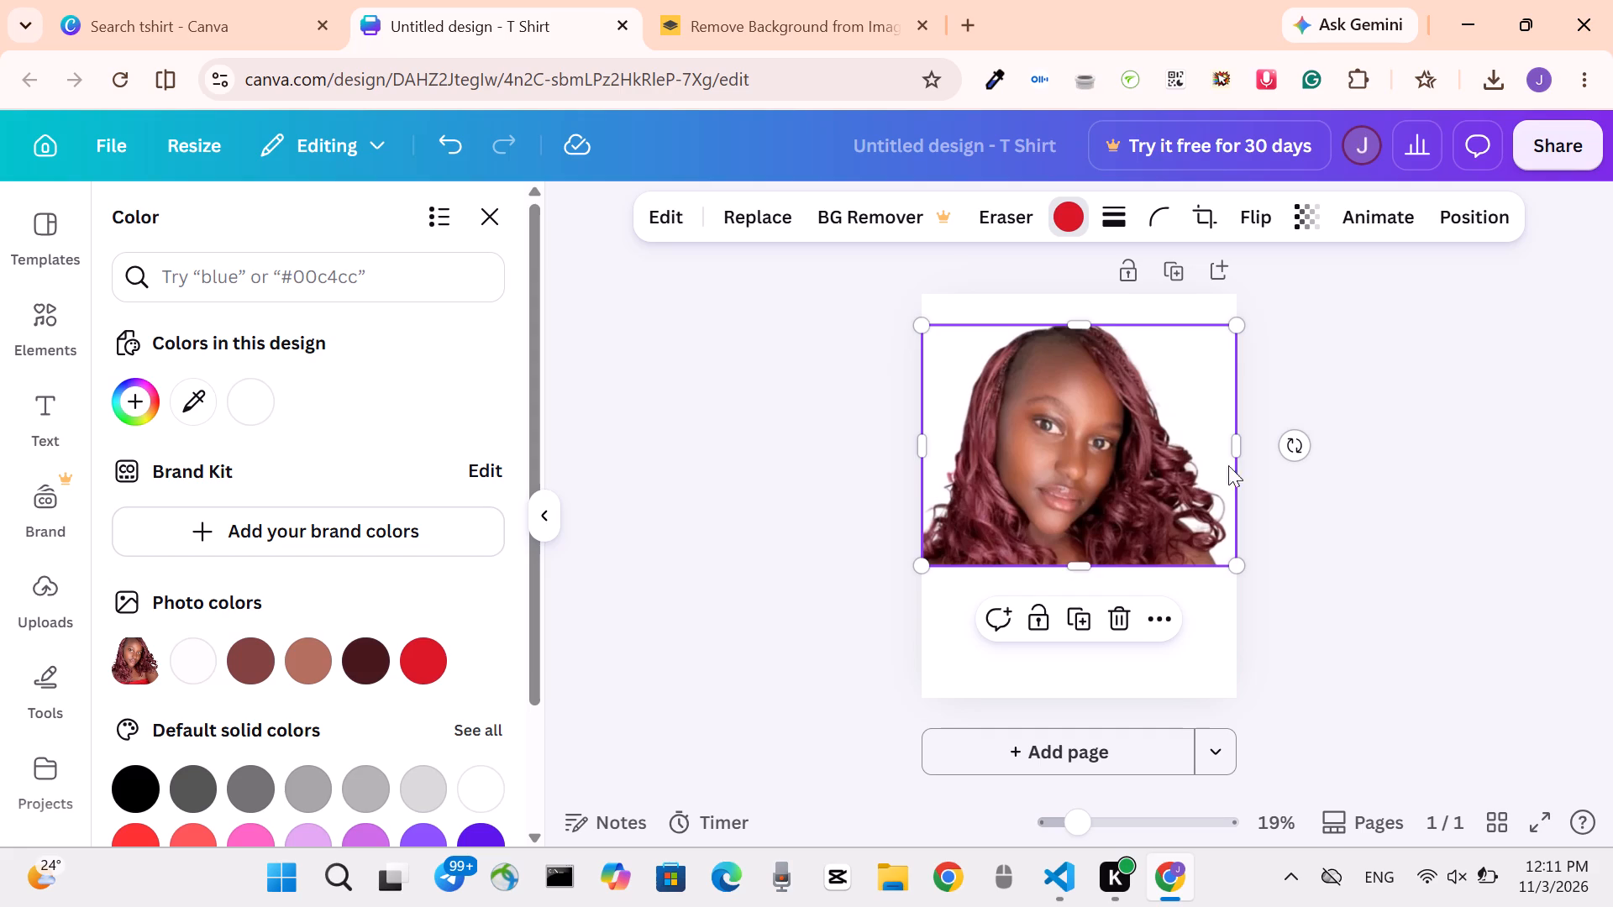
pyautogui.moveTo(1236, 452); pyautogui.dragTo(1159, 466)
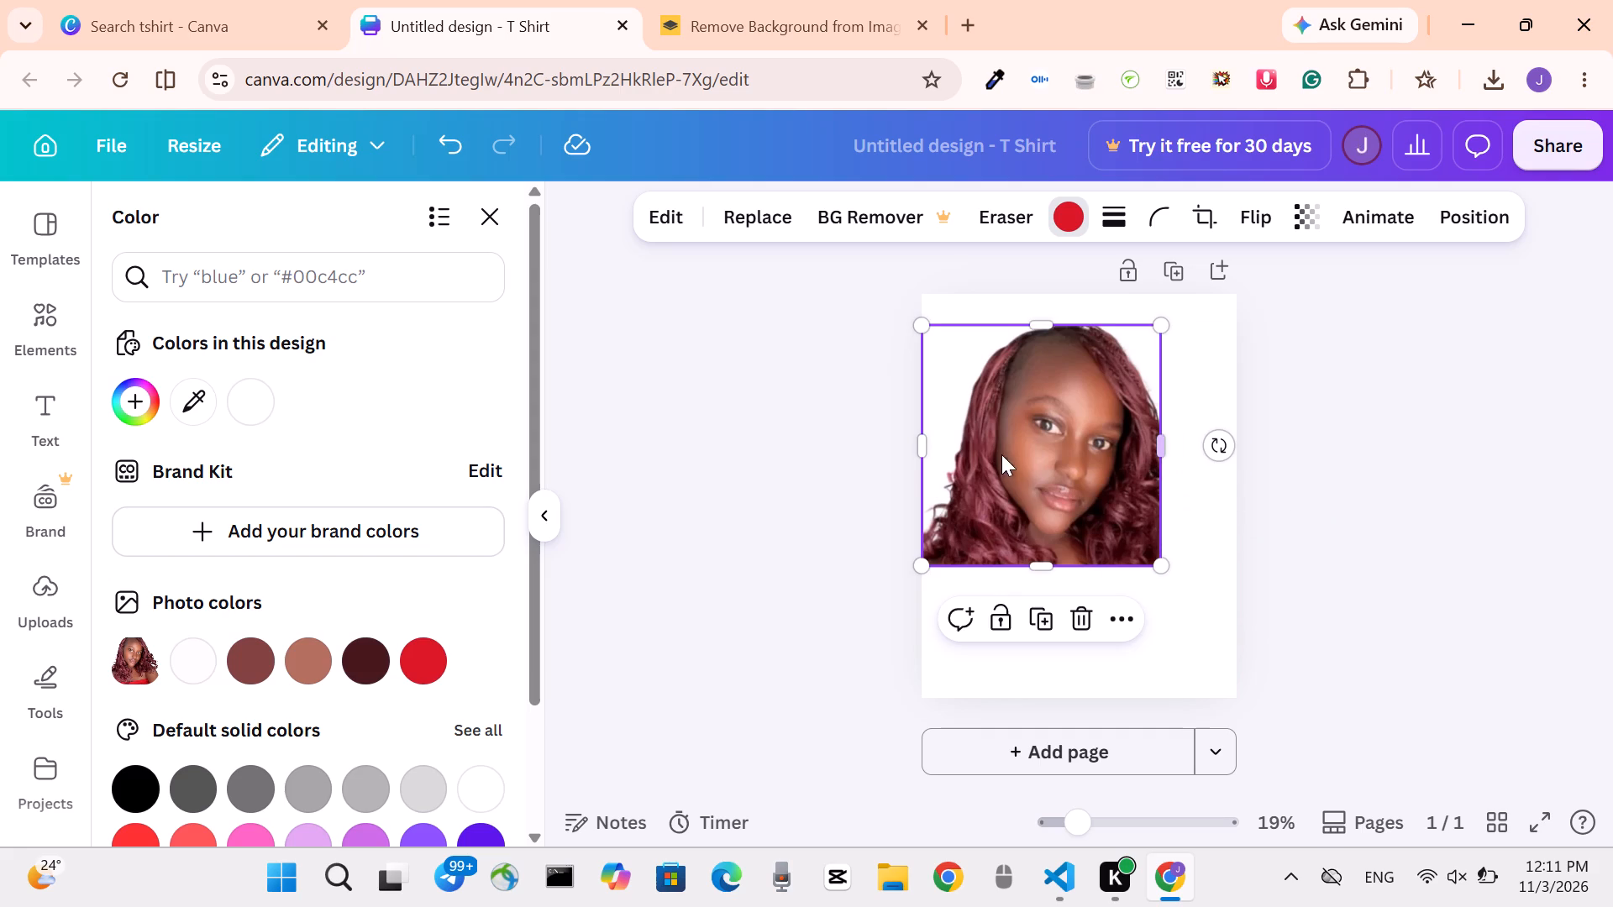
pyautogui.moveTo(922, 443); pyautogui.dragTo(972, 433)
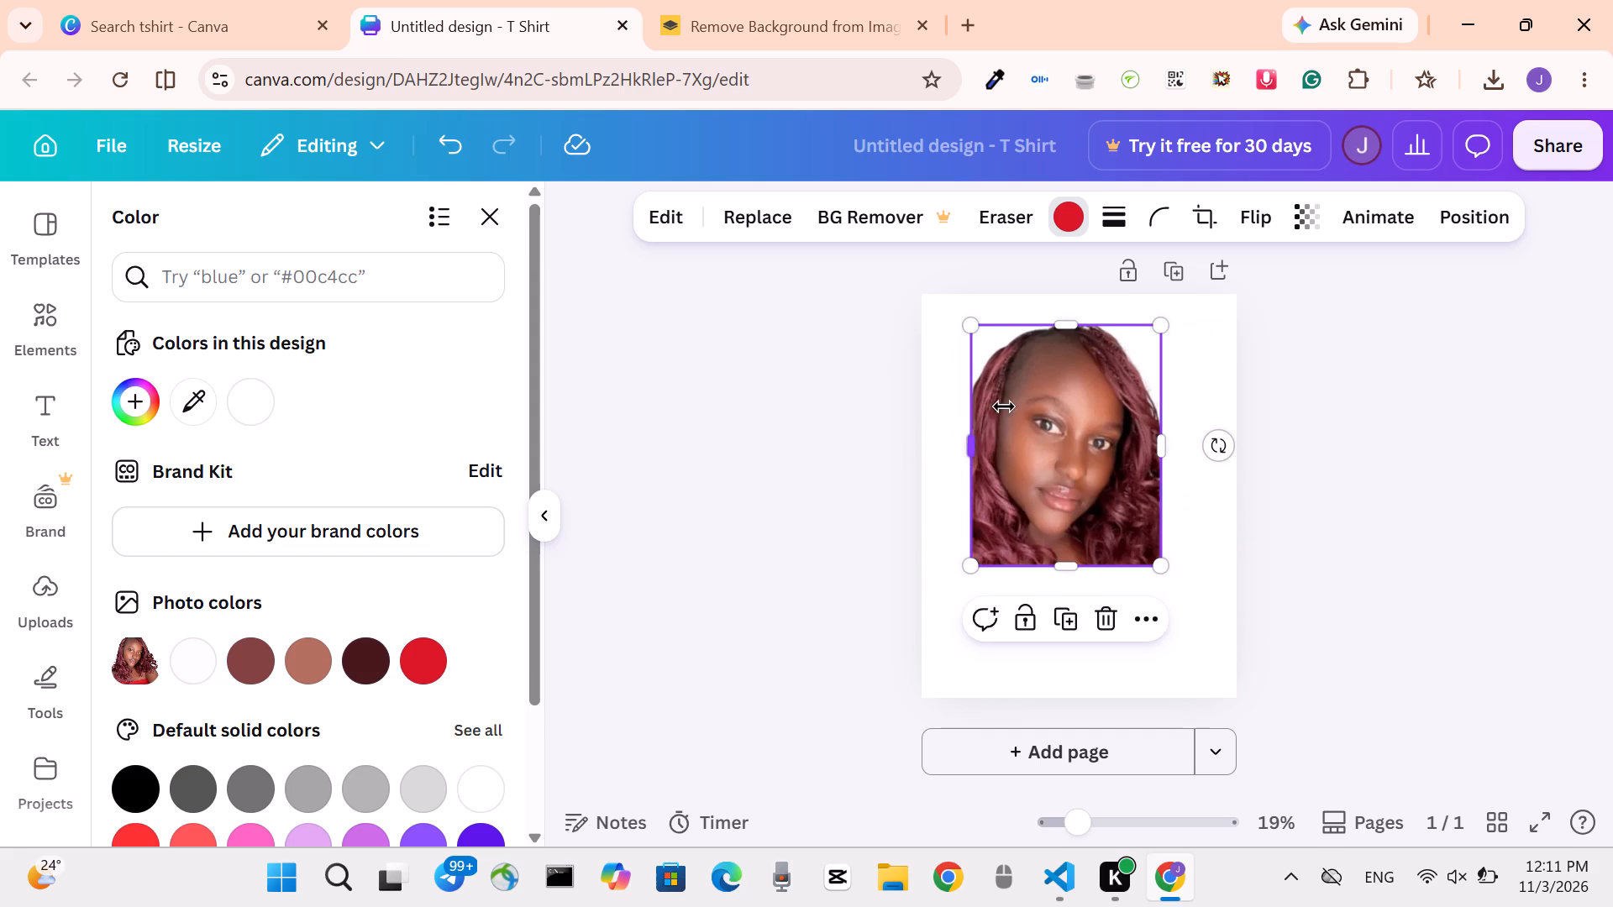
pyautogui.moveTo(1064, 322); pyautogui.dragTo(1064, 314)
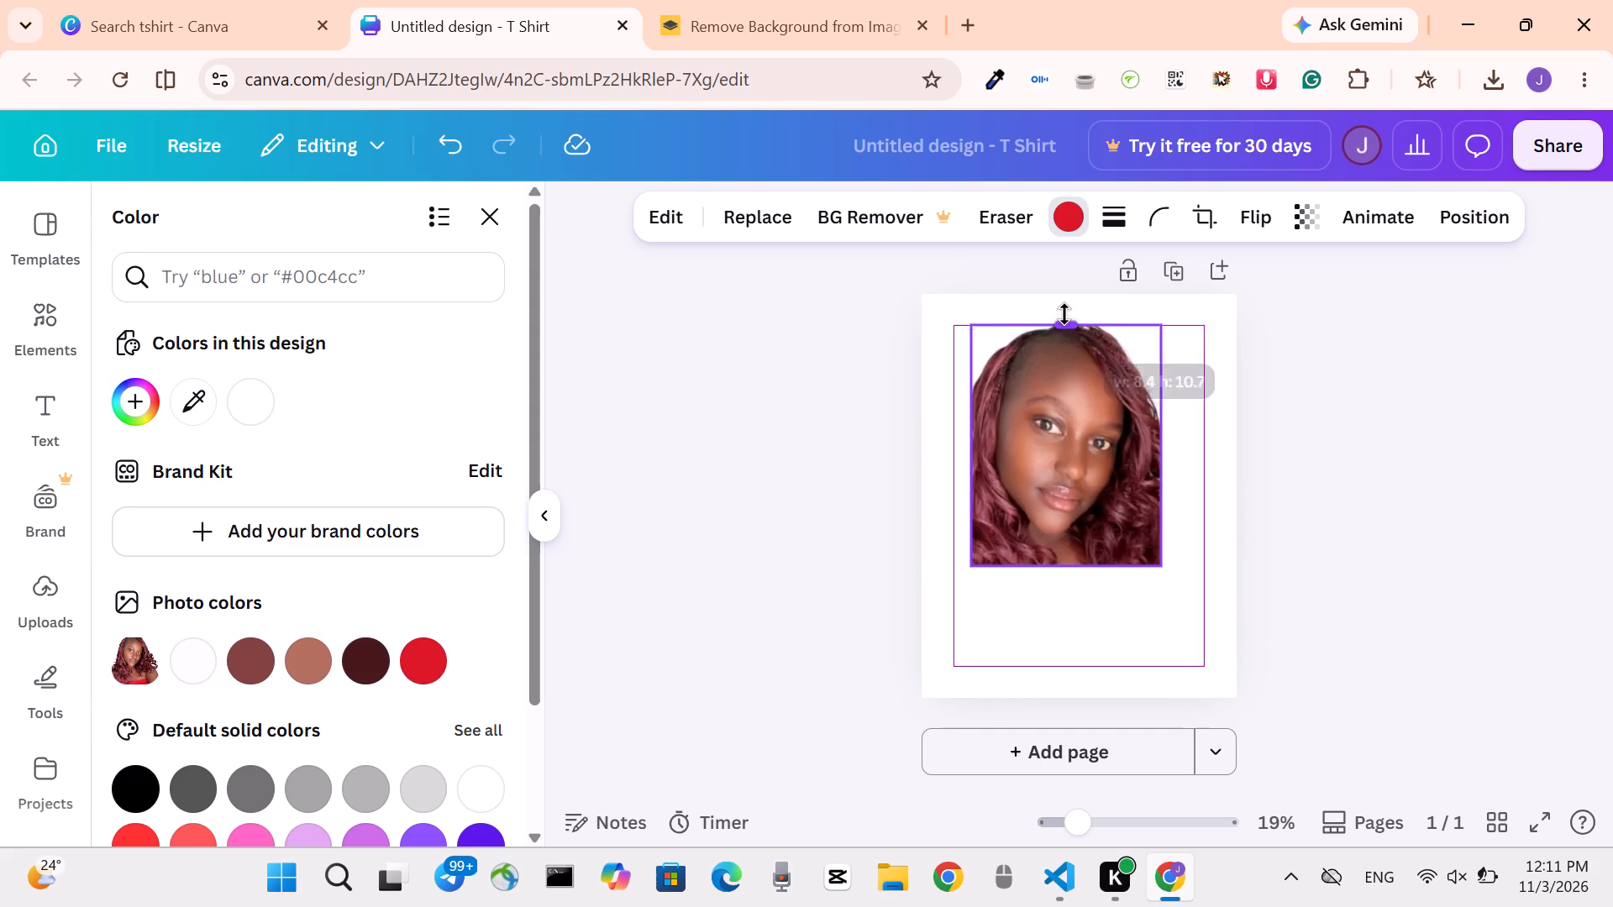
pyautogui.moveTo(1064, 314); pyautogui.dragTo(1065, 312)
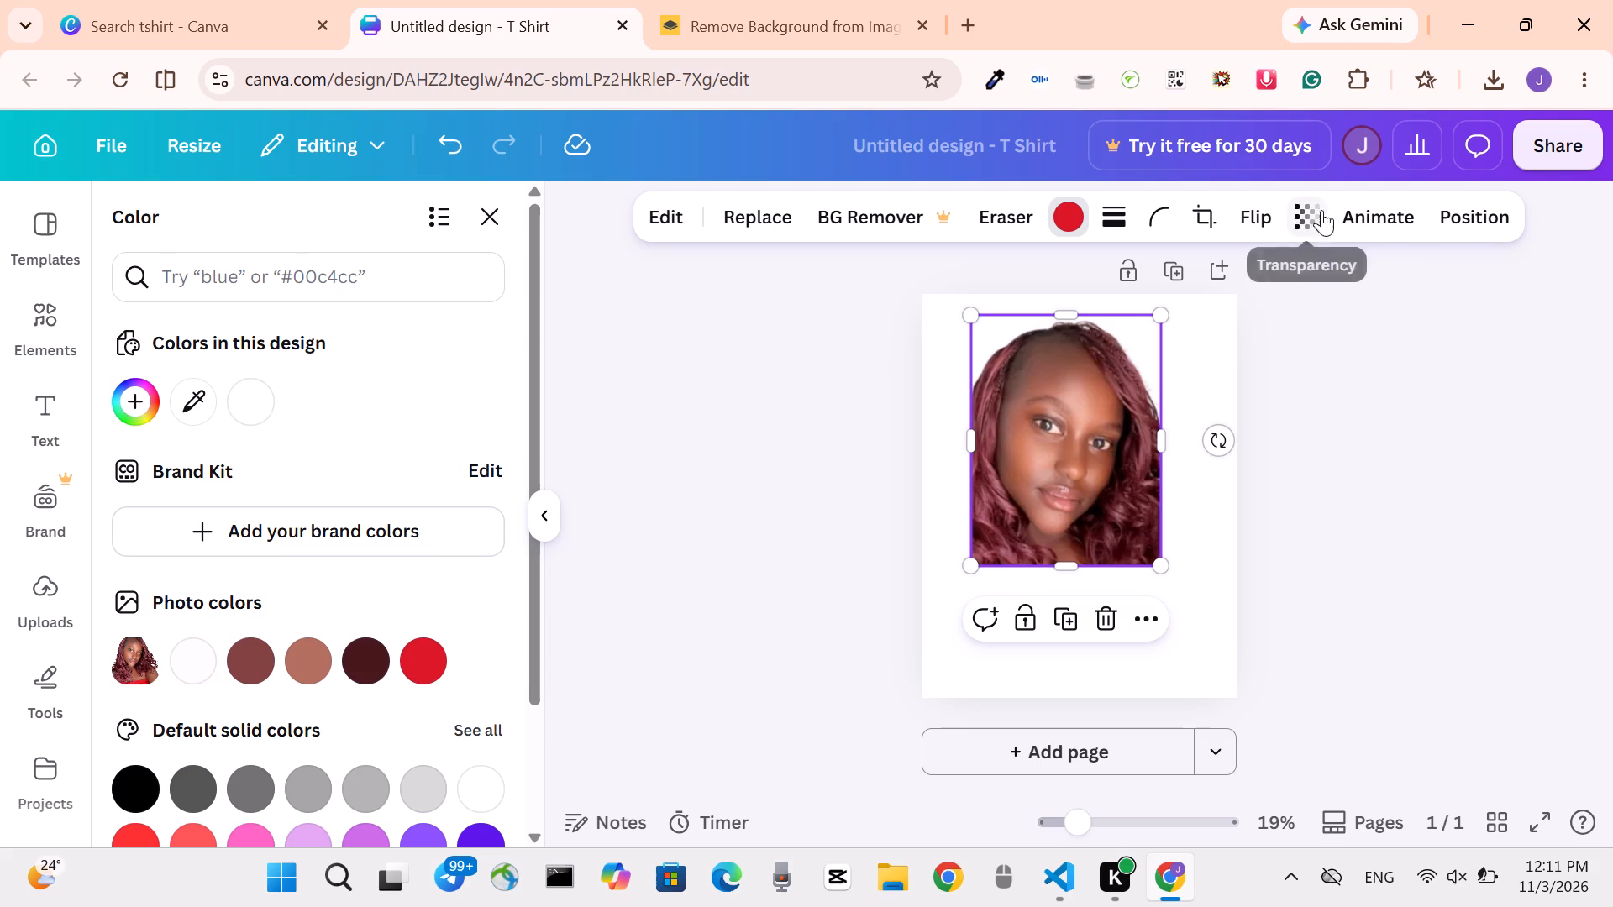
# Position the cropped portrait at the exact centre of the page, both horizontally and vertically.
pyautogui.click(1465, 213)
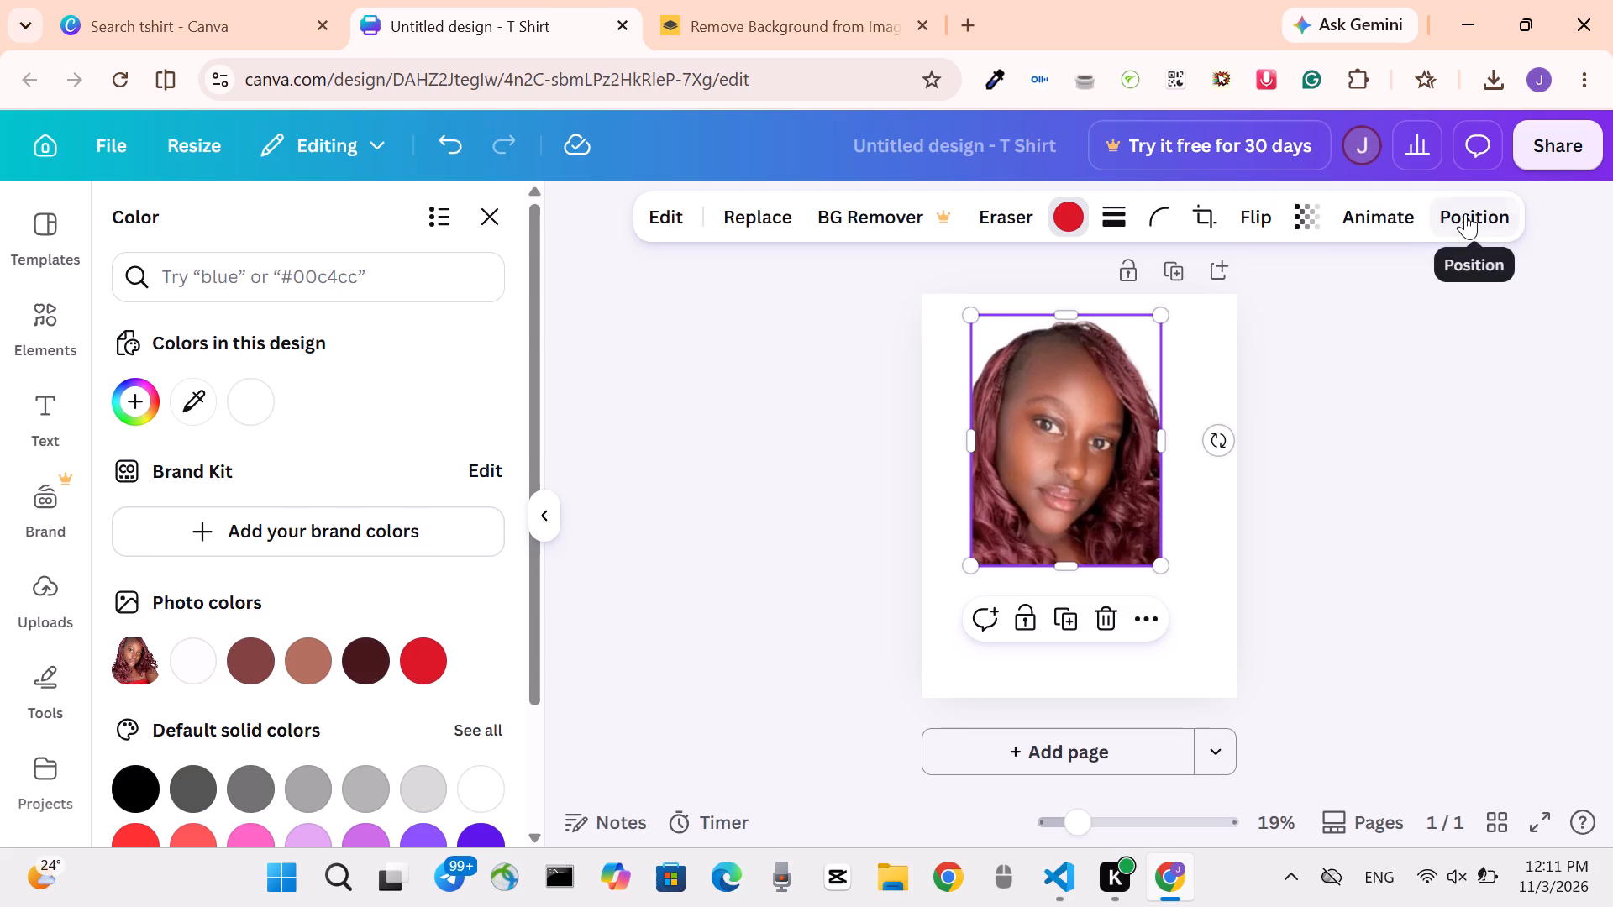
pyautogui.click(391, 579)
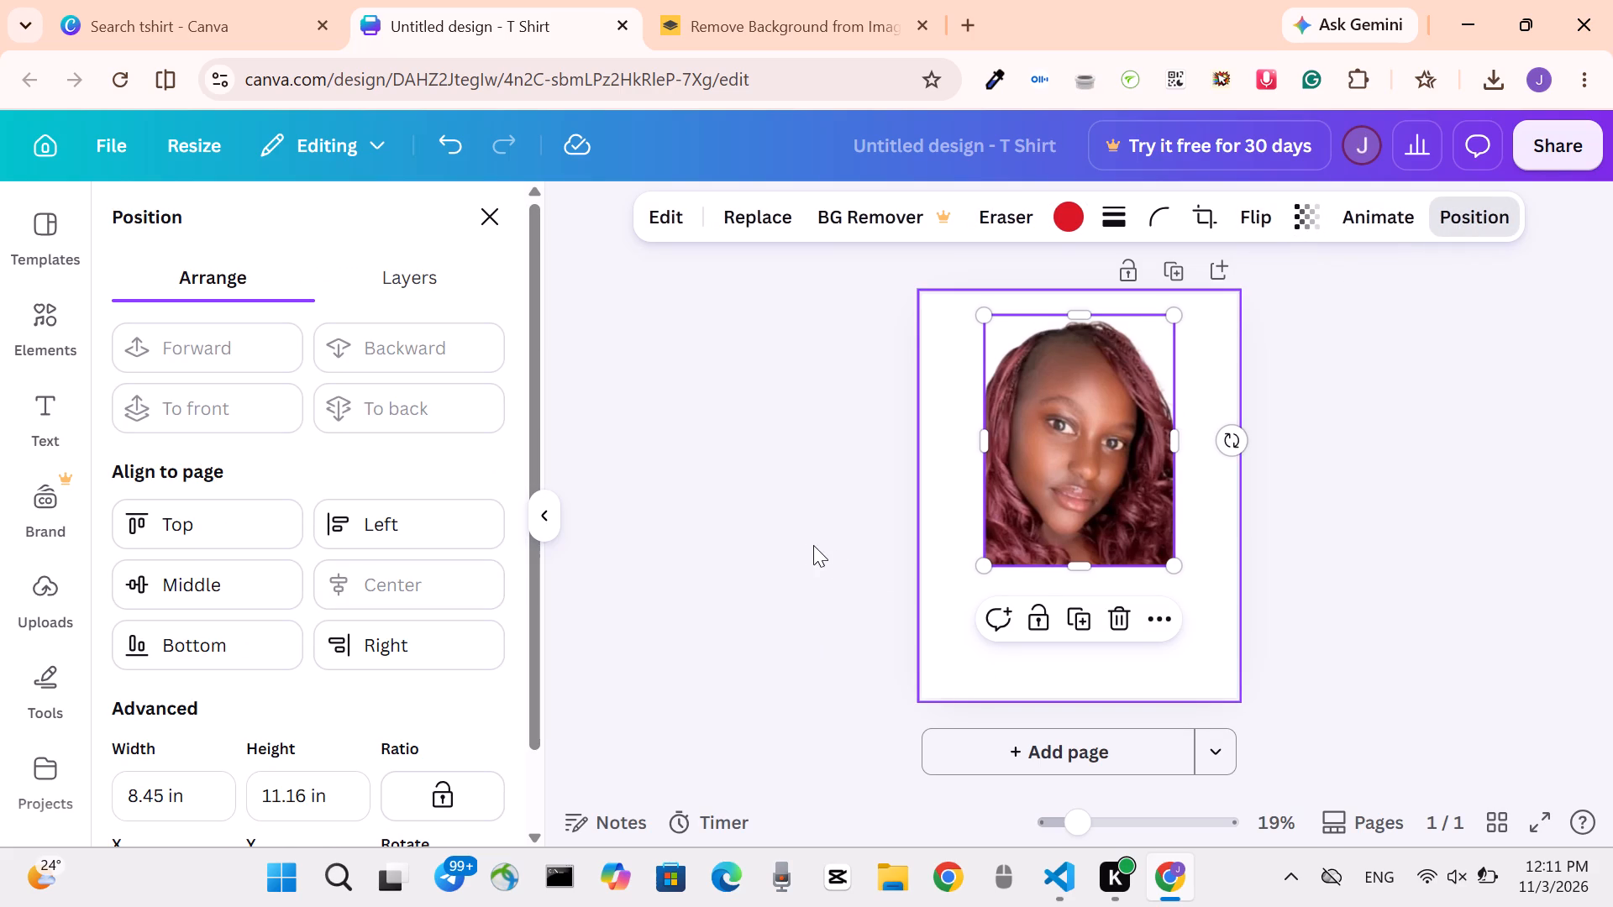
pyautogui.click(1061, 470)
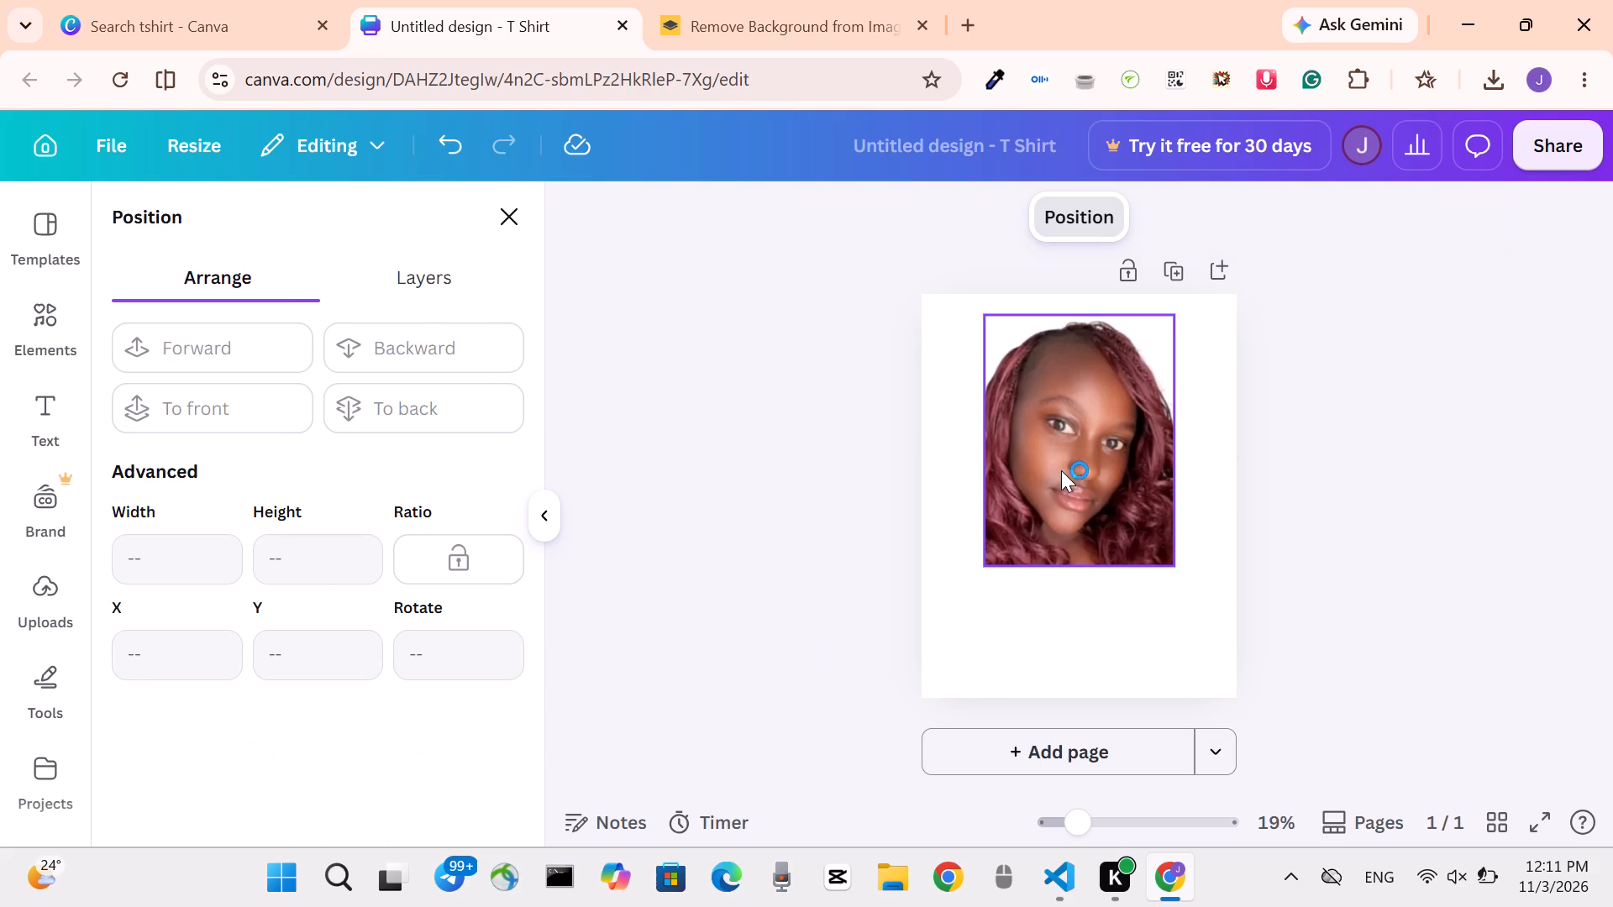
pyautogui.moveTo(1061, 470); pyautogui.dragTo(1065, 507)
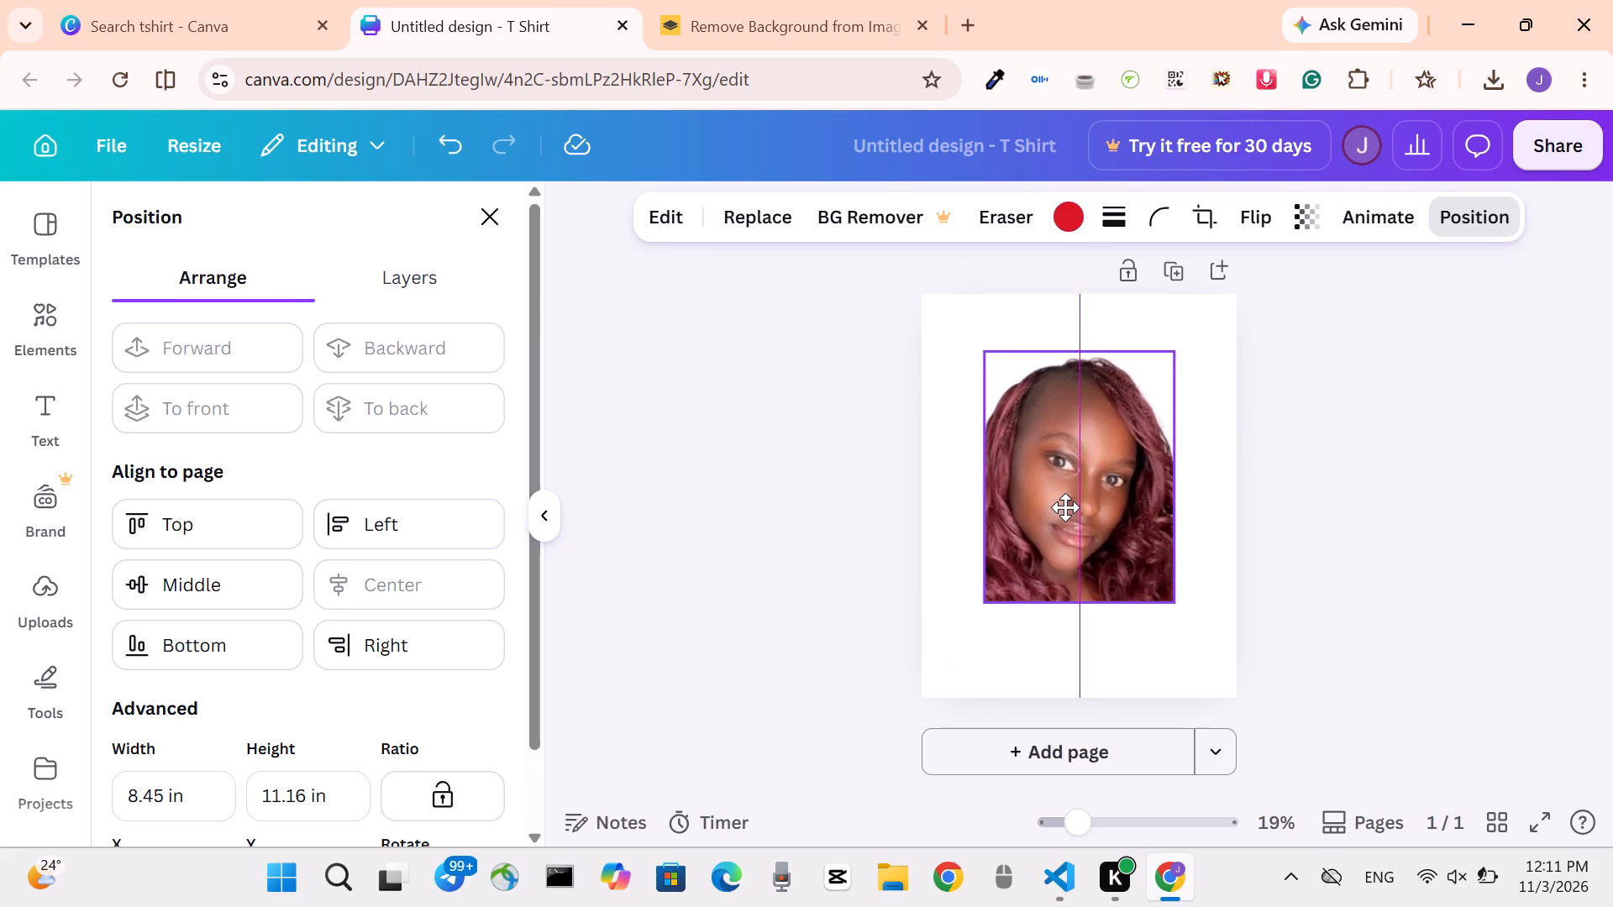
pyautogui.moveTo(1065, 507); pyautogui.dragTo(1071, 522)
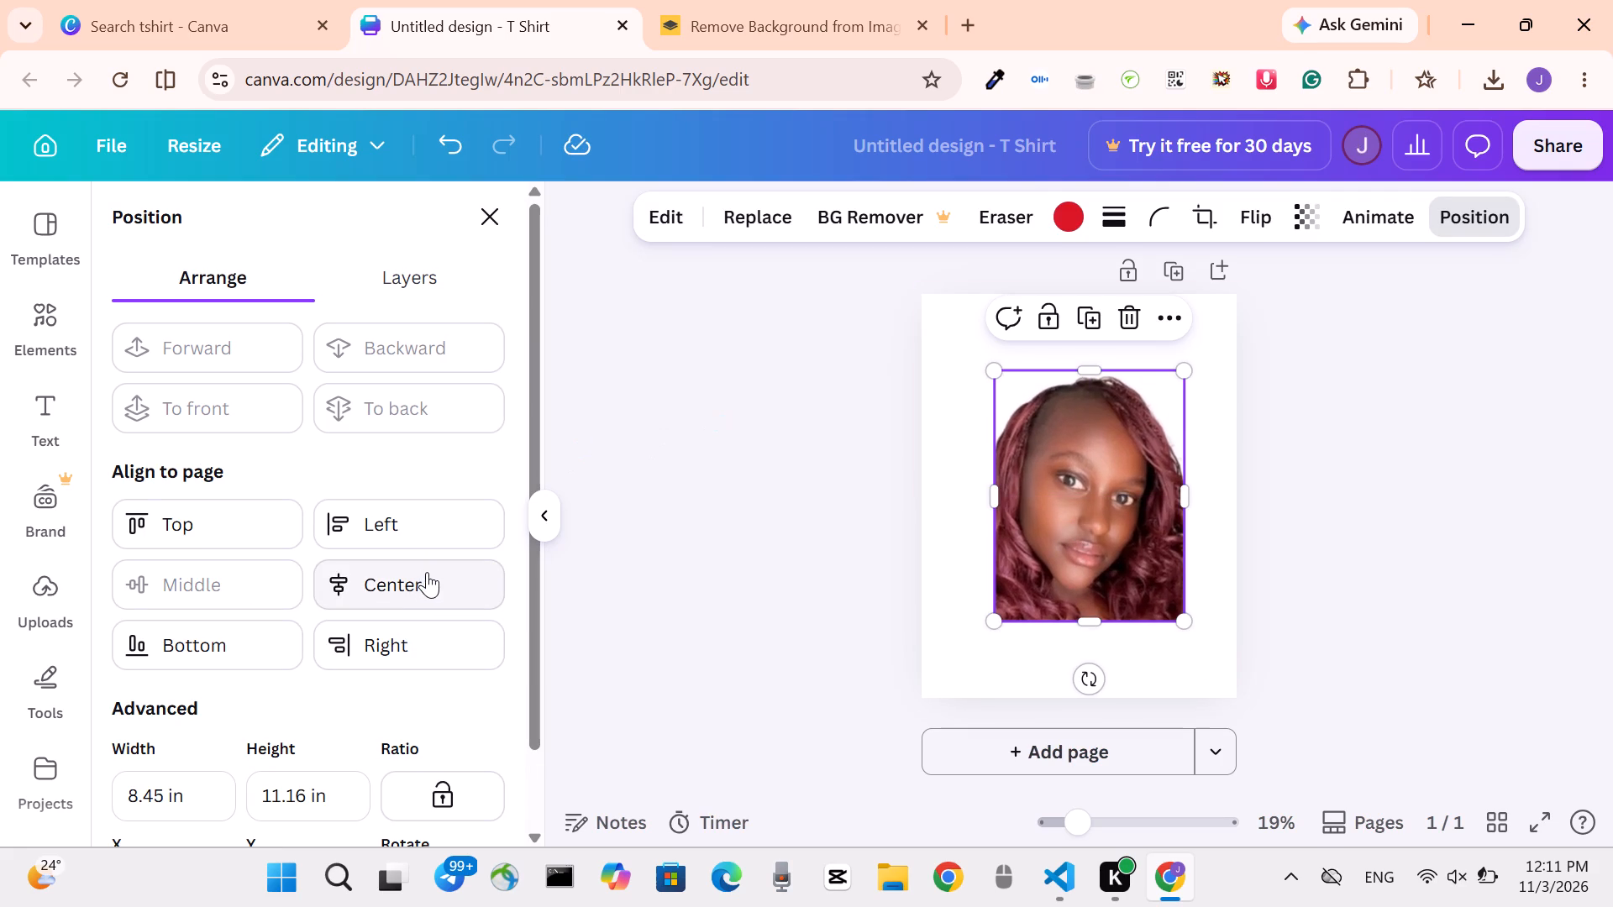
pyautogui.click(427, 572)
pyautogui.click(1263, 480)
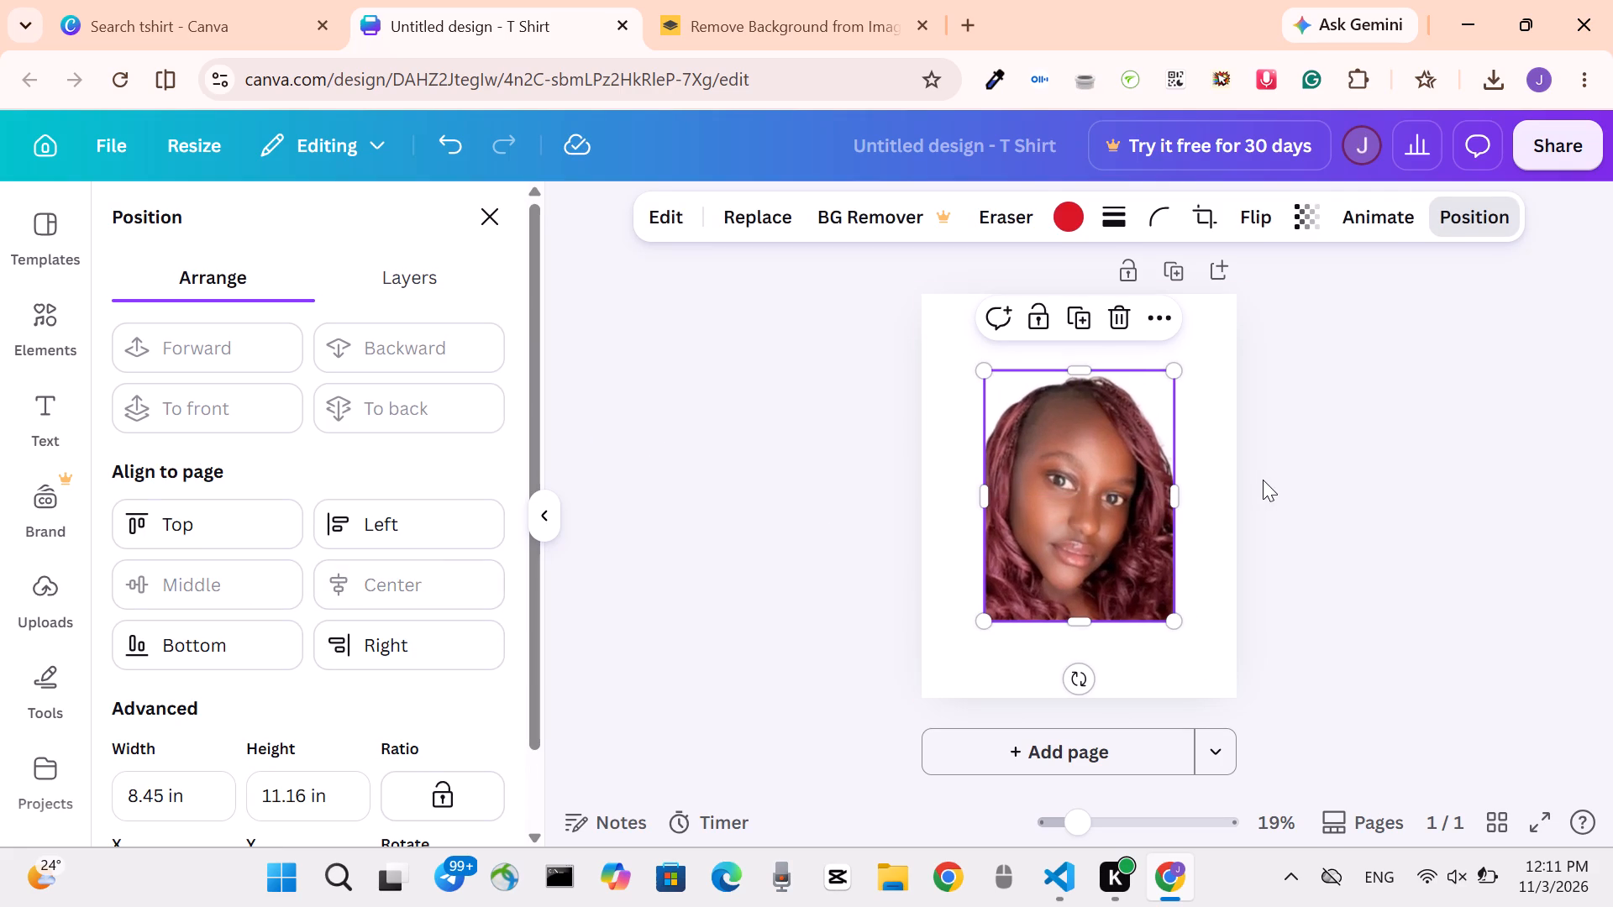
pyautogui.click(1446, 377)
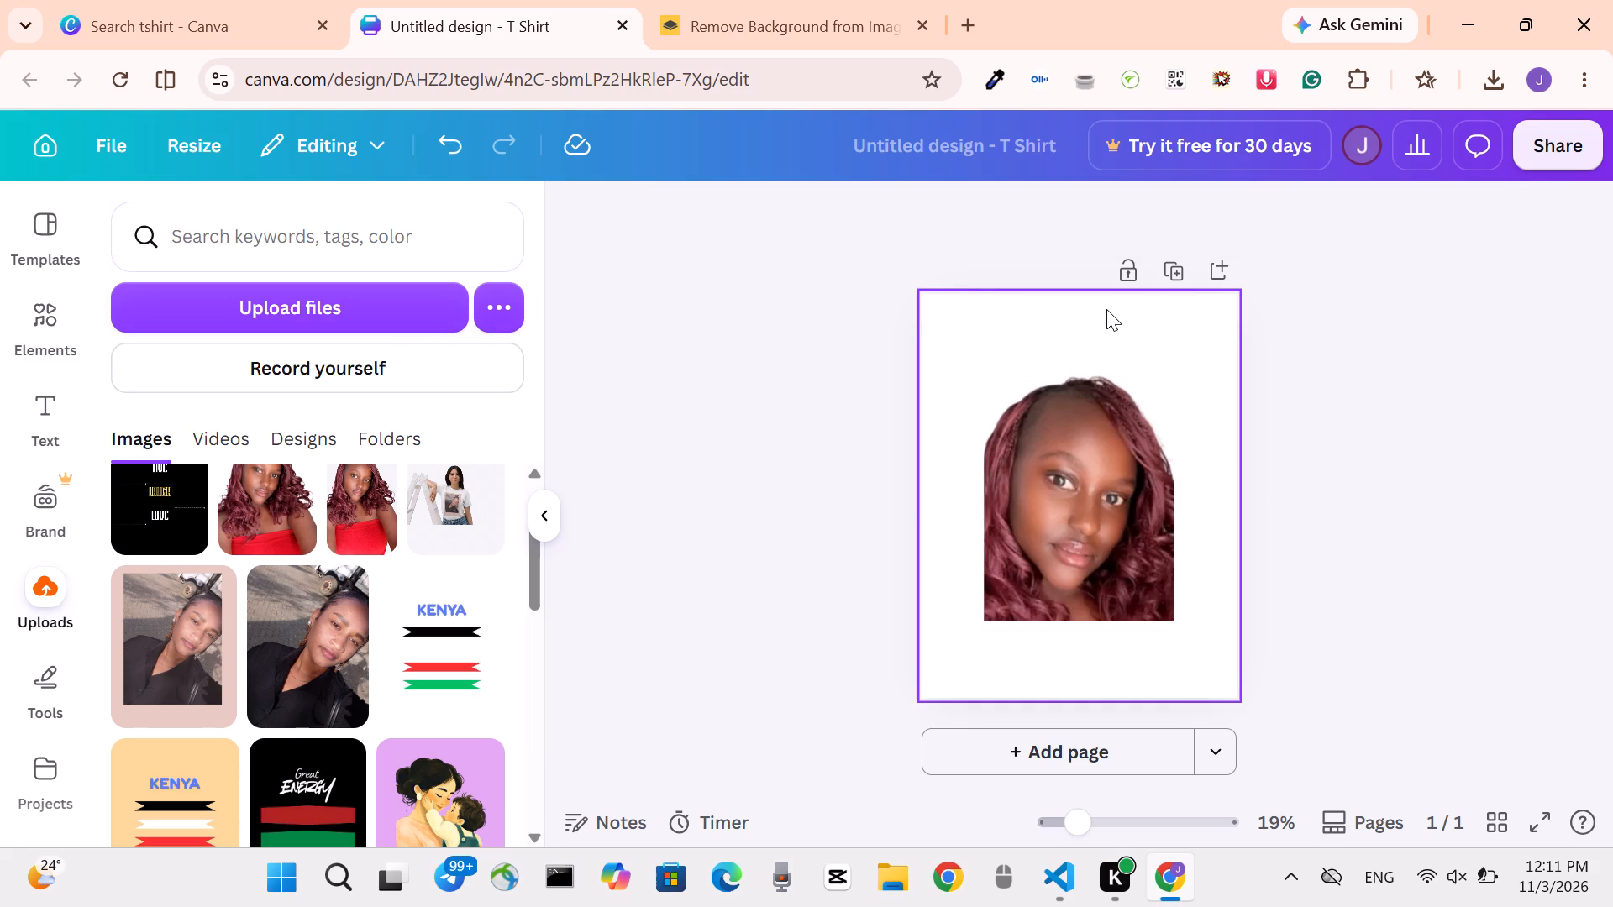
# Set the page background behind the portrait to solid black.
pyautogui.click(1106, 309)
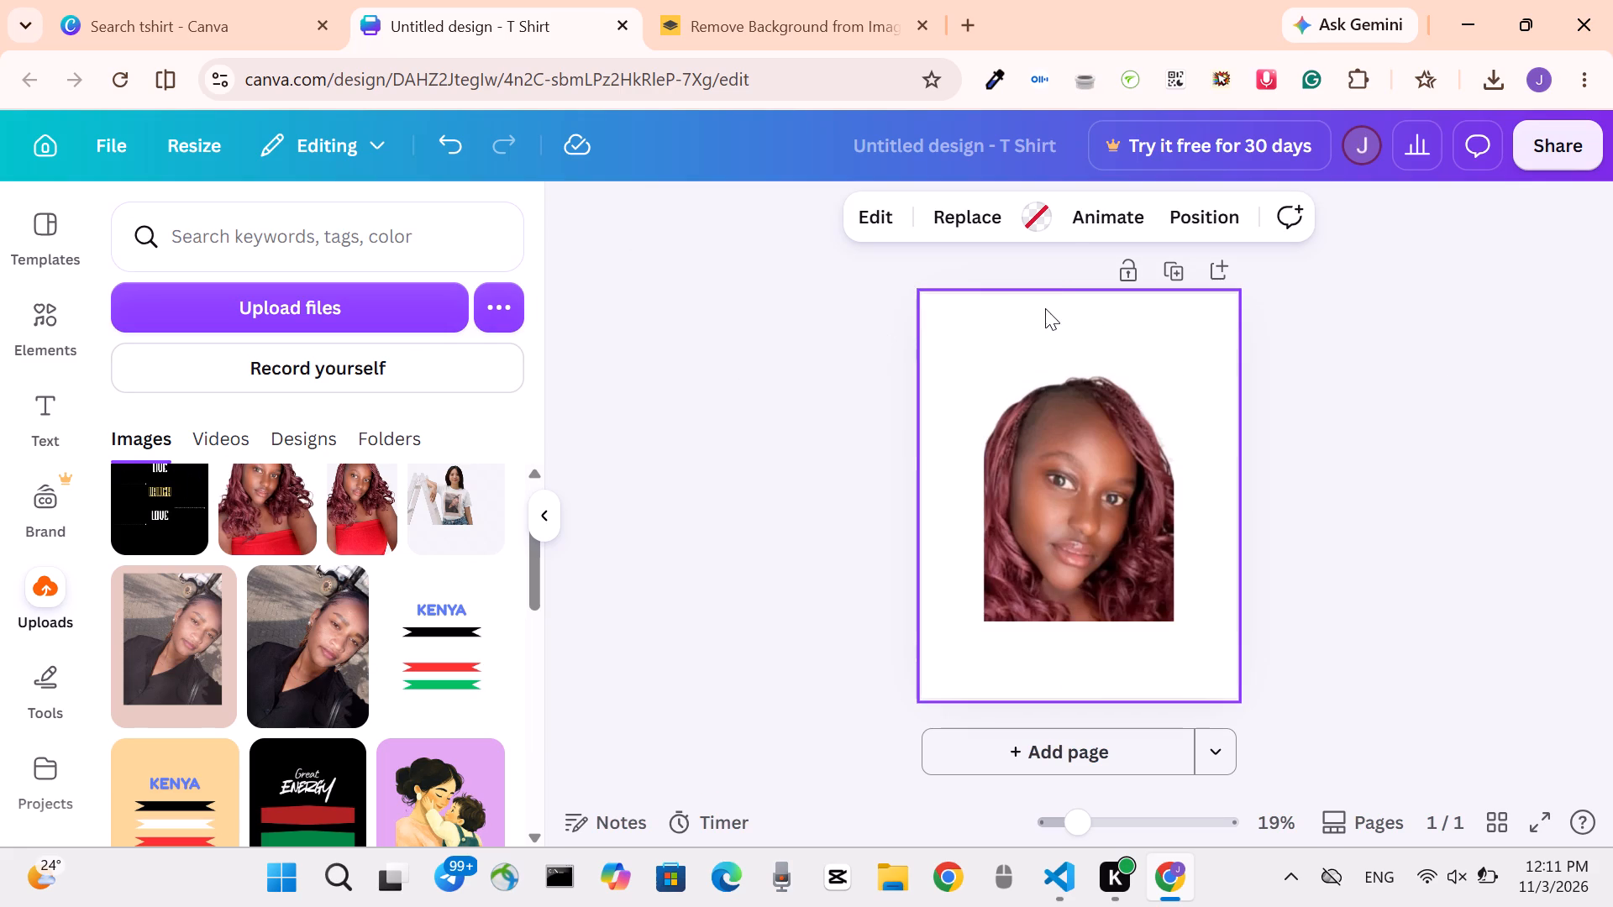
pyautogui.click(1042, 210)
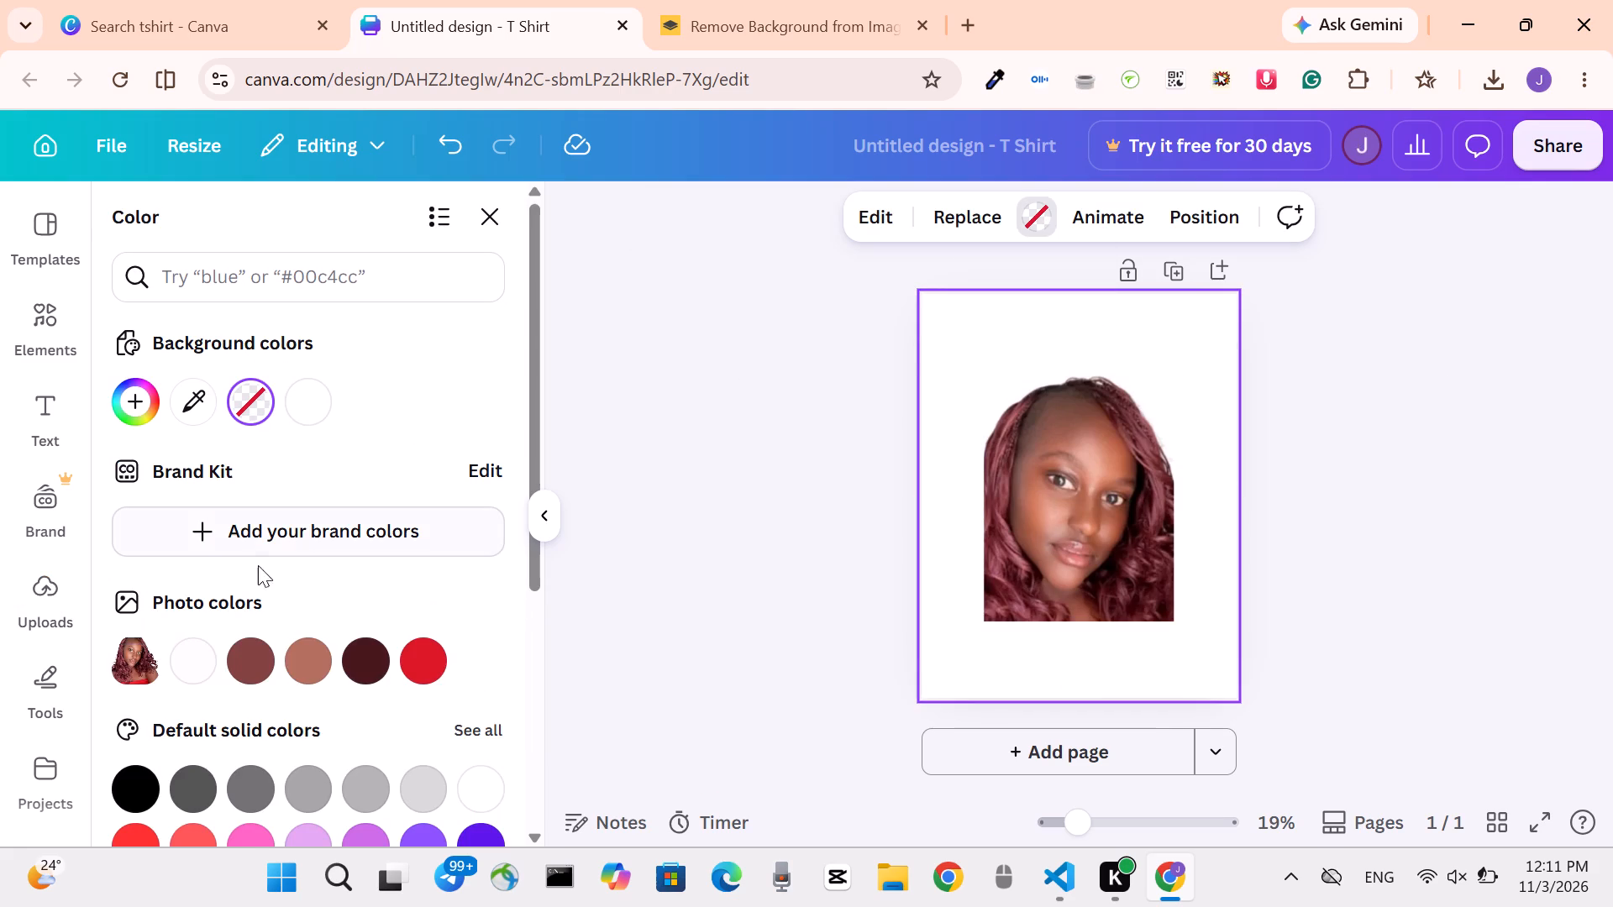
pyautogui.click(139, 784)
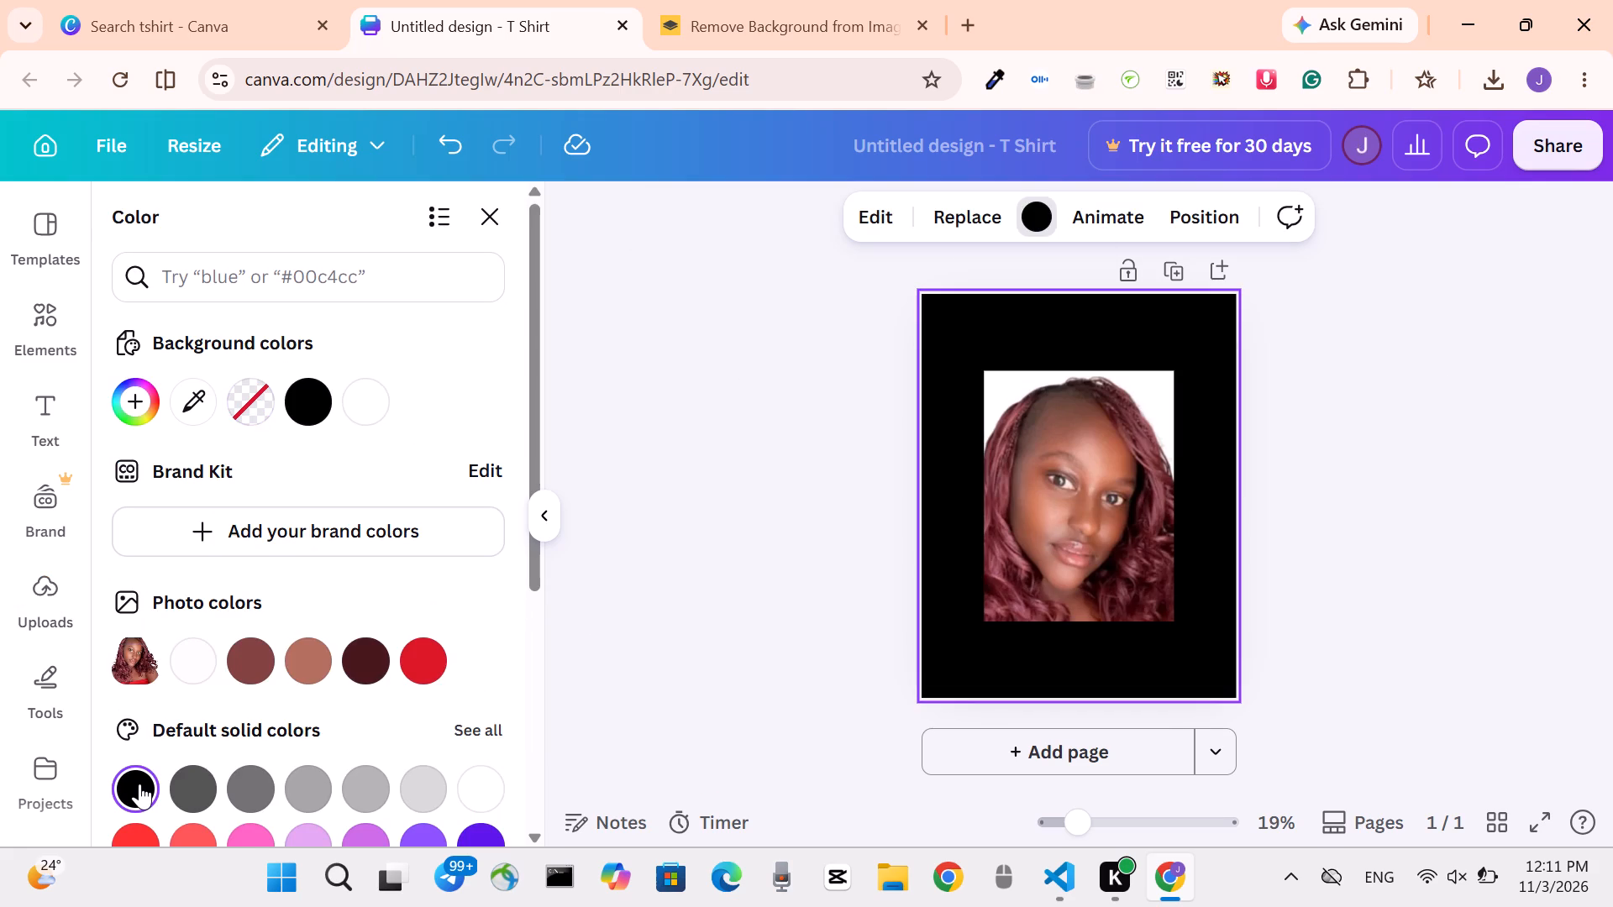
pyautogui.click(1369, 312)
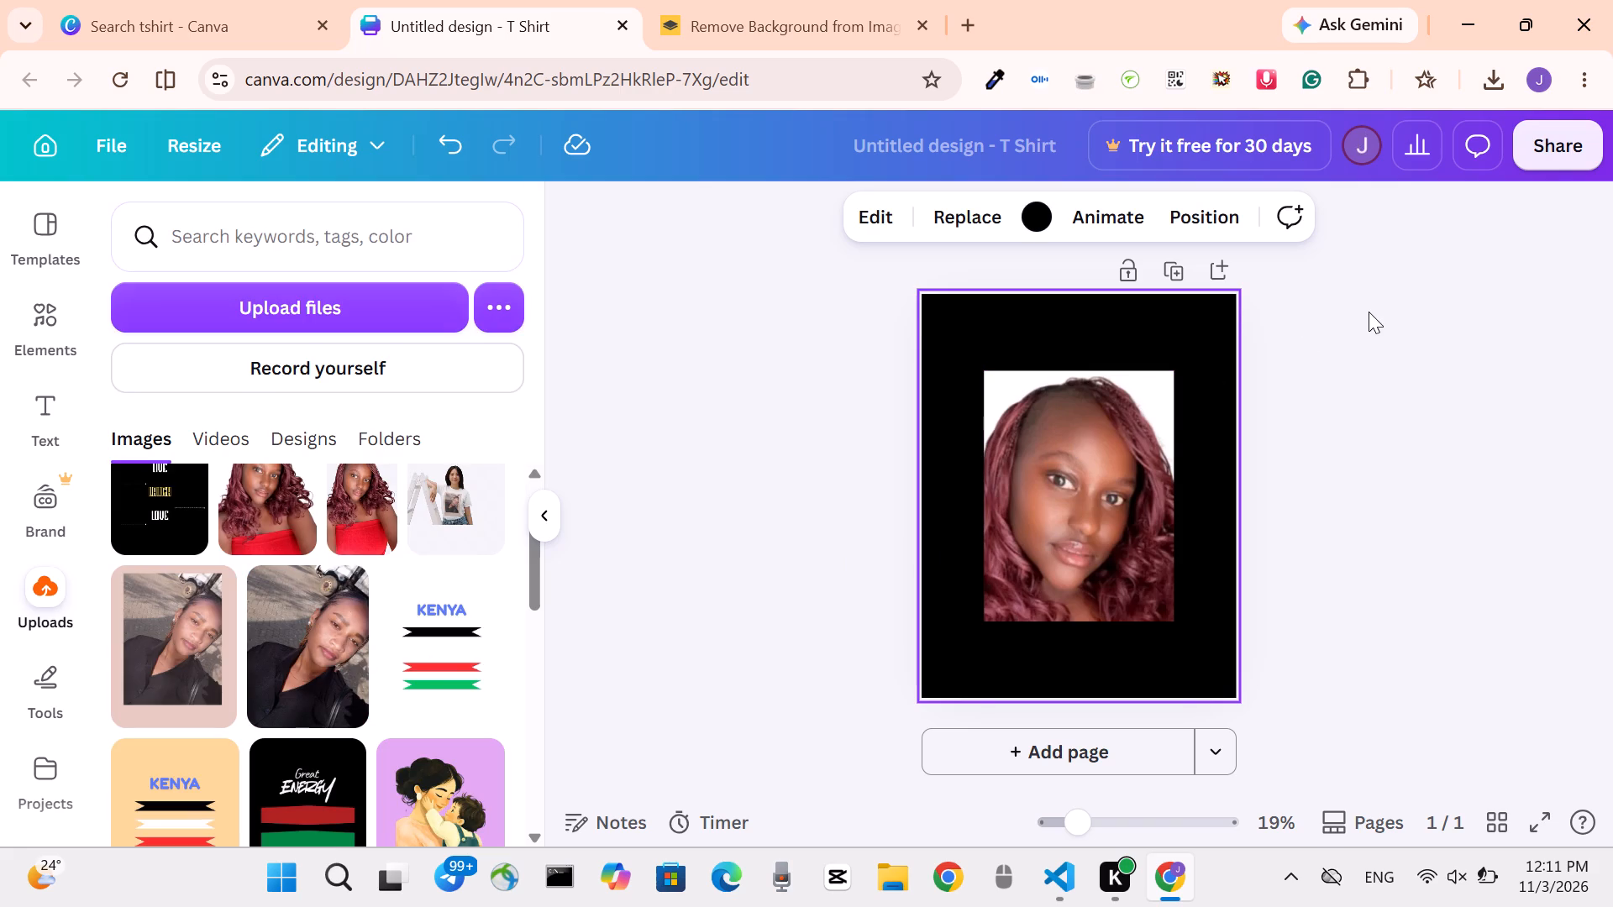
pyautogui.click(1567, 296)
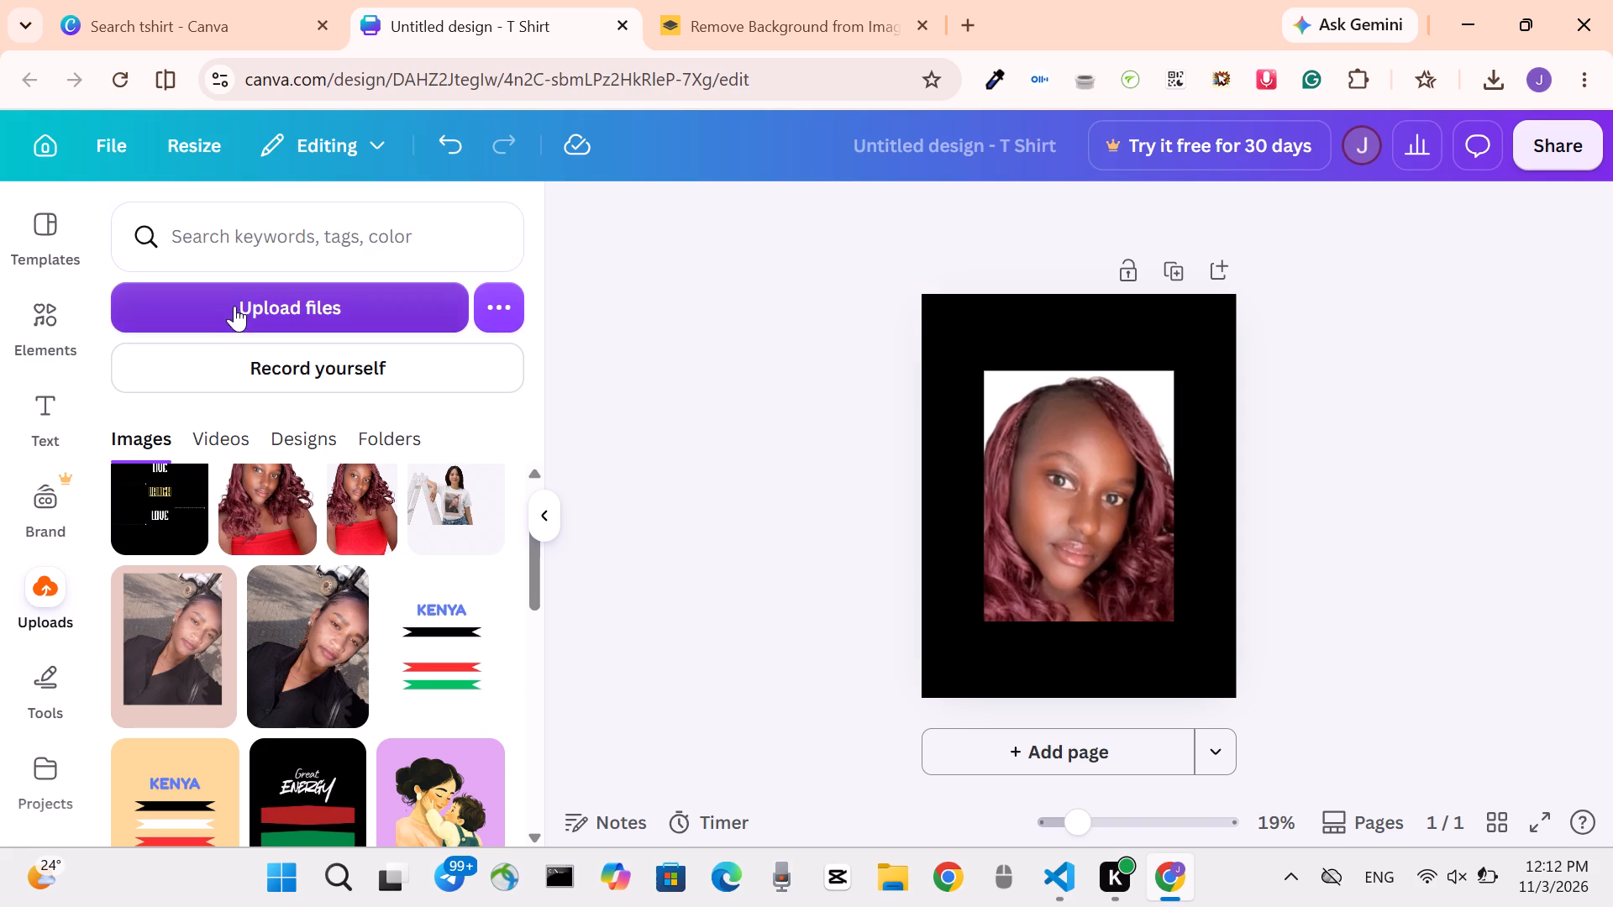
# Add a text box to the design and place it centred on the black area just below the portrait.
pyautogui.click(46, 436)
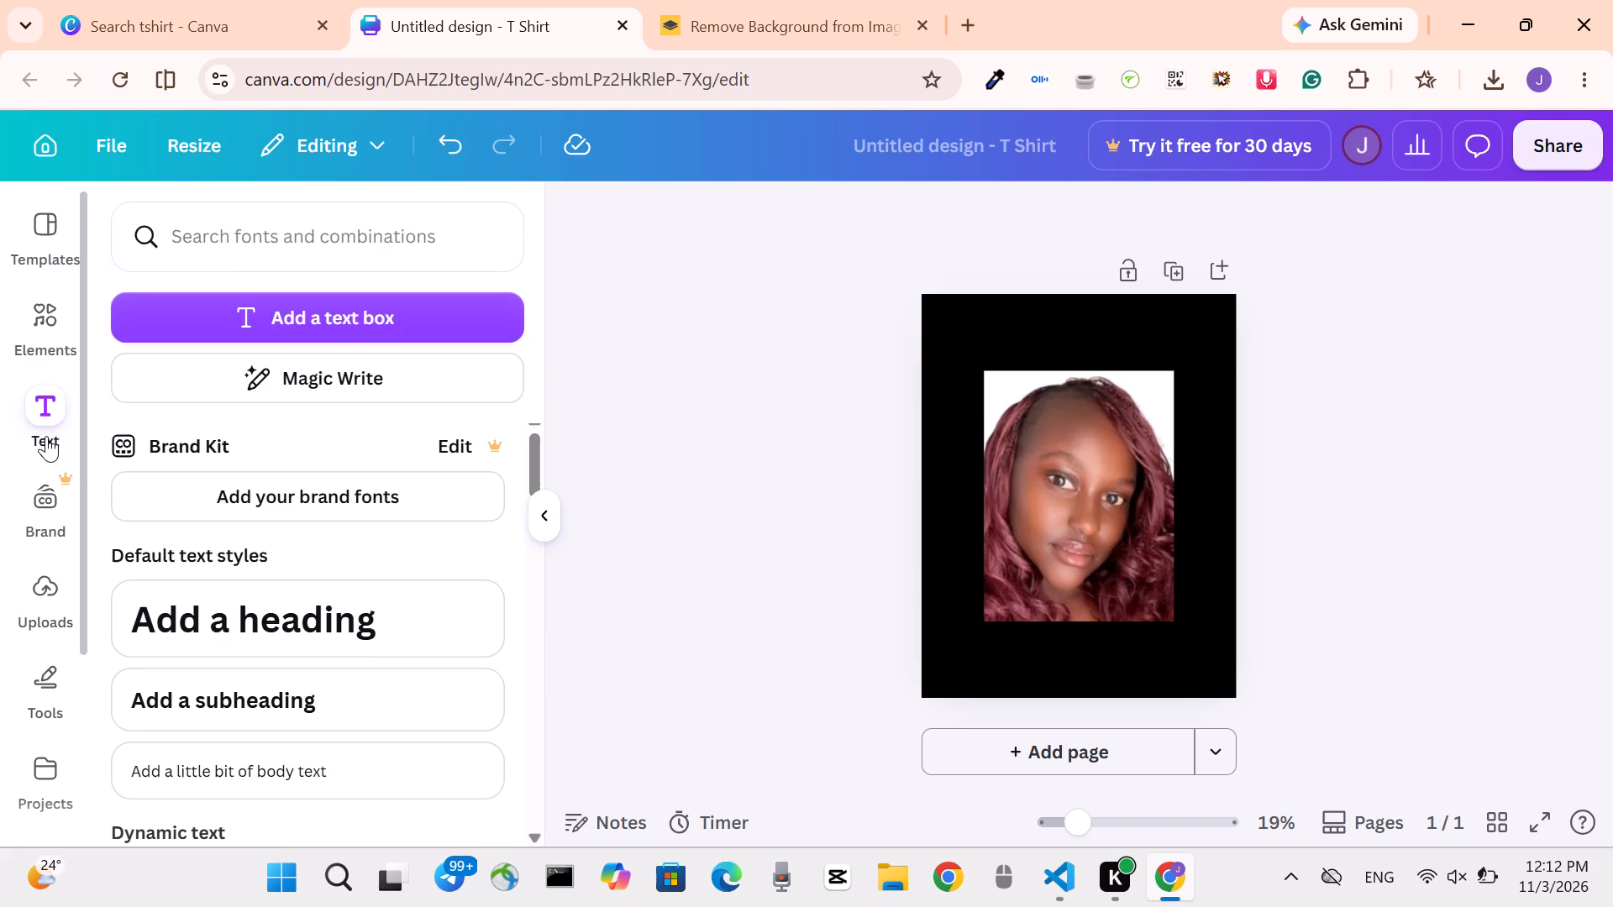
pyautogui.click(366, 295)
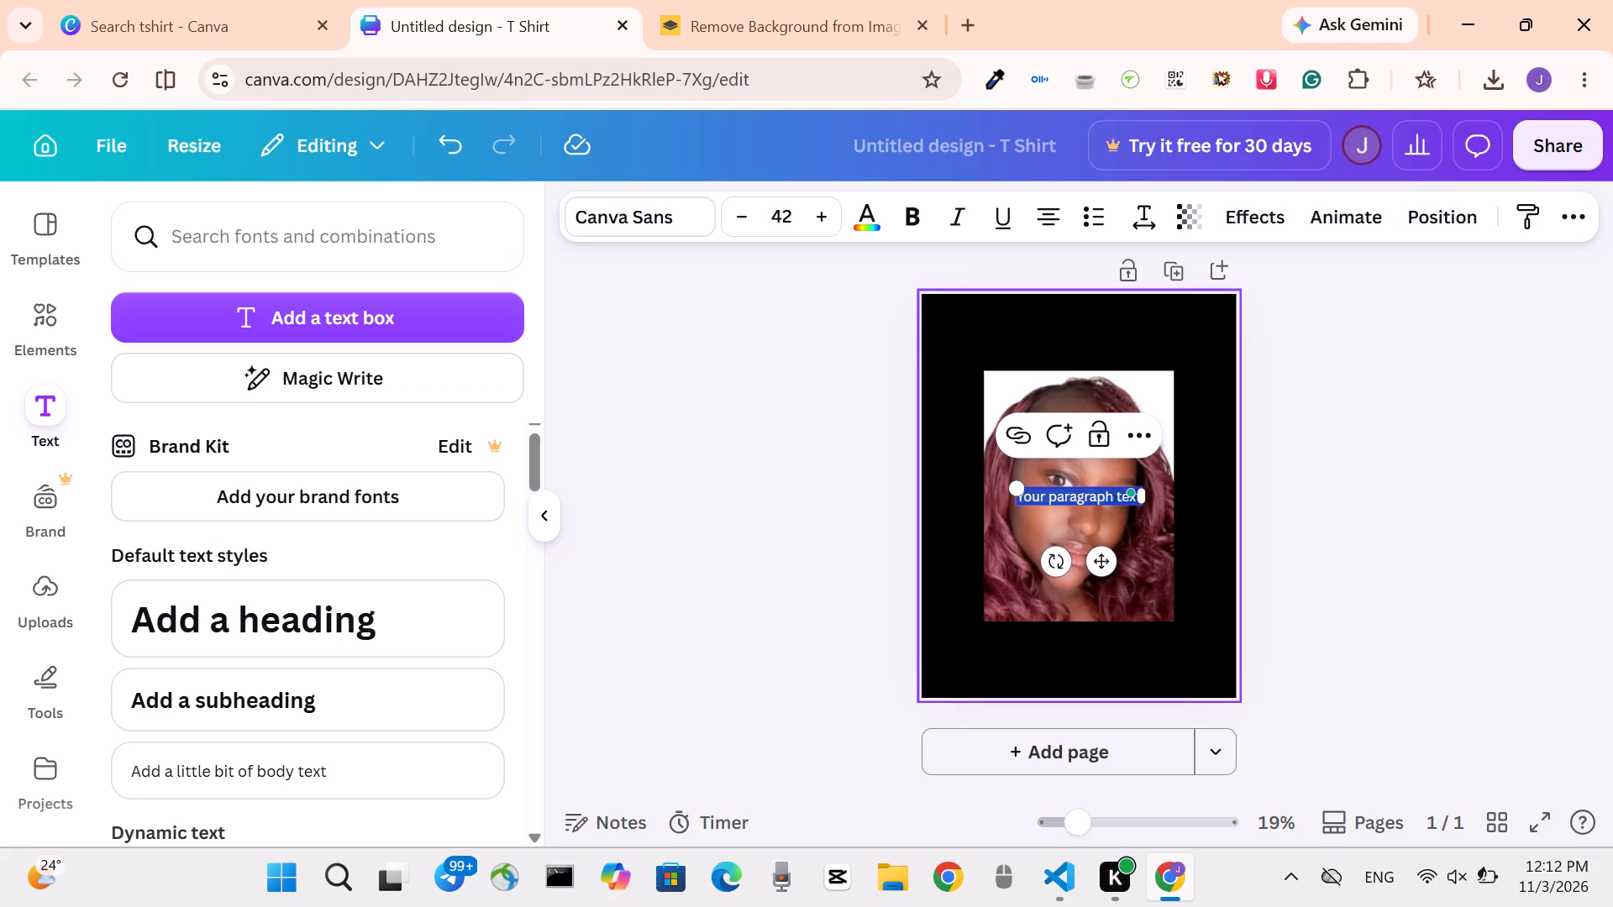
pyautogui.moveTo(1101, 559); pyautogui.dragTo(1101, 622)
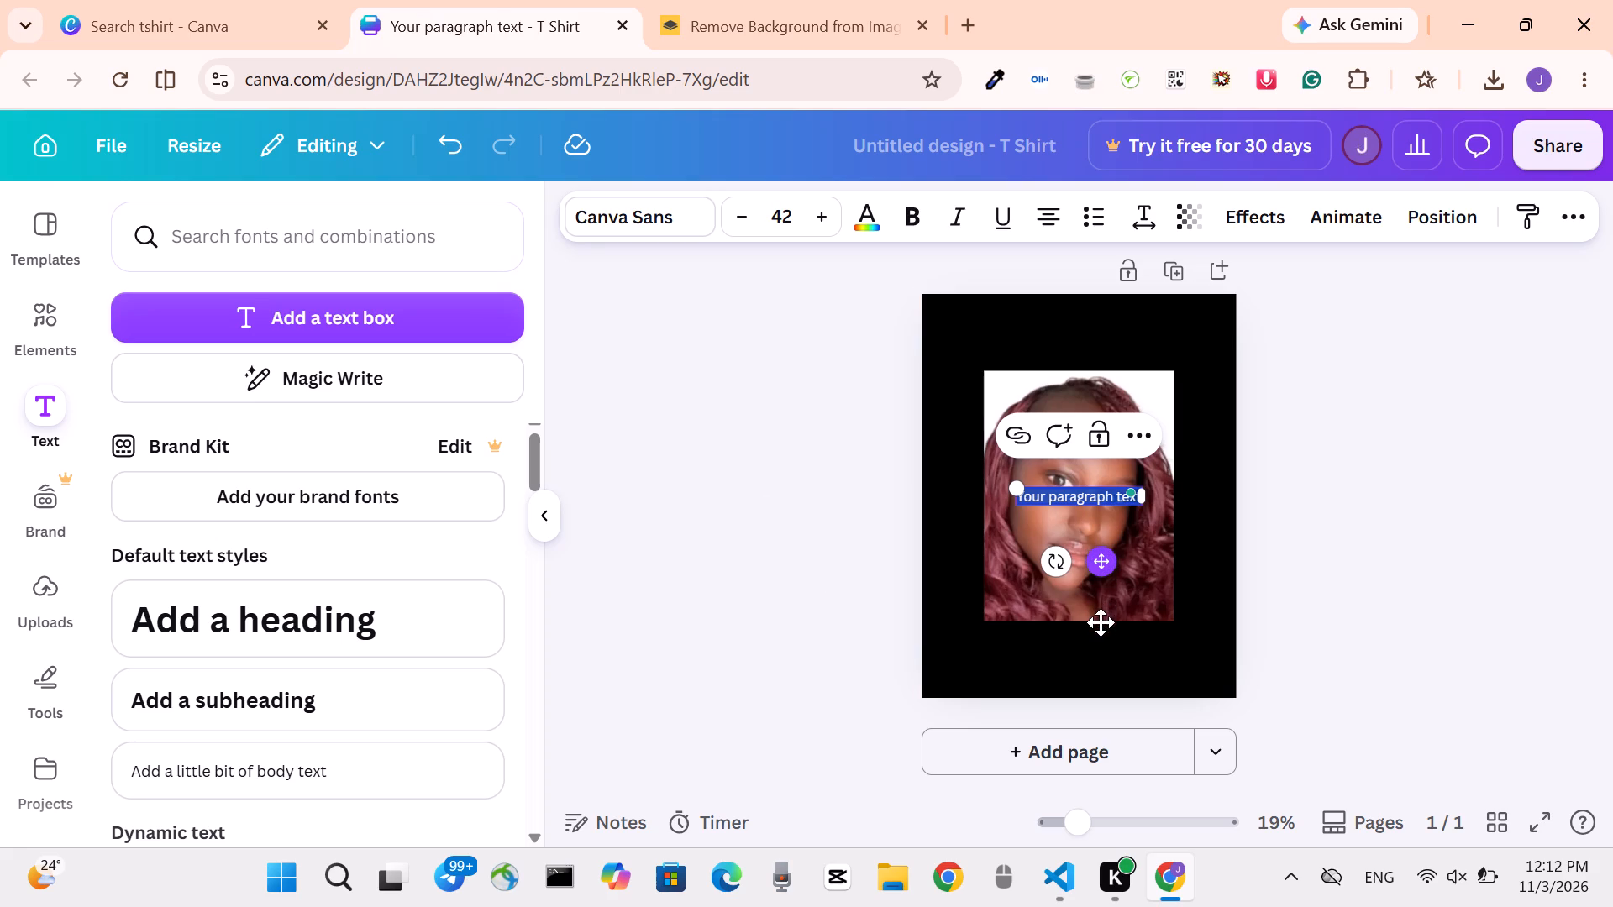
pyautogui.moveTo(1101, 622); pyautogui.dragTo(1093, 714)
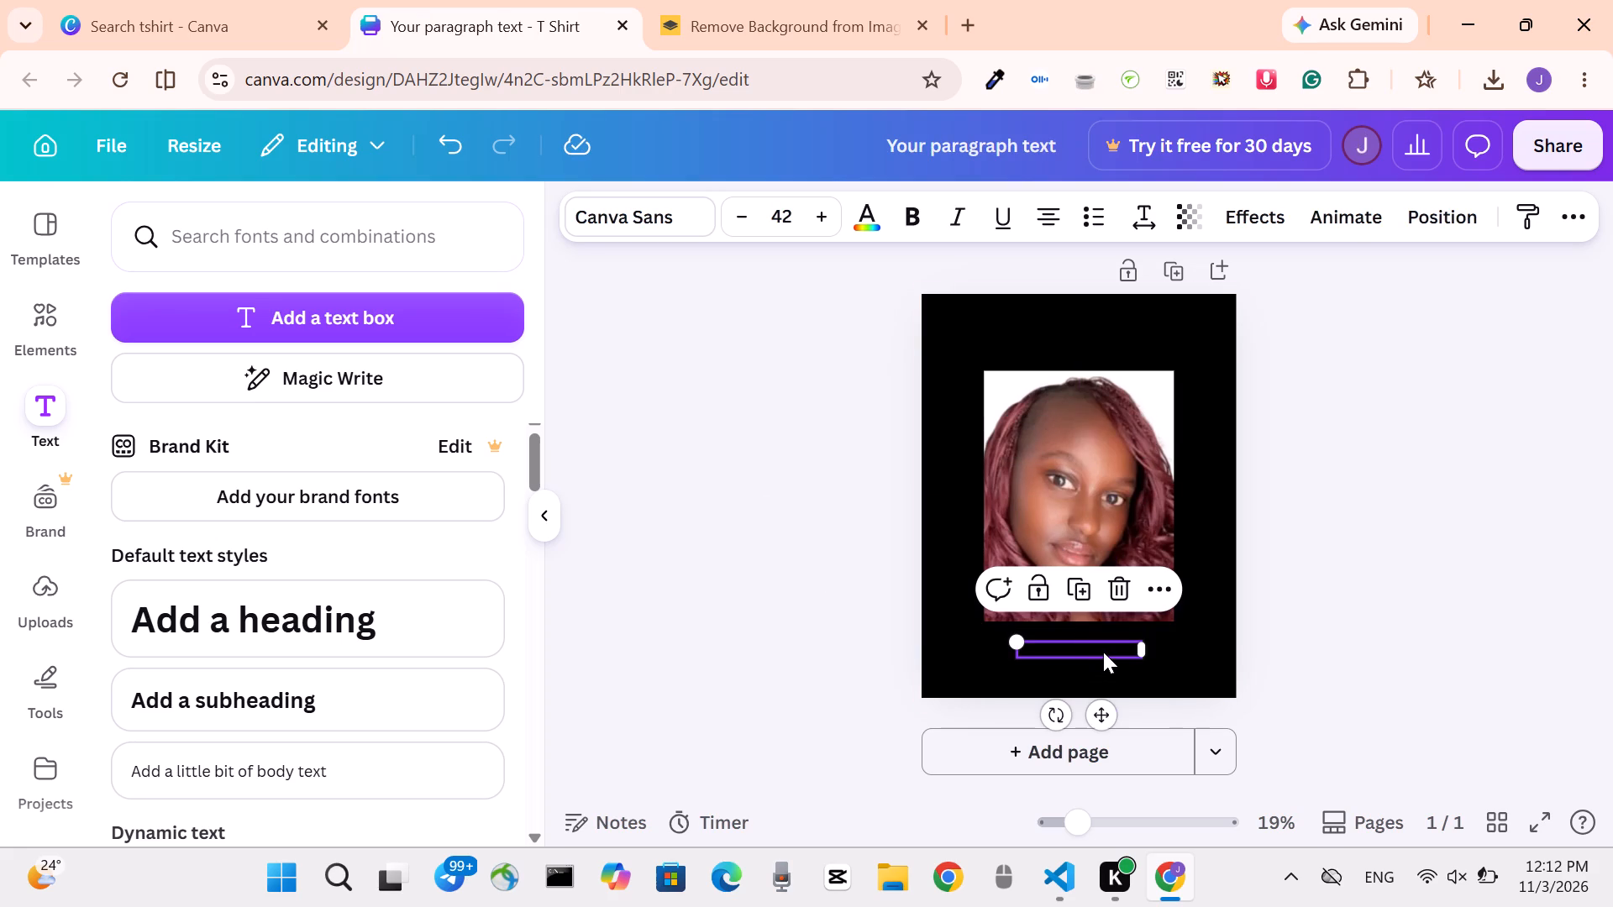
# Recolour the placeholder text below the portrait with the near-white photo colour #fefdfd.
pyautogui.click(1117, 647)
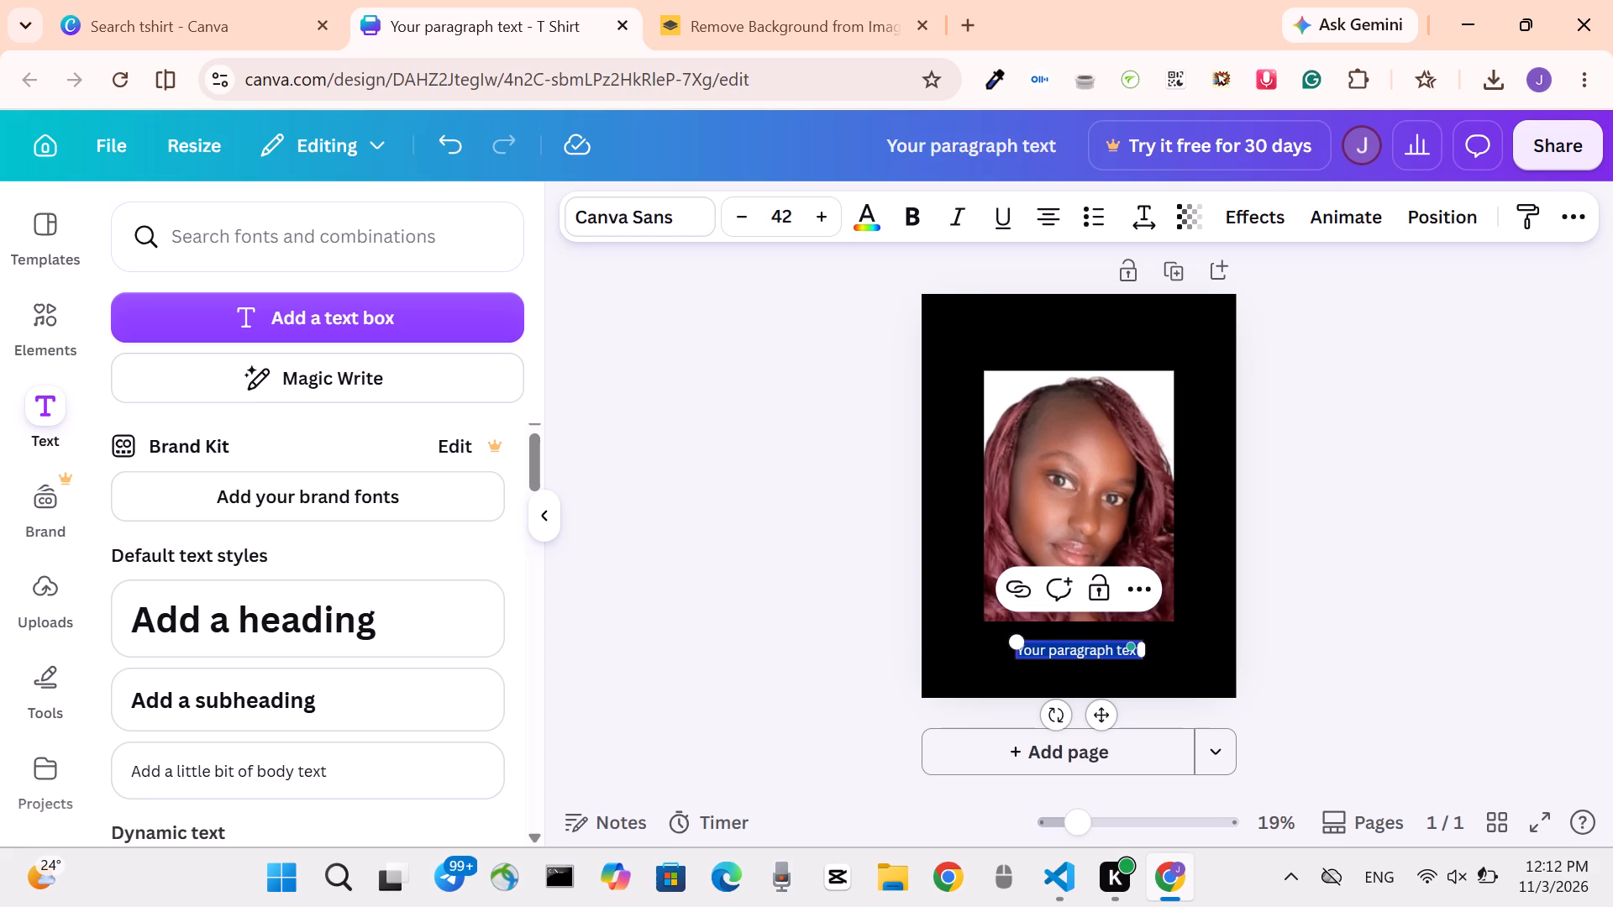
pyautogui.click(873, 216)
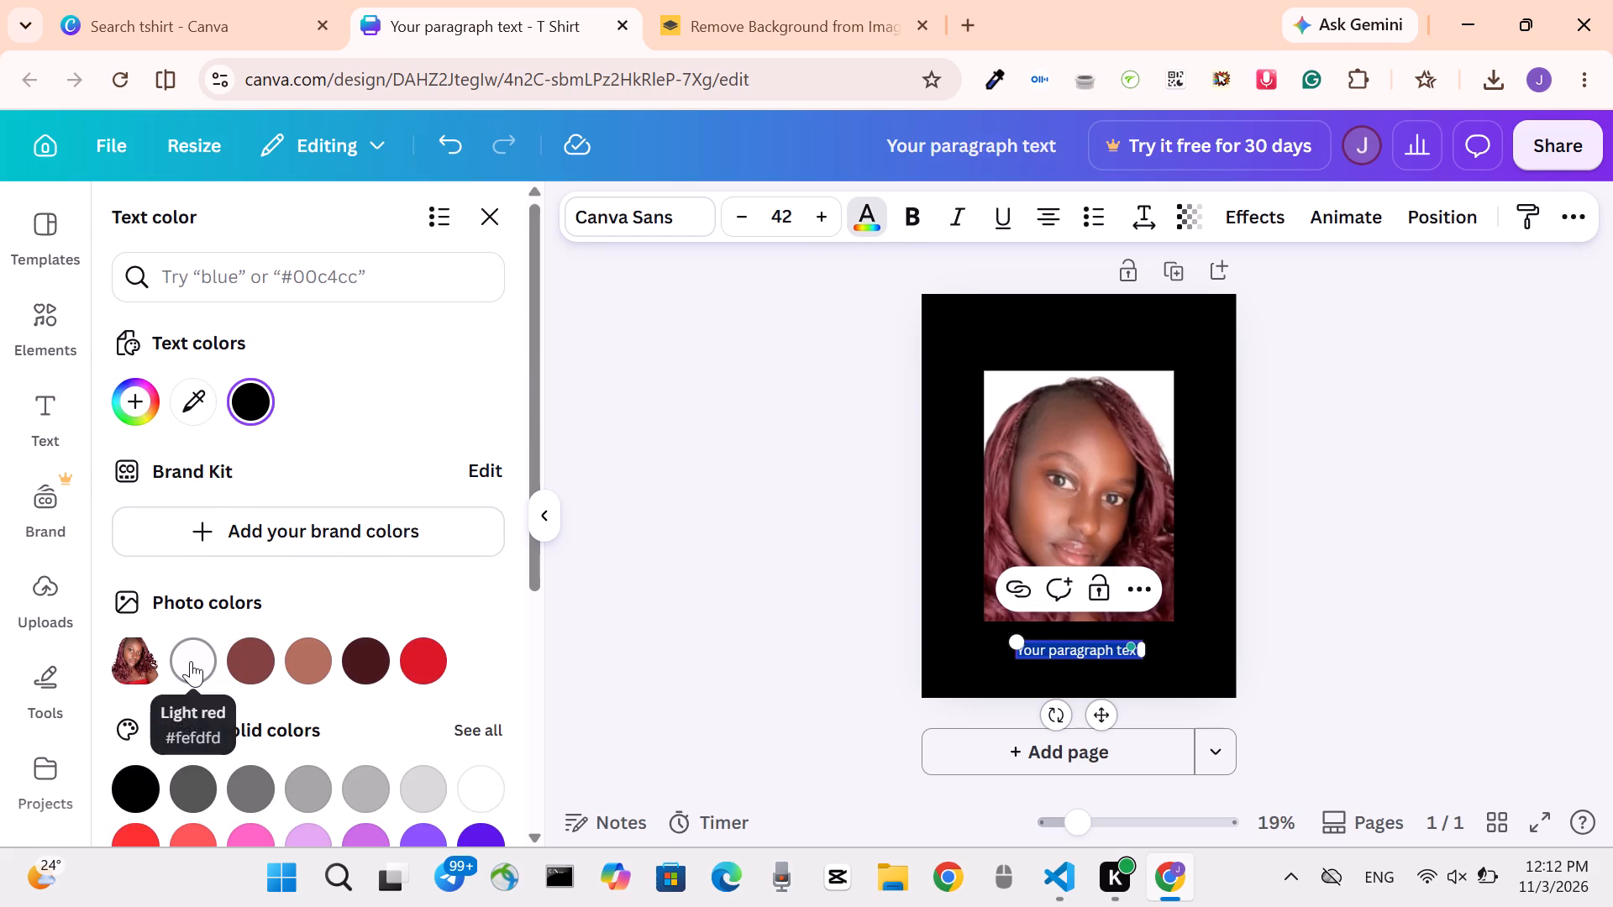
pyautogui.click(191, 661)
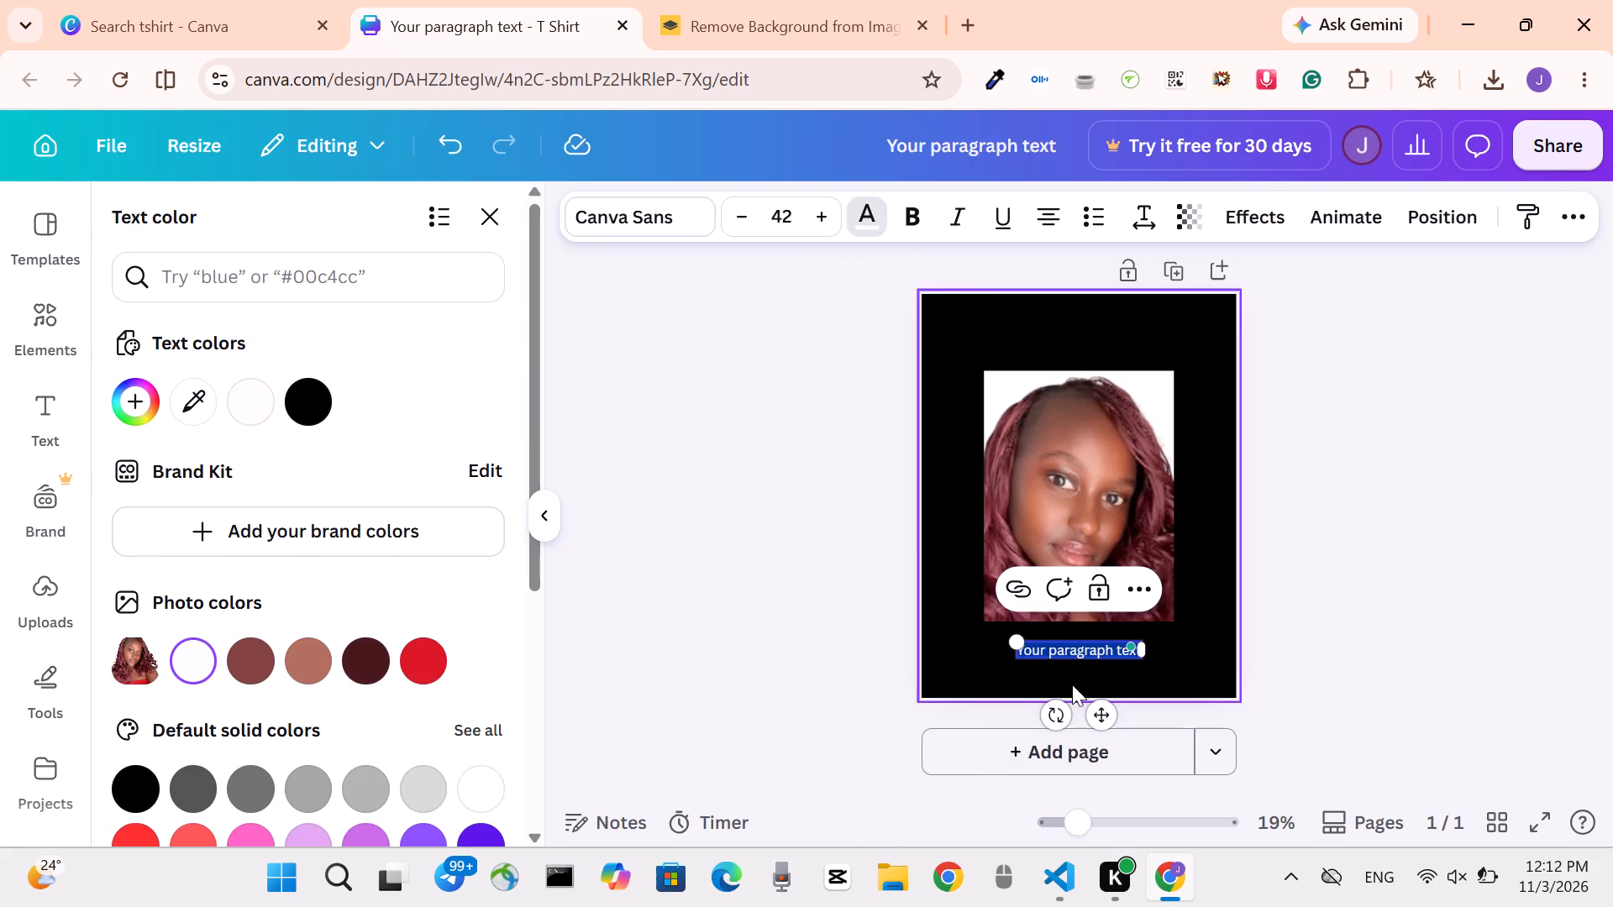
# Replace the placeholder text below the portrait with "Fantasioa".
pyautogui.click(1111, 654)
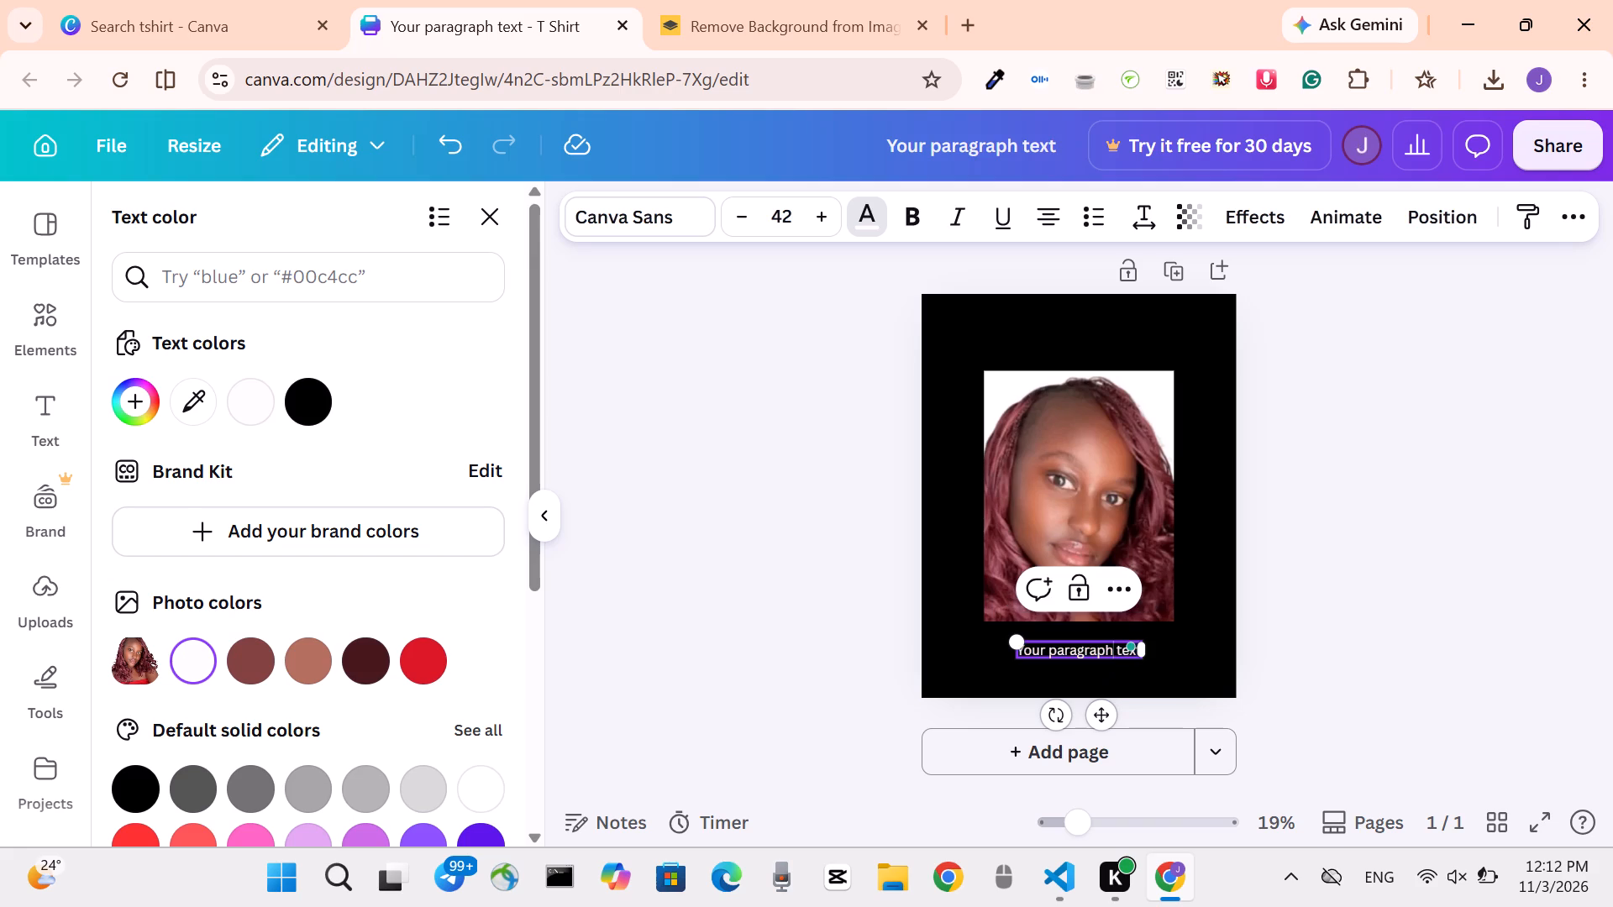
pyautogui.click(1111, 654)
pyautogui.press('BackSpace')
pyautogui.press('BackSpace')
pyautogui.press('BackSpace')
pyautogui.press('BackSpace')
pyautogui.press('BackSpace')
pyautogui.press('BackSpace')
pyautogui.press('BackSpace')
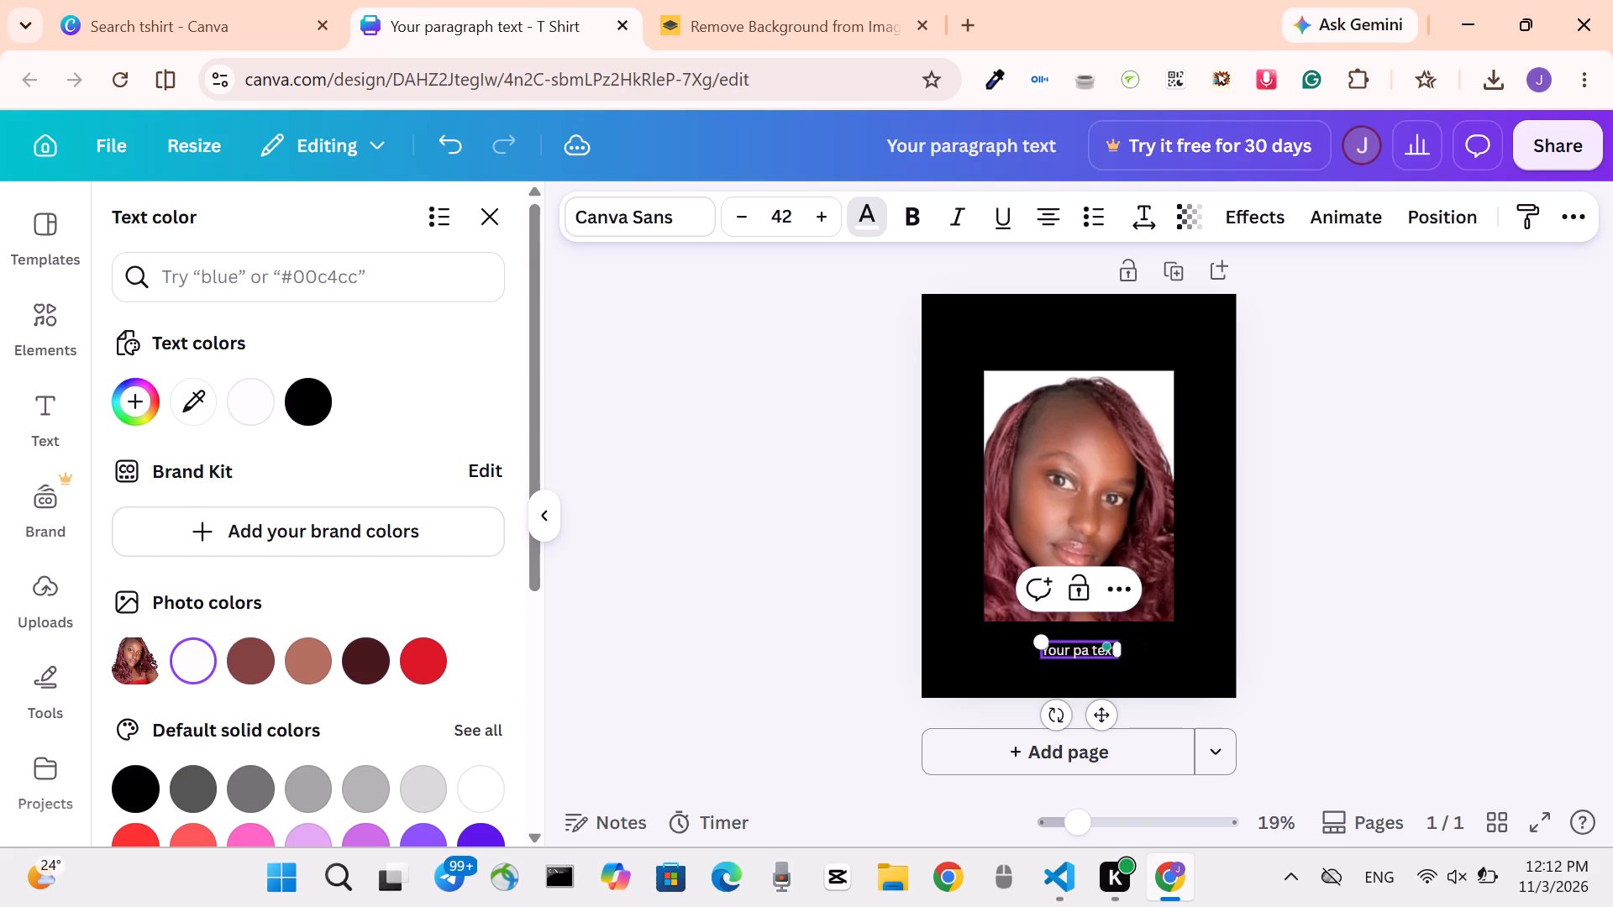
pyautogui.press('Right')
pyautogui.press('Right')
pyautogui.press('Right')
pyautogui.press('Right')
pyautogui.press('Right')
pyautogui.press('Right')
pyautogui.press('Right')
pyautogui.press('BackSpace')
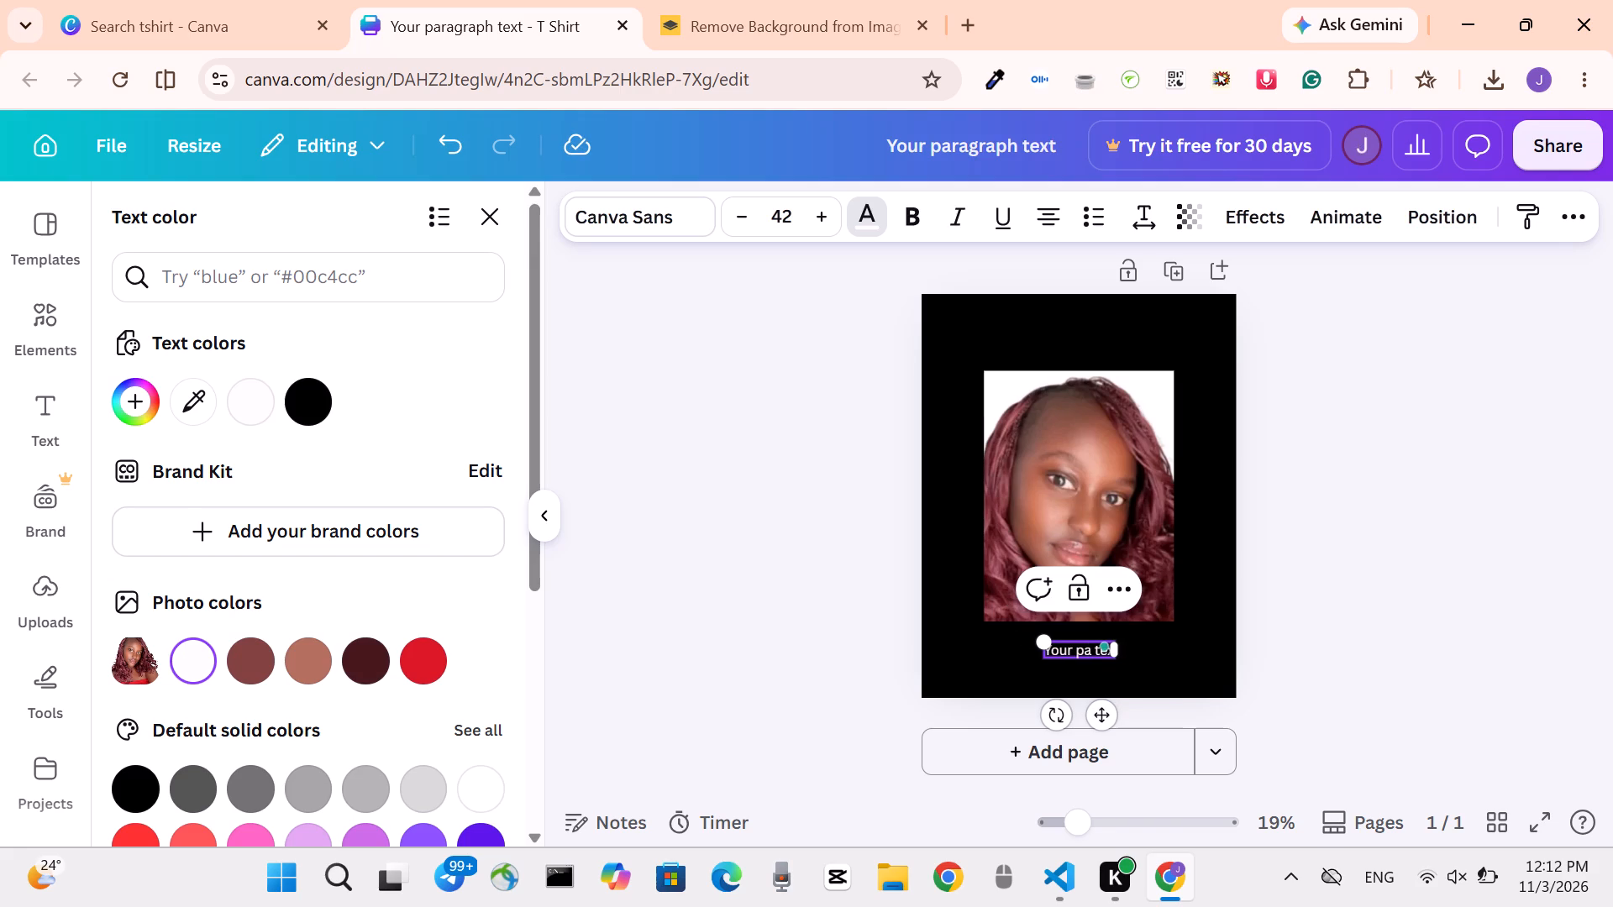
pyautogui.press('BackSpace')
pyautogui.press('BackSpace')
pyautogui.press('BackSpace')
pyautogui.press('BackSpace')
pyautogui.press('BackSpace')
pyautogui.press('BackSpace')
pyautogui.press('BackSpace')
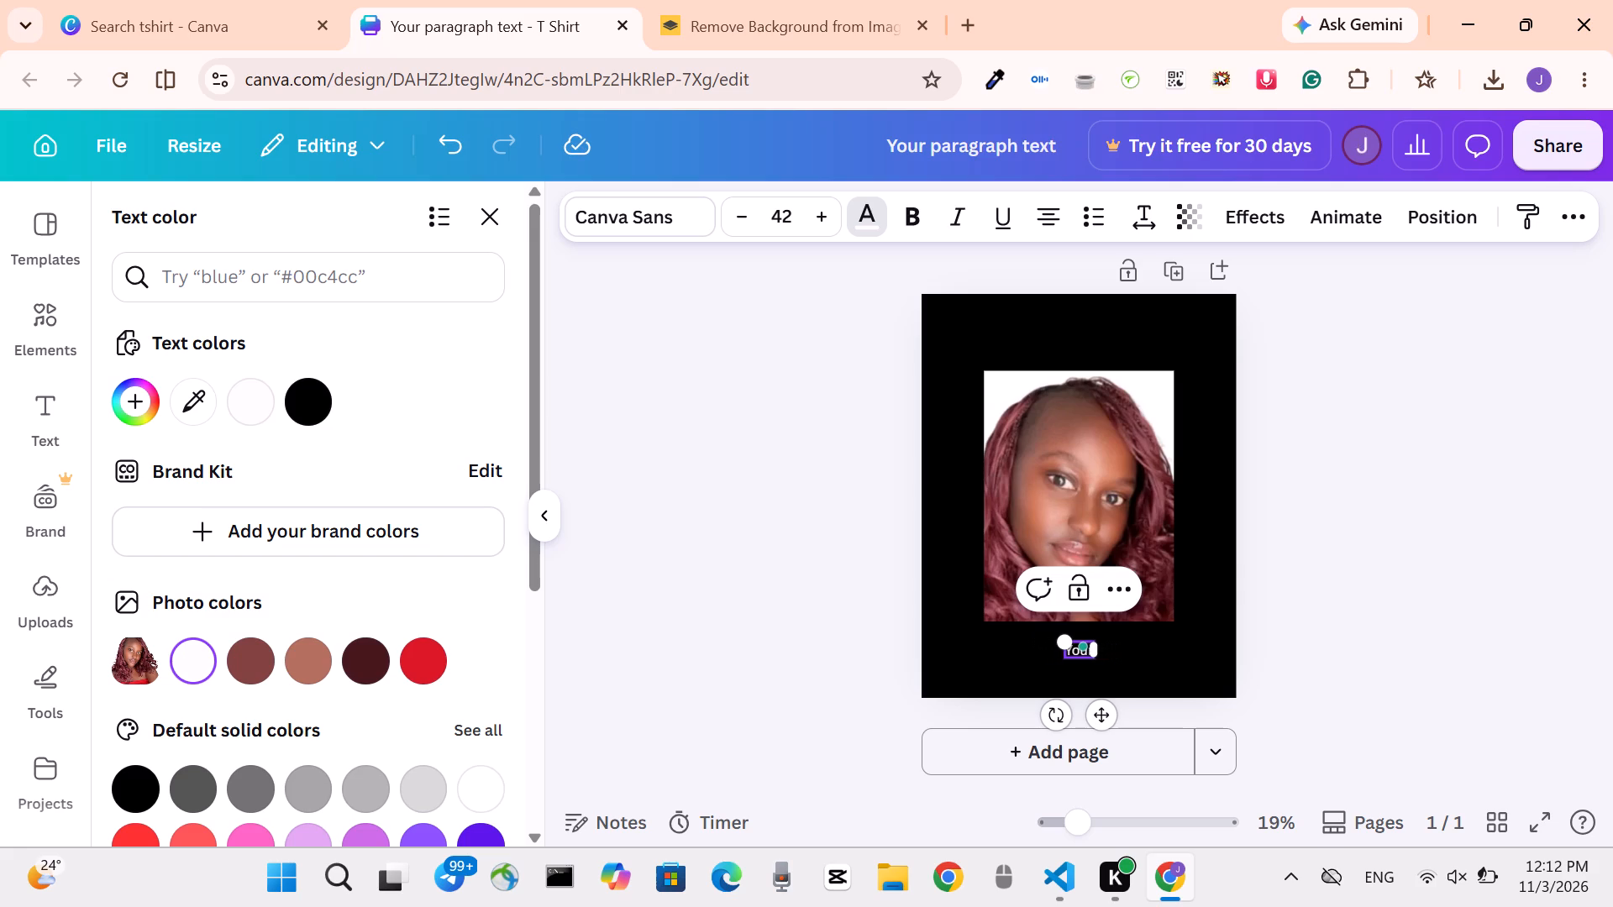
pyautogui.press('BackSpace')
pyautogui.press('BackSpace')
pyautogui.press('BackSpace')
pyautogui.press('BackSpace')
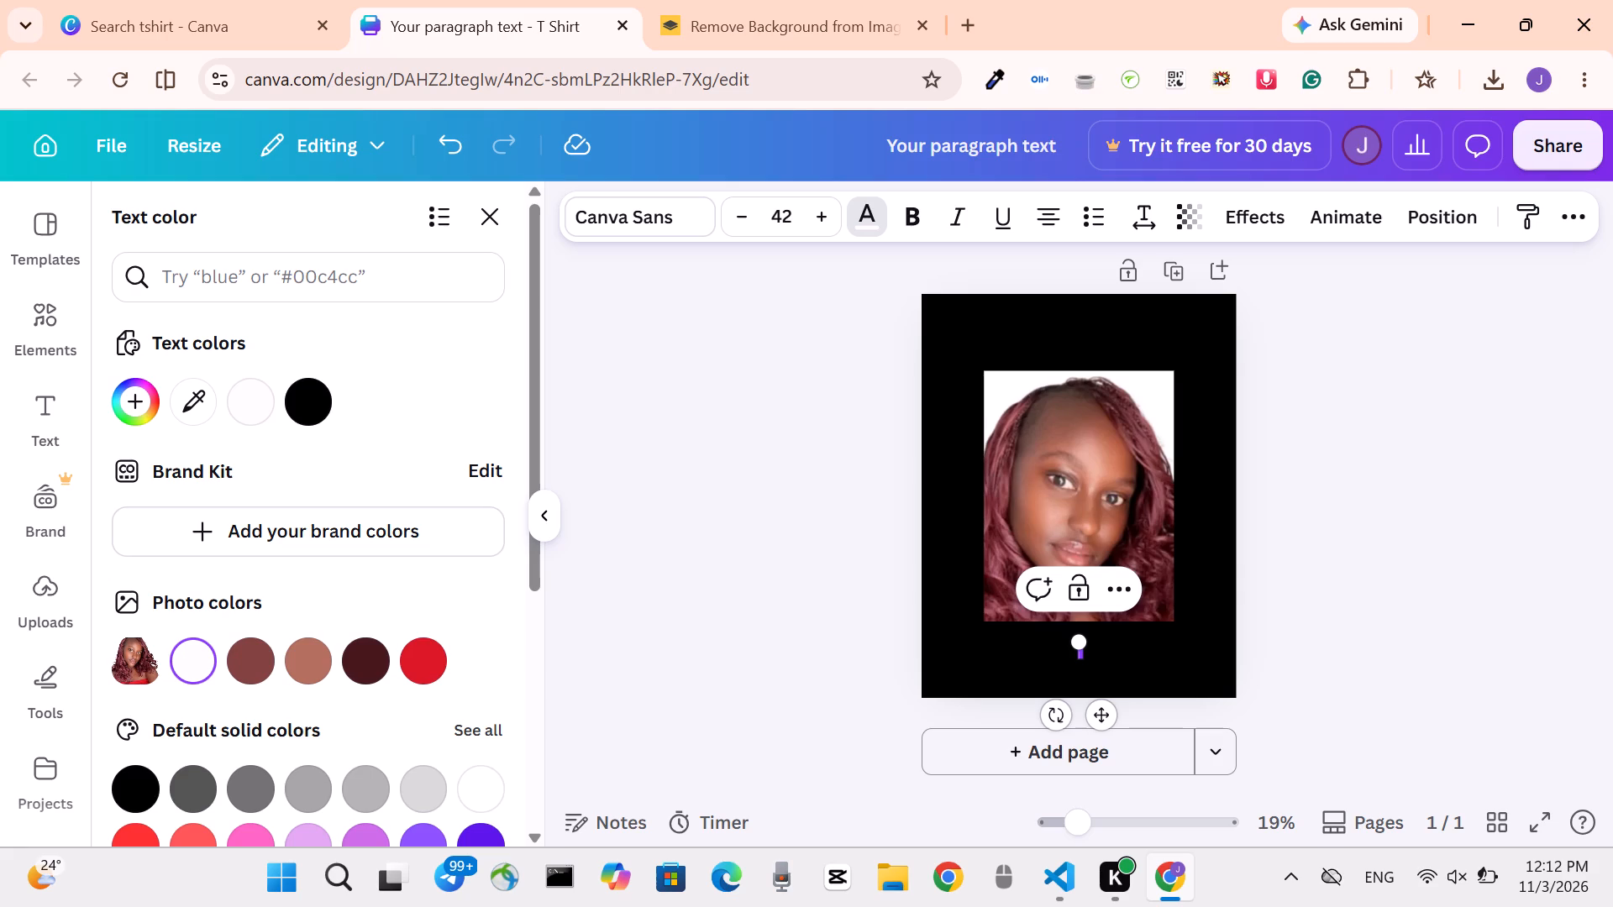
pyautogui.write('antasioa')
pyautogui.click(1286, 591)
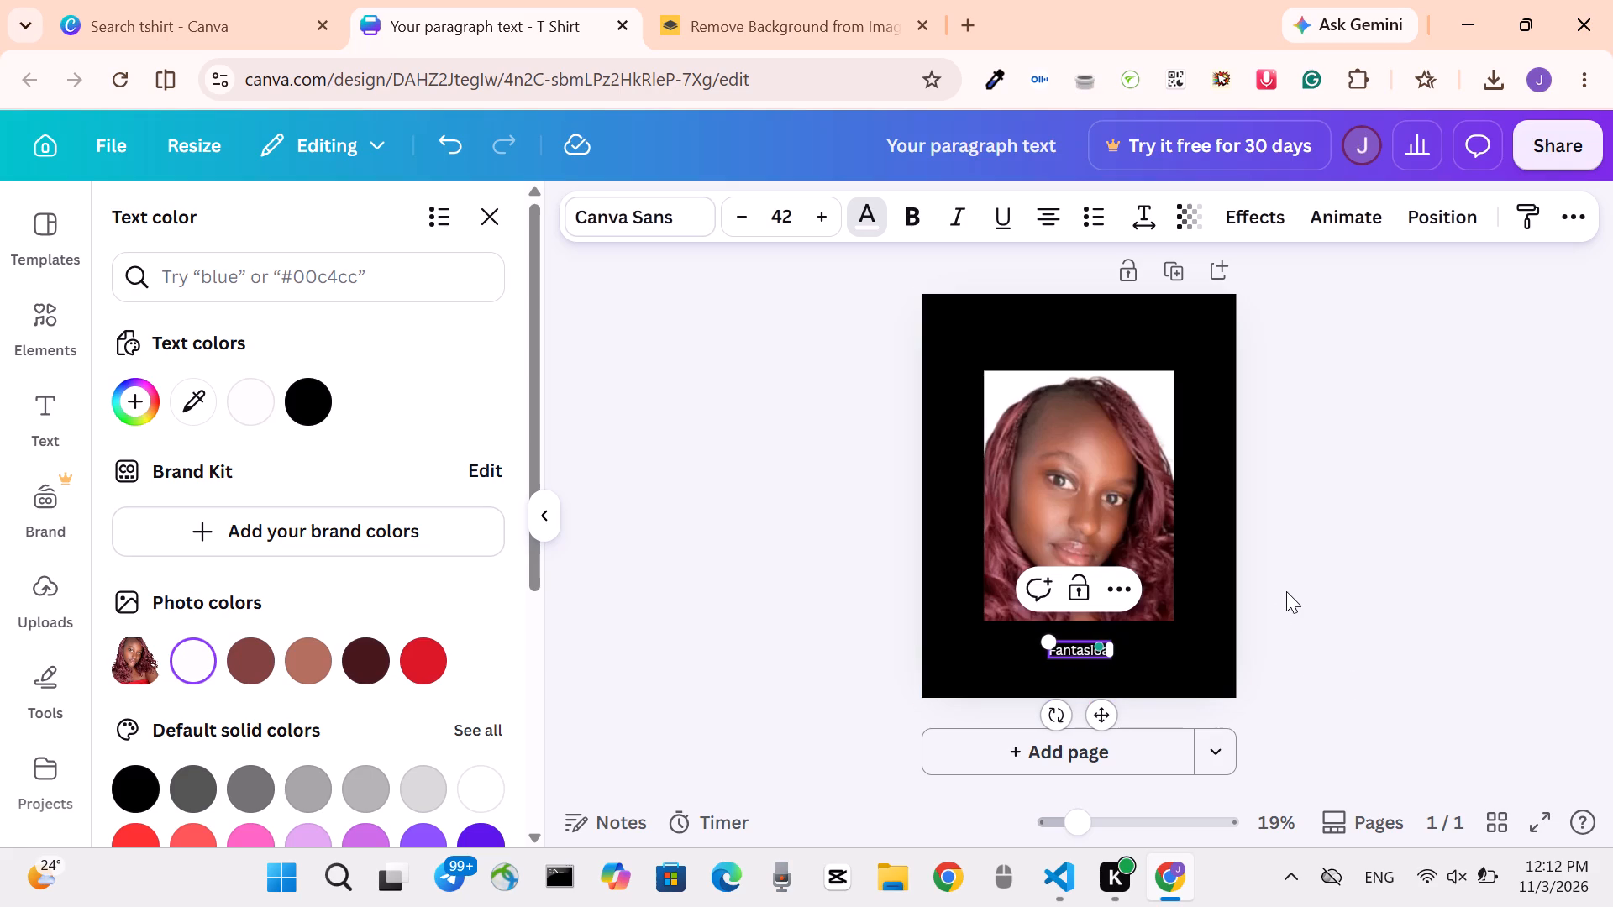
pyautogui.click(1165, 641)
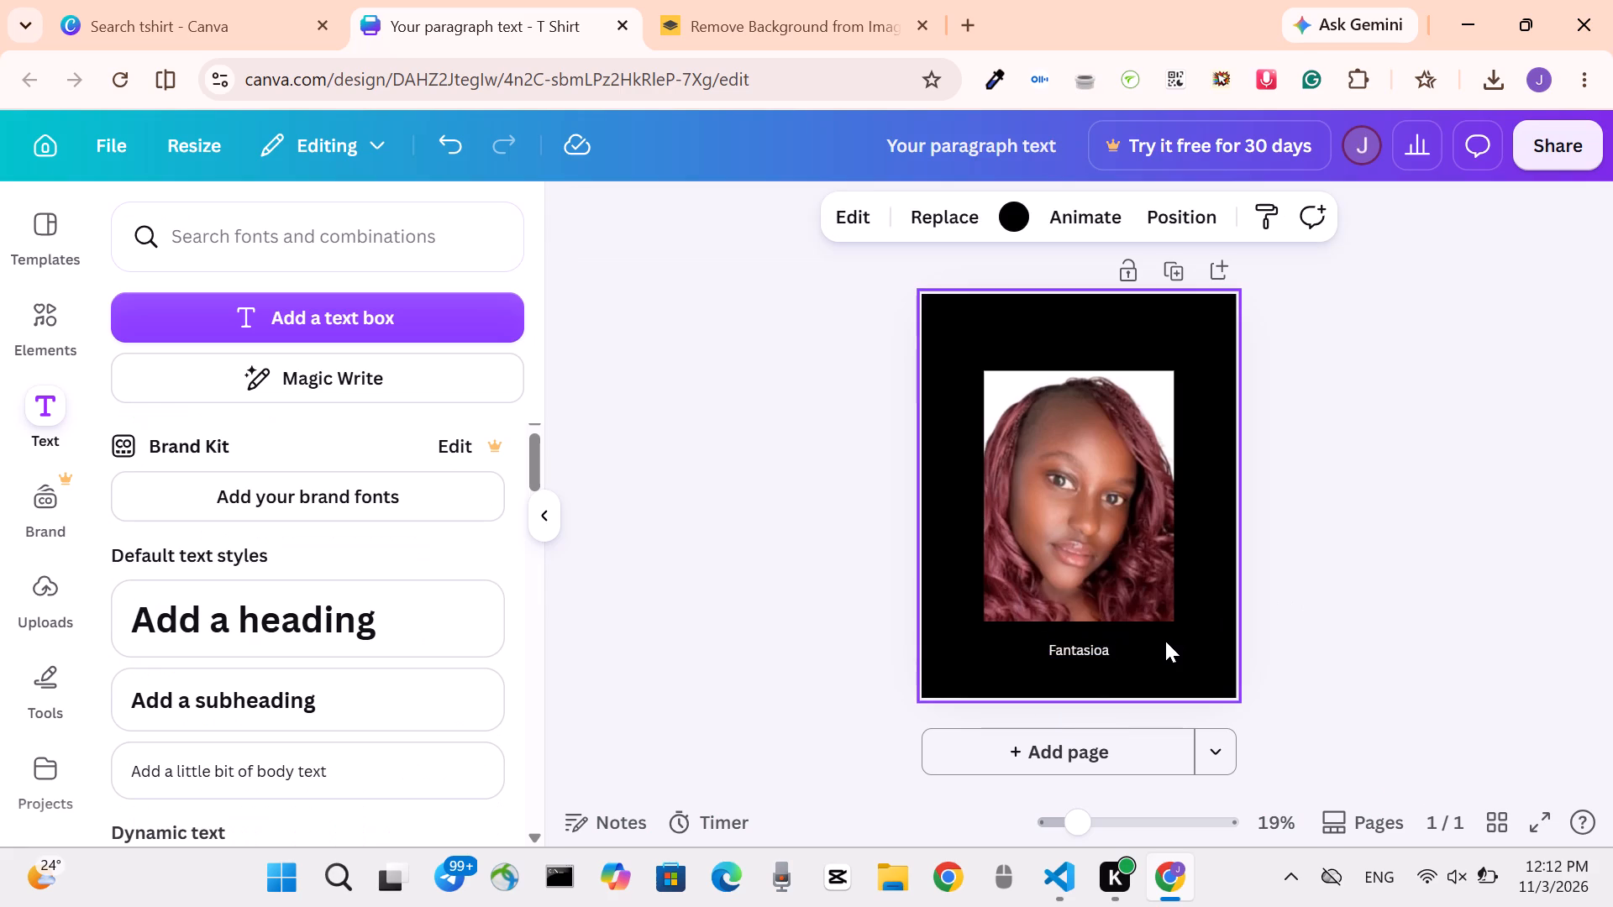
# Increase the font size of the "Fantasioa" text to 80.
pyautogui.click(1105, 653)
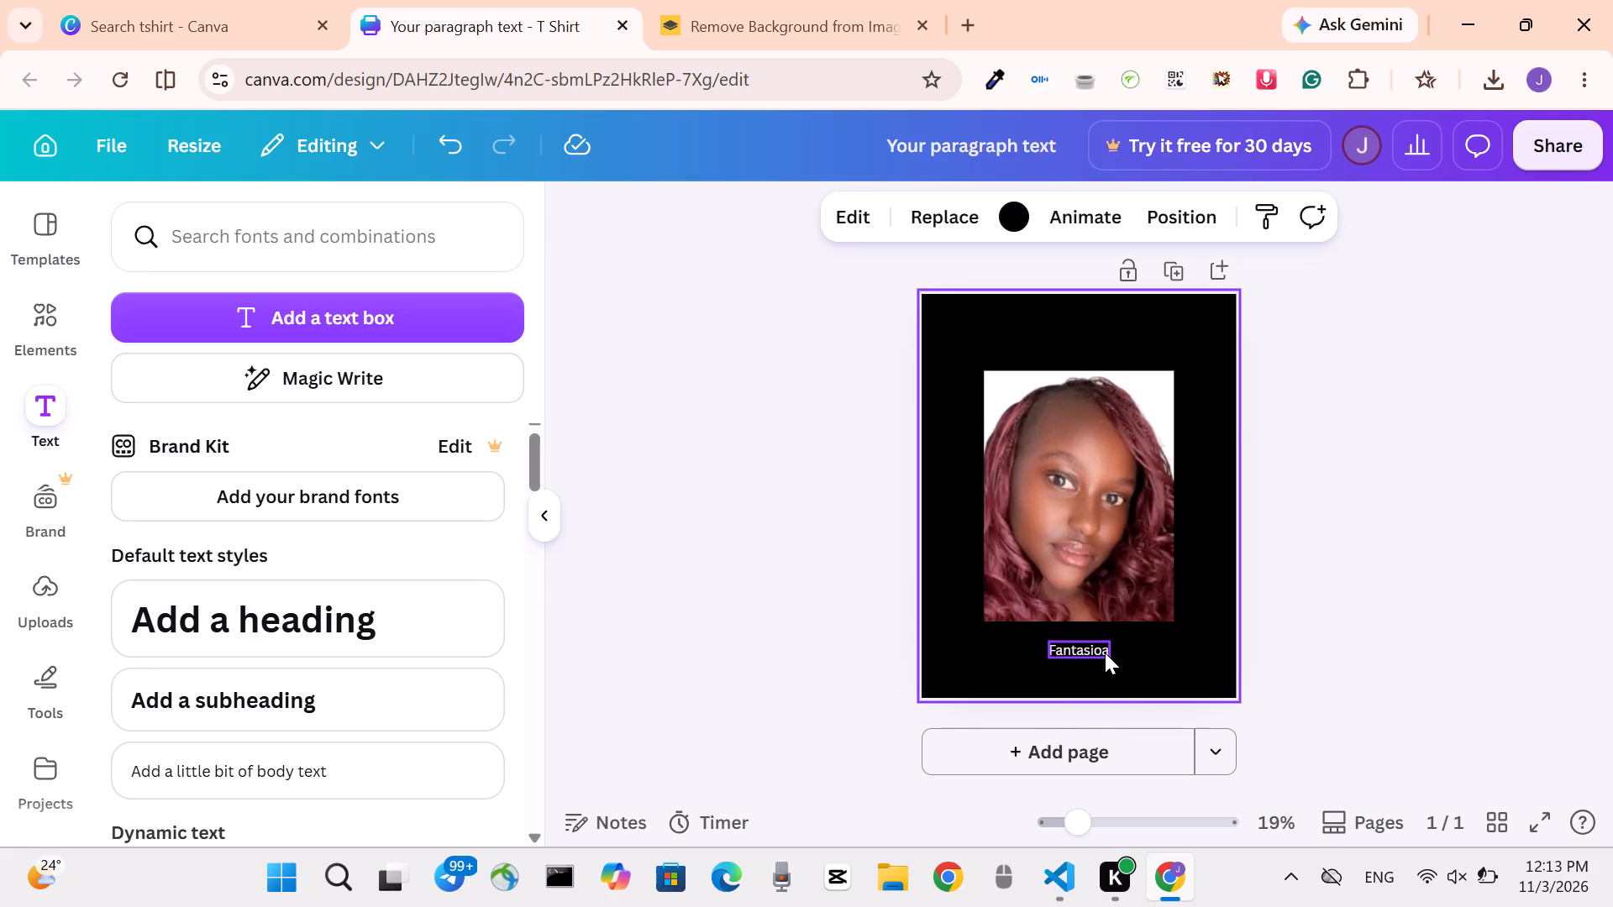
pyautogui.tripleClick(825, 202)
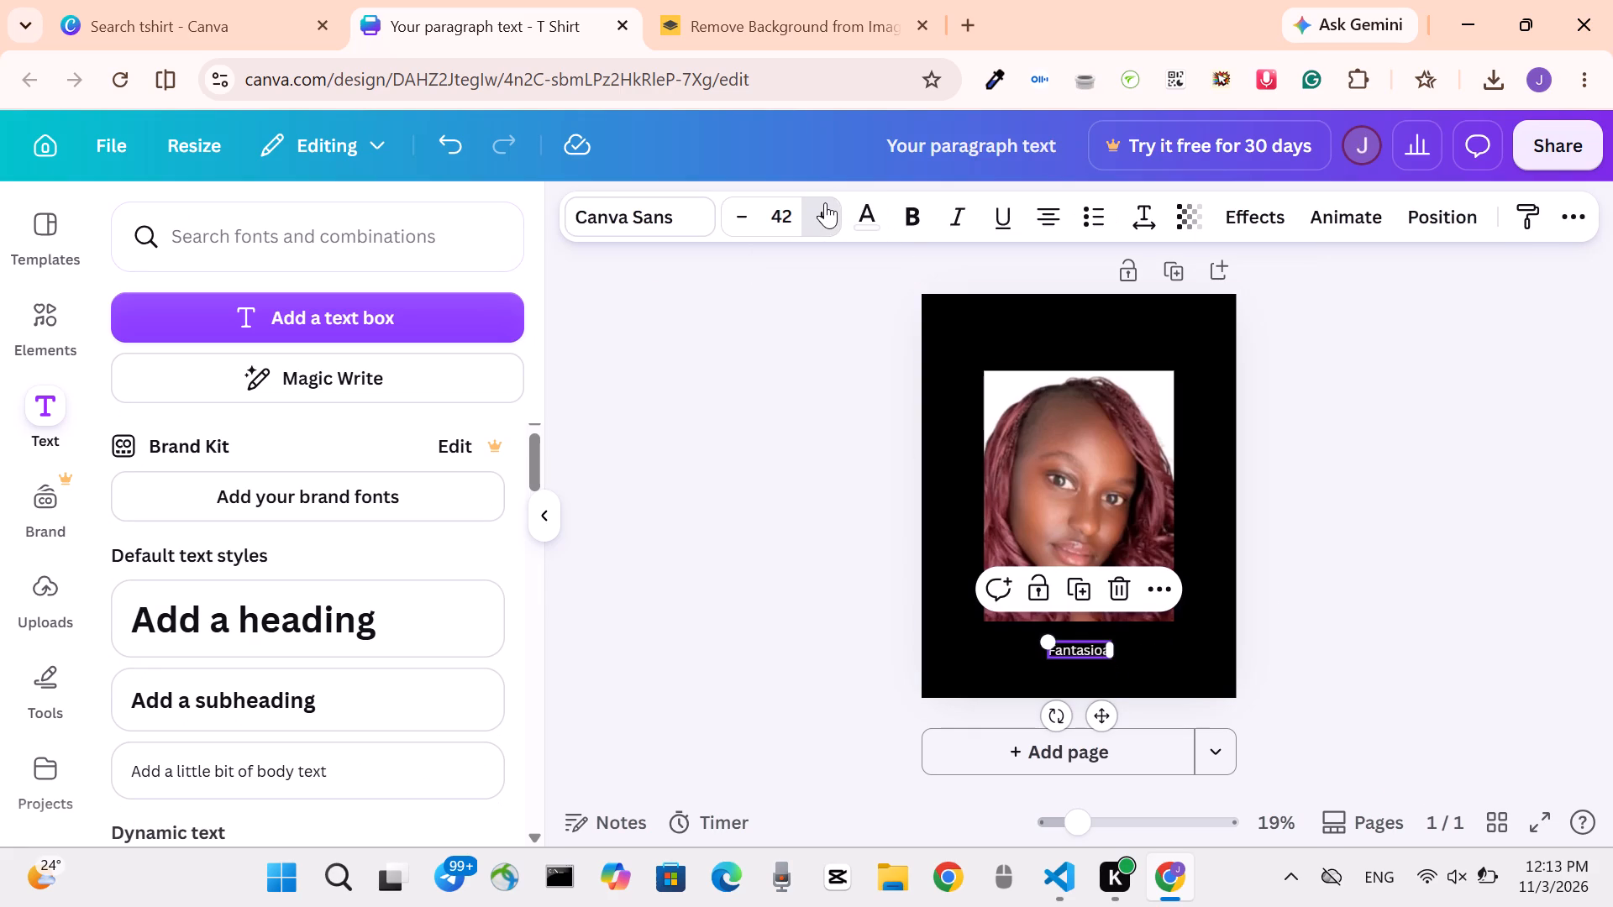
pyautogui.tripleClick(825, 202)
pyautogui.tripleClick(825, 202)
pyautogui.tripleClick(825, 202)
pyautogui.tripleClick(825, 202)
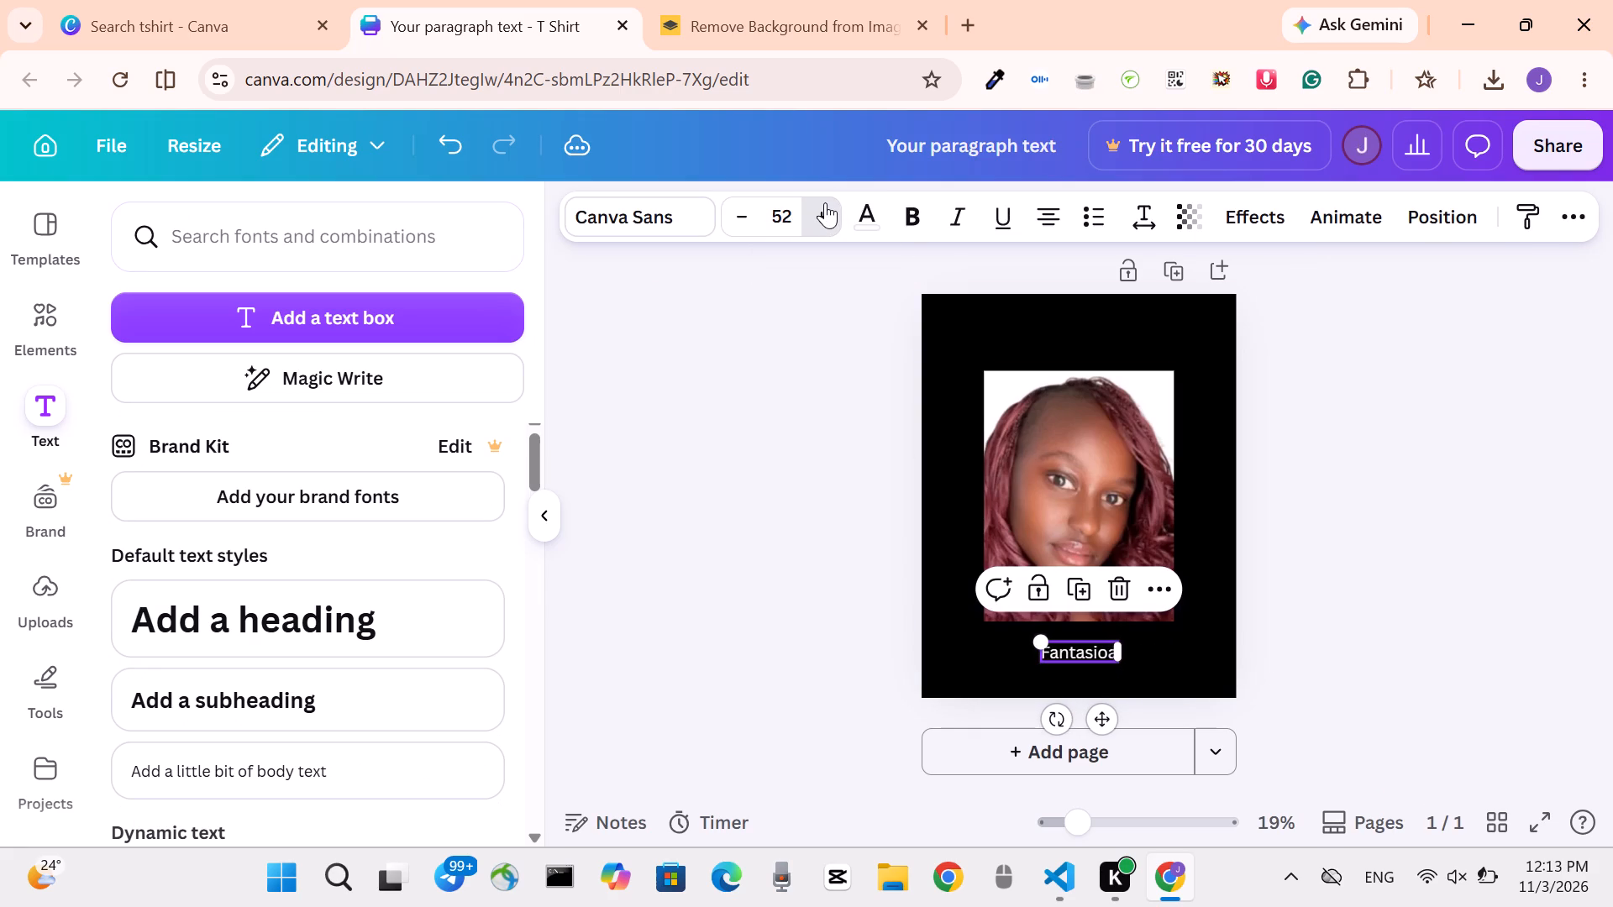
pyautogui.tripleClick(825, 202)
pyautogui.tripleClick(825, 202)
pyautogui.tripleClick(825, 202)
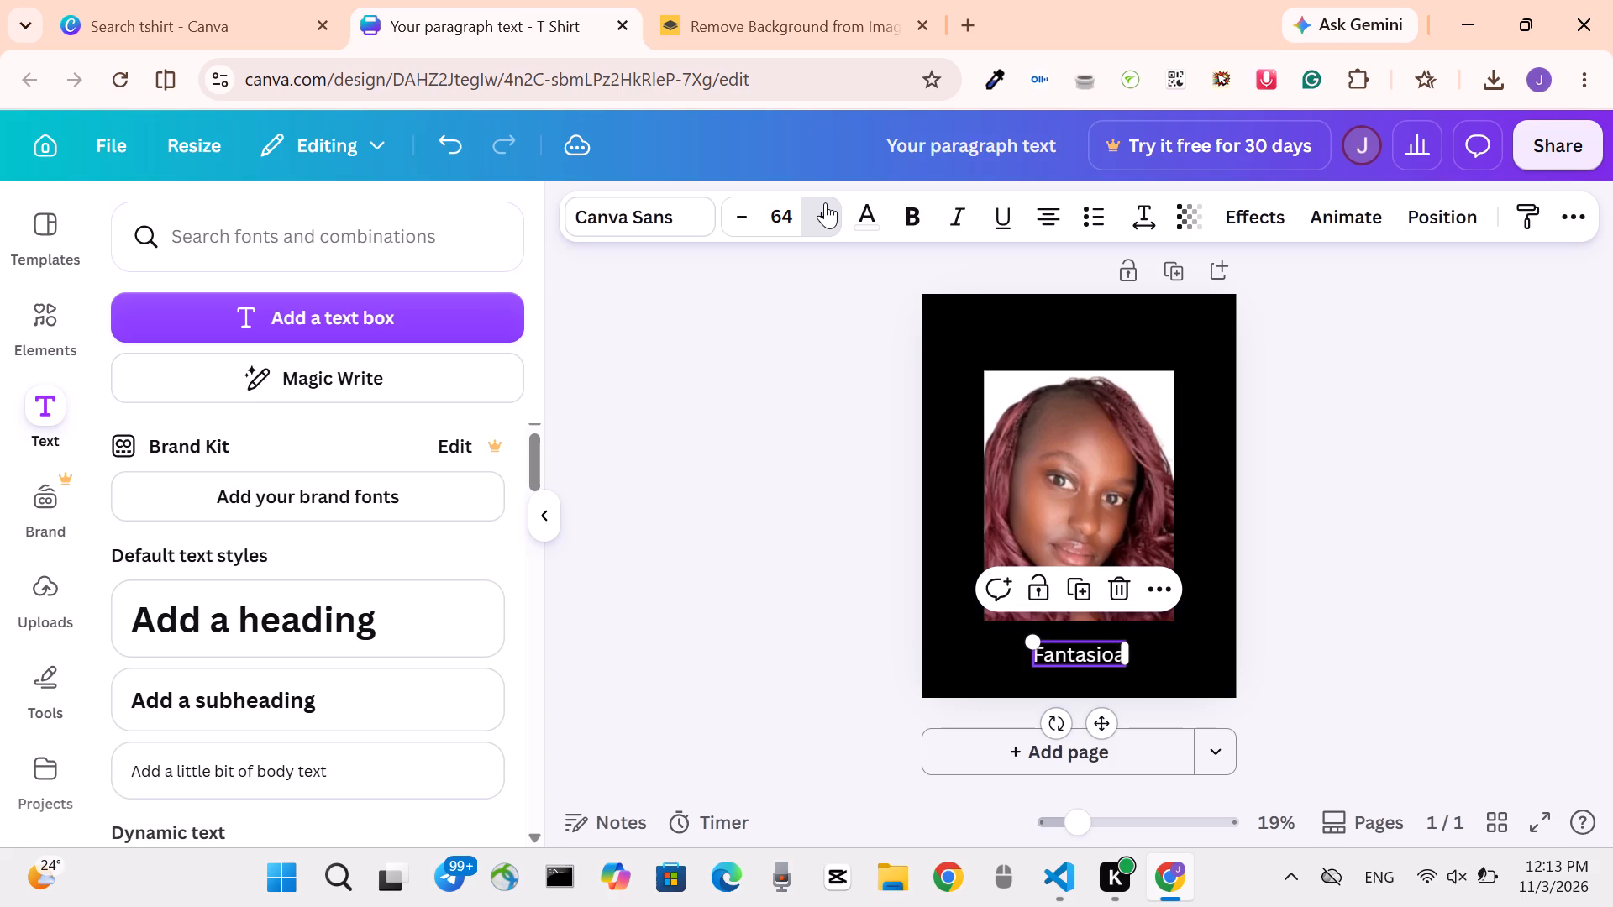
pyautogui.tripleClick(825, 202)
pyautogui.tripleClick(825, 202)
pyautogui.tripleClick(825, 202)
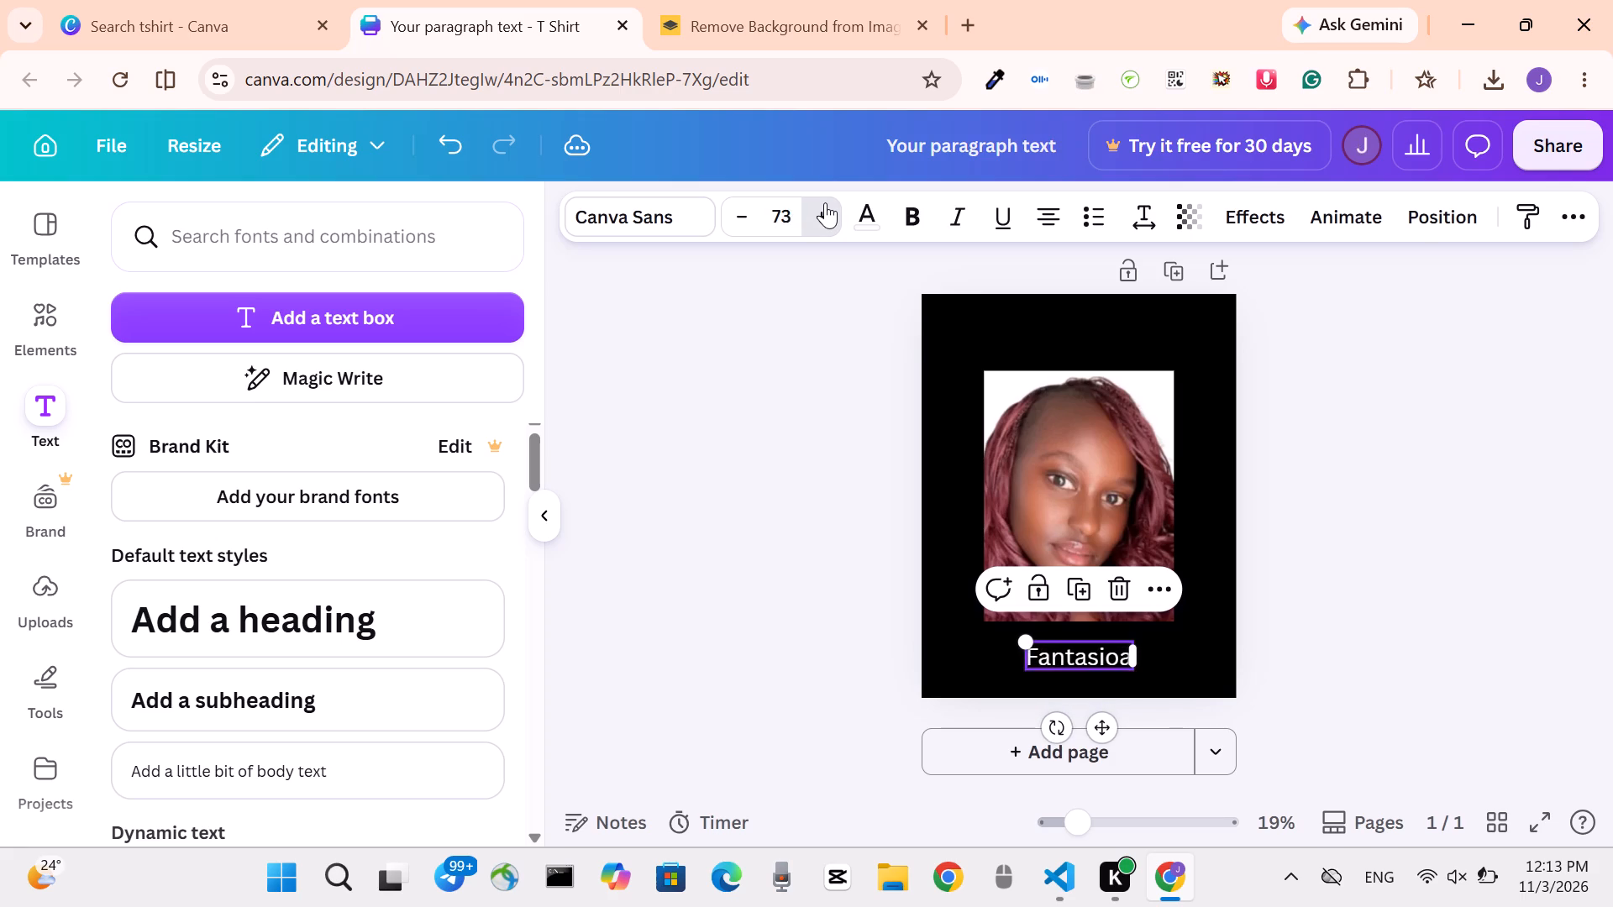
pyautogui.doubleClick(825, 202)
pyautogui.tripleClick(825, 202)
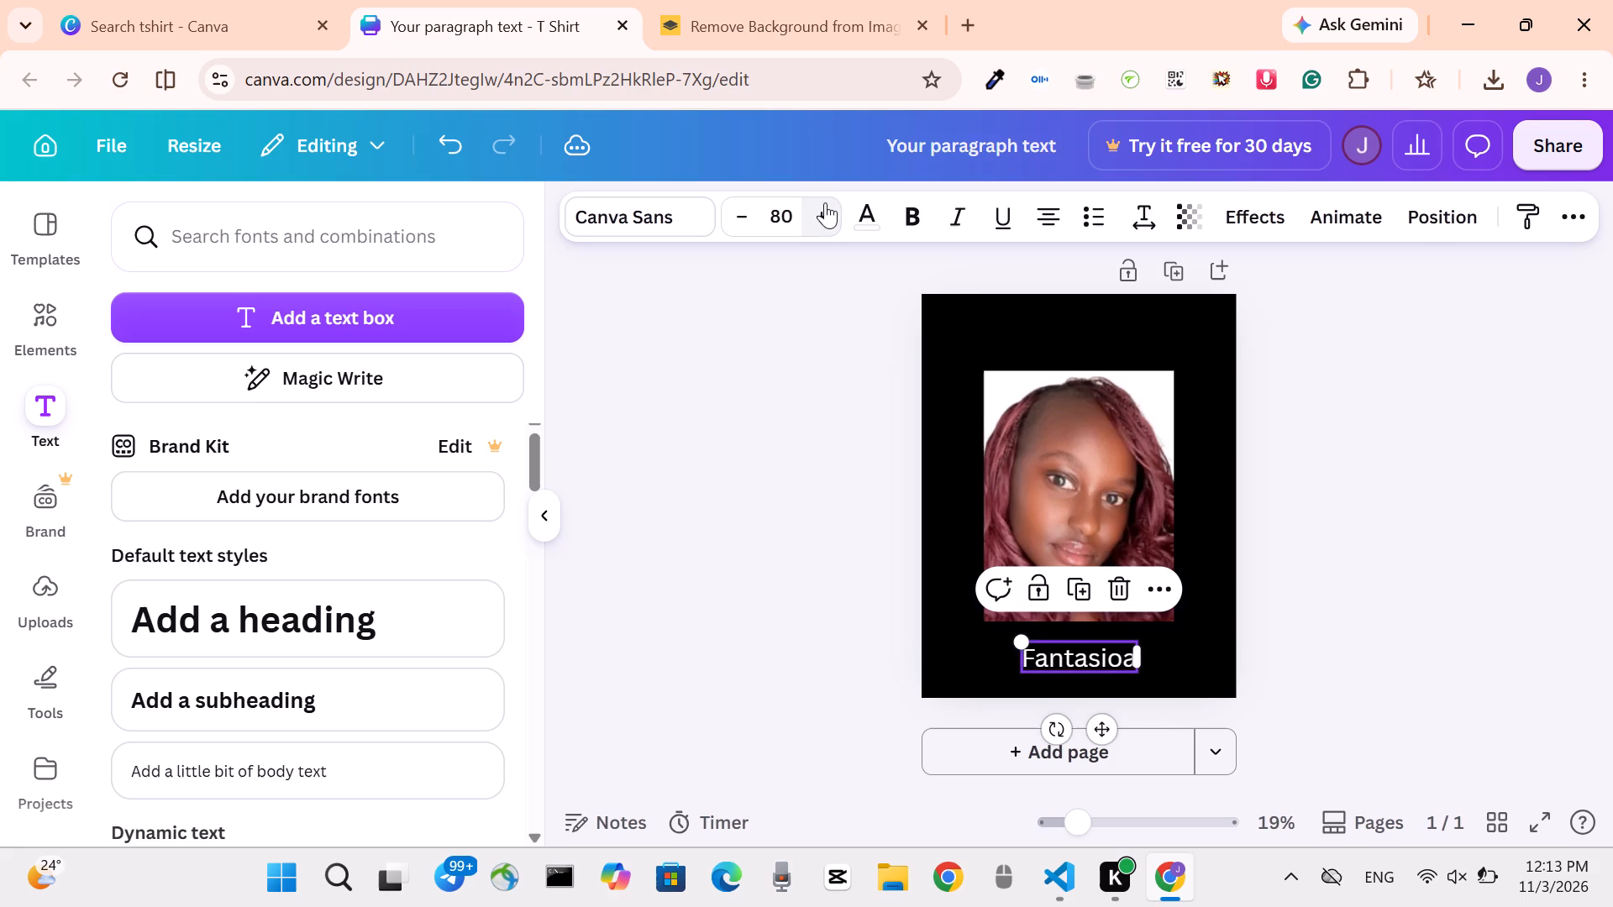
pyautogui.click(825, 202)
pyautogui.click(739, 213)
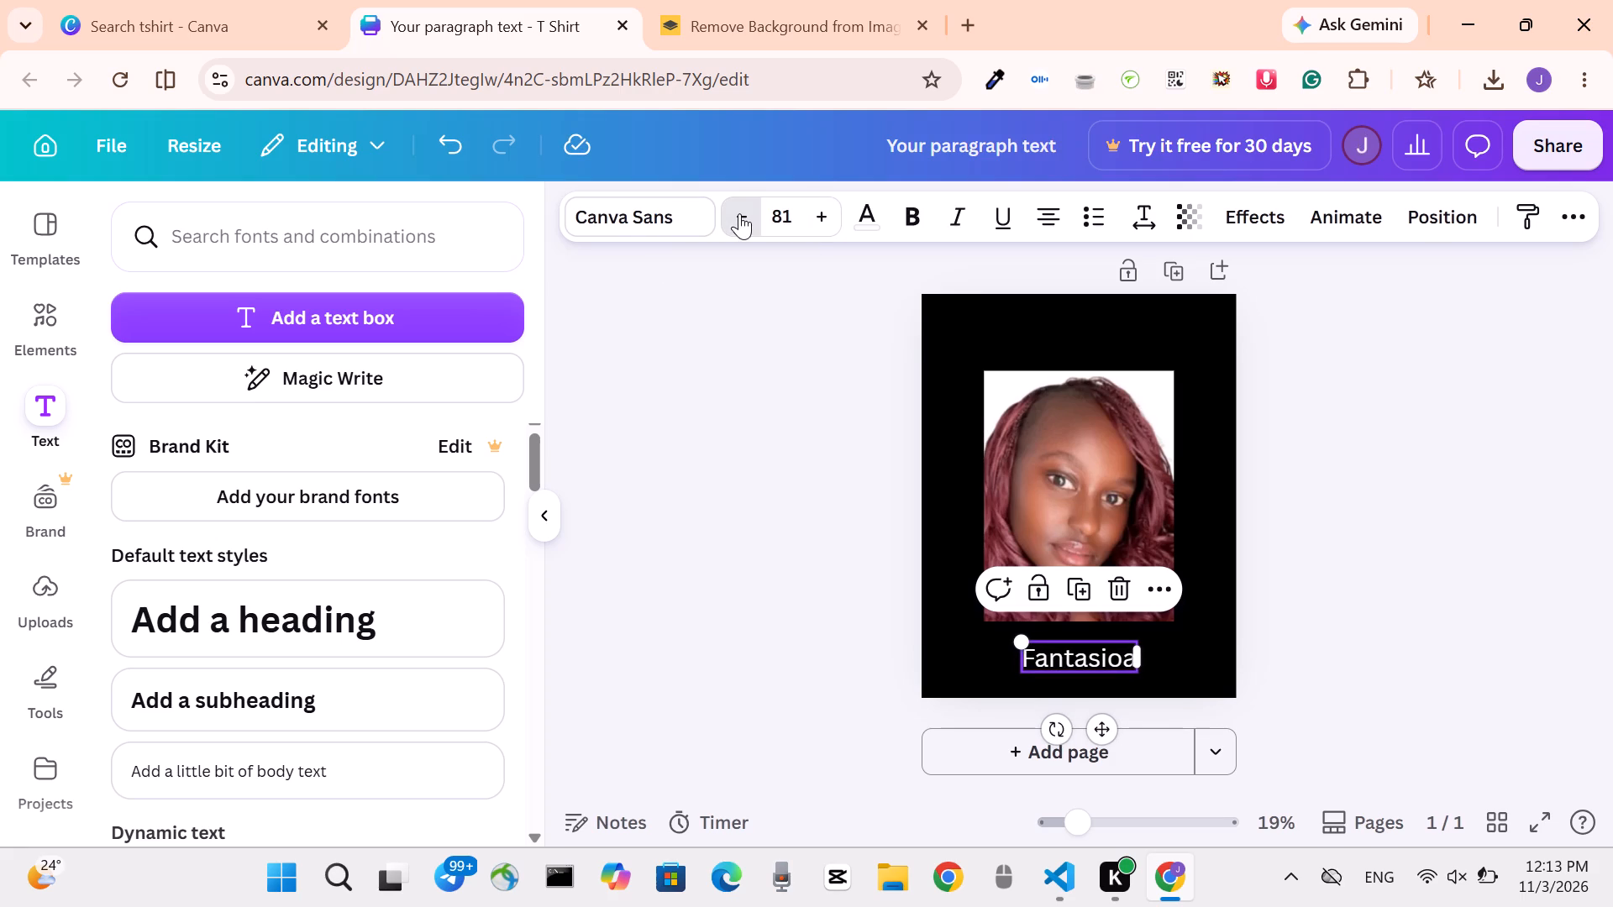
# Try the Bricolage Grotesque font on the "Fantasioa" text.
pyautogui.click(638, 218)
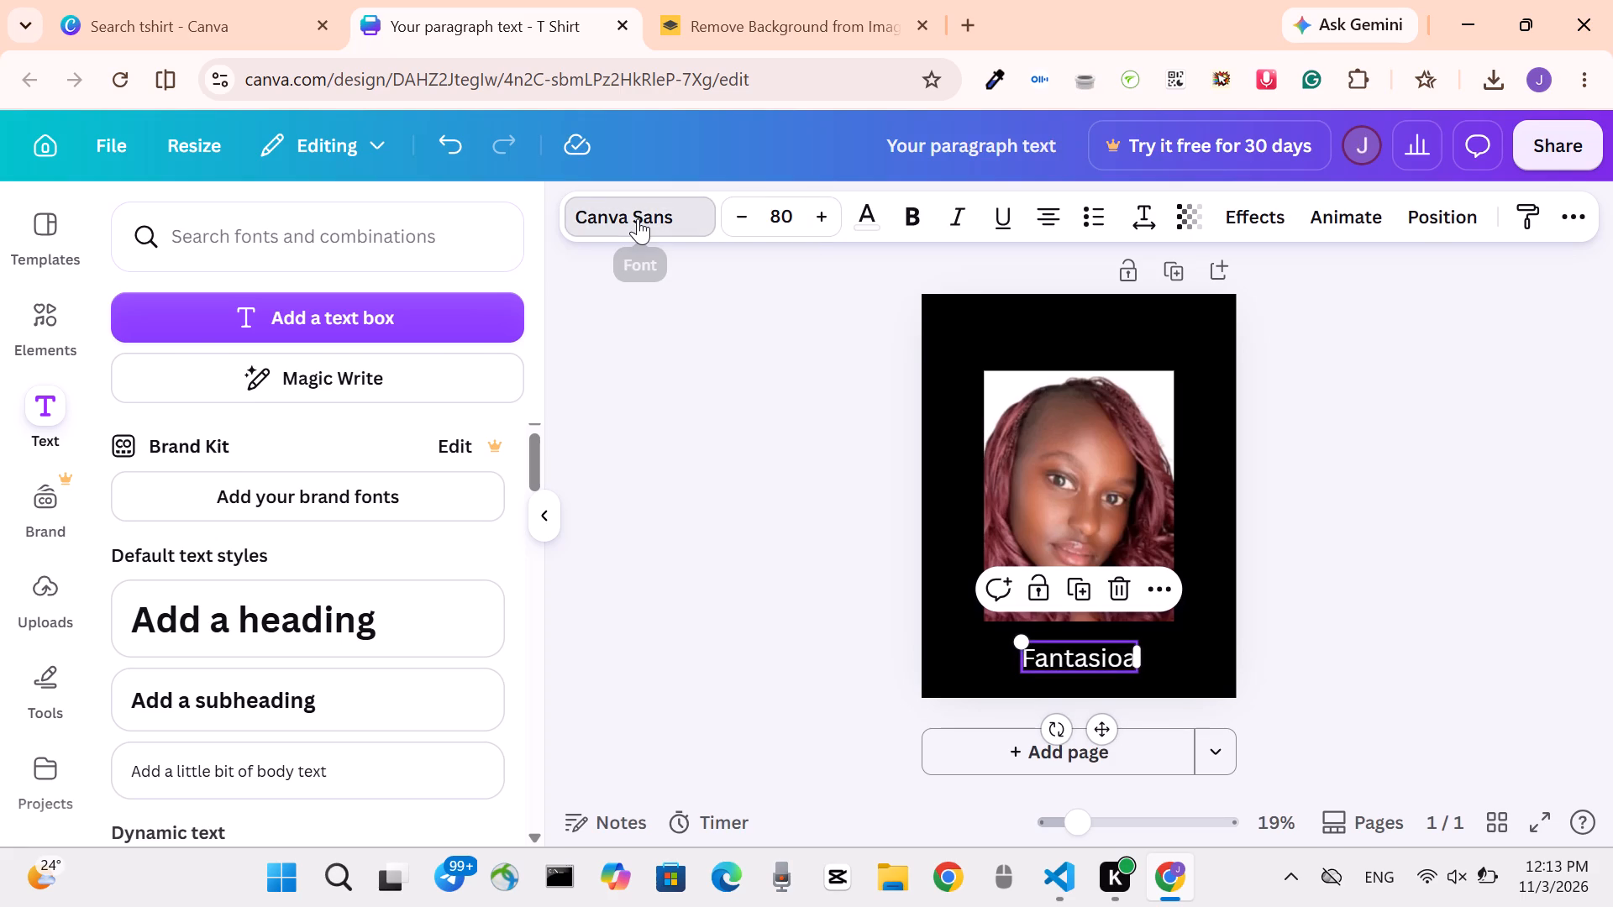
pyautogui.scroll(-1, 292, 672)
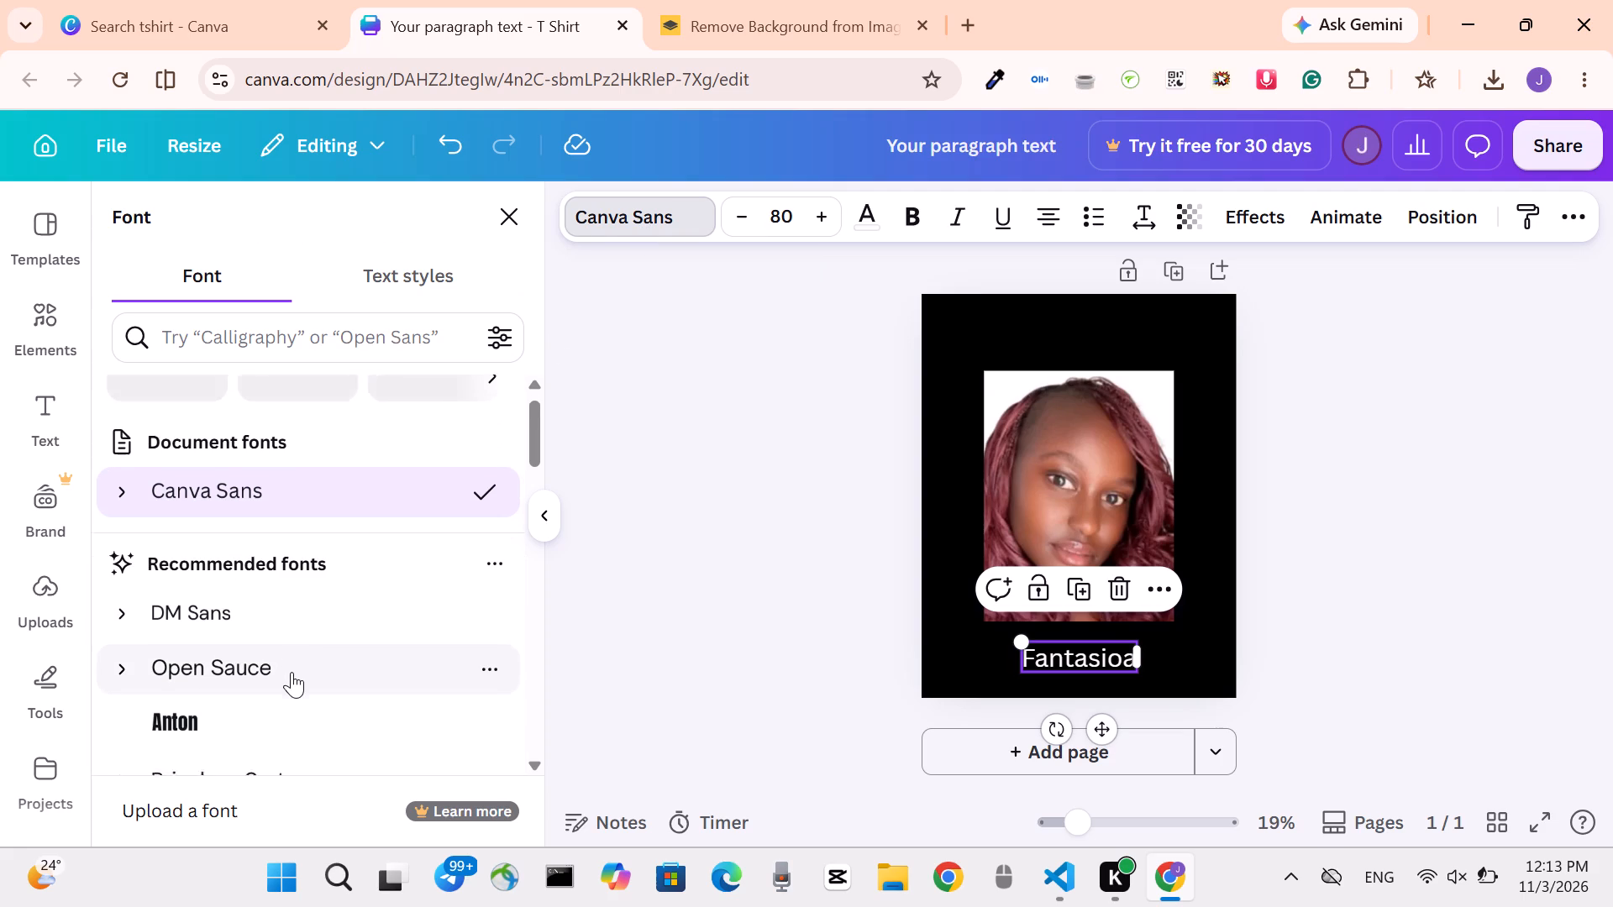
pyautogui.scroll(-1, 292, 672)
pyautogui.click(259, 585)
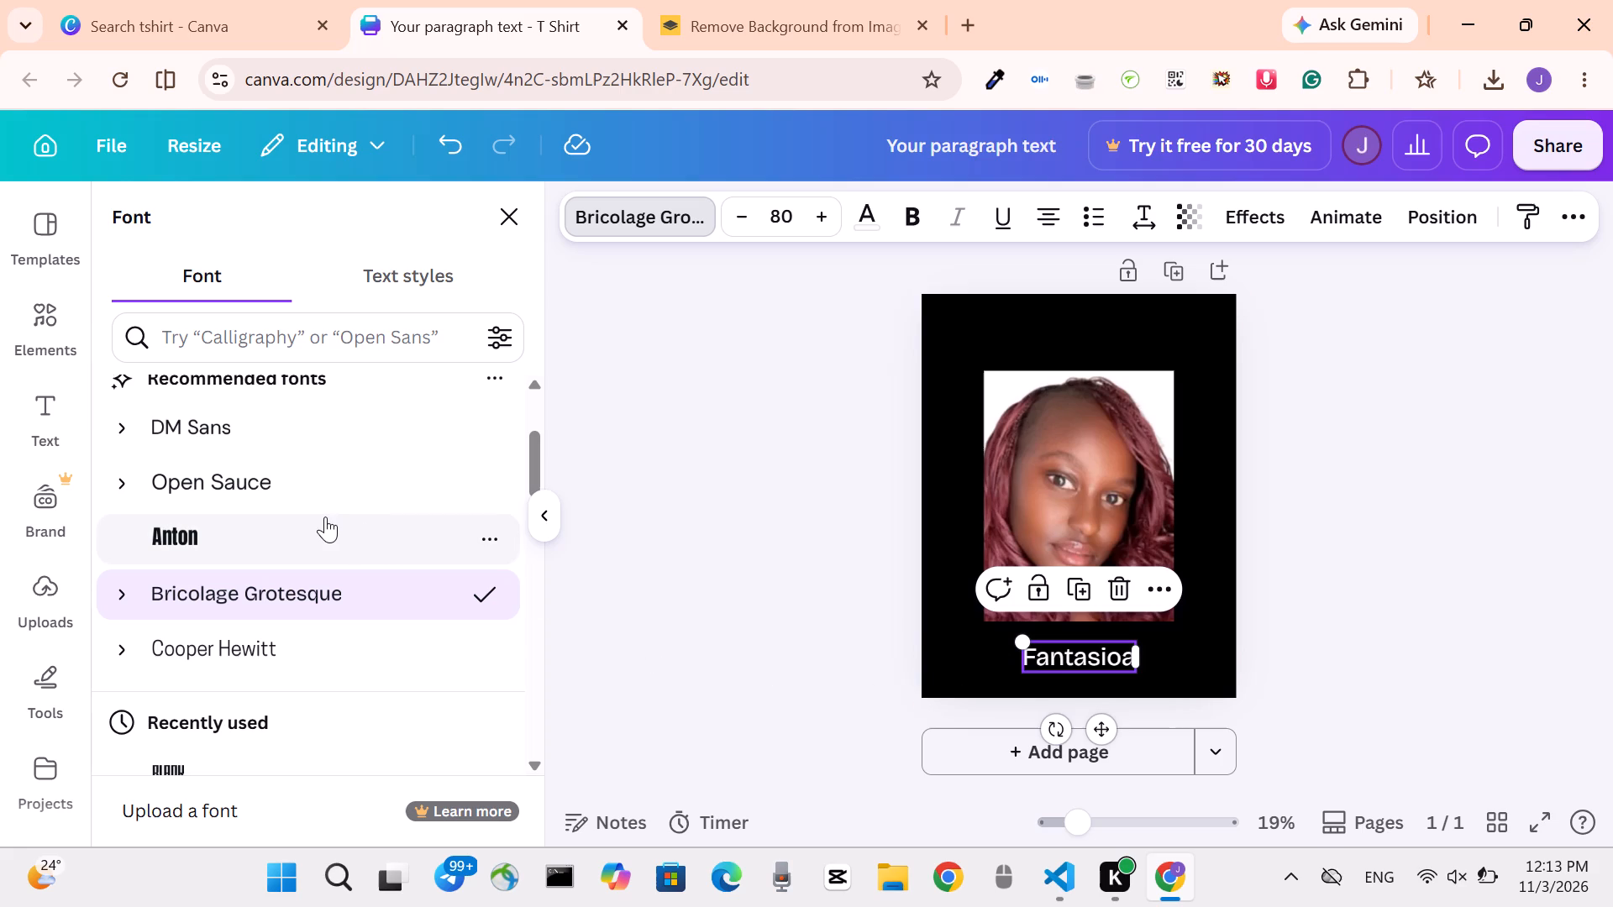
# Search the fonts for "neja", shorten the search to "n", and apply the Noot font to the "Fantasioa" text.
pyautogui.click(267, 338)
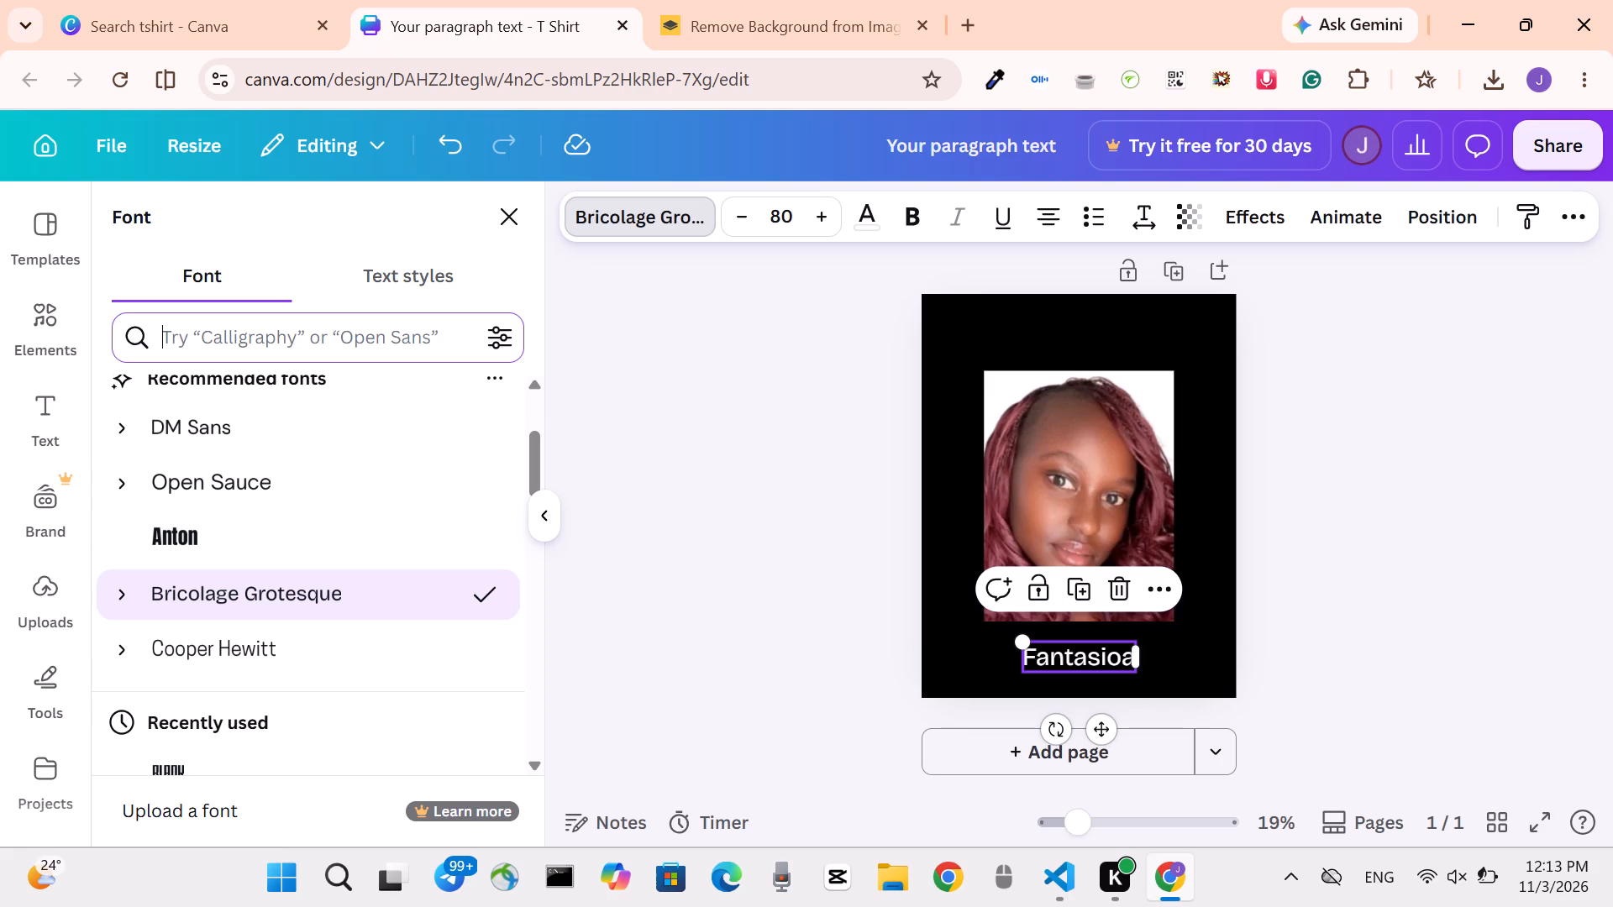
pyautogui.press('m')
pyautogui.press('BackSpace')
pyautogui.write('neja')
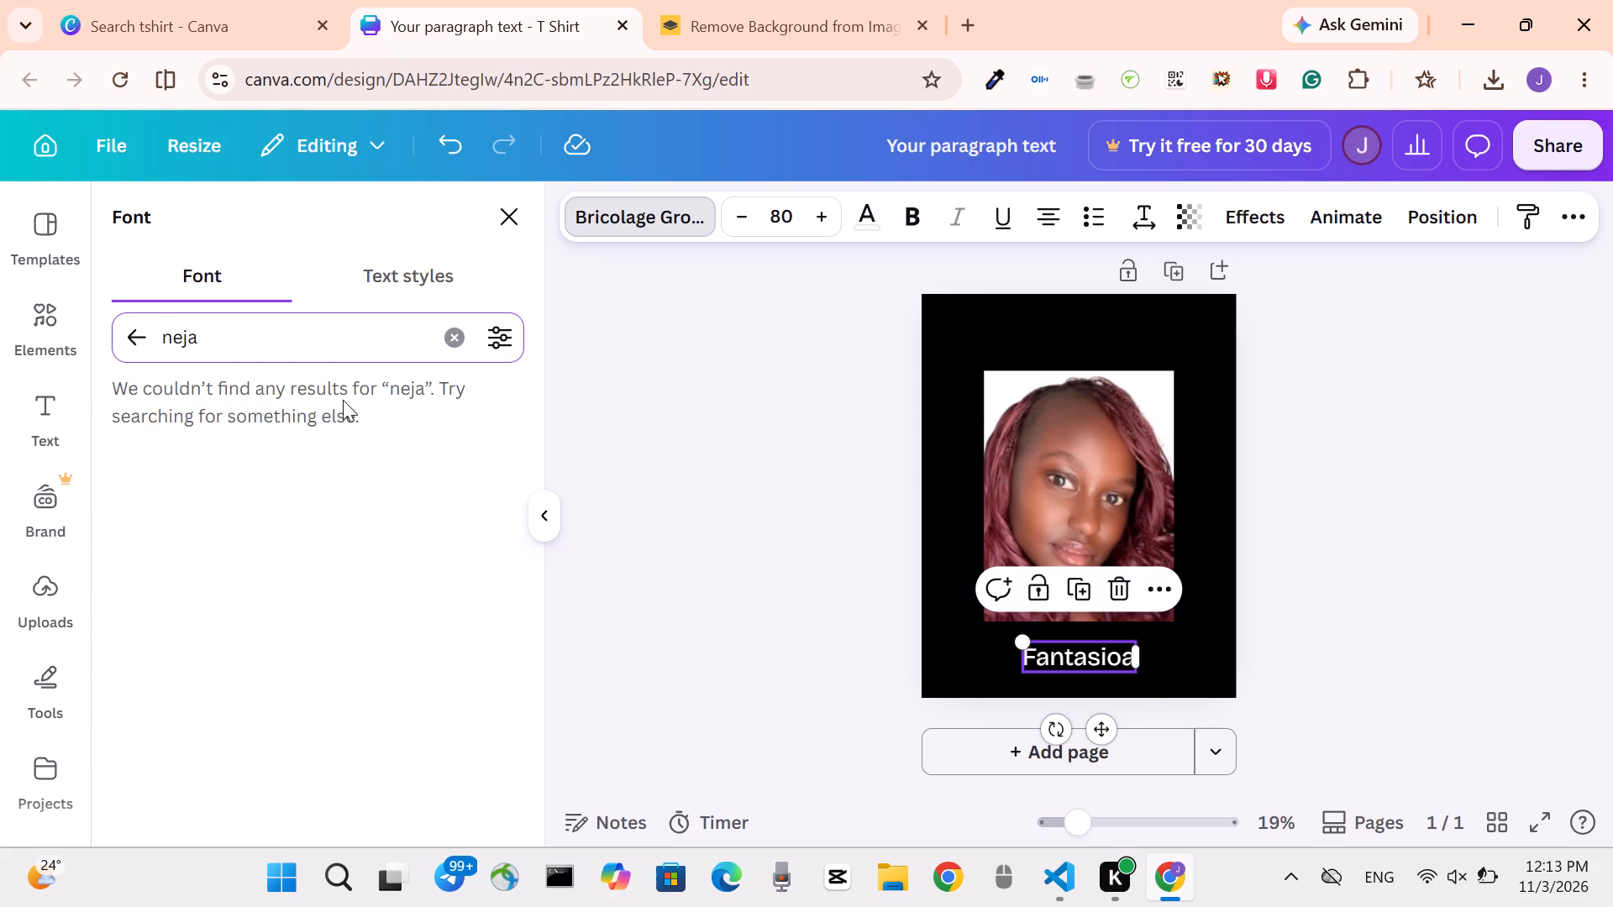
pyautogui.press('BackSpace')
pyautogui.press('BackSpace')
pyautogui.press('BackSpace')
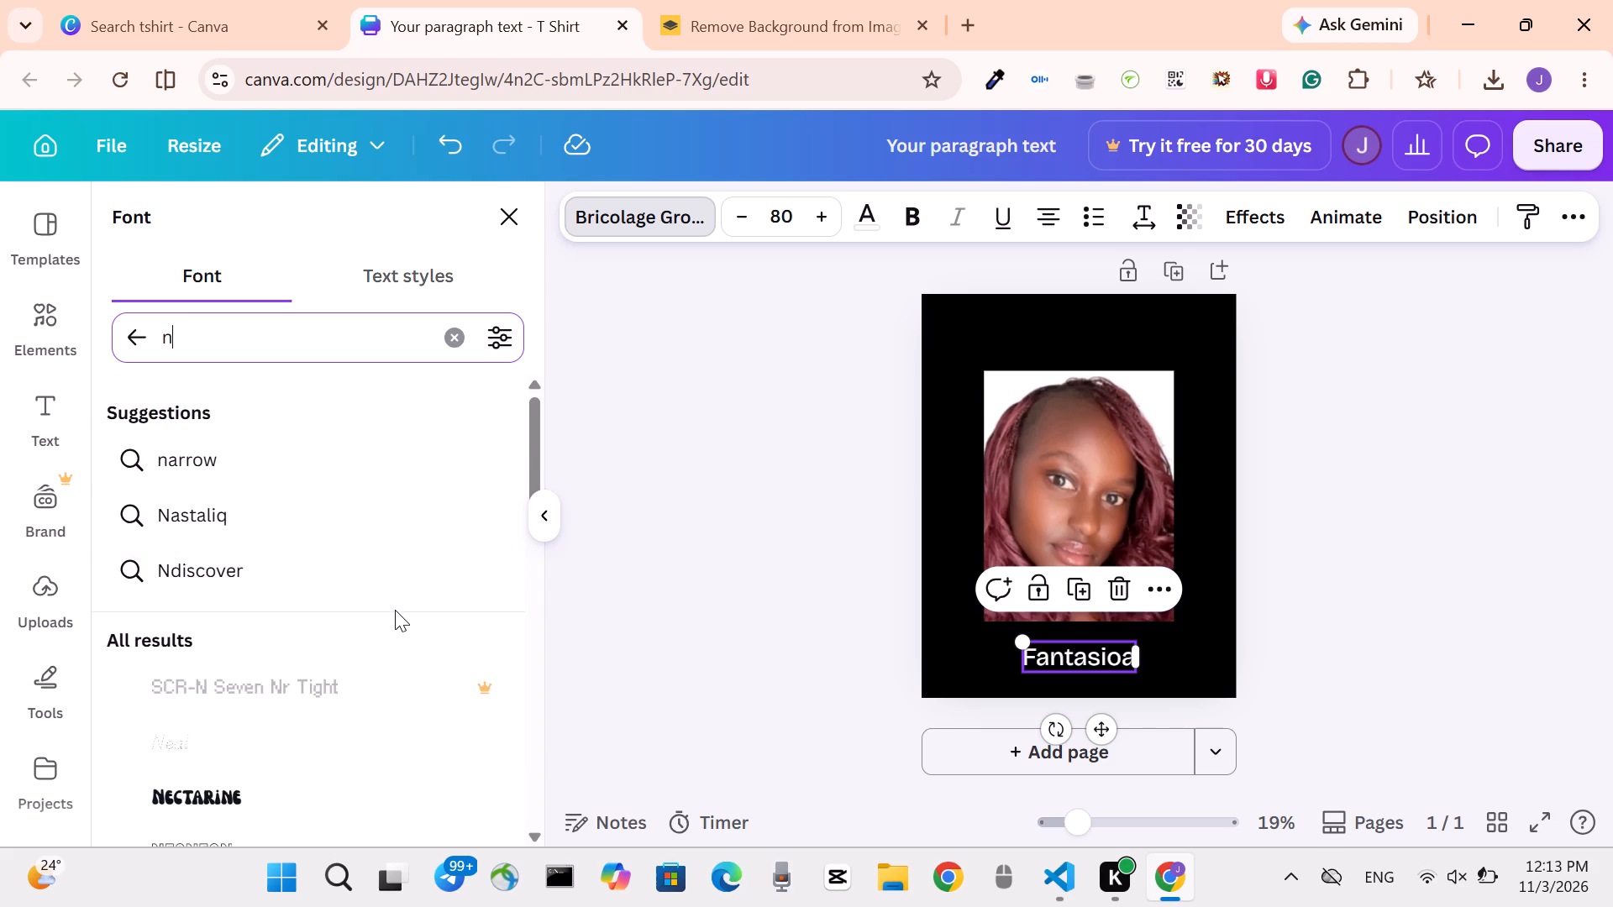
pyautogui.scroll(-3, 395, 610)
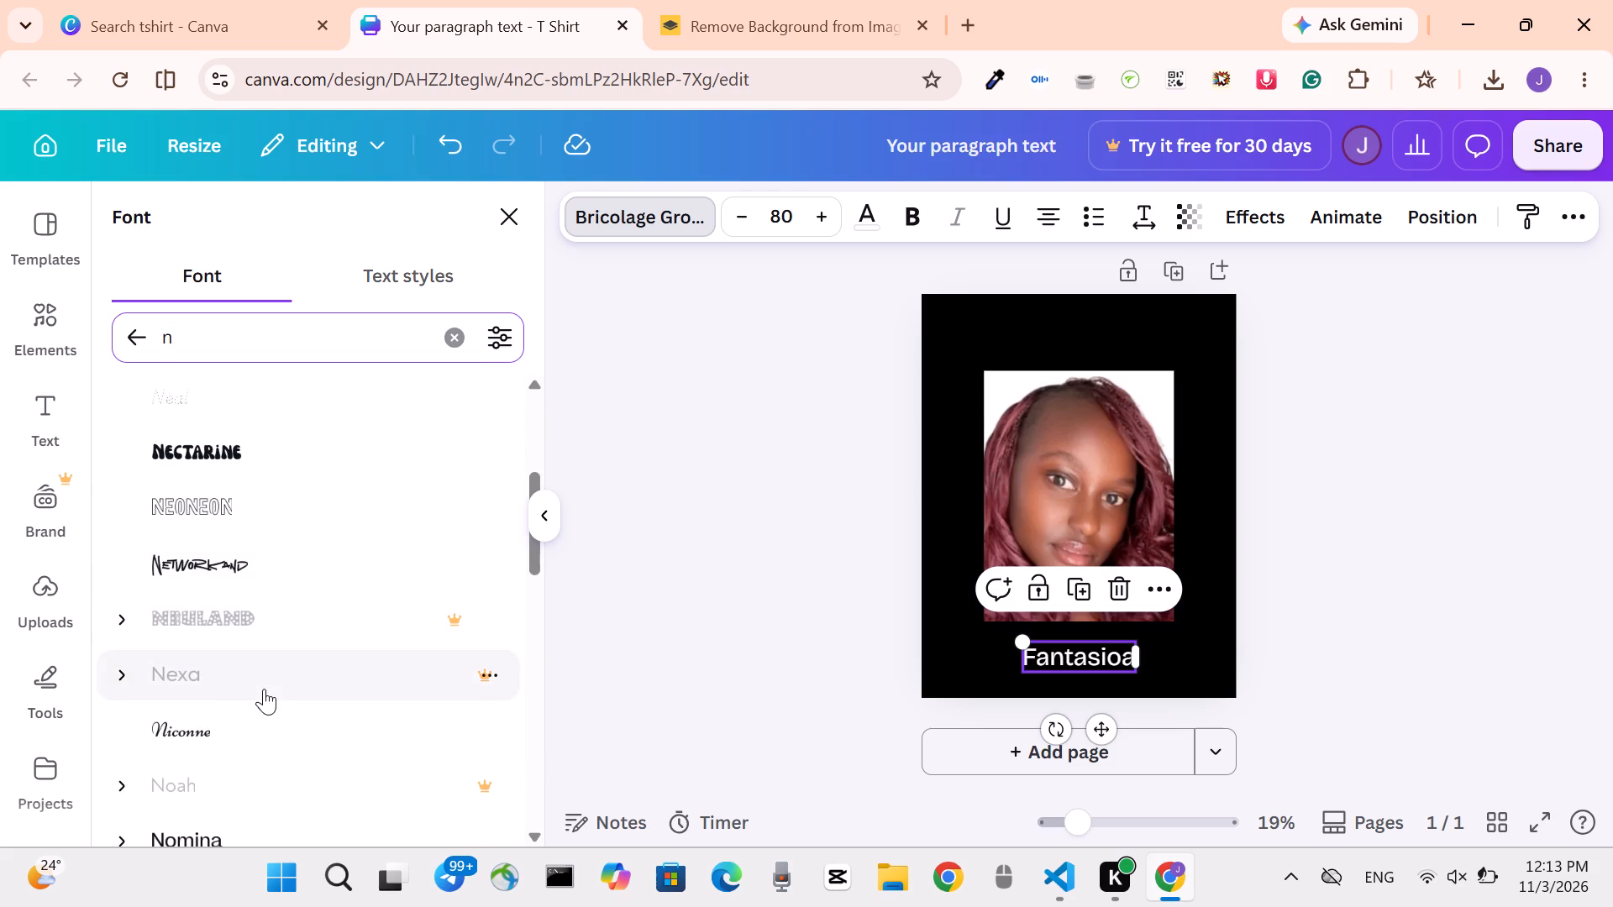
pyautogui.scroll(-3, 264, 689)
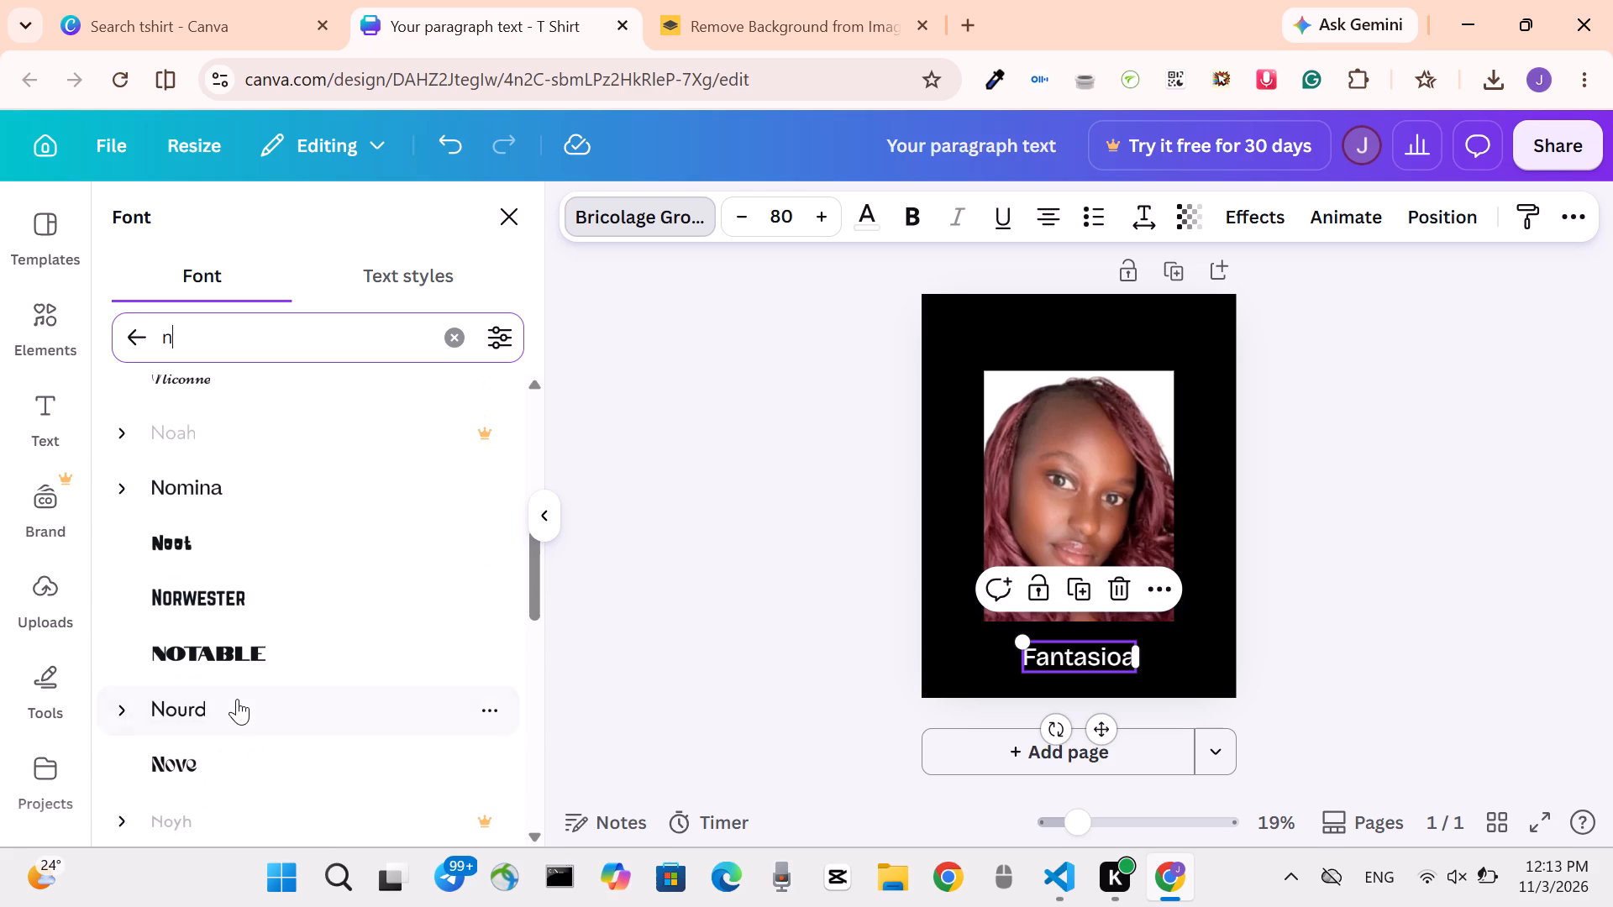
pyautogui.click(204, 548)
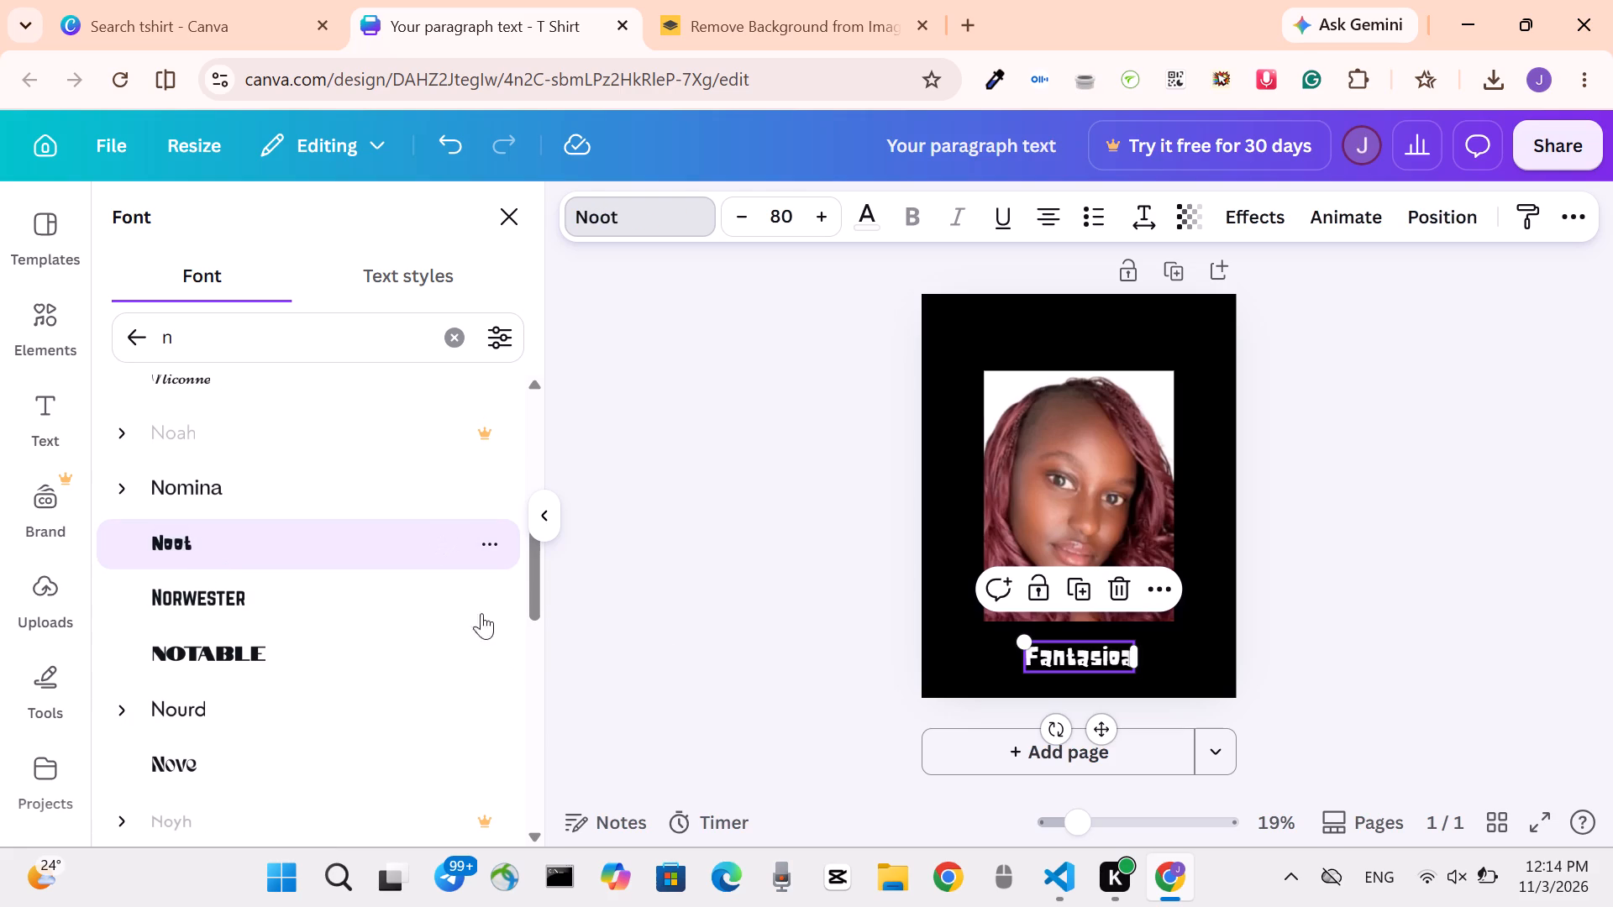
pyautogui.click(762, 648)
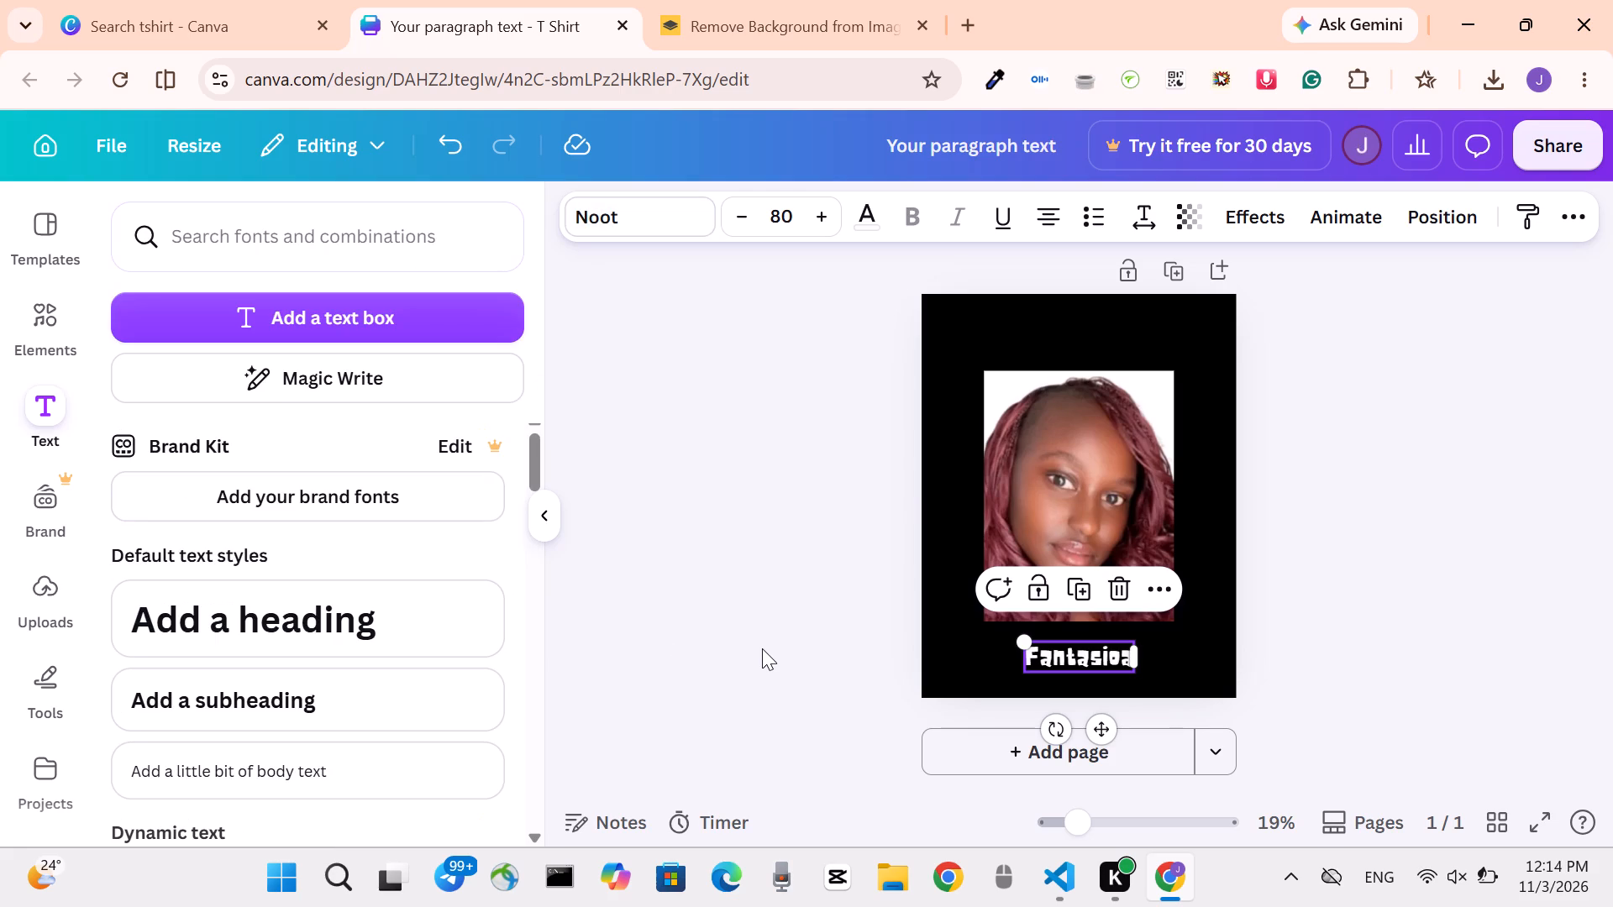
pyautogui.click(1526, 387)
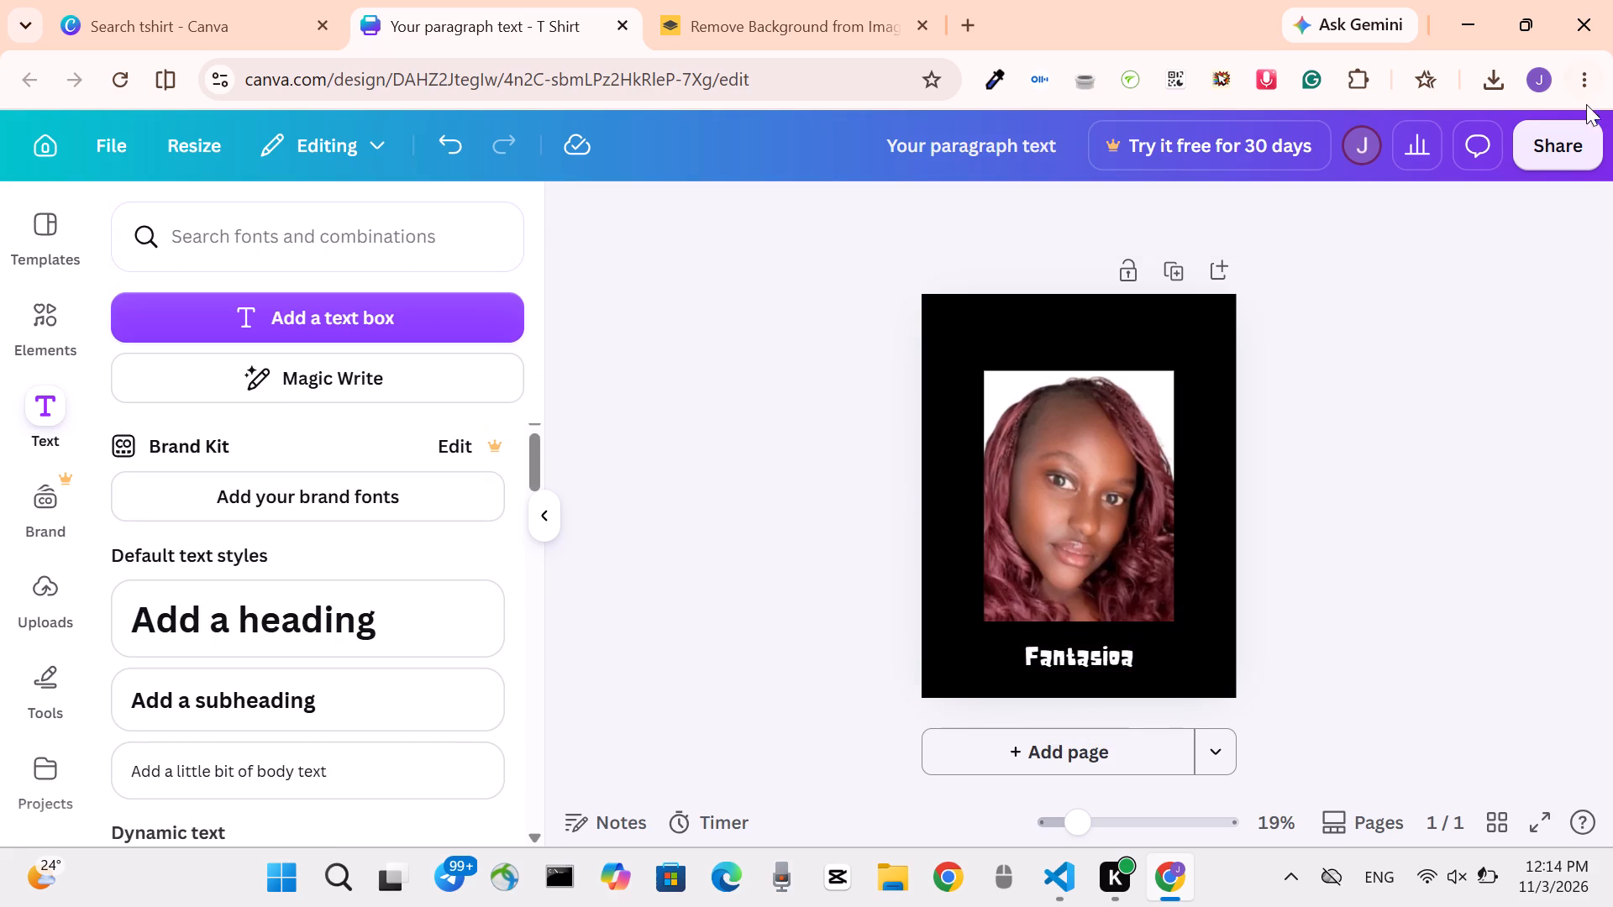
# Download the finished "Fantasioa" T-shirt design as a JPG.
pyautogui.click(1559, 144)
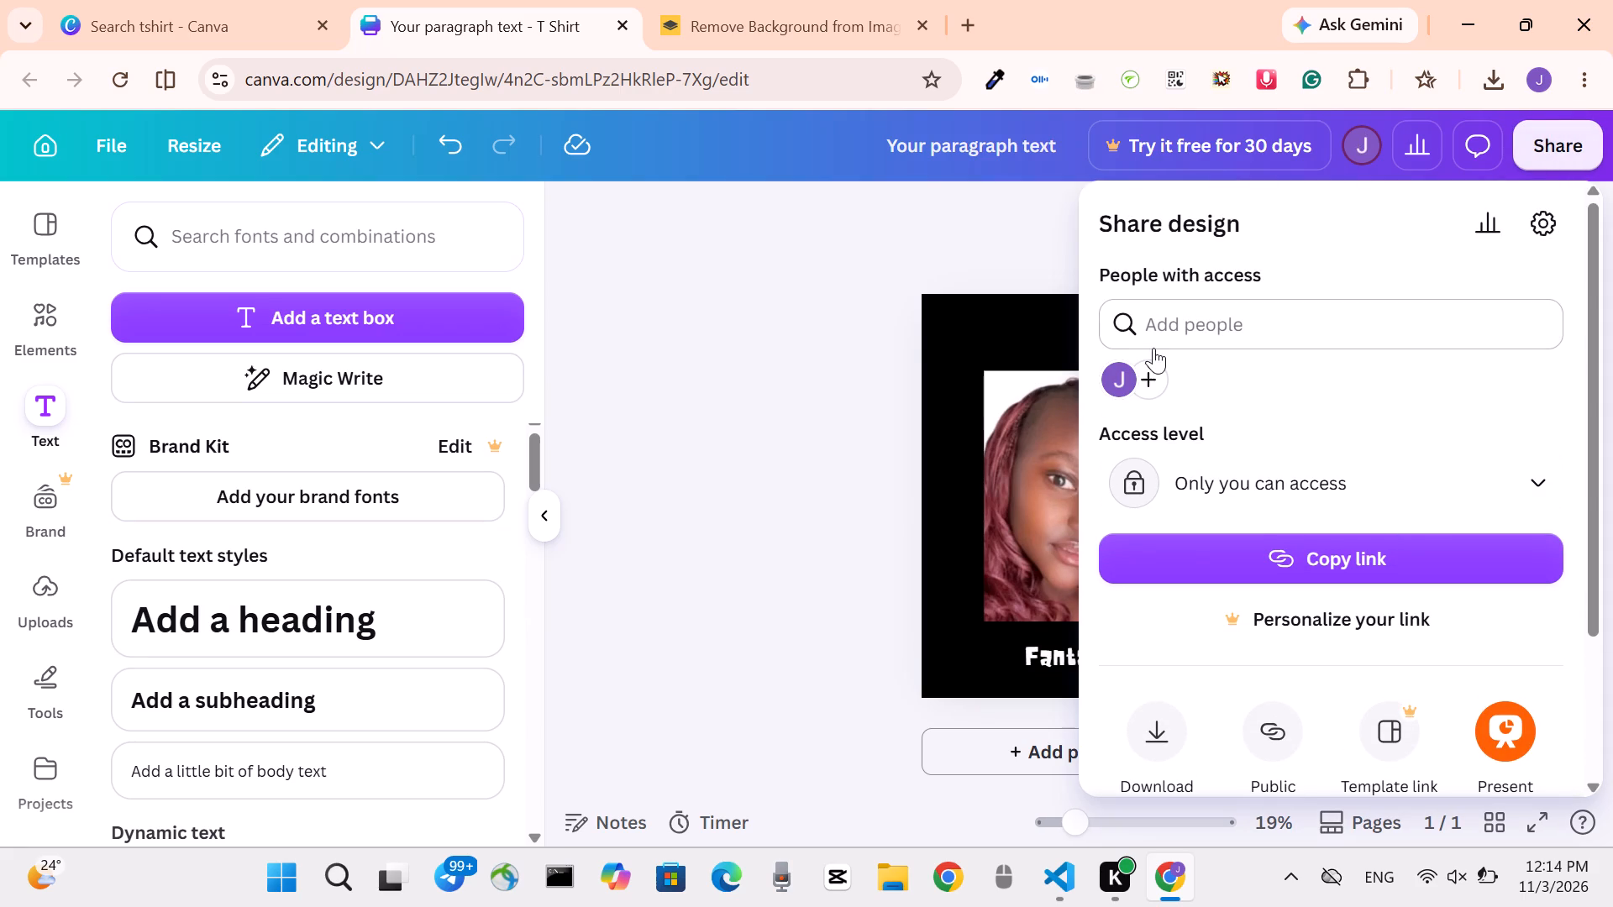
pyautogui.click(1144, 758)
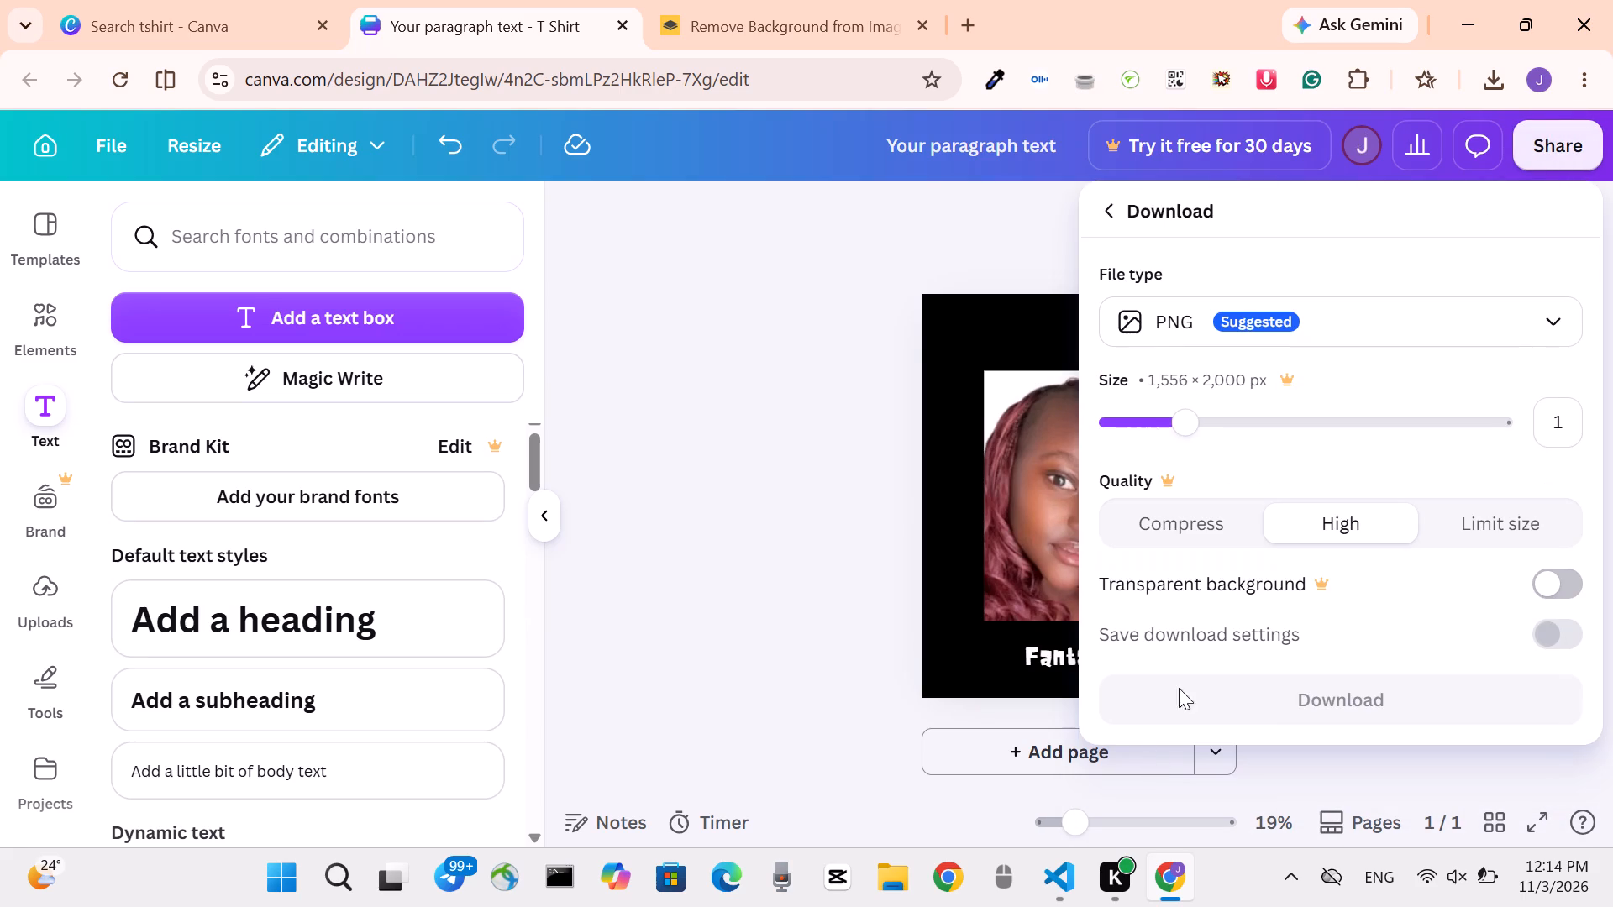
pyautogui.click(1266, 316)
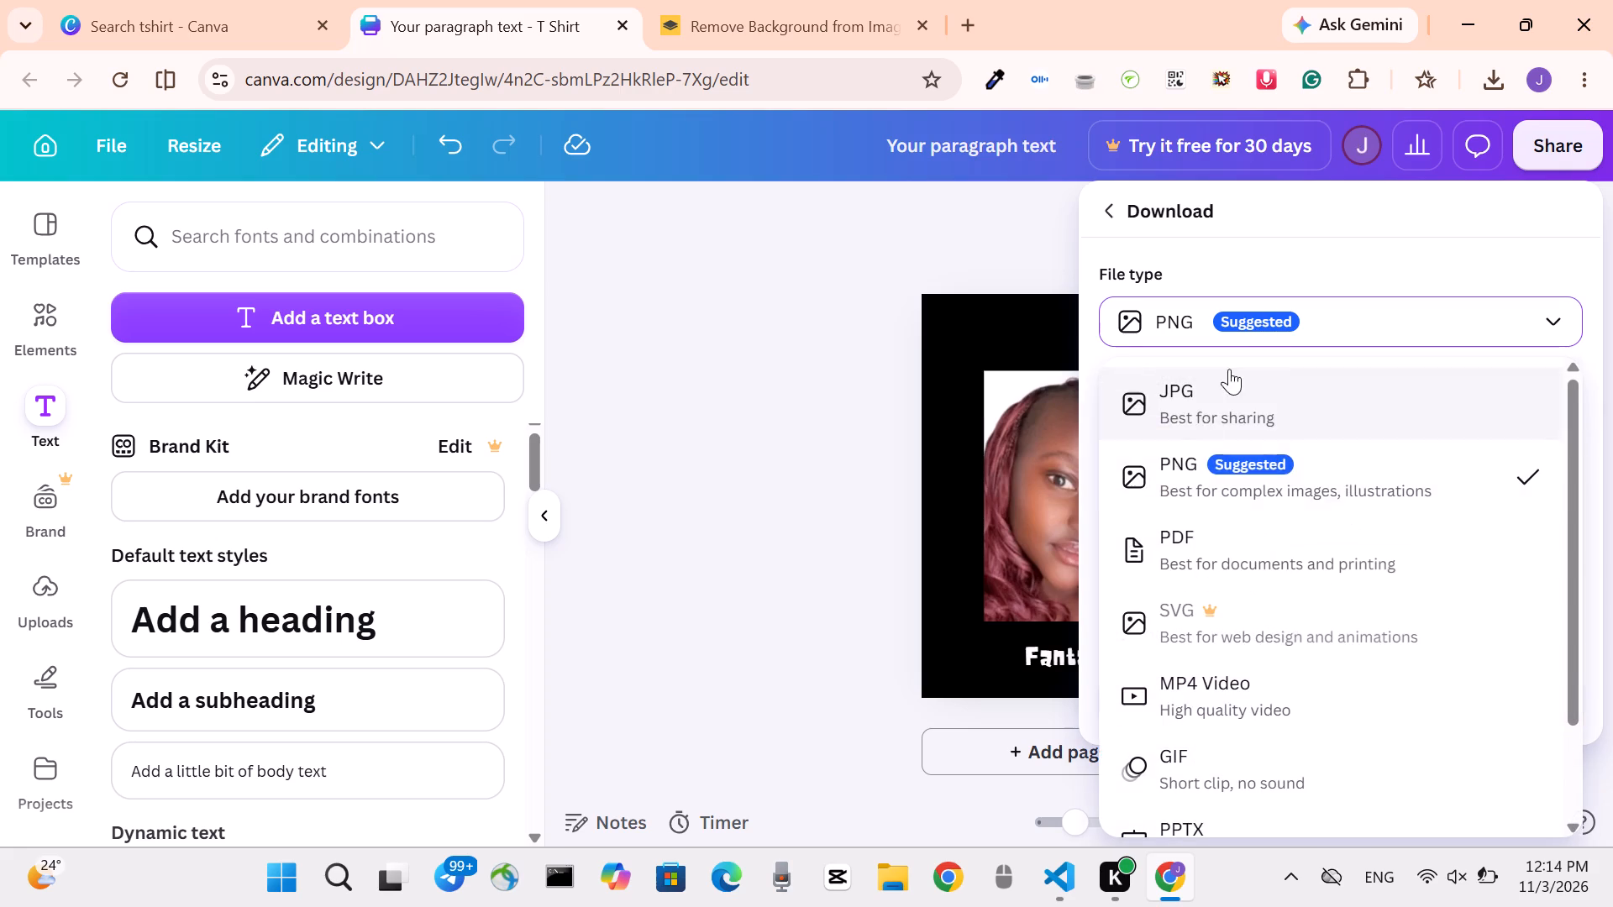
pyautogui.click(1203, 406)
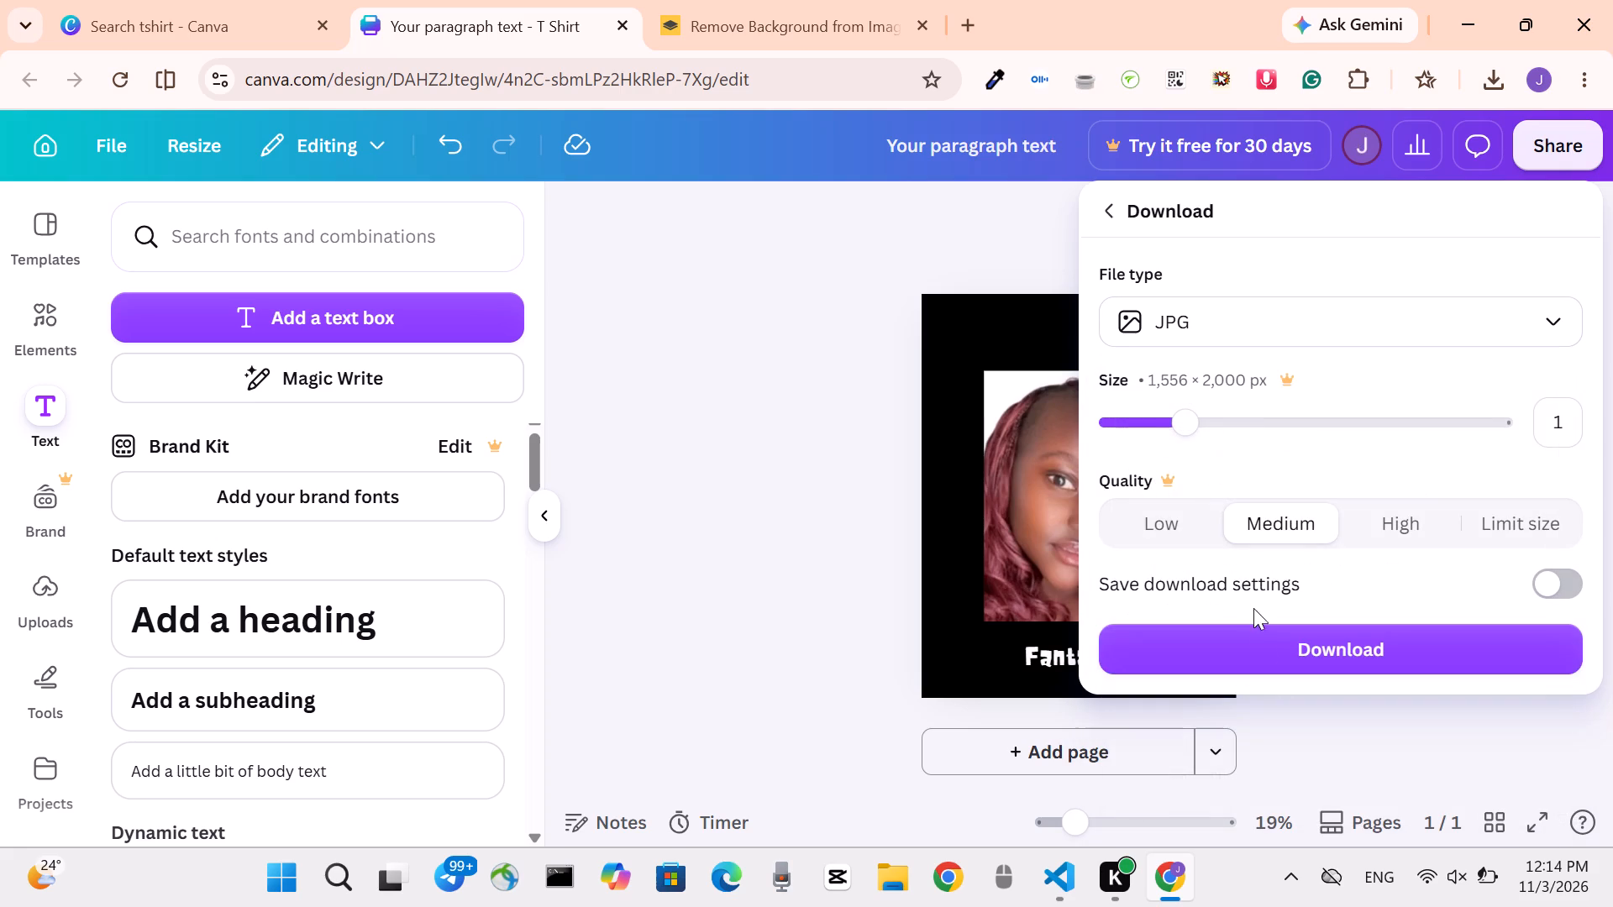
pyautogui.click(1262, 647)
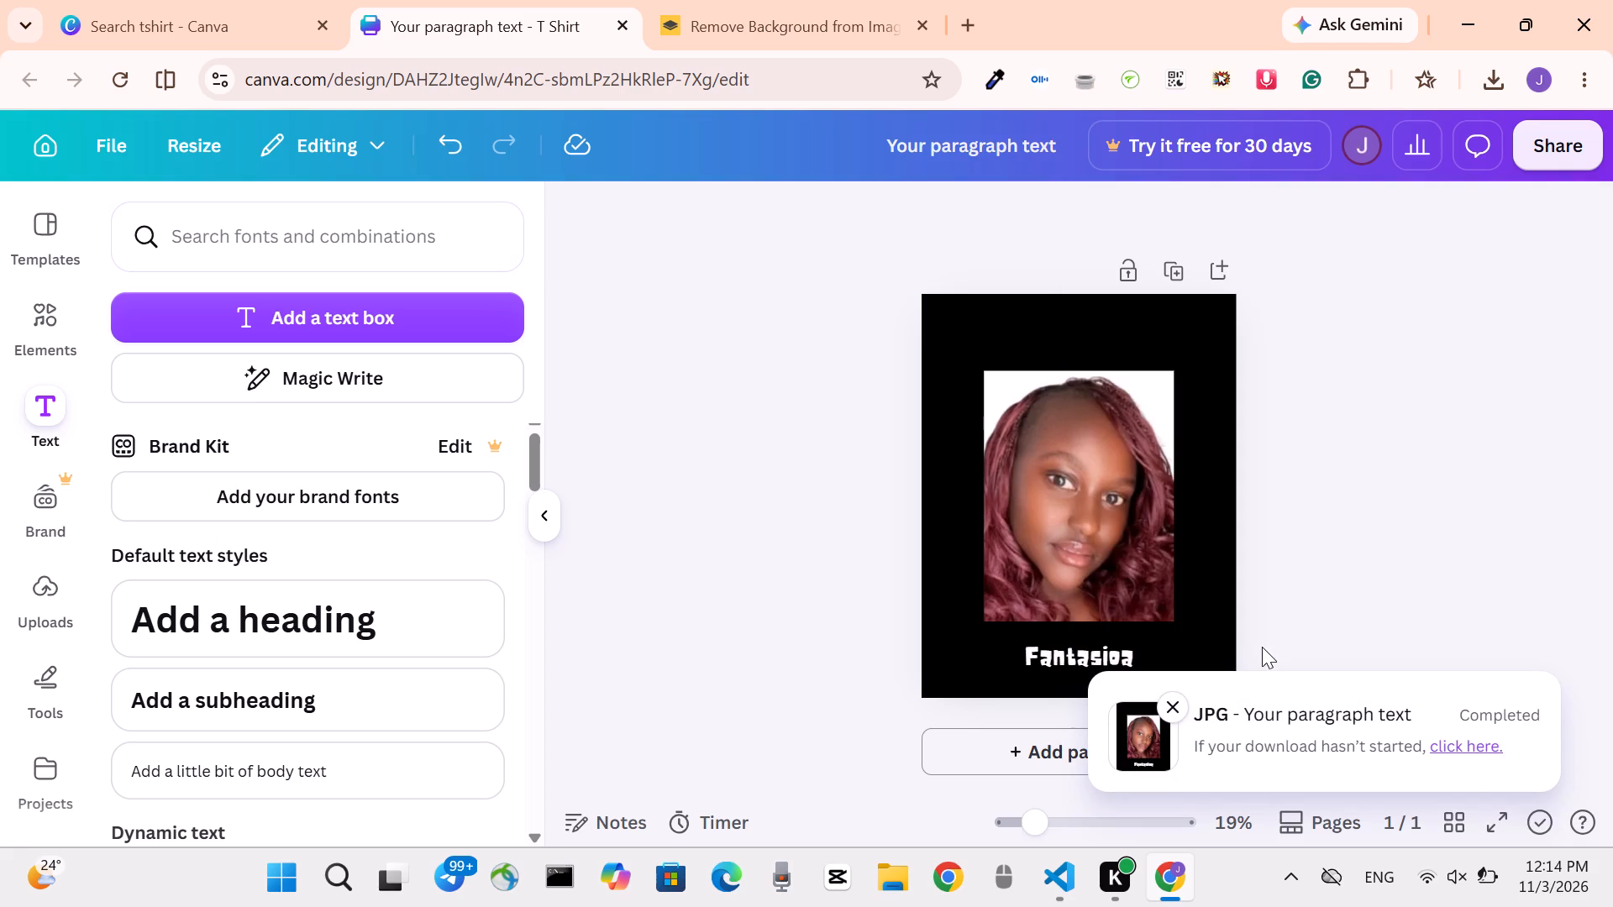
# Upload the exported "Your paragraph text (1)" image from the Downloads folder to the uploaded images.
pyautogui.click(36, 585)
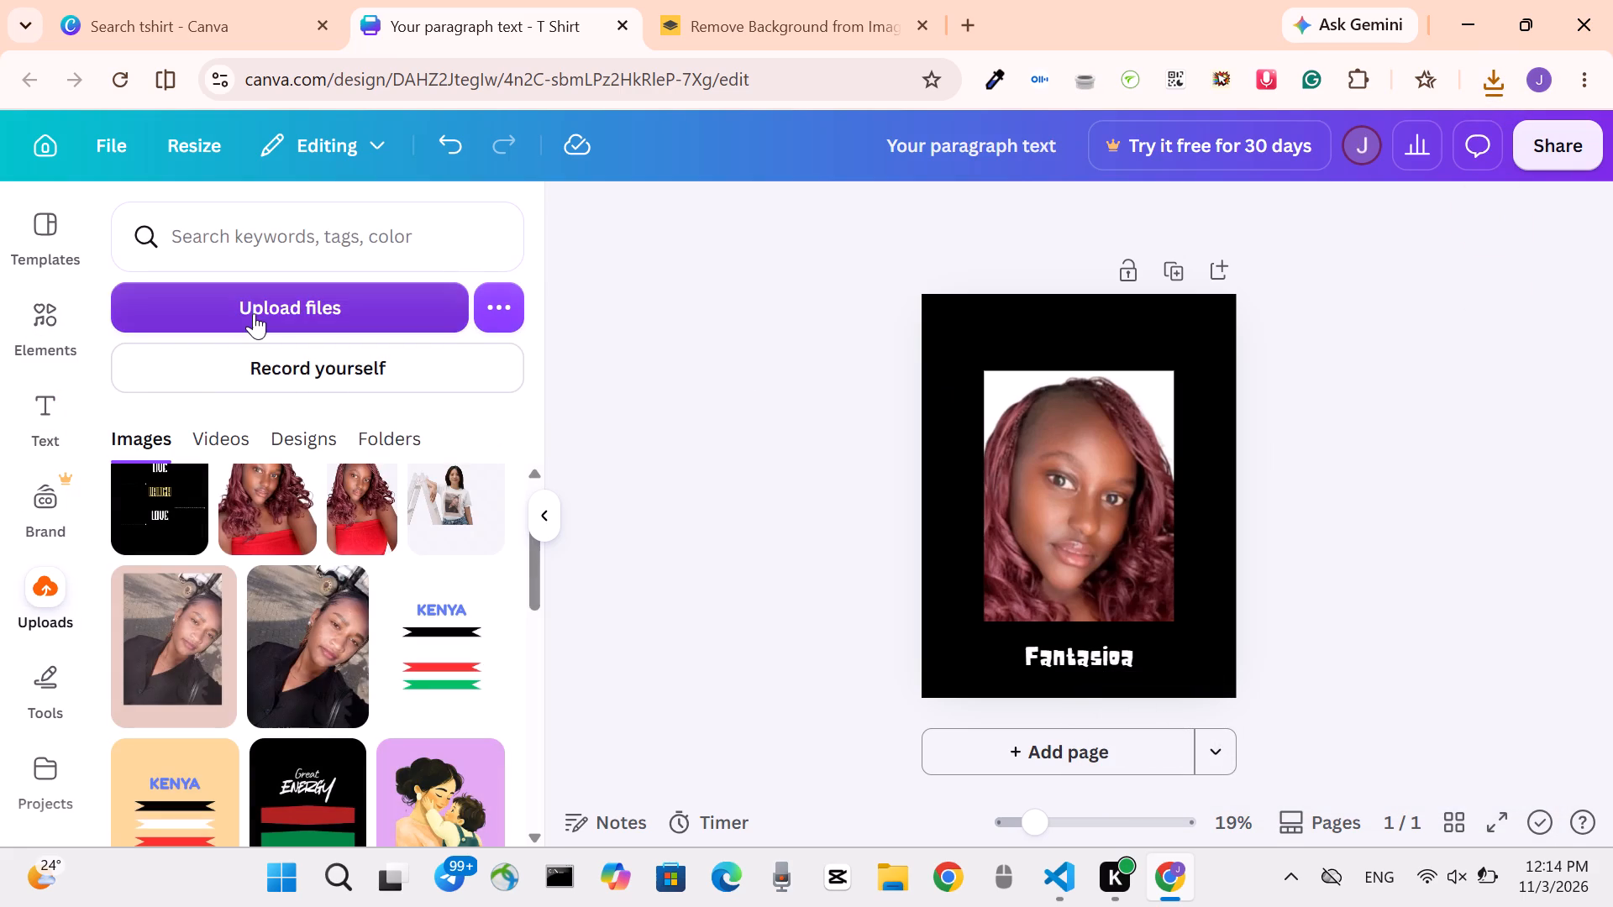
pyautogui.click(254, 313)
pyautogui.click(350, 242)
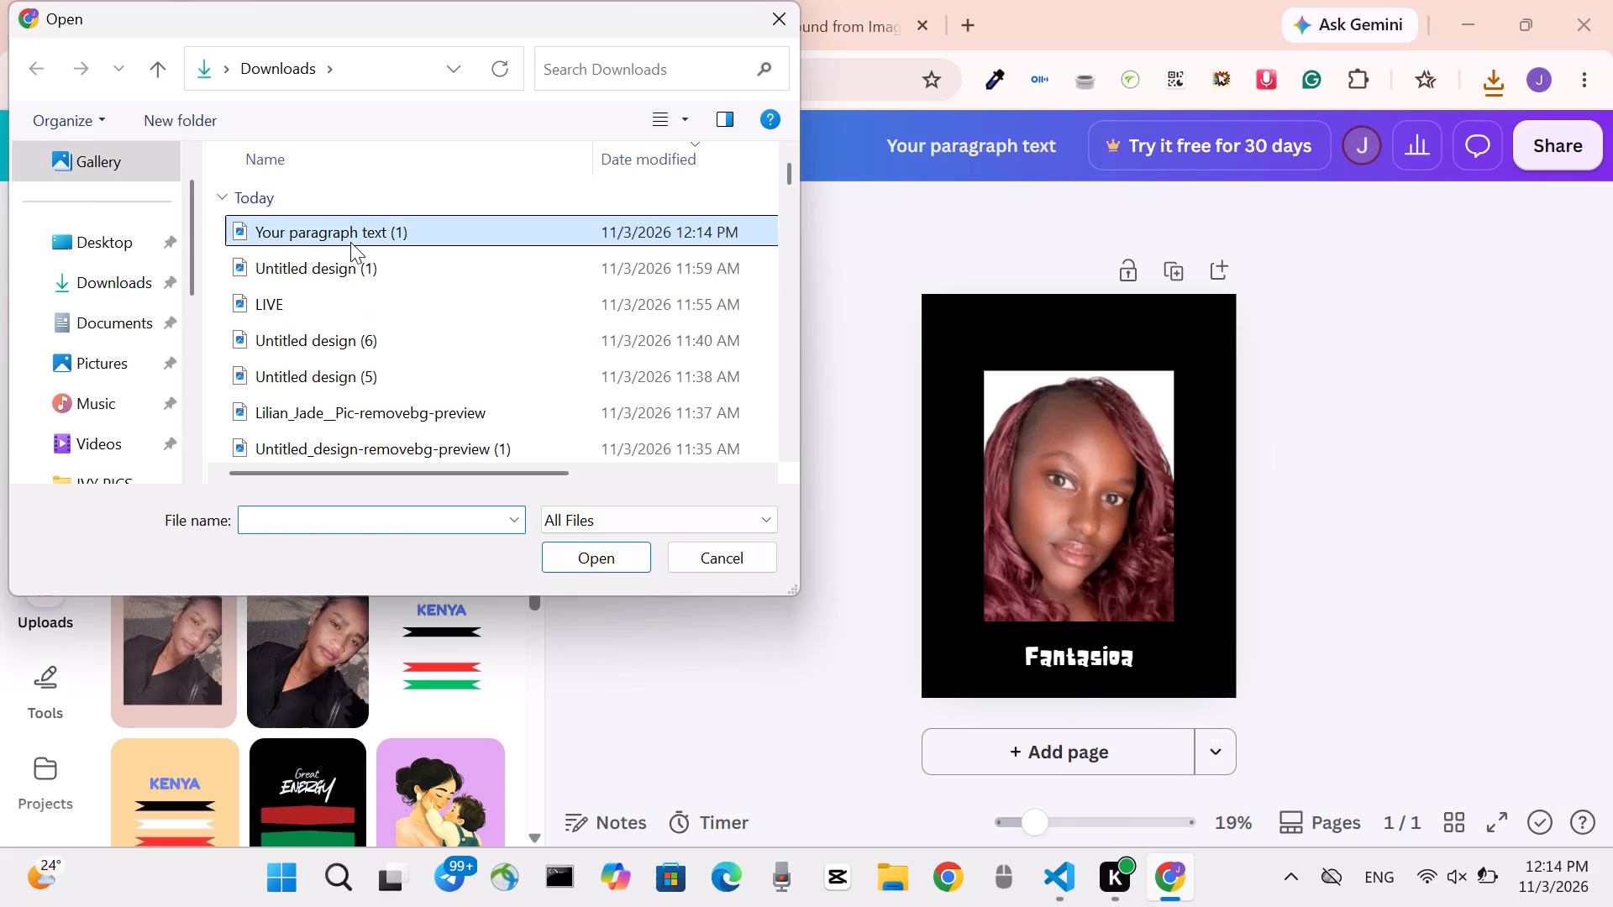
pyautogui.click(564, 546)
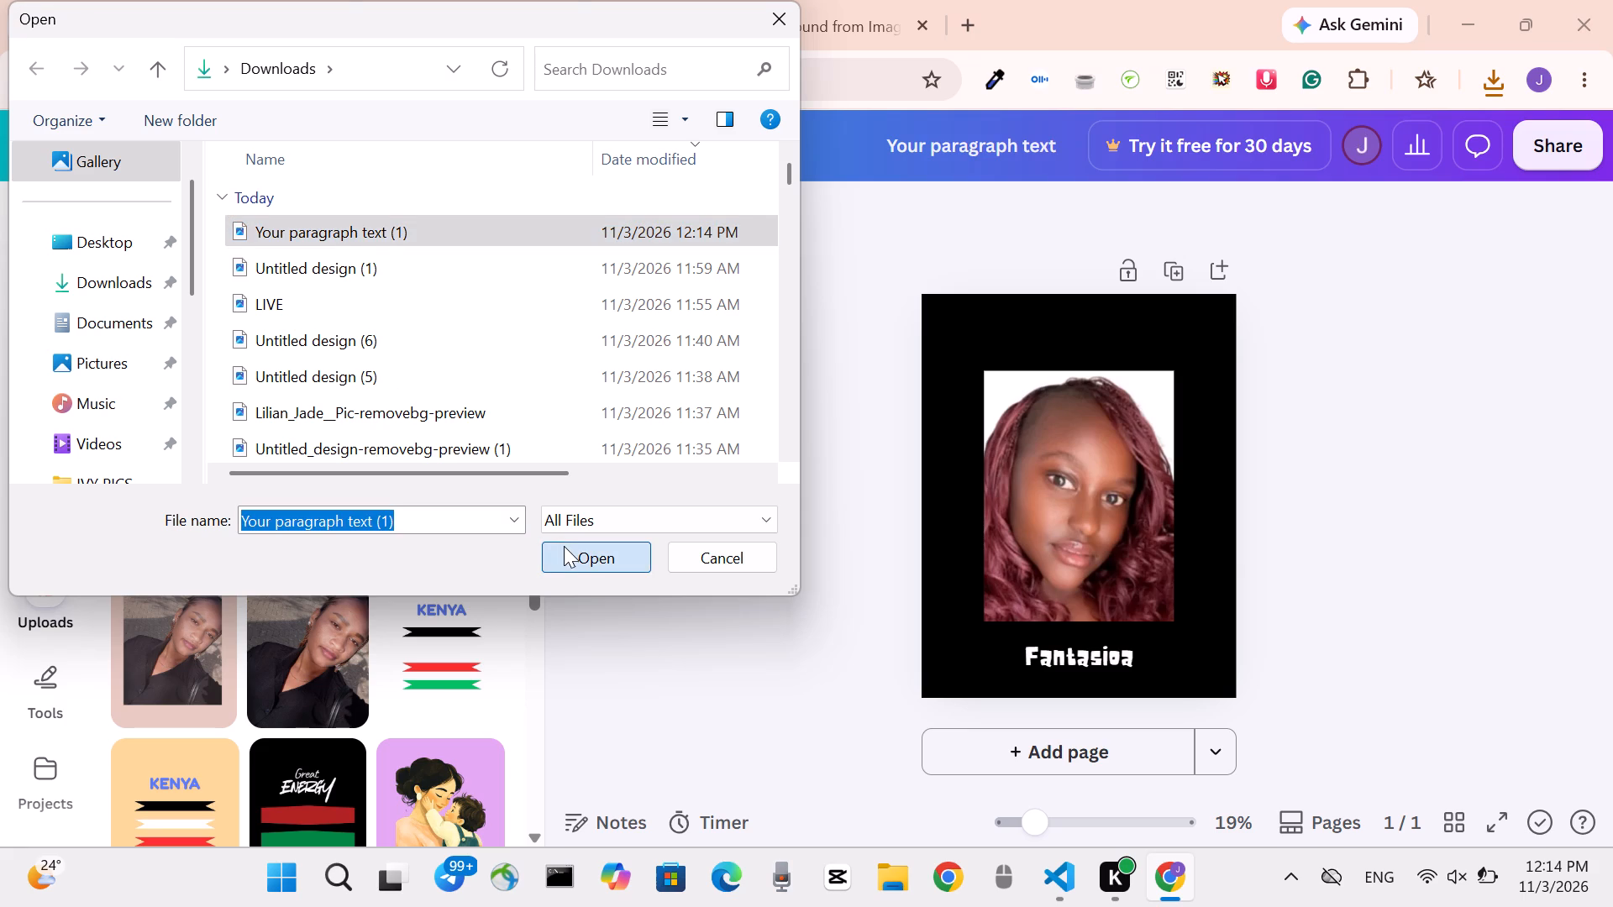
pyautogui.scroll(3, 158, 547)
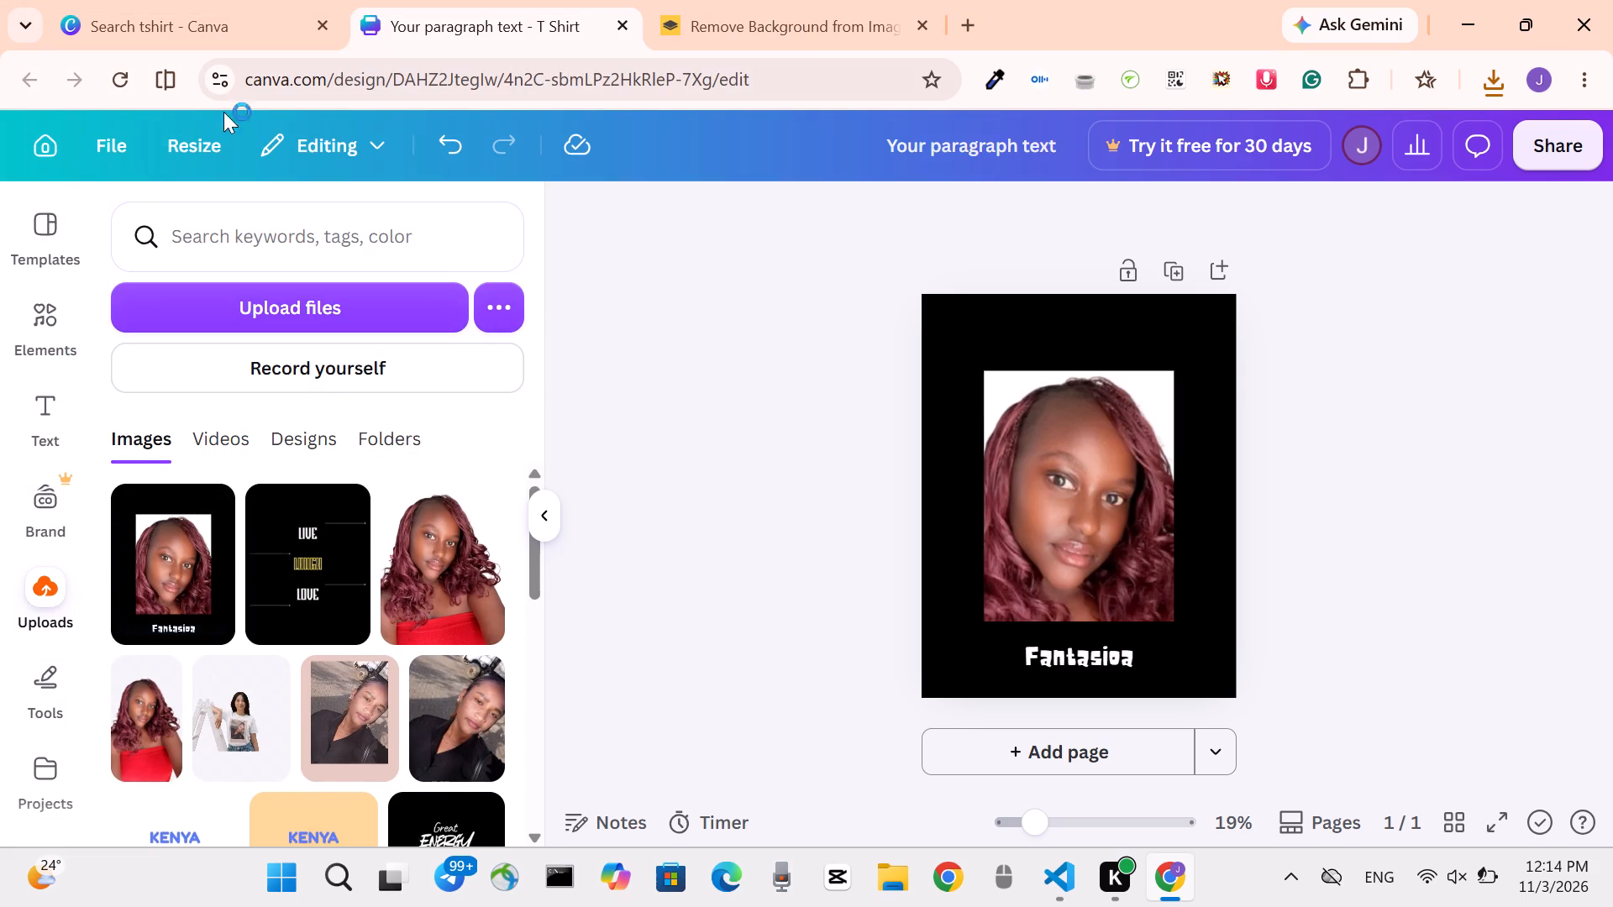
# Go back to the home page and create a new blank custom-size design of 1000 × 1000 px.
pyautogui.click(45, 146)
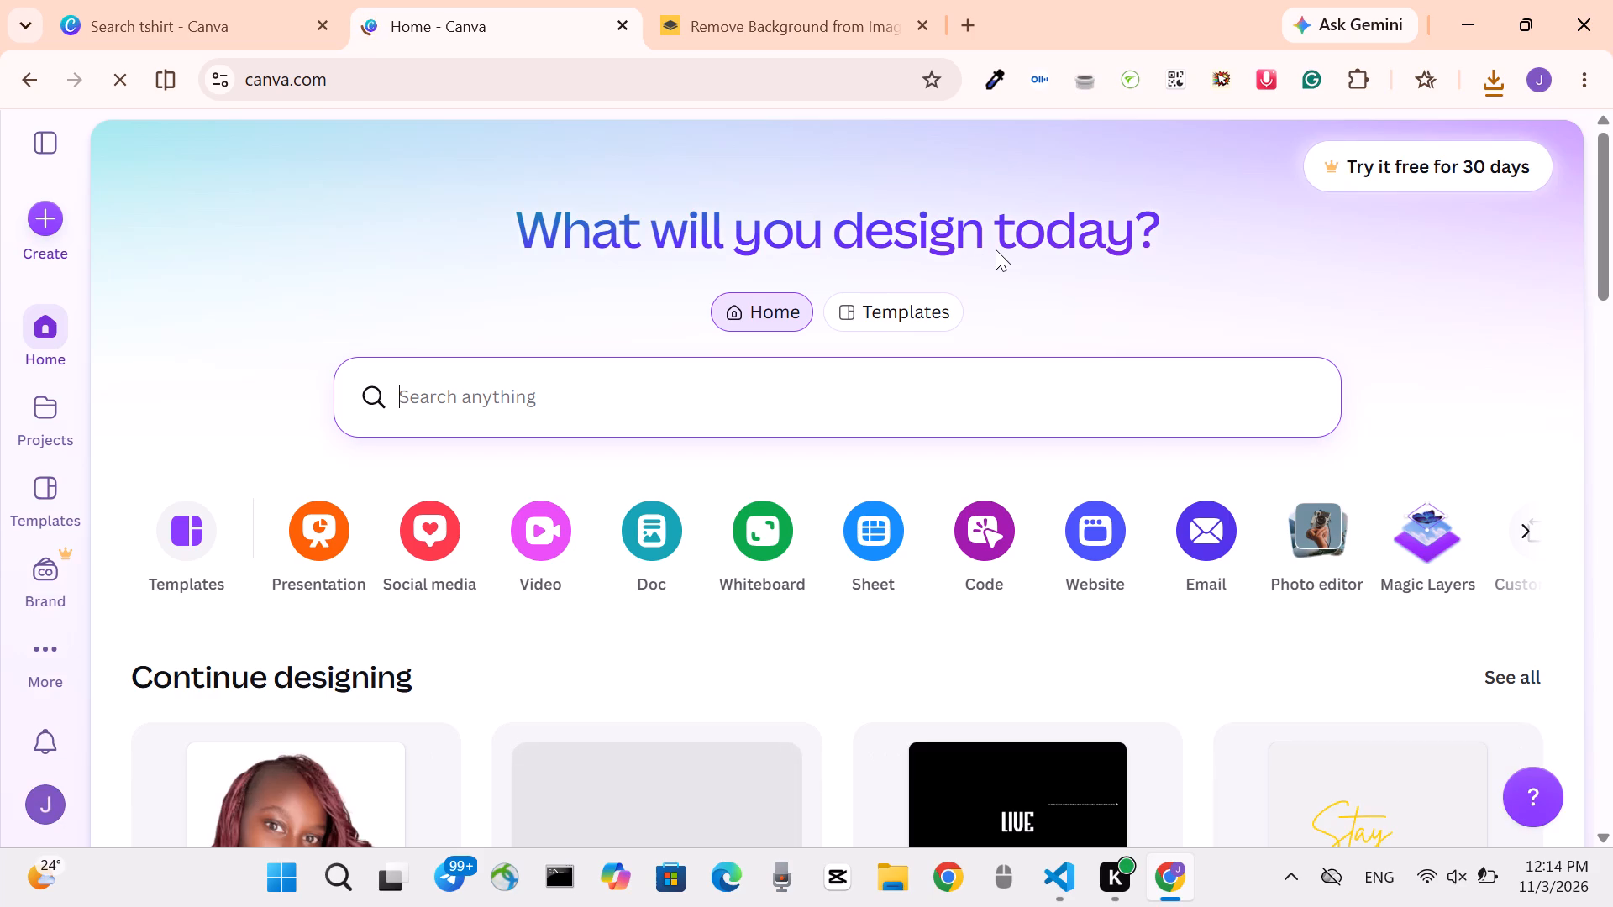
pyautogui.scroll(-1, 276, 540)
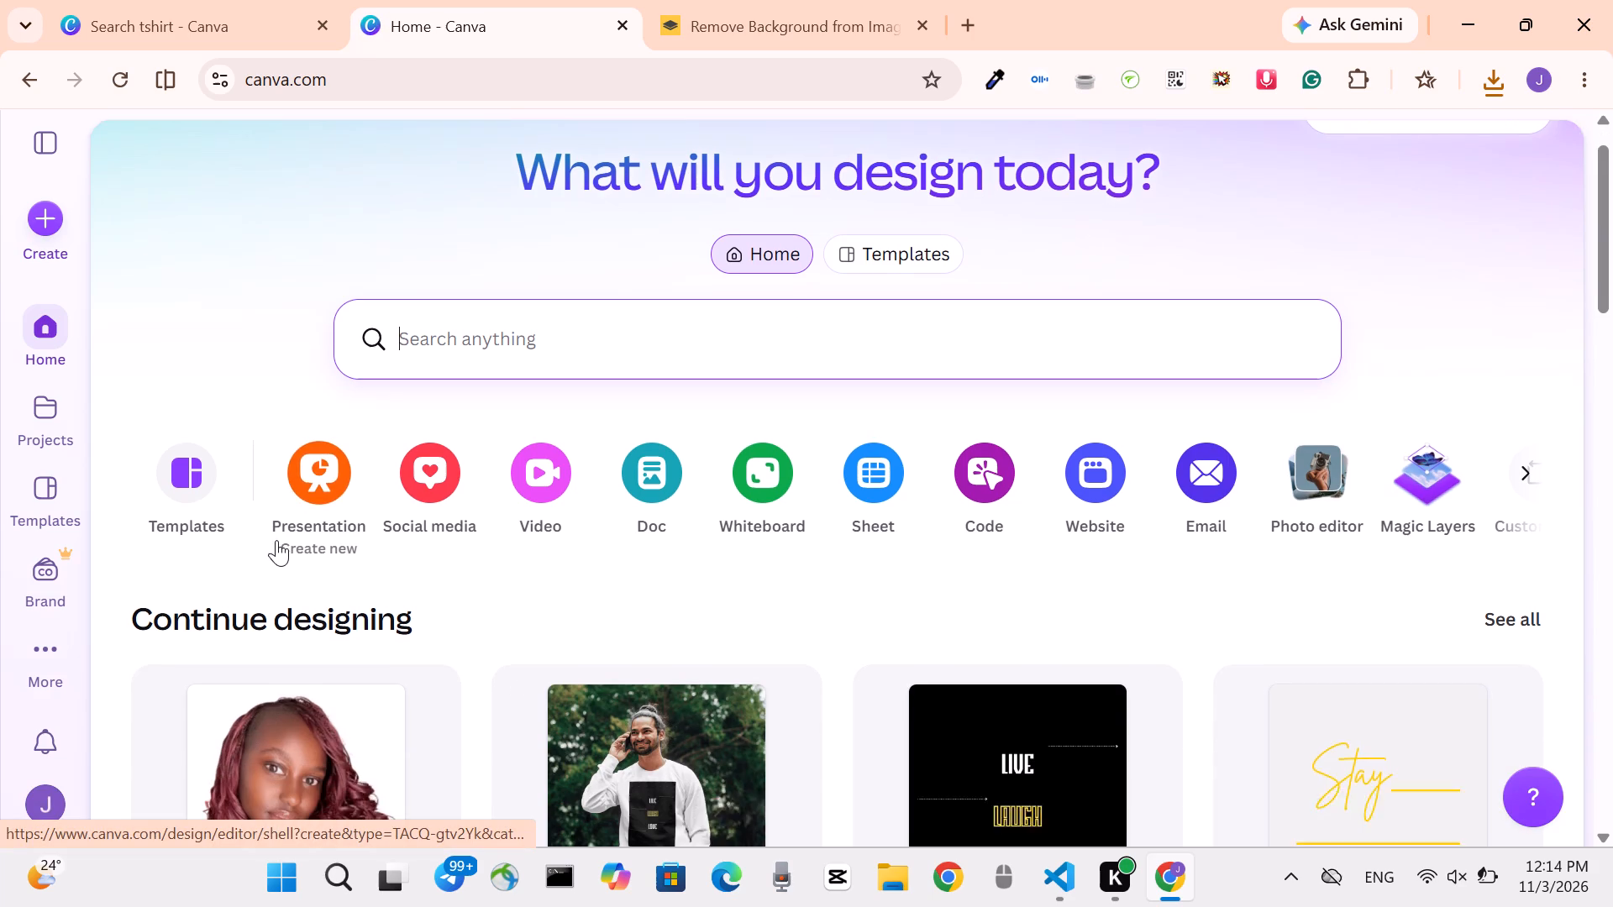
pyautogui.scroll(-1, 276, 540)
pyautogui.click(1519, 419)
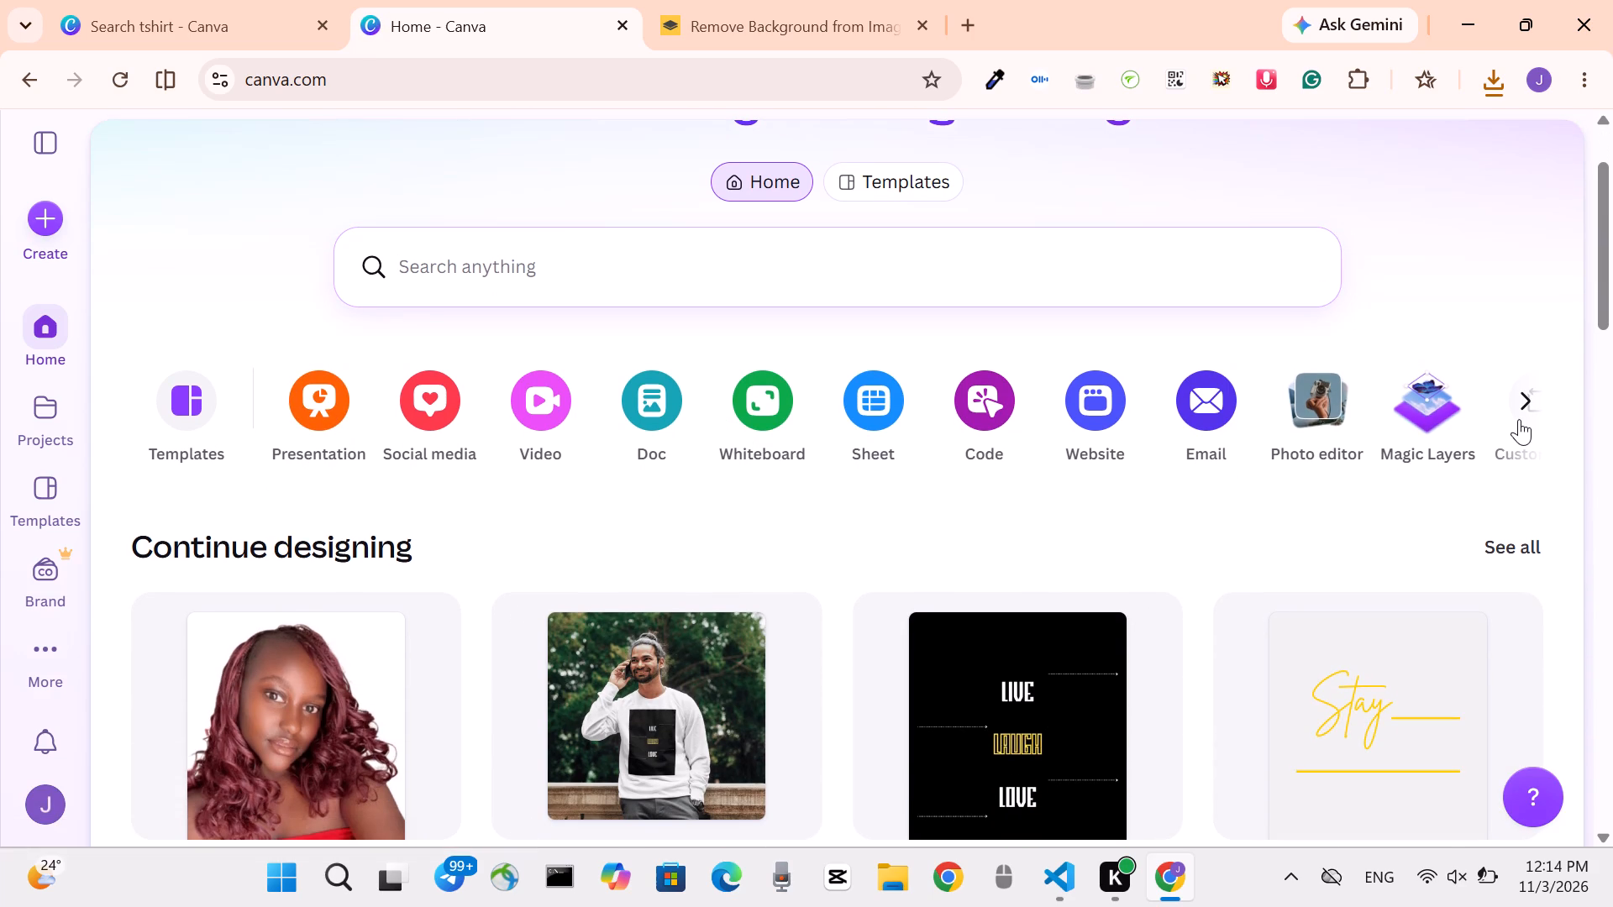
pyautogui.click(1254, 428)
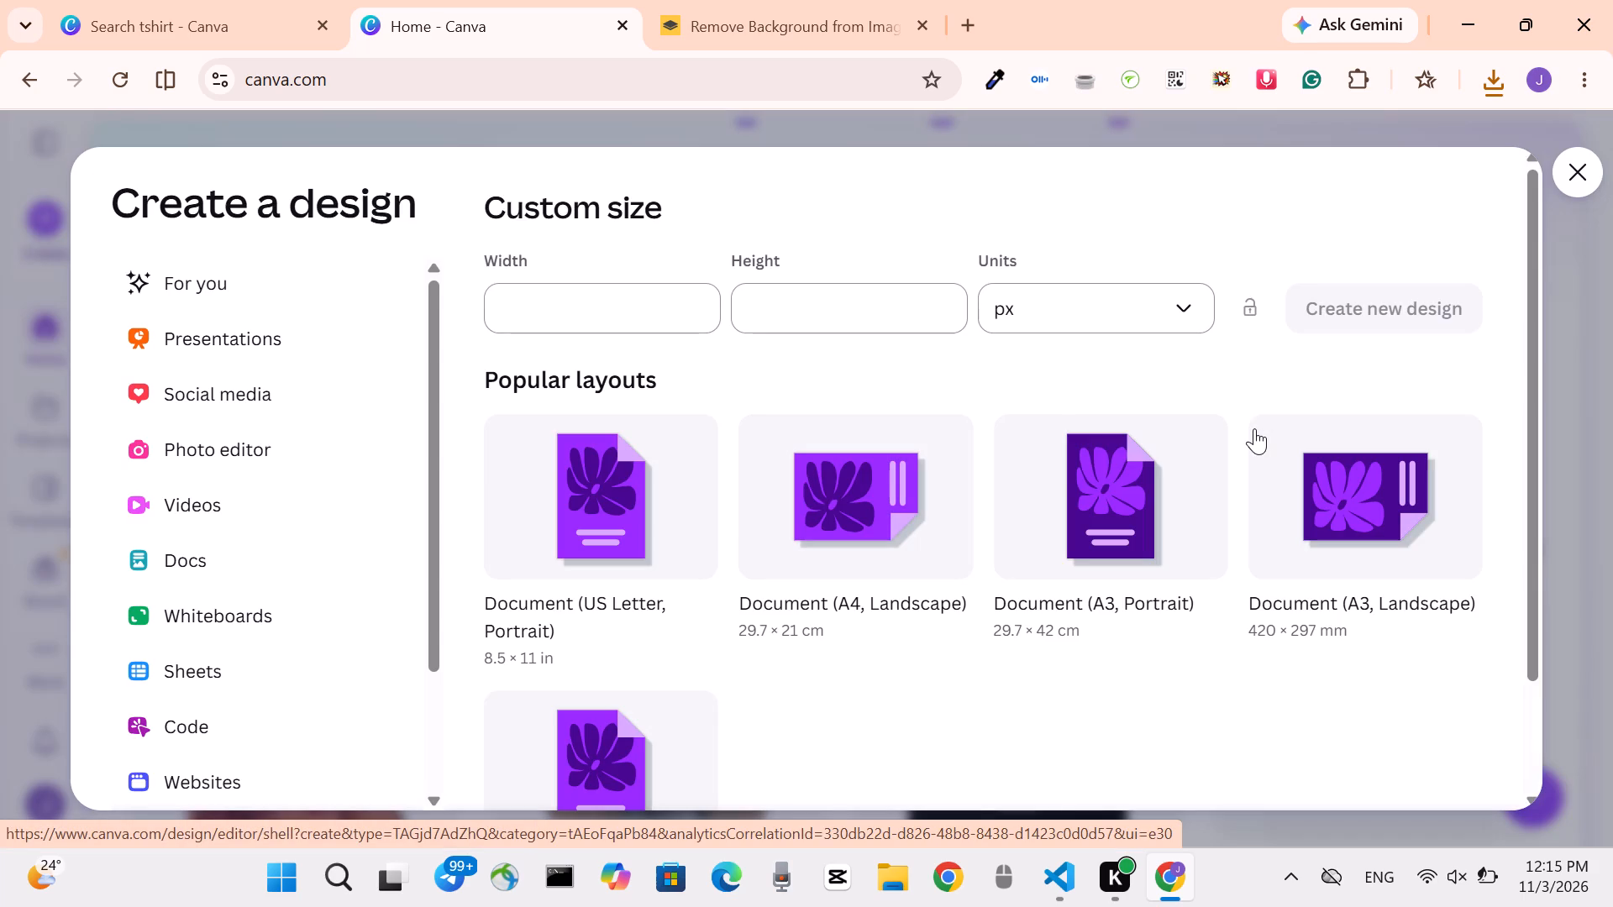
pyautogui.click(639, 317)
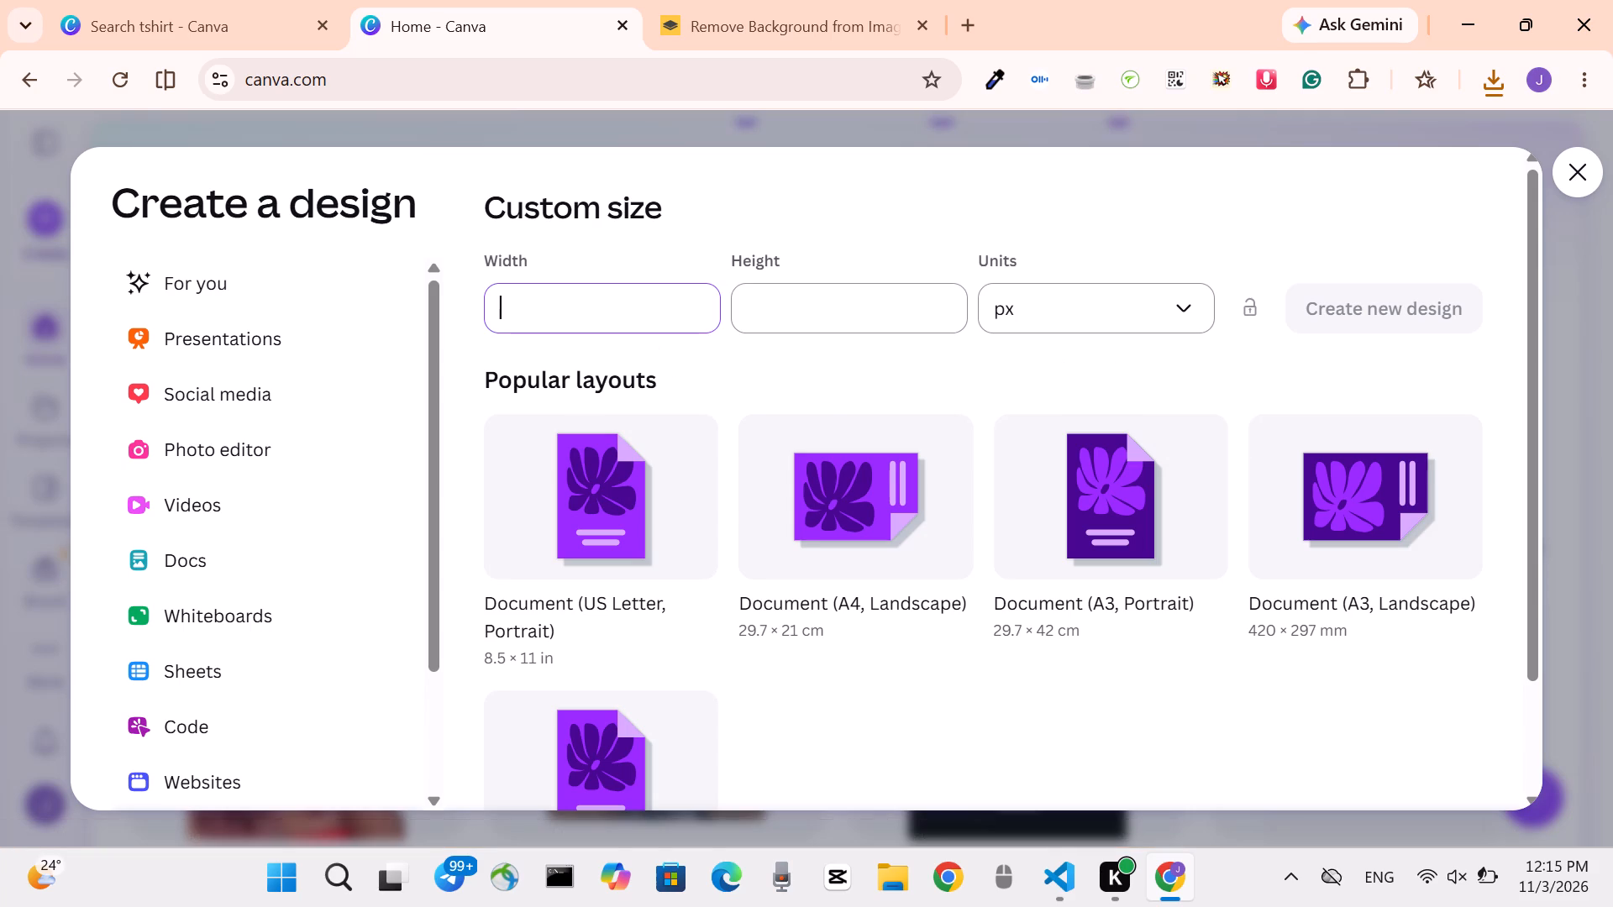
pyautogui.write('1000')
pyautogui.click(833, 303)
pyautogui.press('1')
pyautogui.write('000')
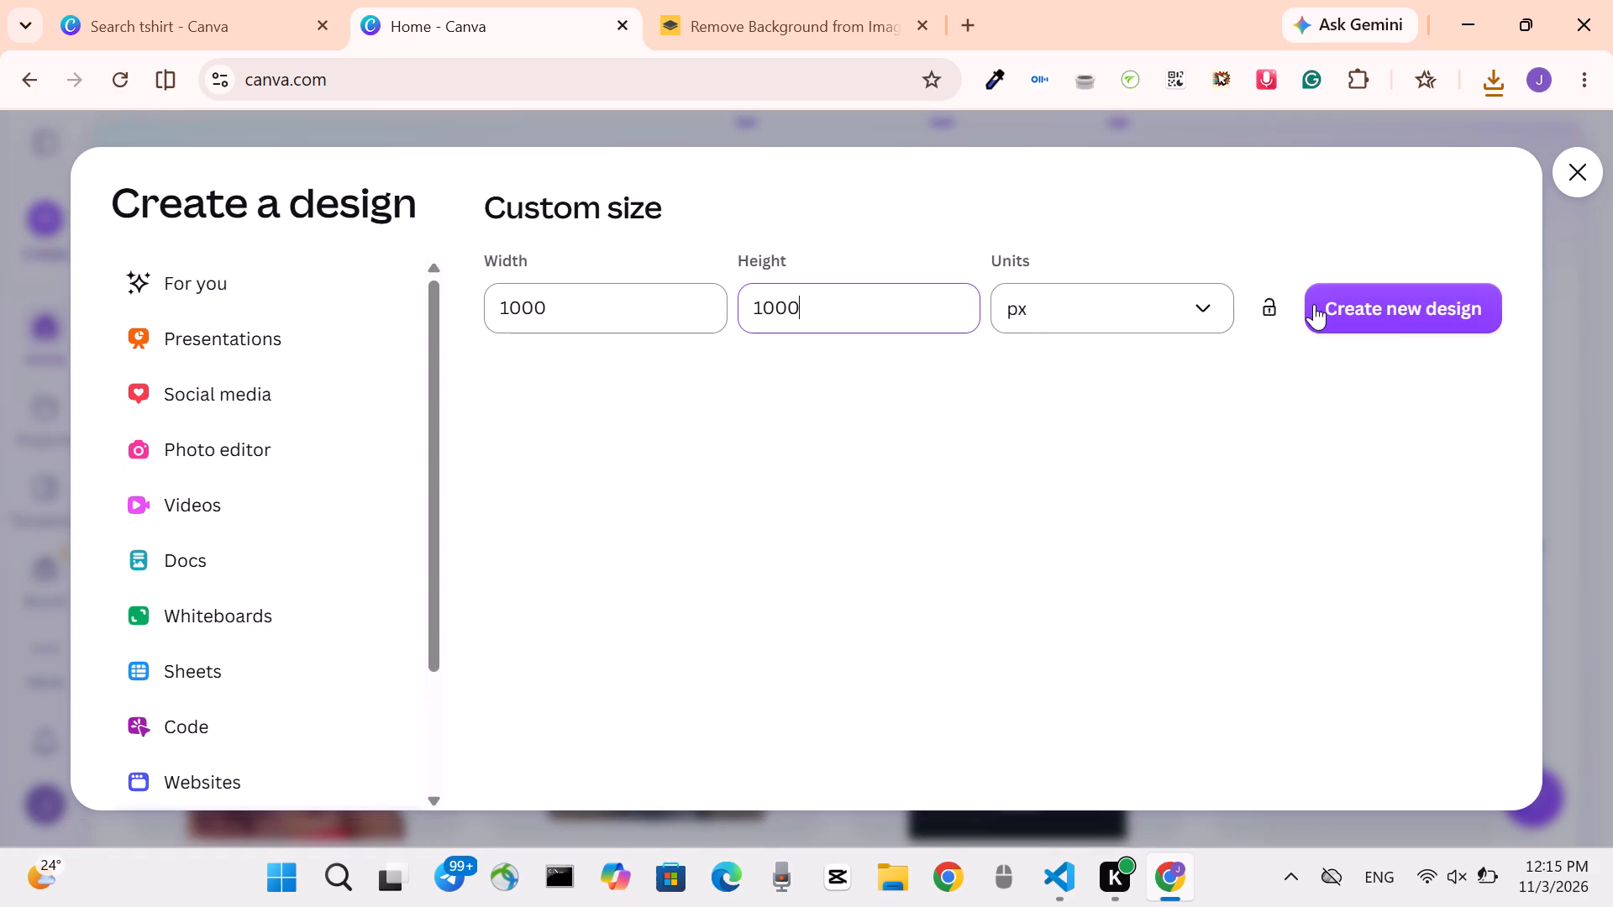
pyautogui.click(1315, 302)
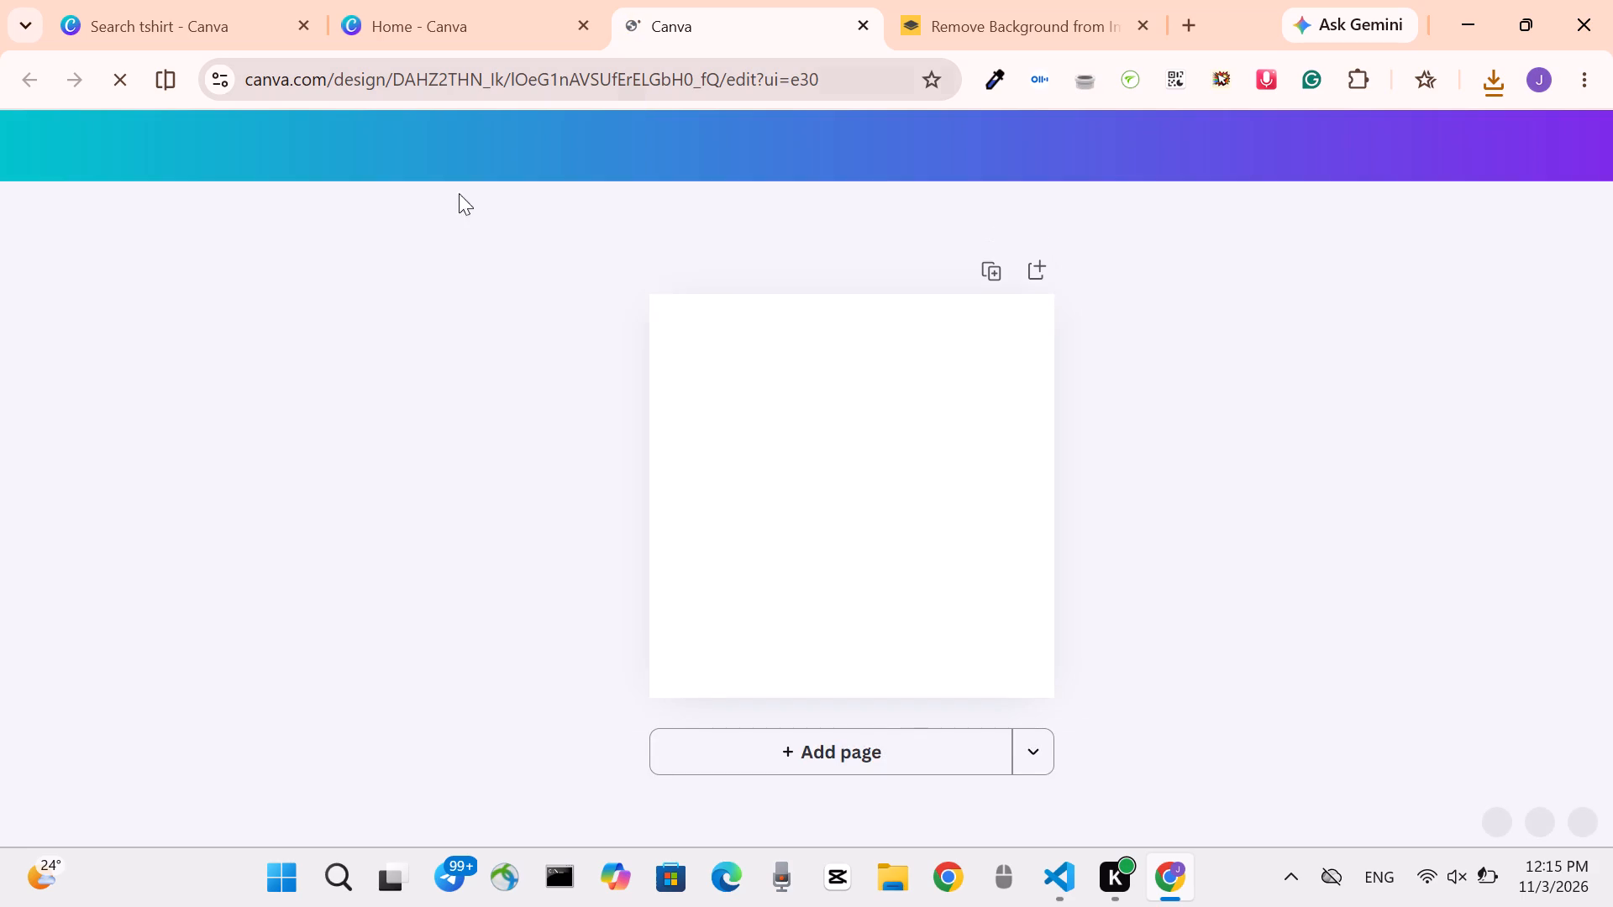
pyautogui.click(1000, 489)
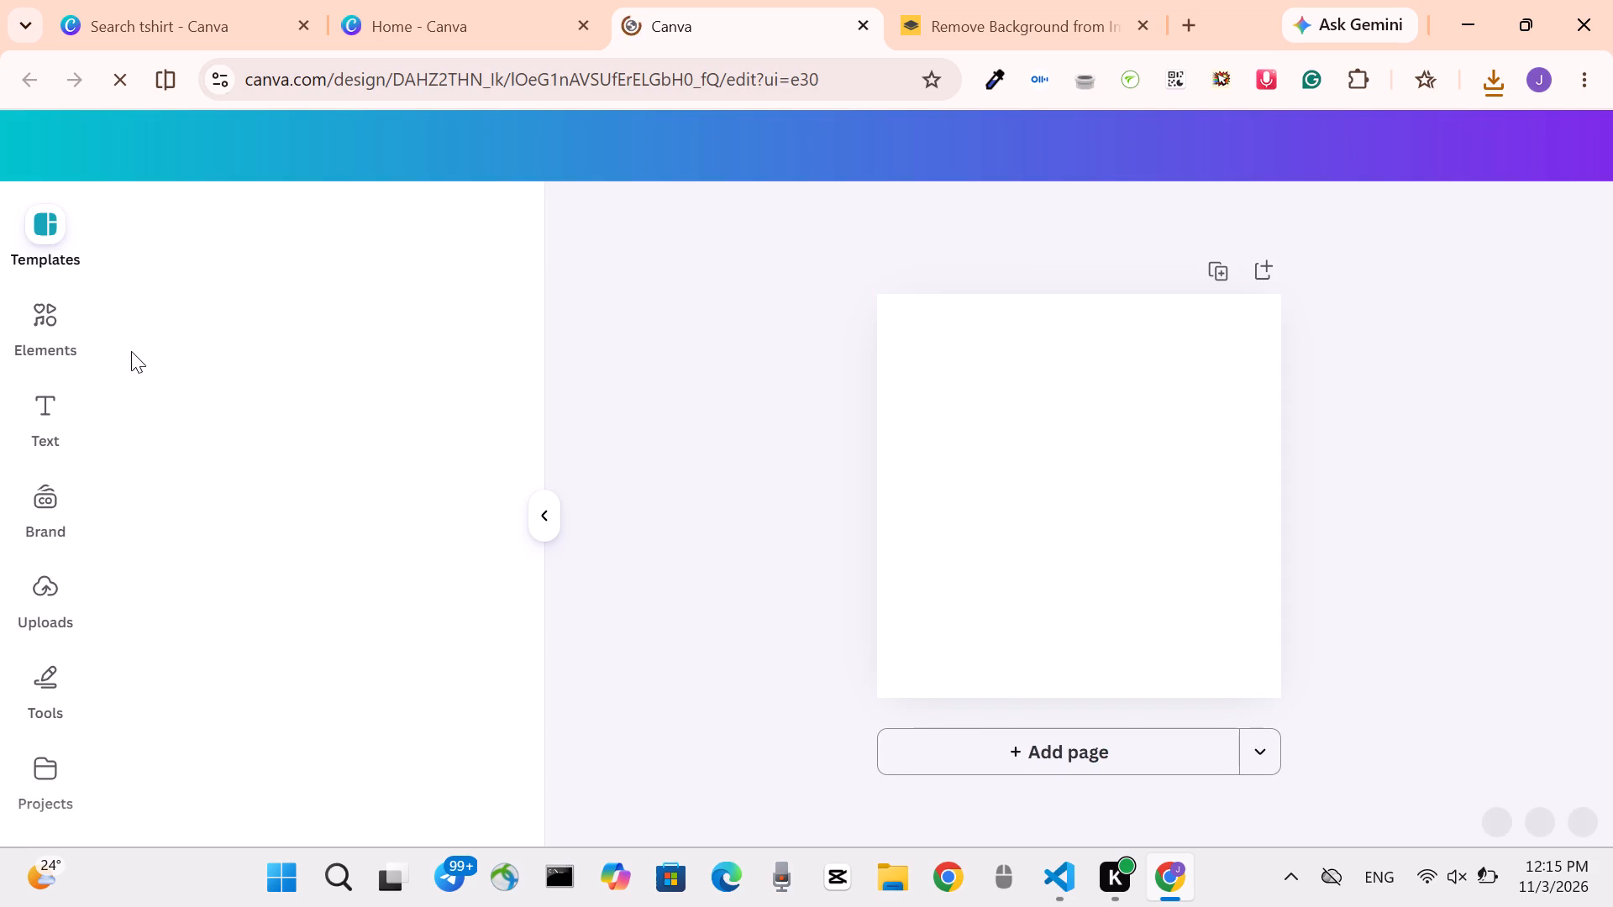
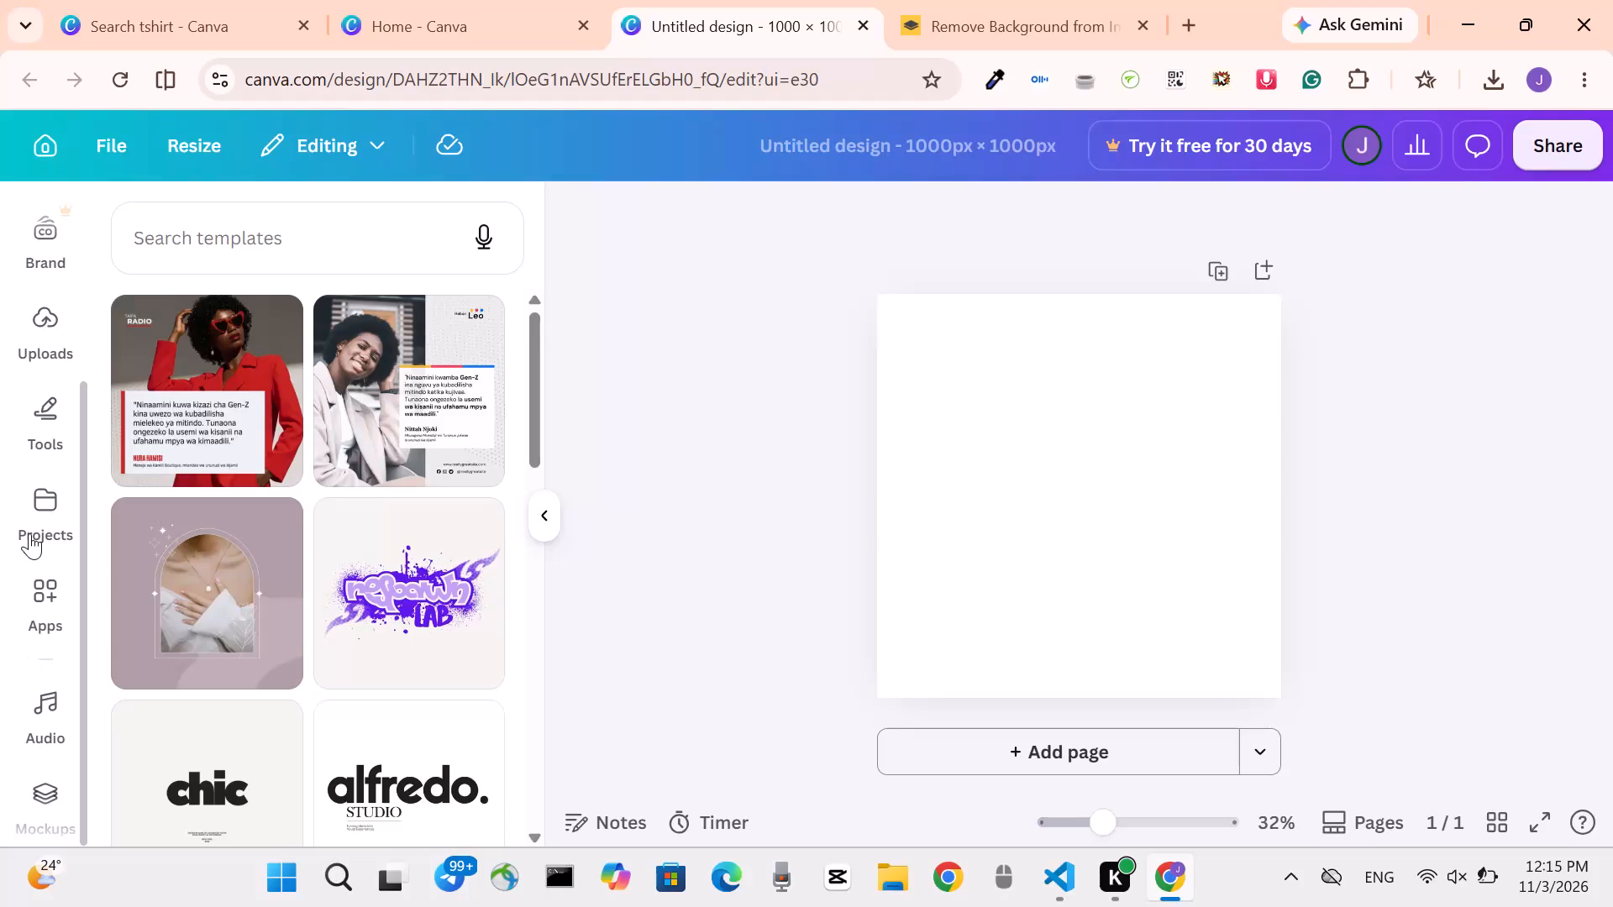
# Search the apps for Mockups and open the Mockups app.
pyautogui.click(41, 587)
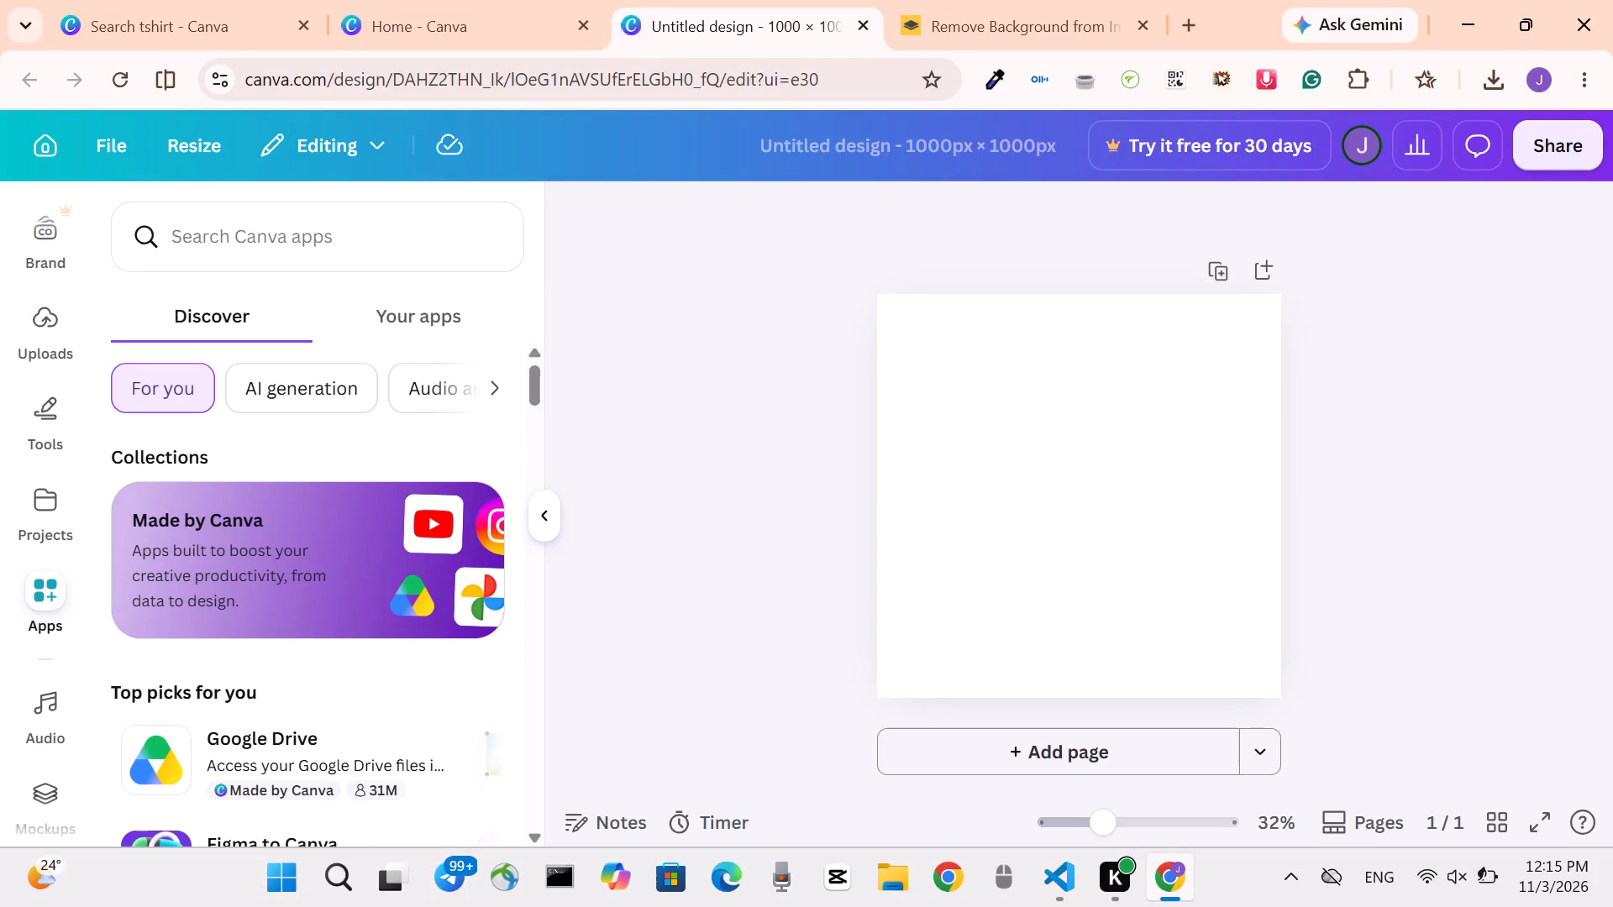
pyautogui.click(240, 239)
pyautogui.write('mo')
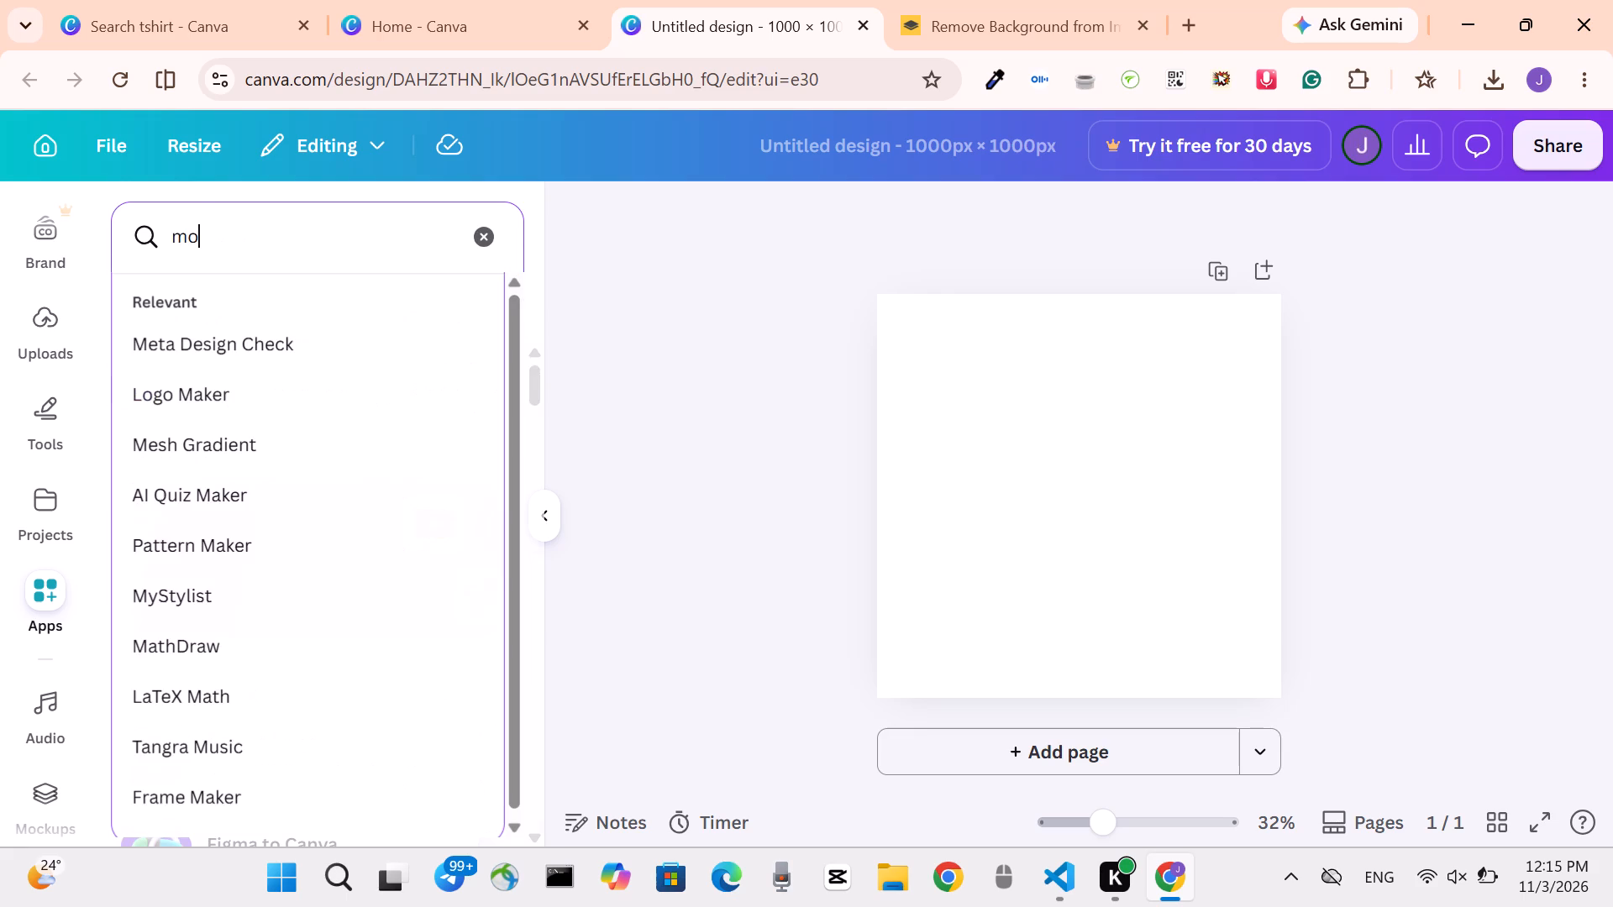
pyautogui.write('cki')
pyautogui.press('BackSpace')
pyautogui.write('up')
pyautogui.click(273, 343)
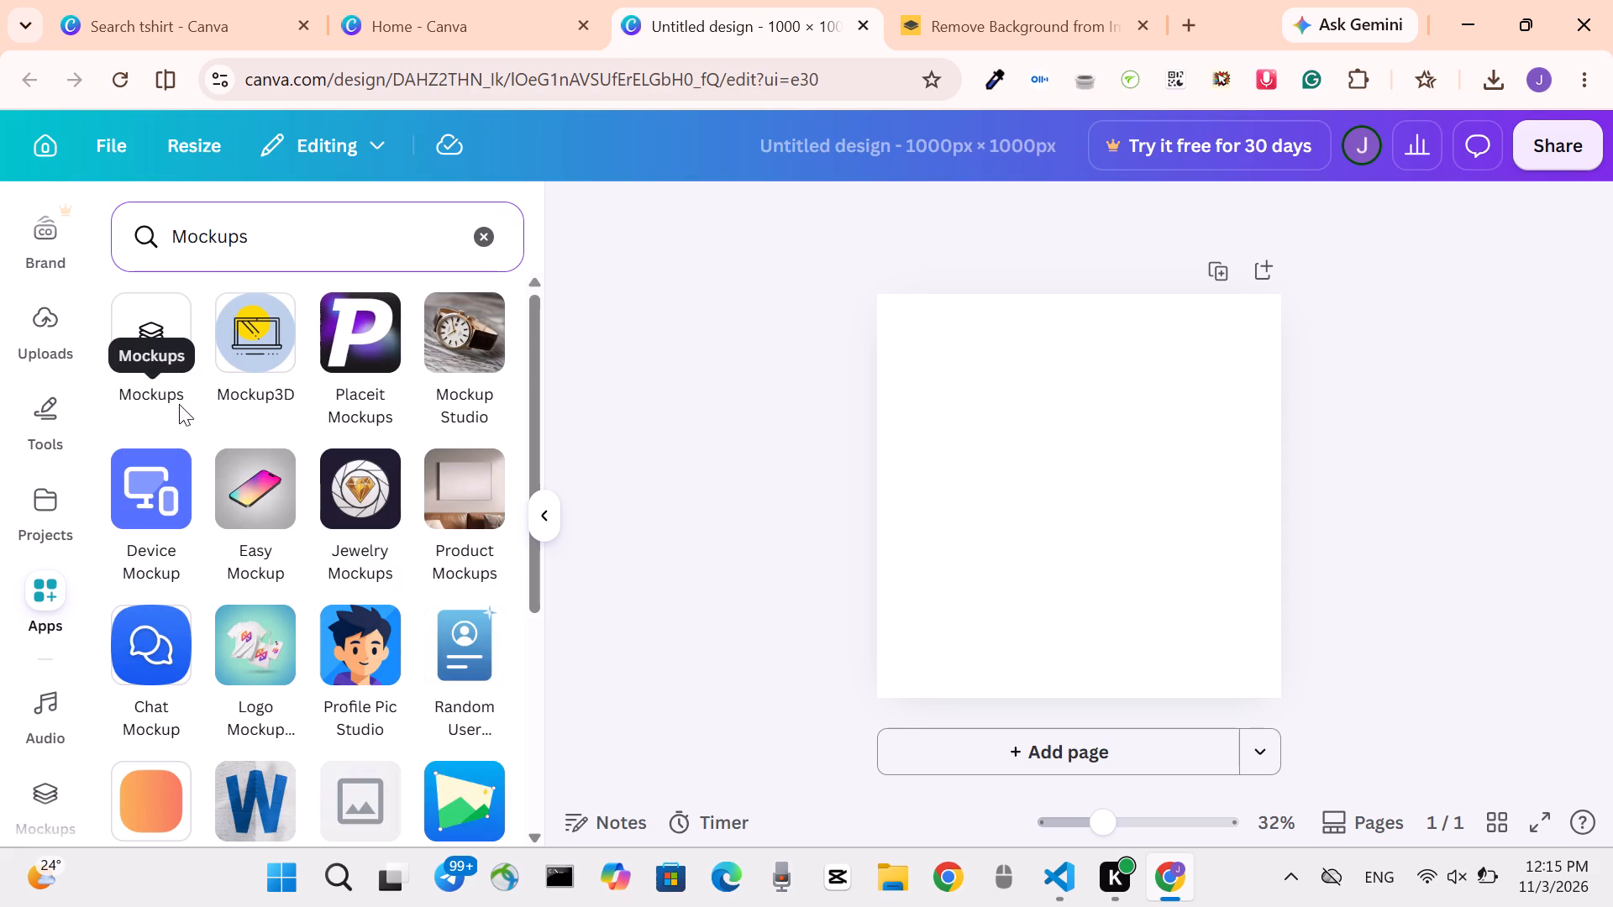
pyautogui.click(158, 343)
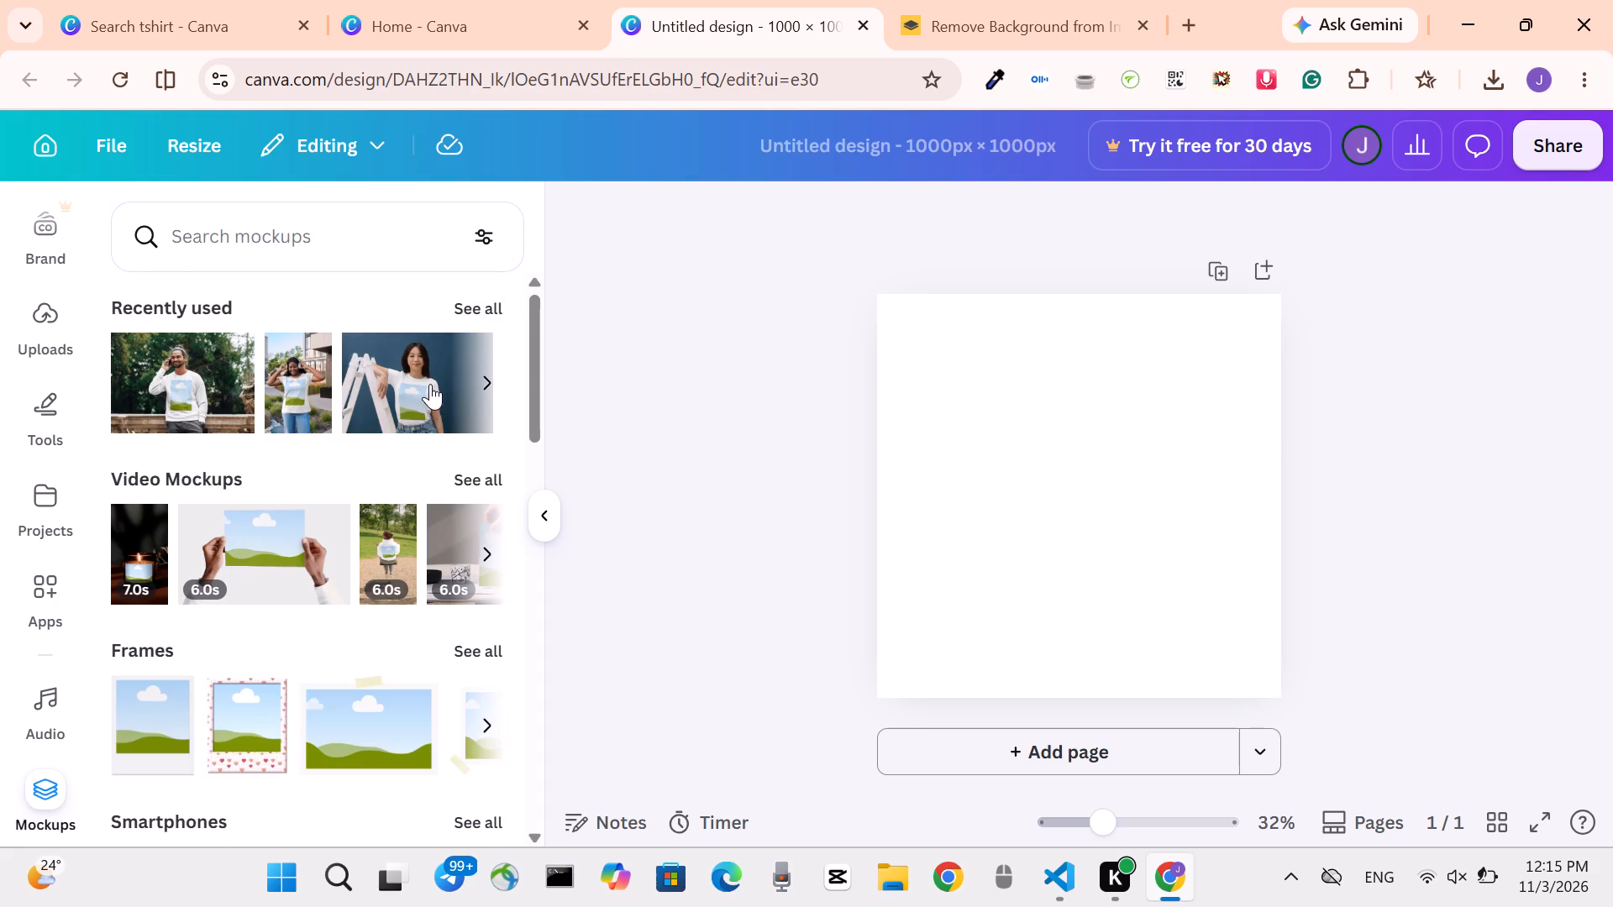
# Add the recently used mockup of the woman beside a white ladder and enlarge it to 1,500 × 1,000, covering the page.
pyautogui.click(430, 384)
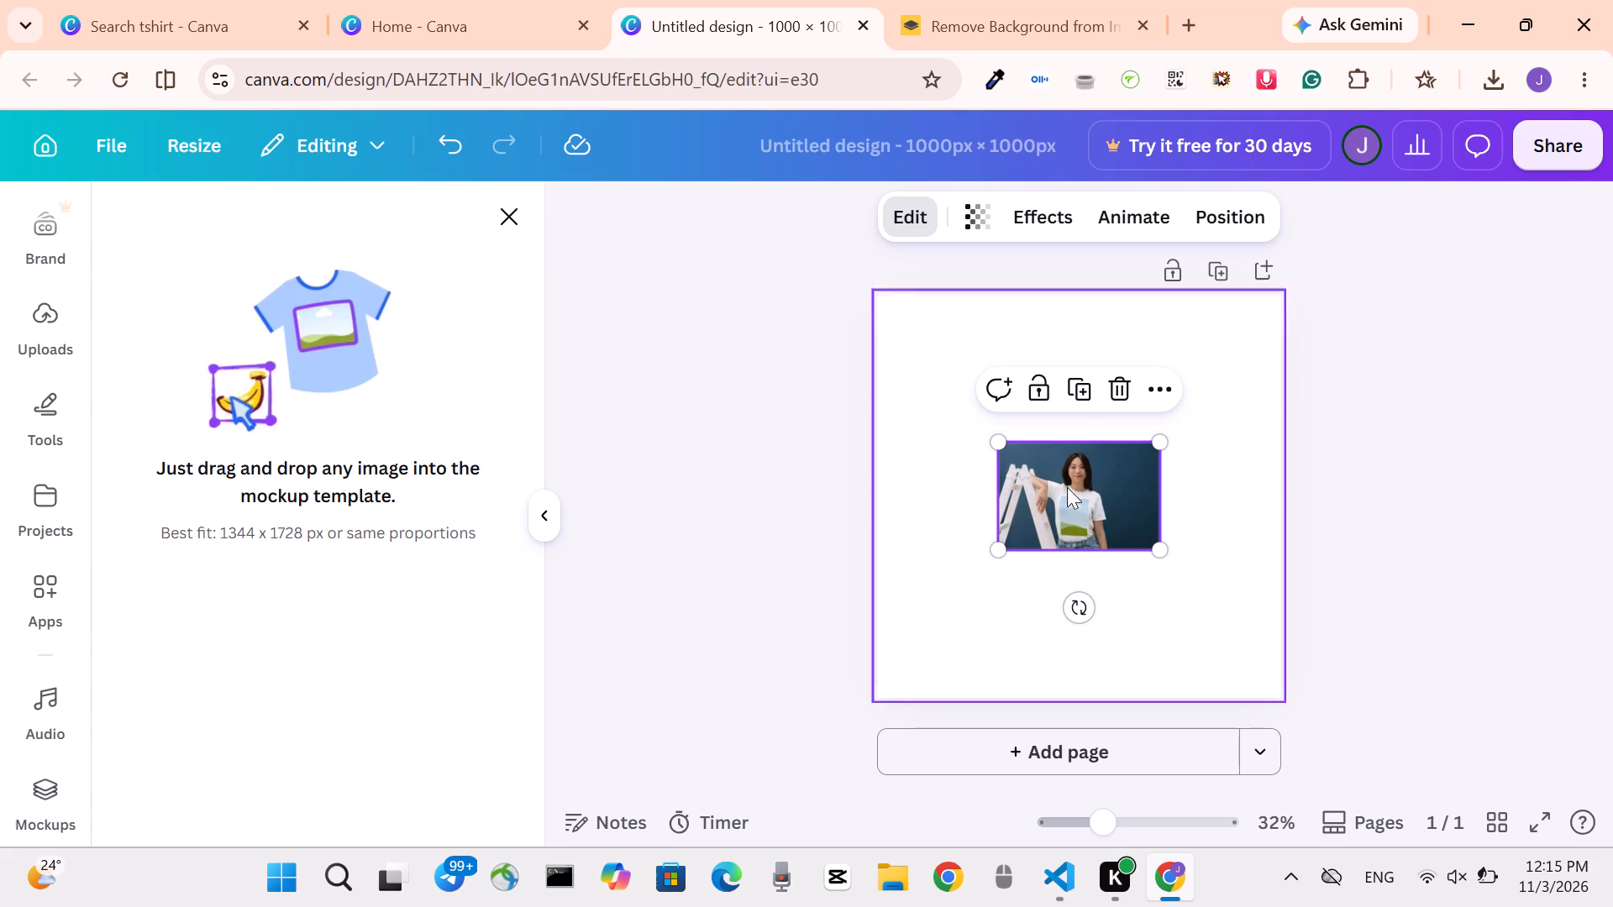
pyautogui.moveTo(996, 439); pyautogui.dragTo(912, 295)
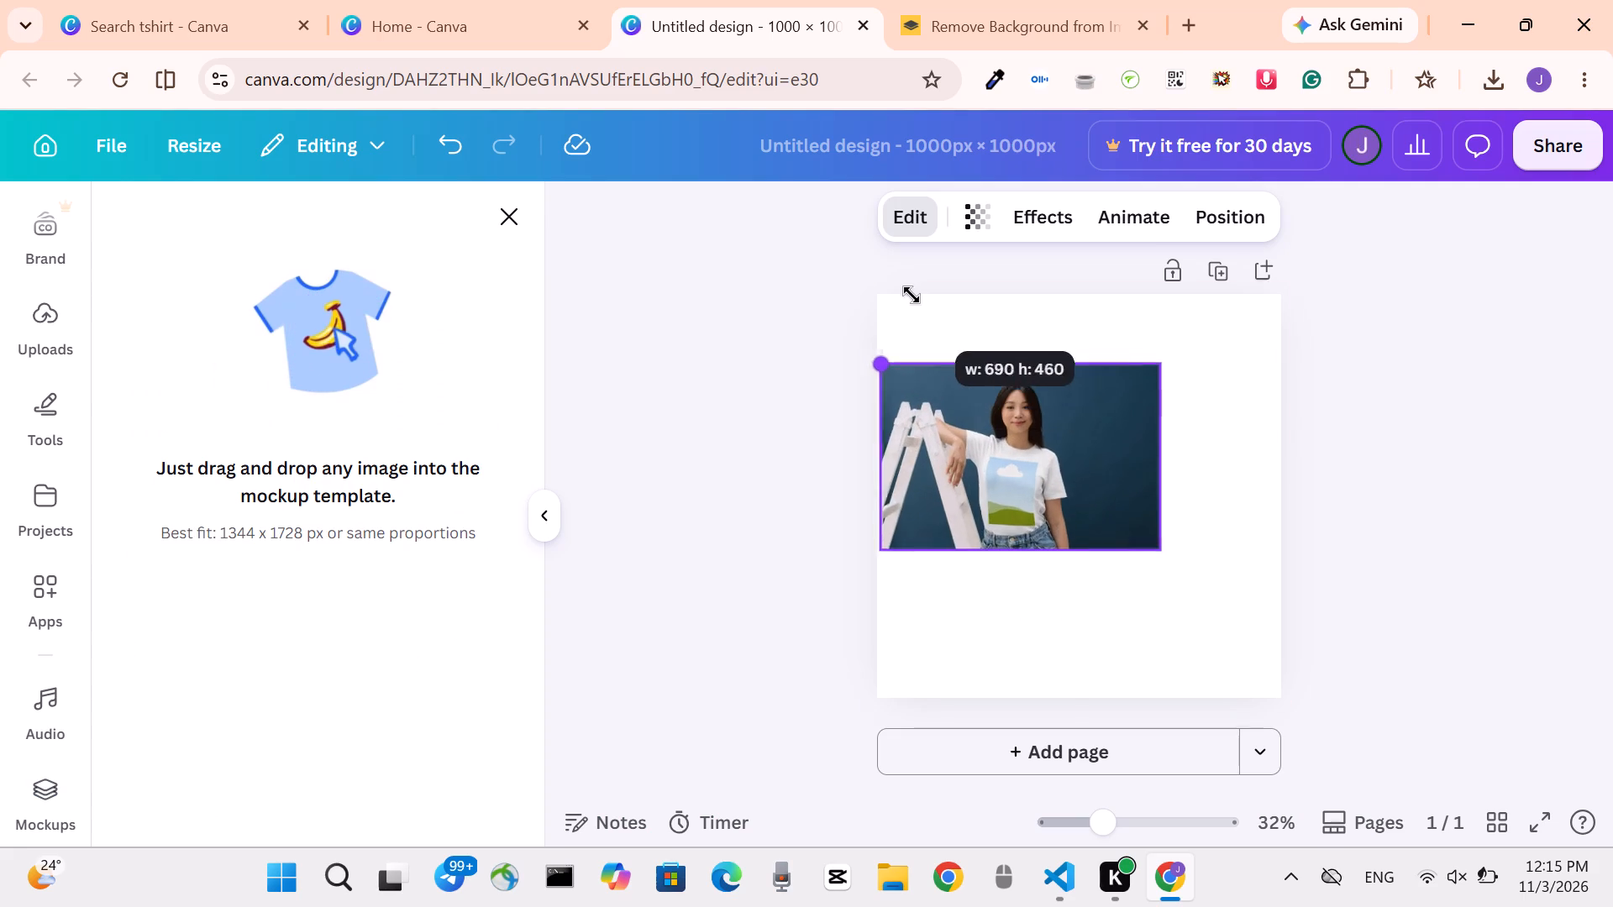
pyautogui.moveTo(912, 295); pyautogui.dragTo(916, 293)
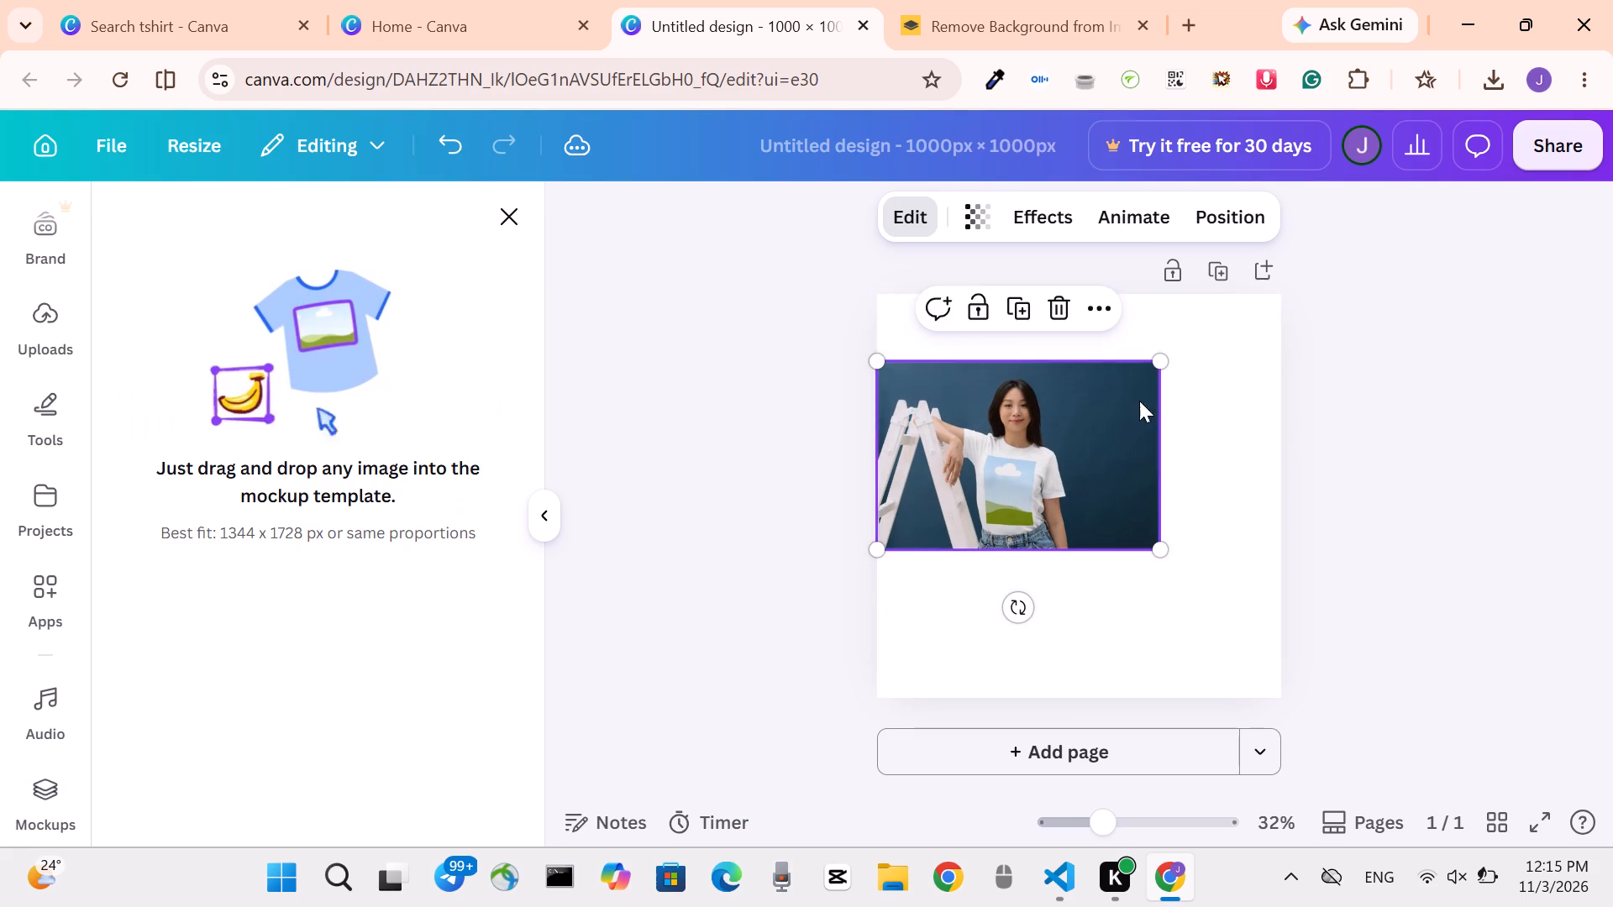
pyautogui.moveTo(1156, 357); pyautogui.dragTo(1246, 338)
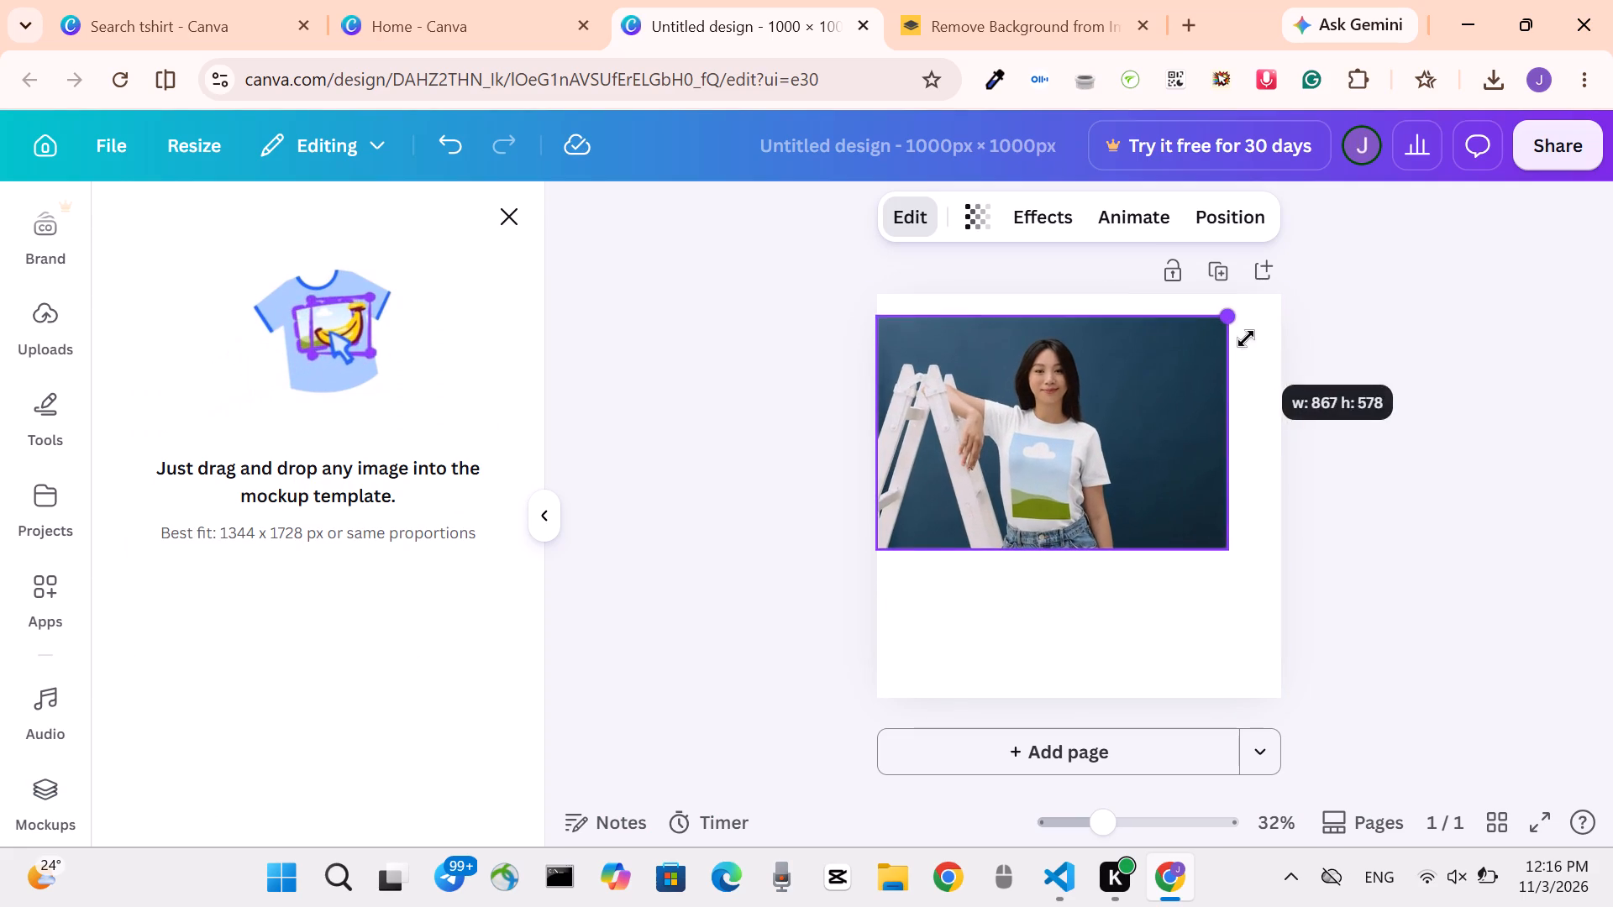
pyautogui.moveTo(1246, 338); pyautogui.dragTo(1287, 334)
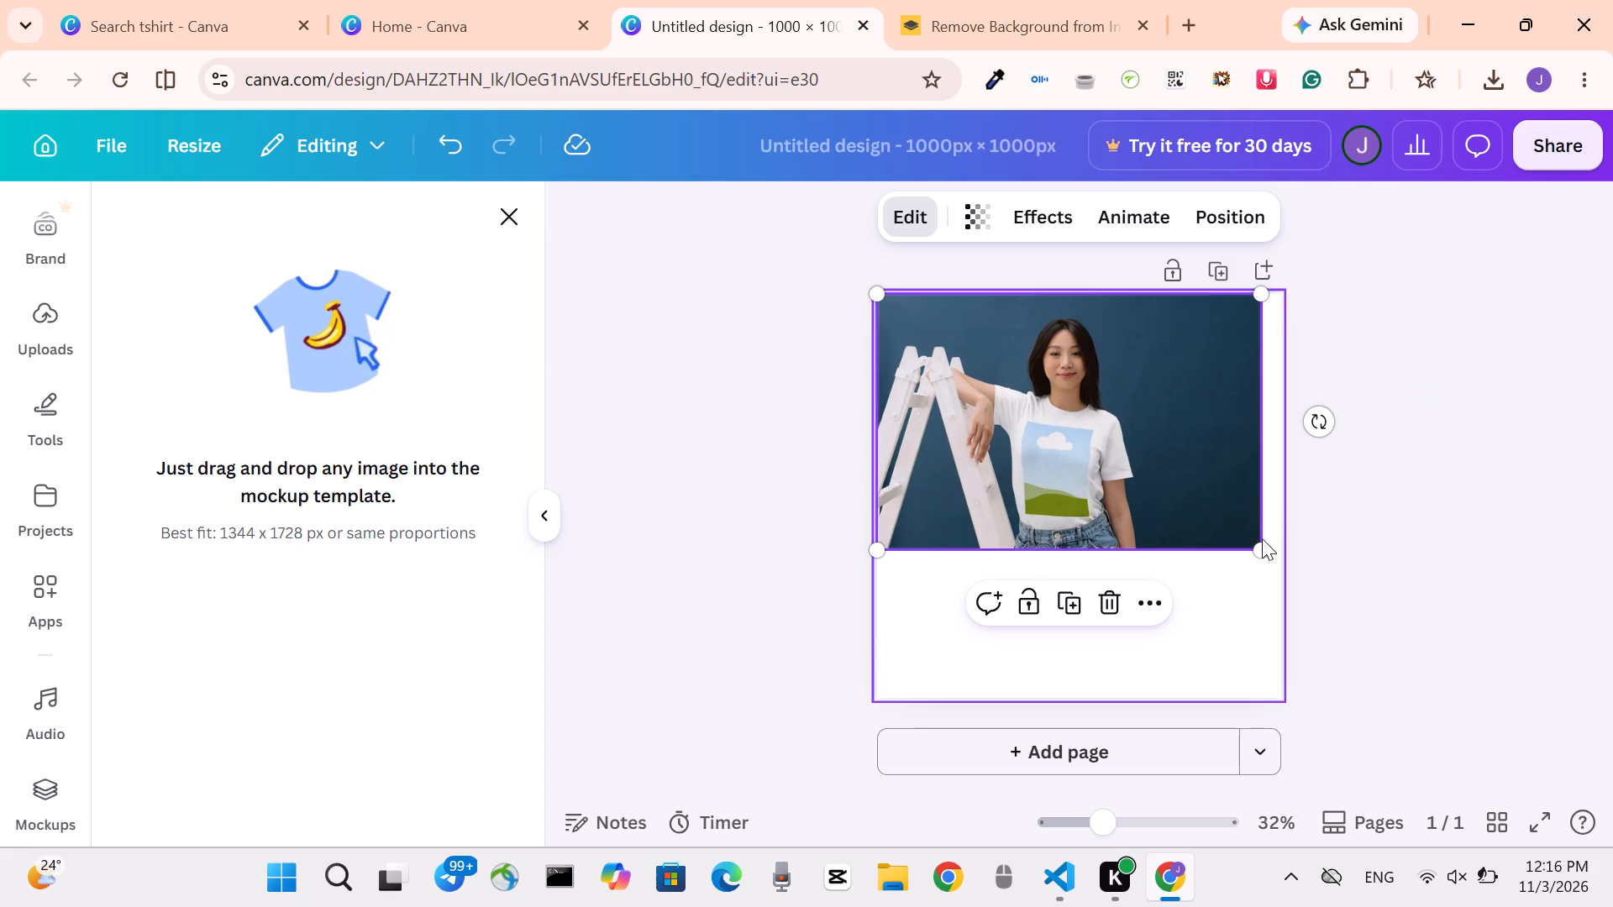
pyautogui.moveTo(1258, 543); pyautogui.dragTo(1287, 663)
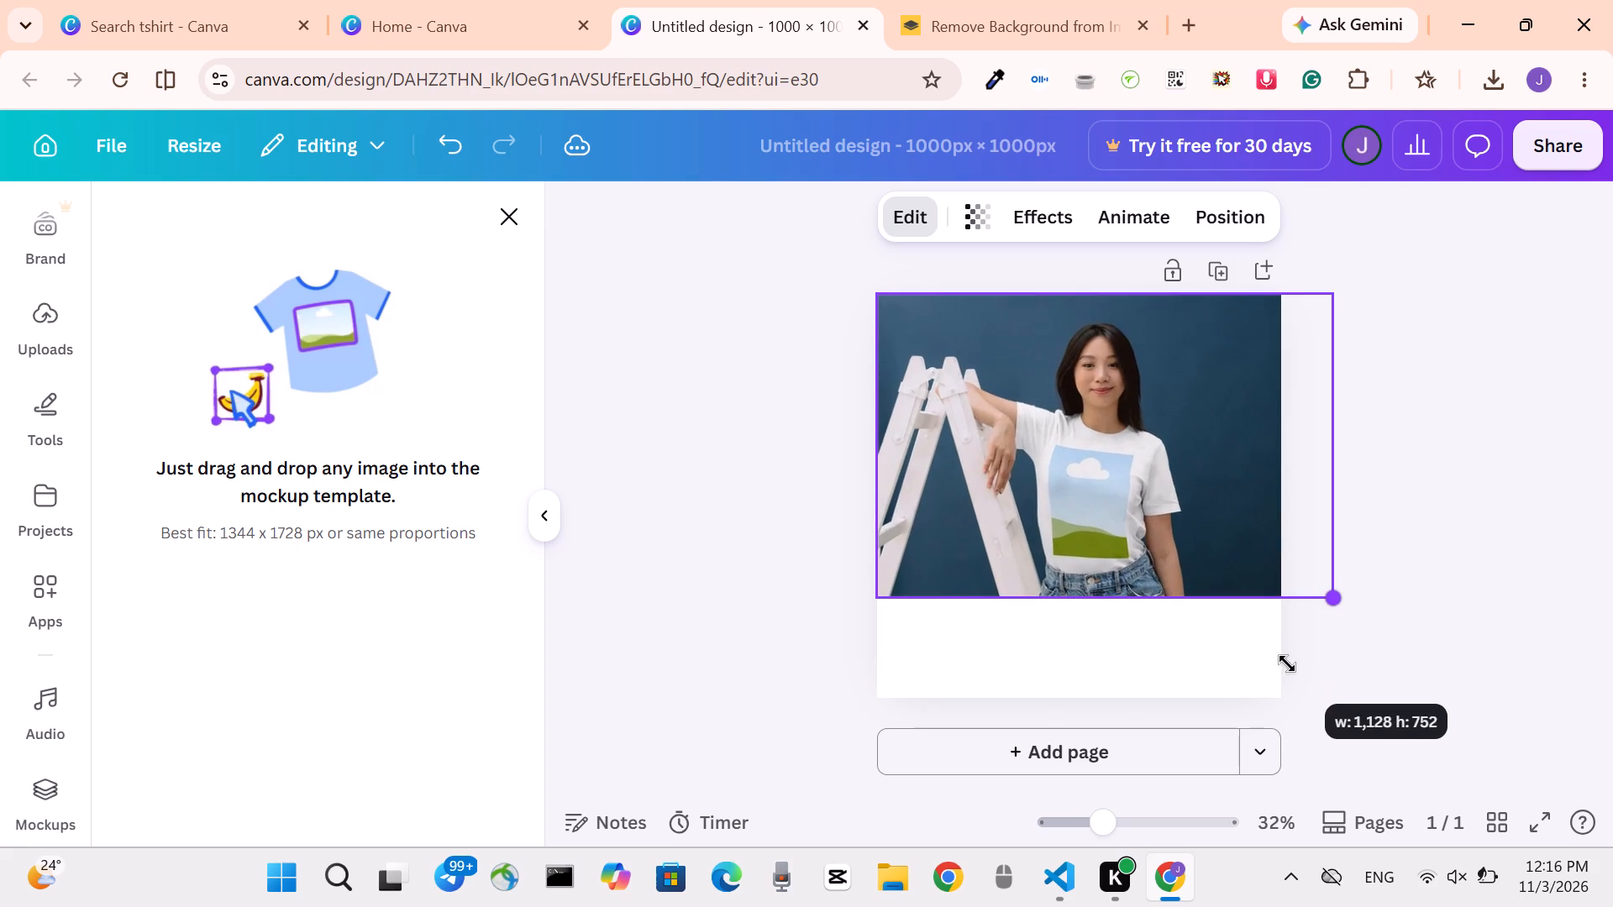
pyautogui.moveTo(1287, 663); pyautogui.dragTo(1287, 668)
pyautogui.moveTo(881, 605); pyautogui.dragTo(854, 681)
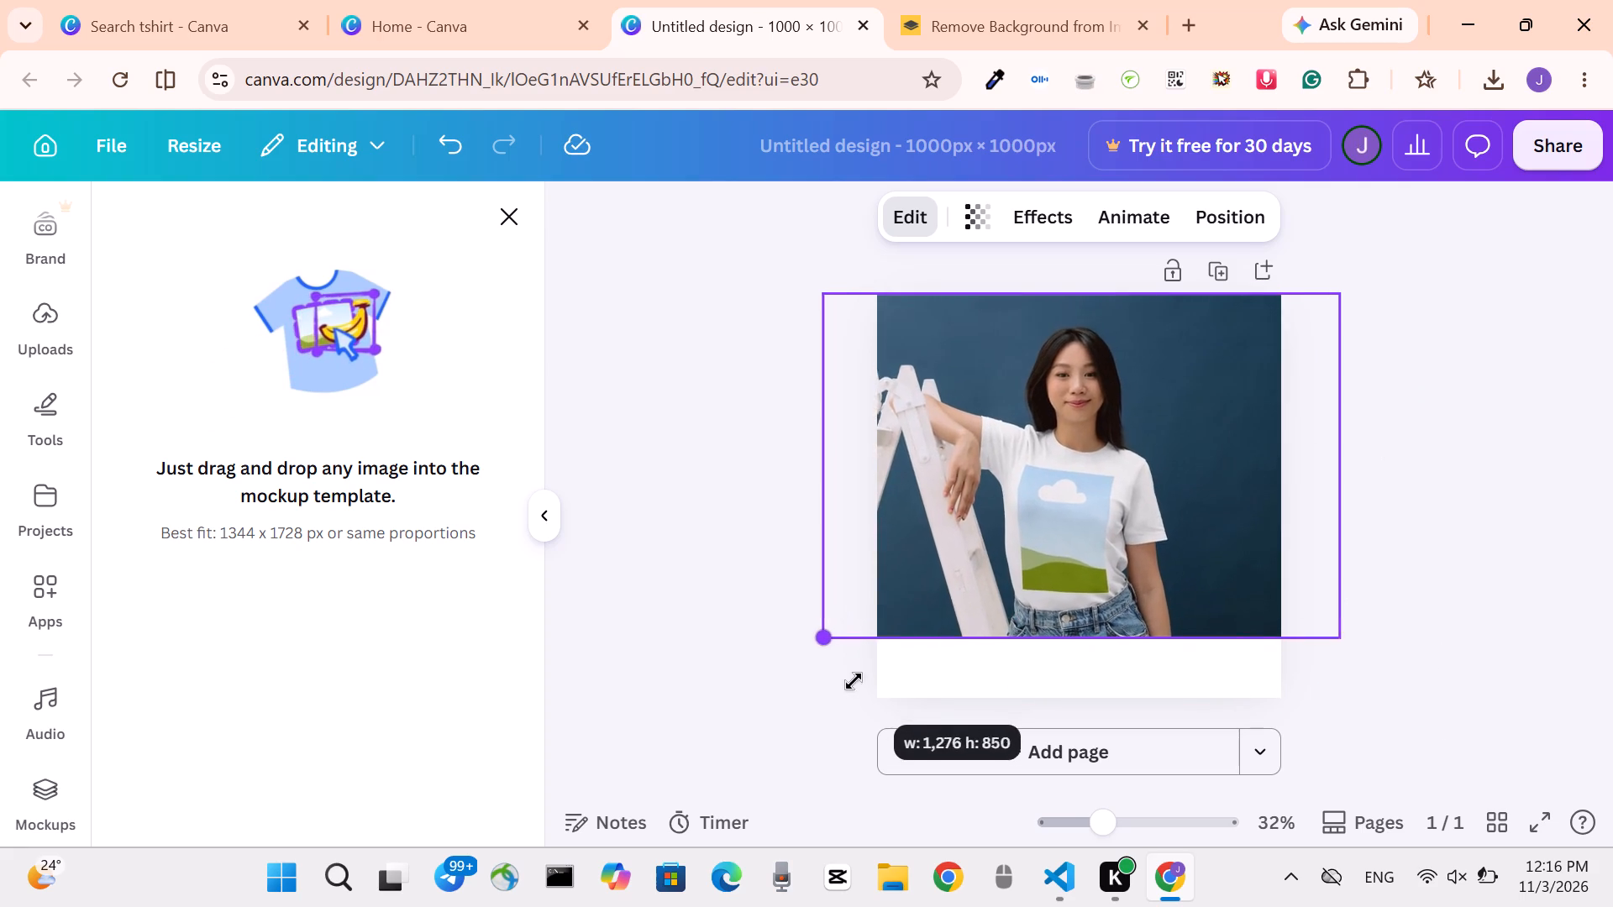
pyautogui.moveTo(854, 681); pyautogui.dragTo(843, 763)
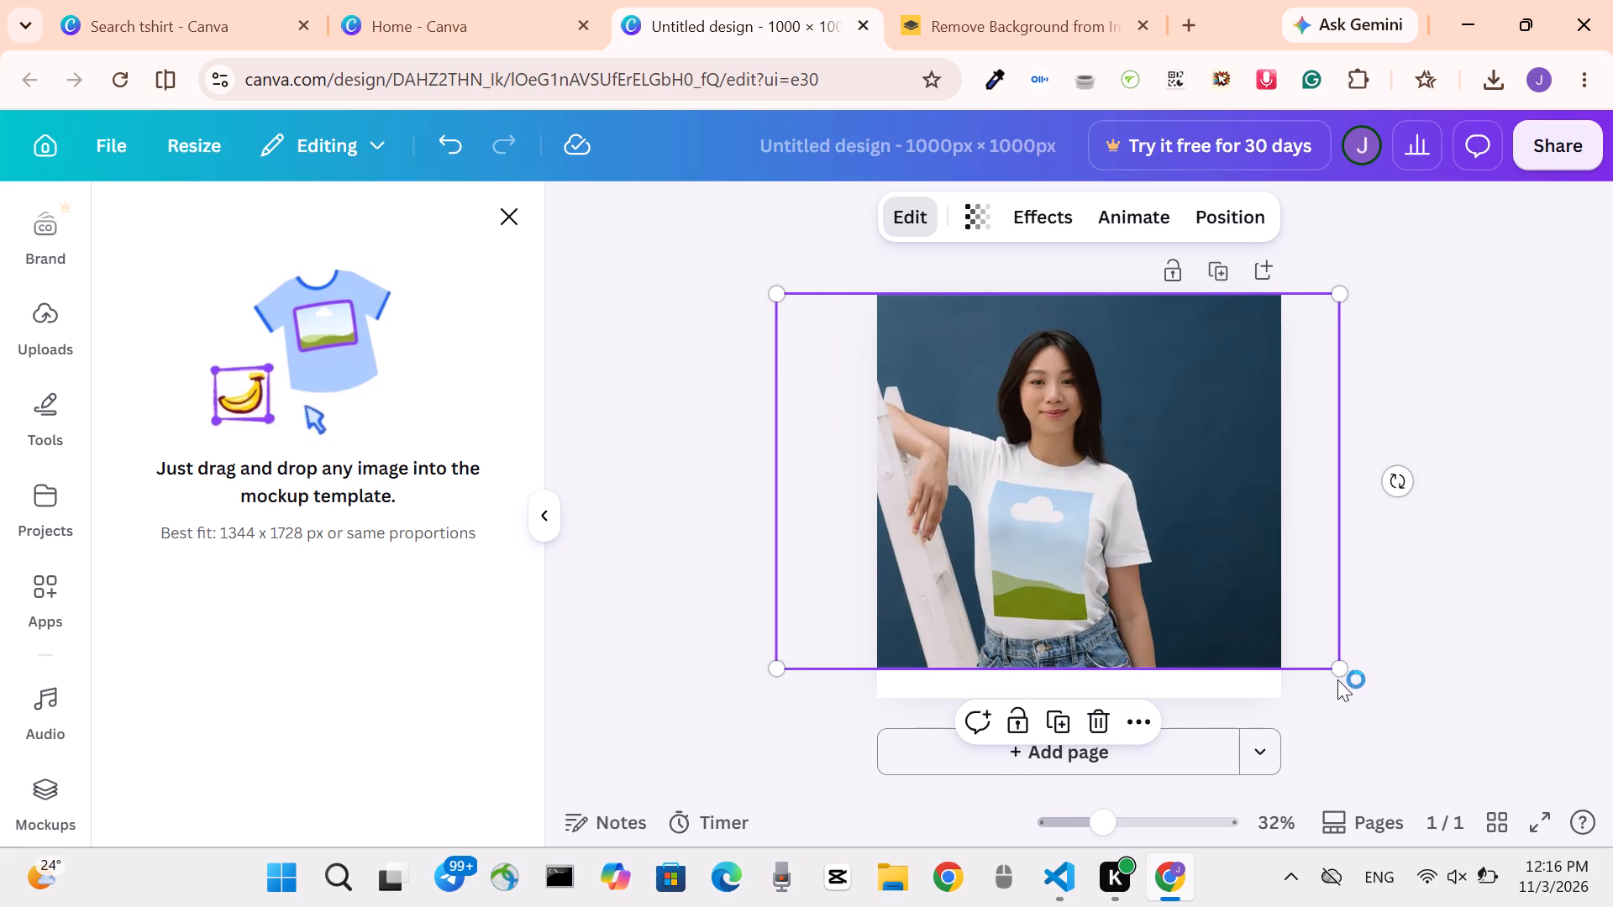
pyautogui.moveTo(1339, 664); pyautogui.dragTo(1392, 708)
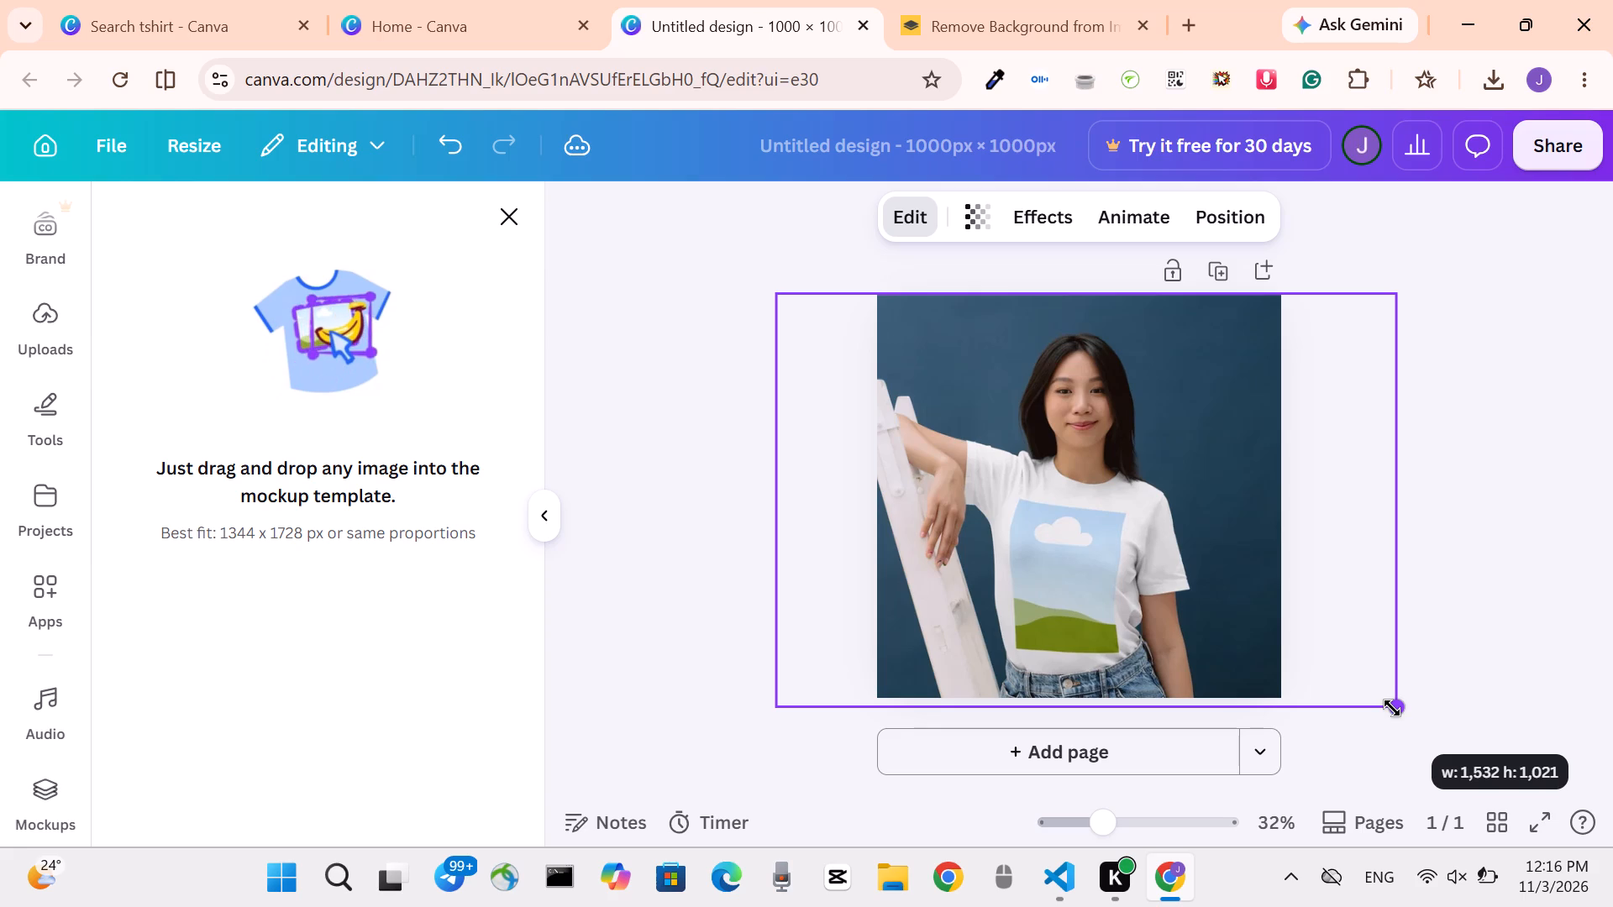
pyautogui.moveTo(1392, 708); pyautogui.dragTo(1392, 691)
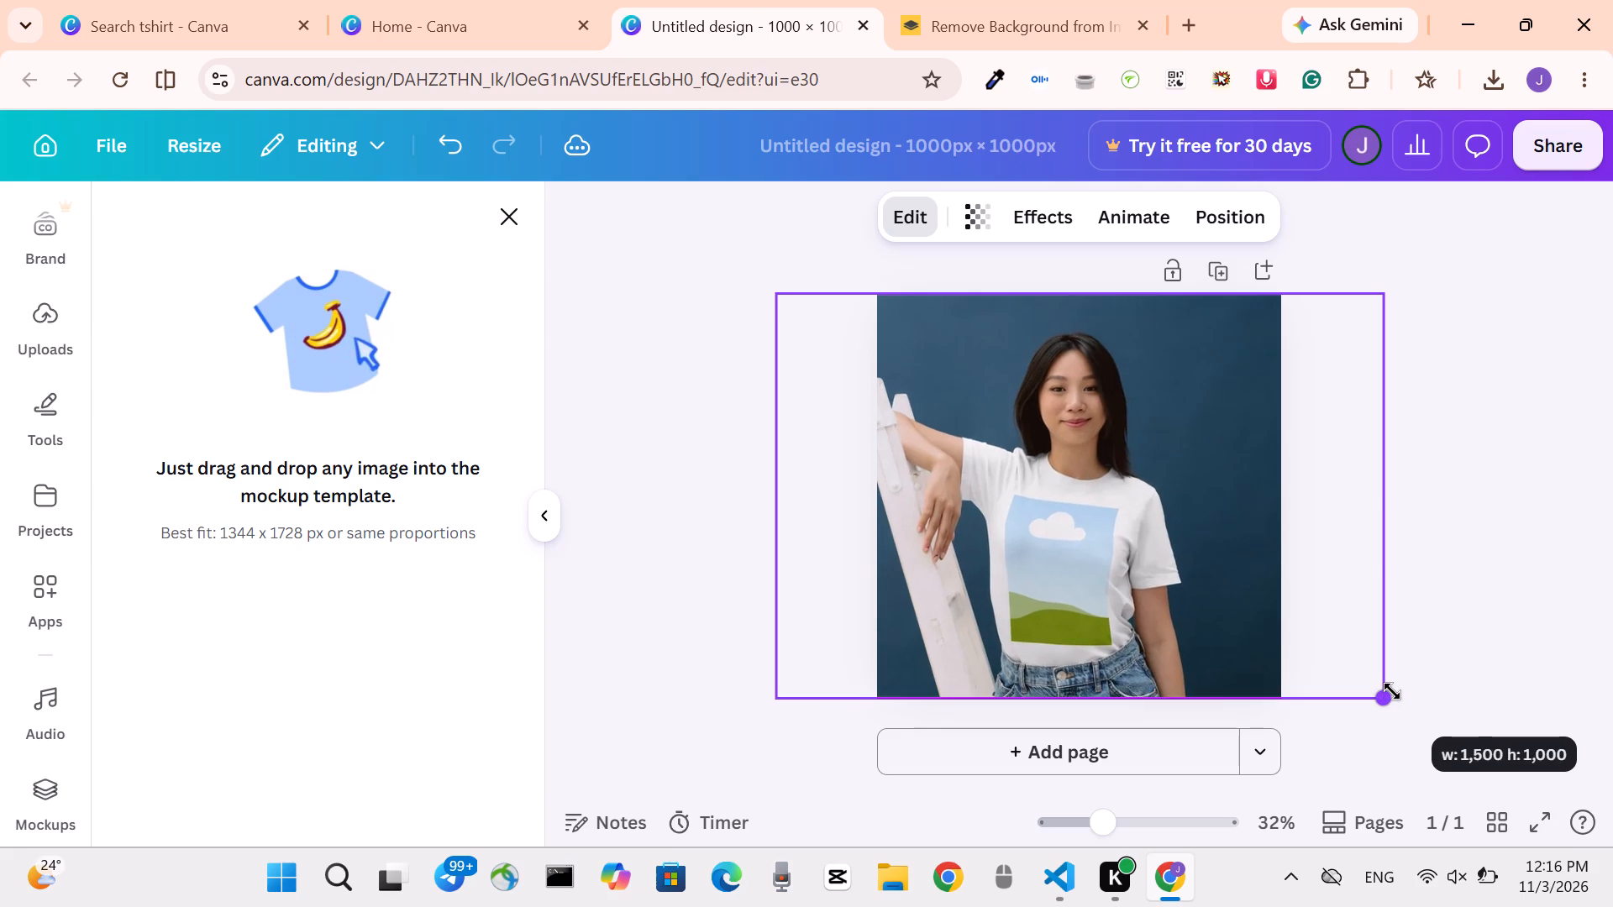
pyautogui.moveTo(1392, 691); pyautogui.dragTo(1393, 691)
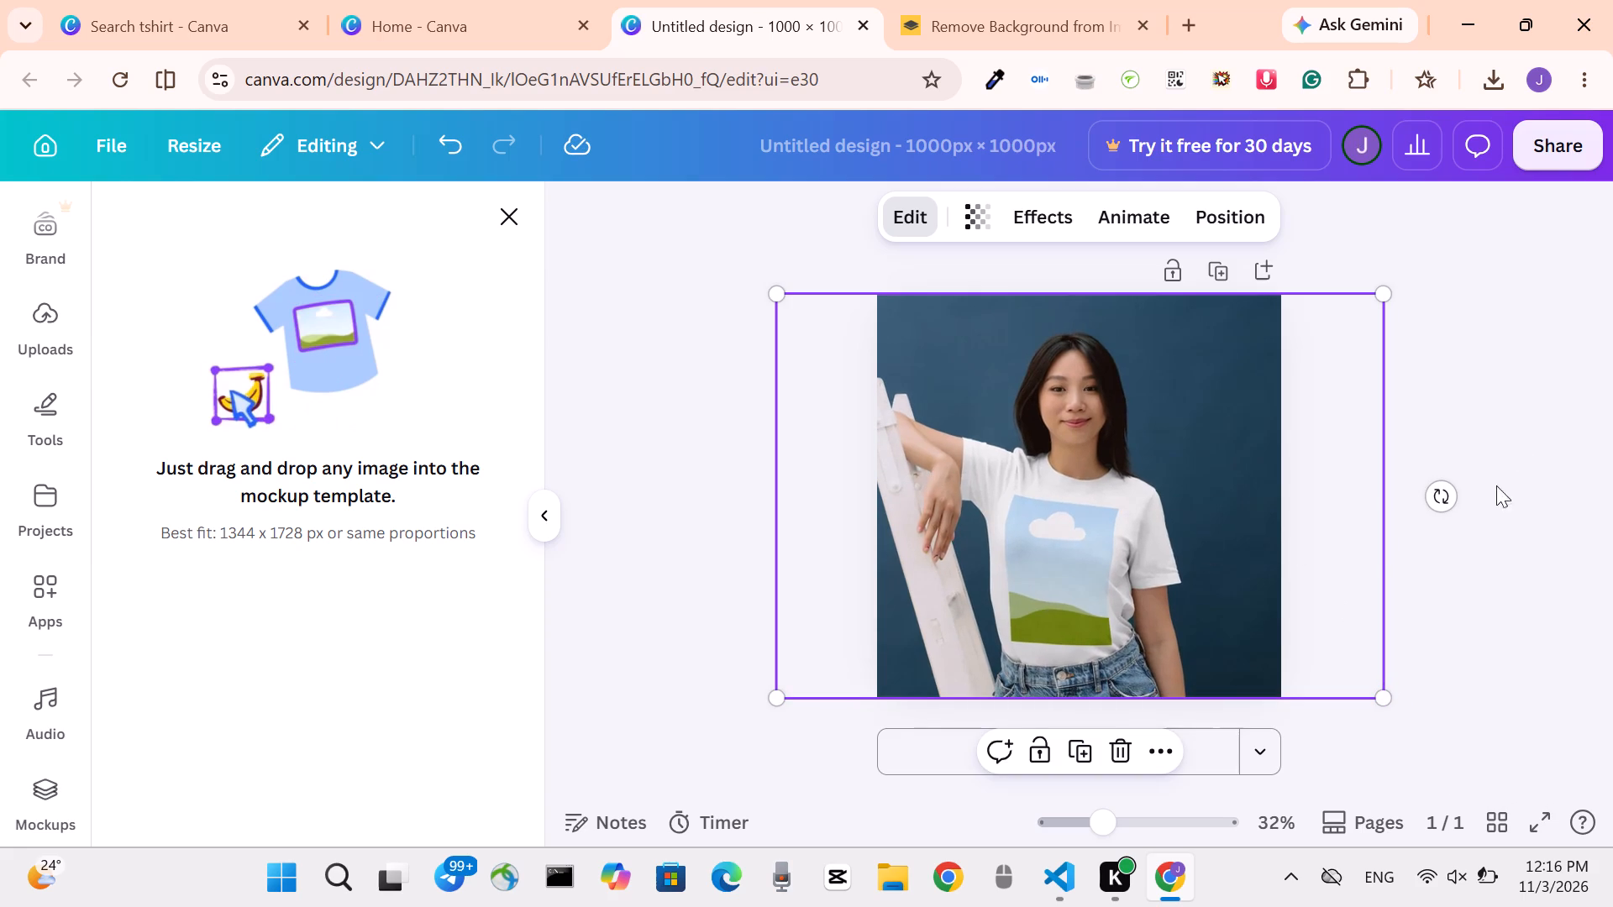
pyautogui.click(1558, 385)
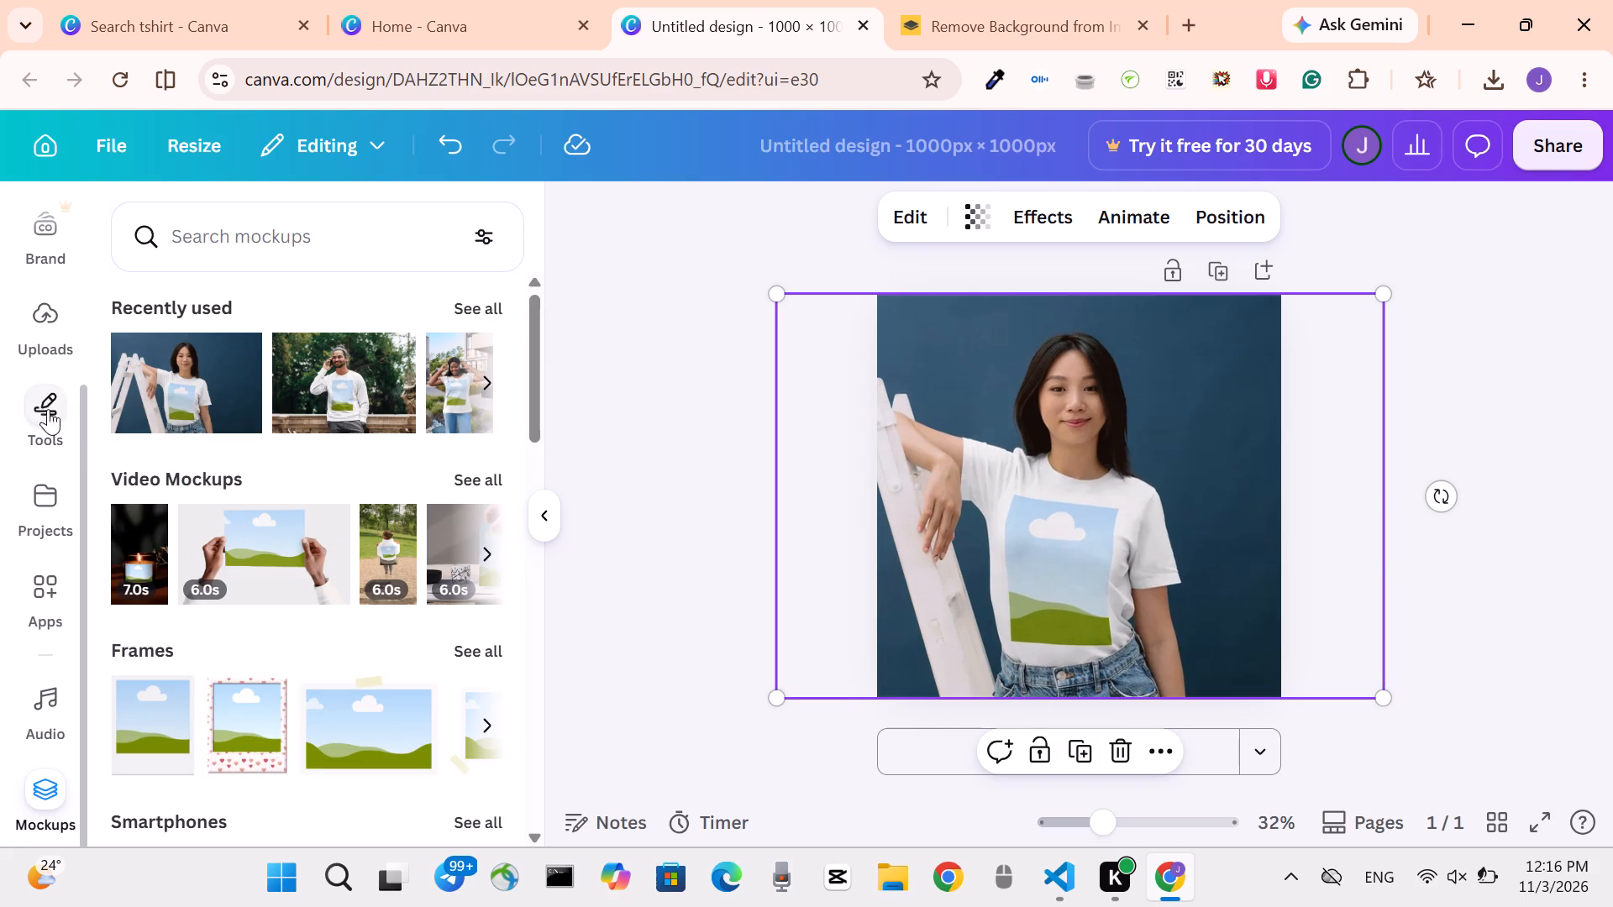
# Place the uploaded black design with the framed red-haired portrait onto the T-shirt area of the mockup.
pyautogui.click(45, 338)
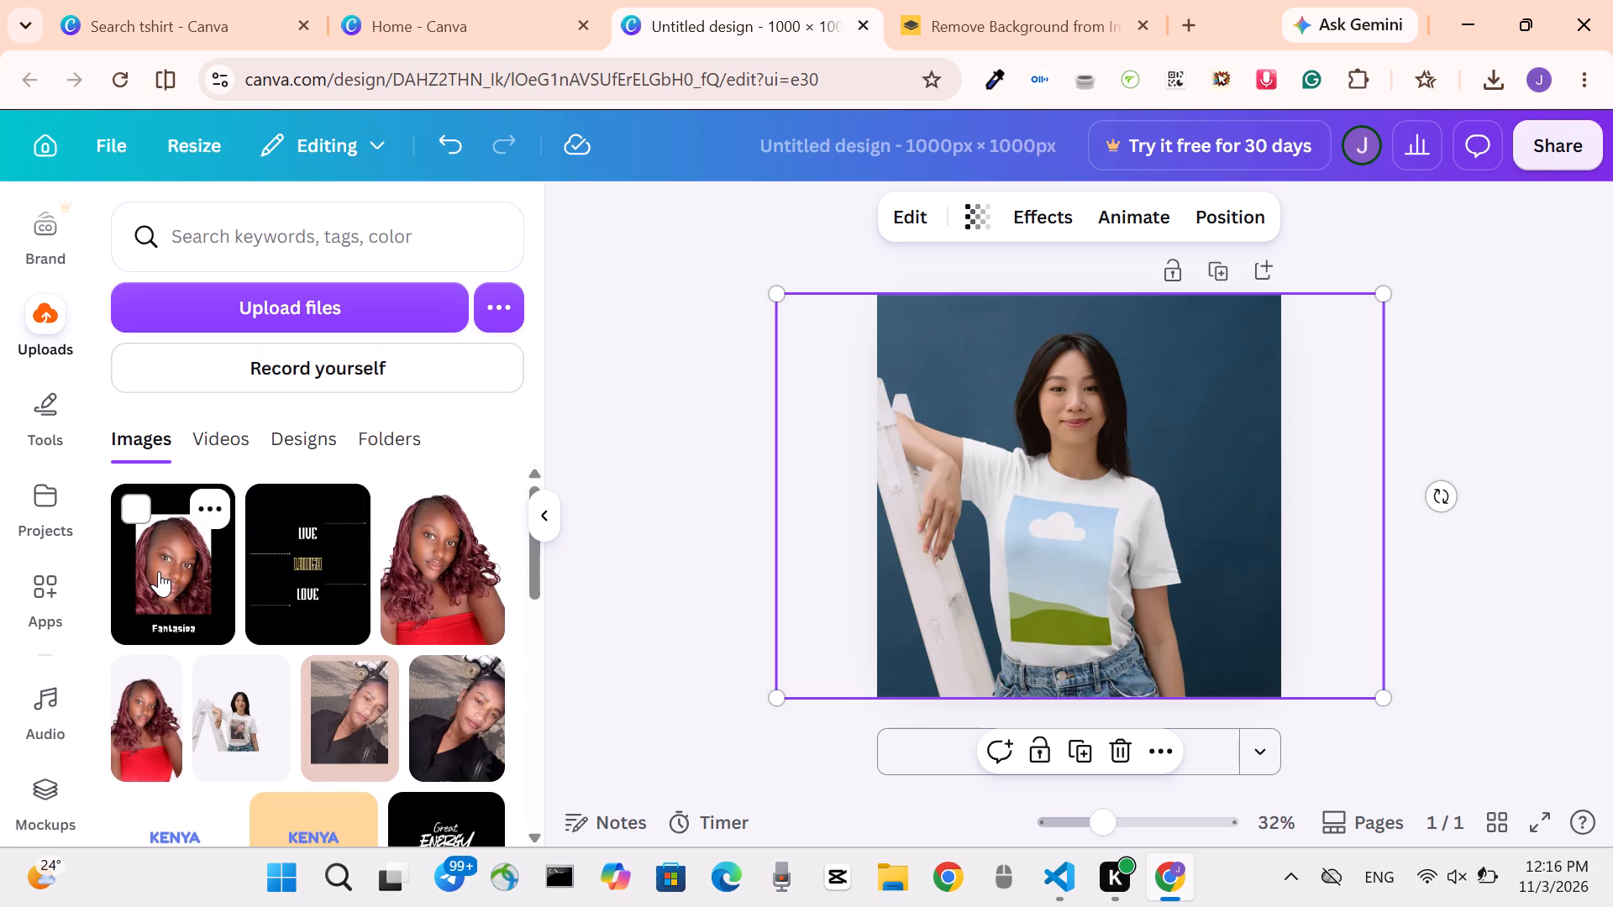
pyautogui.moveTo(159, 571); pyautogui.dragTo(1040, 585)
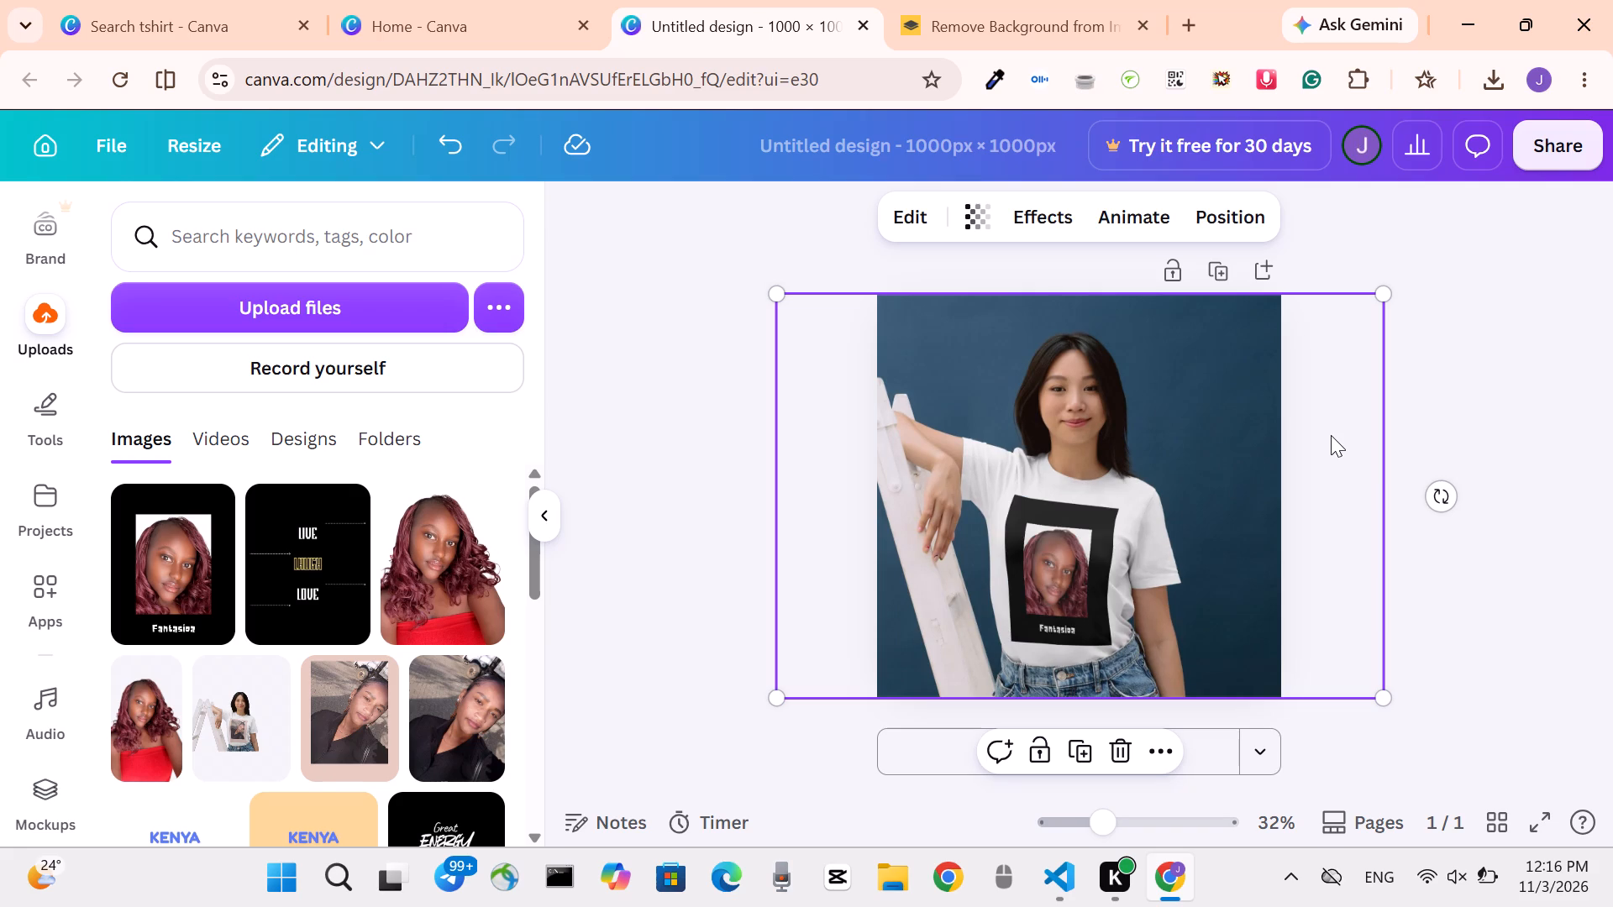
# Download the finished T-shirt mockup as a JPG file.
pyautogui.click(1547, 138)
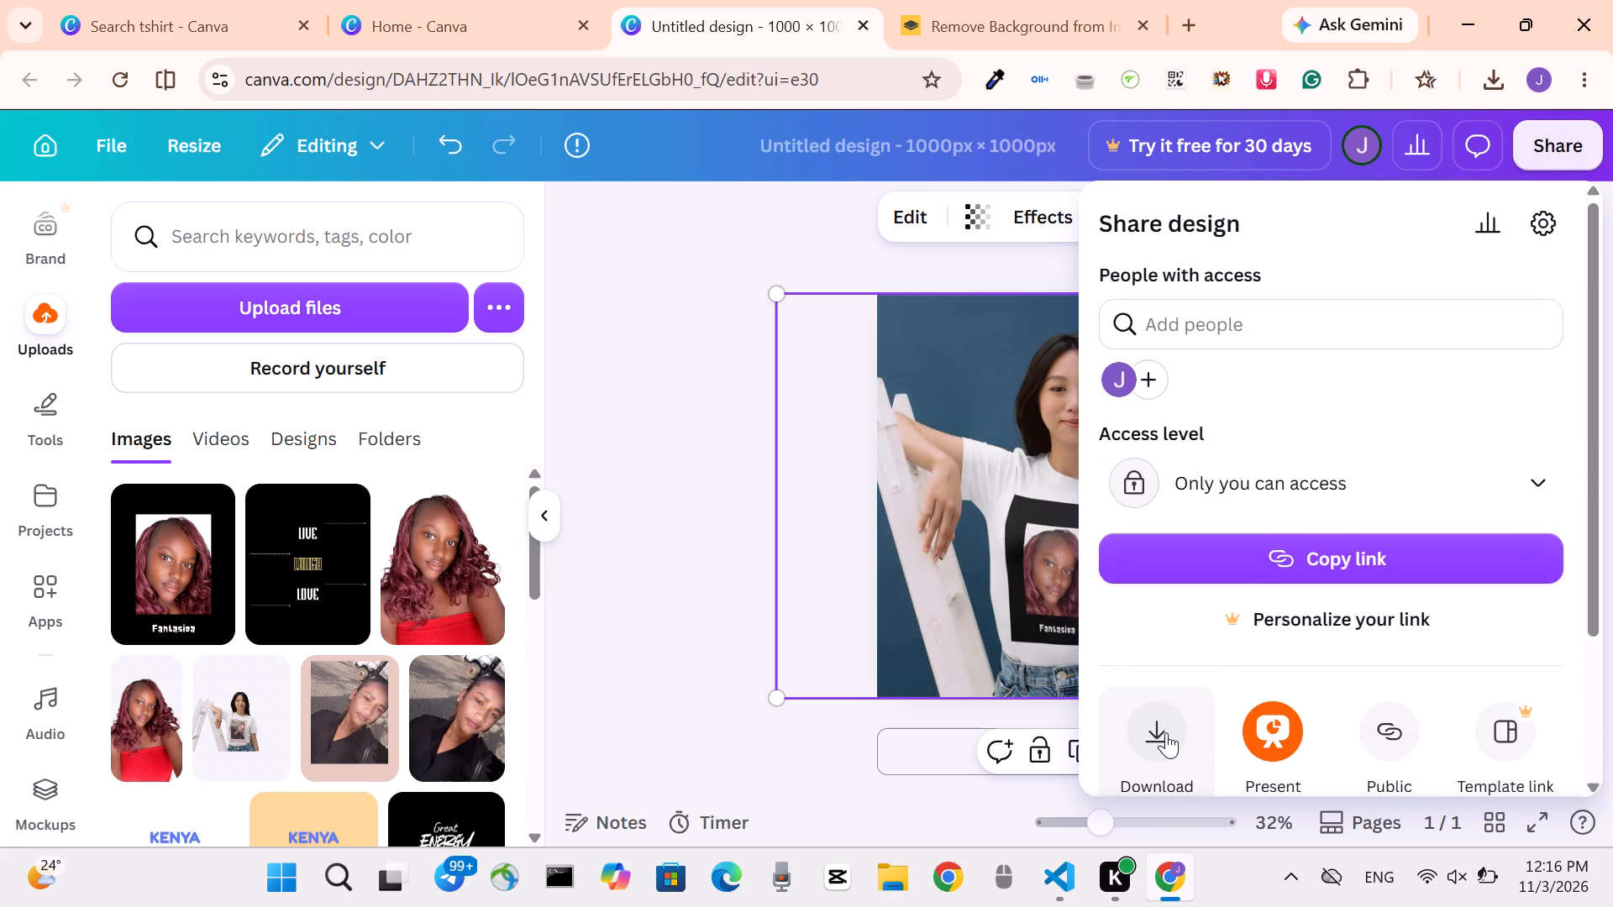
pyautogui.click(1166, 732)
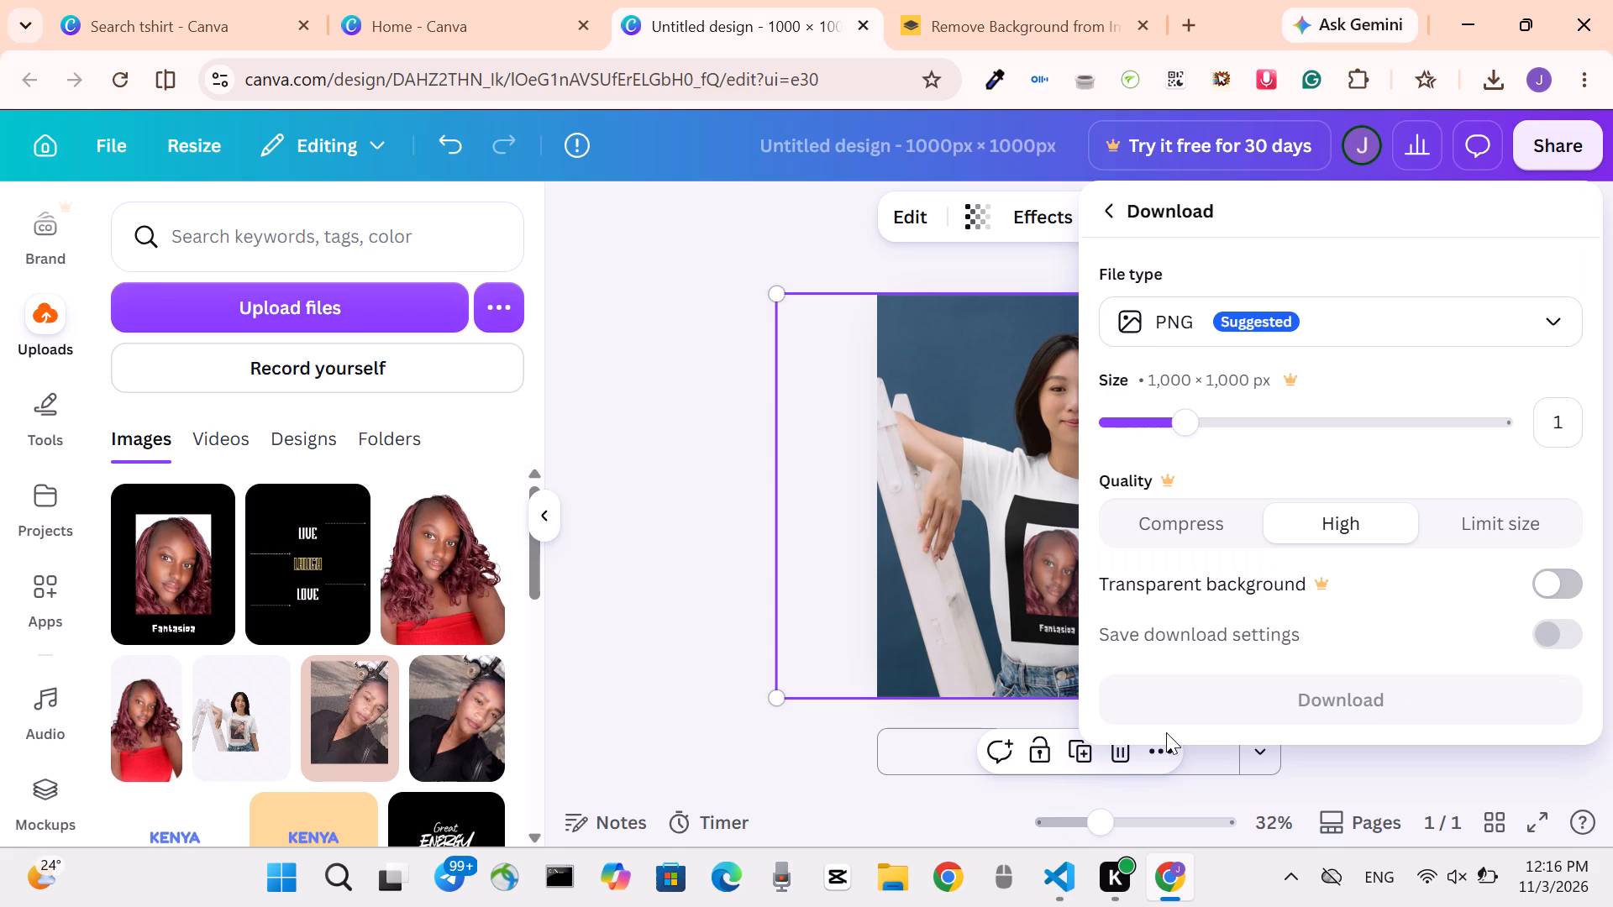
pyautogui.click(1298, 324)
pyautogui.click(1194, 382)
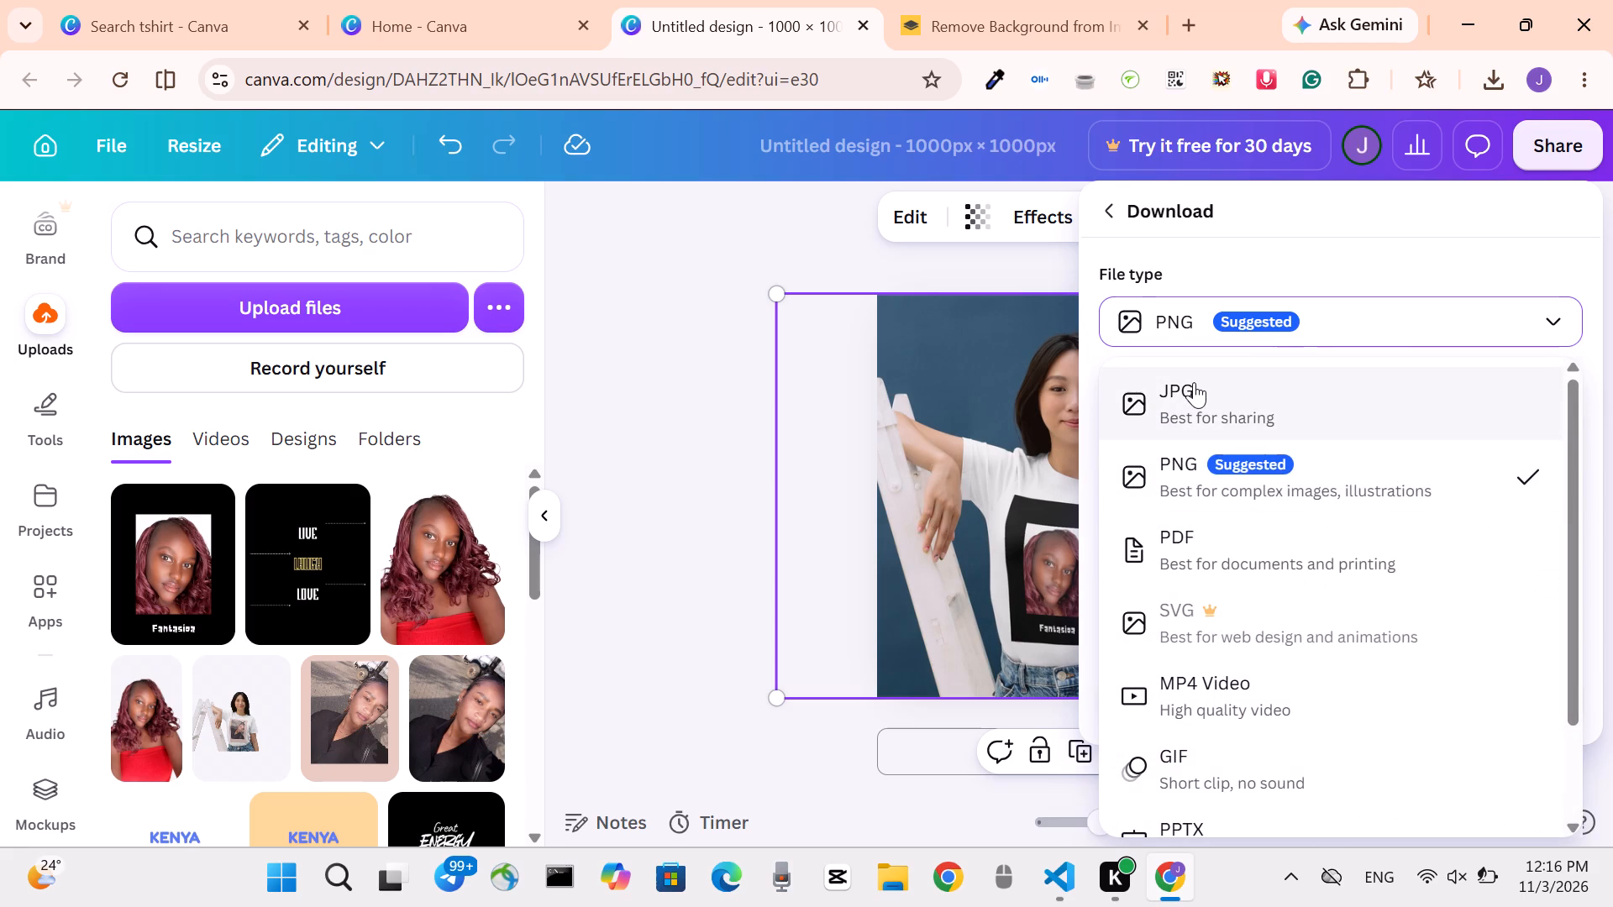
pyautogui.click(1246, 642)
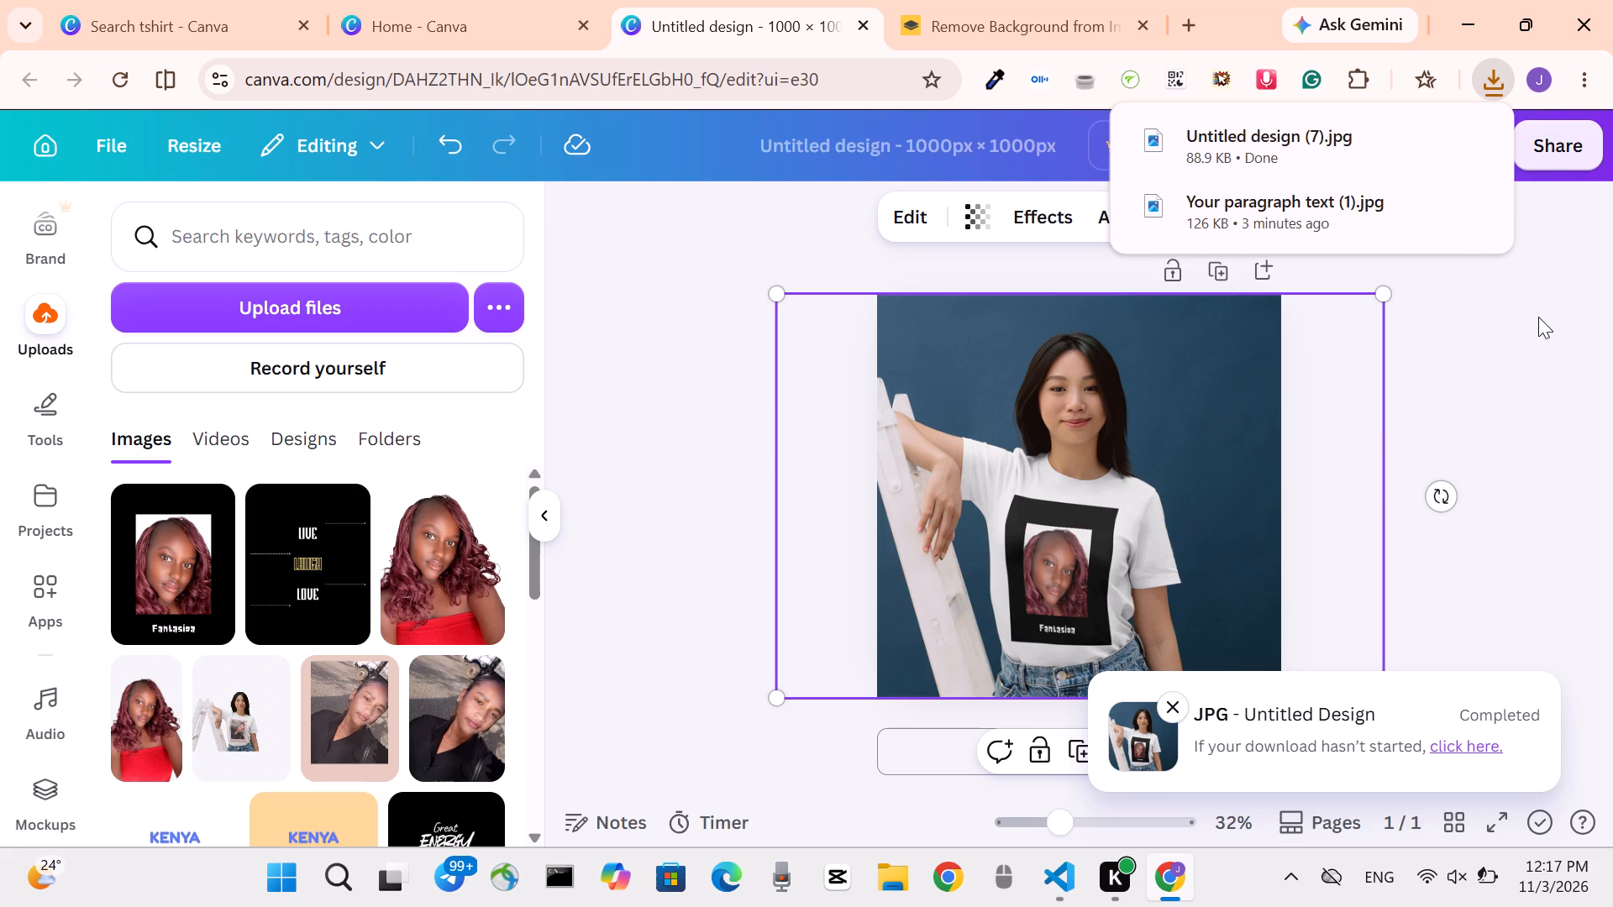
# Open the downloaded mockup image in Photos, inspect it at full window size, and close it.
pyautogui.click(1479, 140)
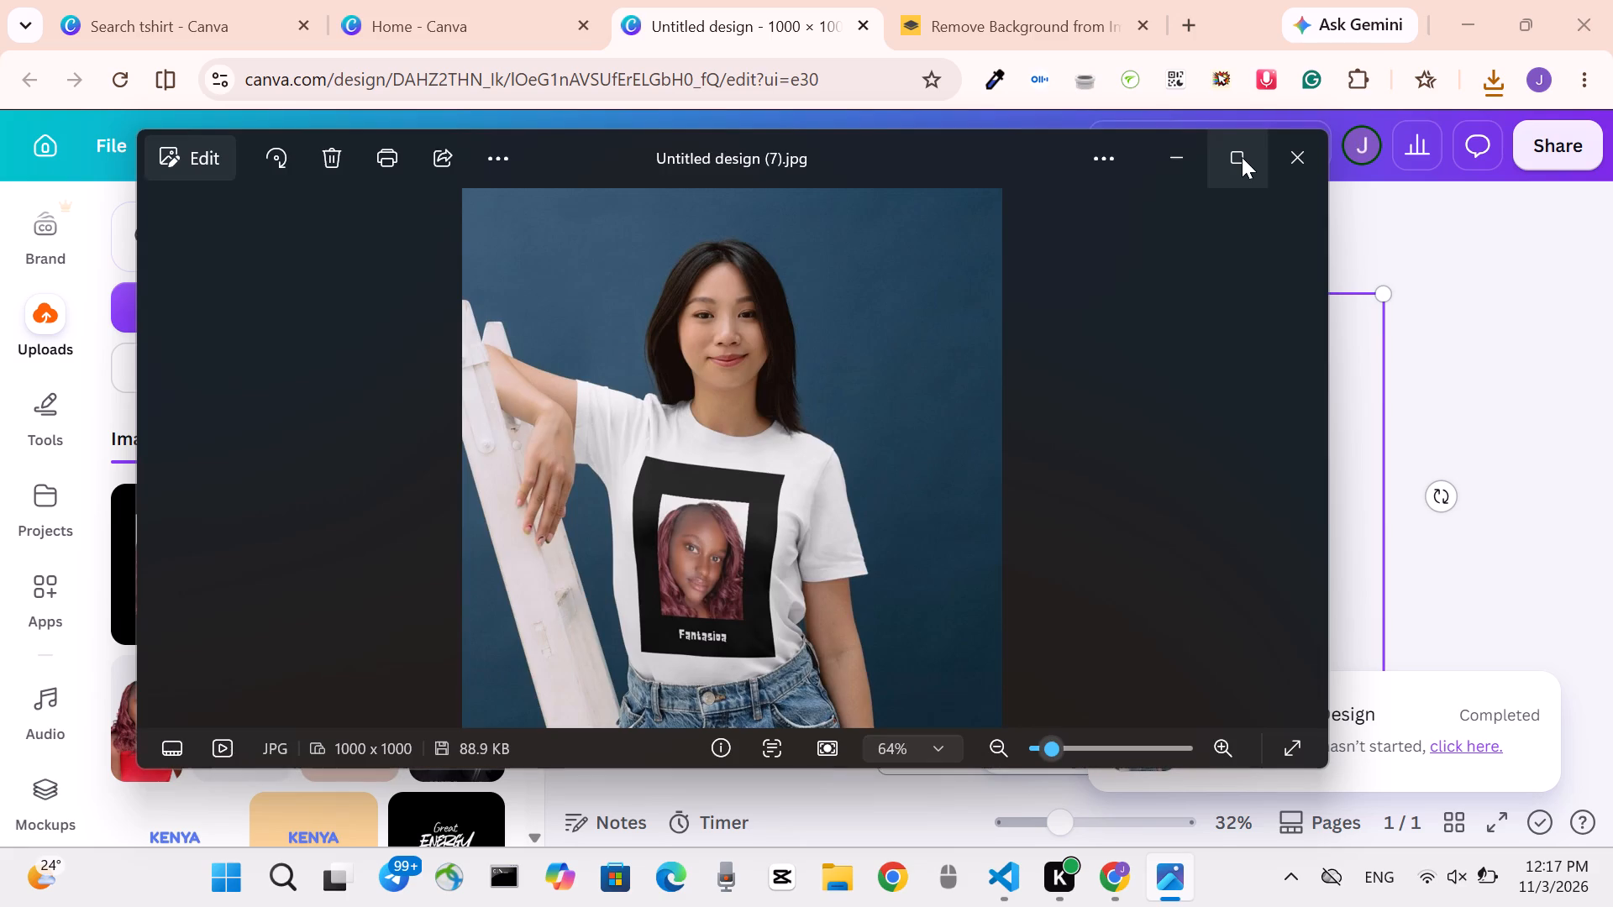
pyautogui.click(1242, 157)
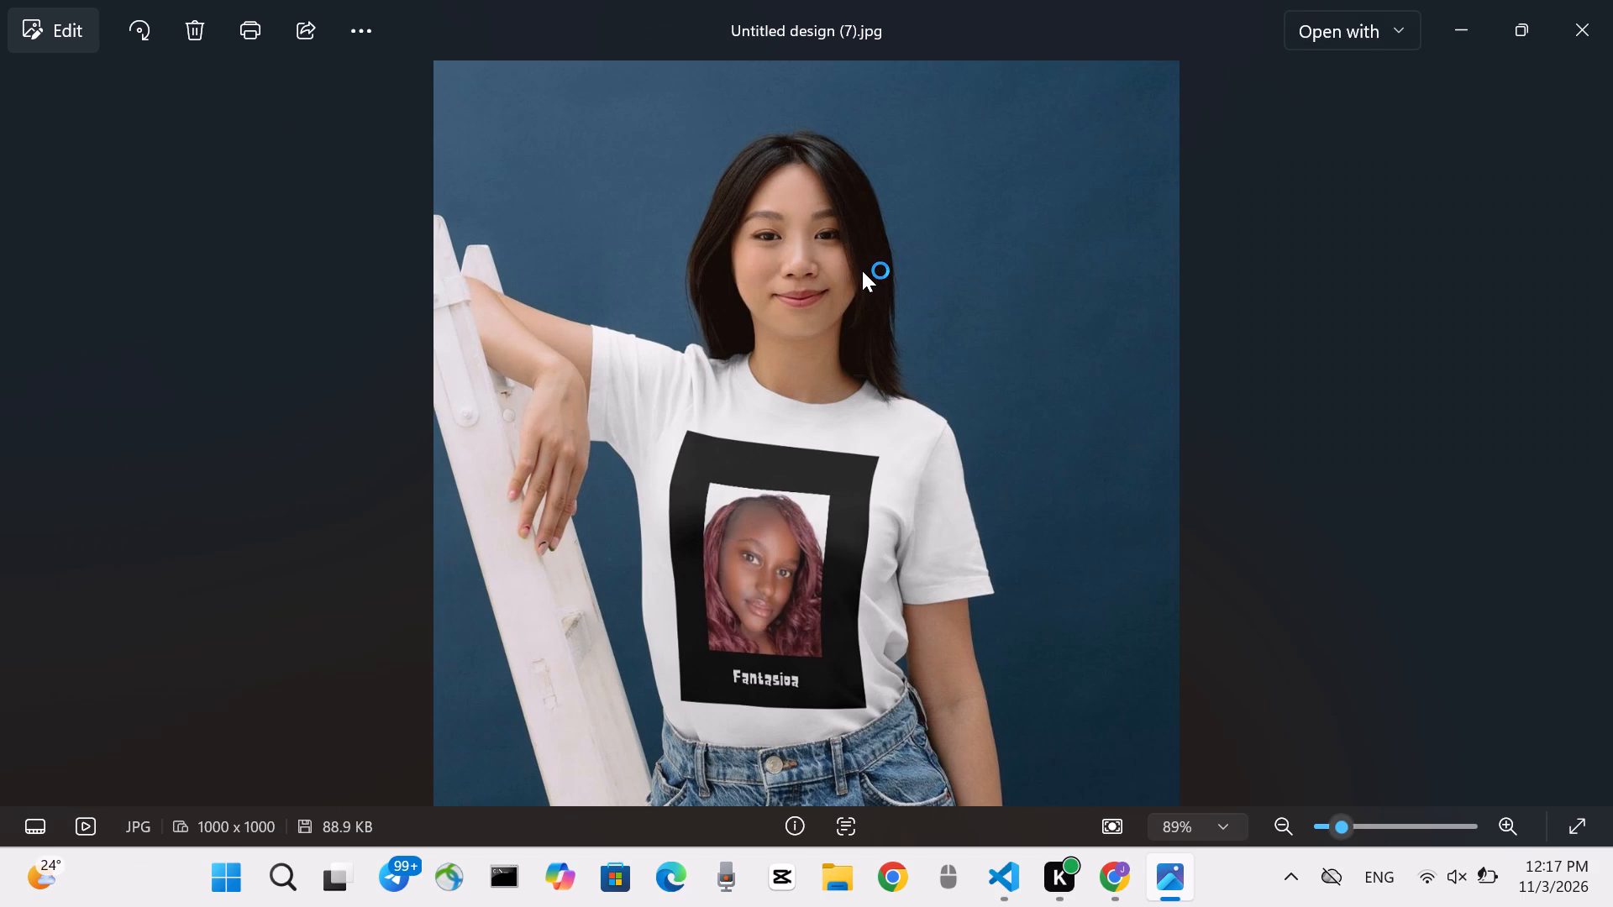
pyautogui.click(1570, 44)
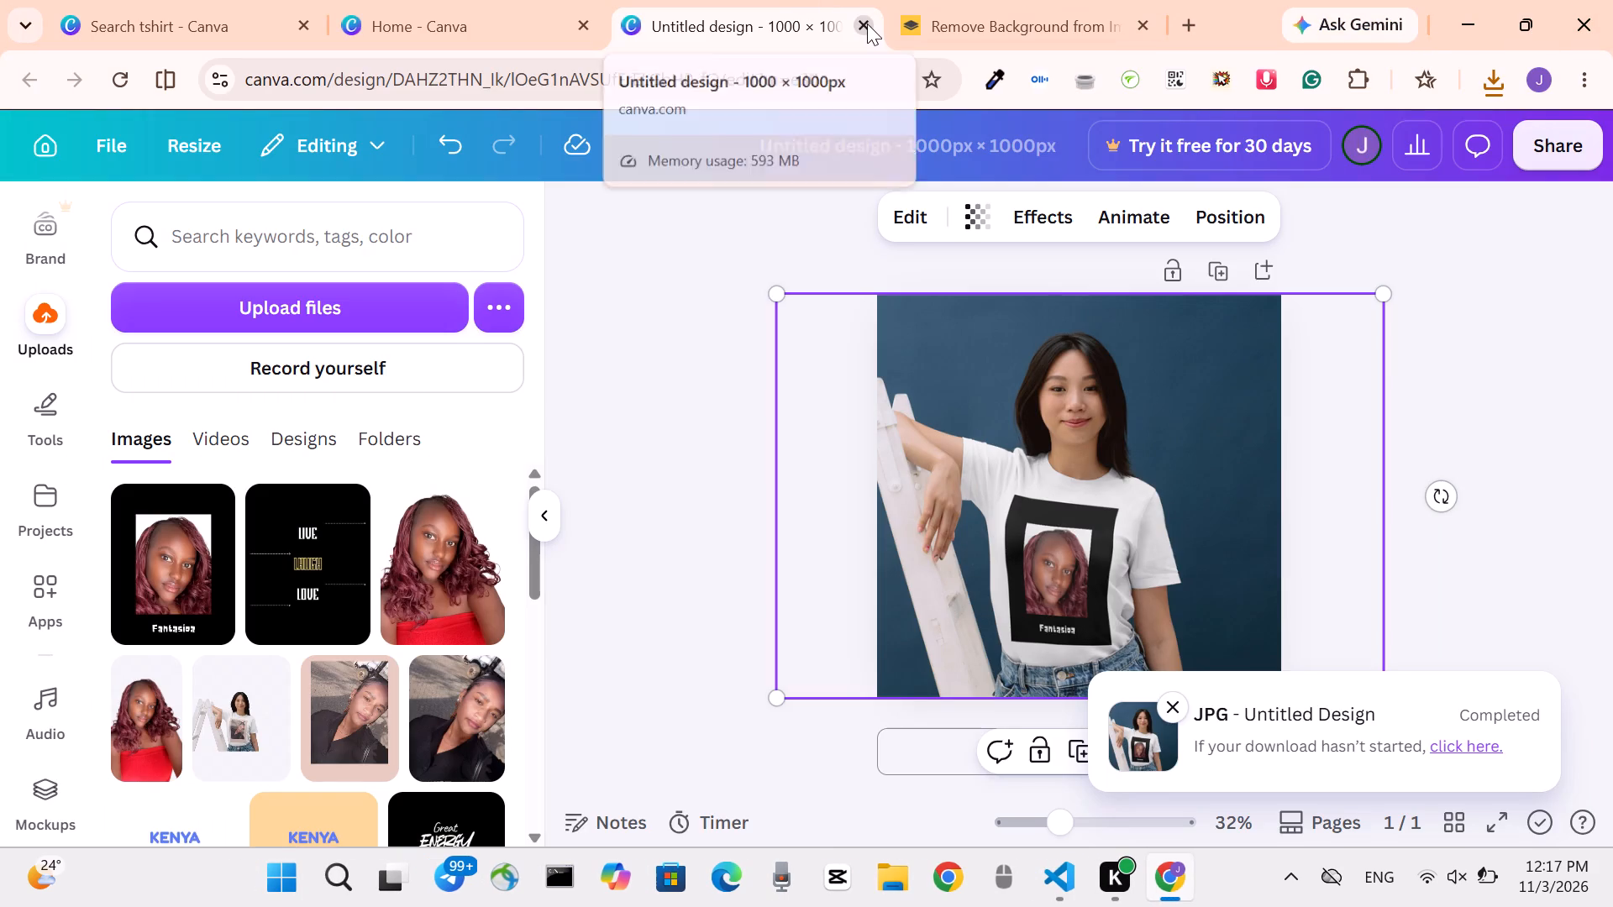
# Close the mockup design and create a blank T-Shirt design from the tshirt template search page.
pyautogui.click(867, 24)
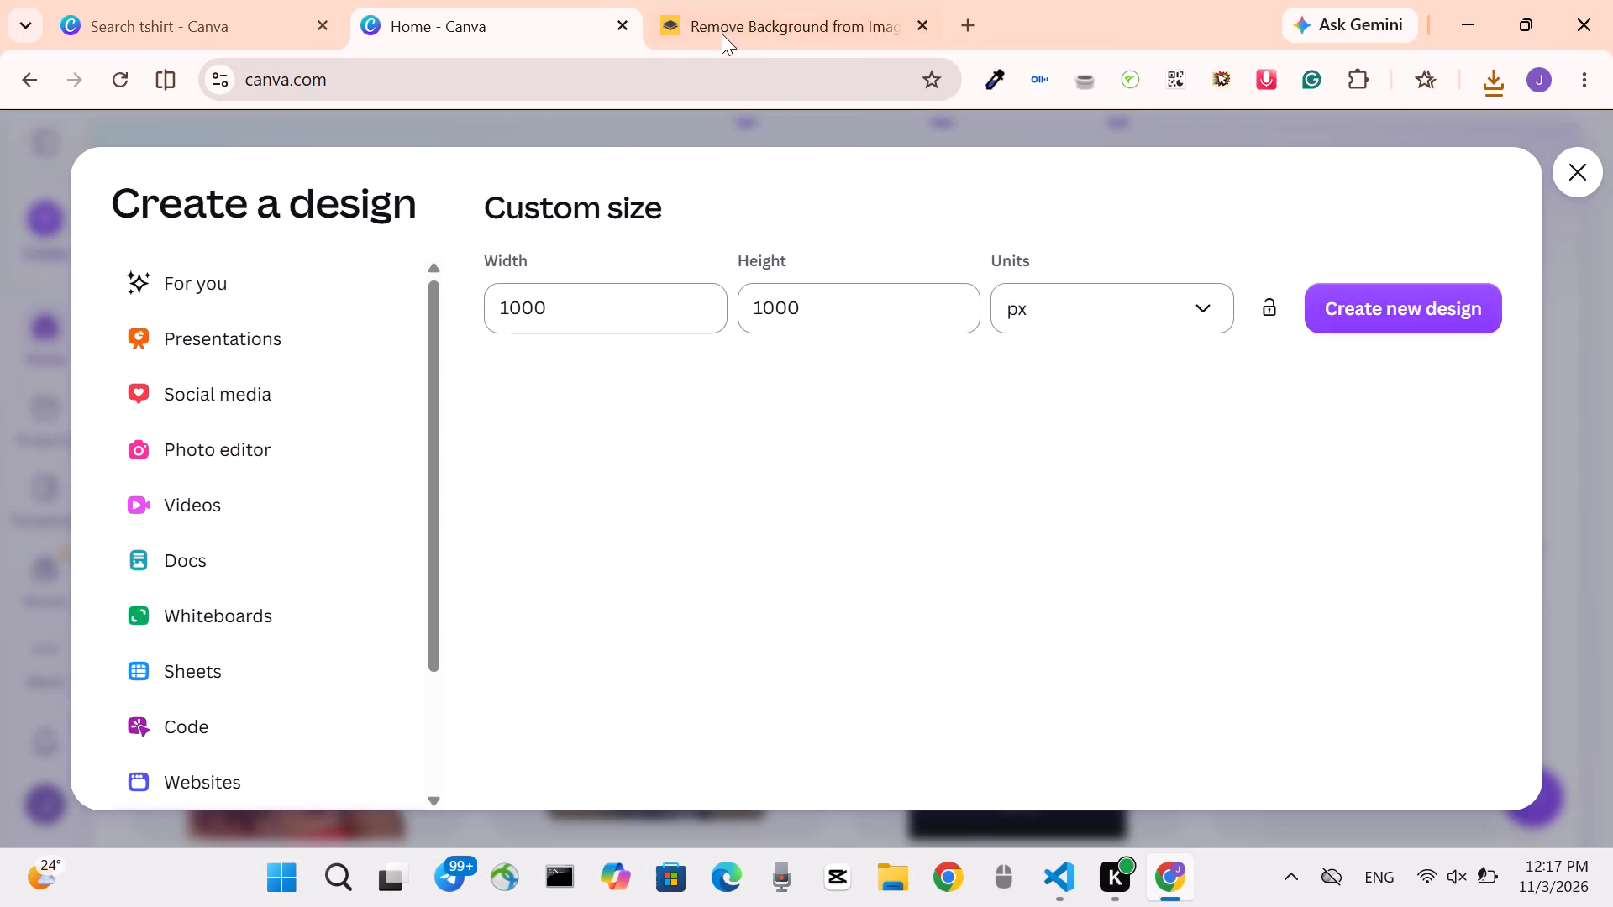
pyautogui.click(238, 22)
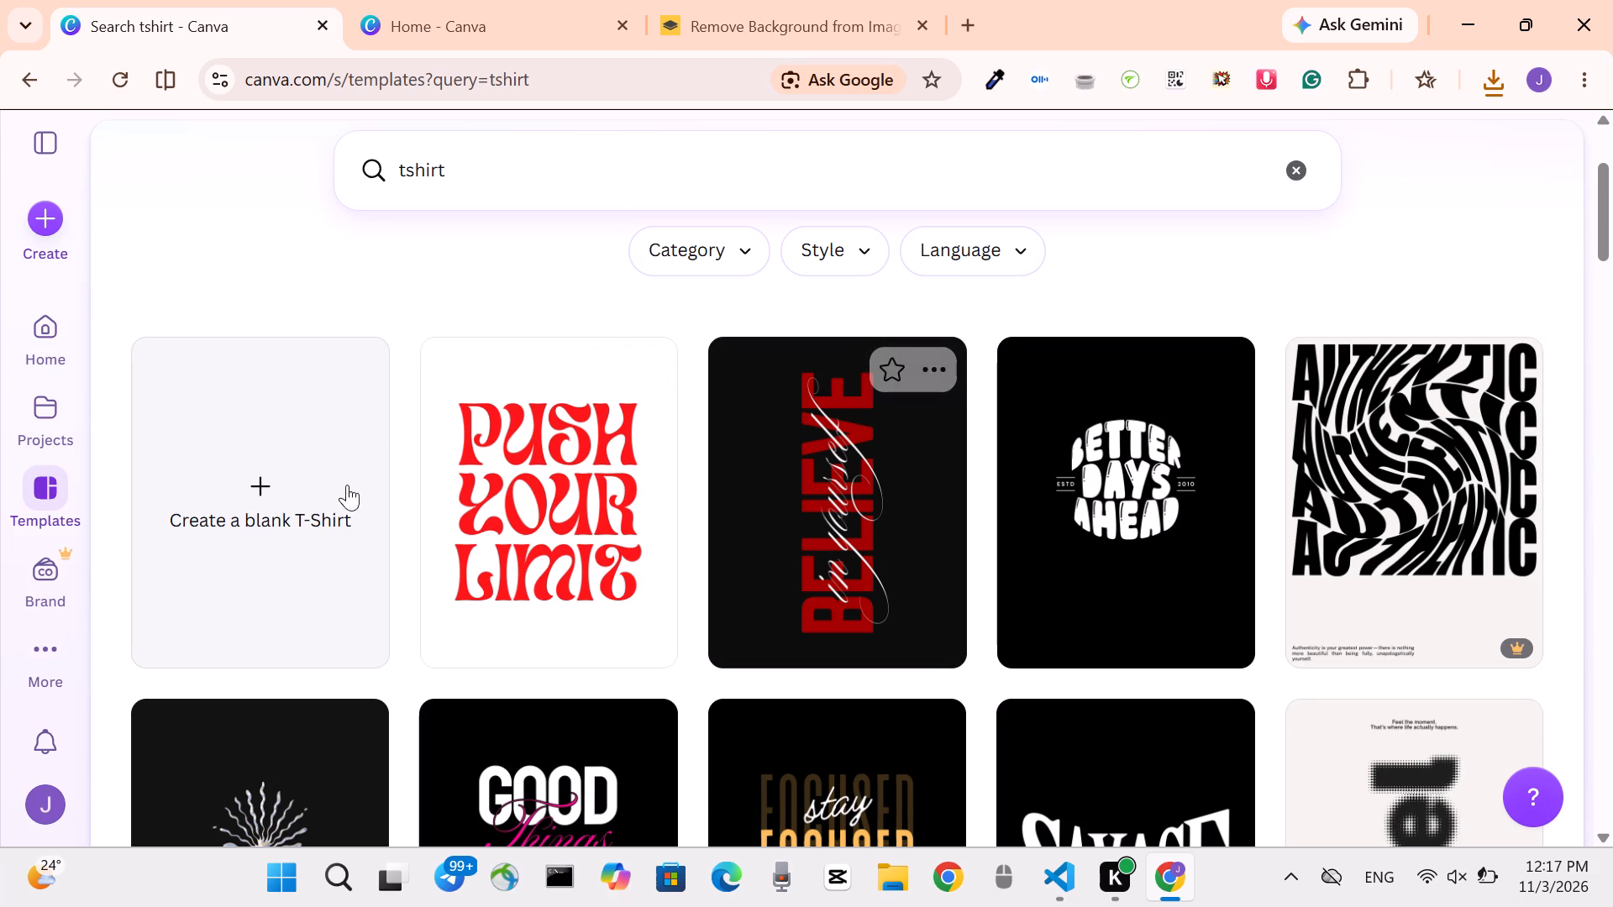
pyautogui.click(254, 523)
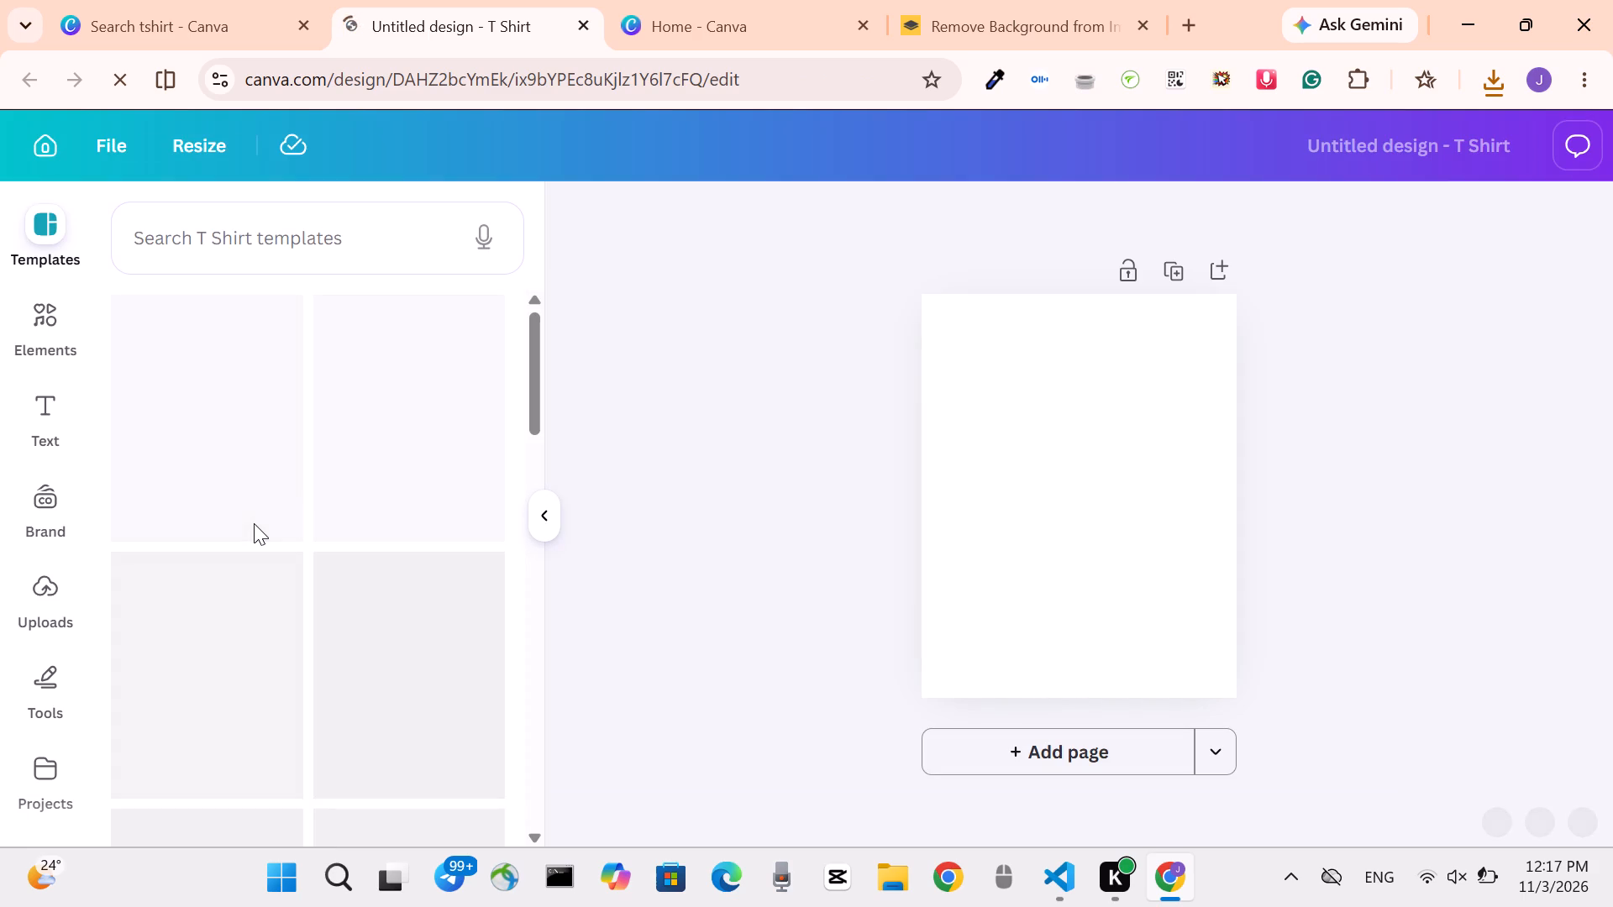
pyautogui.click(1049, 477)
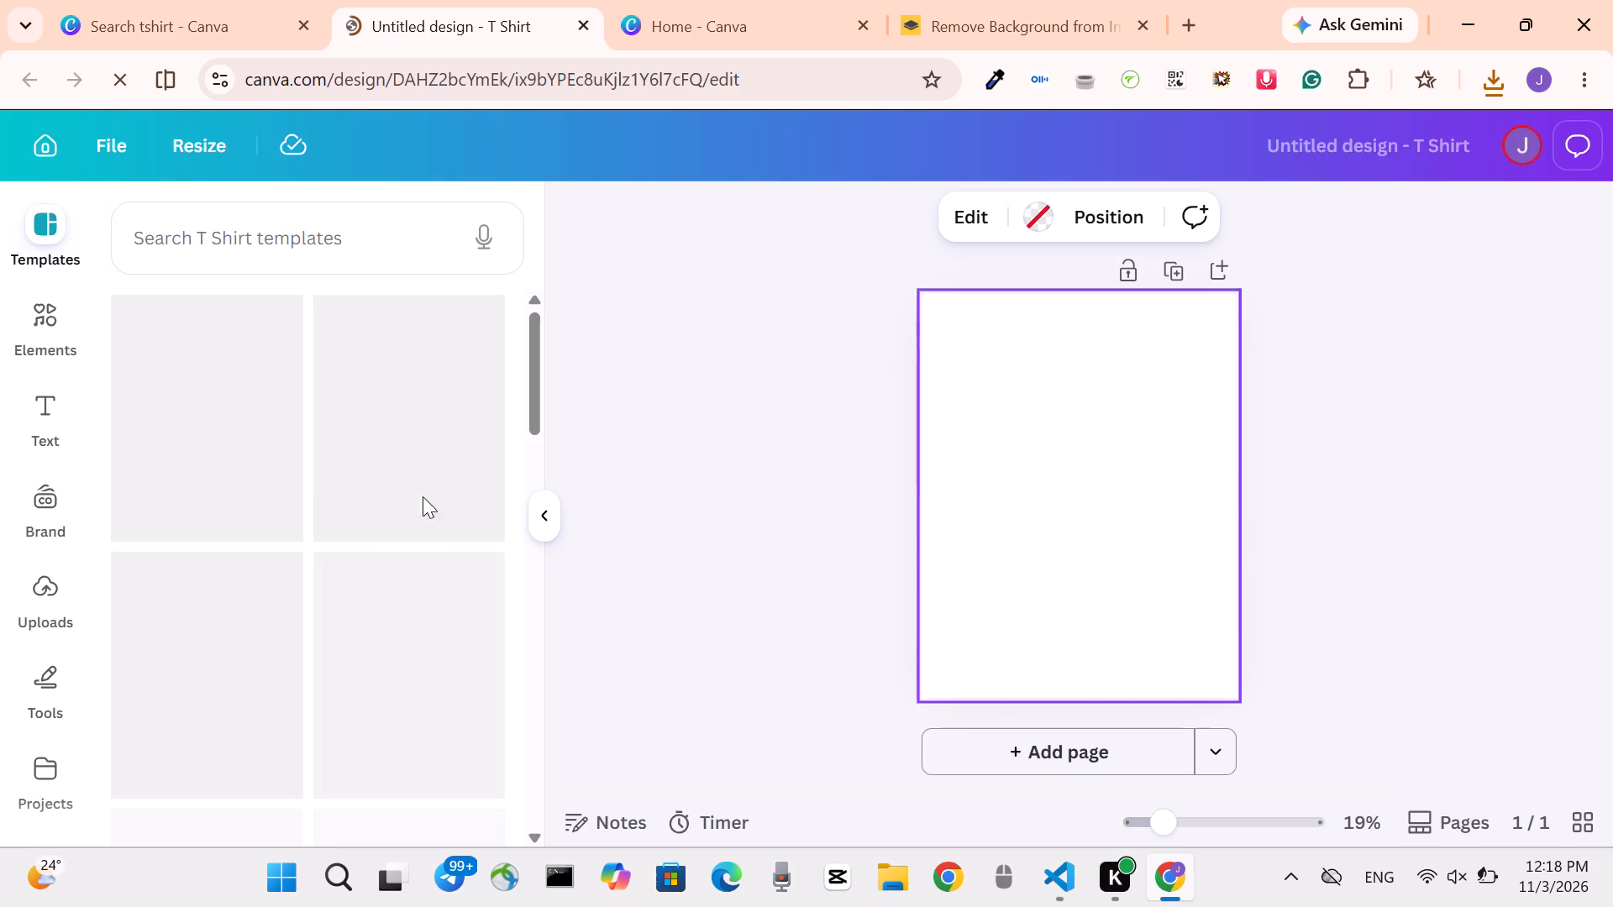
# Search the elements library for "Kenya flag".
pyautogui.click(55, 340)
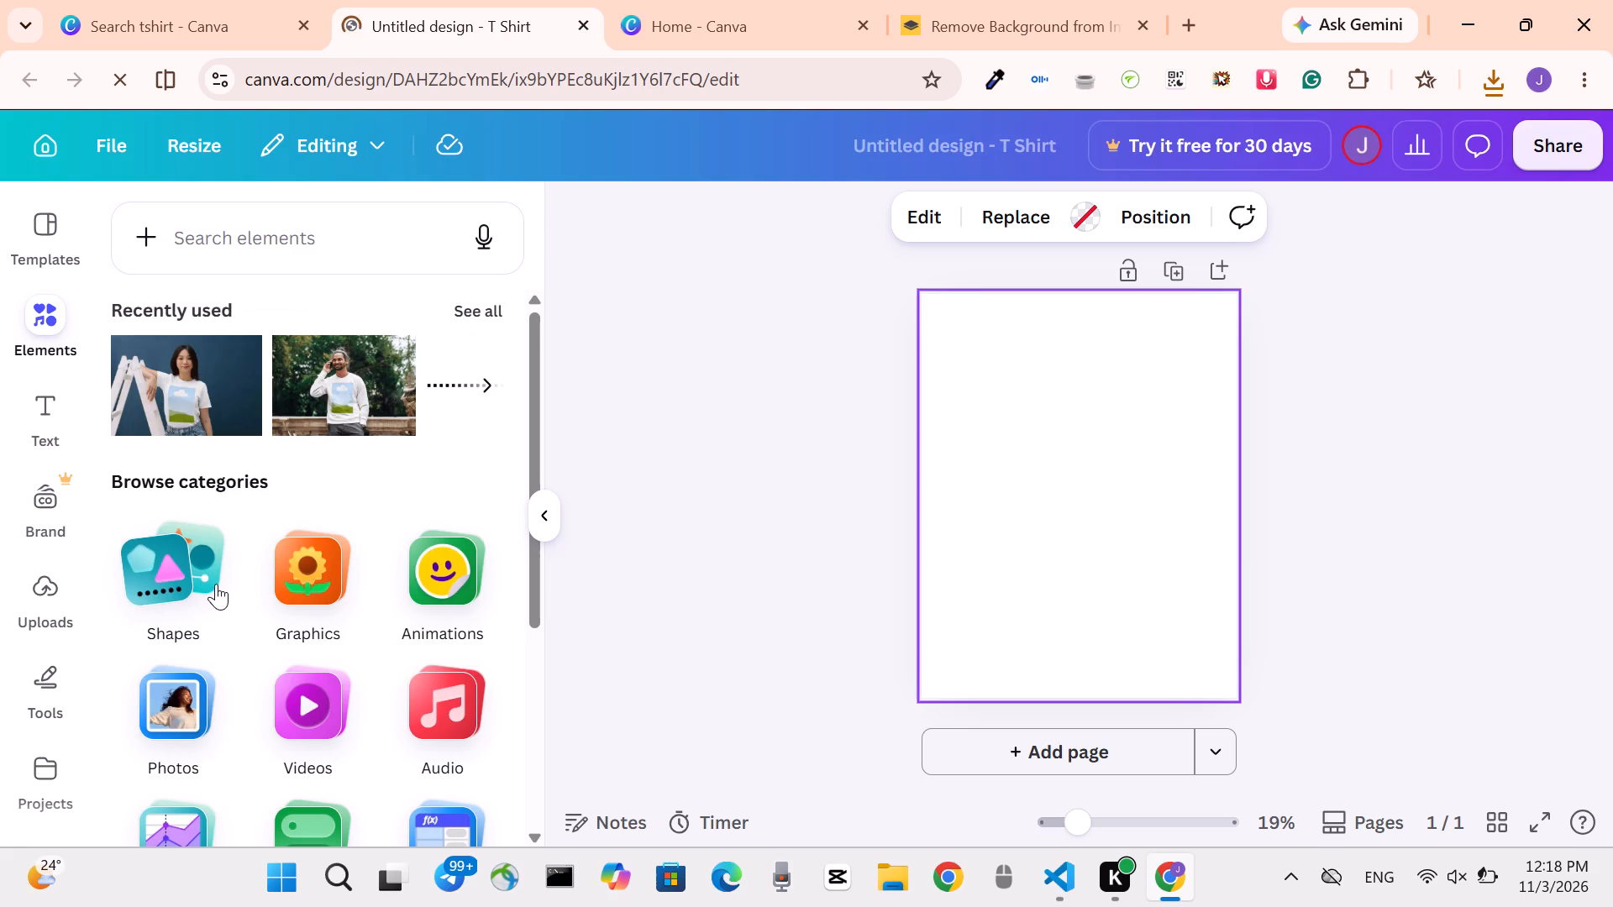
pyautogui.scroll(-2, 216, 584)
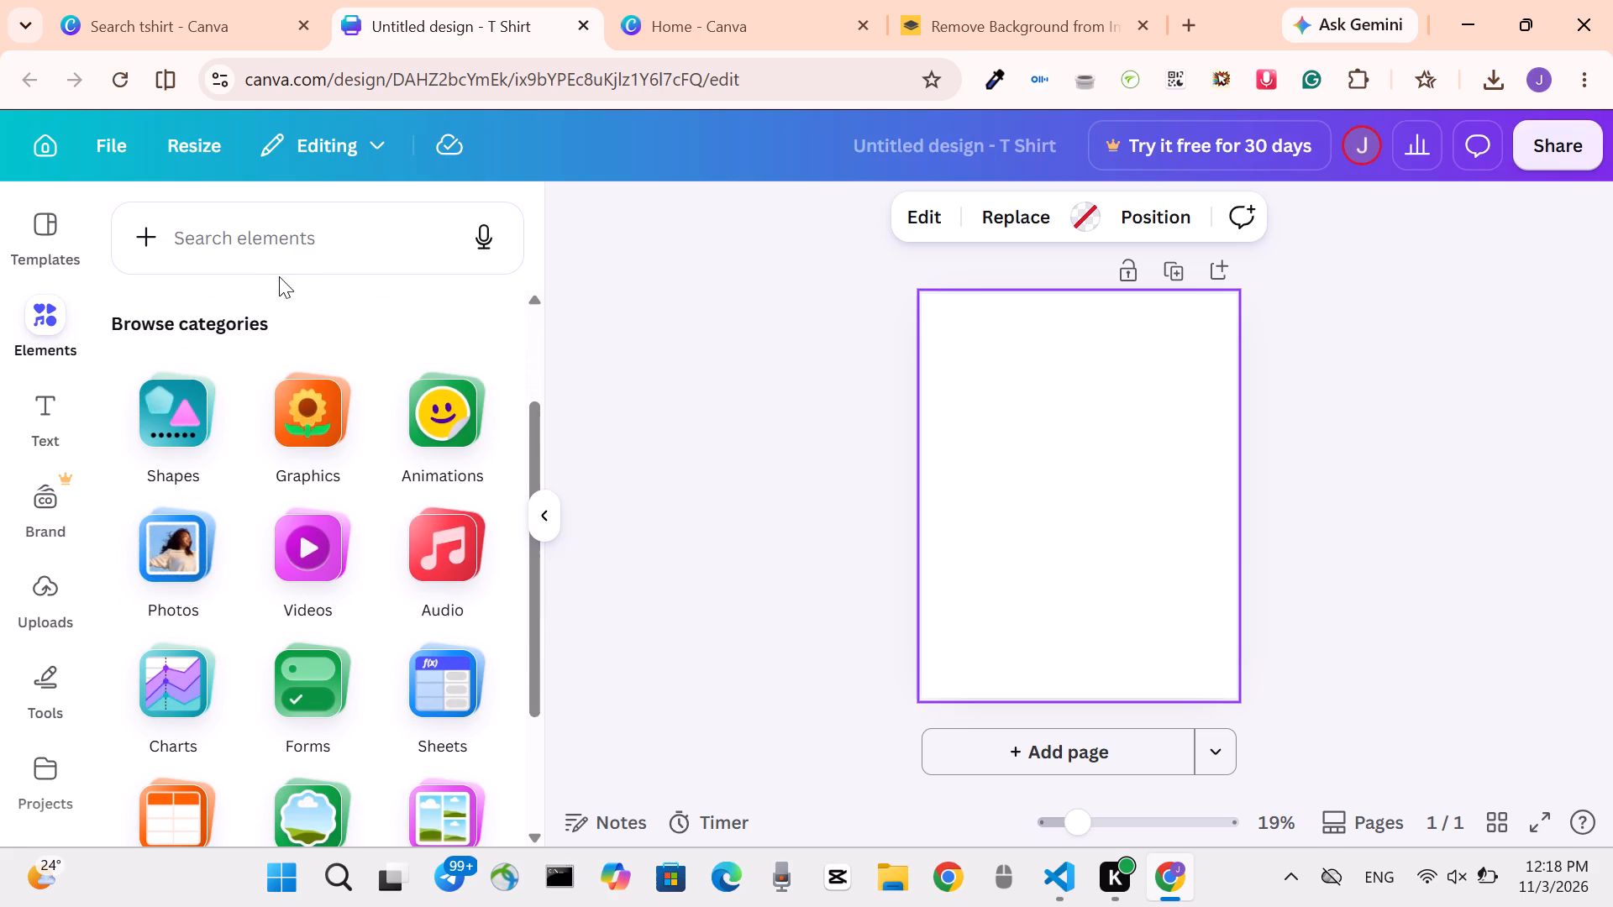
pyautogui.click(303, 238)
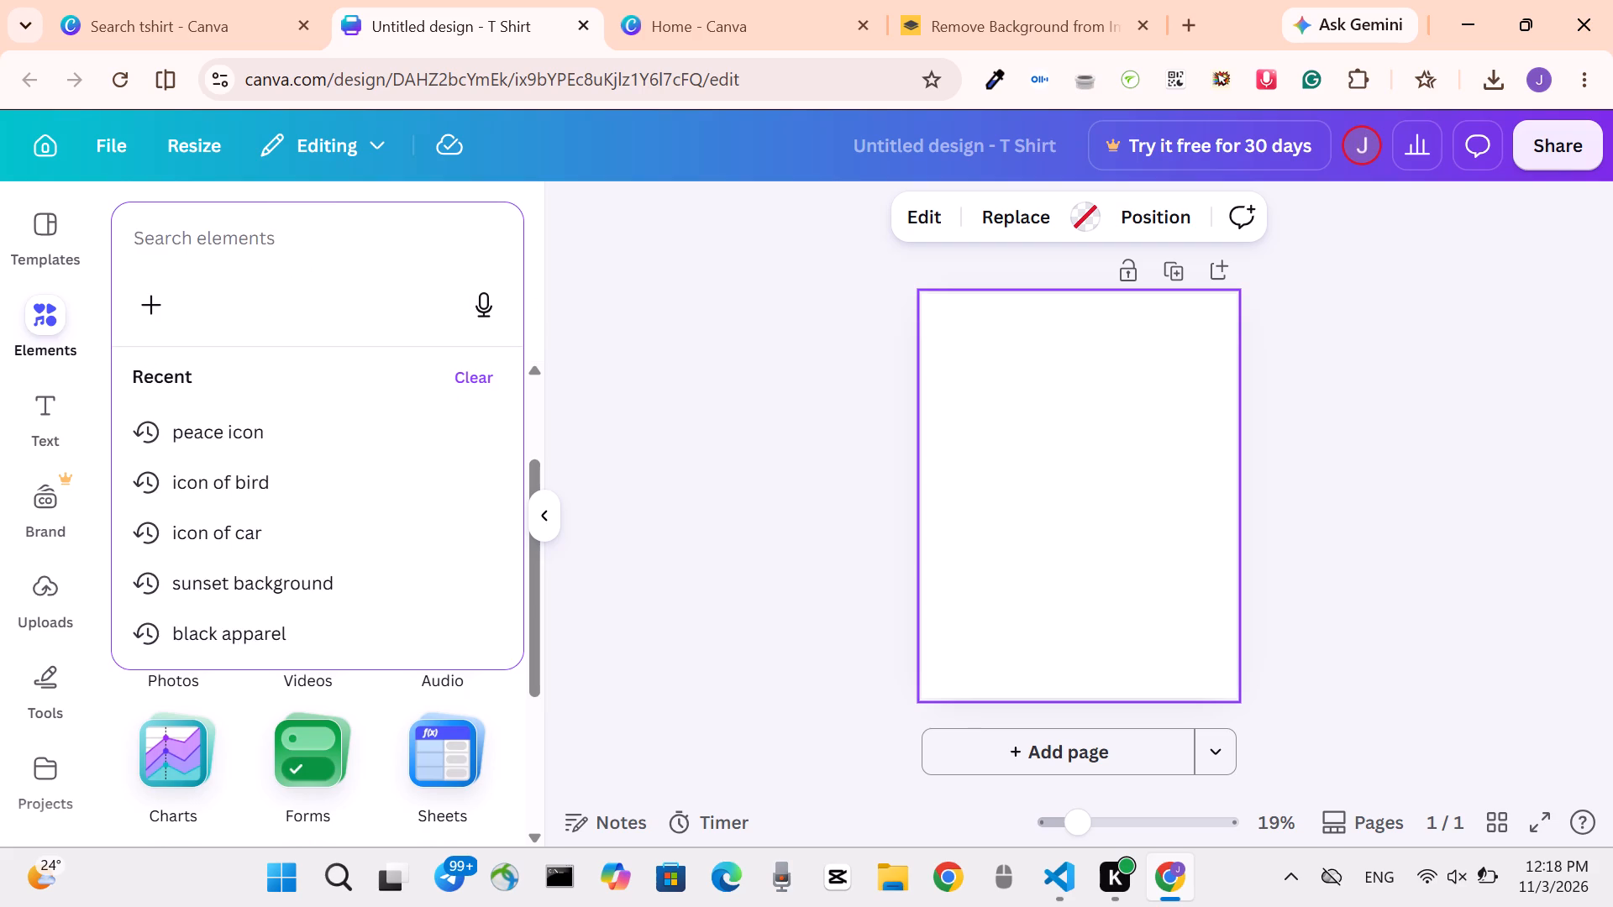
pyautogui.press('f')
pyautogui.write('lag')
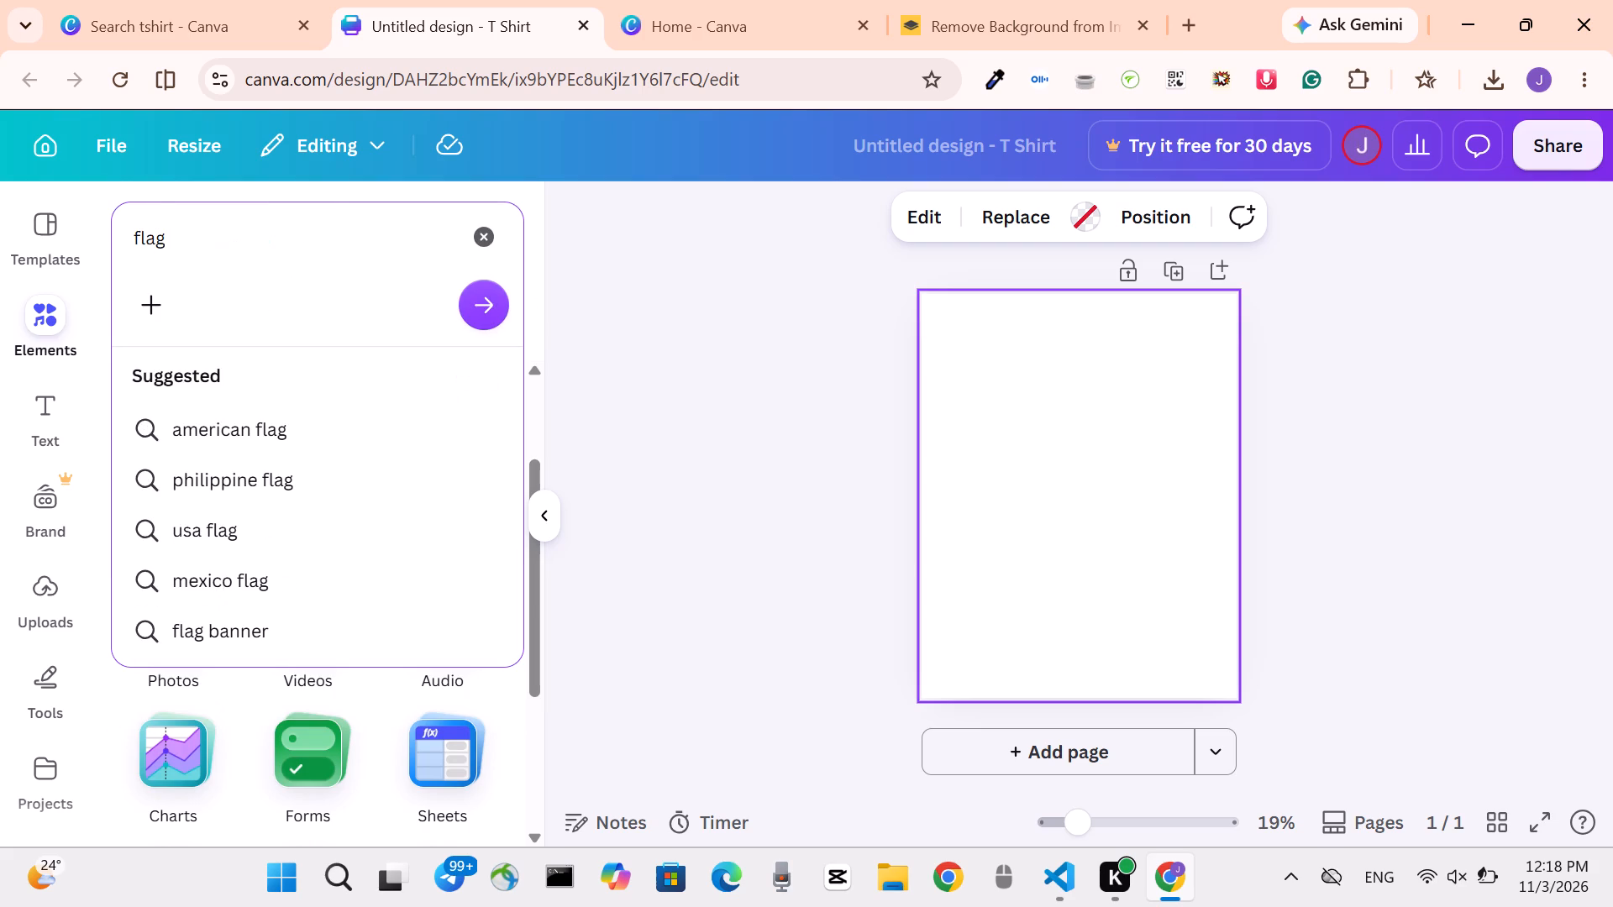
pyautogui.press('space')
pyautogui.press('BackSpace')
pyautogui.press('BackSpace')
pyautogui.press('BackSpace')
pyautogui.press('BackSpace')
pyautogui.press('BackSpace')
pyautogui.press('BackSpace')
pyautogui.press('BackSpace')
pyautogui.press('BackSpace')
pyautogui.press('BackSpace')
pyautogui.press('BackSpace')
pyautogui.press('BackSpace')
pyautogui.press('BackSpace')
pyautogui.press('BackSpace')
pyautogui.press('BackSpace')
pyautogui.press('BackSpace')
pyautogui.press('BackSpace')
pyautogui.press('BackSpace')
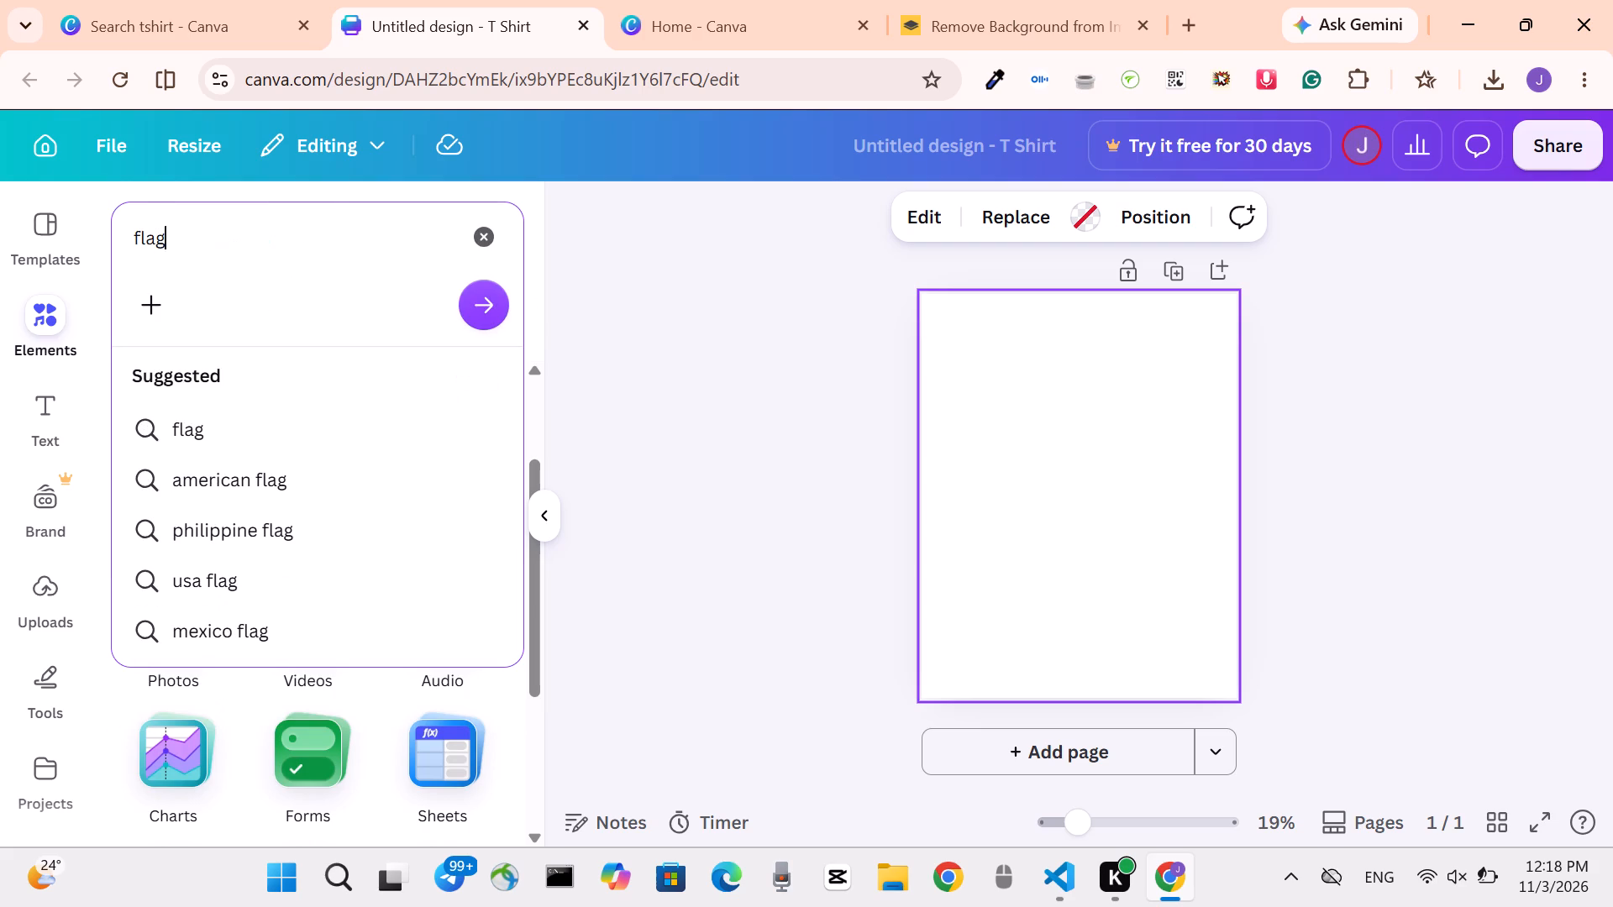
pyautogui.write('enya')
pyautogui.press('space')
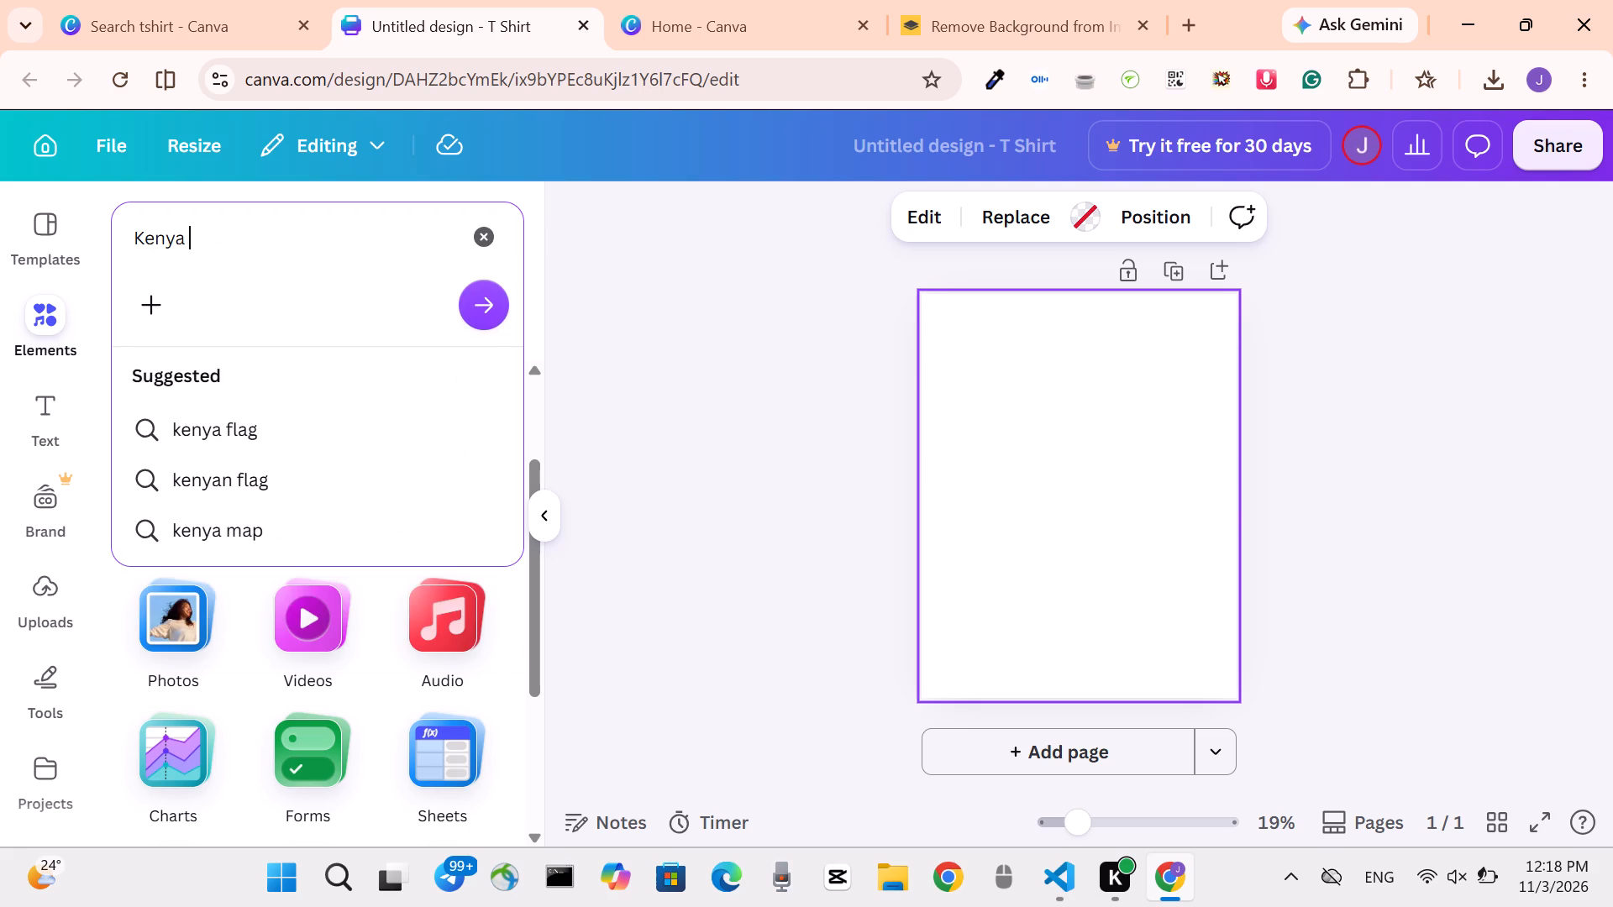
pyautogui.write('flag')
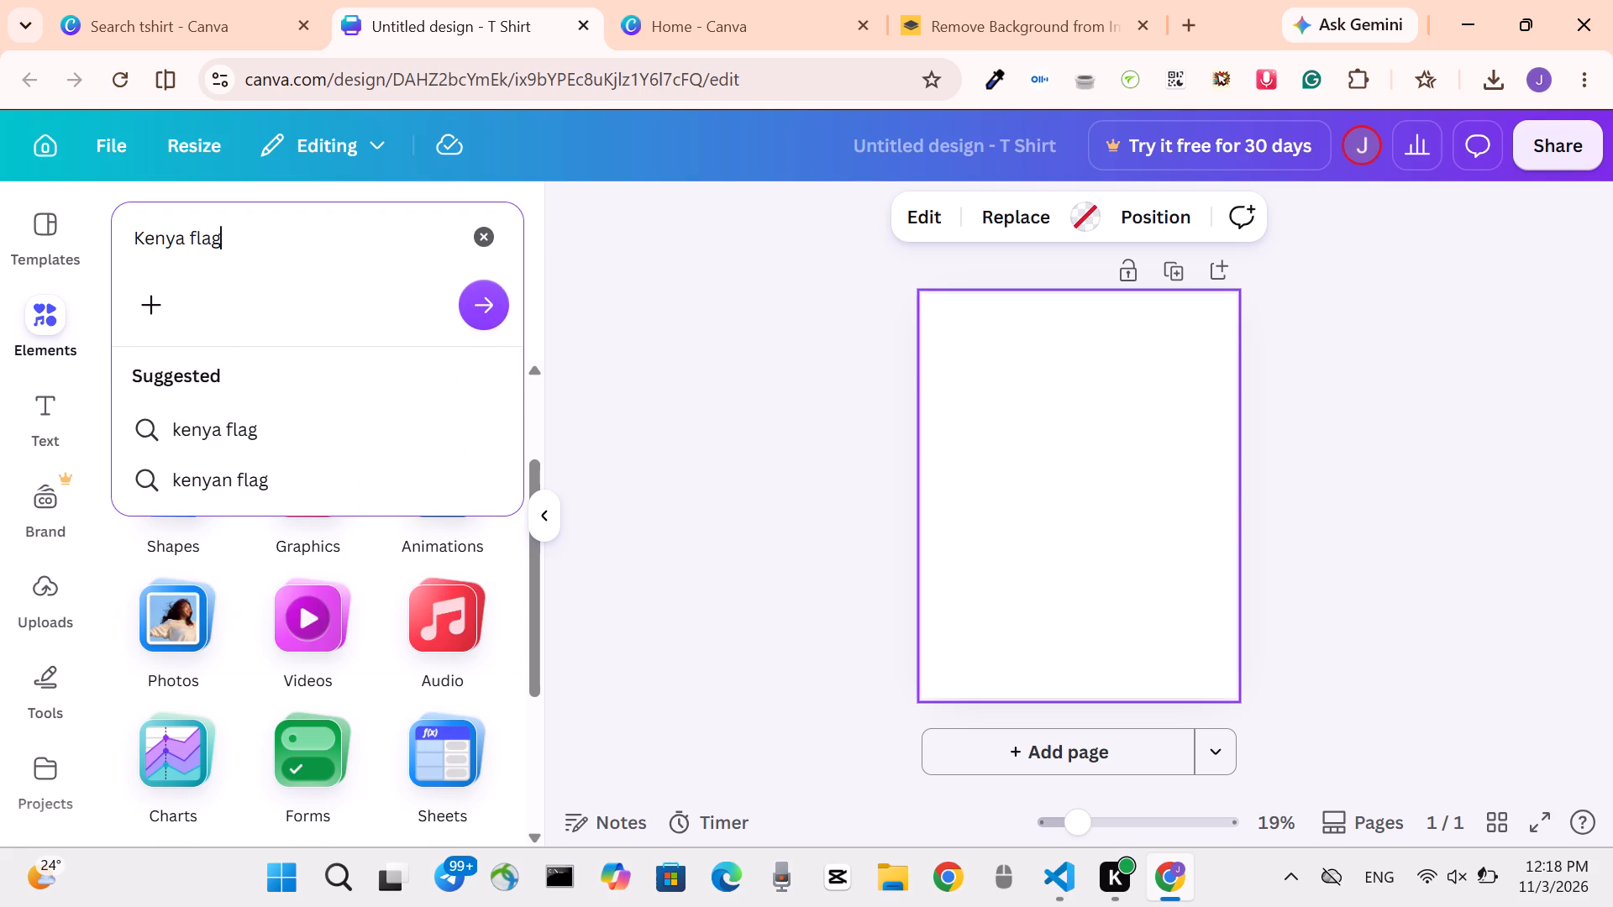
pyautogui.press('Return')
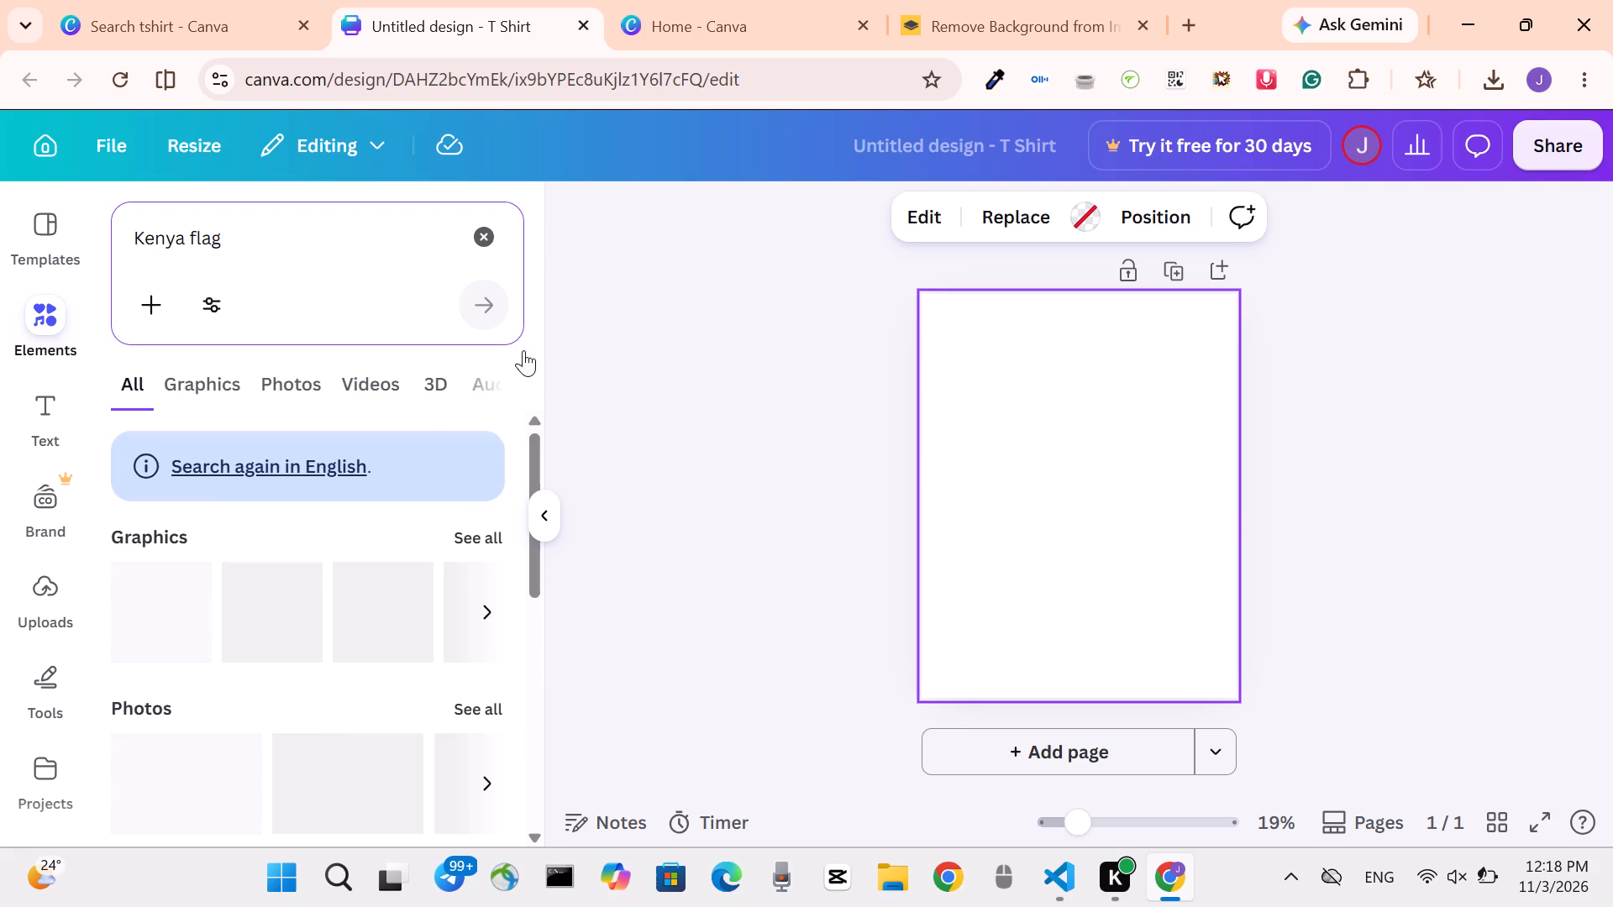
# Look through the Kenya flag results, especially the full graphics list, for a usable flag graphic, and clear the search.
pyautogui.scroll(-1, 331, 602)
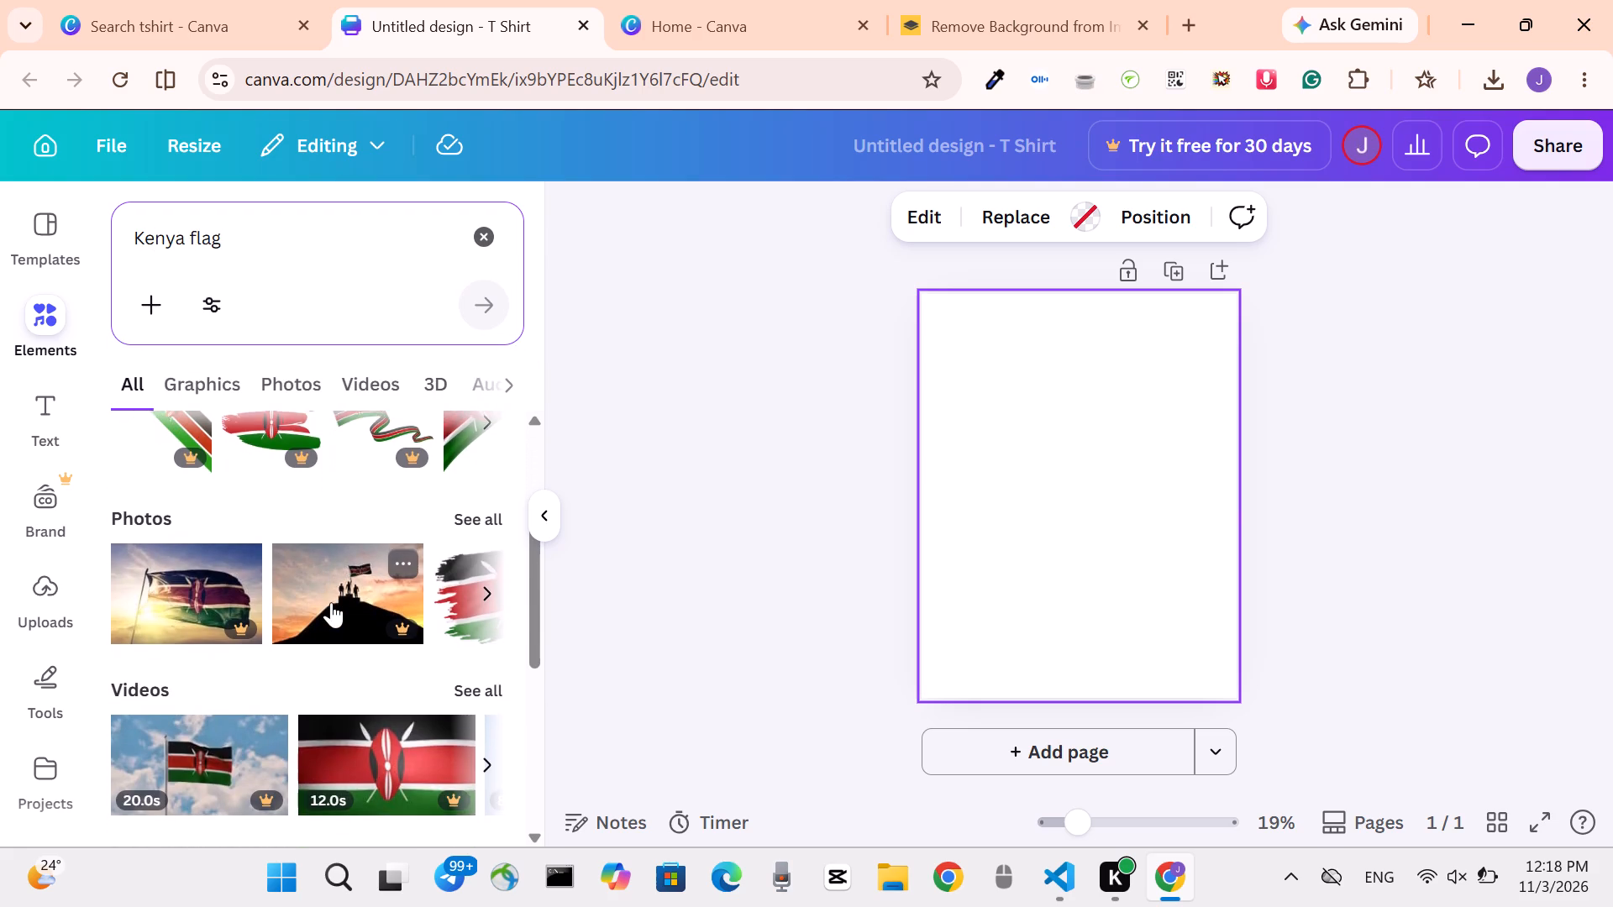
pyautogui.scroll(-3, 331, 602)
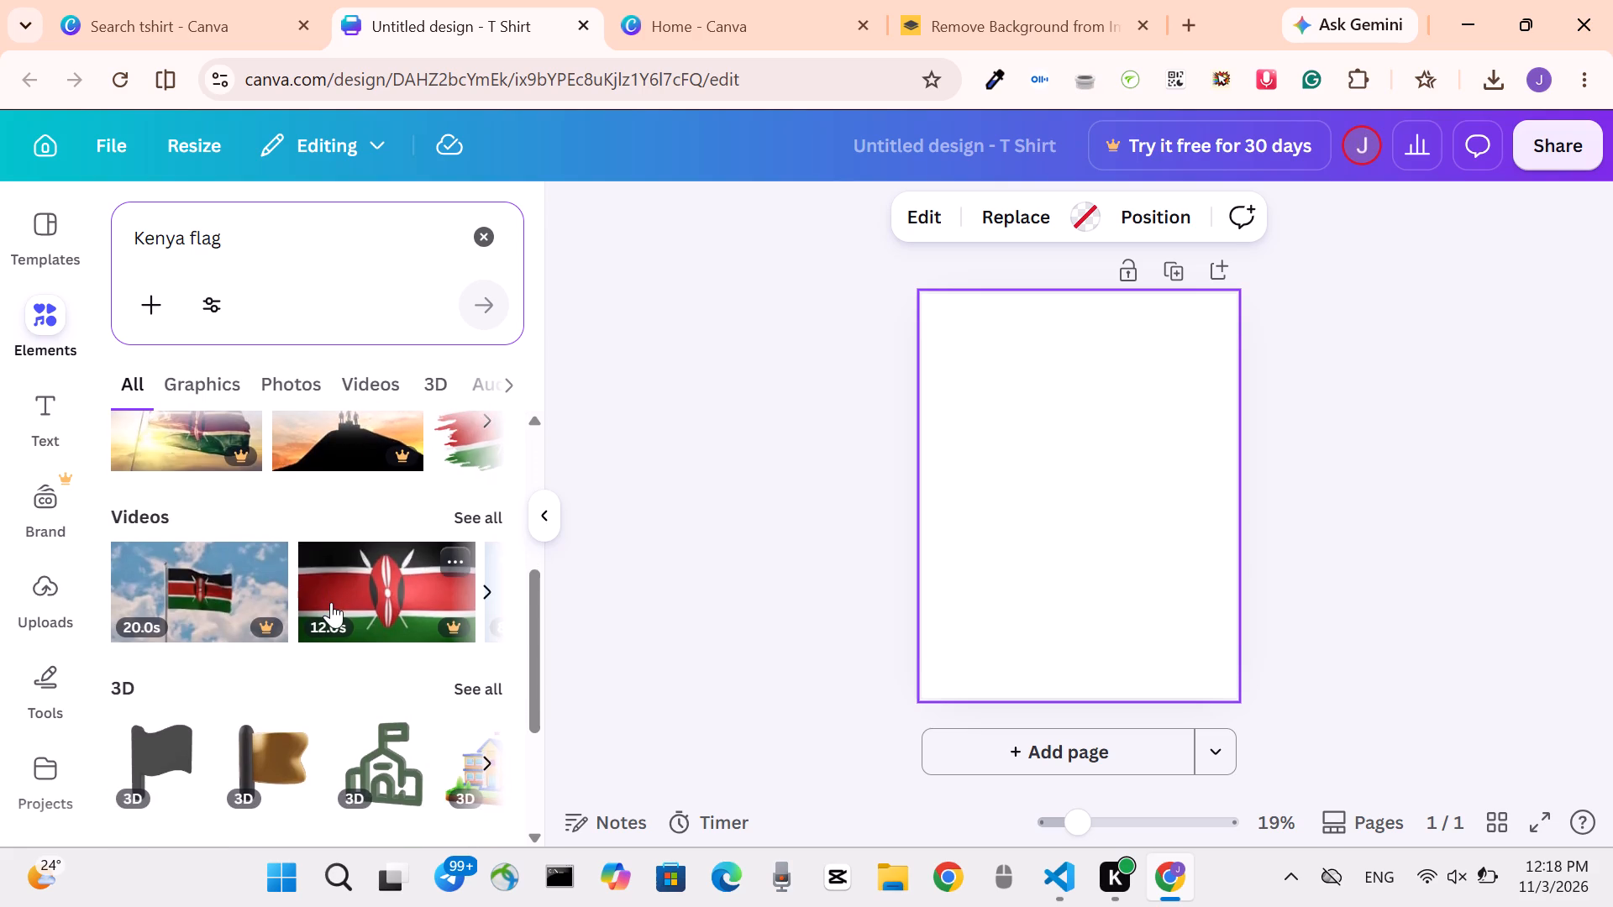
pyautogui.scroll(-2, 331, 602)
pyautogui.scroll(1, 457, 502)
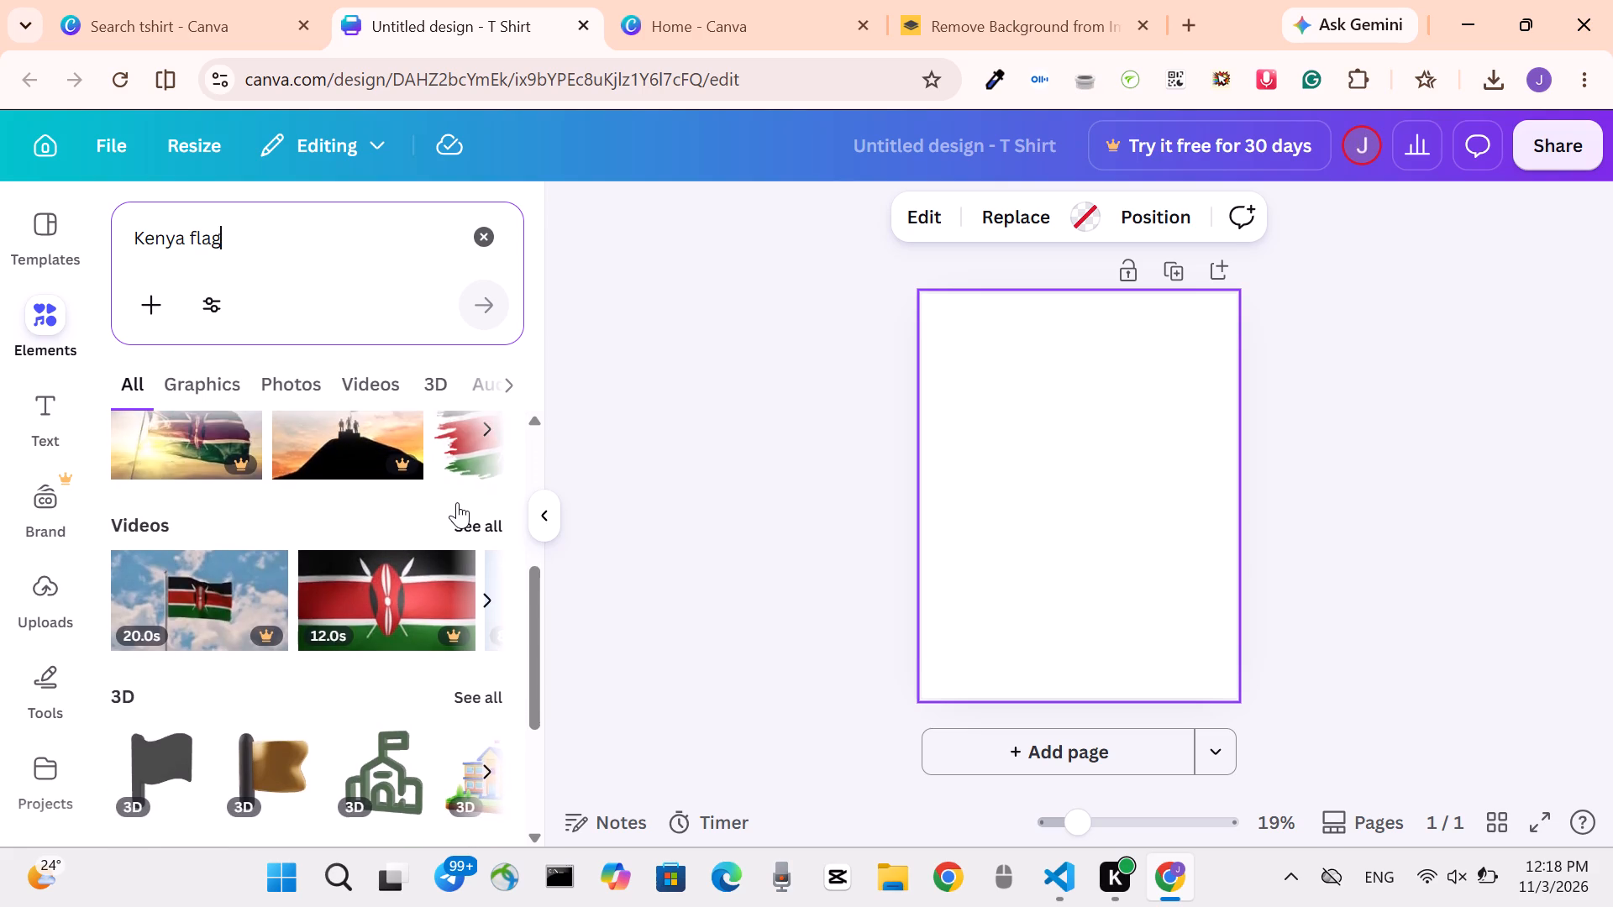
pyautogui.scroll(1, 457, 502)
pyautogui.click(474, 496)
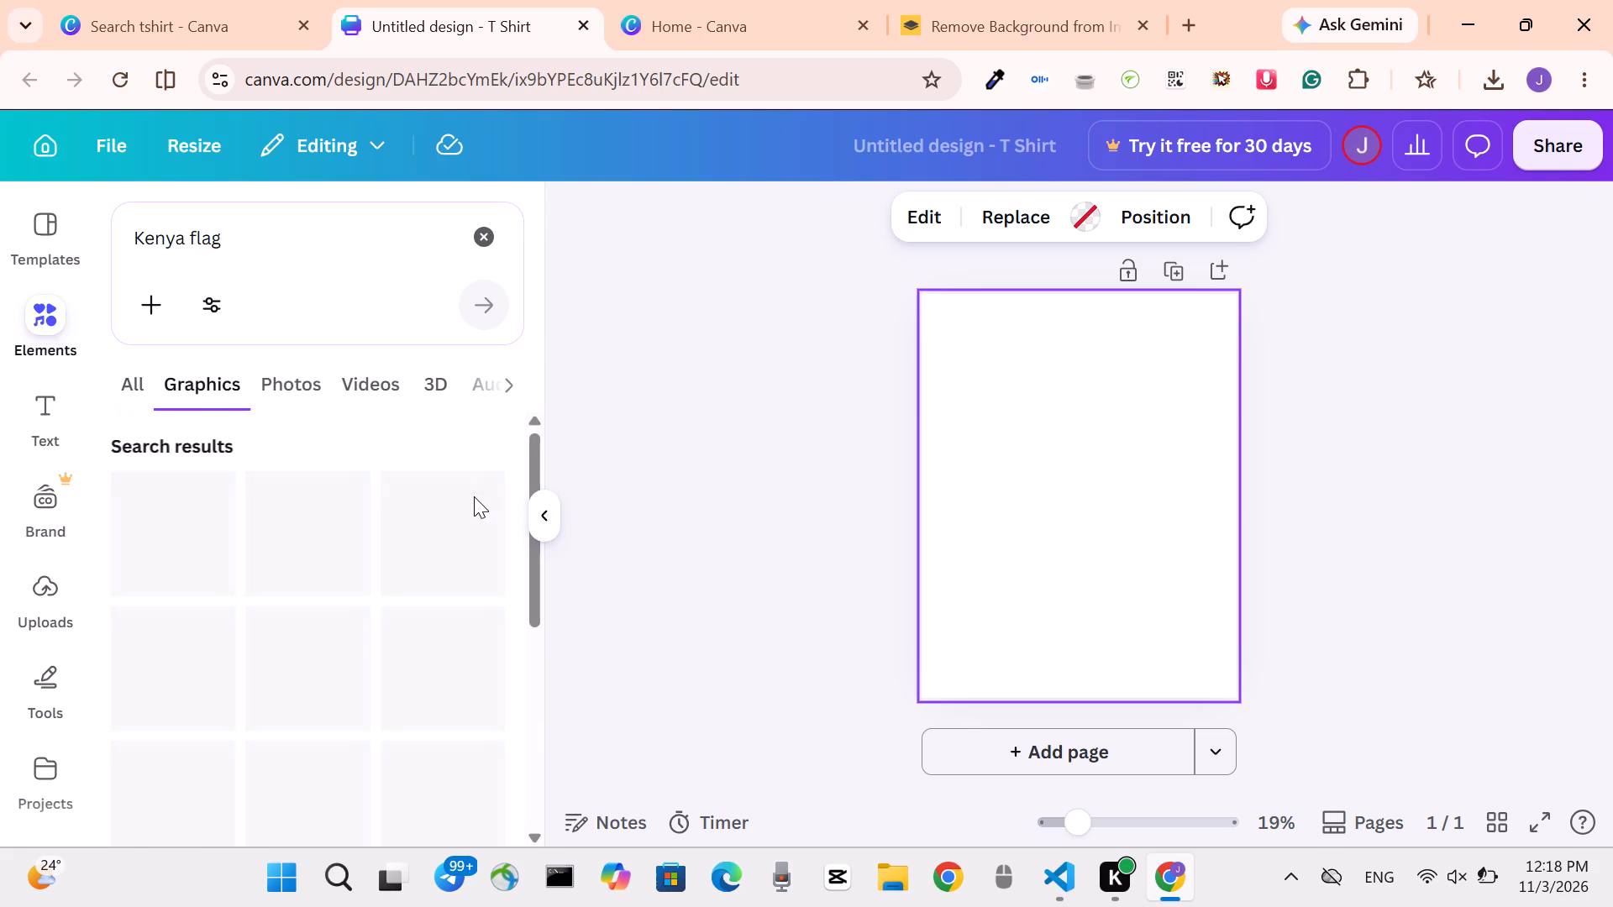
pyautogui.scroll(-2, 342, 653)
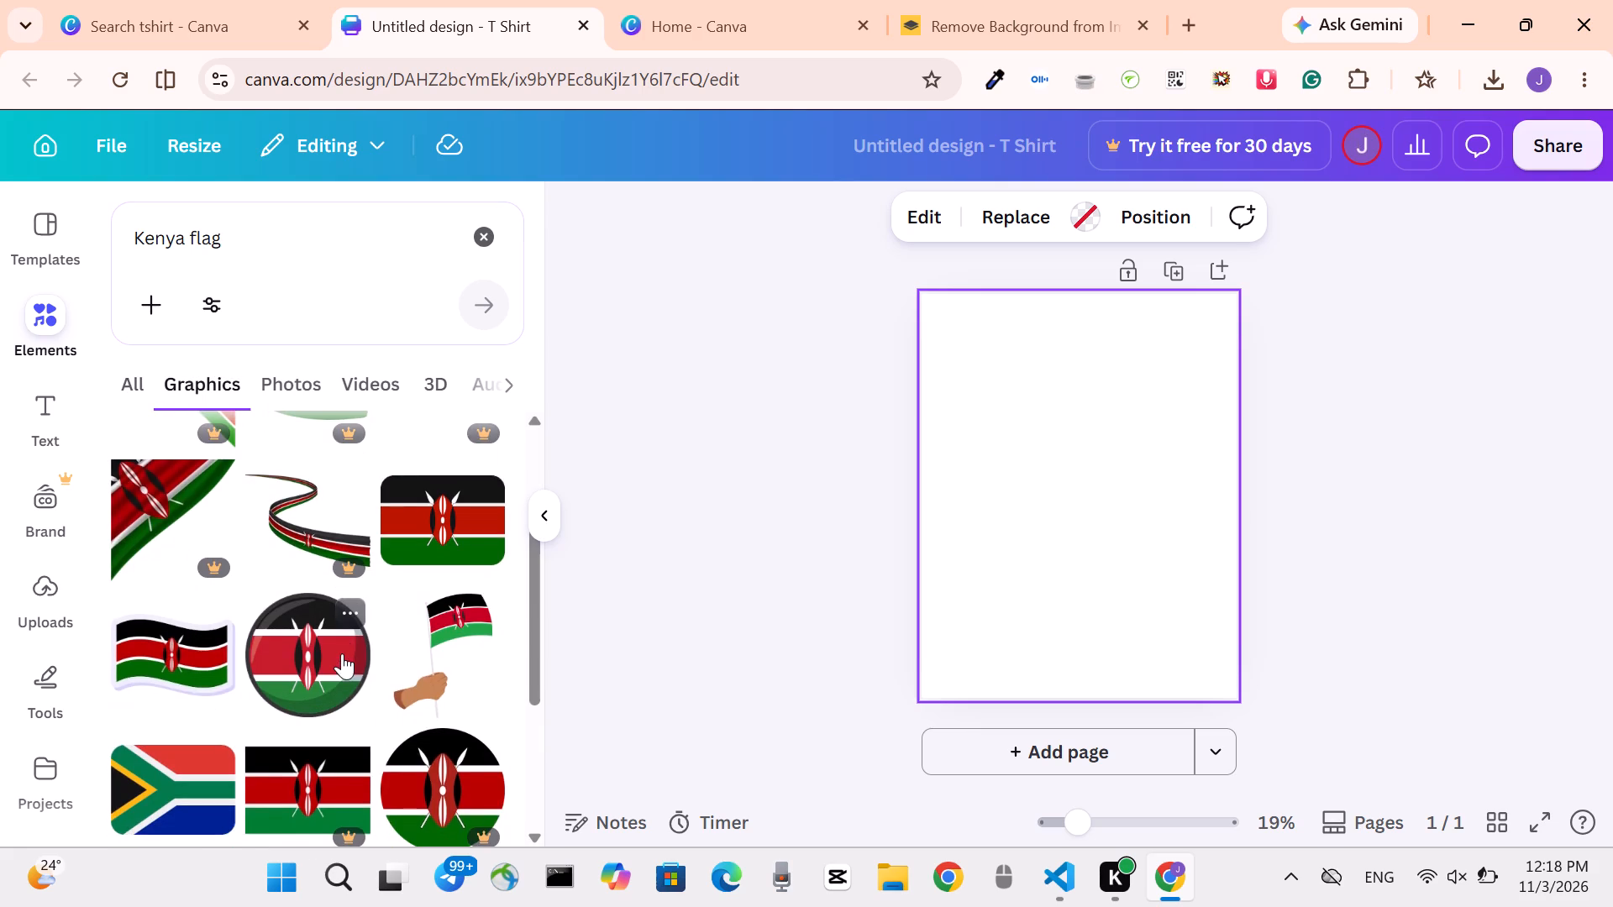
pyautogui.scroll(-2, 342, 653)
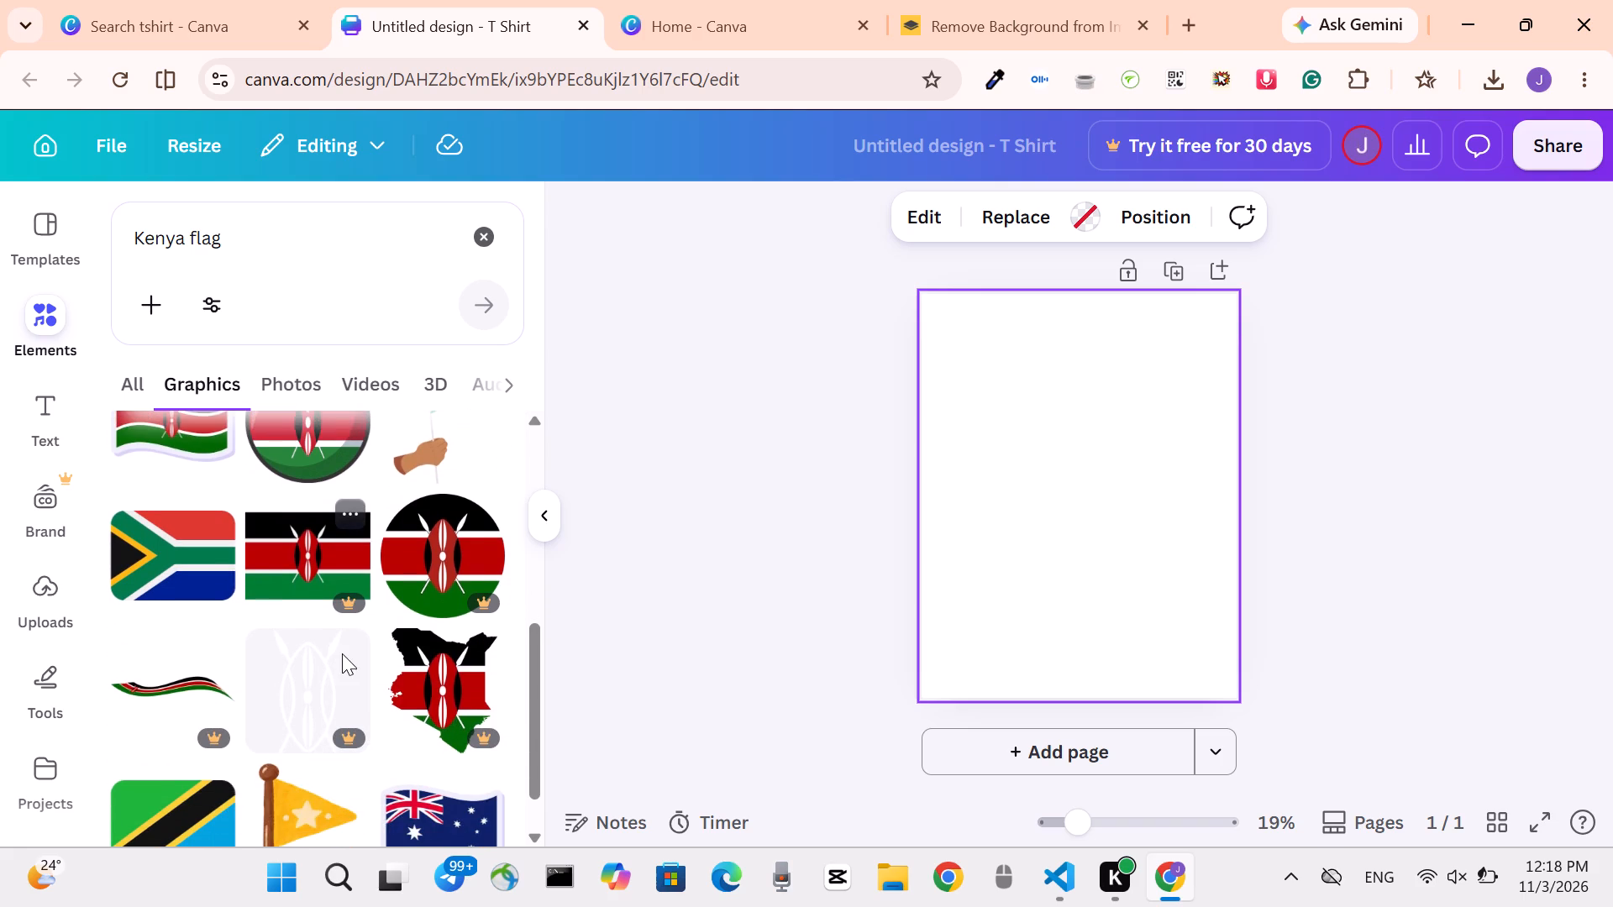
pyautogui.scroll(-4, 342, 653)
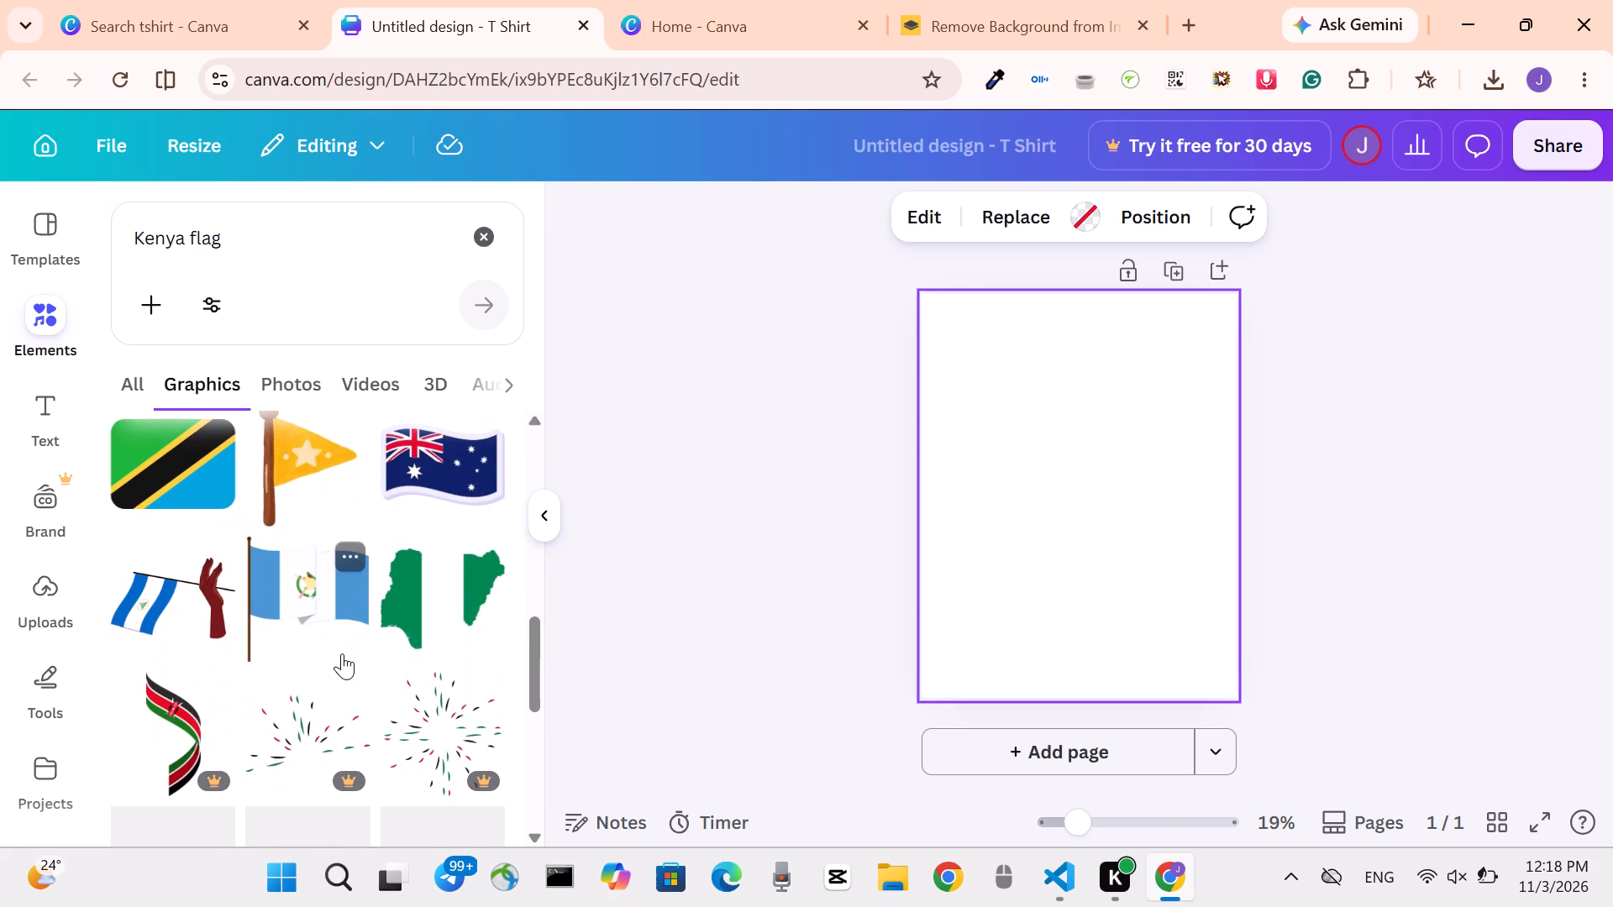
pyautogui.scroll(-5, 342, 653)
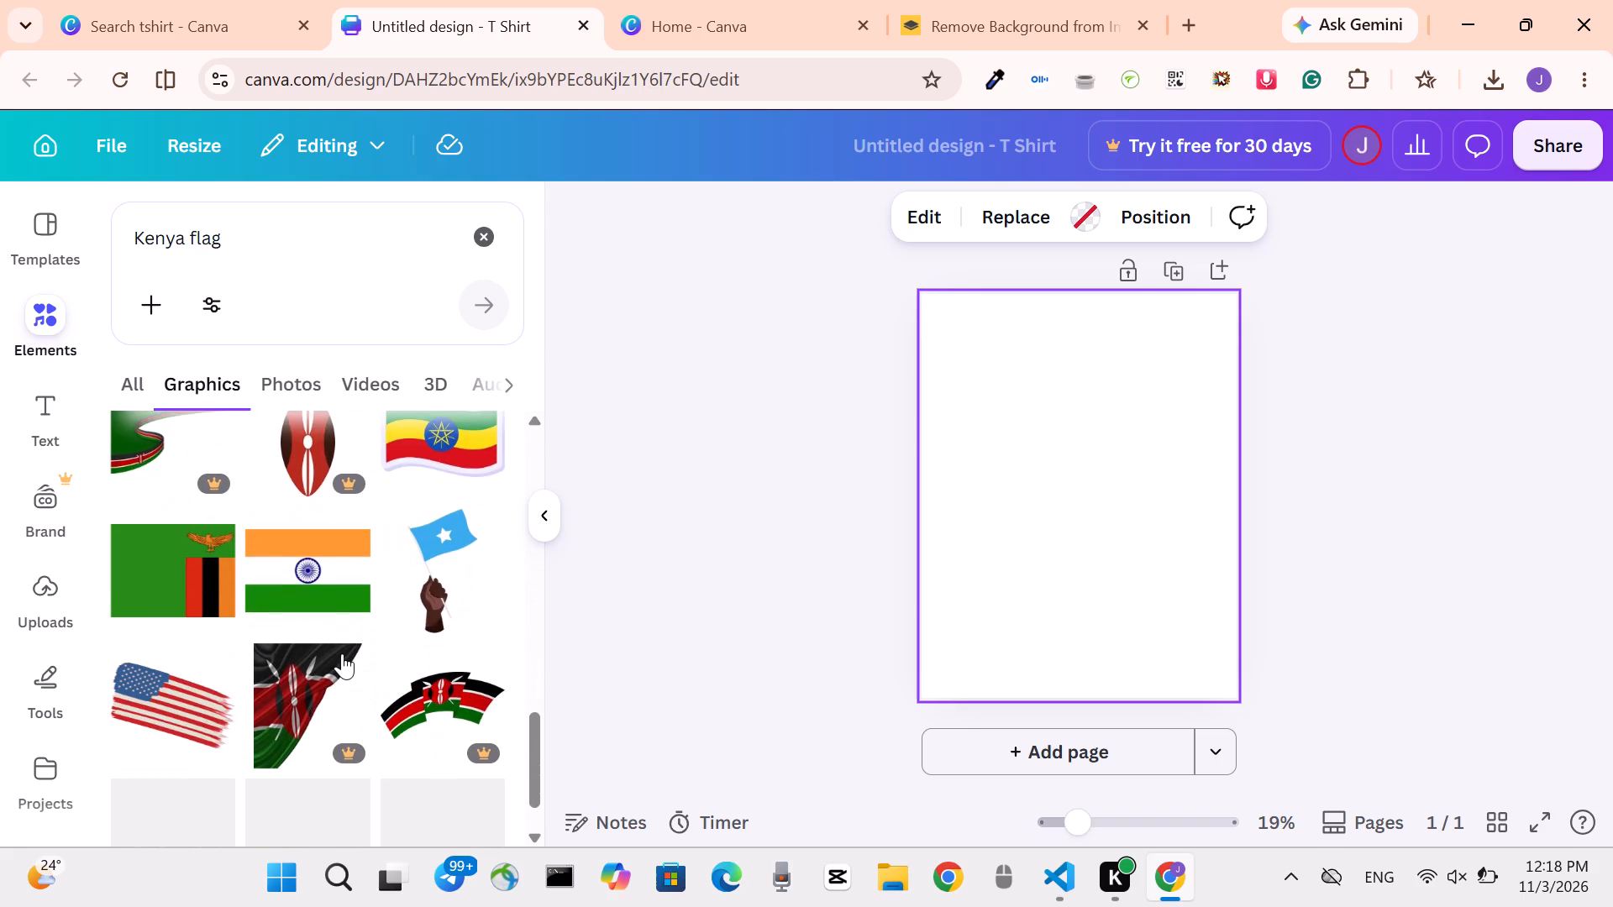
pyautogui.scroll(-3, 342, 653)
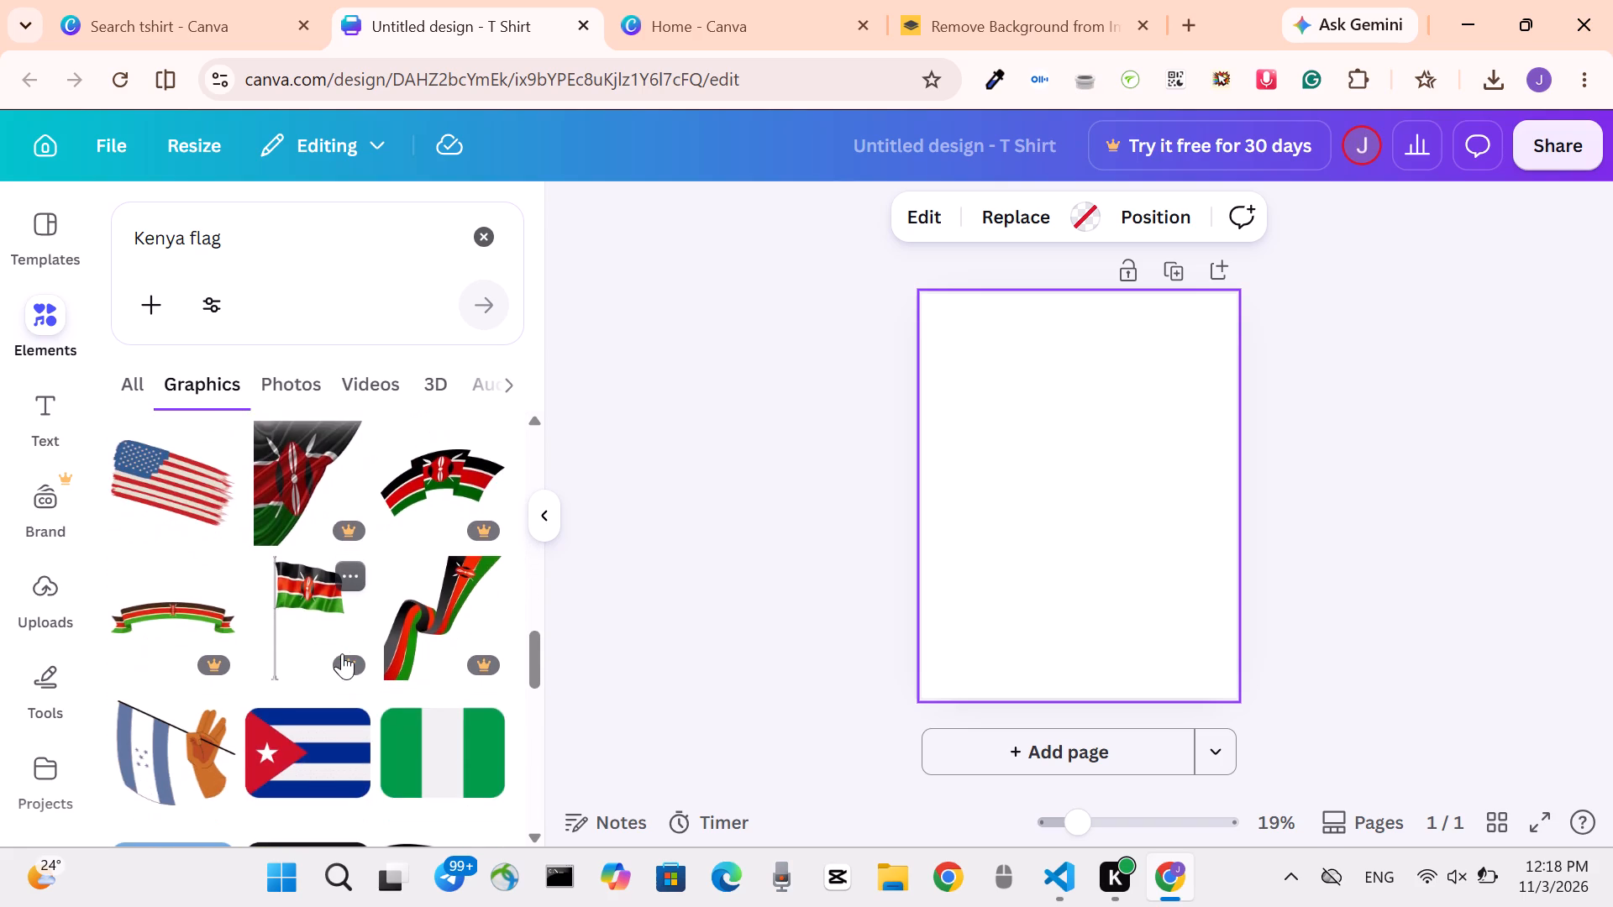
pyautogui.scroll(-3, 342, 653)
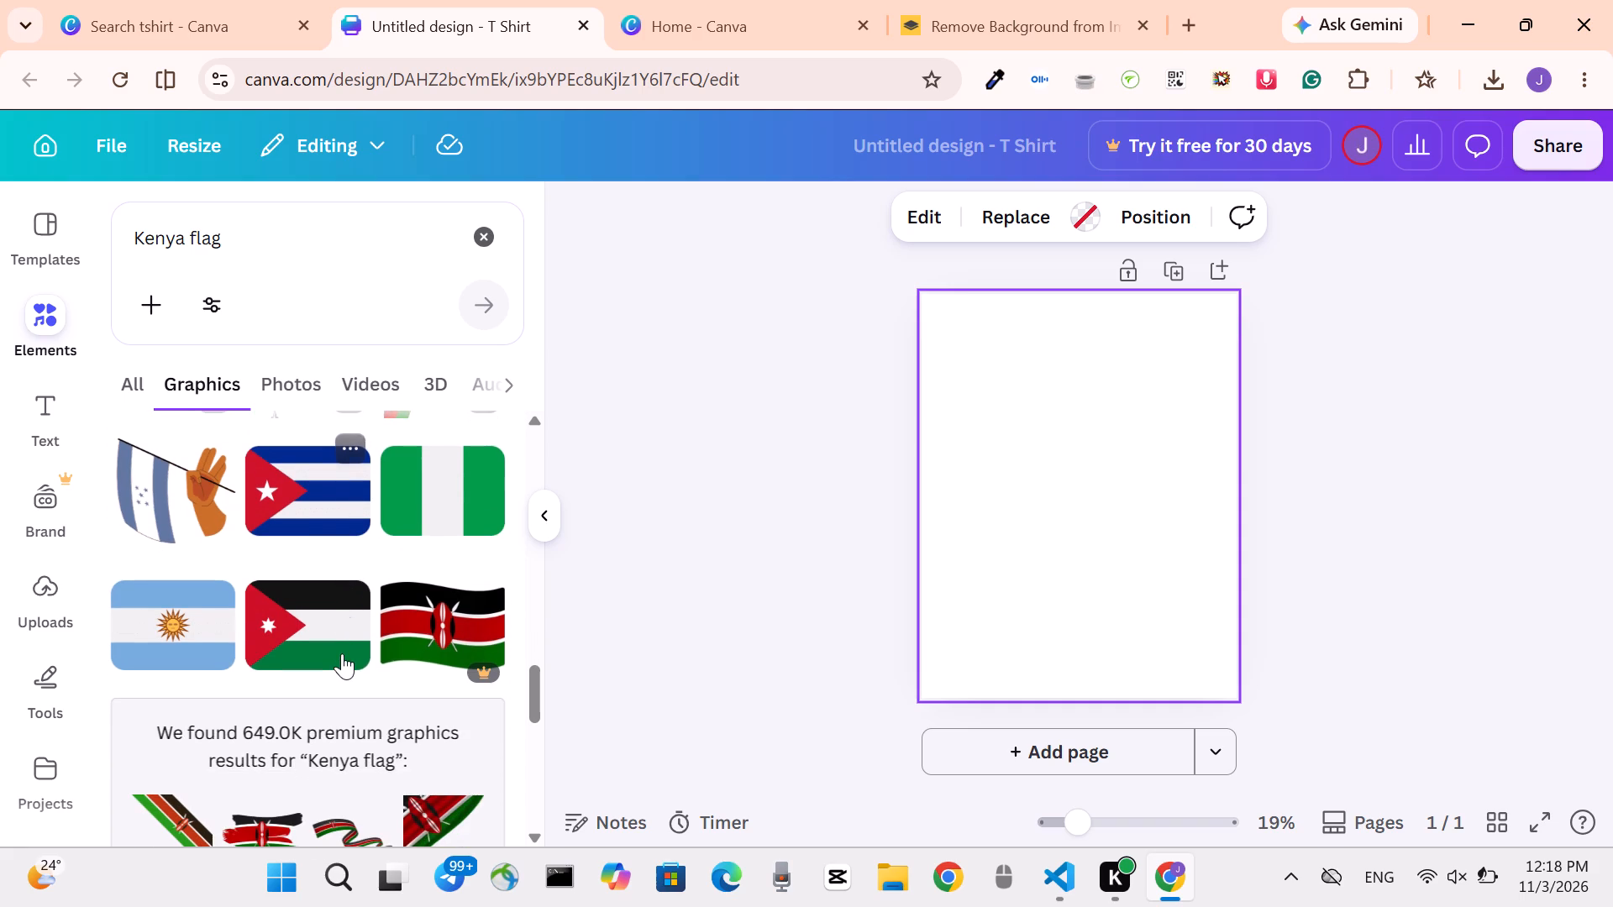
pyautogui.scroll(-1, 342, 653)
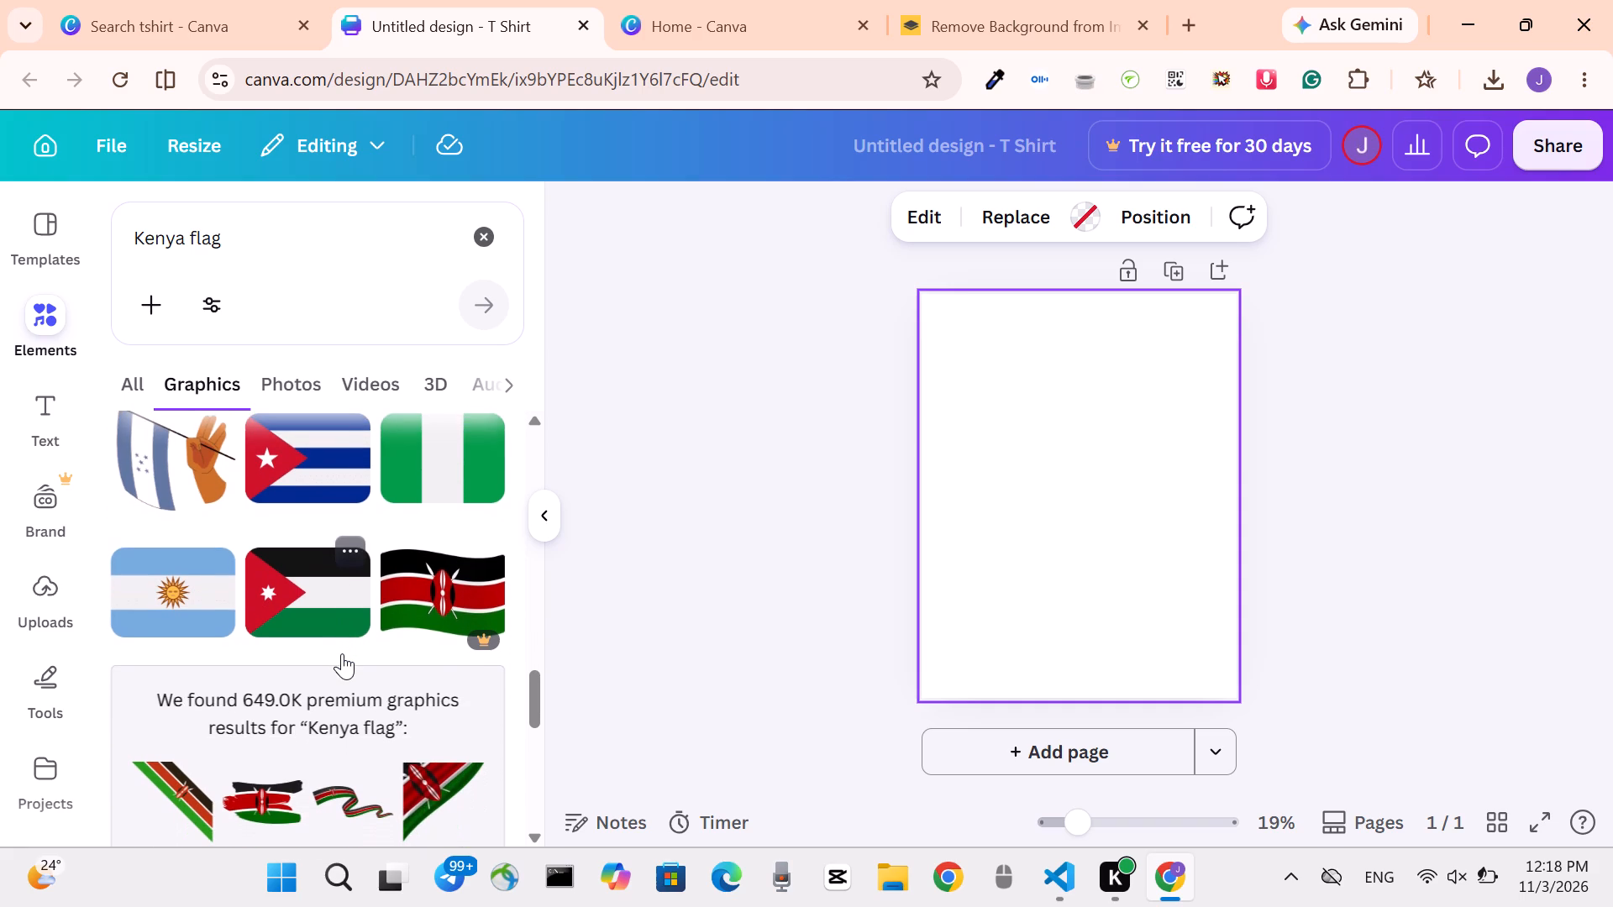
pyautogui.scroll(-5, 342, 653)
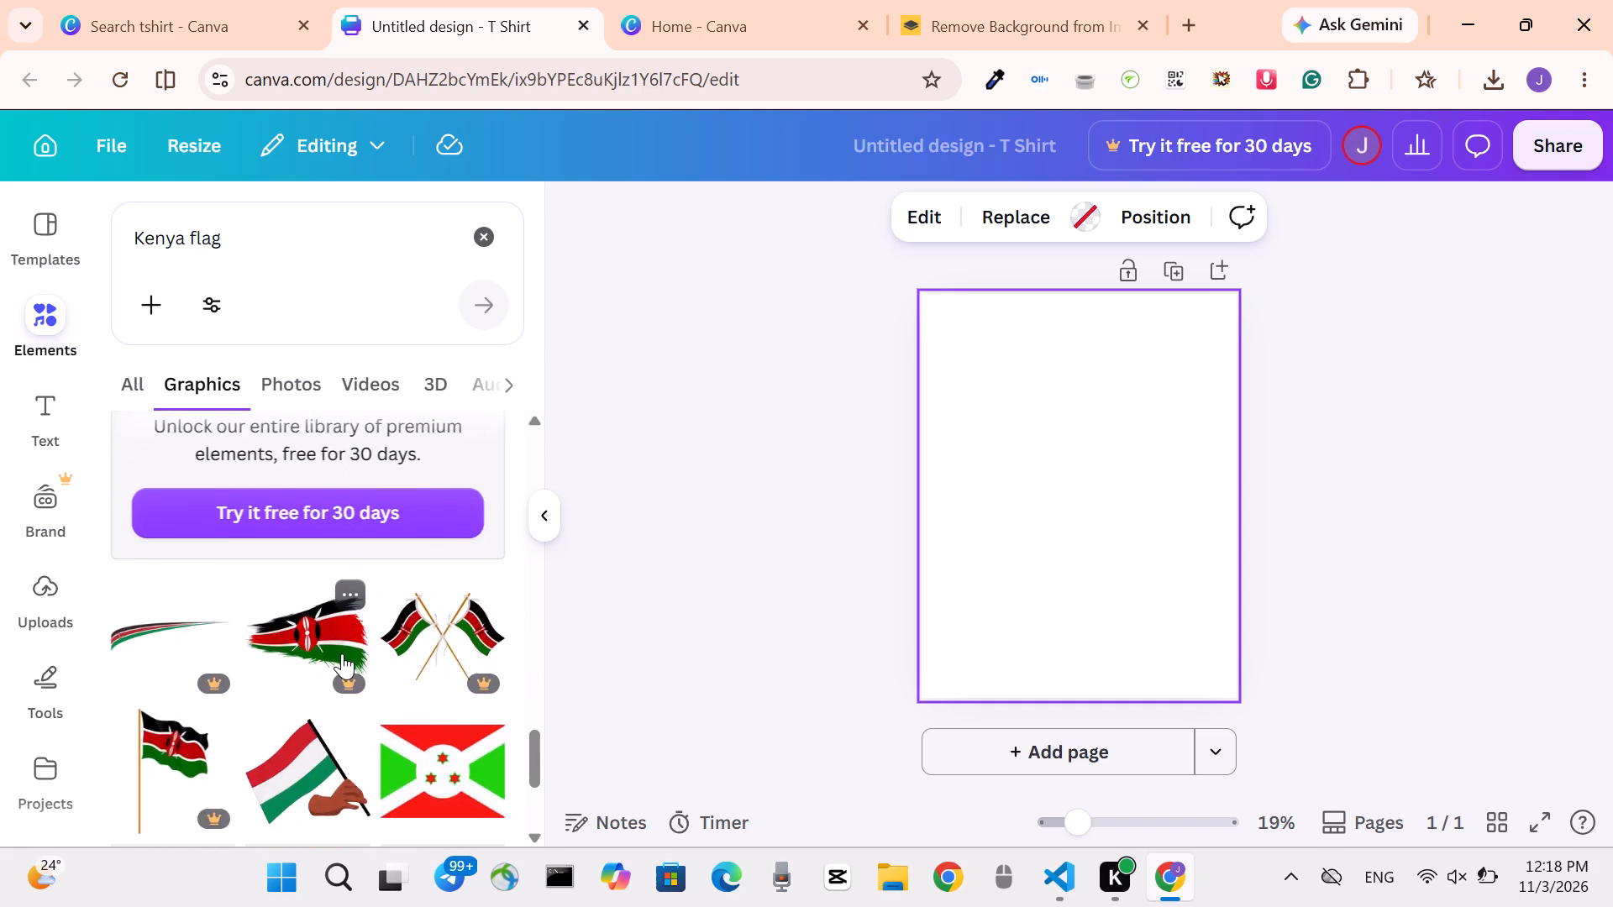
pyautogui.scroll(-2, 342, 653)
pyautogui.scroll(4, 342, 653)
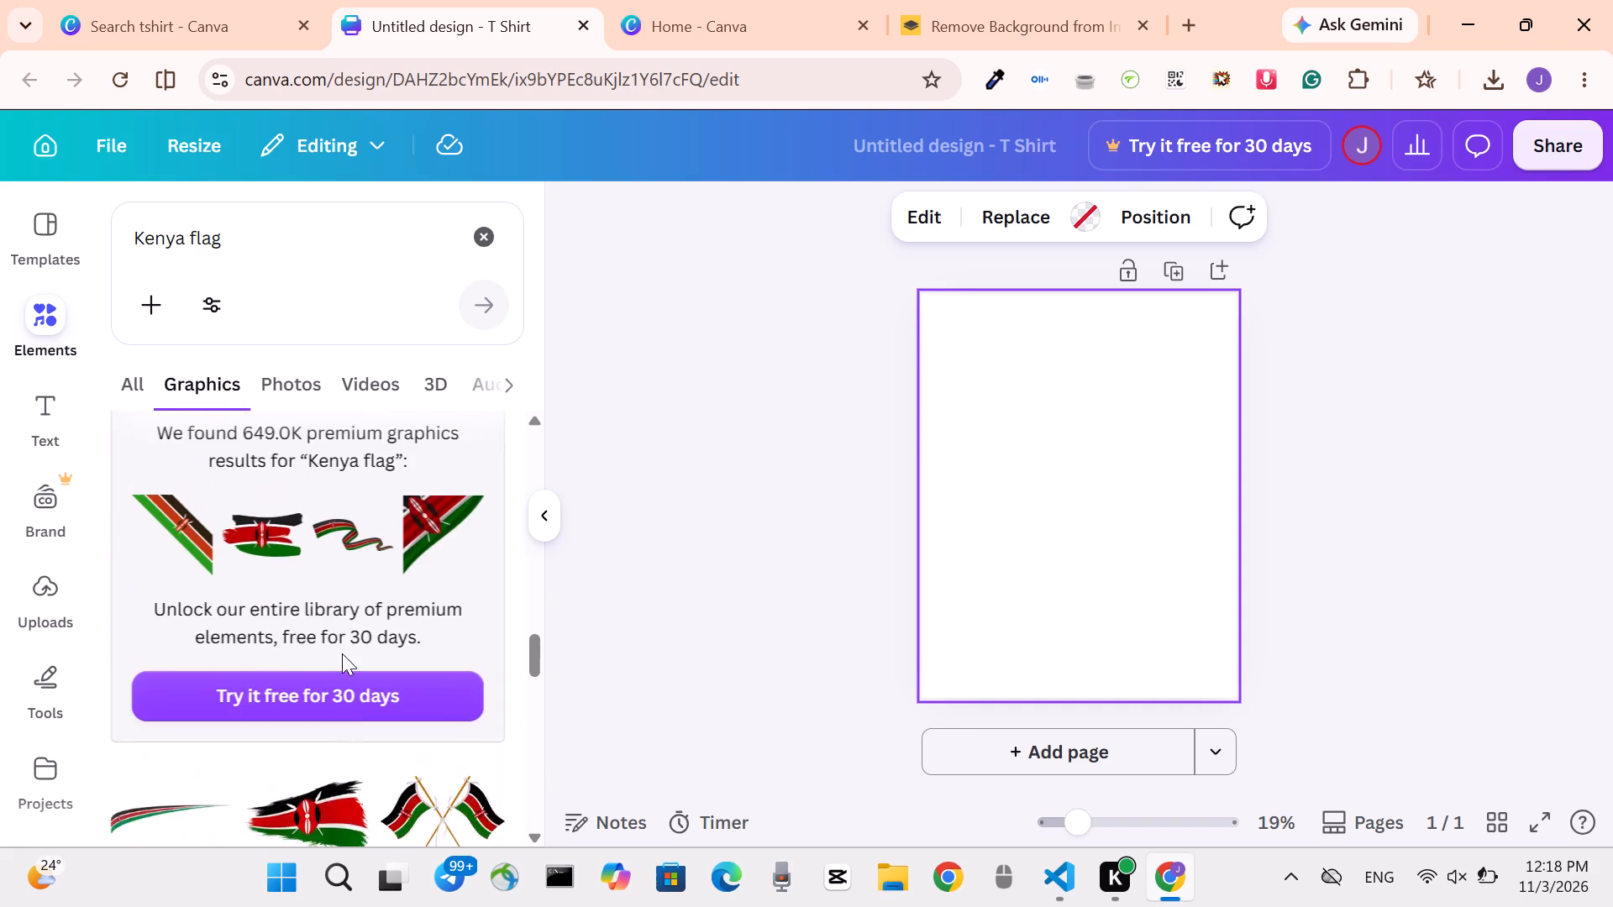
pyautogui.scroll(1, 342, 653)
pyautogui.click(149, 387)
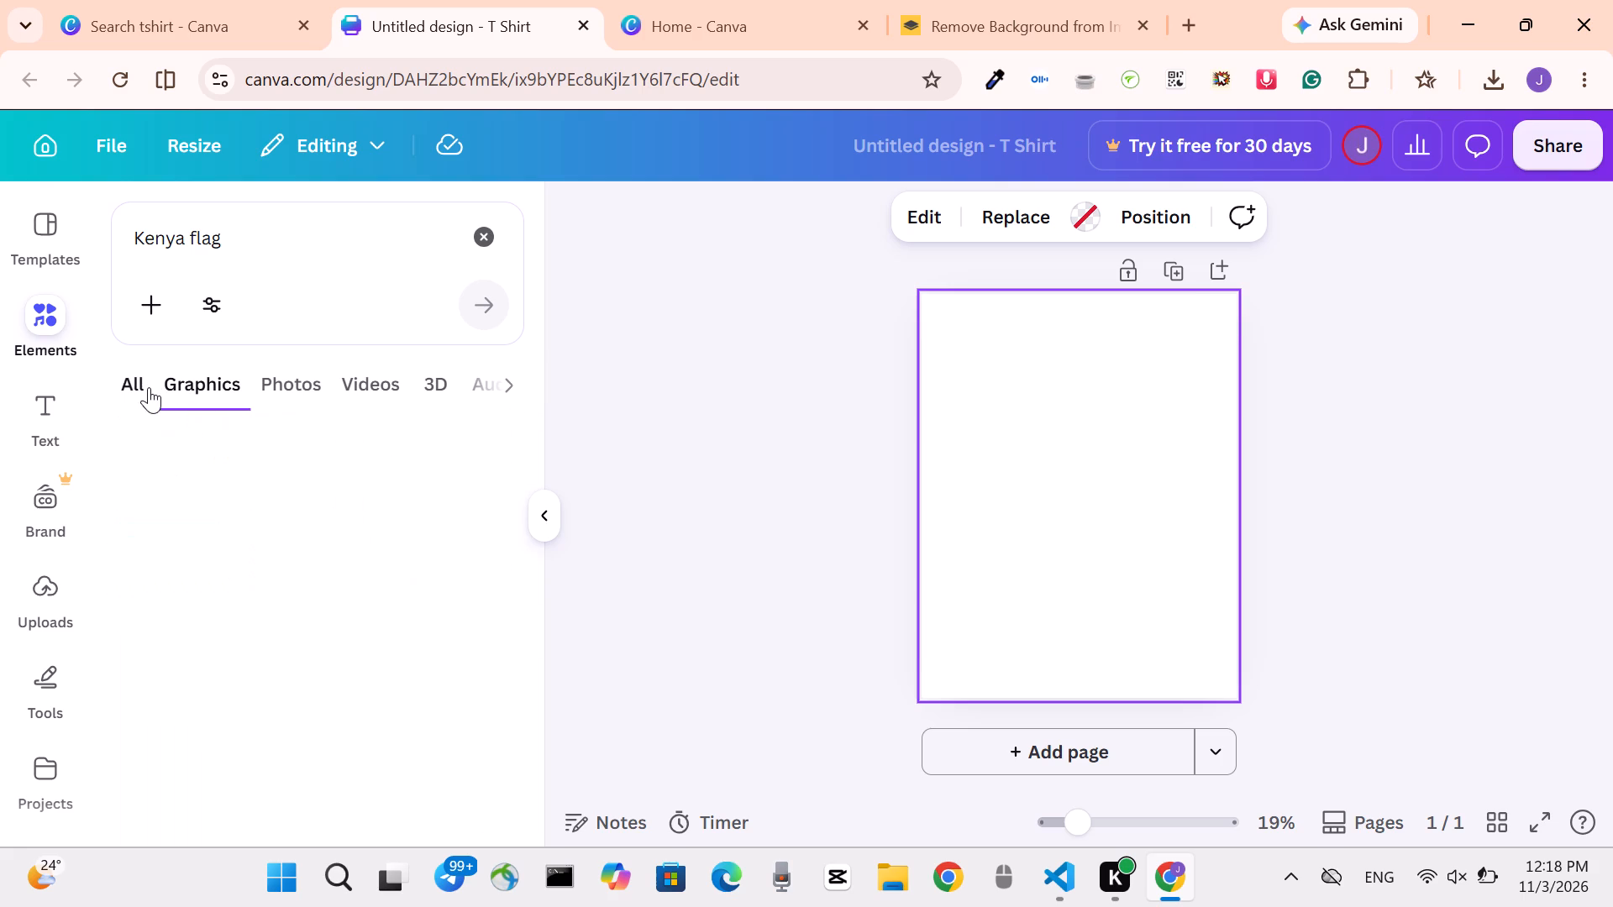
pyautogui.click(474, 240)
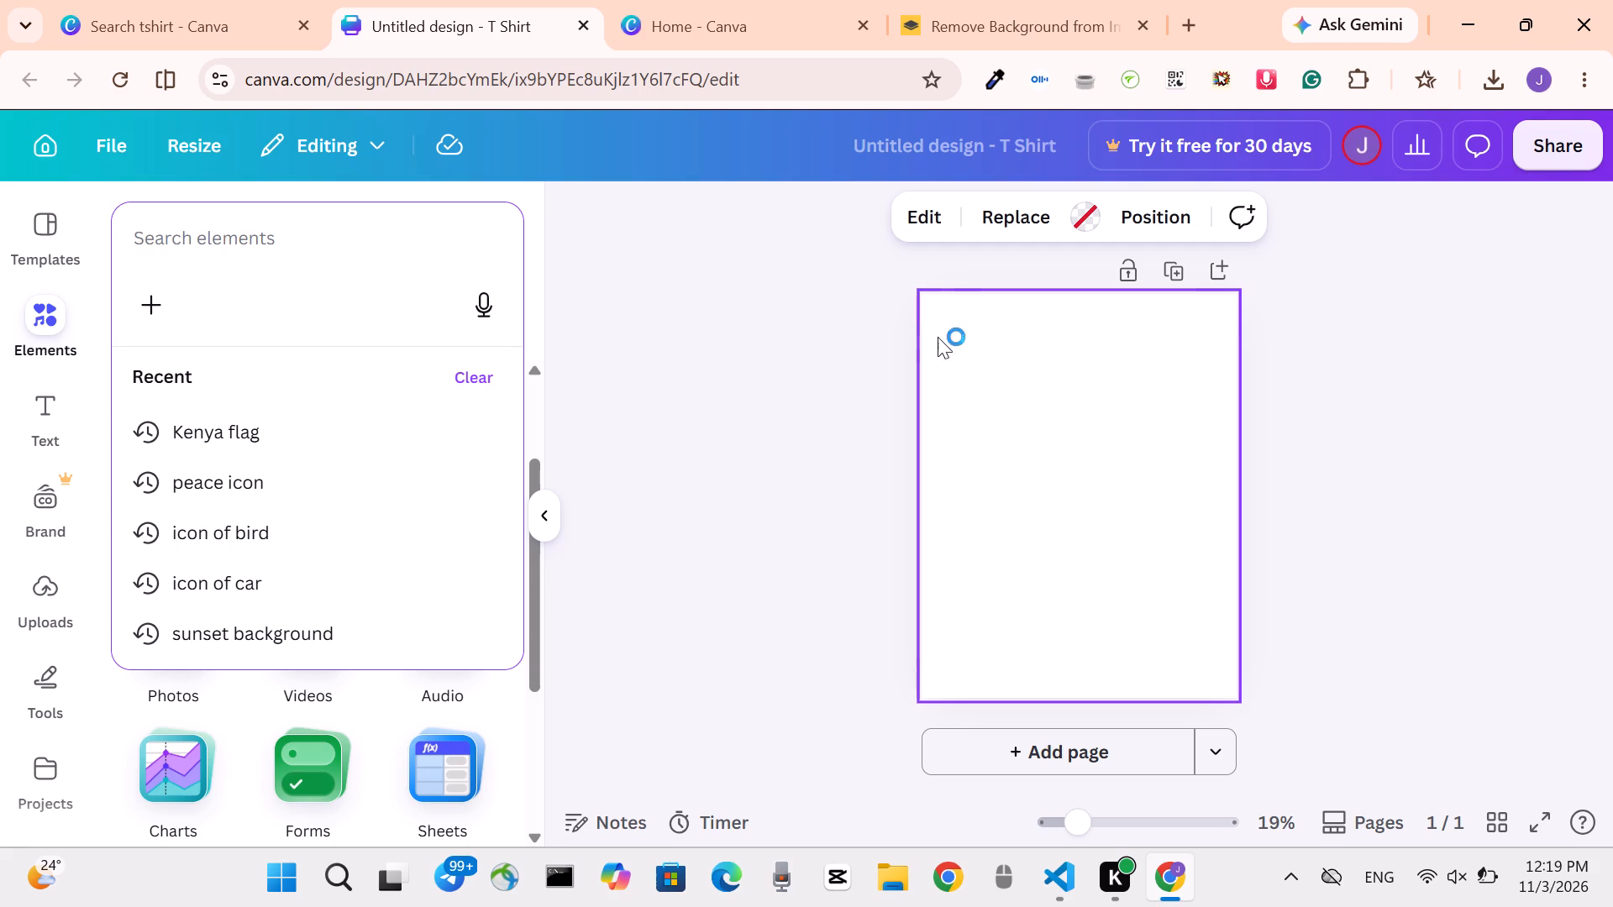
# Open the Shapes category in the elements library and examine its shape groups, from basic shapes to abstract shapes.
pyautogui.click(47, 331)
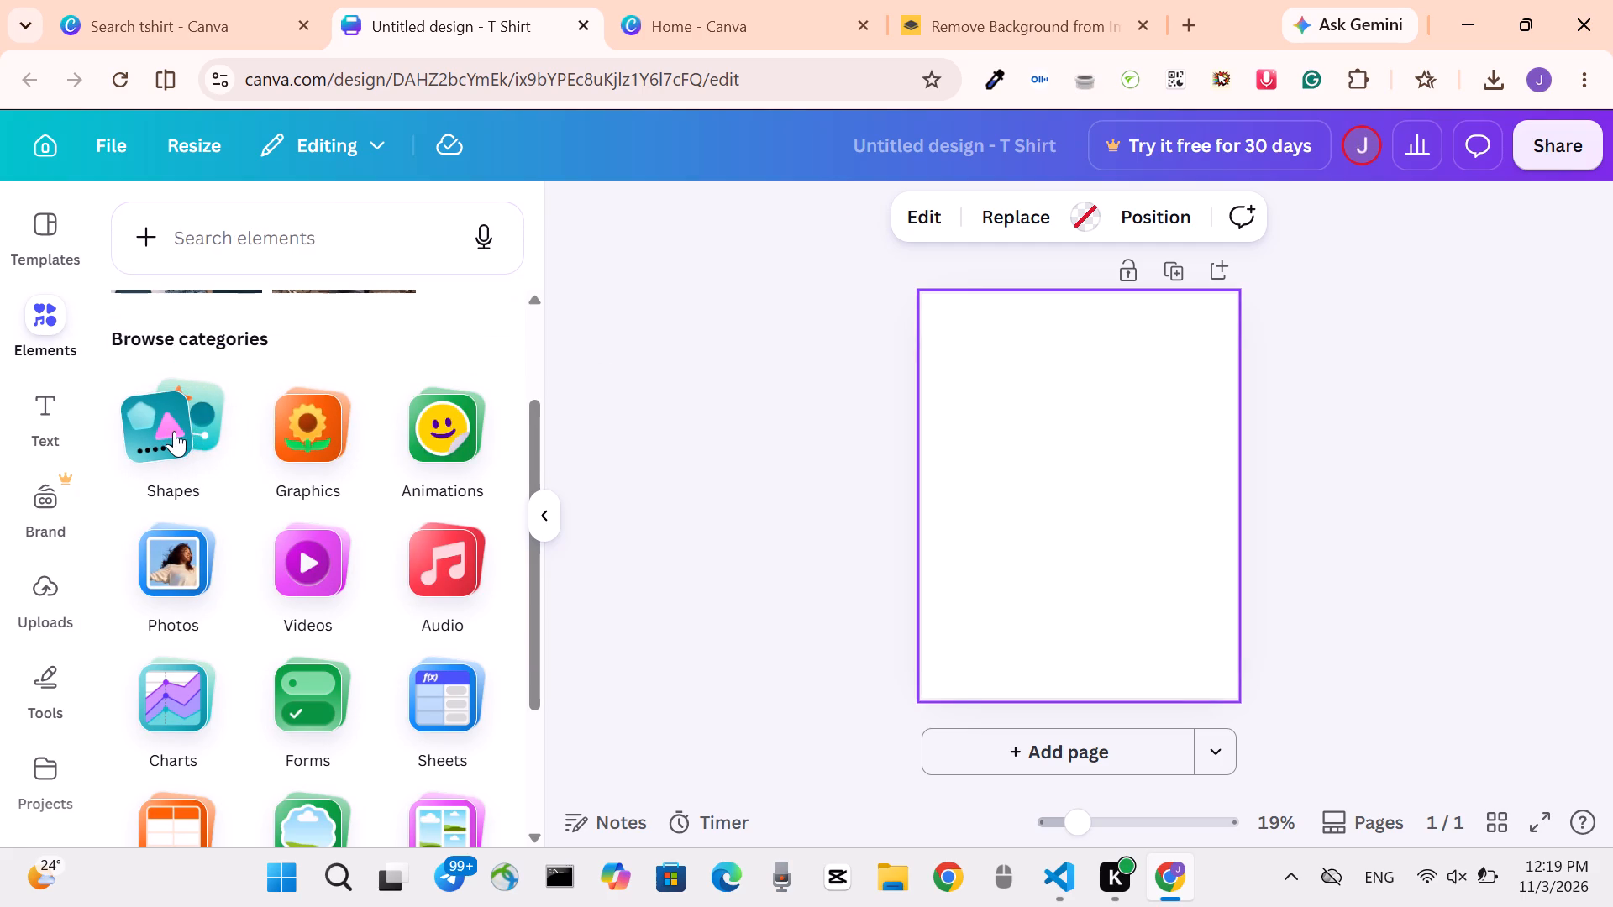
pyautogui.click(174, 431)
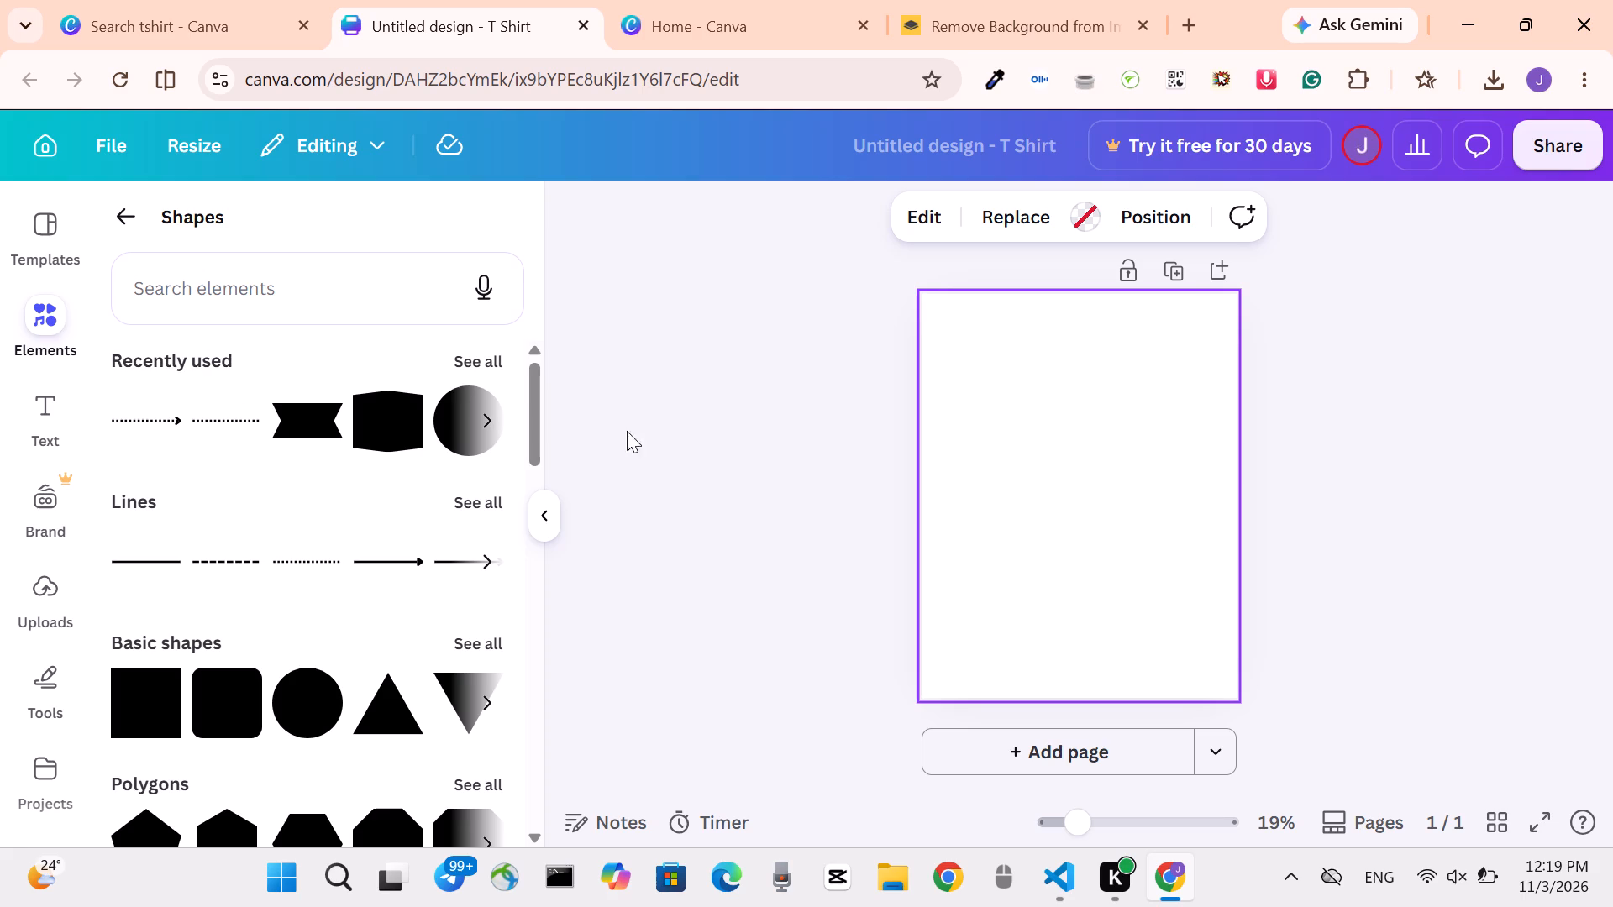
pyautogui.scroll(-3, 332, 458)
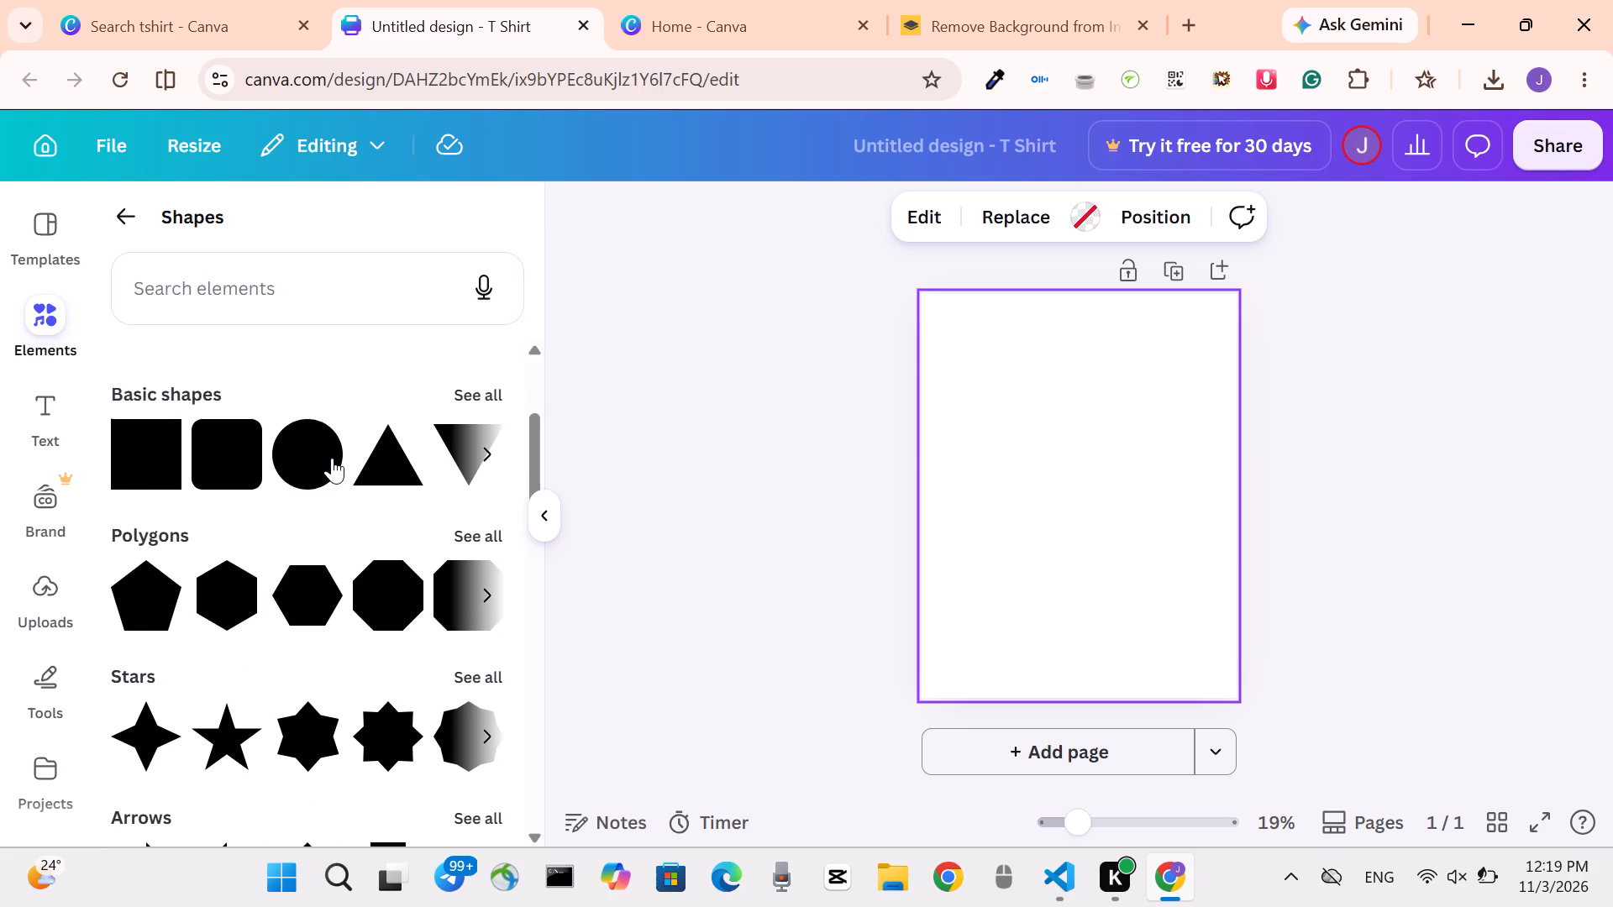
pyautogui.scroll(-3, 332, 458)
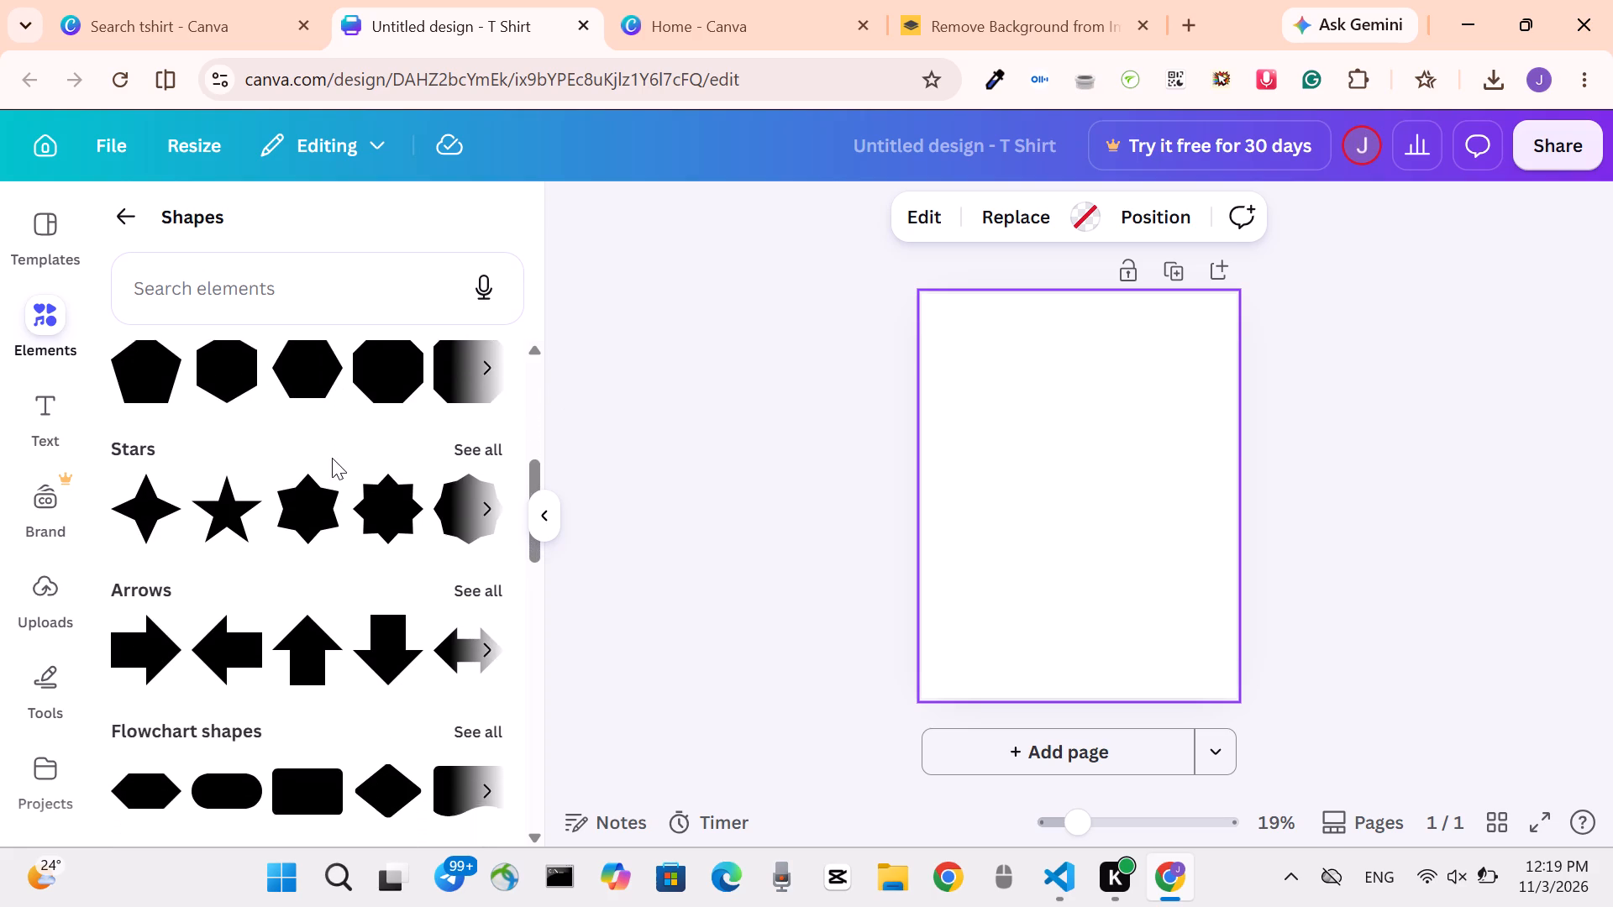
pyautogui.scroll(-3, 332, 458)
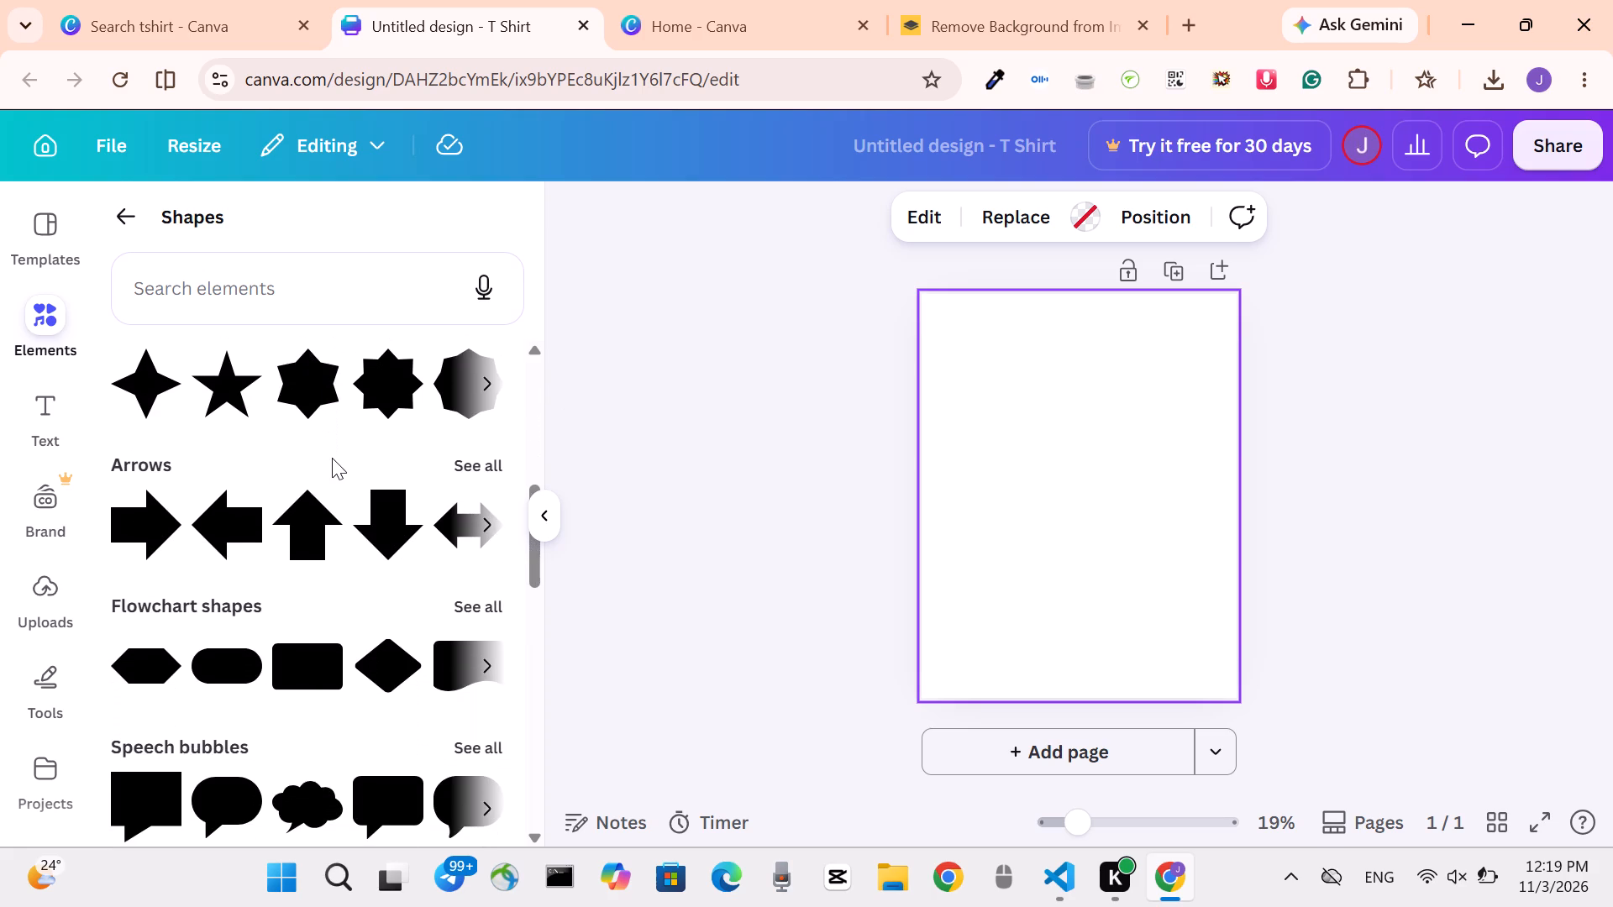
pyautogui.scroll(-3, 332, 458)
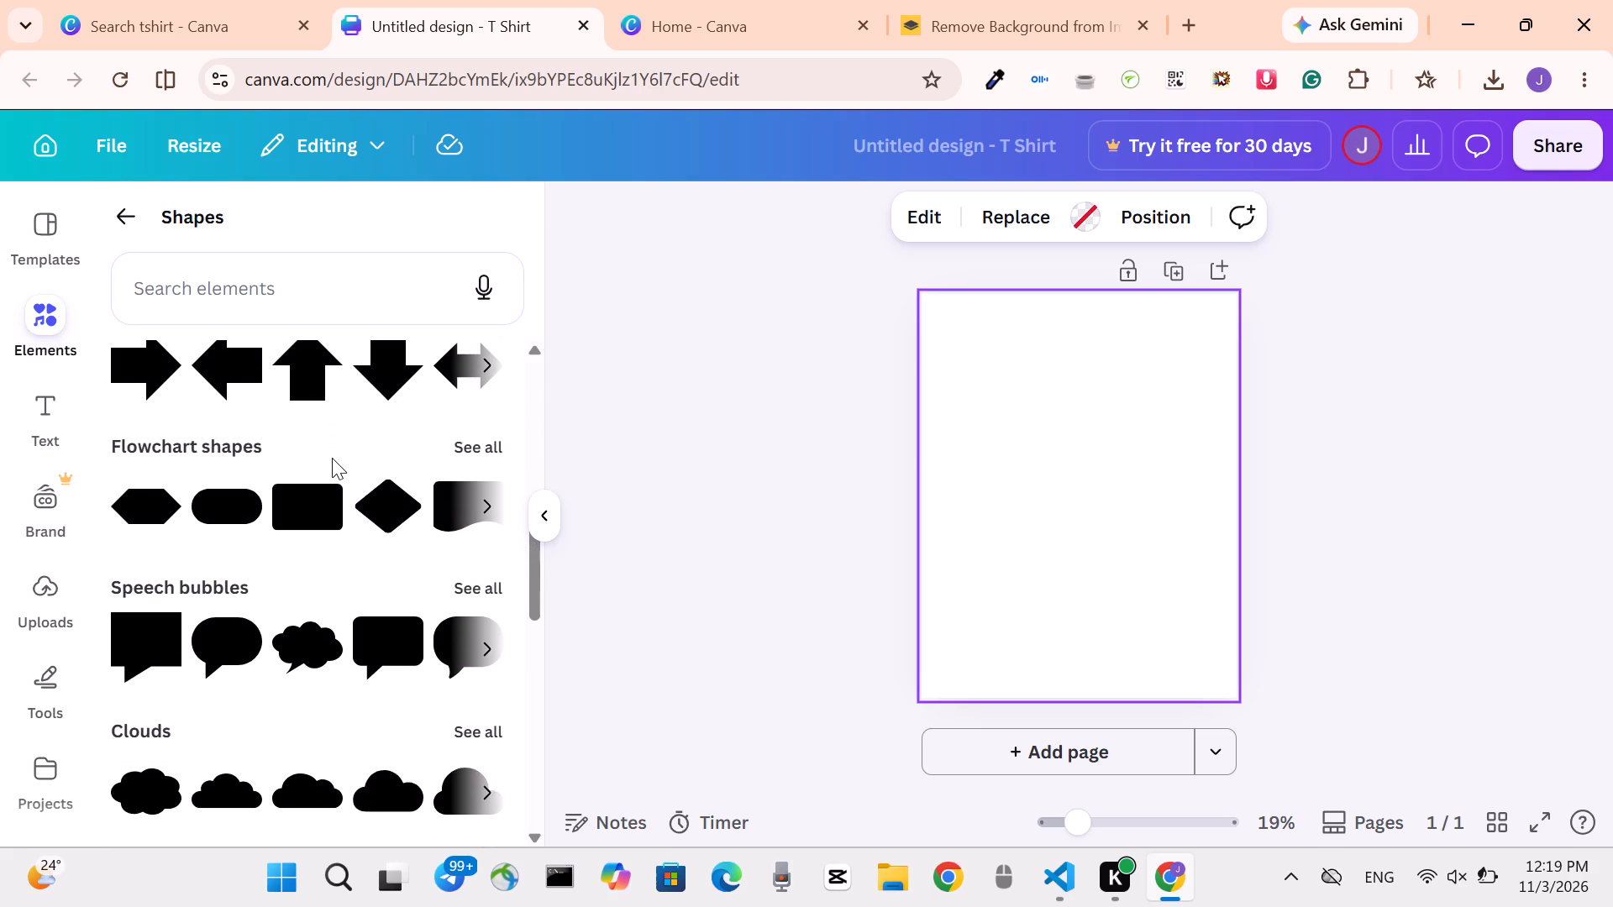
pyautogui.scroll(-2, 332, 458)
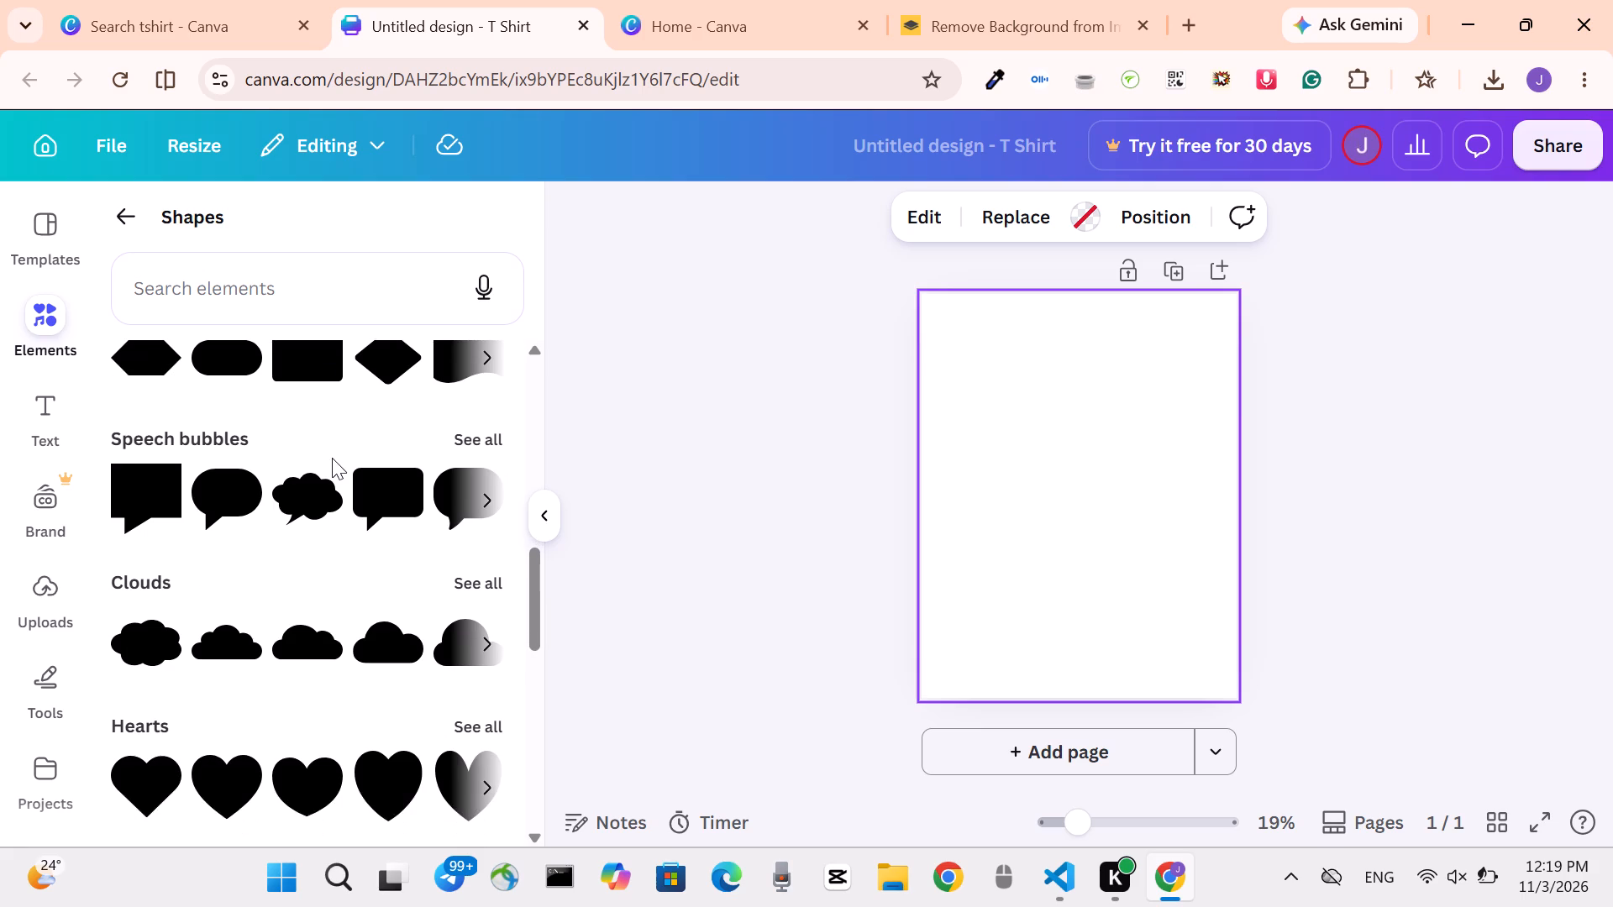
pyautogui.scroll(-1, 332, 458)
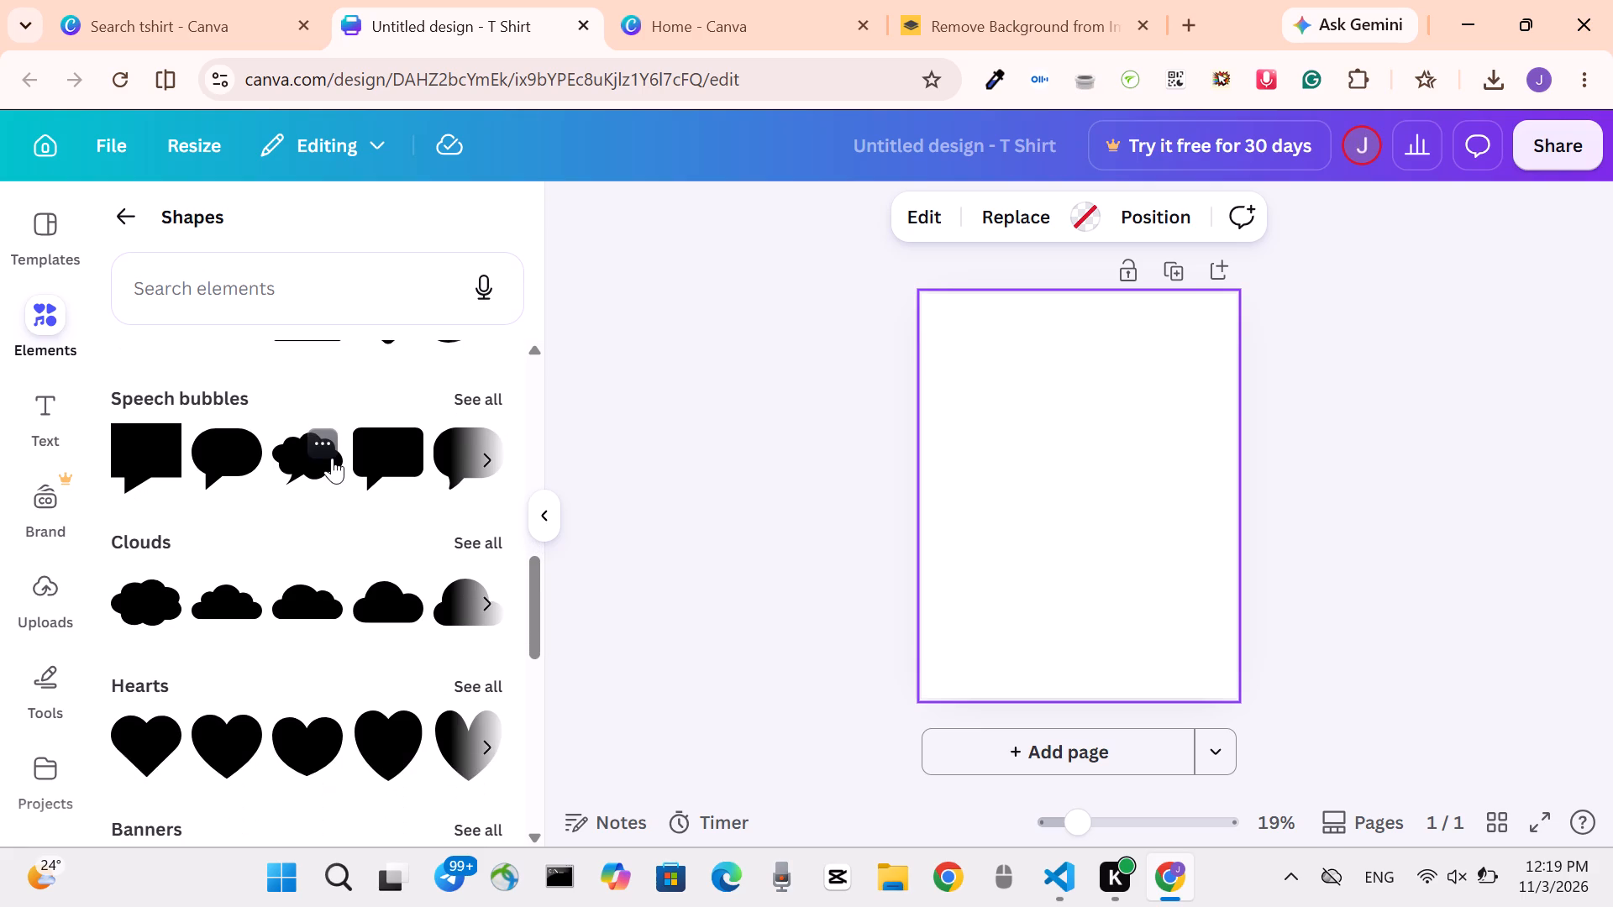
pyautogui.scroll(-1, 332, 458)
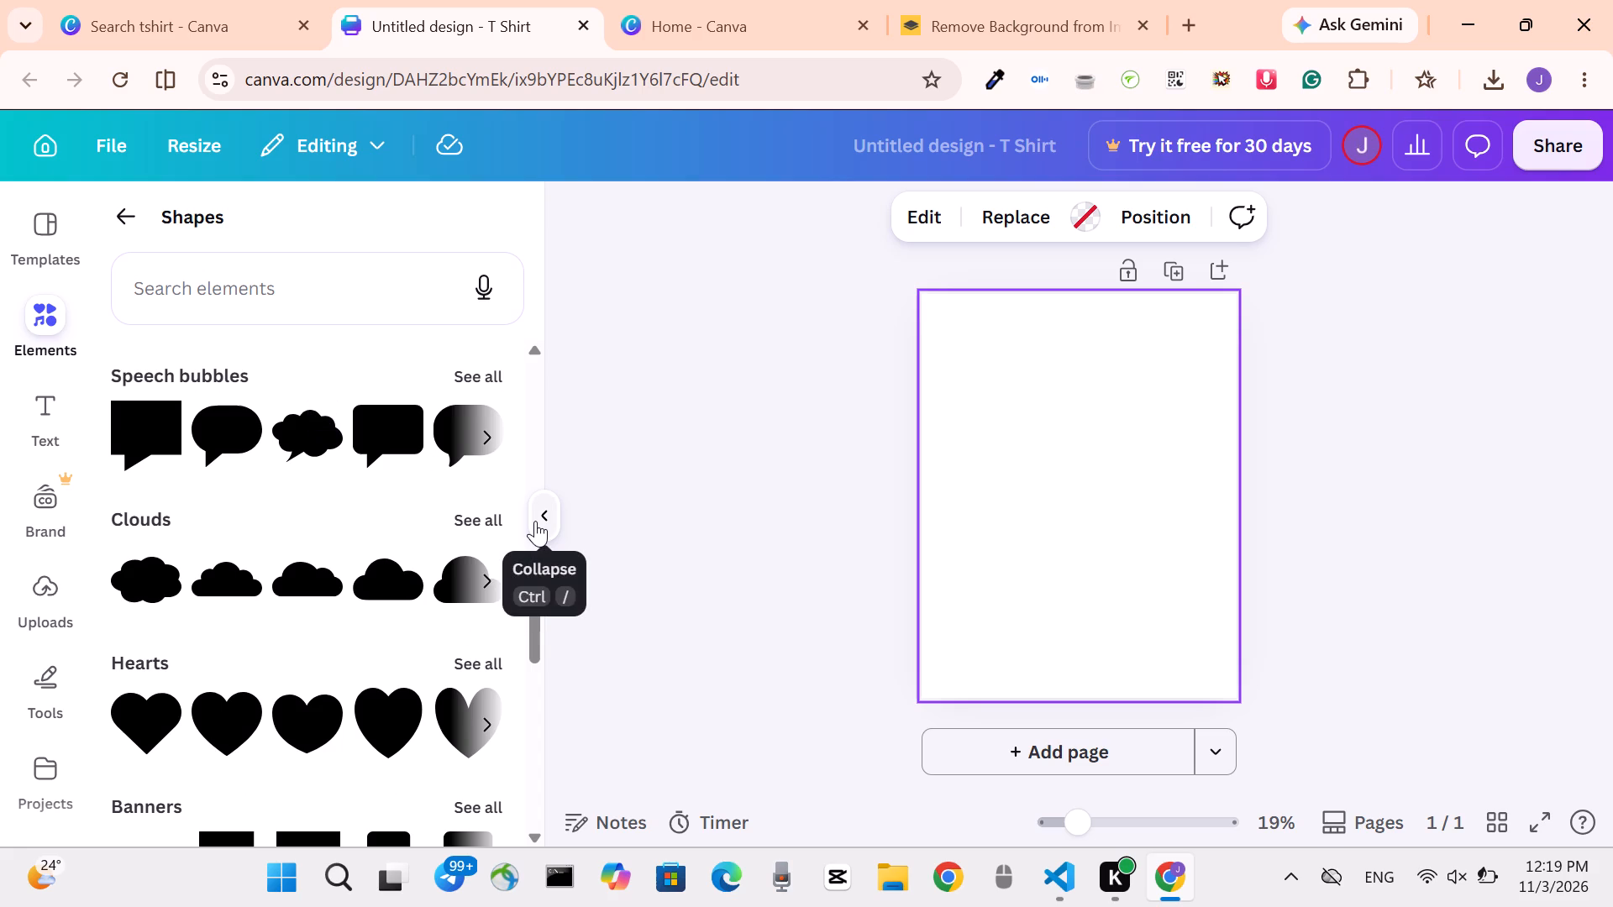
pyautogui.scroll(-1, 535, 521)
pyautogui.scroll(1, 535, 521)
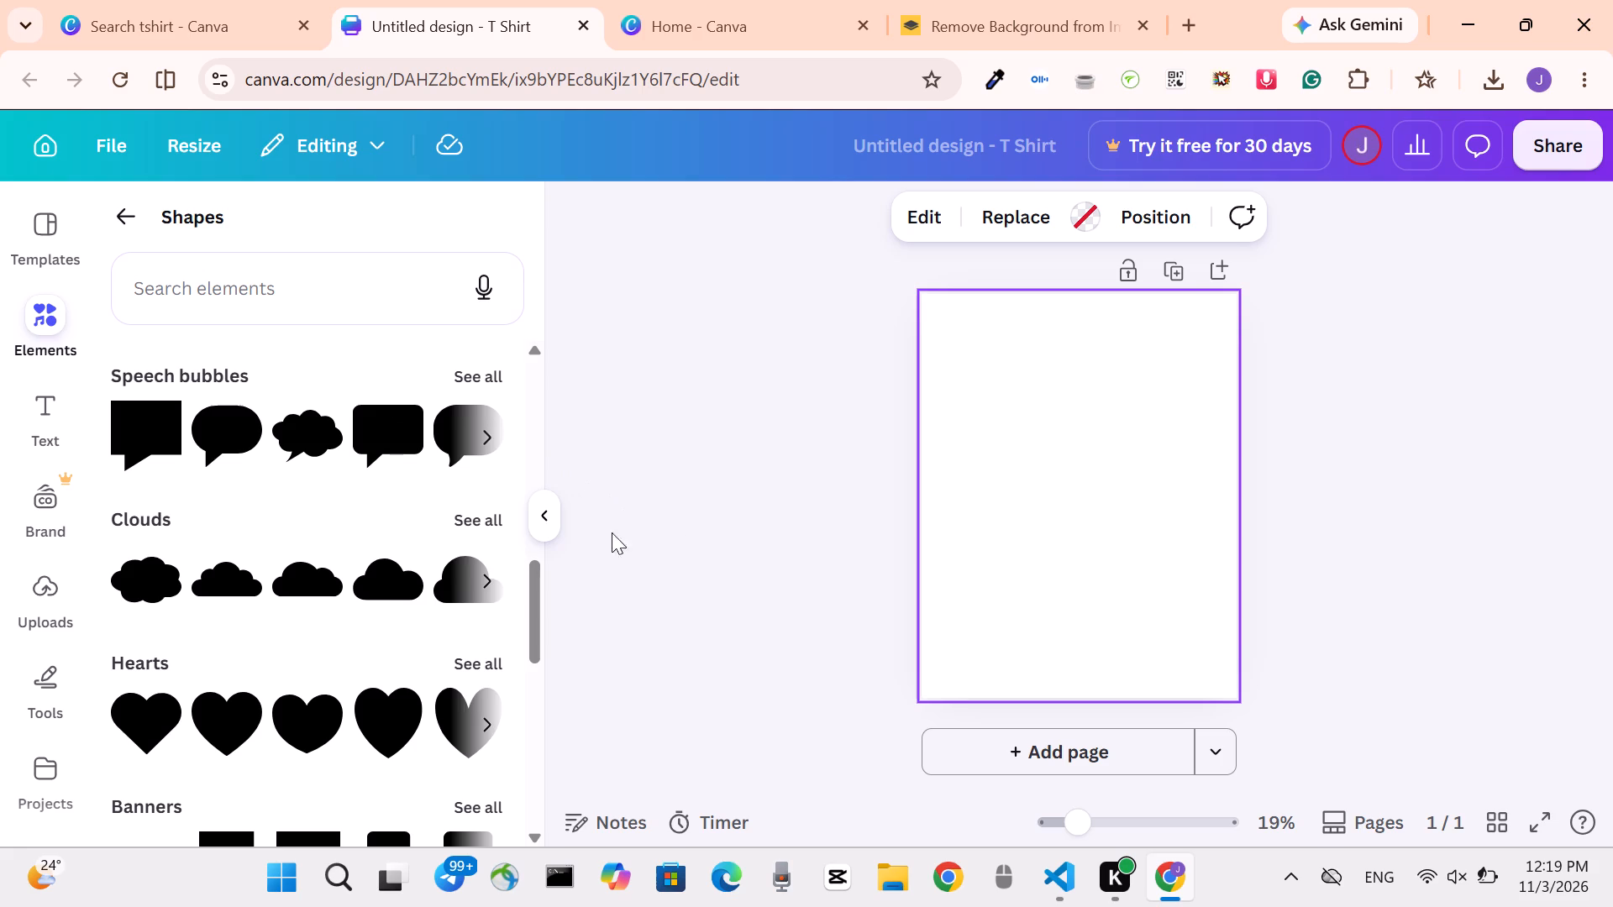
pyautogui.scroll(-4, 385, 597)
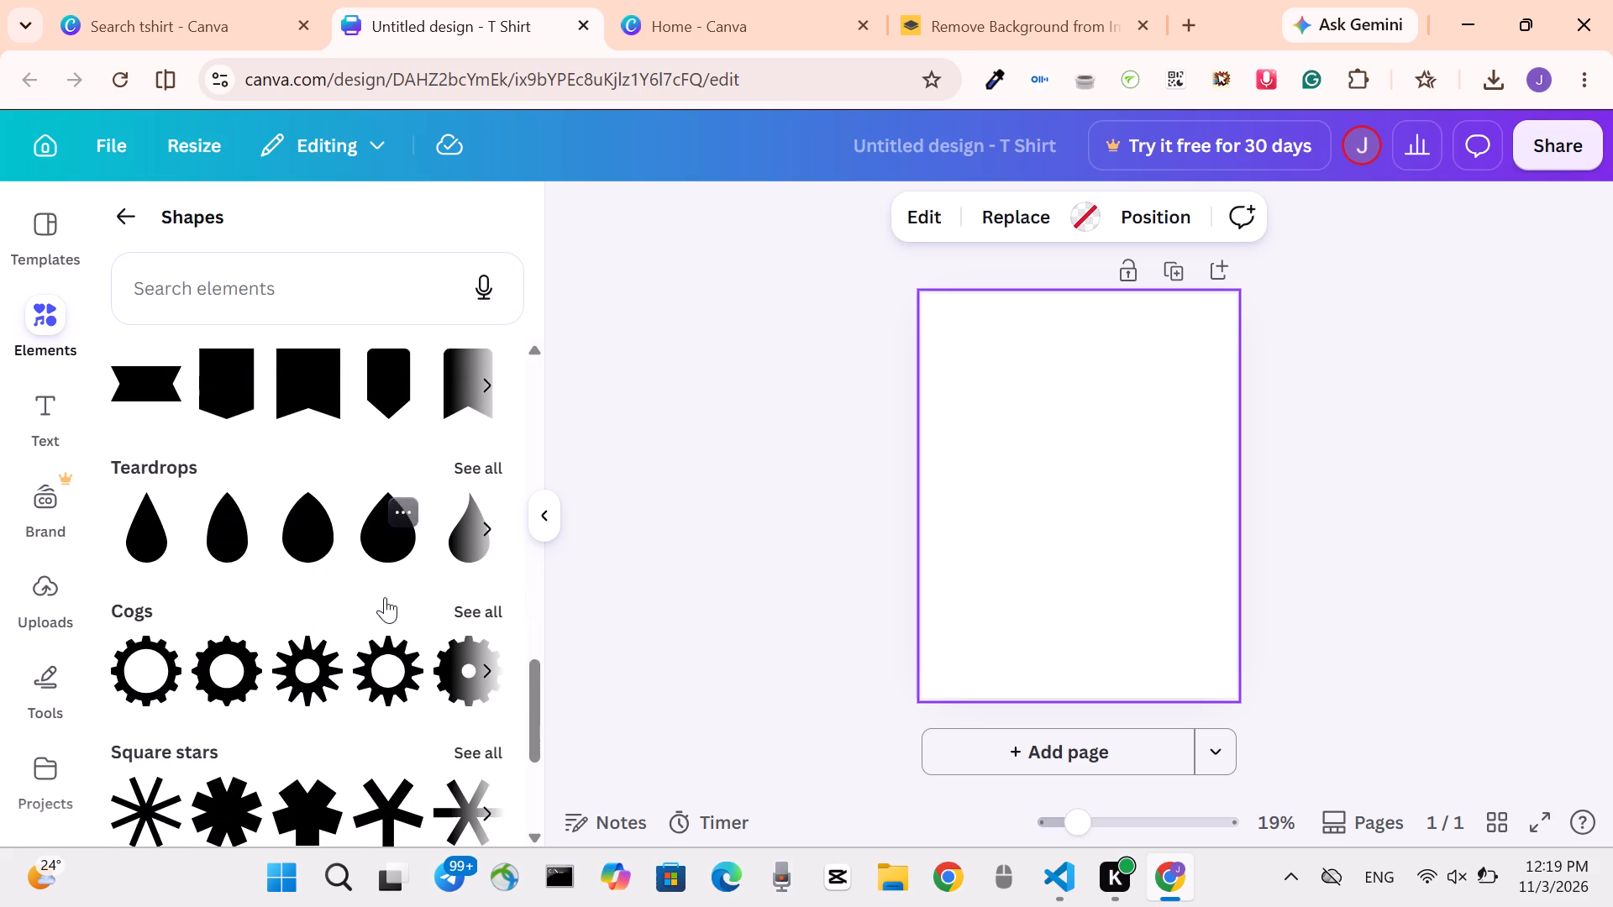
pyautogui.scroll(-5, 385, 597)
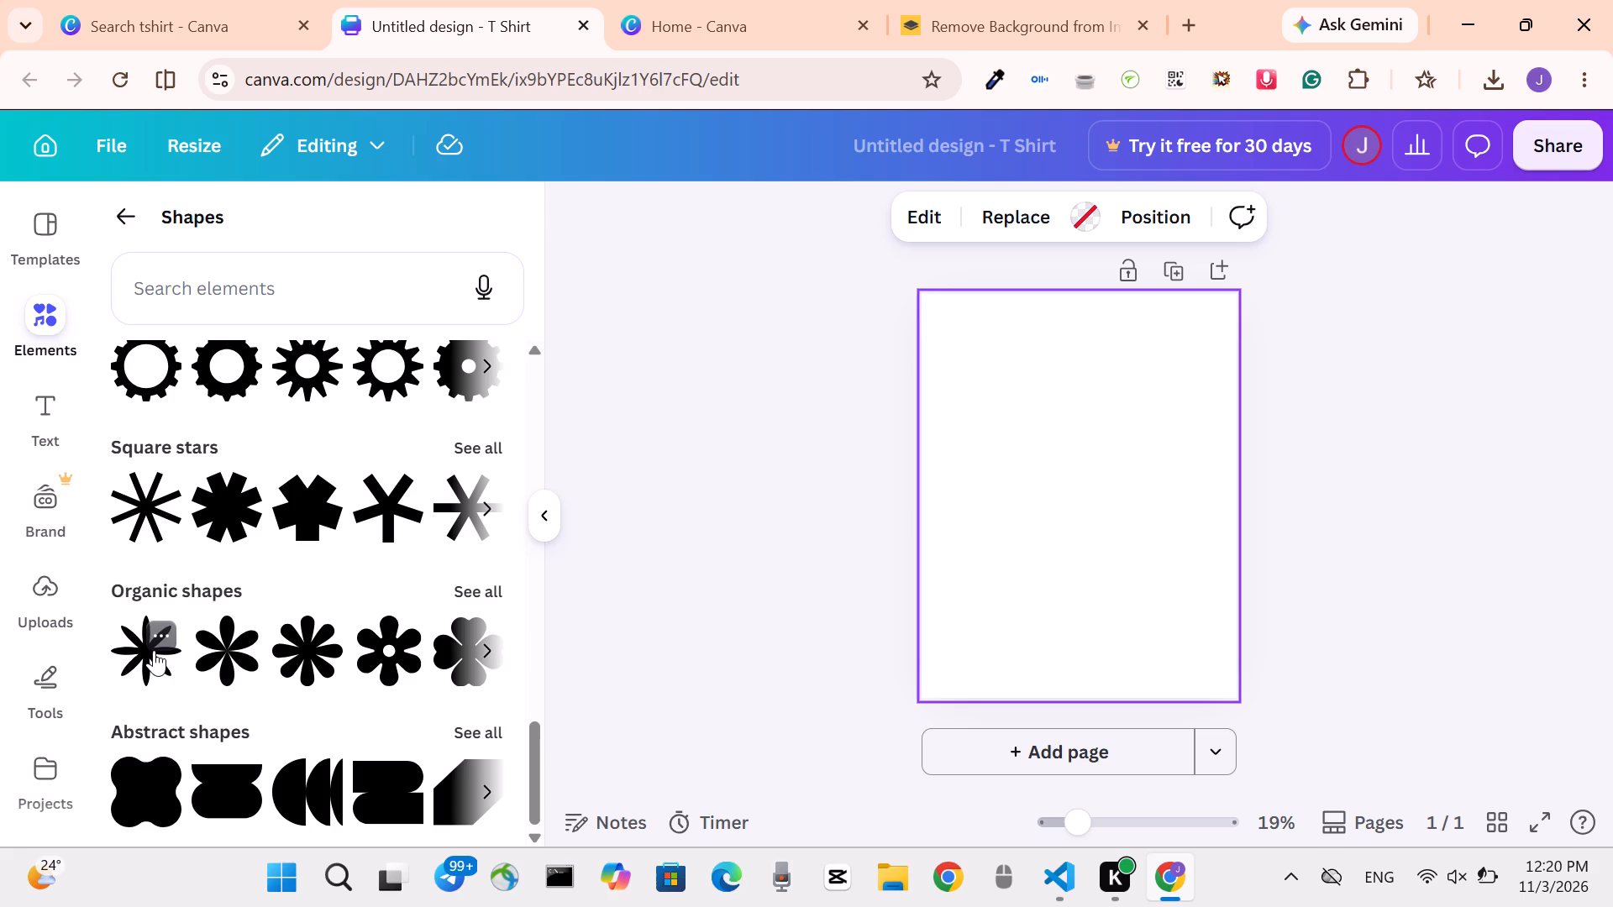
# Compare the teardrop, banner, heart, cloud, cog, square star, organic and abstract shape groups for a shape suited to the T-shirt design.
pyautogui.scroll(2, 279, 533)
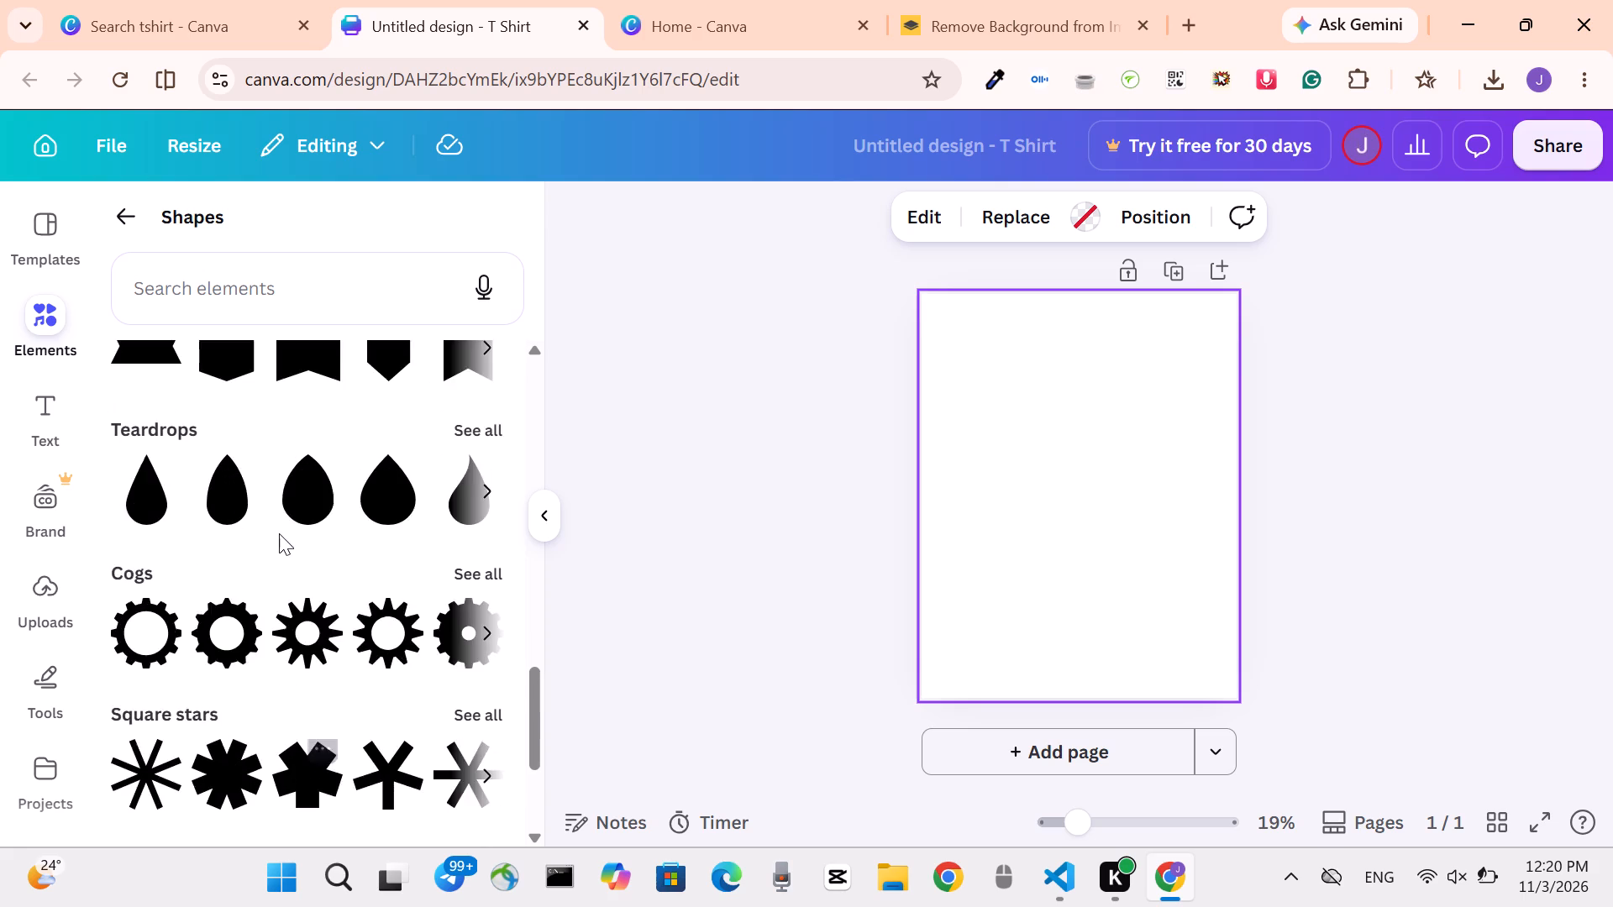
pyautogui.scroll(2, 279, 533)
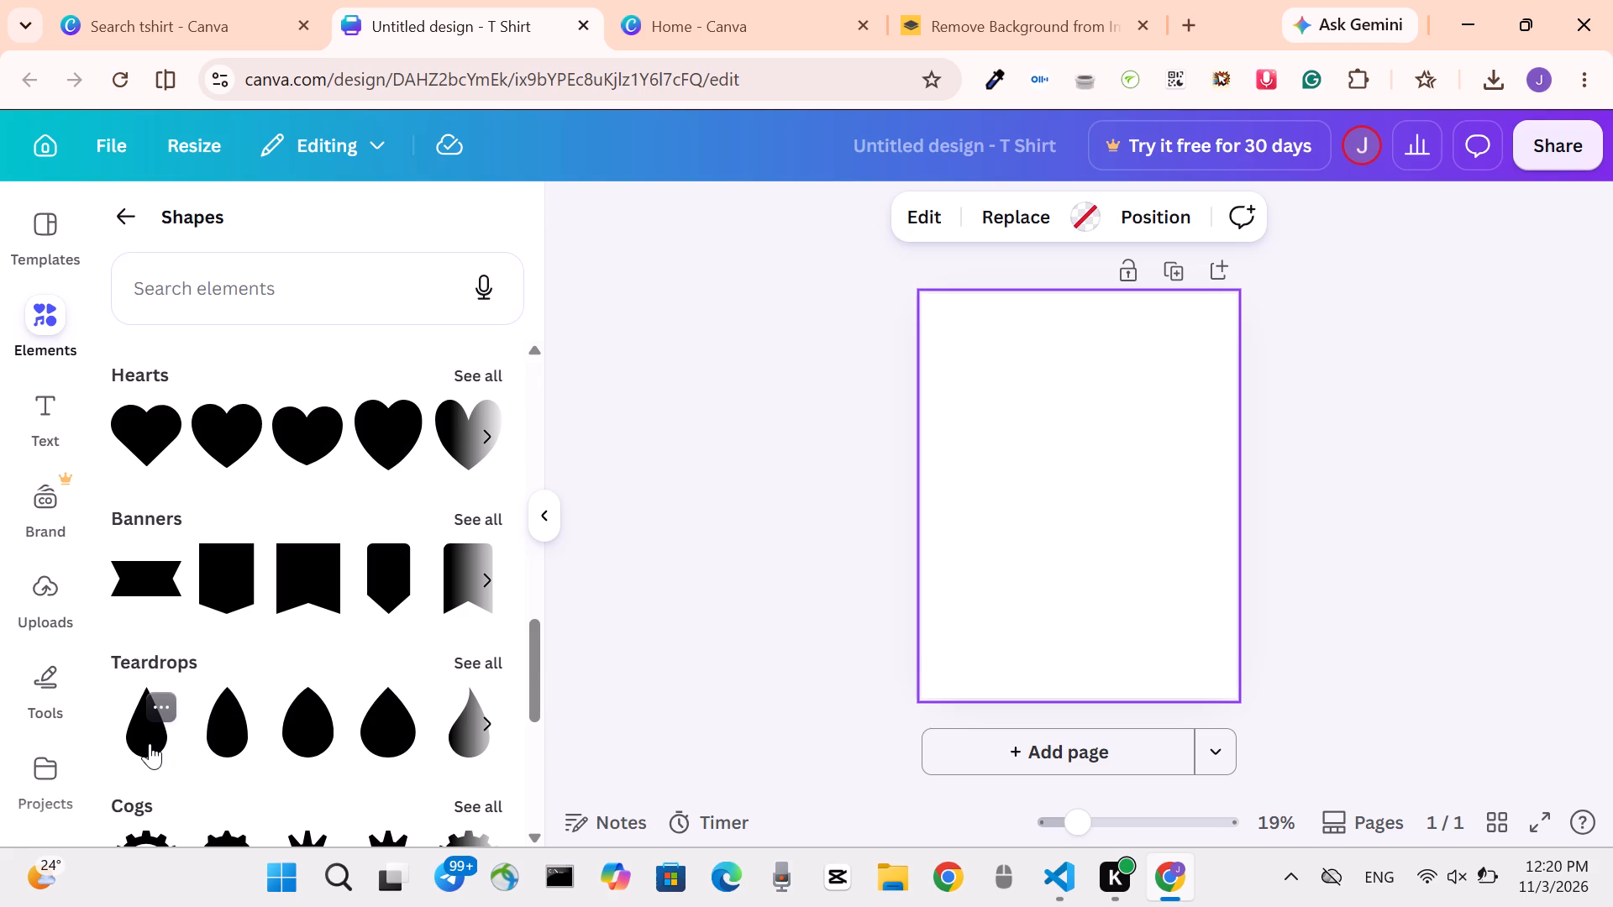
pyautogui.hscroll(-2, 150, 743)
pyautogui.hscroll(1, 150, 743)
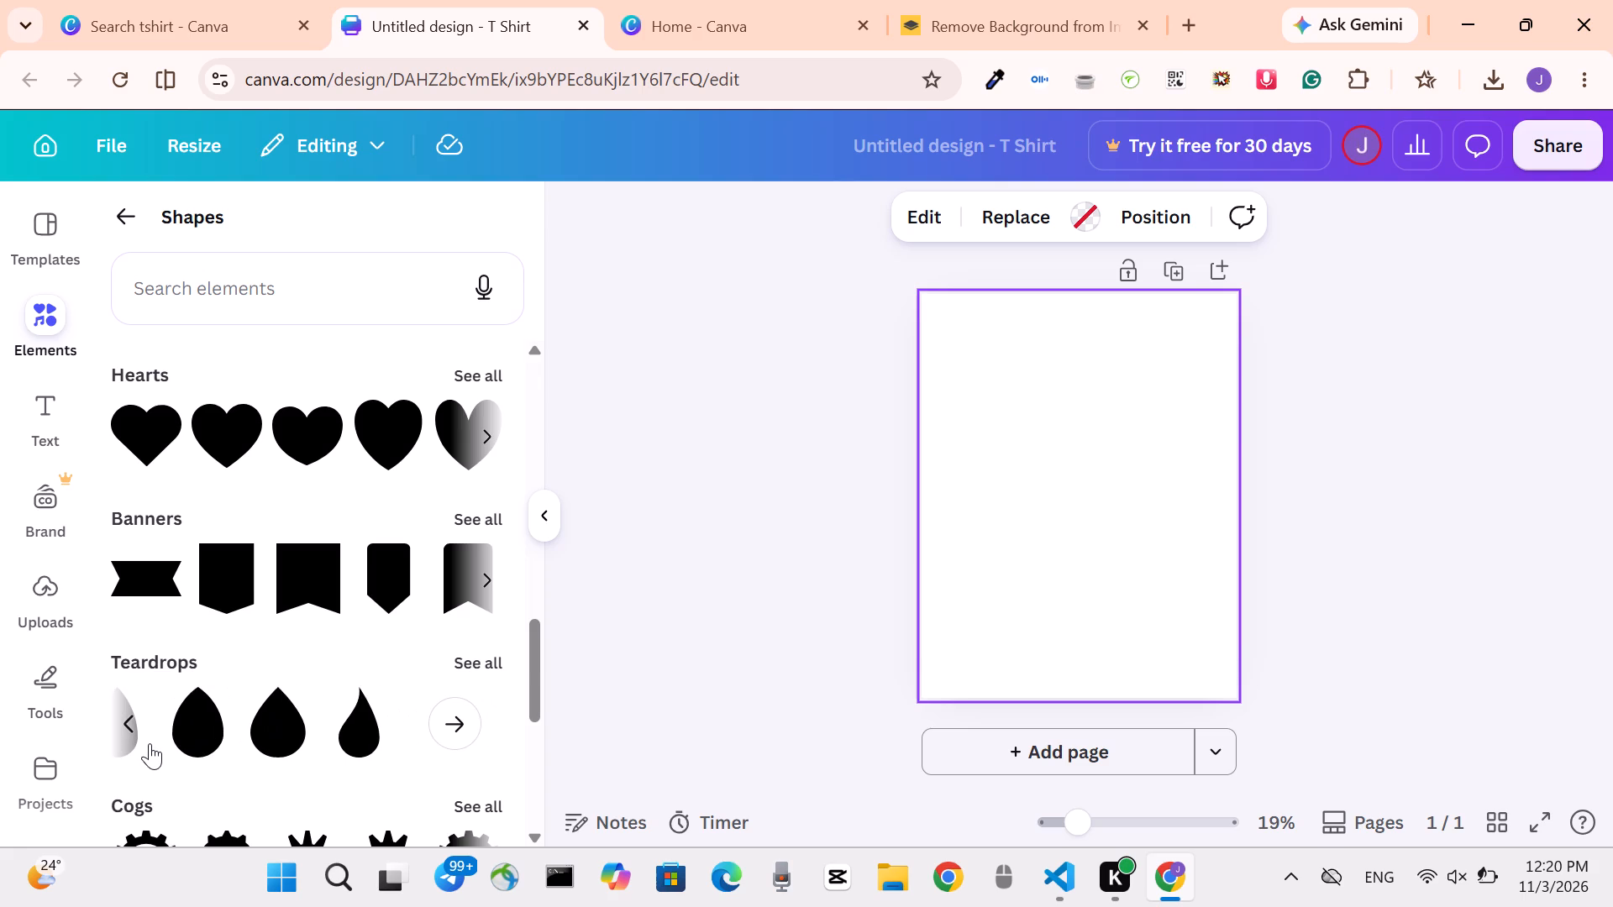
pyautogui.hscroll(1, 150, 743)
pyautogui.scroll(-1, 252, 571)
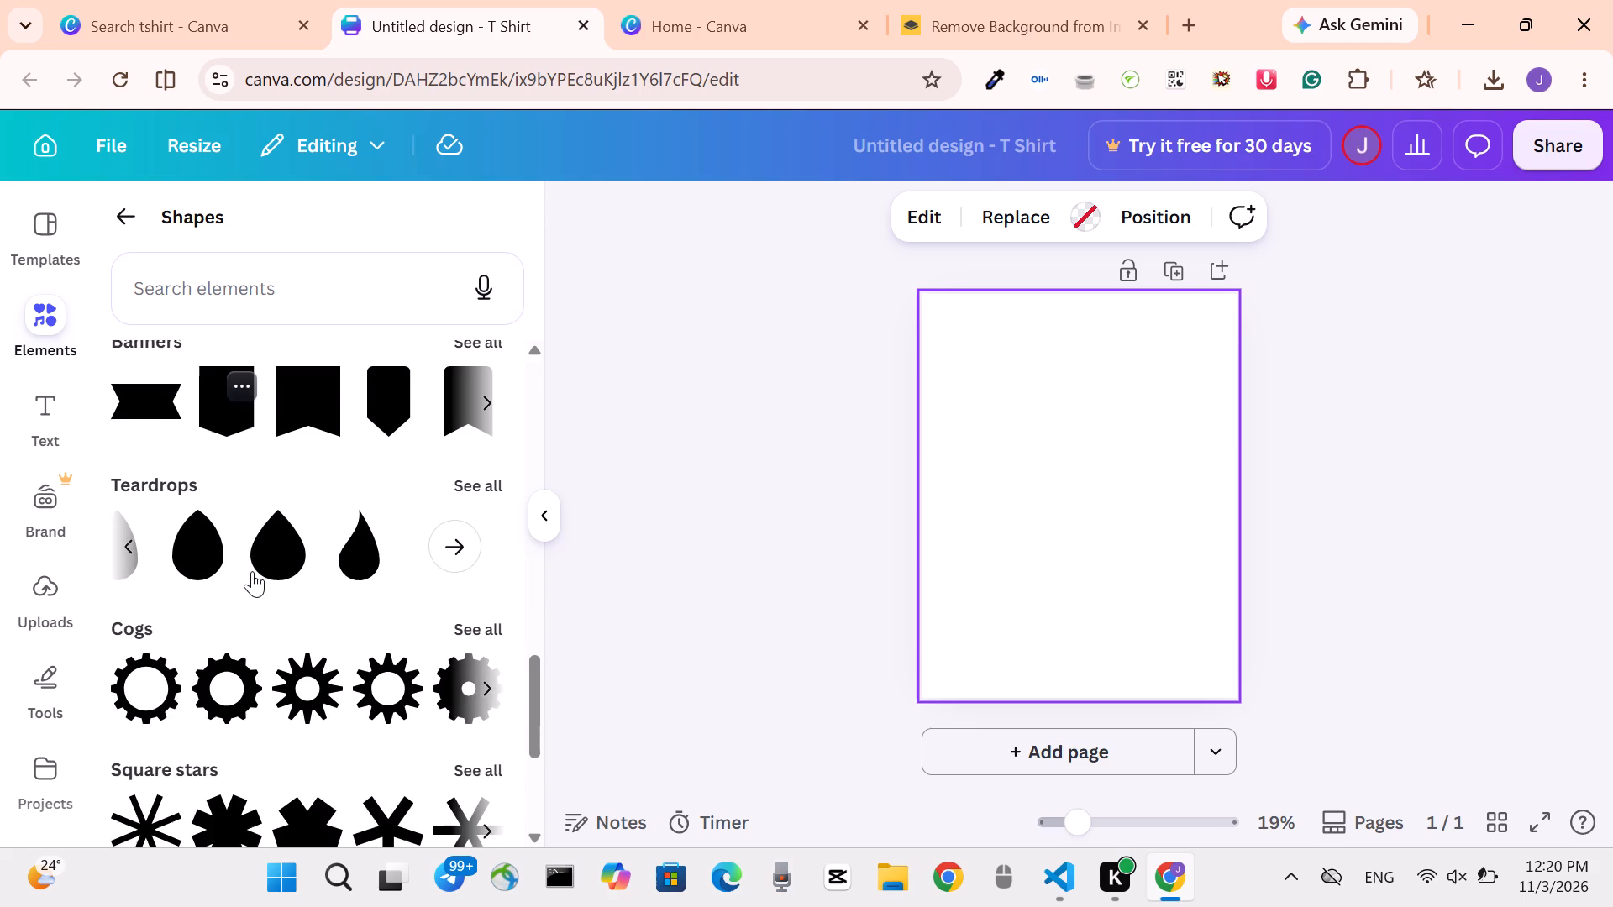
pyautogui.scroll(-5, 252, 571)
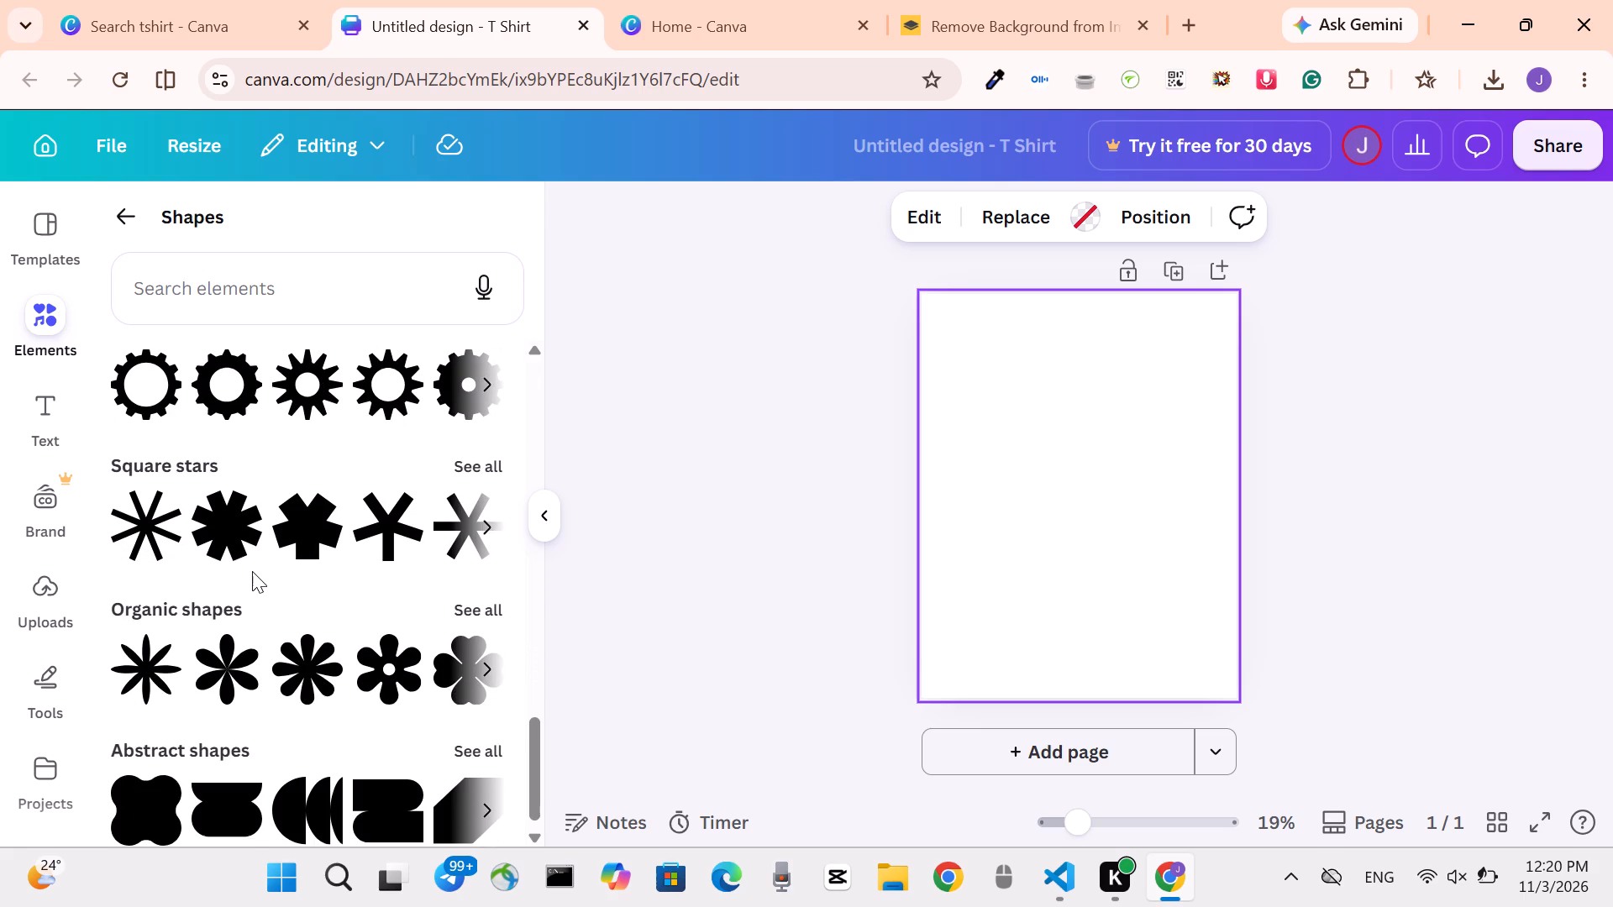
pyautogui.scroll(-1, 252, 571)
pyautogui.hscroll(-1, 252, 571)
pyautogui.hscroll(1, 252, 571)
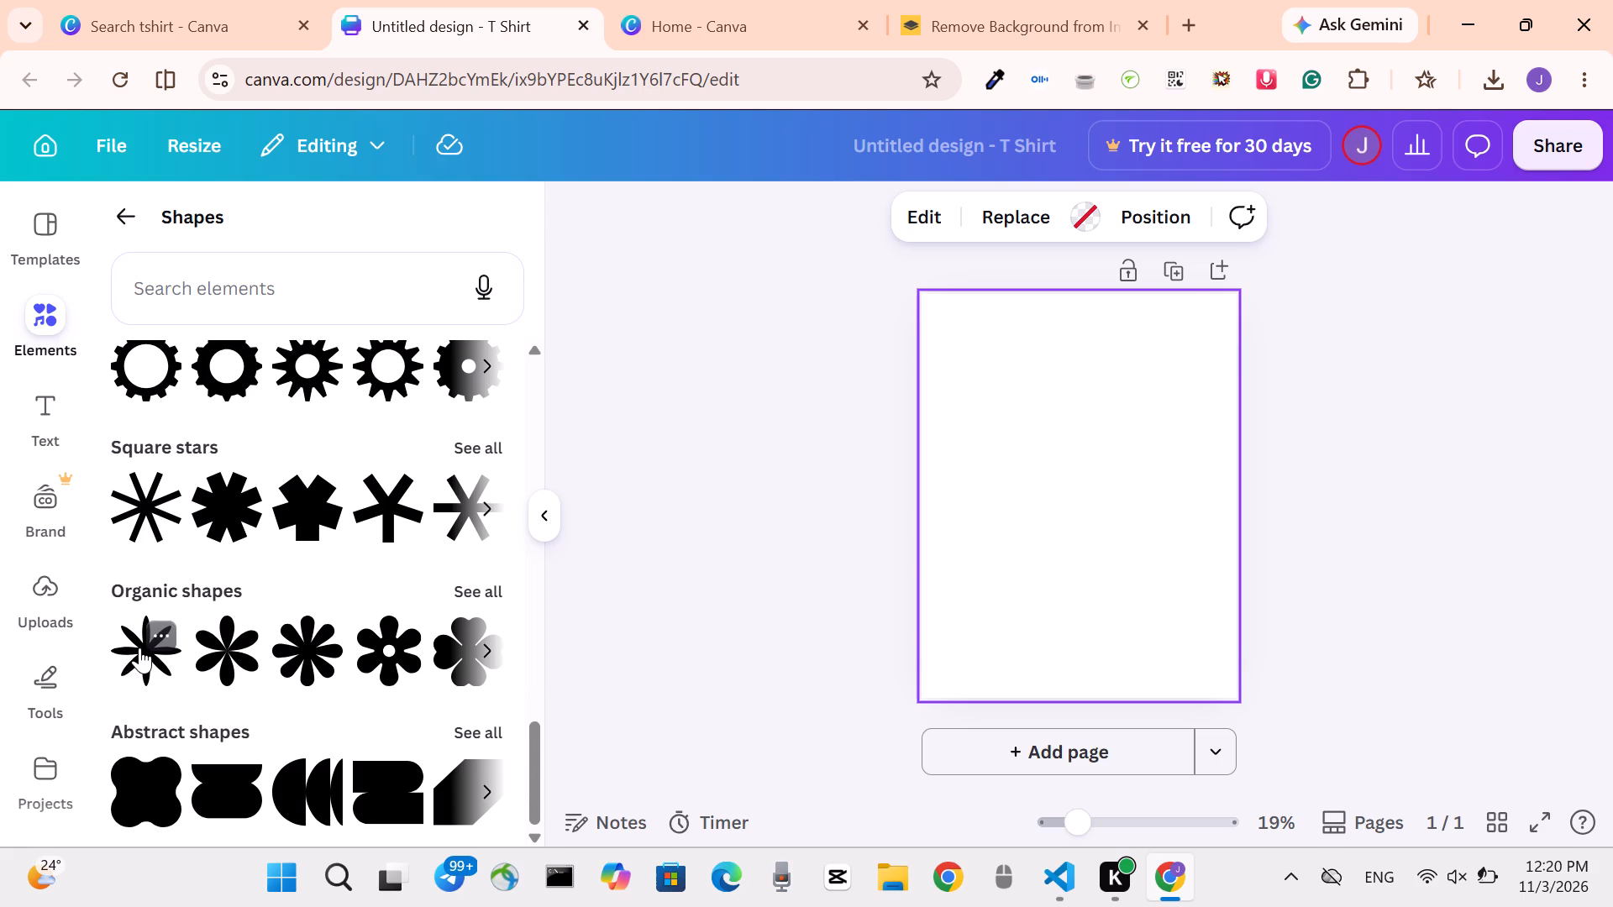
pyautogui.scroll(3, 371, 530)
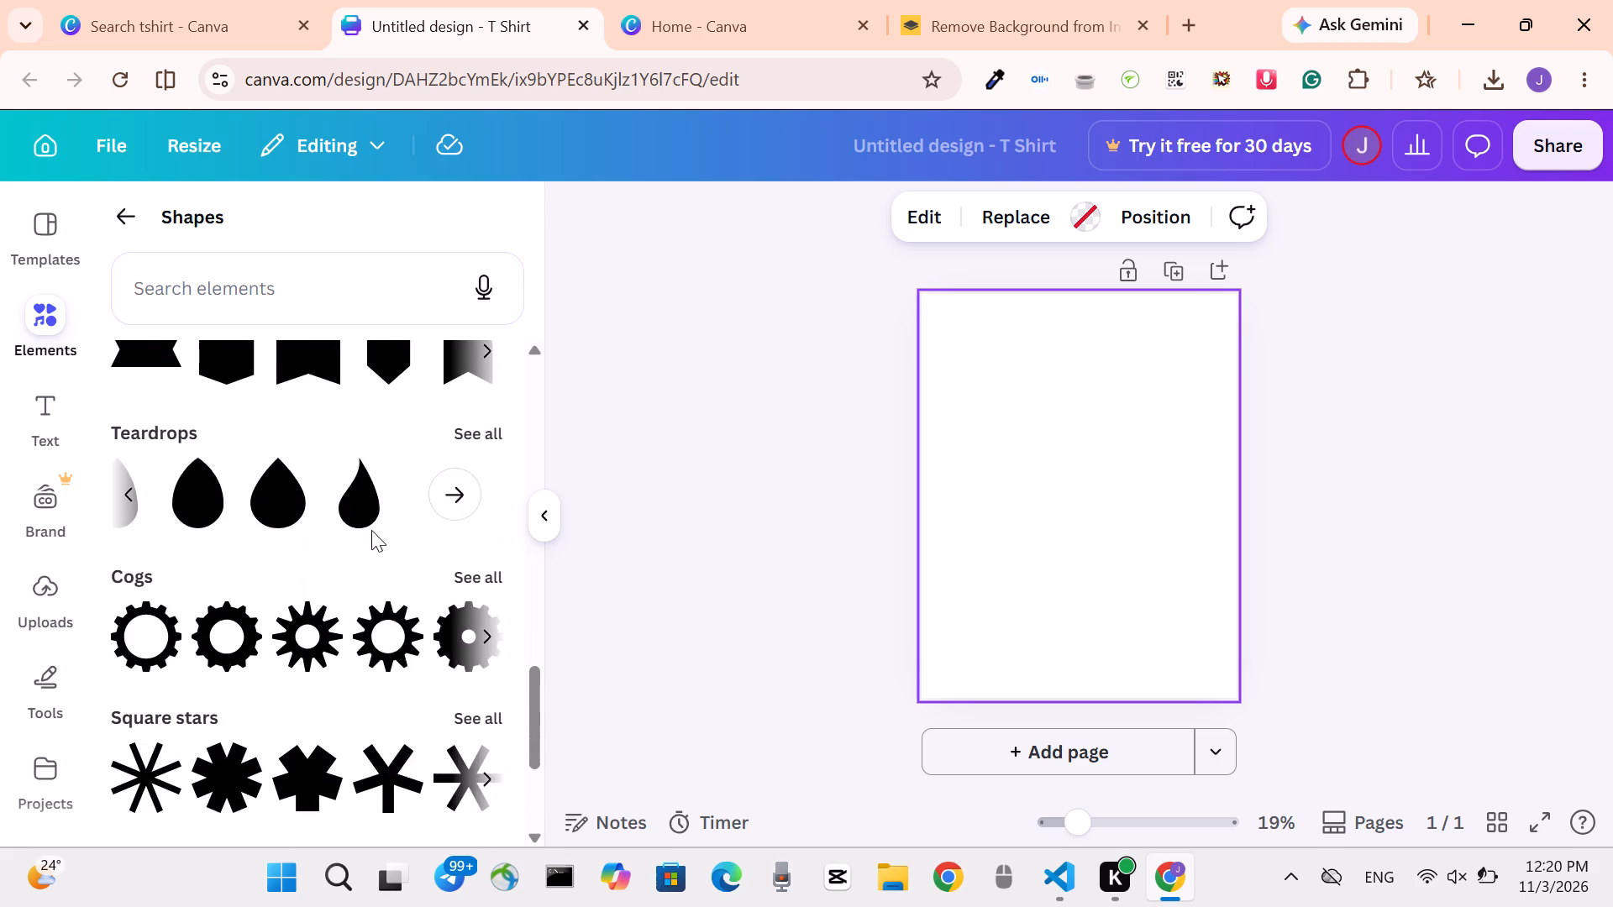
pyautogui.scroll(1, 371, 530)
pyautogui.hscroll(1, 315, 413)
pyautogui.scroll(1, 315, 413)
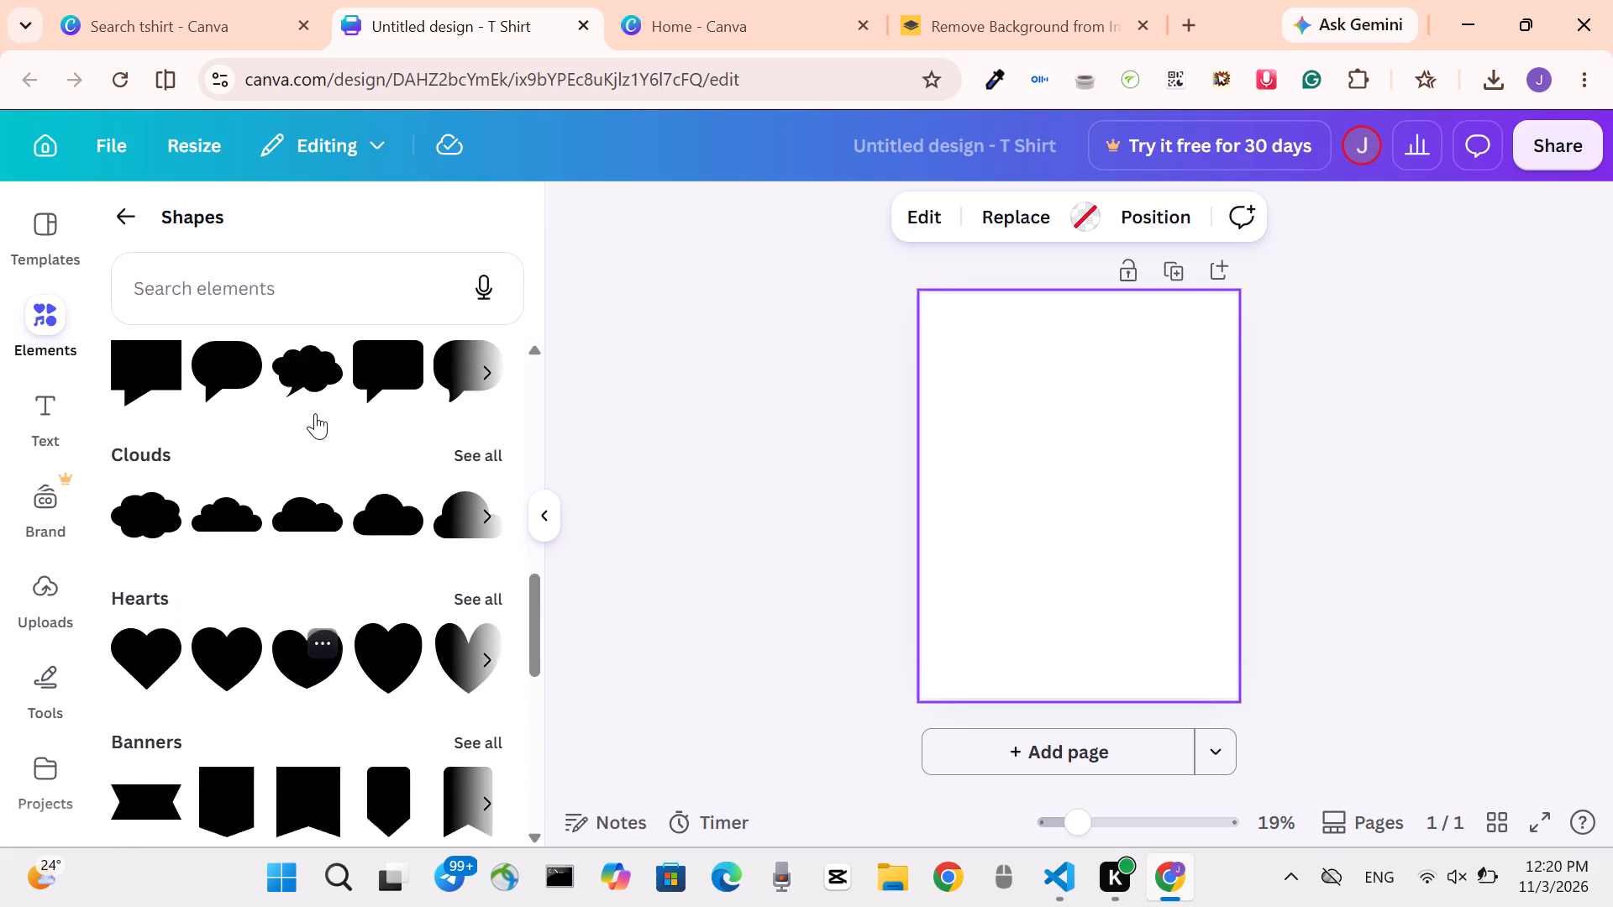
pyautogui.scroll(3, 315, 413)
pyautogui.scroll(-5, 315, 413)
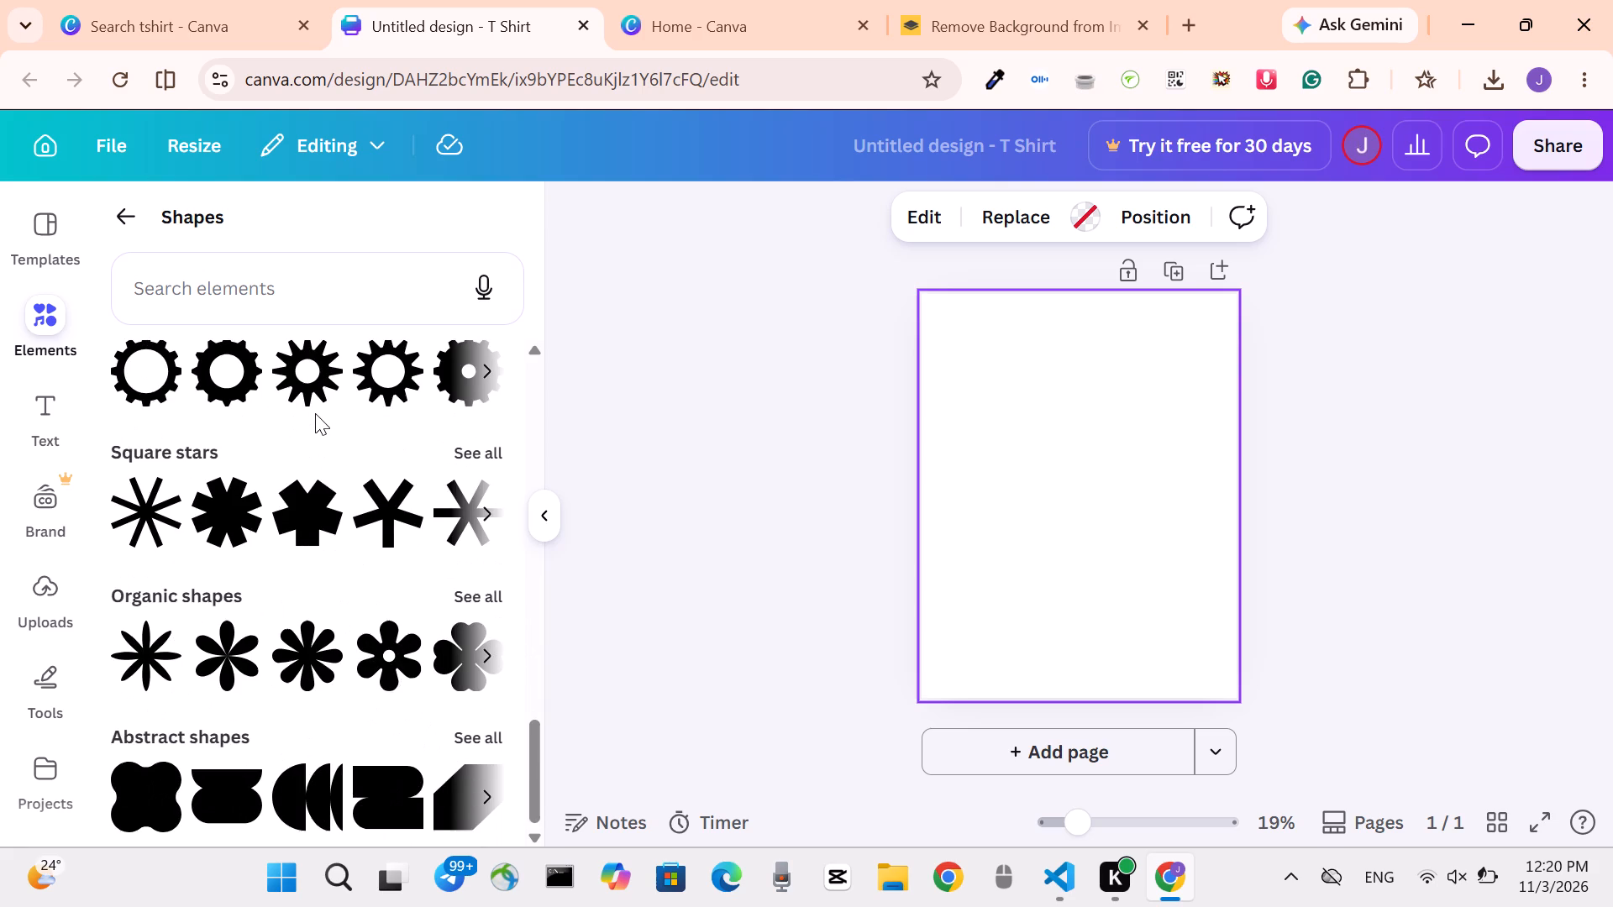
pyautogui.scroll(-1, 315, 413)
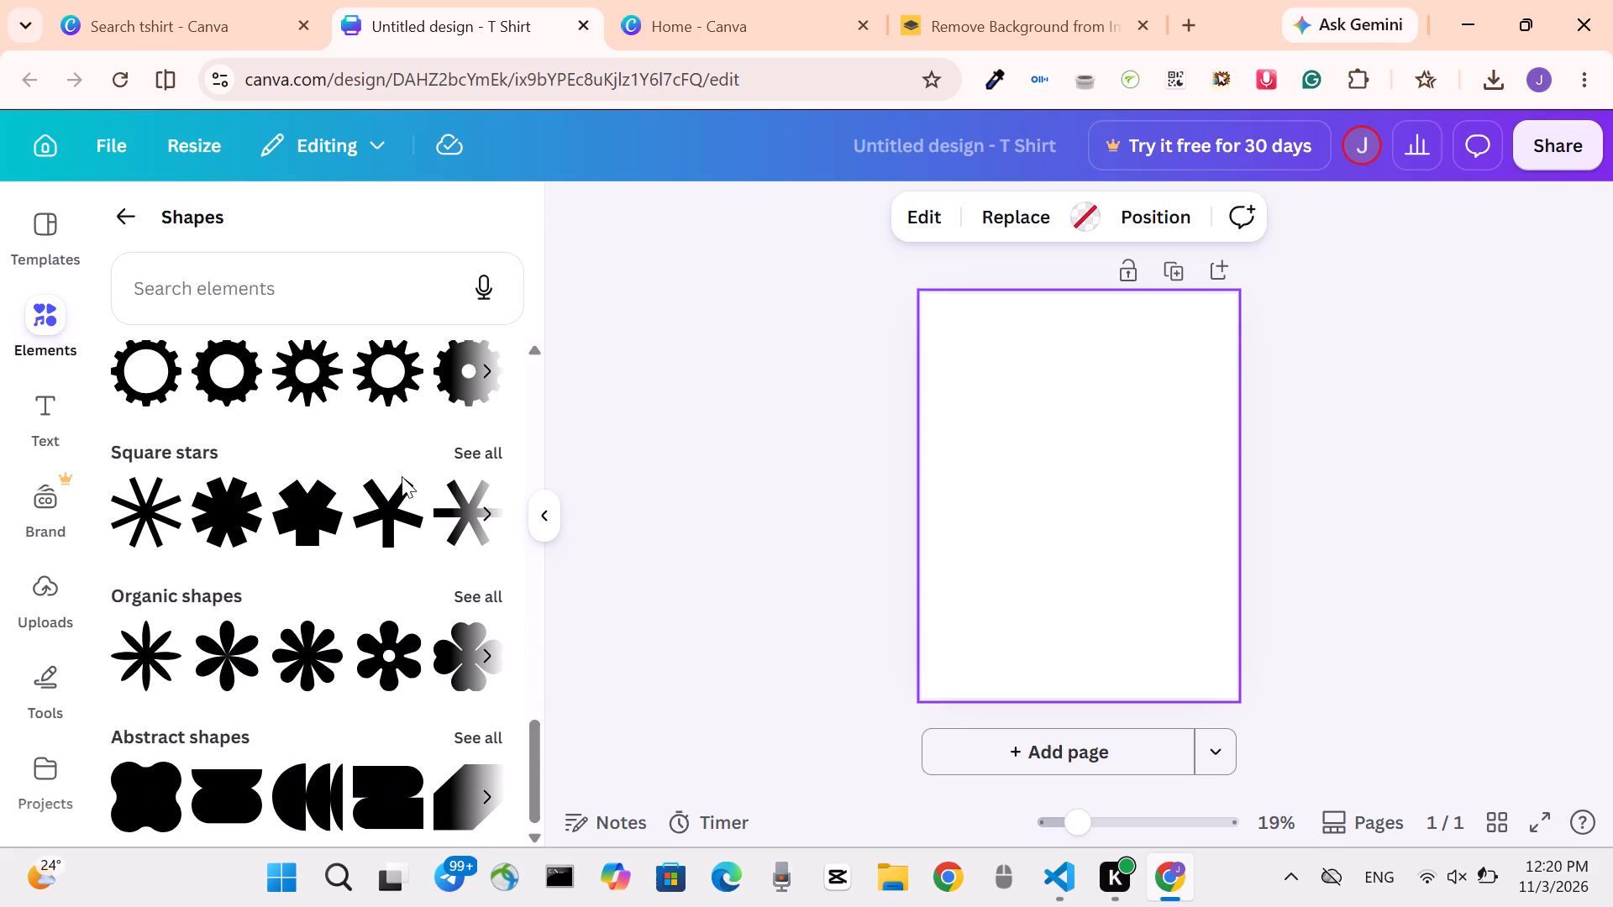
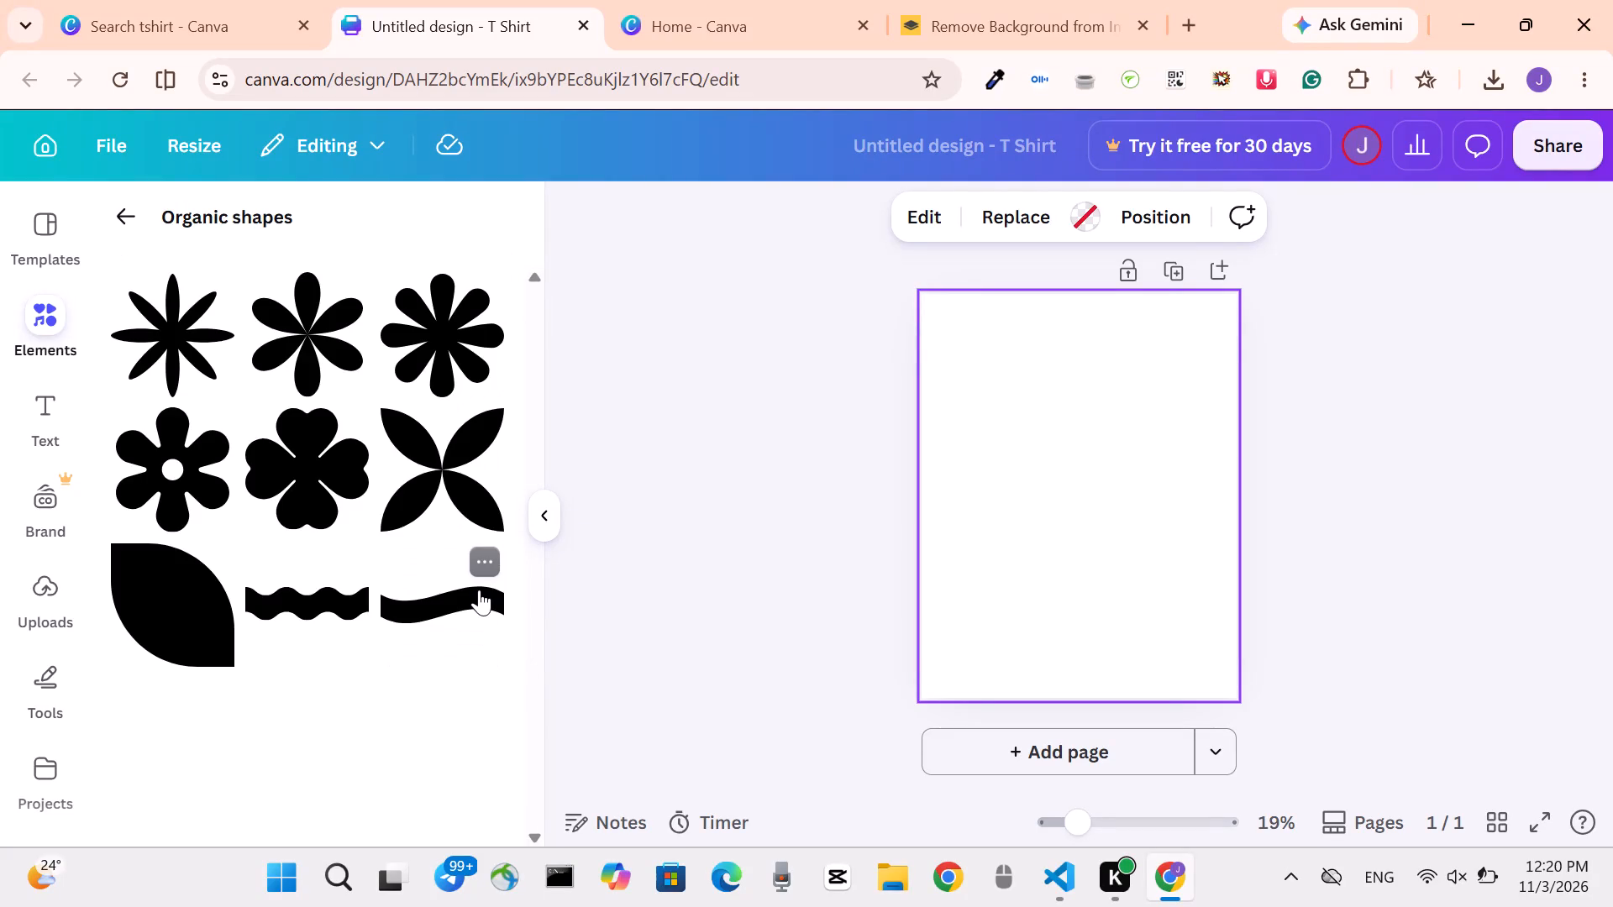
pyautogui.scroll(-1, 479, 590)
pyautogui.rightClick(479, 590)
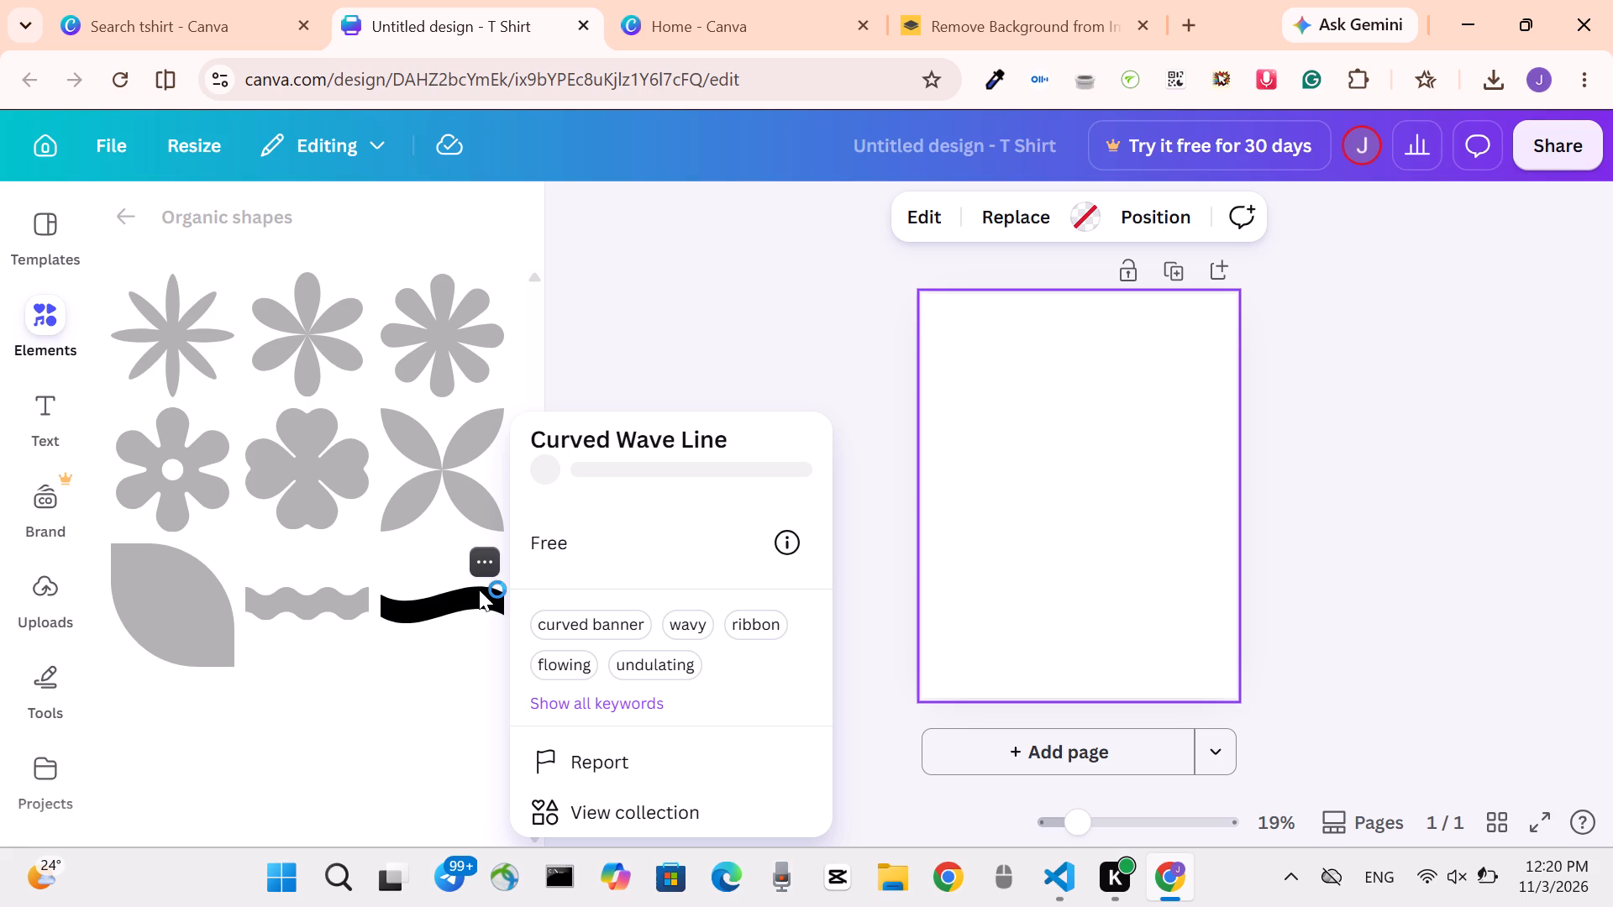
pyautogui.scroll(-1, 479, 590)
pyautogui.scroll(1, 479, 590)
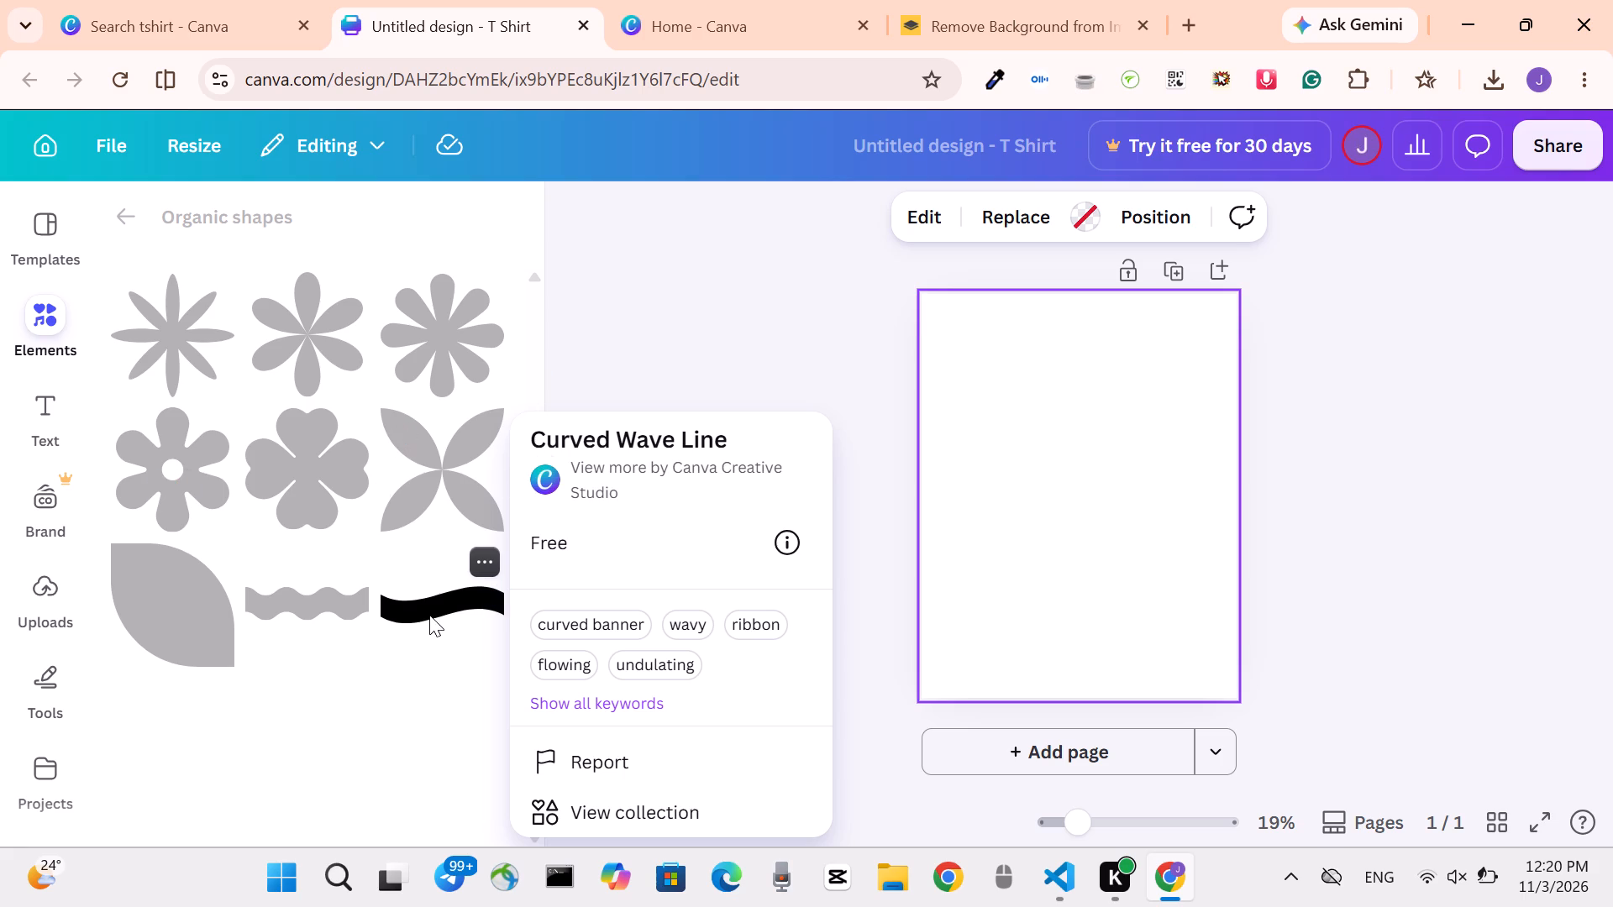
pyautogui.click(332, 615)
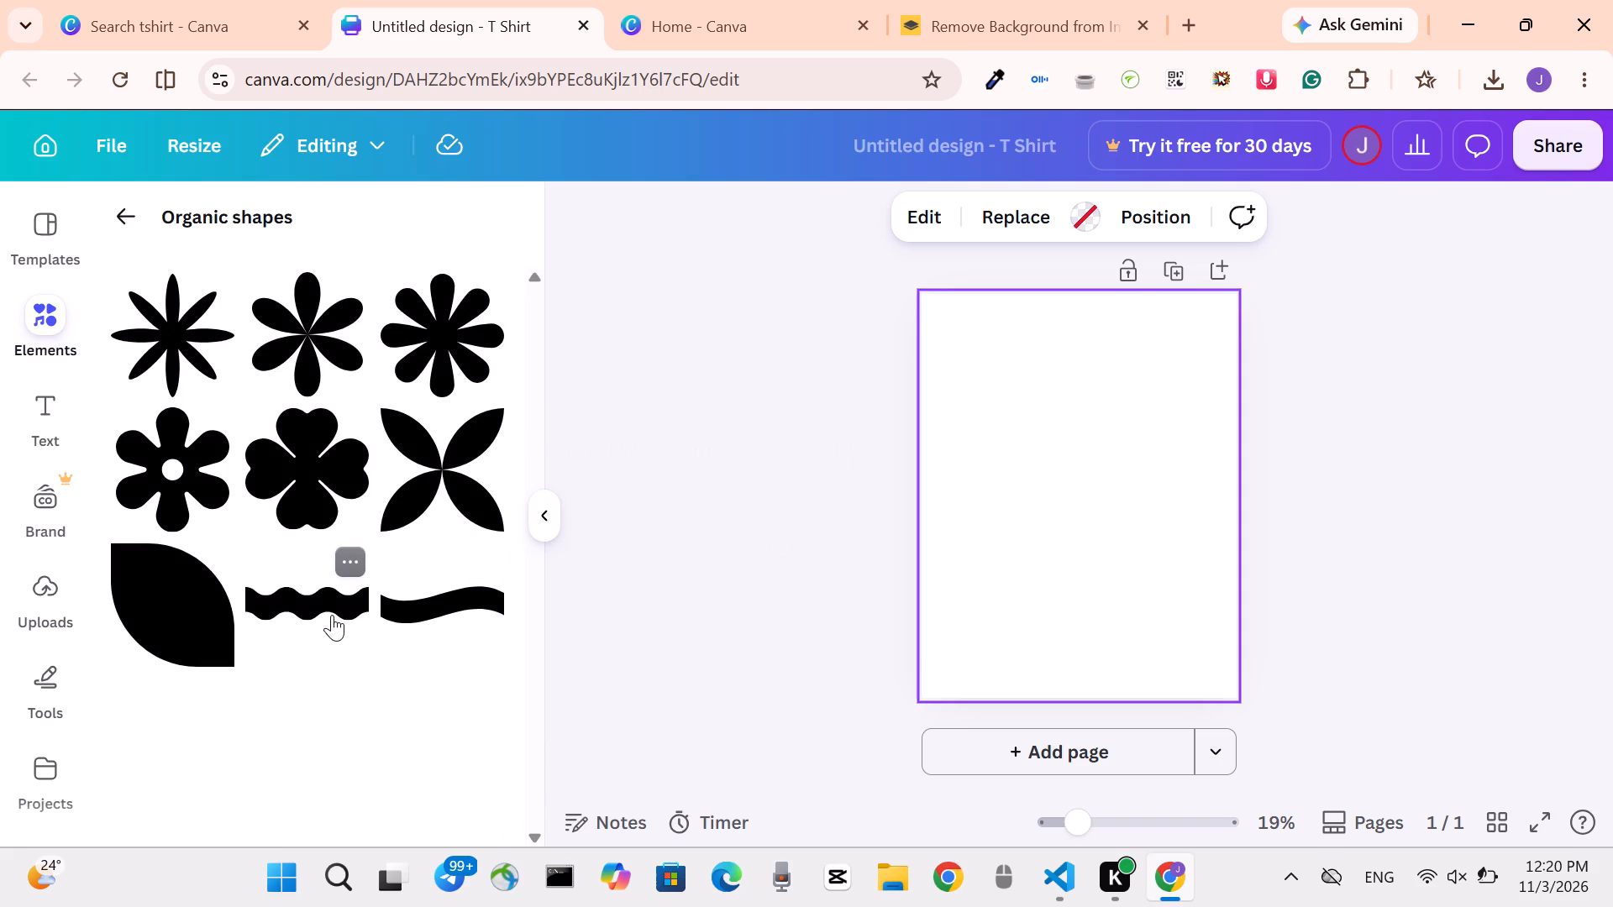
# Add the wavy band from the organic shapes to the blank page and flatten it to roughly half its height.
pyautogui.click(334, 598)
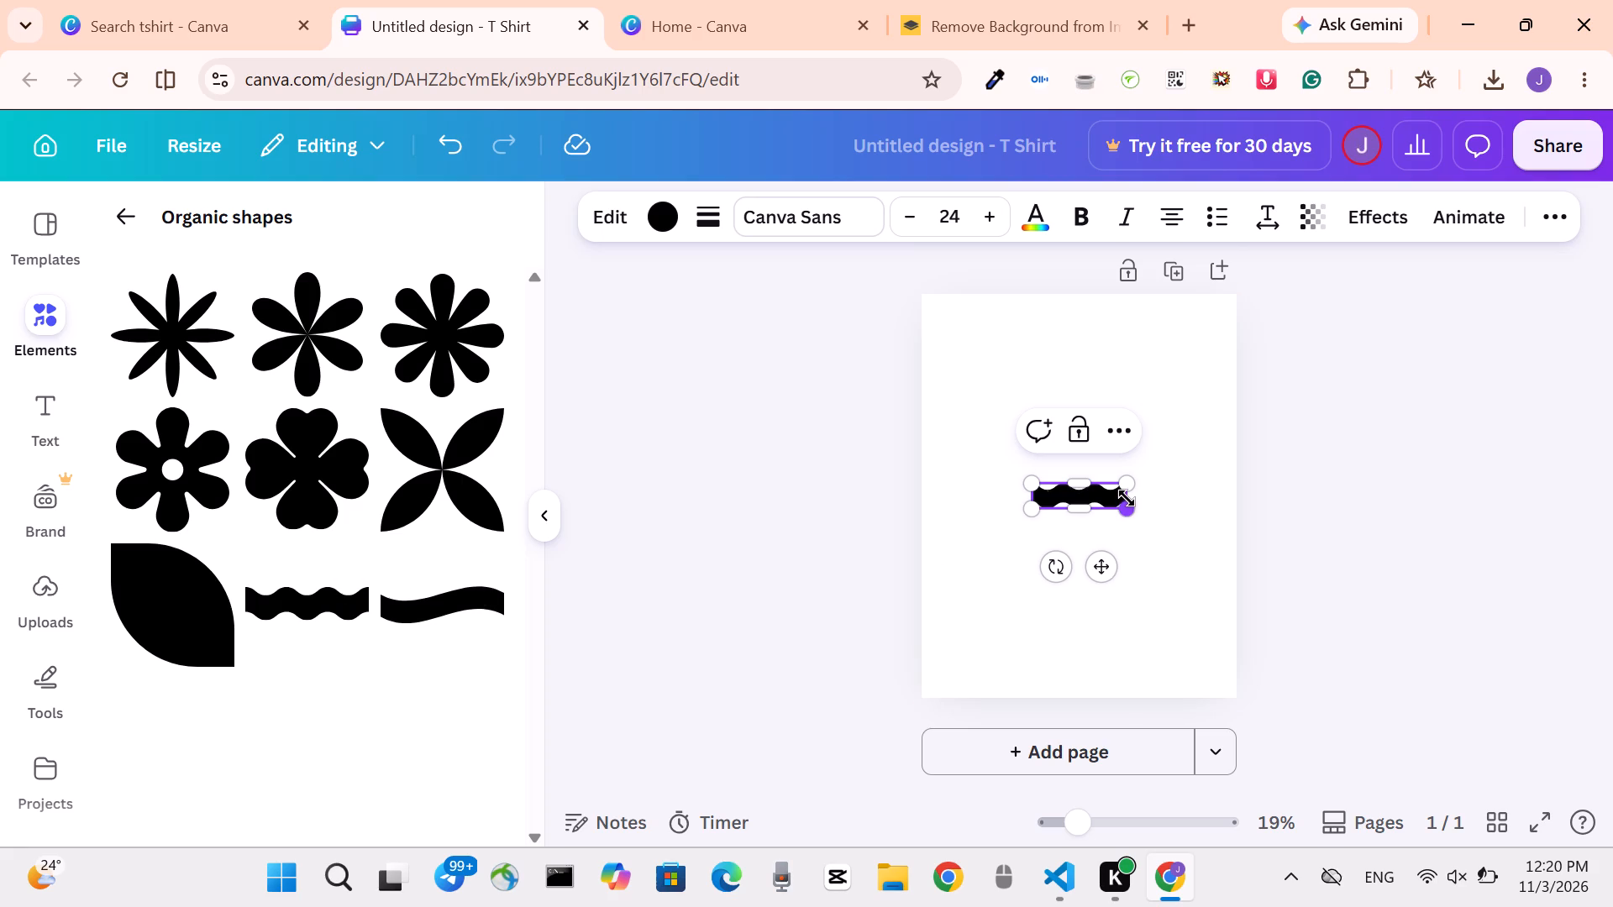
pyautogui.click(1081, 514)
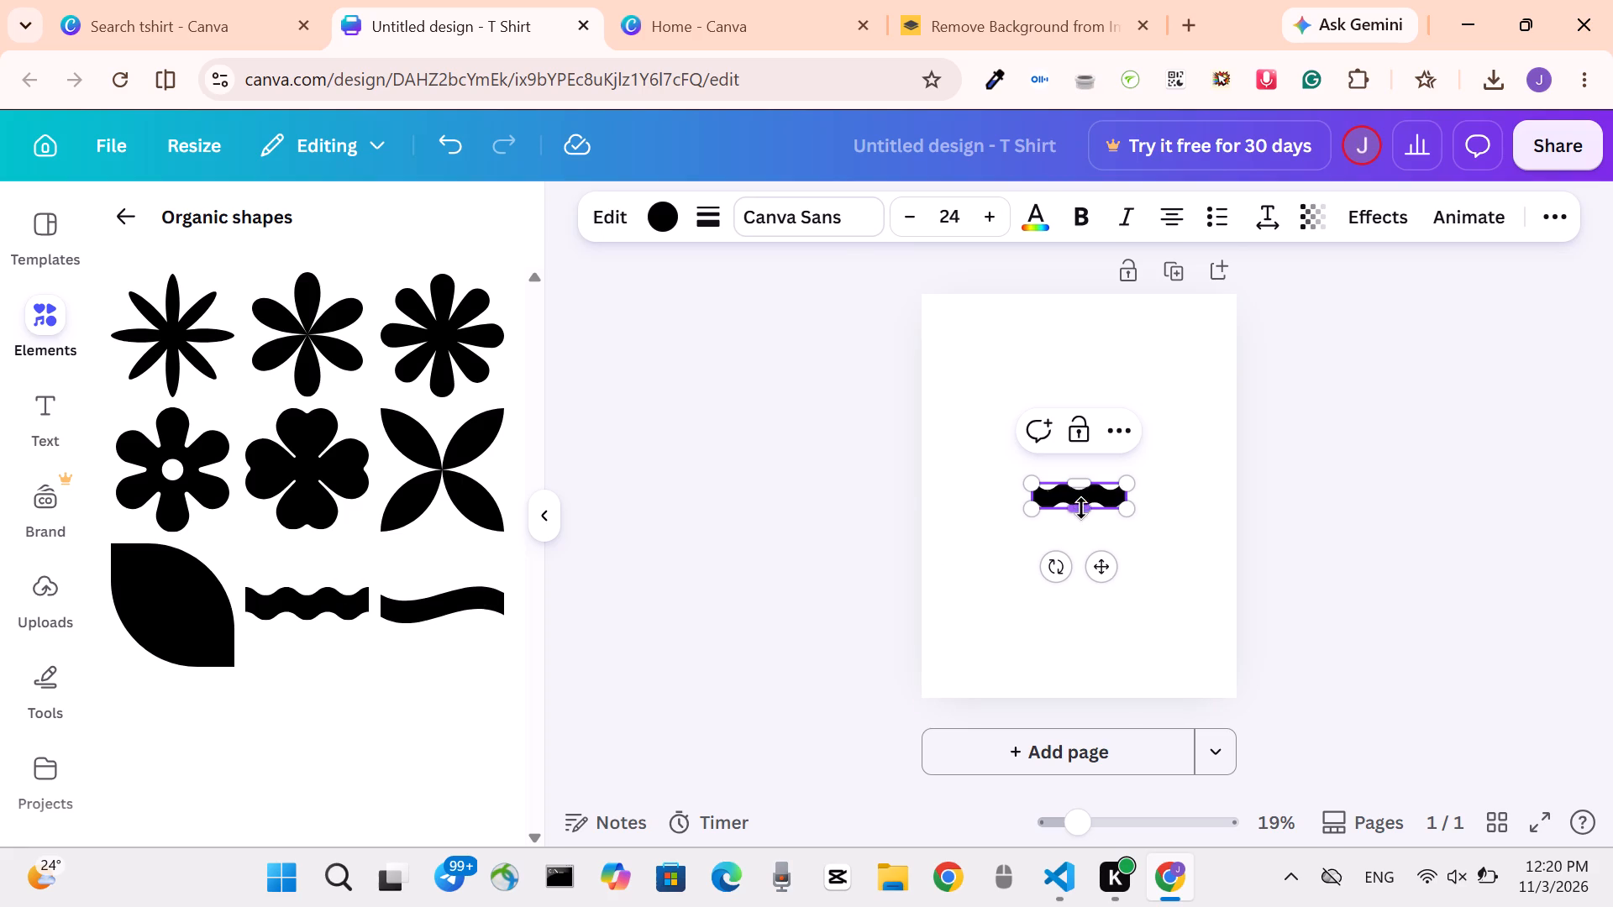
pyautogui.doubleClick(1081, 507)
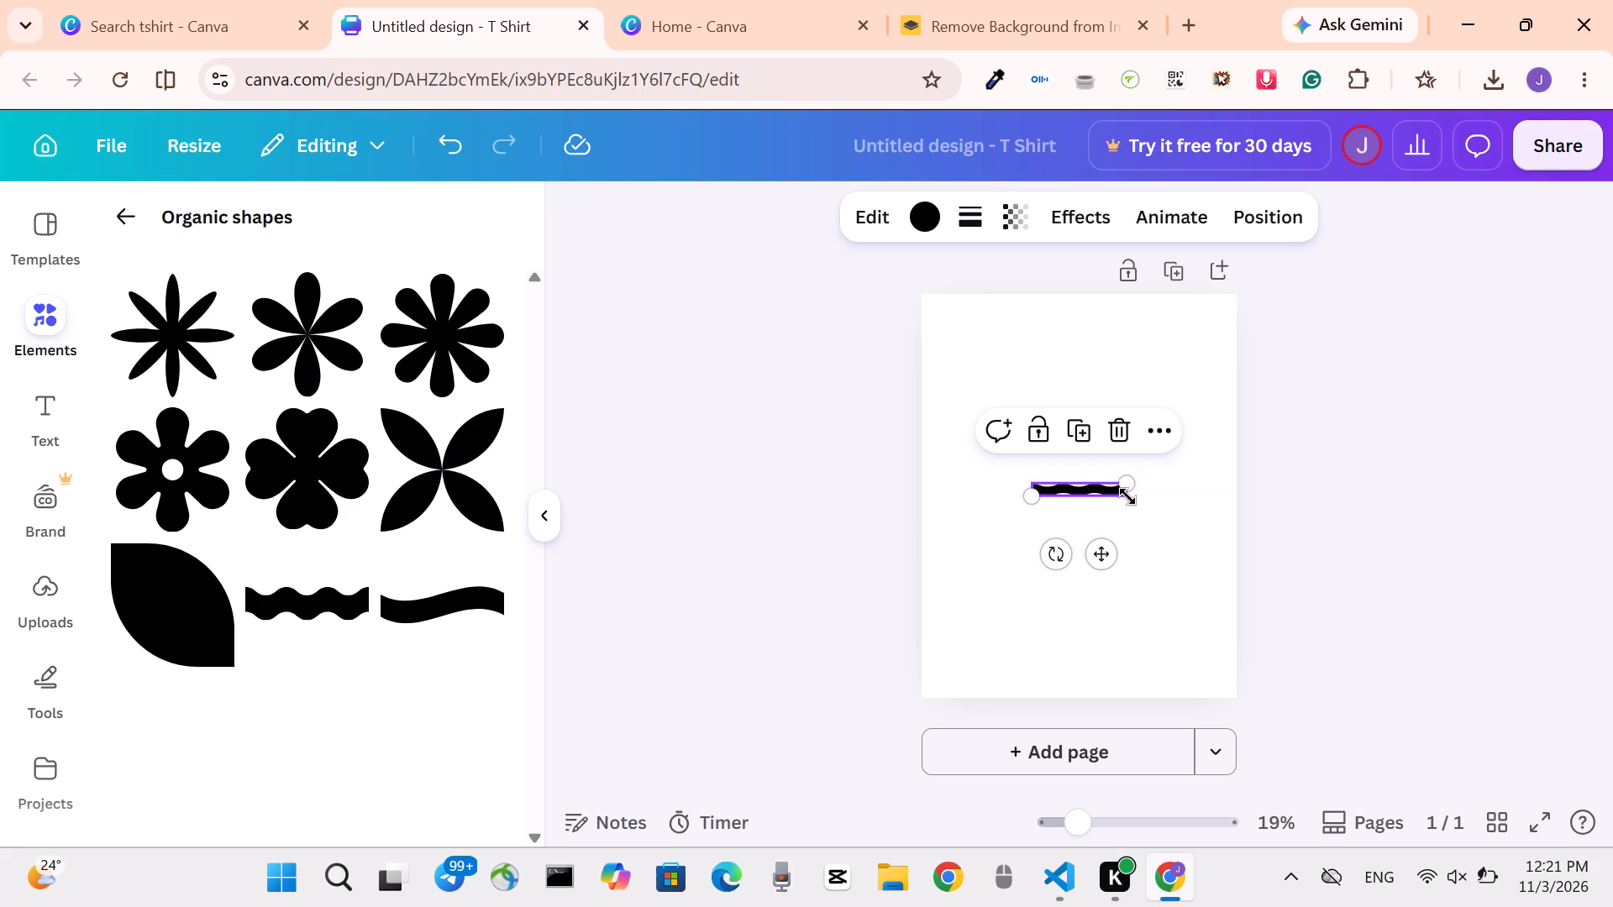
# Enlarge the wavy band proportionally to about 9.5 wide and centre it horizontally on the page.
pyautogui.moveTo(1129, 485); pyautogui.dragTo(1172, 482)
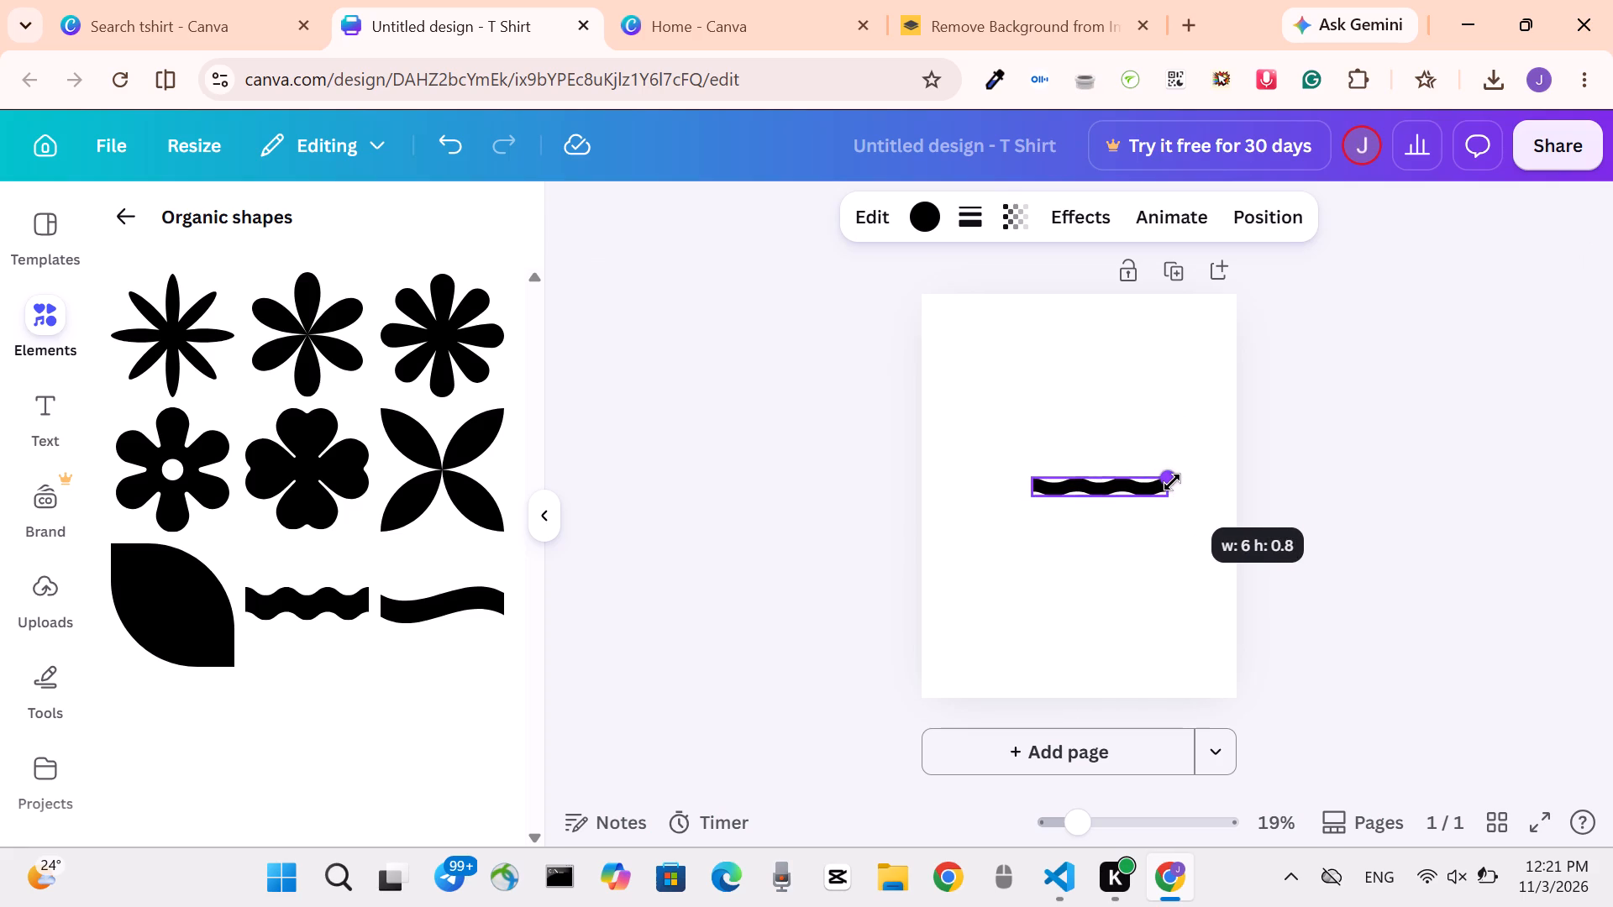
pyautogui.moveTo(1172, 482); pyautogui.dragTo(1194, 480)
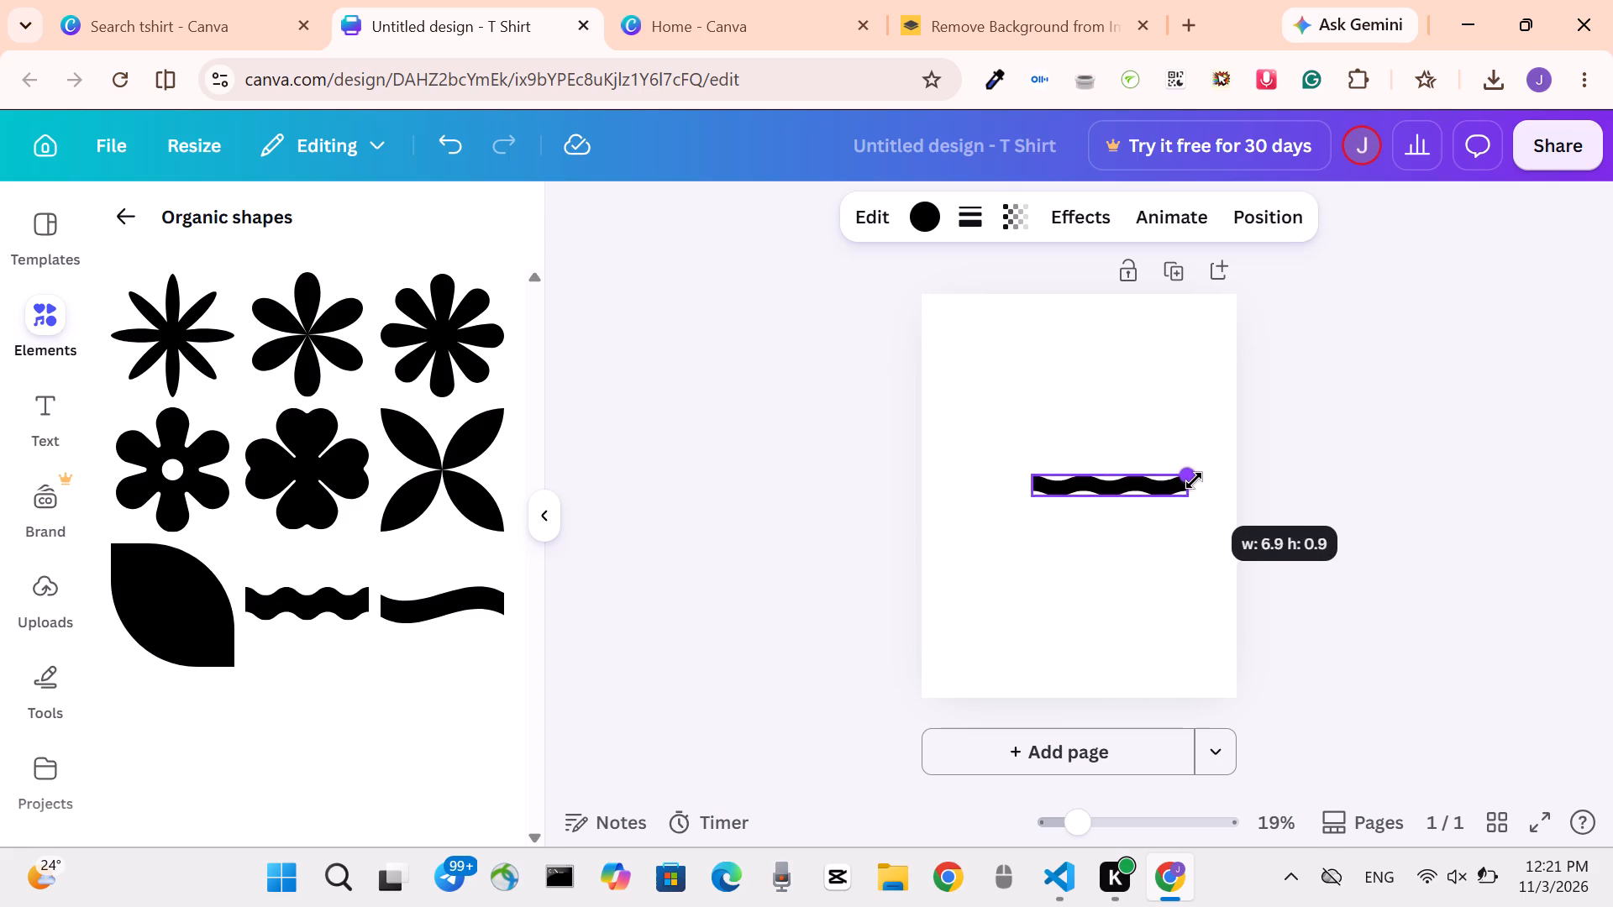
pyautogui.moveTo(1194, 480); pyautogui.dragTo(1206, 480)
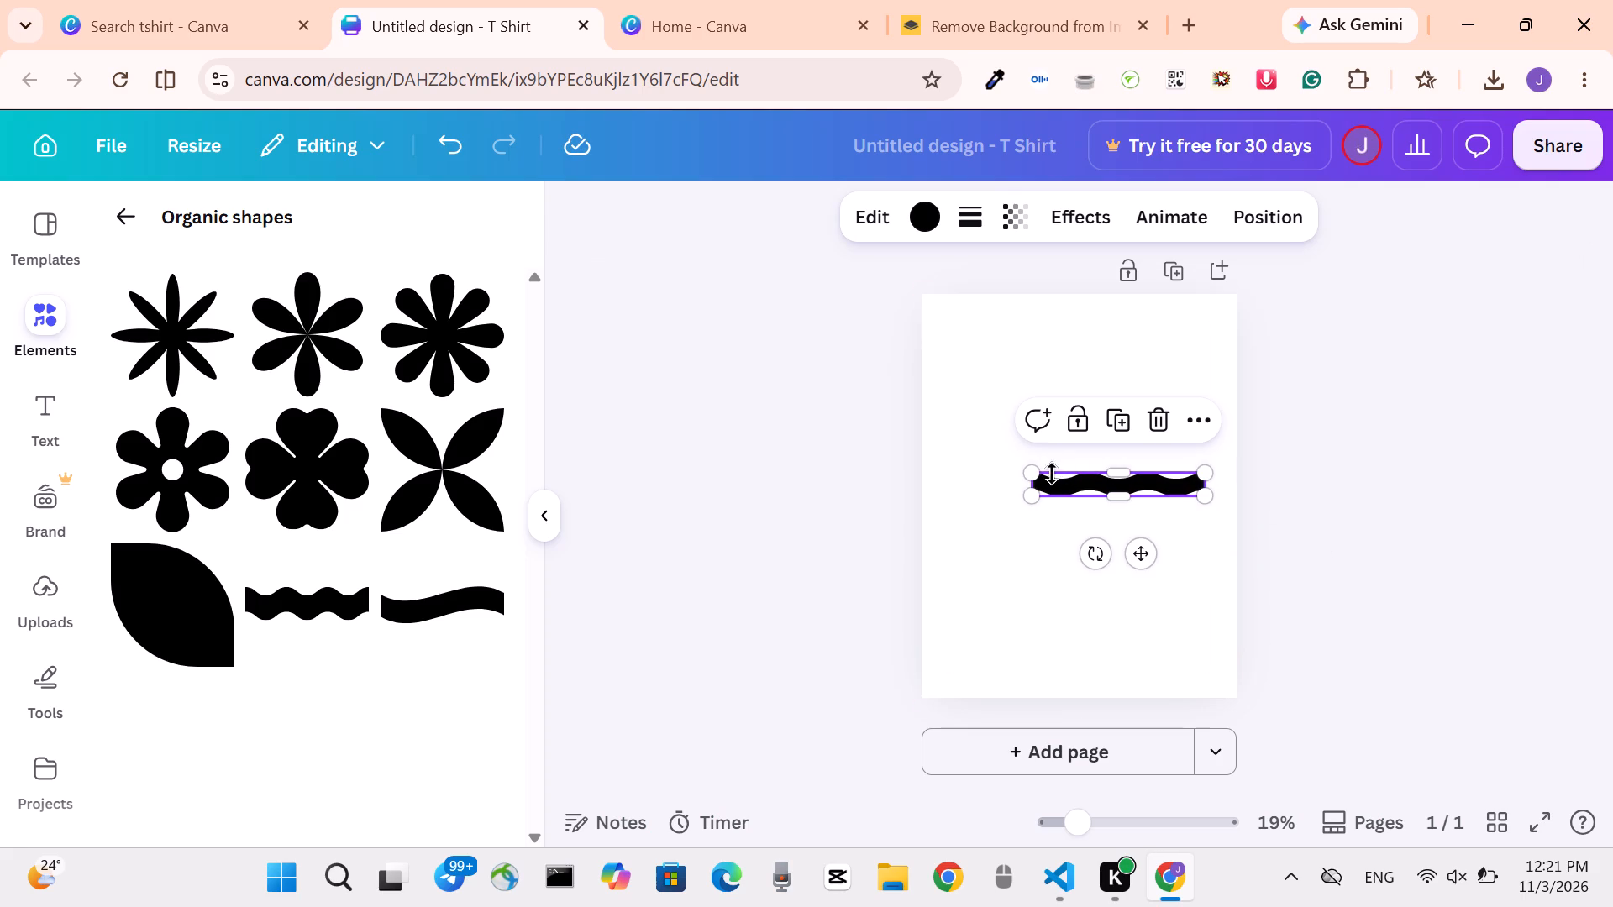
pyautogui.moveTo(1146, 554); pyautogui.dragTo(1127, 555)
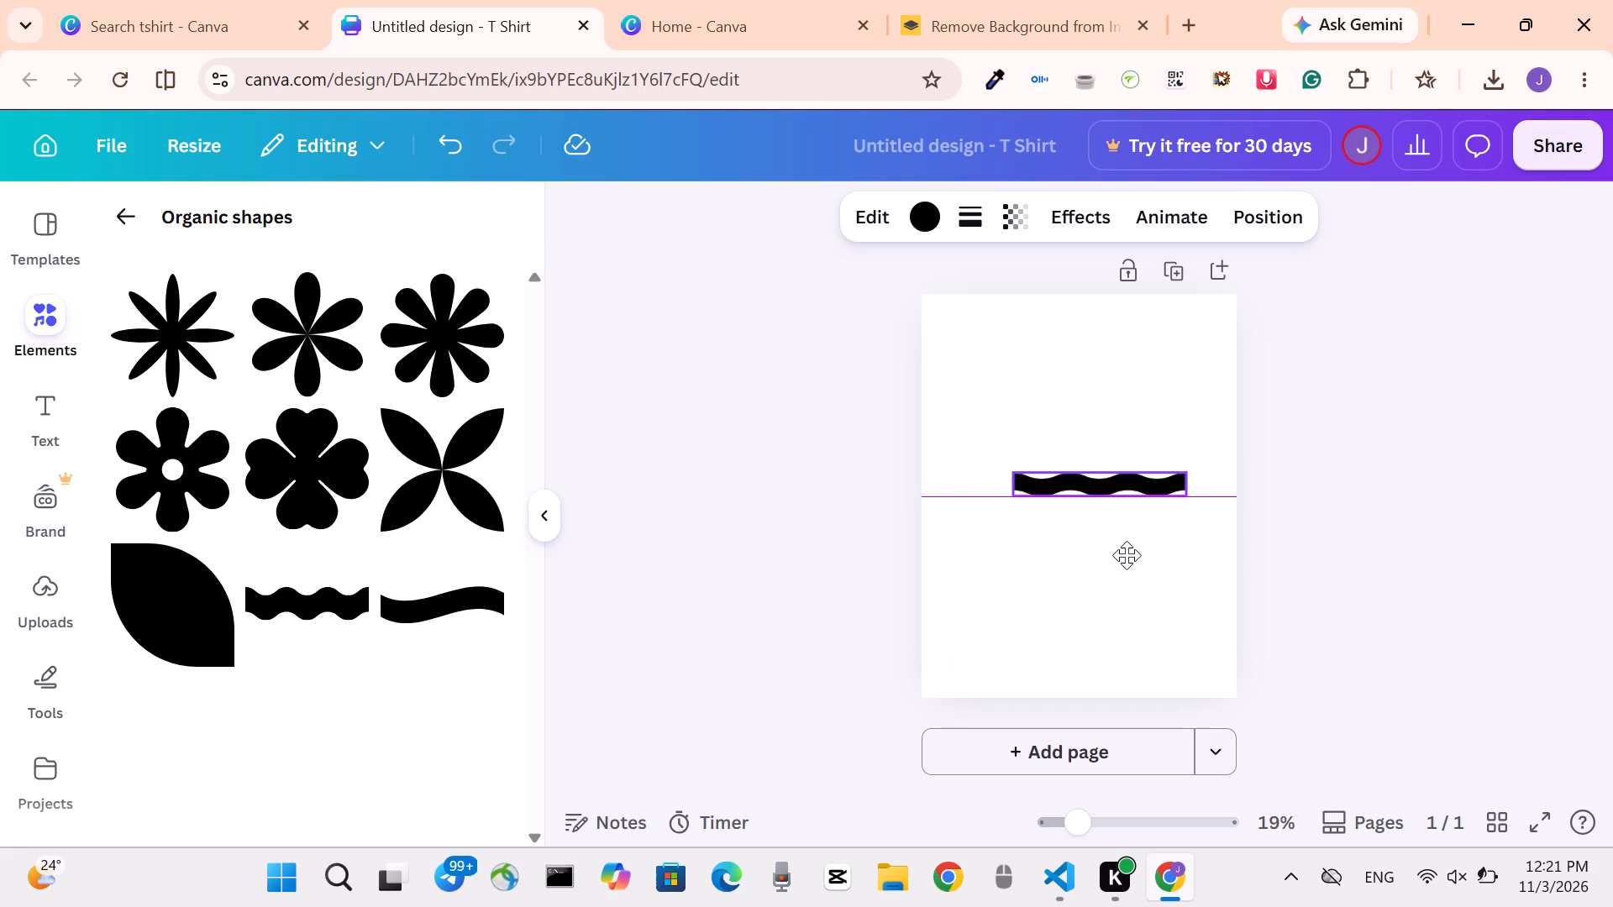
pyautogui.moveTo(1127, 555); pyautogui.dragTo(1109, 555)
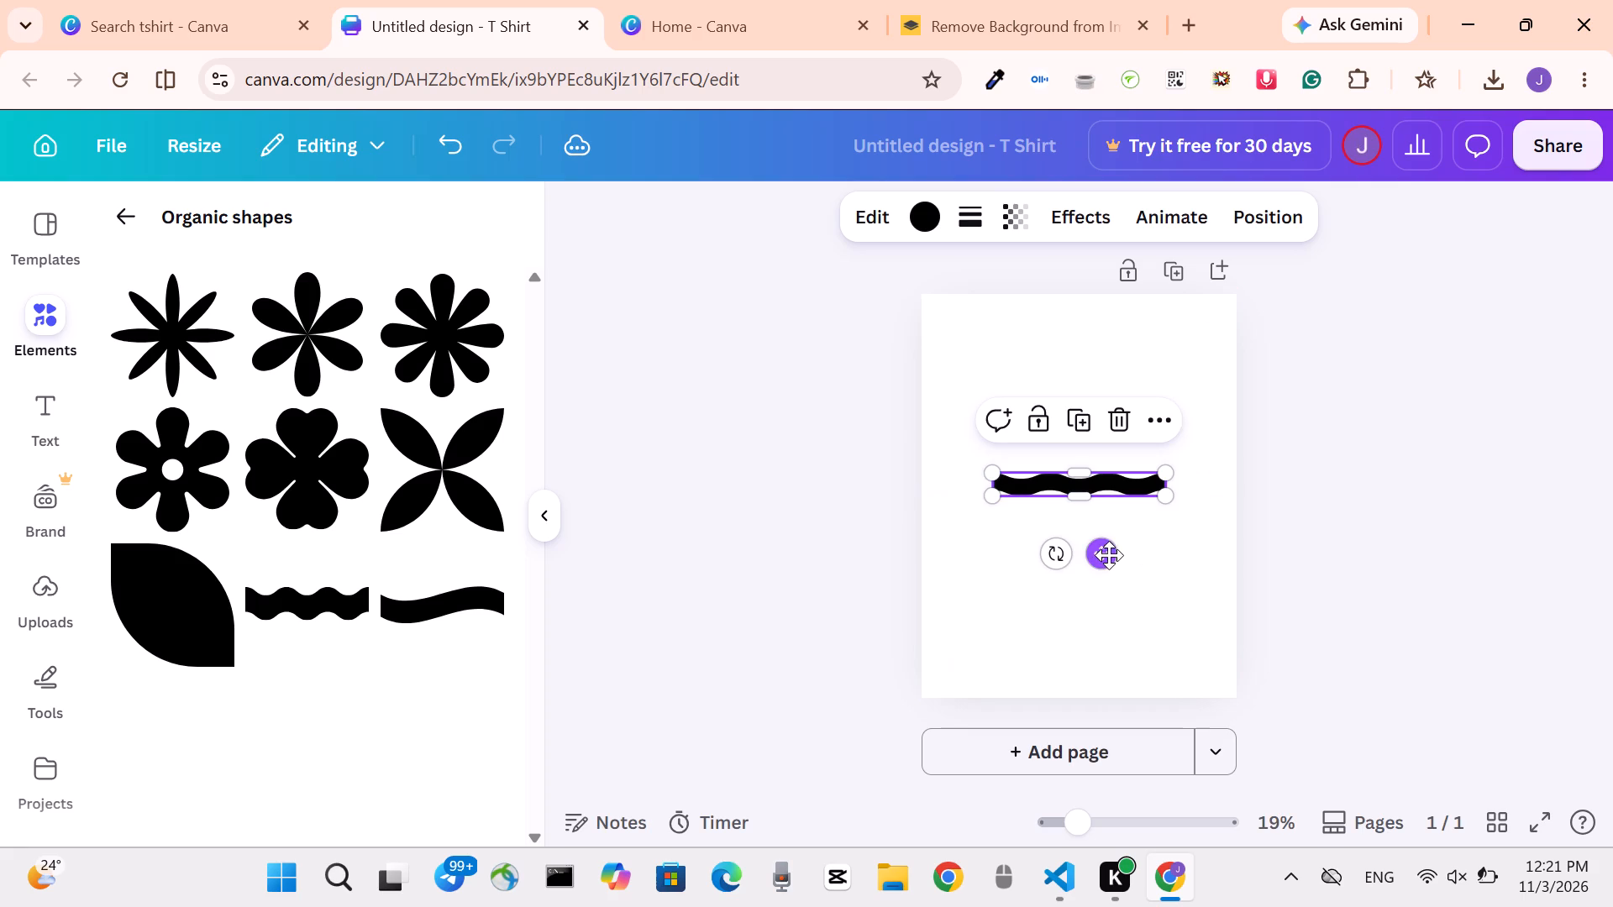
pyautogui.click(1186, 539)
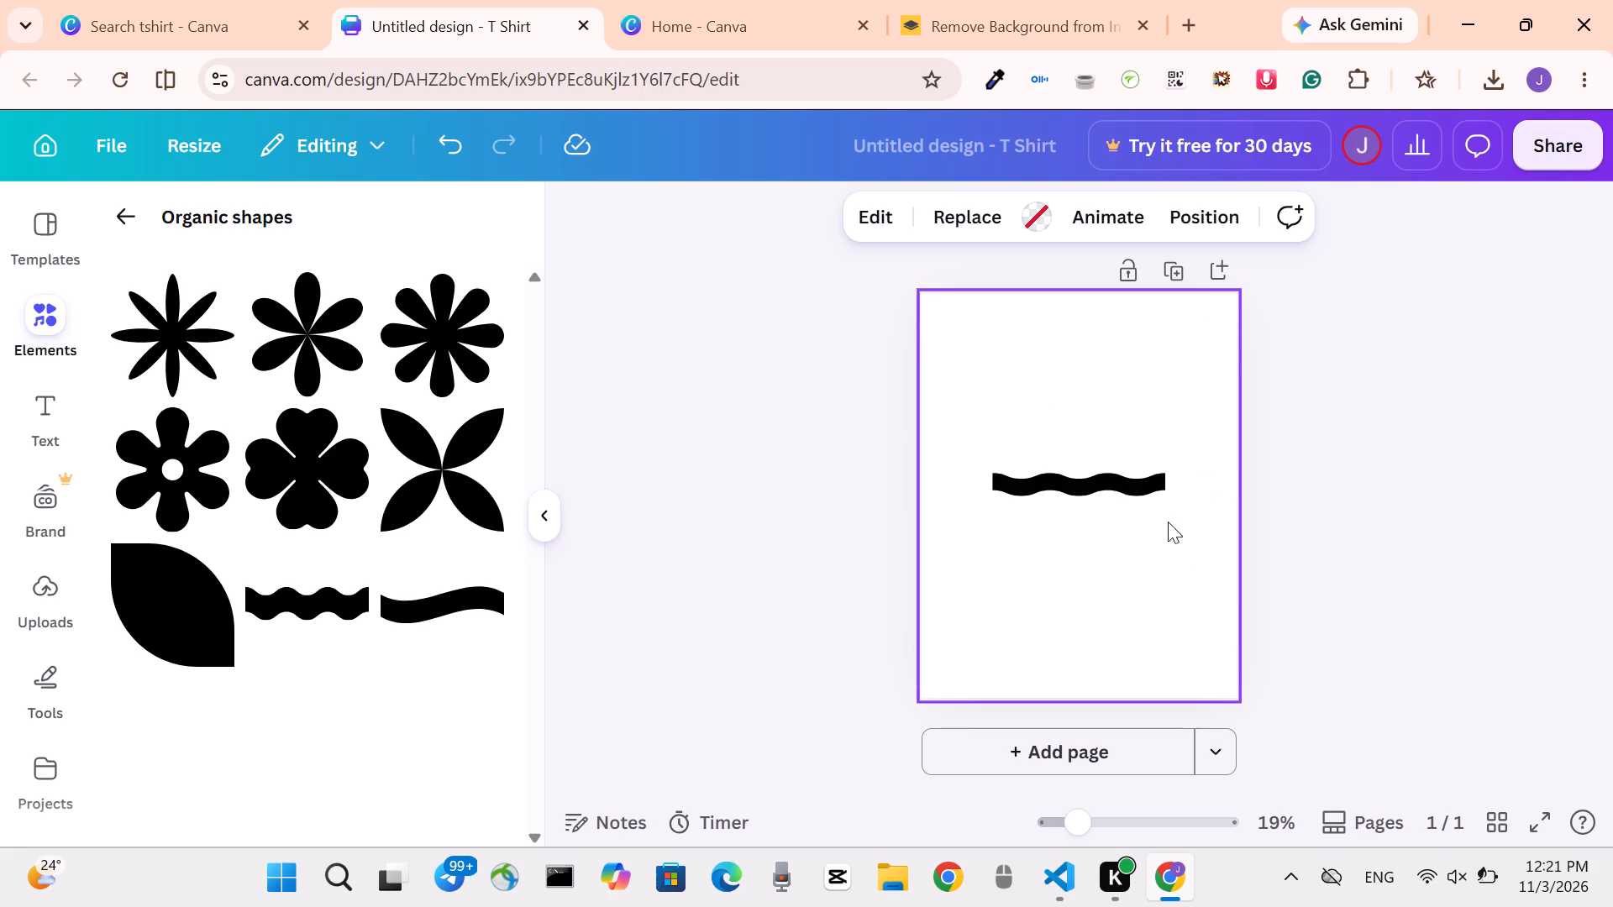
pyautogui.click(1138, 494)
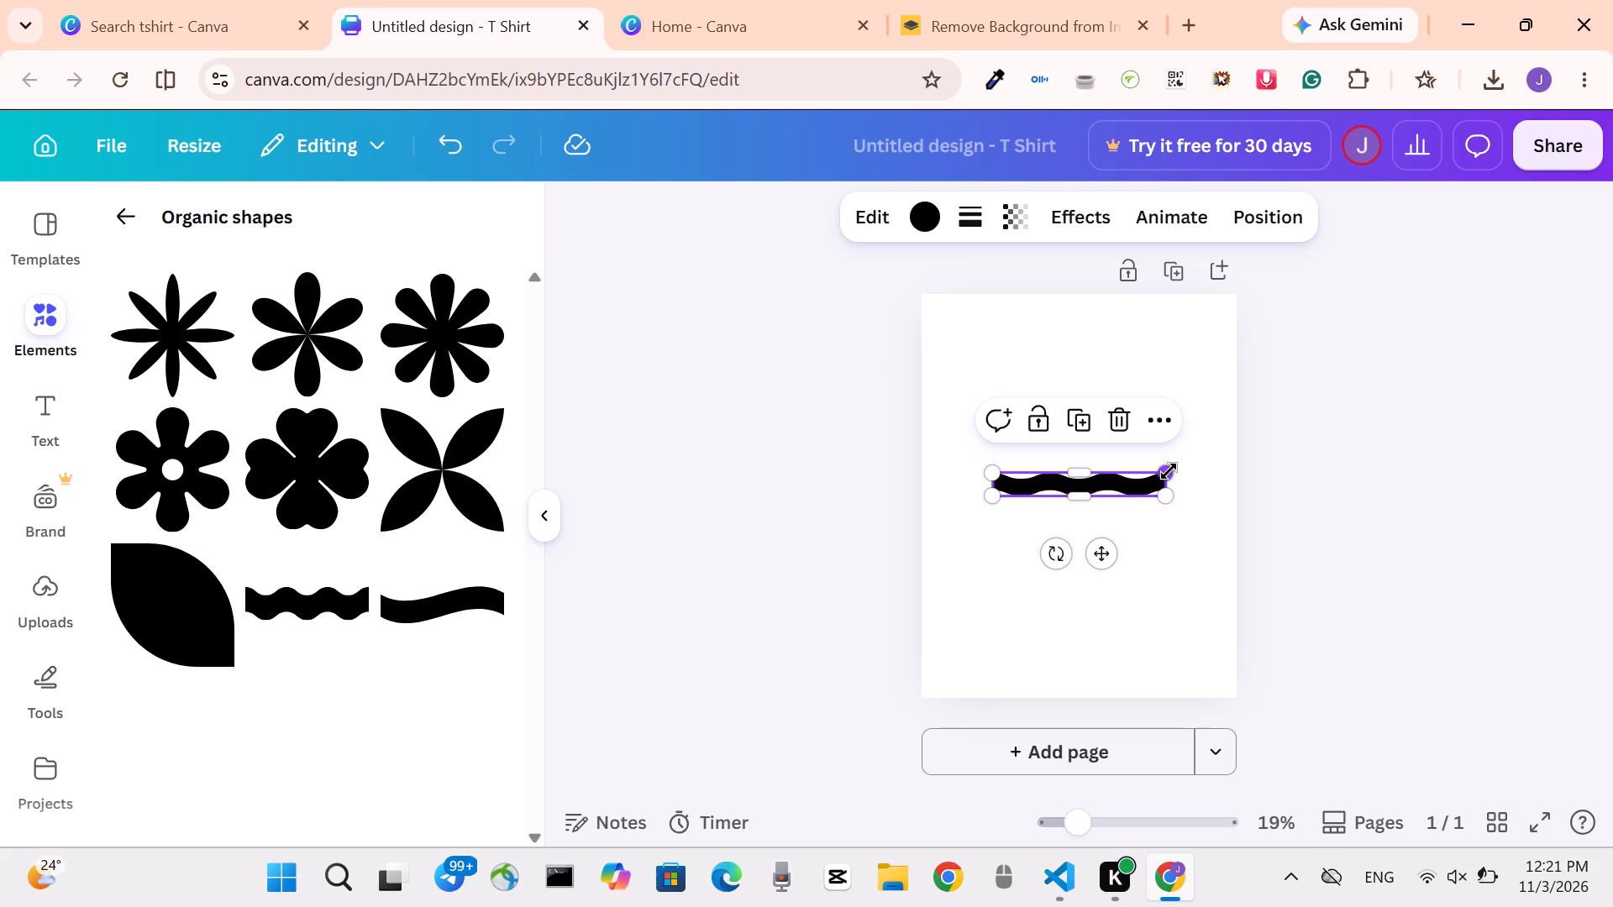
pyautogui.moveTo(1169, 471); pyautogui.dragTo(1202, 466)
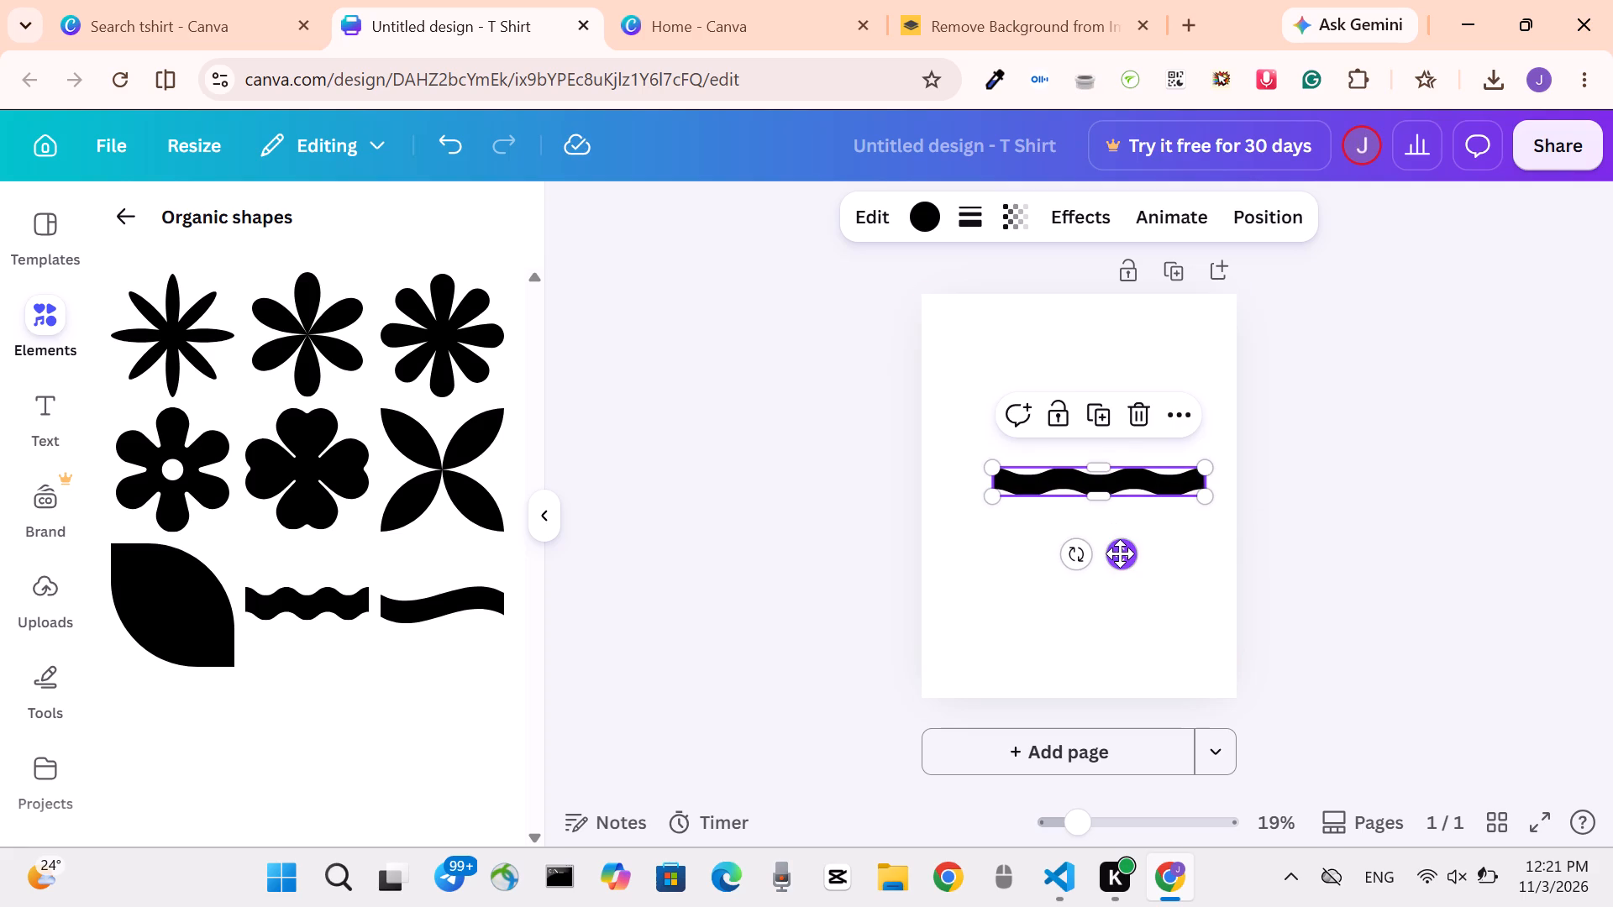
pyautogui.moveTo(1120, 555); pyautogui.dragTo(1108, 556)
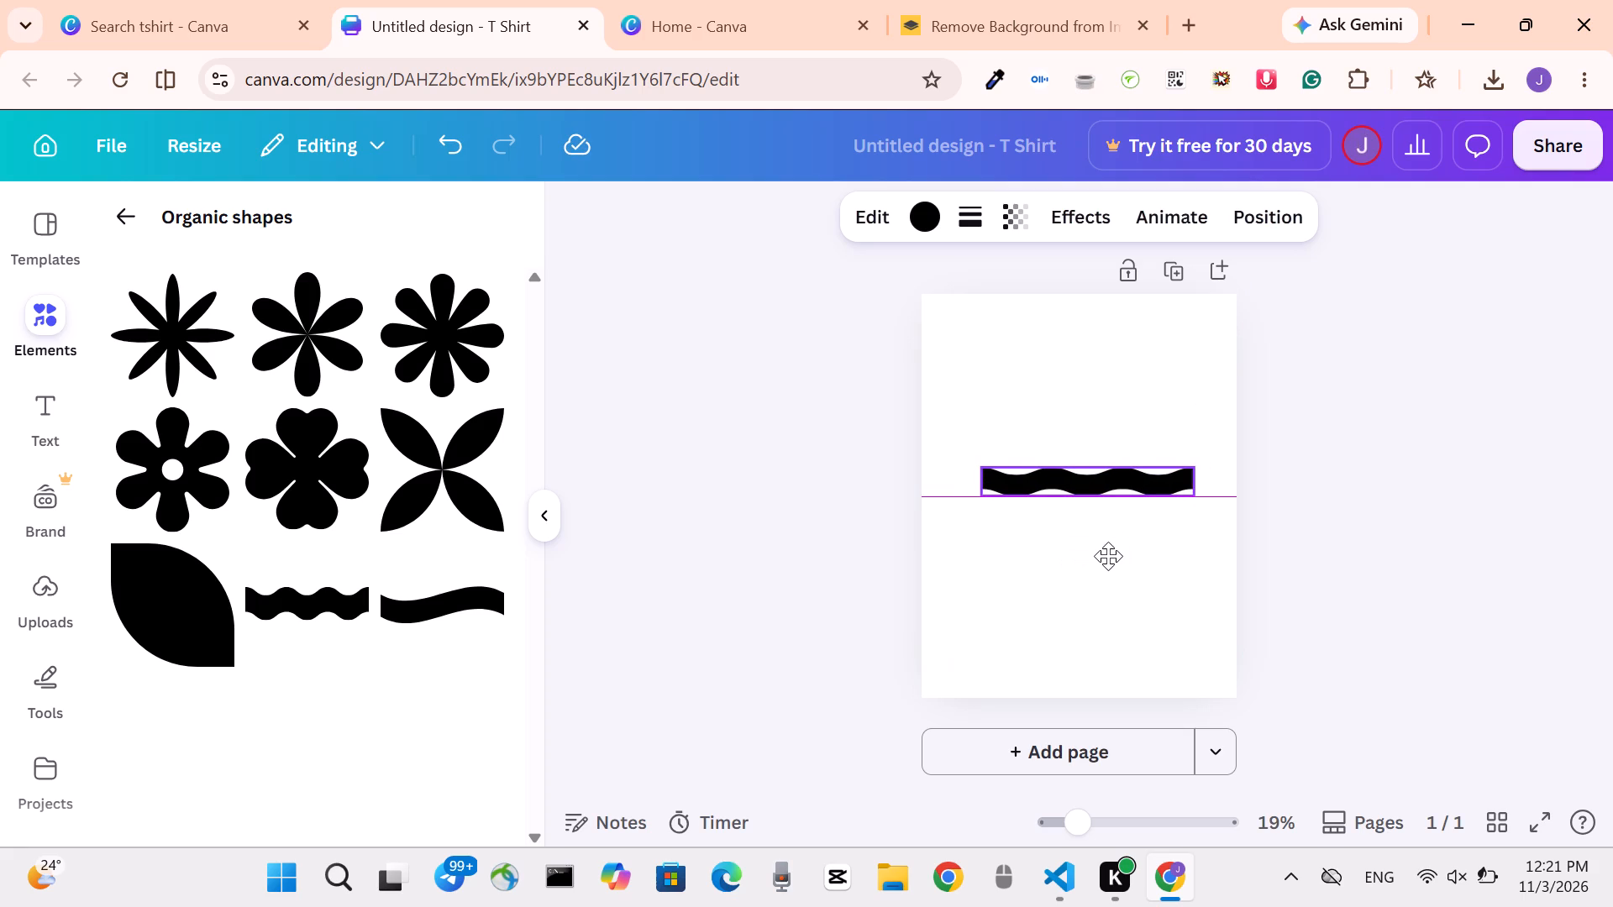
pyautogui.moveTo(1108, 556); pyautogui.dragTo(1106, 556)
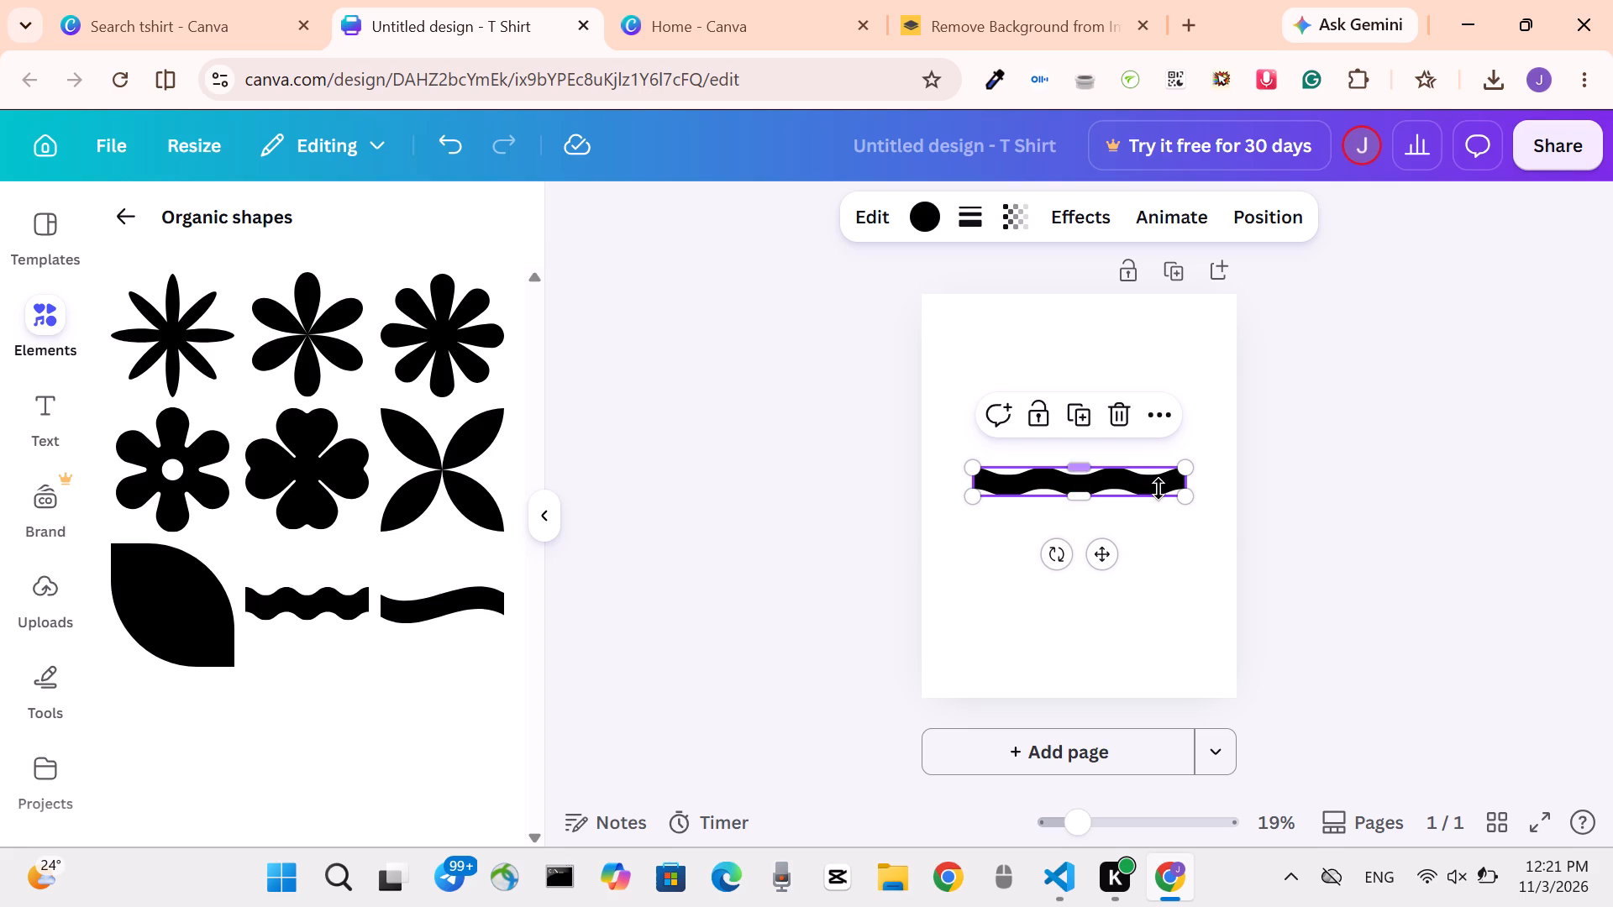
# Try several heights for the wavy band and settle on about 0.9, keeping its width at 9.5.
pyautogui.moveTo(1083, 493); pyautogui.dragTo(1083, 484)
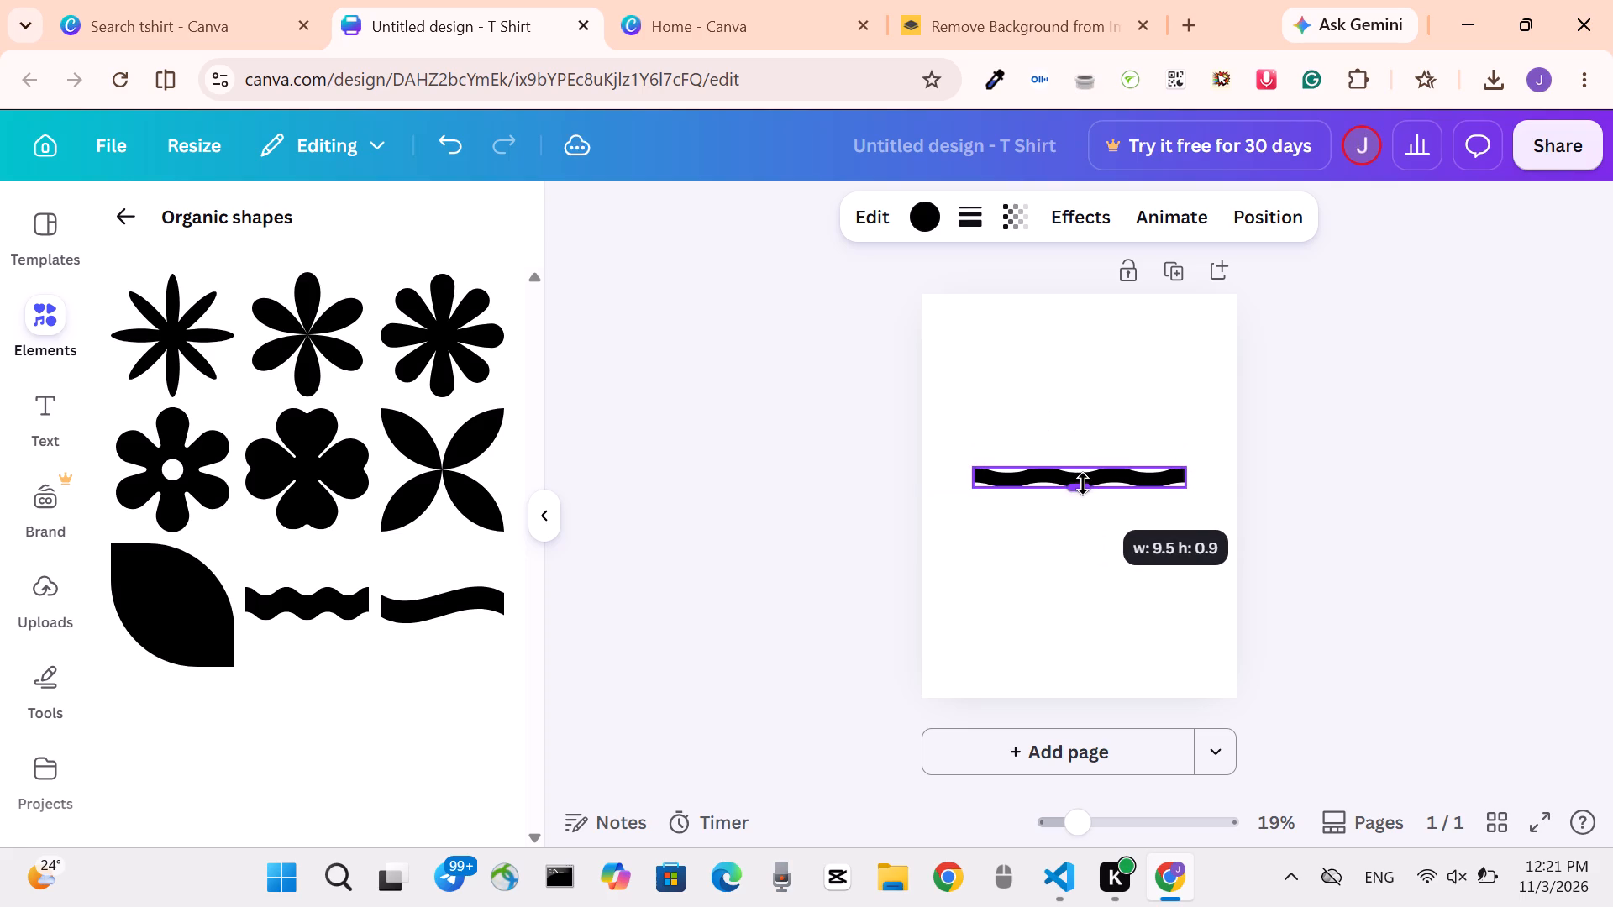
pyautogui.moveTo(1083, 484); pyautogui.dragTo(1083, 480)
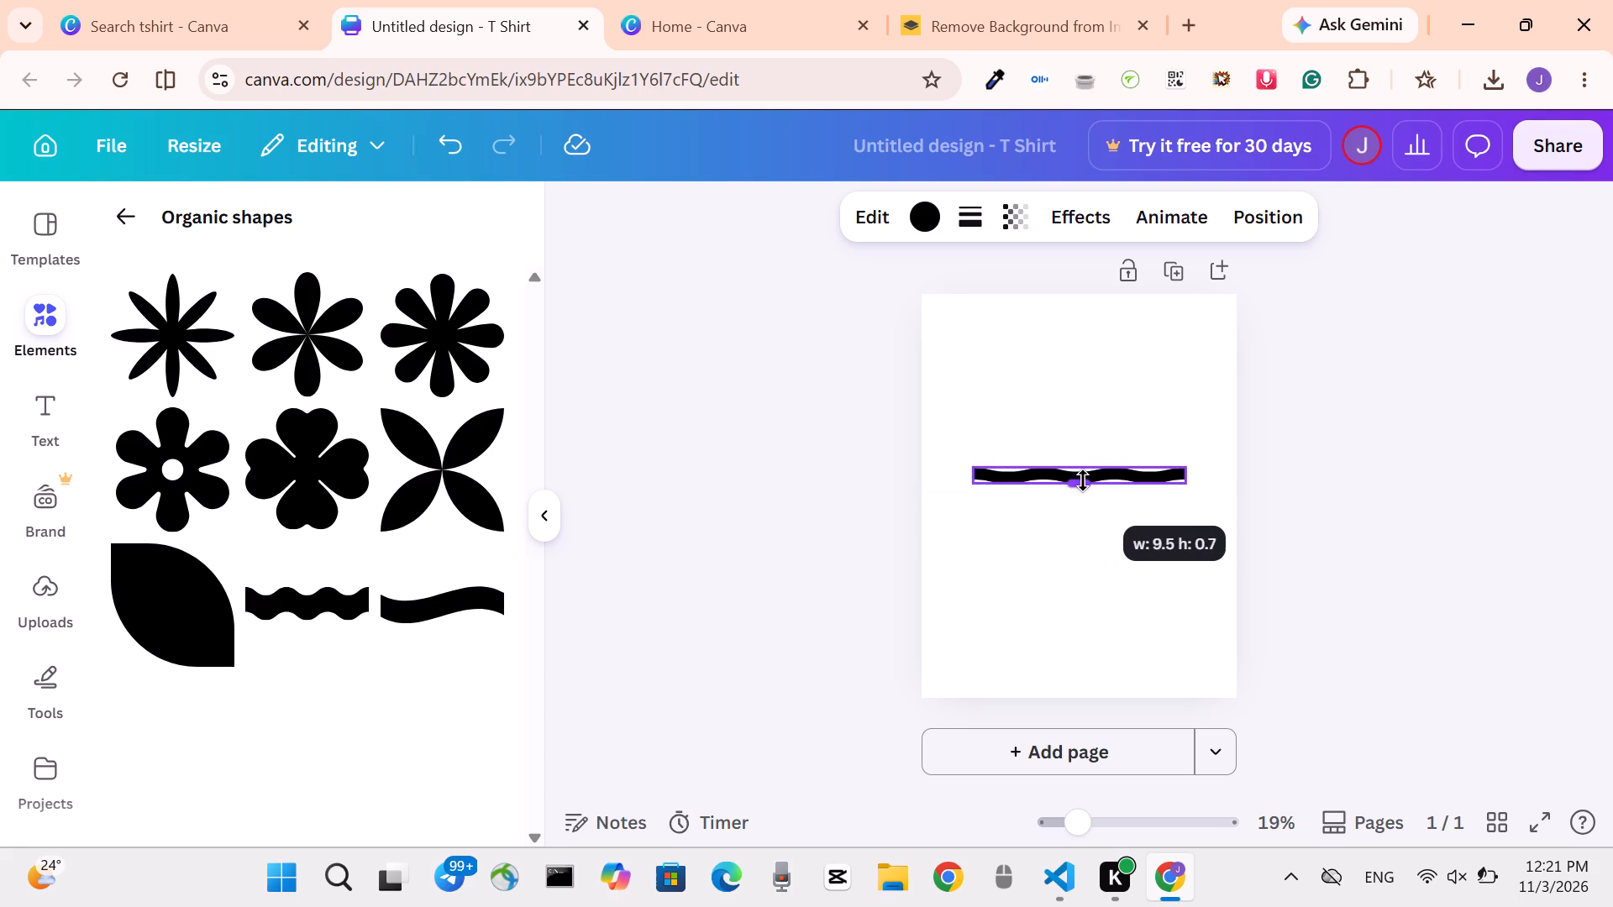
pyautogui.moveTo(1083, 480); pyautogui.dragTo(1083, 476)
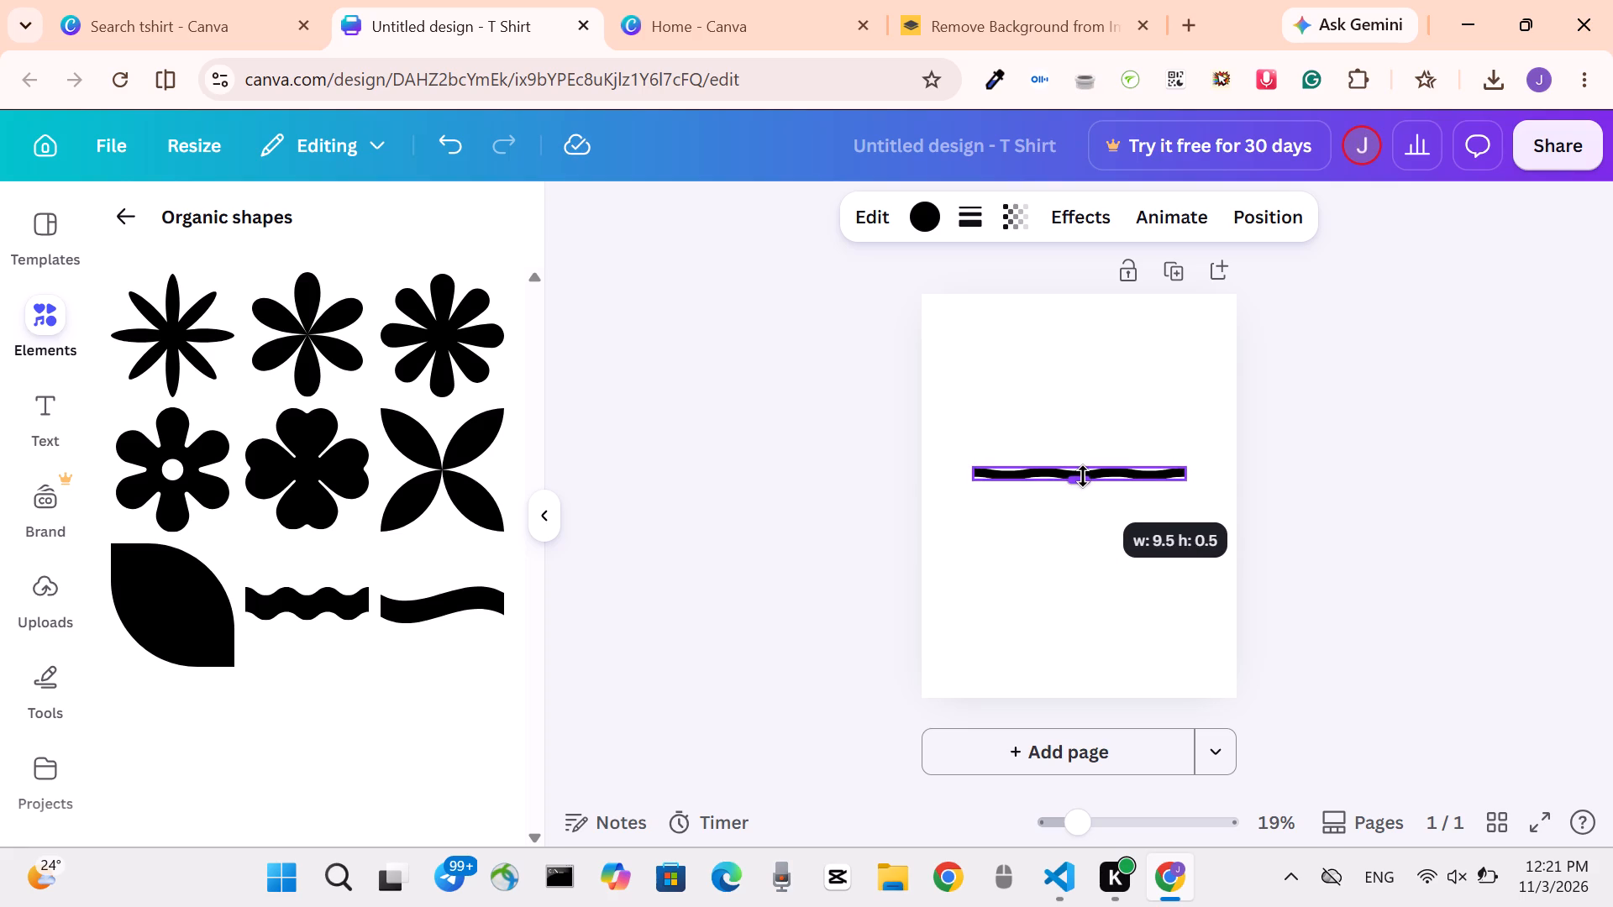
pyautogui.moveTo(1083, 476); pyautogui.dragTo(1083, 490)
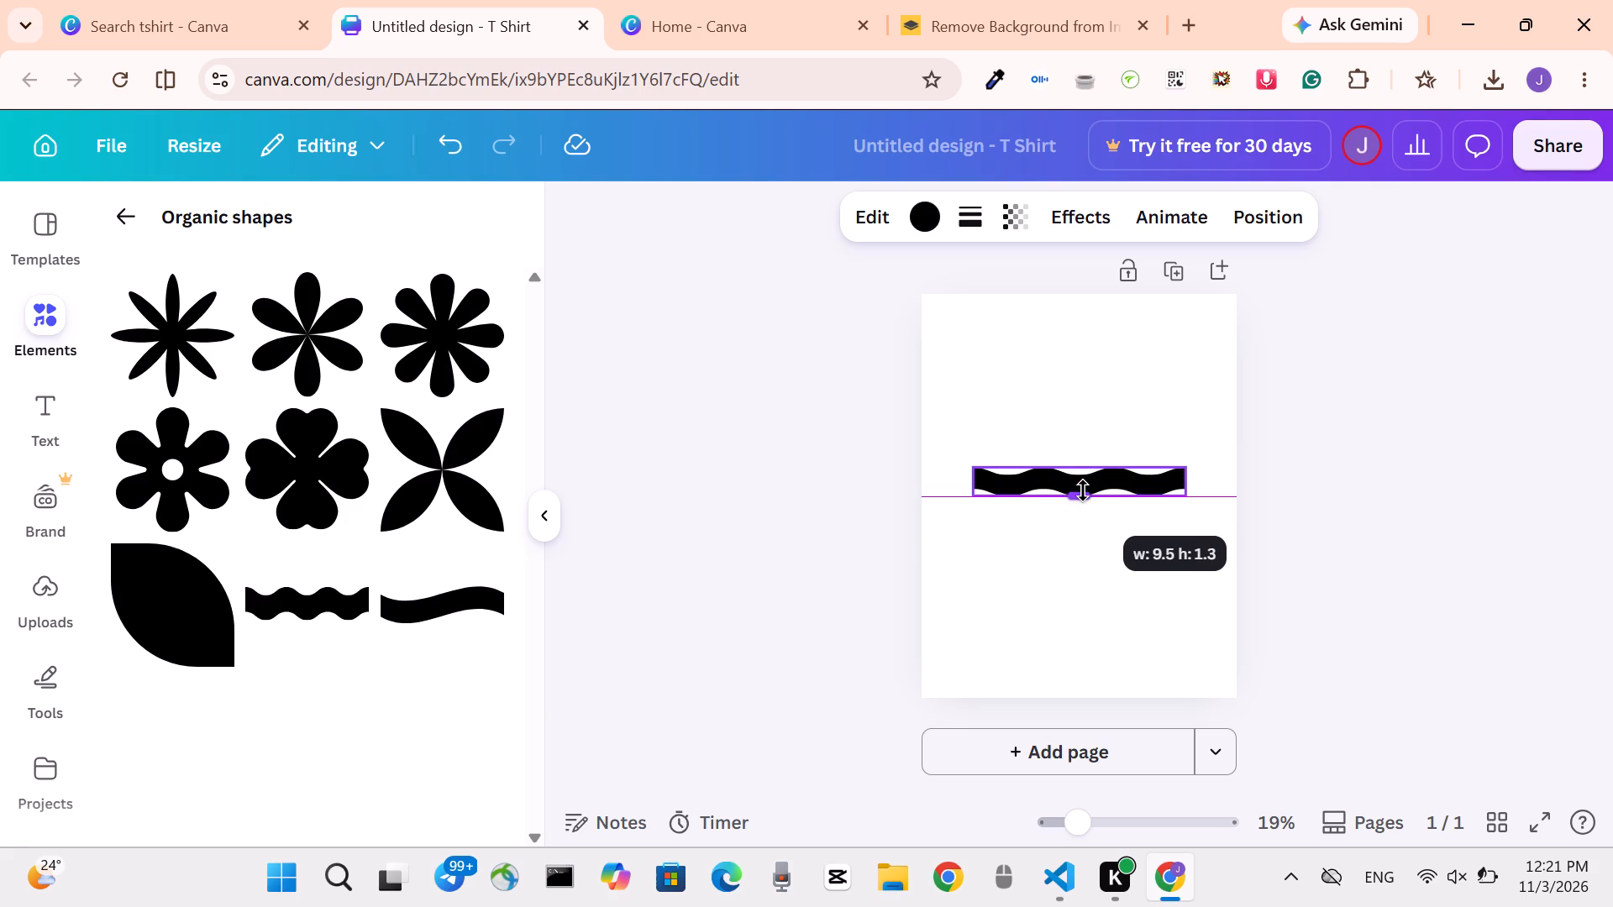
pyautogui.moveTo(1083, 490); pyautogui.dragTo(1083, 485)
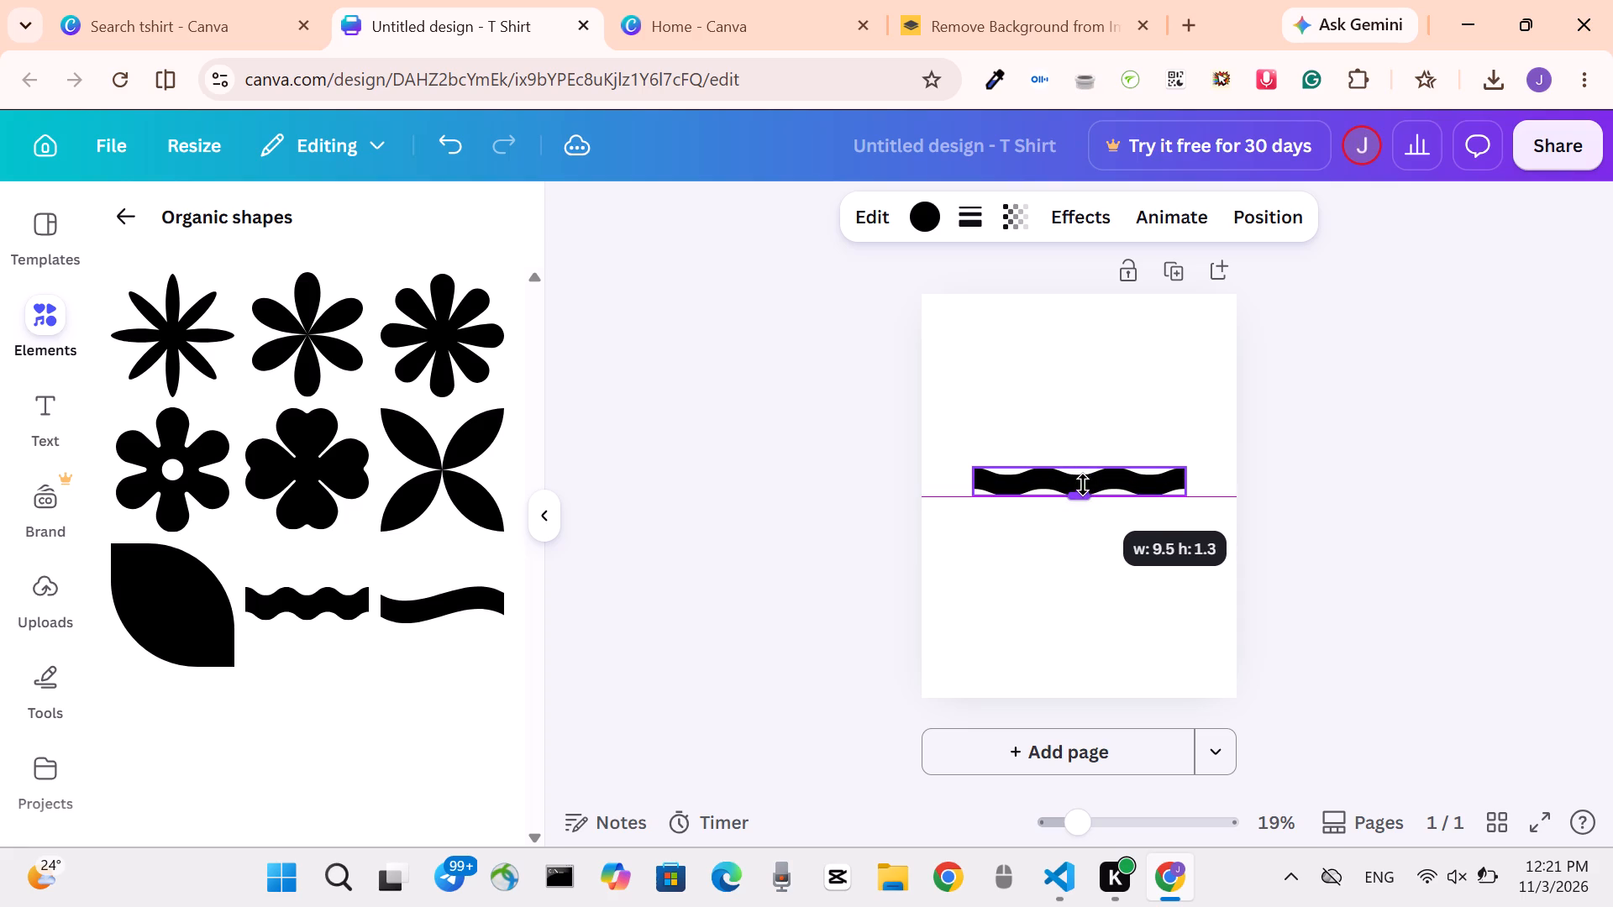
pyautogui.moveTo(1083, 485); pyautogui.dragTo(1083, 495)
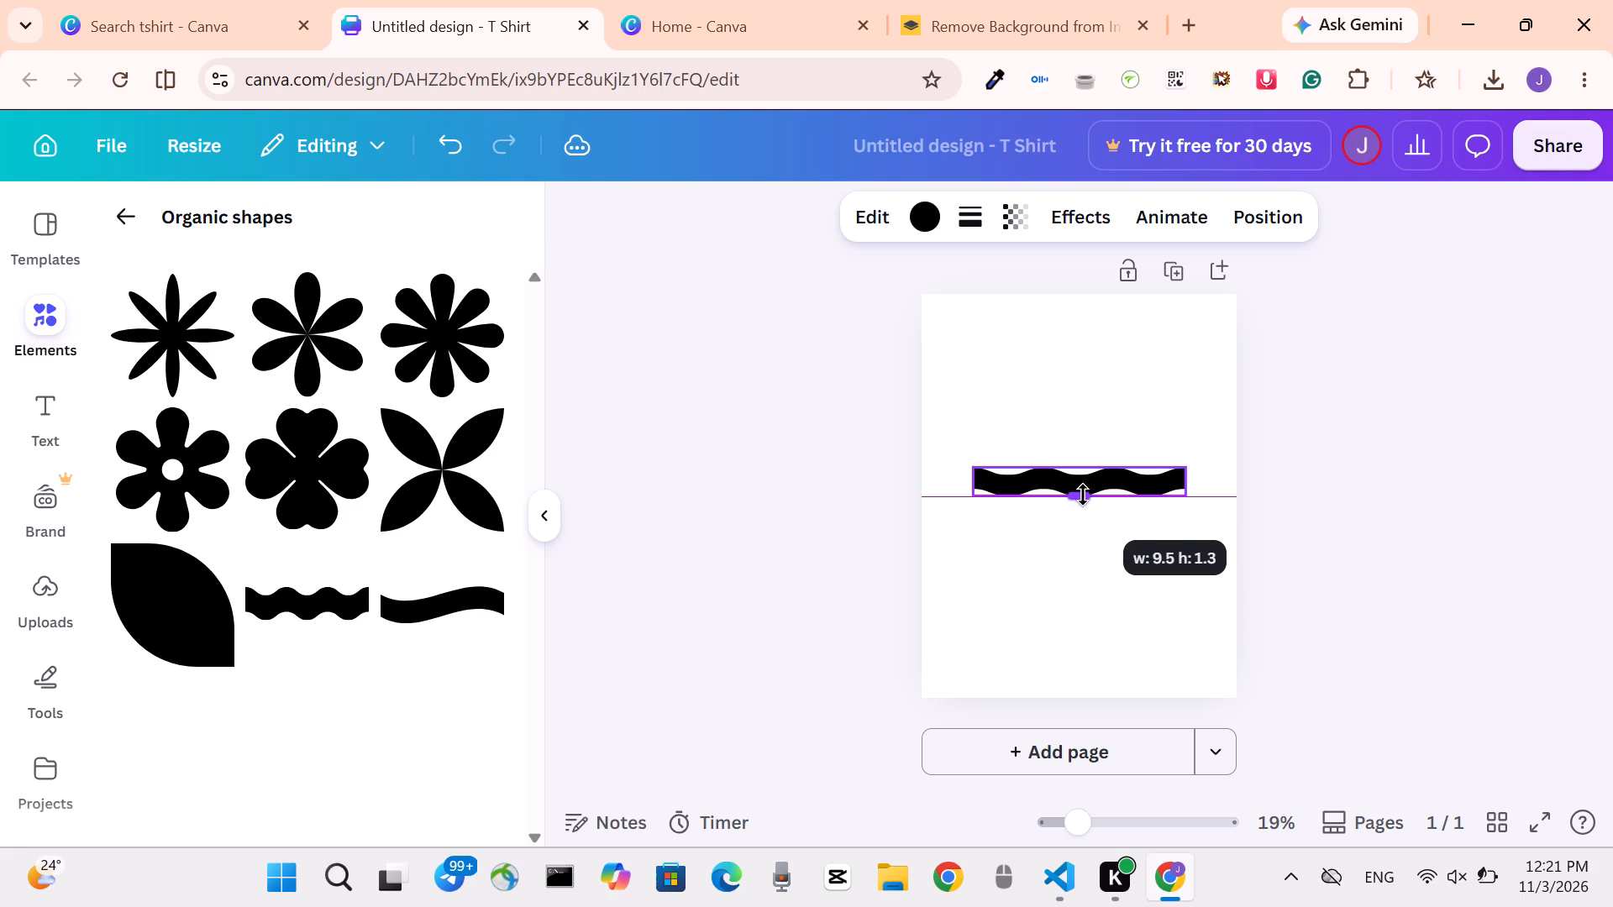
pyautogui.moveTo(1083, 495); pyautogui.dragTo(1082, 502)
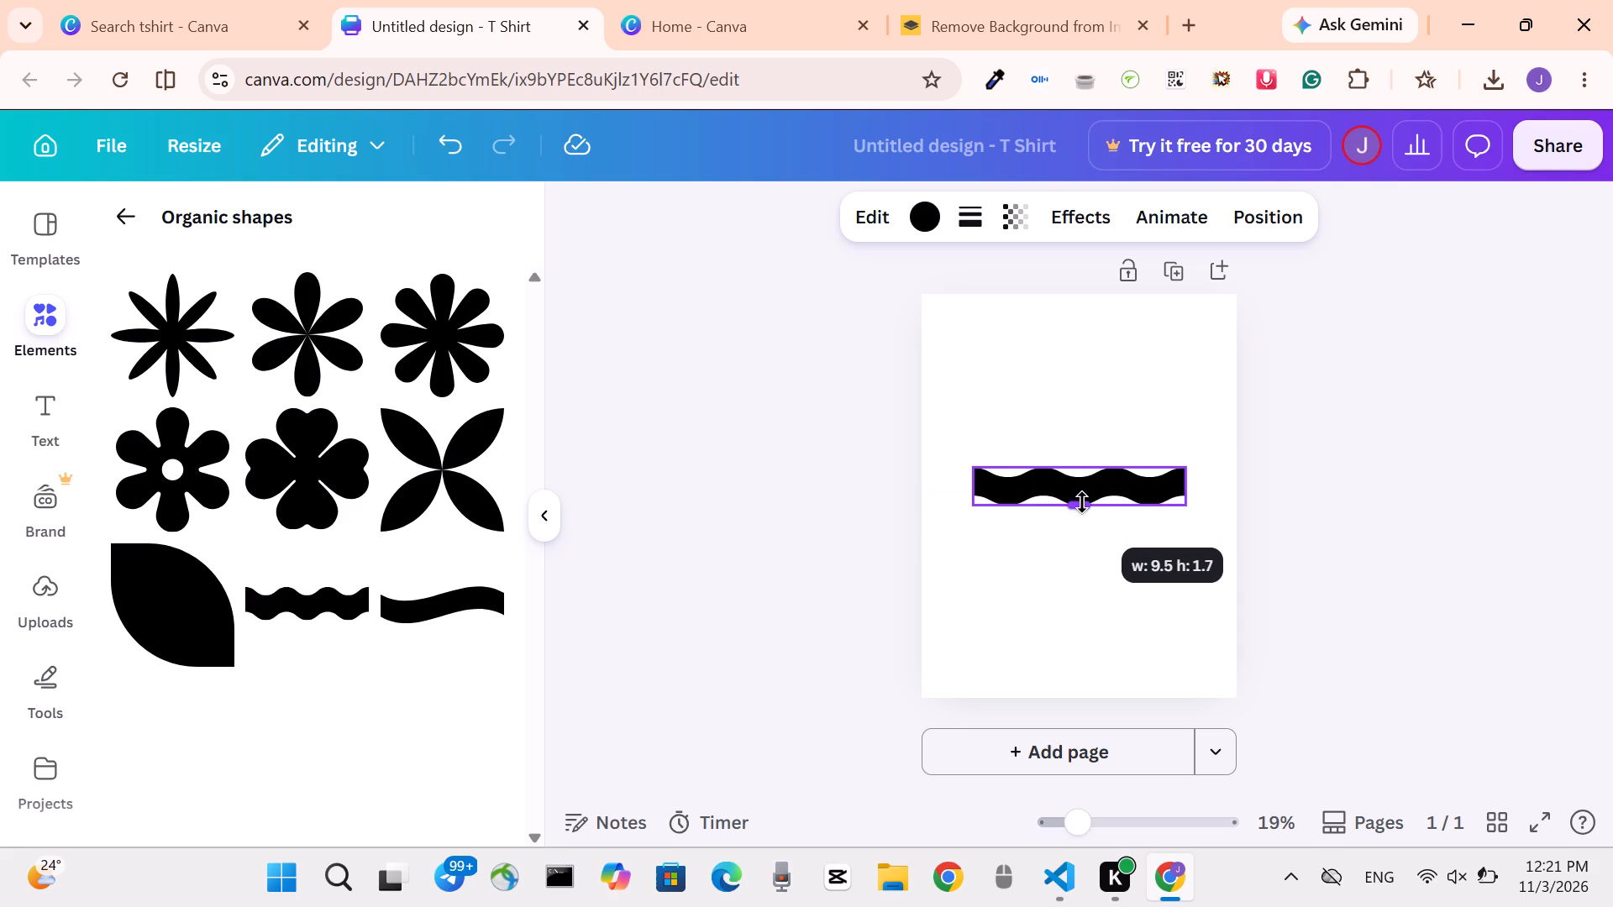
pyautogui.moveTo(1082, 502); pyautogui.dragTo(1082, 486)
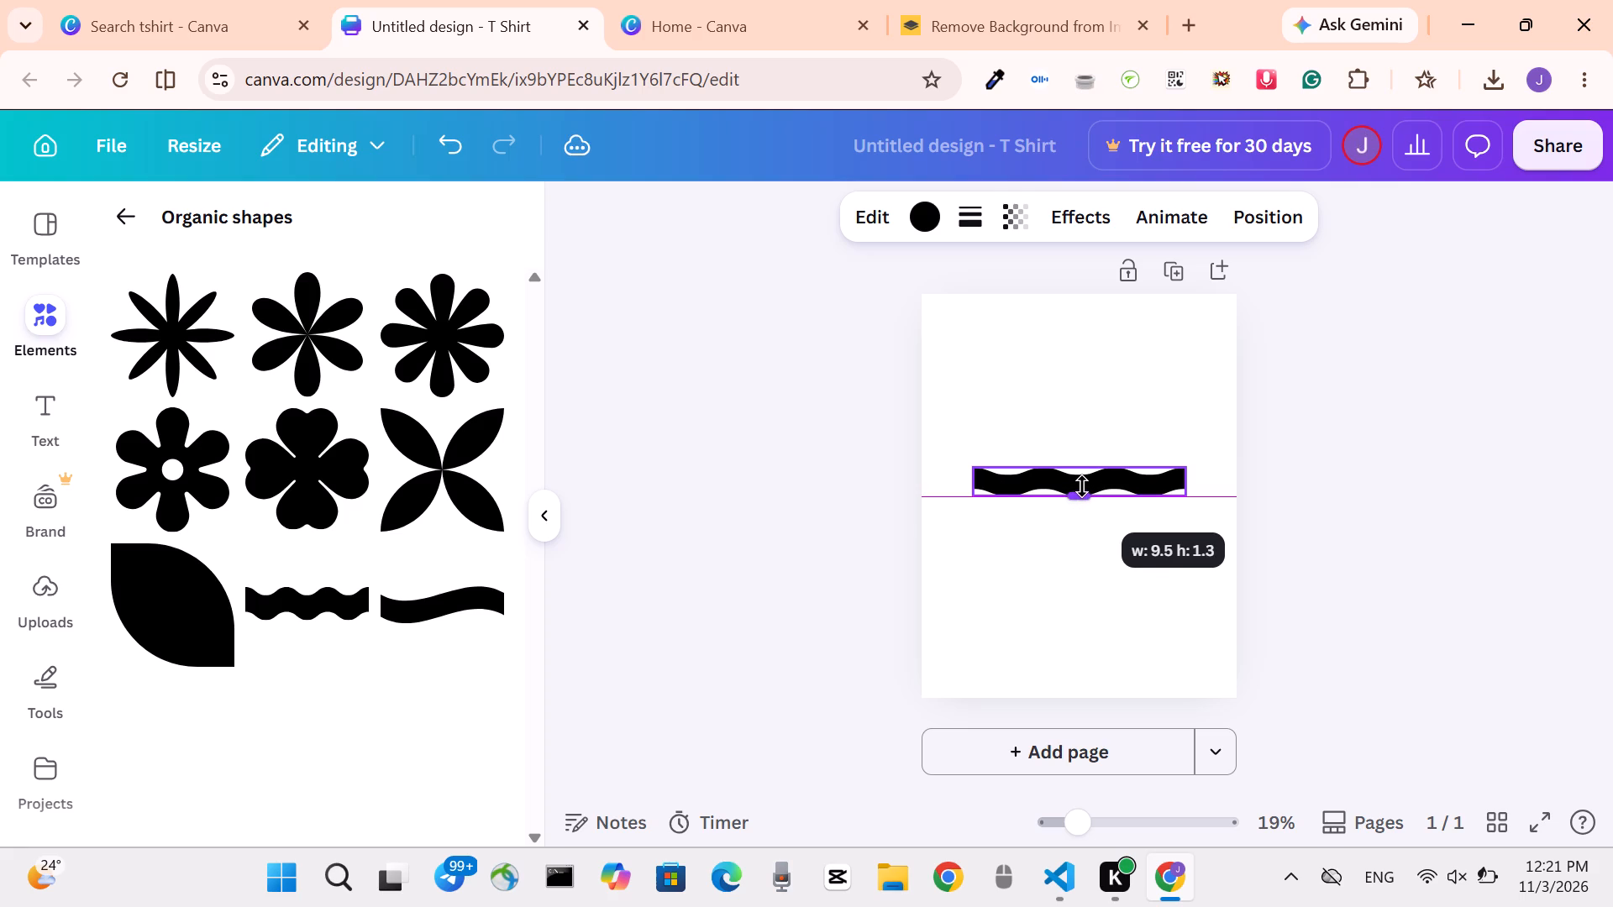
pyautogui.moveTo(1082, 486); pyautogui.dragTo(1084, 484)
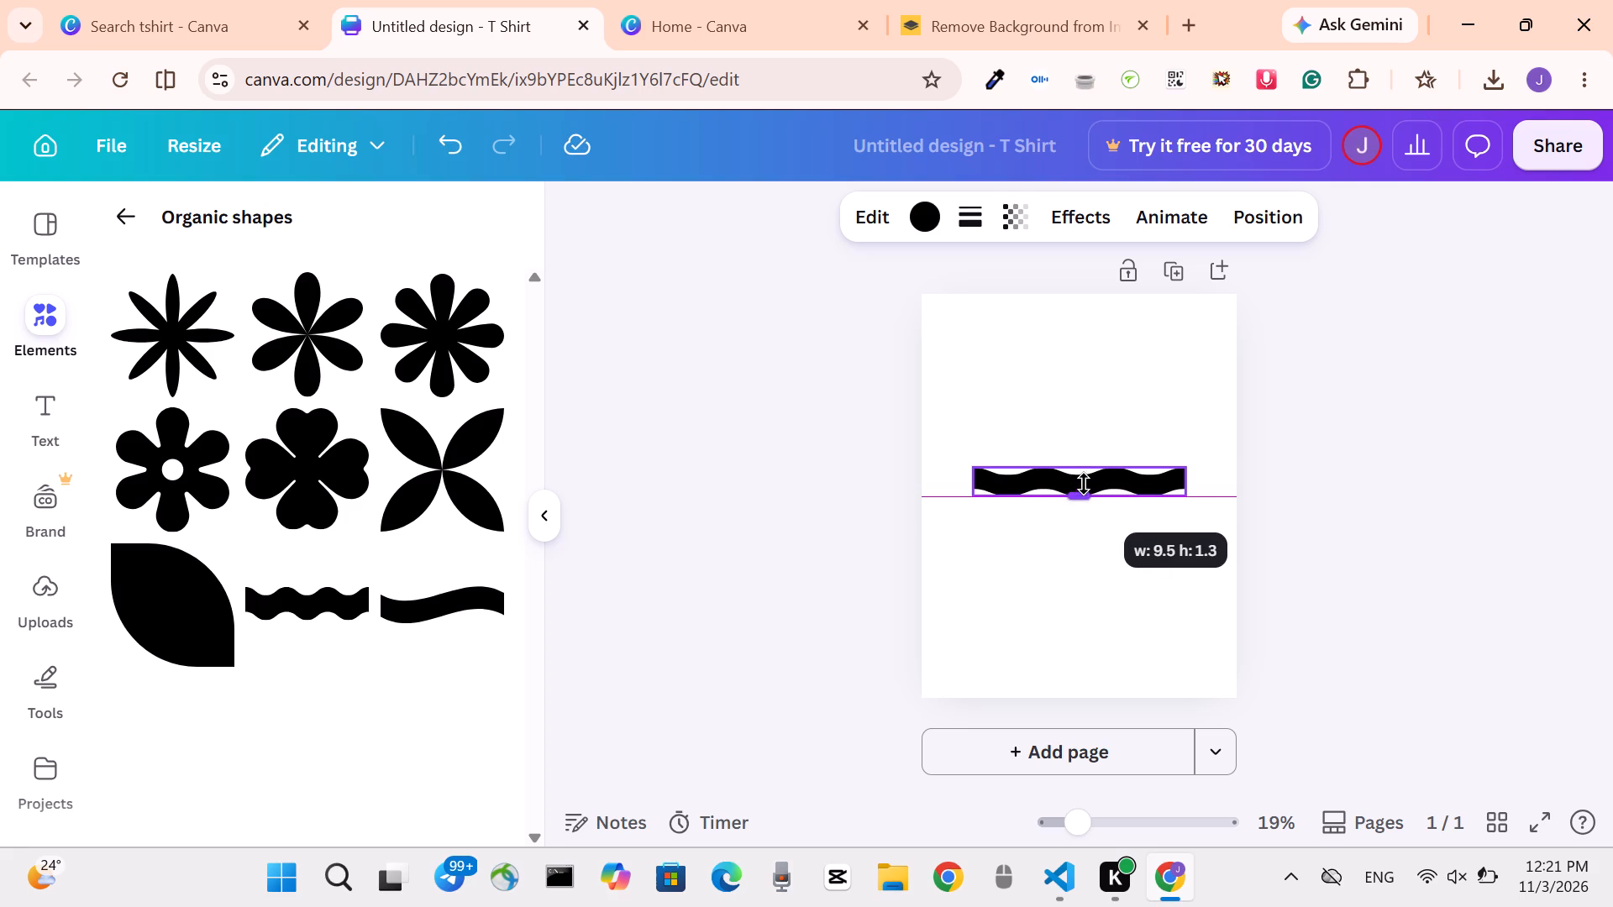
pyautogui.moveTo(1084, 484); pyautogui.dragTo(1088, 487)
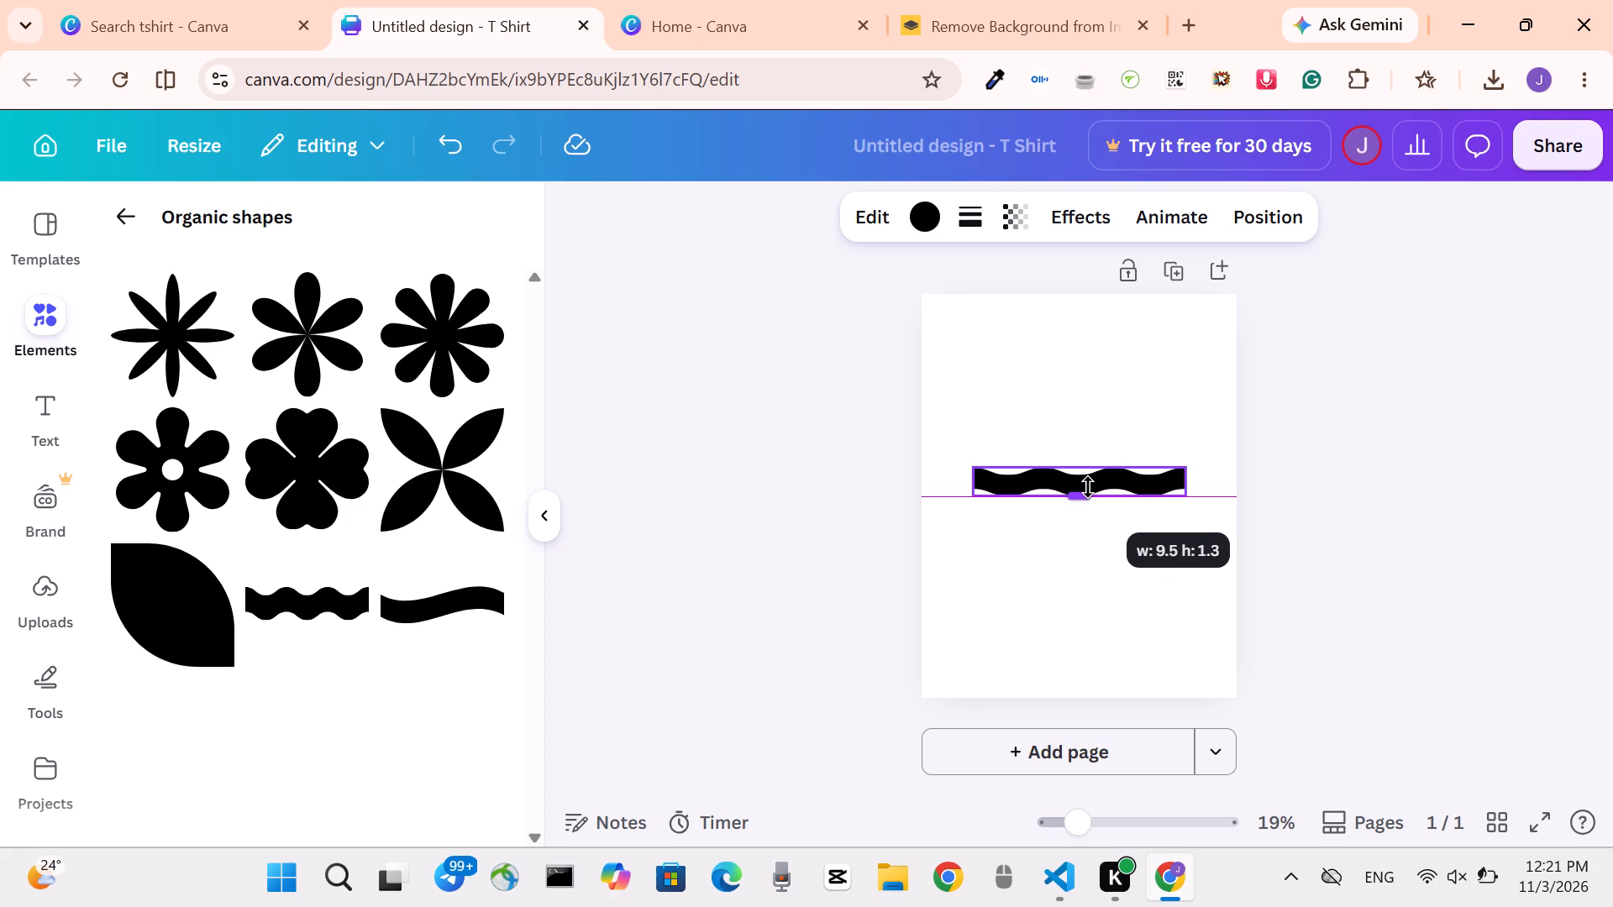
pyautogui.moveTo(1088, 487); pyautogui.dragTo(1092, 485)
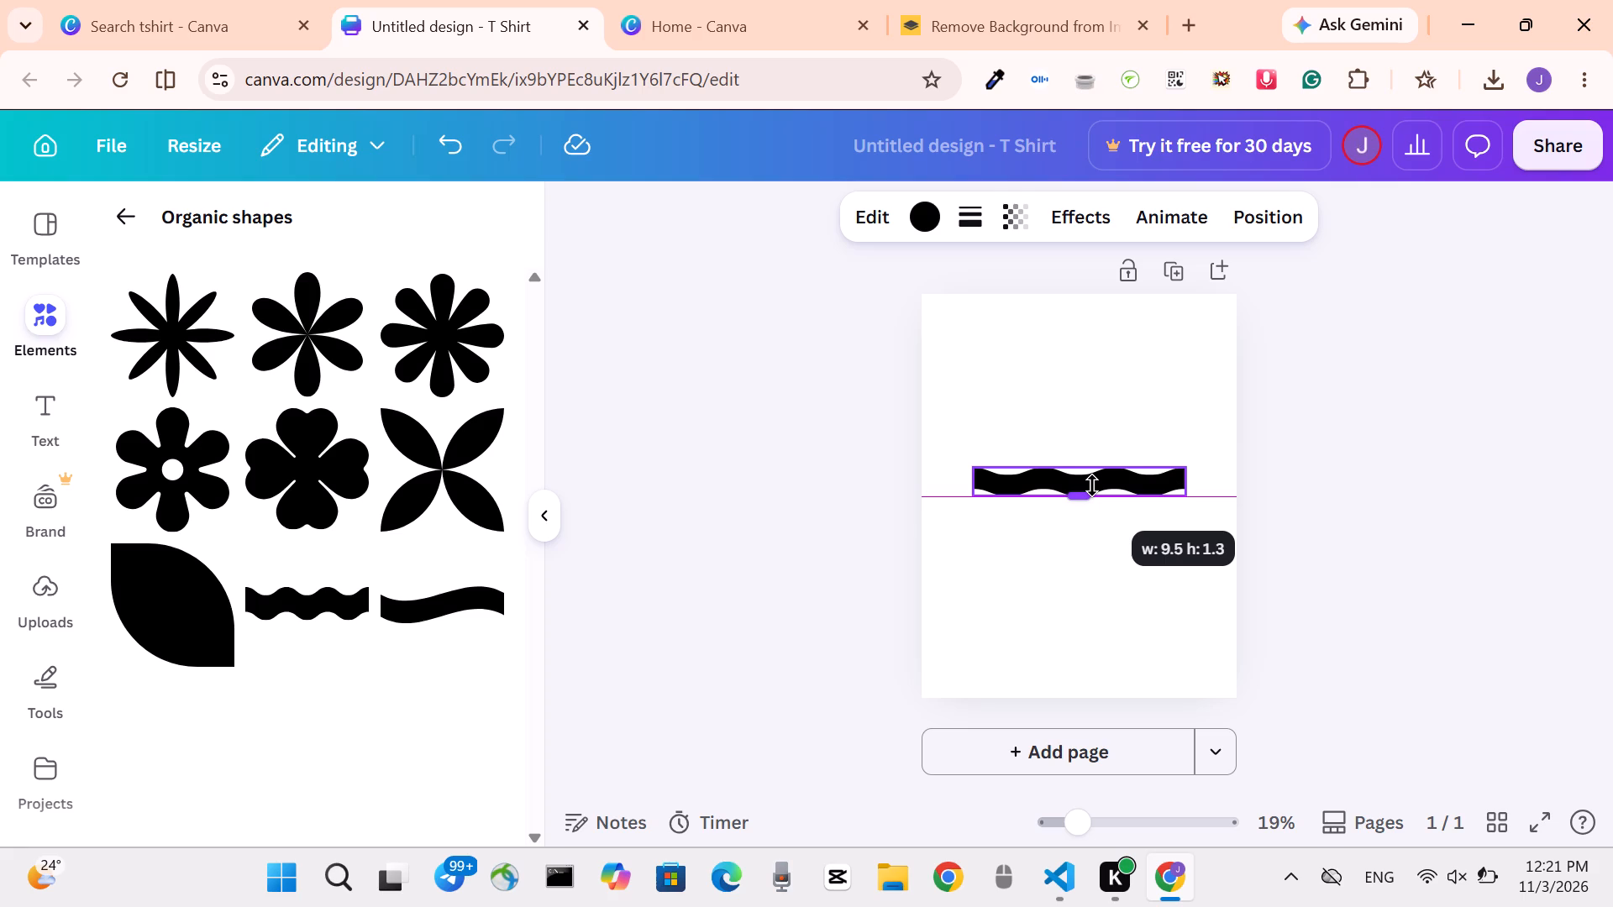
pyautogui.moveTo(1092, 485); pyautogui.dragTo(1092, 485)
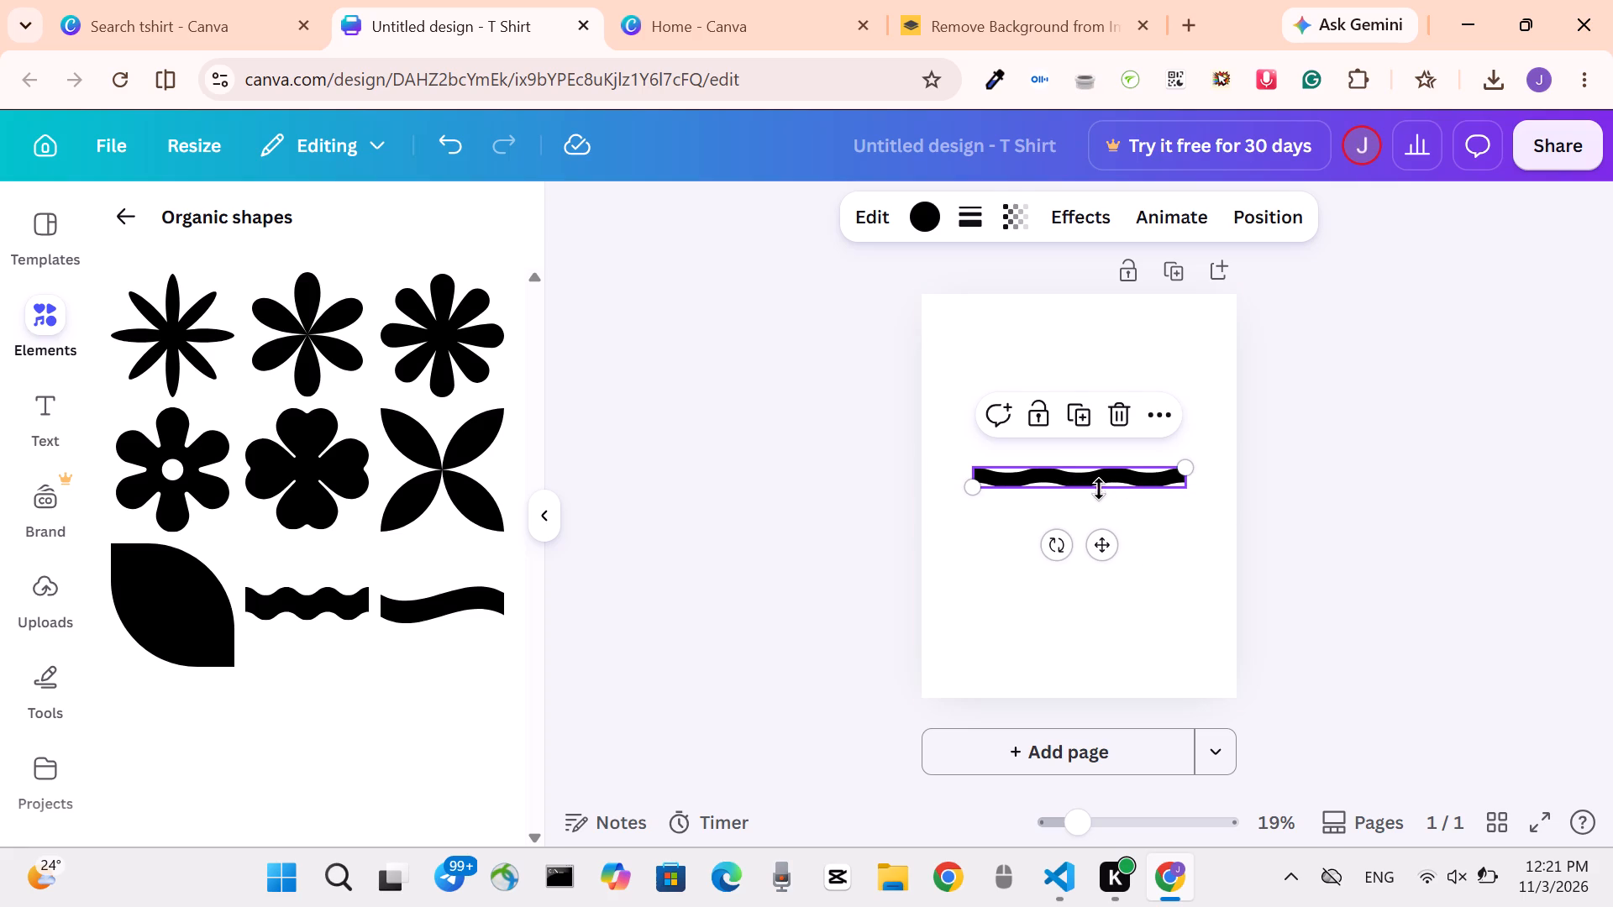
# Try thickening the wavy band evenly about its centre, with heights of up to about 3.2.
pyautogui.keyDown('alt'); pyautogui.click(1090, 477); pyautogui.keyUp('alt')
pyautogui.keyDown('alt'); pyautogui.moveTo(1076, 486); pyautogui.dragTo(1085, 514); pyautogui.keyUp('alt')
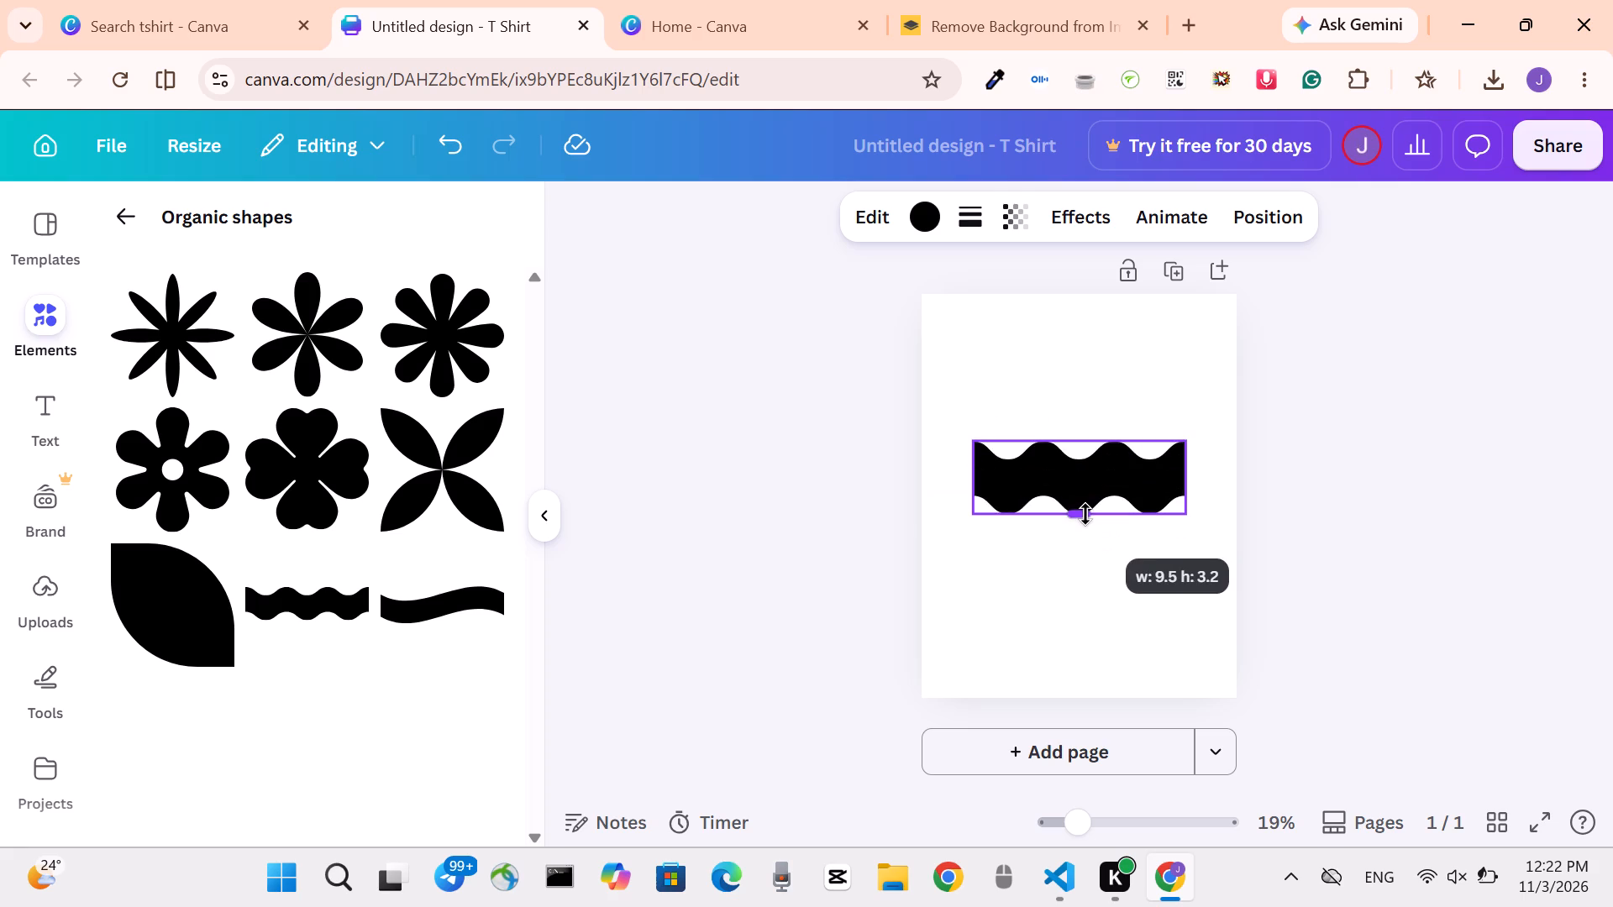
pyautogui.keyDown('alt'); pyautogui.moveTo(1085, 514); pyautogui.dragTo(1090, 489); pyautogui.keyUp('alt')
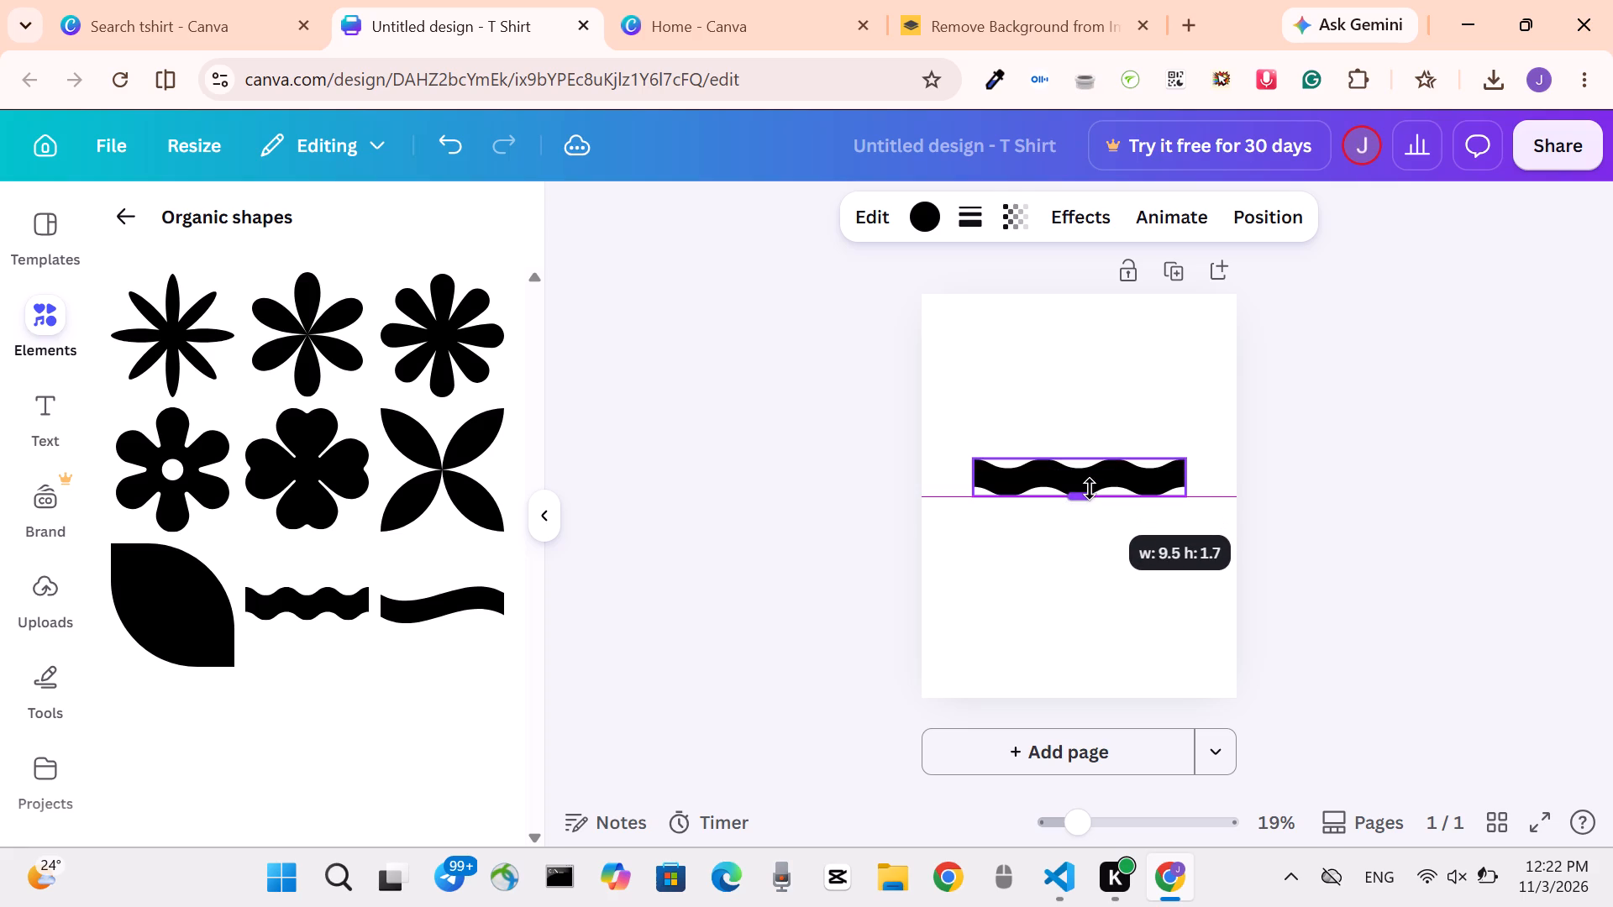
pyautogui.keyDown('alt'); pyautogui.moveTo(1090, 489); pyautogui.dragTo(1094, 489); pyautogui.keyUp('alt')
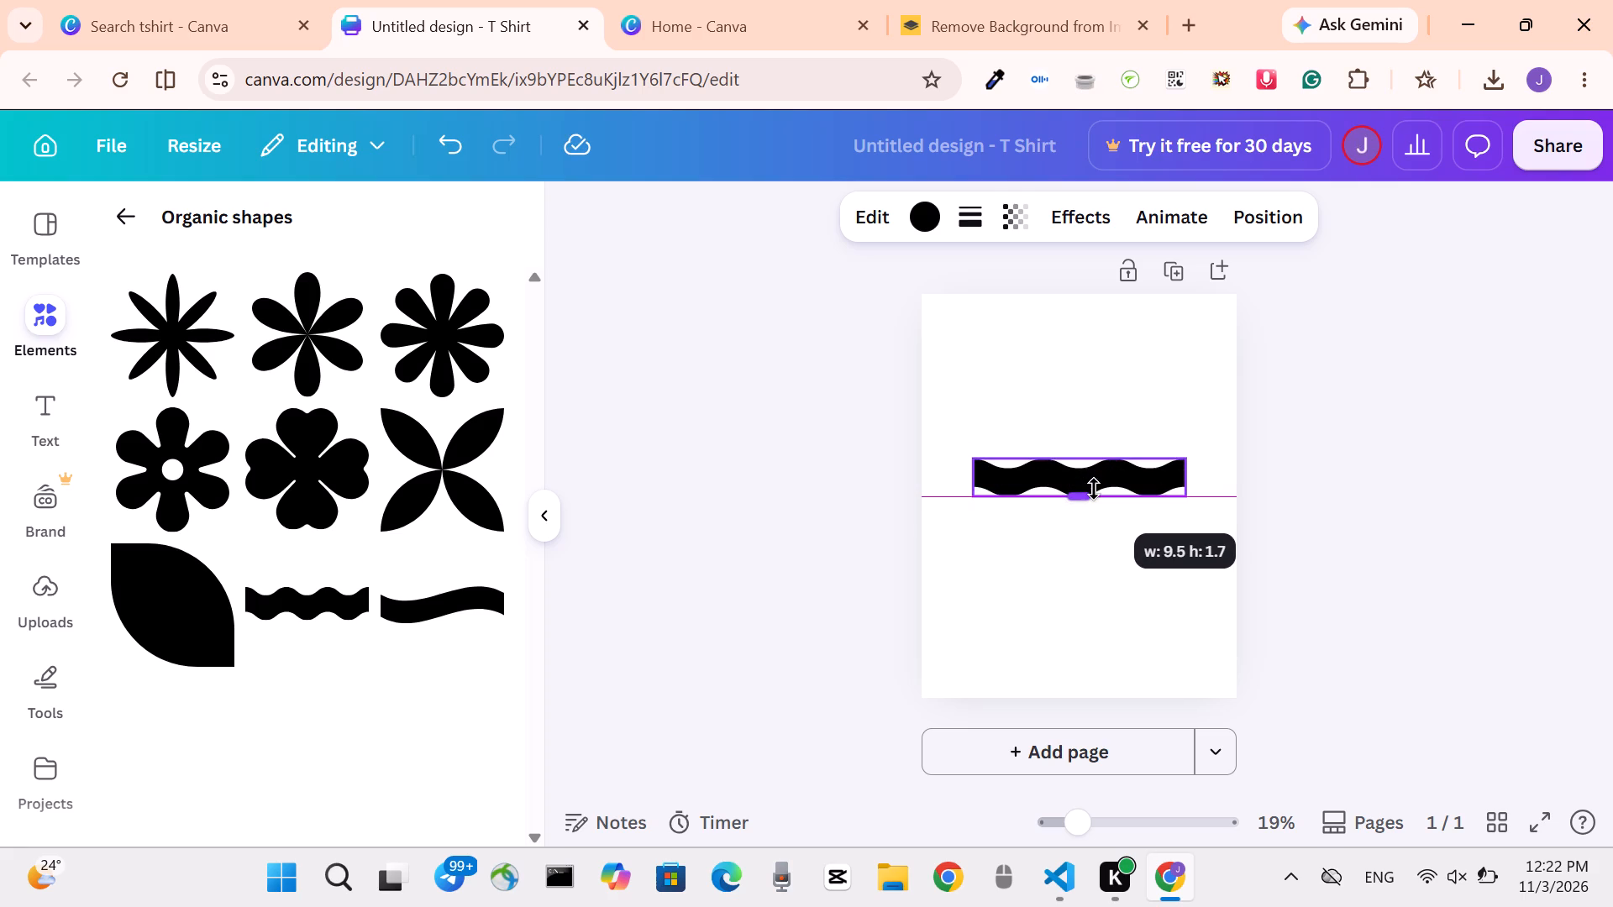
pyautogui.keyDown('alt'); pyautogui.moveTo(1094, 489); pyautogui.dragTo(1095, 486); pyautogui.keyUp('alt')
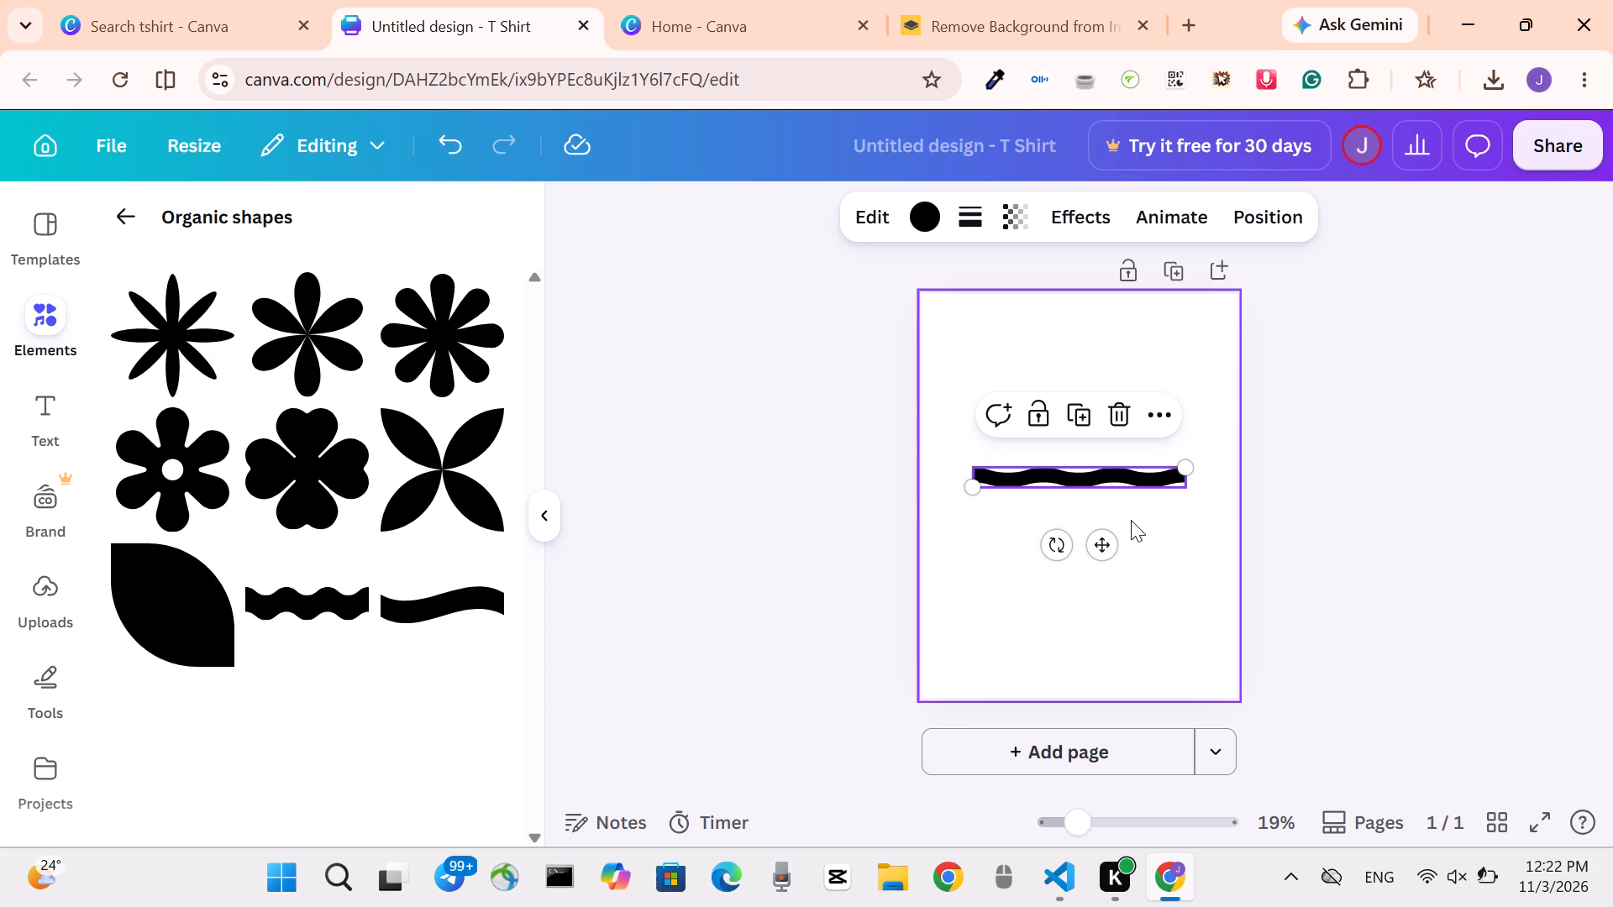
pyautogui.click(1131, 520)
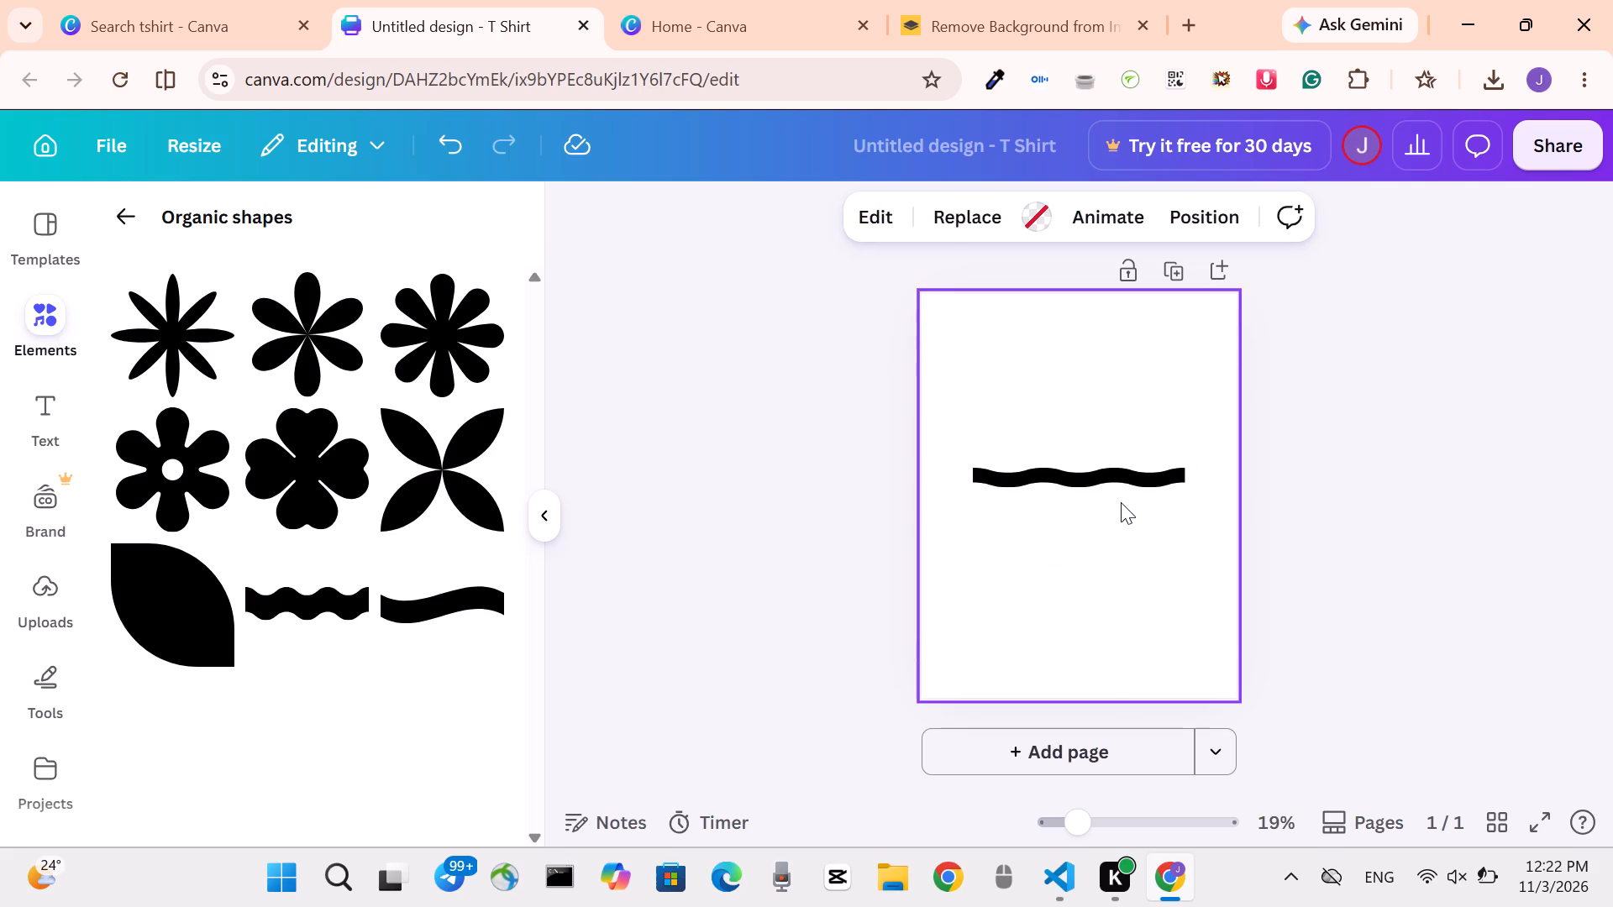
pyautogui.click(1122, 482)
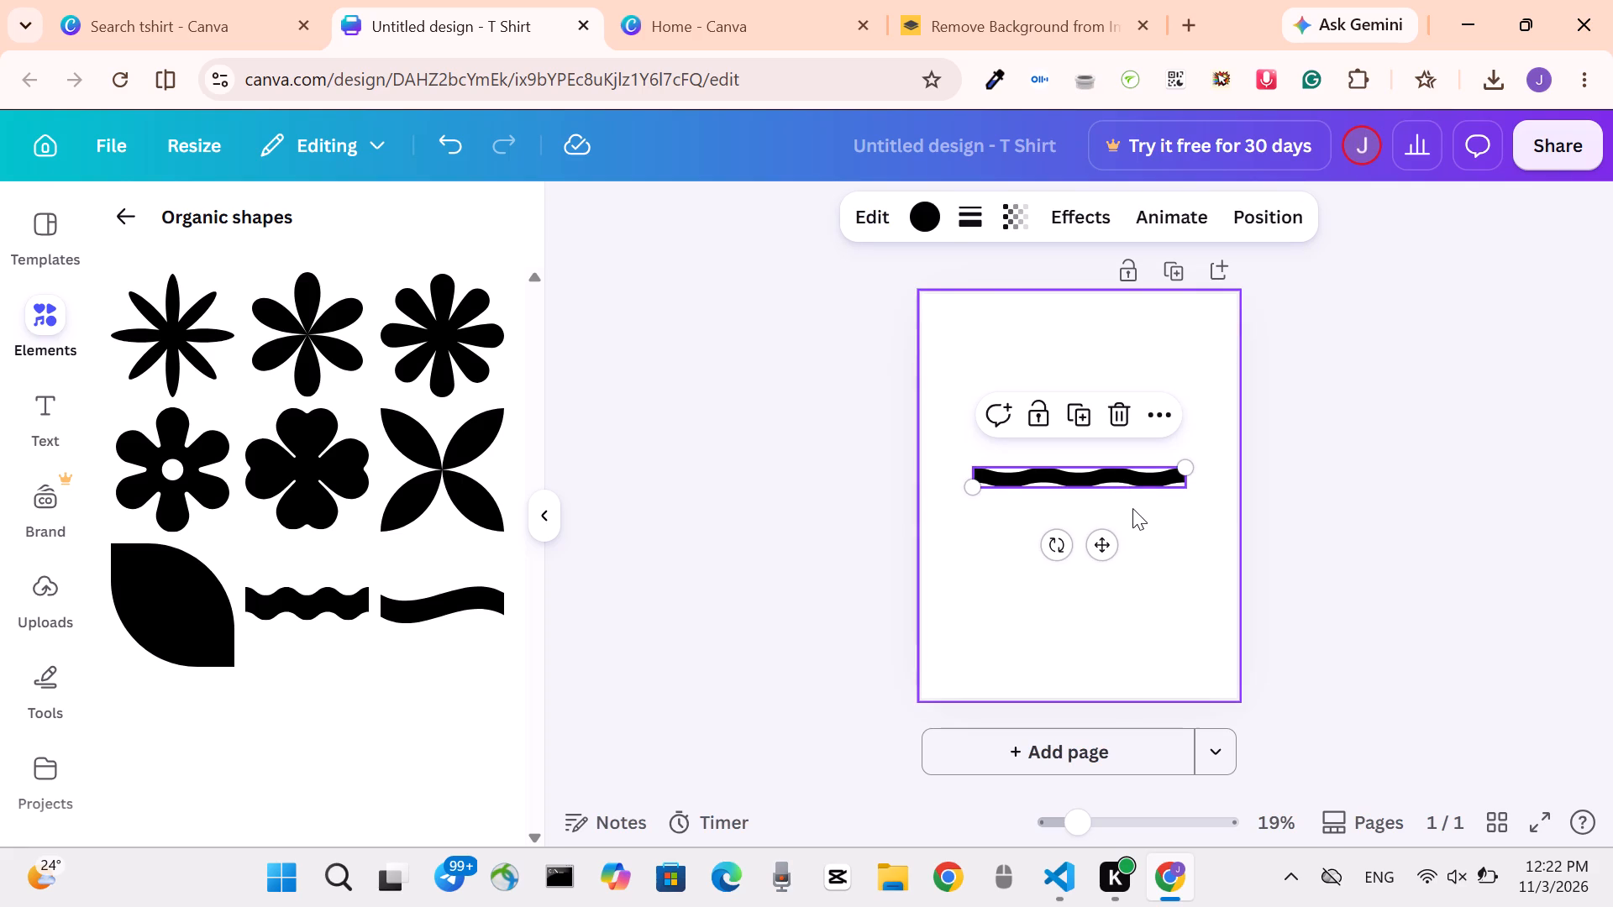
# Duplicate the black wavy band three times so the page has four identical bands.
pyautogui.keyDown('alt'); pyautogui.moveTo(1132, 508); pyautogui.dragTo(1133, 517); pyautogui.keyUp('alt')
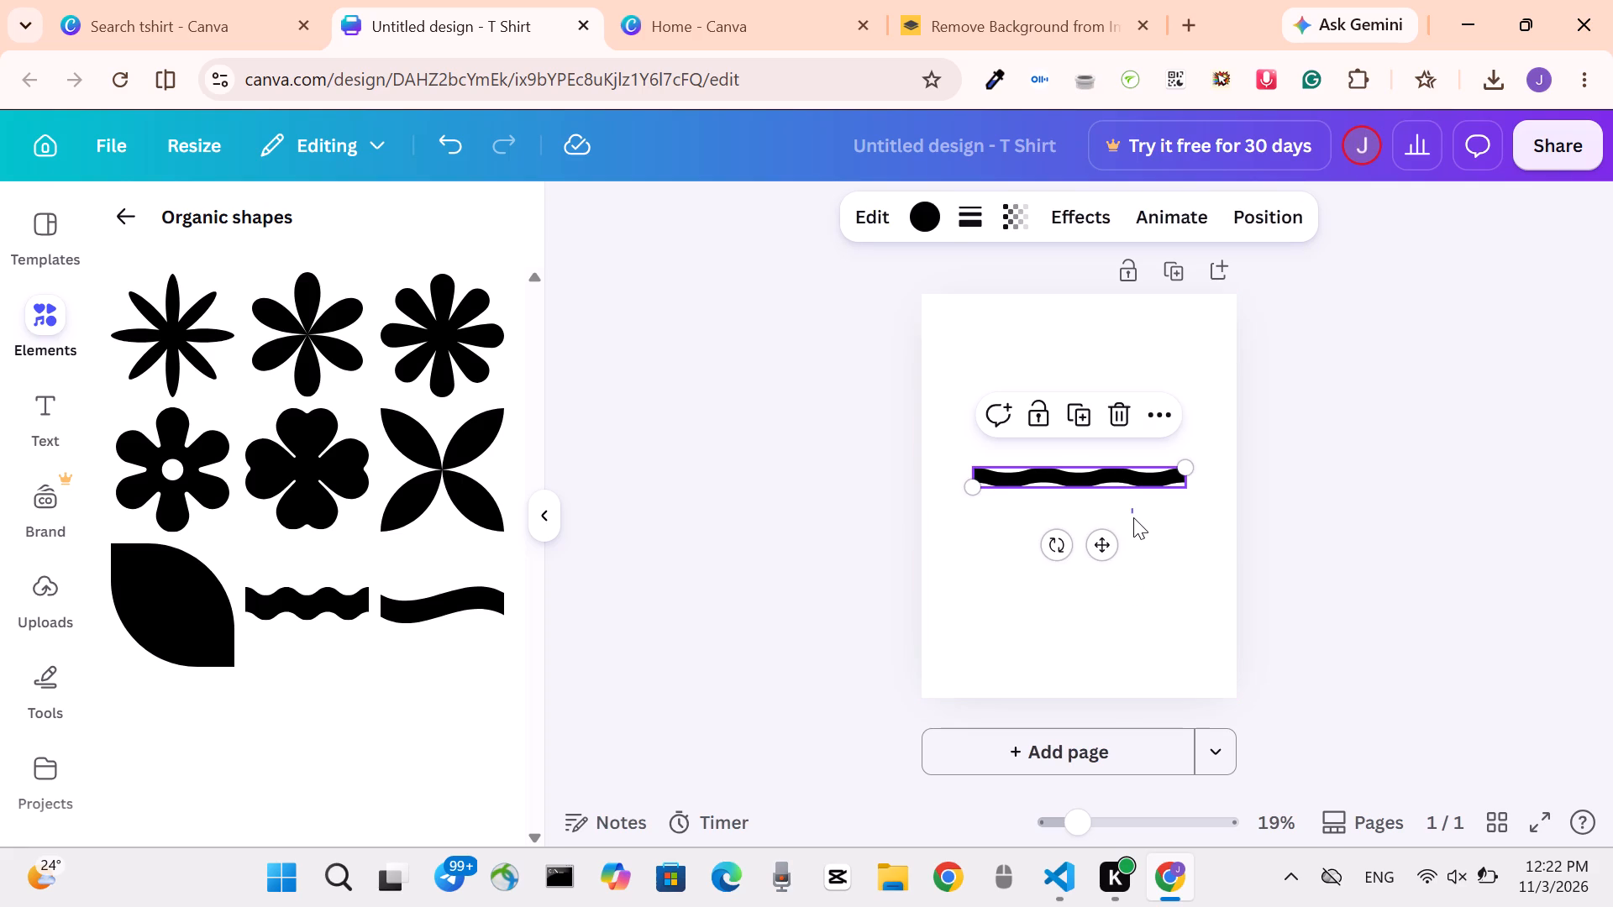
pyautogui.keyDown('alt'); pyautogui.moveTo(1133, 517); pyautogui.dragTo(1143, 528); pyautogui.keyUp('alt')
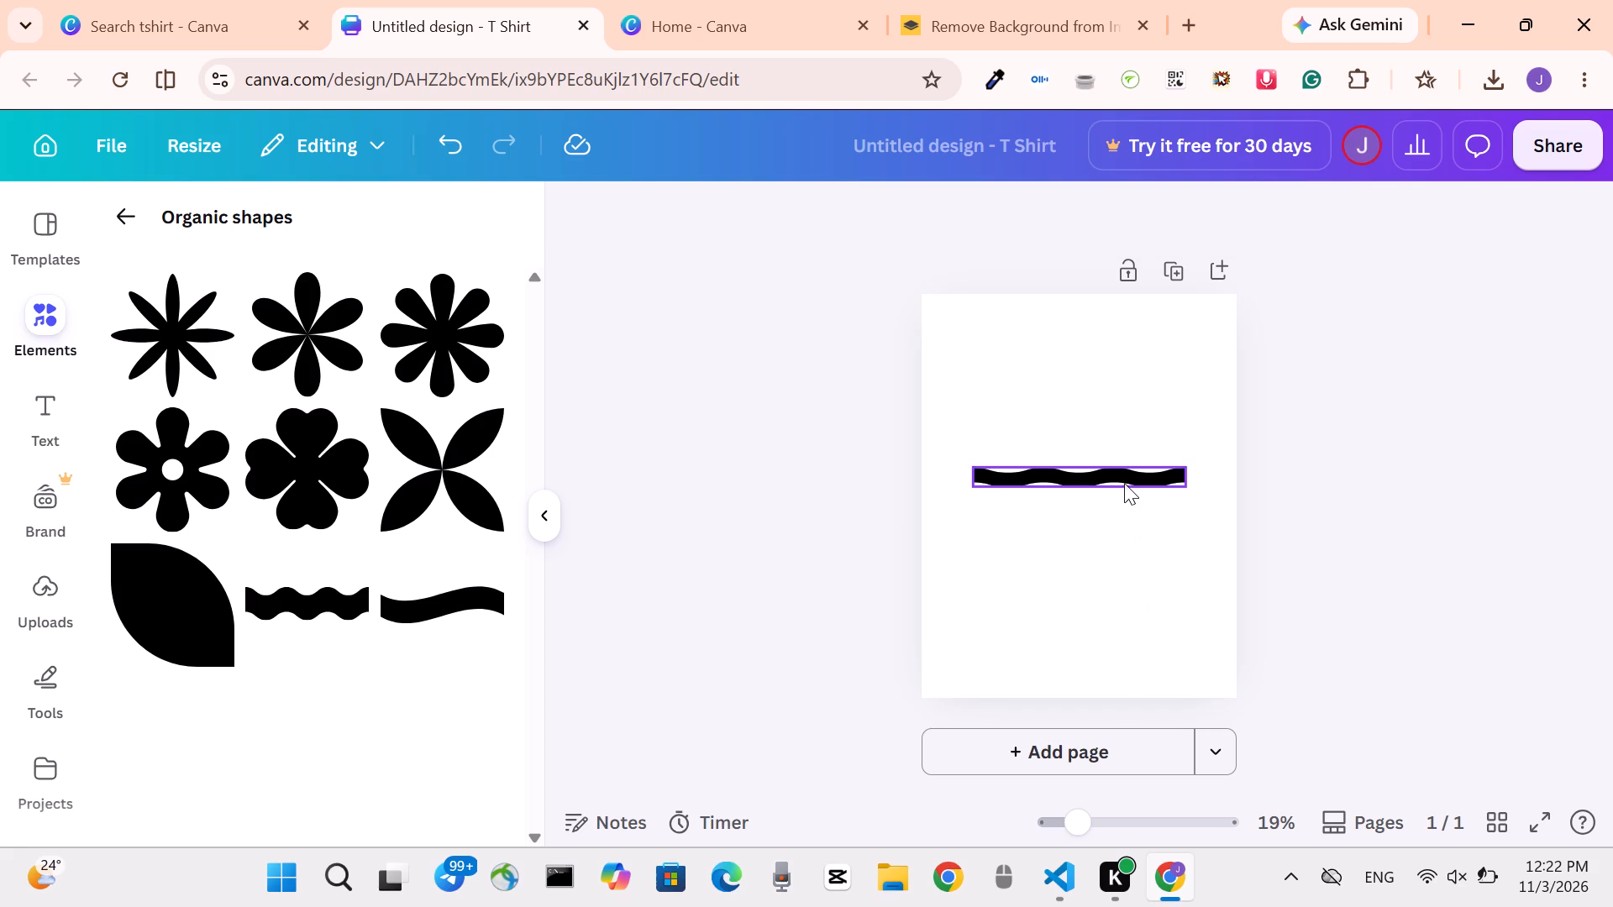
pyautogui.click(1124, 483)
pyautogui.click(1084, 411)
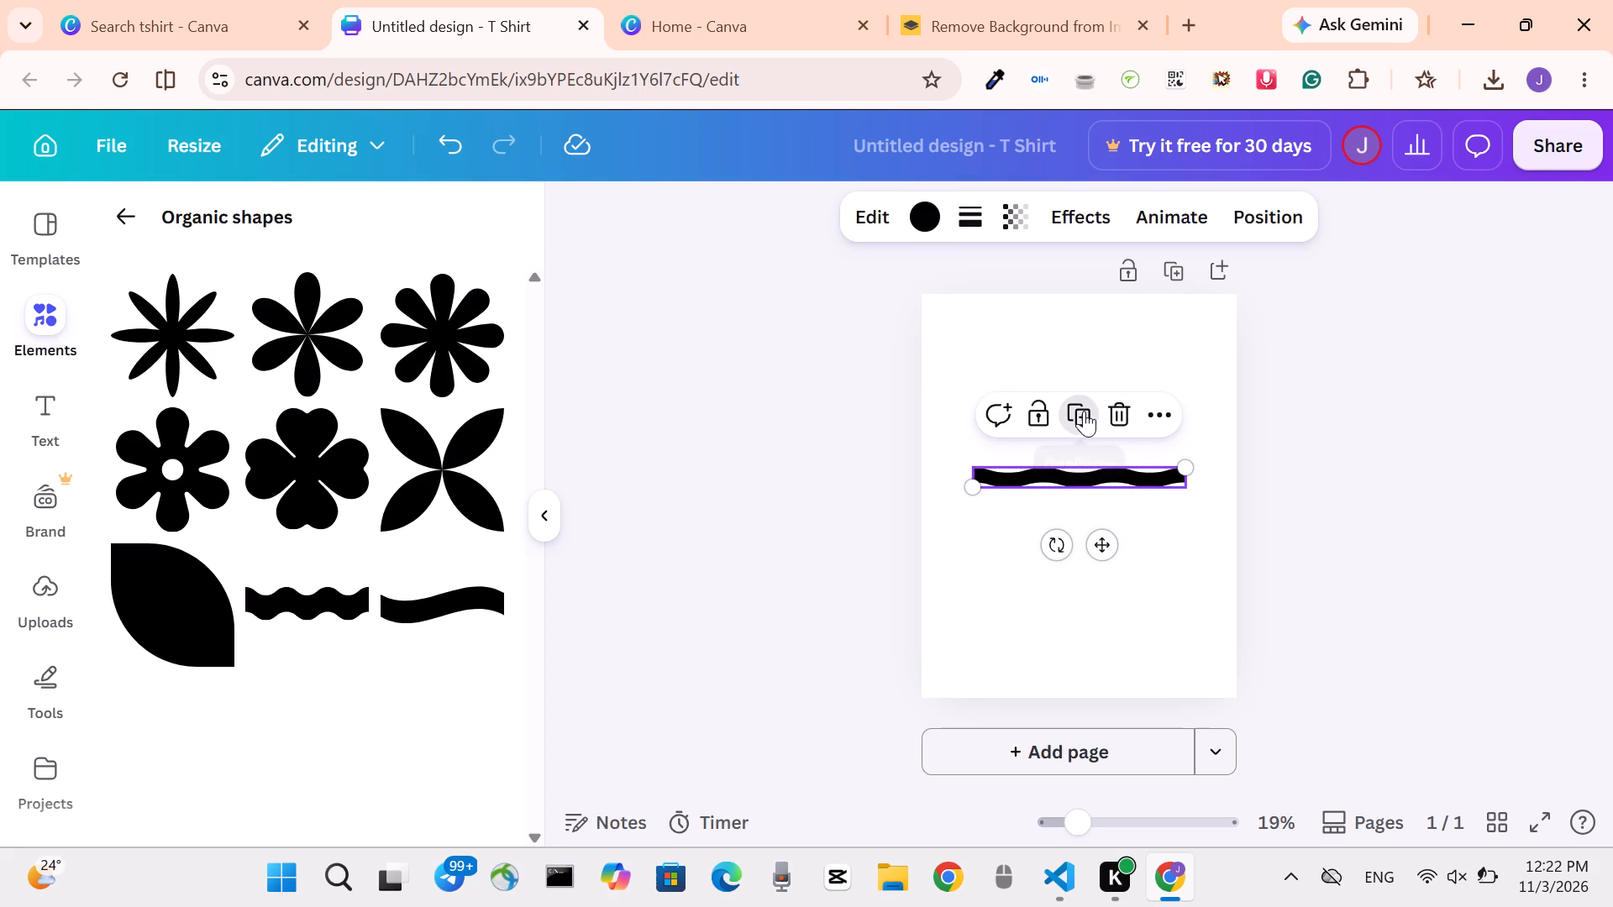
pyautogui.click(1084, 411)
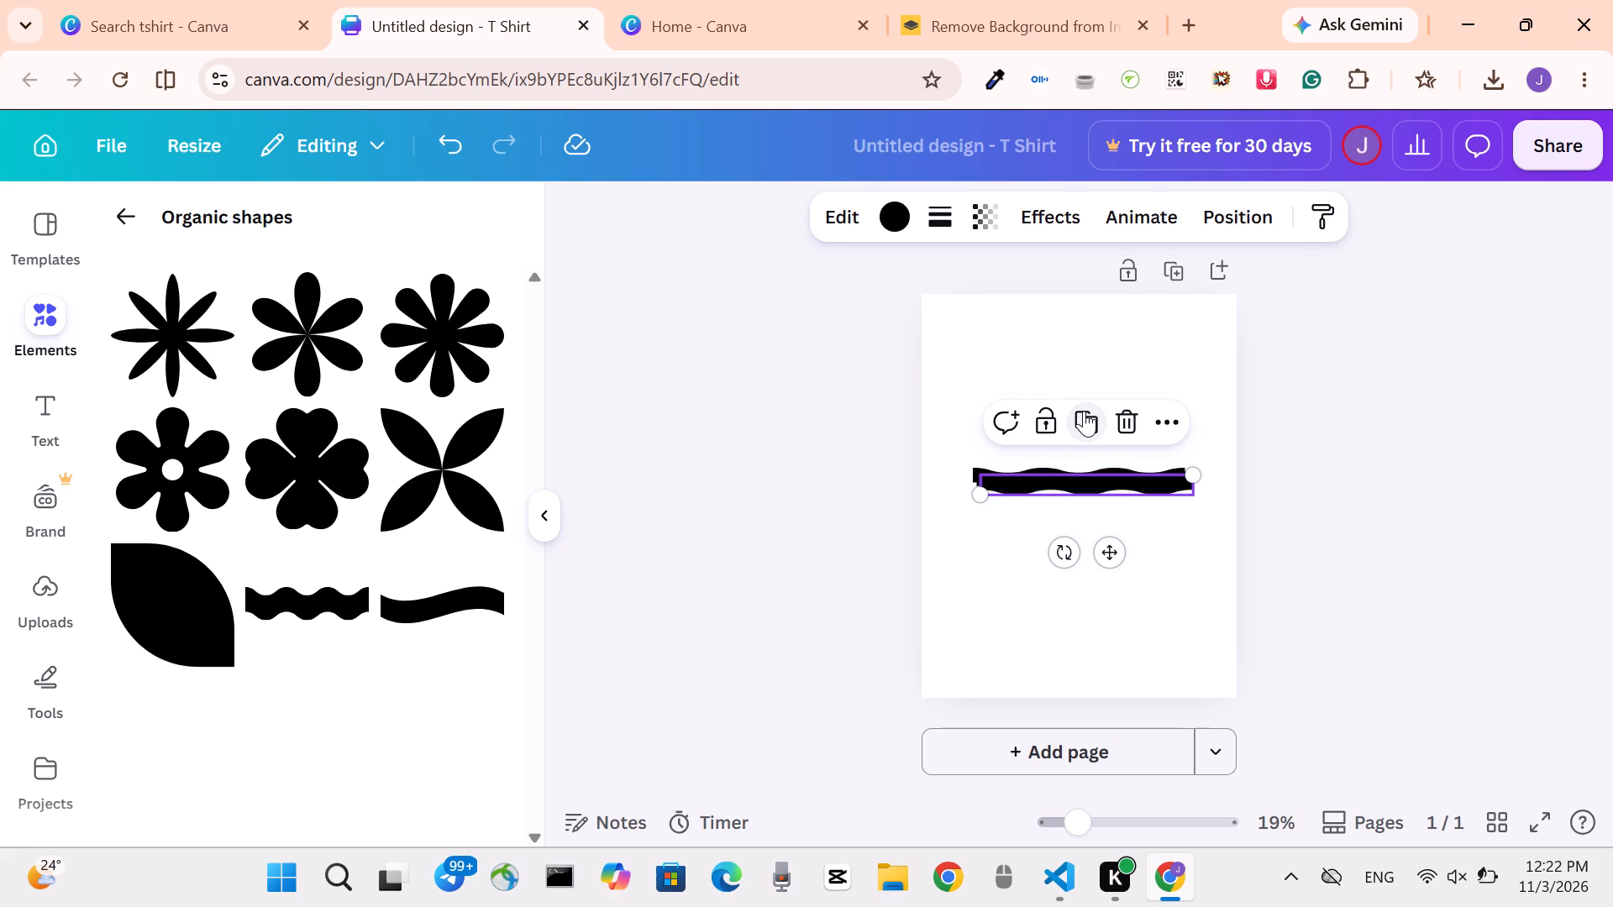
pyautogui.click(1084, 411)
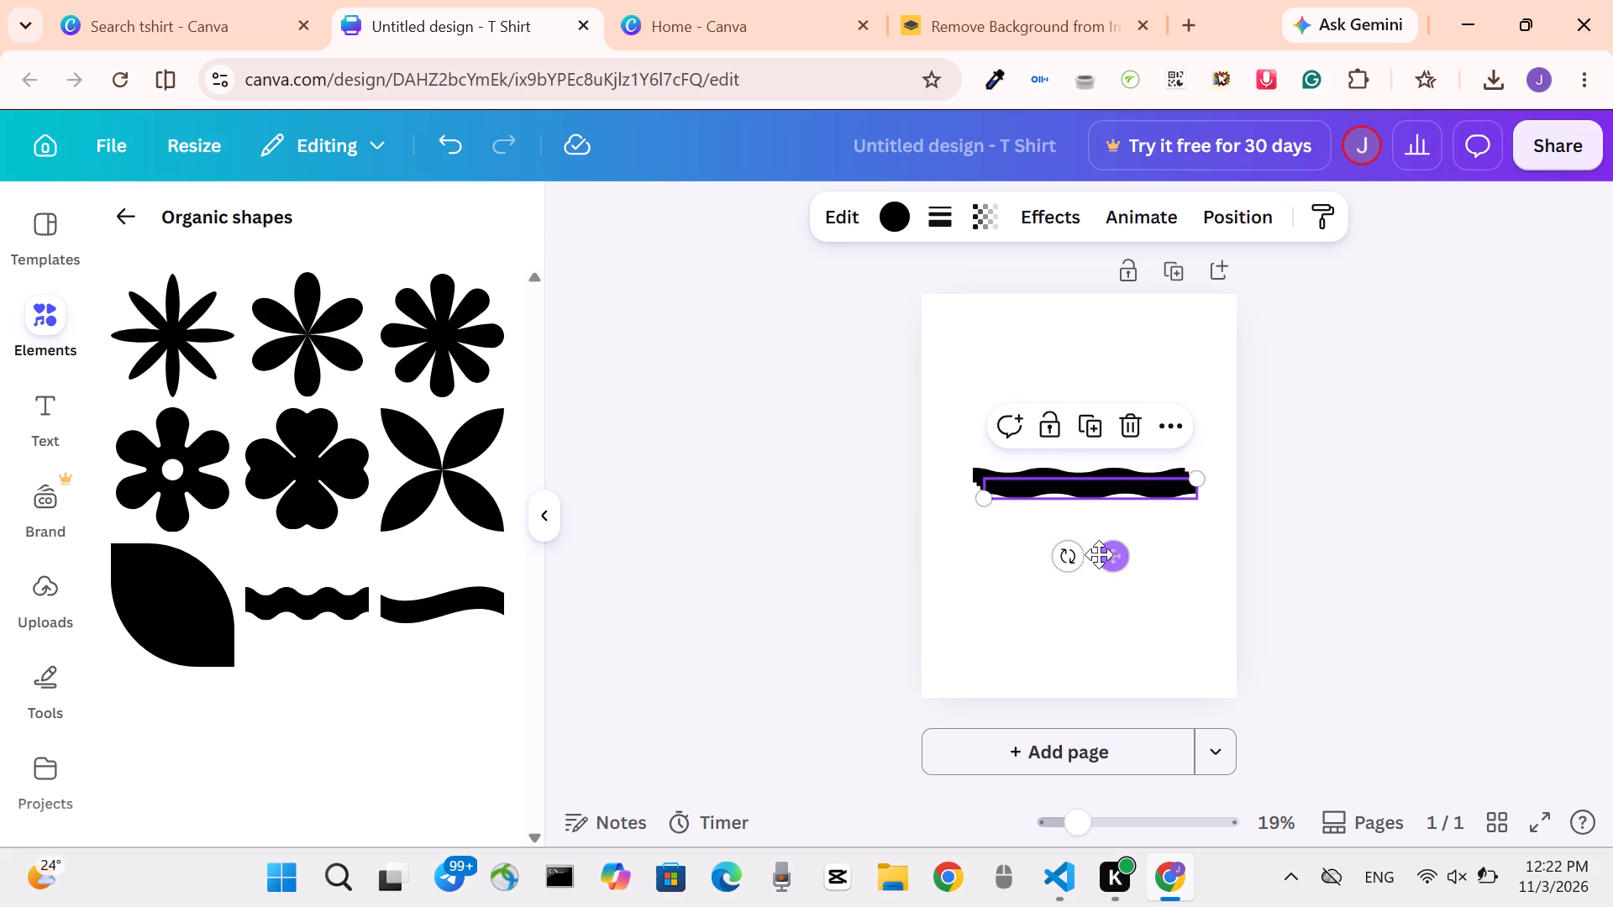
# Spread the four wavy bands into a horizontally centred vertical stack with narrow gaps between them.
pyautogui.moveTo(1112, 555); pyautogui.dragTo(1101, 593)
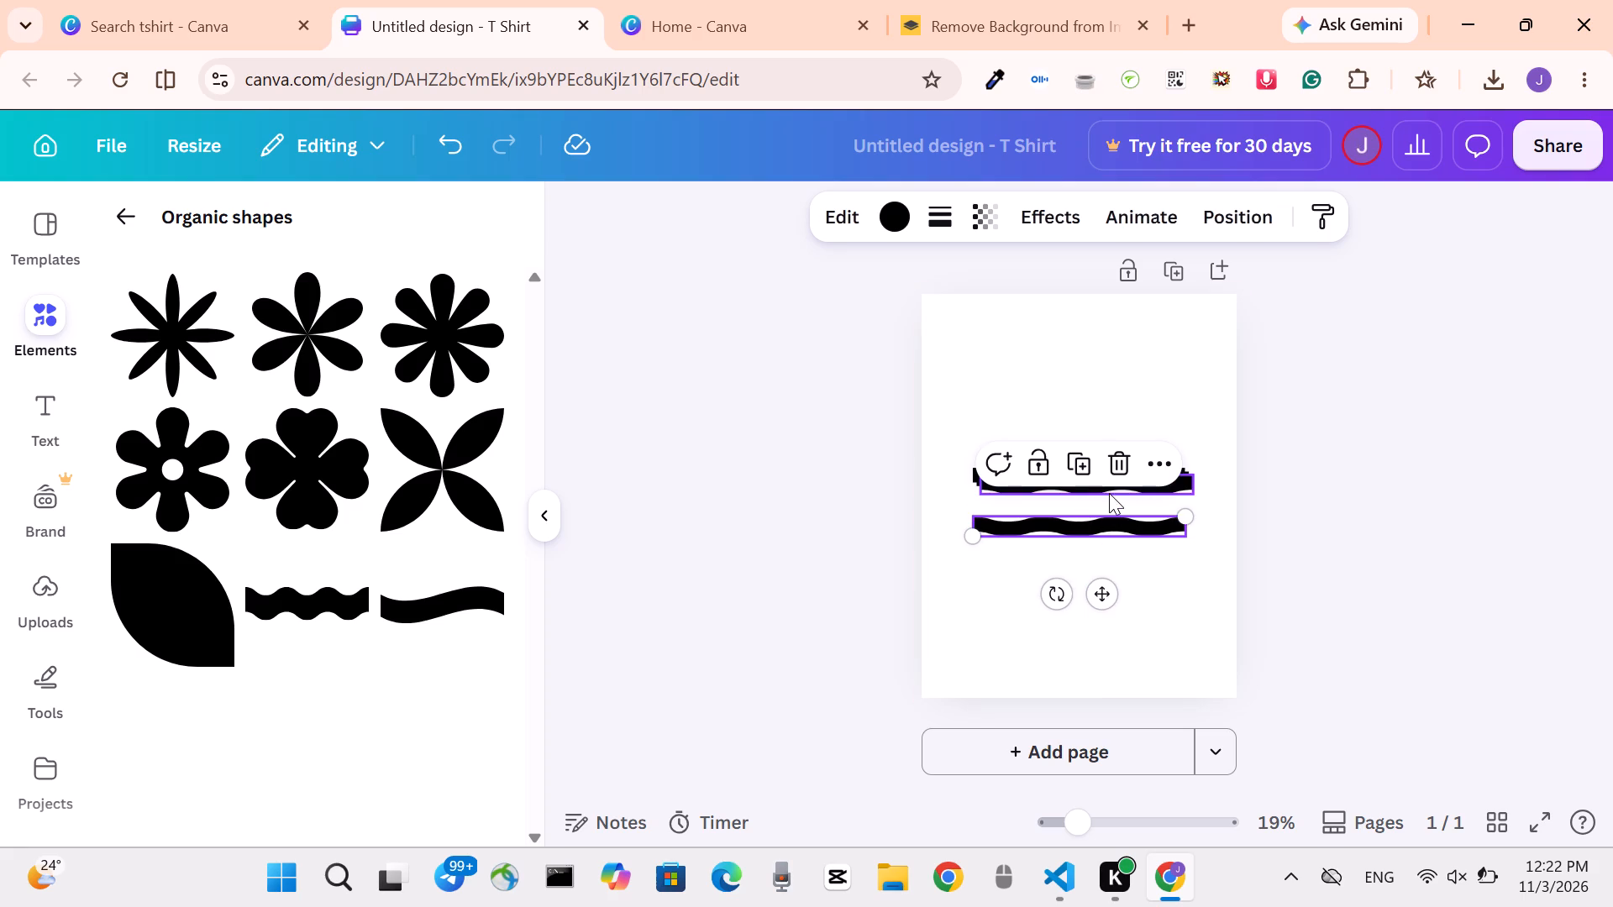
pyautogui.click(1109, 493)
pyautogui.moveTo(1110, 551); pyautogui.dragTo(1107, 570)
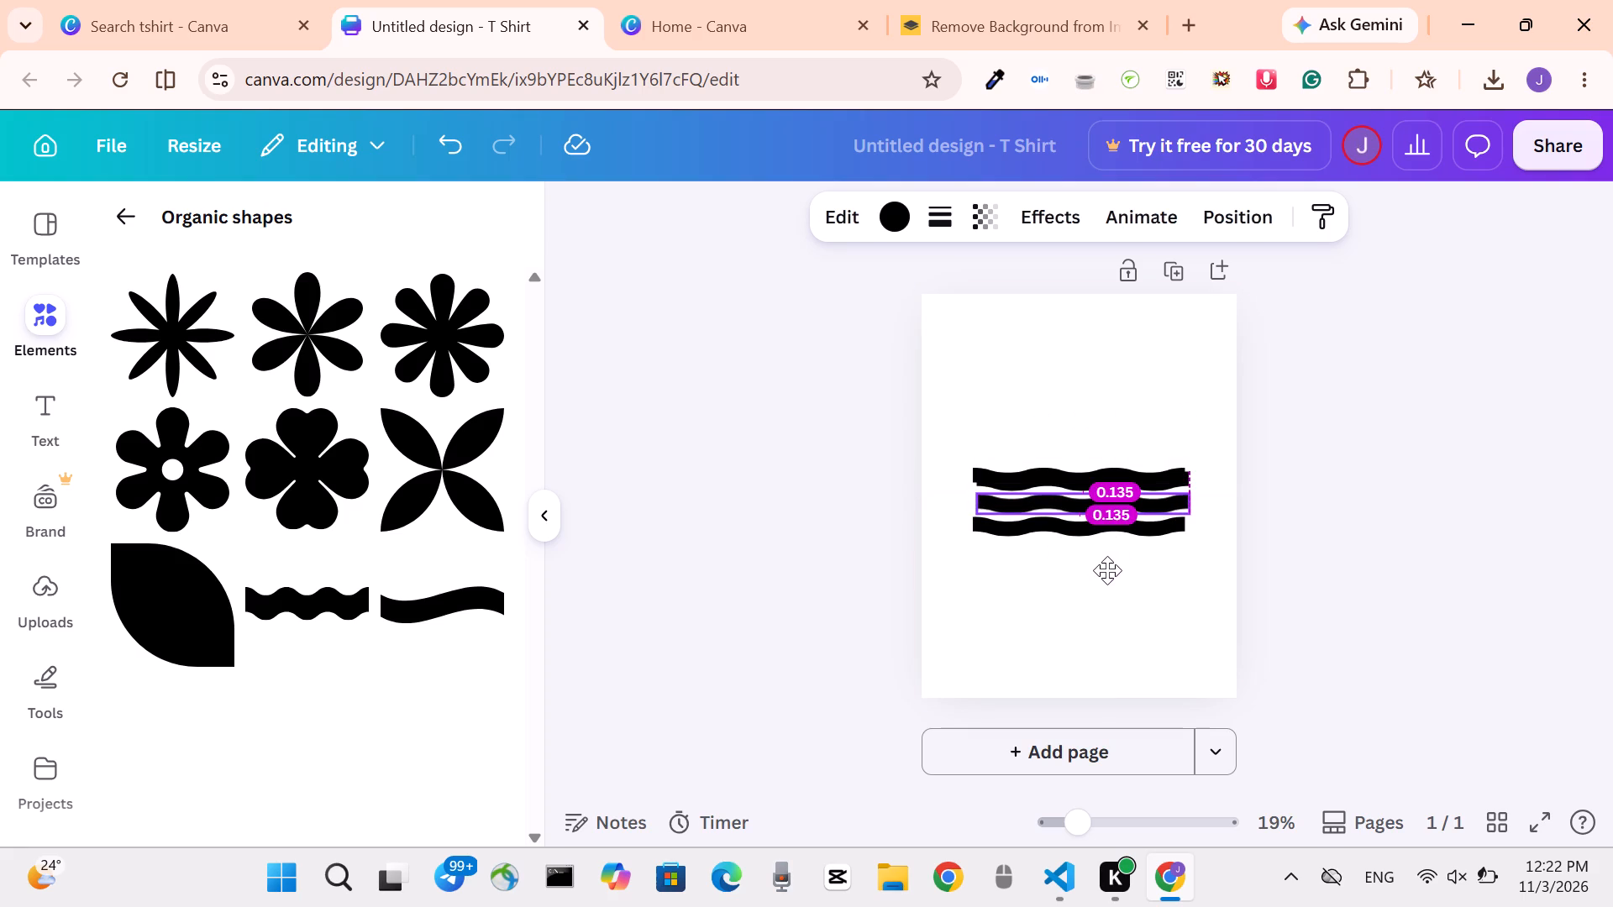
pyautogui.moveTo(1107, 570); pyautogui.dragTo(1101, 569)
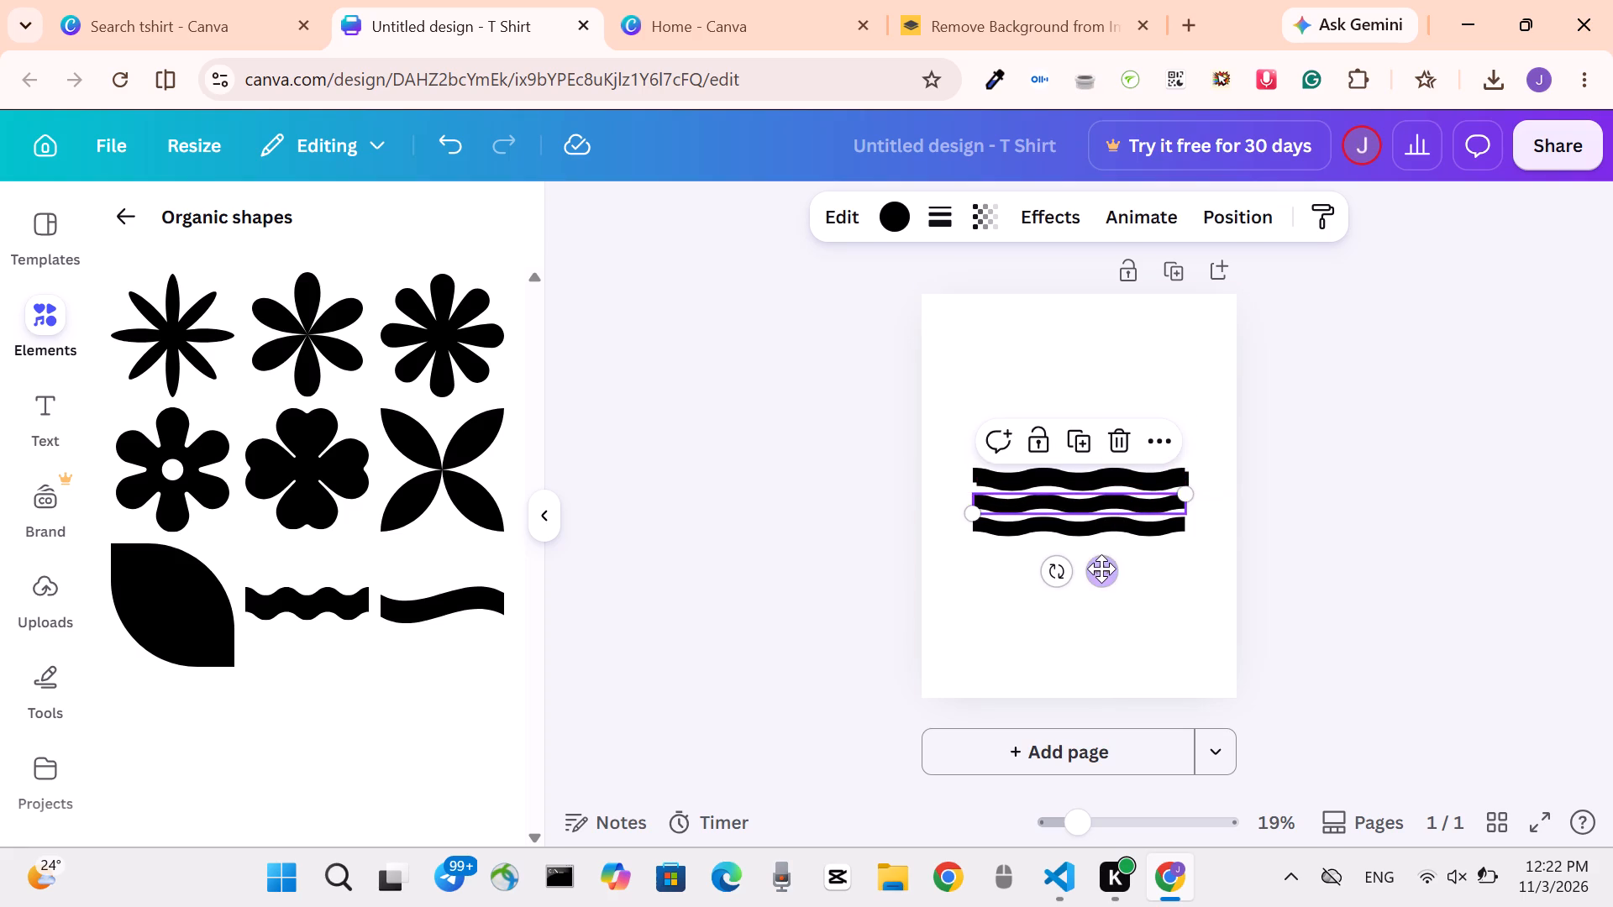
pyautogui.moveTo(1088, 479); pyautogui.dragTo(1080, 448)
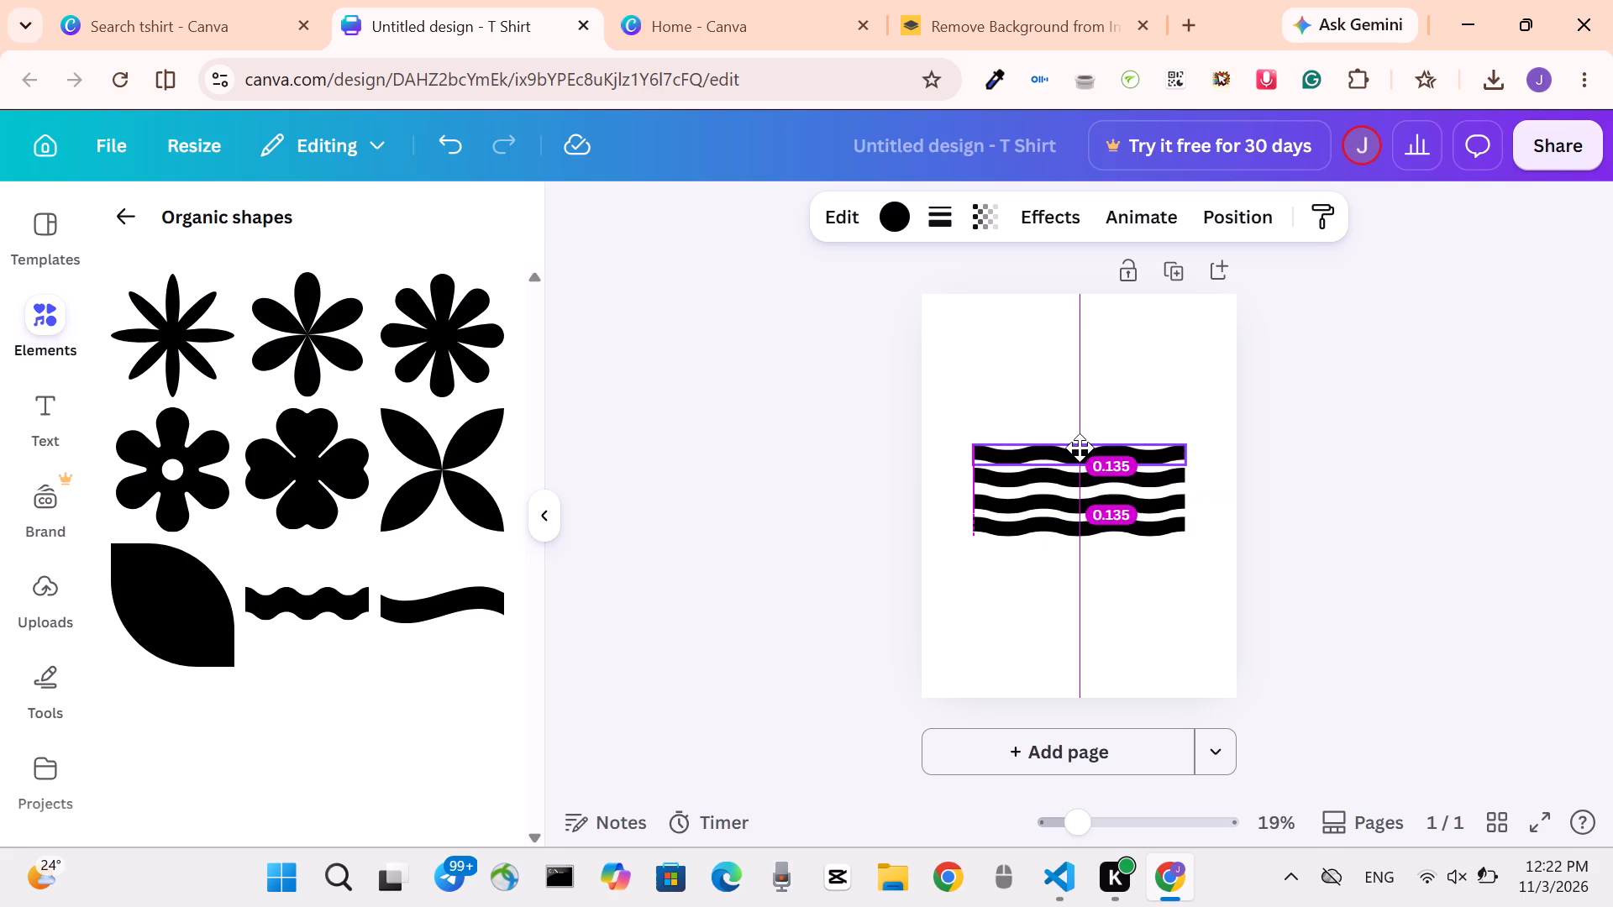
pyautogui.moveTo(1080, 448); pyautogui.dragTo(1079, 443)
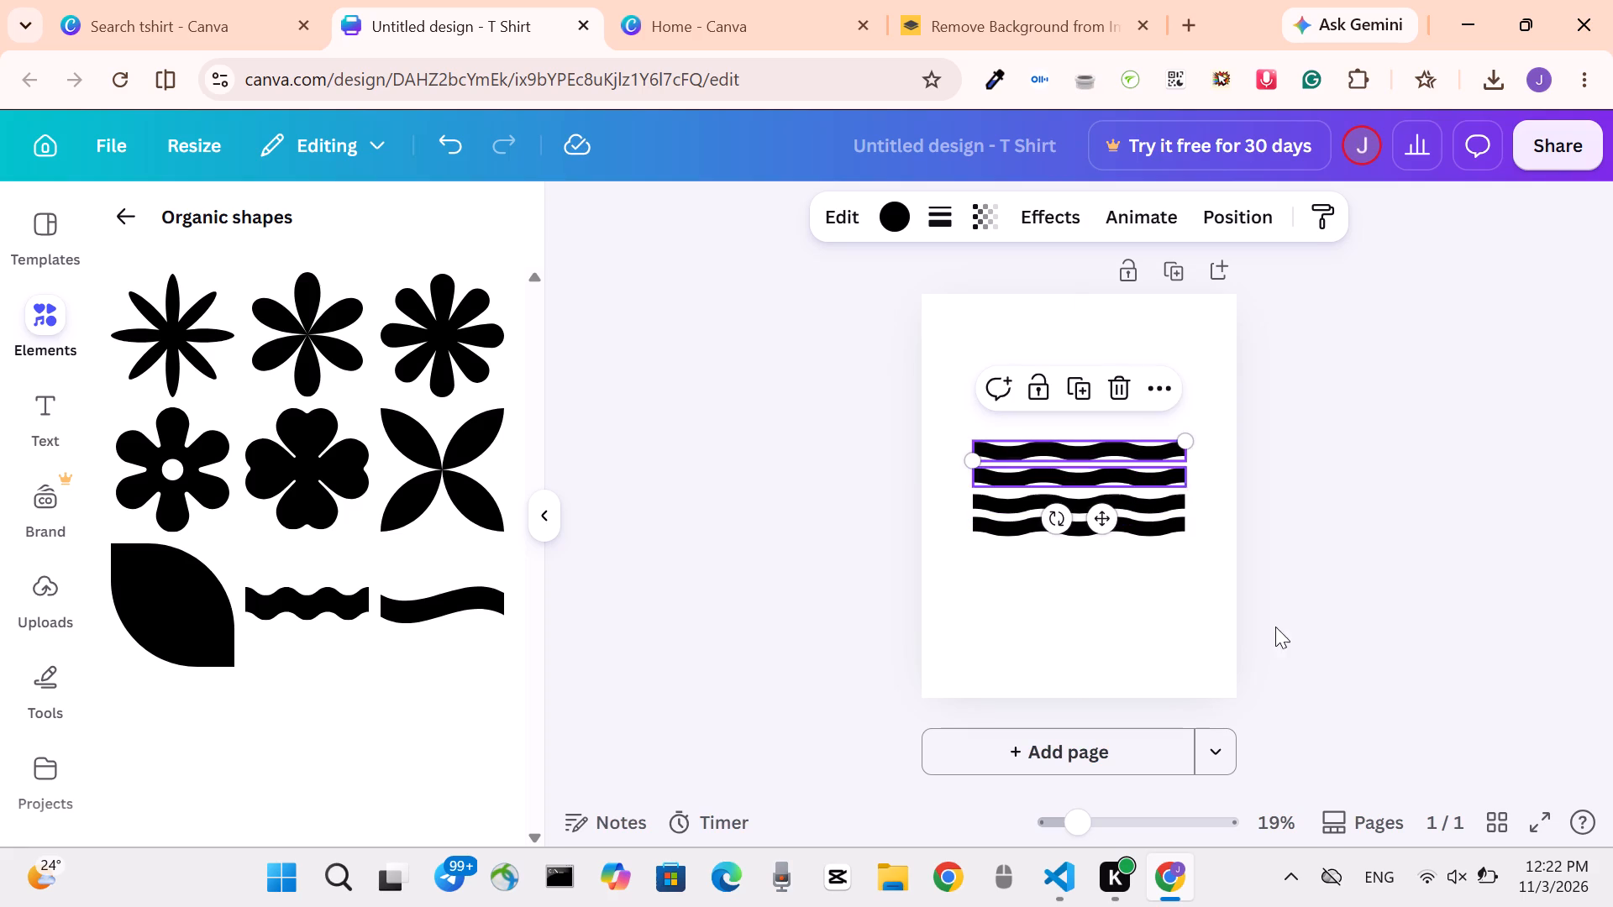
# Move the second wavy band up so it overlaps the lower part of the top band.
pyautogui.click(1152, 611)
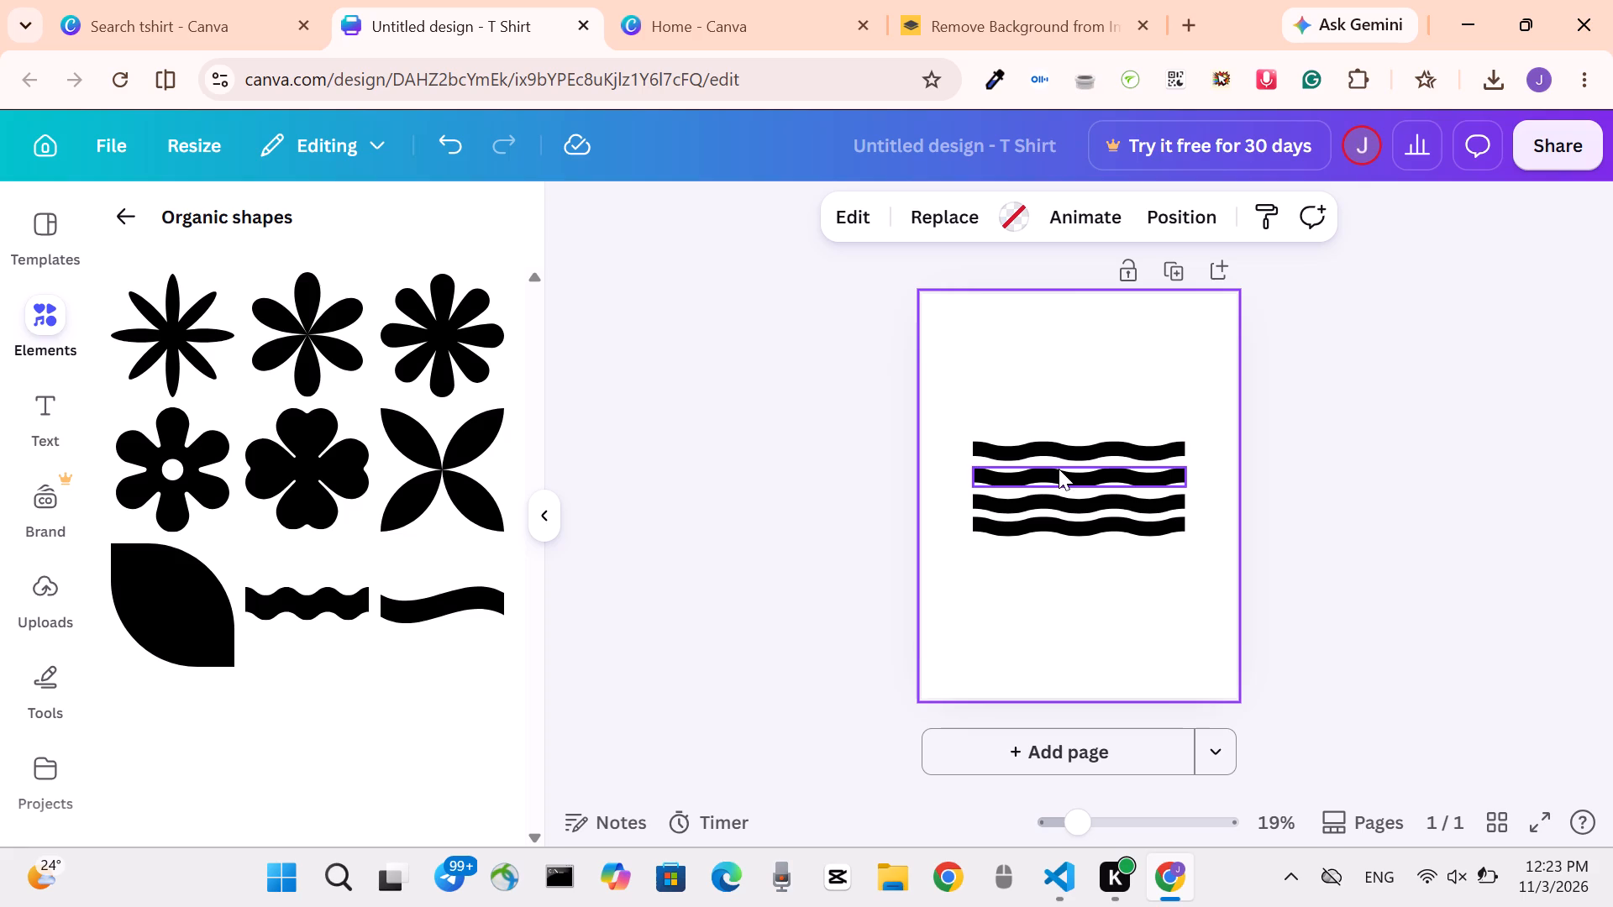
pyautogui.click(1051, 475)
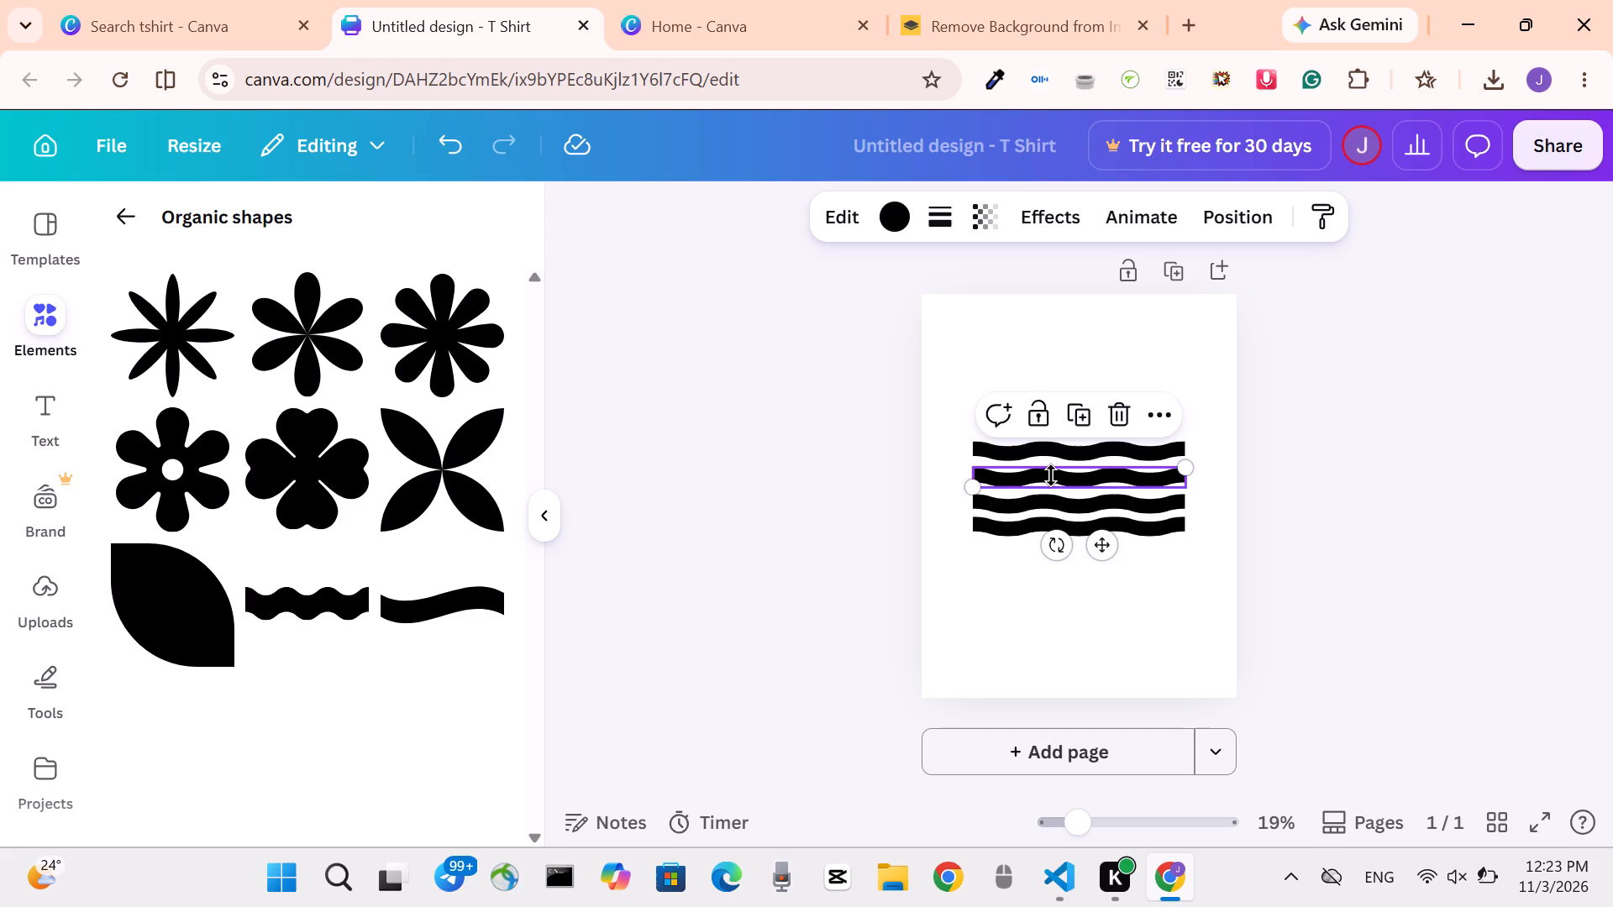
pyautogui.moveTo(1098, 550); pyautogui.dragTo(1099, 542)
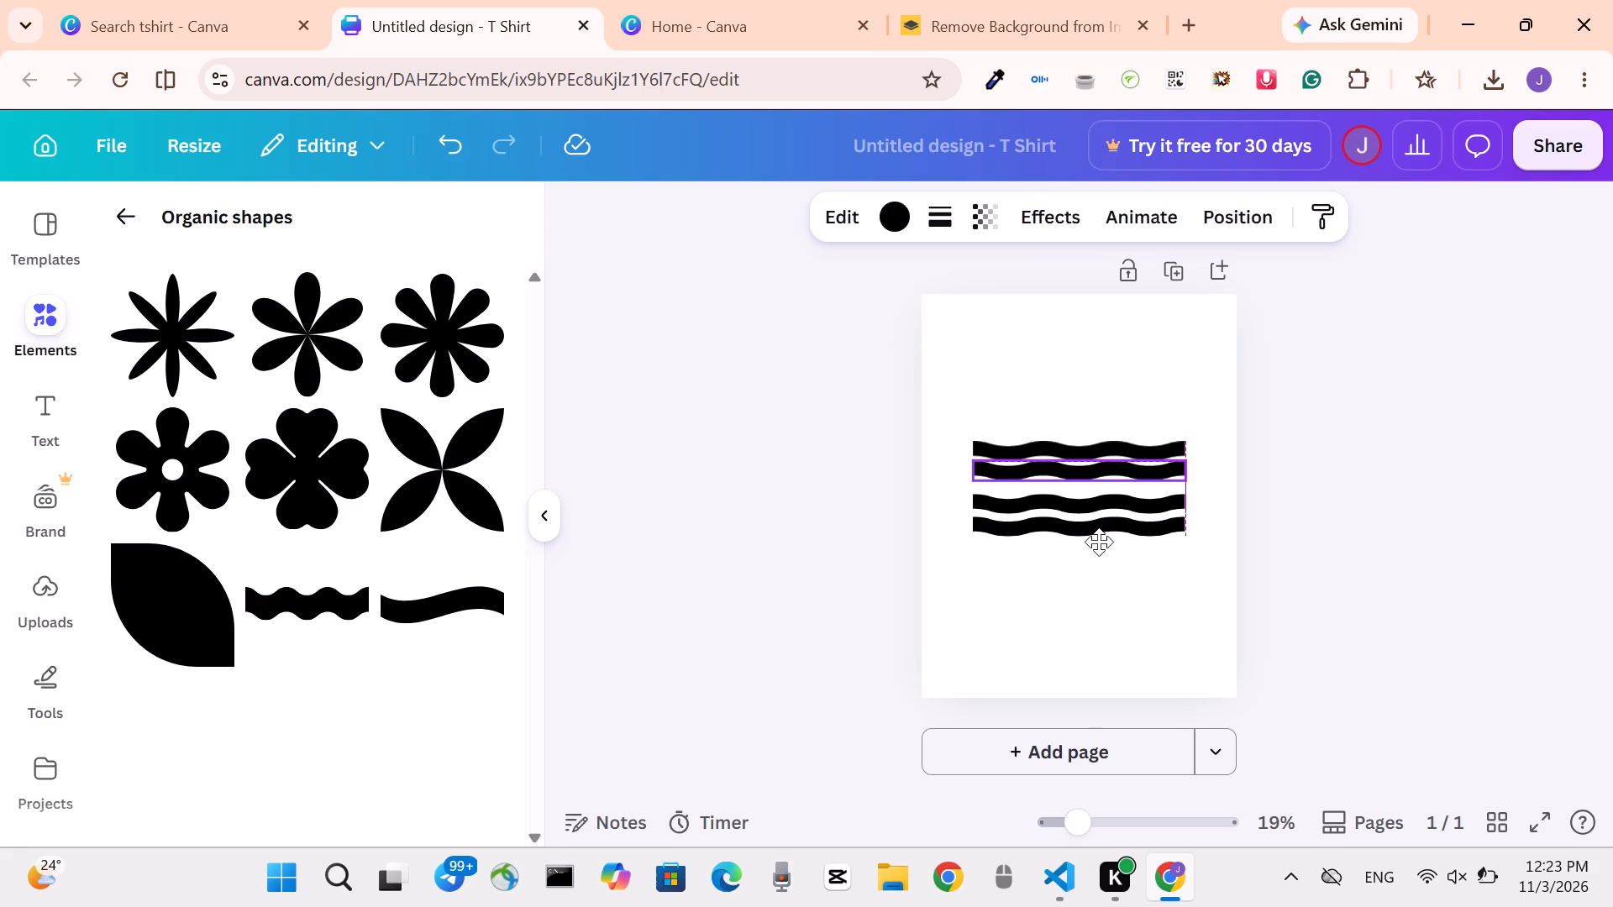
pyautogui.moveTo(1099, 542); pyautogui.dragTo(1099, 534)
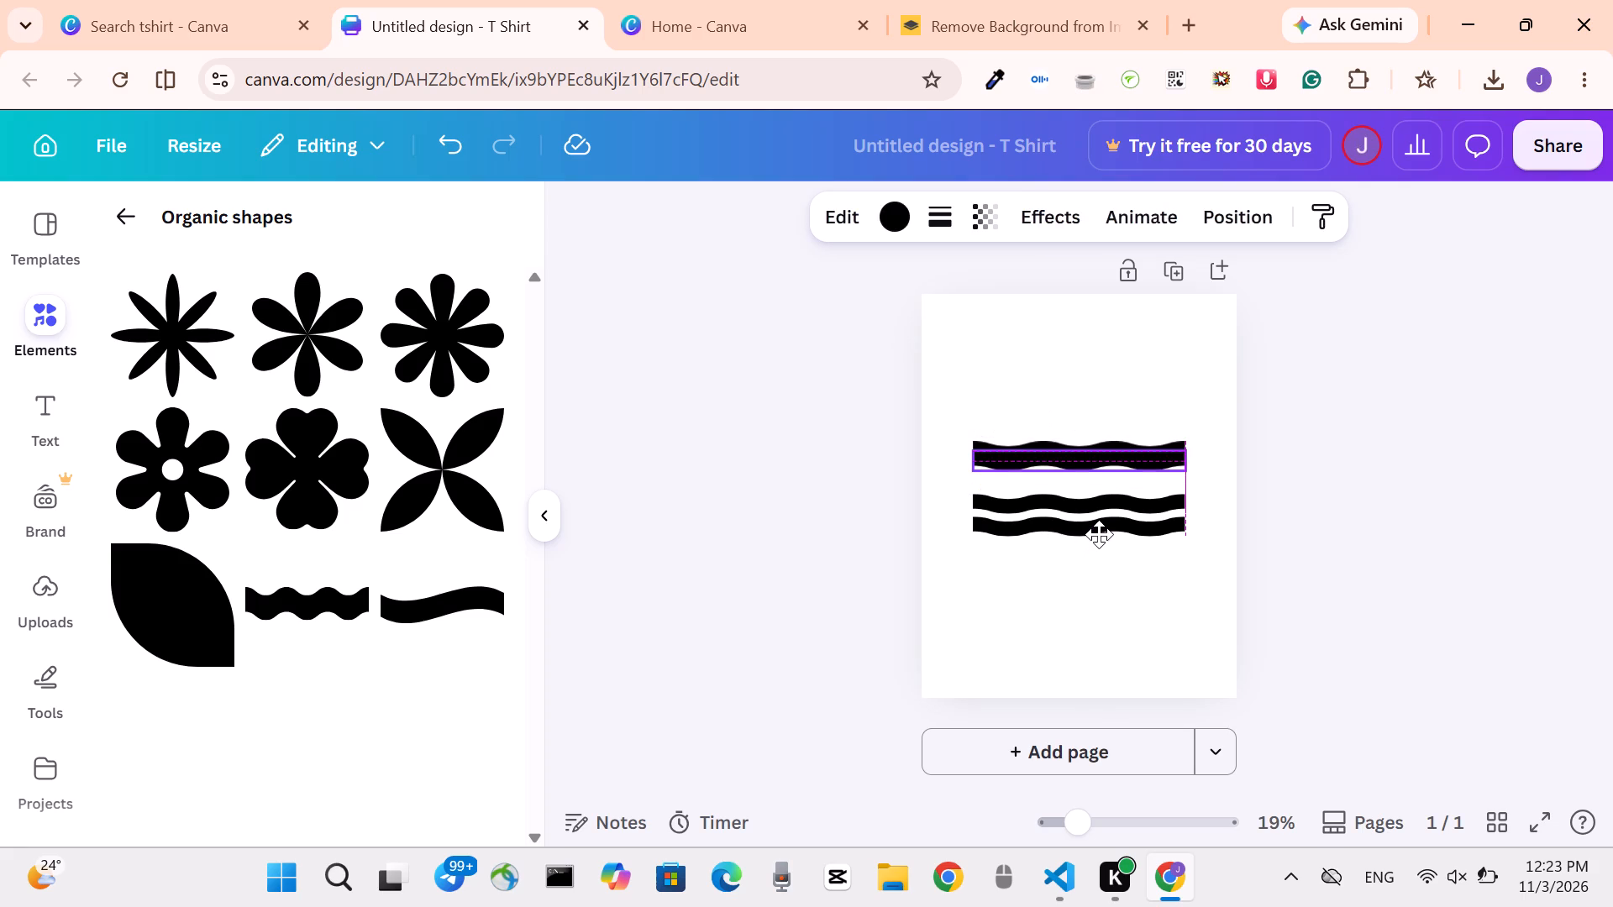
pyautogui.moveTo(1099, 534); pyautogui.dragTo(1100, 537)
pyautogui.moveTo(1100, 537); pyautogui.dragTo(1100, 536)
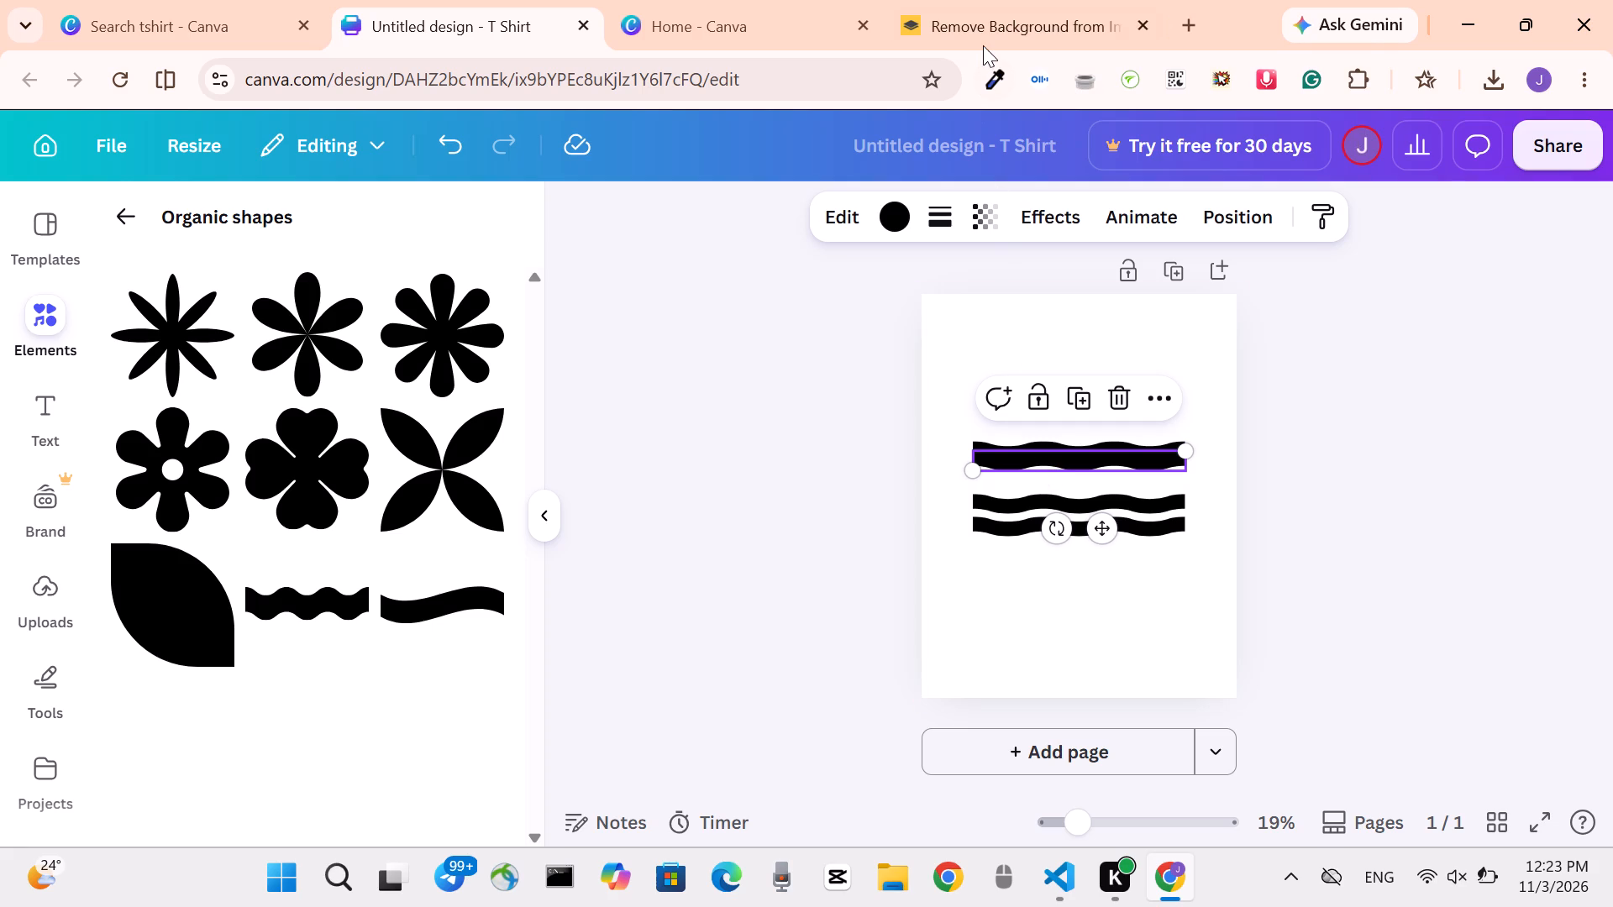
# Search Google in a new tab for "kenyan flag color layers".
pyautogui.click(1181, 26)
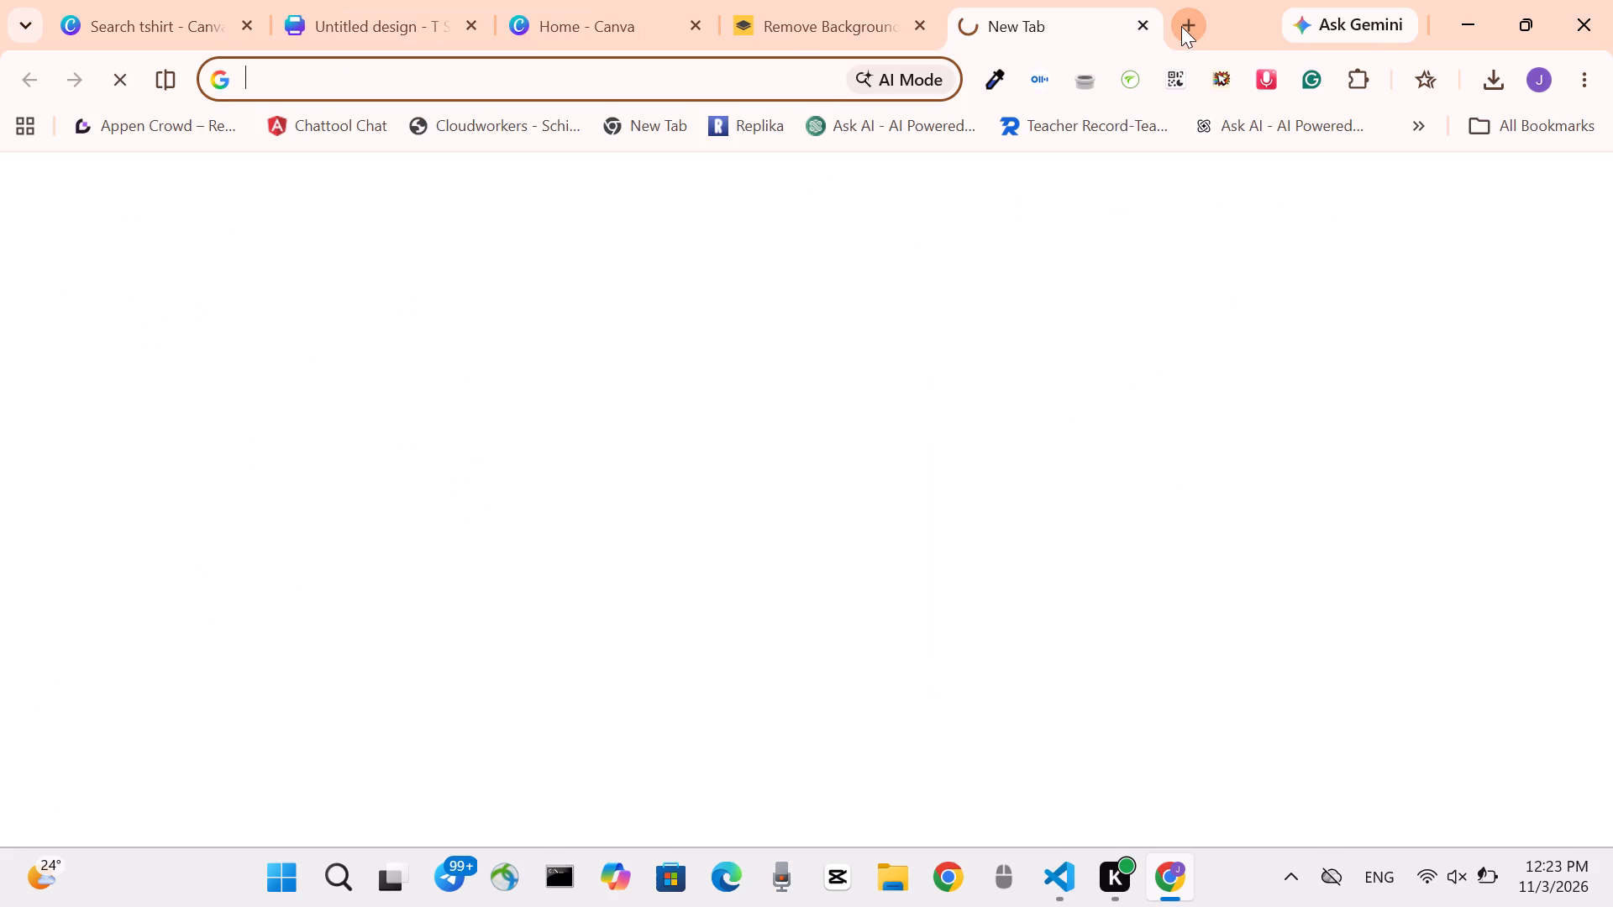
pyautogui.write('kenyan')
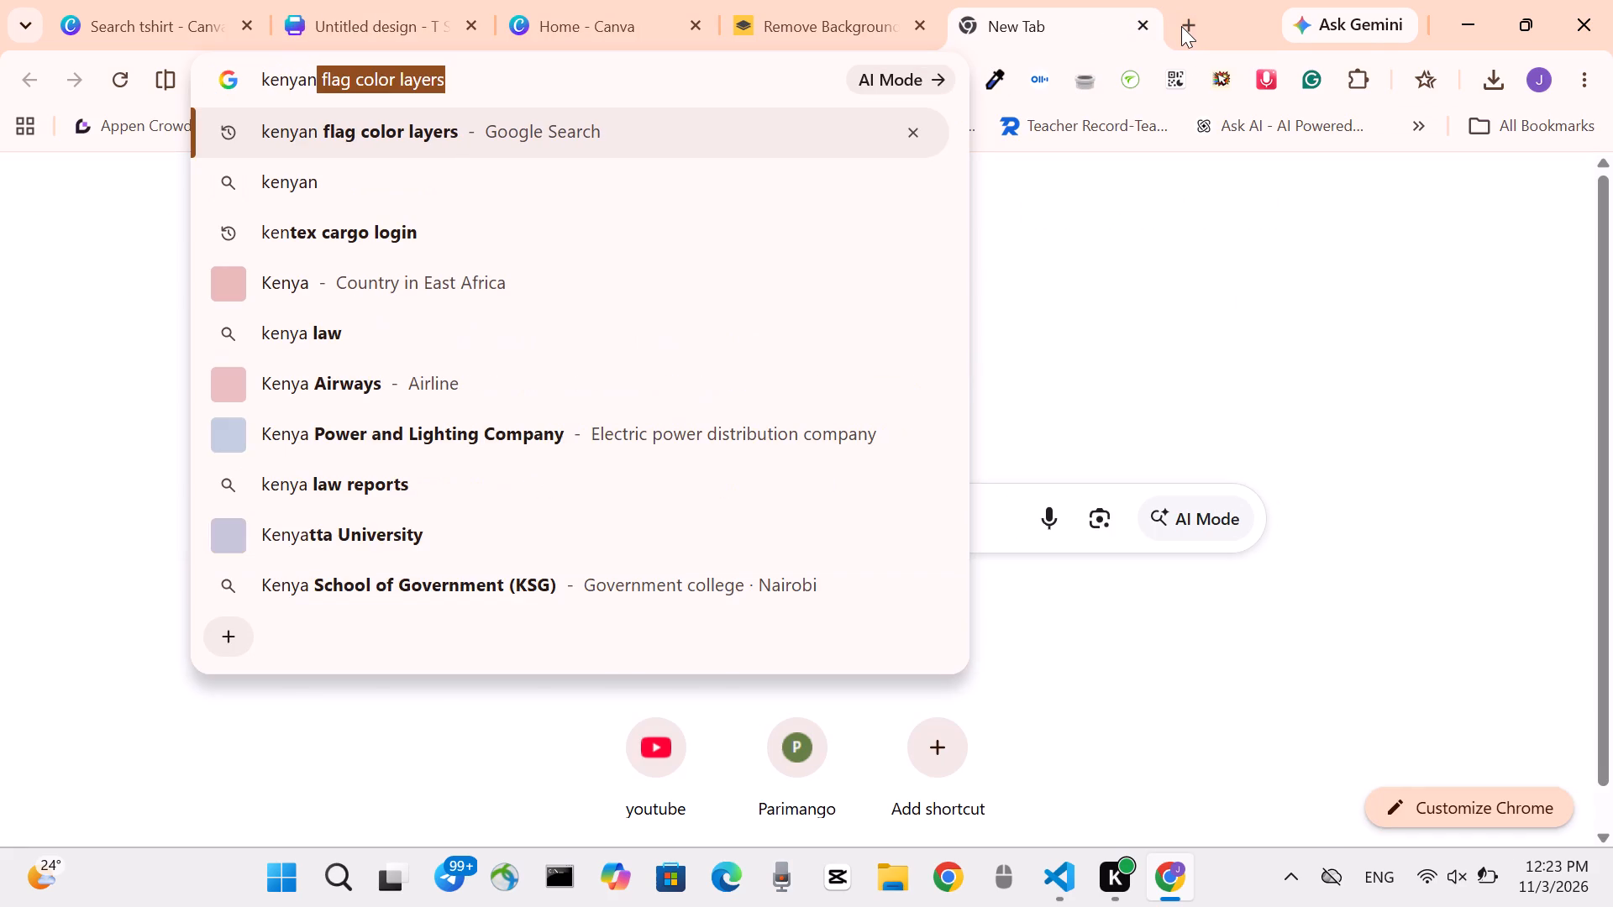
pyautogui.press('Return')
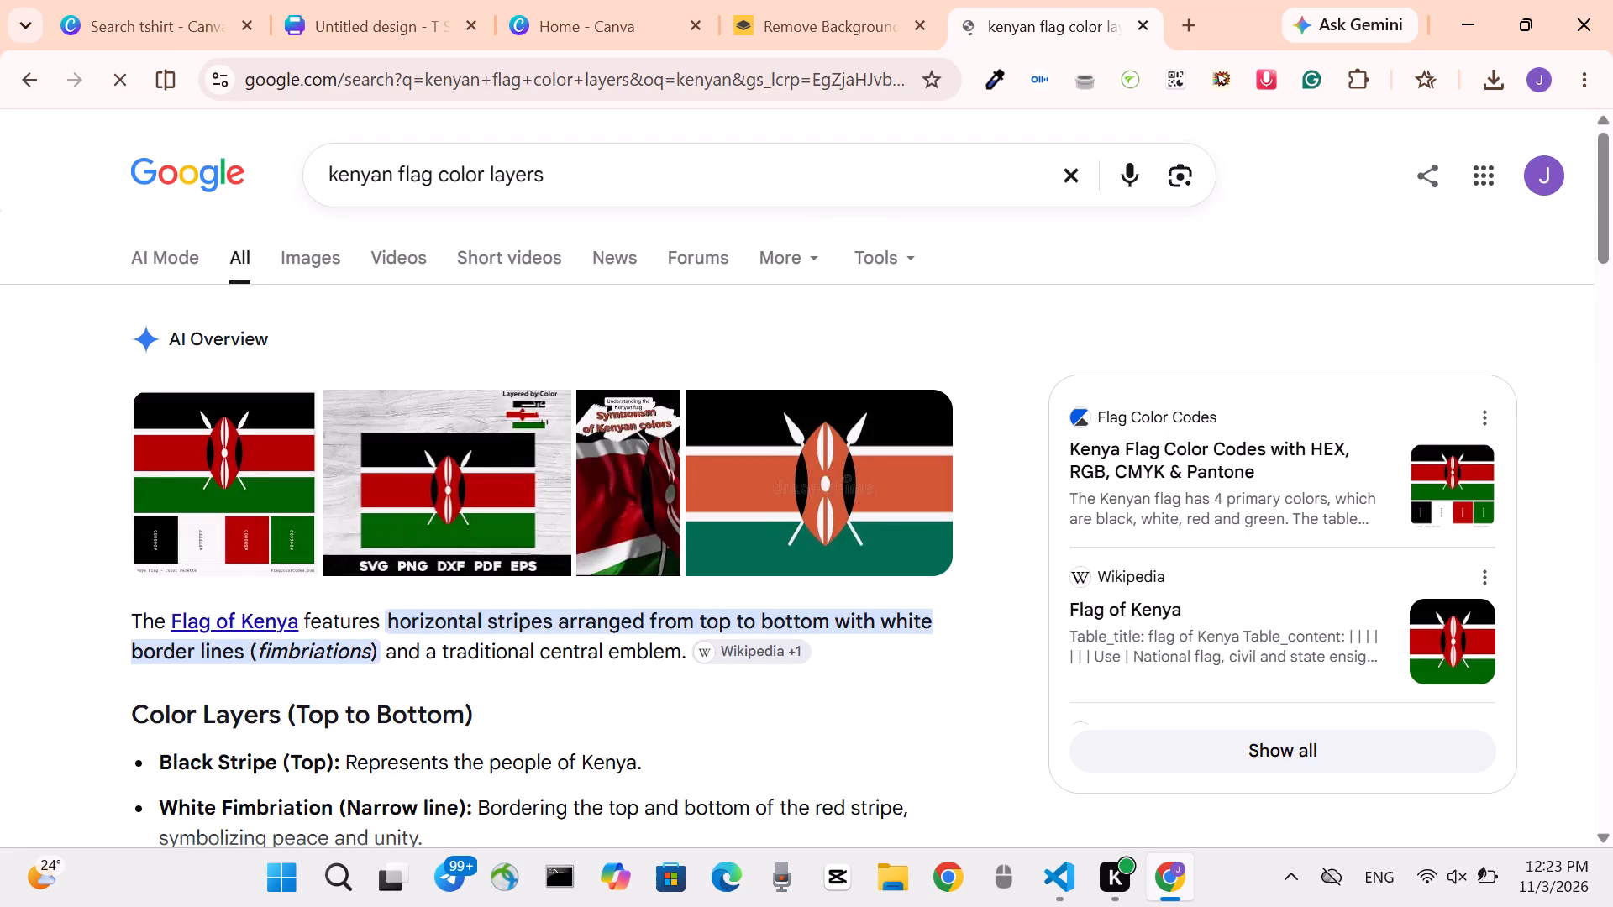
# Back in the Canva T-shirt design, colour the band overlapping the top black band white.
pyautogui.click(843, 34)
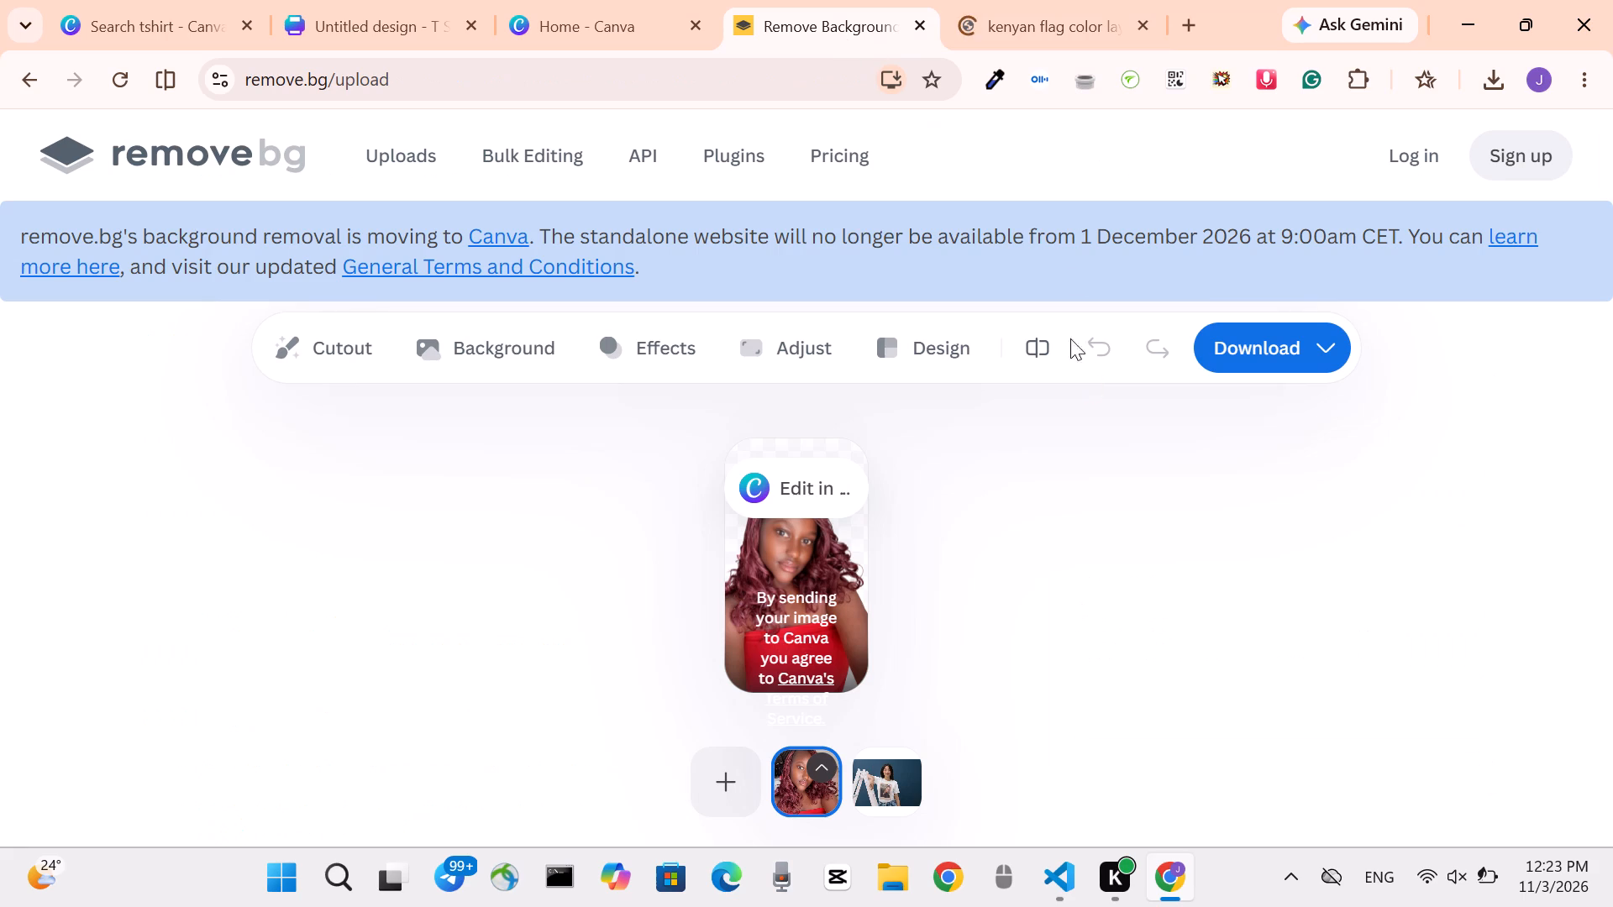
pyautogui.click(612, 32)
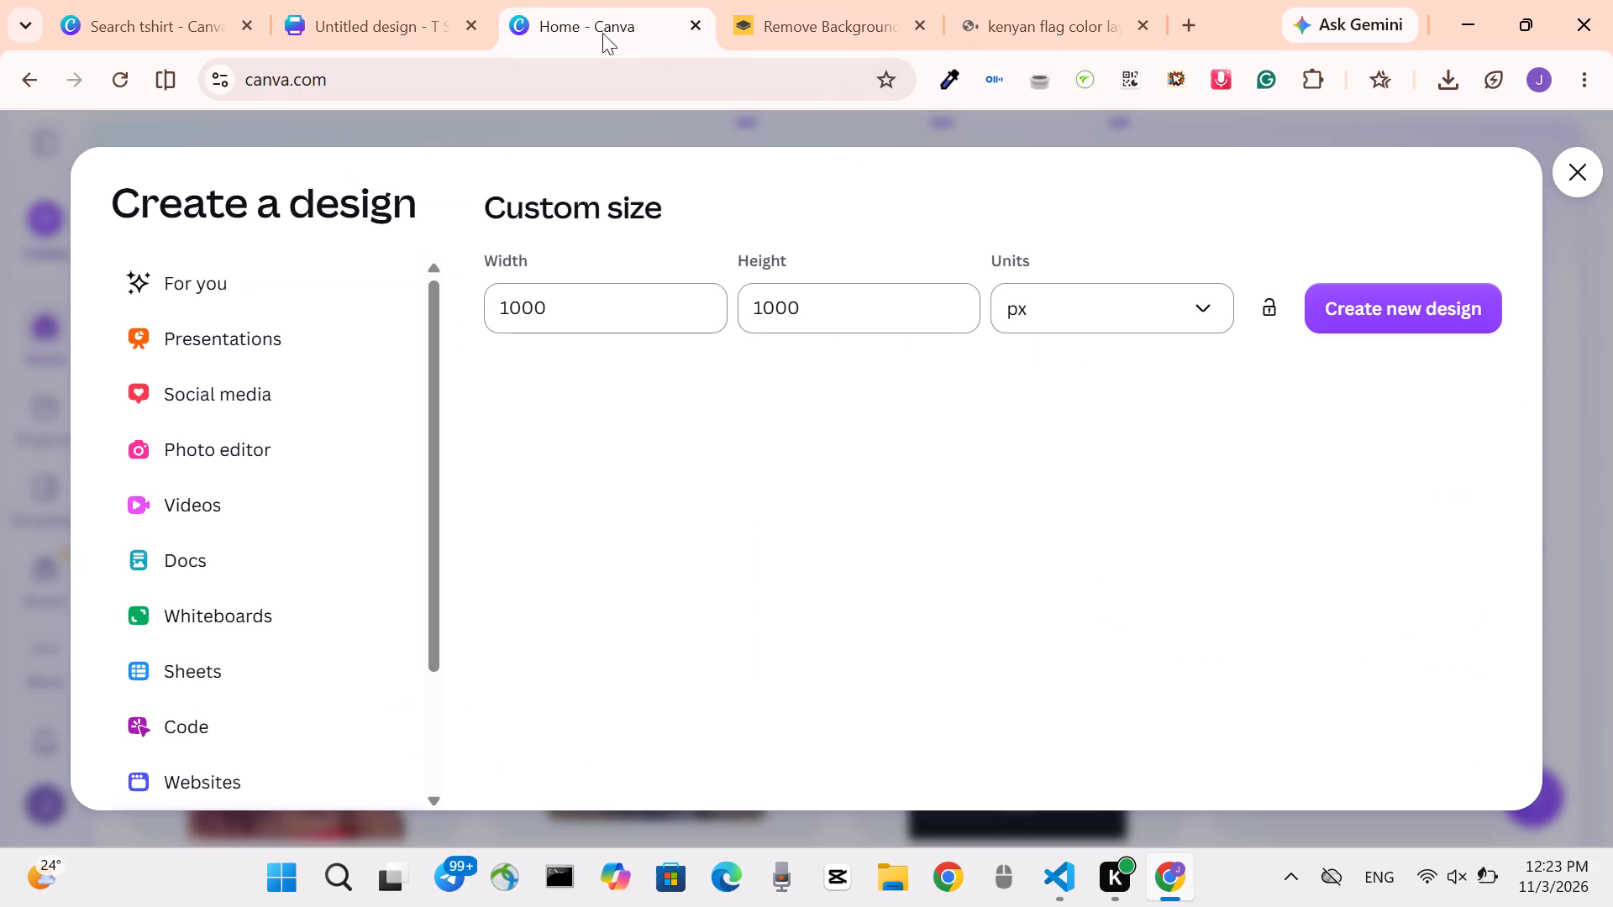
pyautogui.click(412, 8)
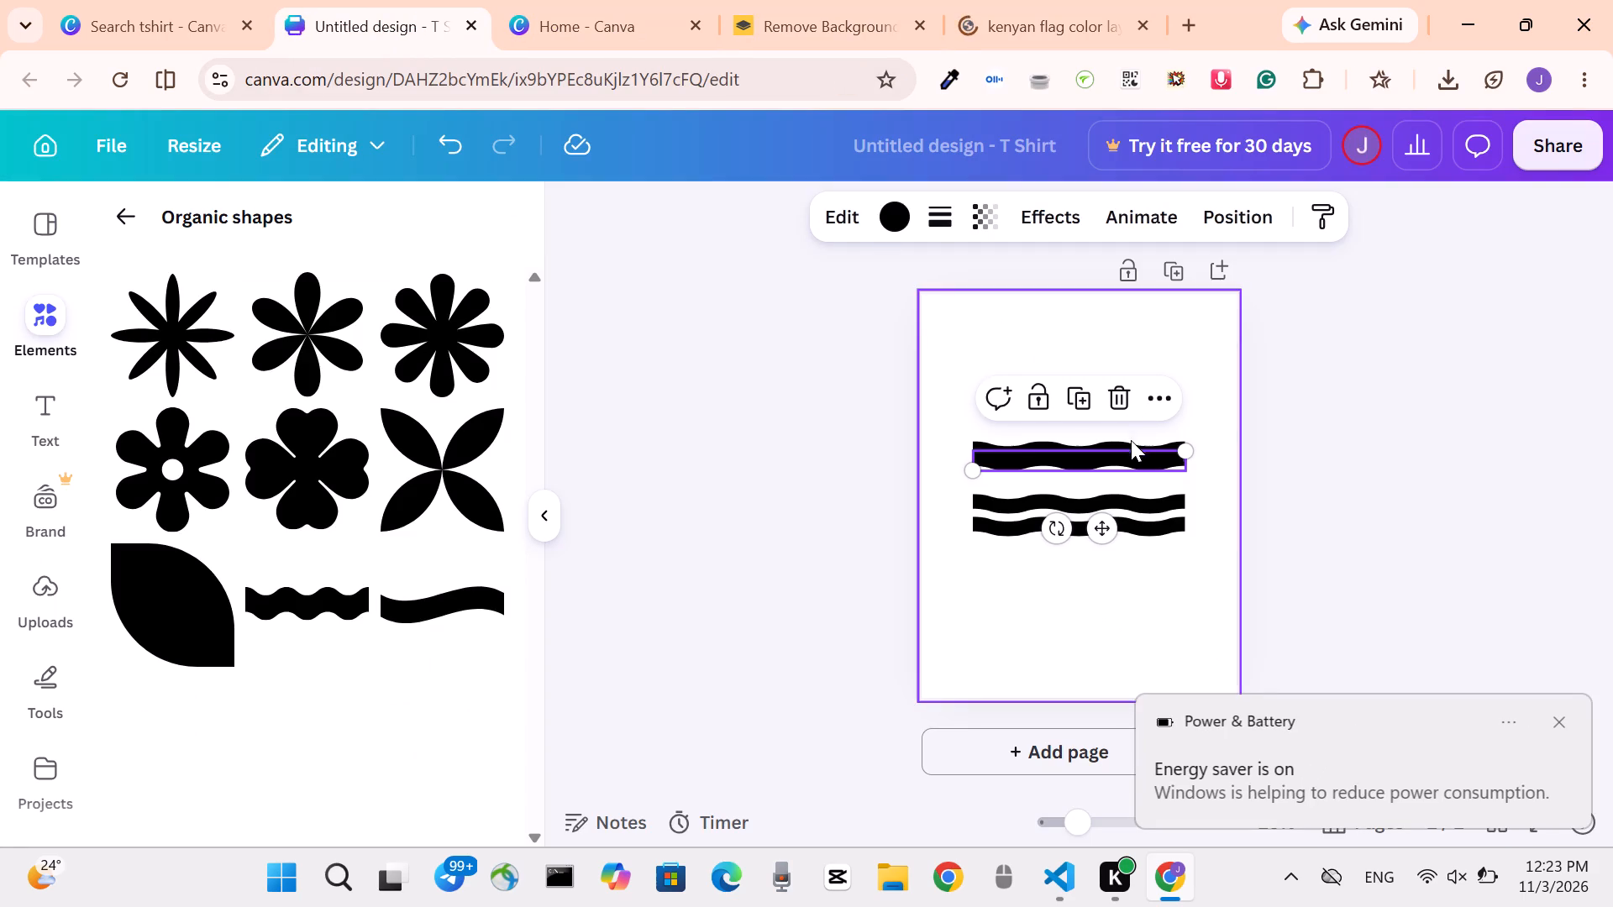
pyautogui.click(885, 214)
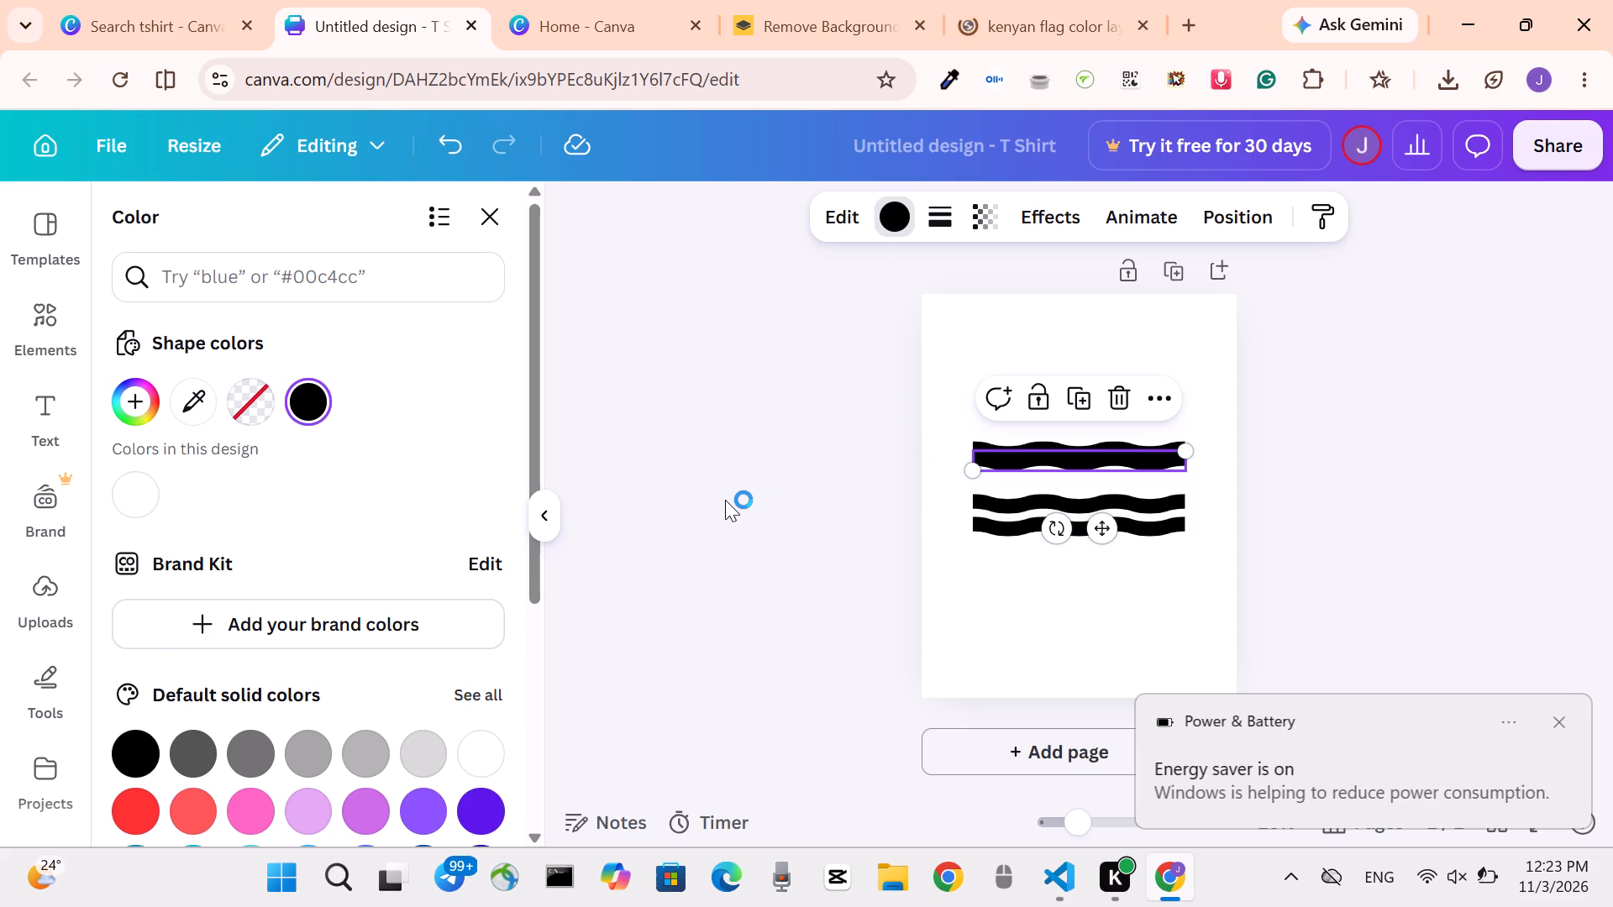
pyautogui.click(482, 752)
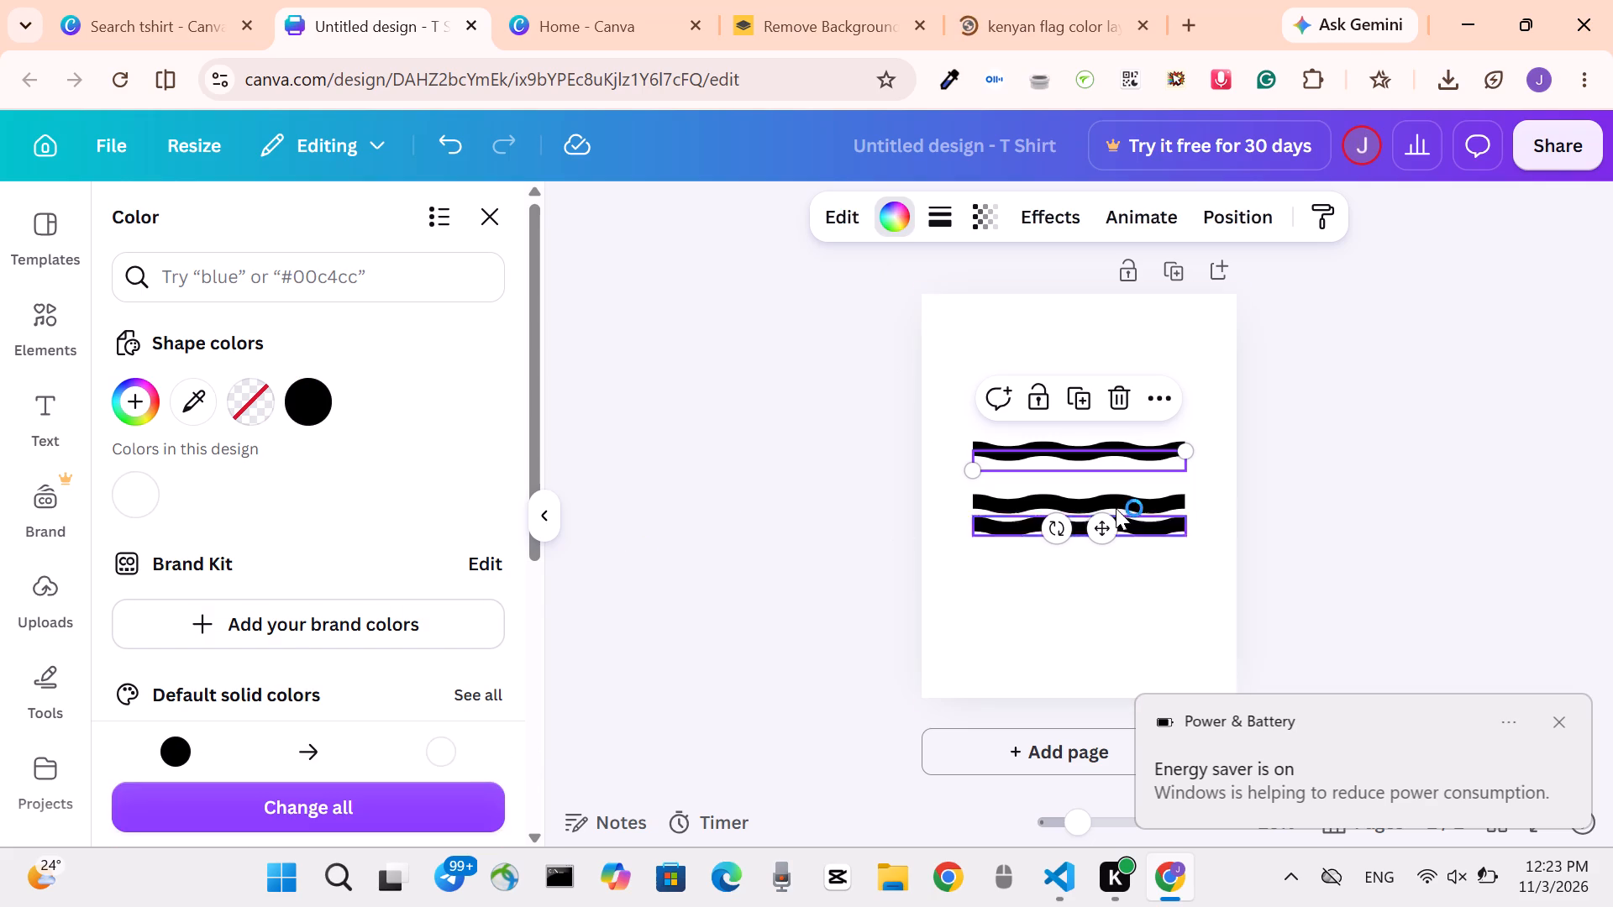
# Move the third wavy band up to sit directly below the white band, centred horizontally.
pyautogui.moveTo(1116, 502); pyautogui.dragTo(1114, 490)
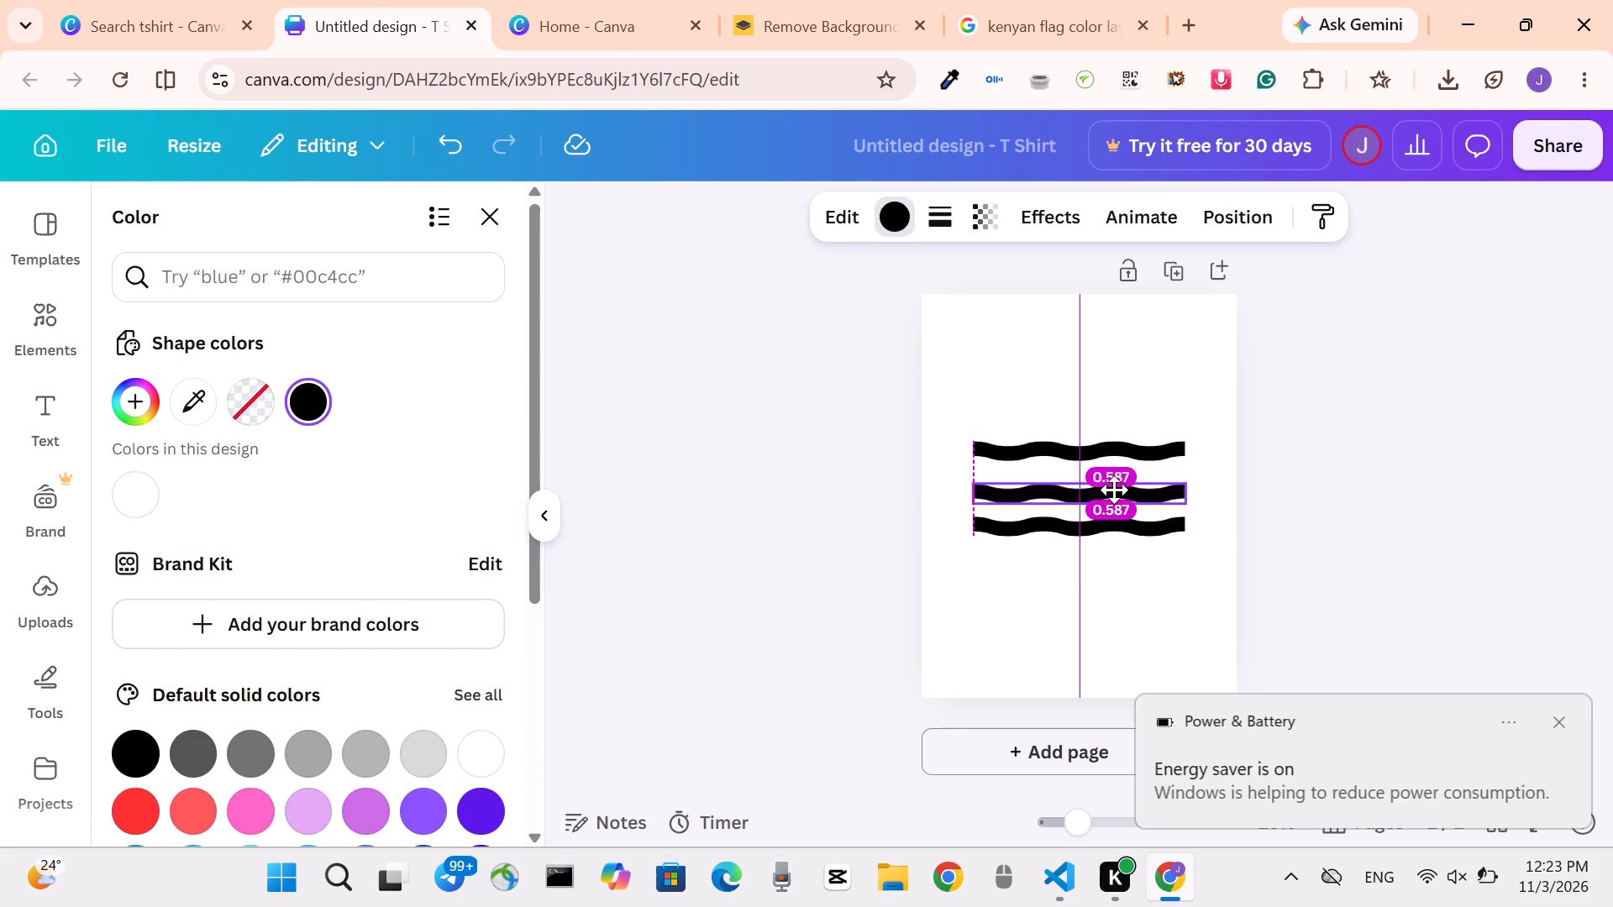
pyautogui.moveTo(1114, 490); pyautogui.dragTo(1112, 467)
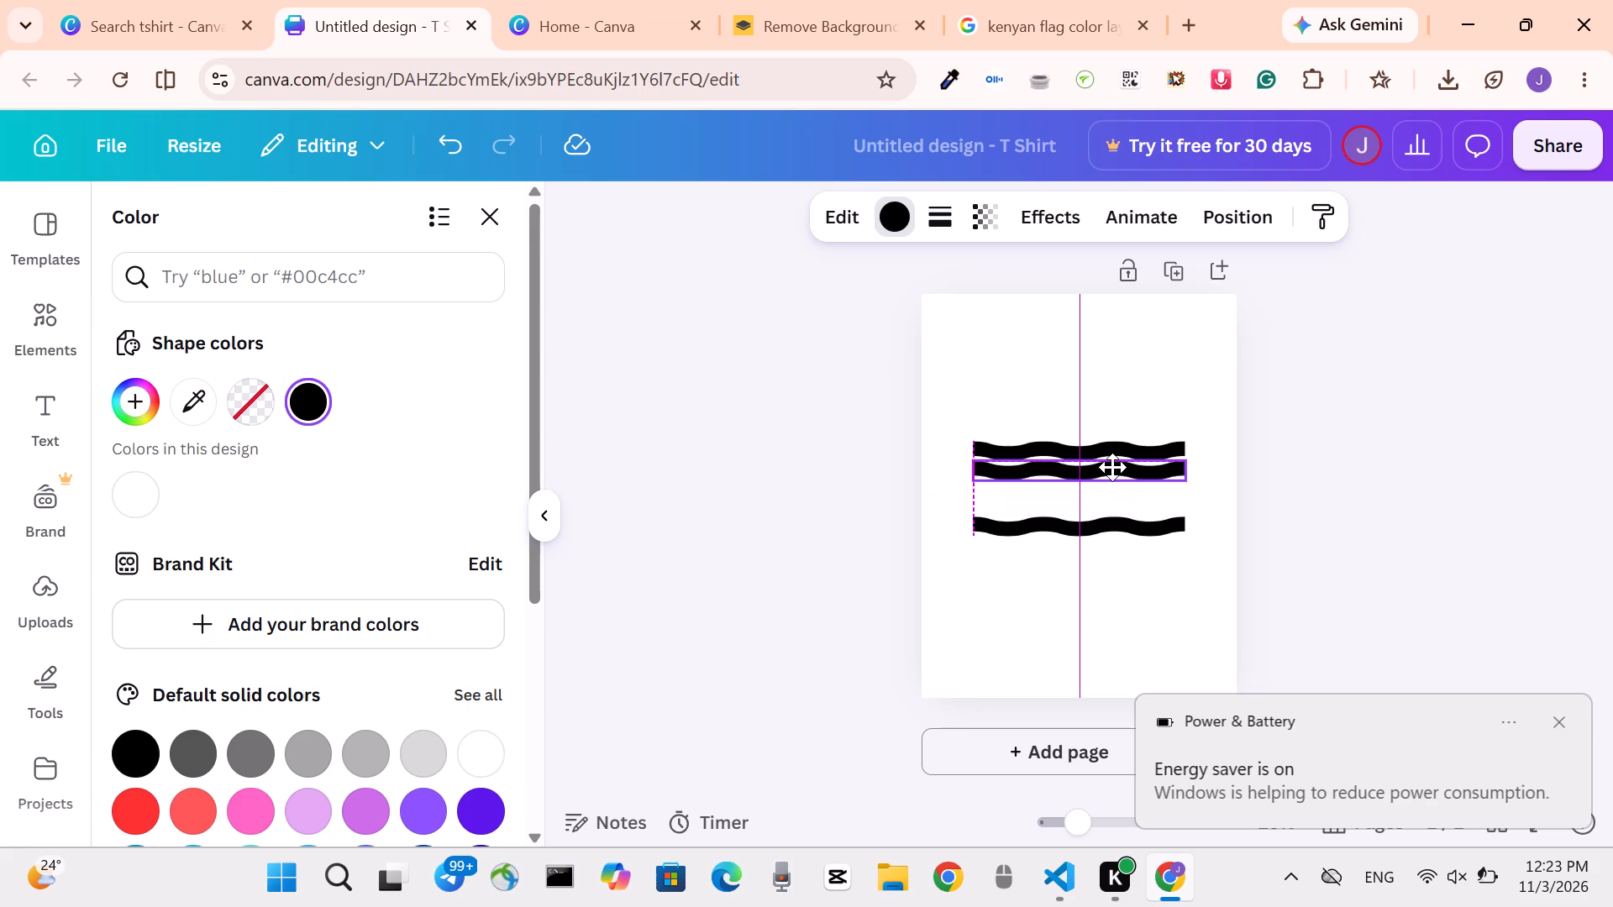
pyautogui.moveTo(1112, 467); pyautogui.dragTo(1110, 476)
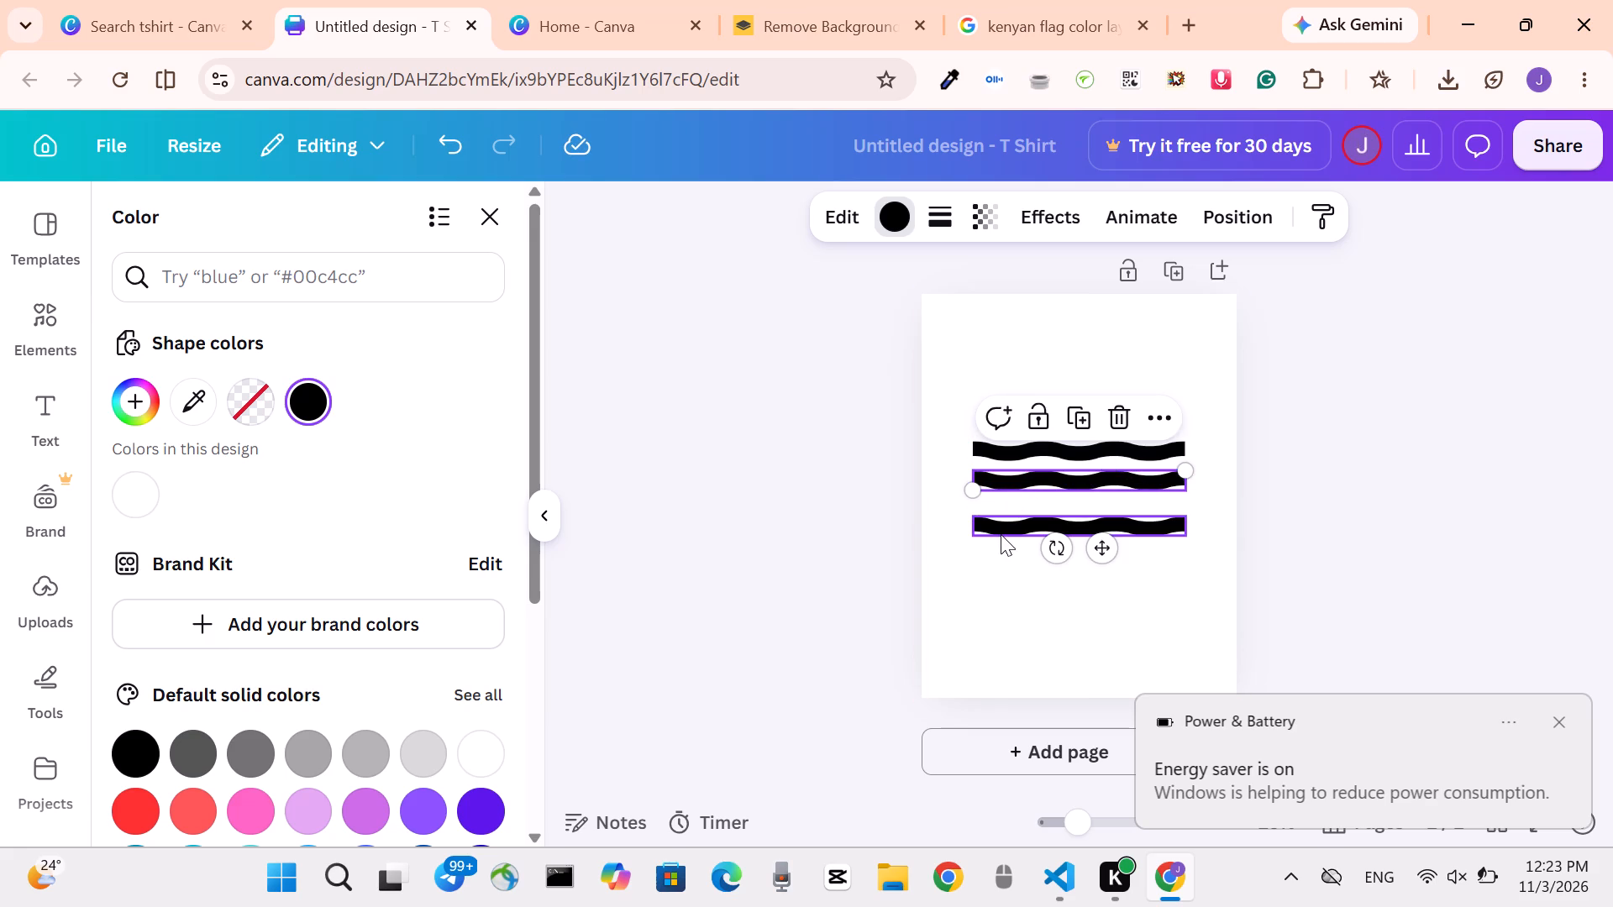
# Check the Kenyan flag reference and colour the band below the white one bright red in the T-shirt design.
pyautogui.click(1090, 0)
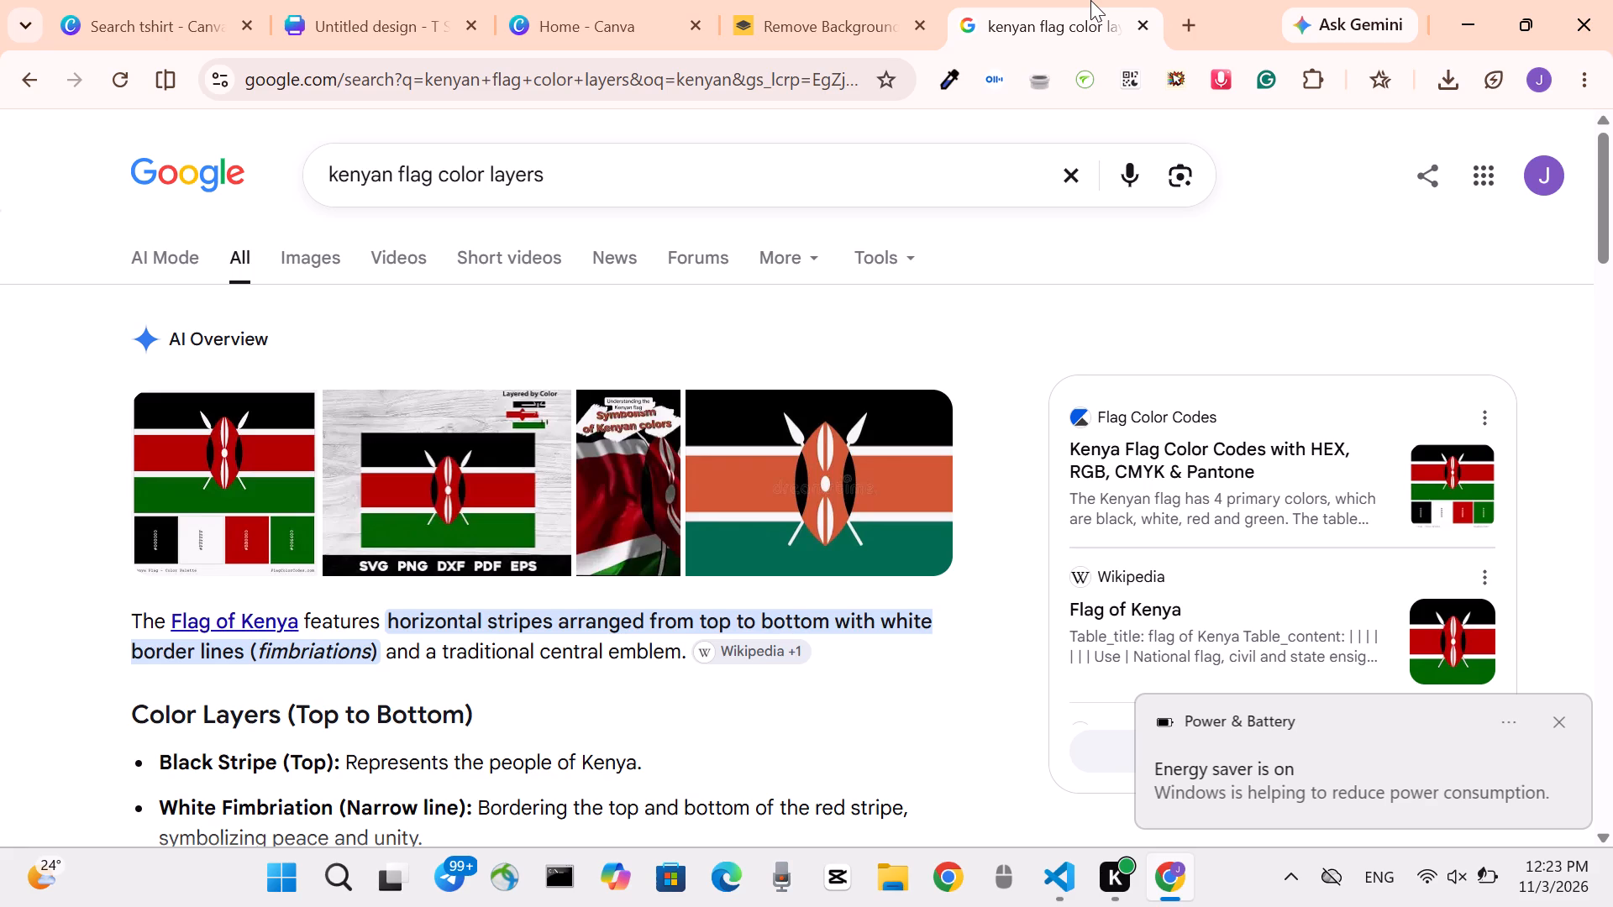
pyautogui.click(340, 32)
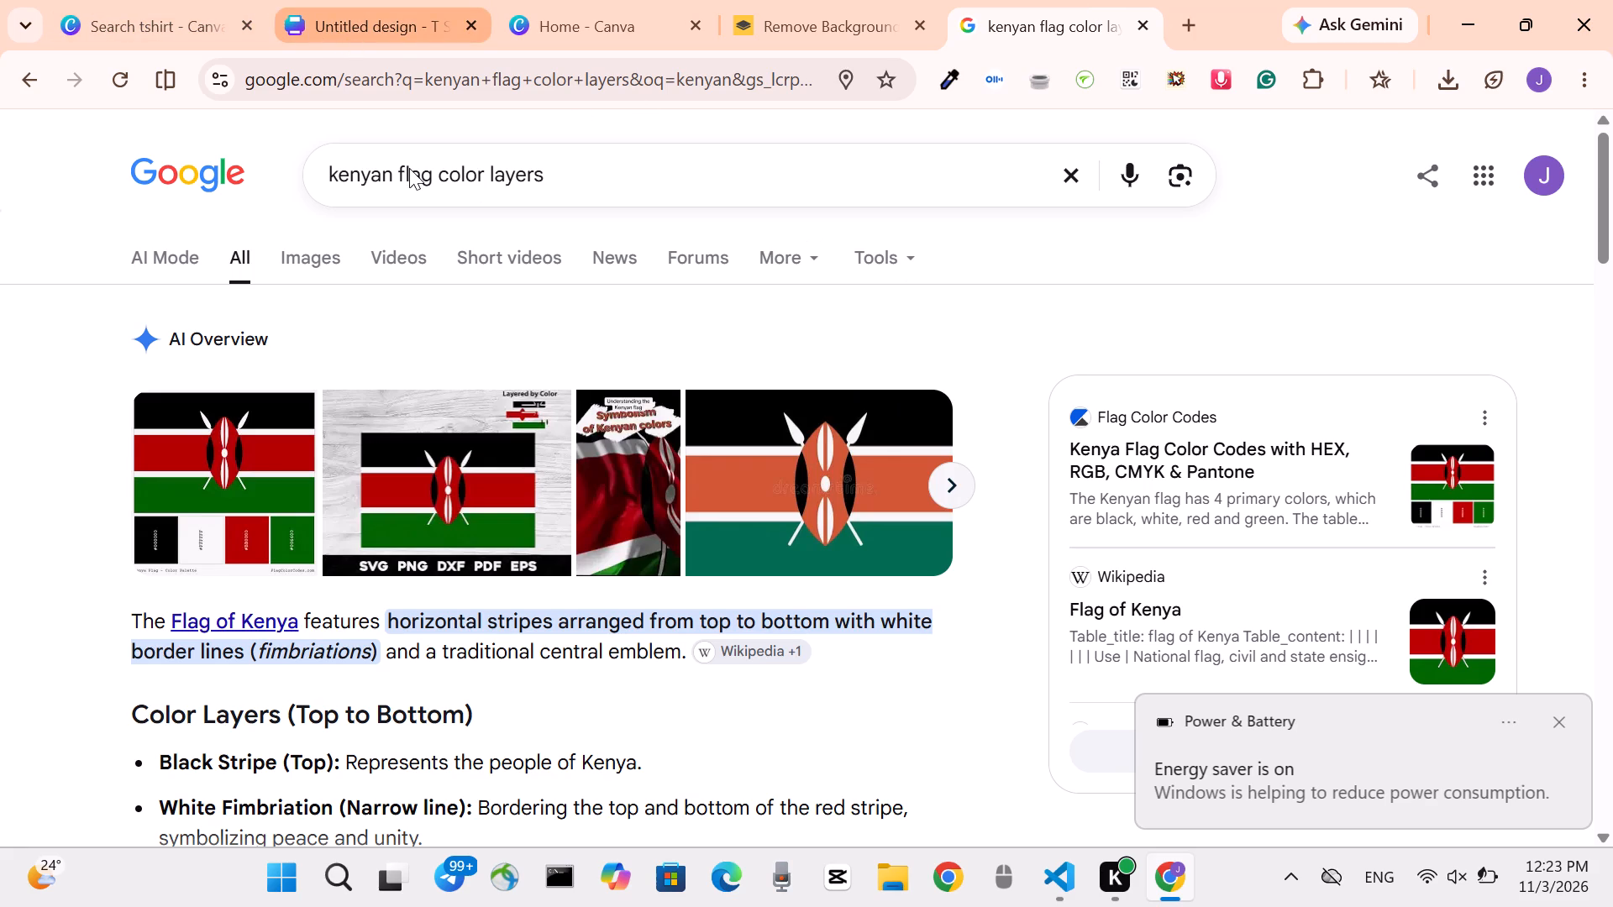
pyautogui.click(380, 15)
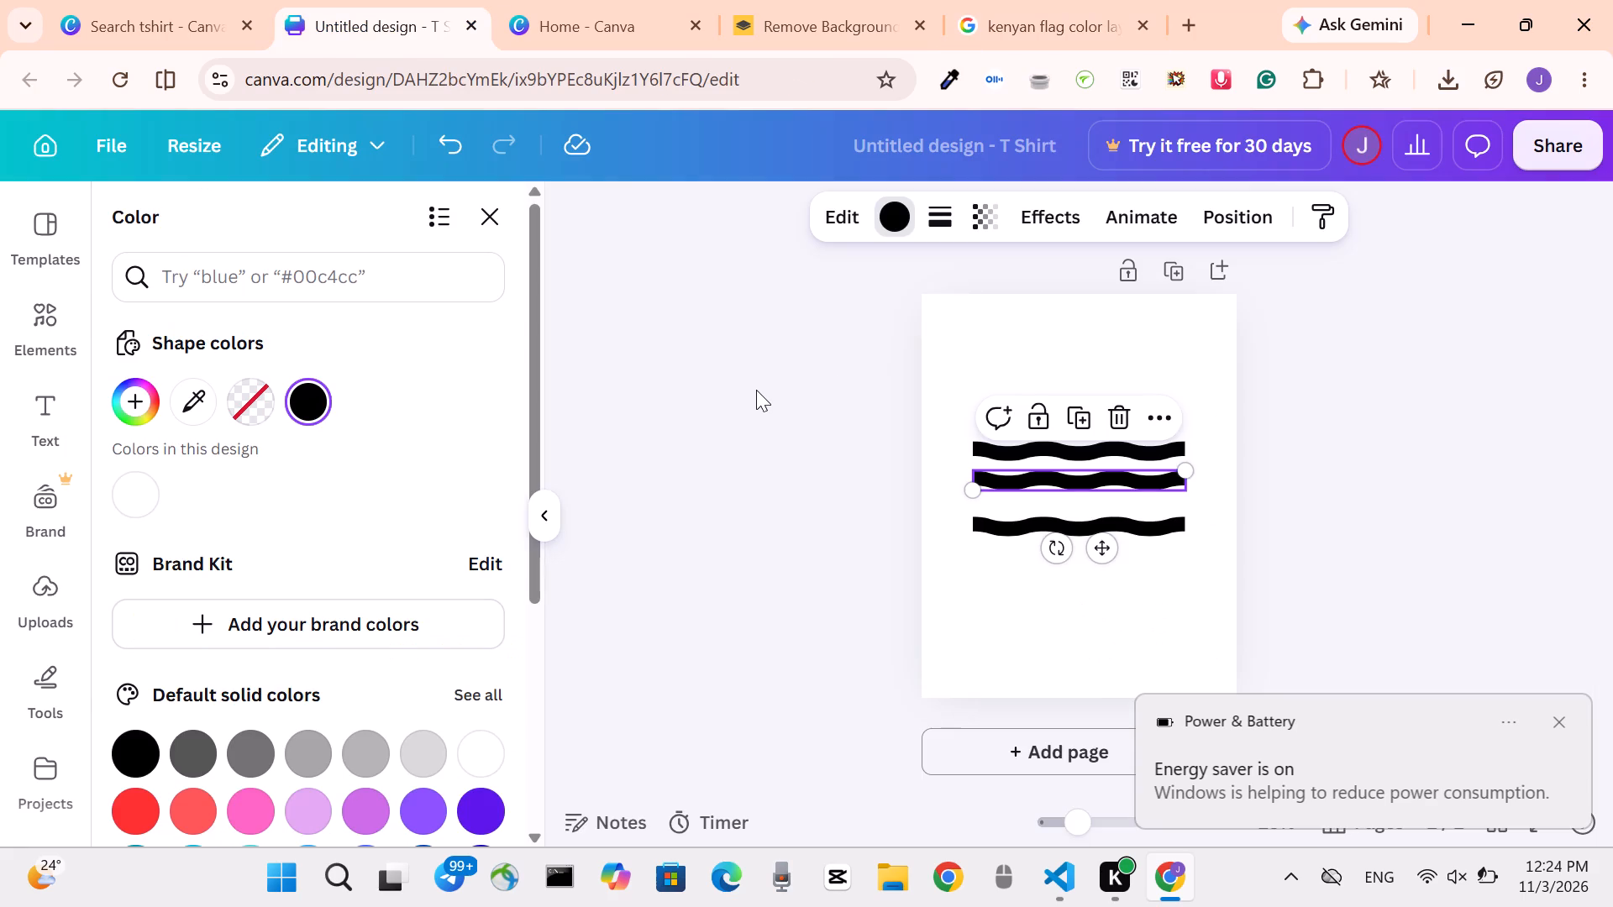
pyautogui.click(898, 220)
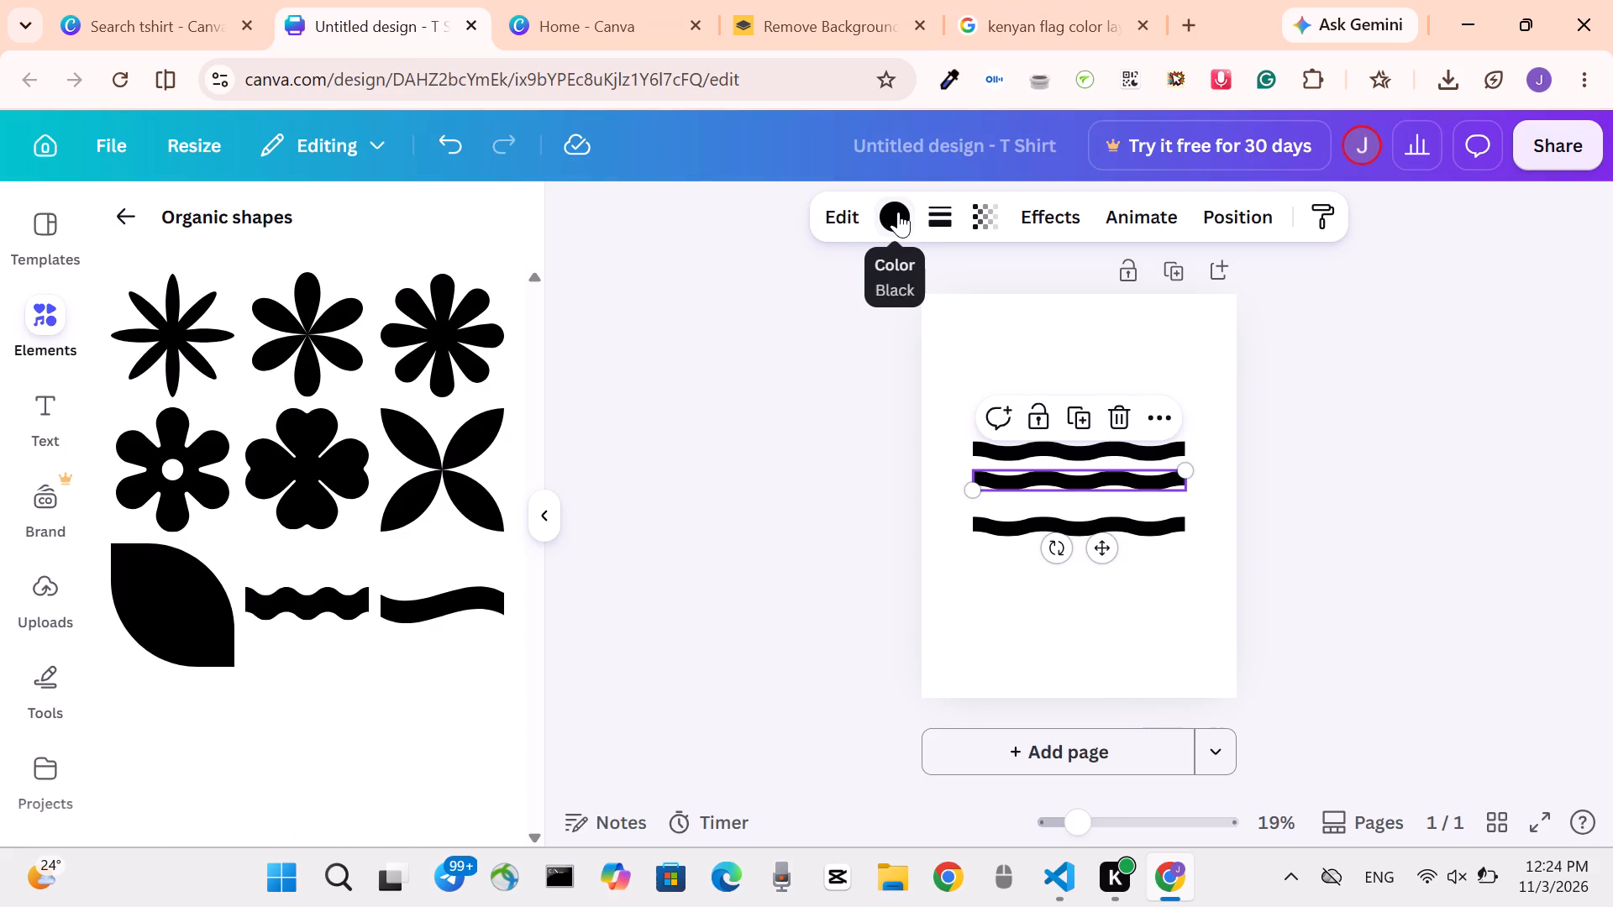
pyautogui.click(898, 212)
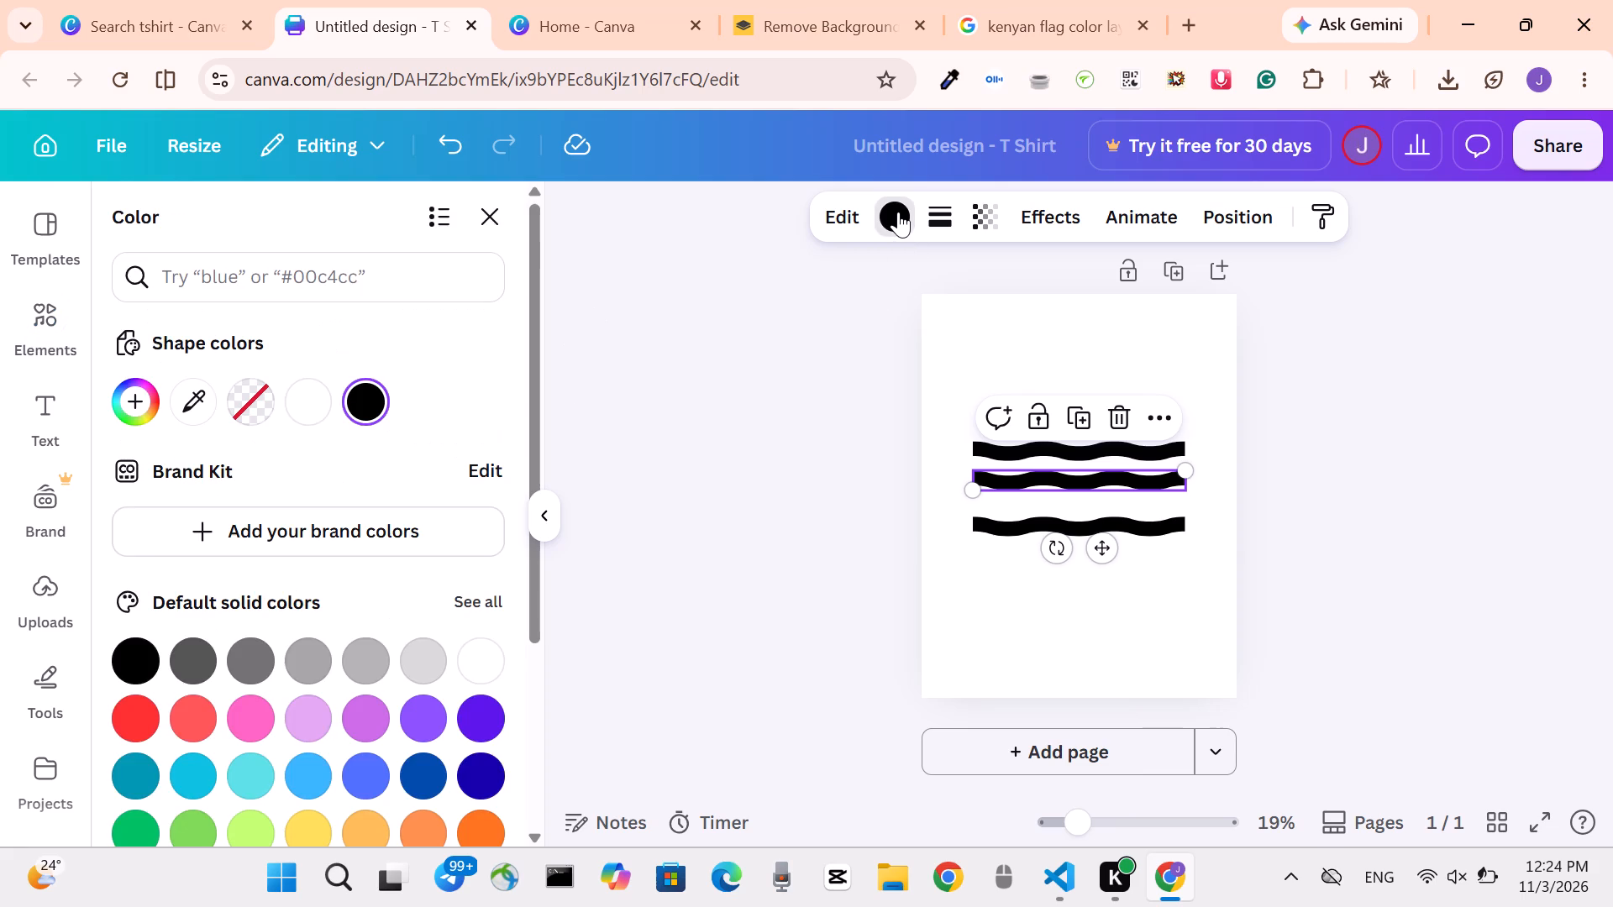
pyautogui.click(128, 711)
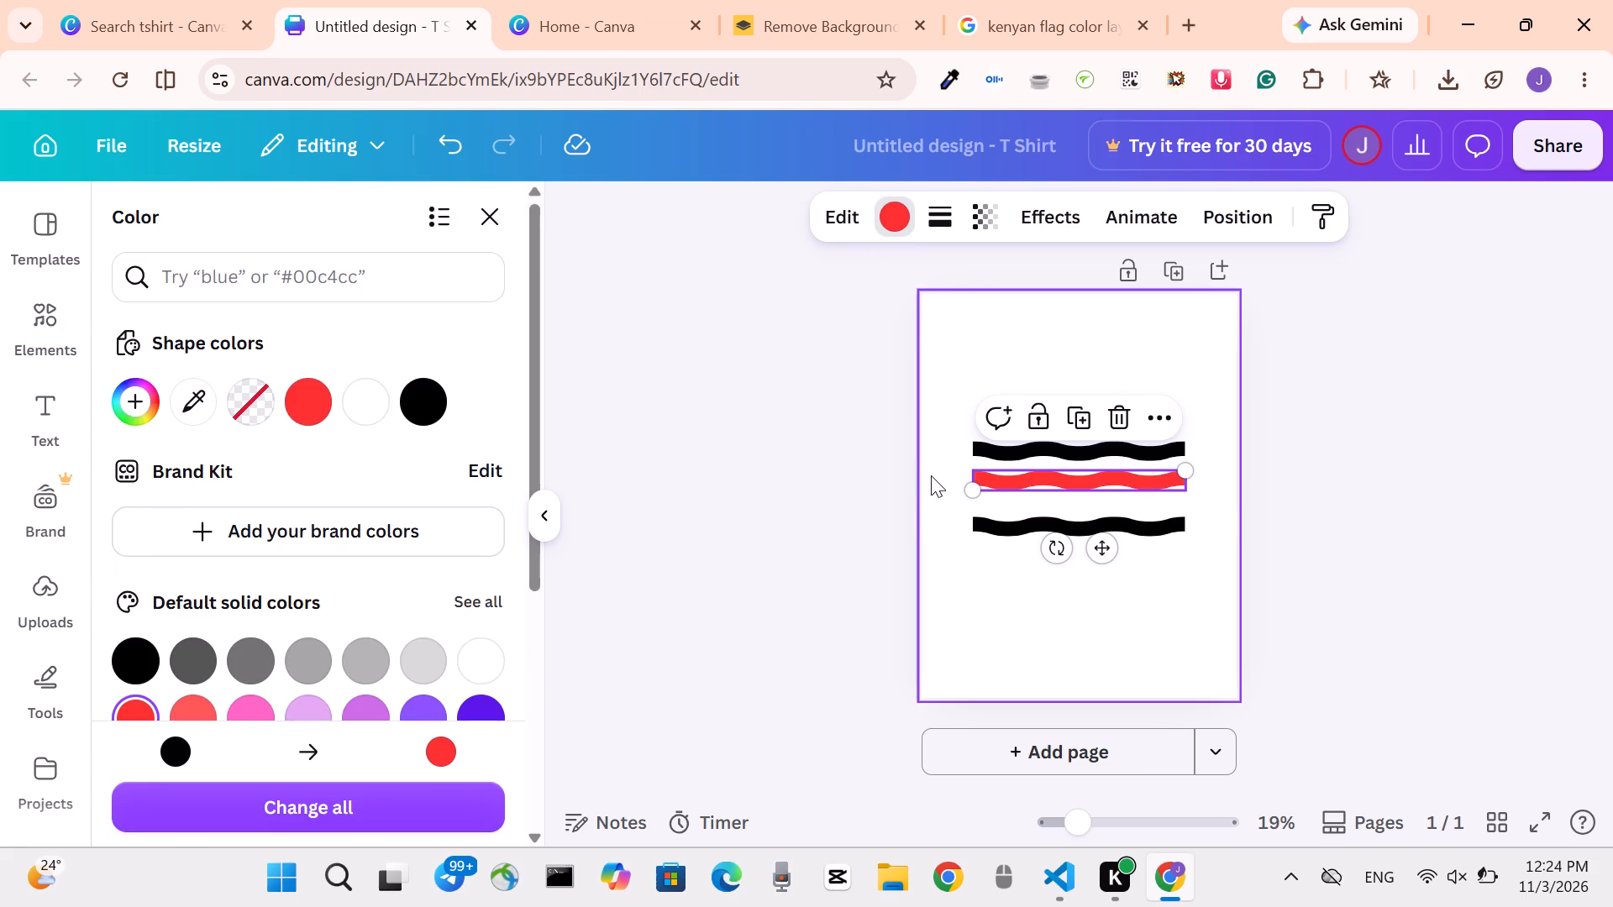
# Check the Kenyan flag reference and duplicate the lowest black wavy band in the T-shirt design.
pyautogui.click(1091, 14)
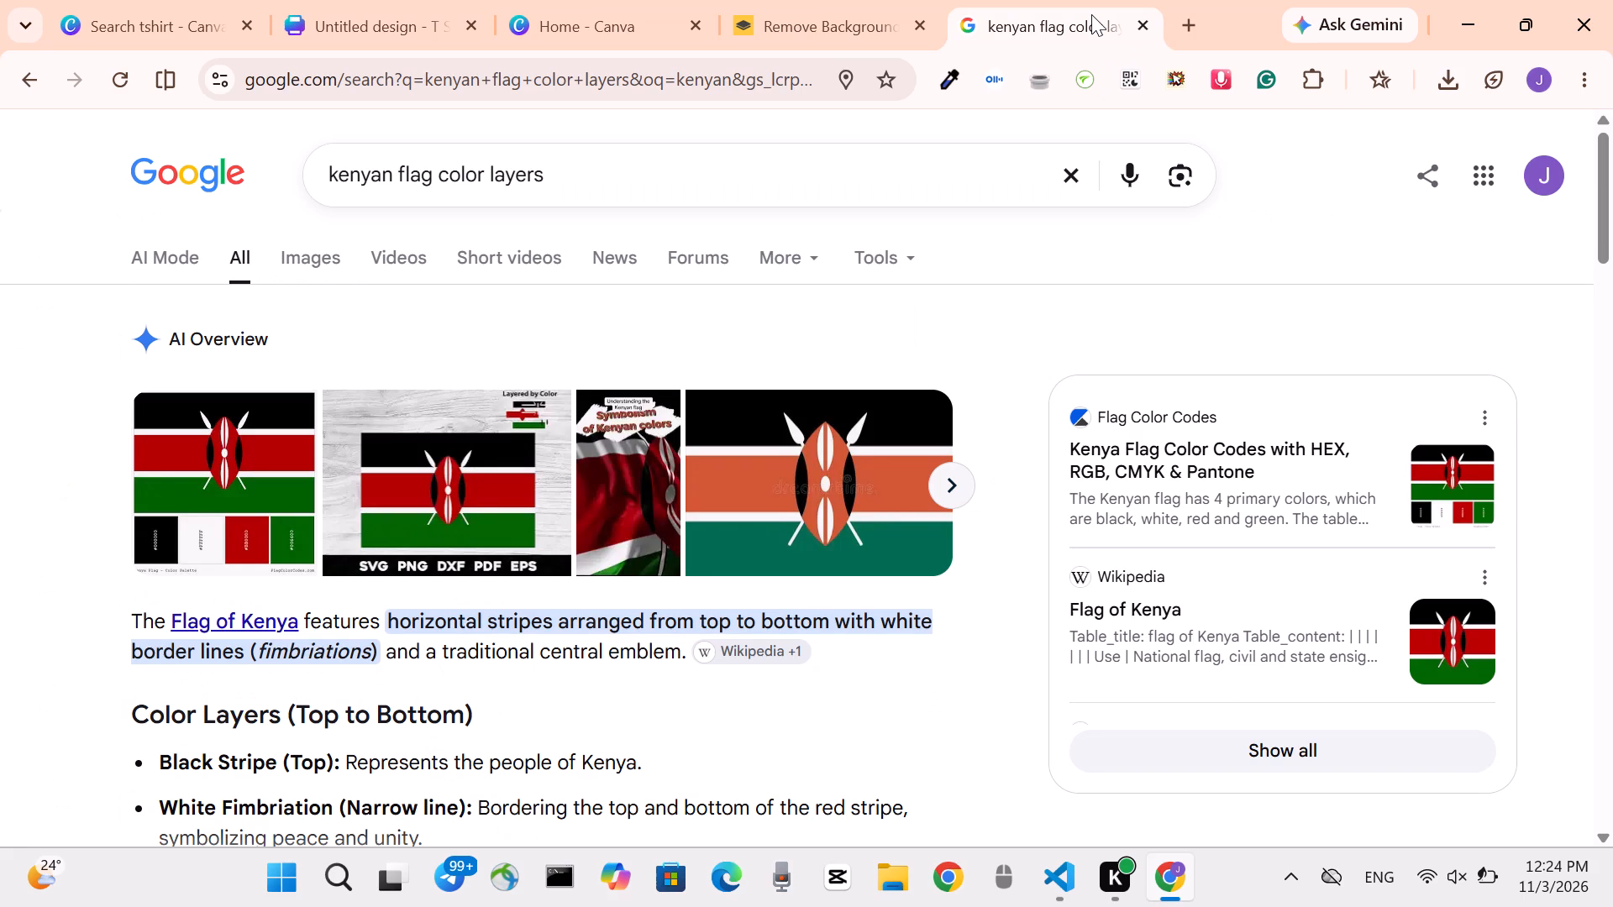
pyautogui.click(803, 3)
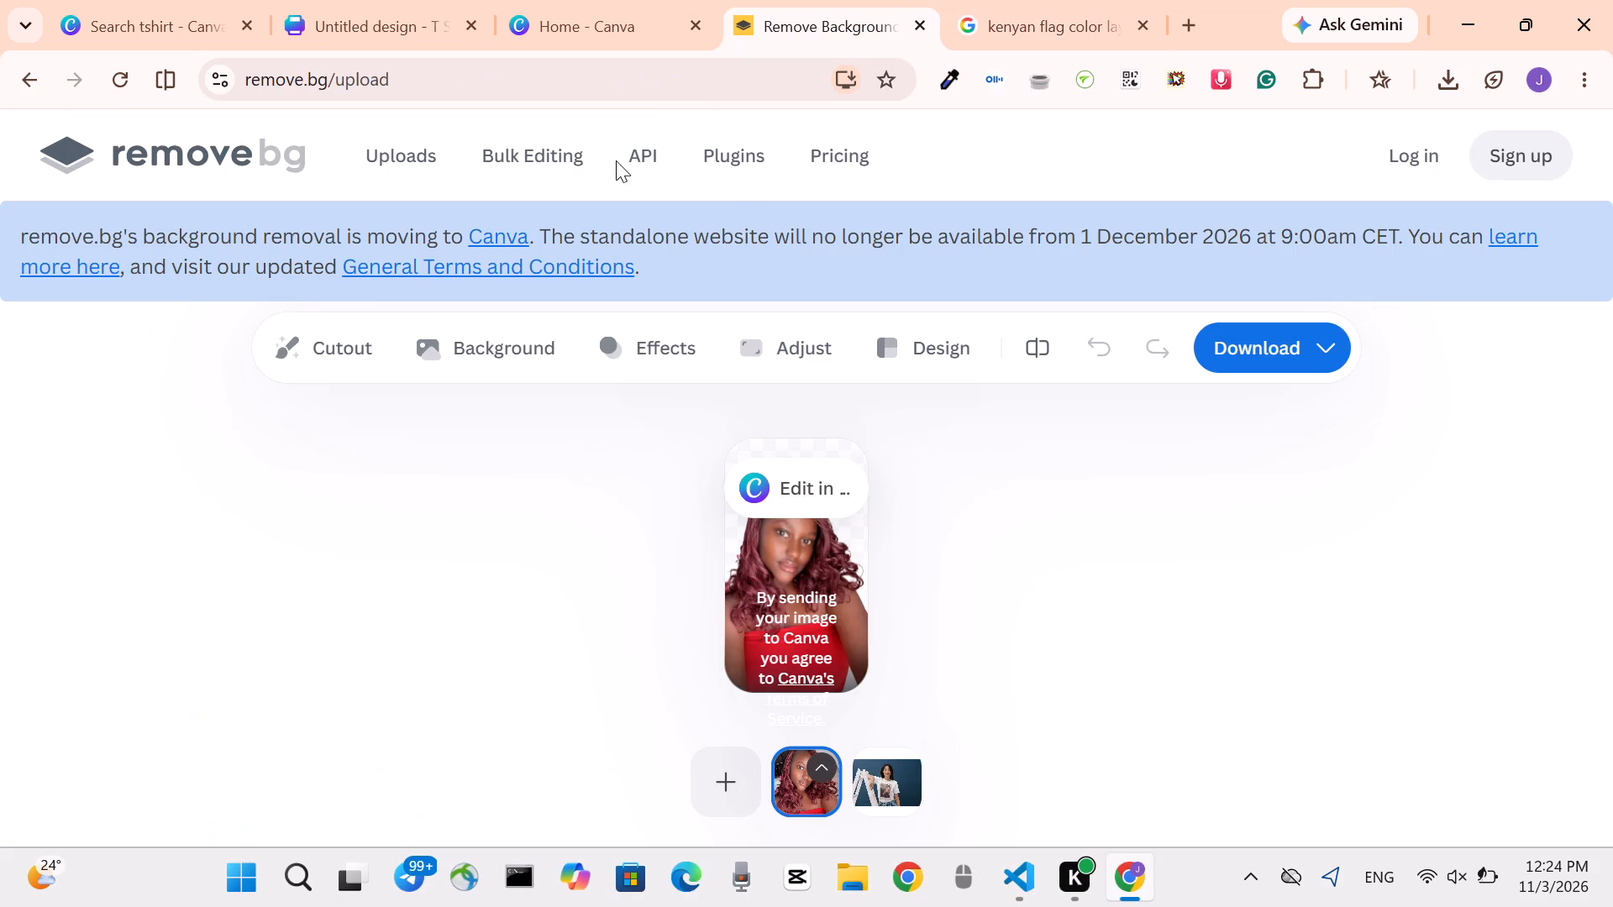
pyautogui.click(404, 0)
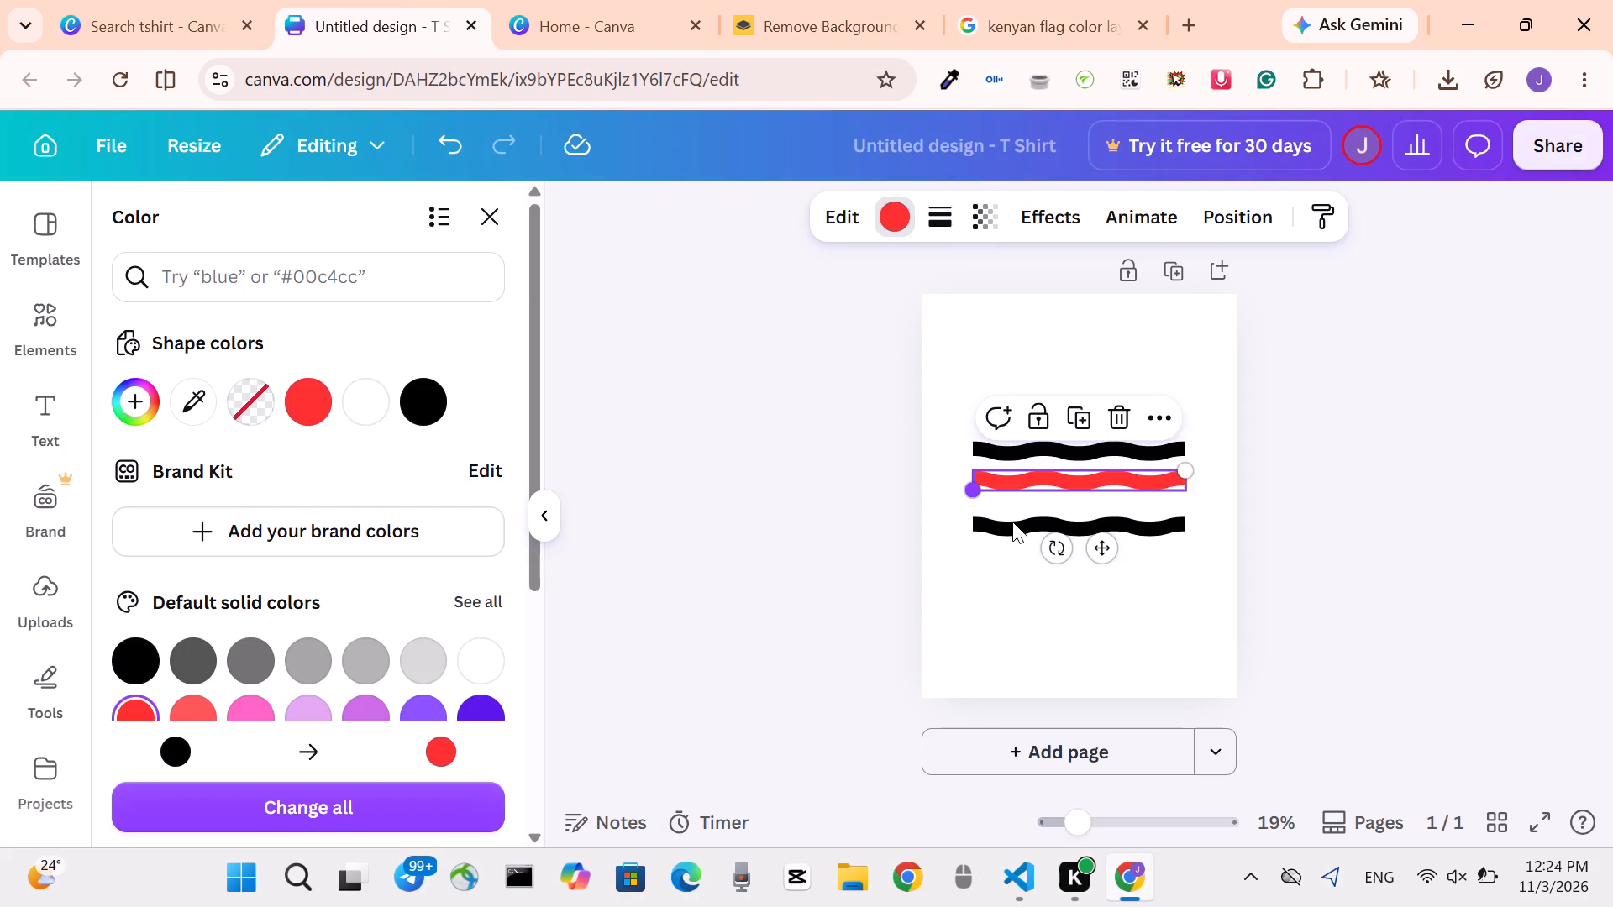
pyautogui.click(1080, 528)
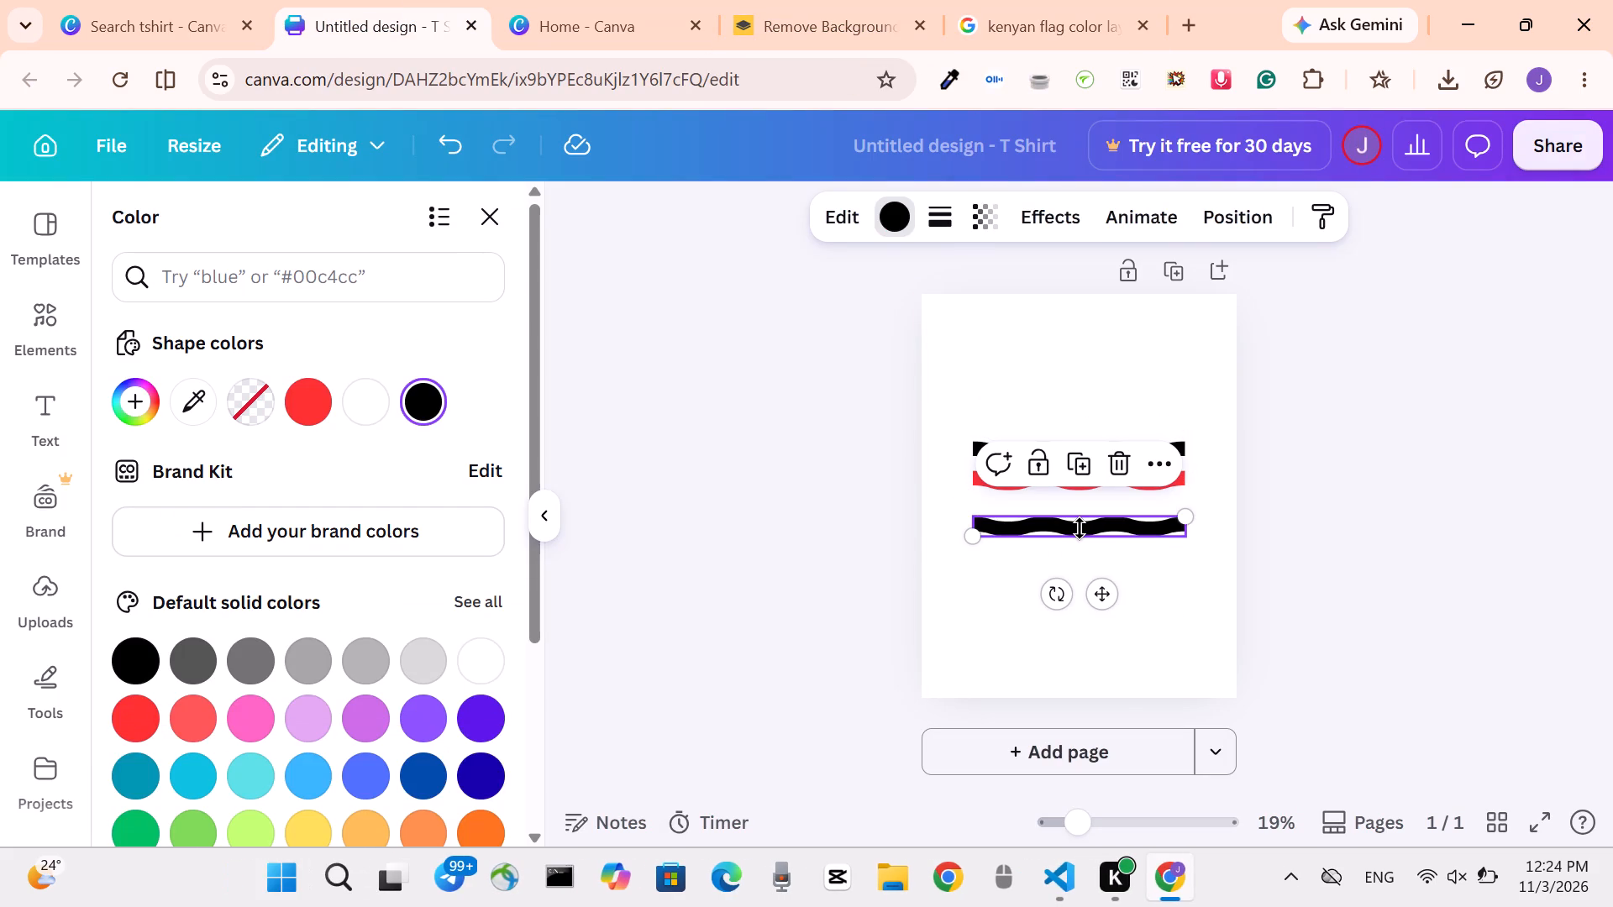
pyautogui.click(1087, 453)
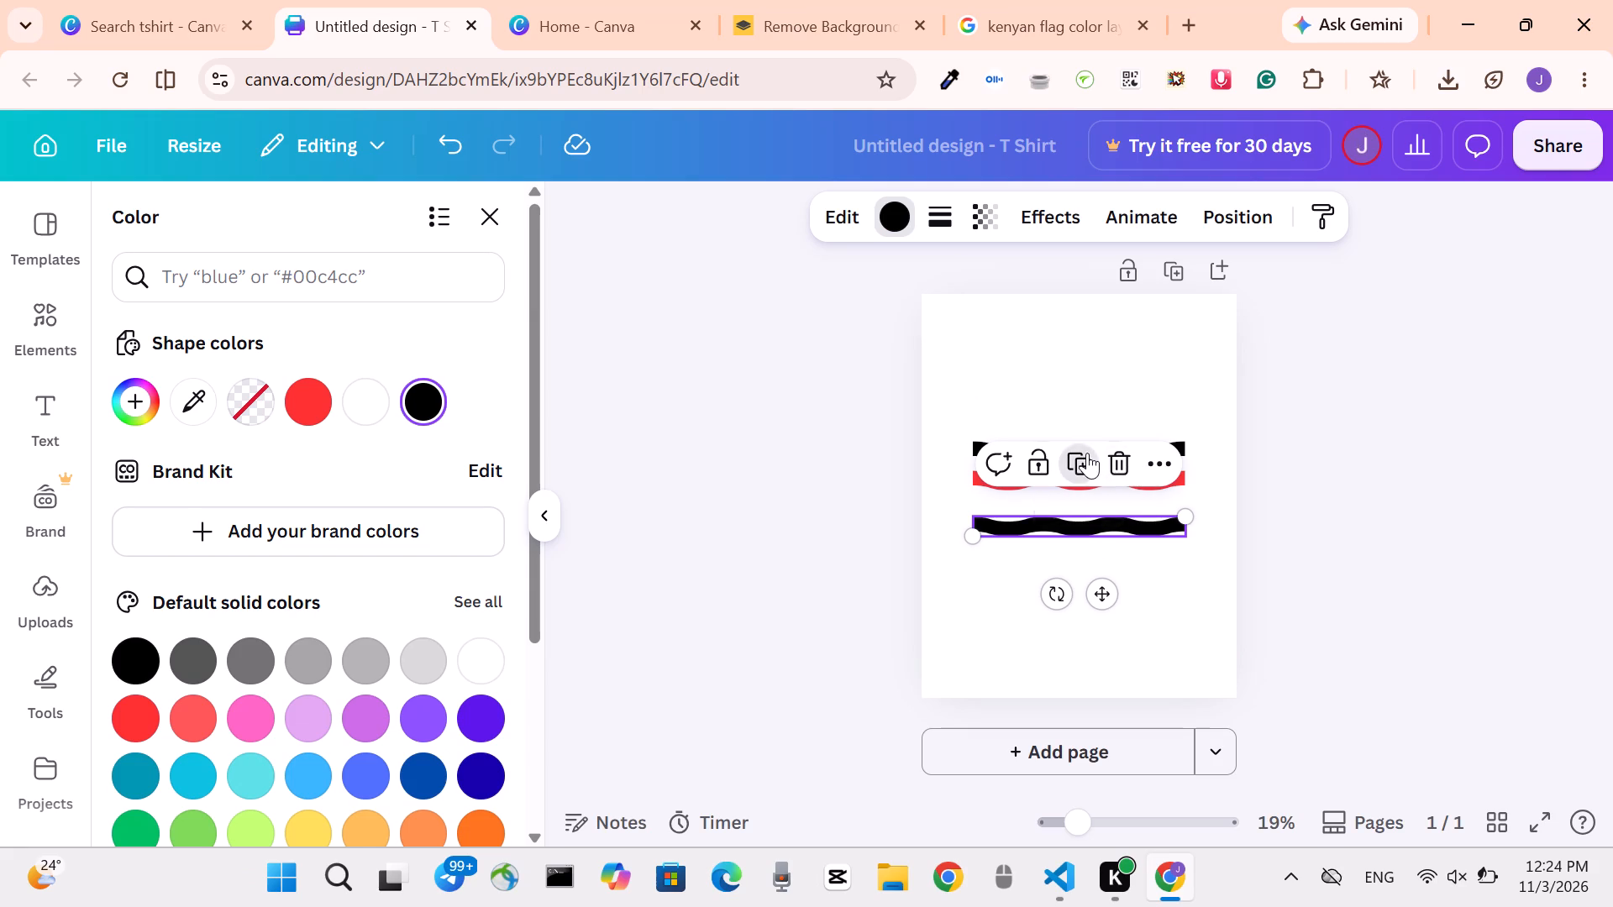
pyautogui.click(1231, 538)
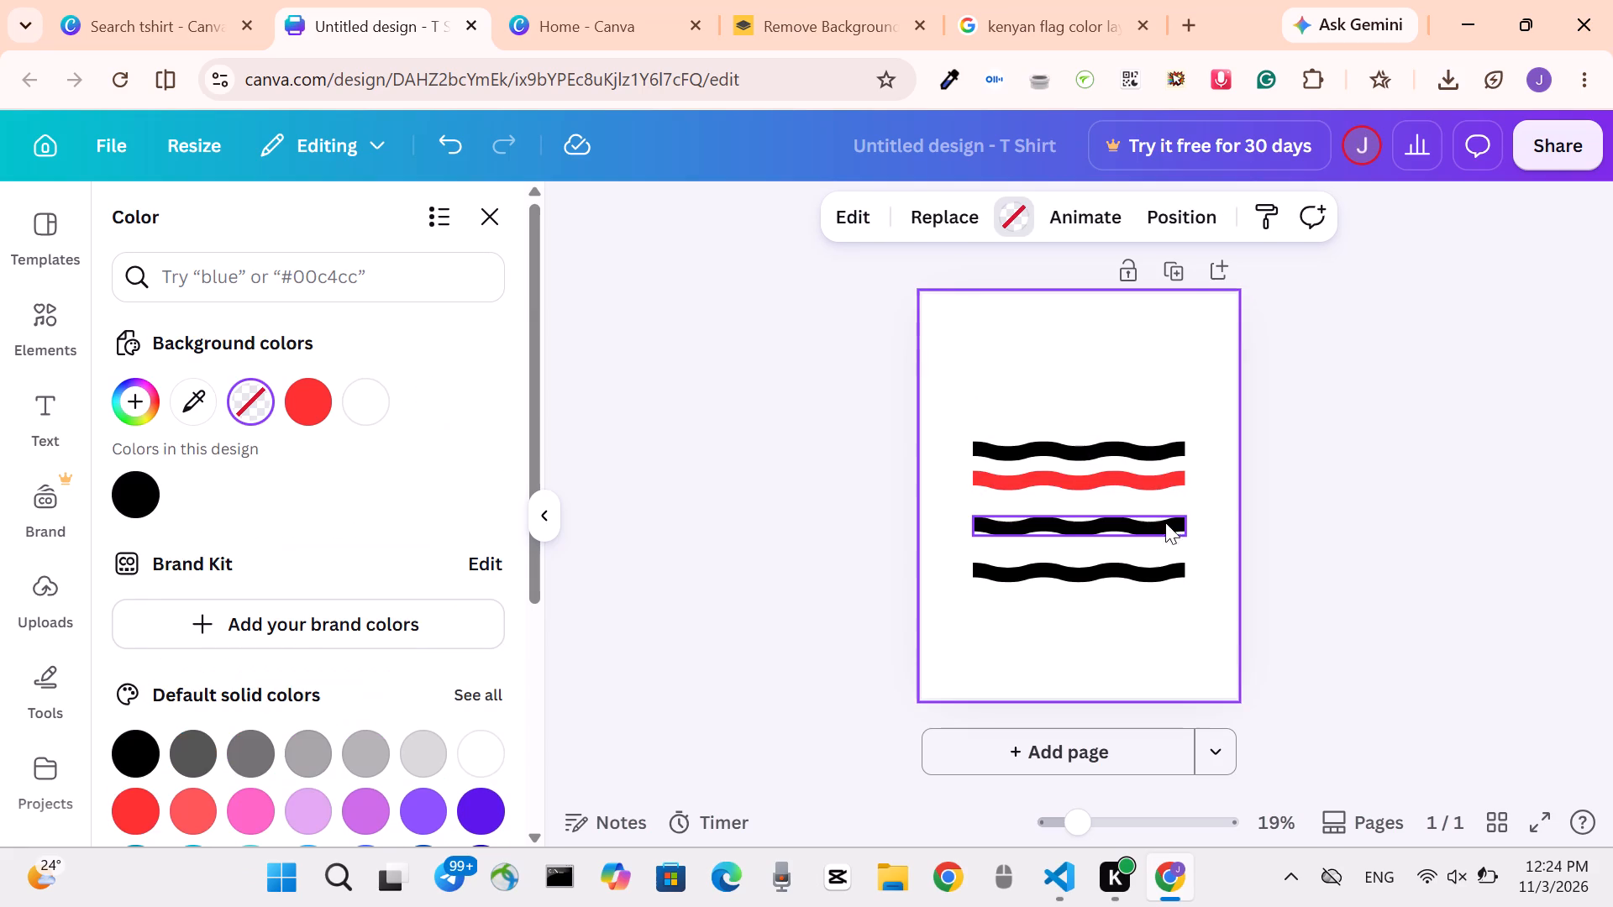
# Move the black wavy band below the red one up, leaving only a thin white gap and keeping it centred horizontally.
pyautogui.click(1113, 464)
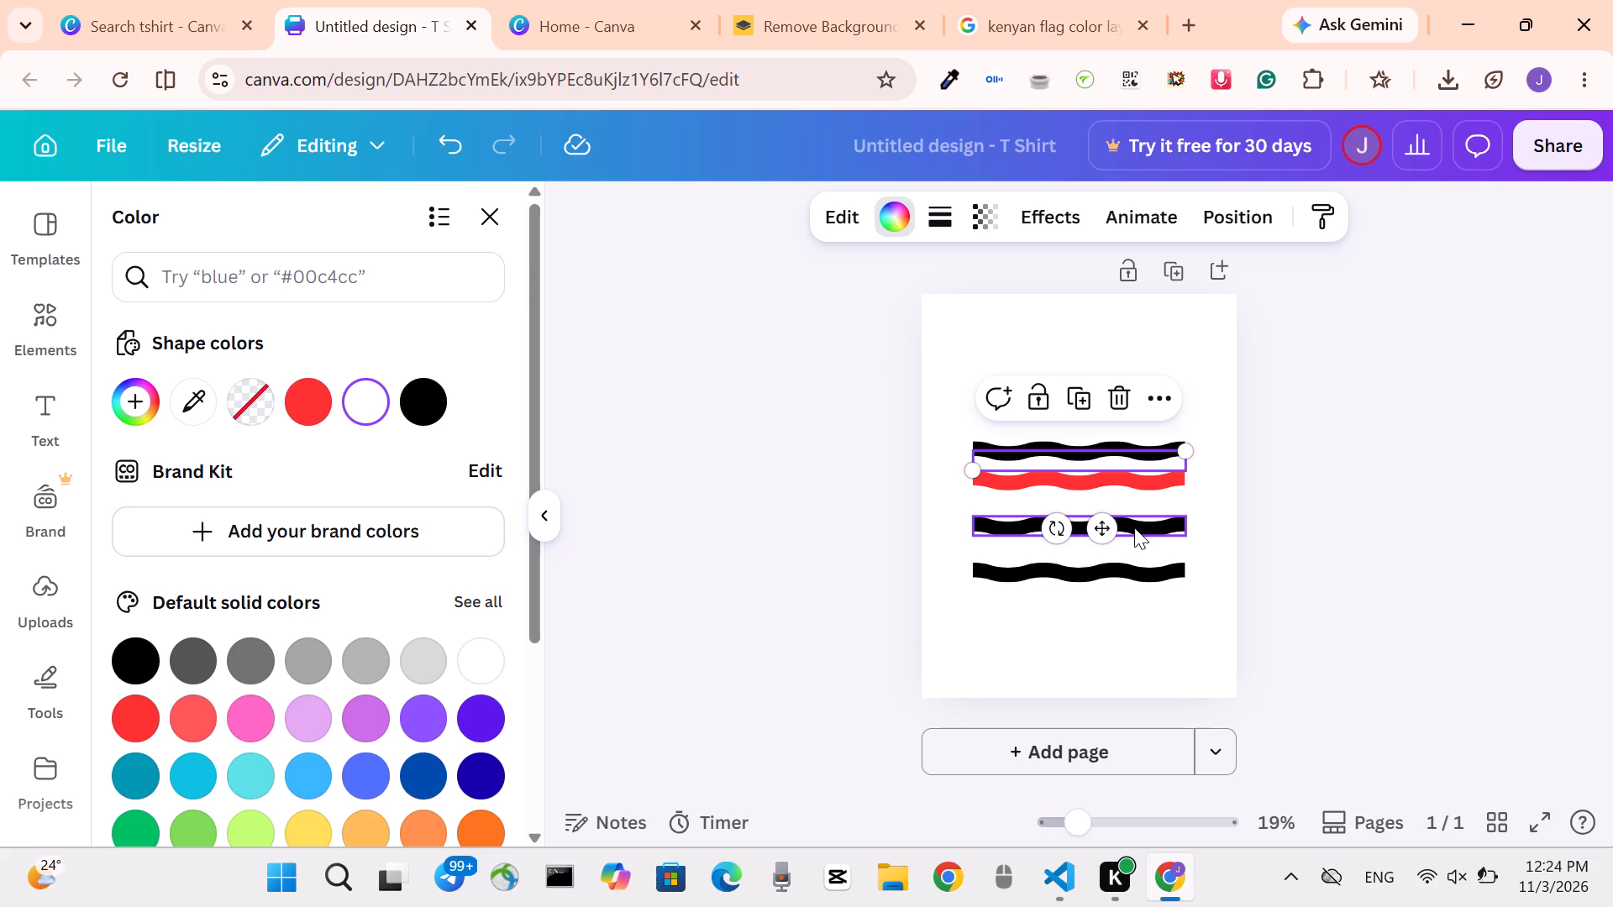
pyautogui.moveTo(1134, 527); pyautogui.dragTo(1134, 510)
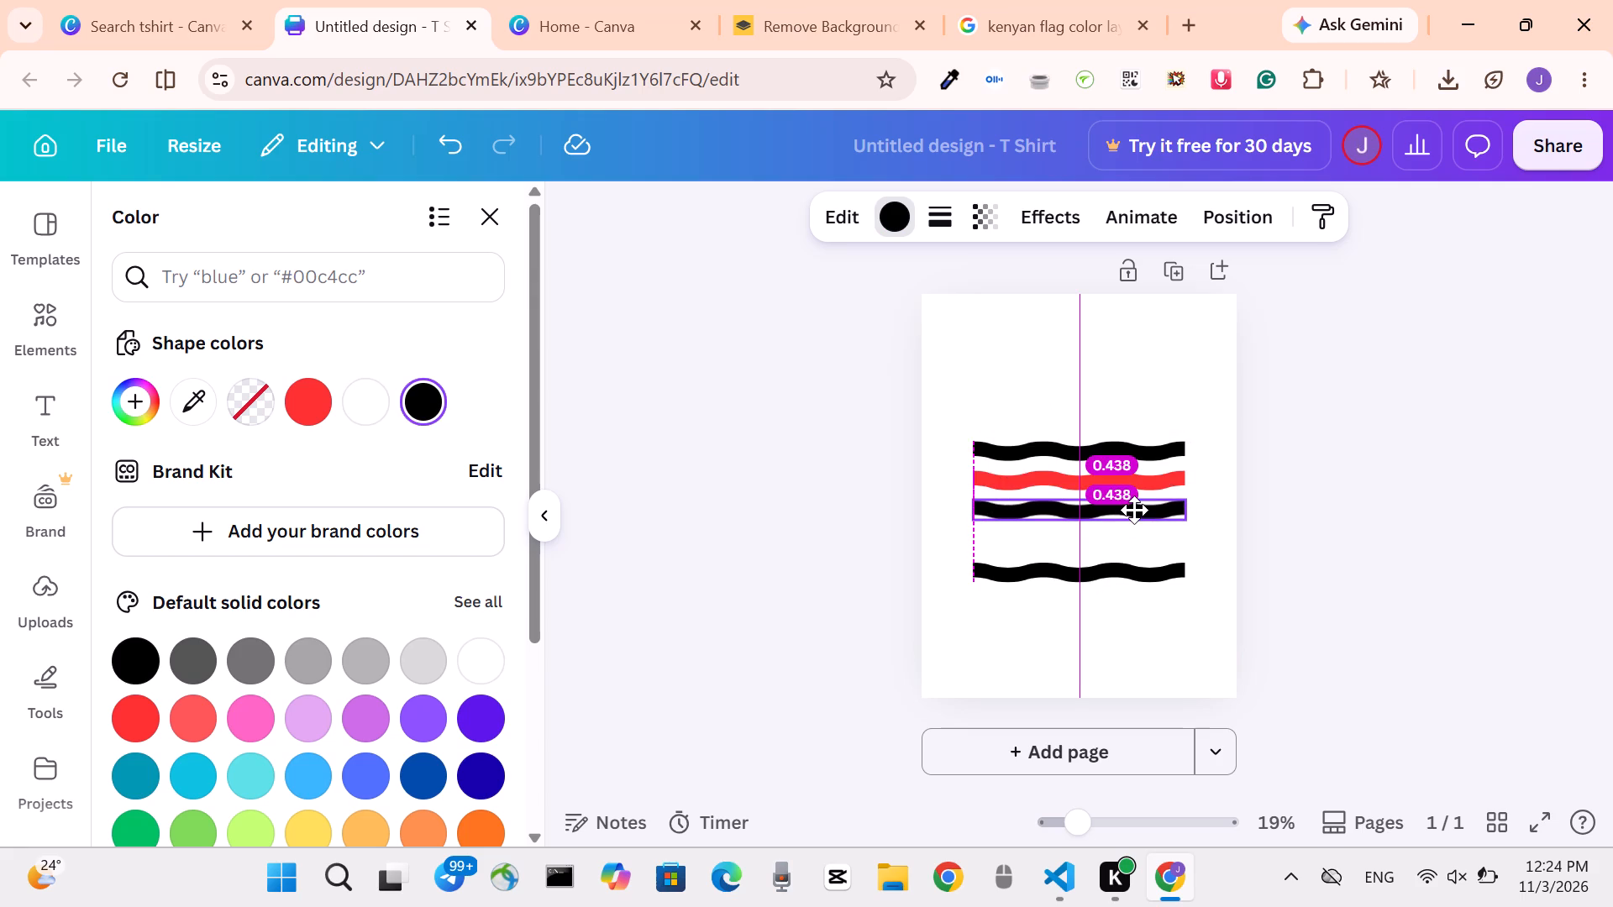
pyautogui.moveTo(1134, 510); pyautogui.dragTo(1134, 507)
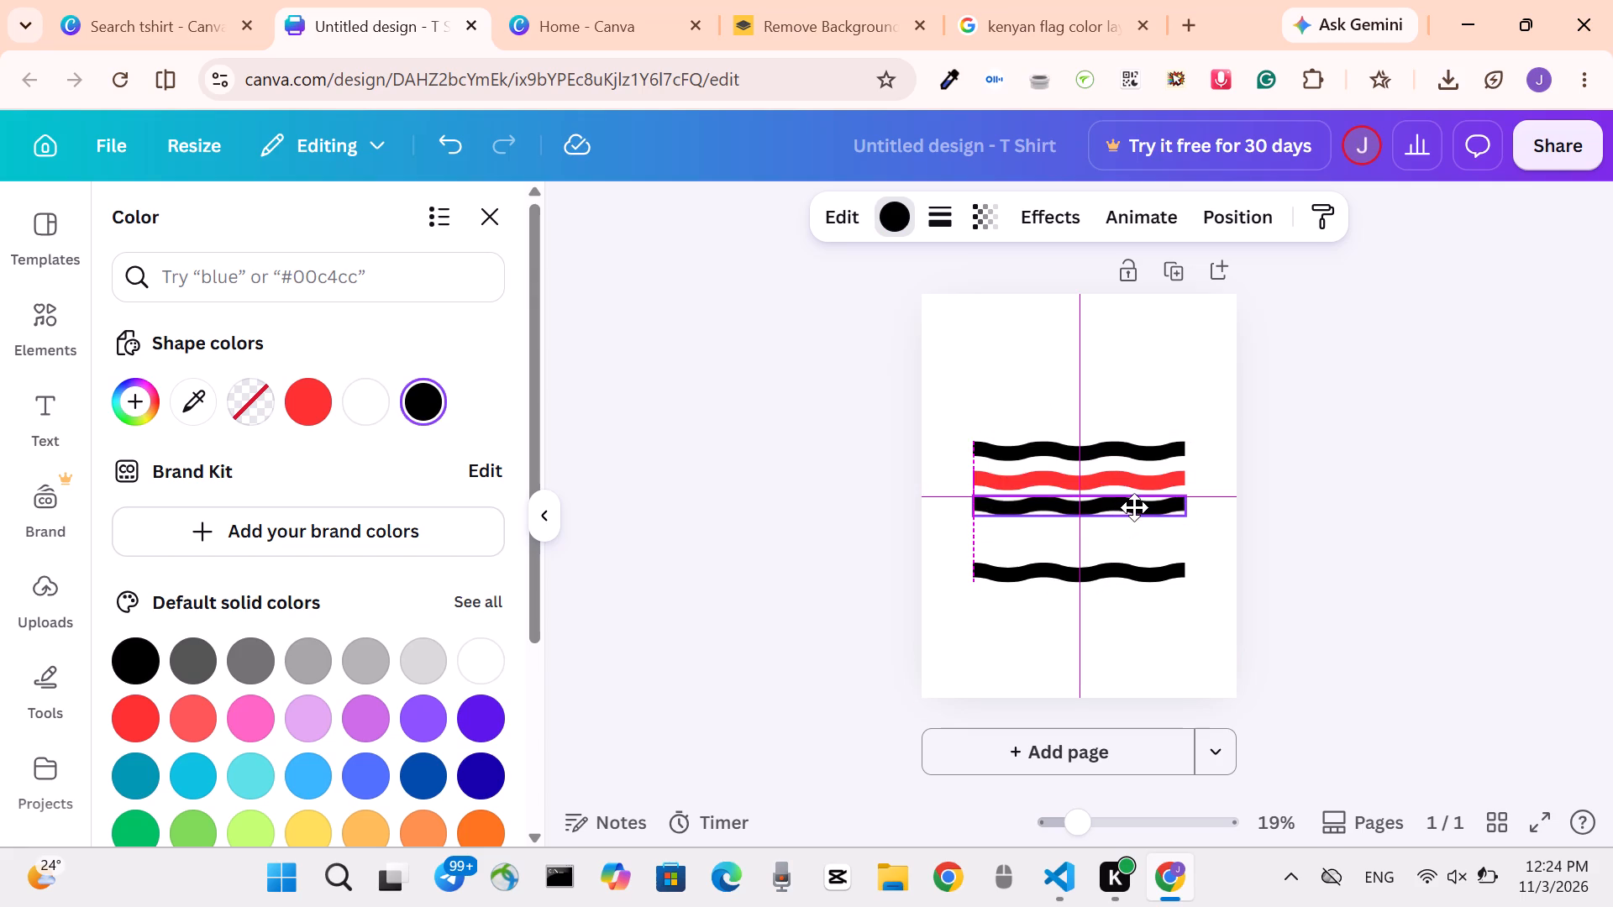
pyautogui.moveTo(1134, 507); pyautogui.dragTo(1132, 514)
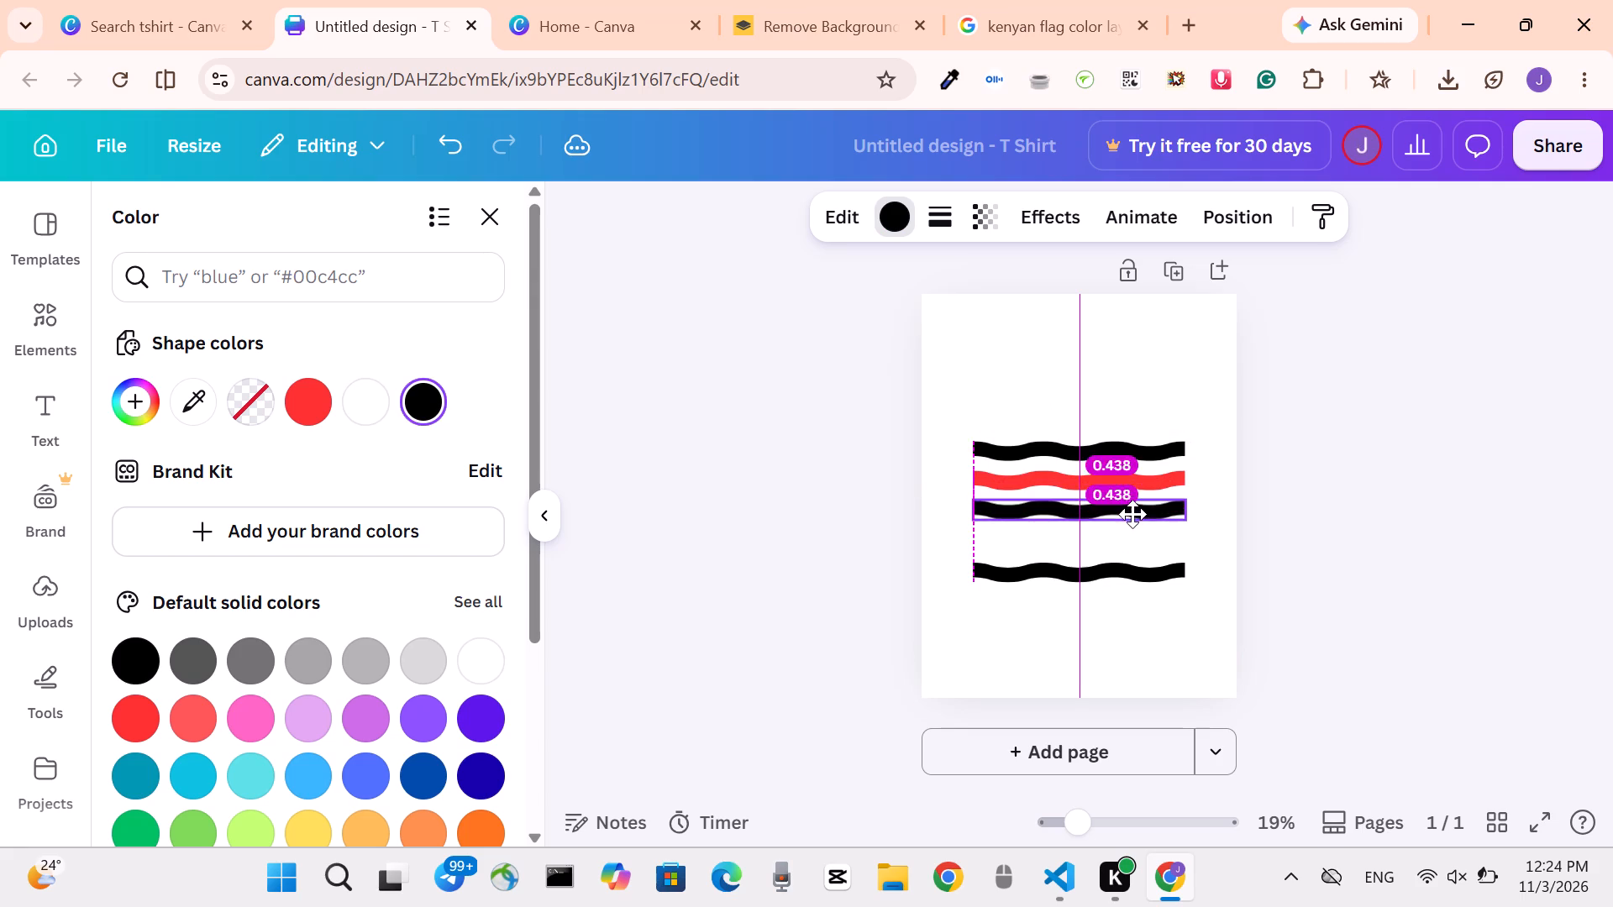
pyautogui.moveTo(1132, 514); pyautogui.dragTo(1132, 503)
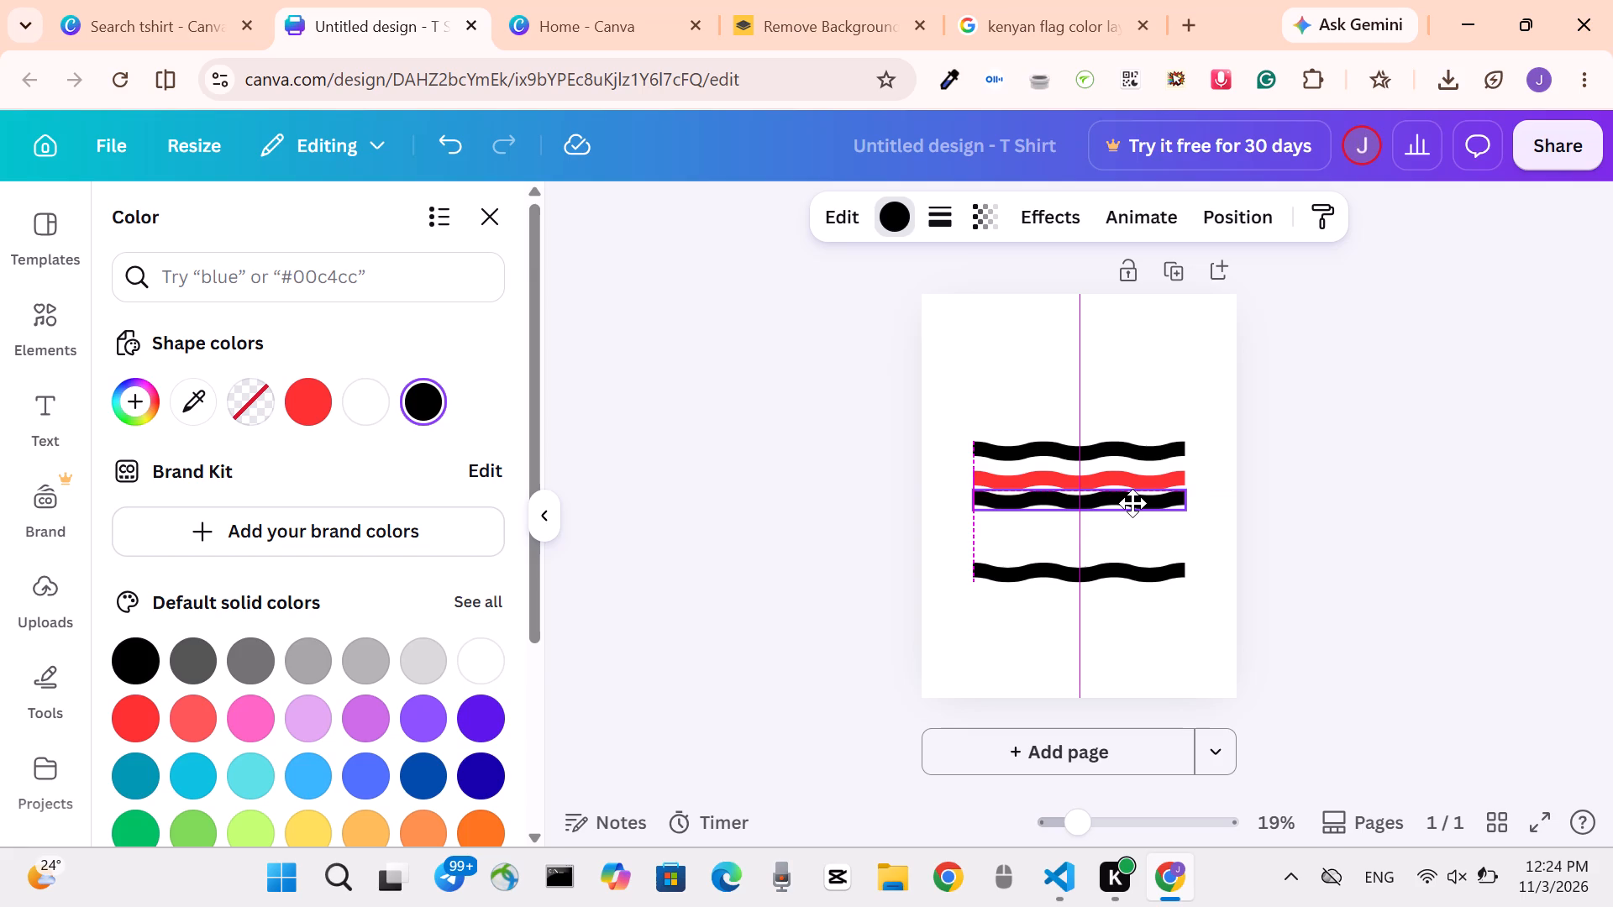
pyautogui.moveTo(1132, 503); pyautogui.dragTo(1132, 502)
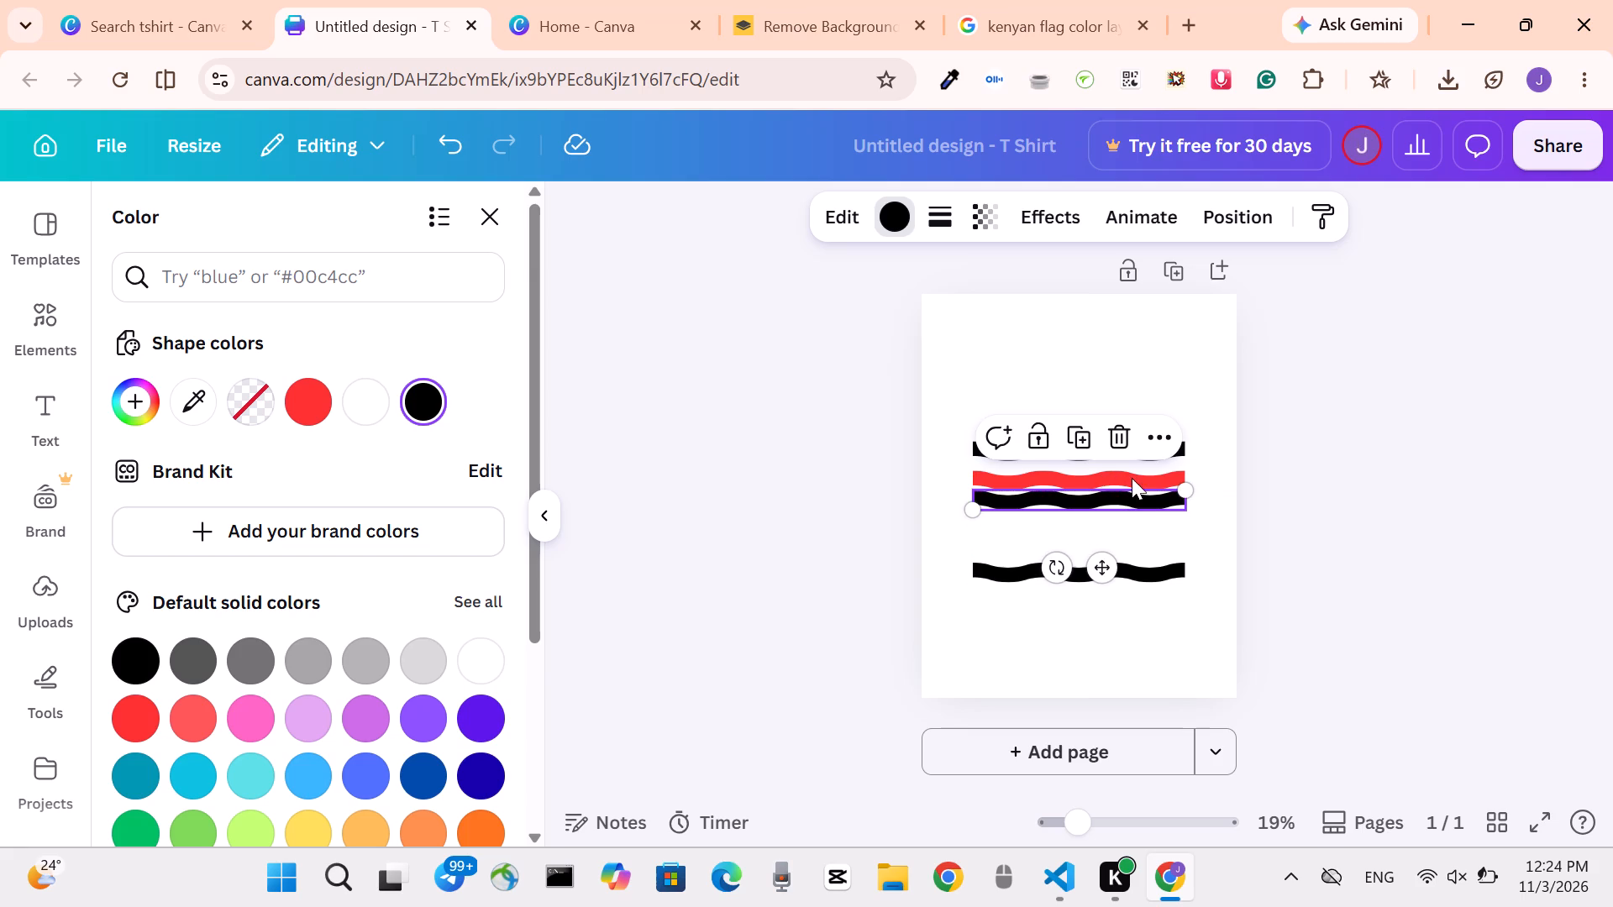
pyautogui.click(1159, 364)
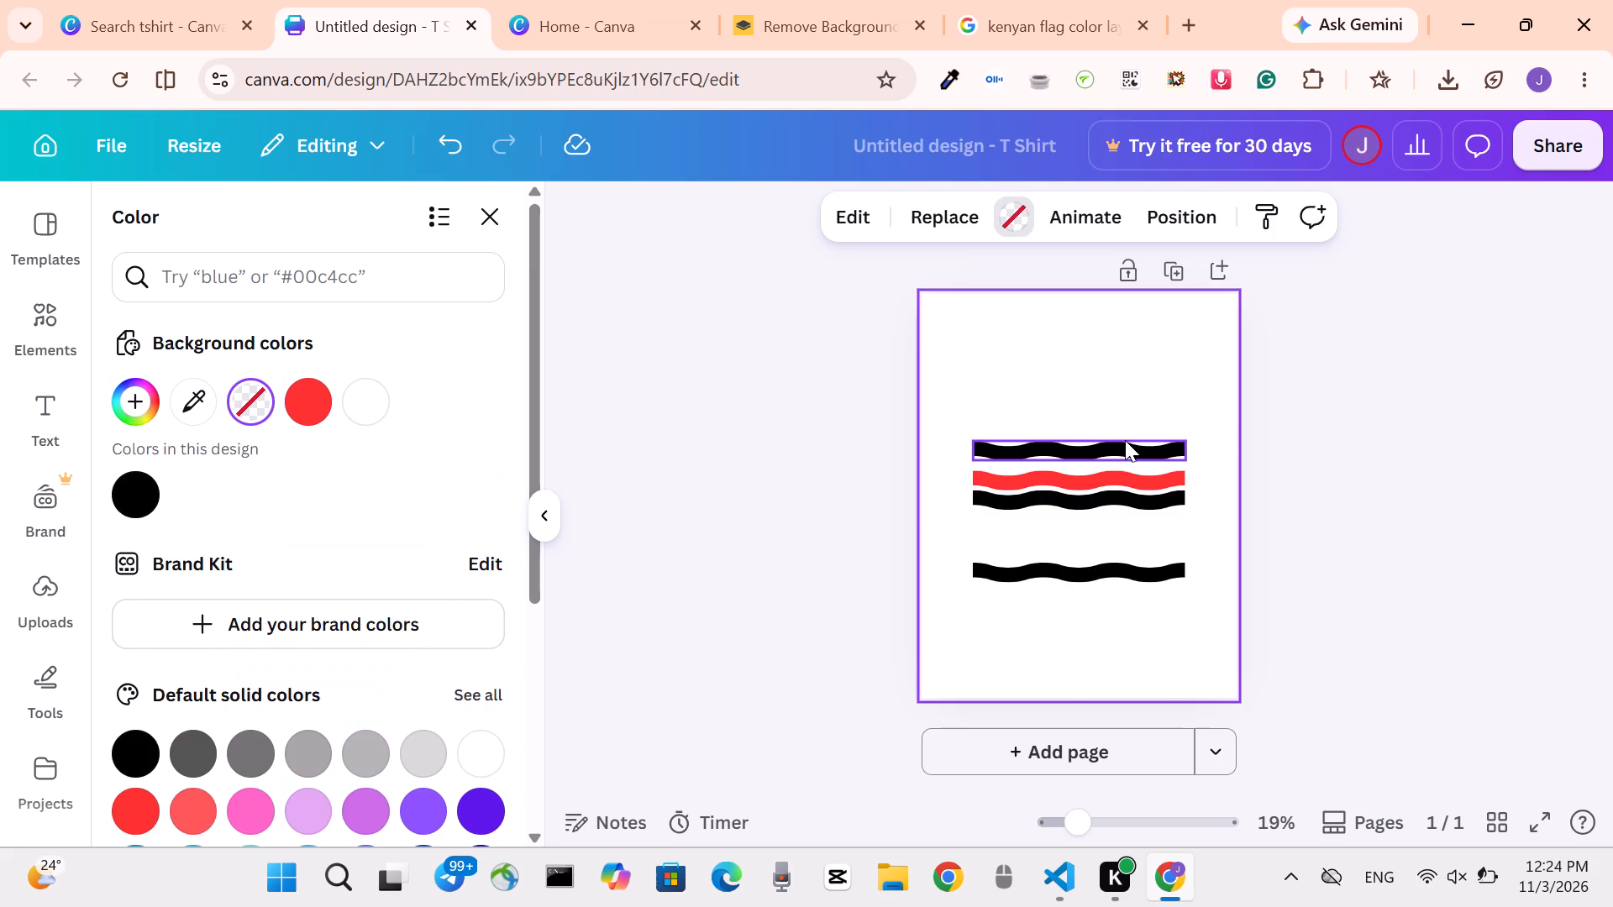
# Move the top black wavy band down close to the red band, leaving a thin white gap.
pyautogui.moveTo(1125, 440); pyautogui.dragTo(1125, 449)
pyautogui.click(1191, 333)
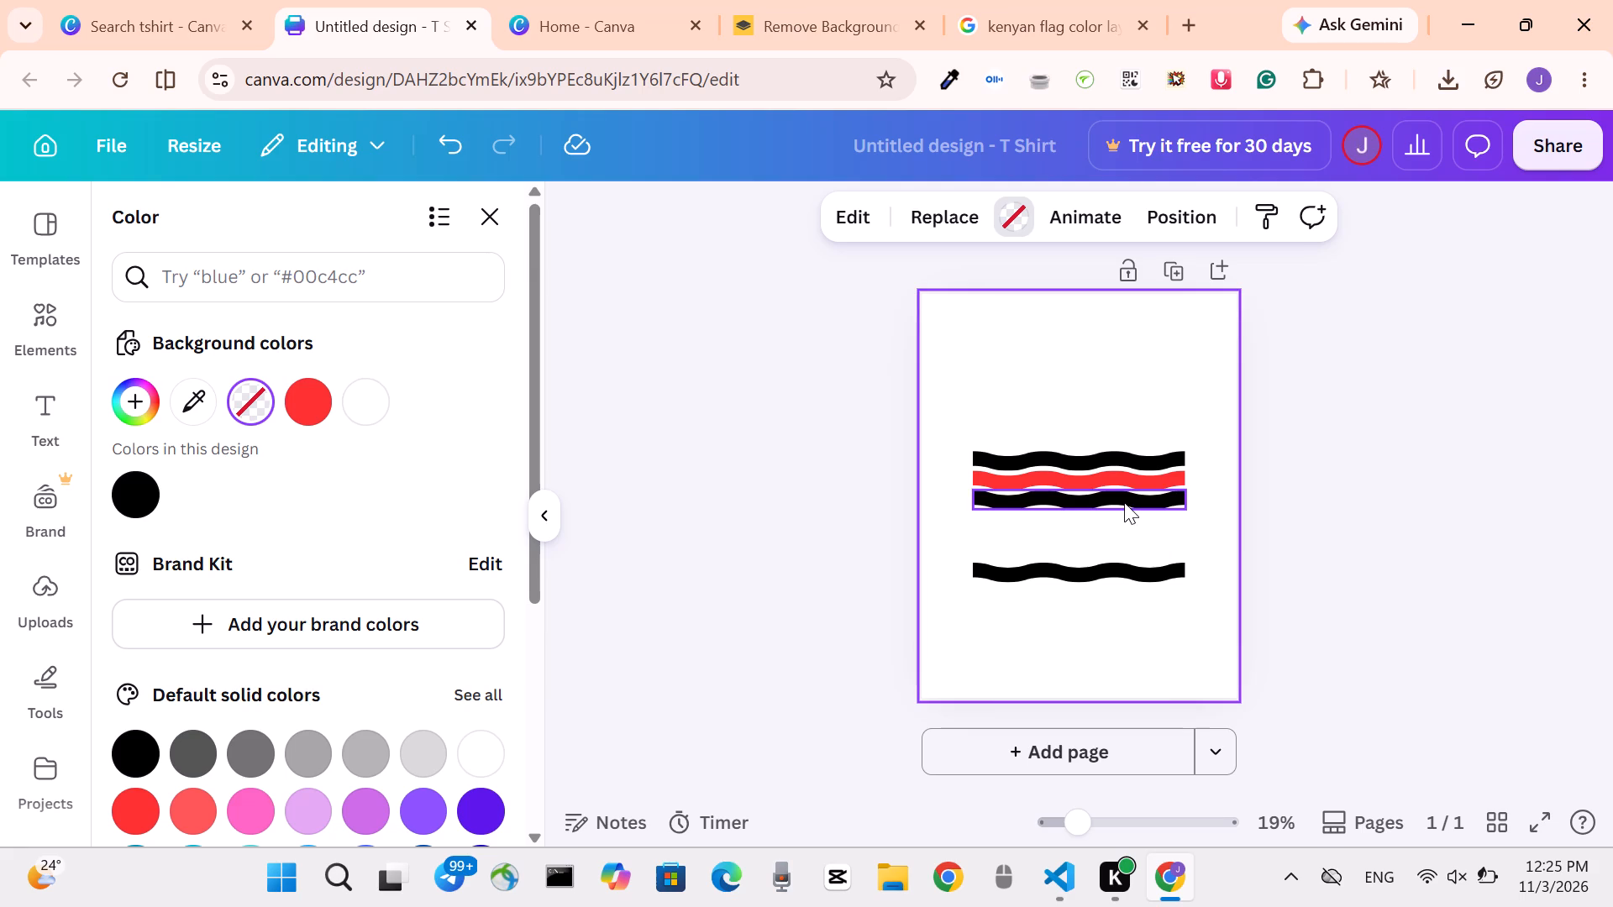
# Check the Kenyan flag reference and colour the band directly below the red one green (#00bf63) in the T-shirt design.
pyautogui.click(1093, 25)
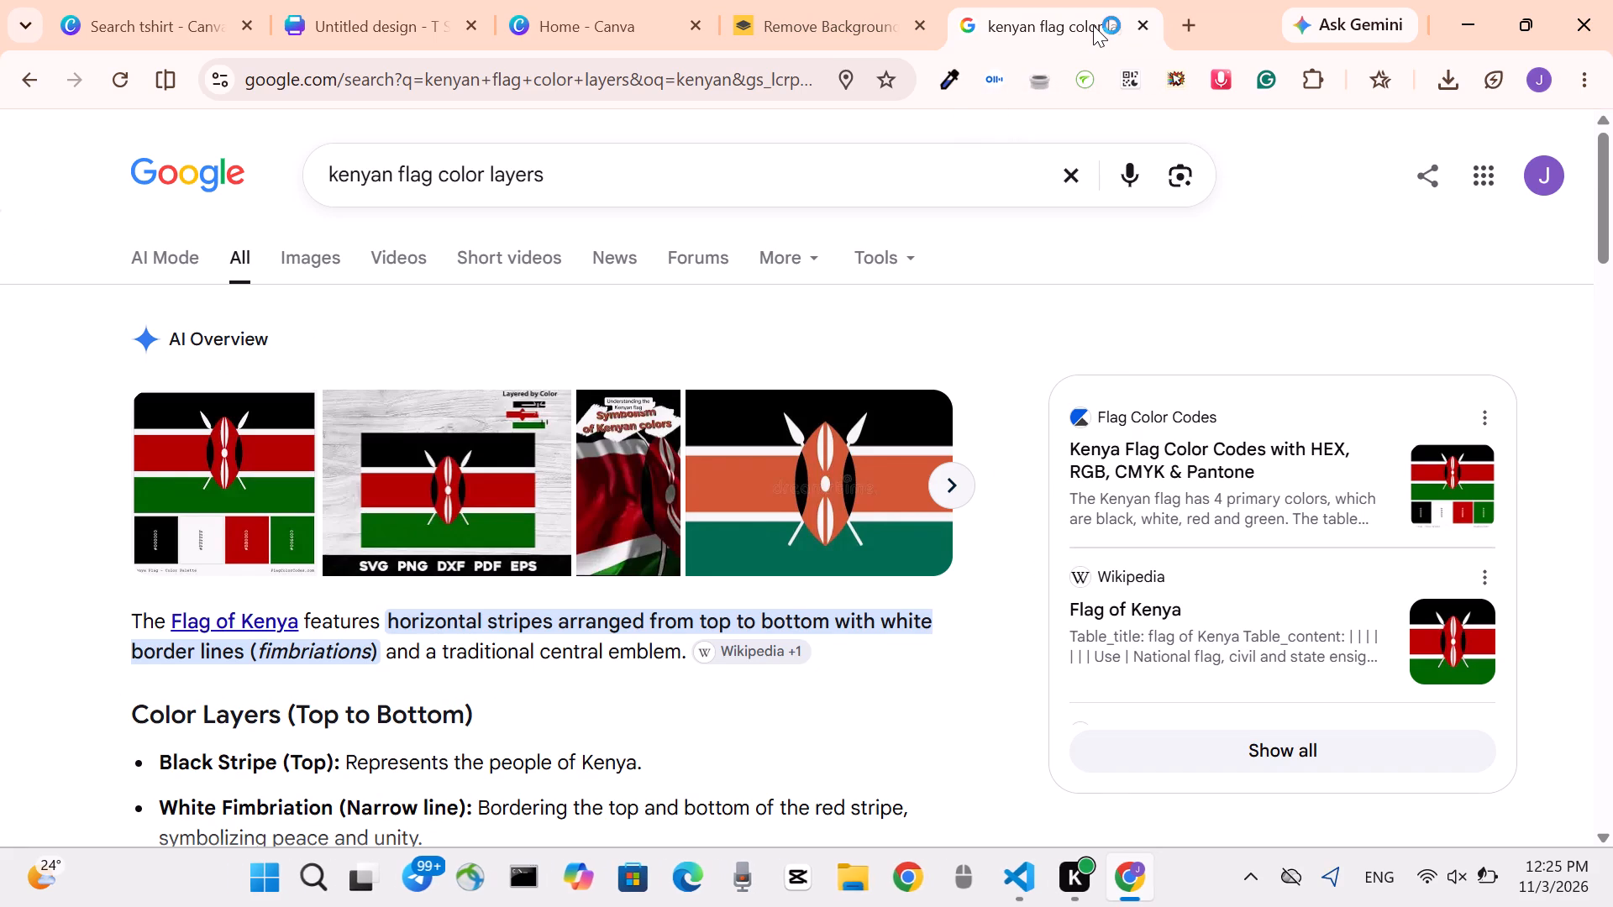
pyautogui.click(425, 16)
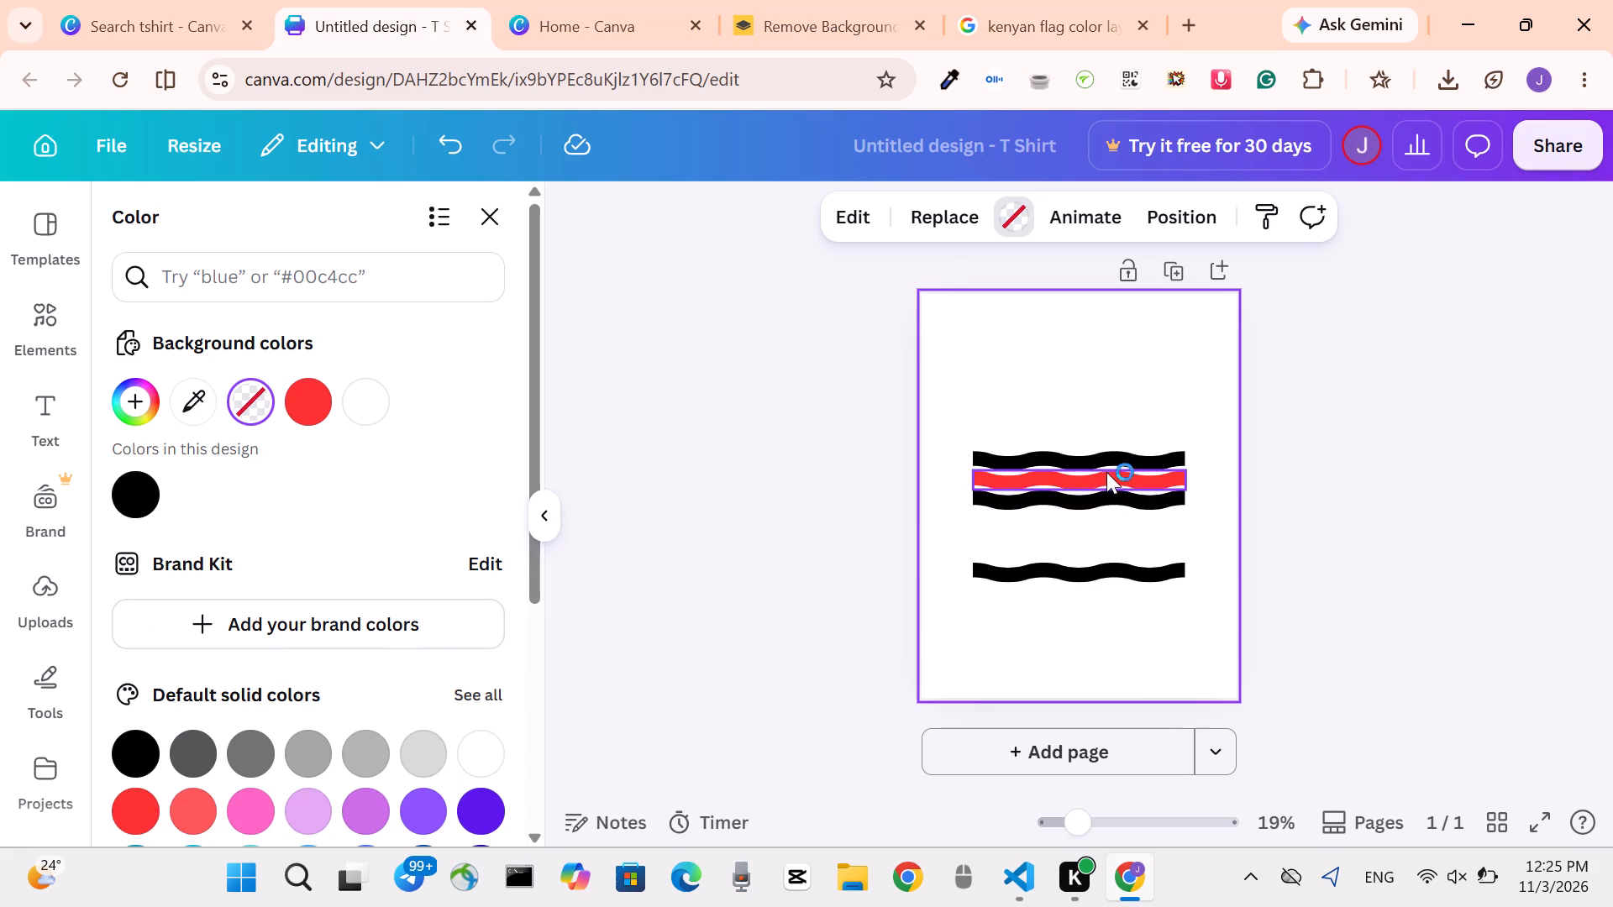
pyautogui.click(1092, 493)
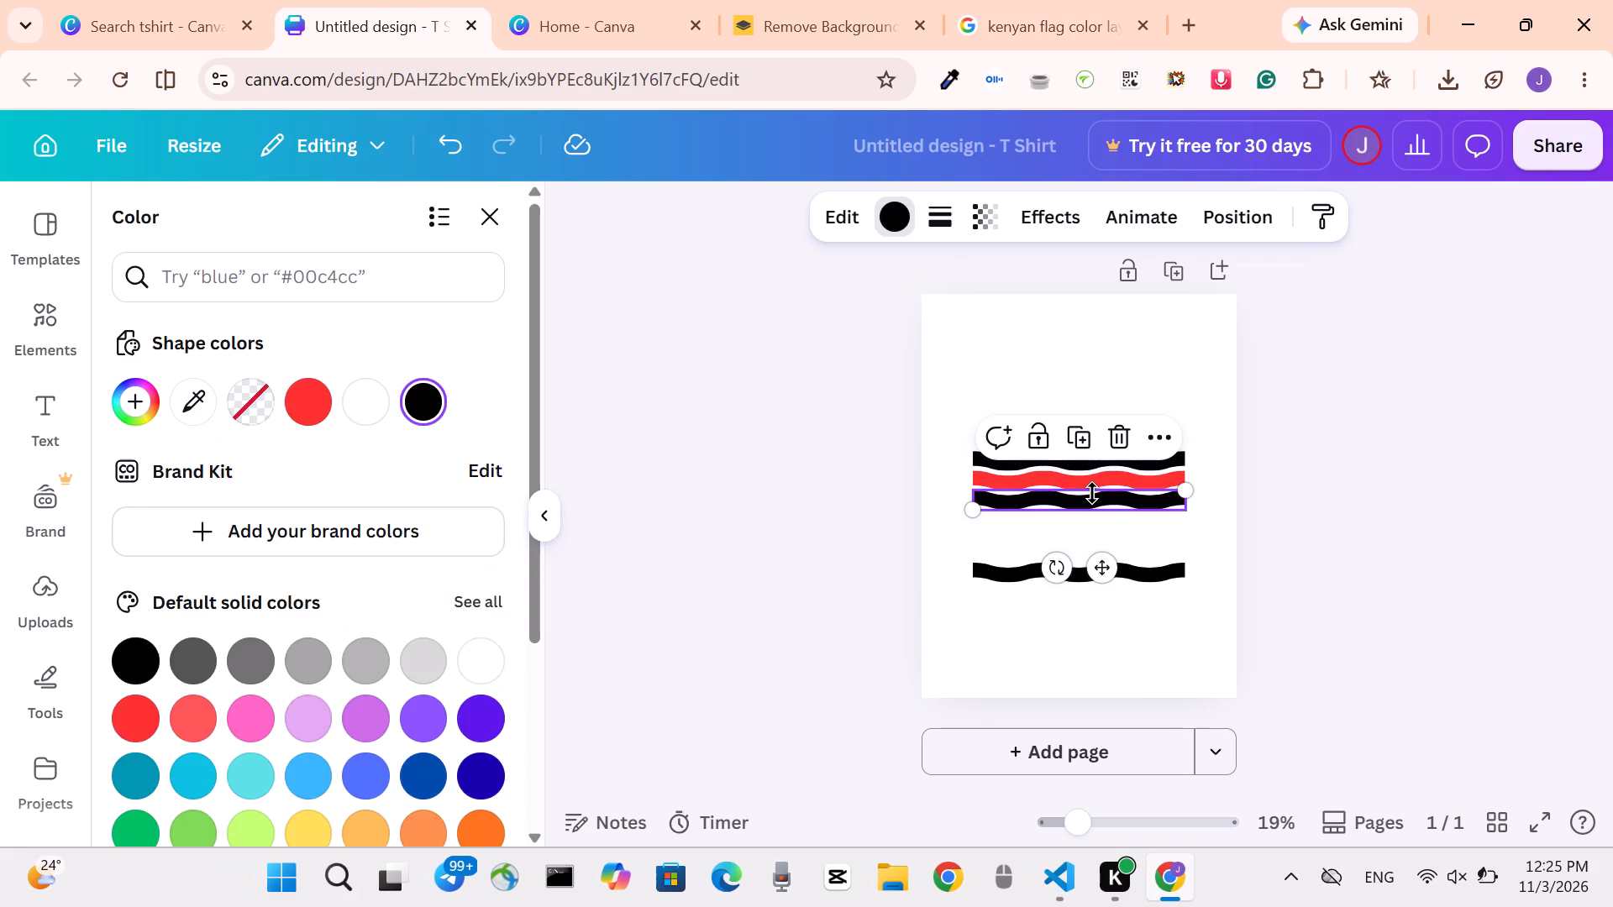
pyautogui.click(125, 817)
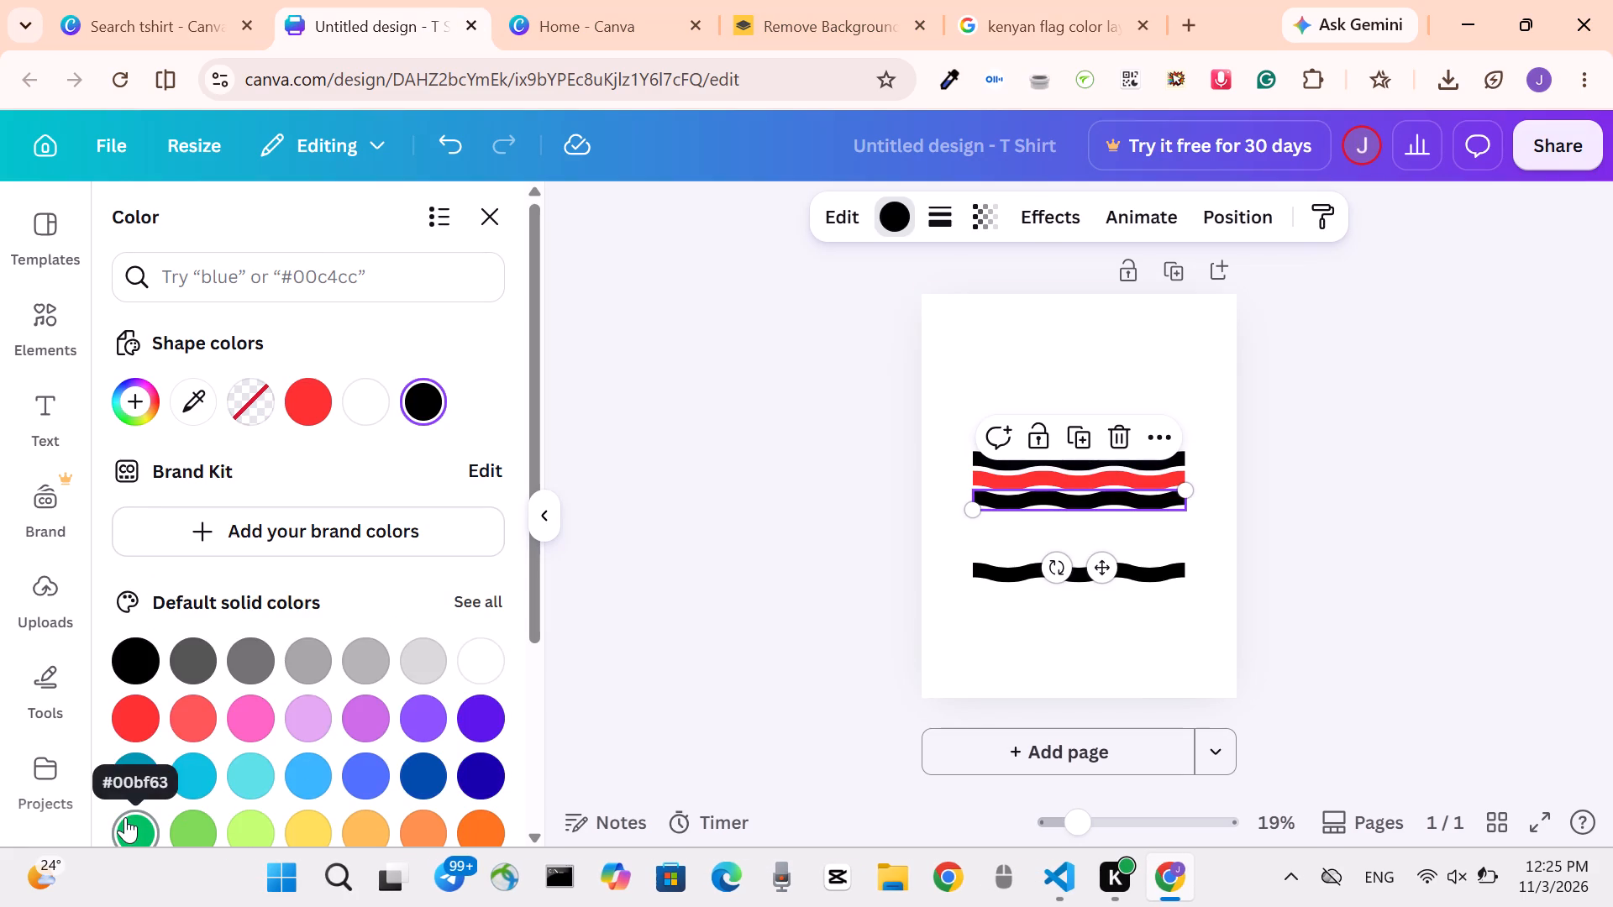
pyautogui.click(1346, 464)
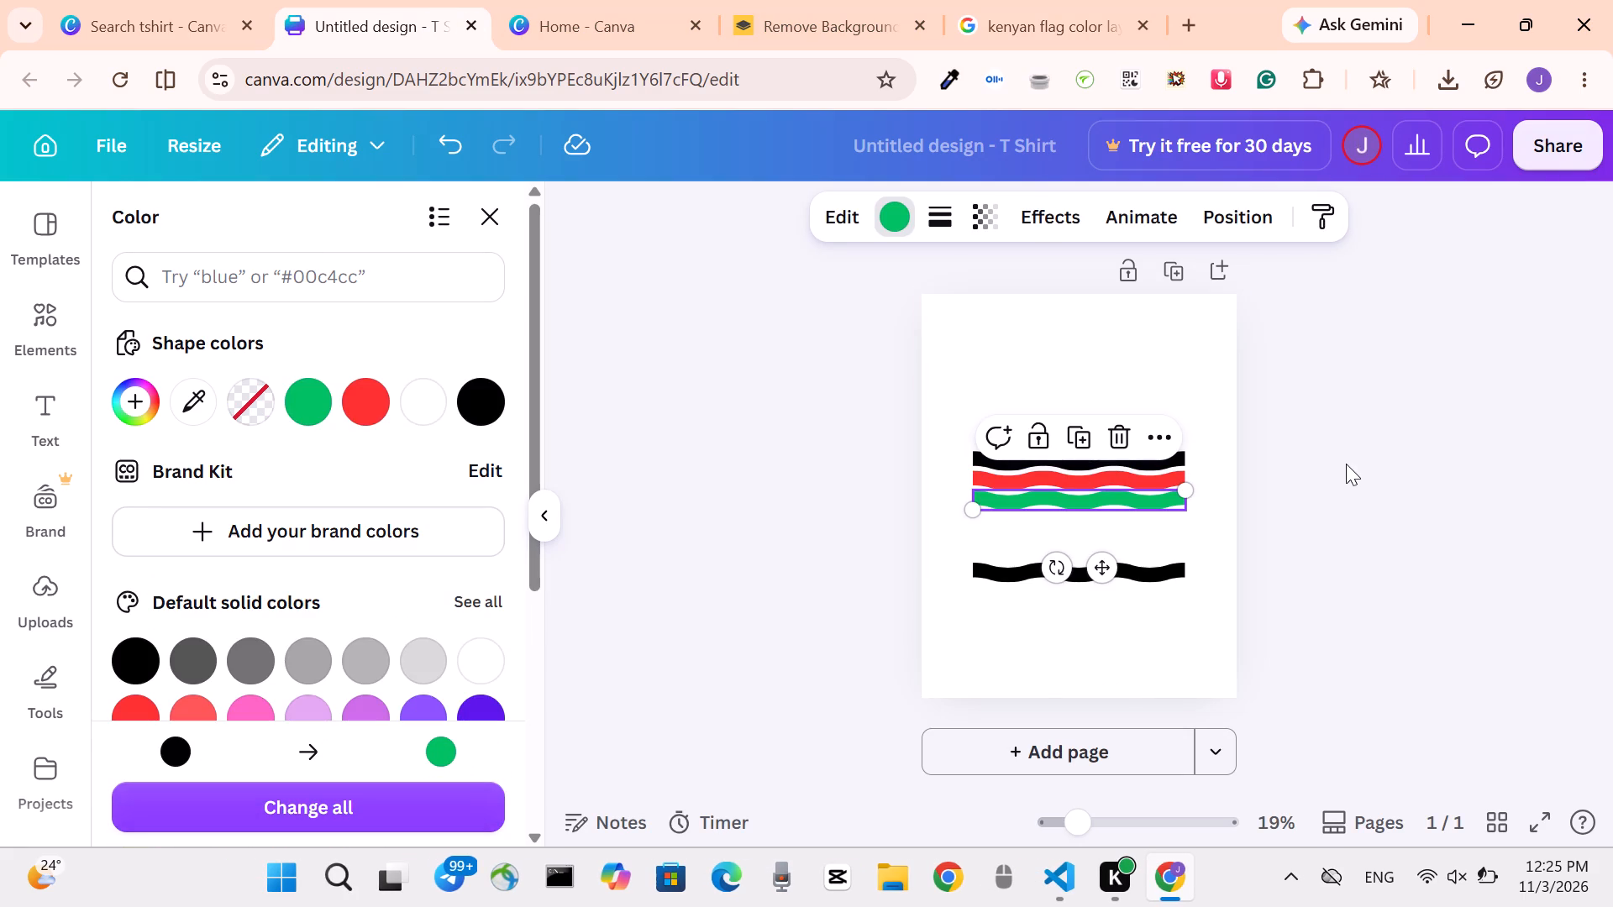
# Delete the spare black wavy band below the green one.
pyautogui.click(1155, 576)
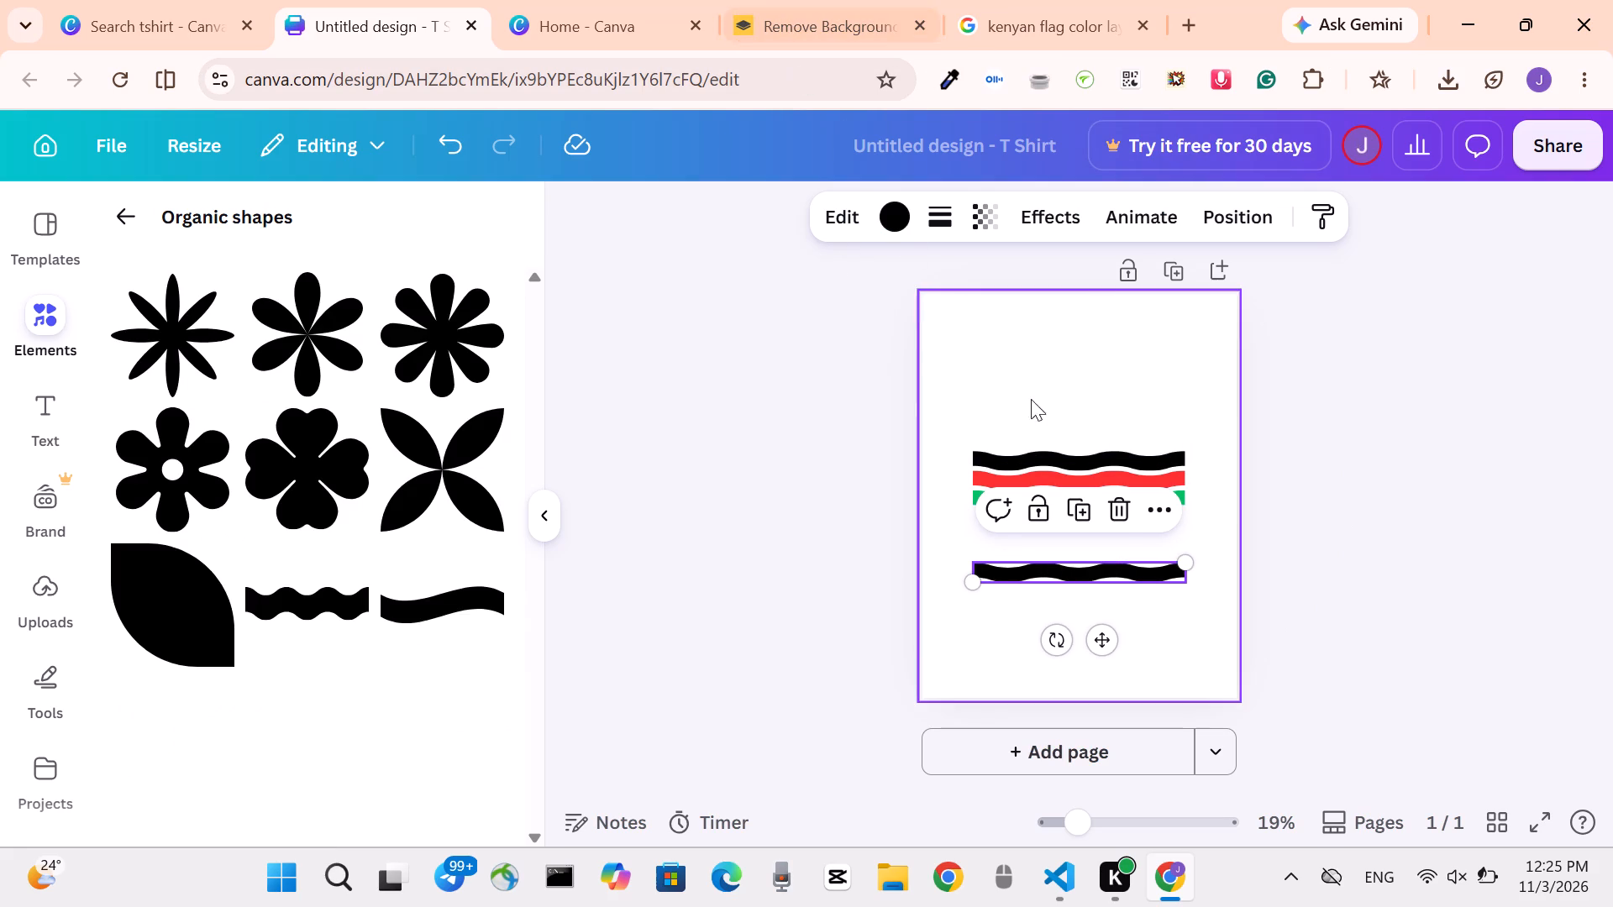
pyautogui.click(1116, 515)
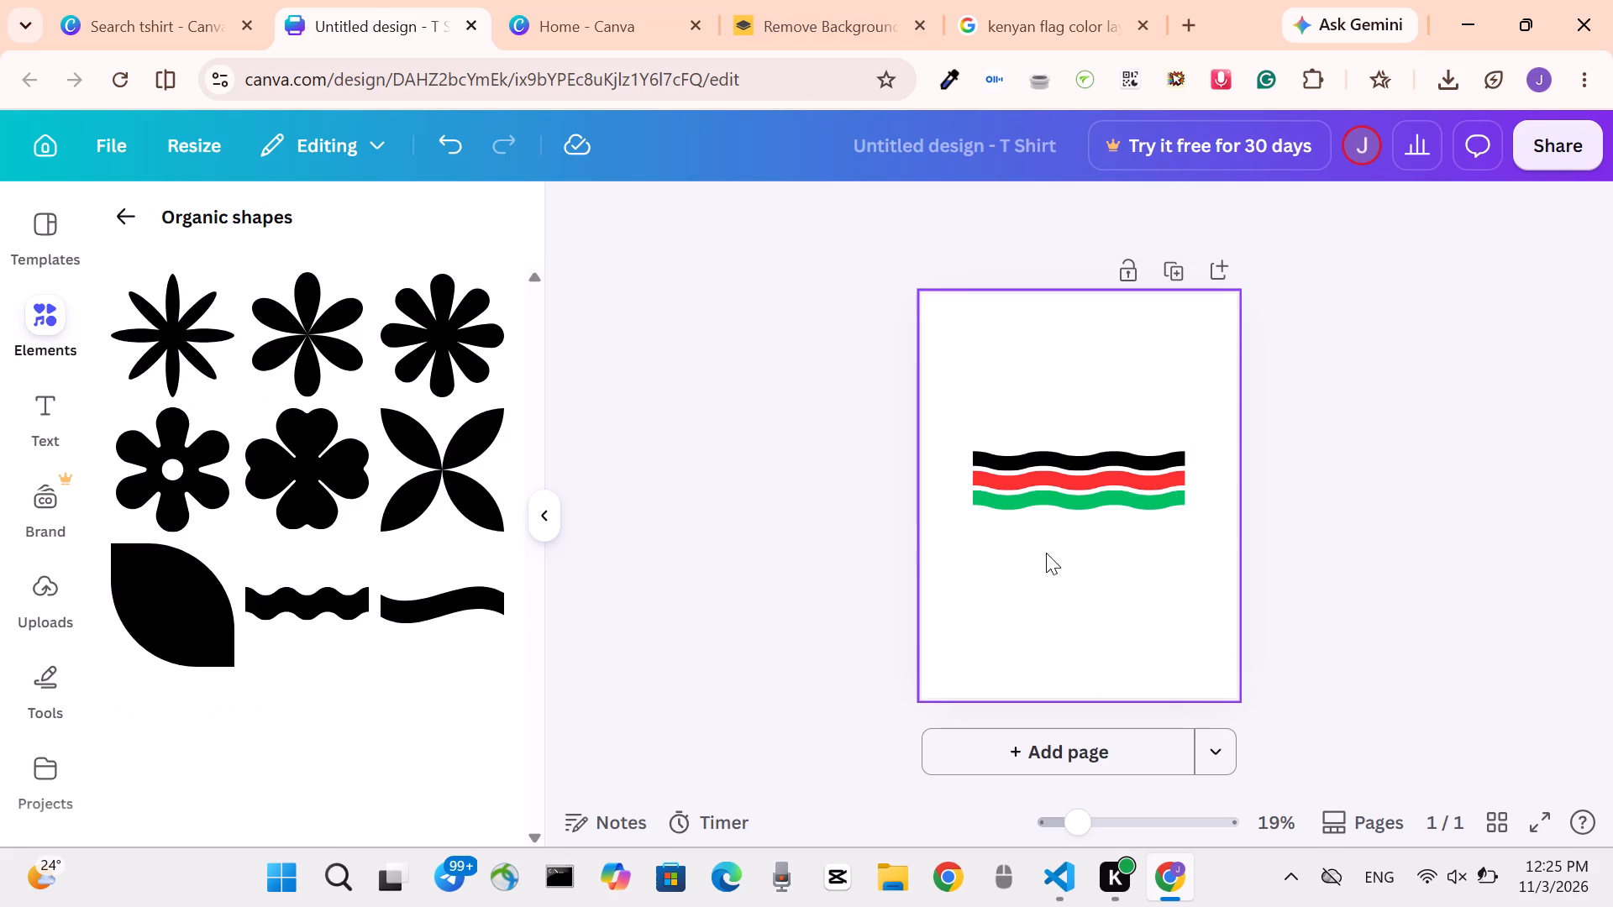
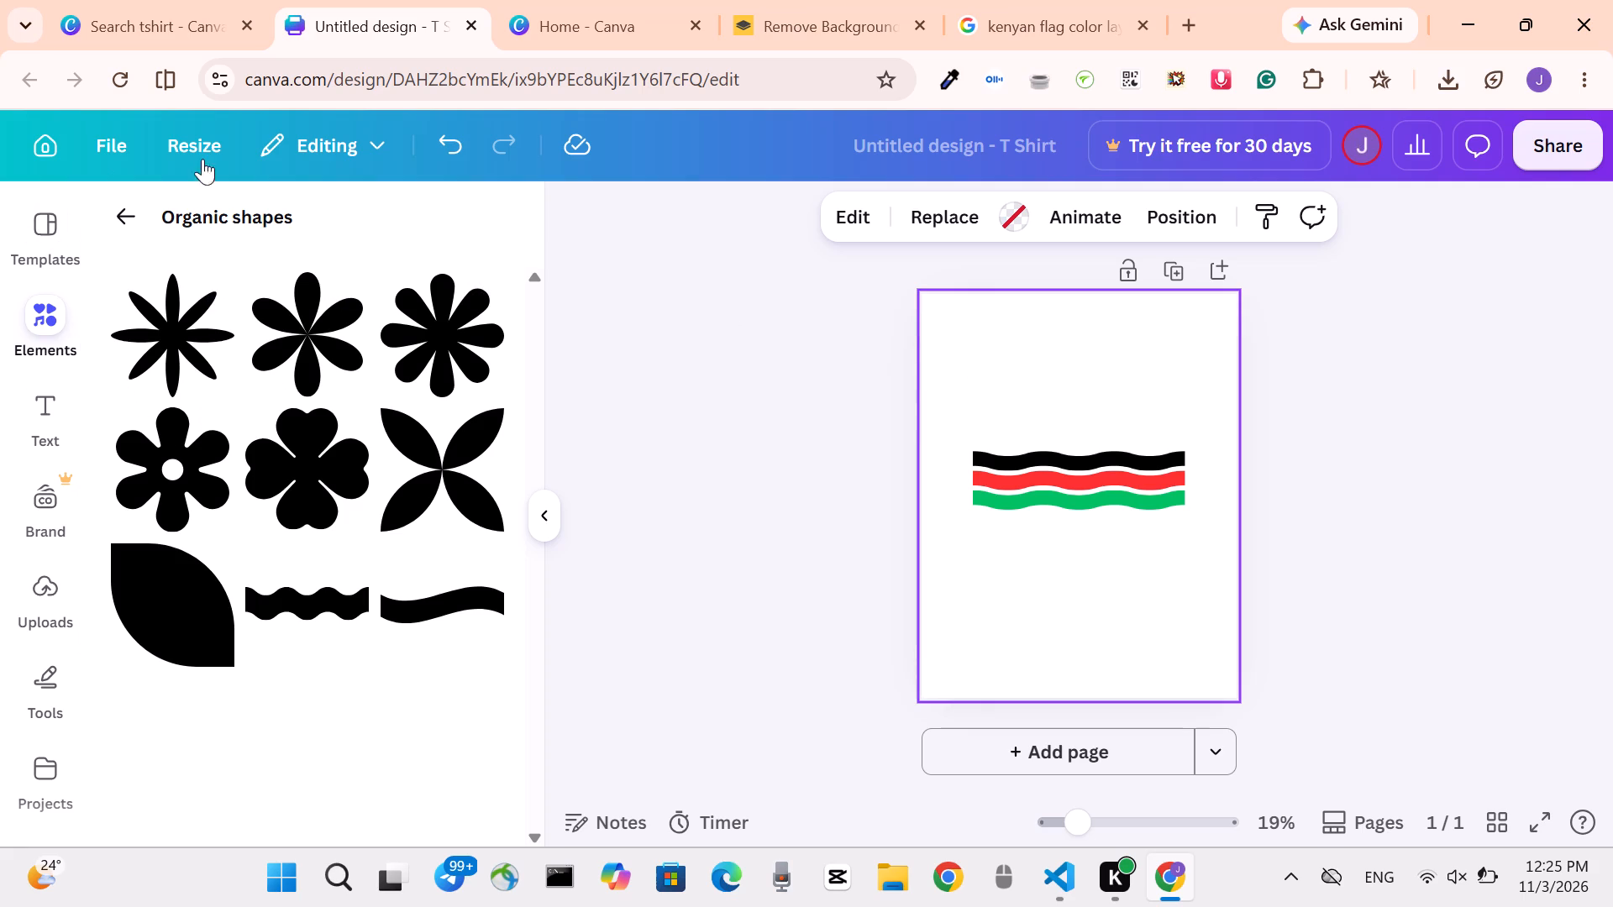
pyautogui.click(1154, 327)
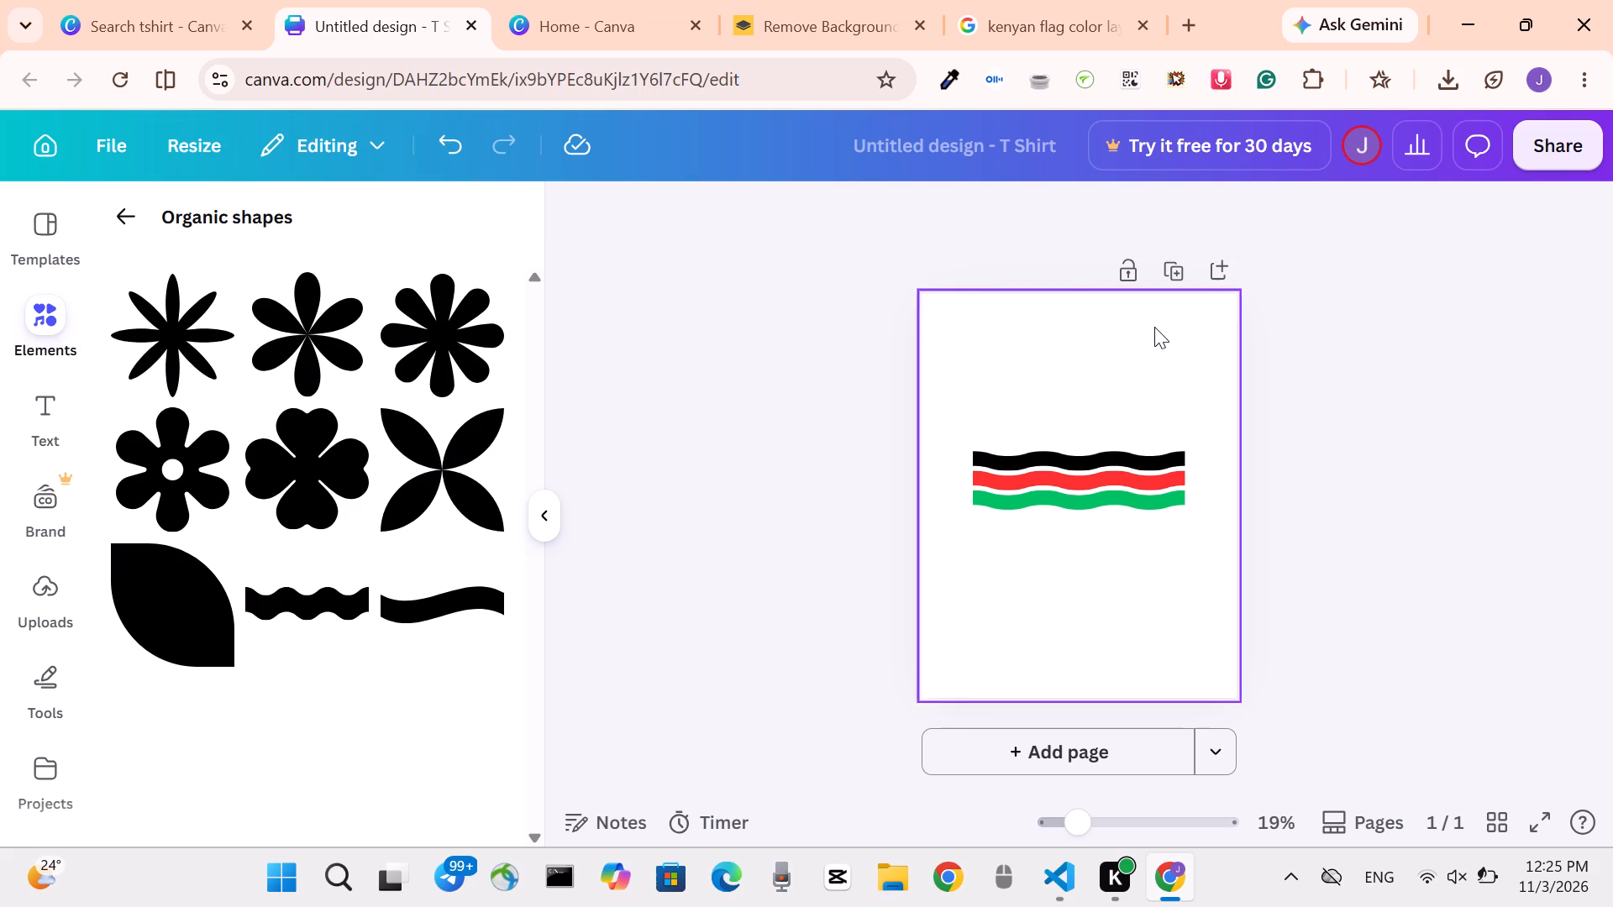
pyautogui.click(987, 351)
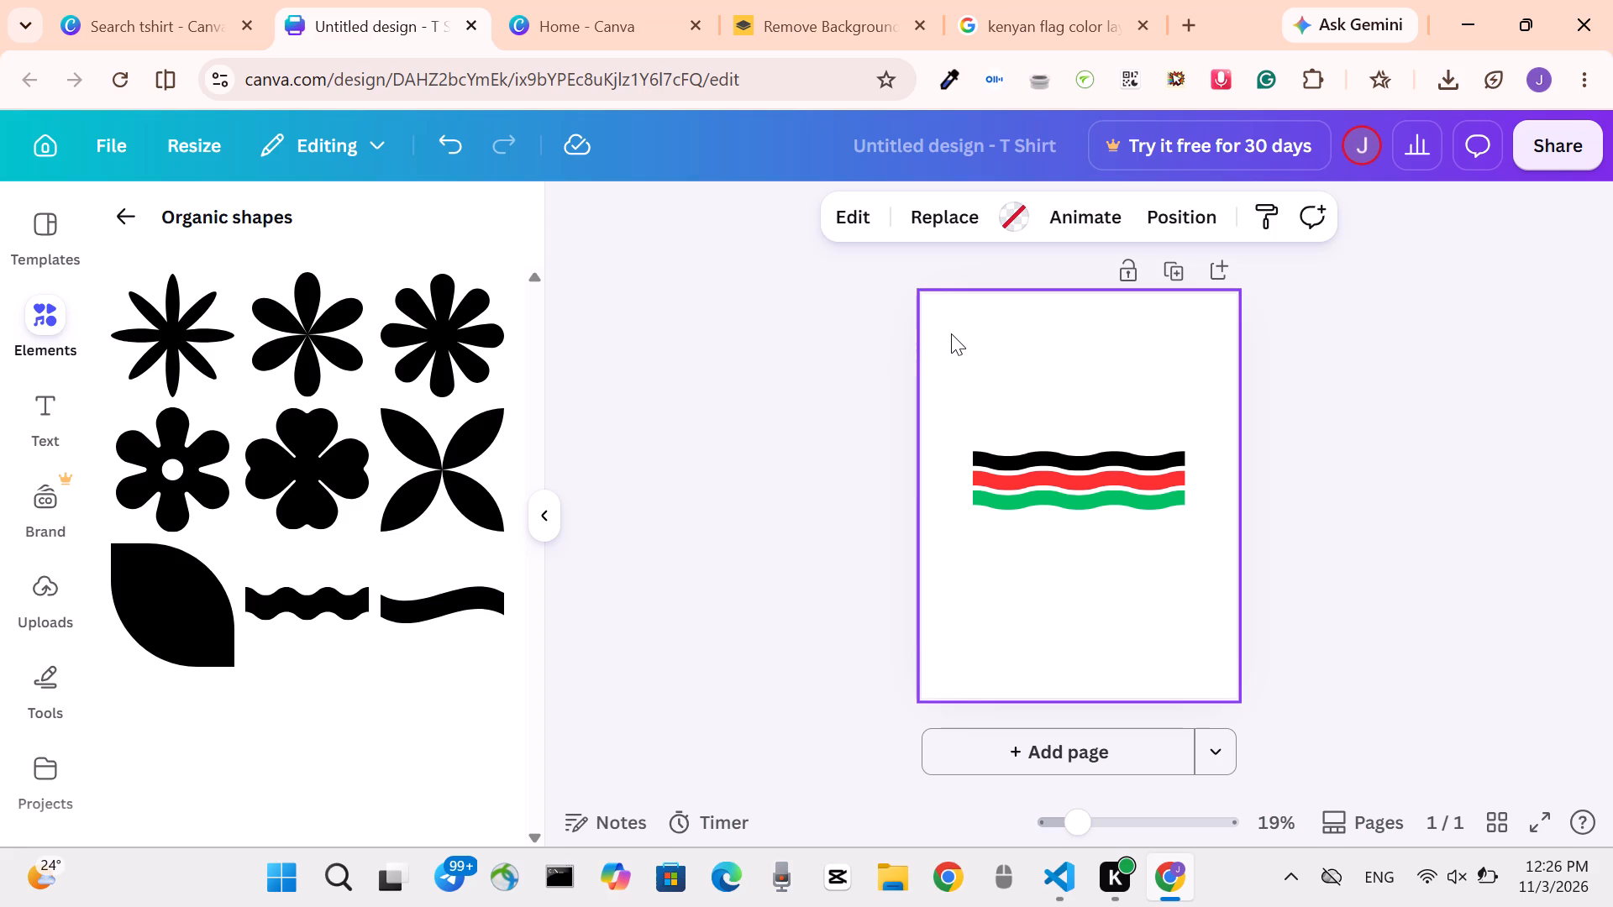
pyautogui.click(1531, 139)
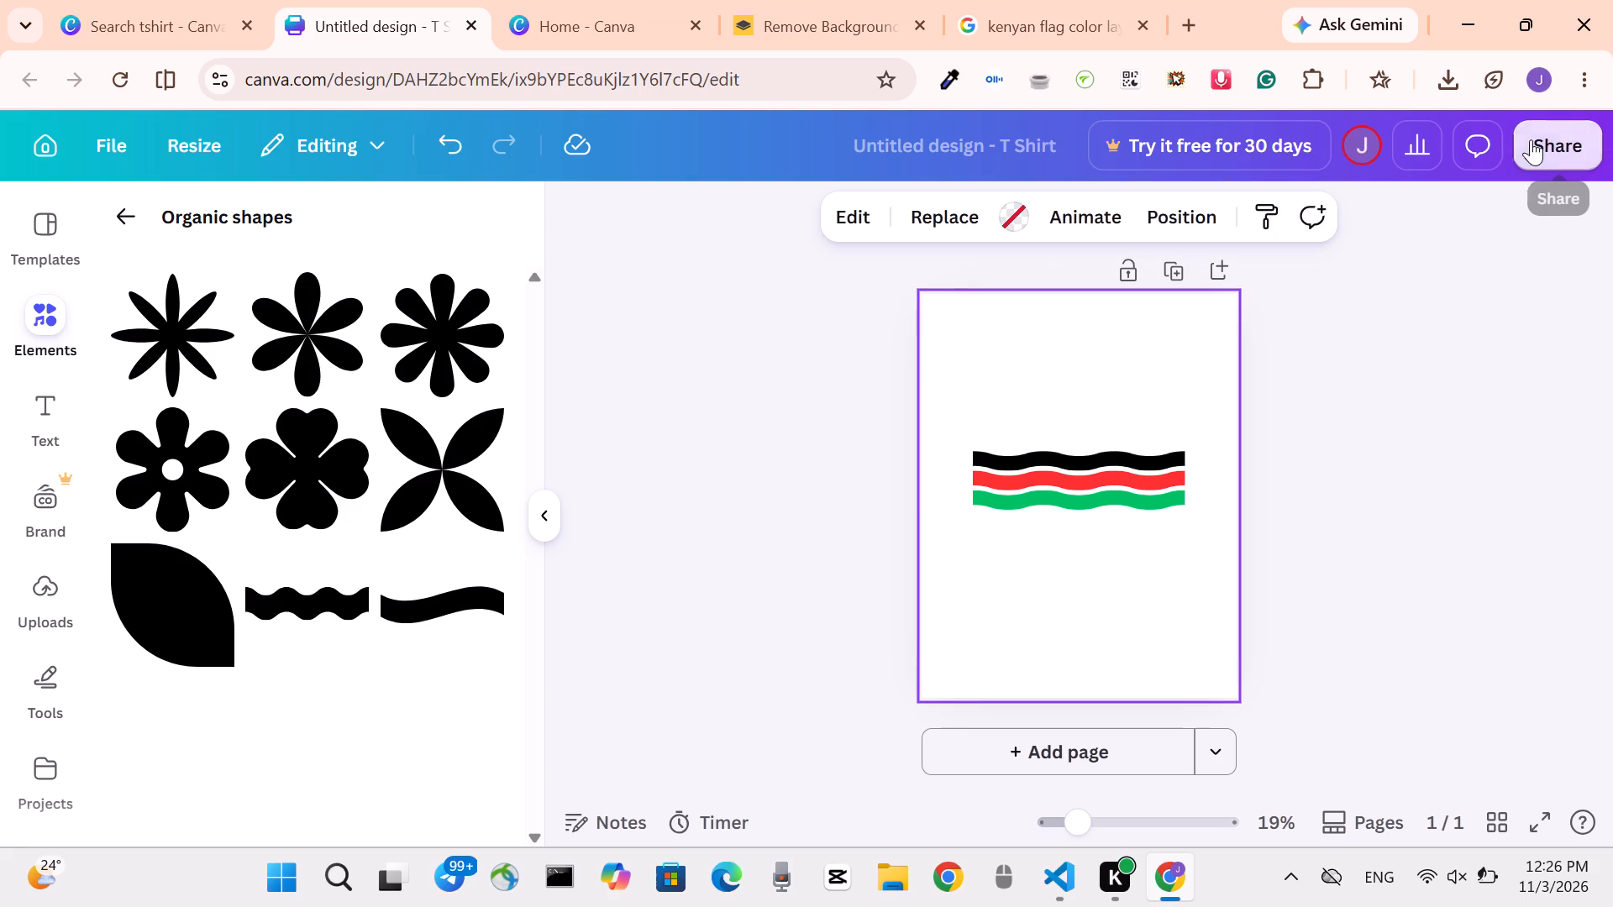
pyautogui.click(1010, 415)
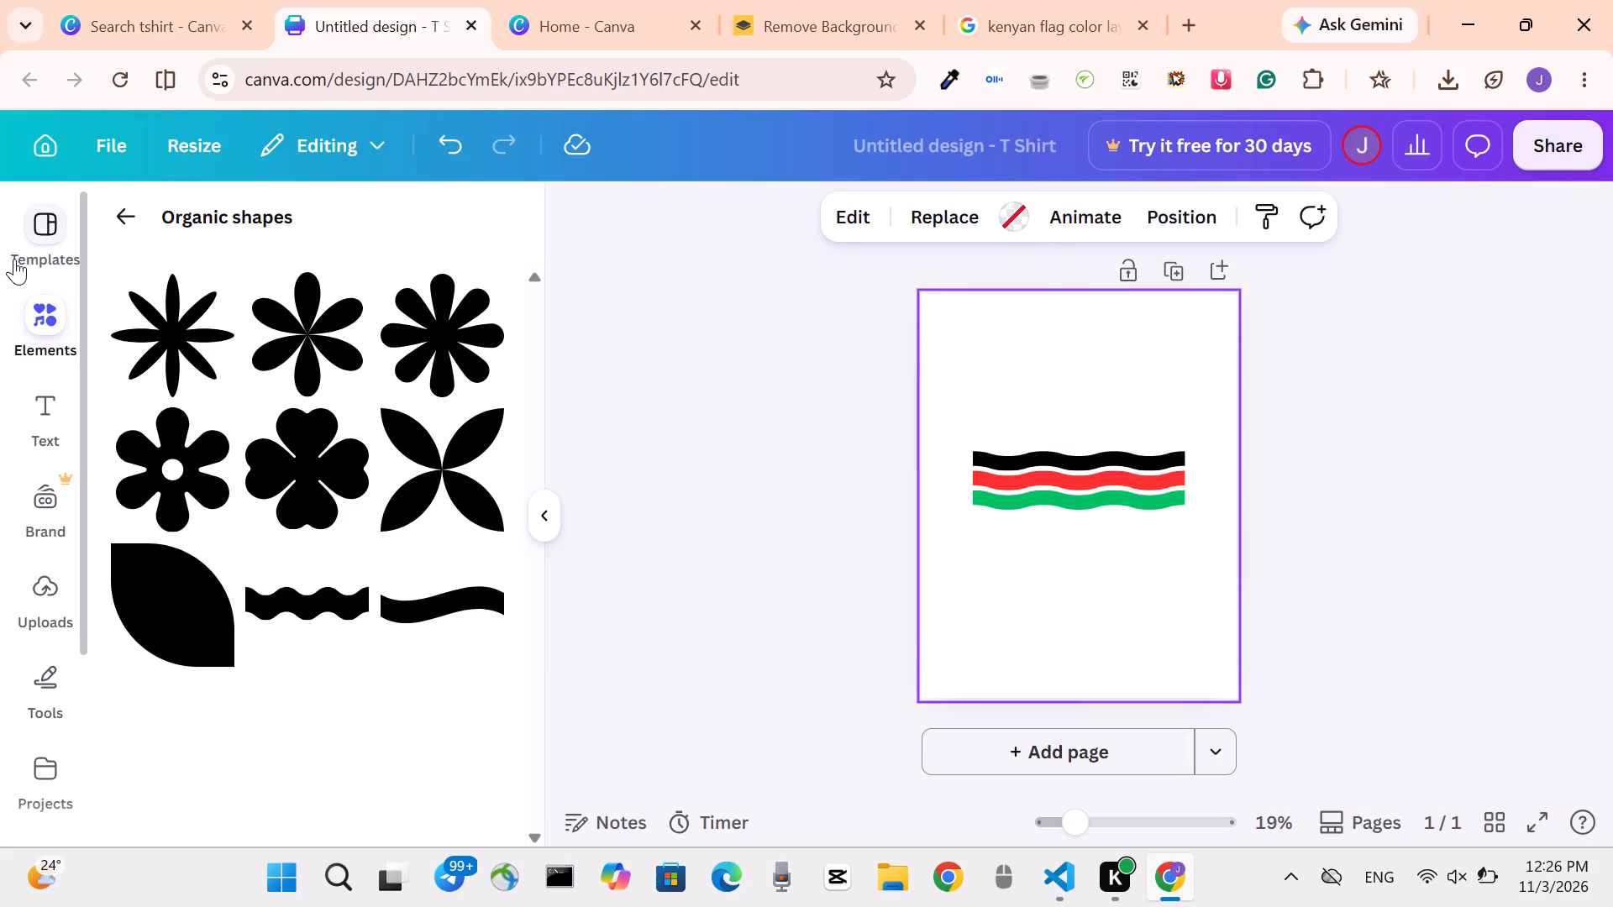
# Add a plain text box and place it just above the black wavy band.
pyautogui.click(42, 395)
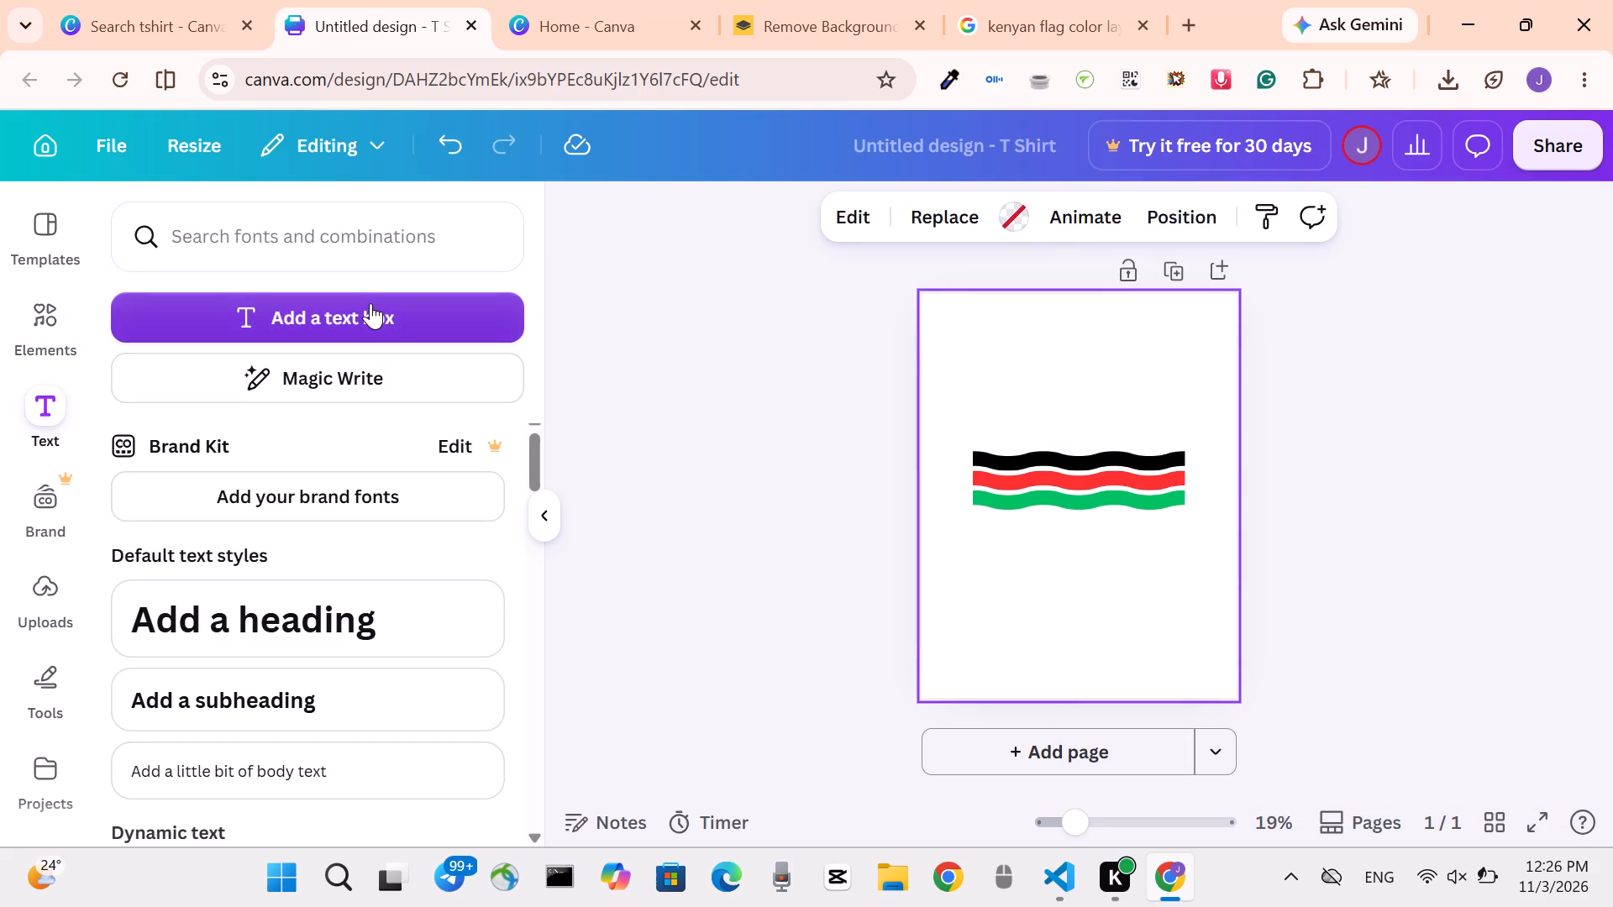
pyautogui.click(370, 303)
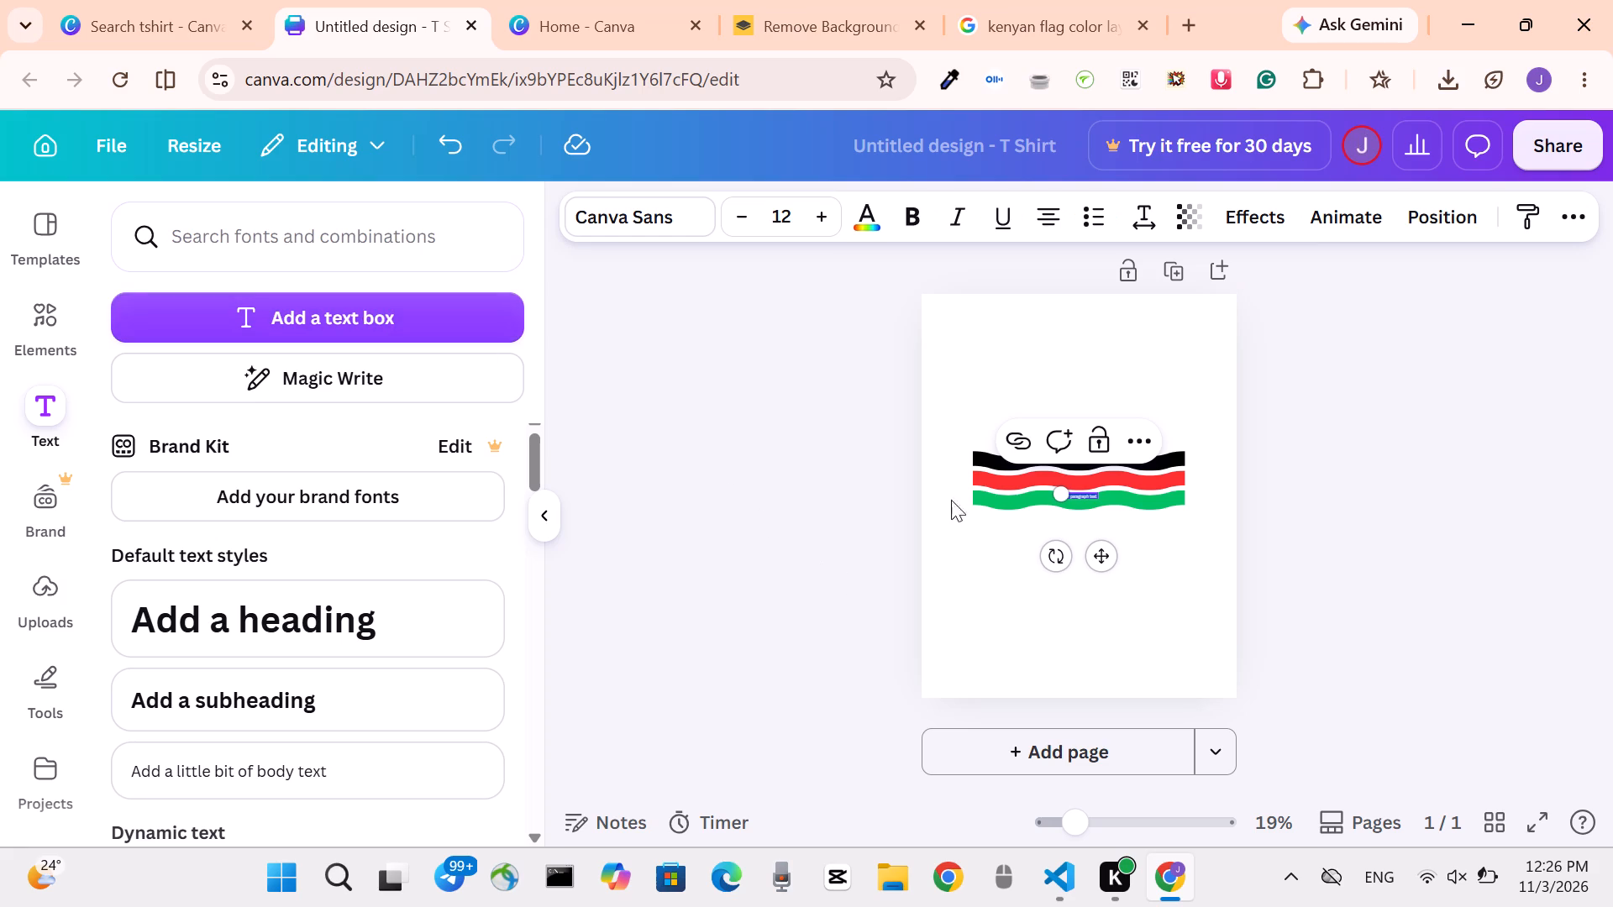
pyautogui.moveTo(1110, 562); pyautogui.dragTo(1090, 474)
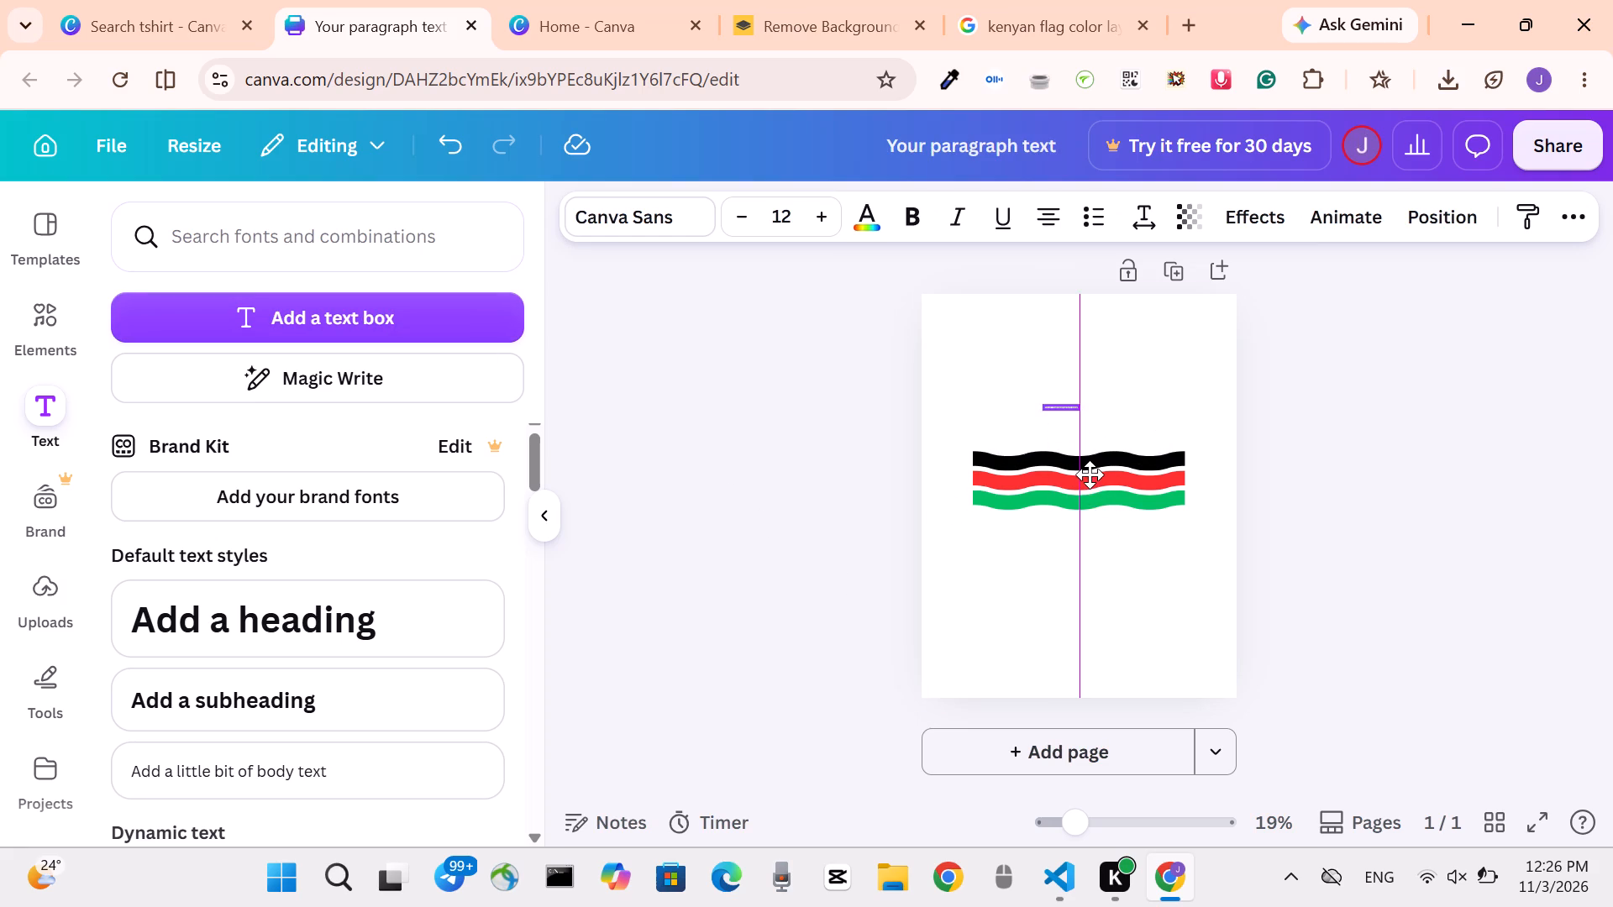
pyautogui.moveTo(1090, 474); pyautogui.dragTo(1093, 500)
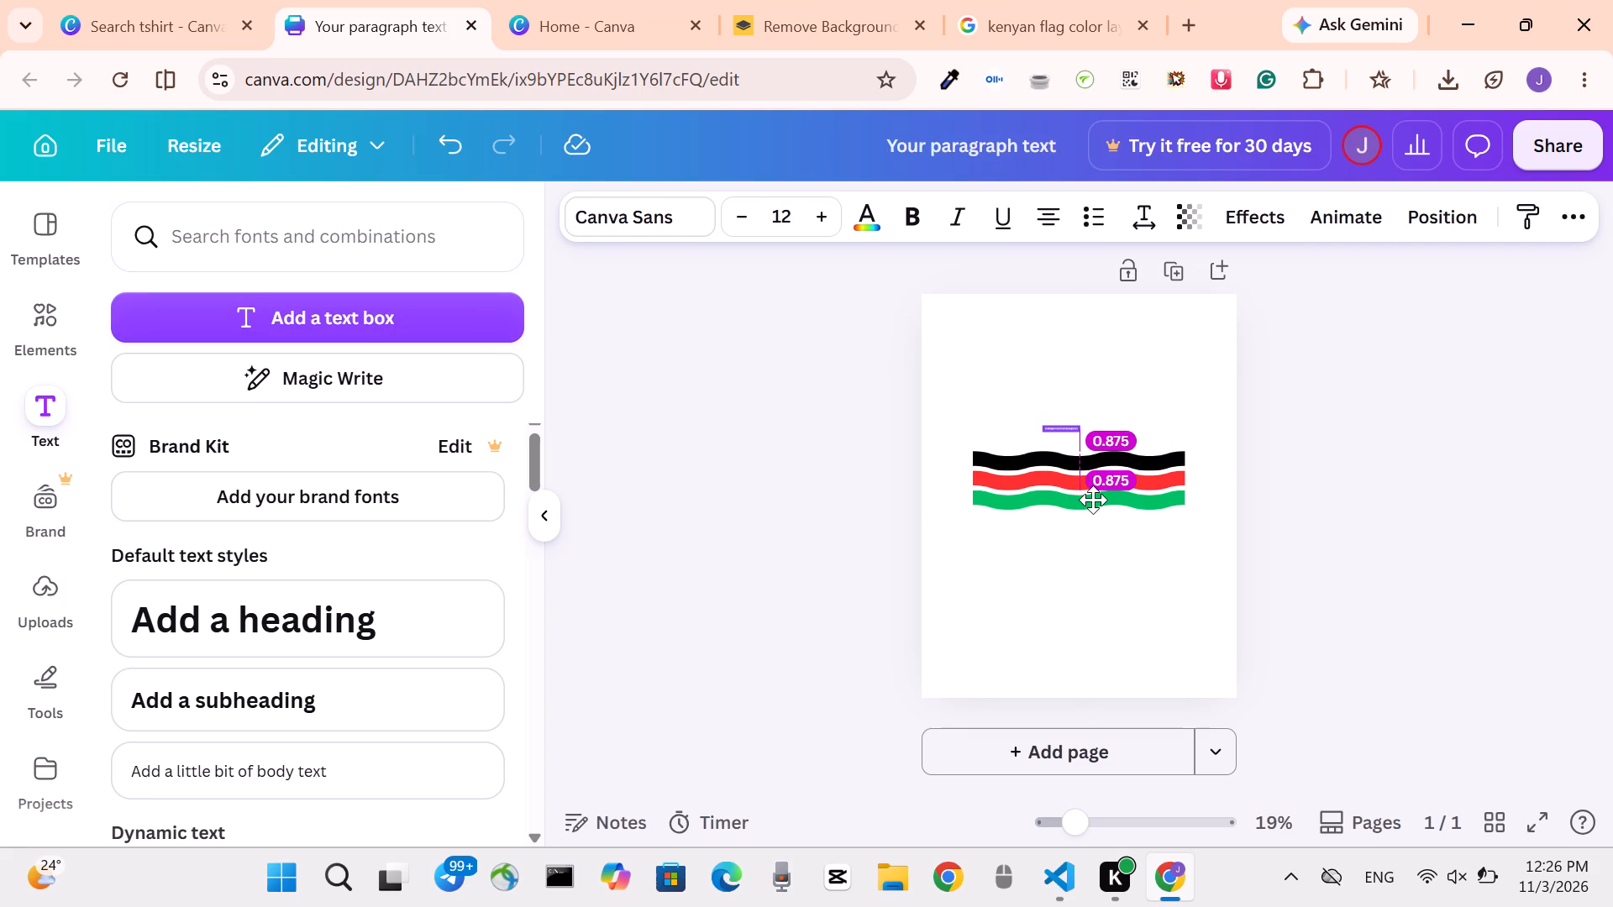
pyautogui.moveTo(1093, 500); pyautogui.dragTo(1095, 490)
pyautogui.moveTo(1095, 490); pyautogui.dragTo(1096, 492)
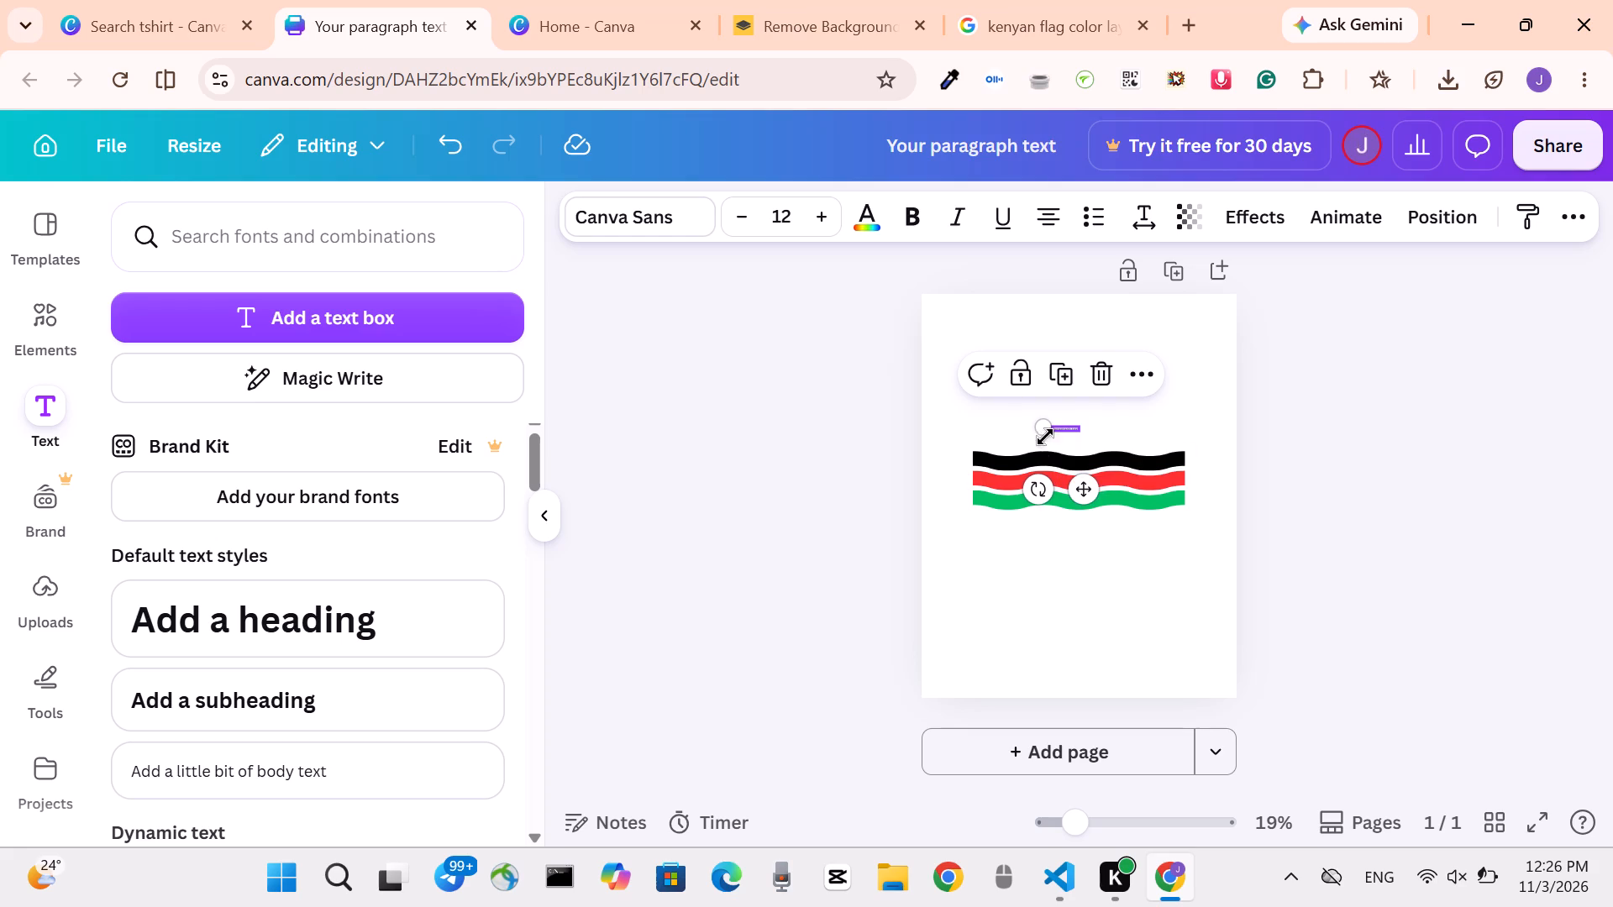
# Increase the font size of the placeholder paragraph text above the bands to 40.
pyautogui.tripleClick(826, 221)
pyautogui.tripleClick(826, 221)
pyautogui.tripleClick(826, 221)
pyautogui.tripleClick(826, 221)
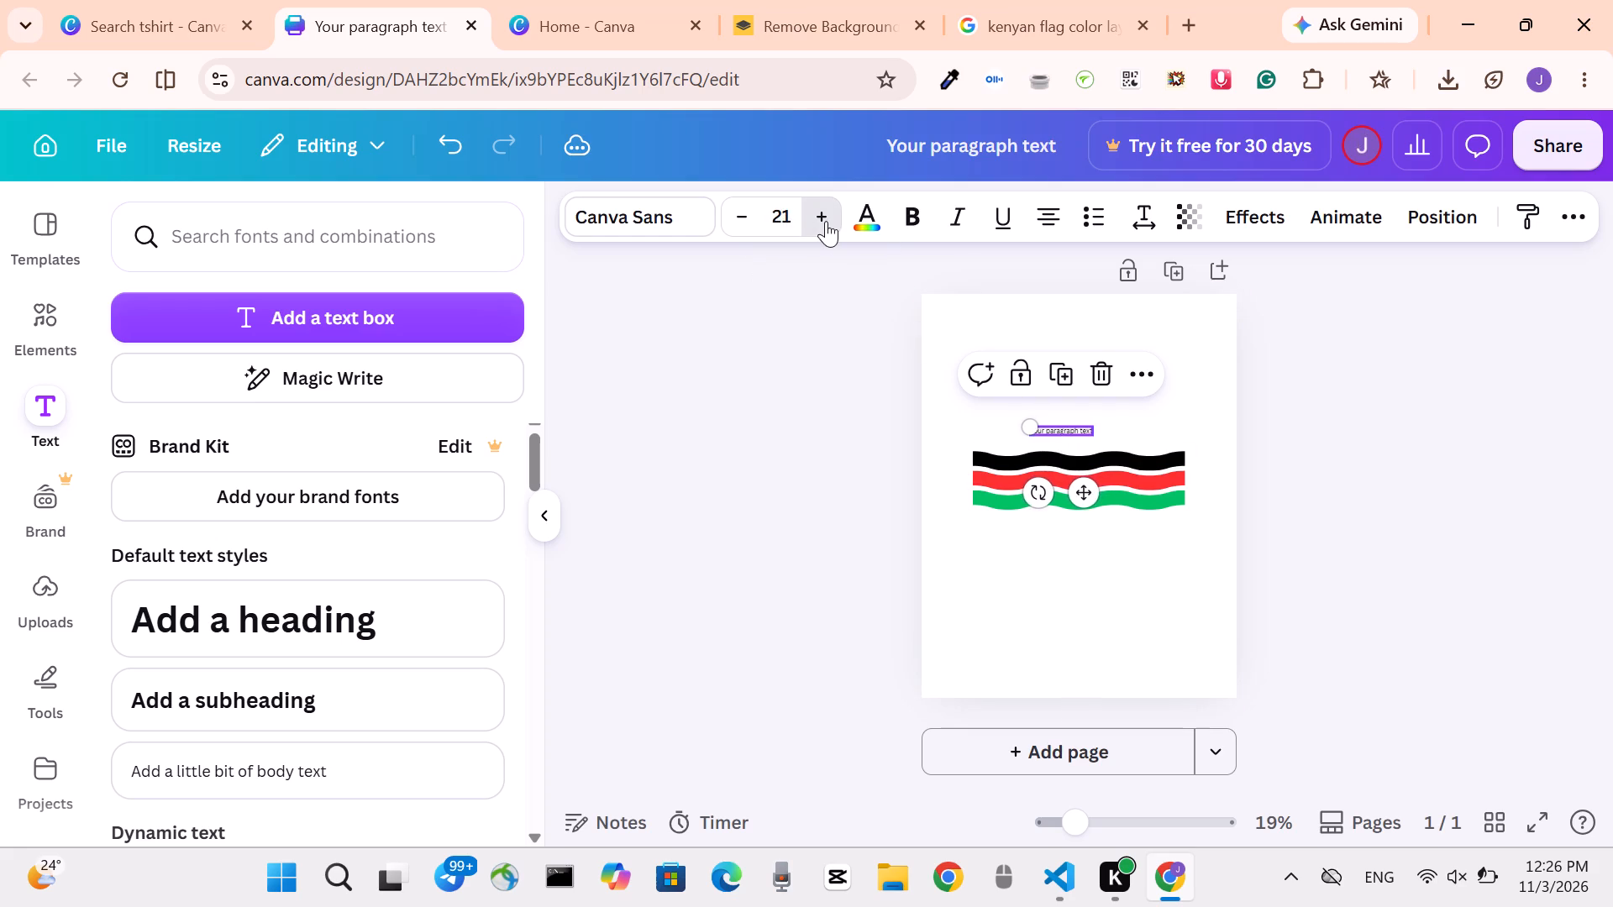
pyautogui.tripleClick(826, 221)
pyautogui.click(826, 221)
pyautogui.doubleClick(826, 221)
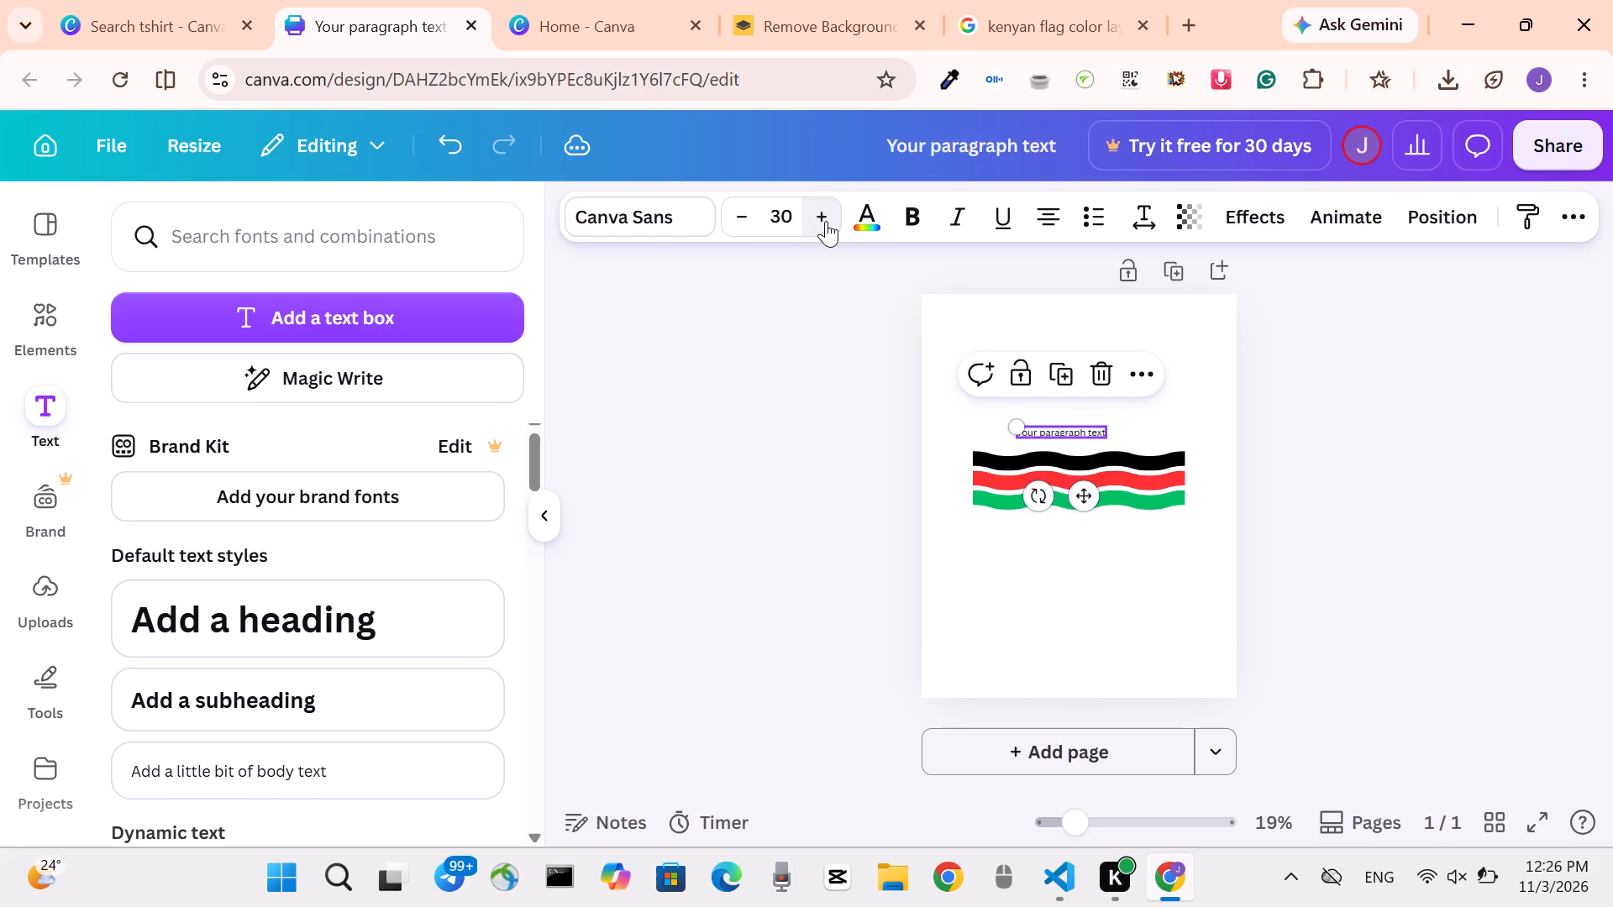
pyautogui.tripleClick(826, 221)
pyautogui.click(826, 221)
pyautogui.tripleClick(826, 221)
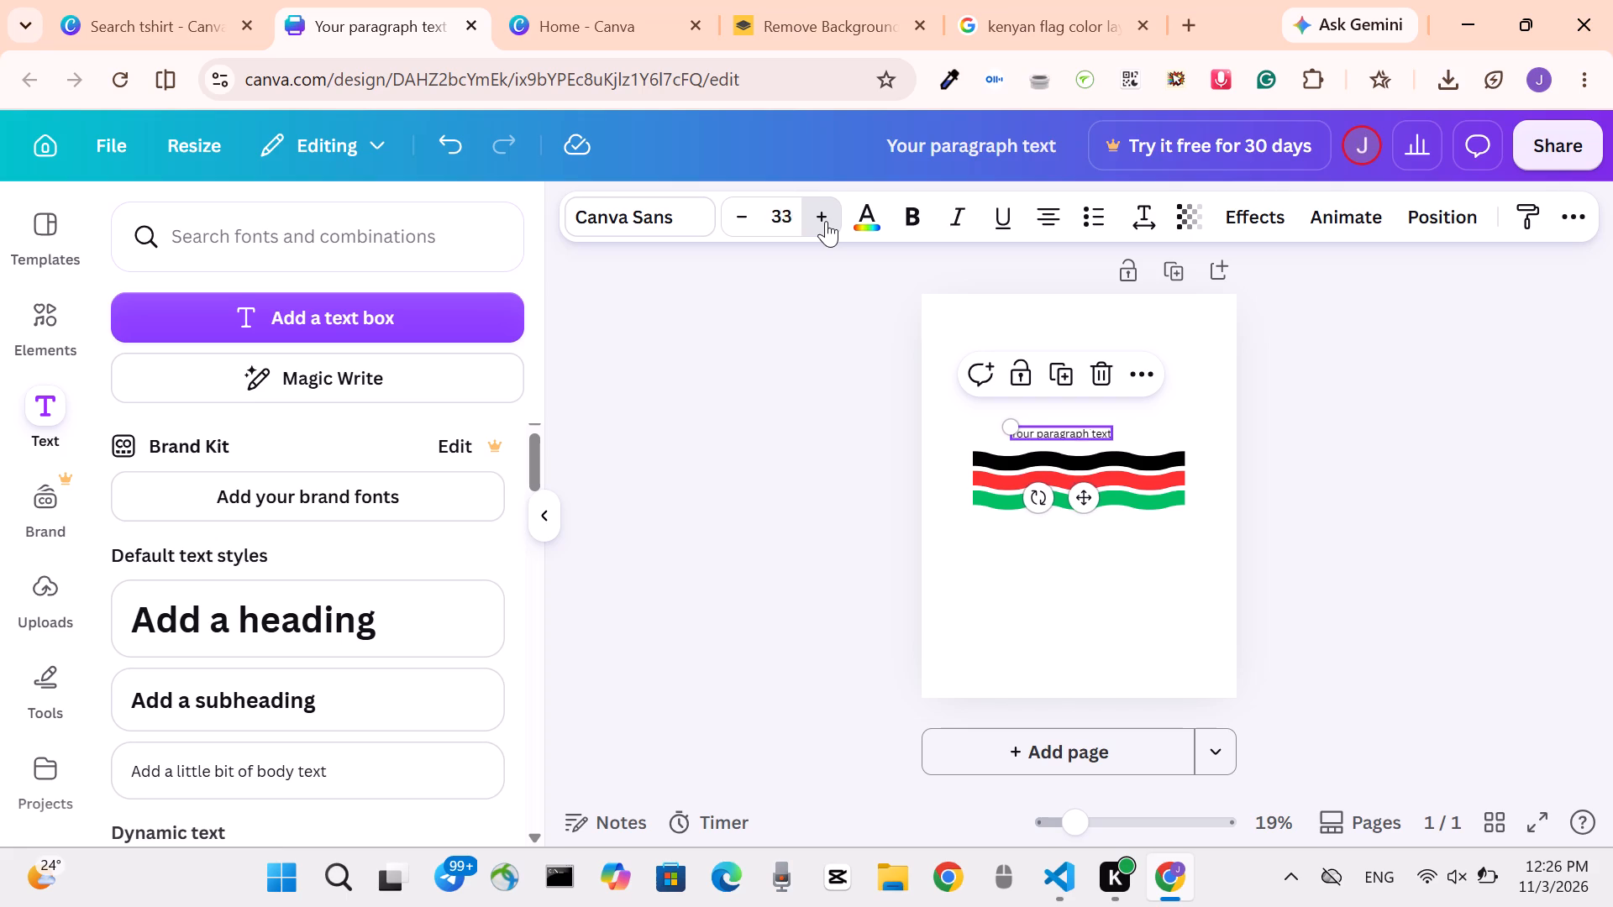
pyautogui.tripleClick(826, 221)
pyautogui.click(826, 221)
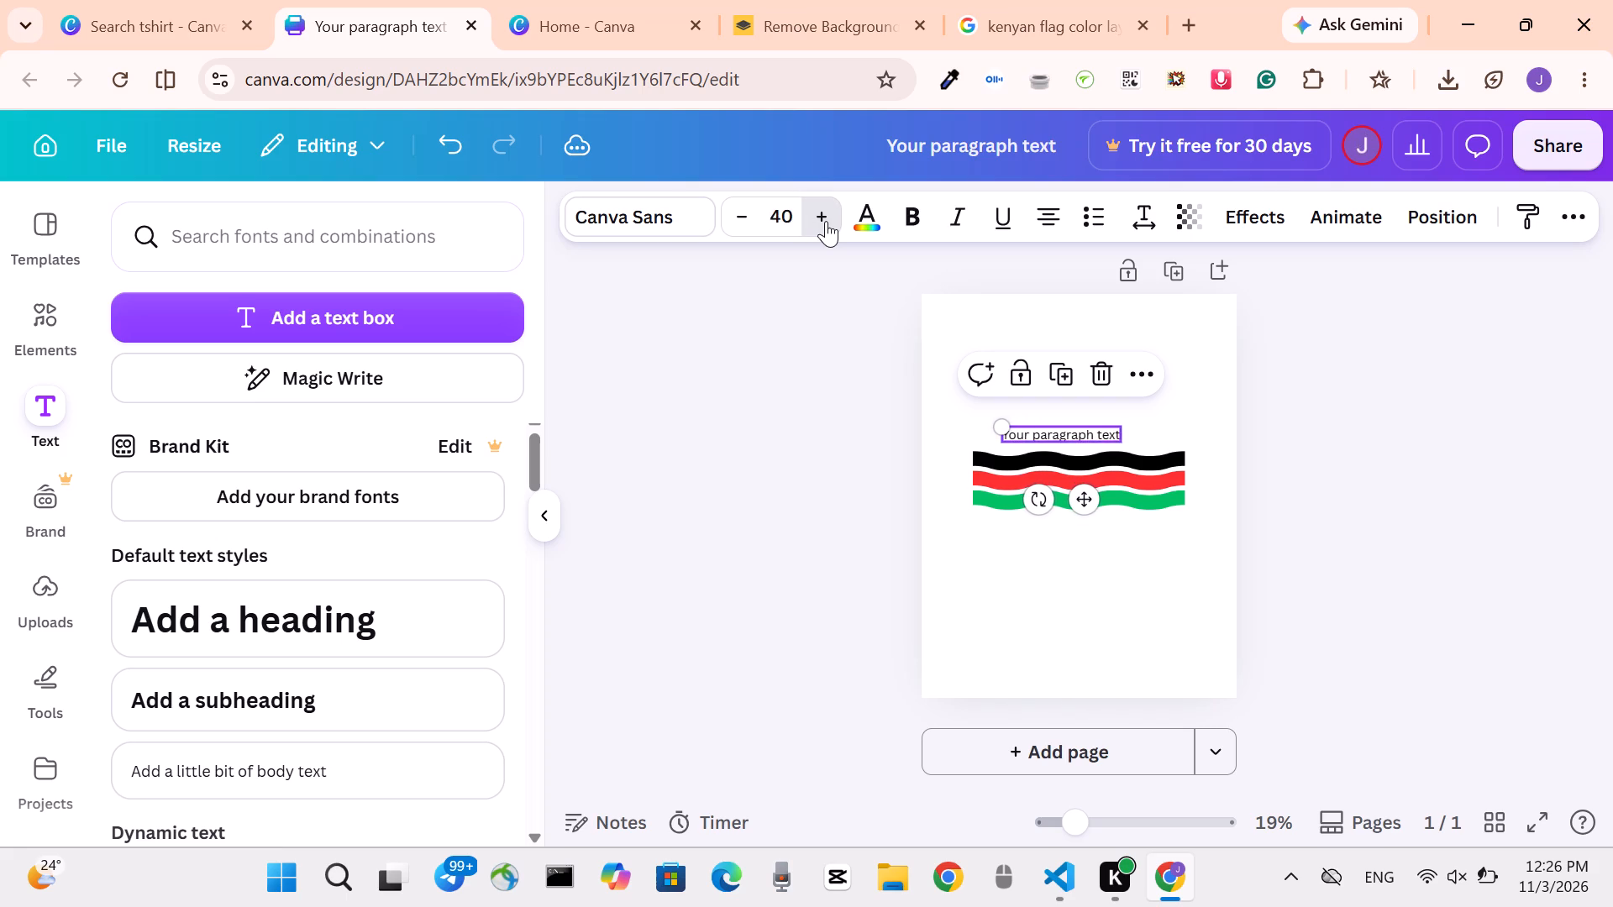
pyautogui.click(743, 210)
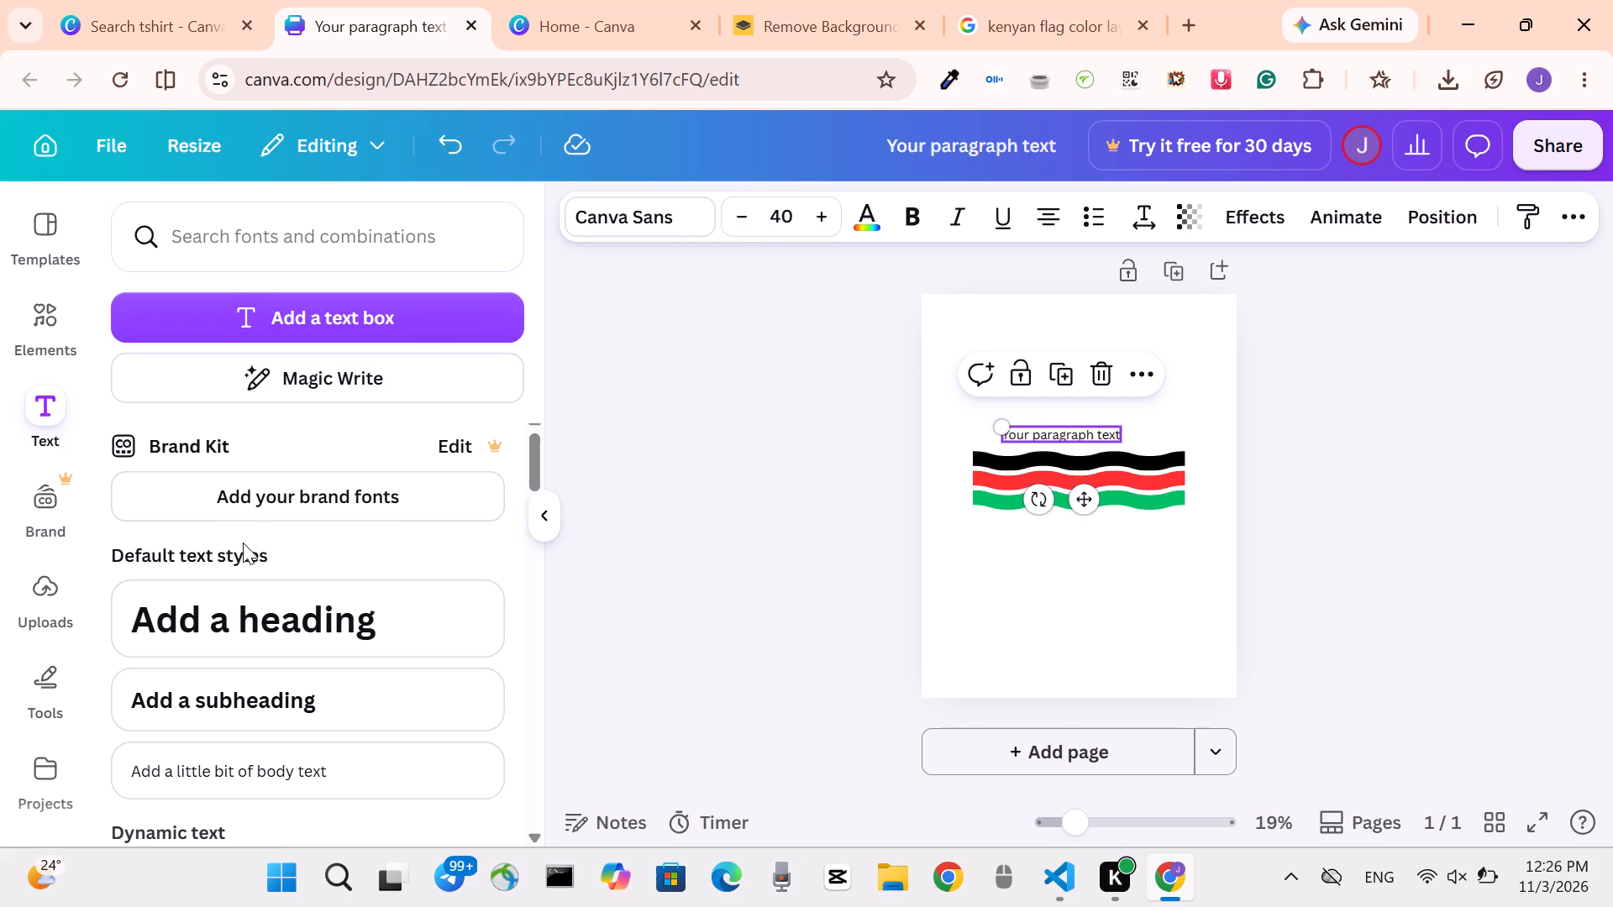
# Find the black brush-style "Great ENERGY" font combination and add it to the T-shirt design.
pyautogui.scroll(-6, 243, 543)
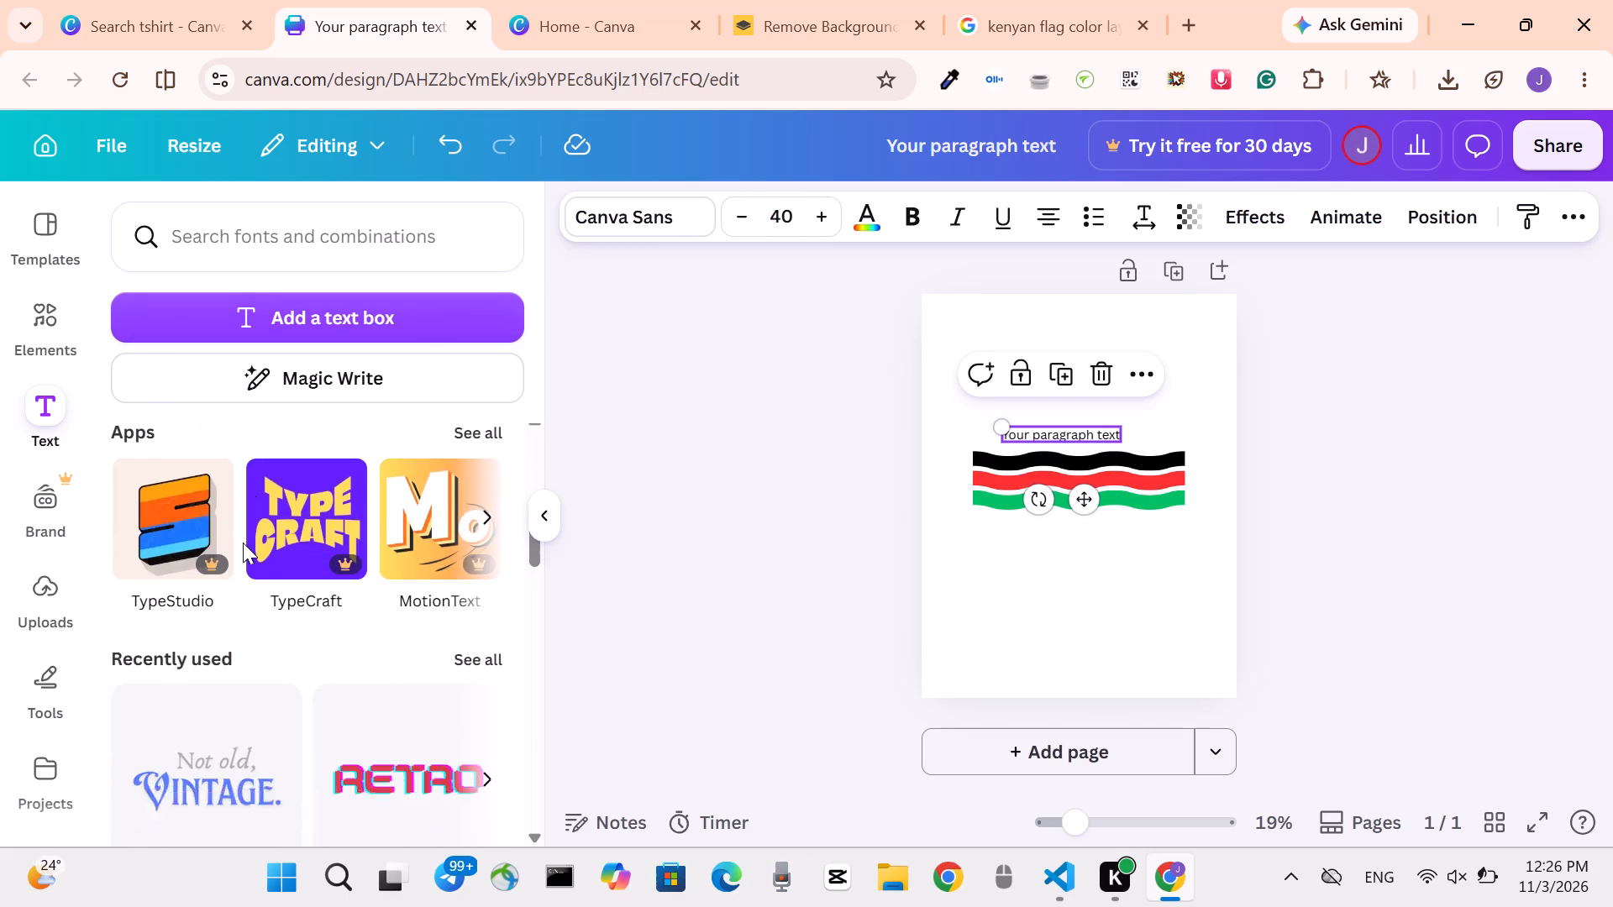
pyautogui.scroll(-4, 243, 543)
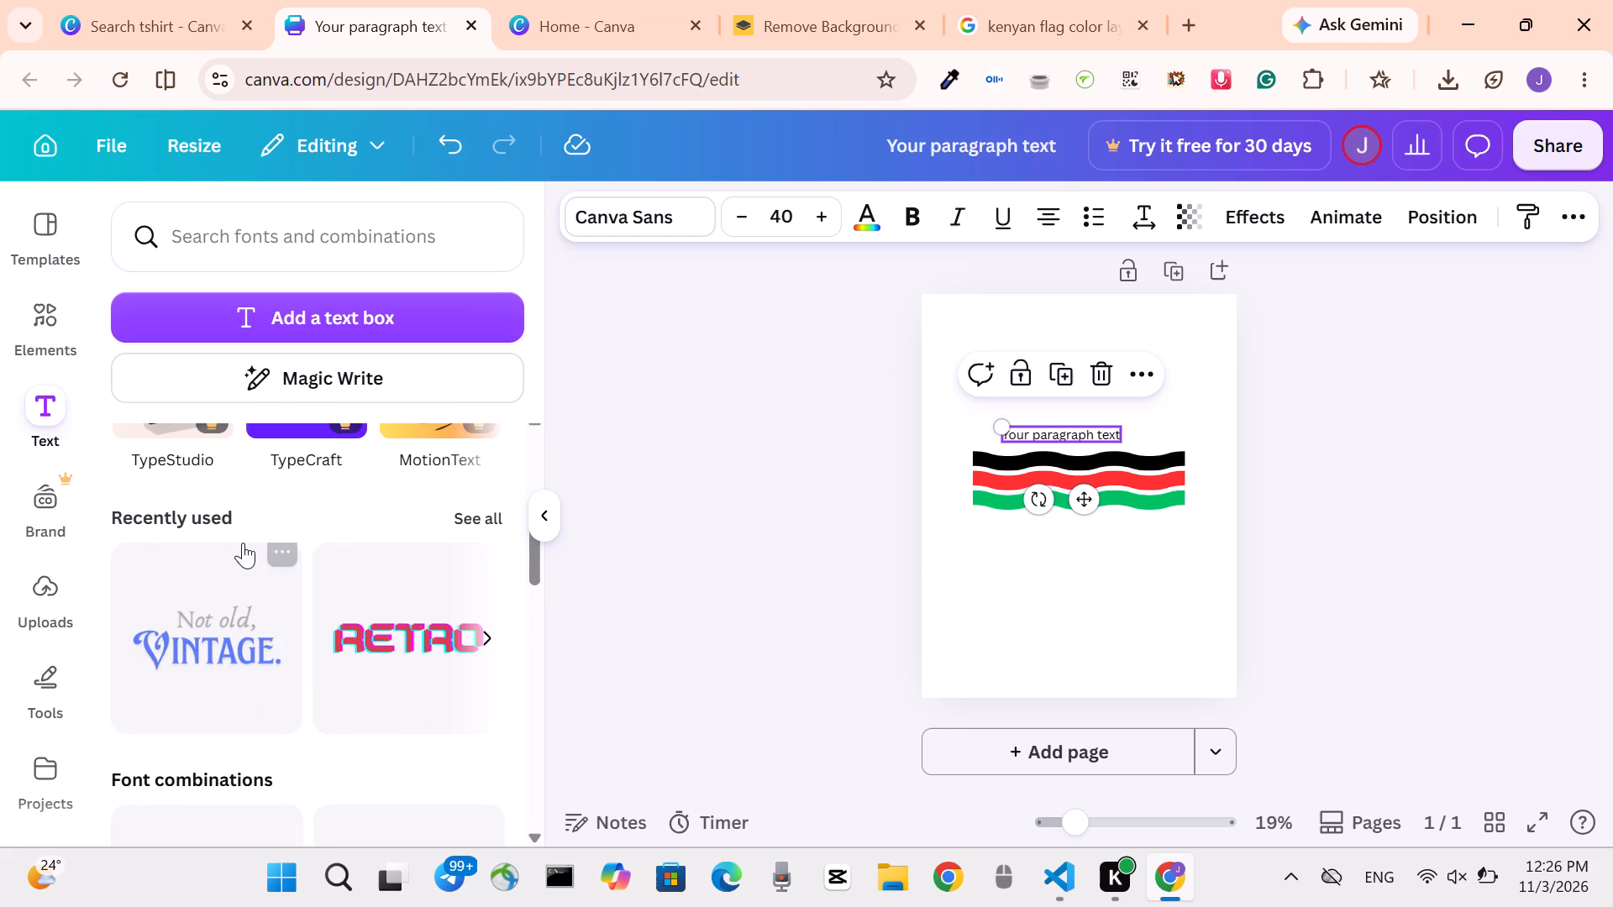
pyautogui.scroll(-6, 243, 543)
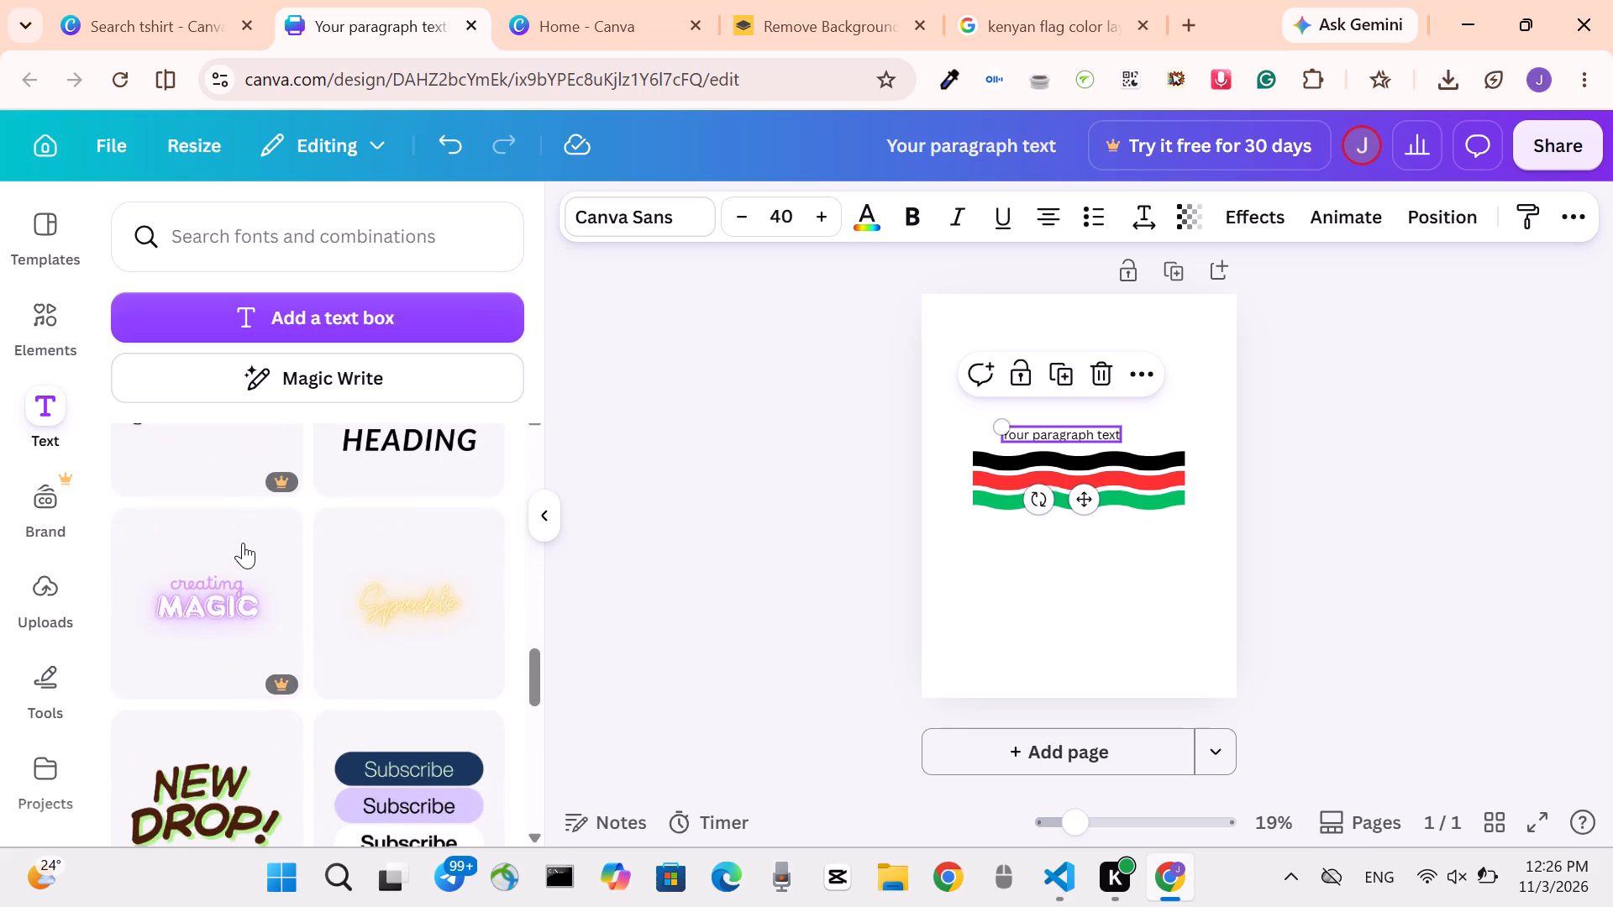
pyautogui.scroll(-2, 243, 543)
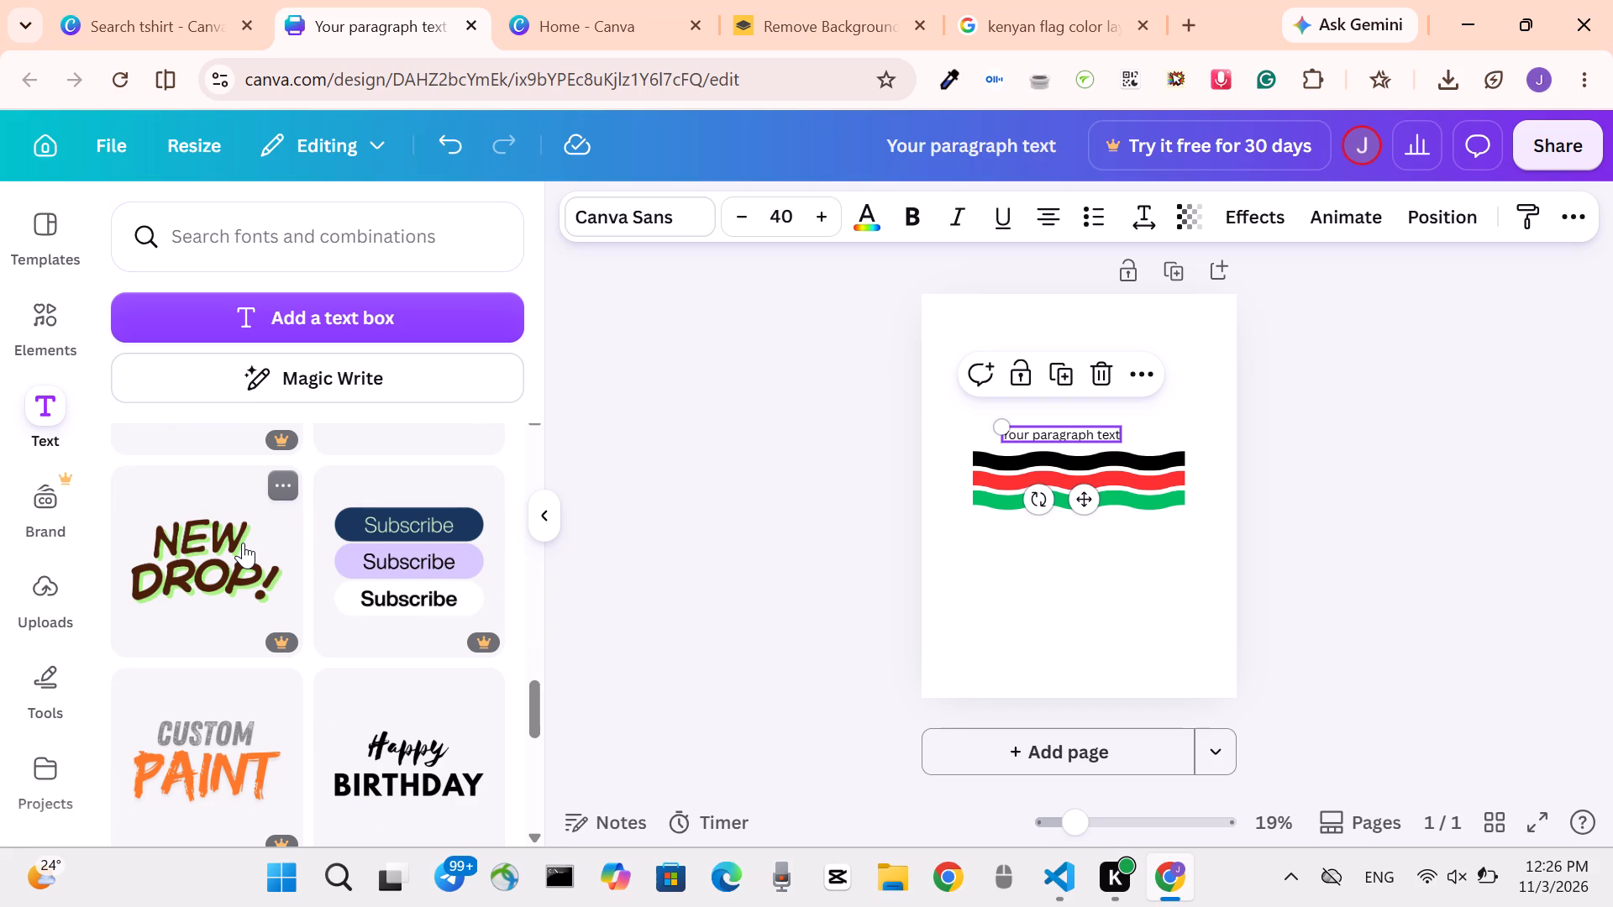
pyautogui.scroll(-3, 212, 555)
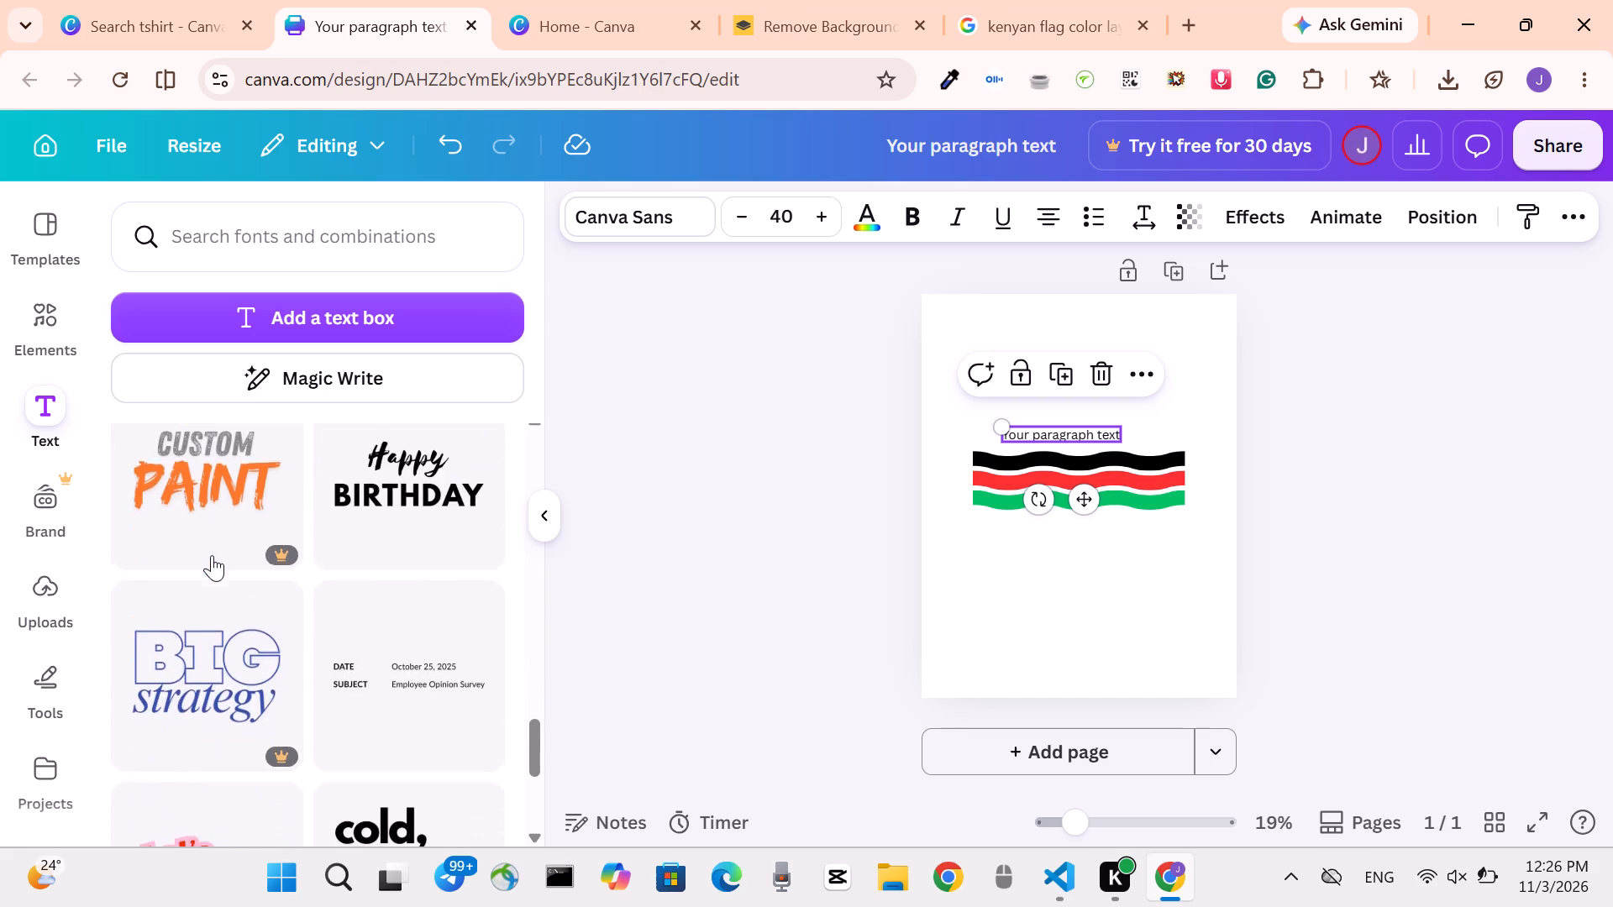
pyautogui.scroll(-3, 212, 555)
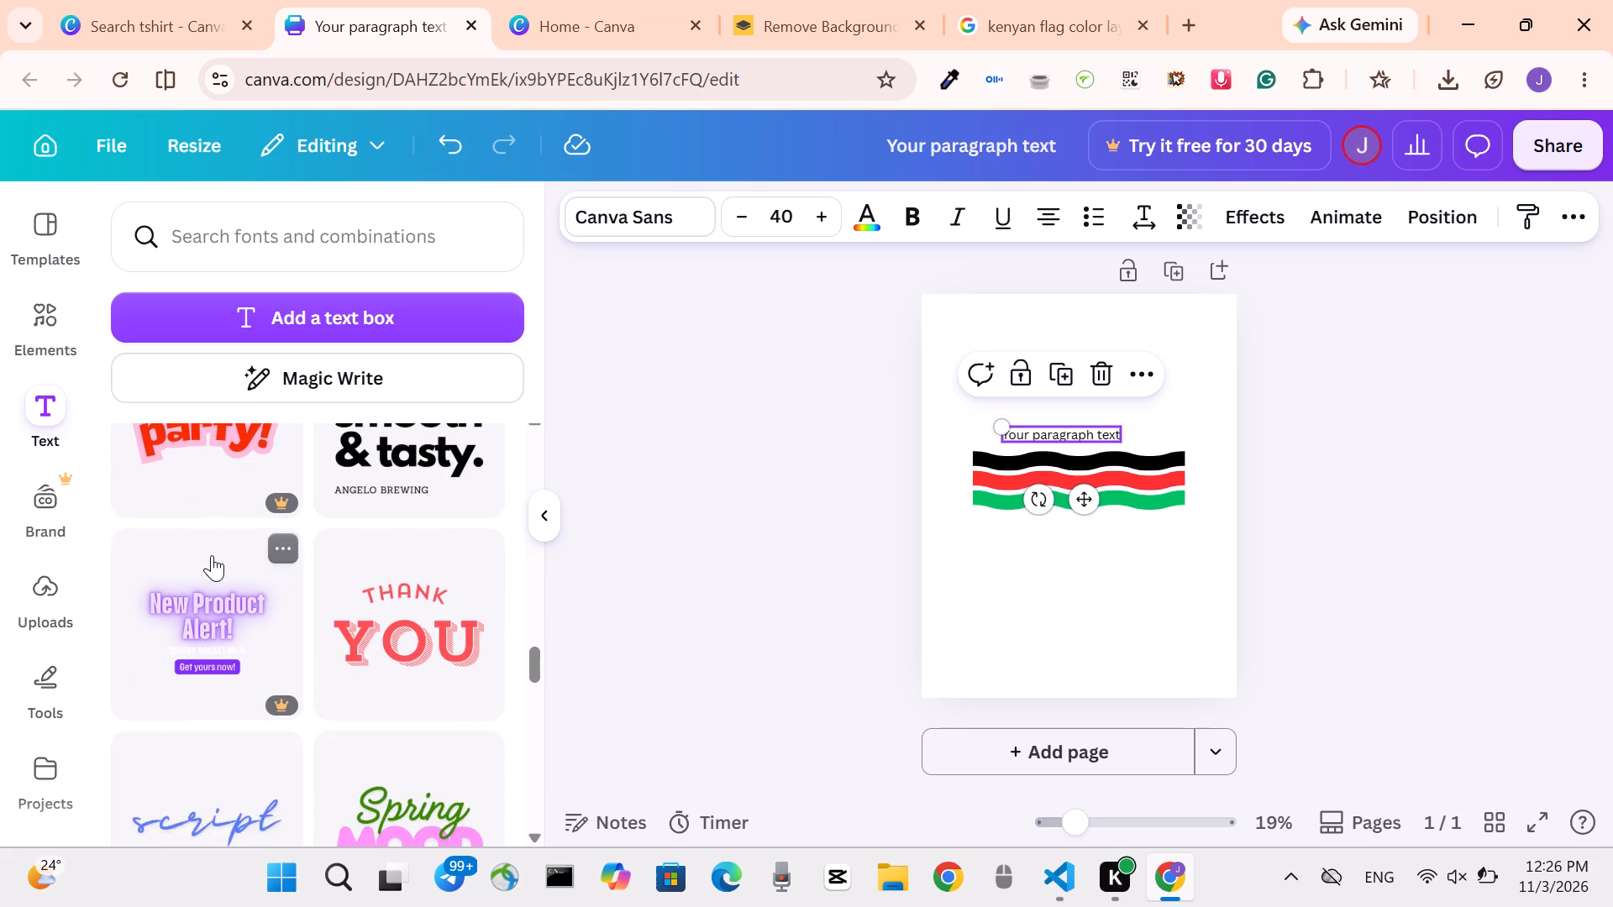
pyautogui.scroll(-12, 212, 555)
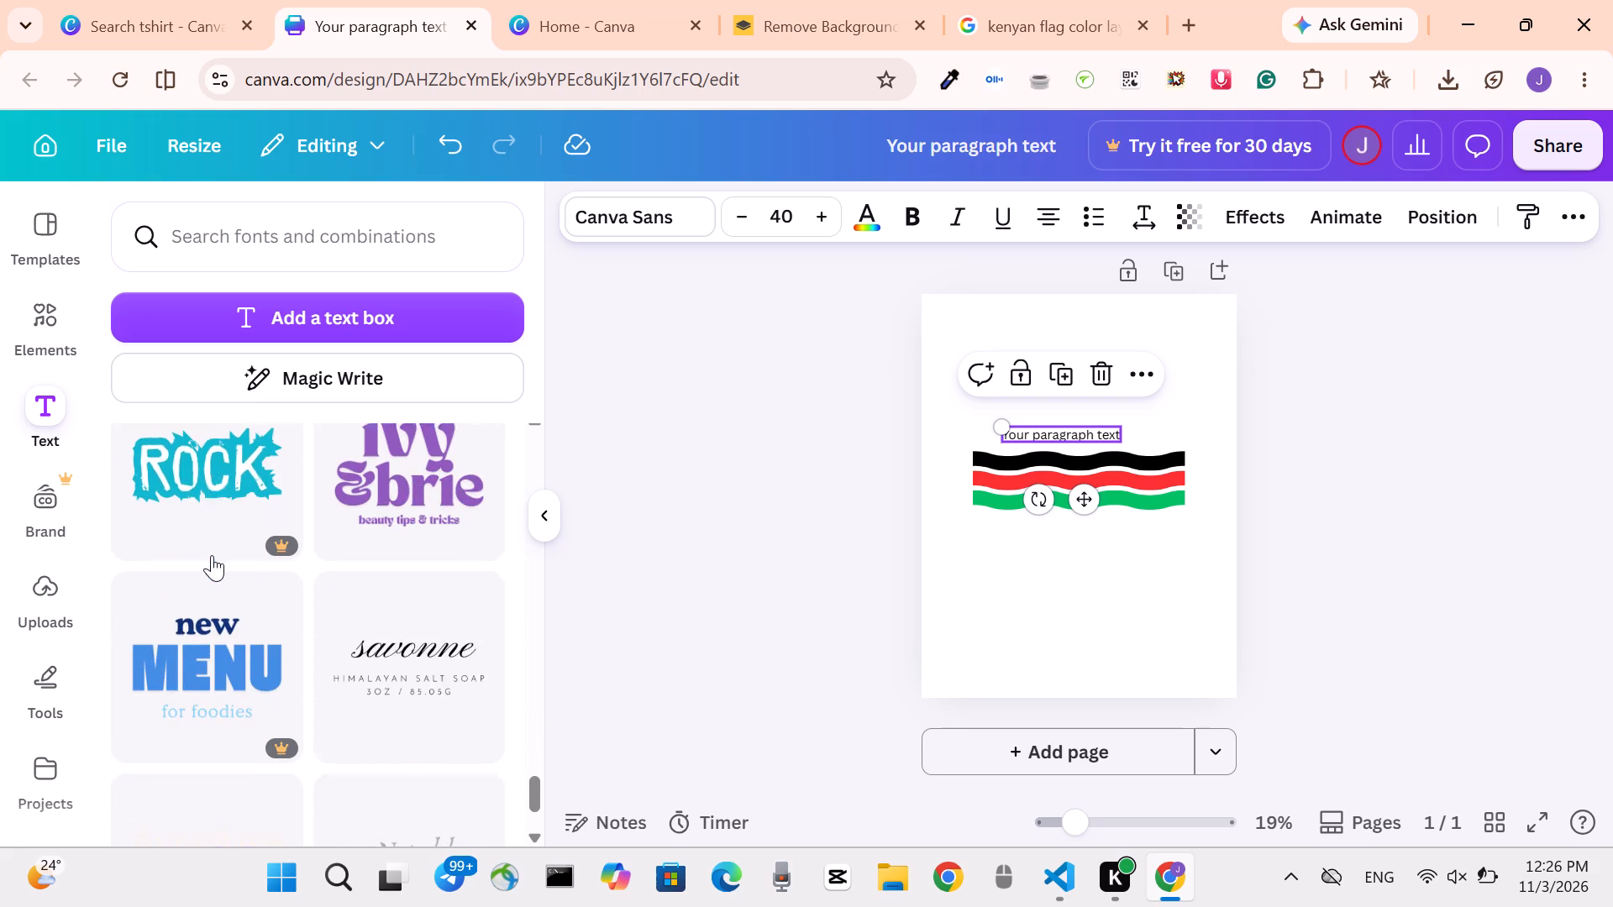
pyautogui.scroll(-1, 212, 555)
pyautogui.scroll(2, 186, 428)
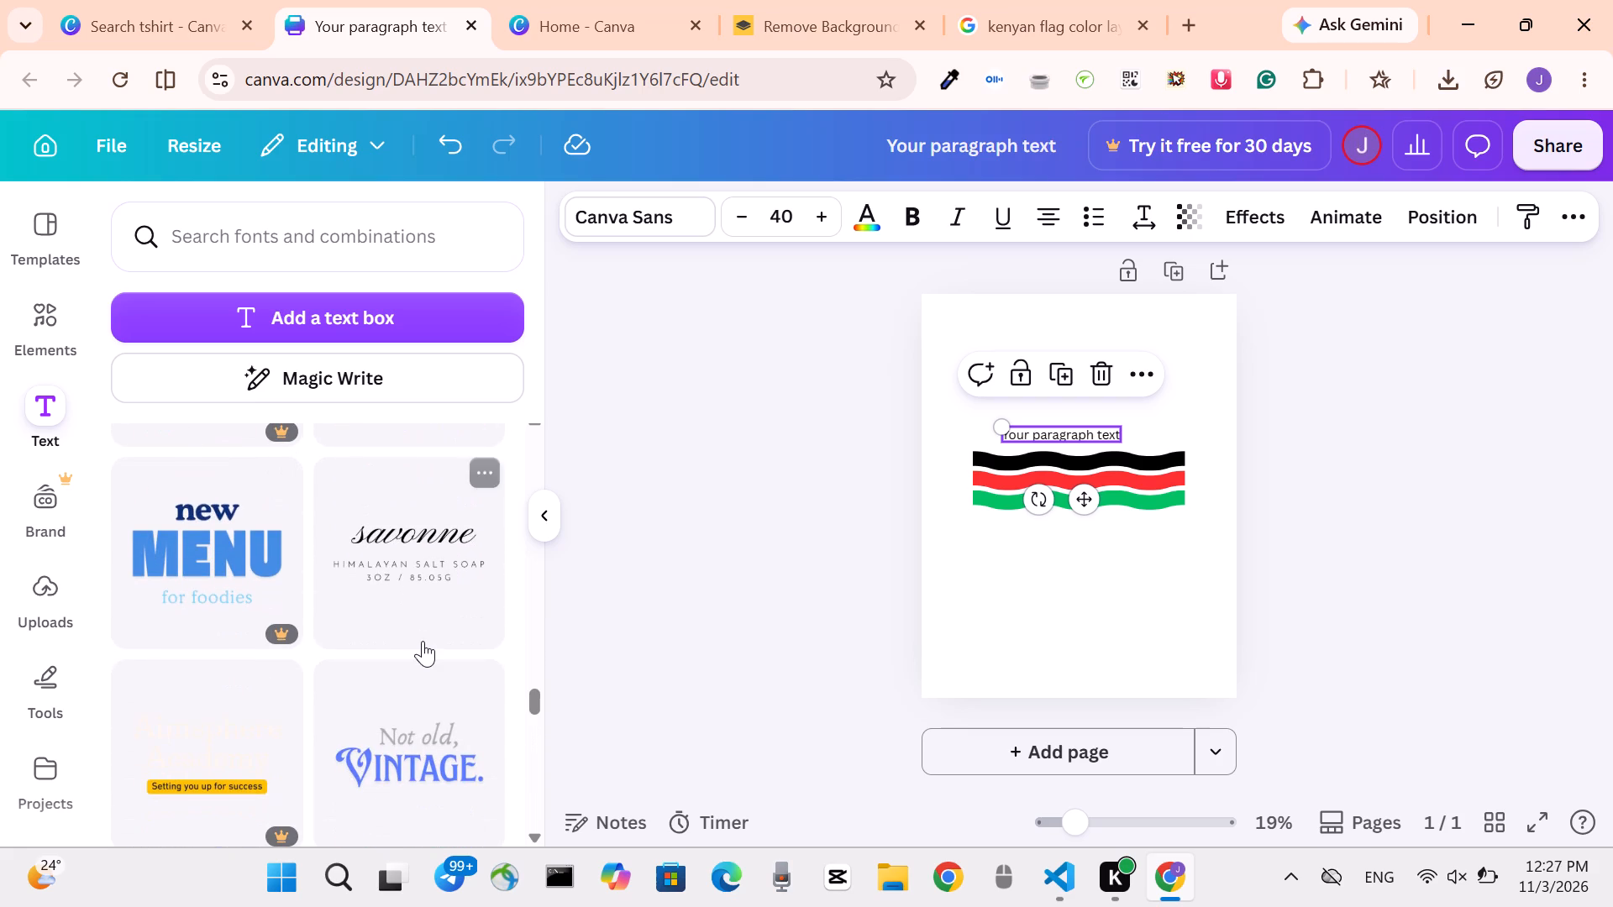
pyautogui.scroll(-5, 423, 641)
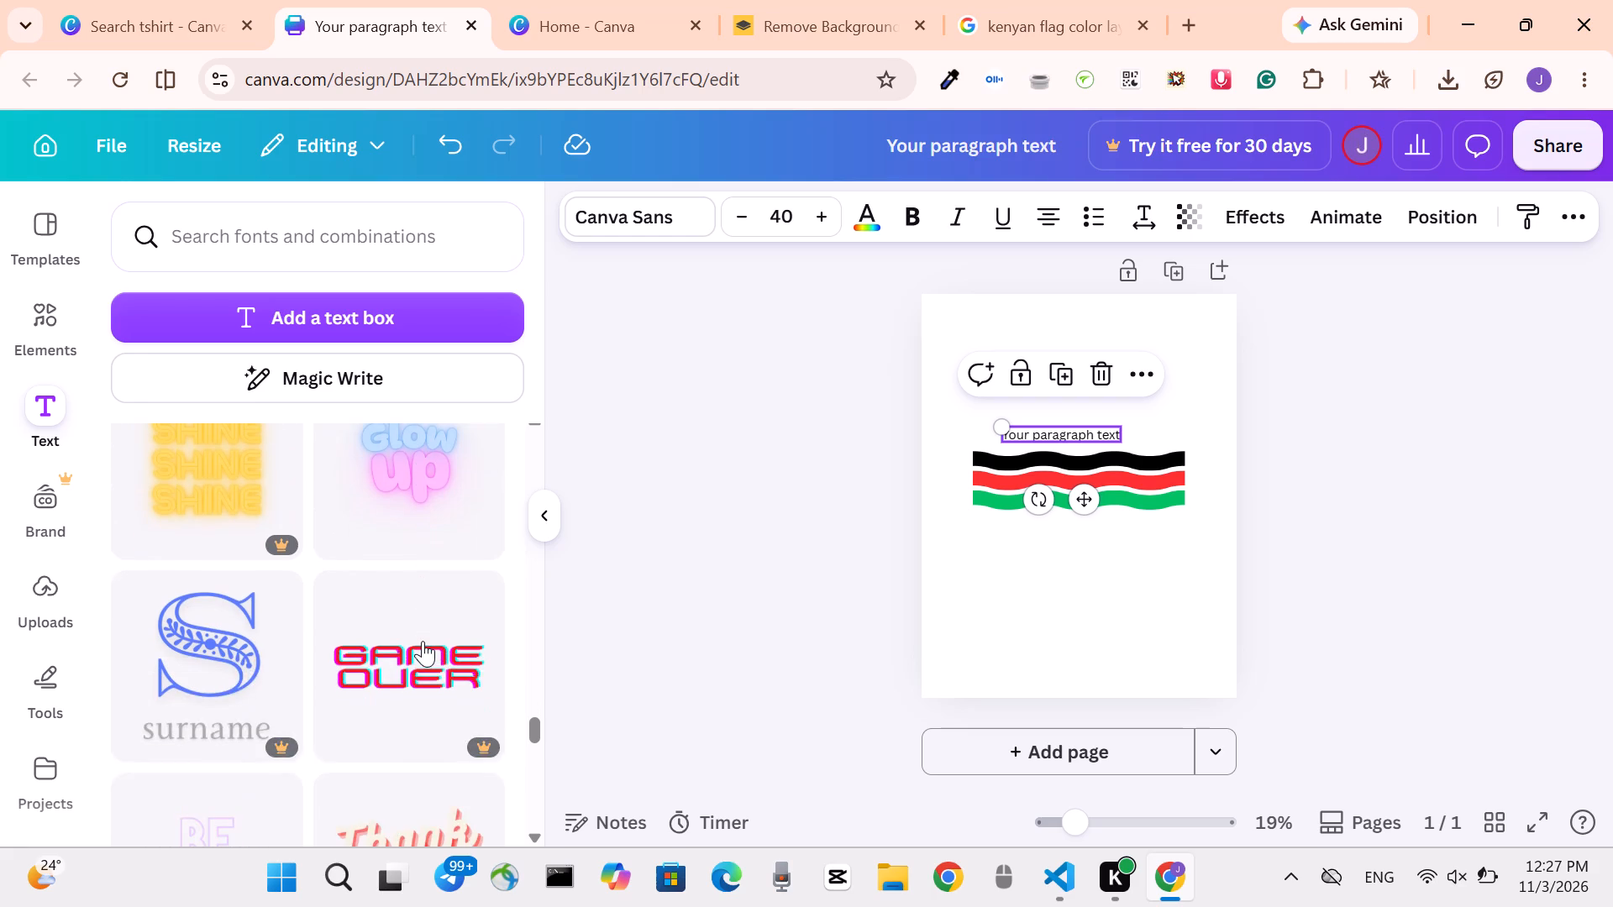
pyautogui.scroll(-3, 423, 641)
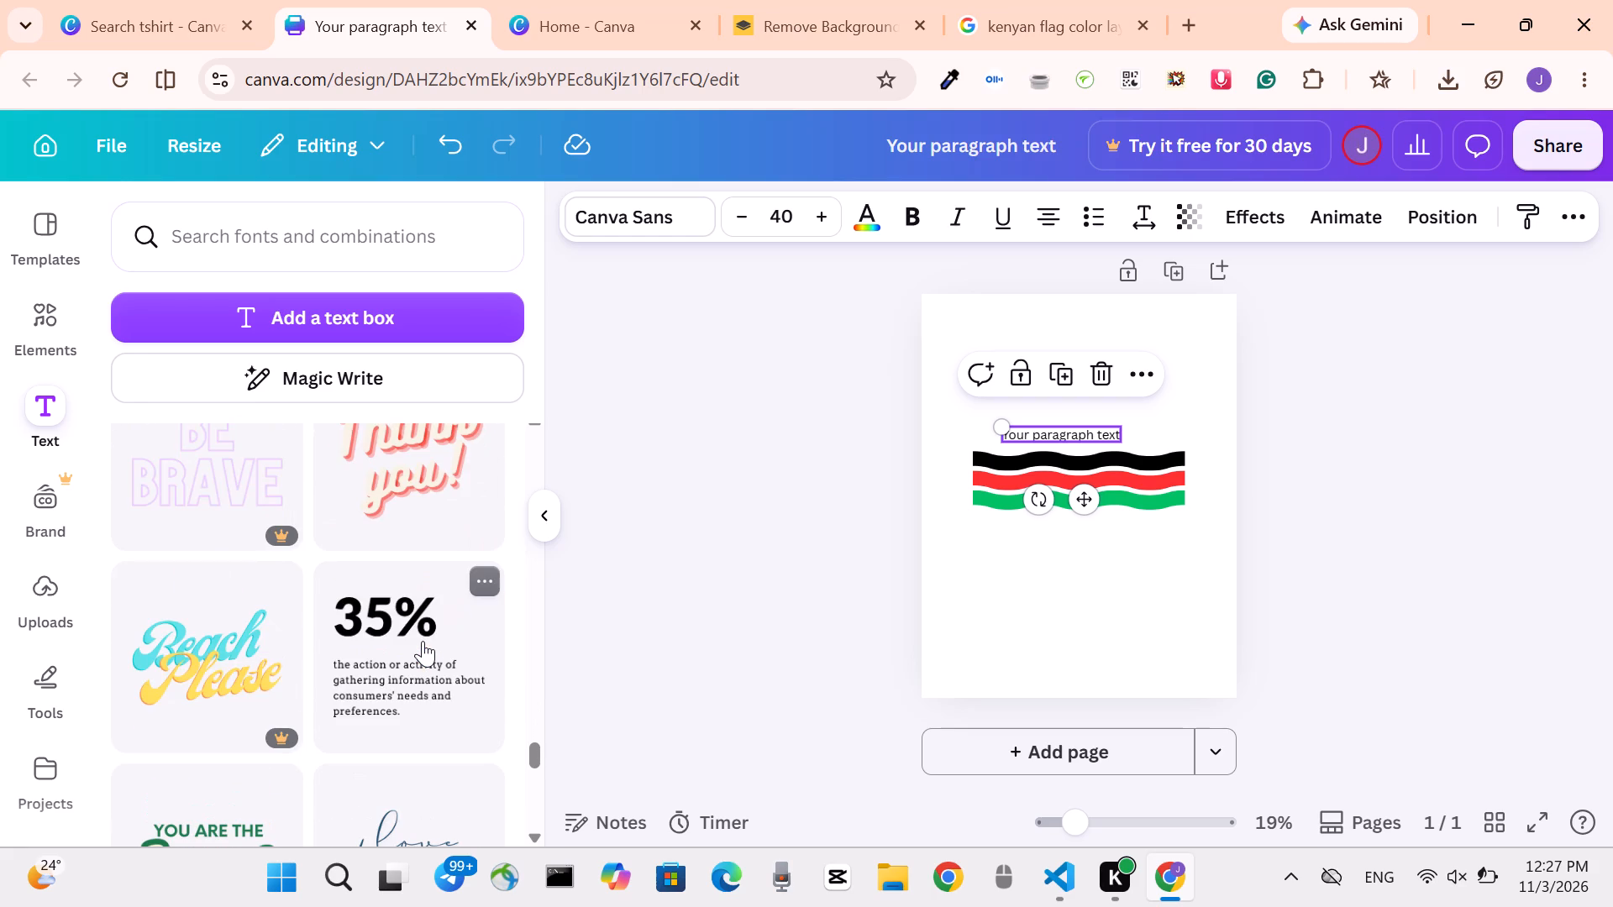
pyautogui.scroll(-3, 423, 641)
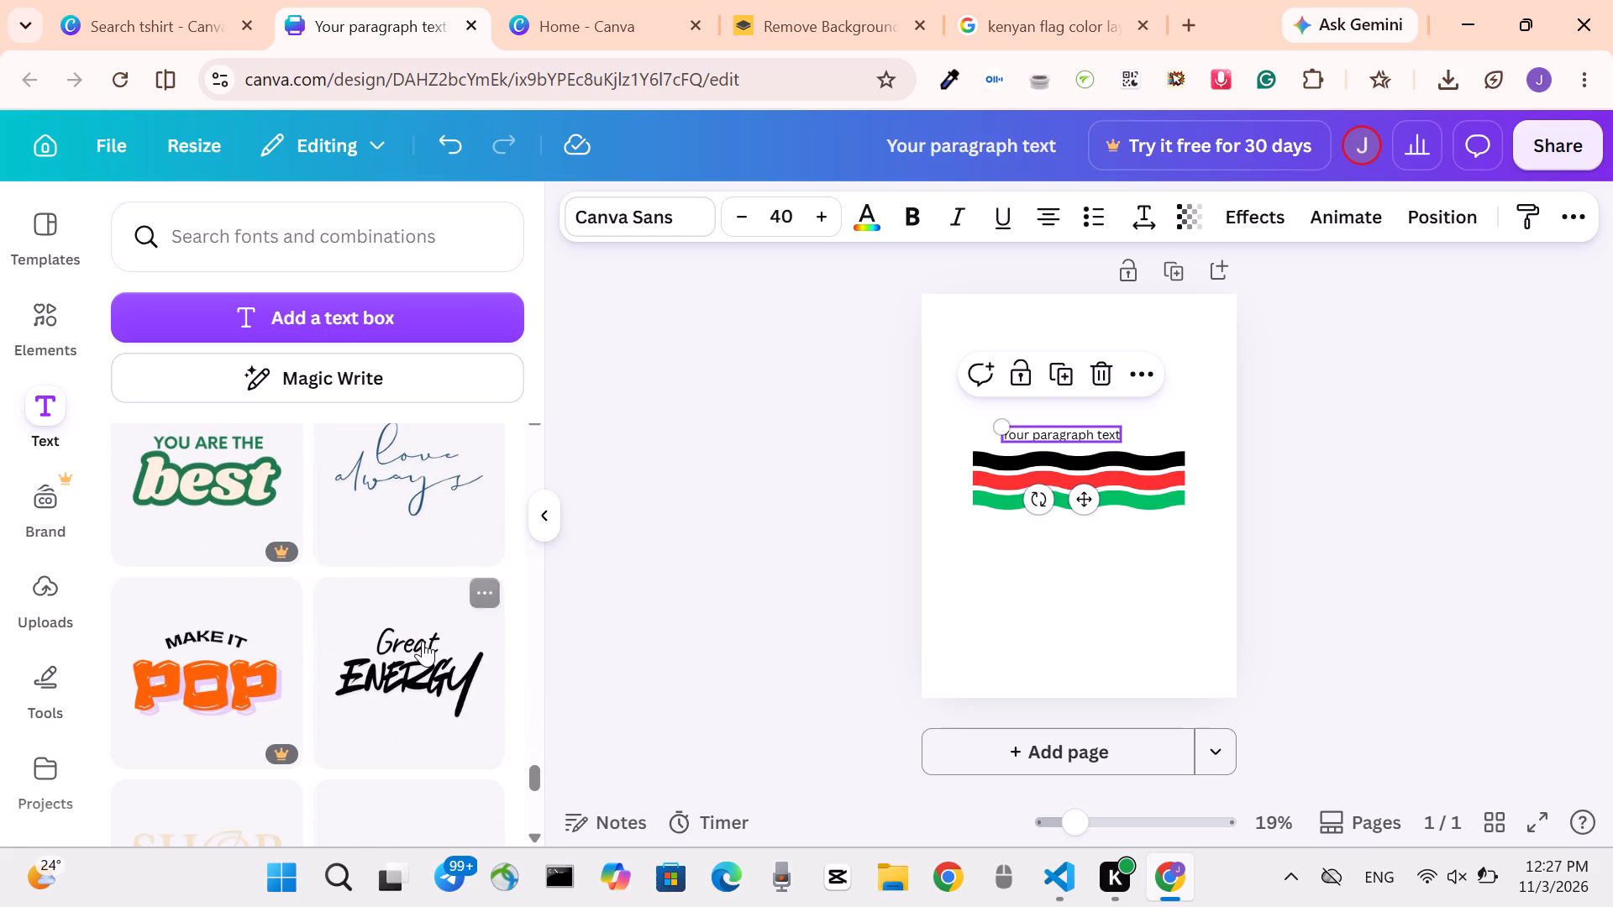
pyautogui.click(423, 641)
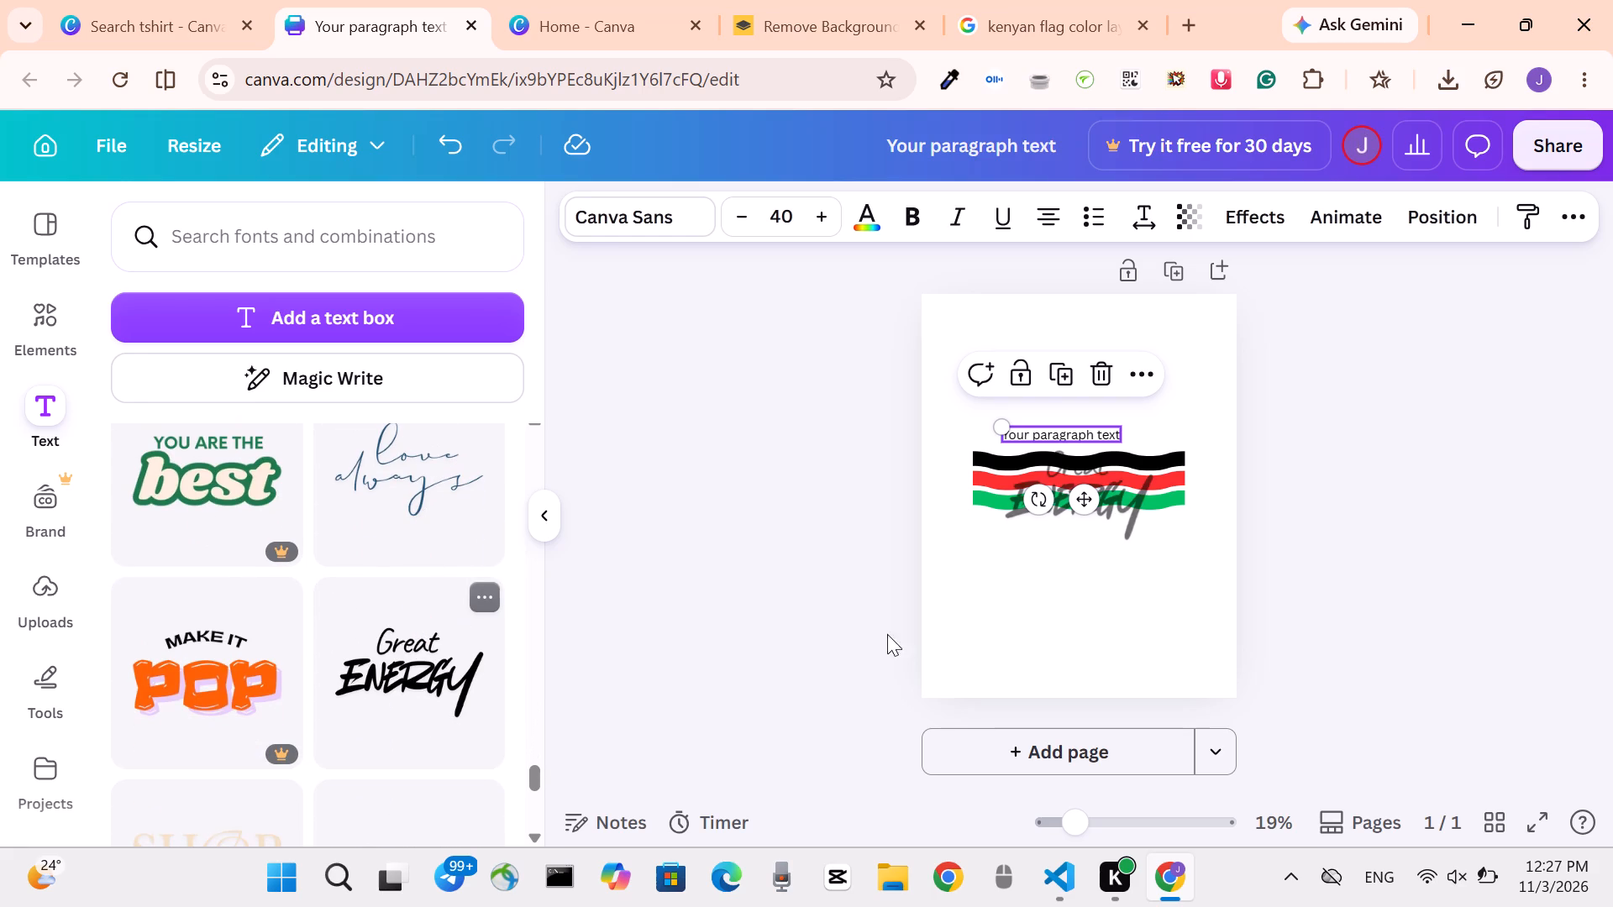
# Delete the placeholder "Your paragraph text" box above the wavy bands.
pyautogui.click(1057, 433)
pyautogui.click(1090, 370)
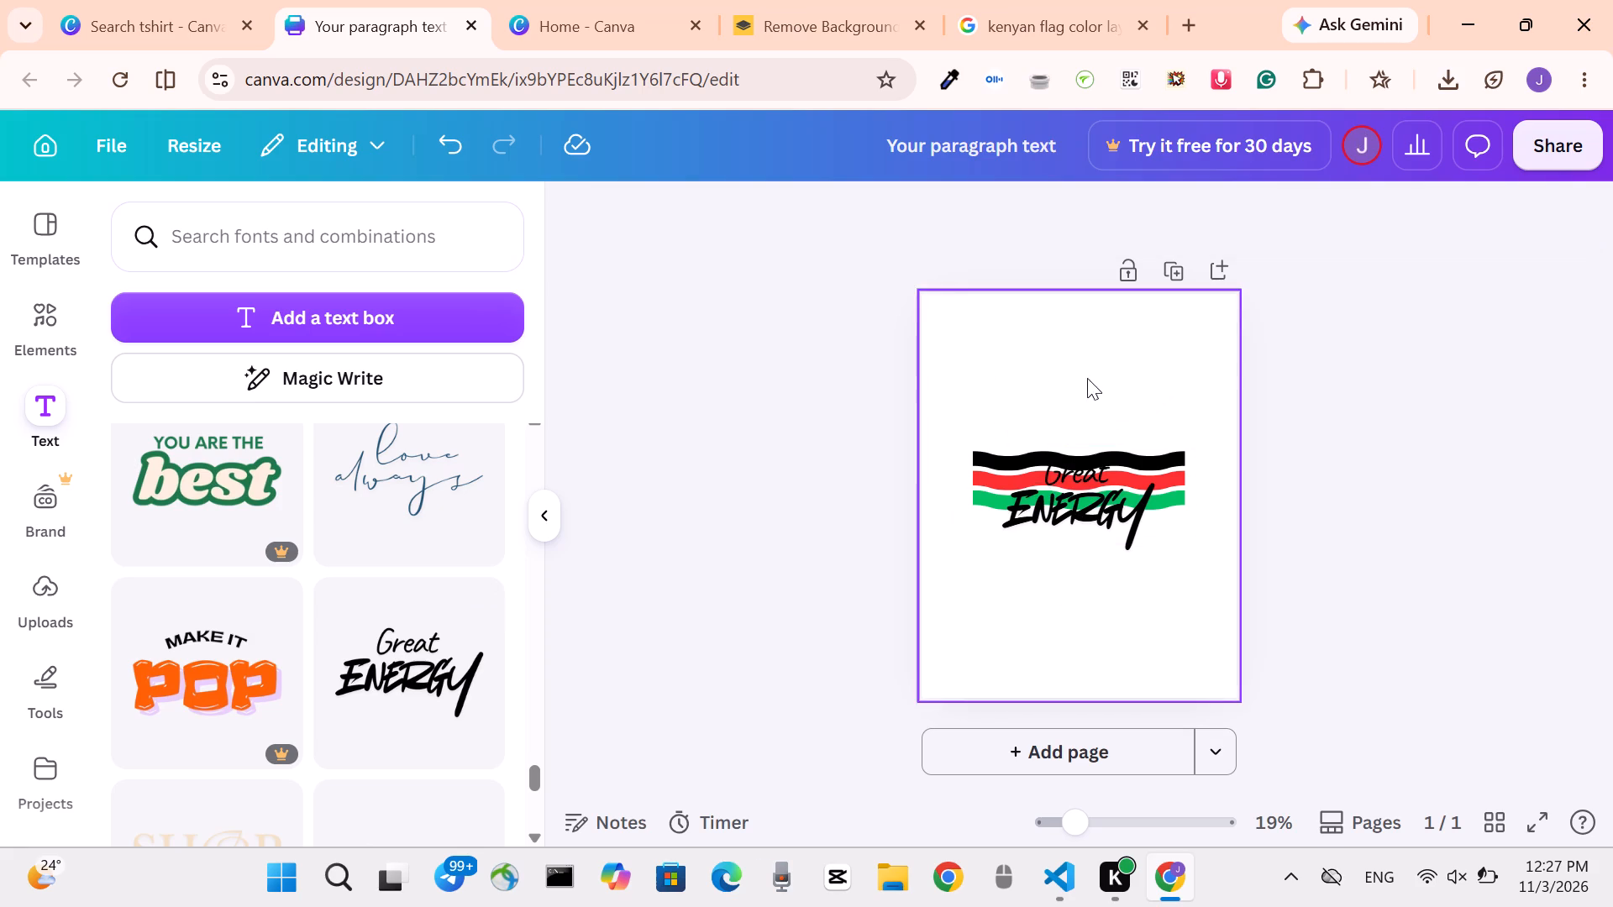
# Move the "Great ENERGY" text group directly above the black wavy band, centred horizontally on the page.
pyautogui.moveTo(1085, 528); pyautogui.dragTo(1080, 439)
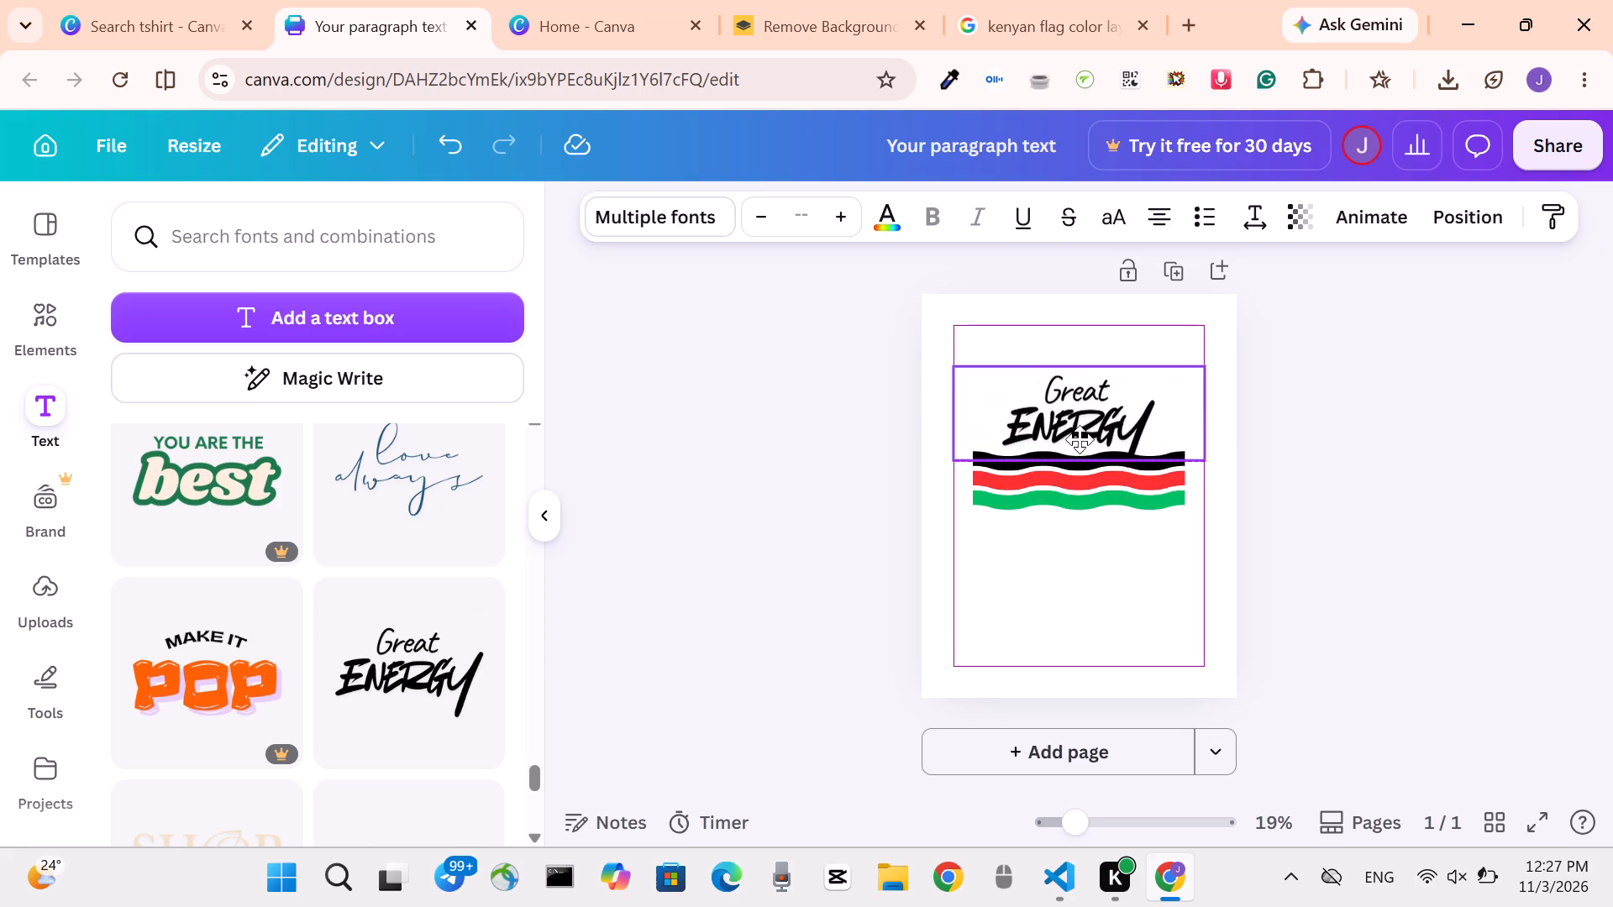
pyautogui.moveTo(1080, 439); pyautogui.dragTo(1098, 437)
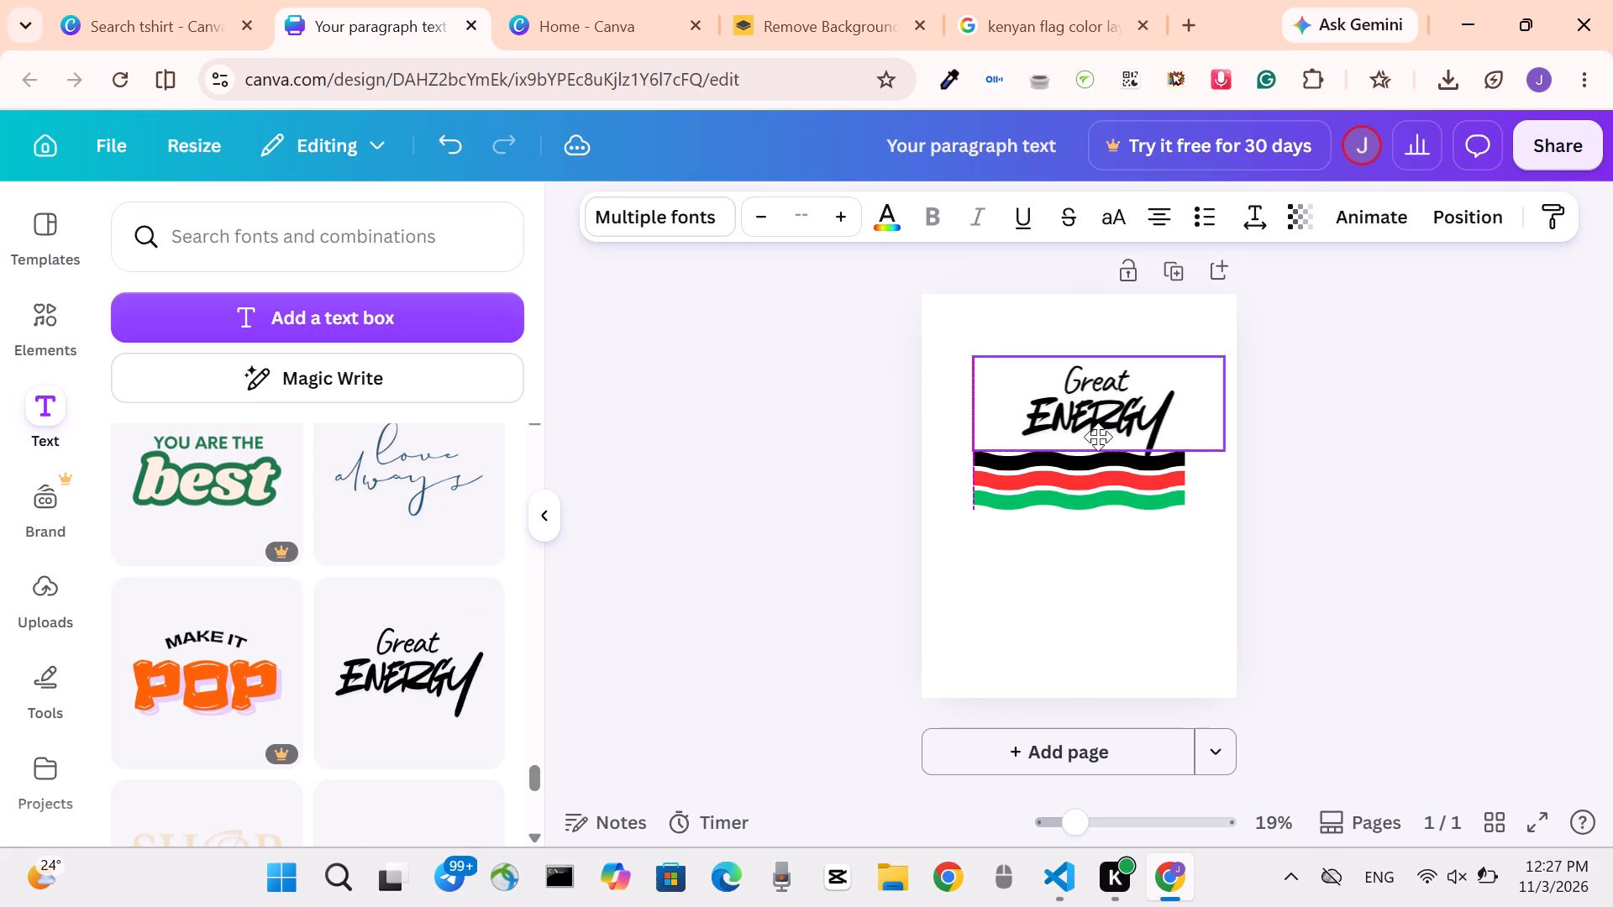
pyautogui.moveTo(1098, 437); pyautogui.dragTo(1090, 430)
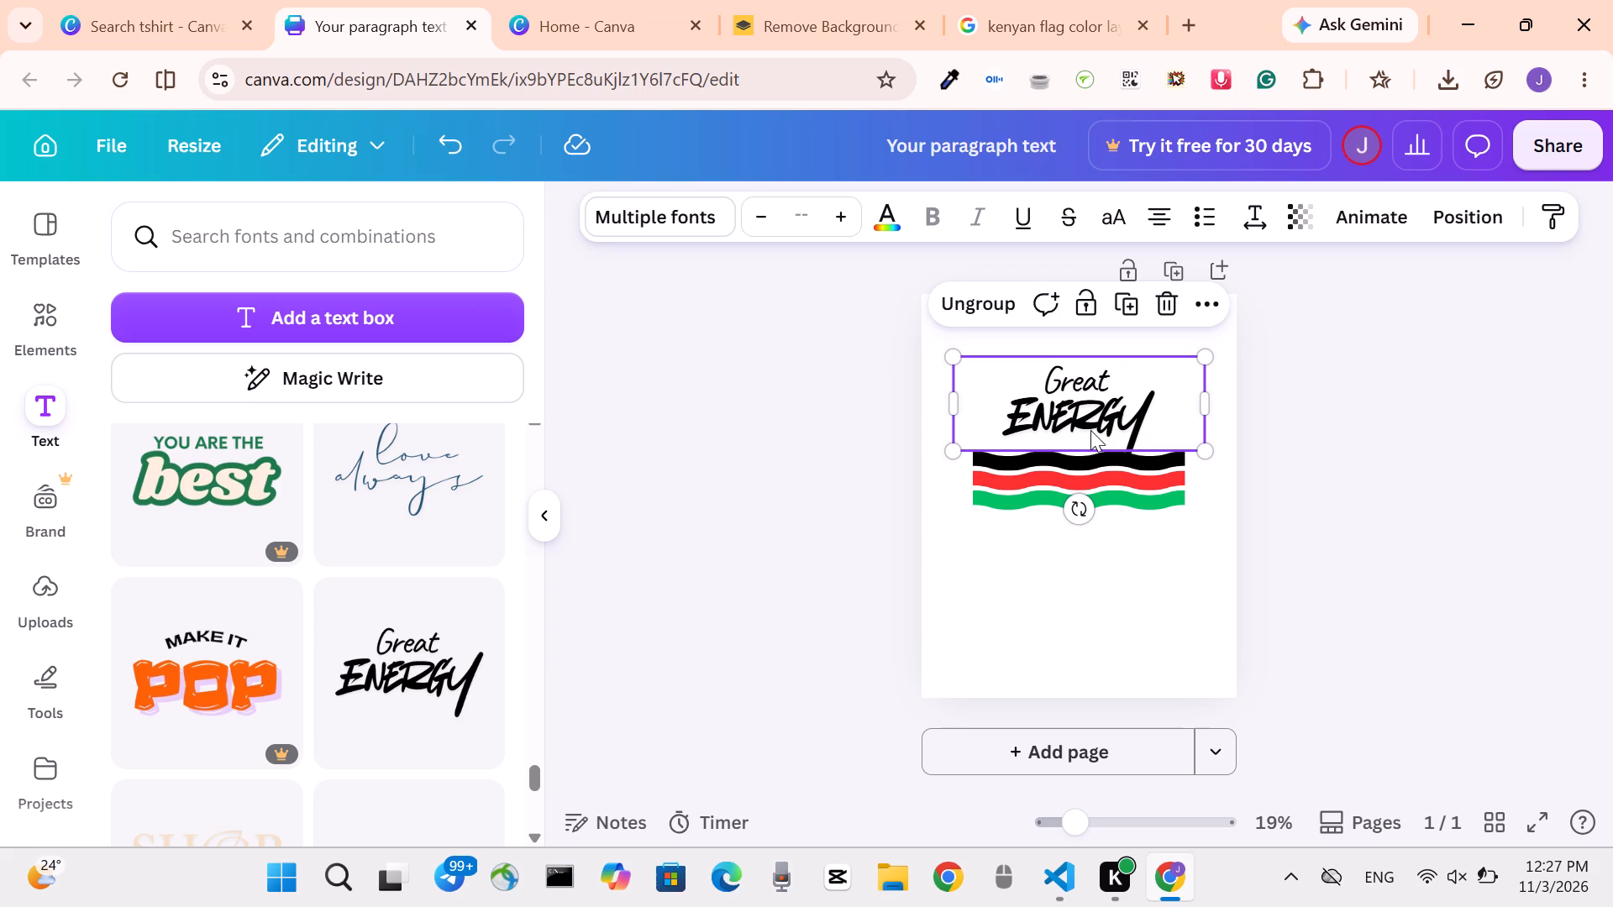
# Replace the word "ENERGY" in the text group with "country".
pyautogui.click(1167, 402)
pyautogui.click(1167, 402)
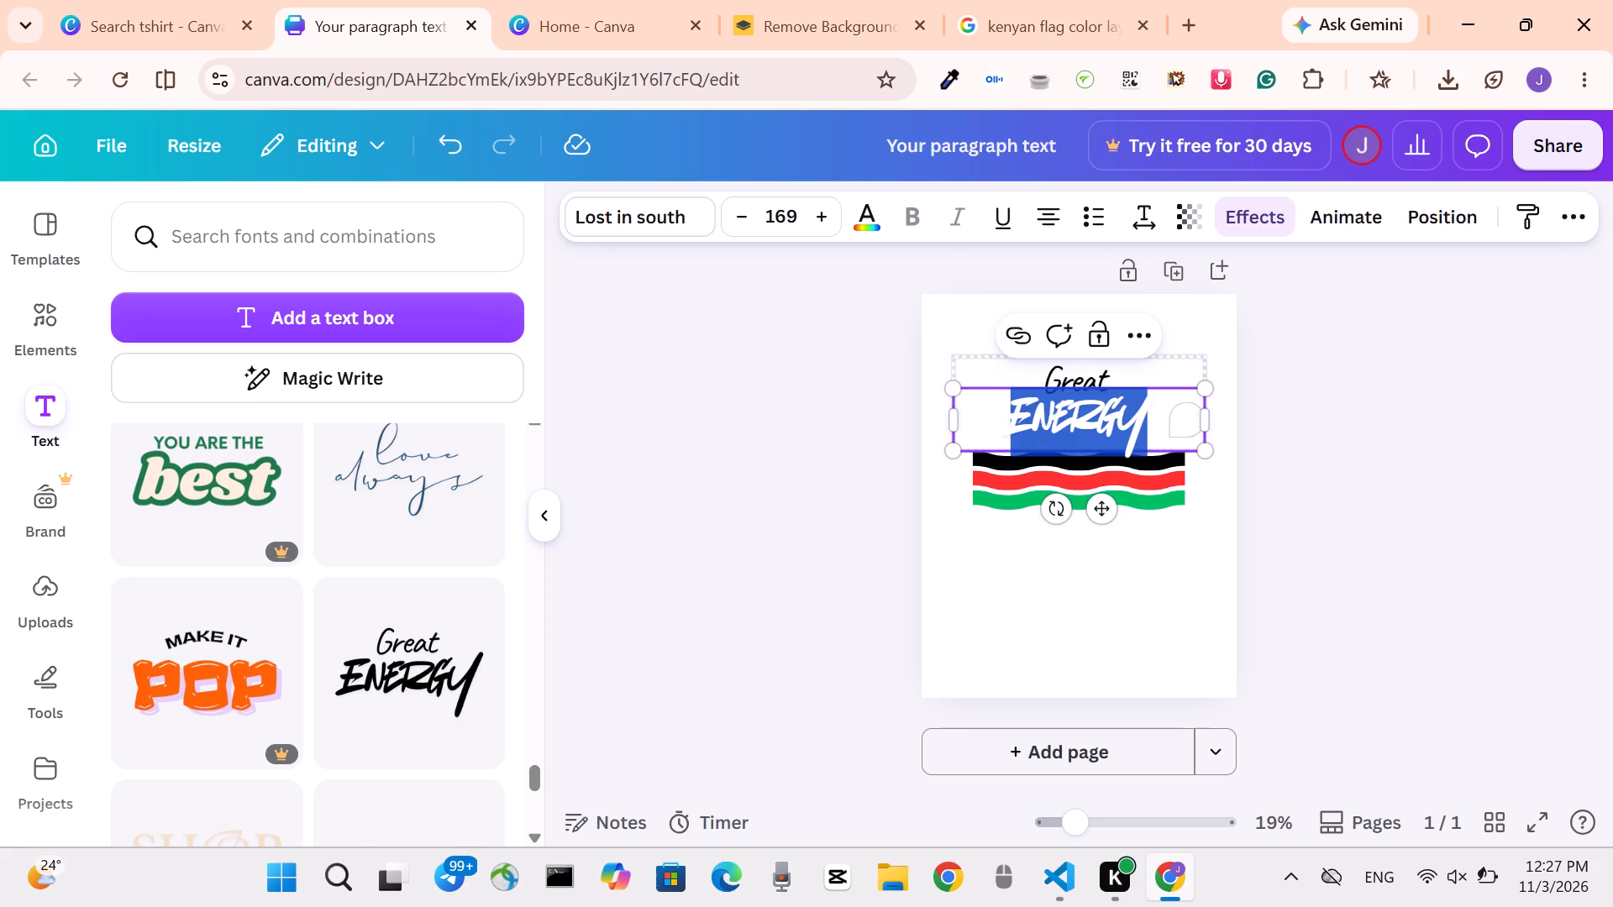
pyautogui.press('BackSpace')
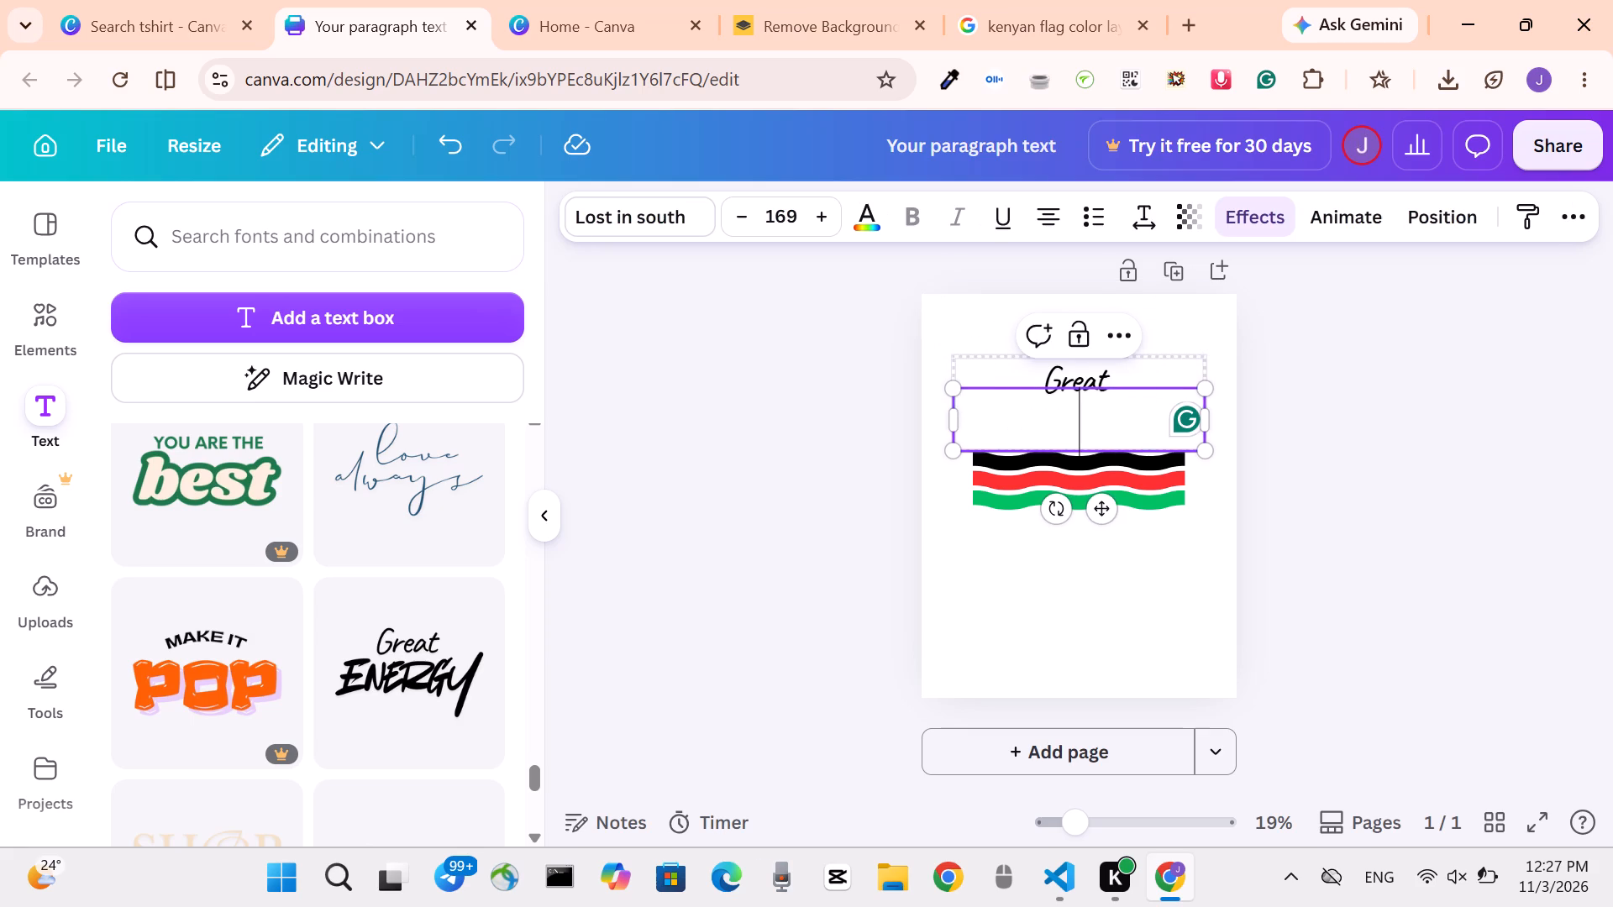
pyautogui.press('c')
pyautogui.write('ountry')
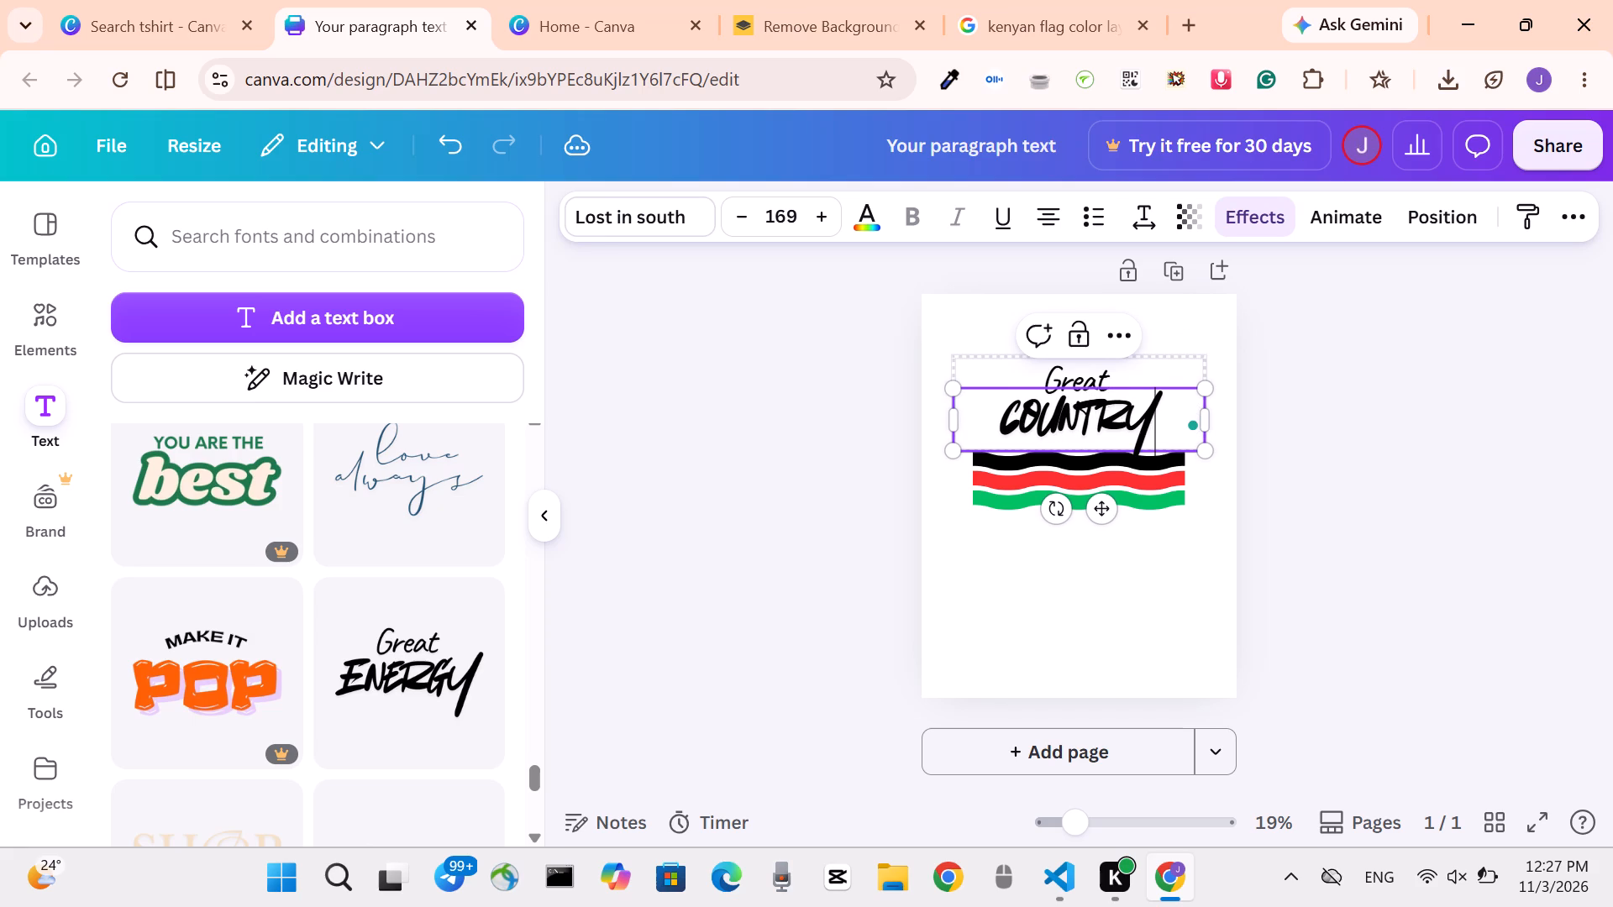
# Move the three wavy bands together slightly down the page, keeping them horizontally centred below the "Great COUNTRY" text.
pyautogui.click(1362, 408)
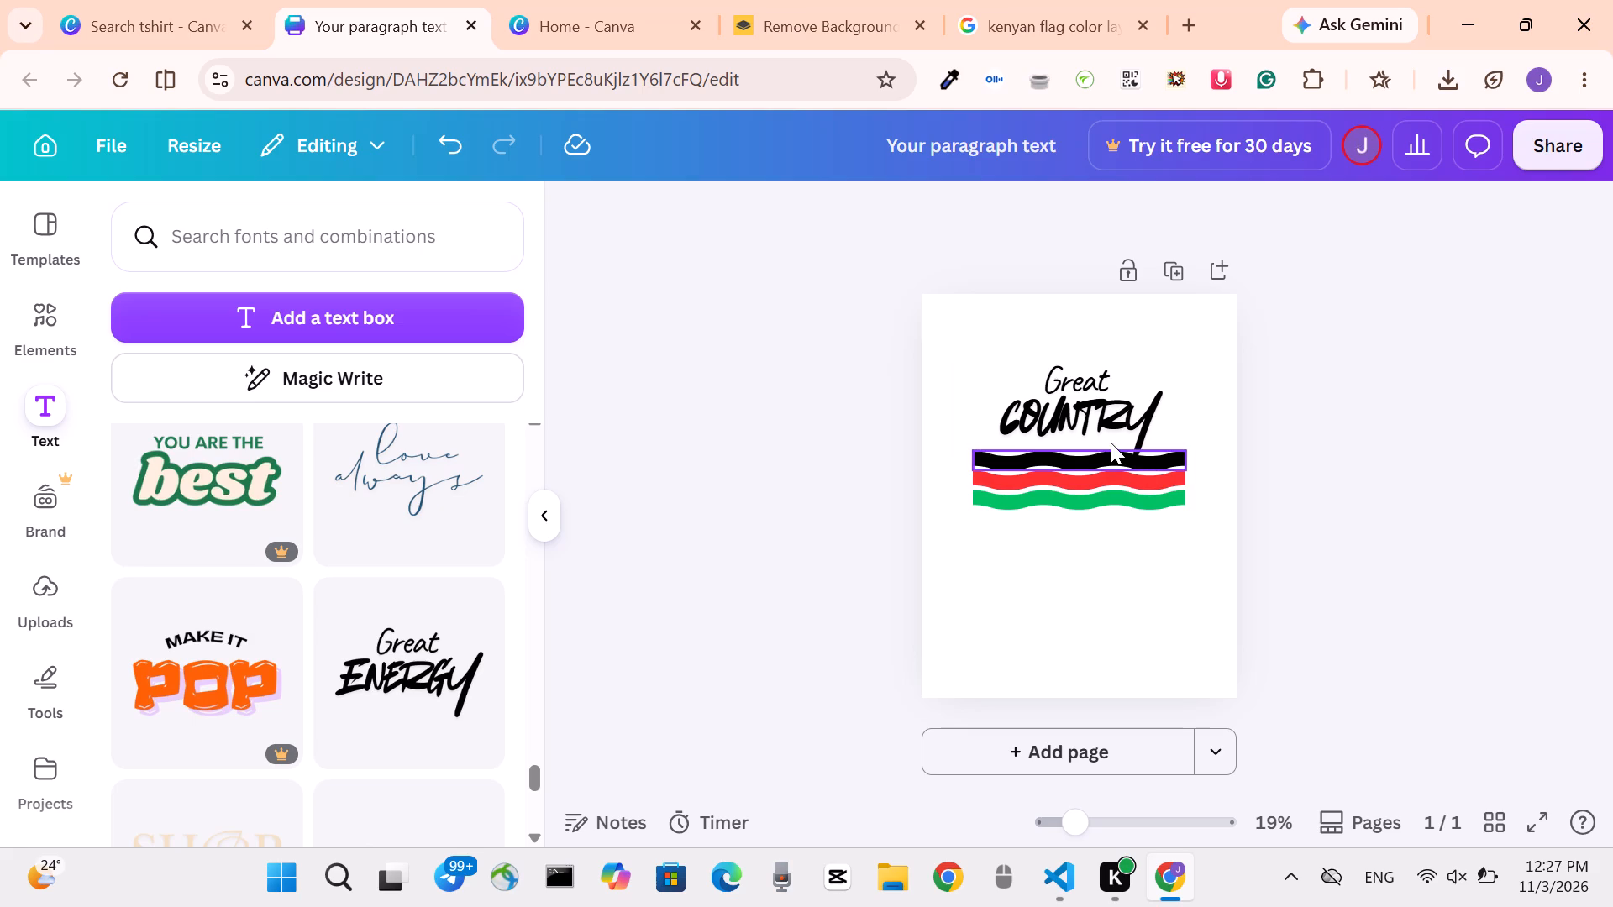
pyautogui.moveTo(954, 464); pyautogui.dragTo(956, 465)
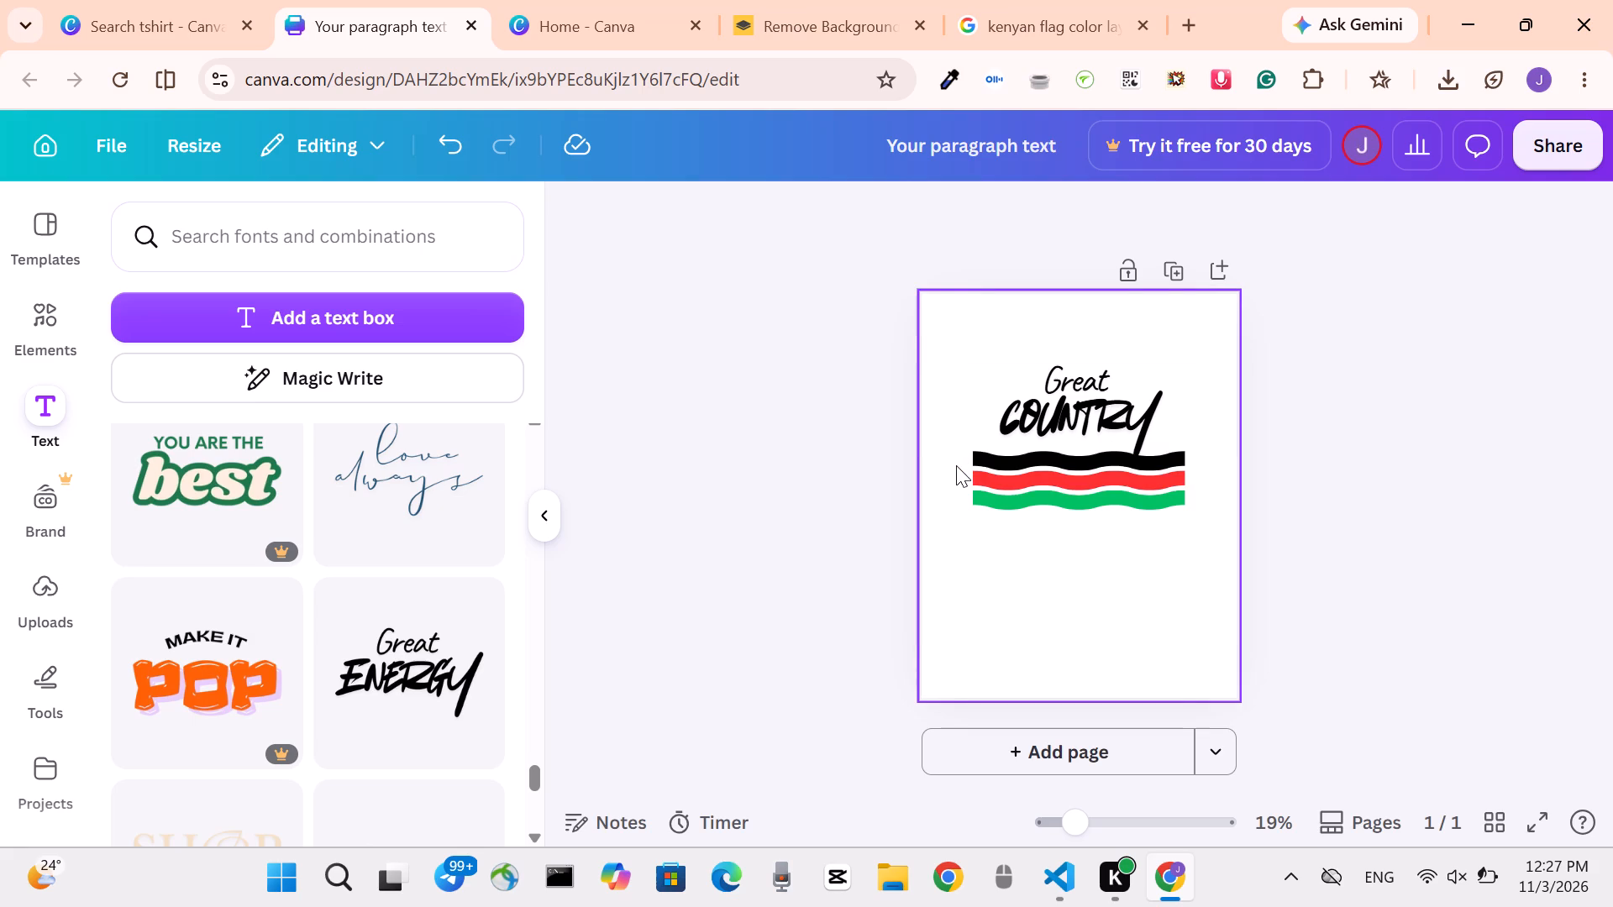
pyautogui.moveTo(956, 465); pyautogui.dragTo(1207, 537)
pyautogui.hscroll(1, 996, 480)
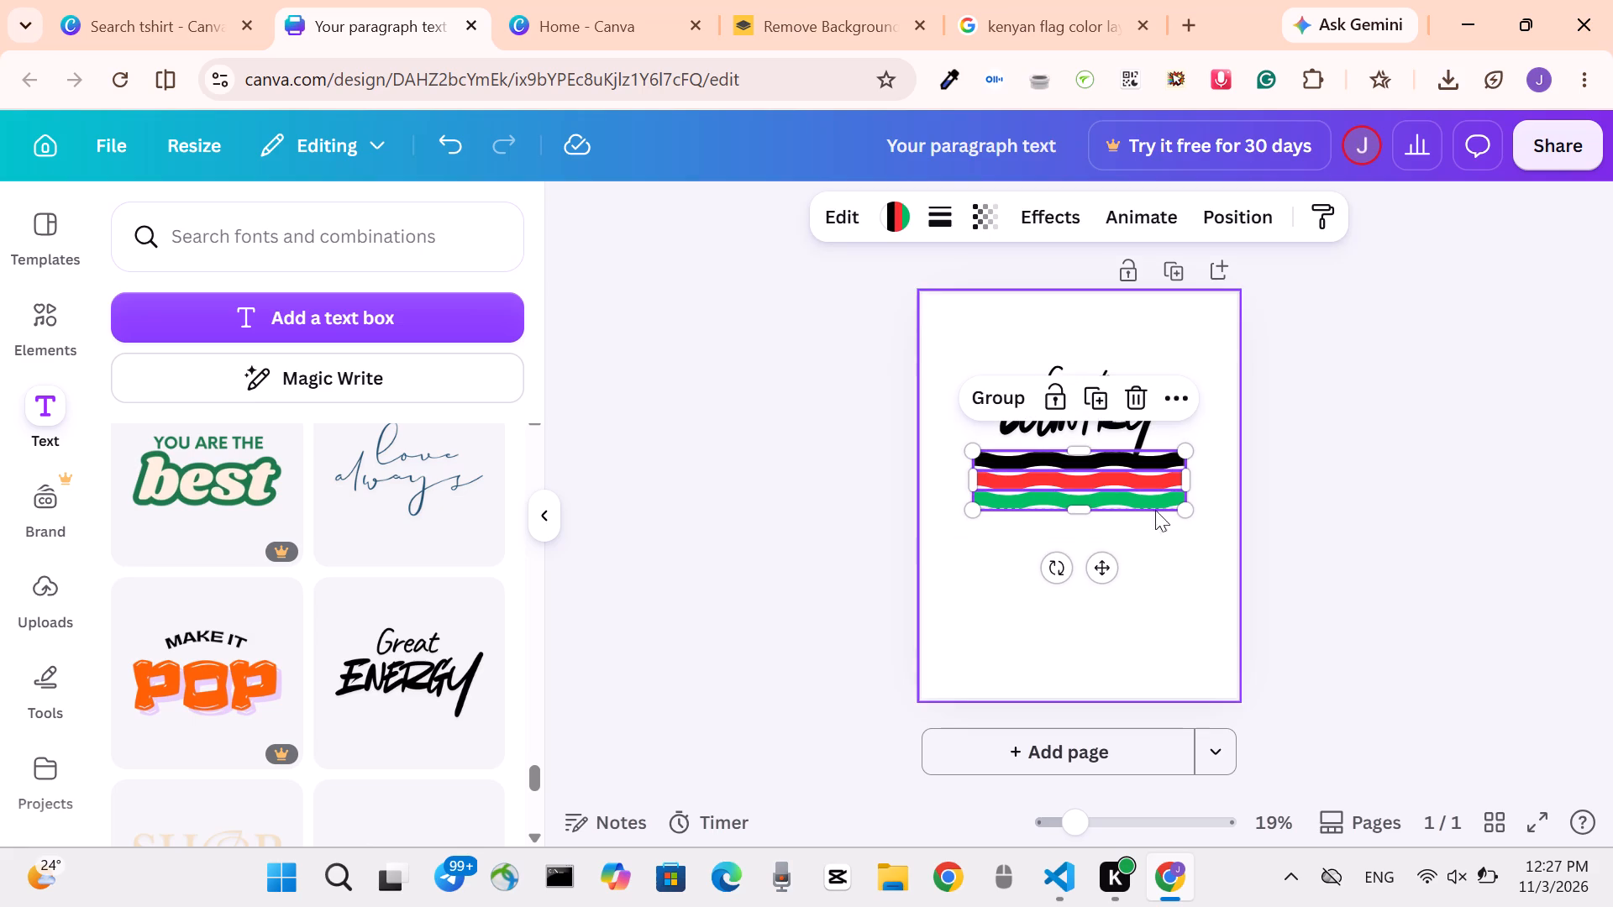
pyautogui.moveTo(1098, 566); pyautogui.dragTo(1099, 590)
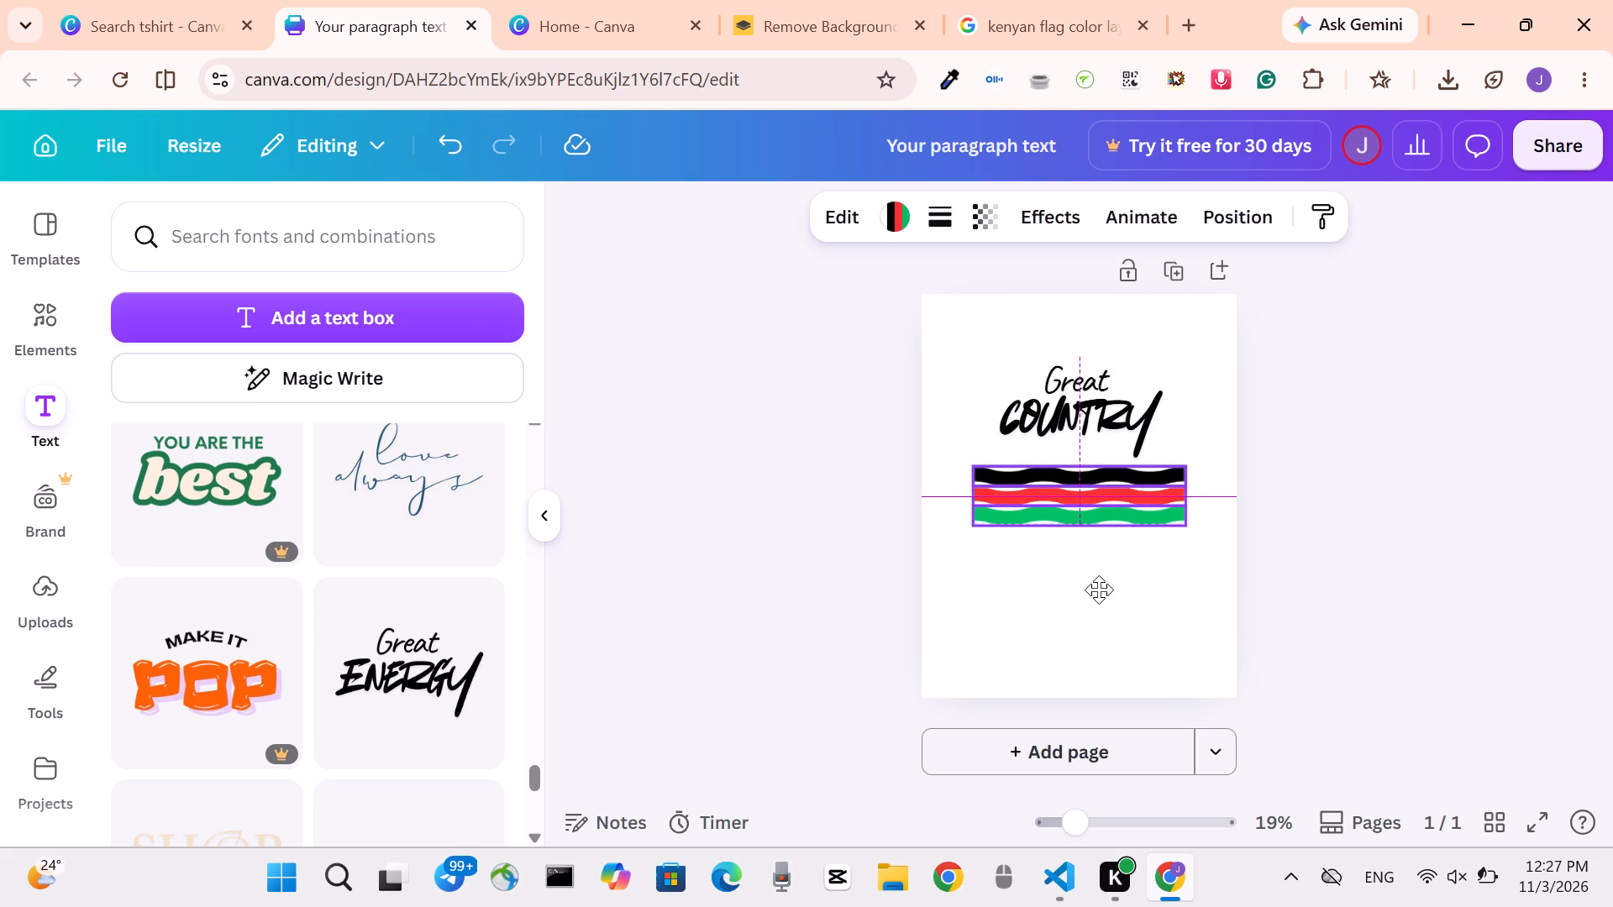
pyautogui.moveTo(1099, 590); pyautogui.dragTo(1099, 592)
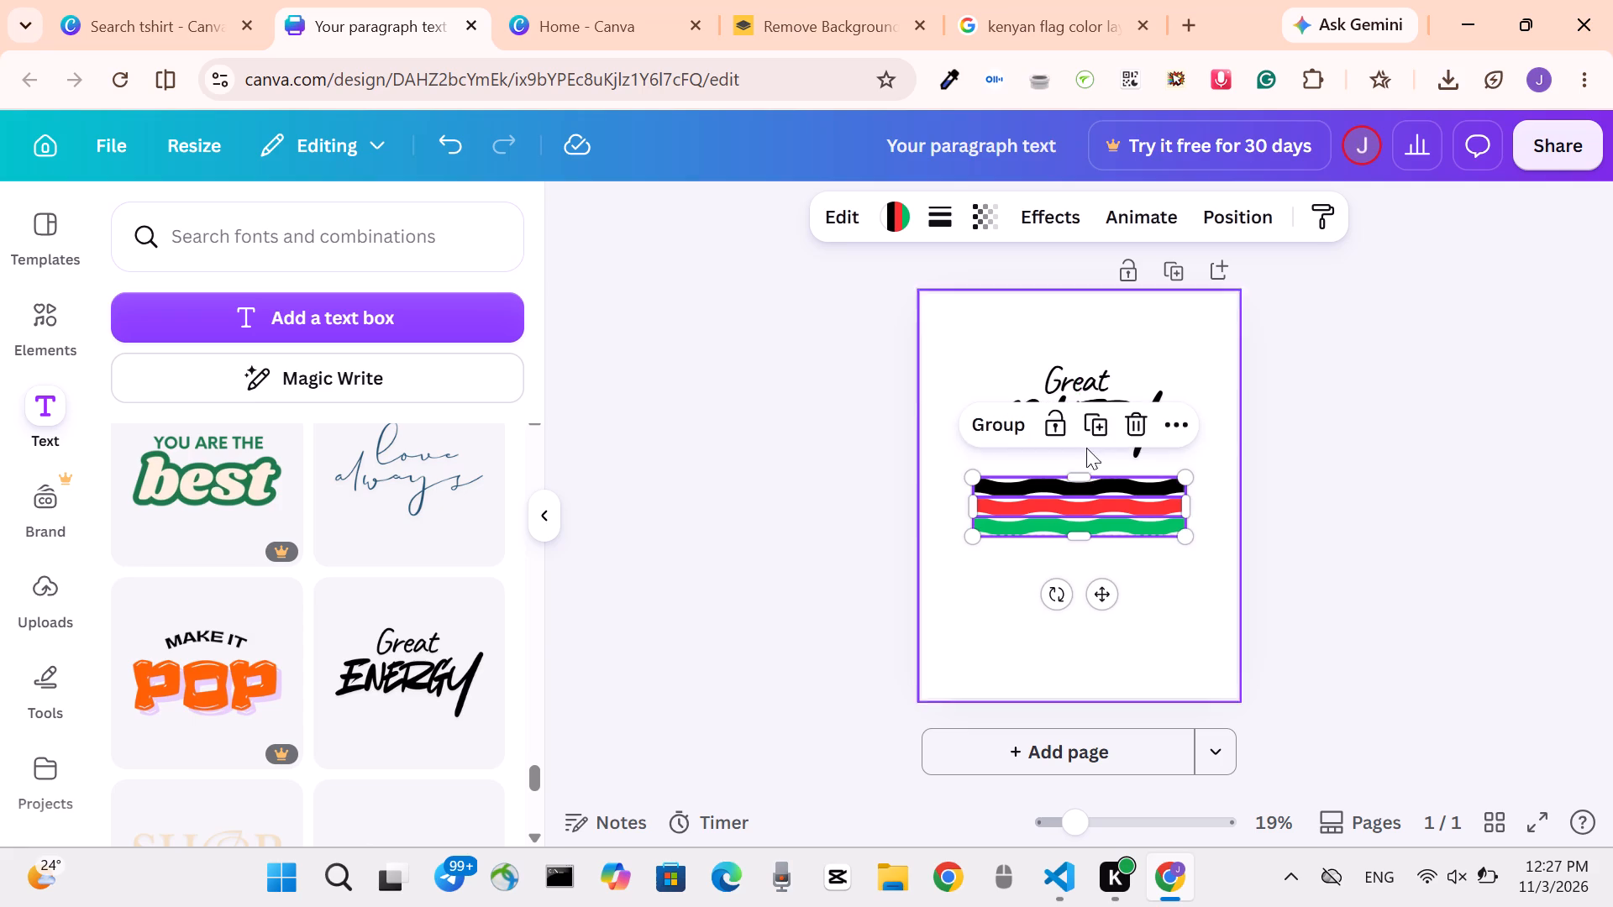
# Move the "Great COUNTRY" text group down so it sits just above the black wavy band, centred on the page.
pyautogui.click(1081, 334)
pyautogui.click(1082, 417)
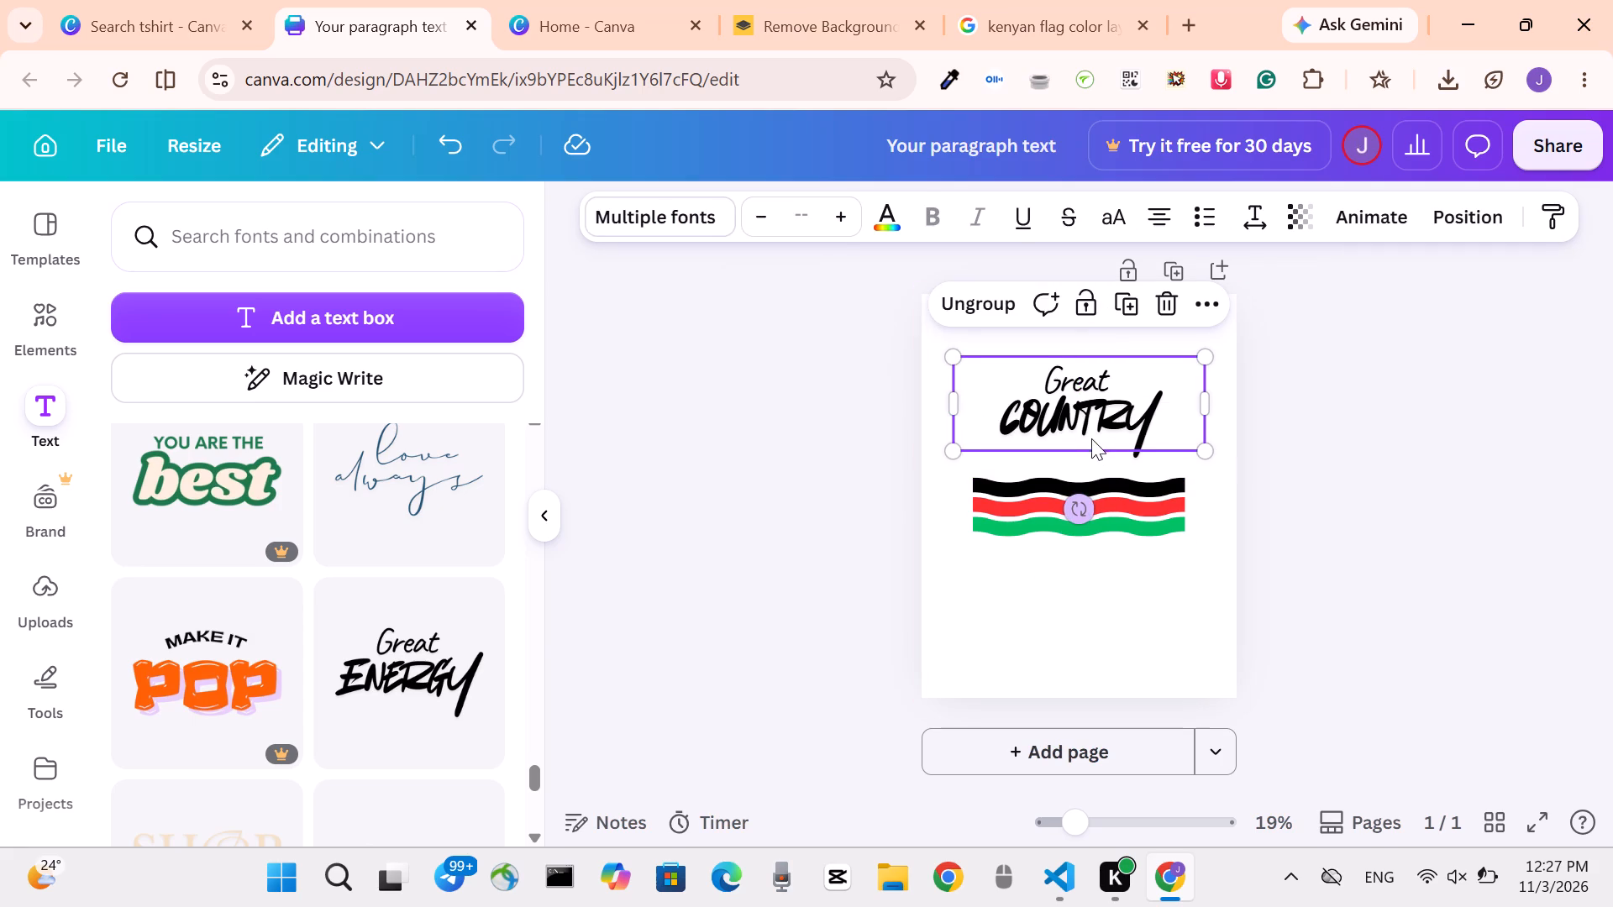
pyautogui.moveTo(1106, 405); pyautogui.dragTo(1108, 424)
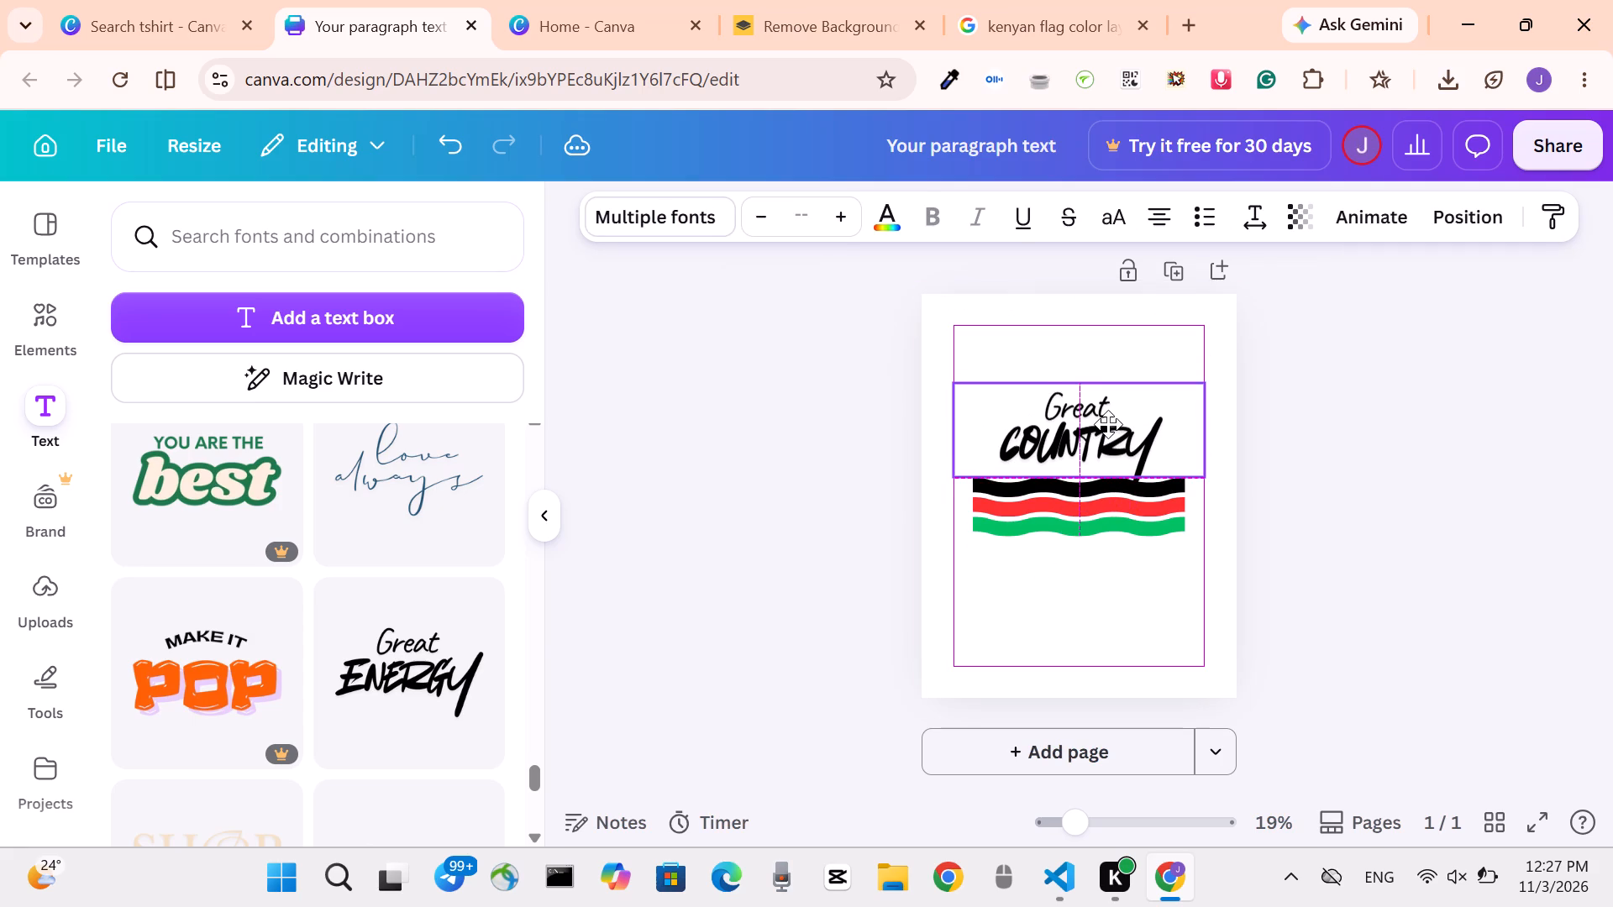
pyautogui.moveTo(1108, 424); pyautogui.dragTo(1108, 422)
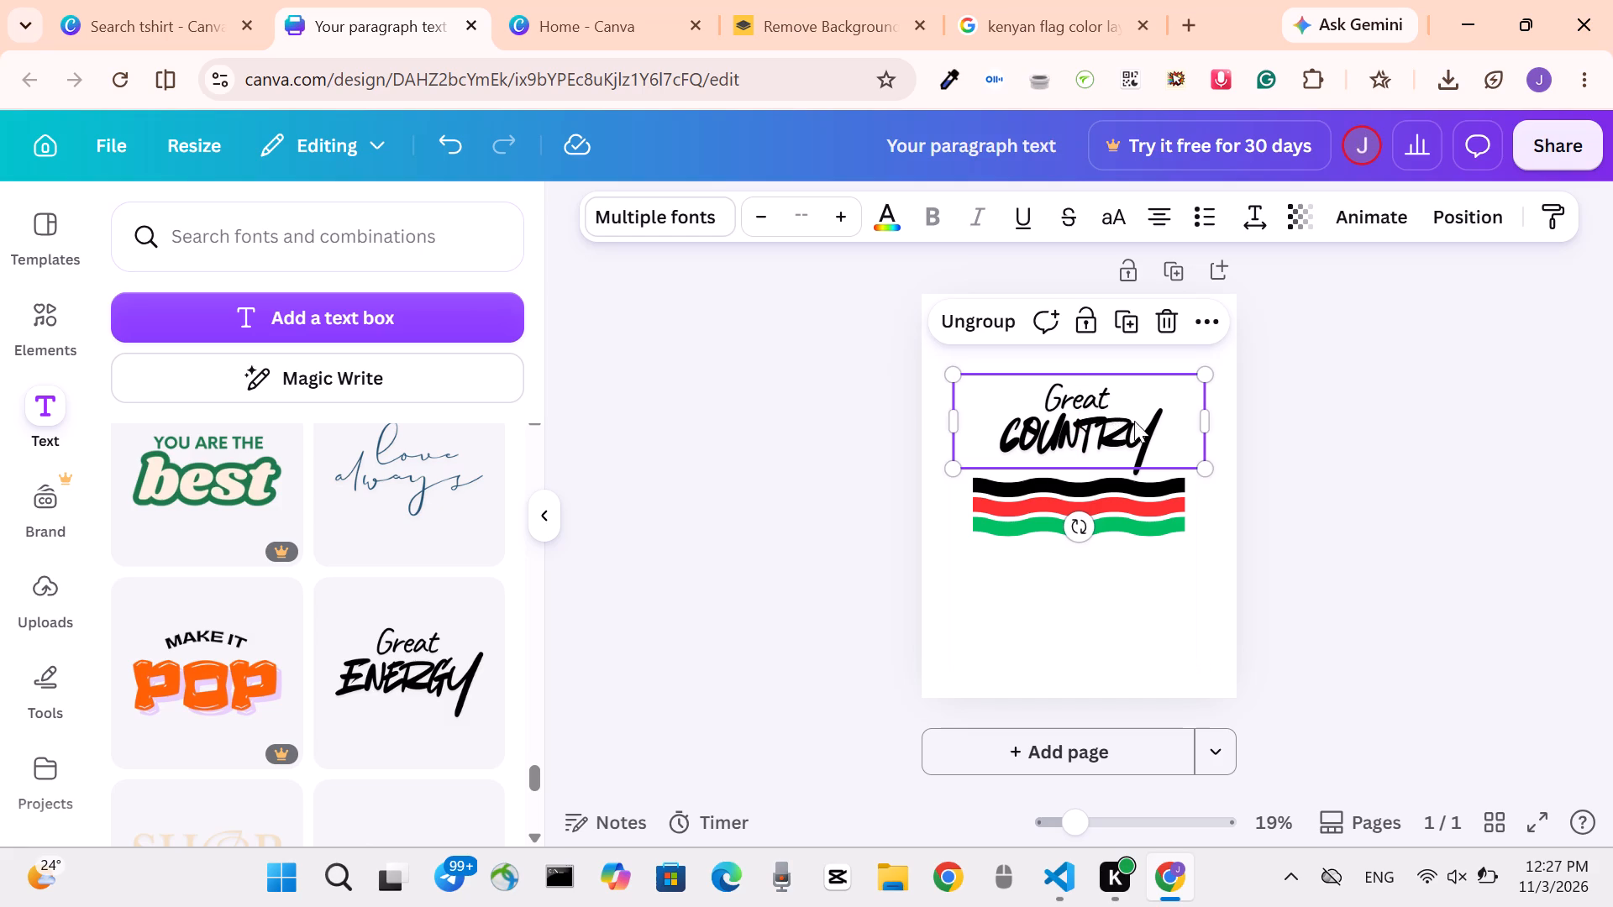
pyautogui.click(1336, 461)
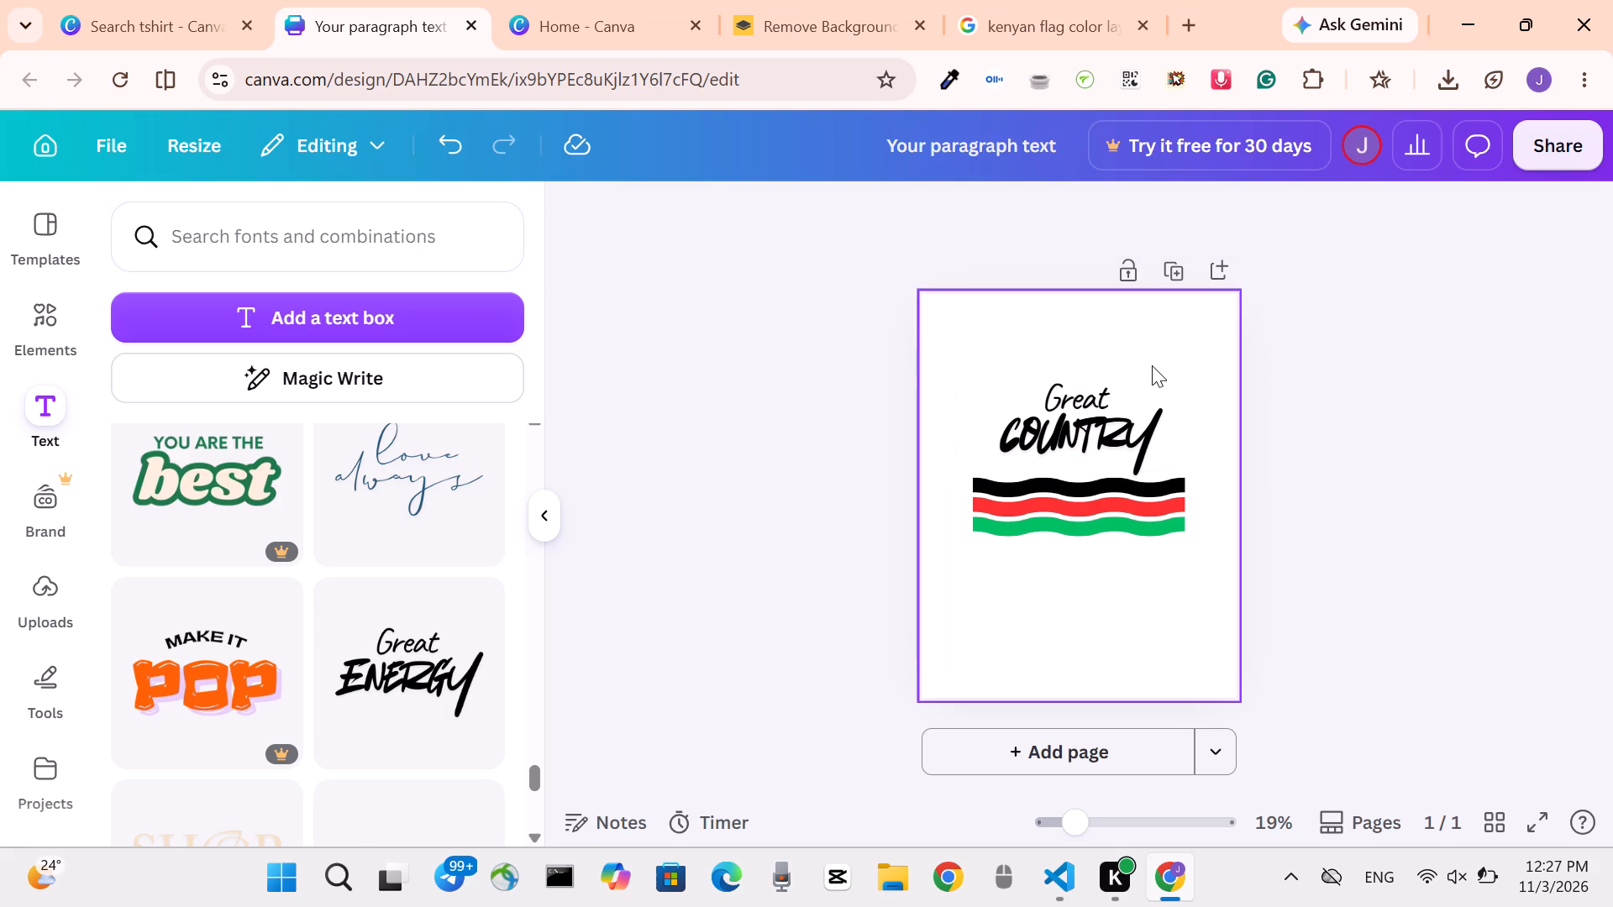
pyautogui.click(1344, 340)
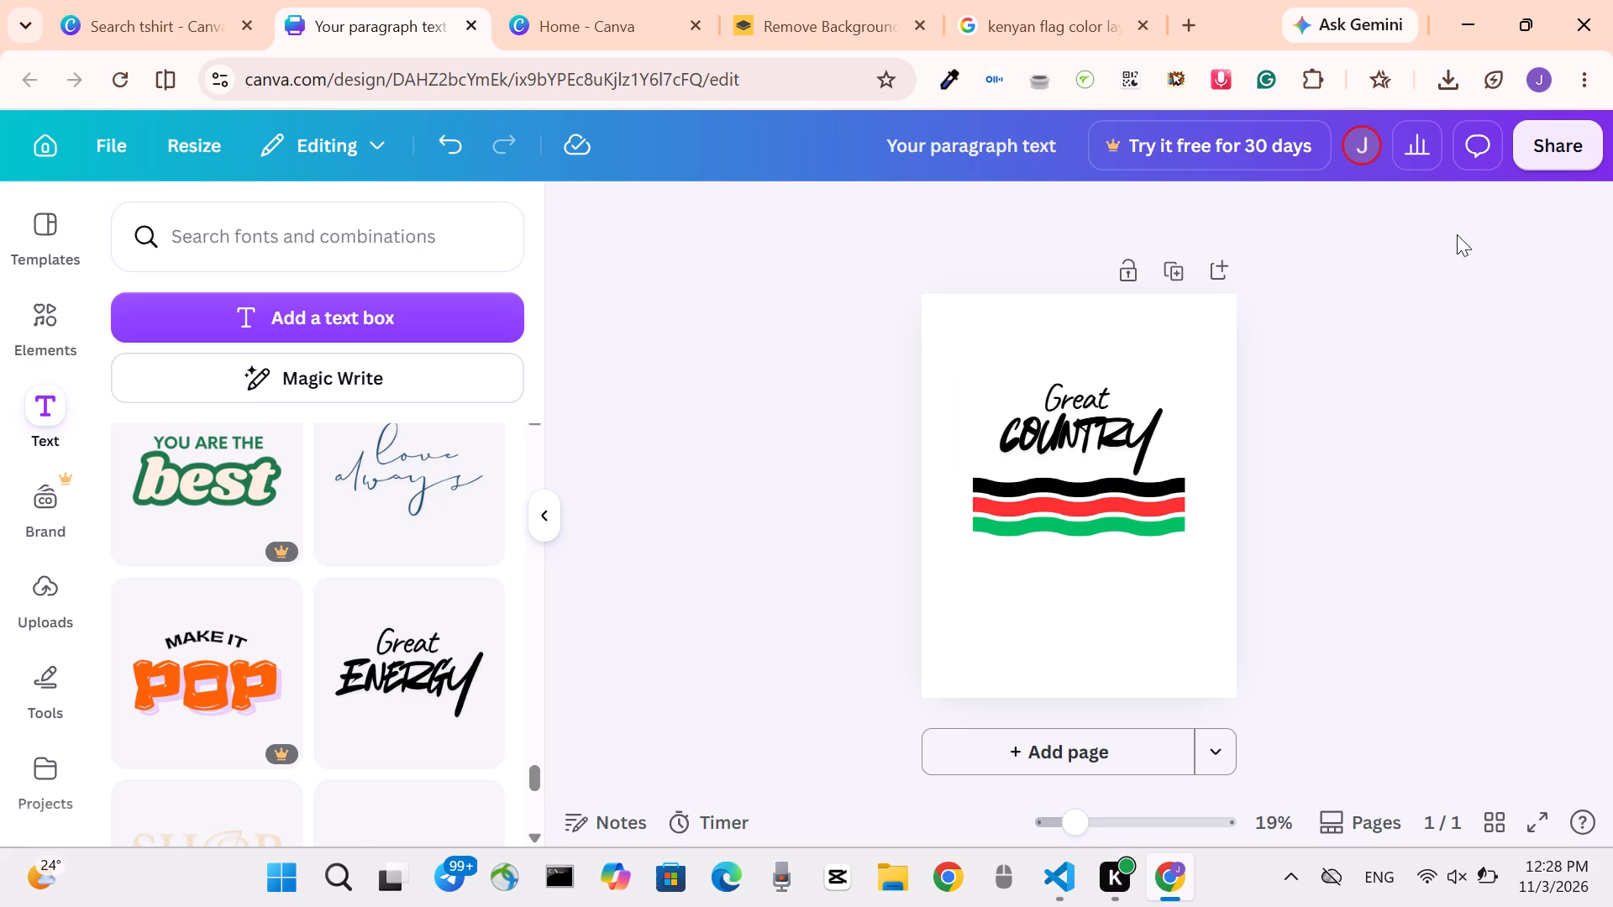
# Download the "Great COUNTRY" design as a JPG file.
pyautogui.click(1547, 153)
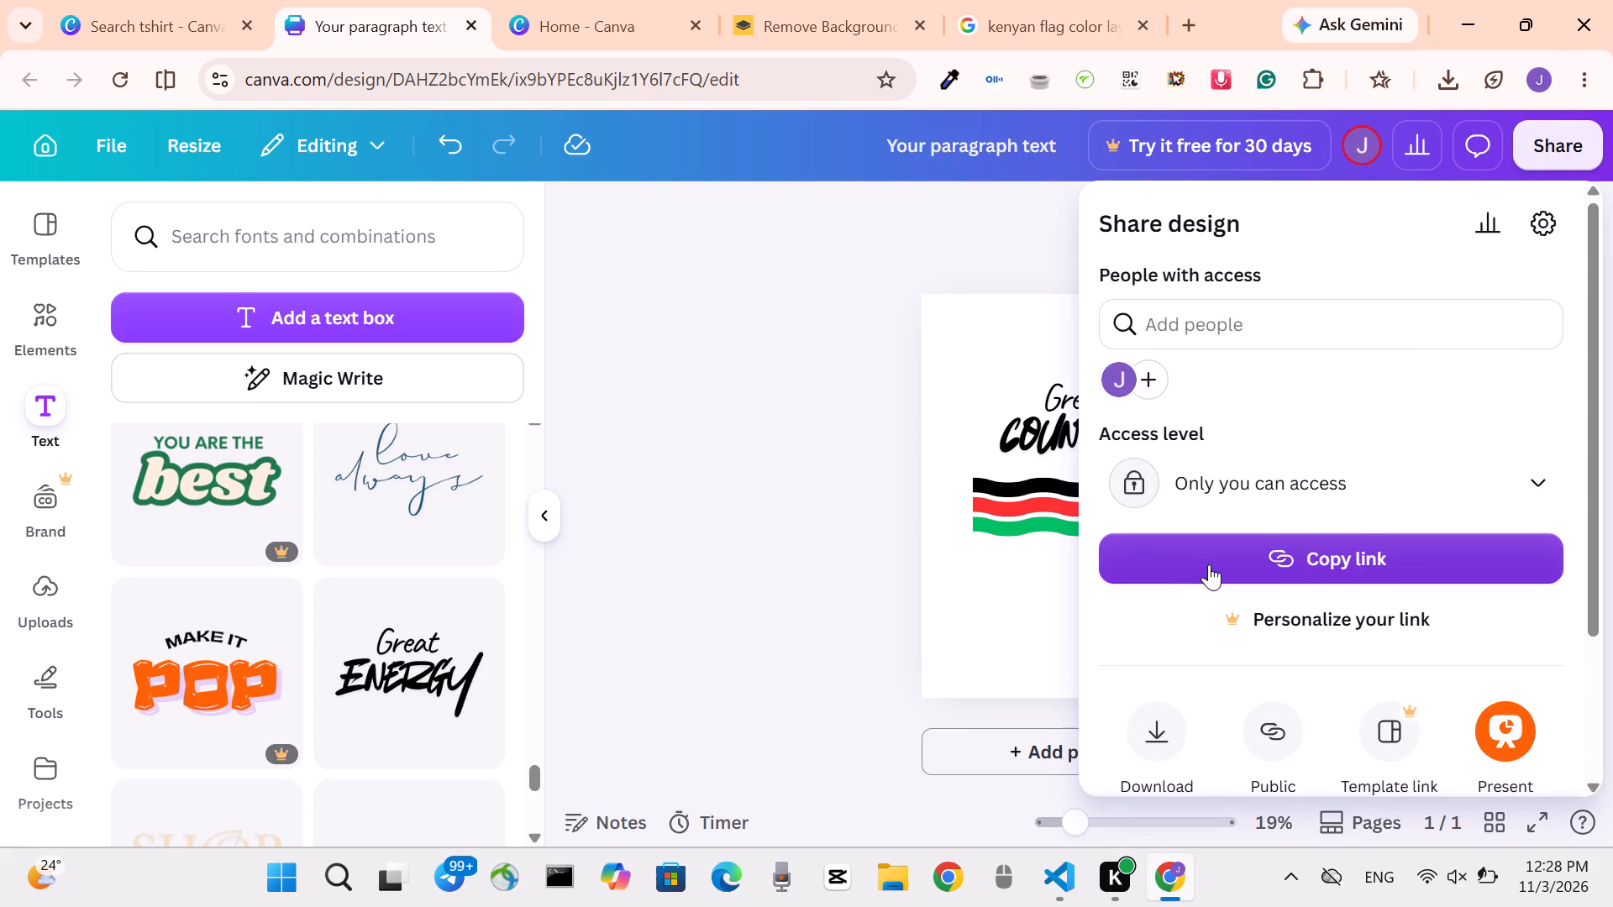
pyautogui.click(1132, 748)
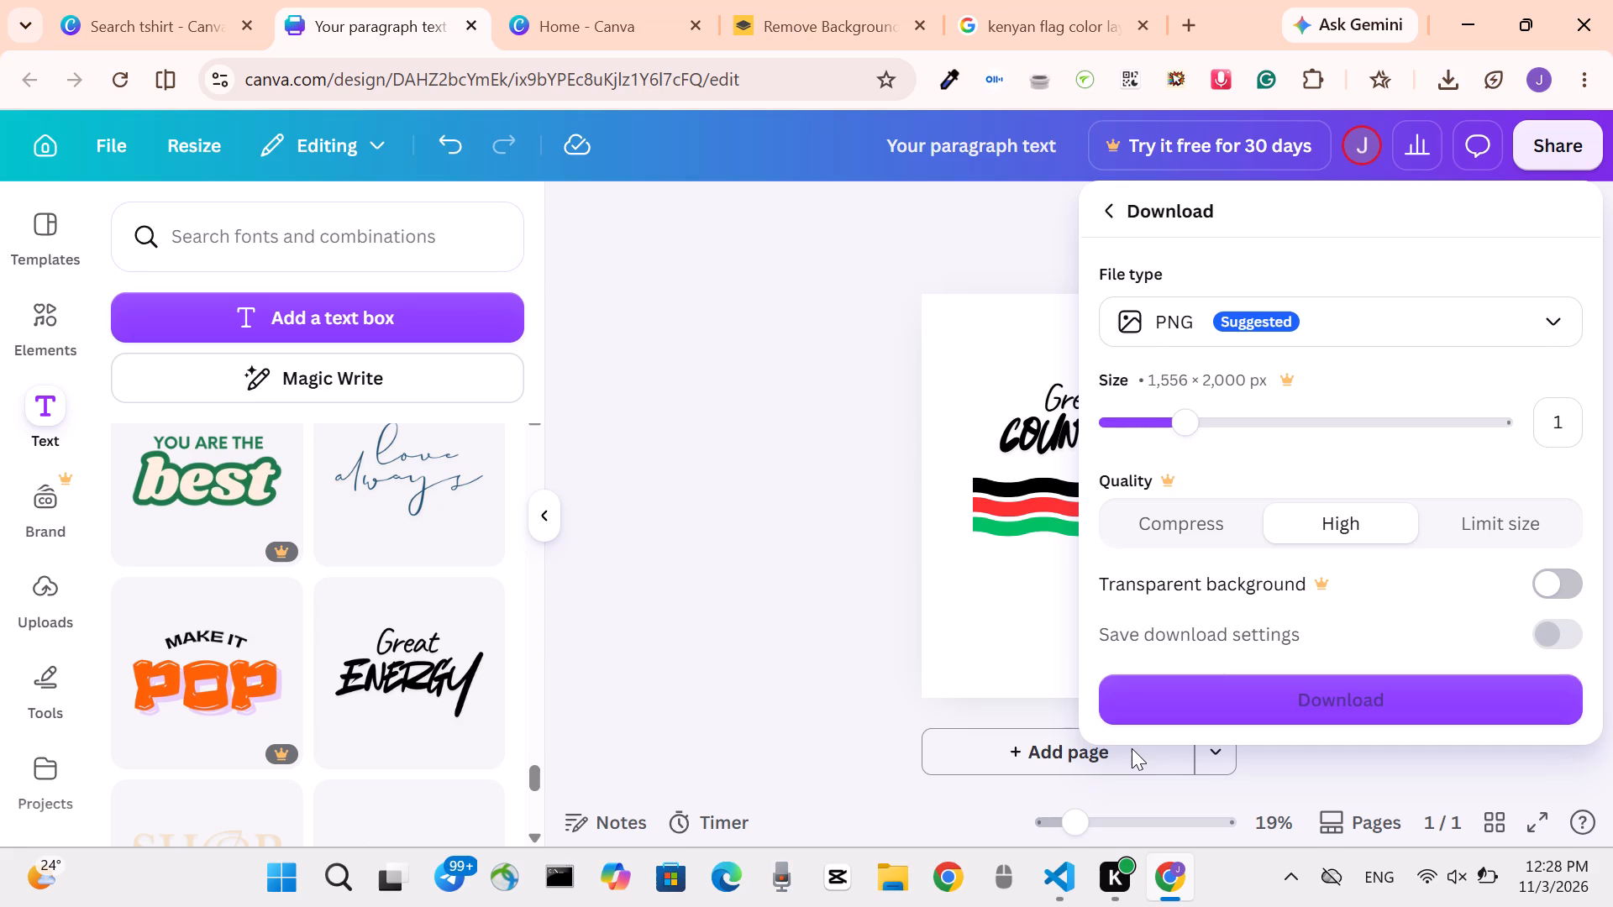
pyautogui.click(1237, 322)
pyautogui.click(1216, 390)
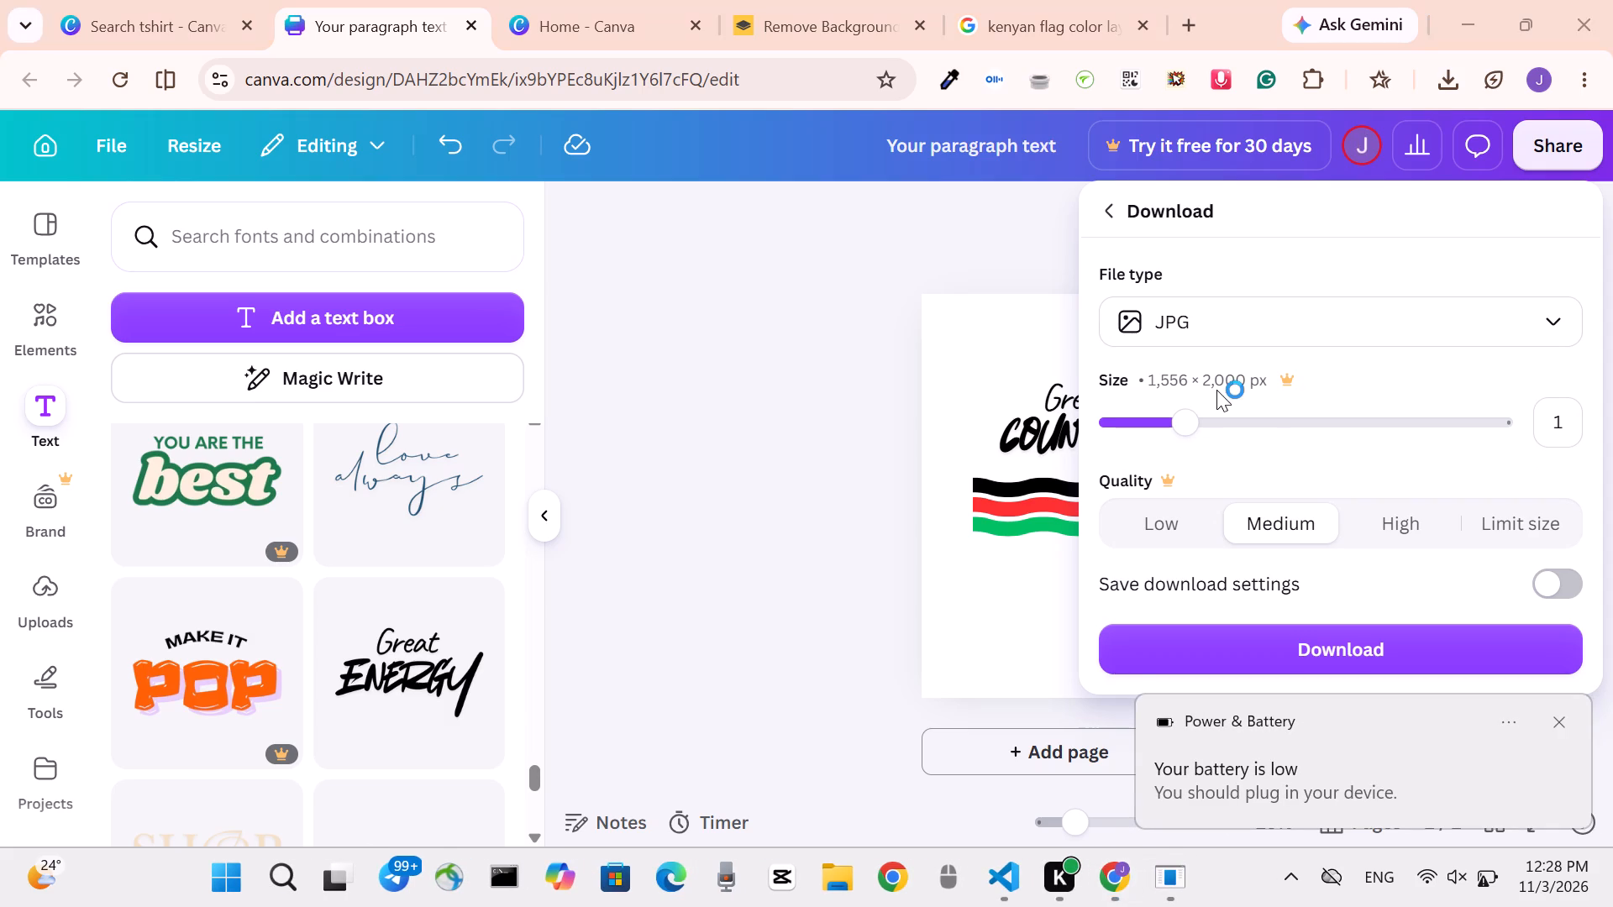
pyautogui.click(851, 499)
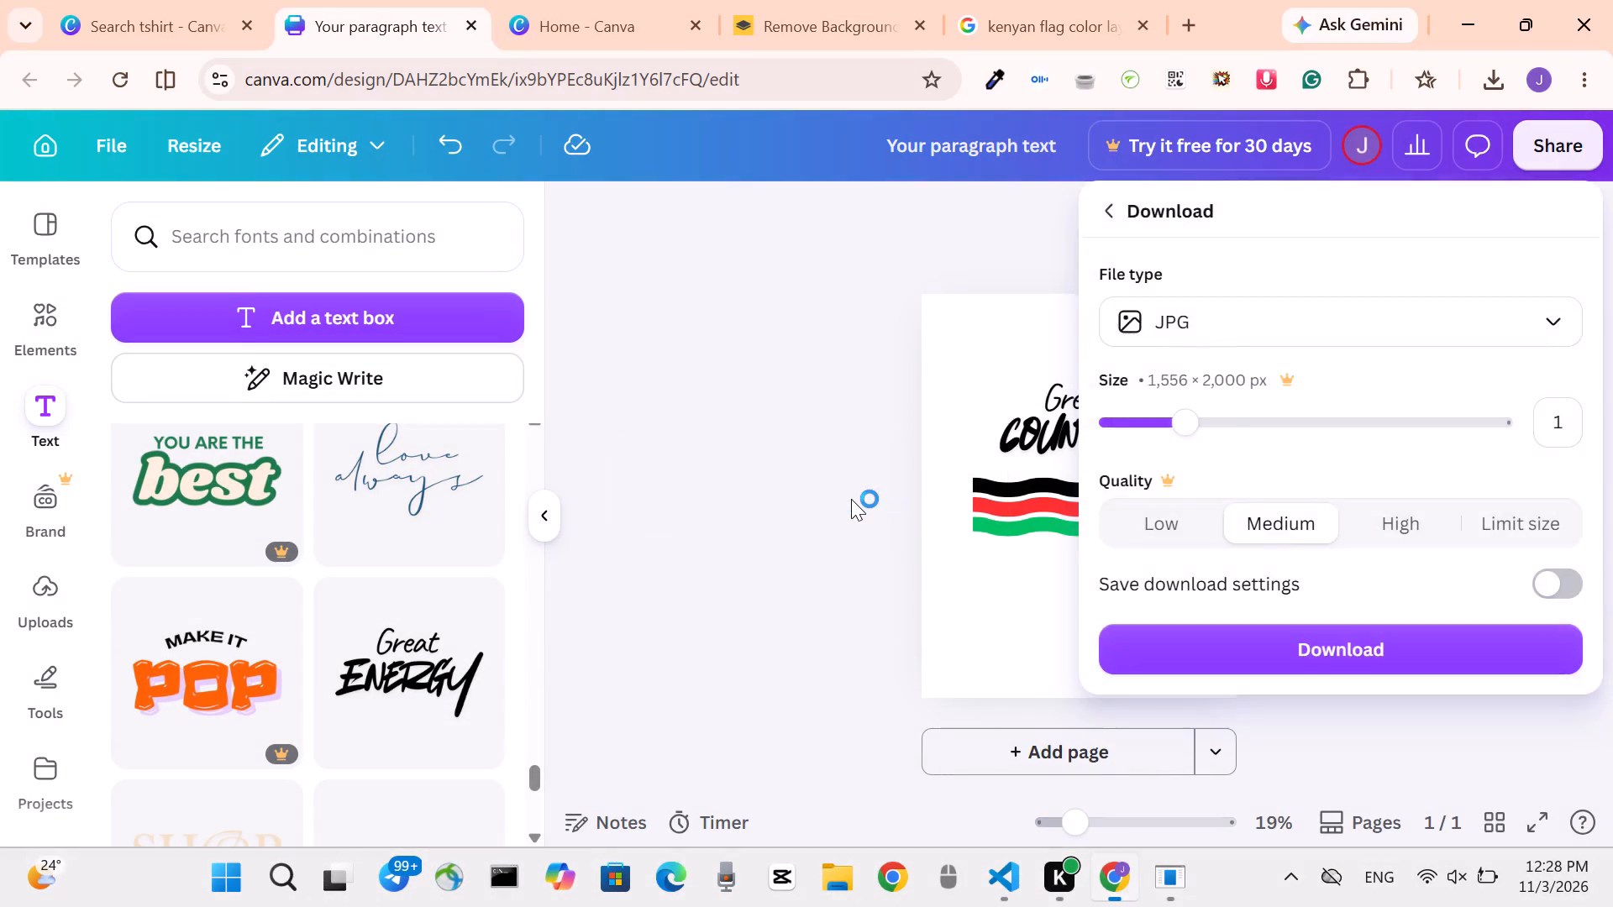
pyautogui.click(1535, 149)
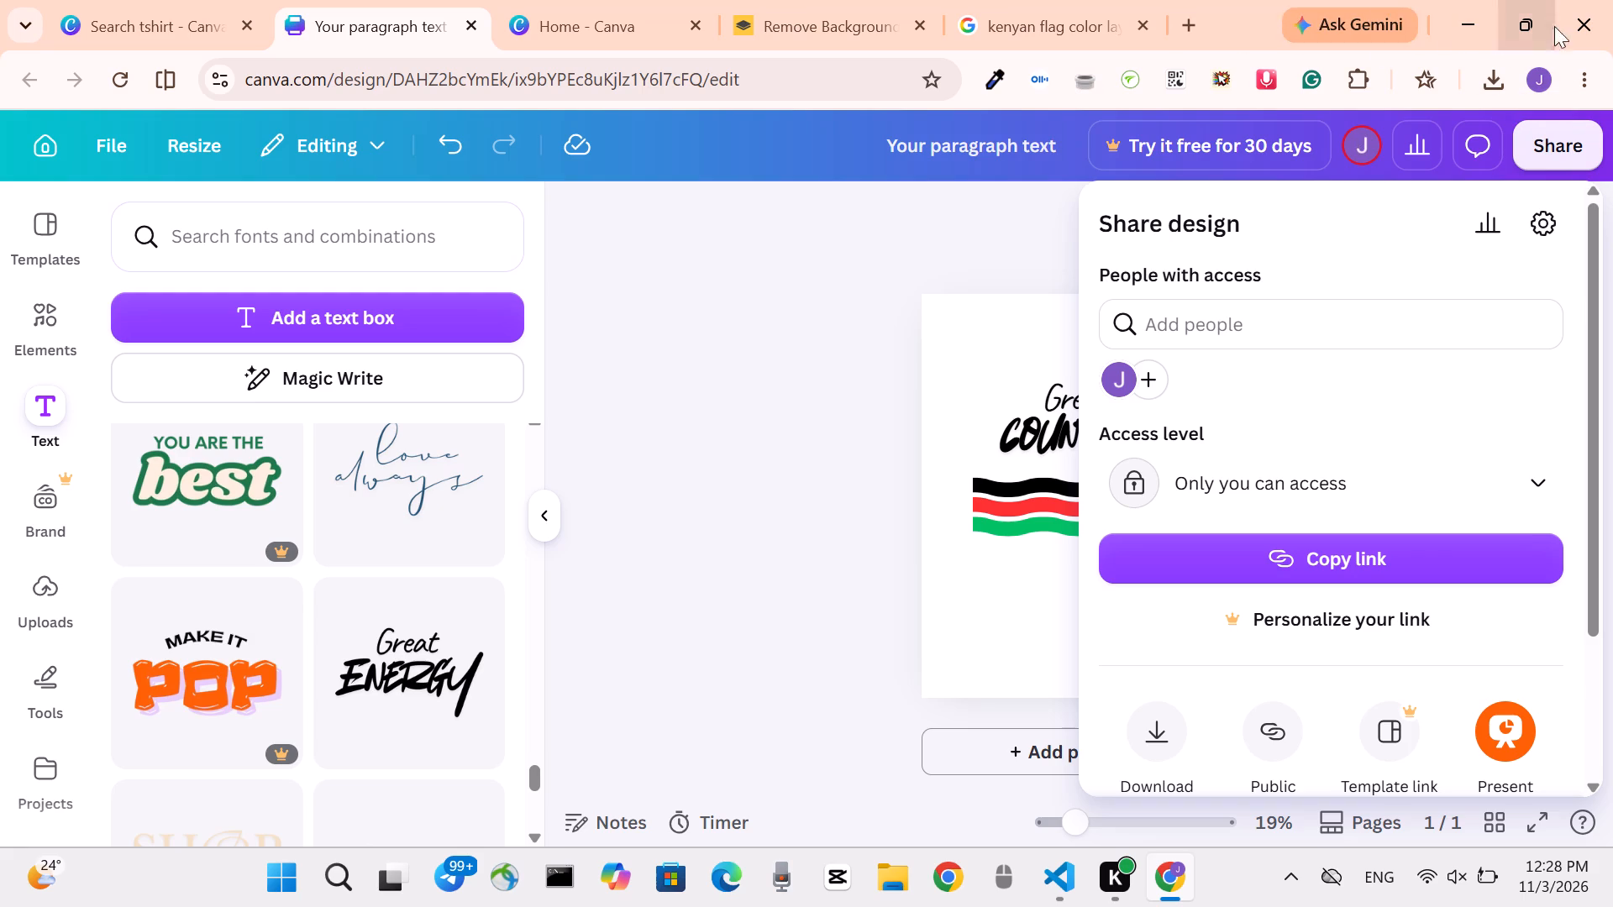
pyautogui.click(1167, 731)
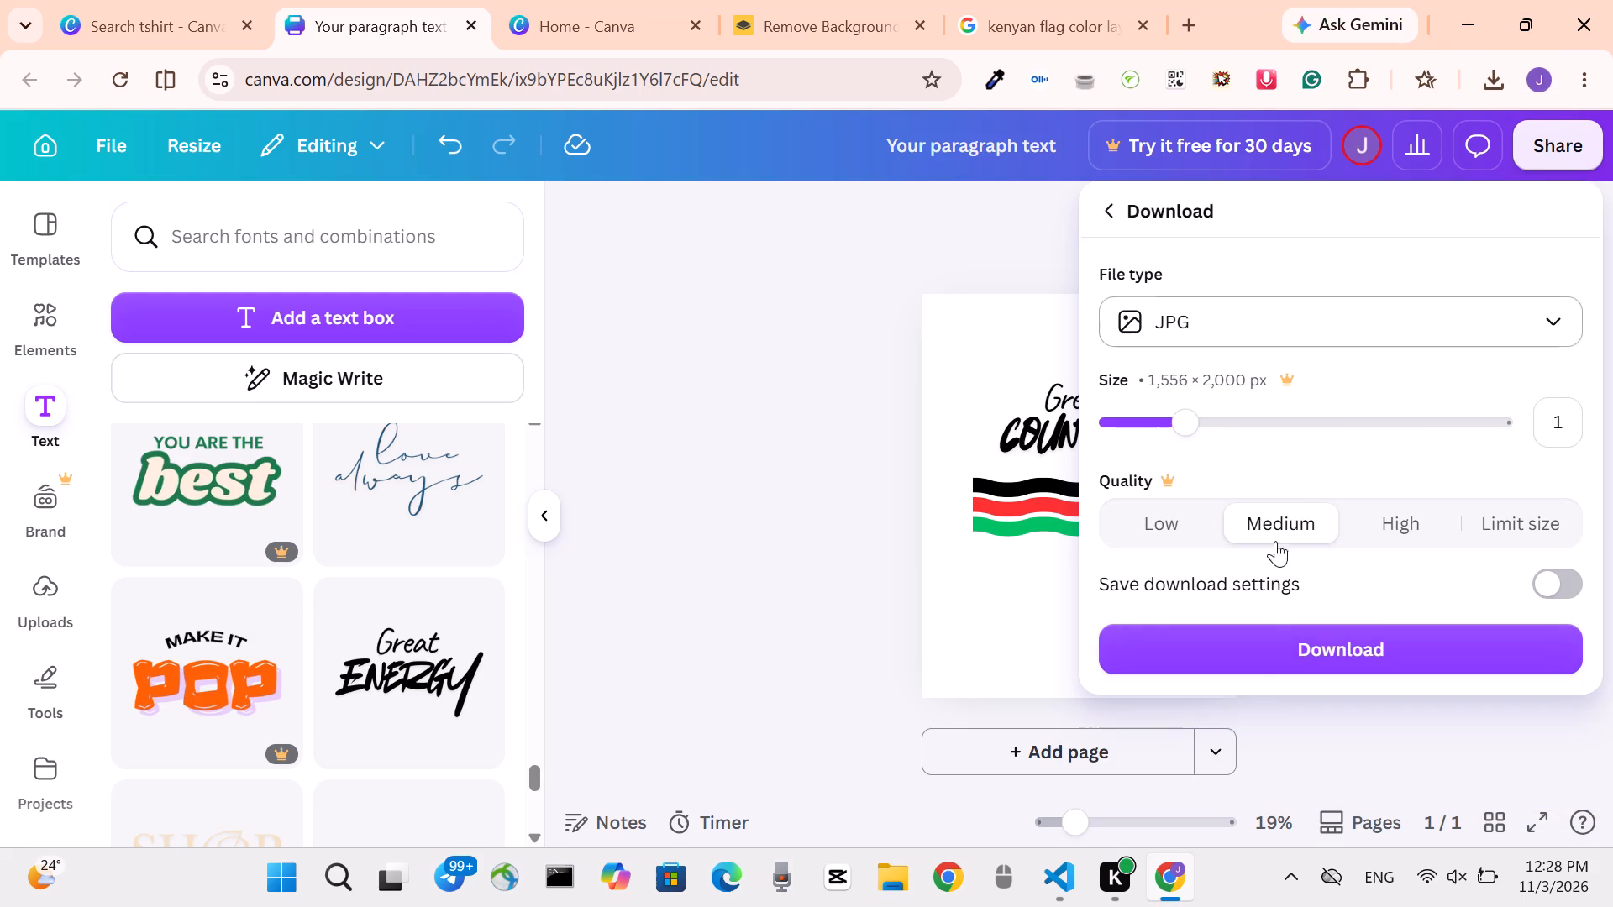
pyautogui.click(1257, 646)
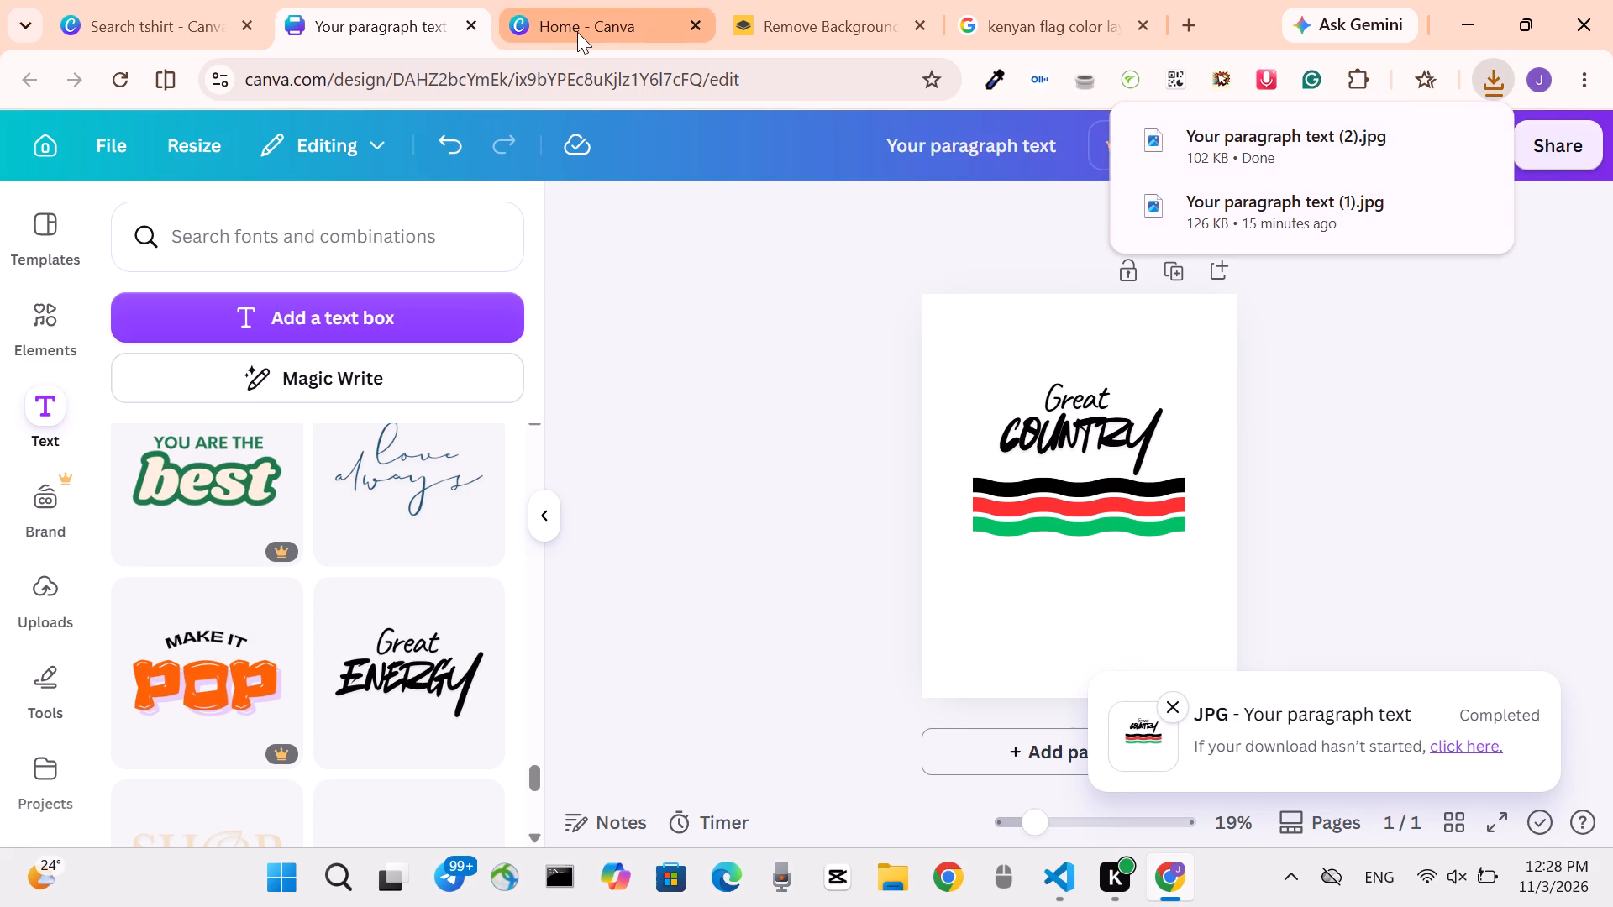
# Switch to the Canva home page and create a new blank custom-size design of 1000 × 1000 px.
pyautogui.click(626, 20)
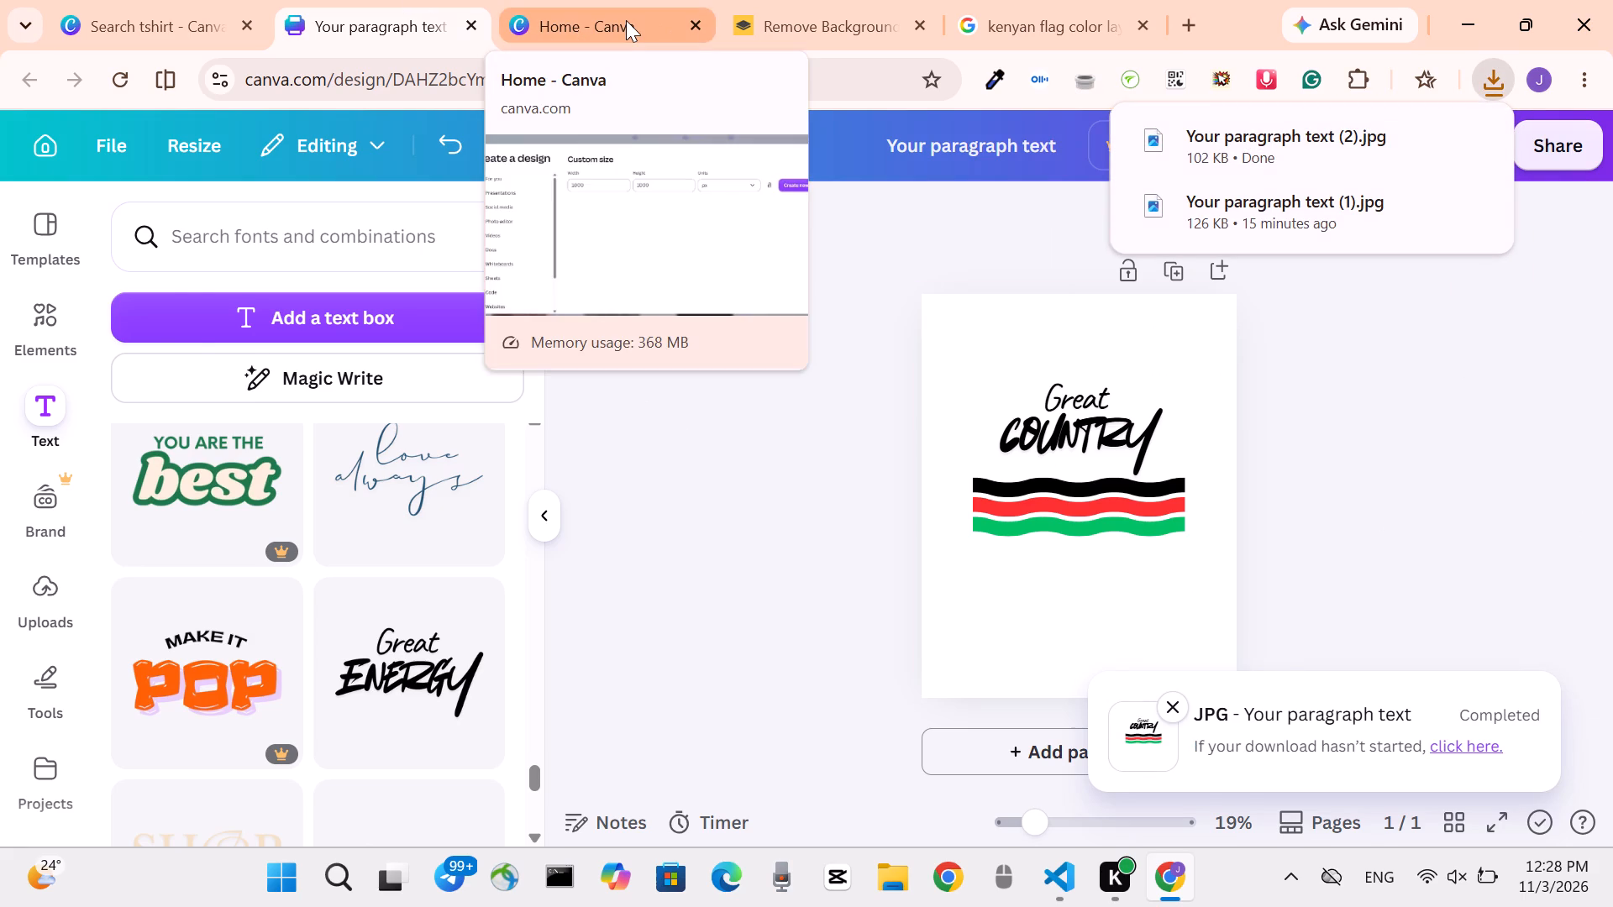
pyautogui.click(1358, 307)
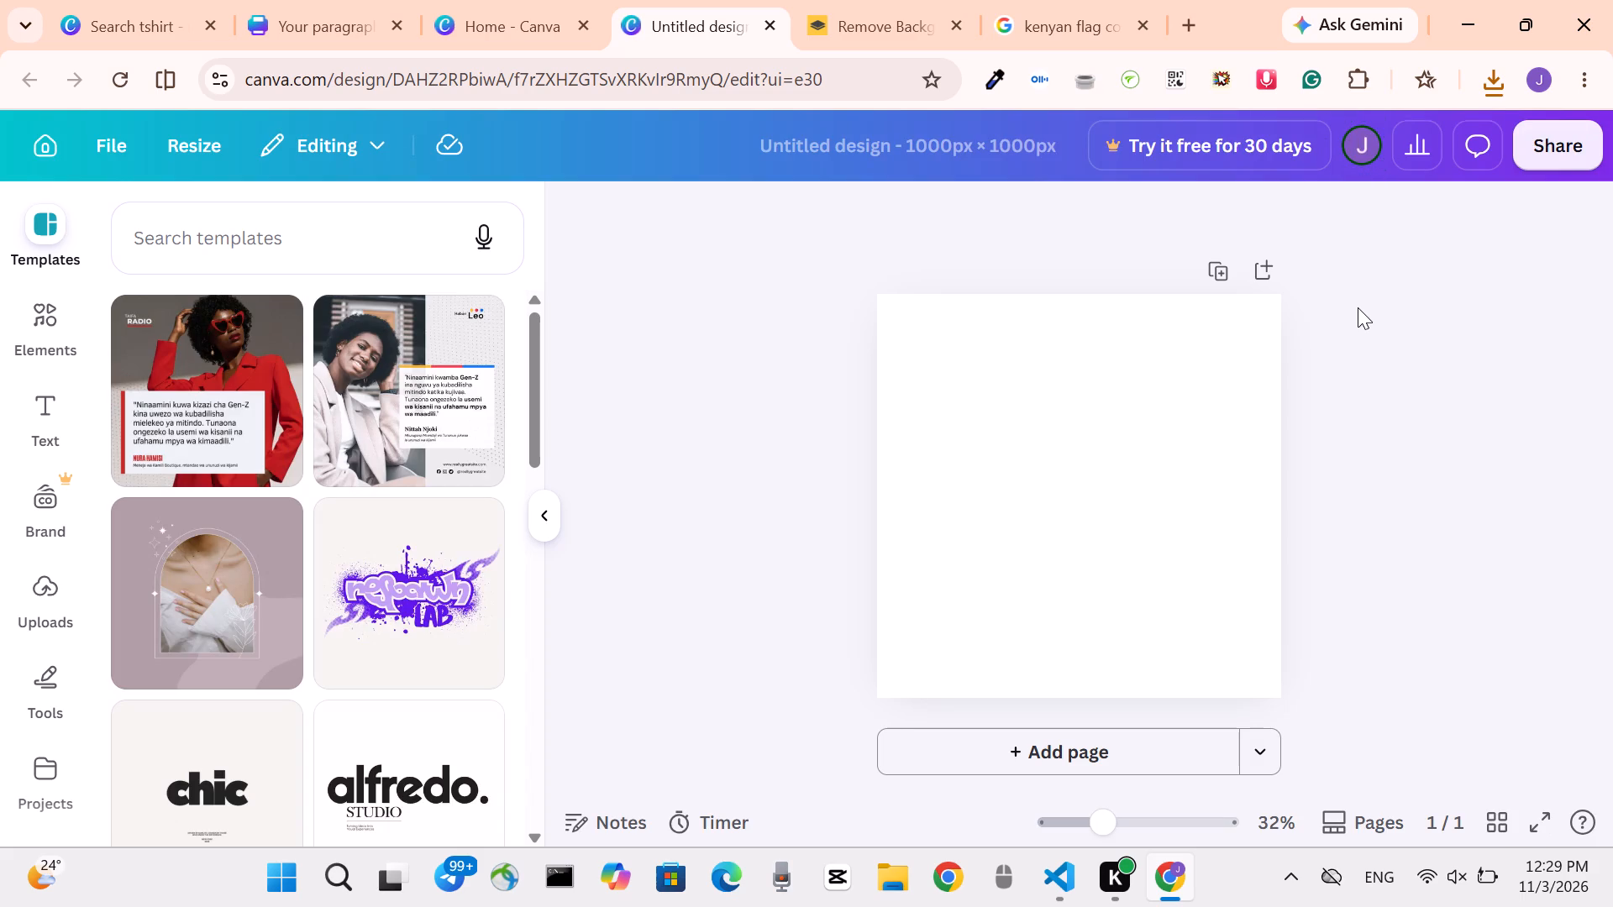
# Upload the image "Your paragraph text (2)" from the Downloads folder to the new design's uploads.
pyautogui.click(1086, 485)
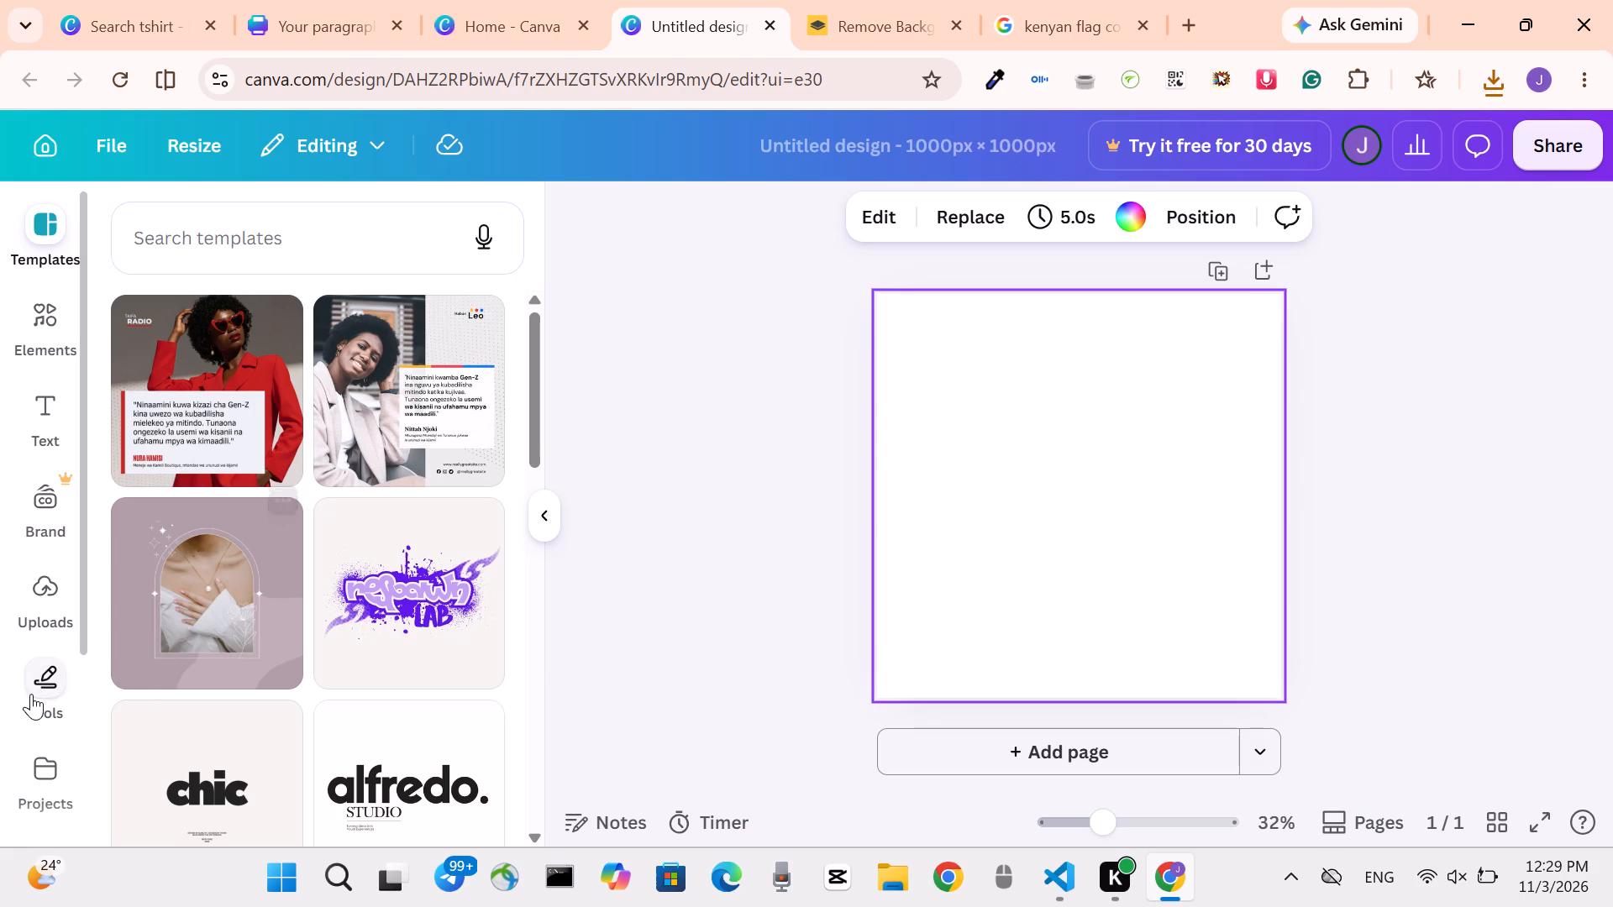
pyautogui.click(44, 595)
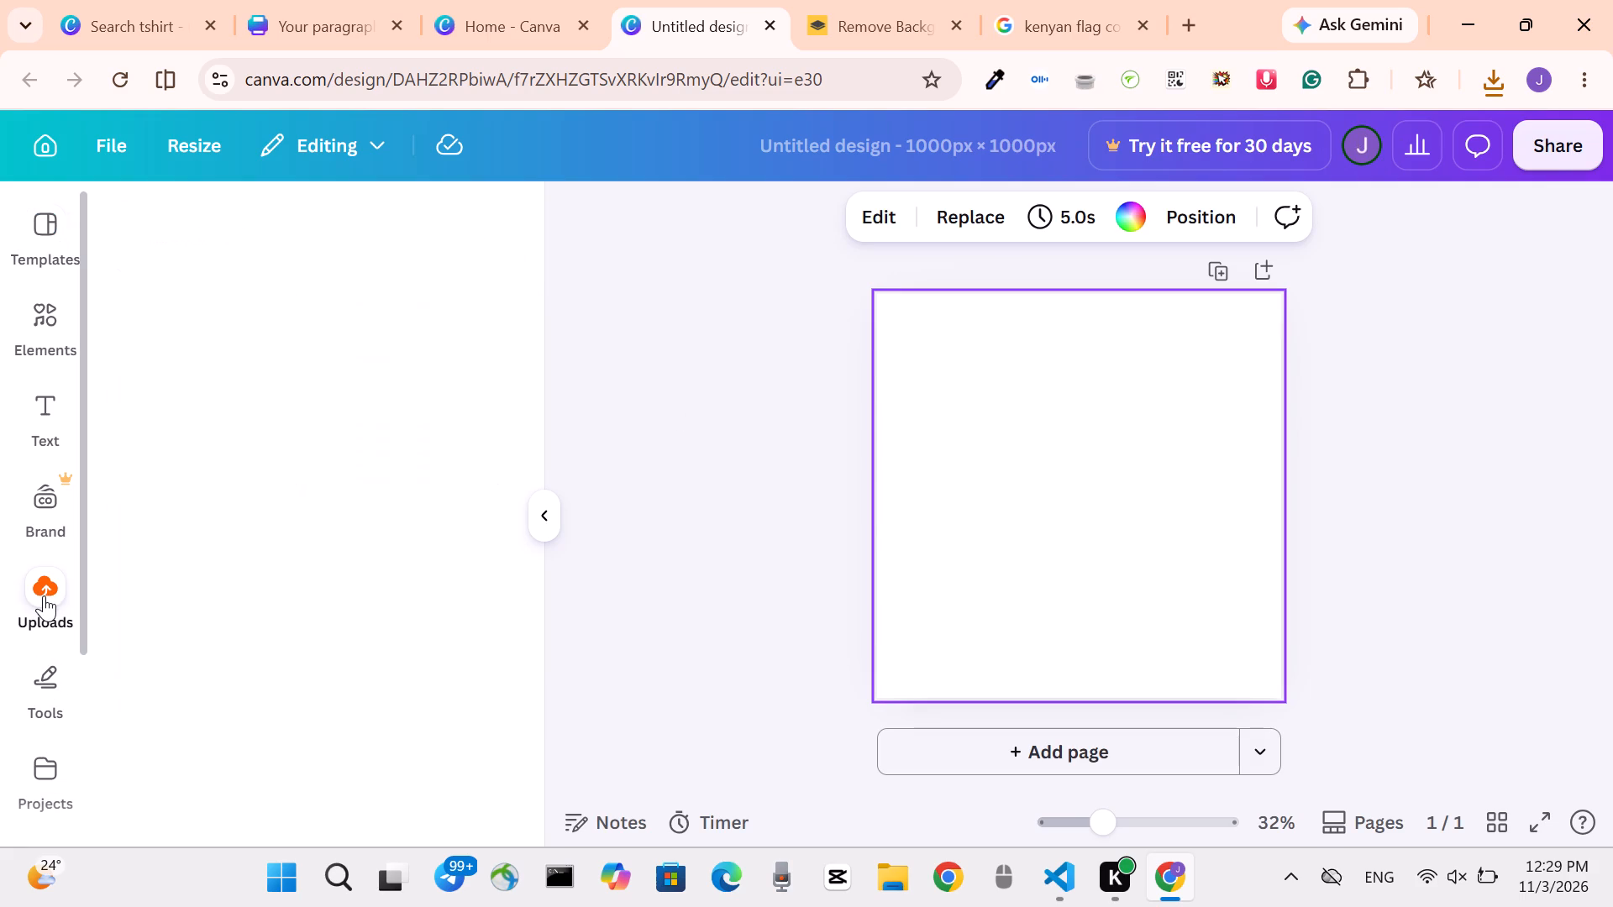
pyautogui.click(248, 313)
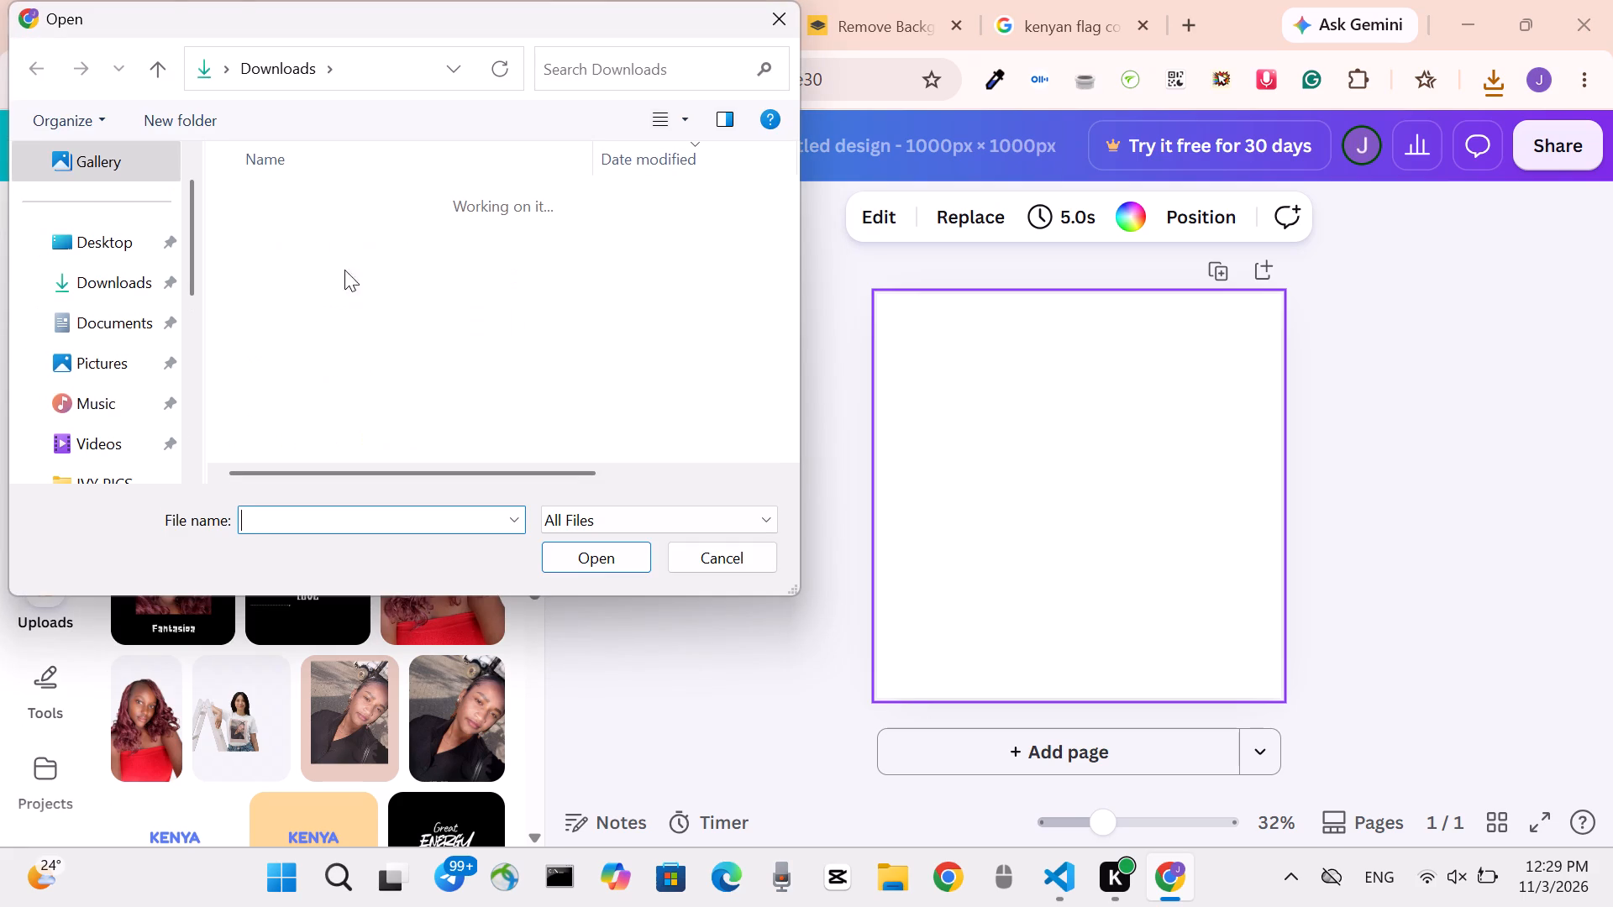
pyautogui.click(320, 221)
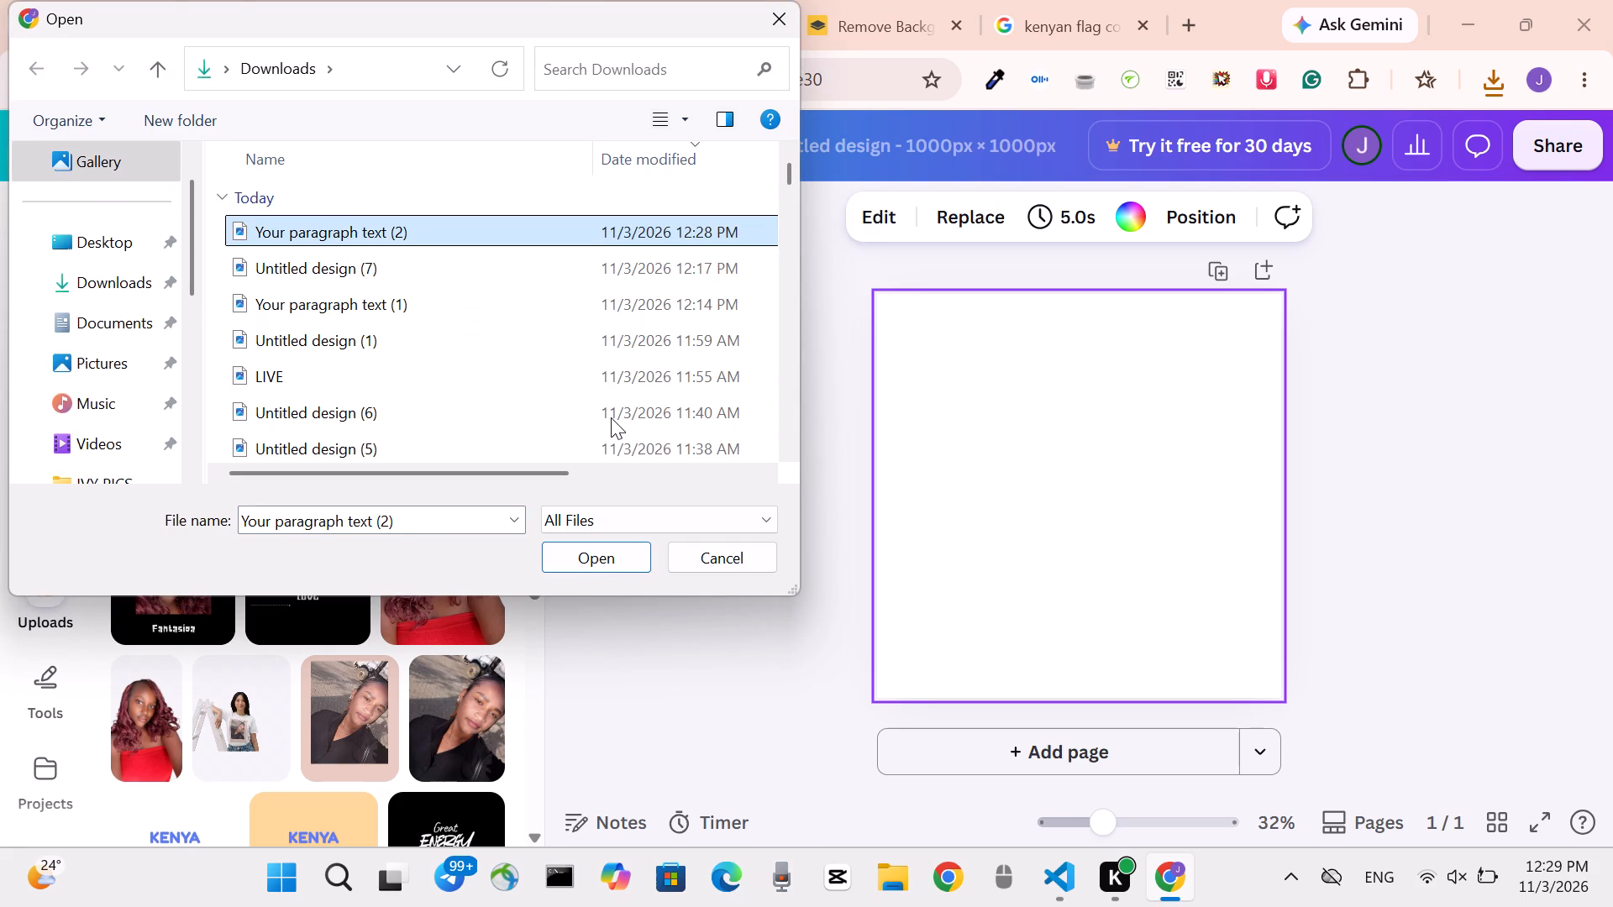
pyautogui.click(597, 548)
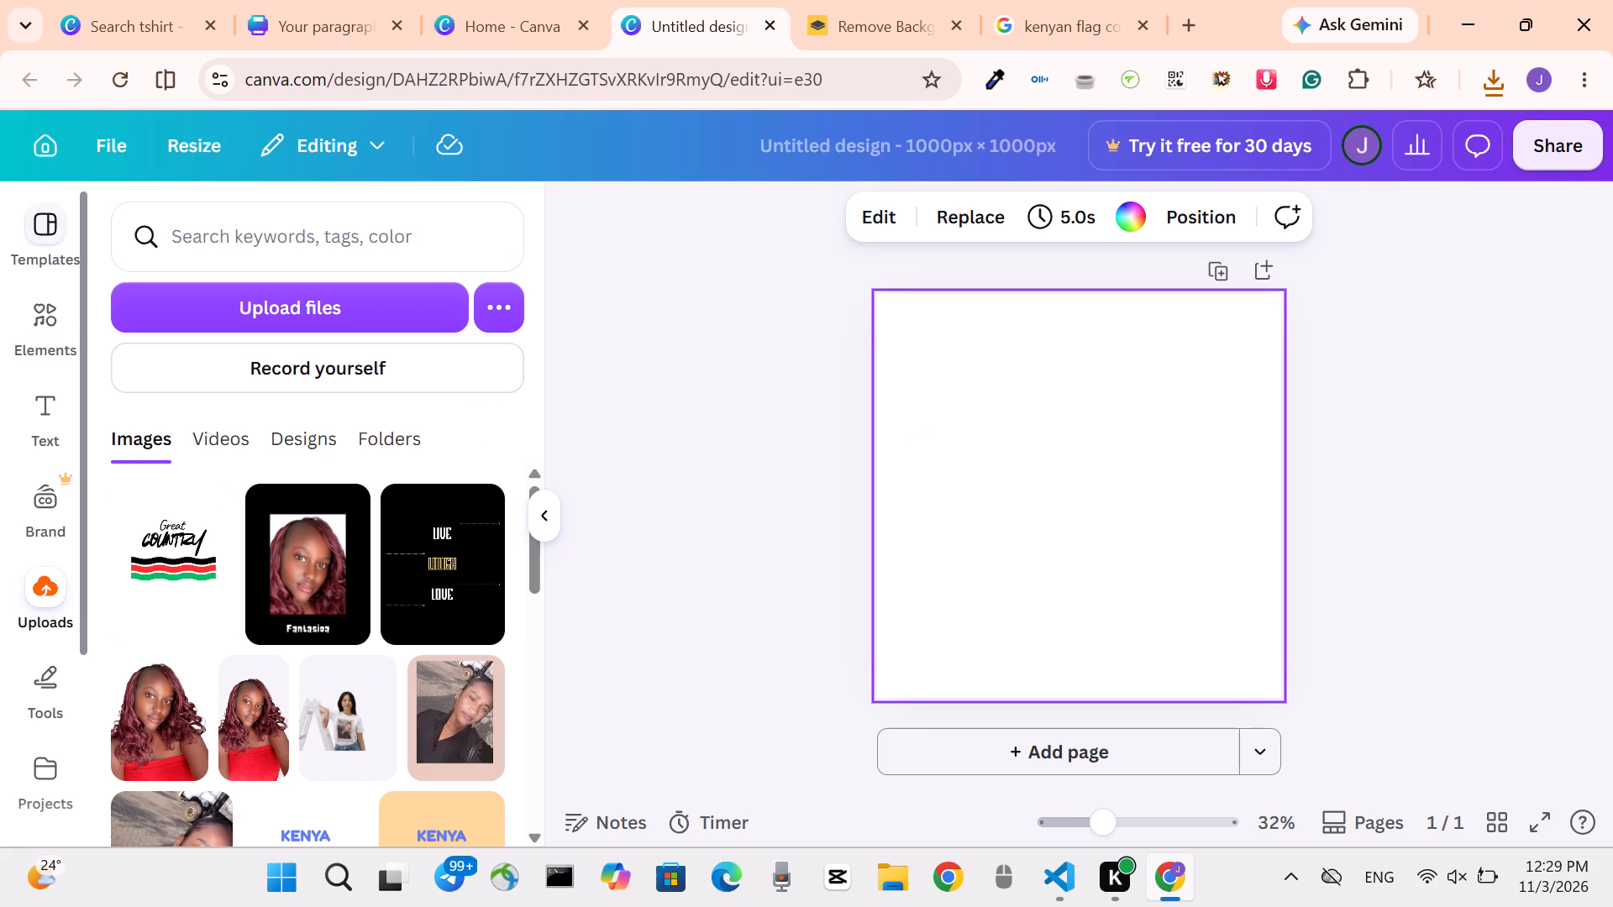
# Search the Canva apps for "Mockups" and open the Mockups app.
pyautogui.scroll(-2, 61, 640)
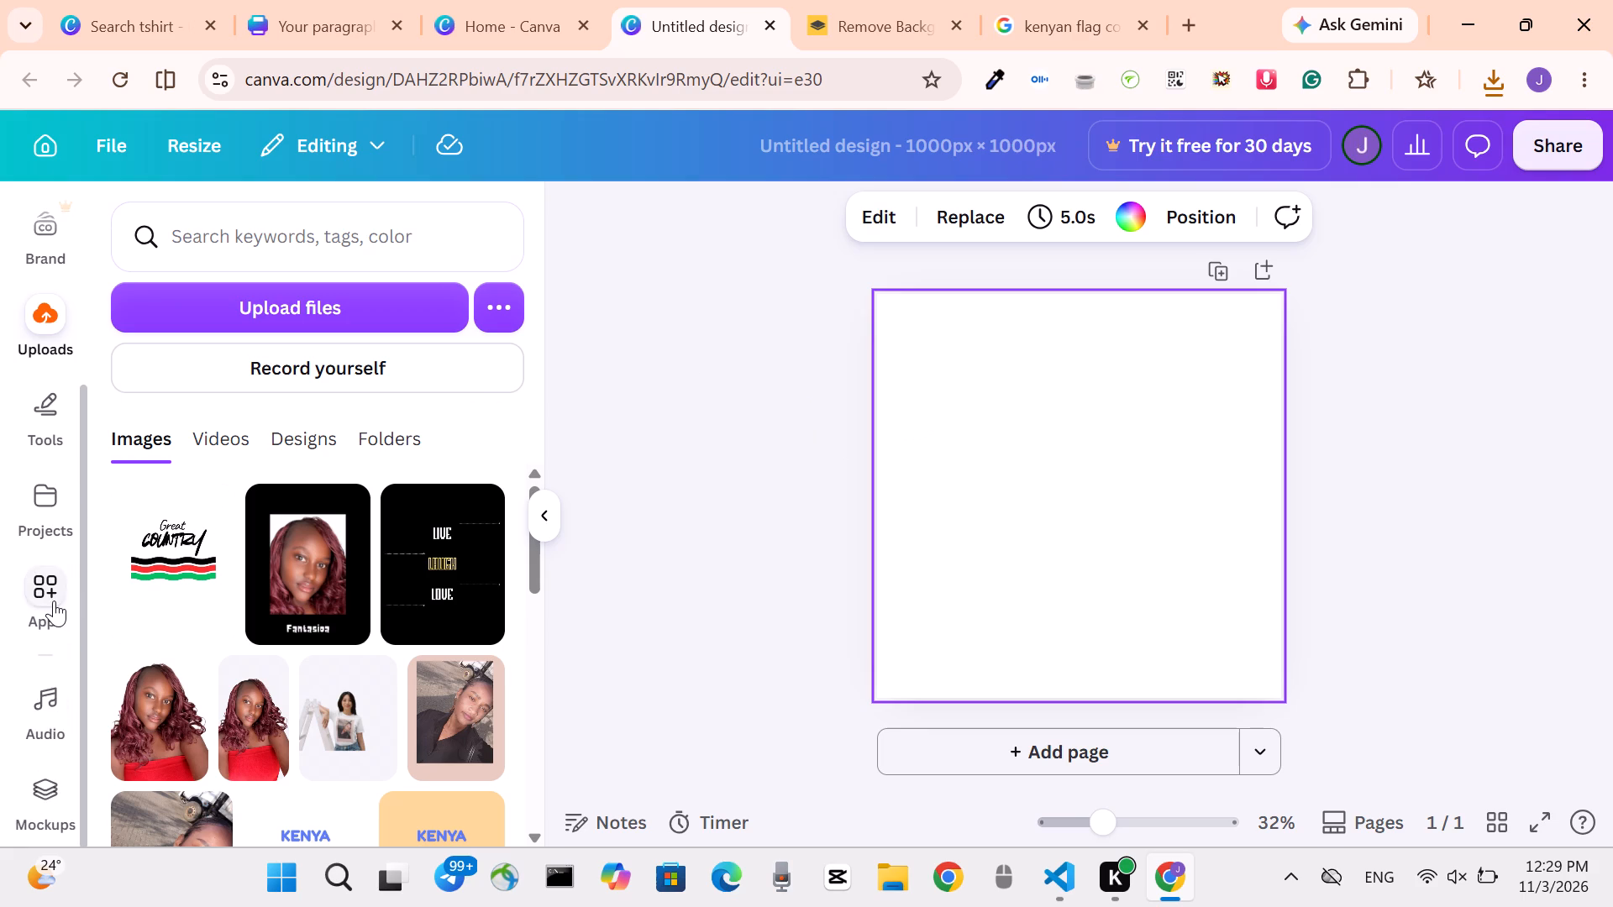
pyautogui.click(54, 599)
pyautogui.click(300, 248)
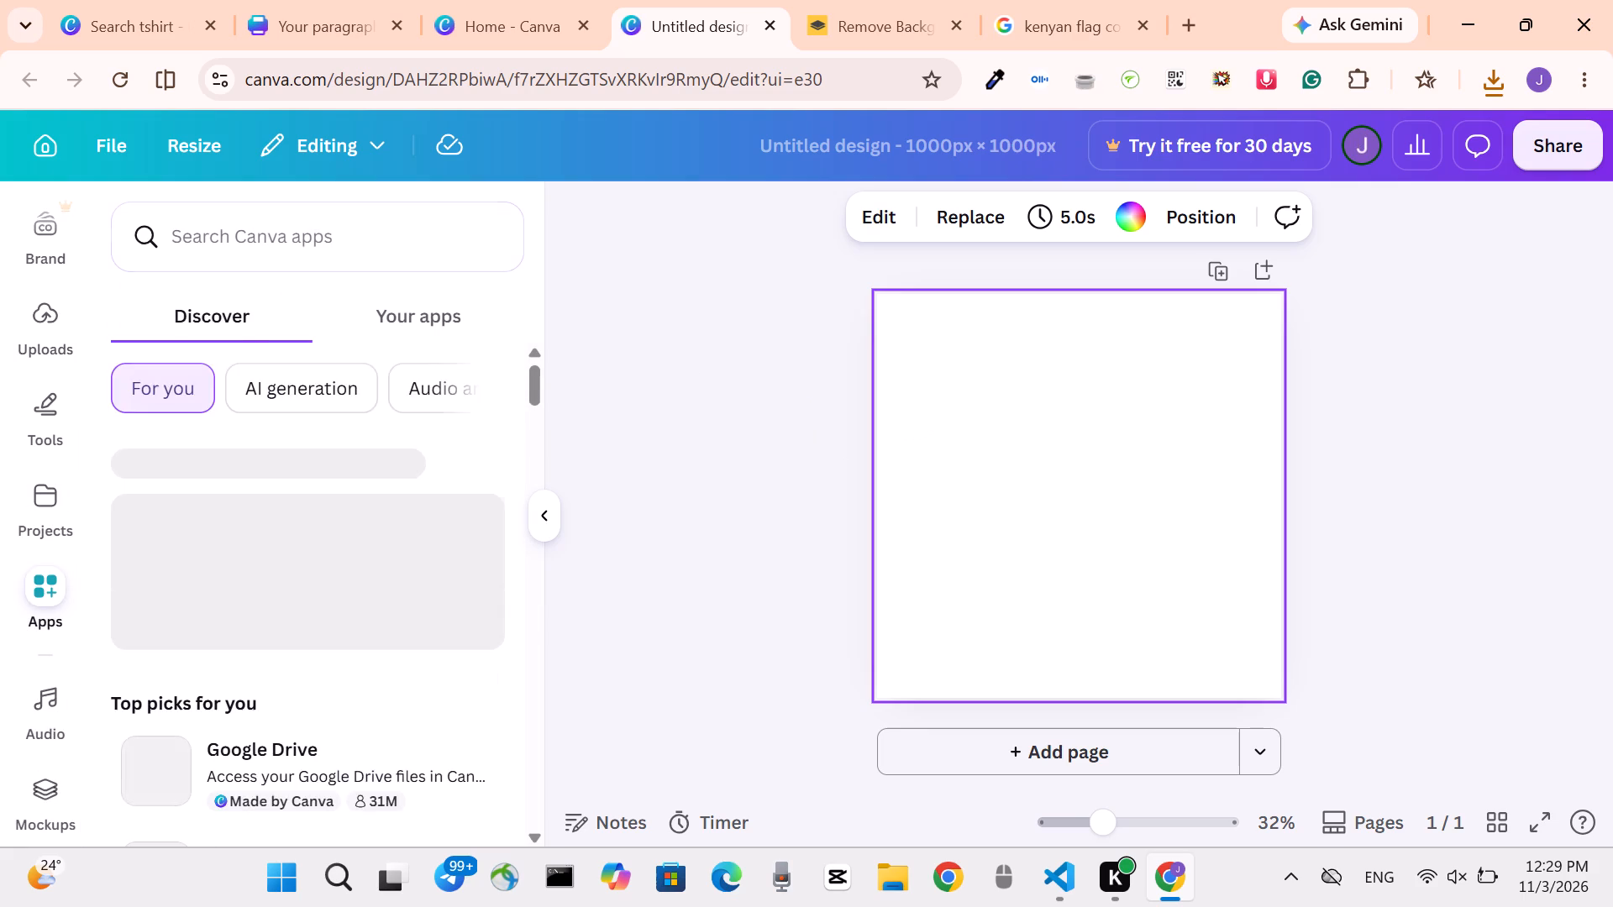
pyautogui.write('moc')
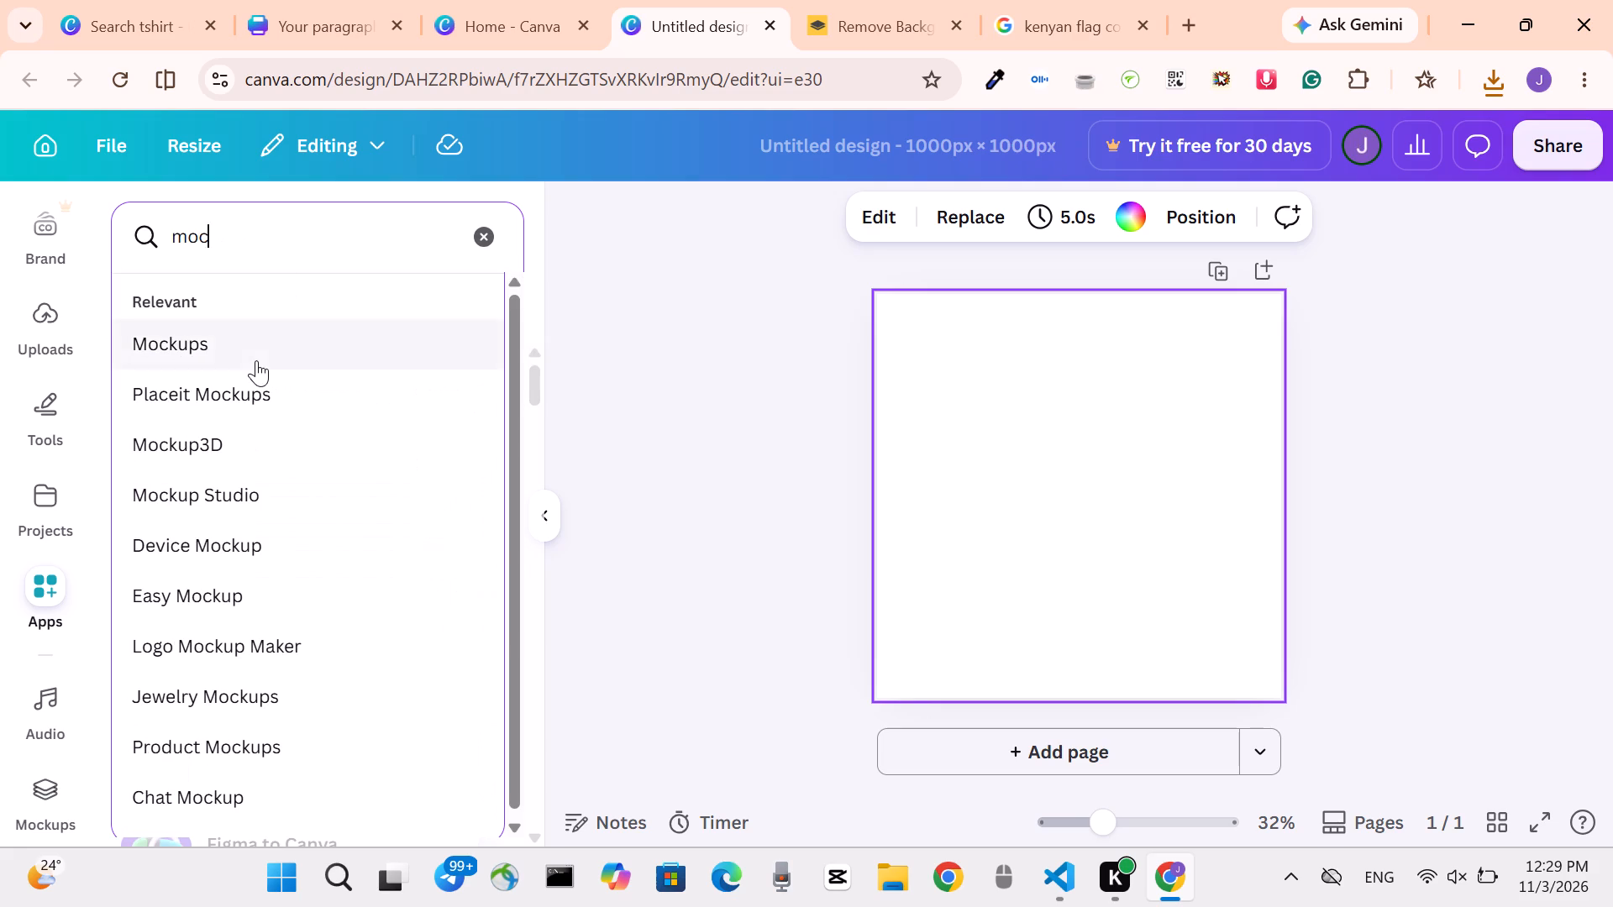
pyautogui.click(256, 360)
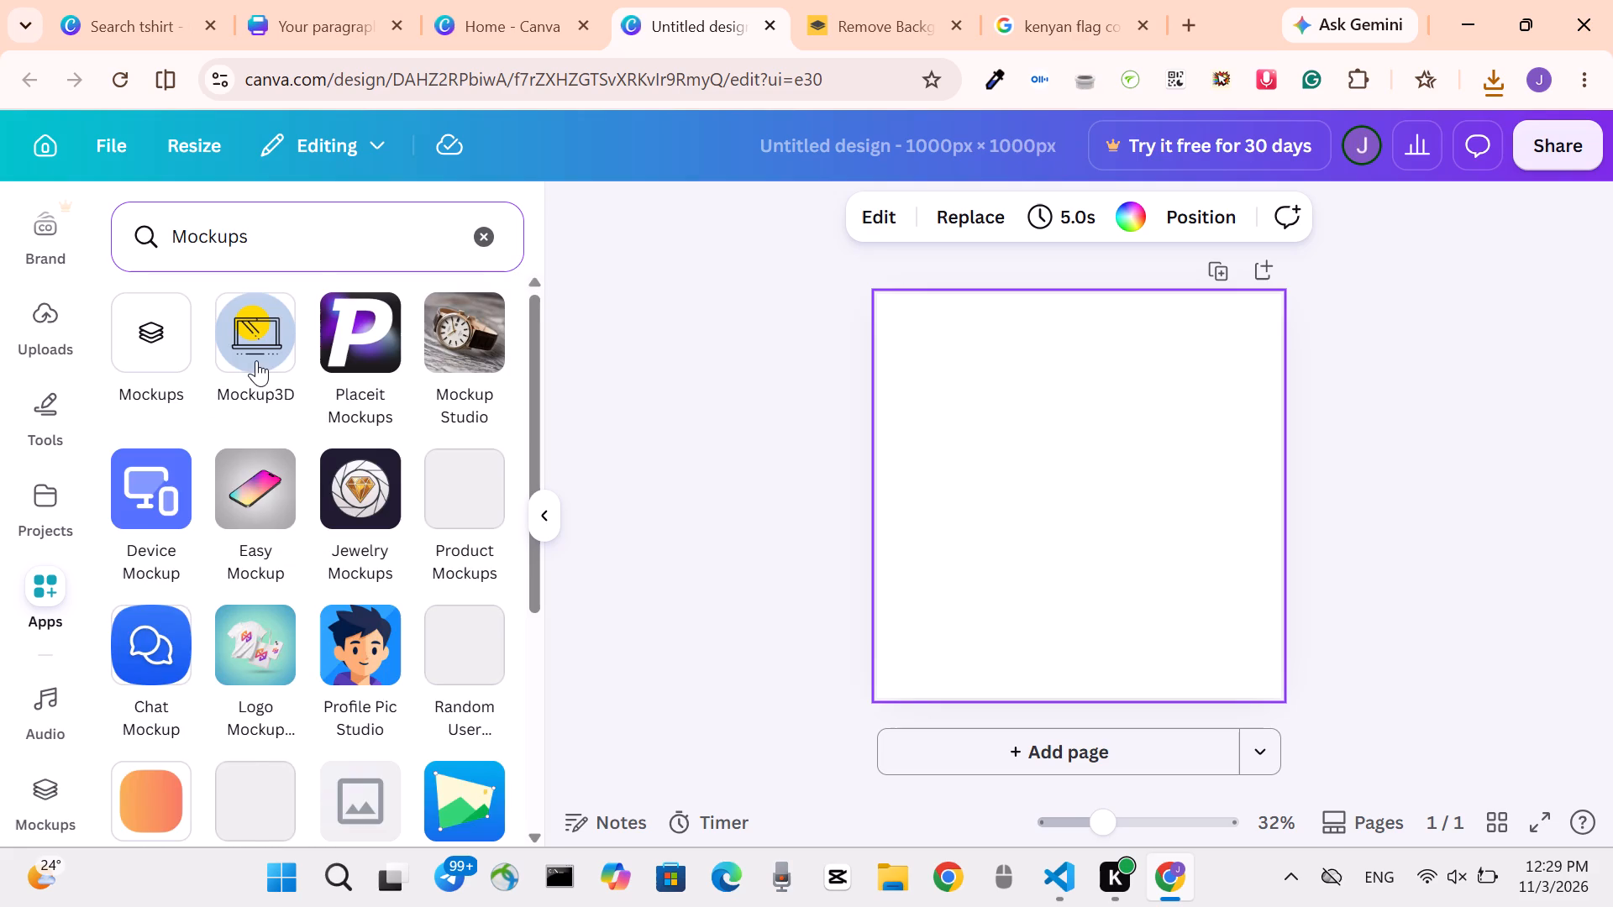
pyautogui.scroll(-1, 408, 434)
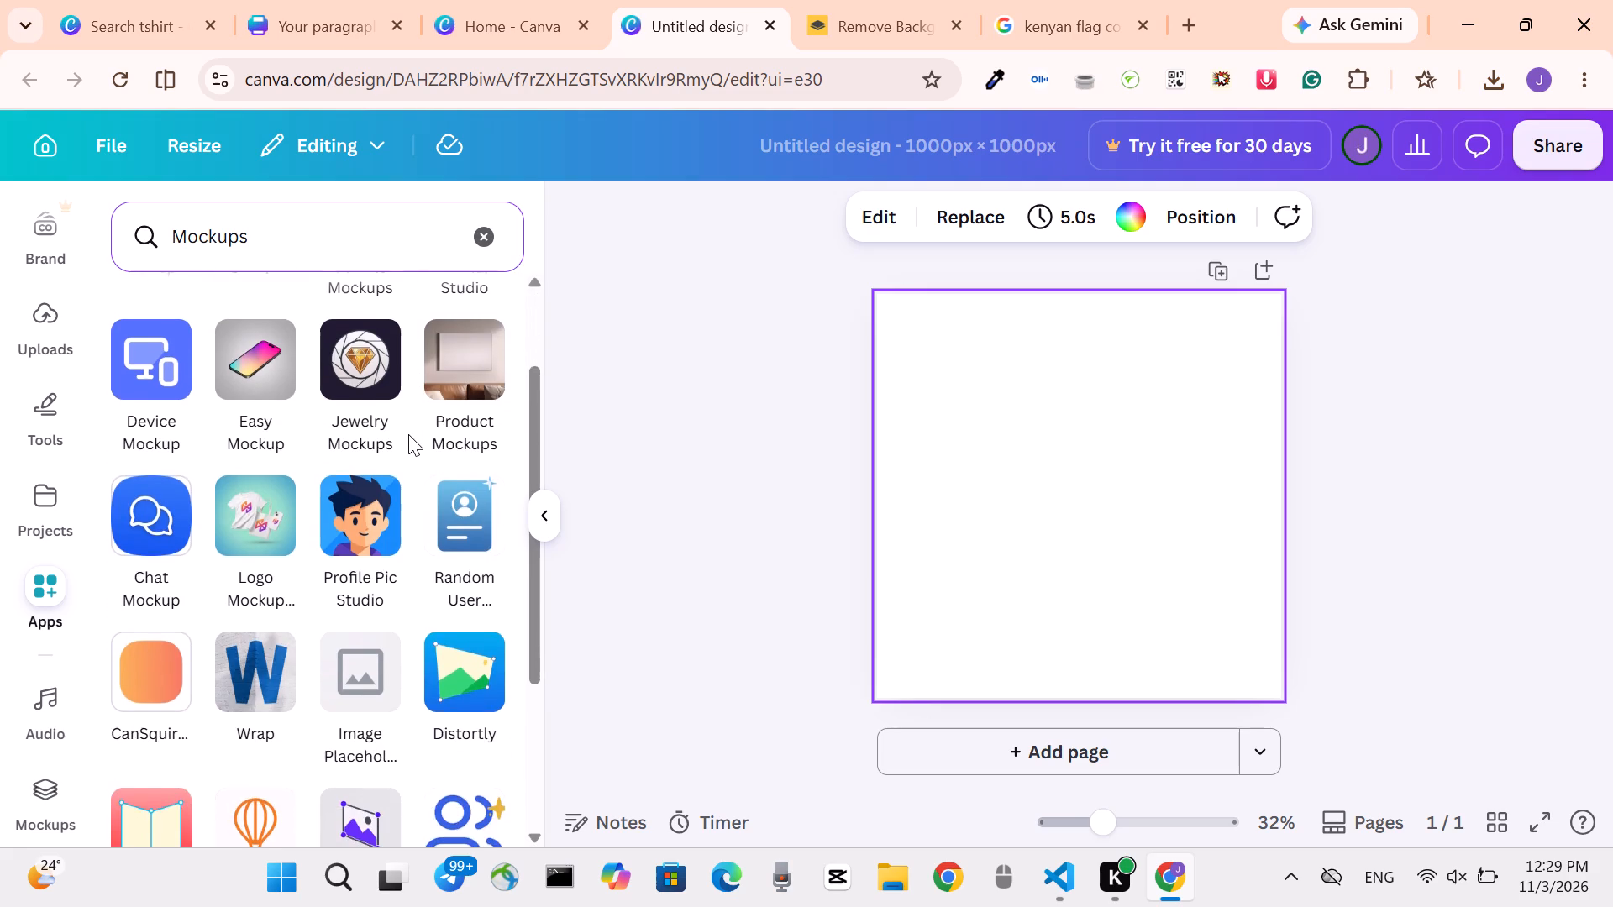
pyautogui.scroll(-4, 408, 434)
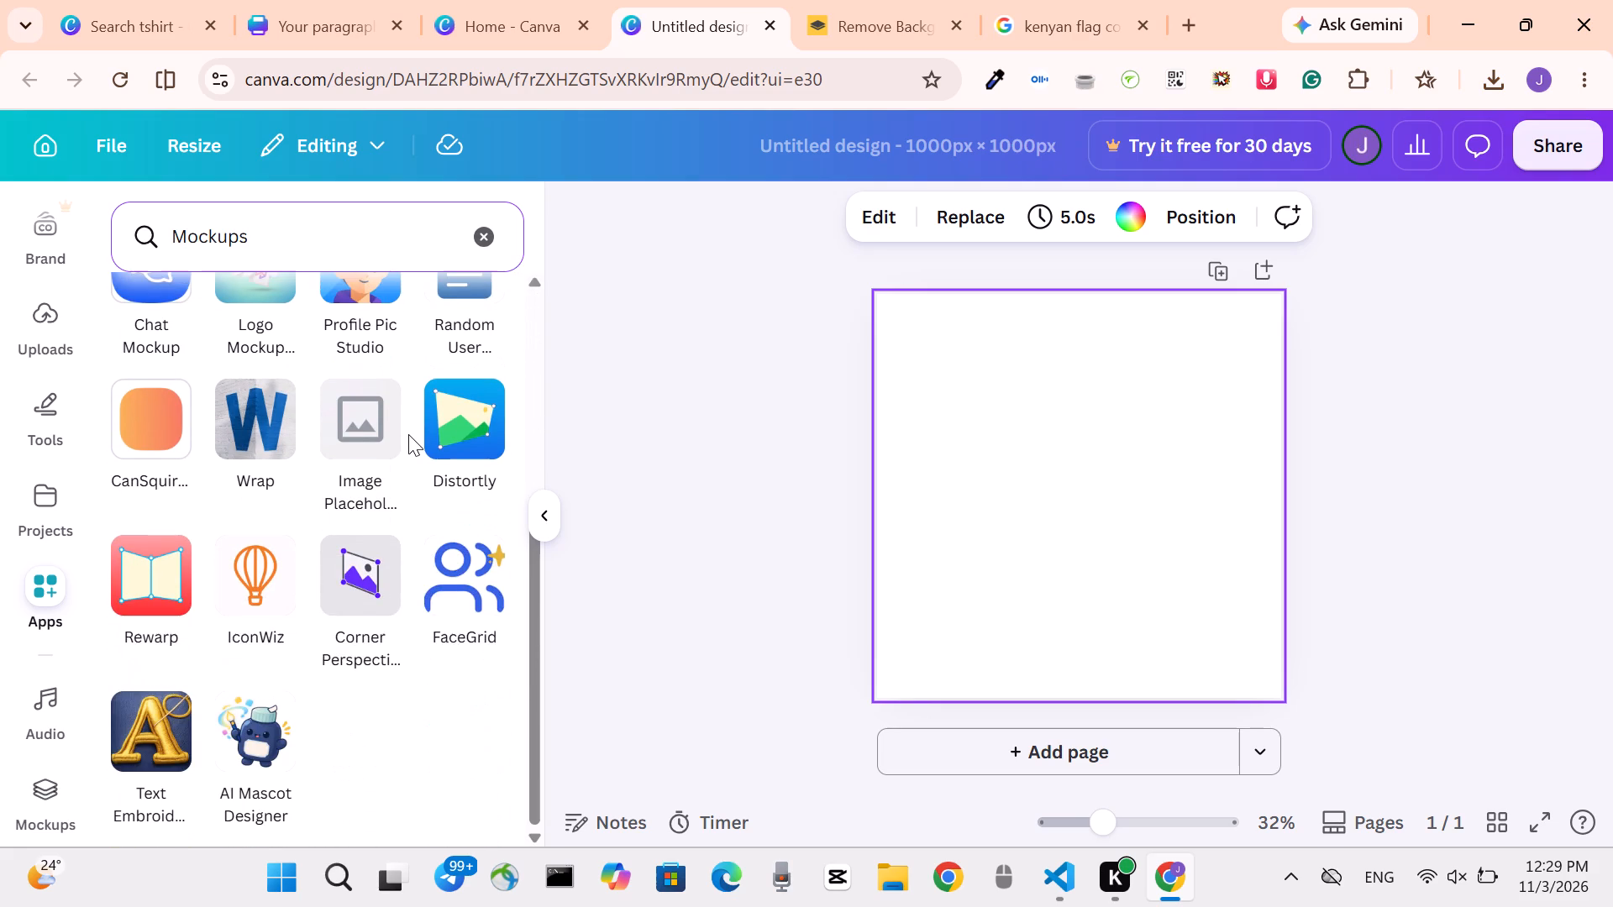
pyautogui.scroll(3, 408, 434)
pyautogui.click(408, 434)
pyautogui.scroll(2, 408, 434)
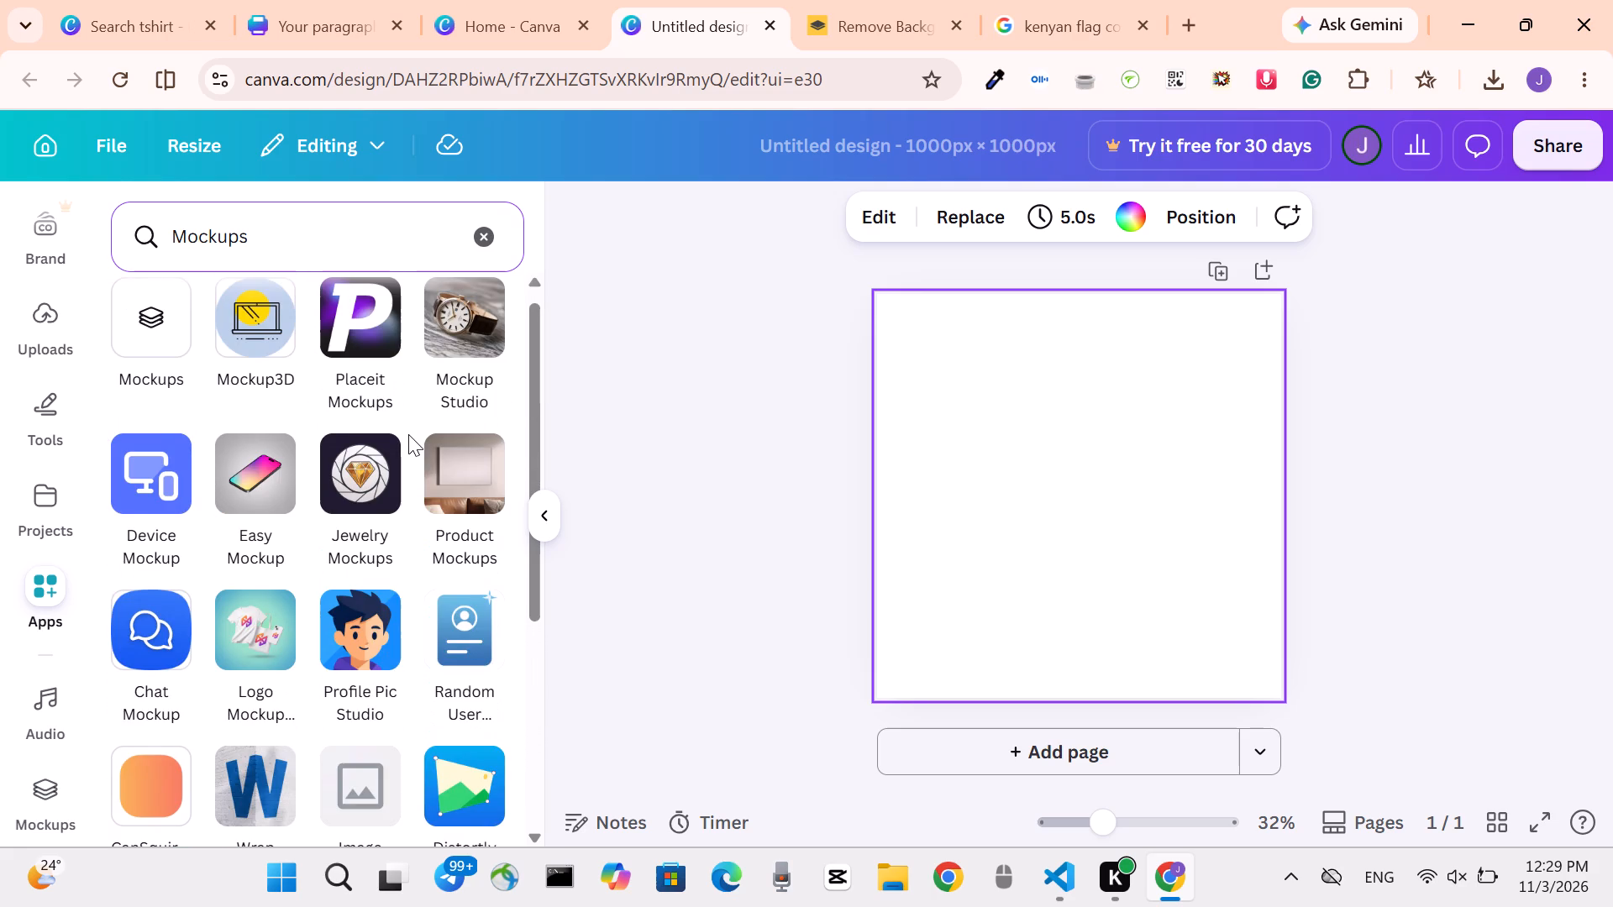
pyautogui.click(151, 357)
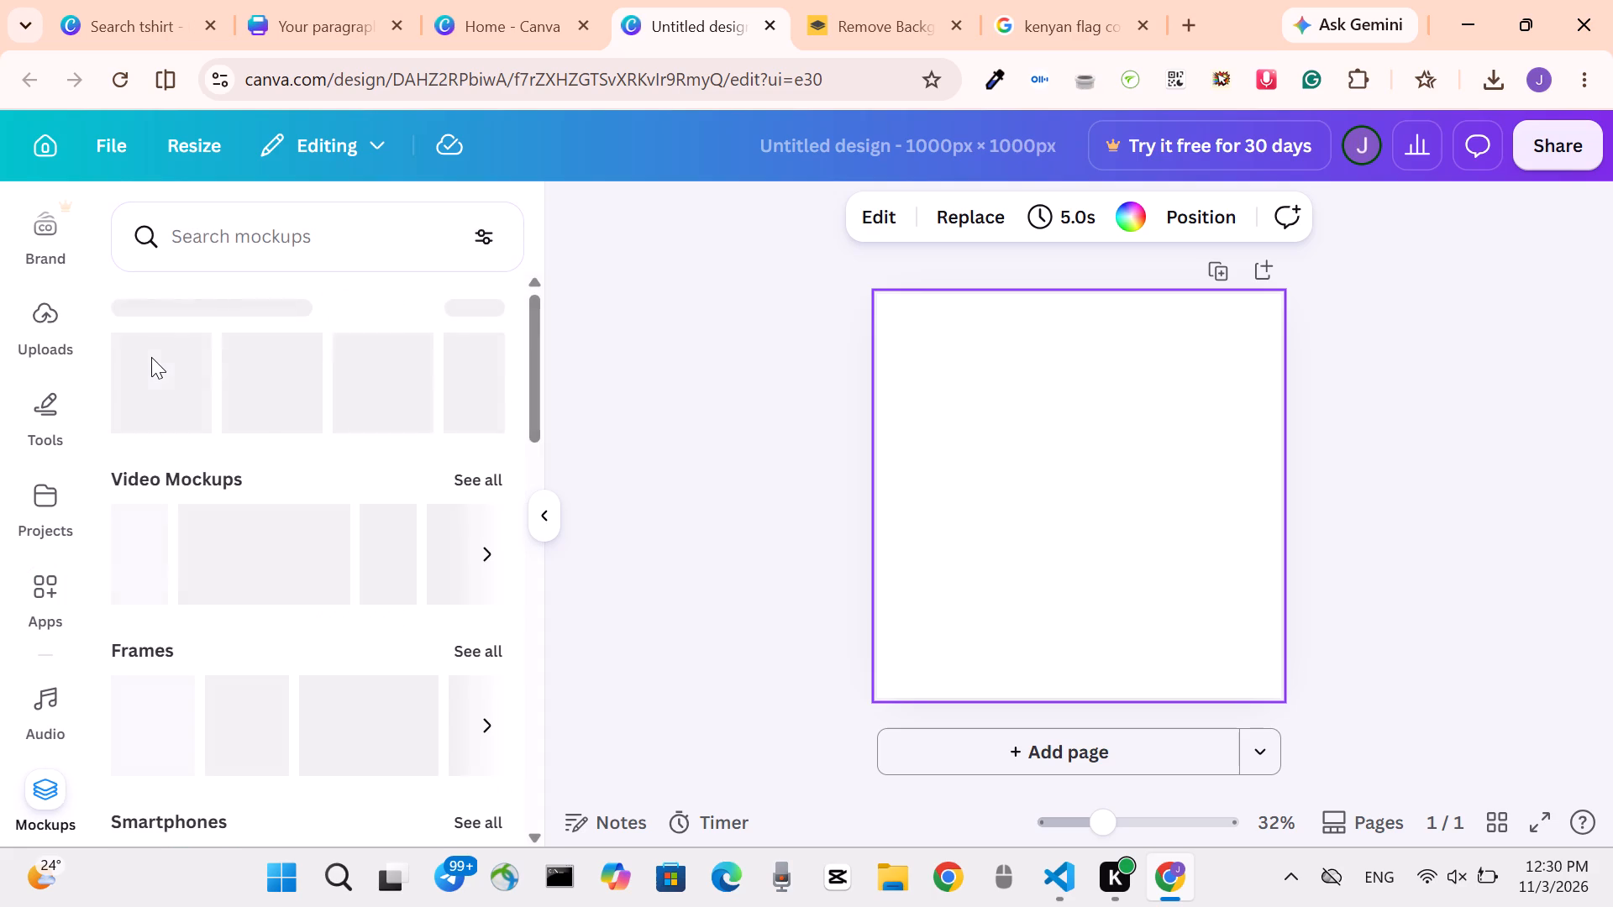
# Add the recently used mockup of the man in a white sweatshirt on the phone to the blank page.
pyautogui.scroll(-1, 310, 658)
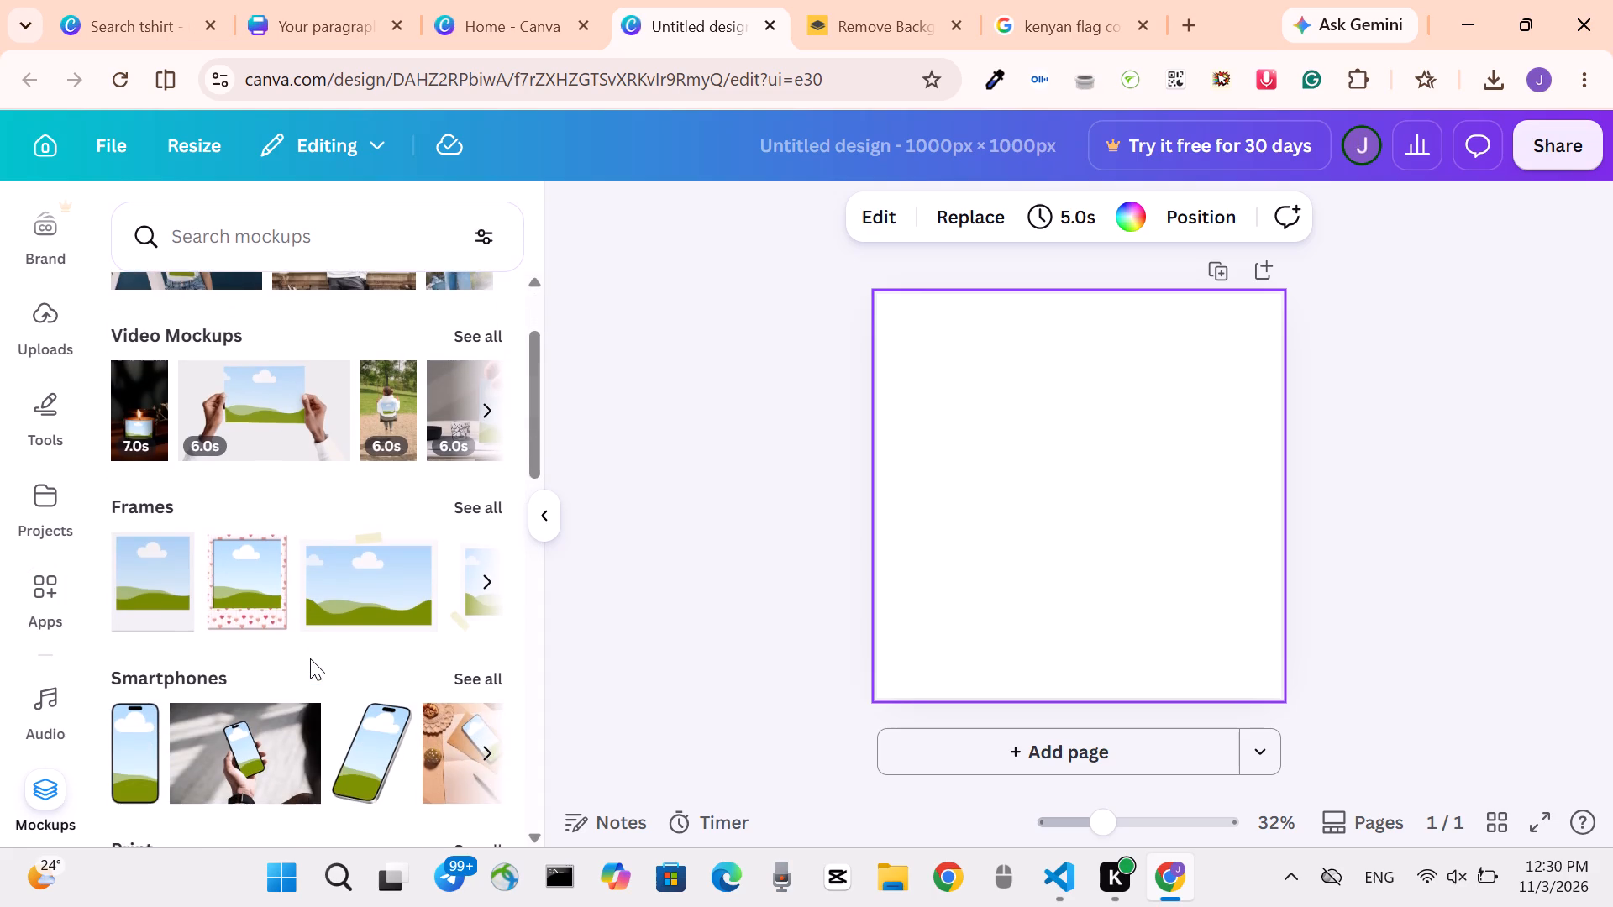
pyautogui.scroll(-2, 310, 658)
pyautogui.scroll(2, 310, 658)
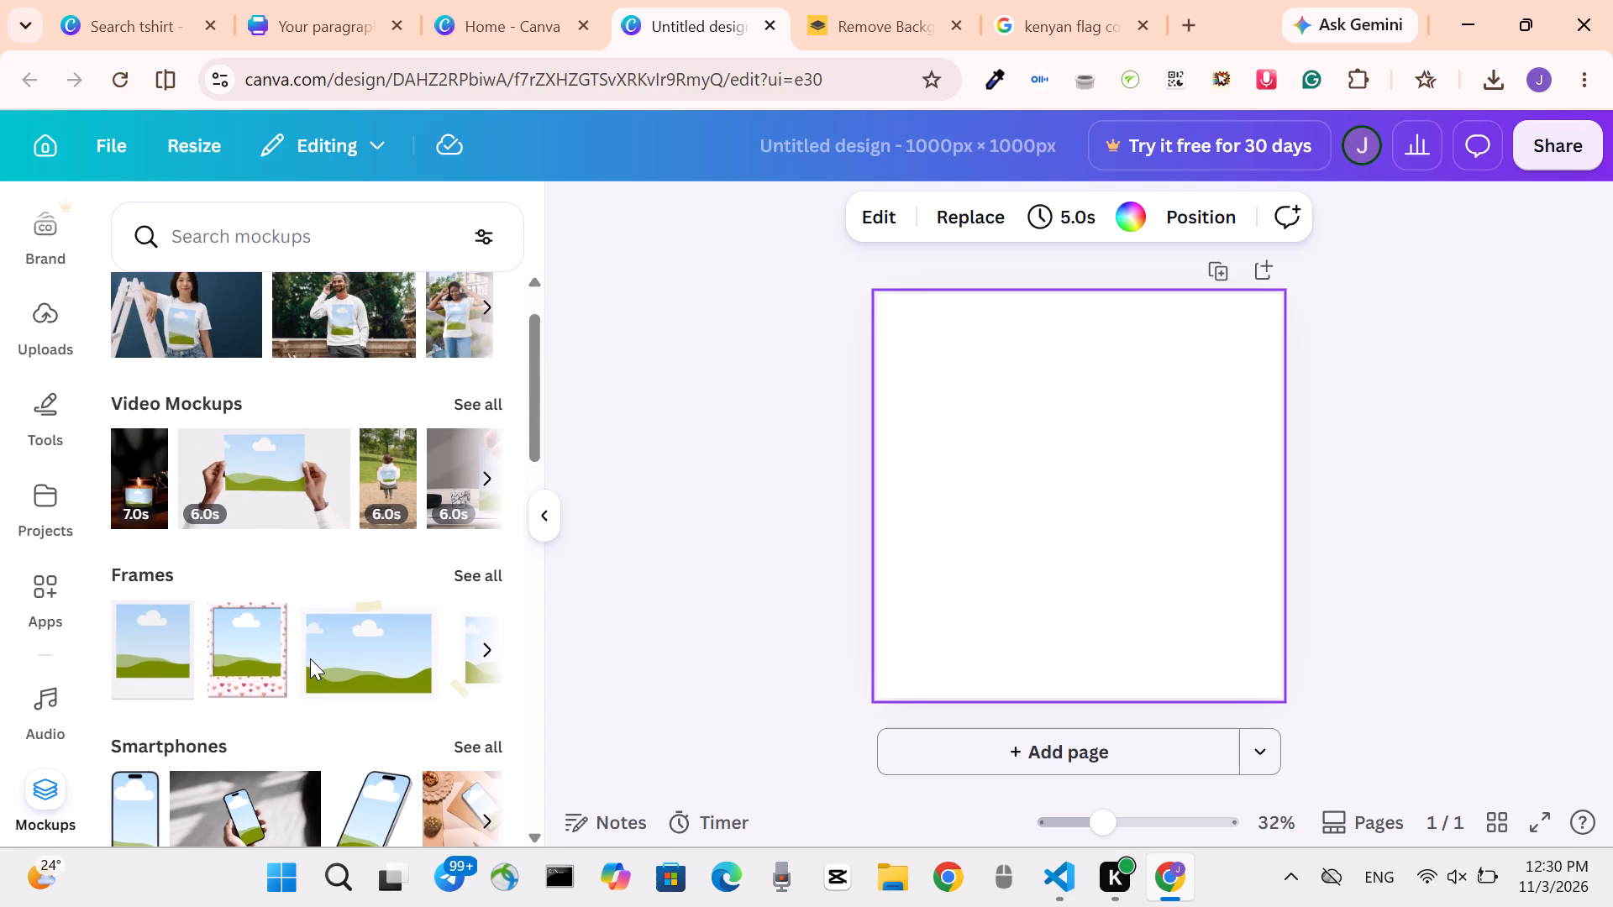
pyautogui.scroll(1, 310, 658)
pyautogui.scroll(-4, 310, 658)
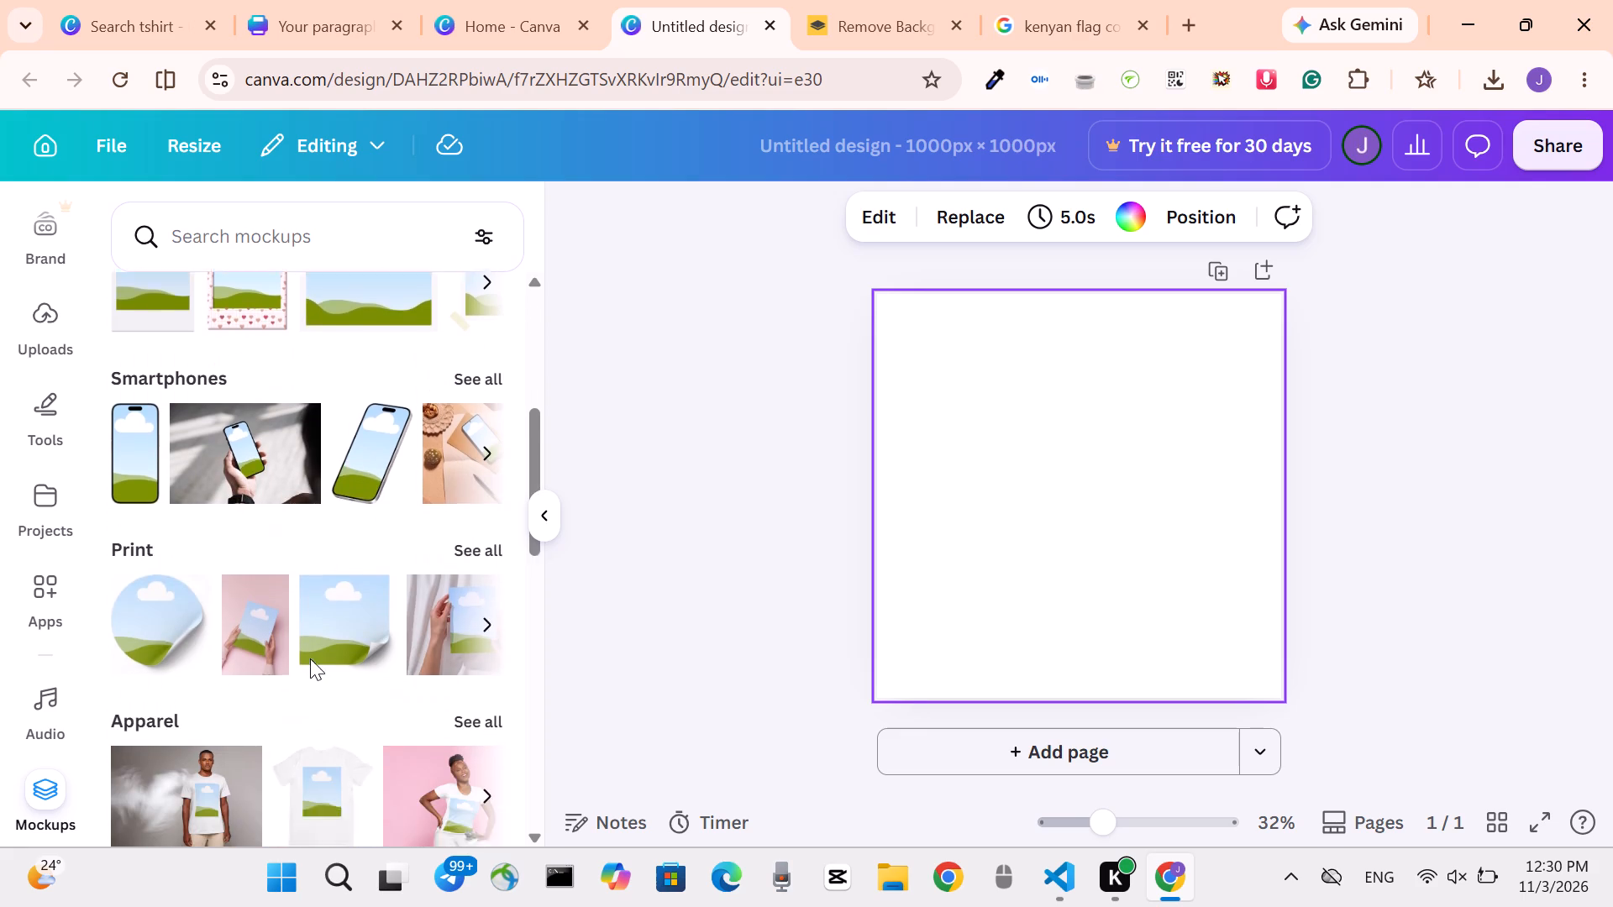
pyautogui.scroll(-5, 310, 658)
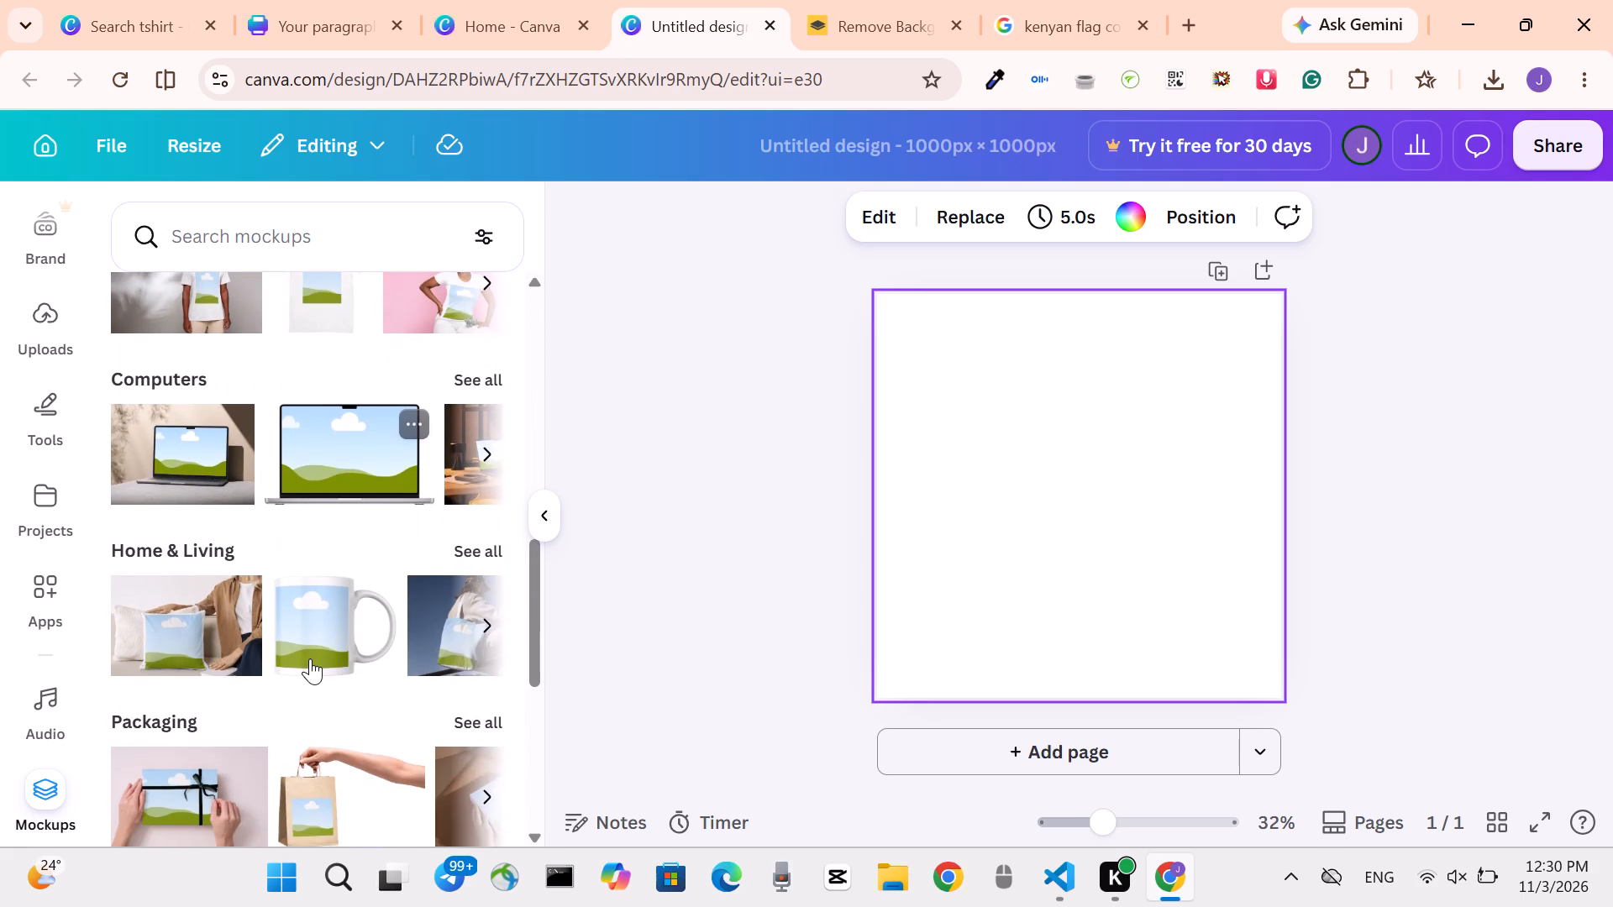
pyautogui.scroll(-7, 310, 658)
pyautogui.scroll(5, 310, 658)
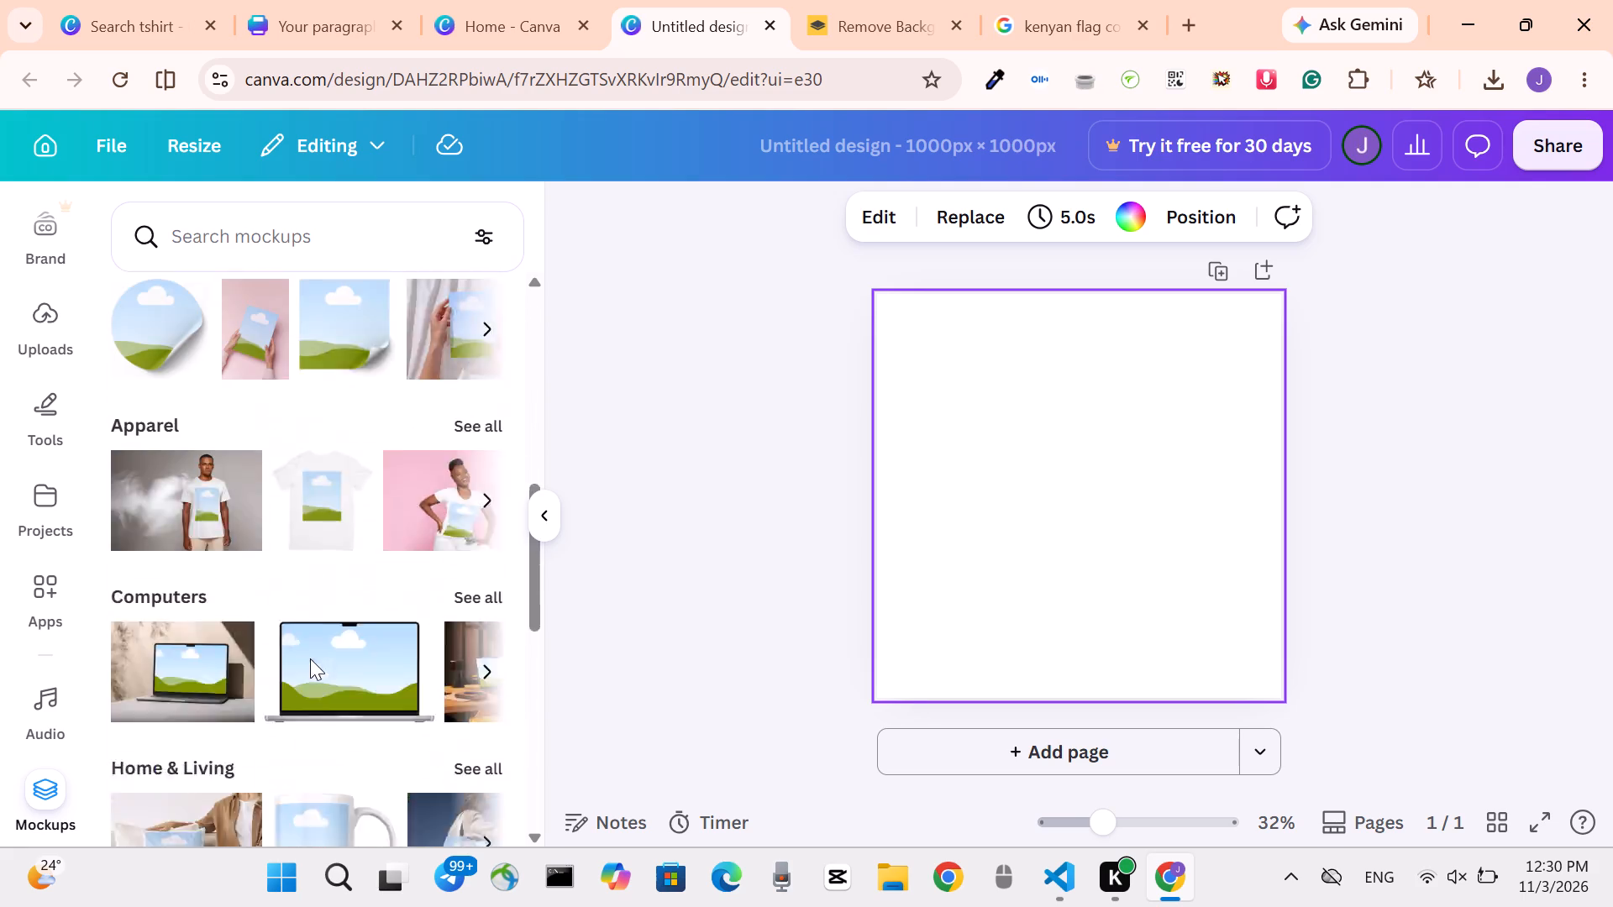
pyautogui.scroll(3, 310, 658)
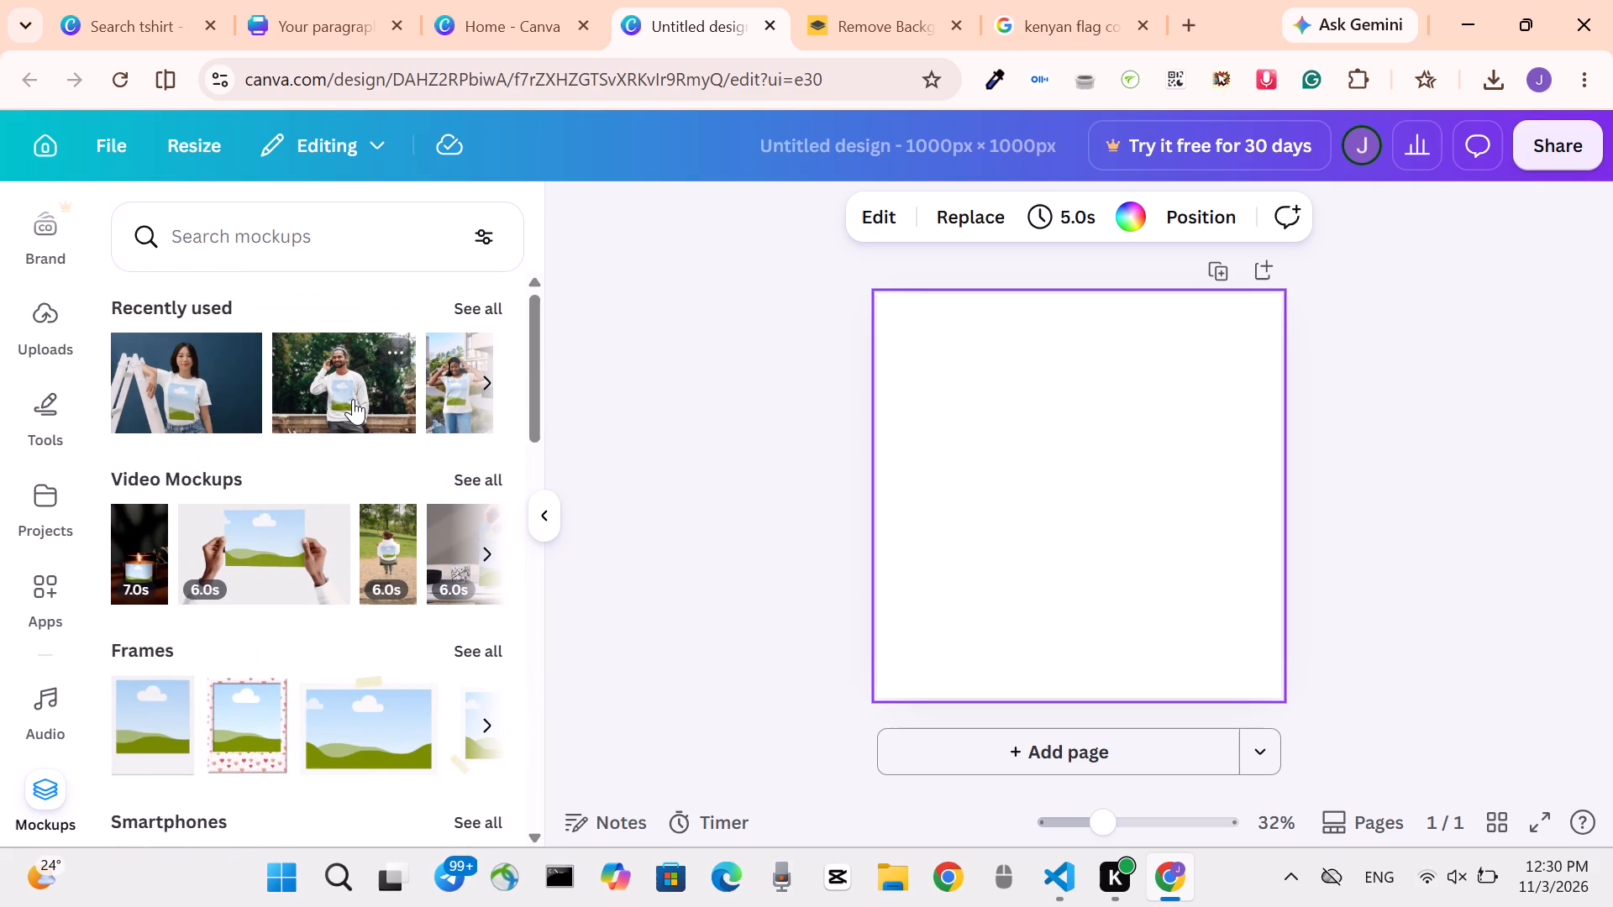
pyautogui.click(353, 399)
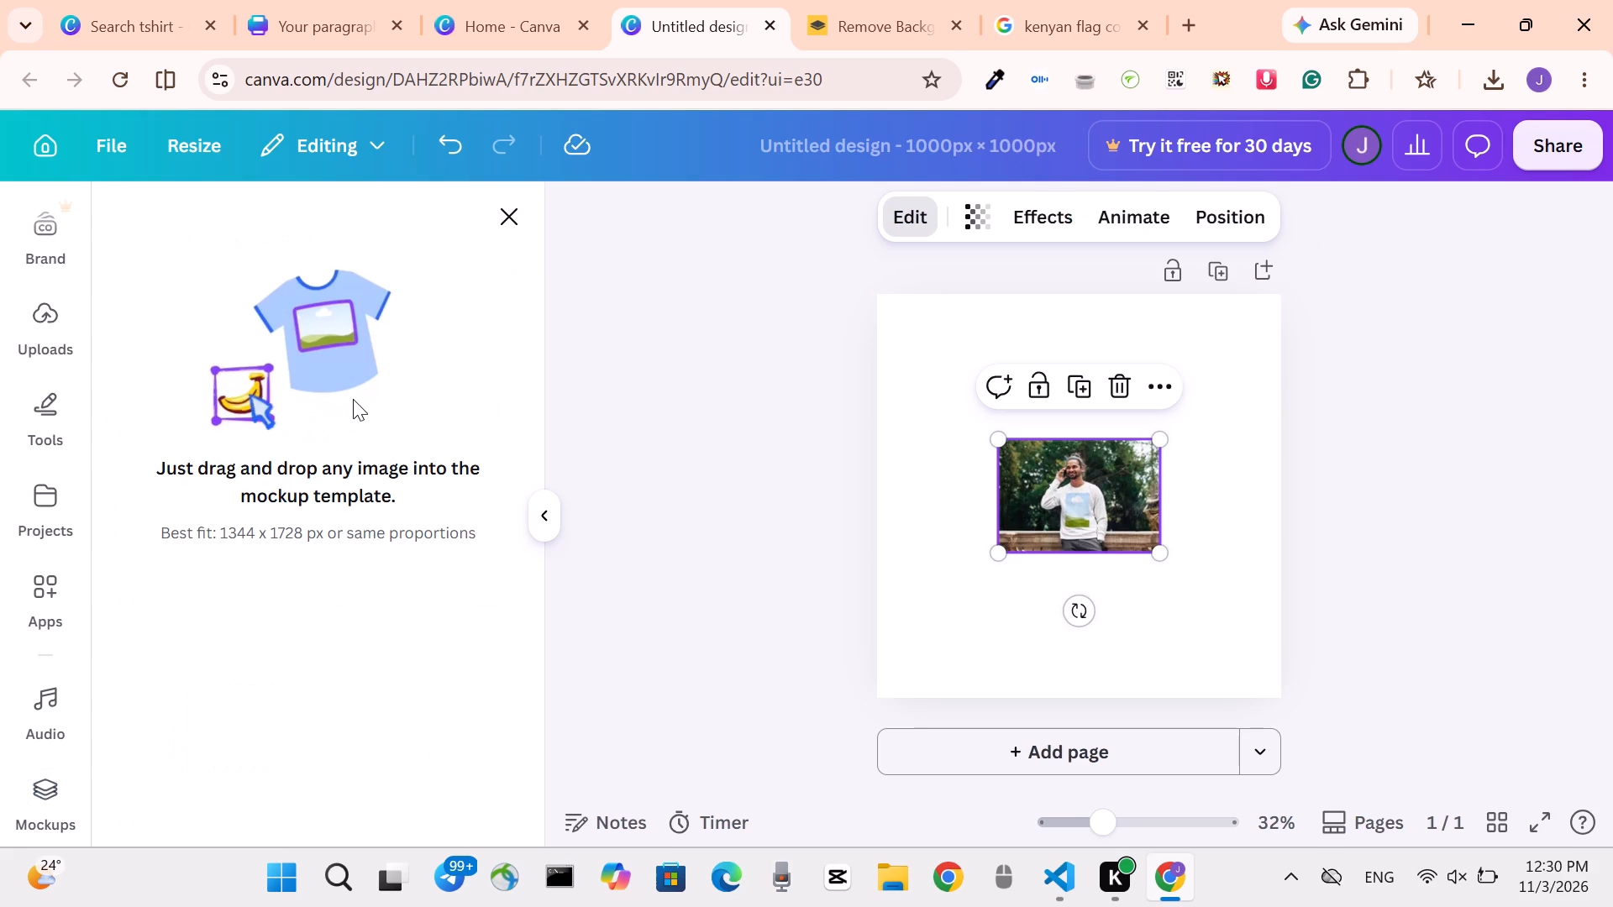
# Enlarge the sweatshirt mockup so it covers the entire 1000 × 1000 px page, with the man roughly centred.
pyautogui.moveTo(999, 441); pyautogui.dragTo(871, 351)
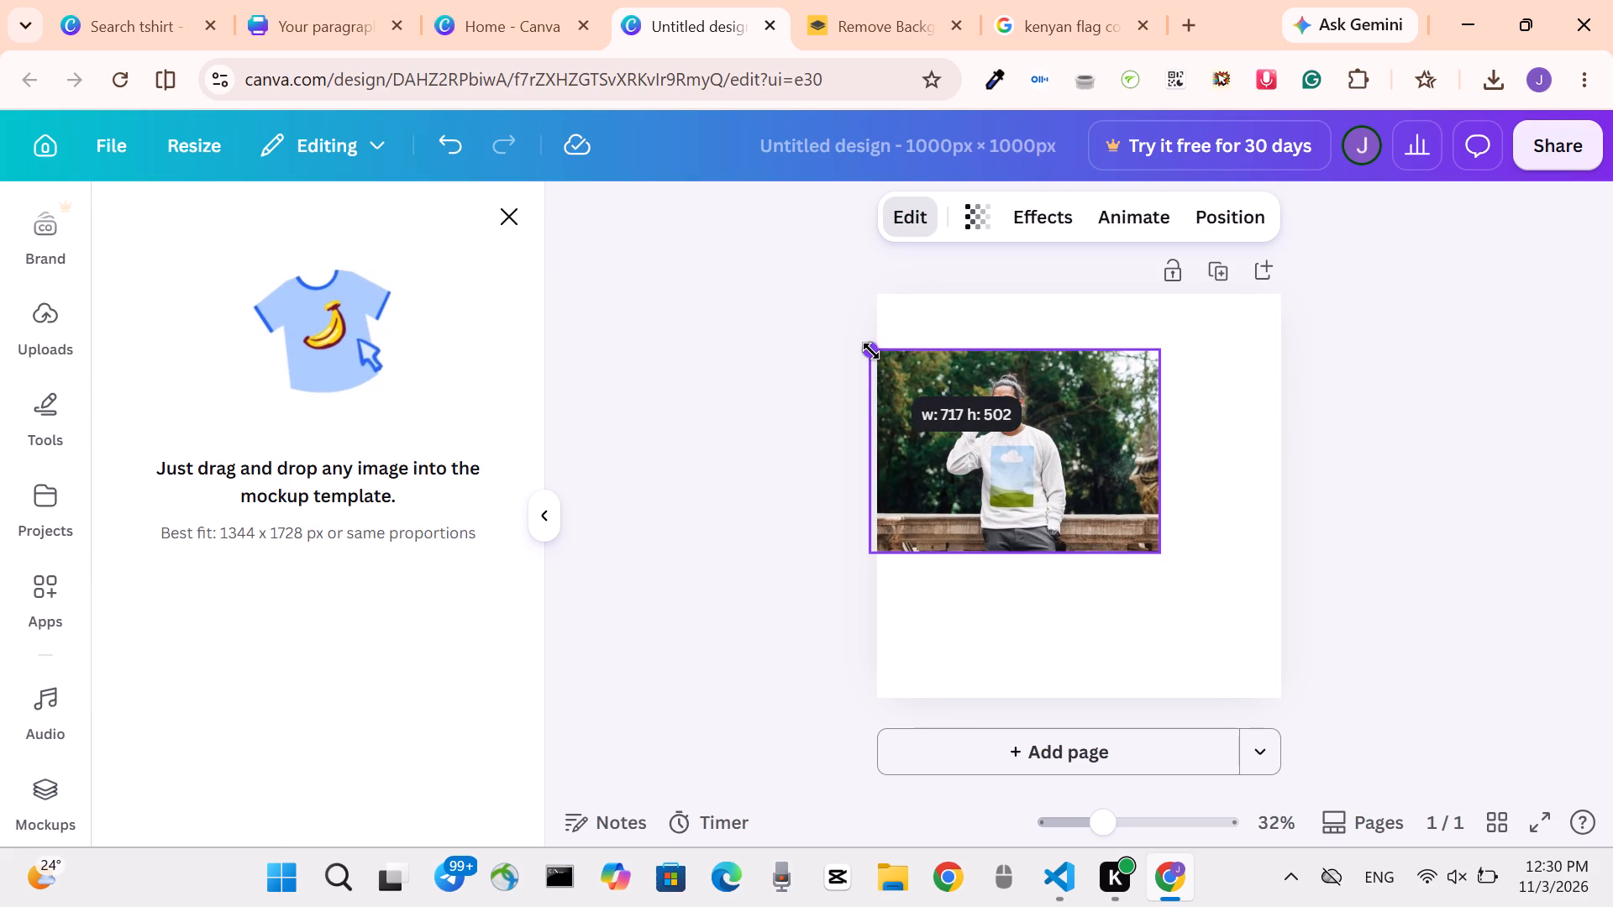
pyautogui.moveTo(871, 351); pyautogui.dragTo(882, 353)
pyautogui.moveTo(1156, 551); pyautogui.dragTo(1218, 579)
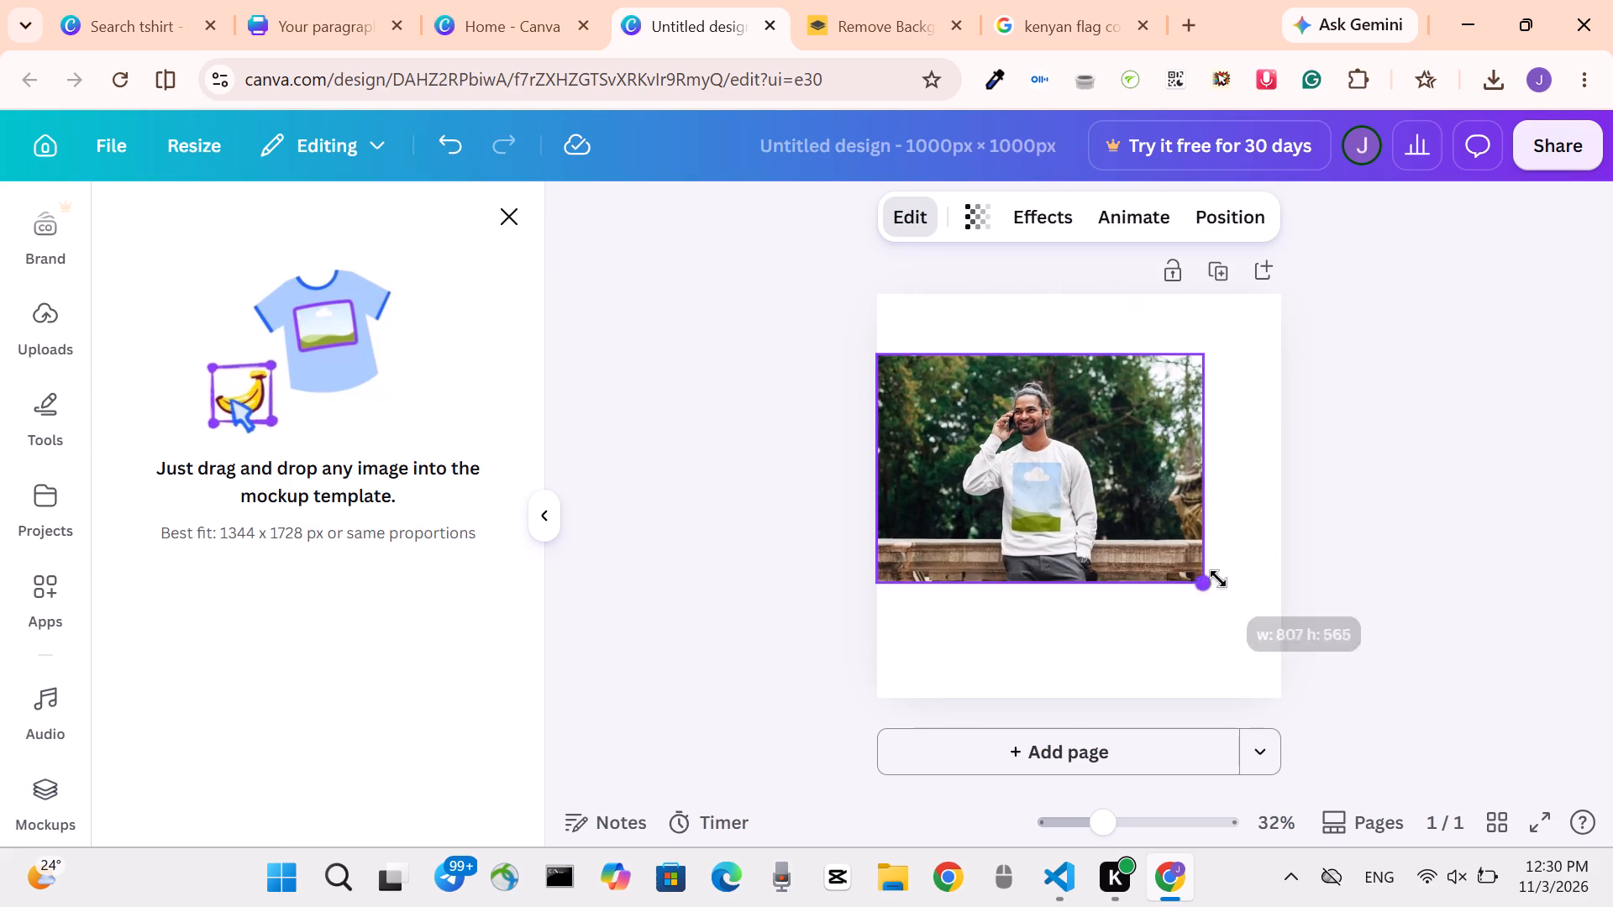
pyautogui.moveTo(1218, 579); pyautogui.dragTo(1283, 622)
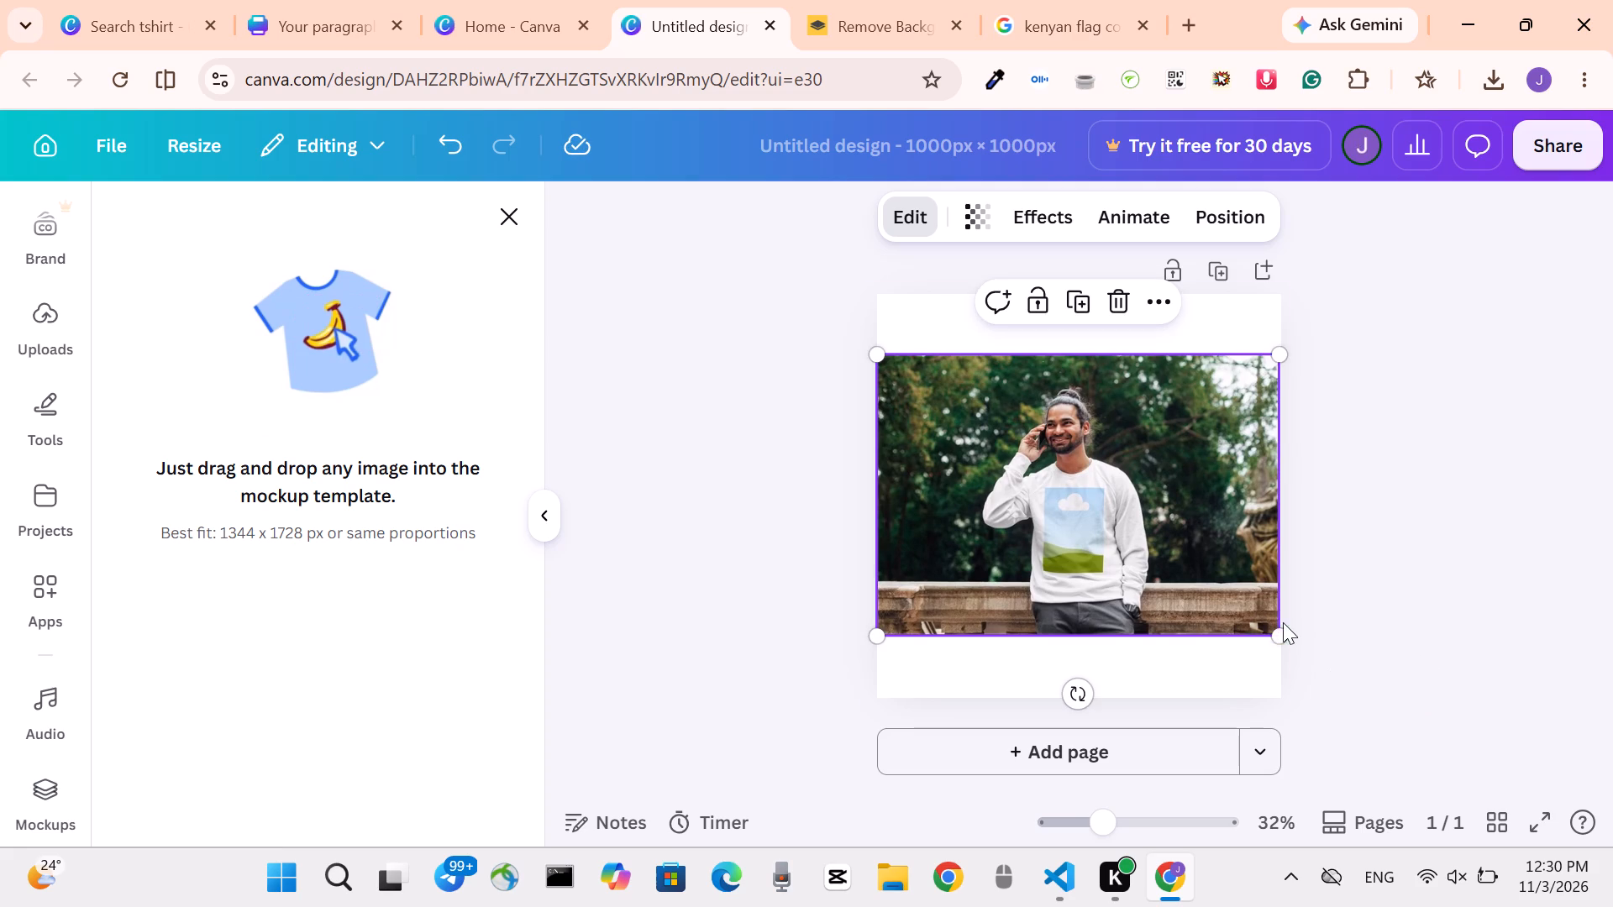
pyautogui.moveTo(1274, 633); pyautogui.dragTo(1337, 721)
pyautogui.moveTo(880, 350); pyautogui.dragTo(869, 302)
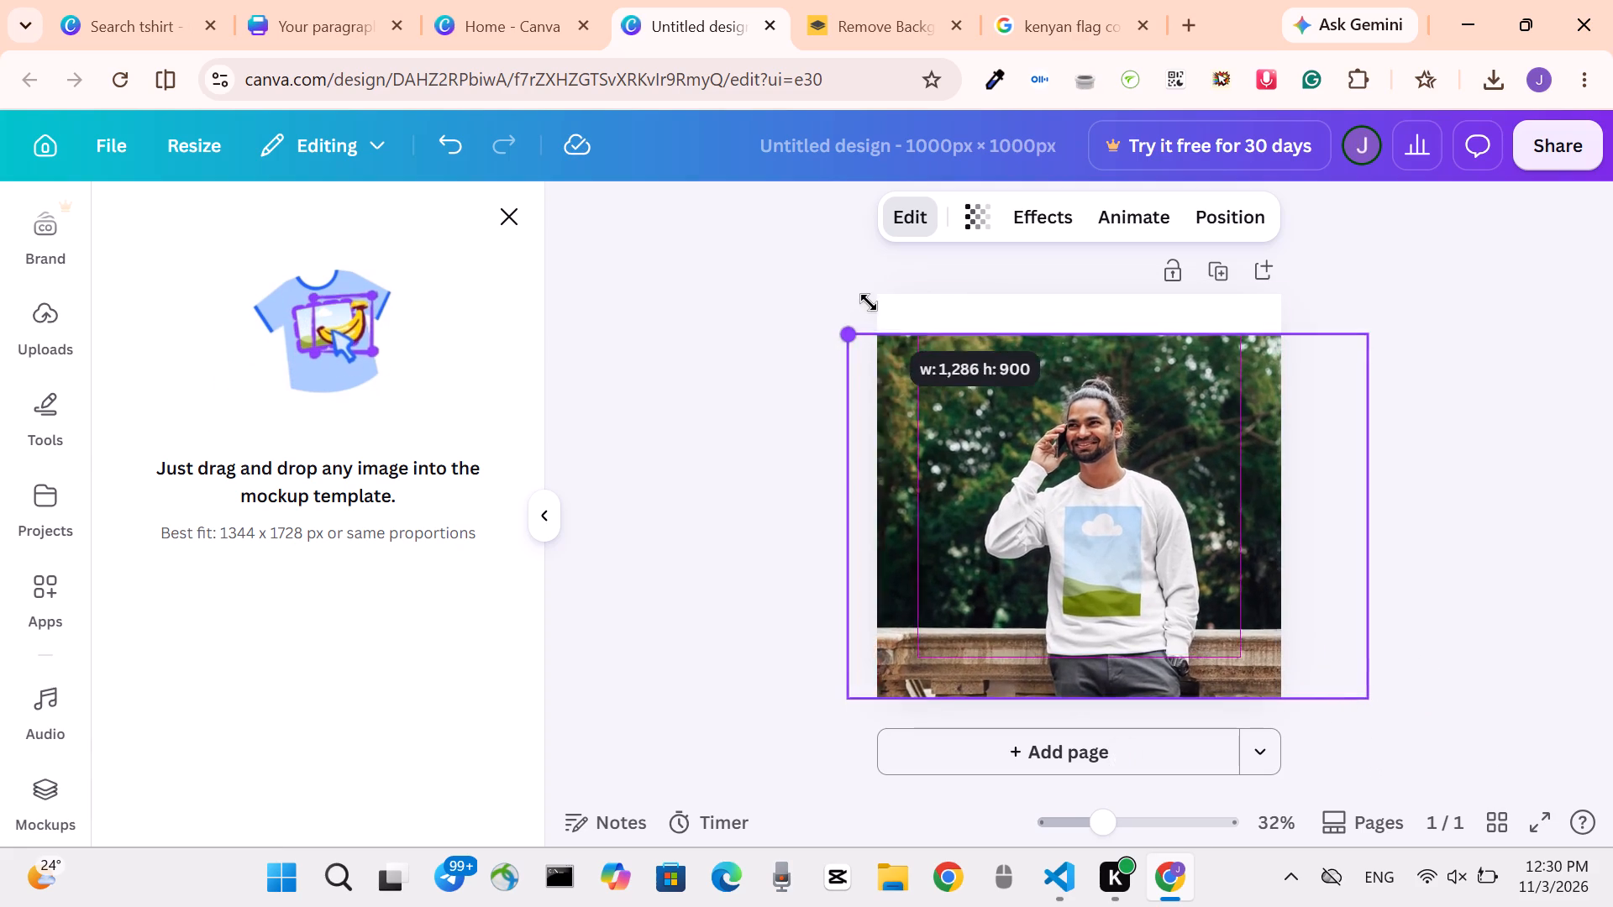
pyautogui.moveTo(869, 302); pyautogui.dragTo(824, 254)
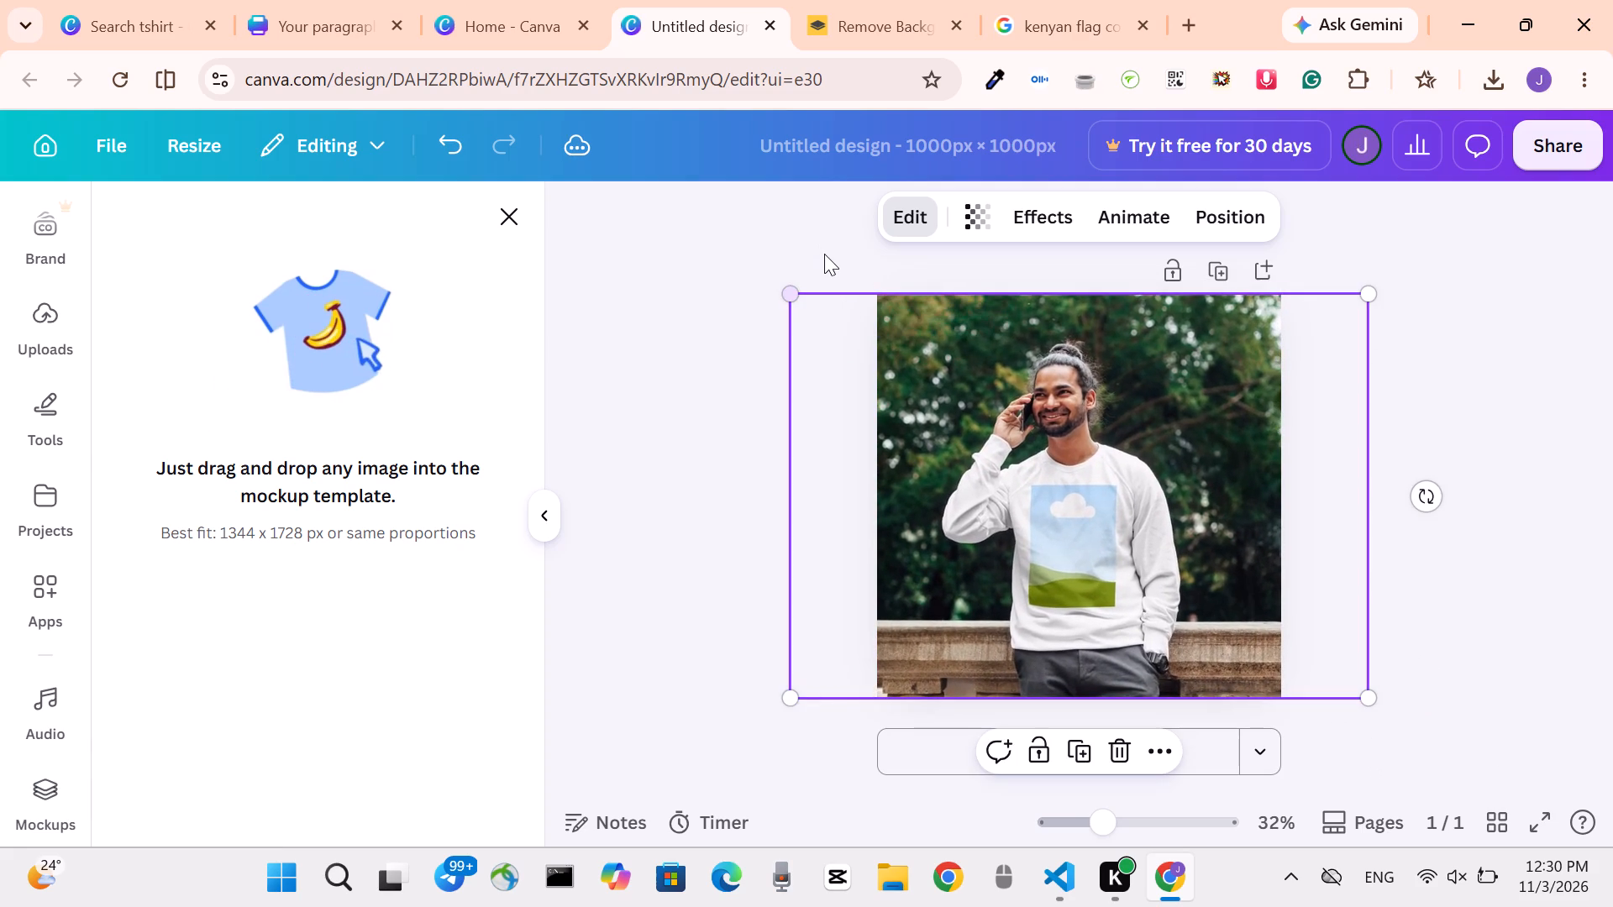
pyautogui.click(1139, 490)
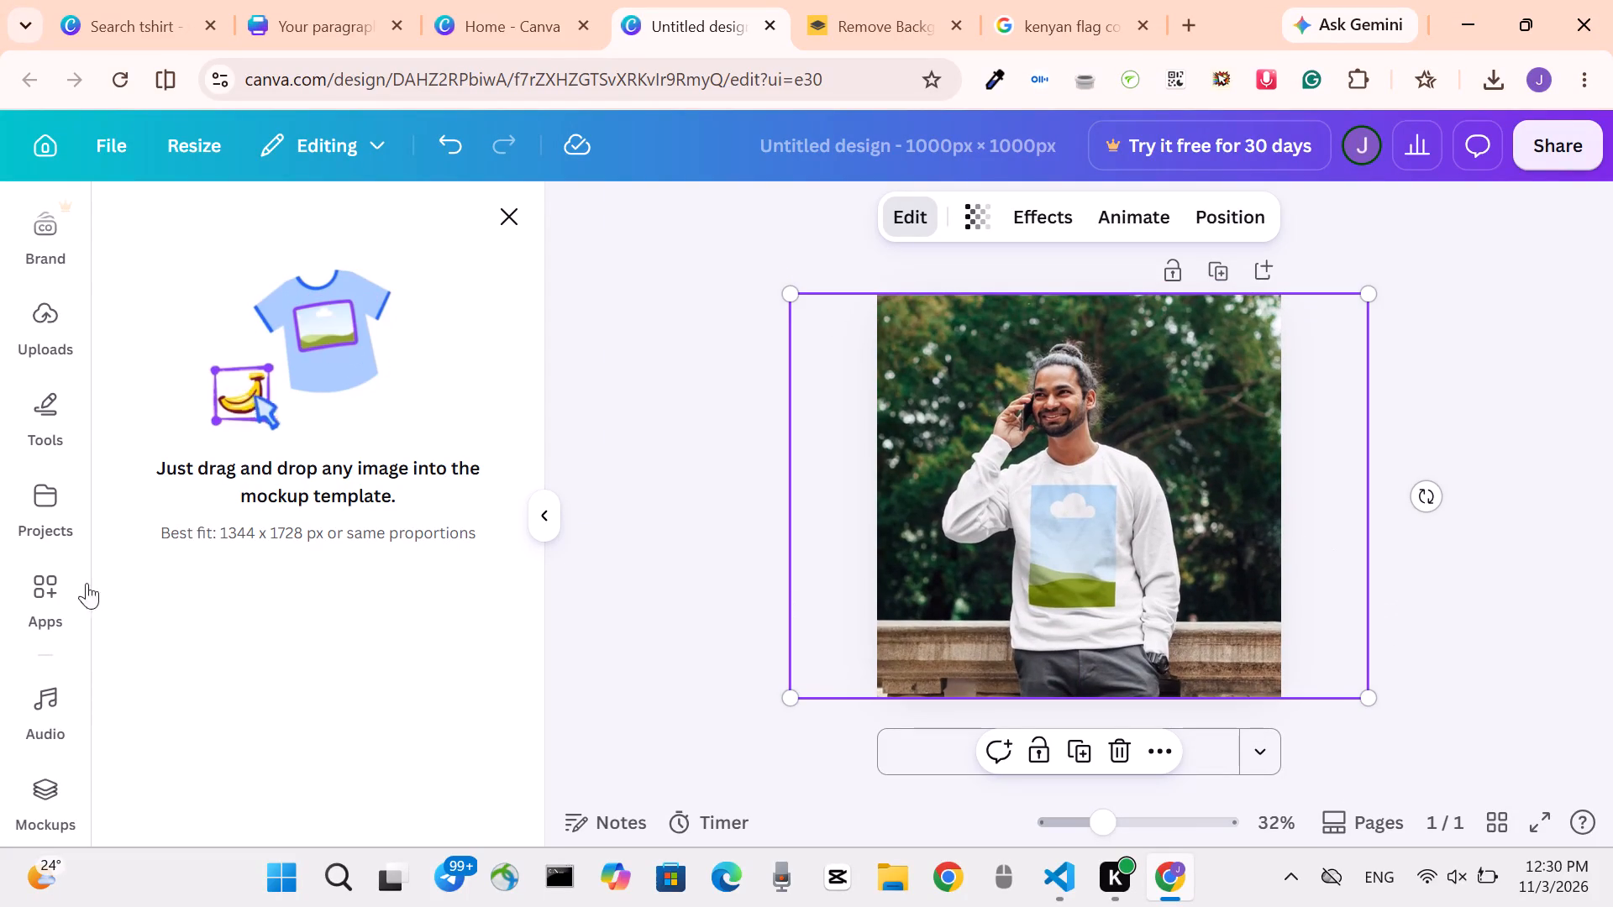
# Place the uploaded "Great COUNTRY" image into the sweatshirt mockup's print area.
pyautogui.click(60, 331)
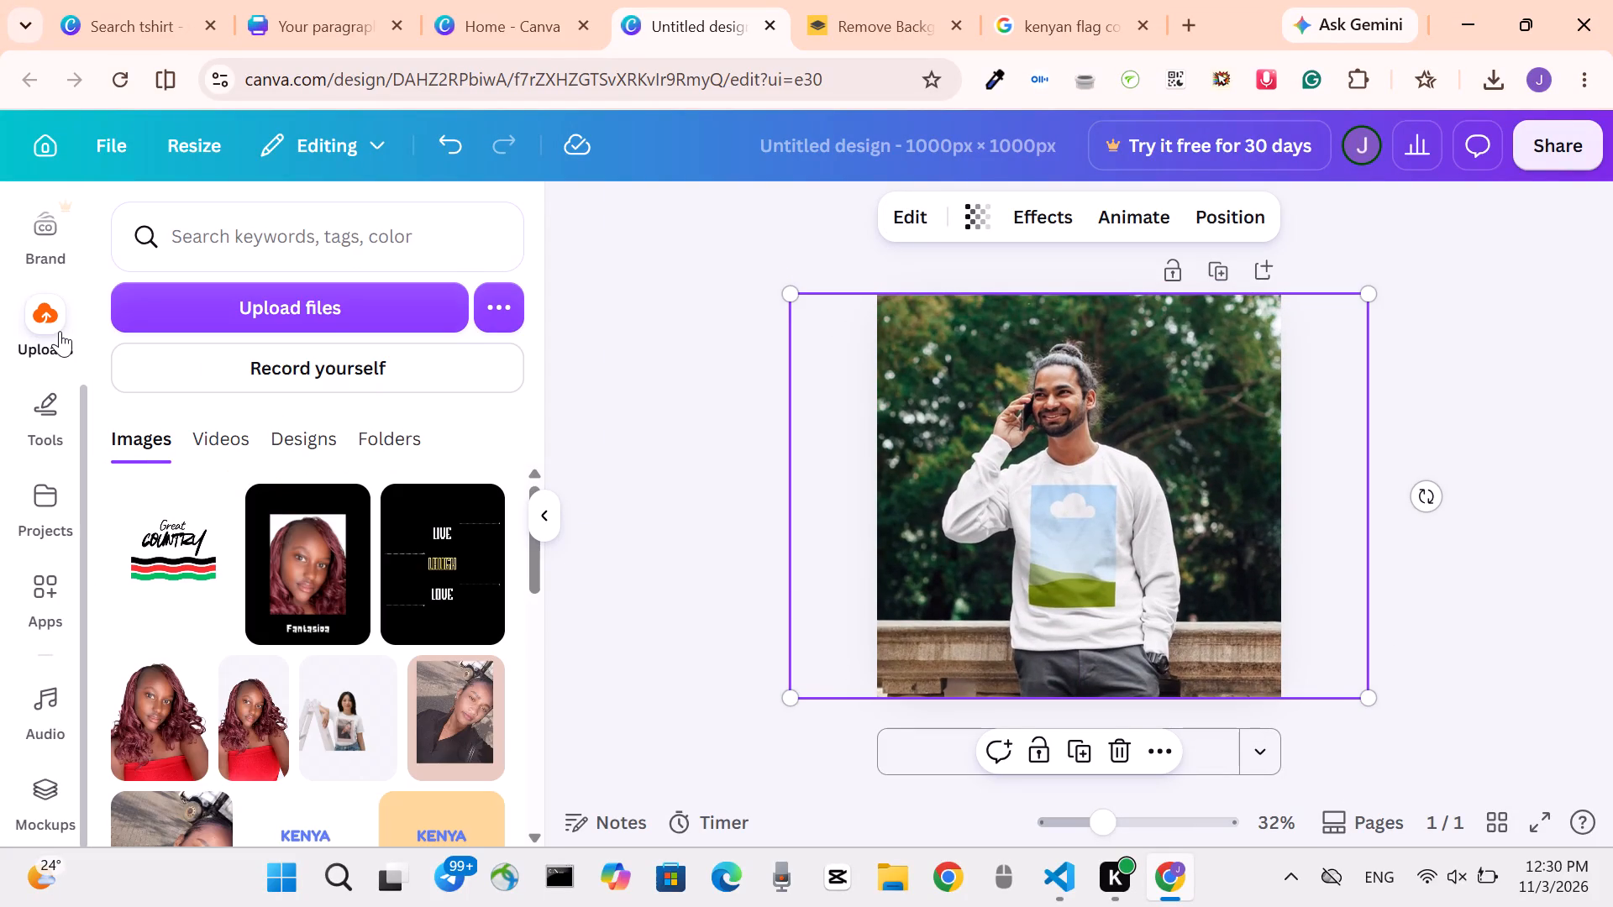
pyautogui.moveTo(197, 562); pyautogui.dragTo(1068, 554)
pyautogui.hscroll(3, 197, 562)
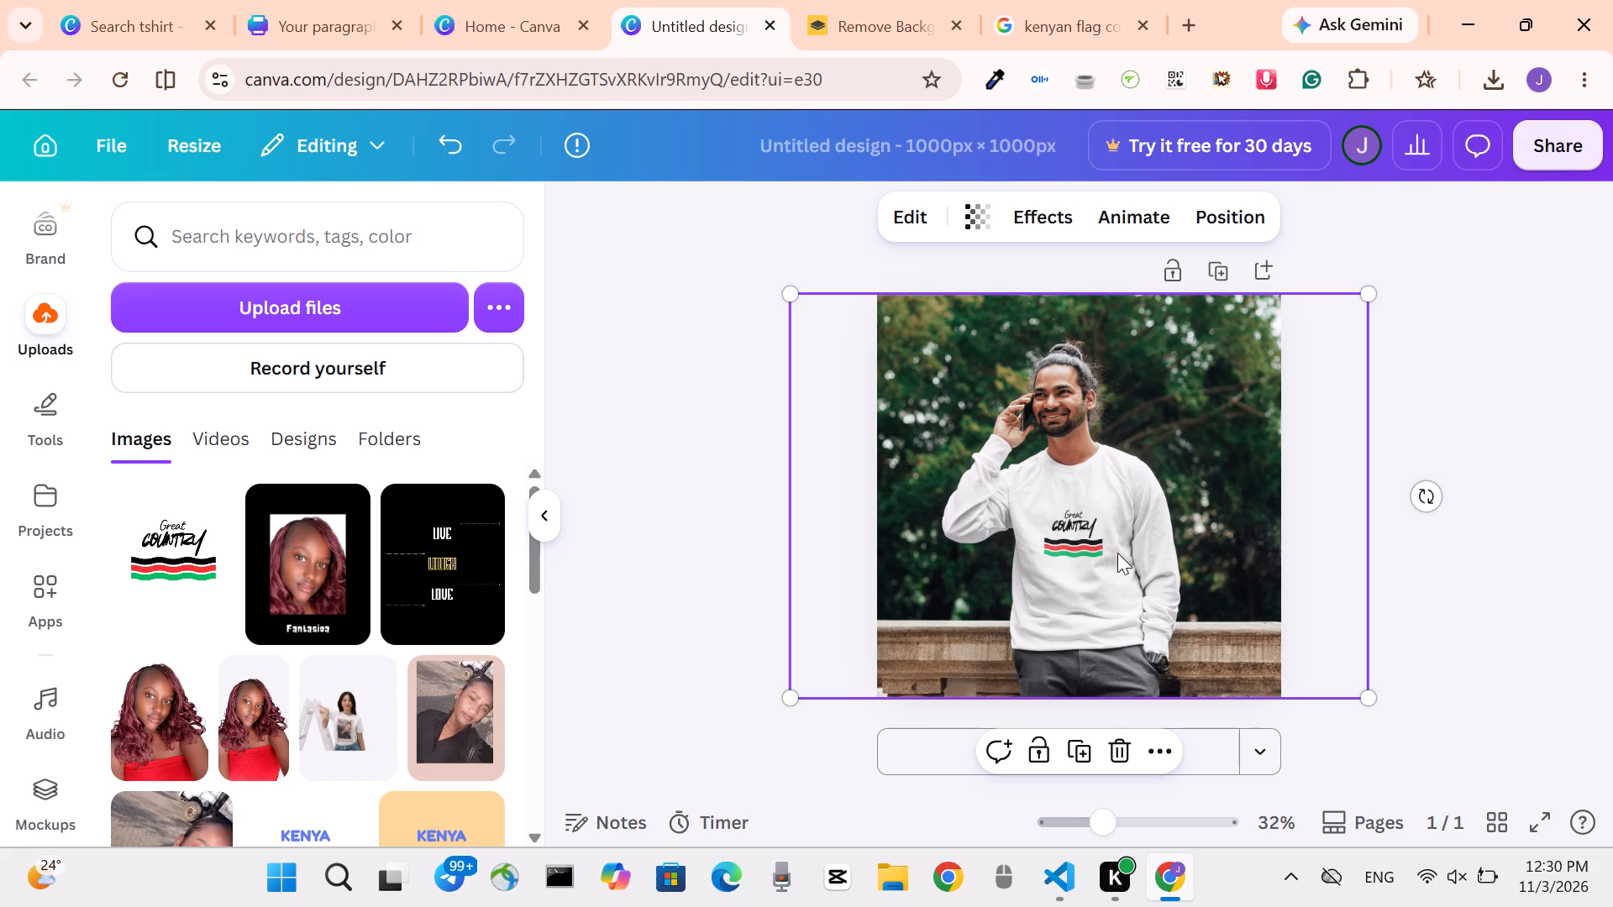
# Download the finished sweatshirt mockup as a PNG file.
pyautogui.click(1547, 146)
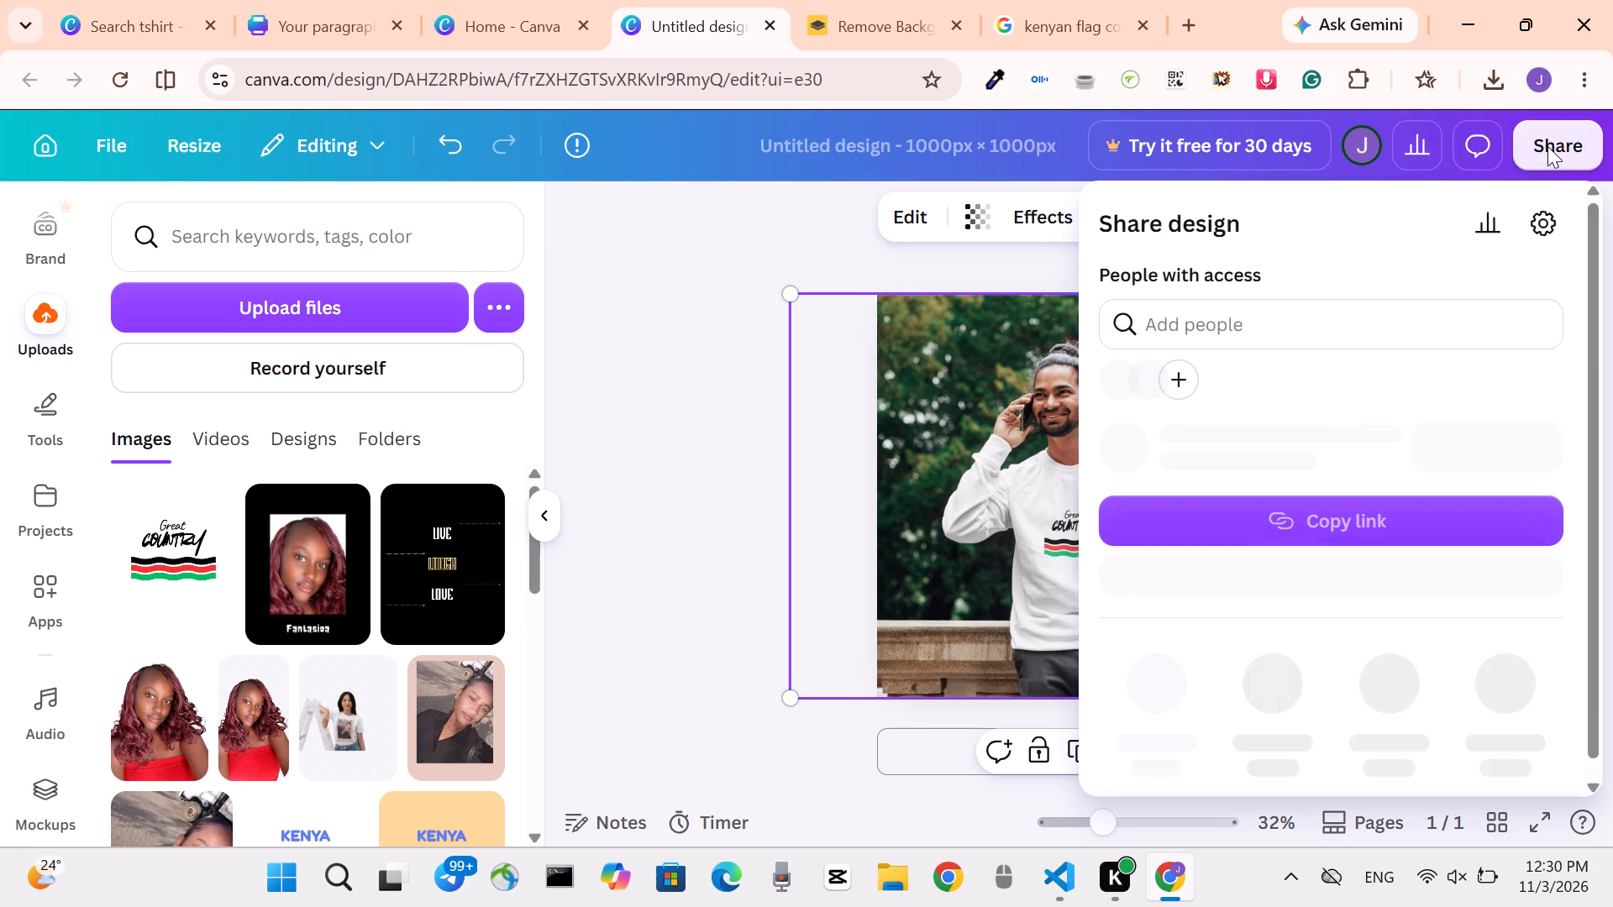
pyautogui.click(1144, 734)
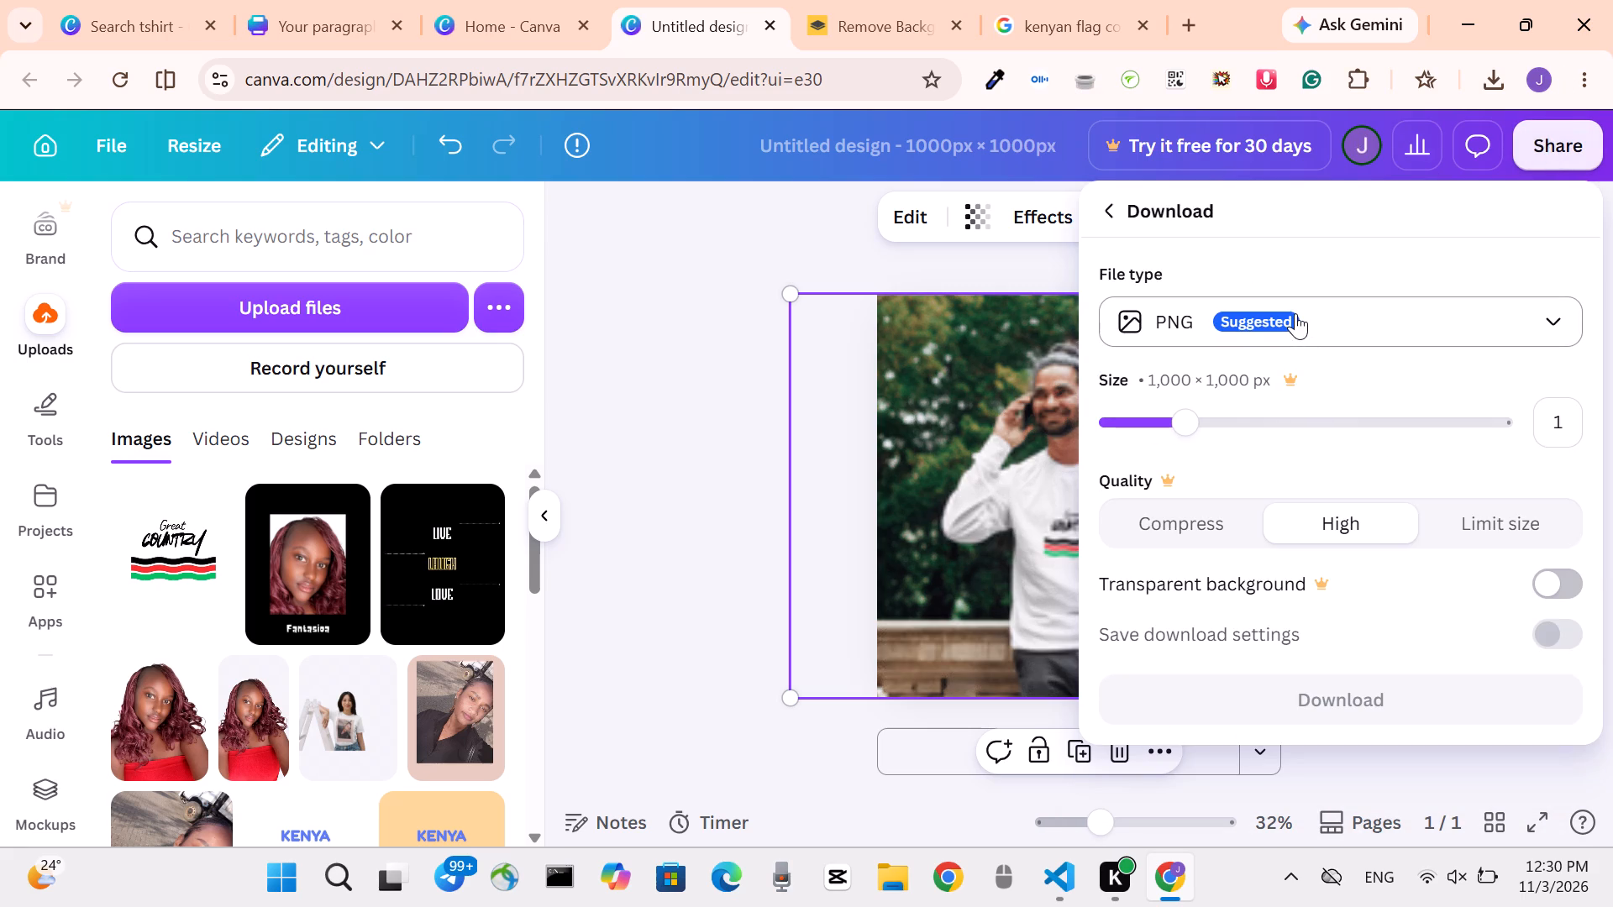
pyautogui.click(1295, 313)
pyautogui.click(1318, 249)
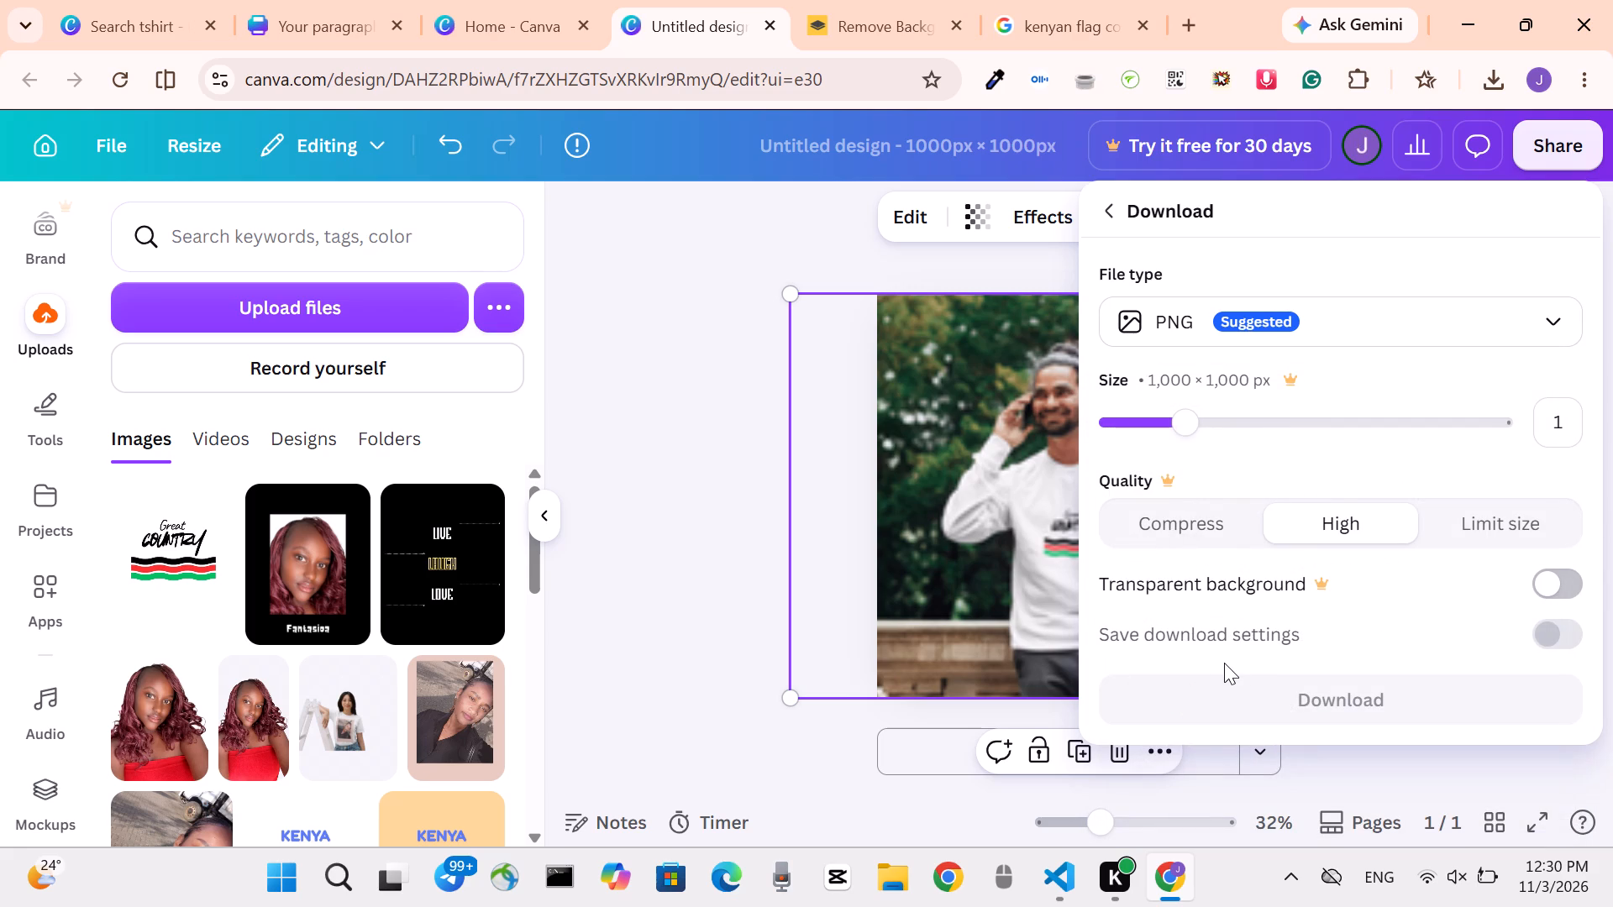
pyautogui.click(1287, 714)
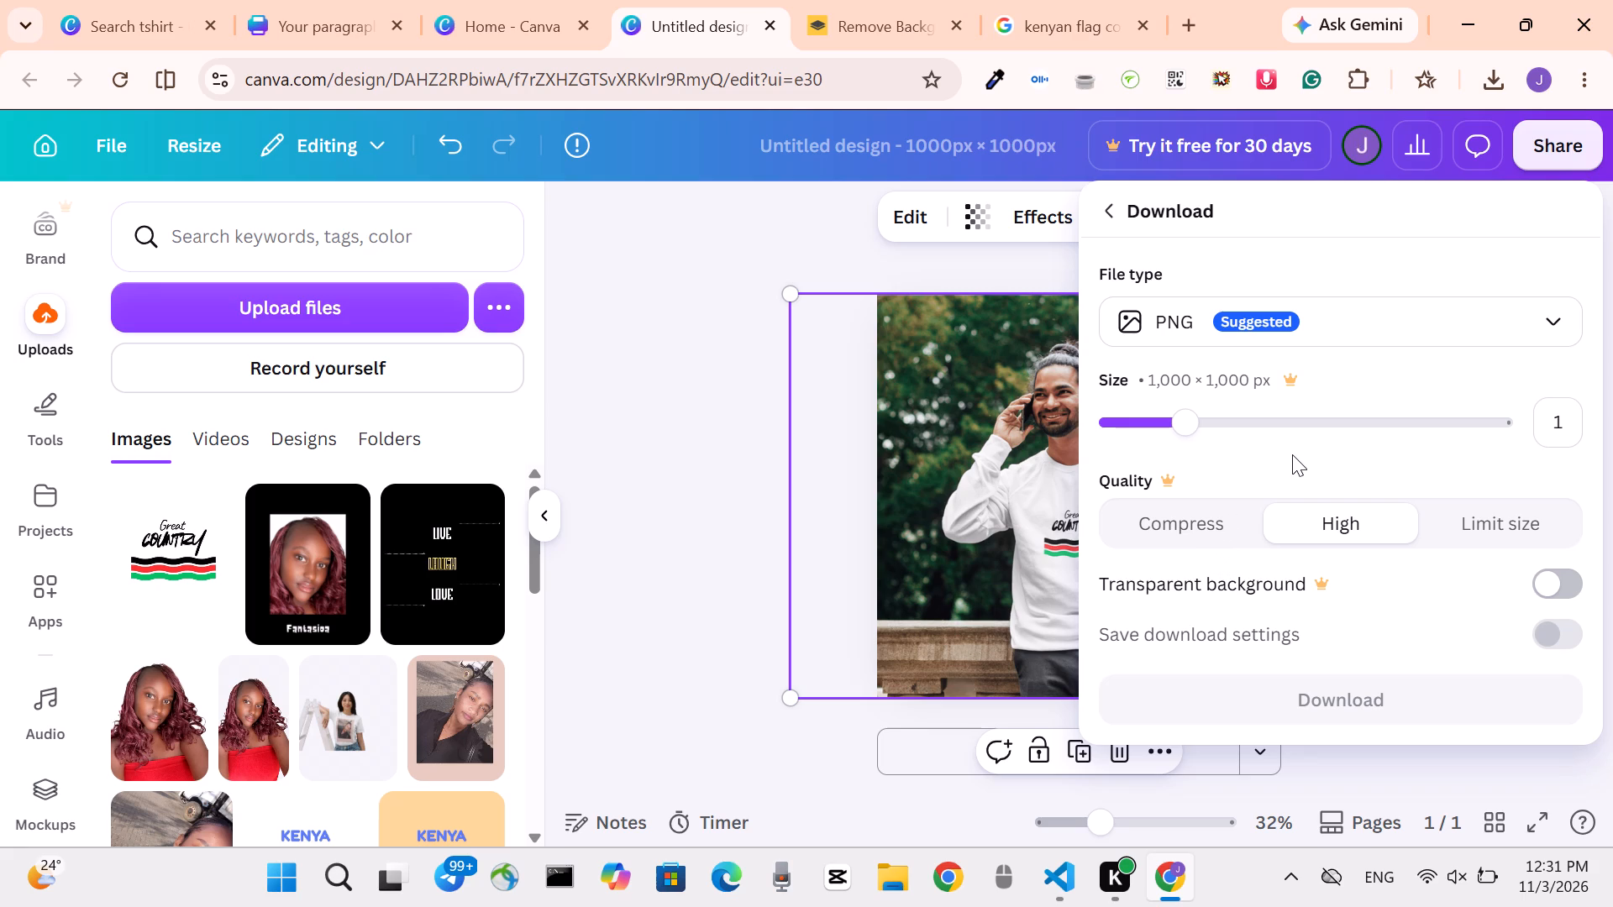
pyautogui.scroll(-1, 1292, 454)
pyautogui.scroll(2, 1292, 454)
pyautogui.click(1273, 315)
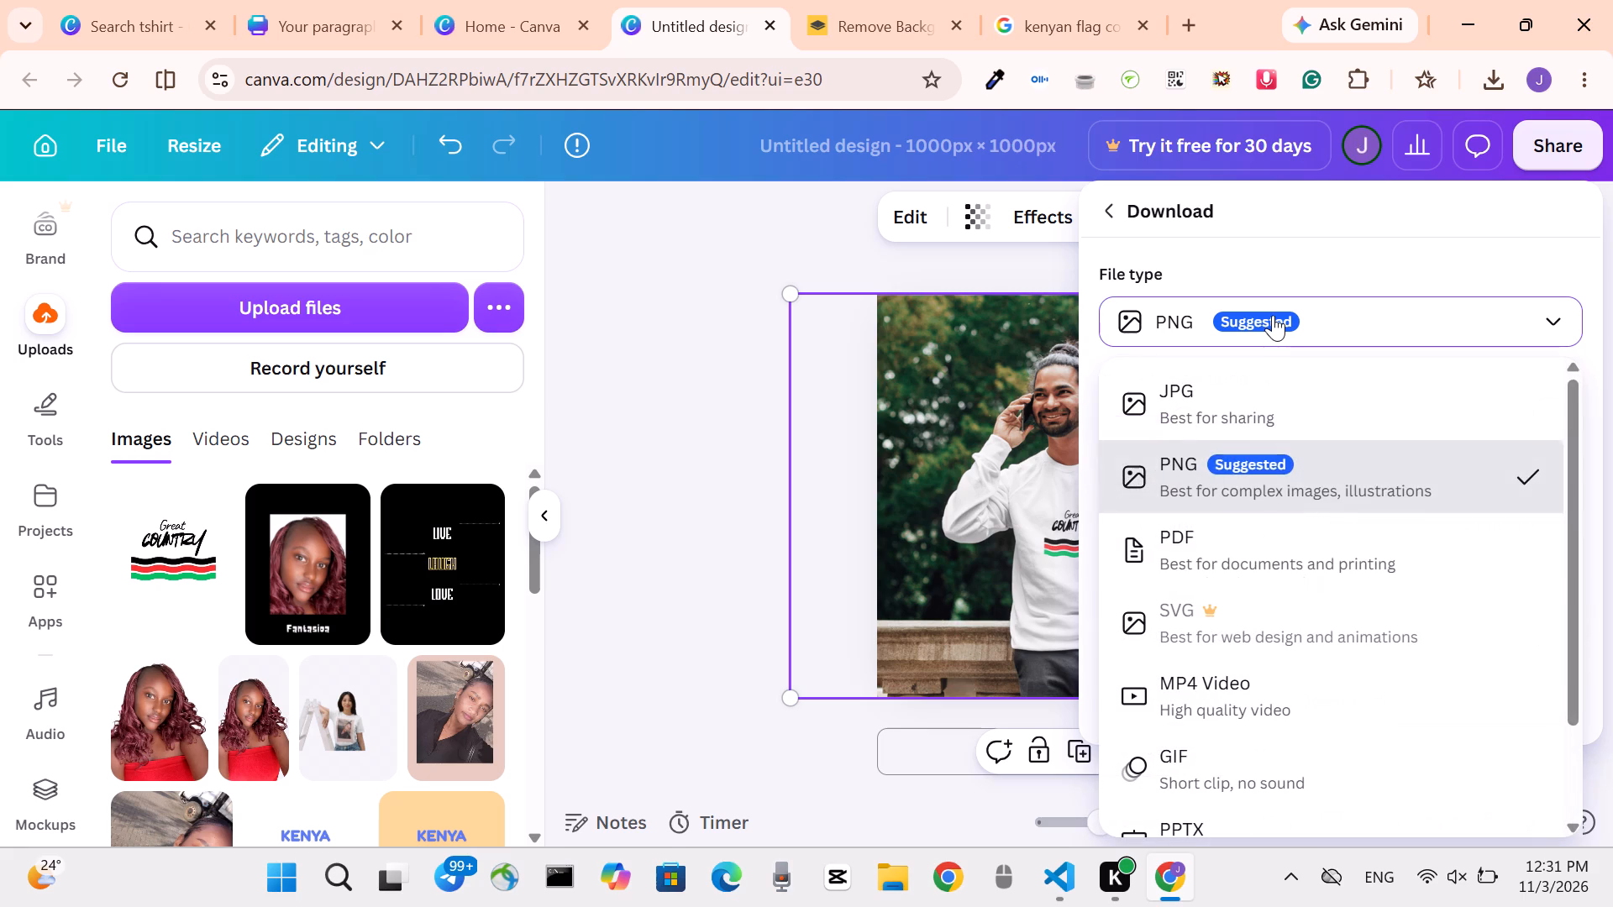
pyautogui.click(1216, 384)
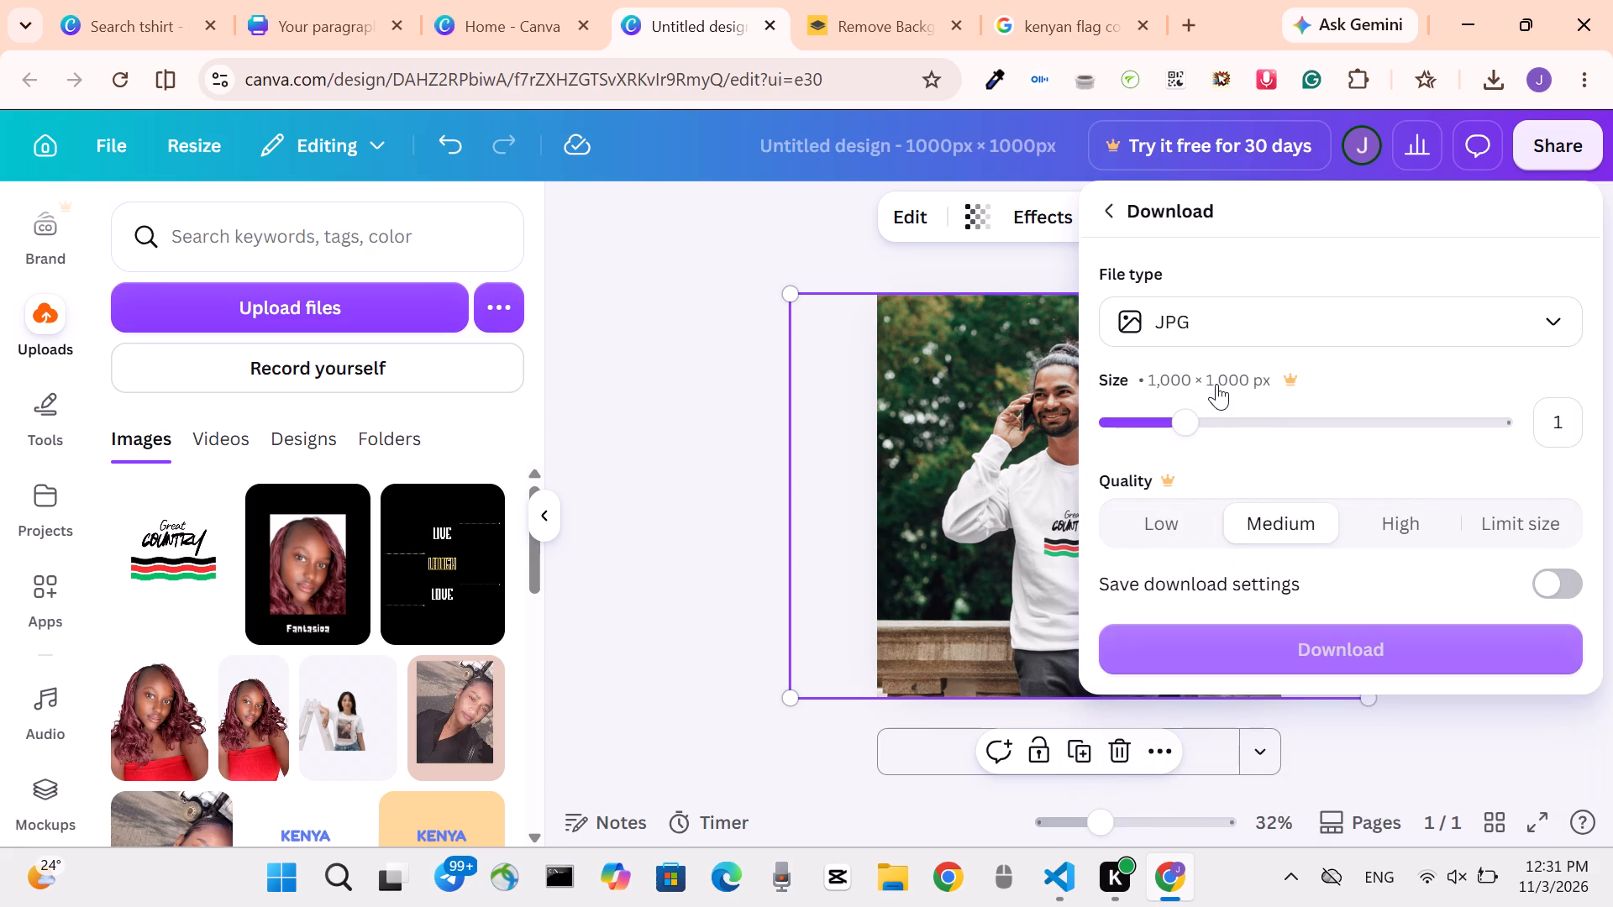
pyautogui.click(1233, 309)
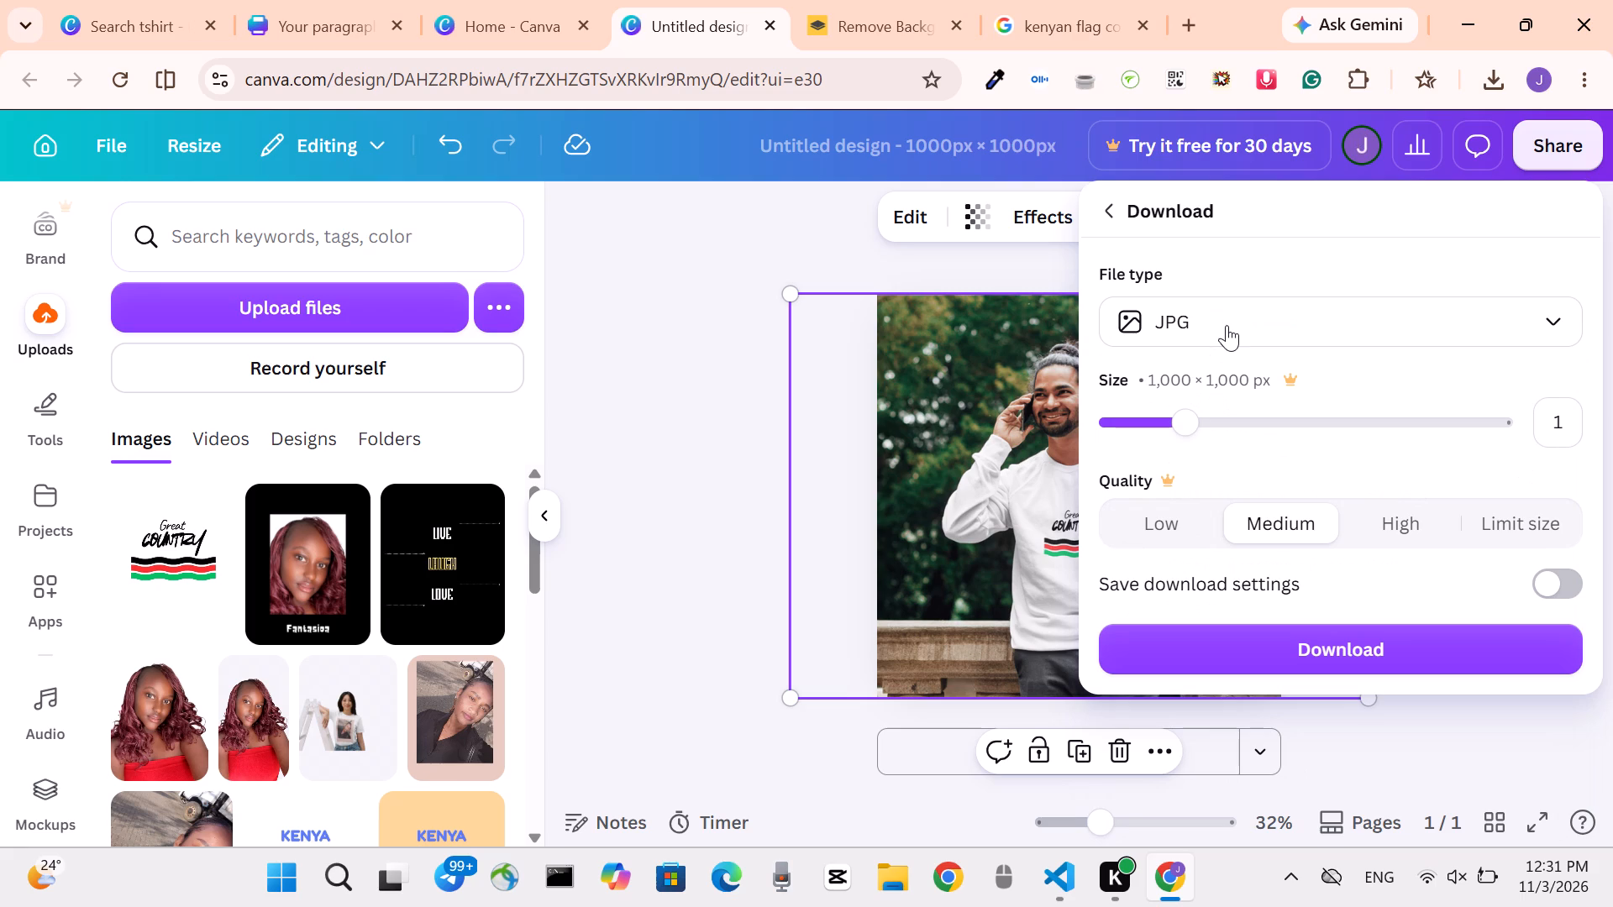
pyautogui.click(1248, 463)
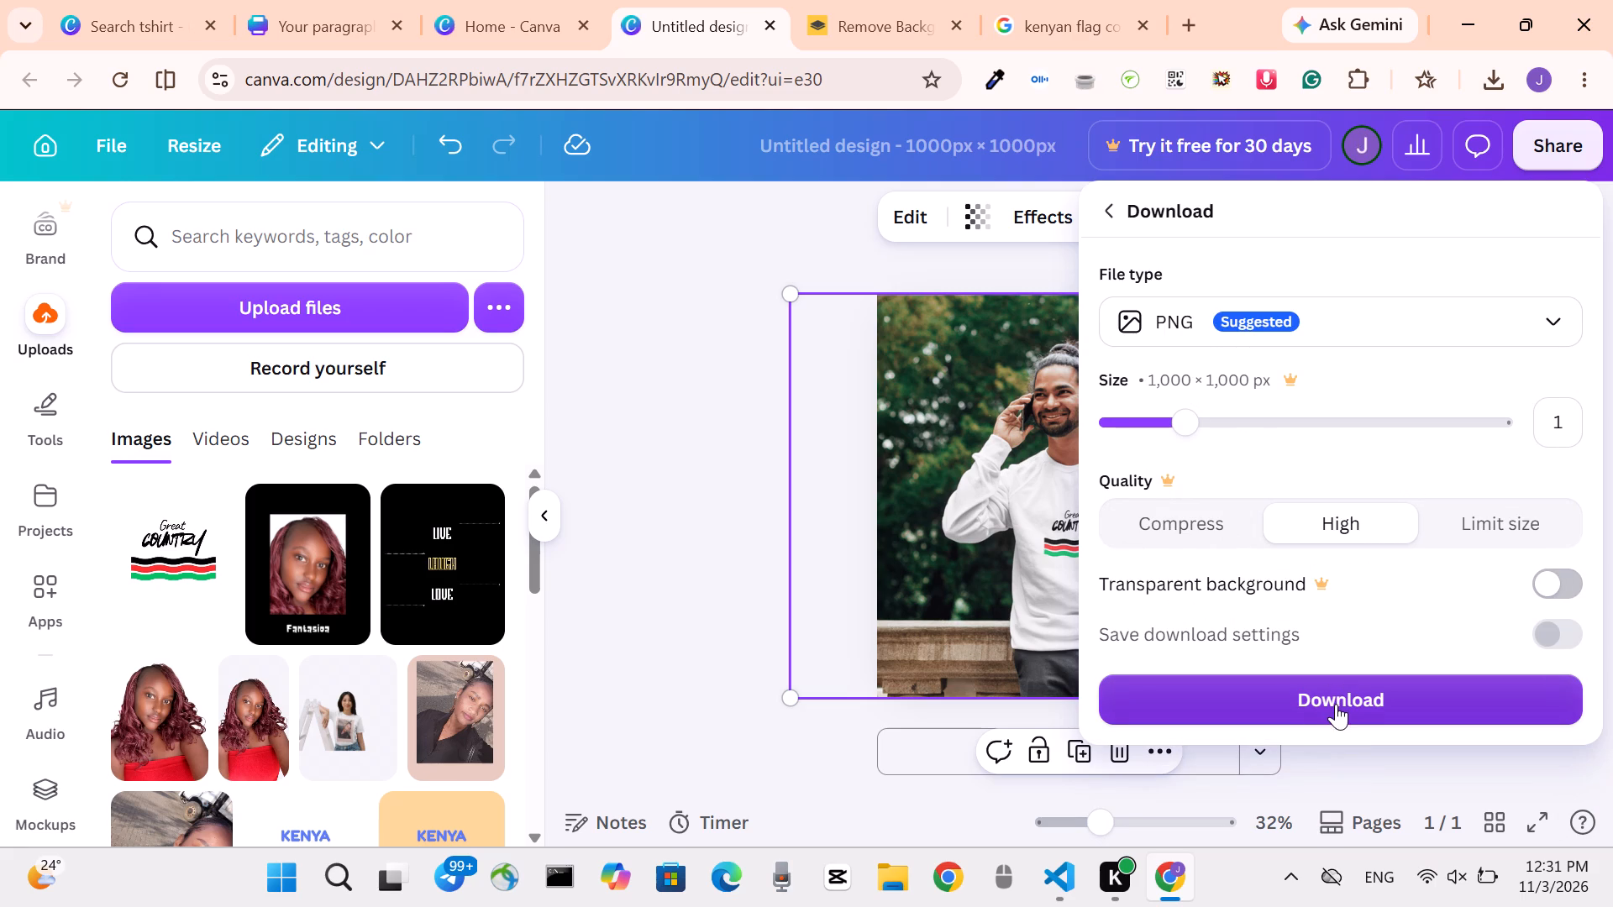
pyautogui.click(1336, 704)
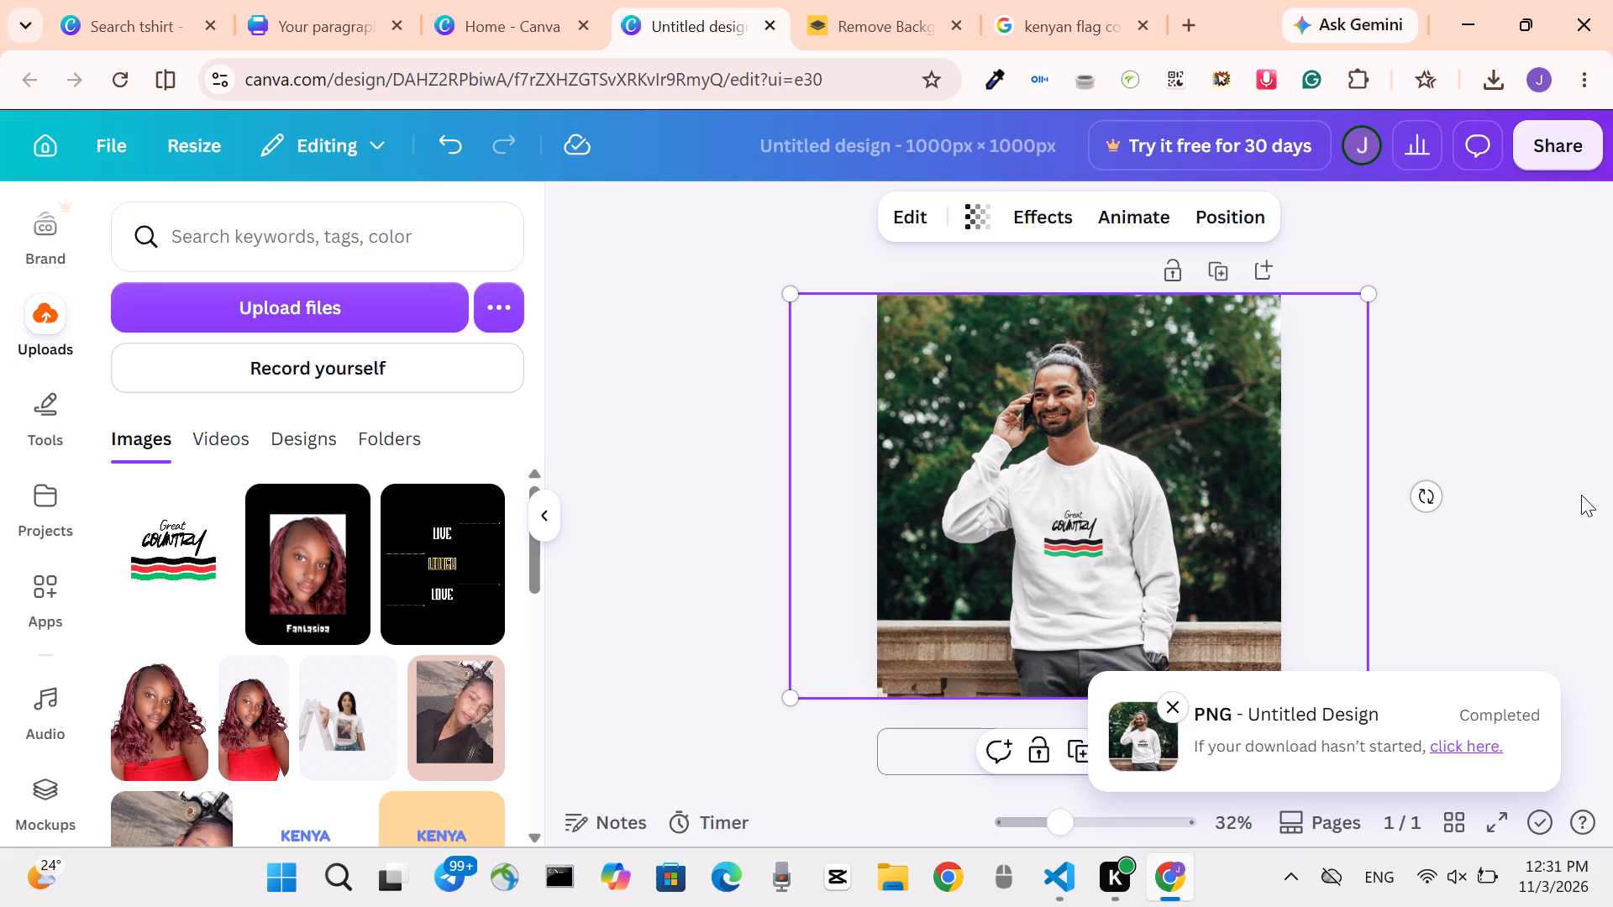
# Open the downloaded mockup PNG in Photos and inspect it in a maximized window.
pyautogui.click(1497, 82)
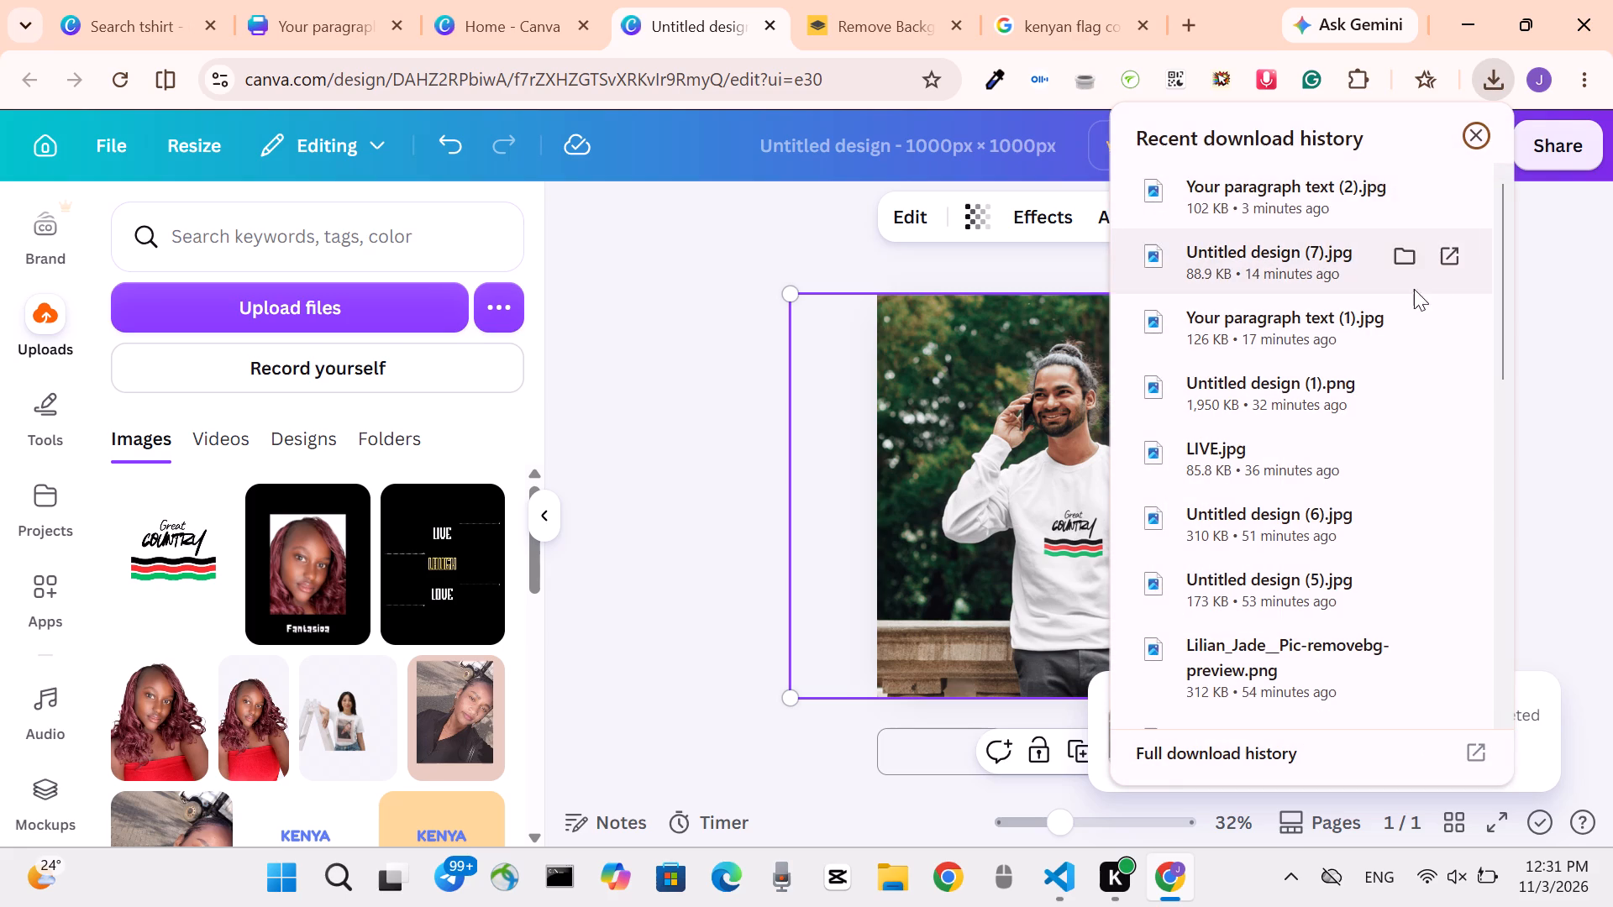
pyautogui.click(1552, 354)
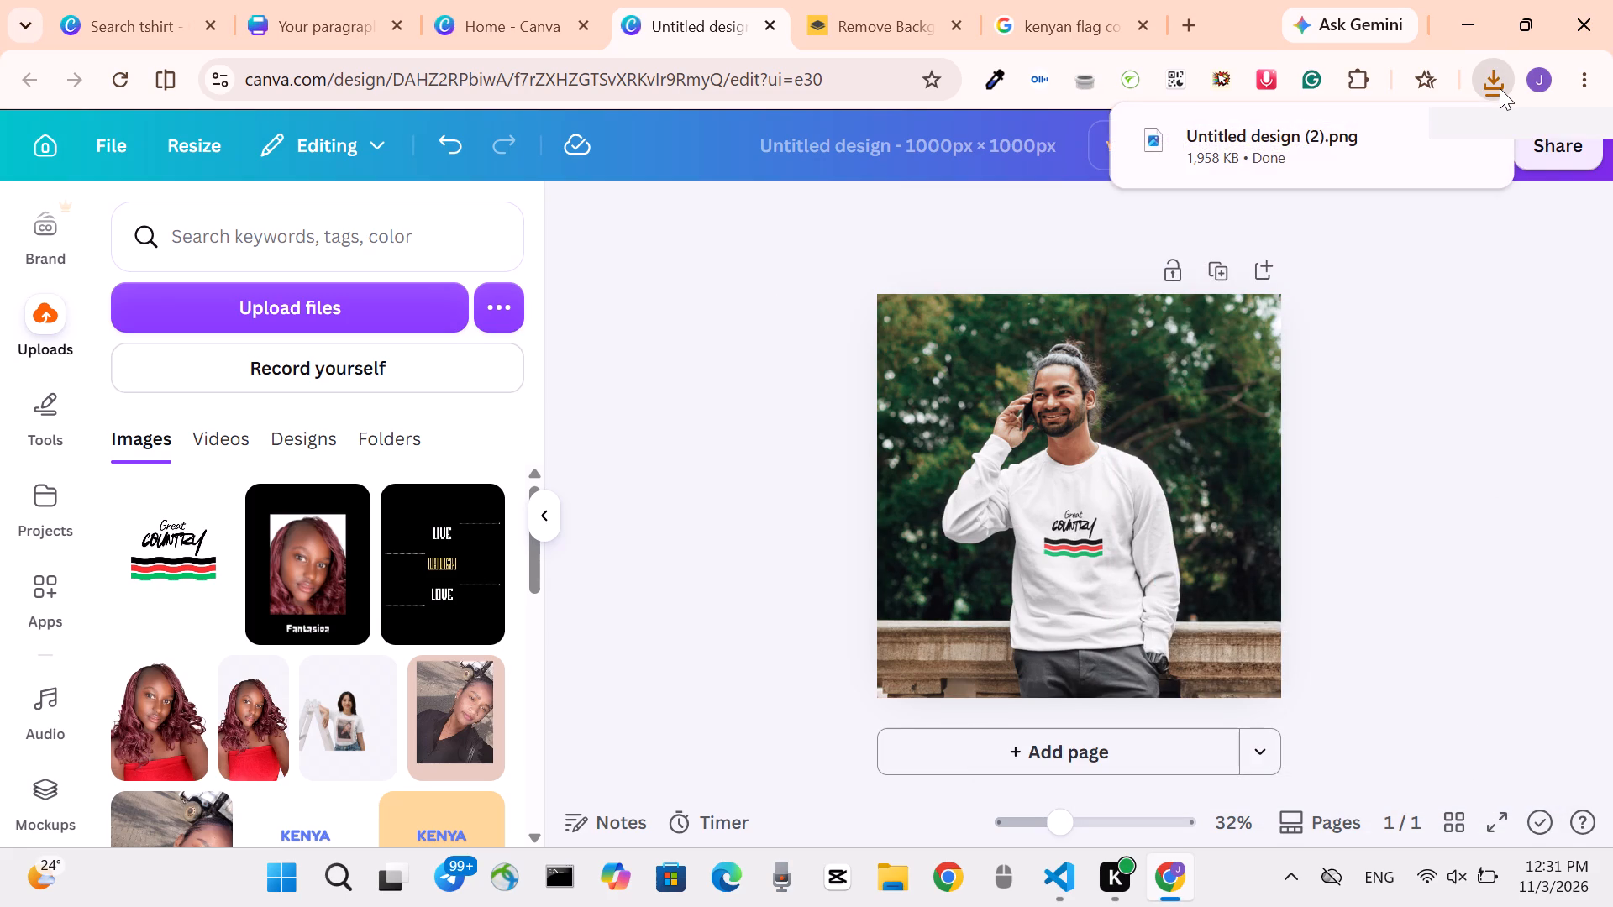
pyautogui.click(1474, 145)
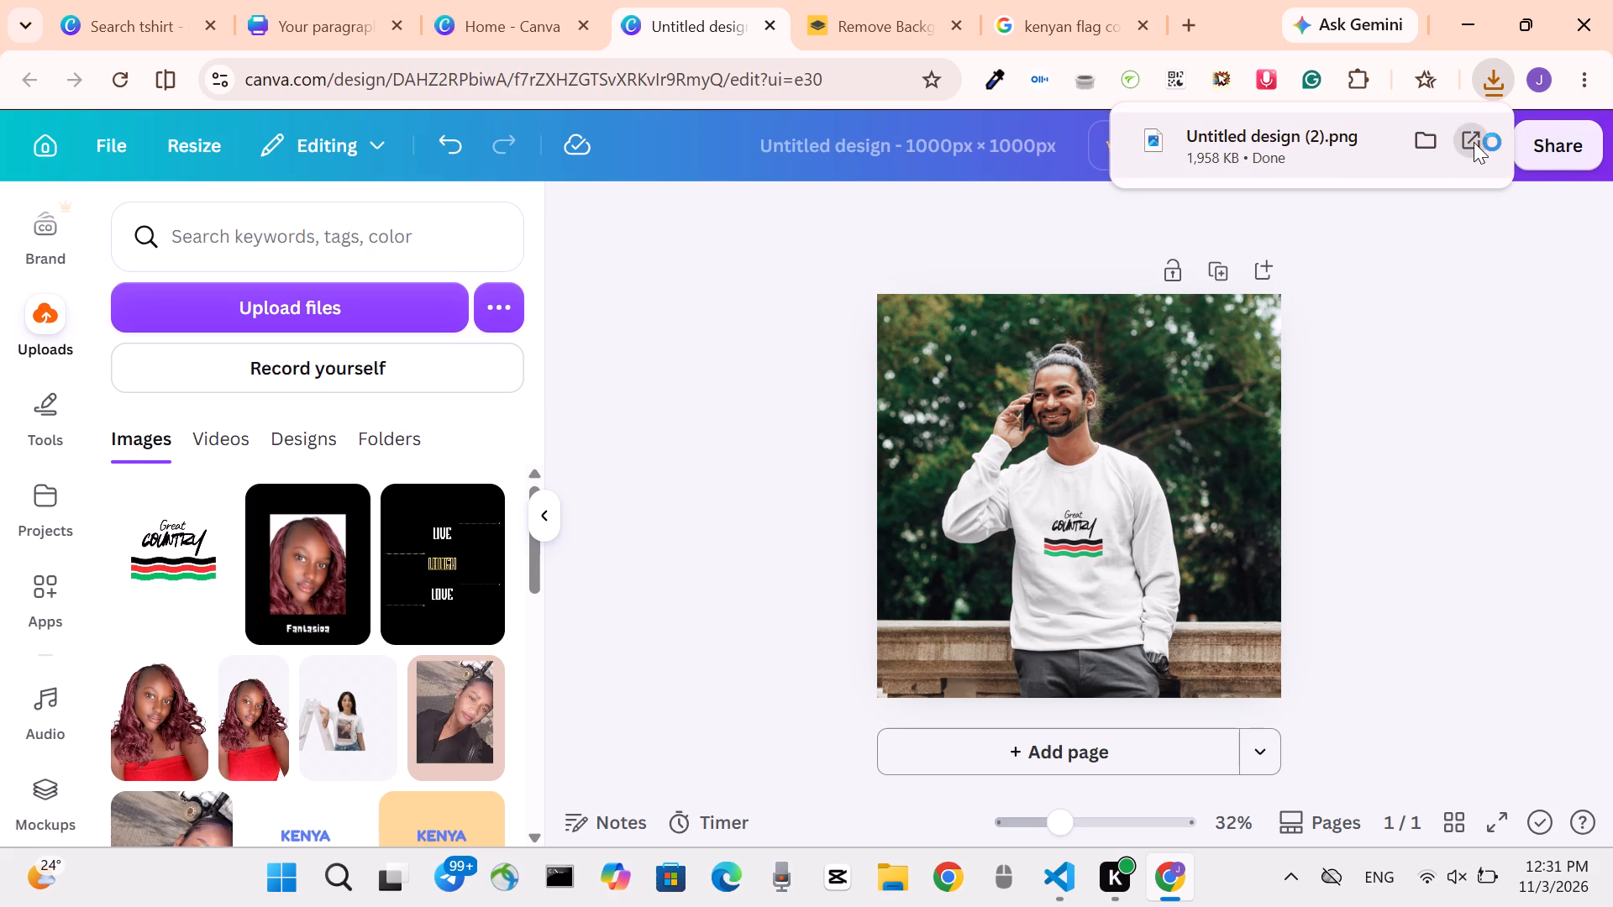
pyautogui.click(1474, 142)
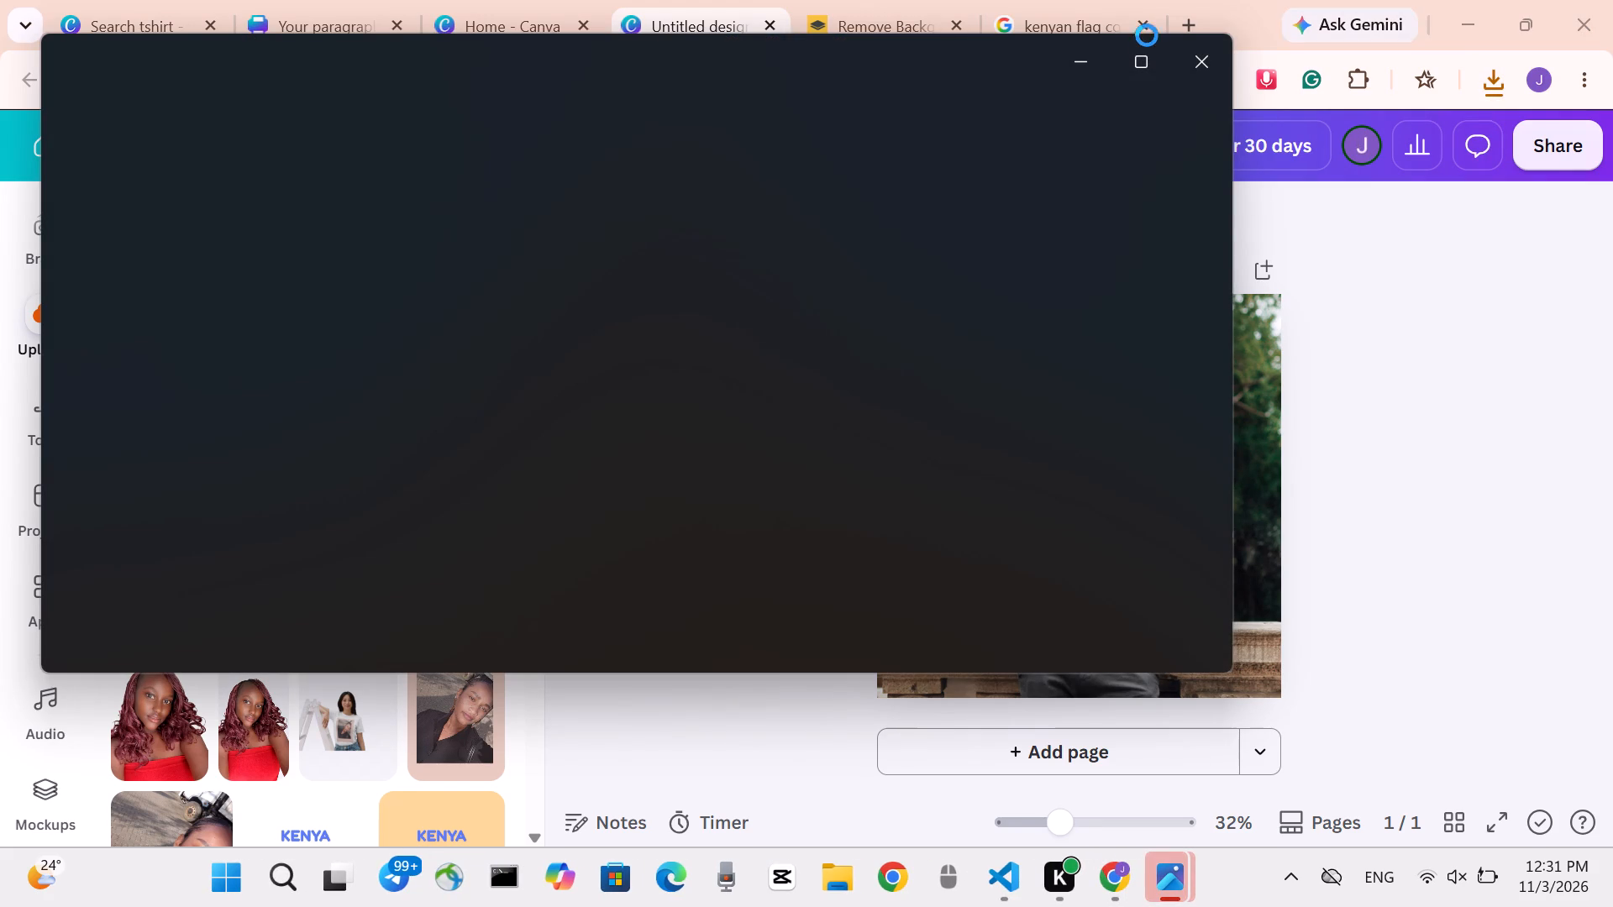
pyautogui.click(1143, 62)
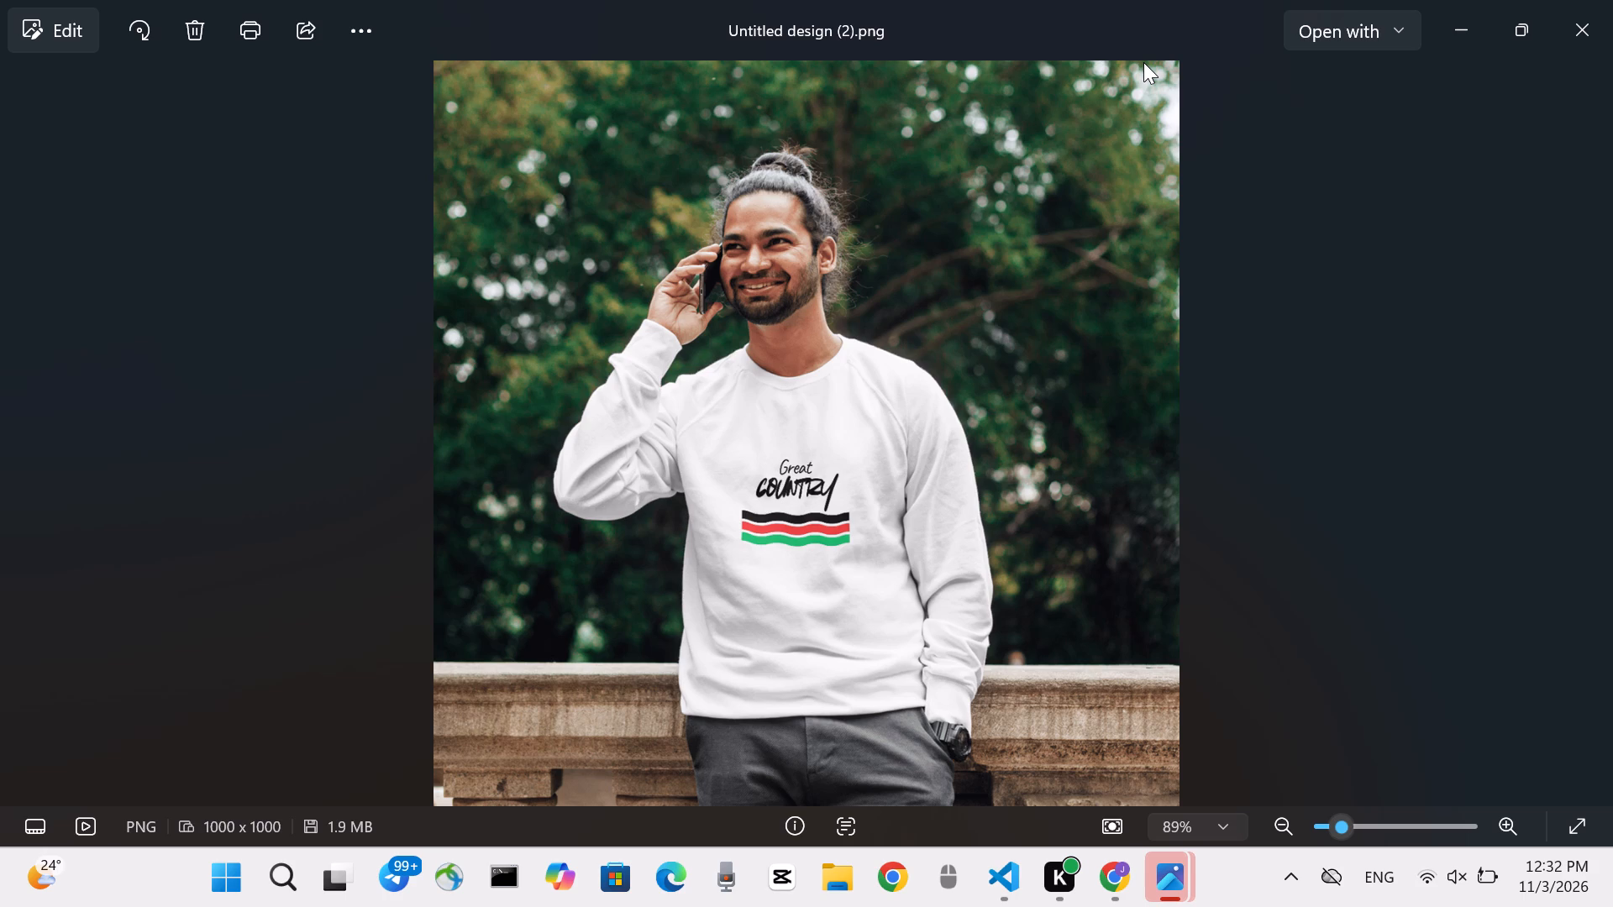
pyautogui.click(1589, 22)
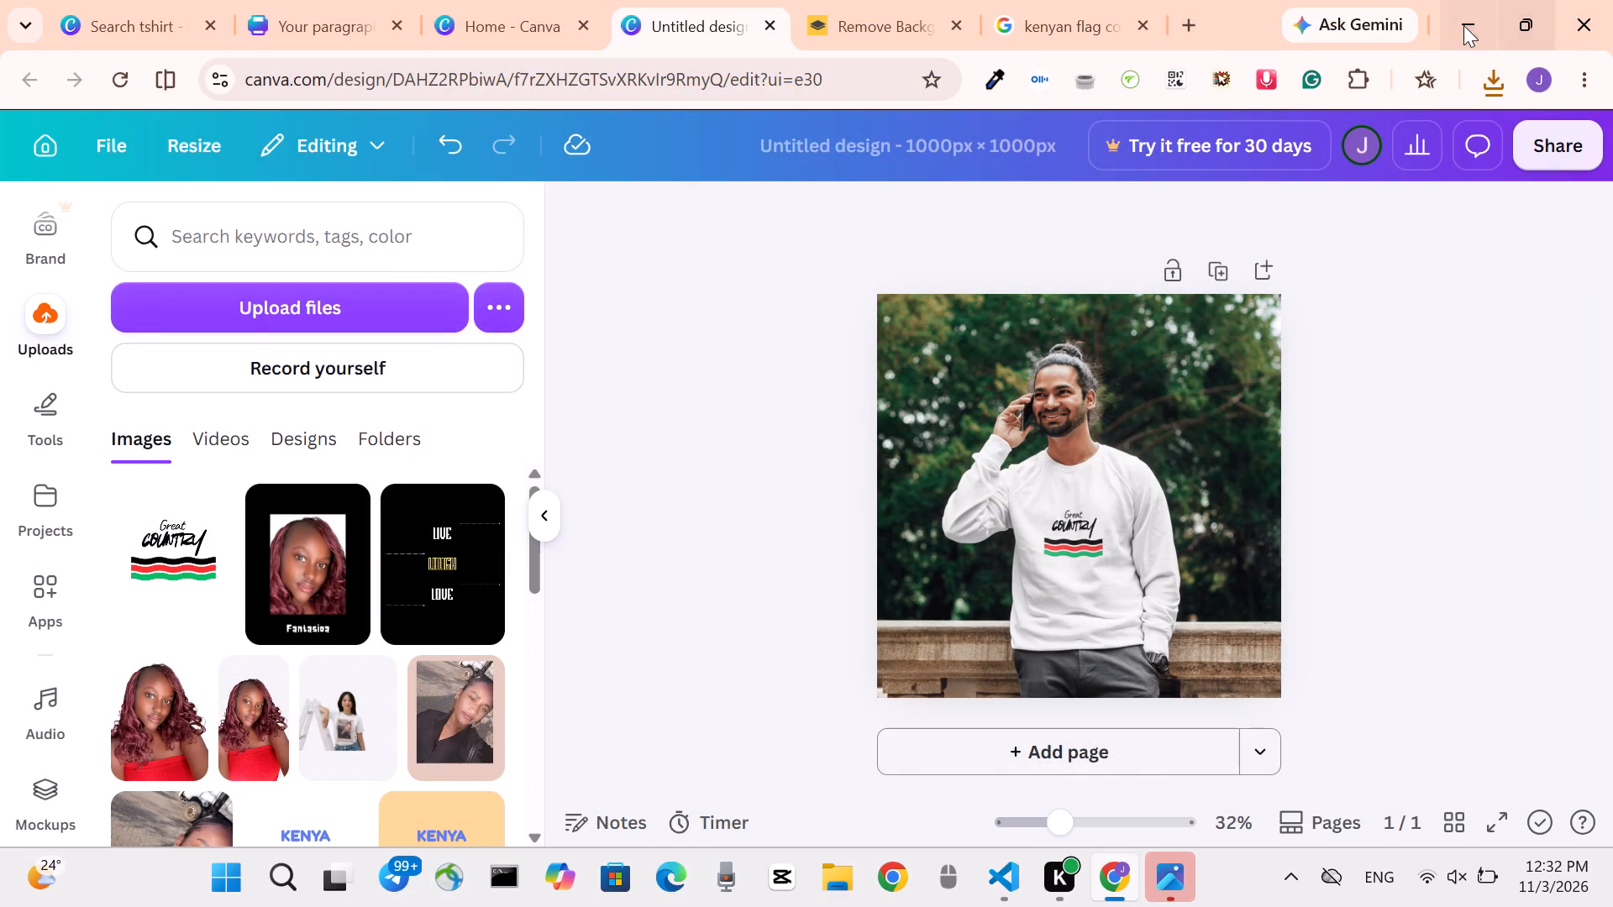
# Close all open browser tabs, including the flag search, background remover and Canva pages.
pyautogui.click(1148, 27)
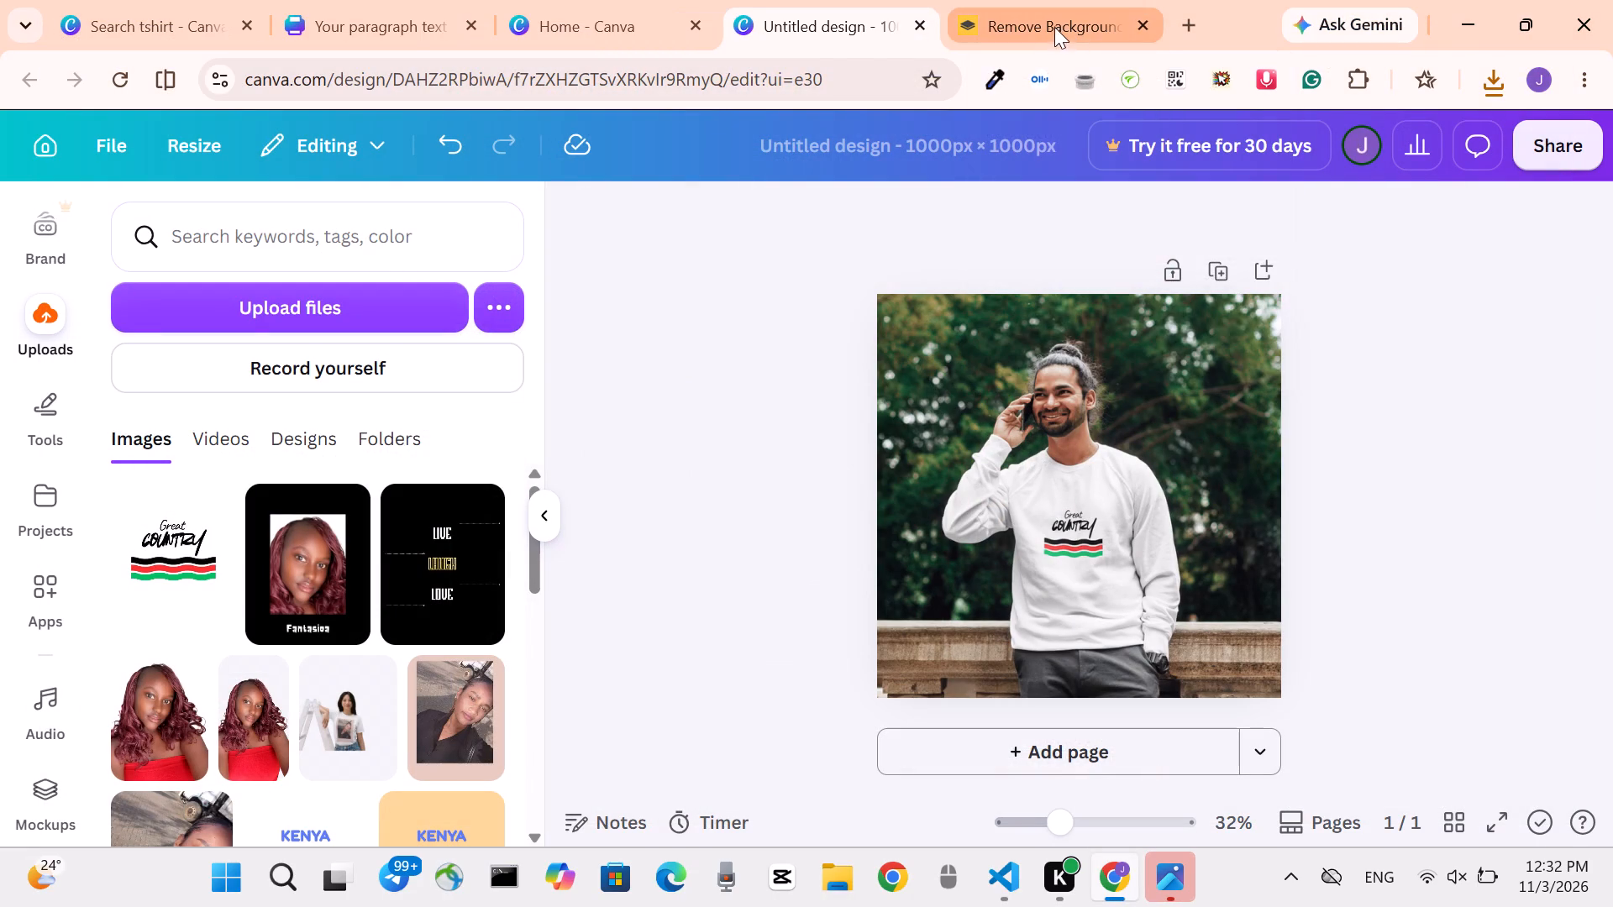
pyautogui.click(1139, 18)
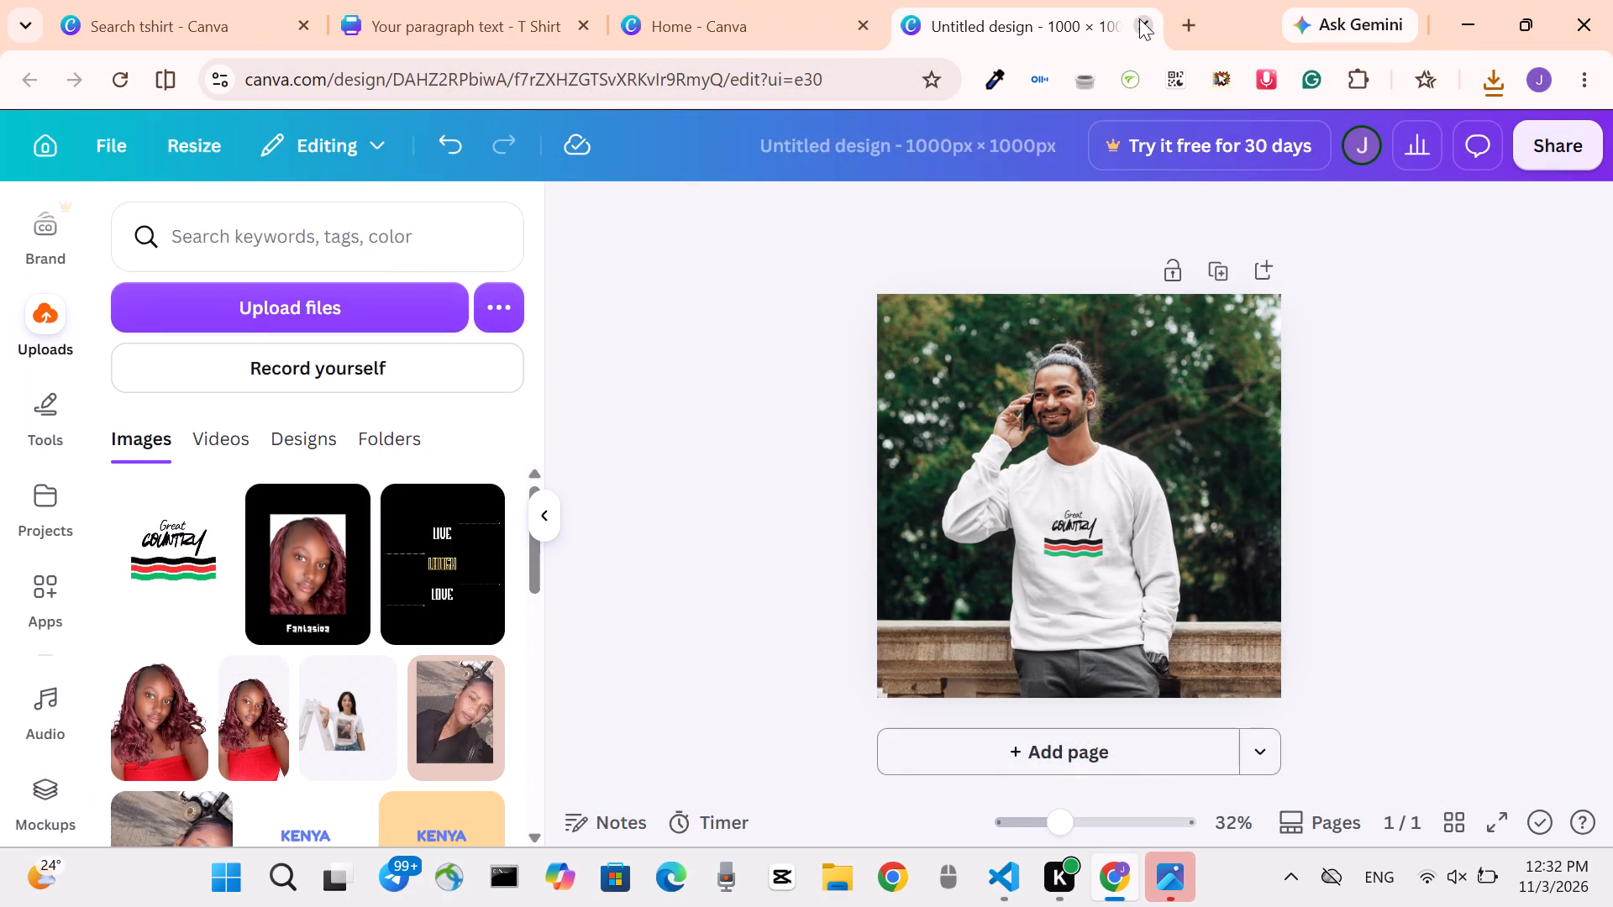
pyautogui.click(1151, 18)
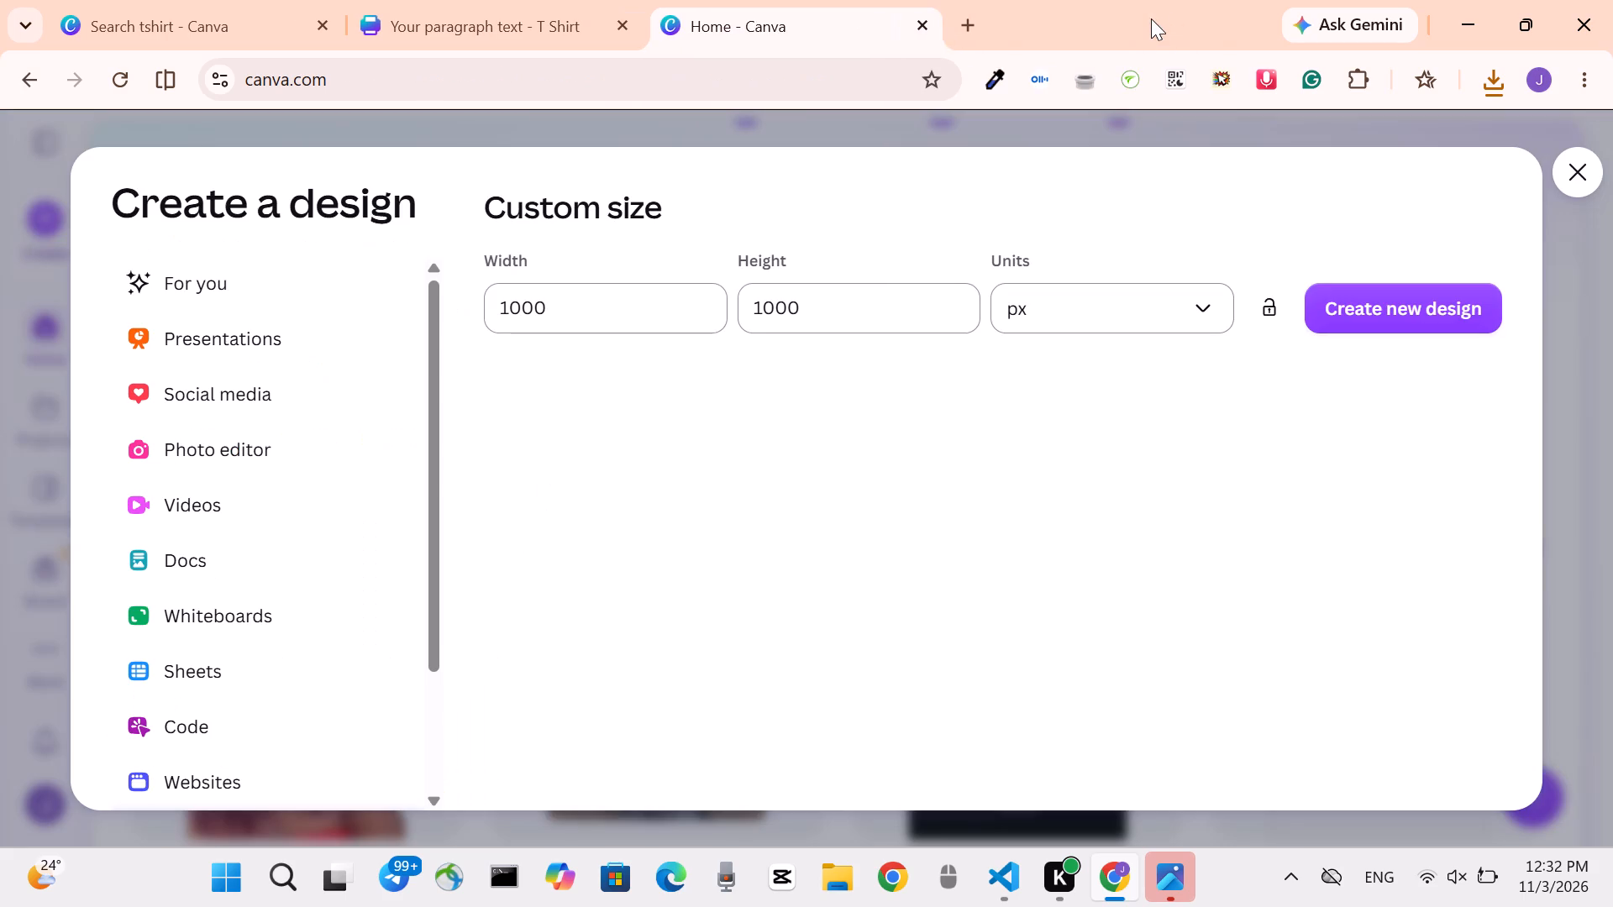
pyautogui.click(929, 26)
pyautogui.click(617, 21)
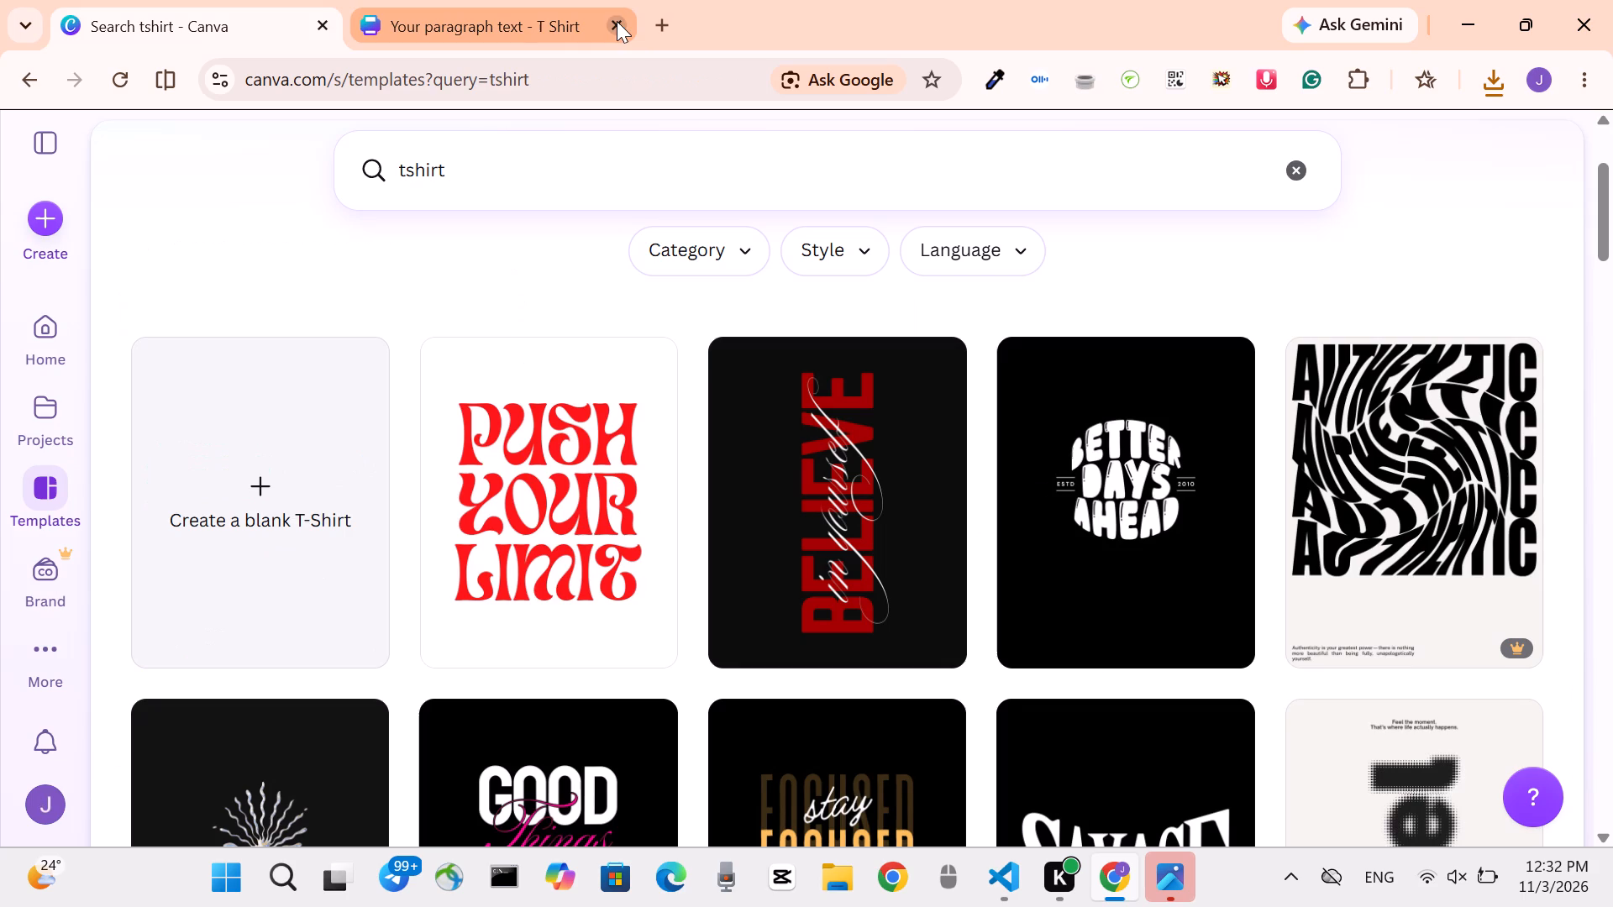
pyautogui.click(325, 30)
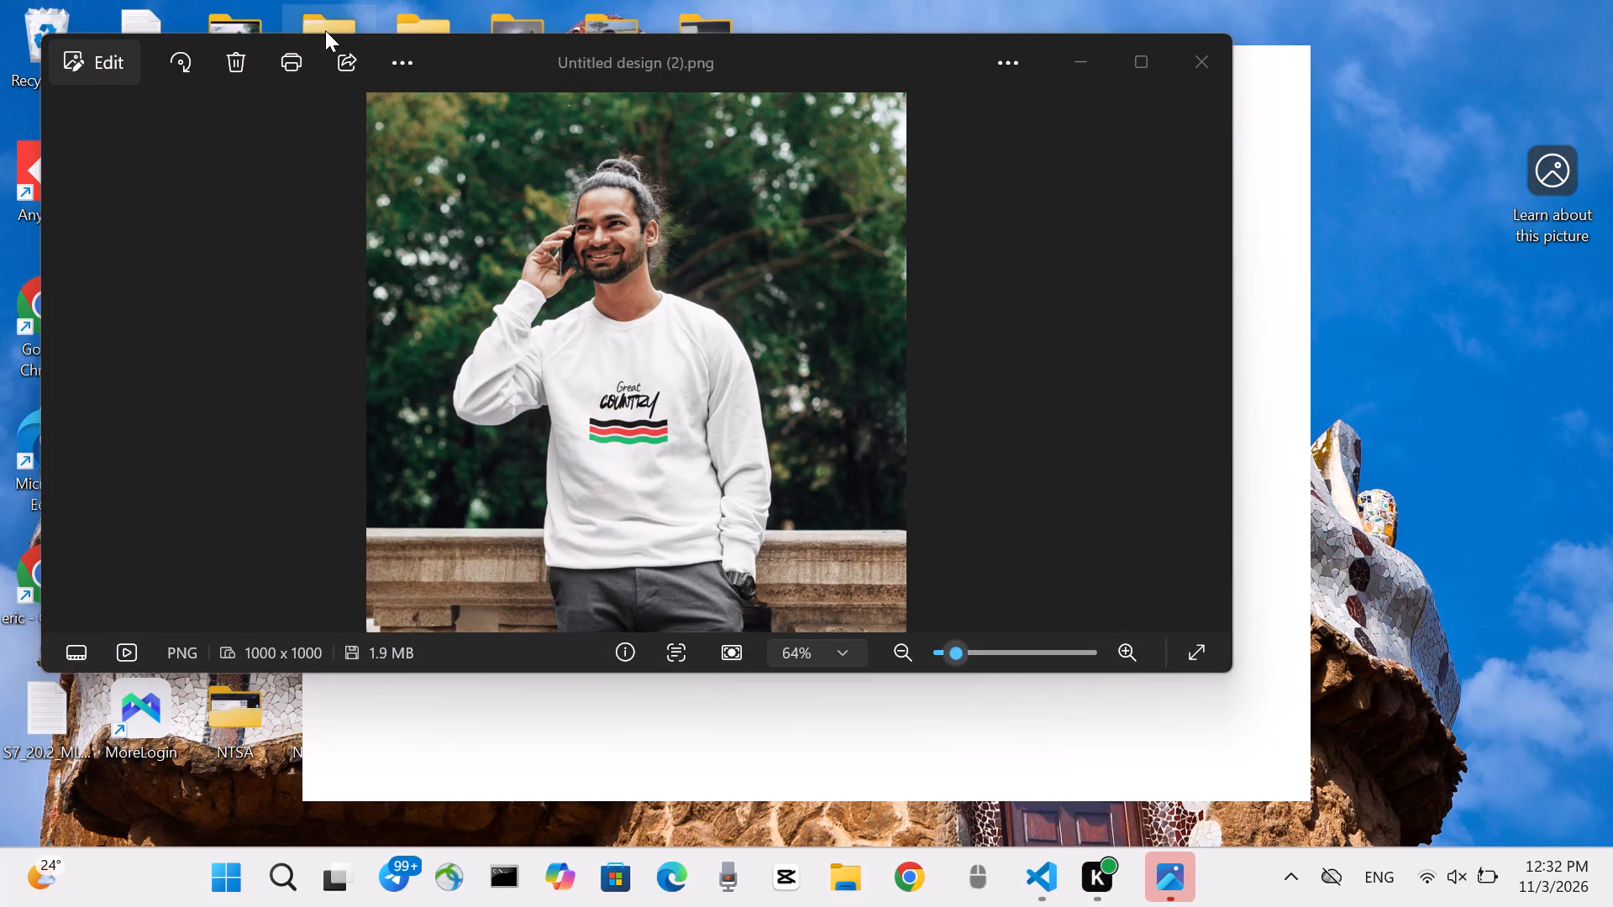